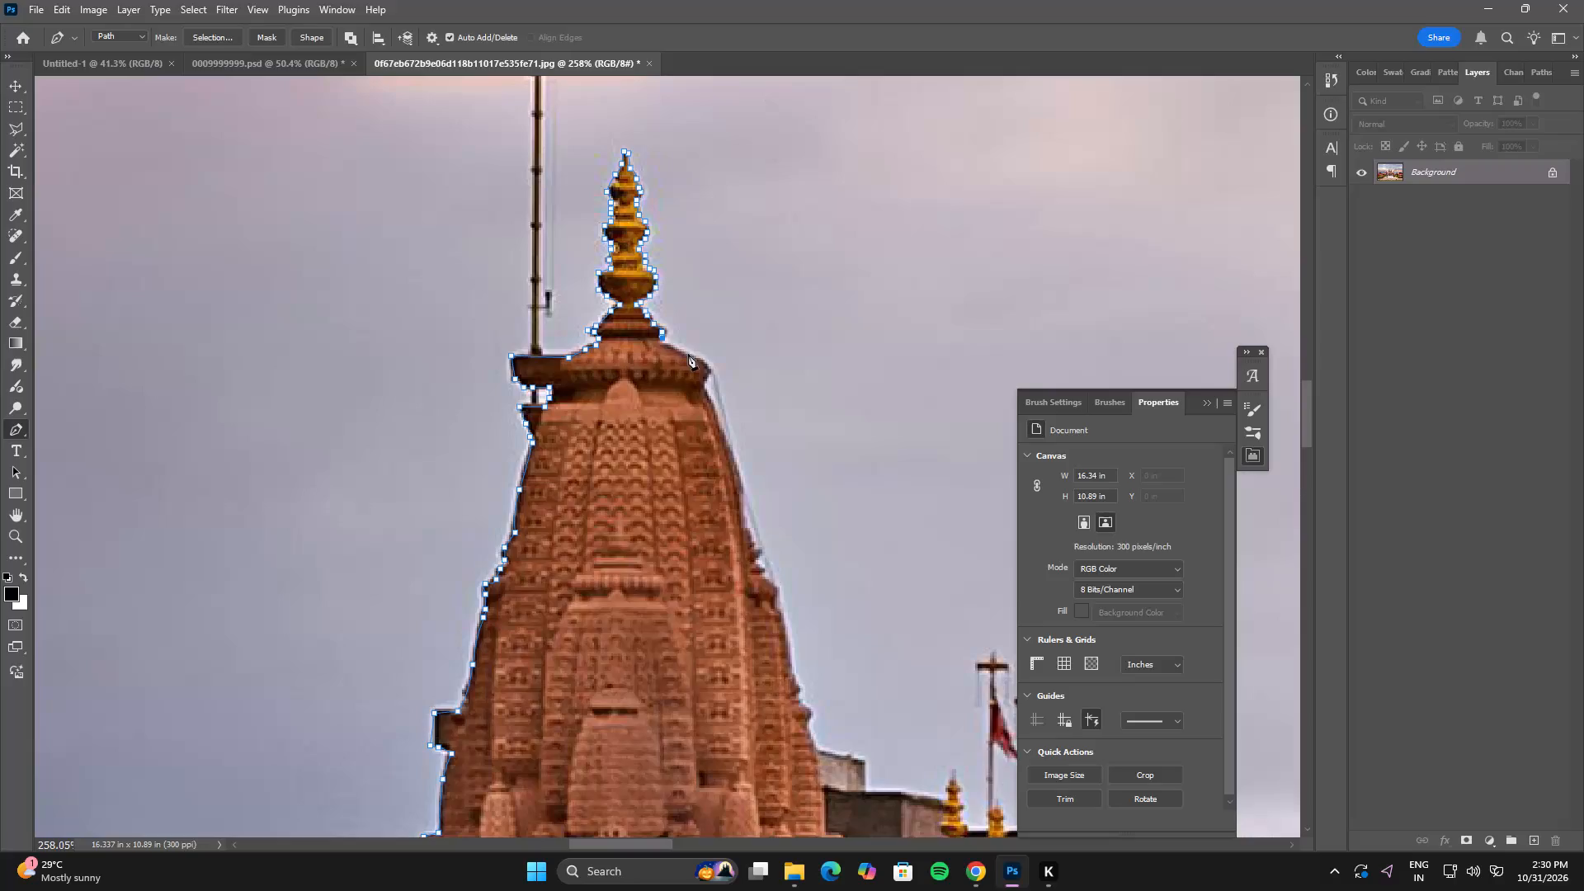
Continue the Pen path from the cap below the main tower's golden finial down the upper part of its right edge.
left_click_drag(689, 355, 702, 359)
left_click_drag(707, 368, 708, 378)
double_click(708, 384)
left_click_drag(729, 453, 733, 471)
left_click_drag(747, 527, 752, 535)
left_click(759, 548)
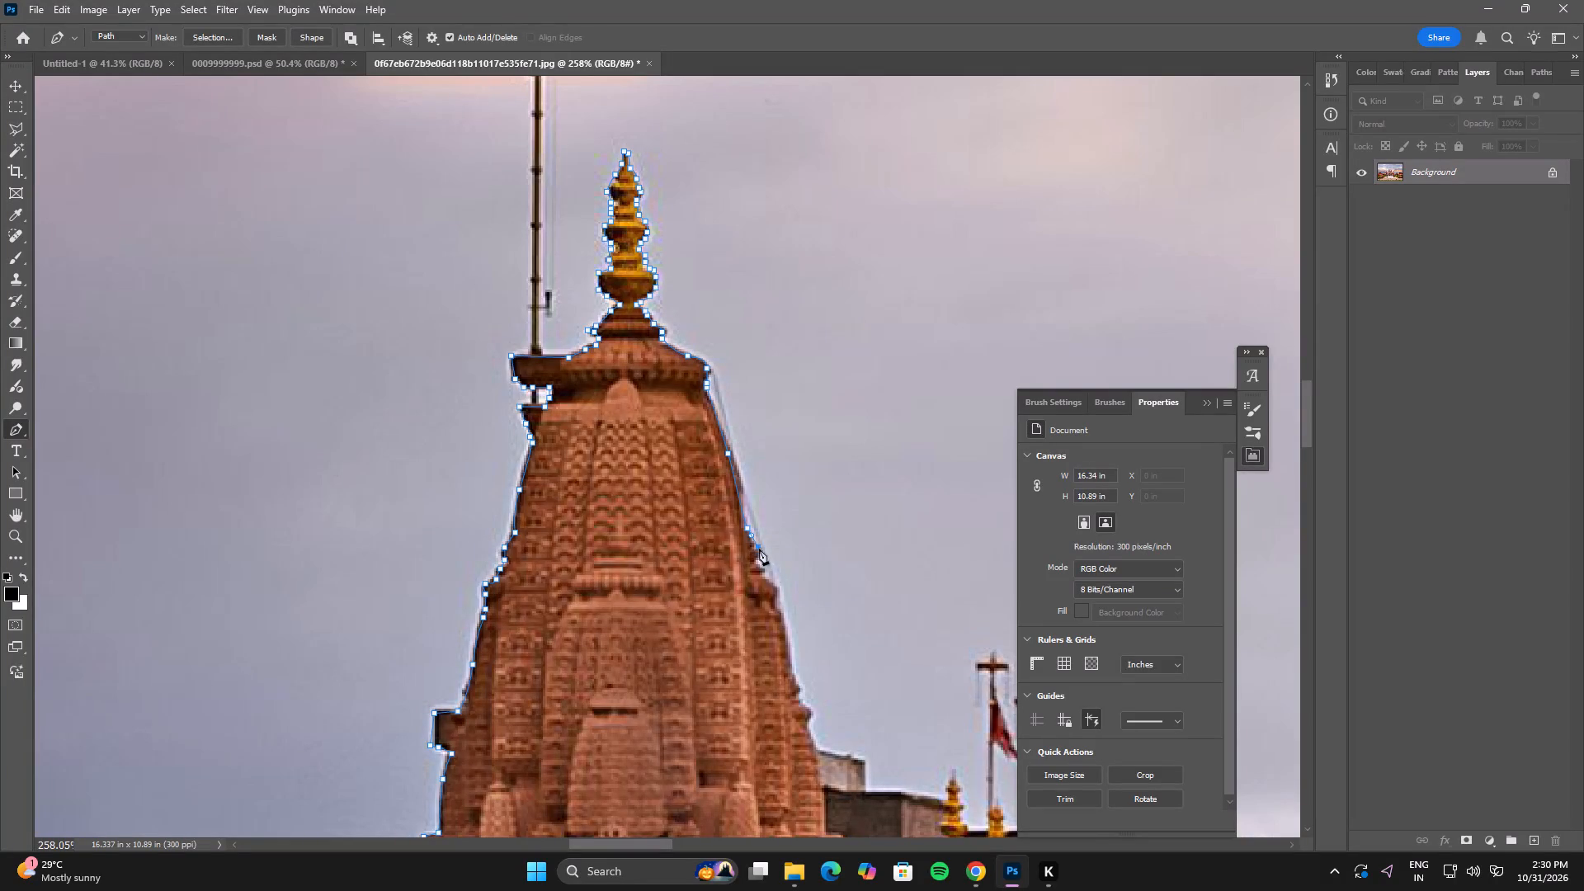
left_click(759, 566)
left_click(770, 578)
left_click_drag(775, 592, 776, 602)
left_click(776, 605)
left_click(785, 622)
Extend the path down the main tower's right edge, following its carved steps past the top of the grey building behind.
key("space")
key("space")
key("space")
key("space")
key("space")
key("space")
left_click_drag(794, 662, 723, 318)
left_click_drag(719, 321, 719, 328)
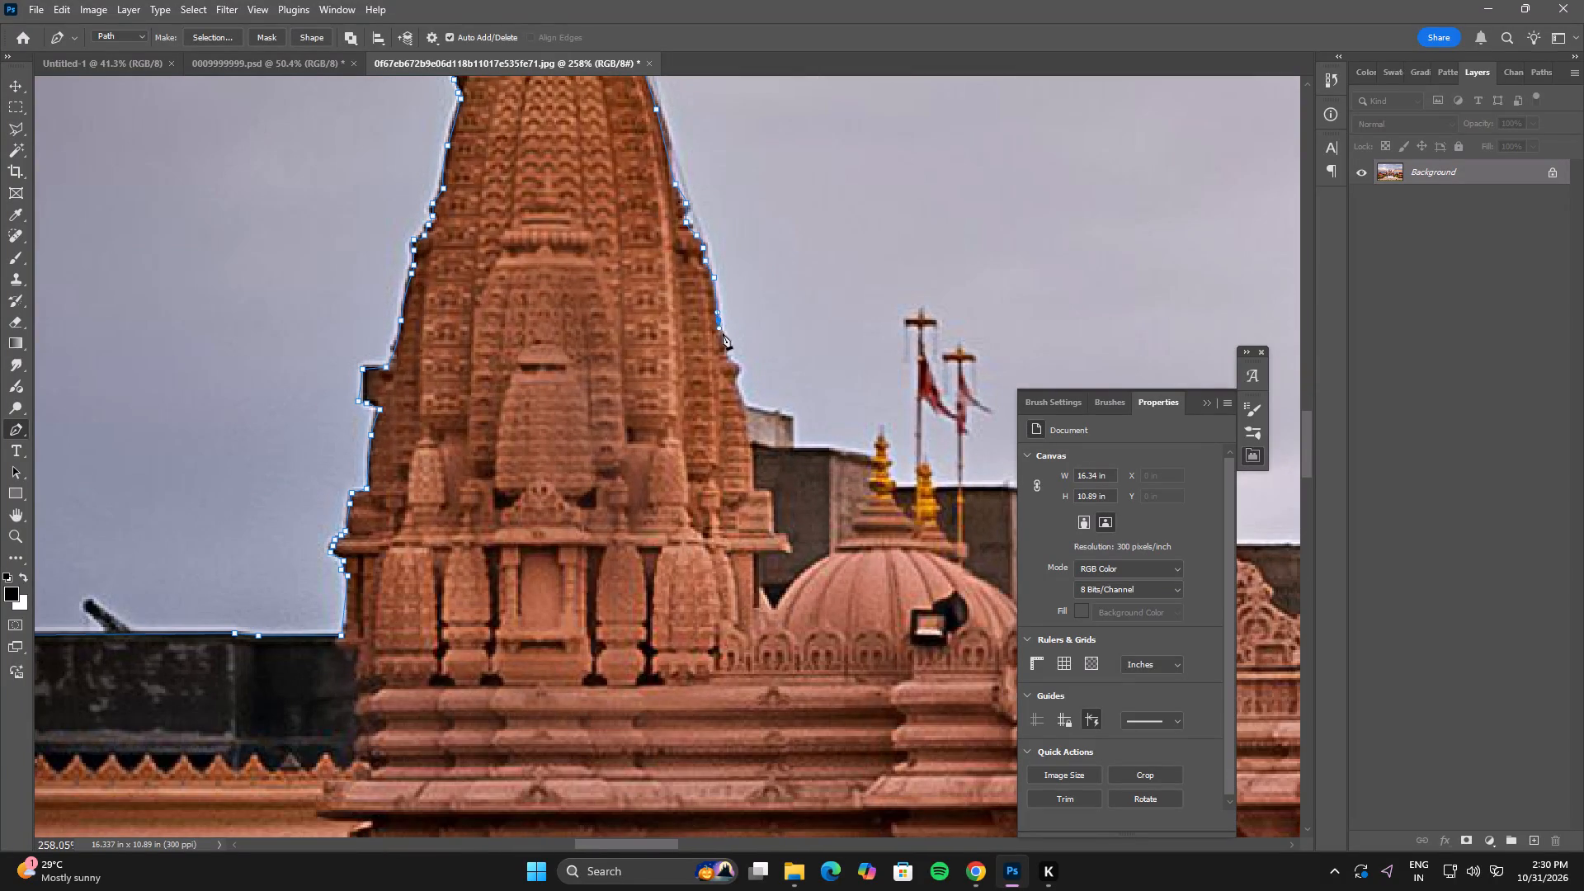
left_click(723, 335)
left_click(728, 346)
left_click(729, 359)
left_click(738, 364)
left_click(738, 373)
left_click_drag(736, 379, 736, 387)
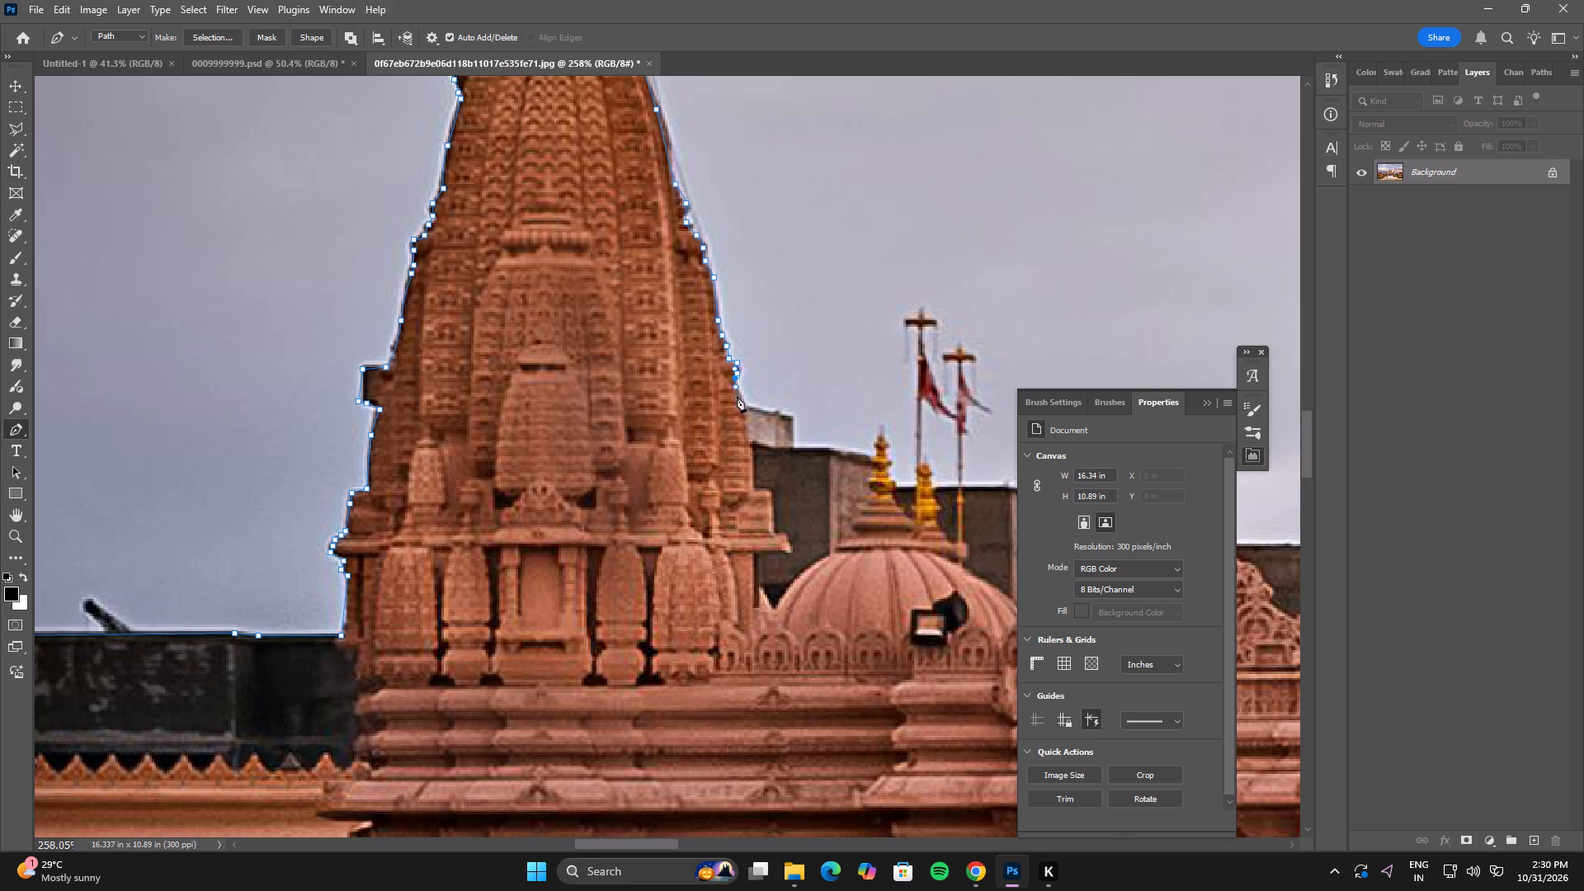
left_click(737, 395)
left_click(743, 418)
left_click(754, 445)
Trace around the tower's projecting lower ledge and down into the gap beside the small dome.
key("space")
key("space")
key("space")
key("space")
left_click_drag(763, 484, 726, 297)
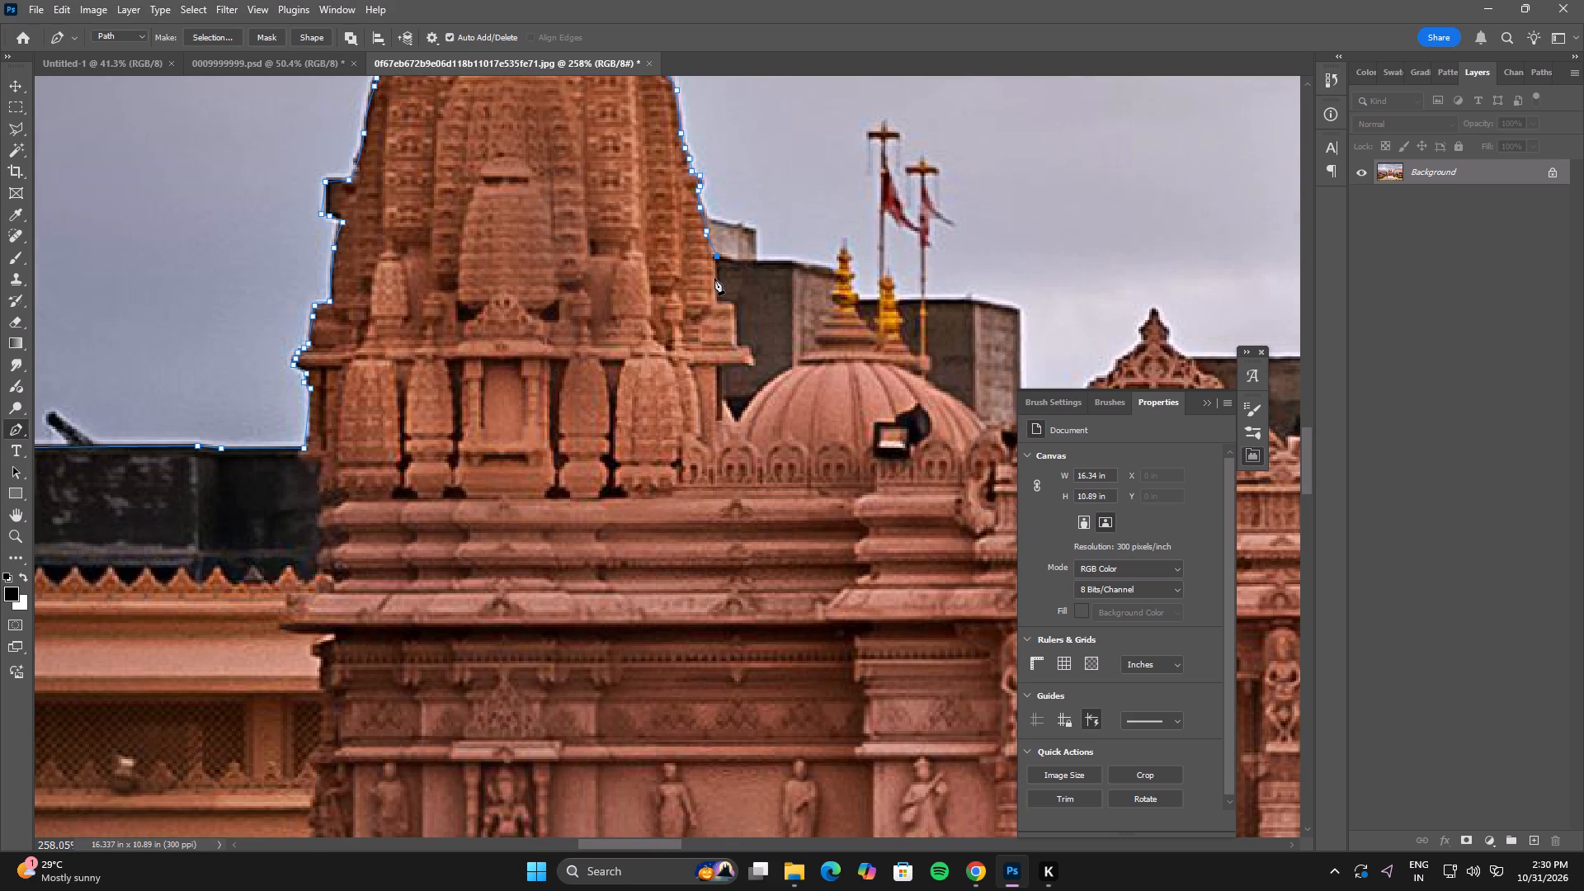
left_click_drag(714, 272, 714, 281)
left_click(714, 299)
left_click(723, 304)
left_click(730, 304)
left_click_drag(733, 312, 733, 323)
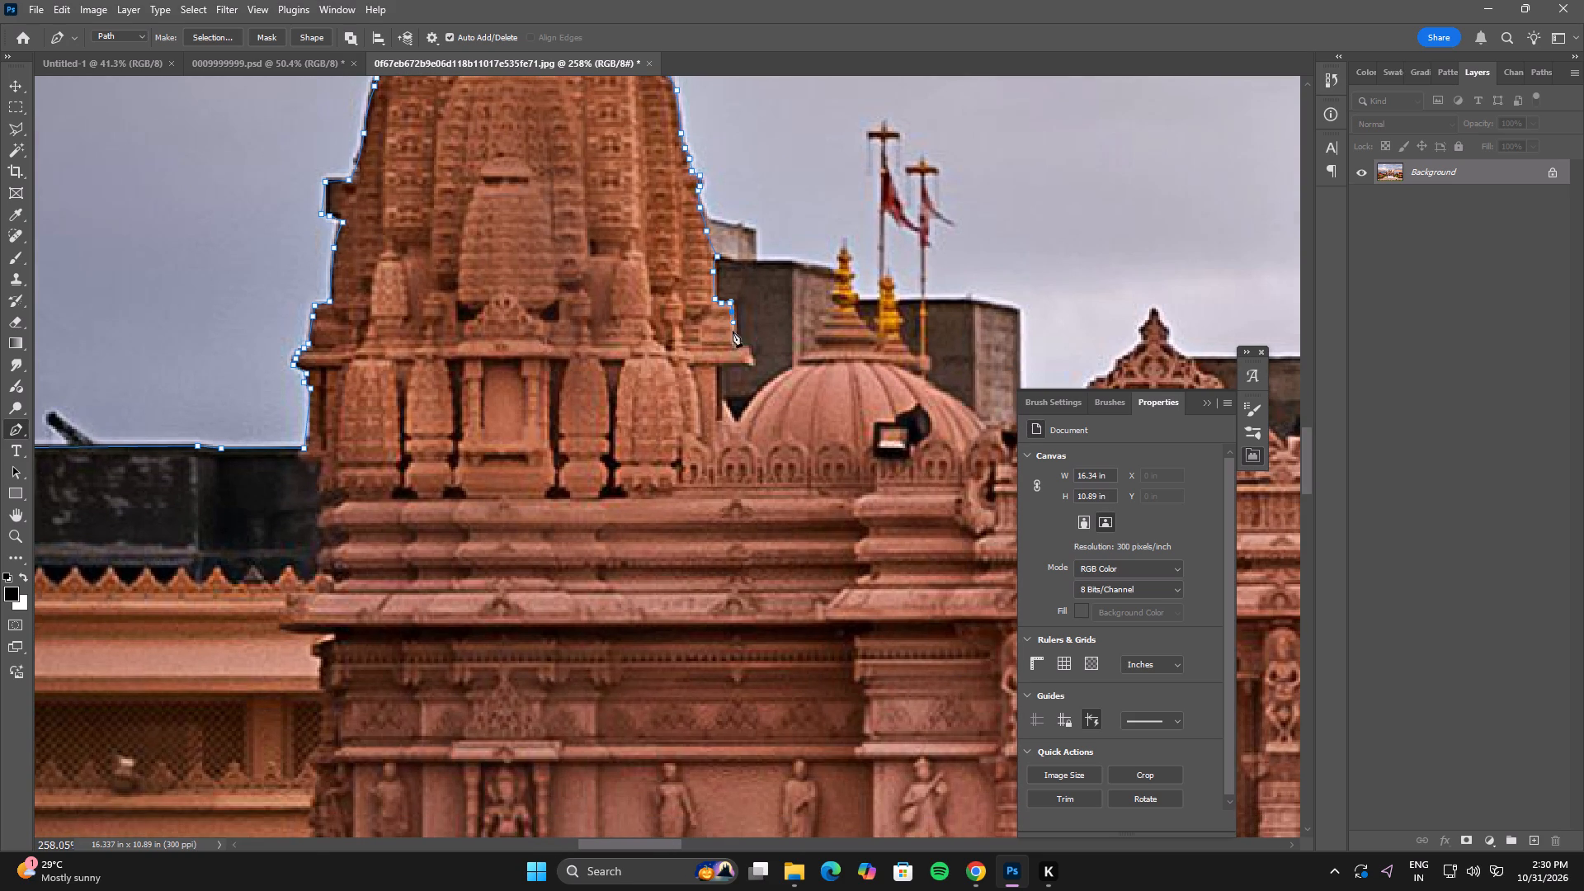
left_click(733, 346)
left_click(746, 349)
left_click(757, 356)
left_click(751, 366)
left_click(731, 366)
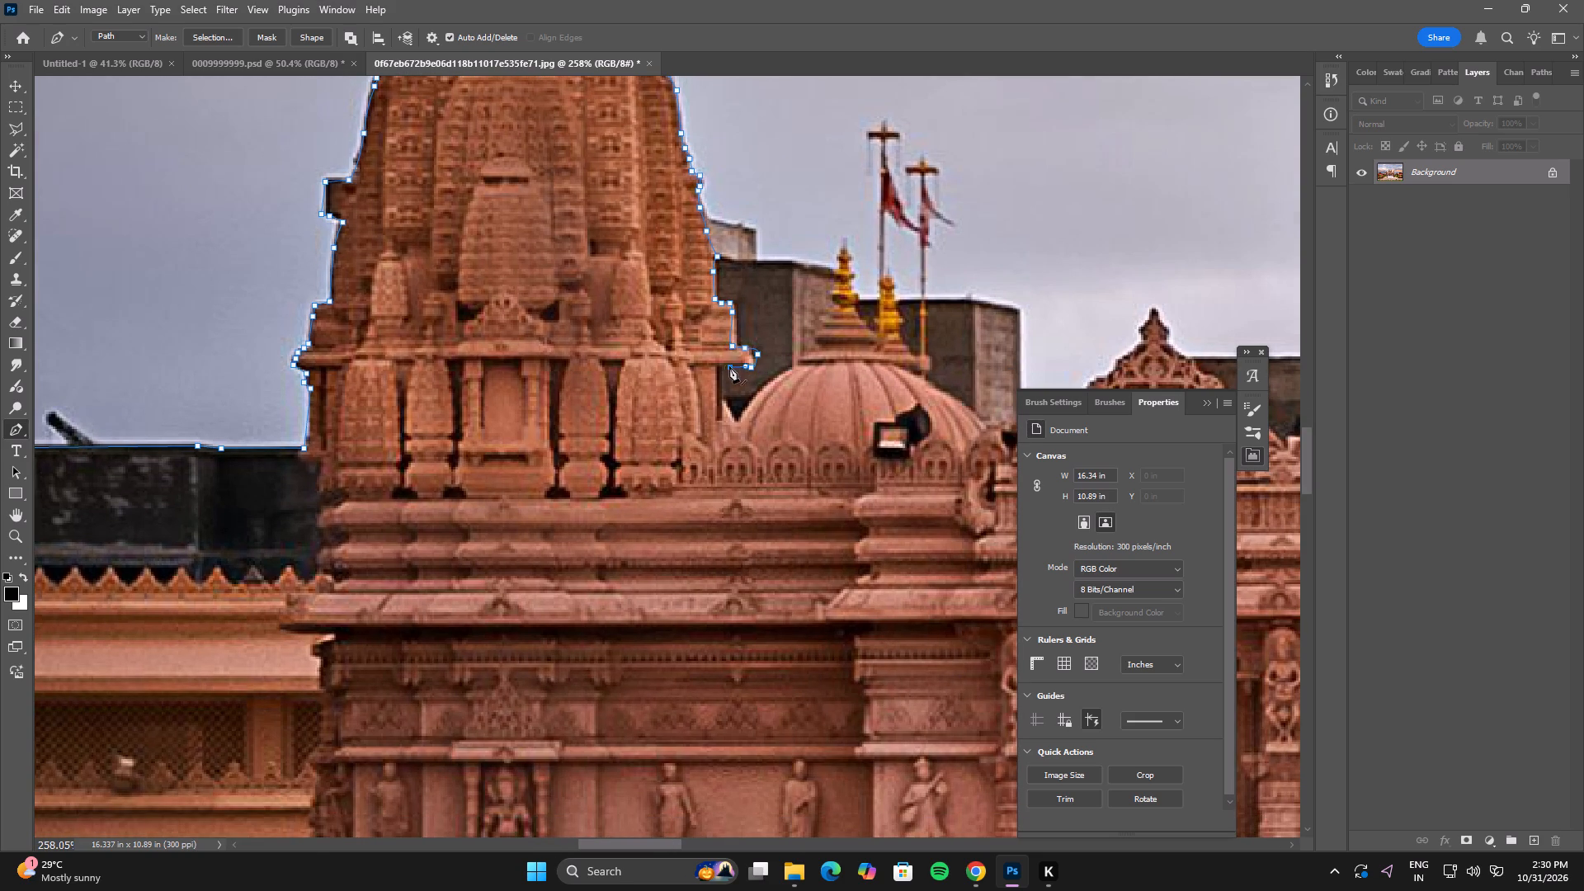
left_click(721, 366)
left_click(714, 407)
left_click(724, 422)
left_click(739, 421)
Trace the path up the small dome's left curve and stepped top to the base of its front golden finial.
left_click_drag(792, 368, 818, 356)
left_click(790, 366, "alt")
key("space")
left_click_drag(817, 344, 656, 559)
scroll(634, 580, "up", 5, "alt")
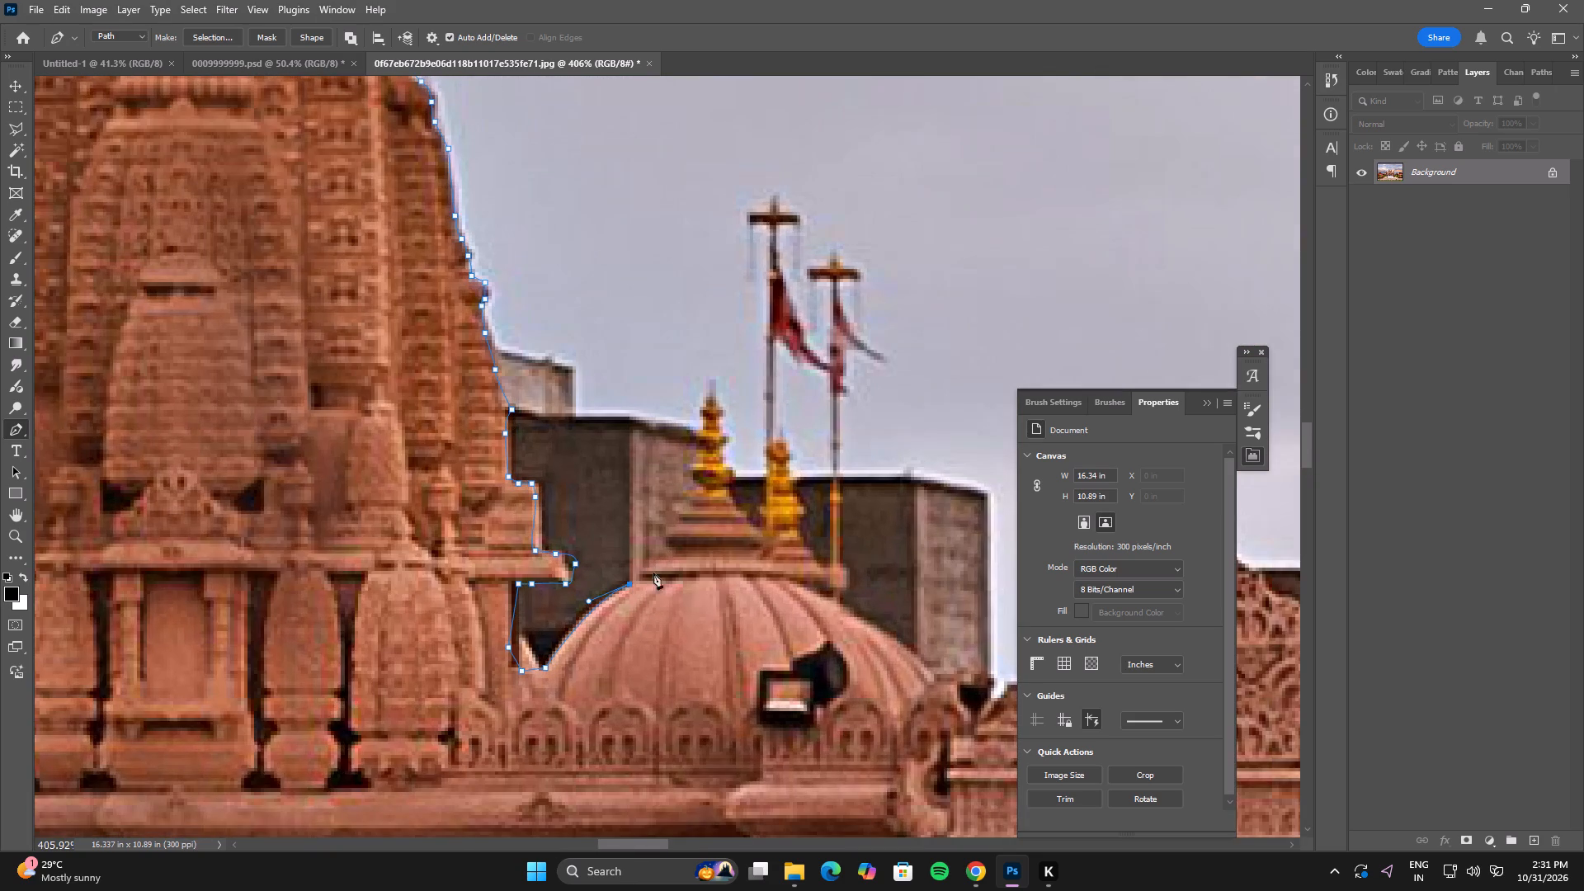
left_click(642, 573)
left_click(654, 565)
left_click(669, 552)
left_click_drag(668, 544, 667, 535)
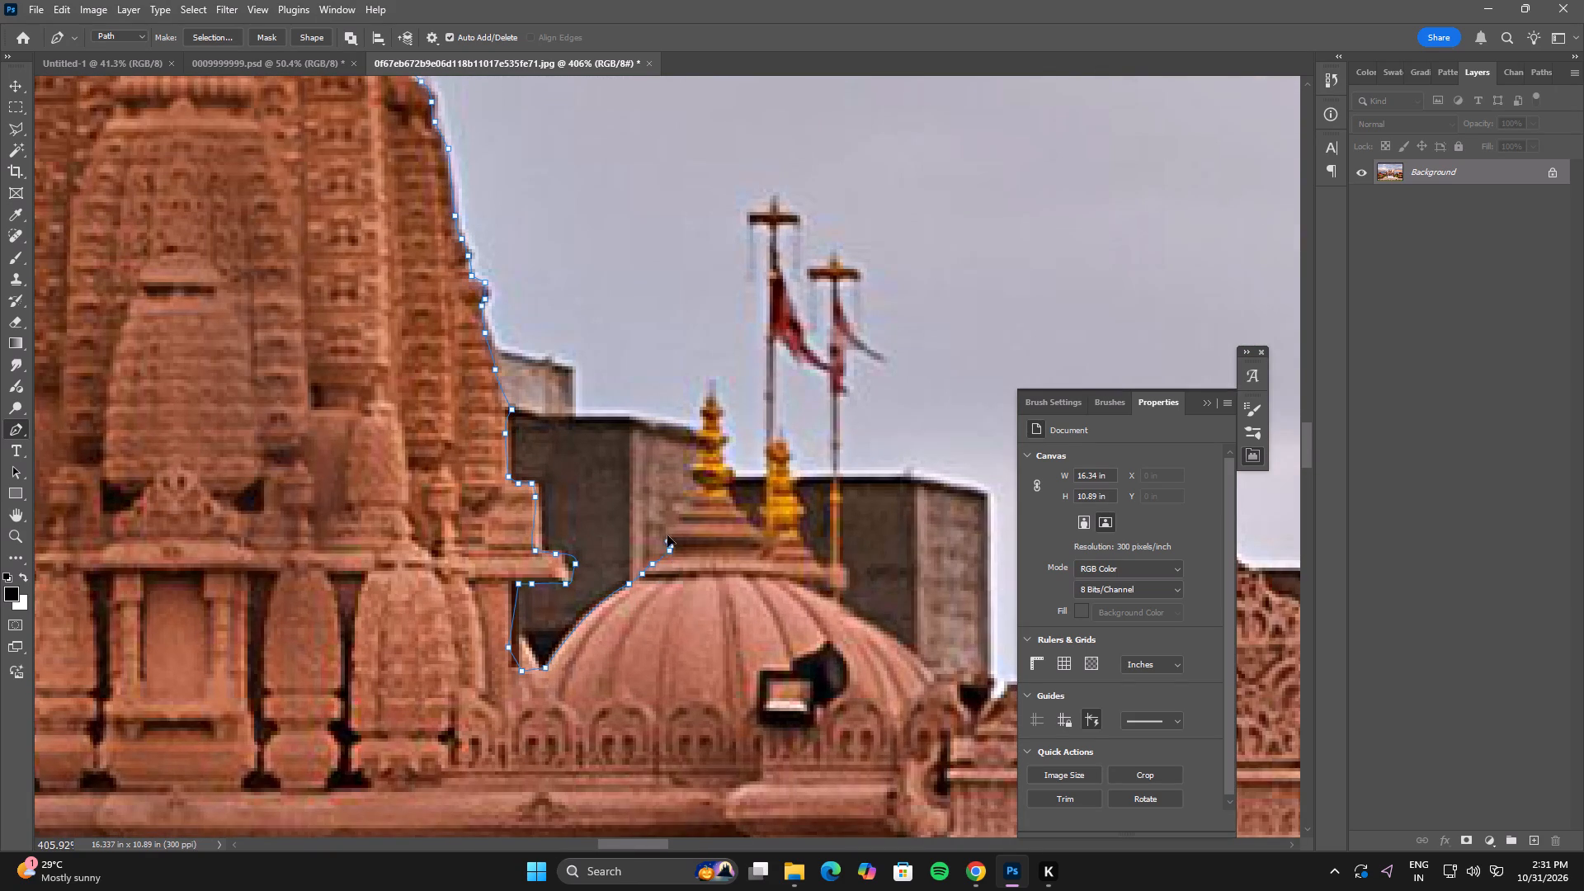
left_click_drag(667, 535, 667, 534)
left_click_drag(667, 532, 675, 525)
left_click(677, 522)
left_click_drag(680, 509, 684, 499)
Trace the left outline of the dome's front golden finial up to its tip.
left_click(688, 491)
left_click(692, 478)
left_click_drag(692, 464, 697, 455)
left_click(699, 450)
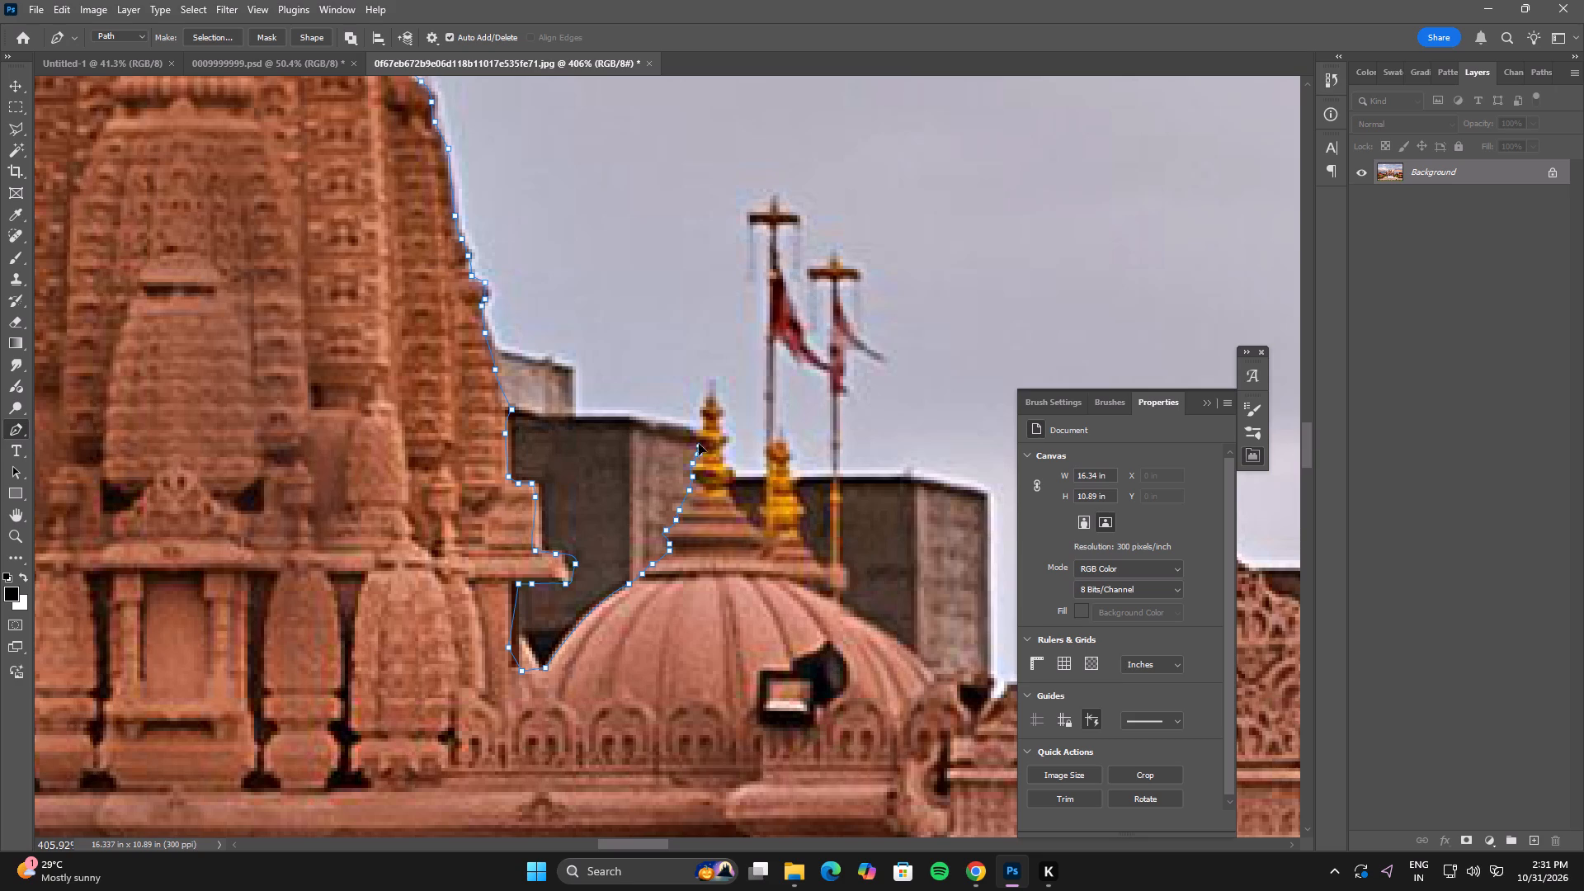
left_click_drag(695, 436, 694, 427)
left_click(695, 427)
left_click(701, 427)
left_click(705, 419)
left_click_drag(705, 411, 704, 410)
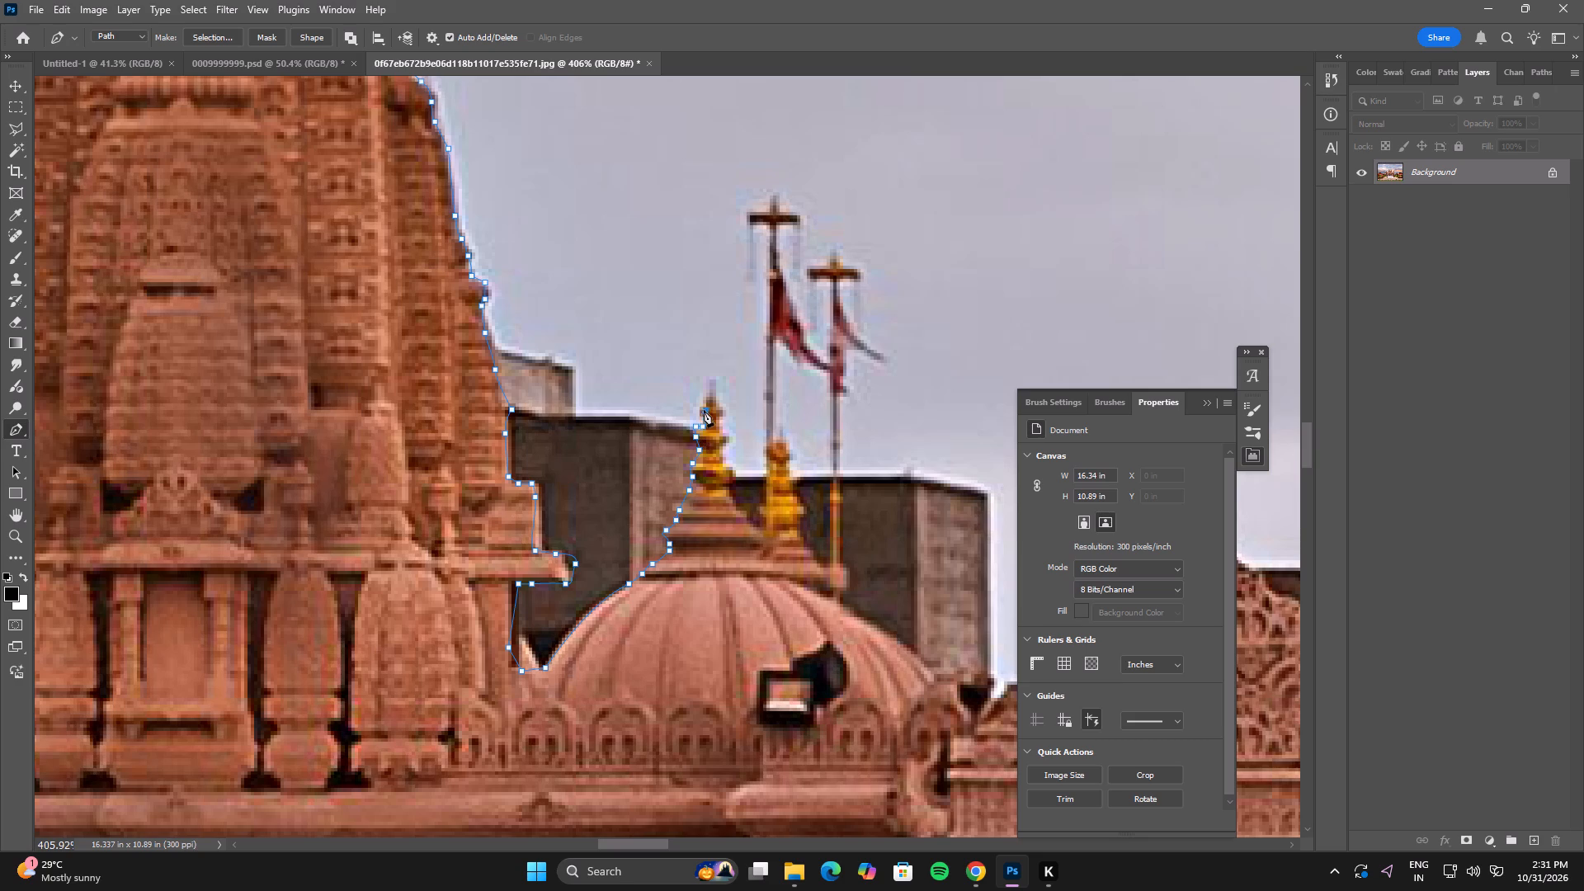
left_click_drag(704, 410, 704, 403)
left_click_drag(705, 394, 709, 385)
left_click(711, 381)
Trace the right outline of the golden finial from its tip down to the stepped top of the dome.
left_click(718, 404)
left_click(724, 415)
left_click(719, 428)
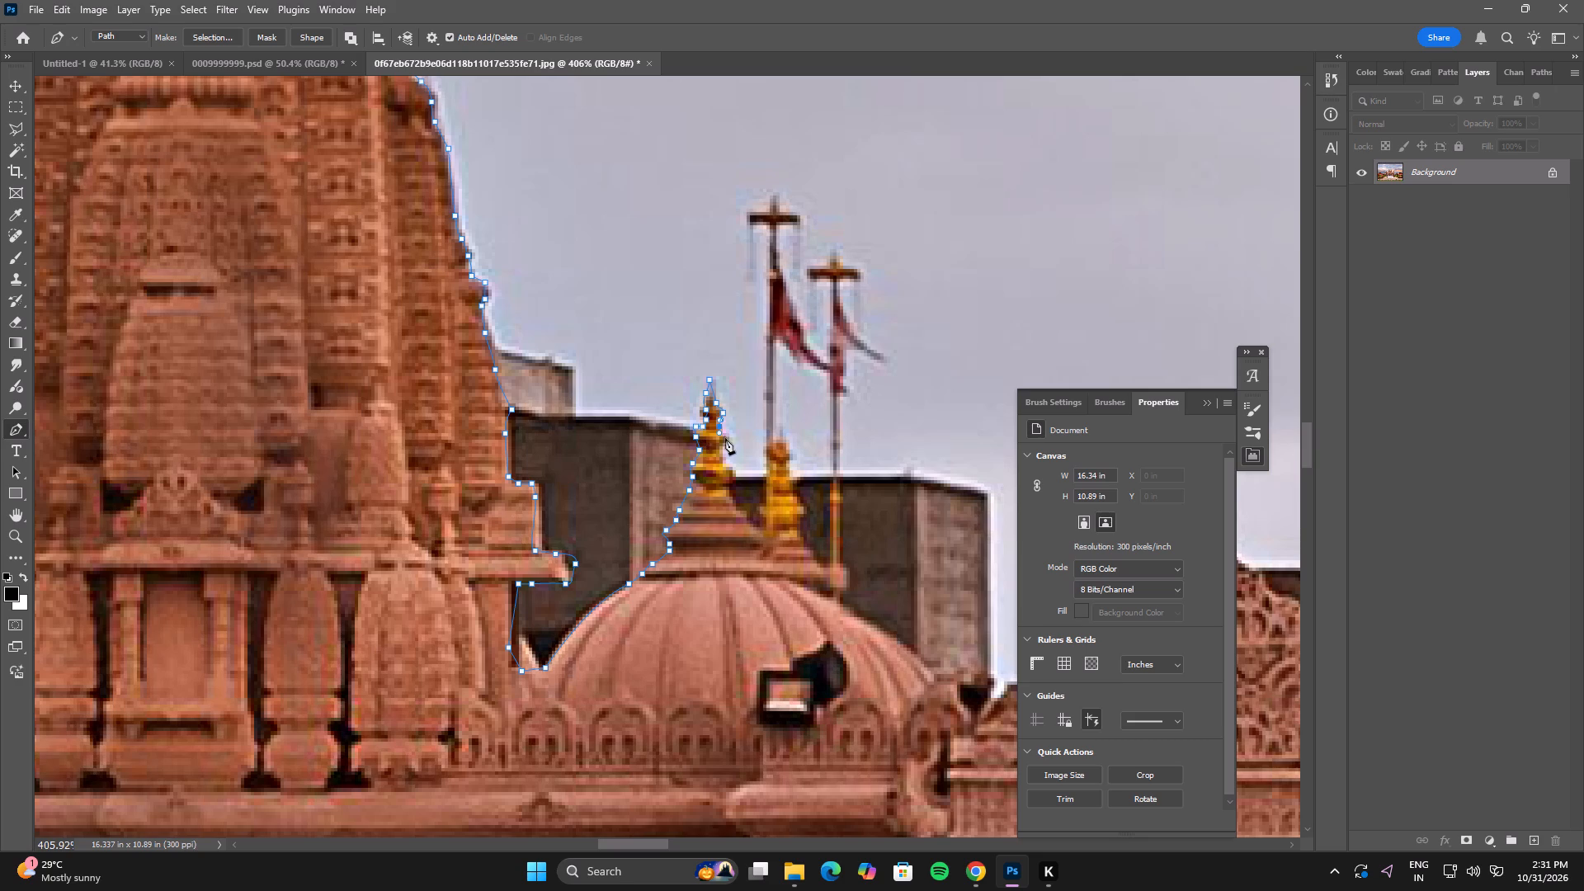
left_click(728, 439)
left_click(729, 445)
left_click(720, 451)
left_click(720, 457)
left_click(732, 470)
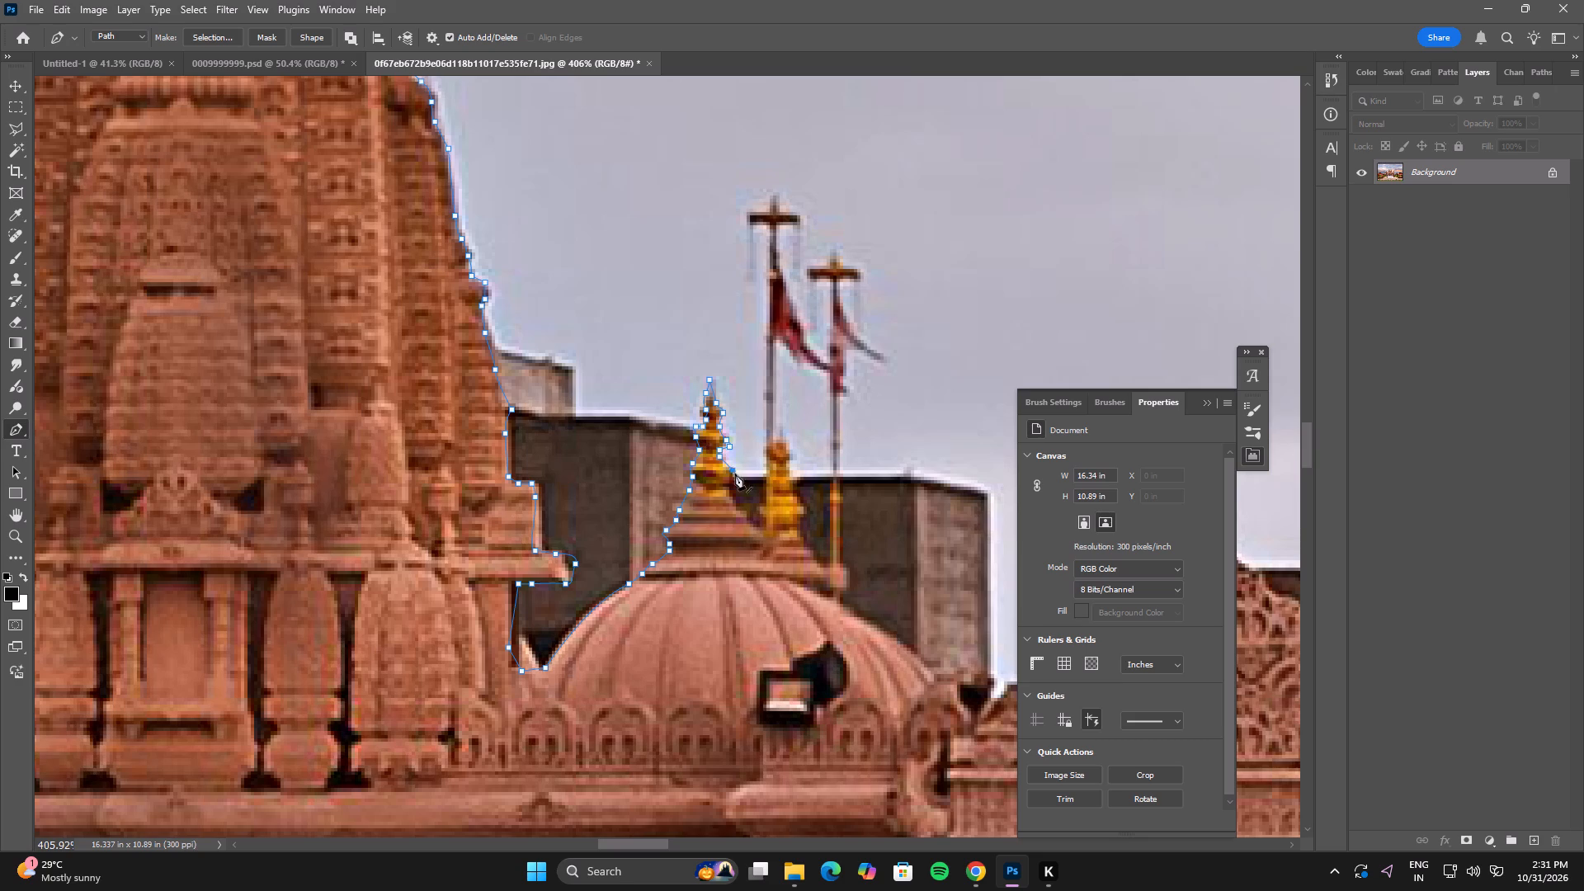
left_click(735, 475)
left_click(730, 486)
left_click_drag(727, 497, 728, 508)
left_click(738, 515)
Continue the path down the right side of the dome's stepped top and along its right curve to the parapet.
key("space")
key("space")
key("space")
key("space")
key("space")
key("space")
left_click_drag(799, 553, 629, 454)
left_click(599, 438)
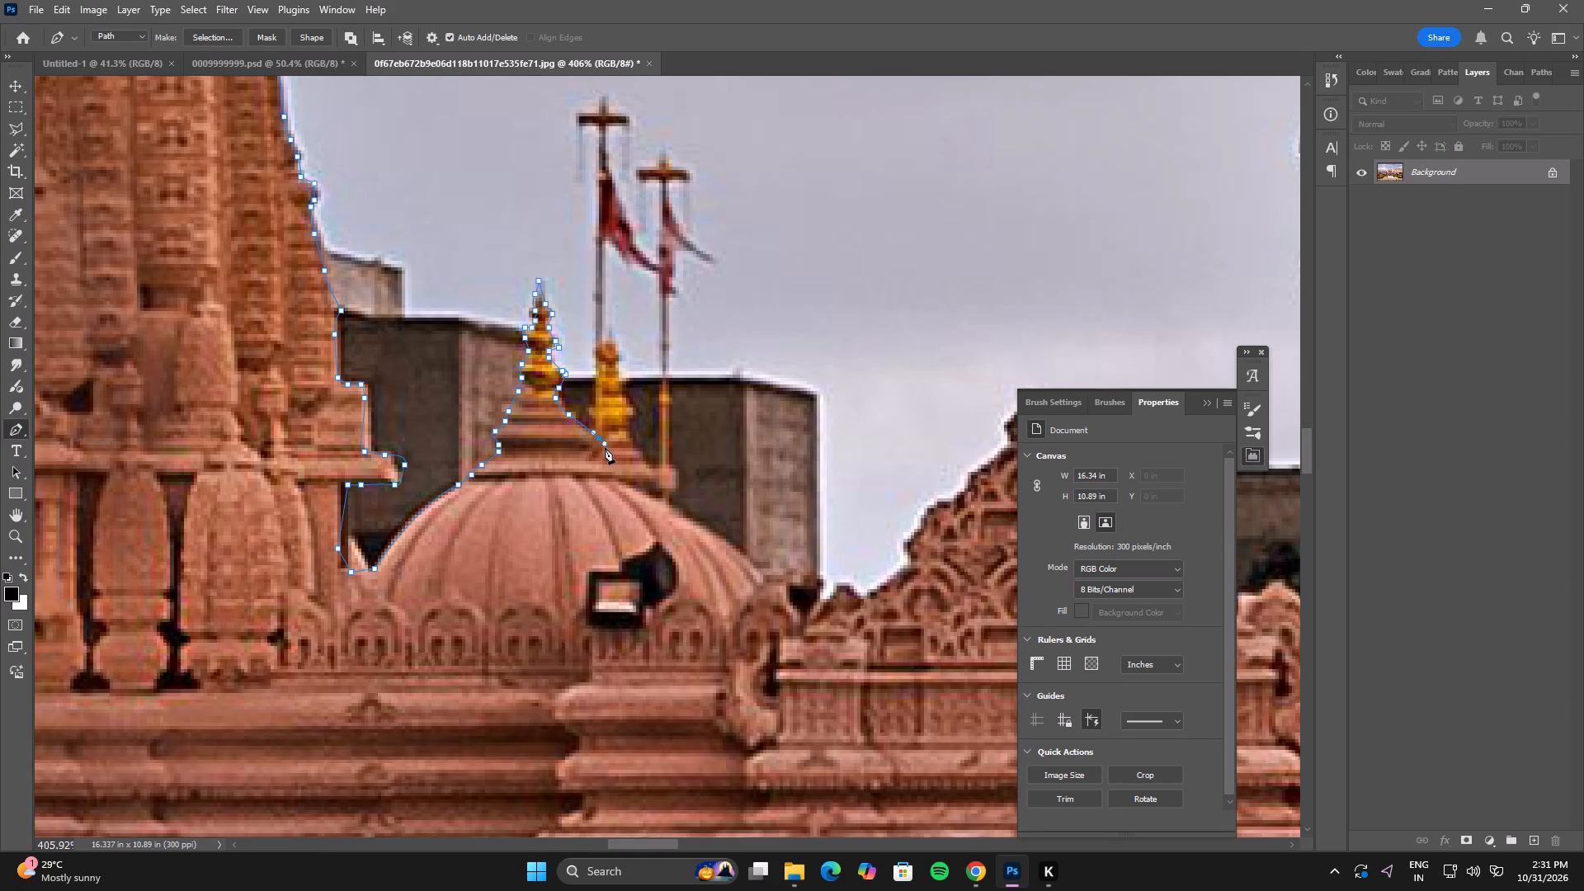
left_click(601, 450)
left_click(591, 456)
left_click(602, 469)
left_click(605, 474)
left_click_drag(665, 507, 696, 521)
left_click_drag(742, 559, 757, 576)
left_click(764, 582)
Trace the path through the dip beyond the dome and over the small ornament beside the carved triangular gable.
key("space")
key("space")
key("space")
key("space")
key("space")
key("space")
key("space")
key("space")
key("space")
key("space")
key("space")
left_click_drag(815, 609, 569, 416)
left_click_drag(539, 388, 540, 398)
left_click(540, 411)
left_click(552, 420)
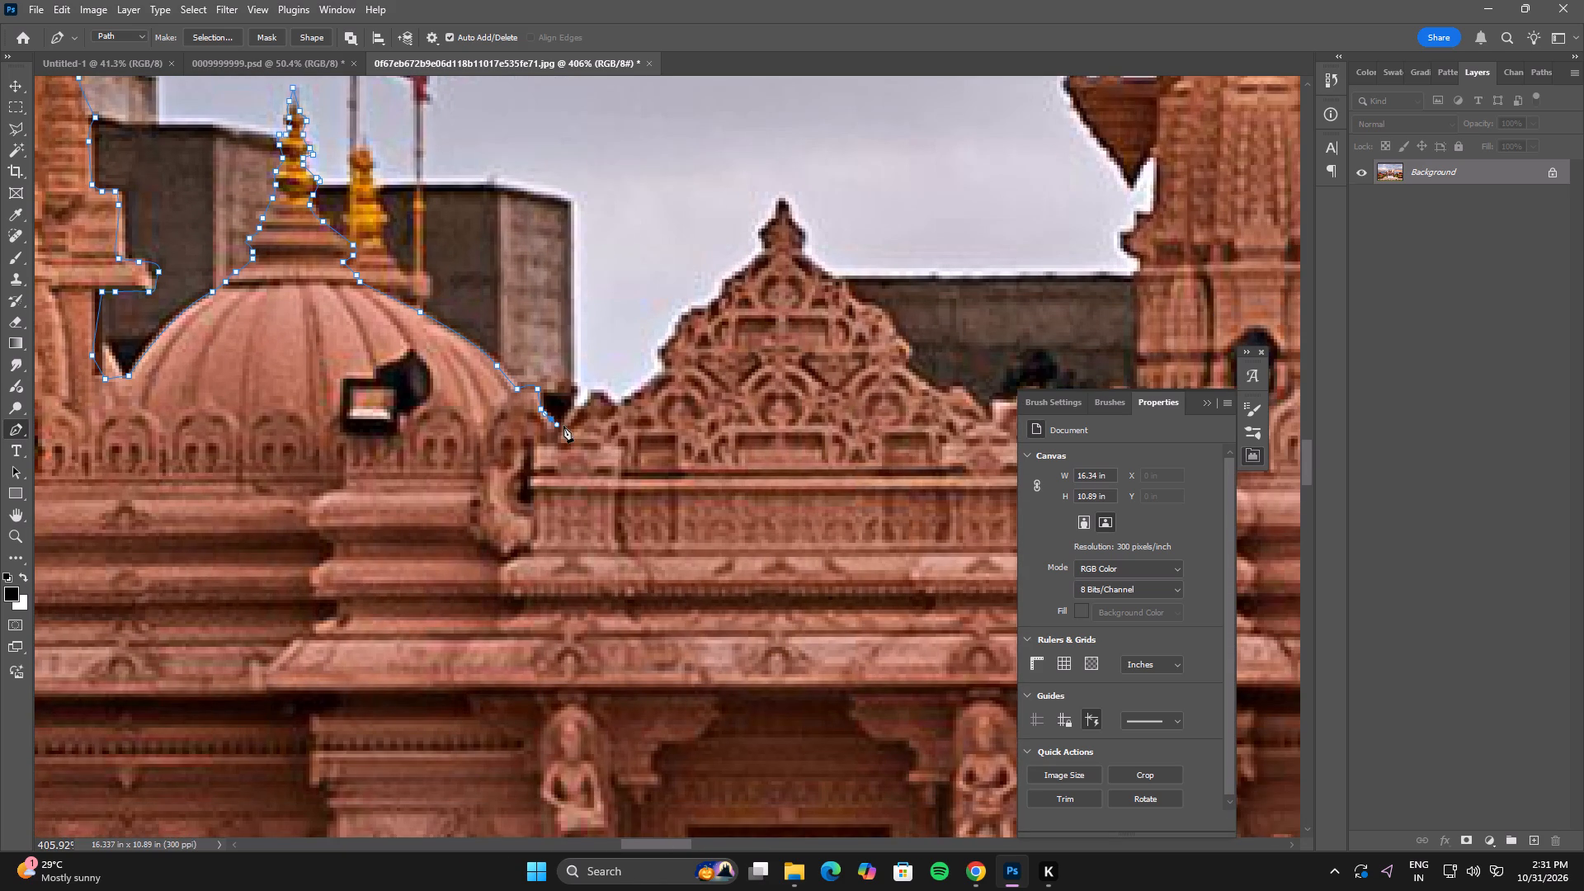
left_click(563, 426)
left_click(573, 418)
left_click(587, 406)
left_click(591, 396)
left_click(601, 394)
left_click(609, 398)
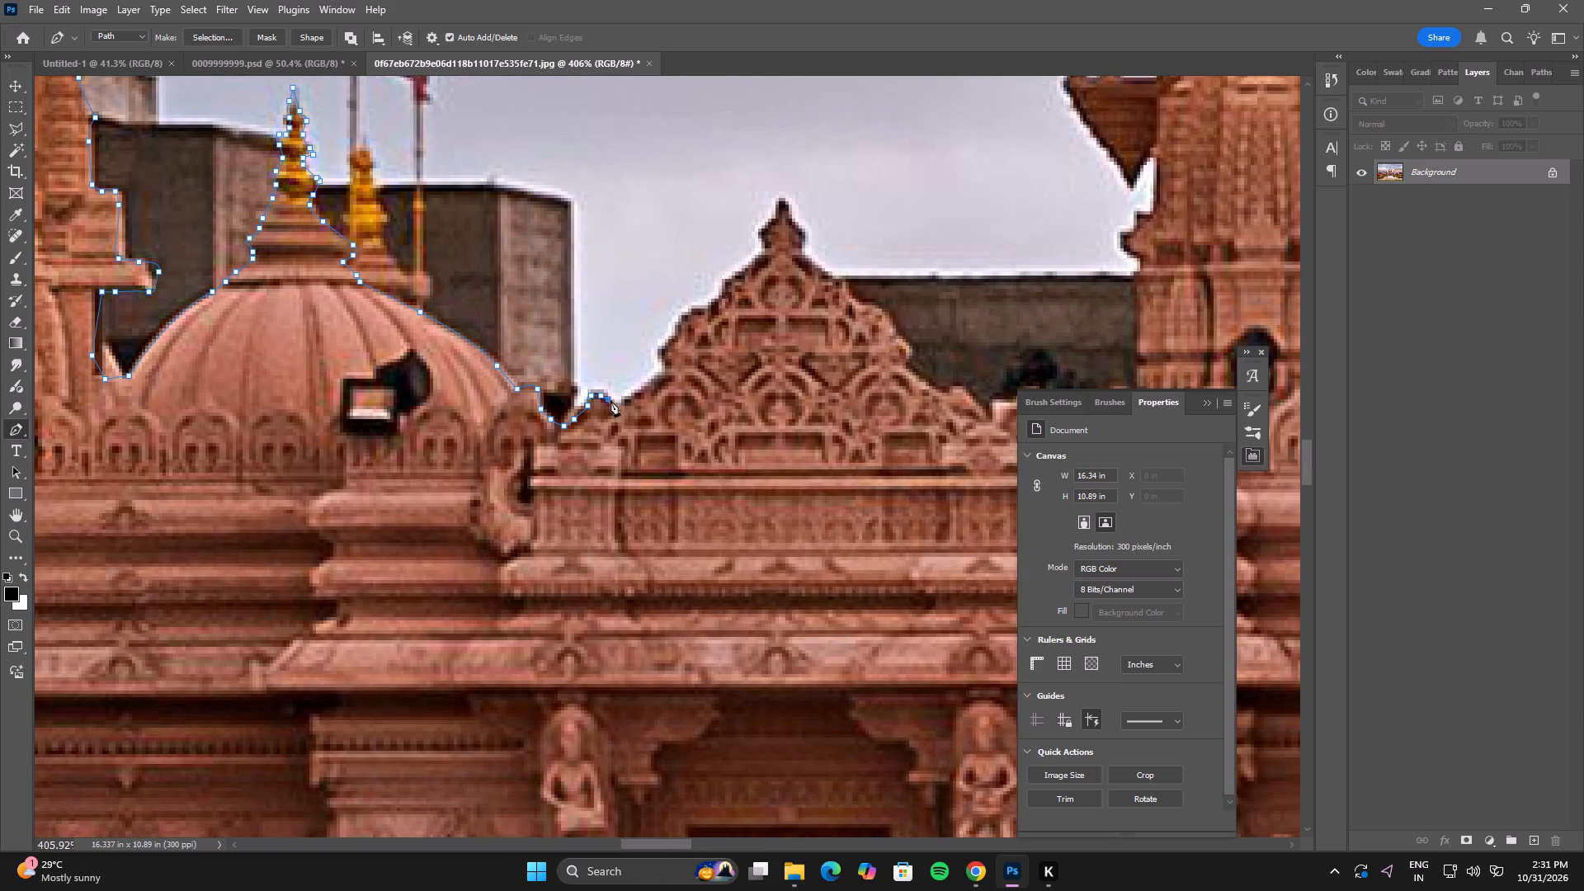
Trace the path up the lower left slope of the carved triangular gable, following its scalloped edge.
double_click(614, 404)
left_click(626, 401)
left_click(639, 396)
left_click(653, 383)
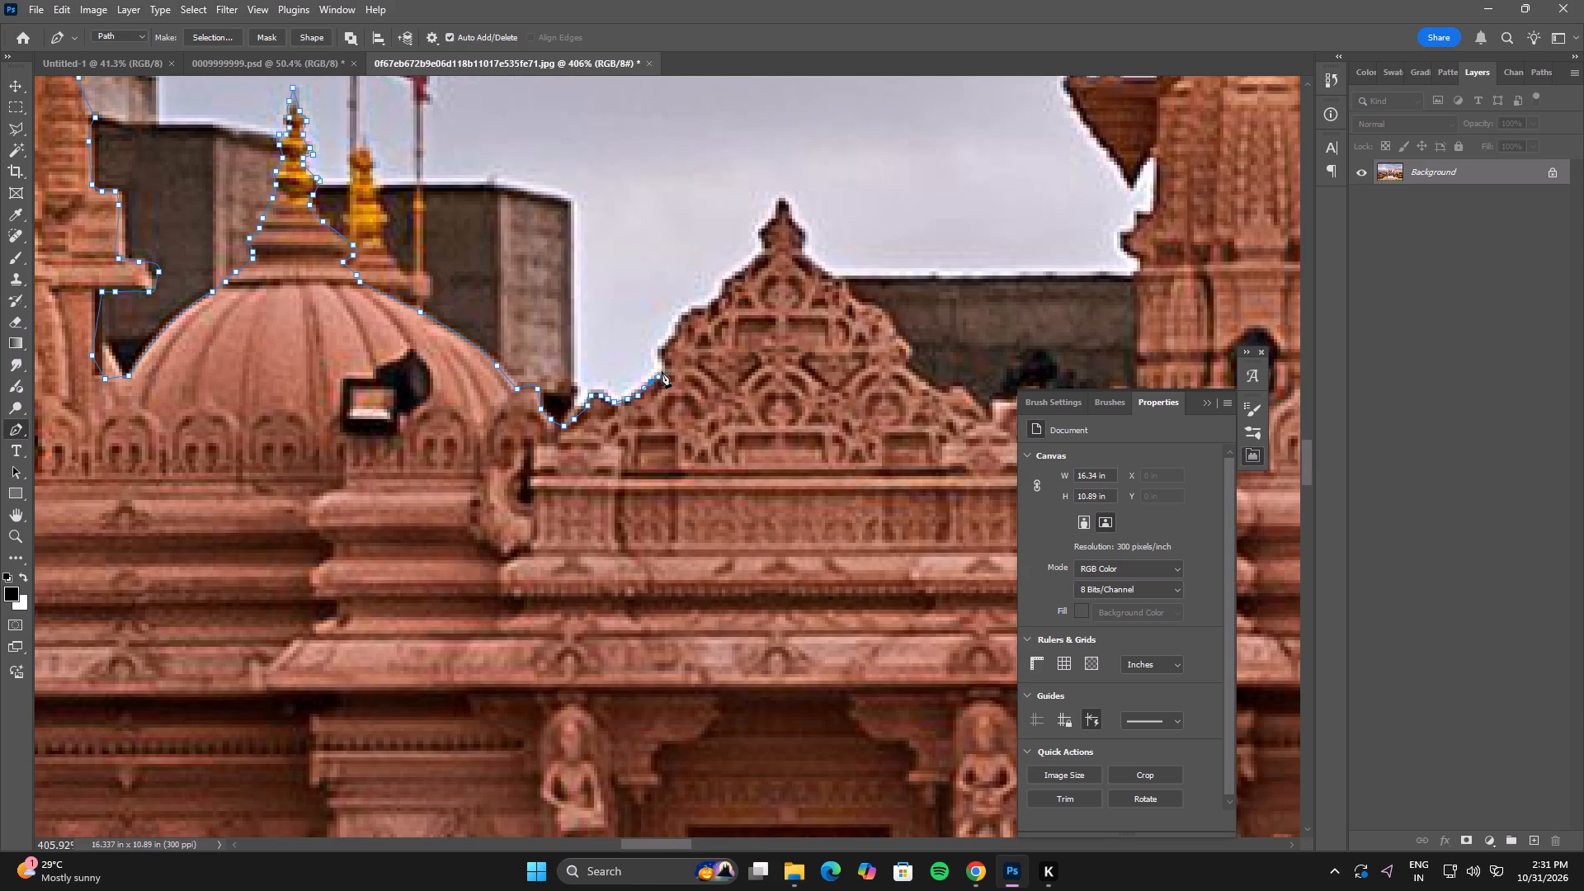
left_click(662, 370)
left_click(662, 360)
left_click(662, 346)
left_click_drag(672, 338, 677, 329)
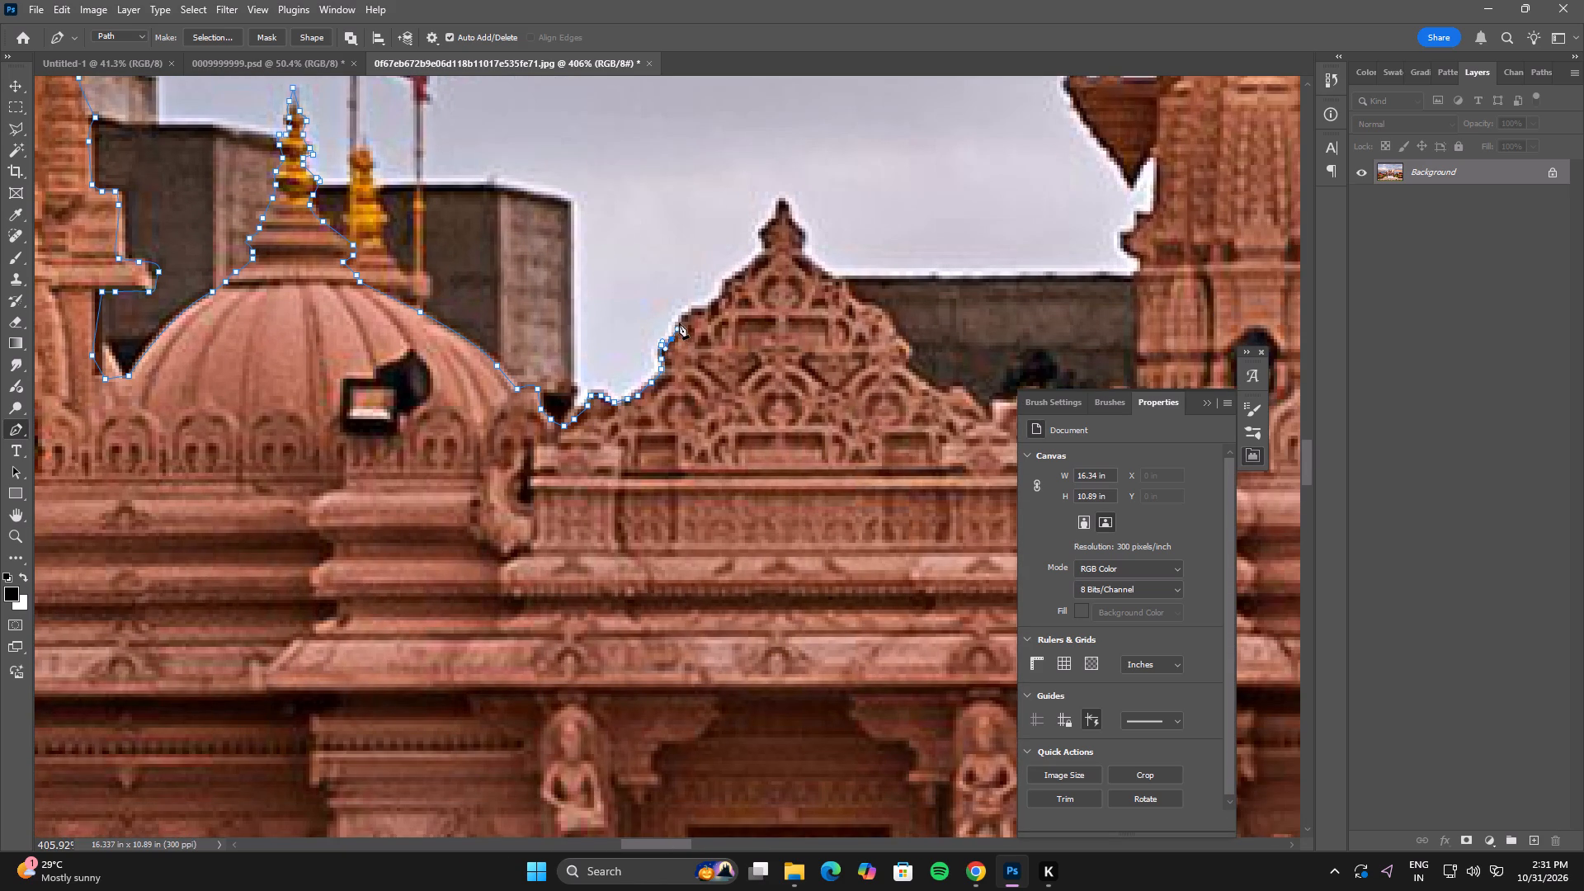
left_click(680, 320)
left_click_drag(691, 313, 702, 312)
left_click(714, 300)
Extend the path up the gable's upper left slope and around its pointed ornament to the peak.
key("space")
key("space")
key("space")
key("space")
key("space")
key("space")
key("space")
left_click_drag(742, 276, 630, 478)
left_click(612, 491)
left_click(613, 483)
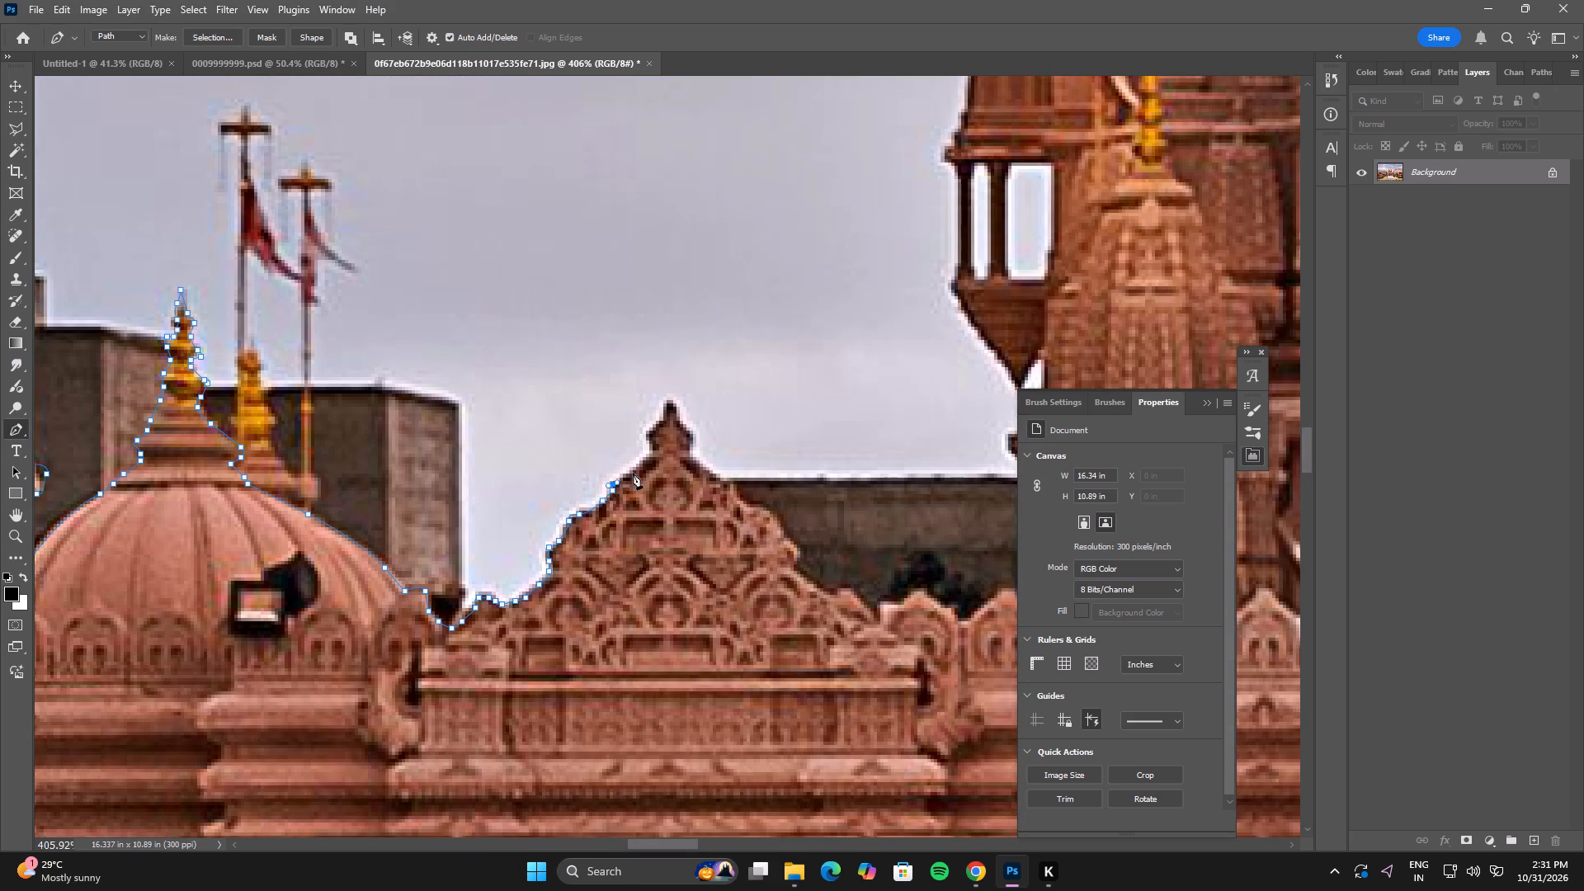
left_click(633, 473)
left_click(641, 464)
double_click(649, 454)
left_click(649, 437)
left_click(653, 427)
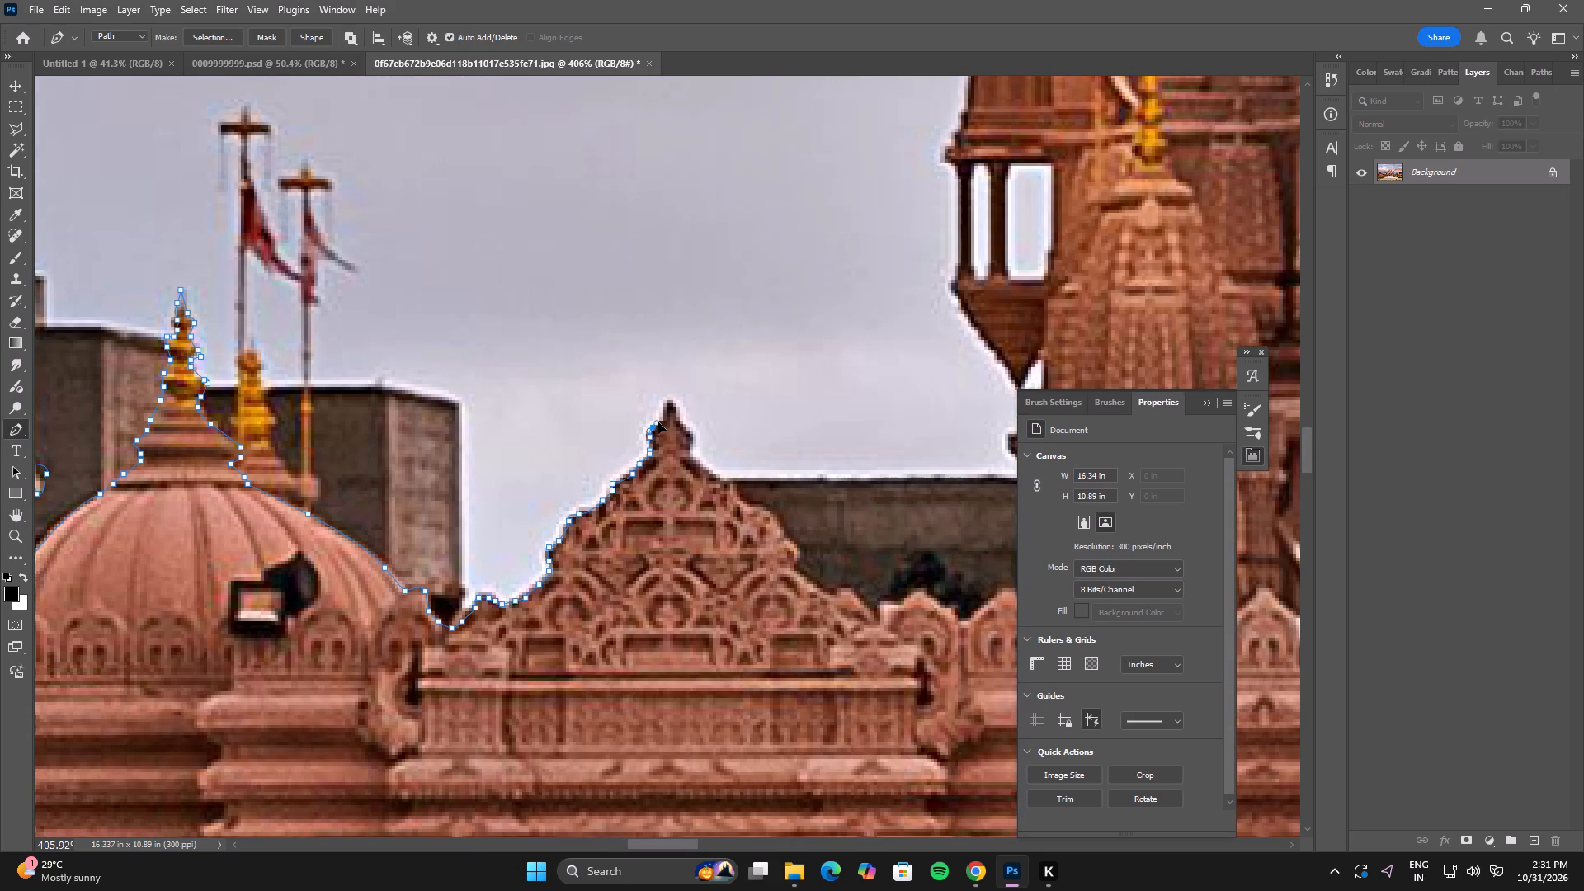
left_click(663, 418)
left_click(665, 403)
left_click(671, 399)
Trace the path from the carved gable's peak down around its pointed ornament and along the upper right slope.
left_click(676, 415)
left_click(686, 429)
left_click_drag(689, 438, 686, 445)
left_click(694, 460)
left_click(711, 475)
left_click(733, 489)
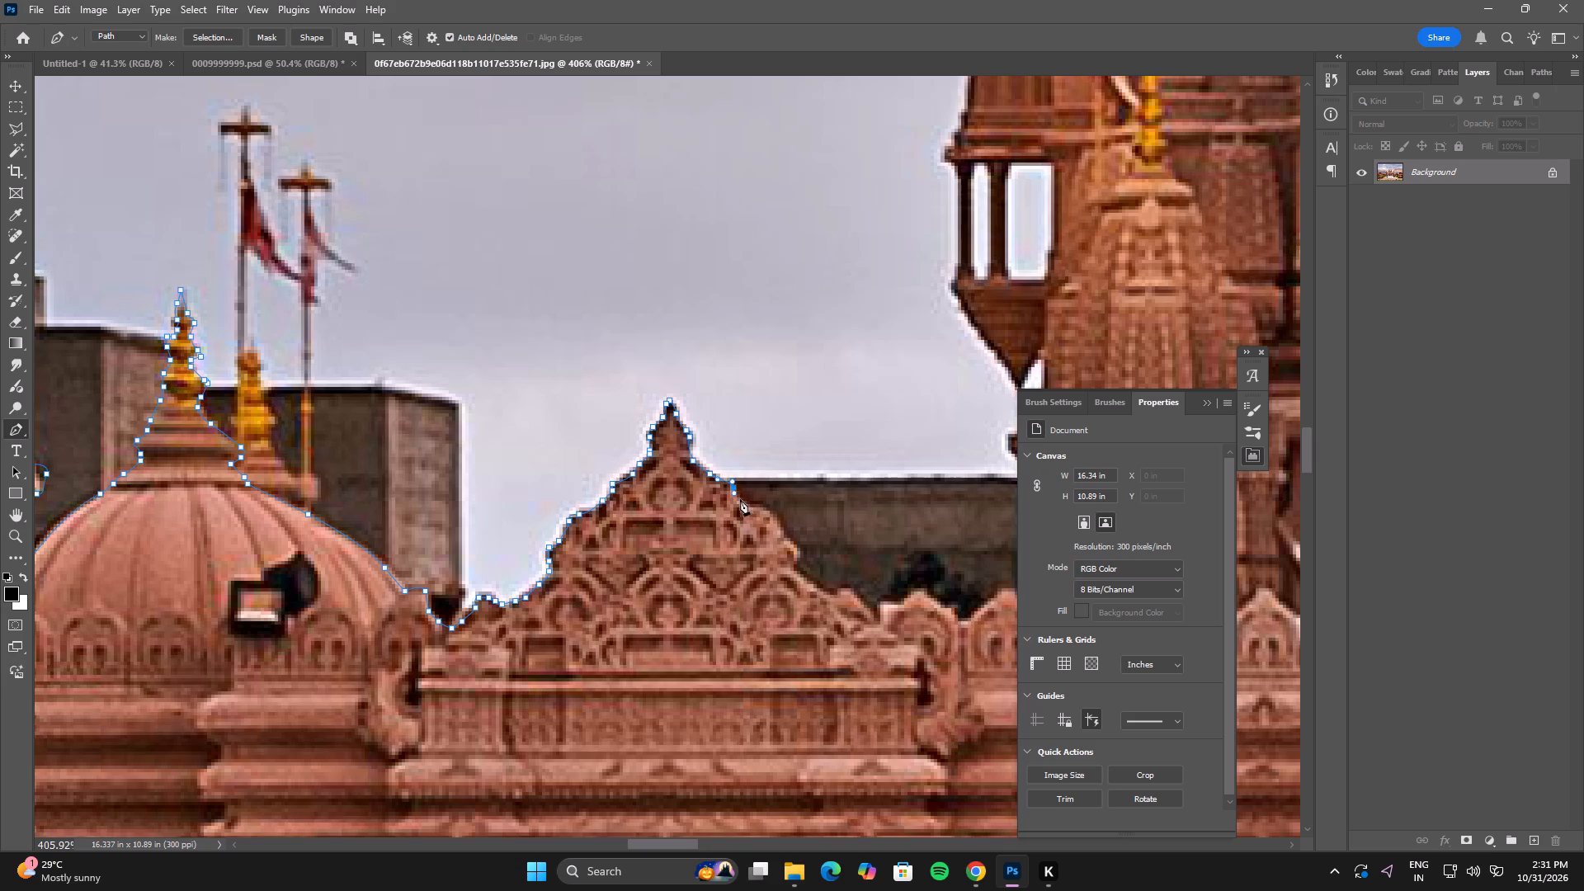
Continue the path down the scalloped lower right slope of the carved triangular gable.
left_click(742, 502)
left_click(749, 505)
left_click(760, 511)
left_click(768, 511)
left_click(776, 518)
left_click_drag(780, 530, 787, 537)
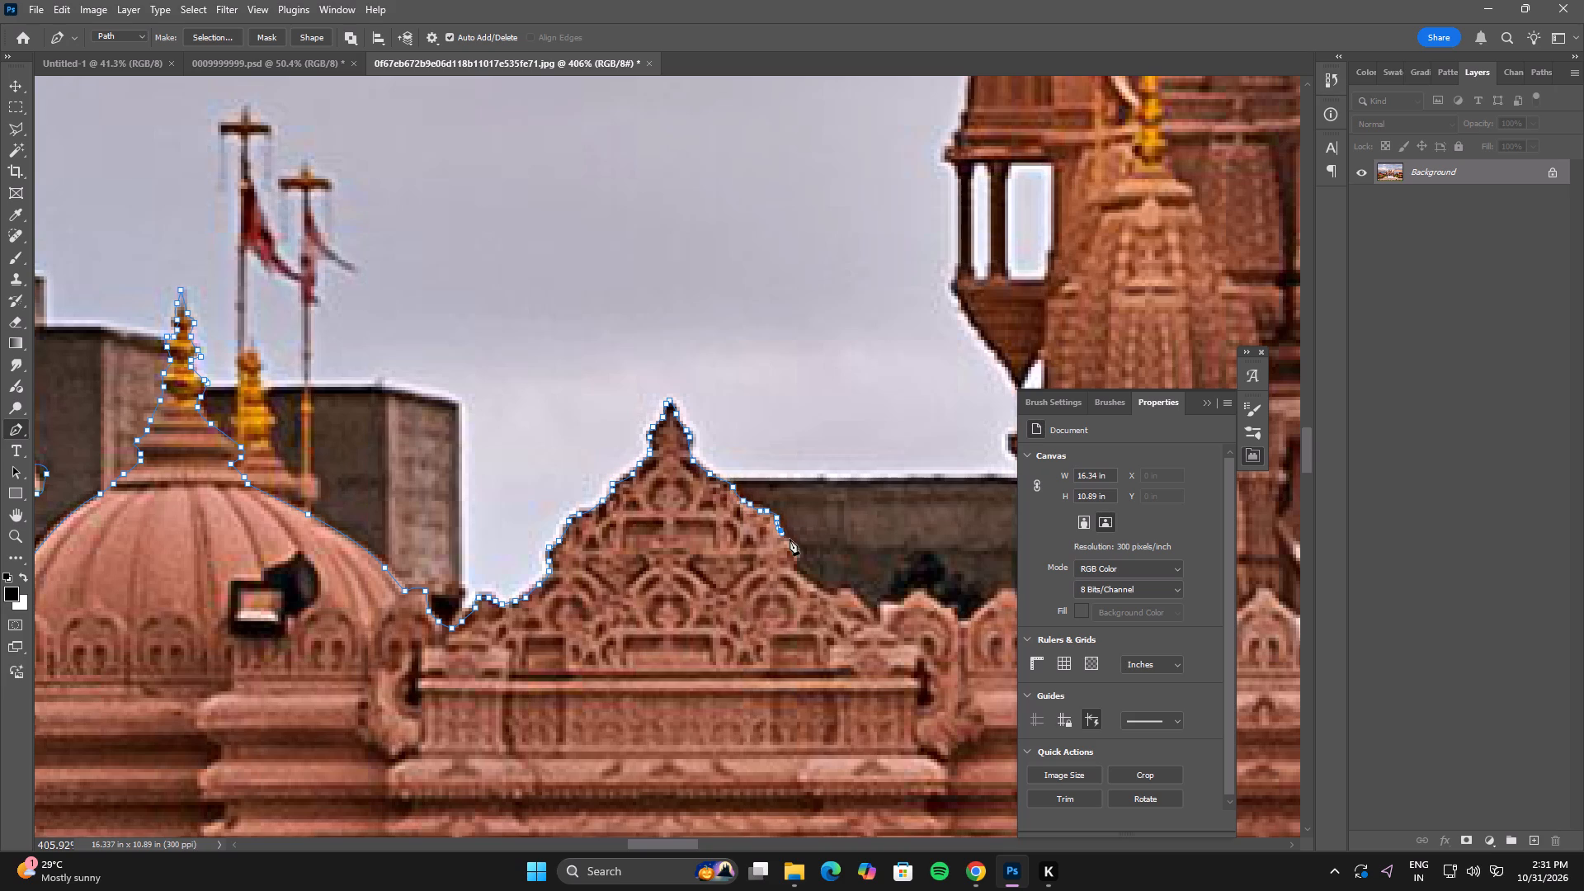
left_click(790, 540)
left_click(798, 555)
left_click(792, 564)
left_click(812, 583)
left_click(825, 592)
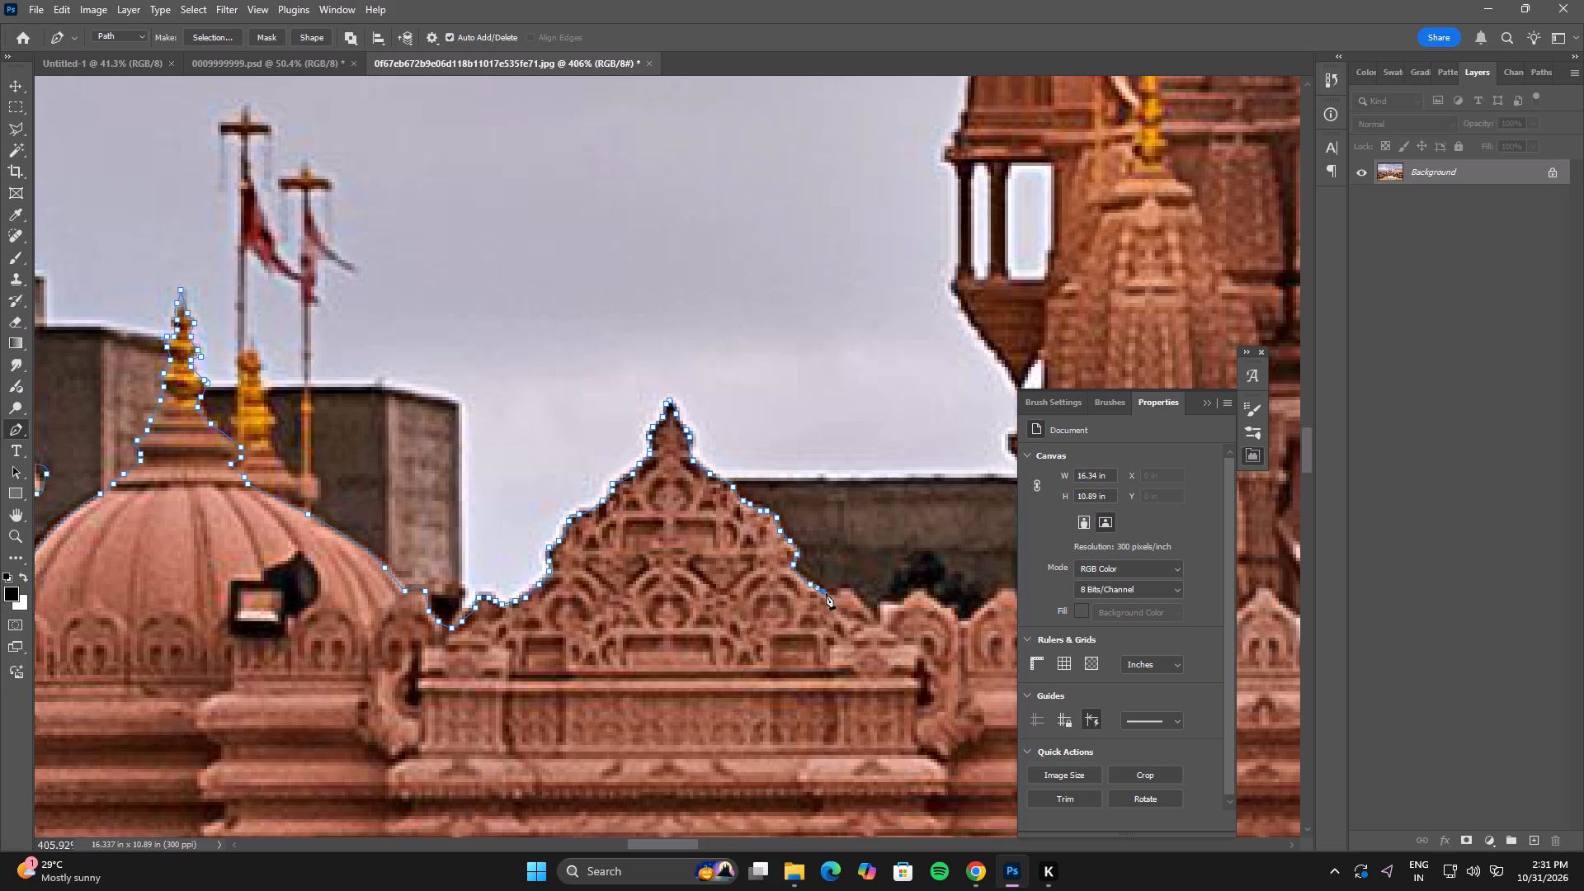
Trace the path over the small ornament at the gable's right foot and around the adjacent rounded parapet ornament.
left_click(834, 596)
left_click(846, 594)
left_click(857, 589)
left_click(863, 606)
left_click(876, 616)
left_click(886, 614)
left_click_drag(885, 608, 893, 603)
left_click_drag(897, 603, 907, 602)
left_click(911, 598)
left_click(914, 593)
left_click(938, 598)
left_click(950, 611)
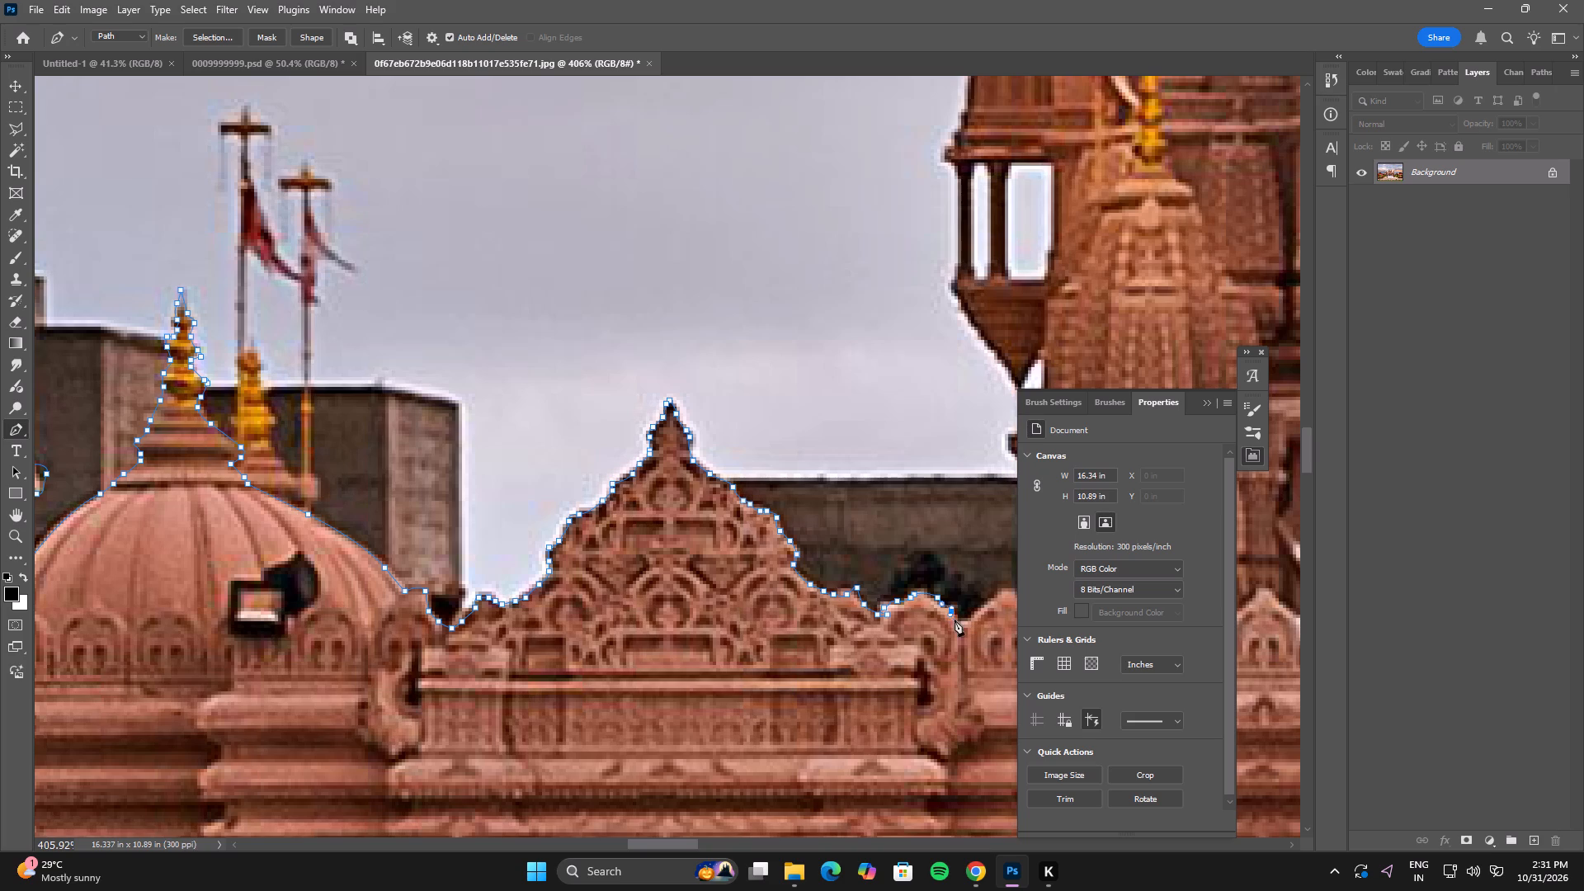
left_click(956, 621)
Extend the path over the next parapet ornament to the base of the small turret in front of the tall tower.
key("space")
key("space")
key("space")
key("space")
key("space")
key("space")
key("space")
key("space")
key("space")
left_click_drag(986, 630, 562, 497)
scroll(561, 496, "down", 15, "alt")
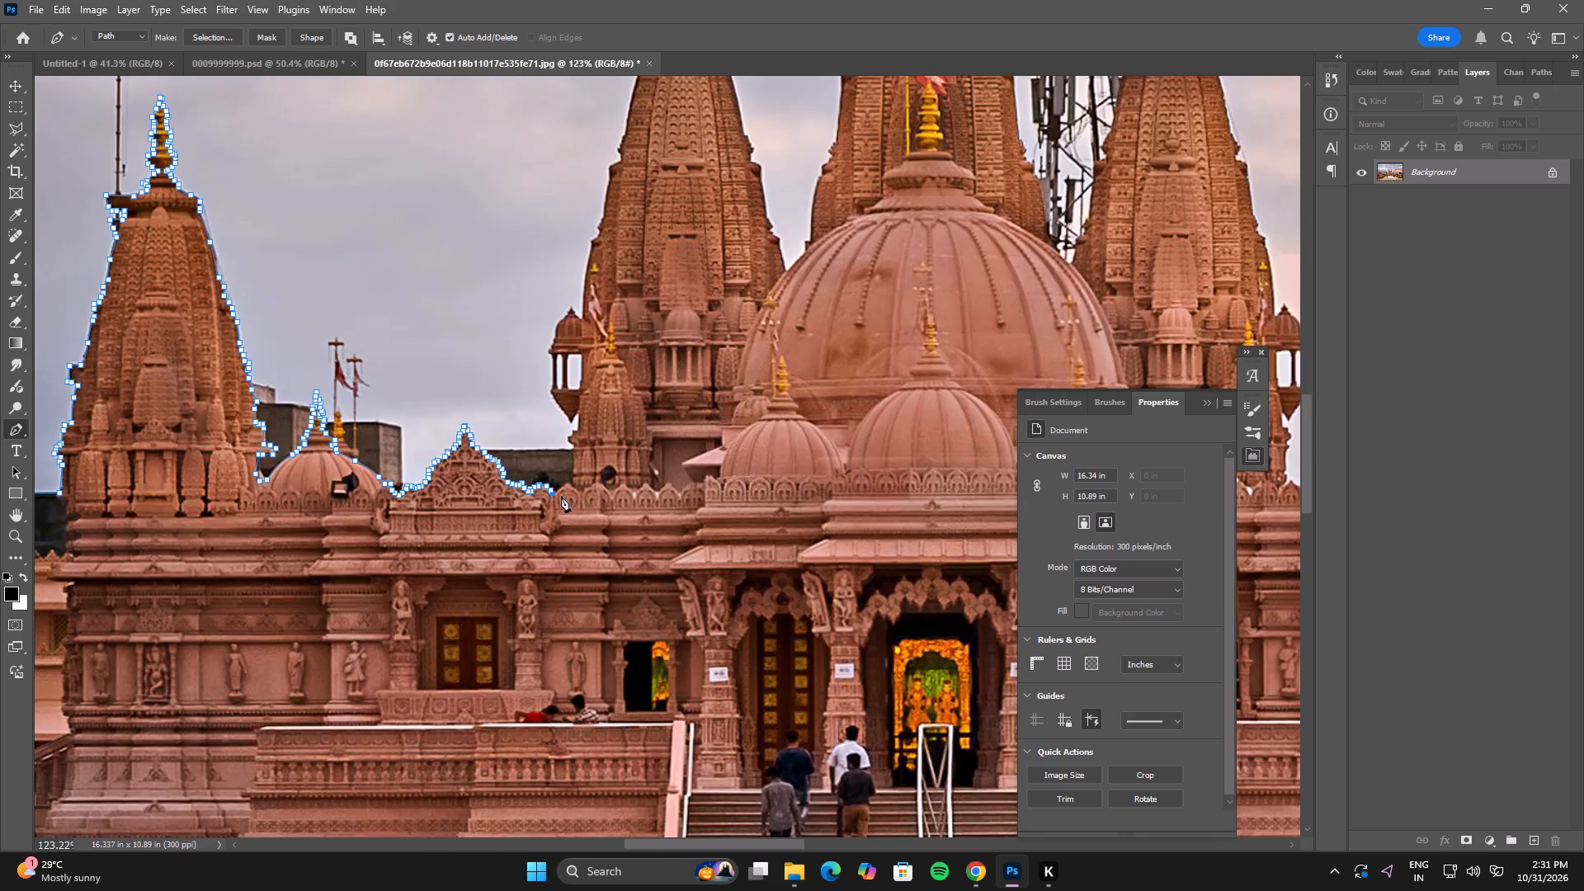
scroll(561, 496, "down", 5, "alt")
scroll(561, 496, "up", 13, "alt")
left_click(563, 484)
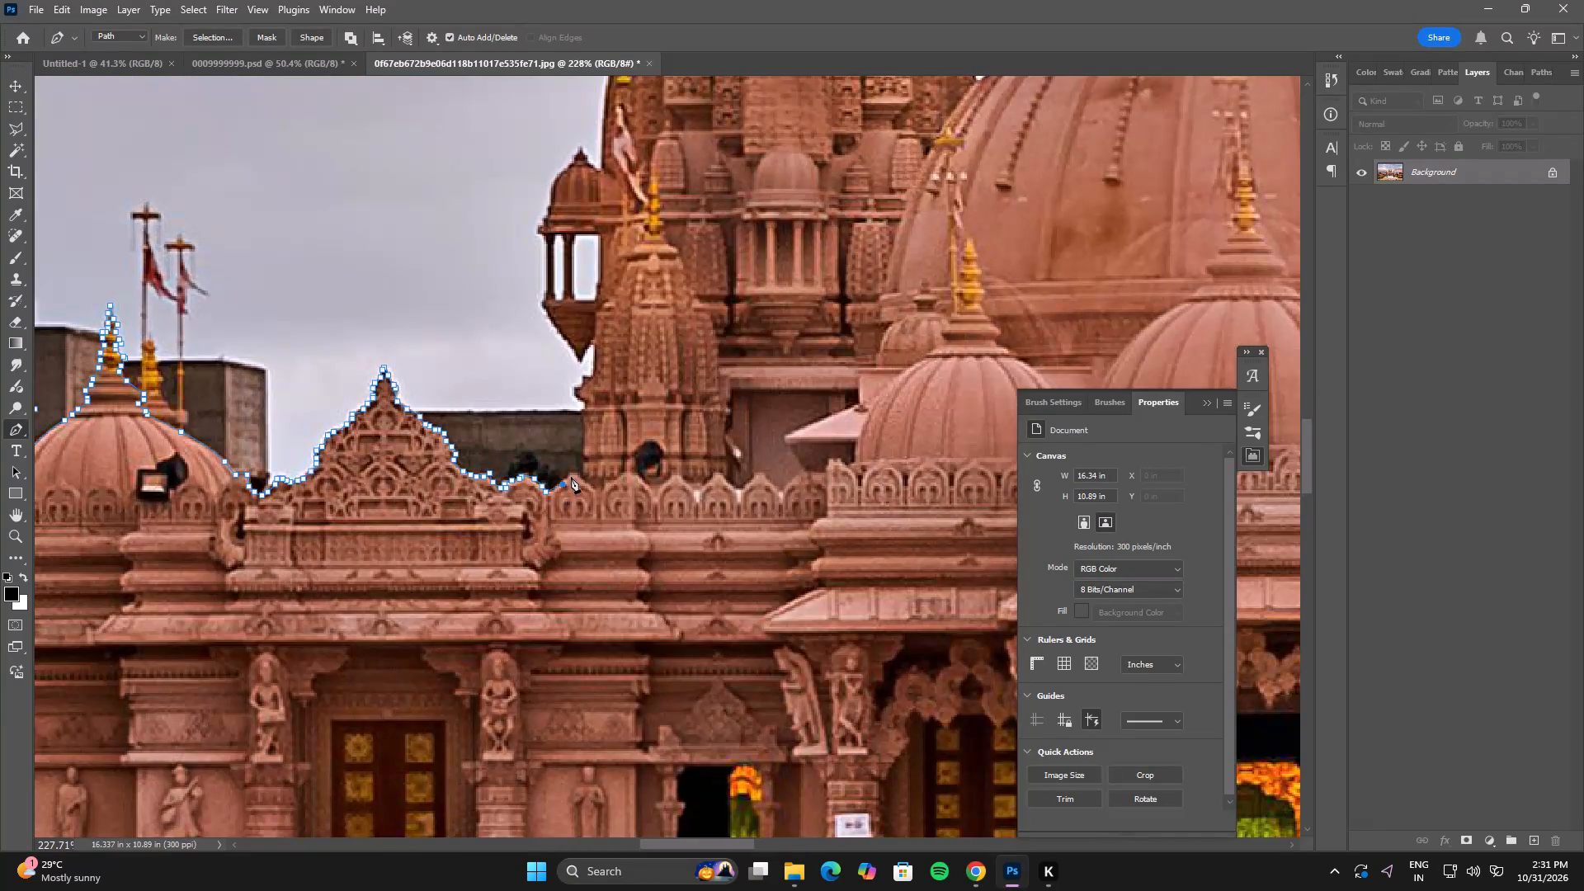
left_click(571, 477)
left_click(581, 477)
Trace the path up the small turret's left edge to the underside of the tower's projecting balcony.
left_click_drag(586, 472, 583, 460)
left_click_drag(582, 438, 583, 428)
left_click(584, 414)
left_click(582, 403)
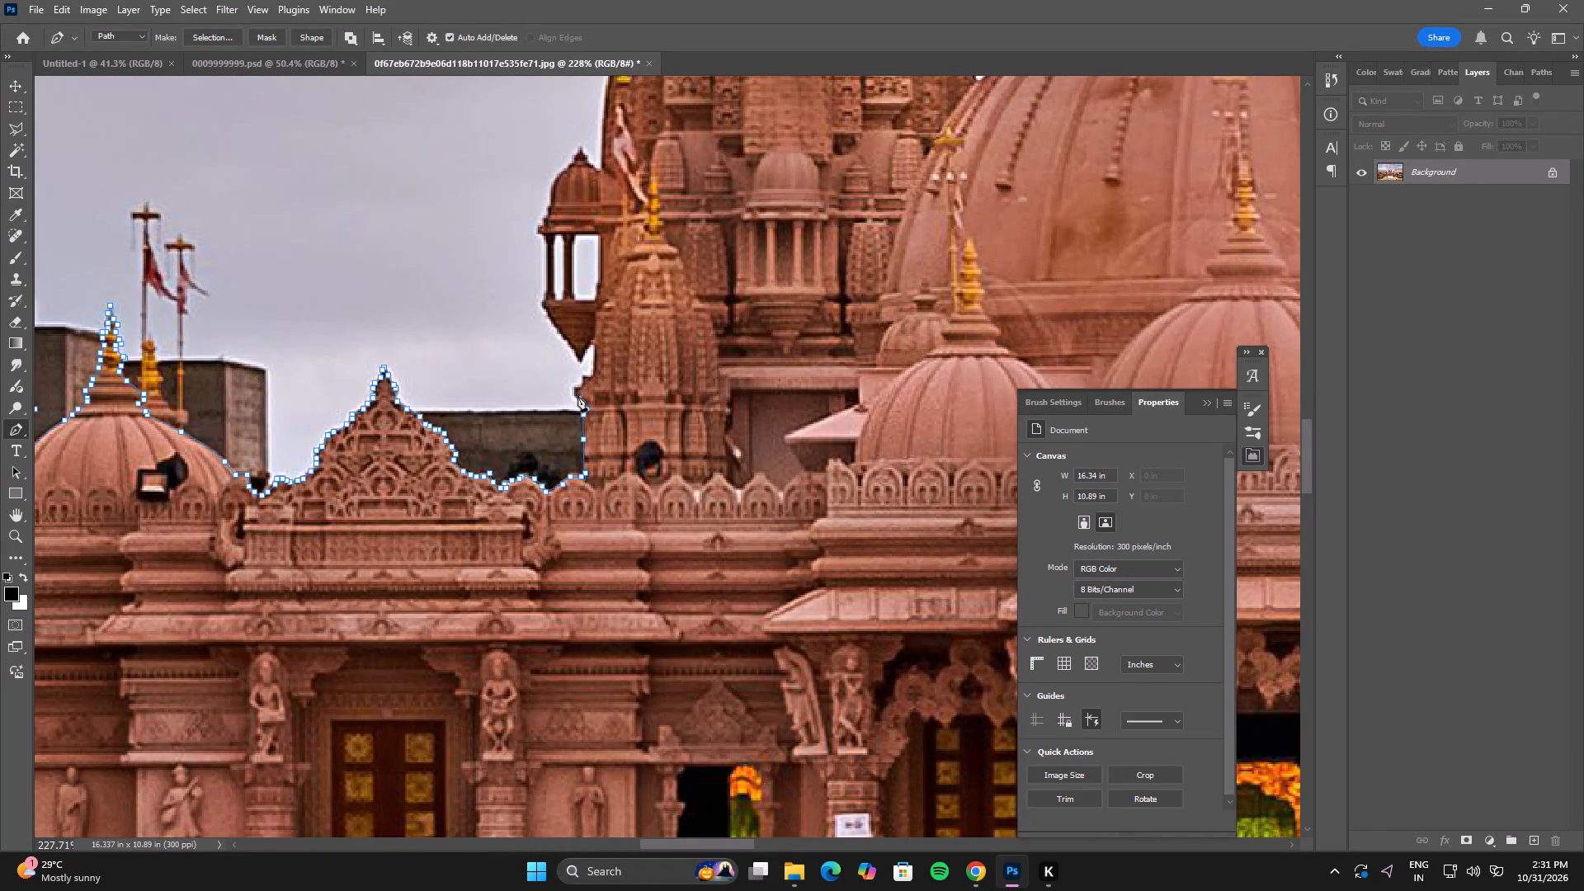
left_click(576, 394)
left_click(579, 388)
left_click(582, 379)
left_click_drag(596, 378, 596, 370)
left_click(596, 361)
left_click(595, 343)
left_click(589, 346)
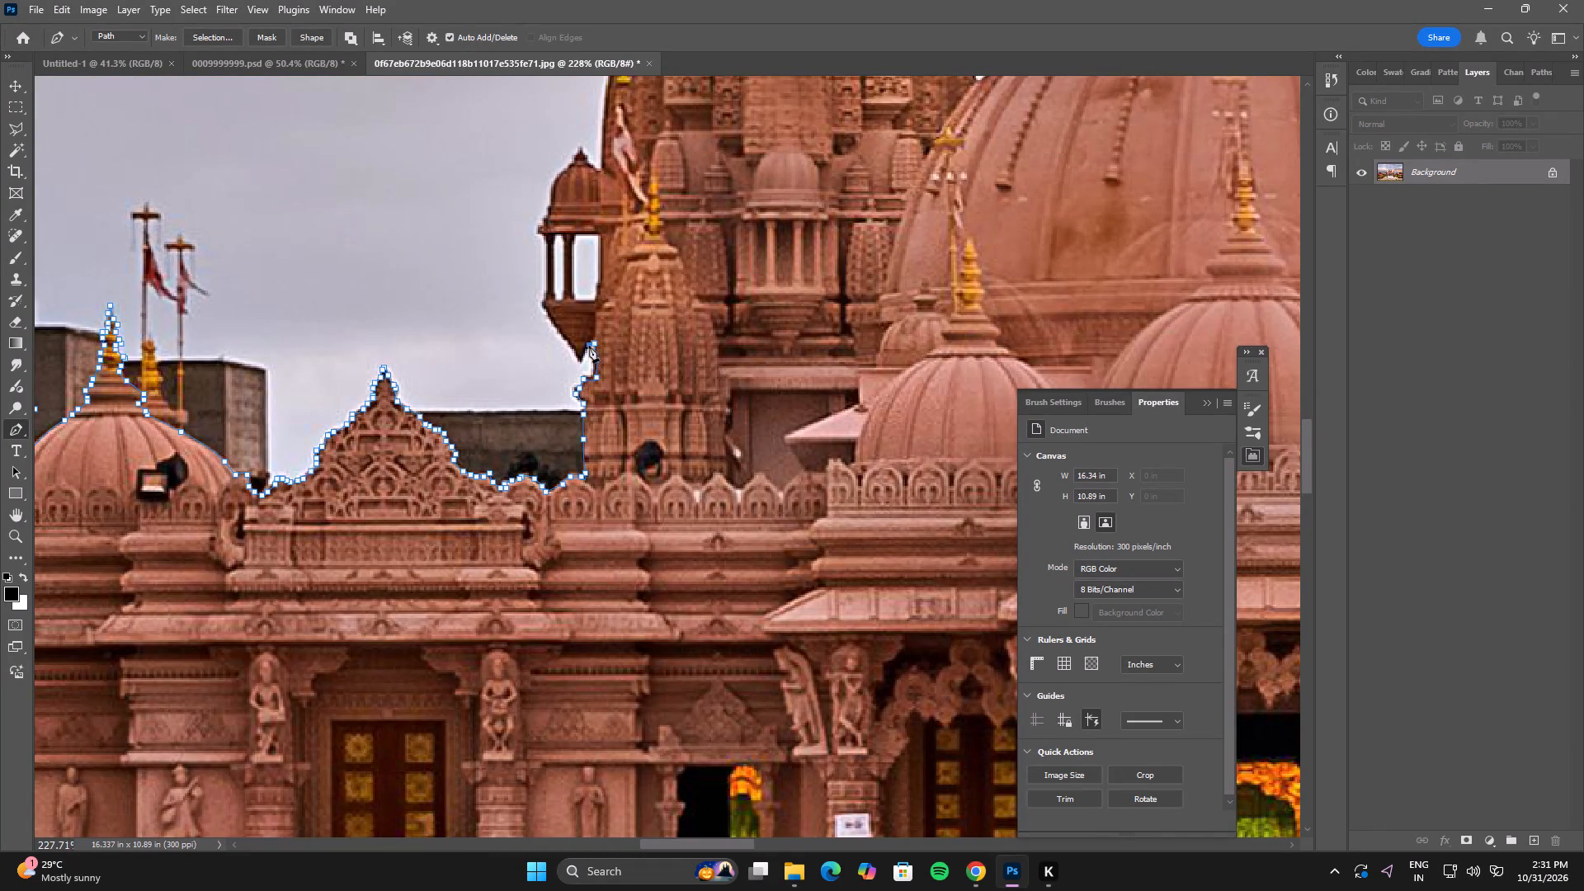
left_click(579, 361)
Trace the path around the balcony's tapered base and up its outer column to the tip of the eave.
key("space")
key("space")
key("space")
key("space")
key("space")
left_click_drag(562, 323, 559, 582)
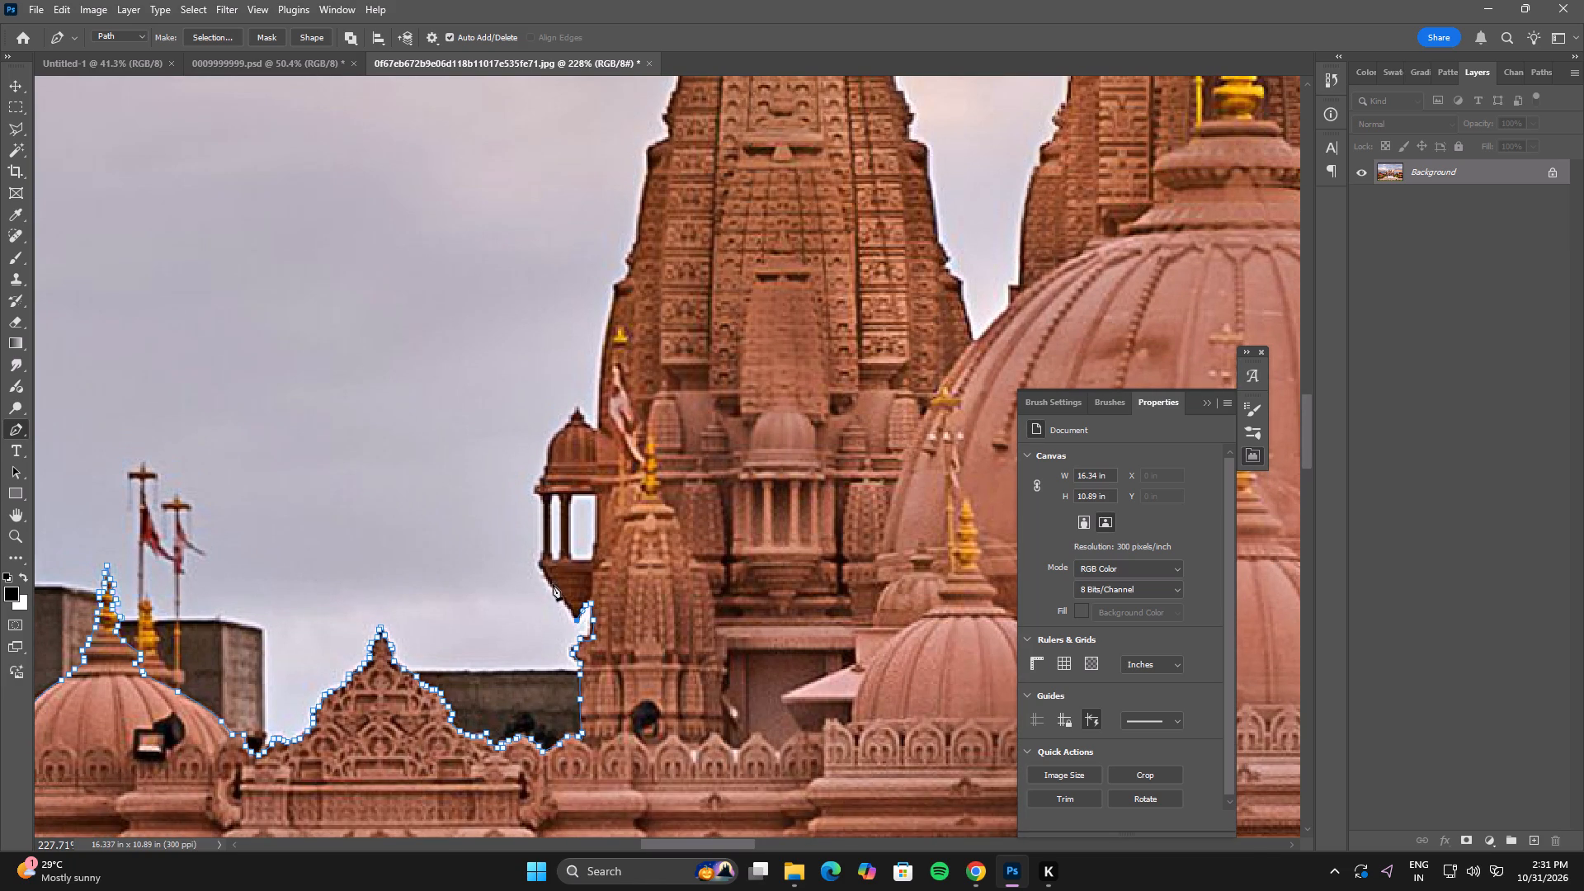
left_click_drag(552, 583, 547, 574)
left_click(542, 568)
left_click(540, 560)
left_click_drag(544, 548, 543, 537)
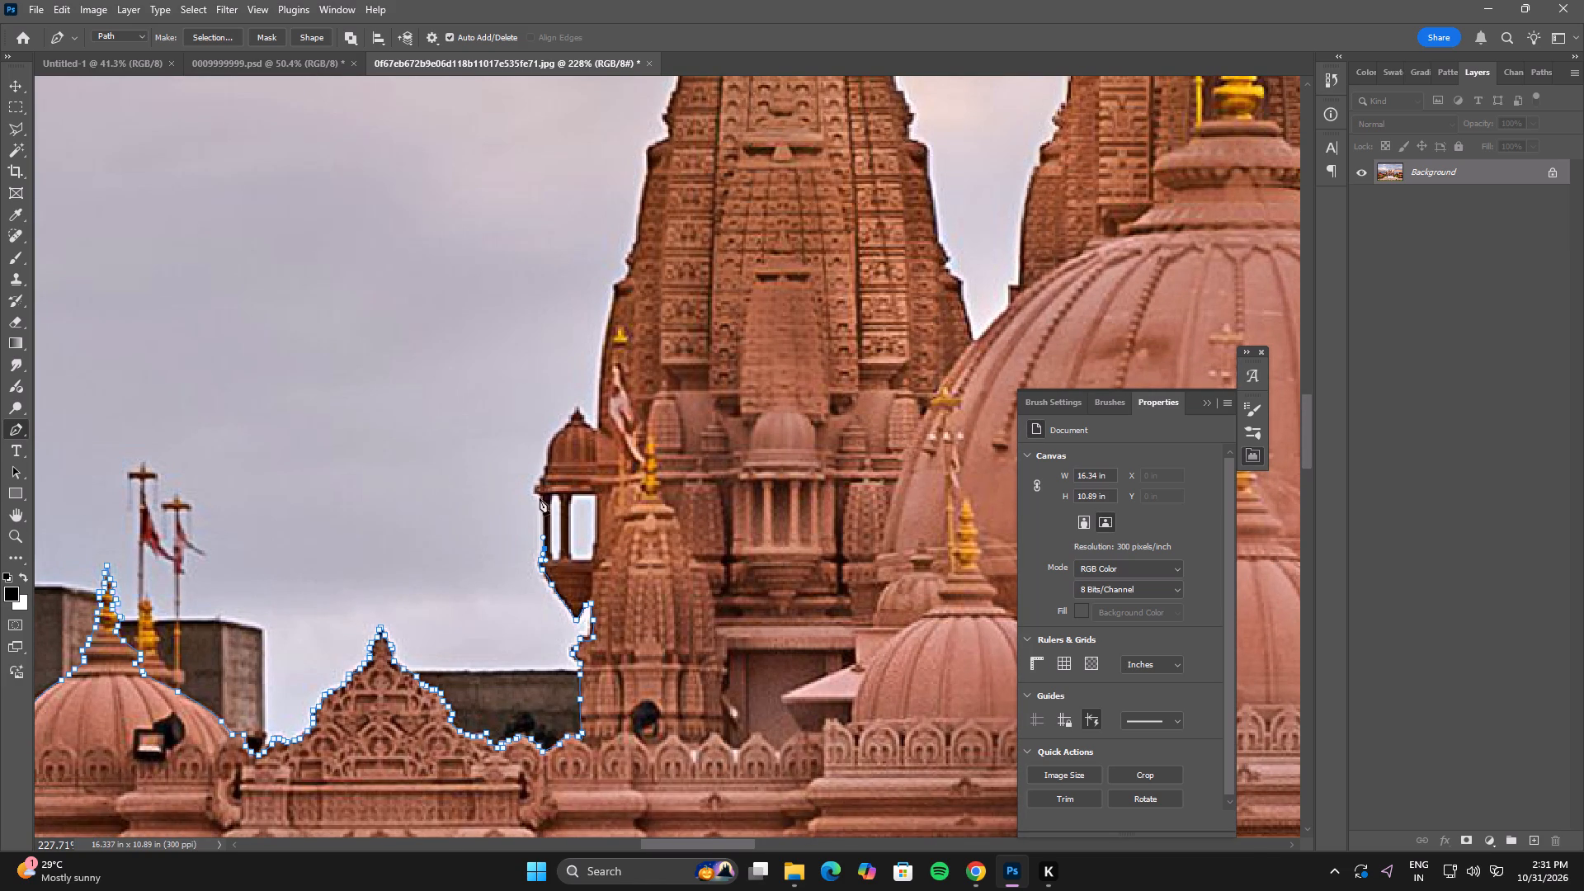
left_click(540, 496)
left_click(535, 491)
Outline the balcony's small domed roof and its pointed top, down to where it meets the tower.
left_click(540, 484)
left_click(544, 470)
left_click(547, 455)
left_click(559, 431)
left_click(571, 421)
left_click(578, 409)
left_click_drag(587, 422, 587, 423)
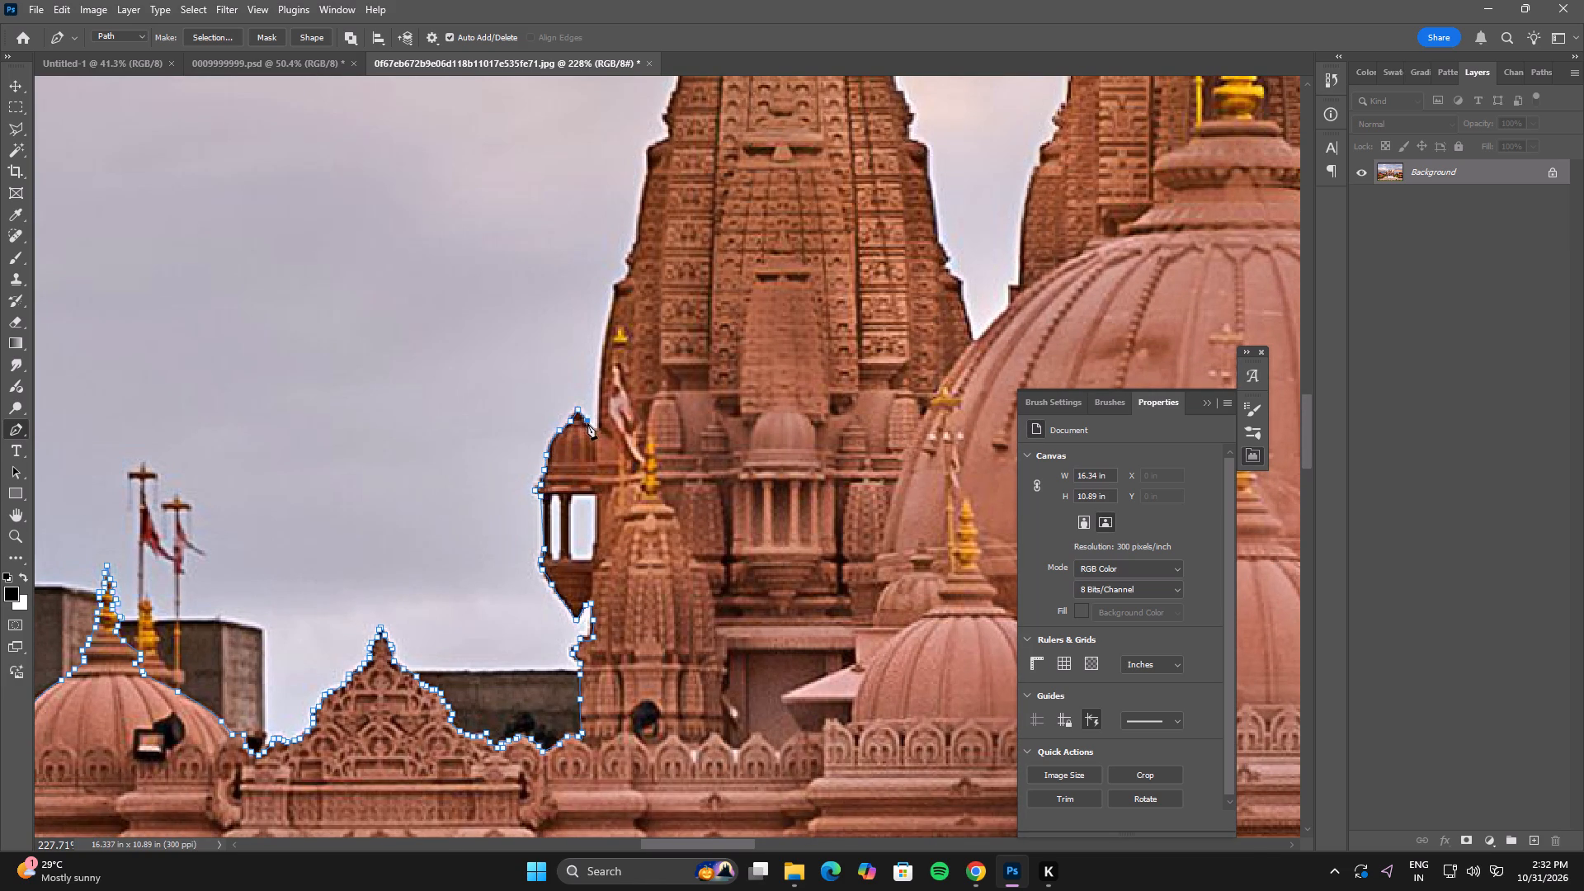
left_click_drag(587, 423, 593, 430)
left_click(597, 432)
Trace the path up the tall tower's lower left edge, past the flag, to the stepped ledge.
left_click_drag(604, 356, 604, 350)
left_click_drag(604, 350, 608, 318)
key("space")
key("space")
key("space")
key("space")
key("space")
left_click_drag(628, 298, 587, 566)
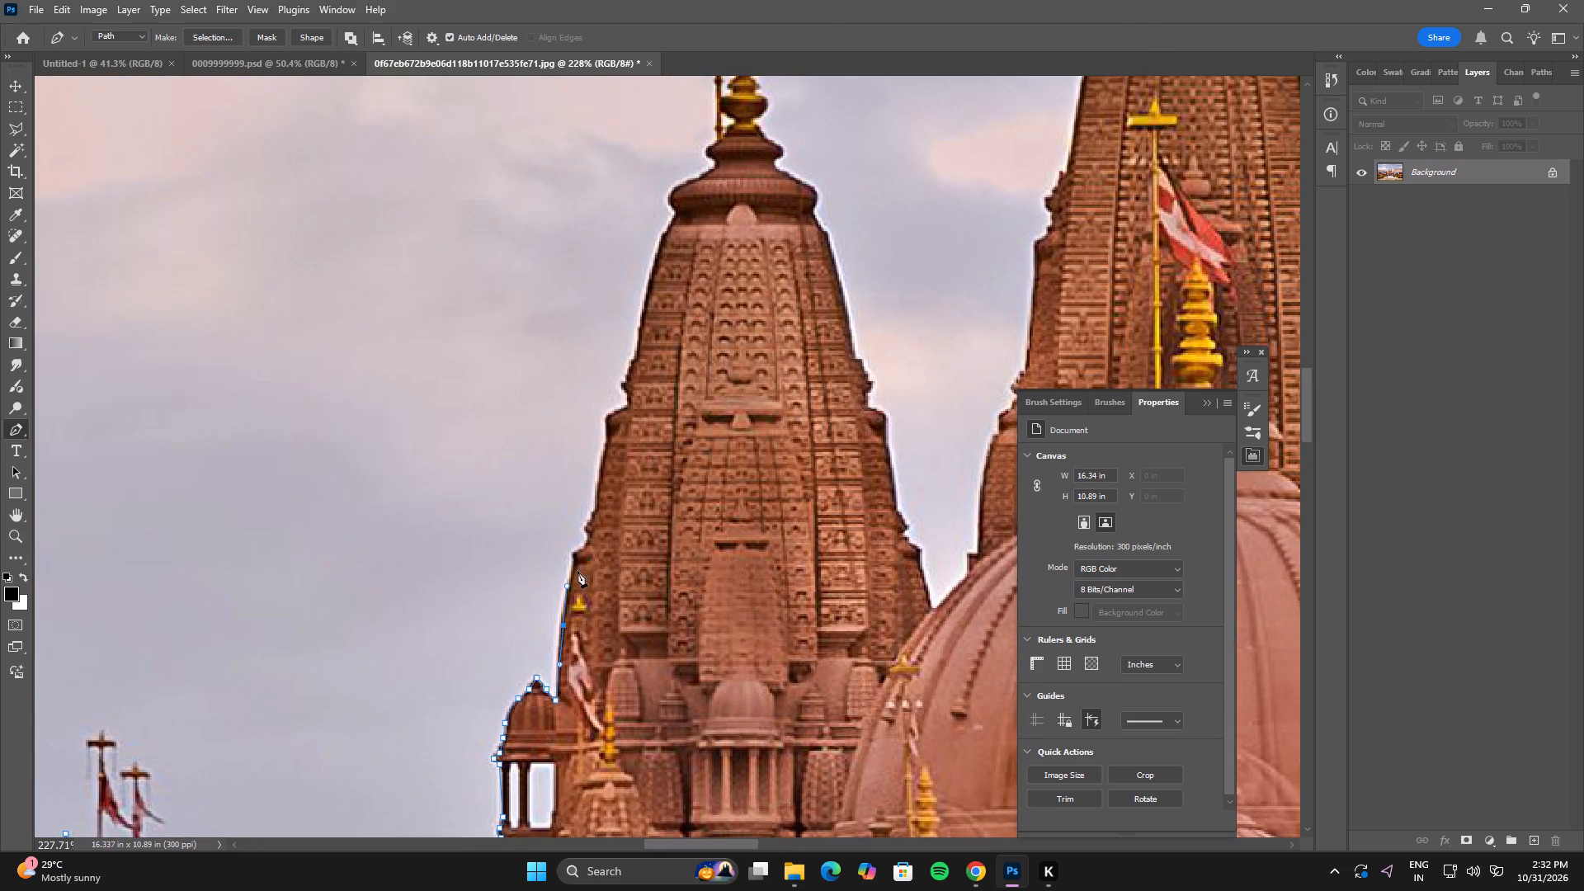
left_click(574, 565)
left_click(576, 555)
left_click(583, 545)
left_click_drag(587, 533, 588, 523)
left_click_drag(598, 494, 600, 480)
left_click_drag(605, 451, 605, 441)
left_click_drag(605, 426, 605, 414)
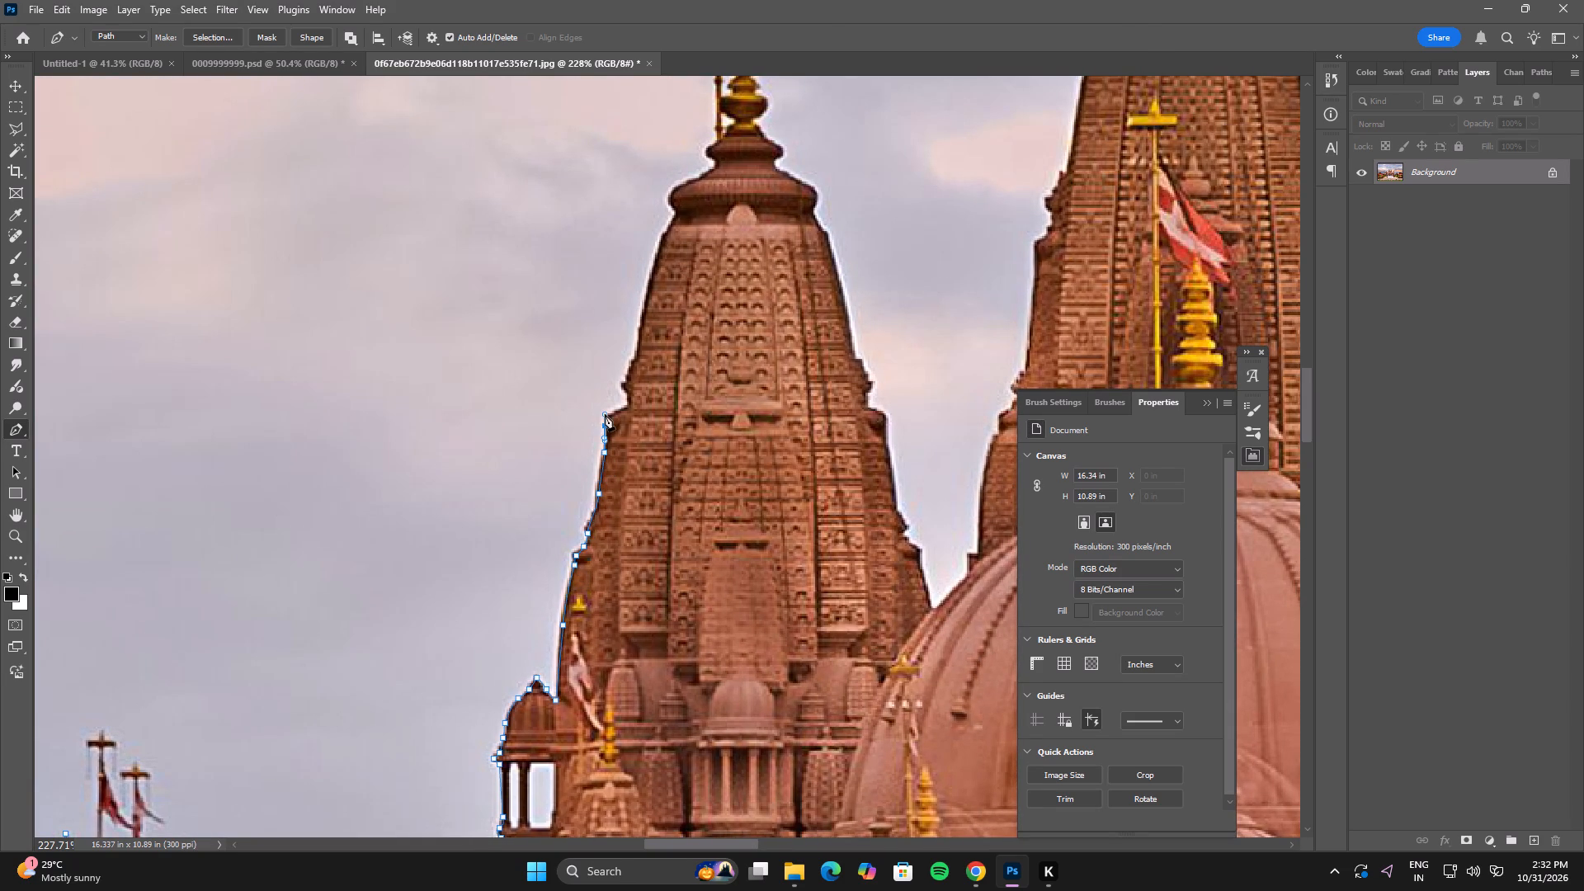
left_click(606, 419)
left_click(628, 409)
Continue the path from the stepped ledge up the tower's tapering upper left edge to just below its ribbed cap.
key("space")
key("space")
key("space")
key("space")
key("space")
key("space")
left_click_drag(667, 393, 577, 713)
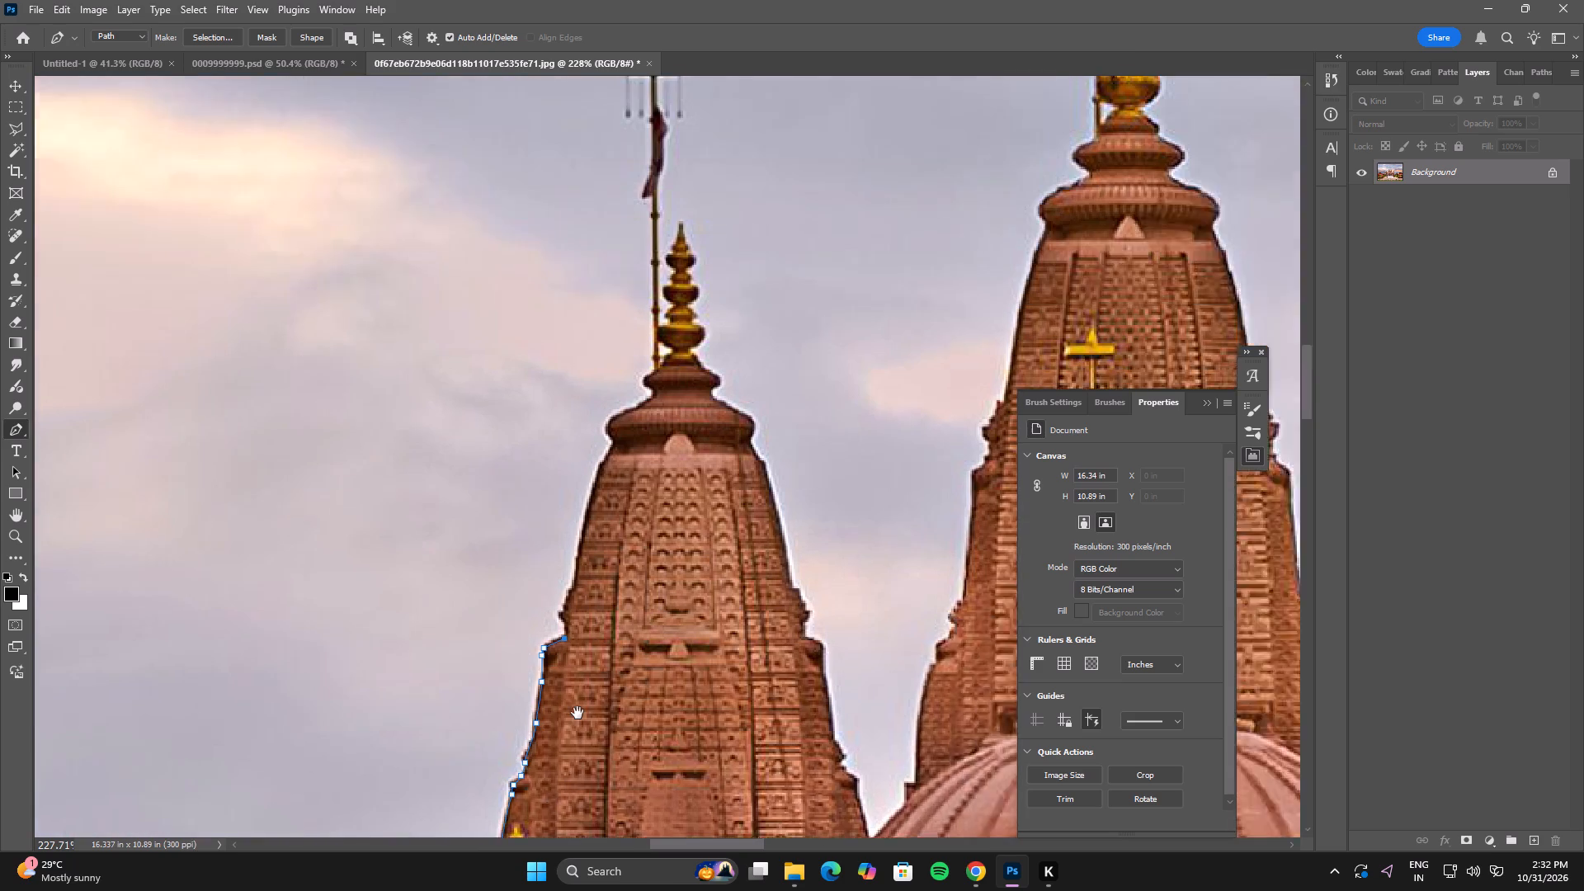
left_click_drag(577, 713, 576, 717)
left_click(535, 717)
left_click(532, 705)
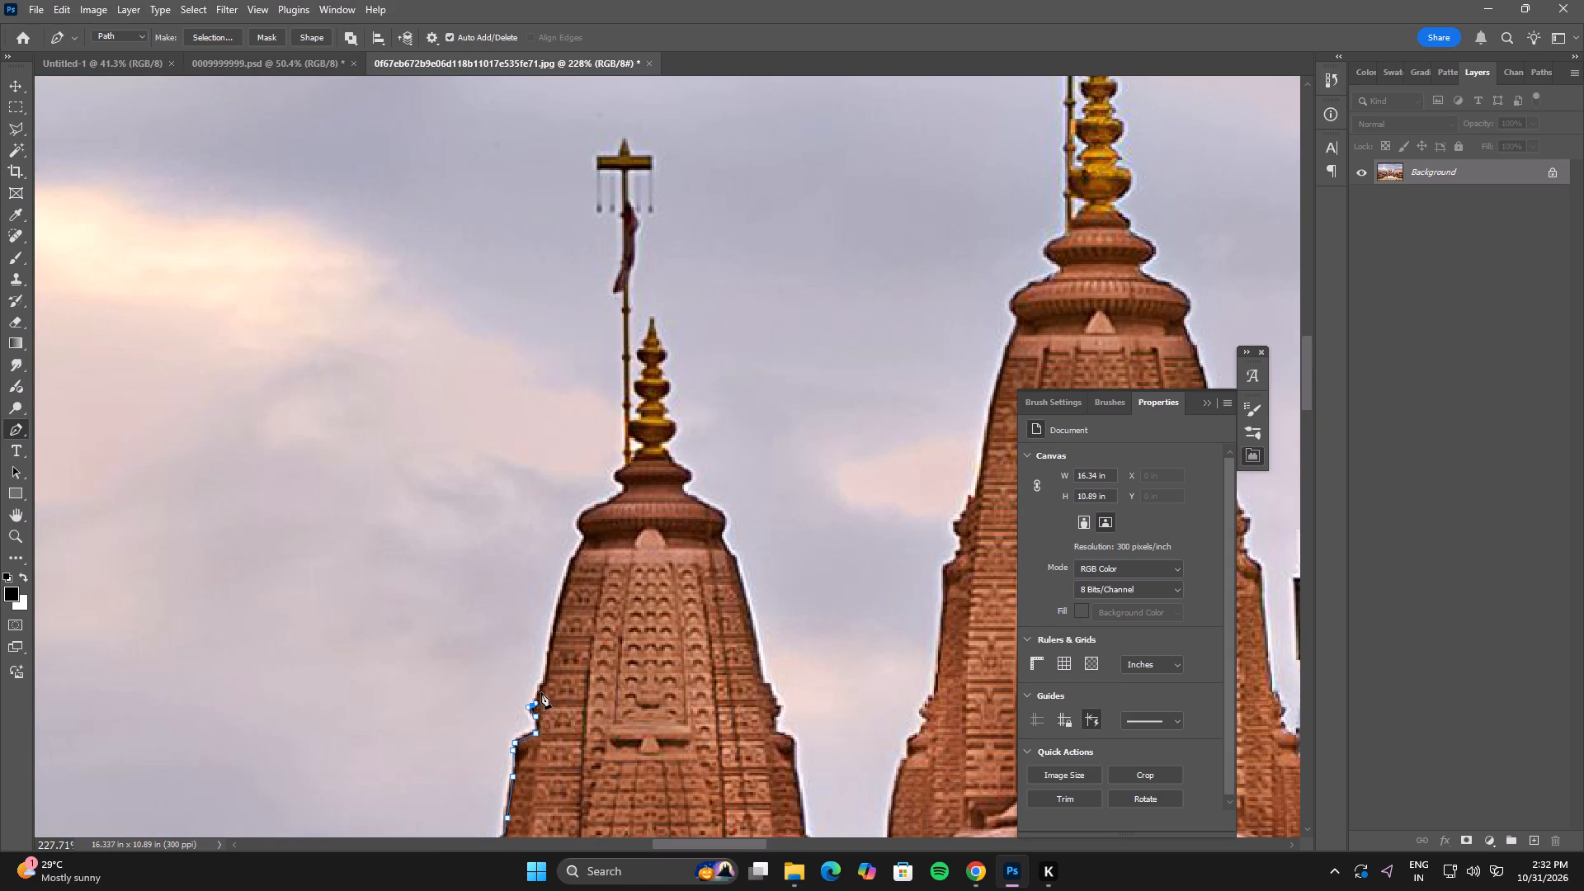
left_click(541, 692)
left_click_drag(544, 686, 544, 677)
left_click_drag(553, 629, 556, 608)
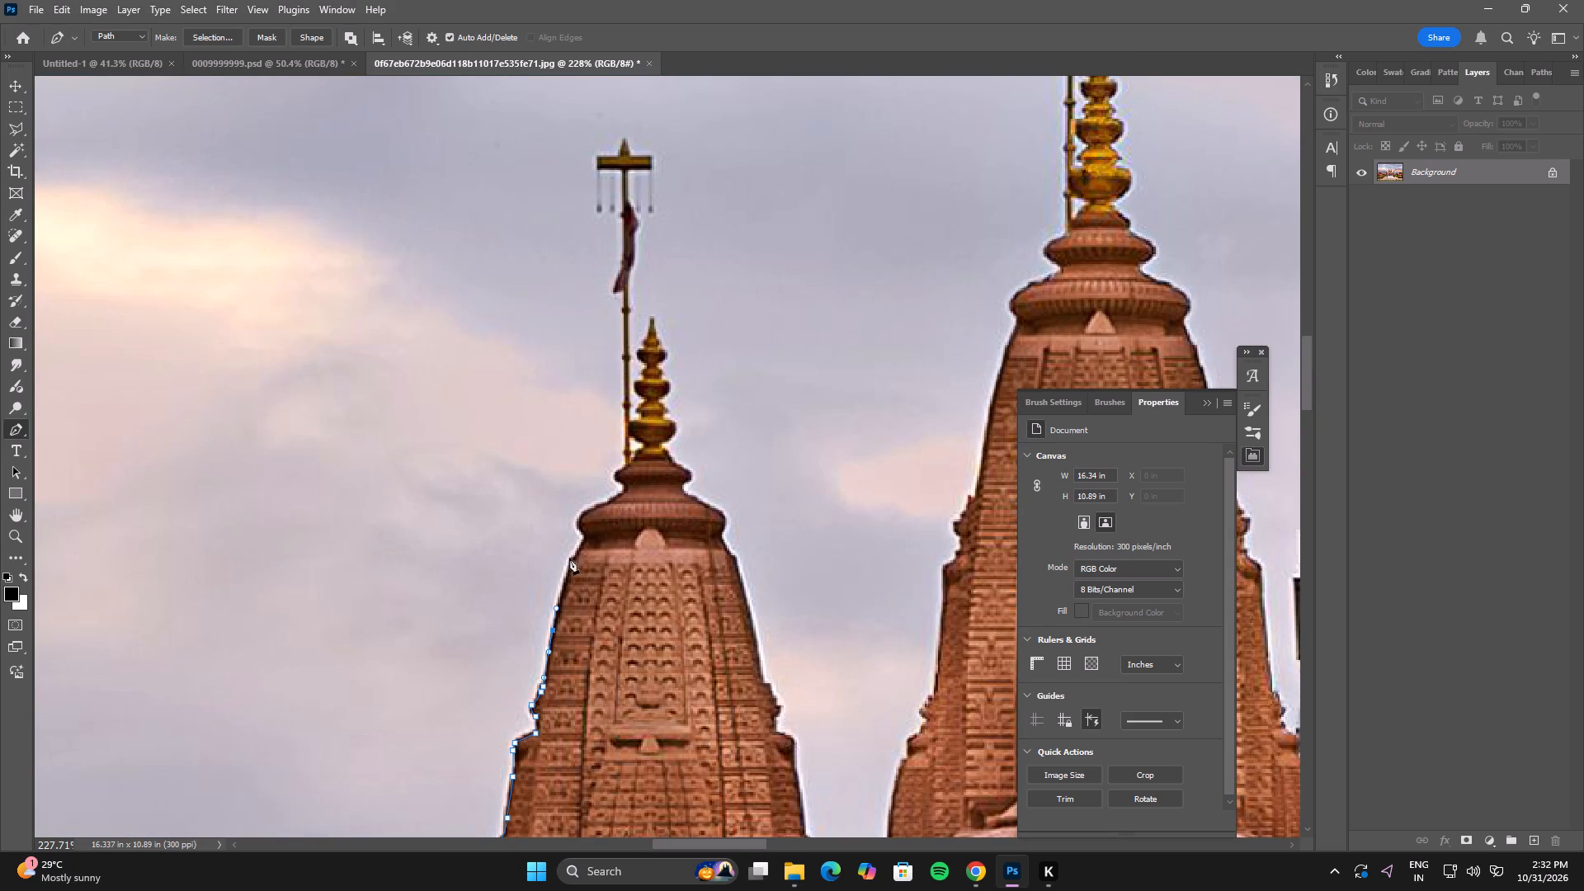
left_click_drag(573, 557, 580, 543)
left_click(571, 560, "alt")
Redo the last anchor adjustment and extend the path to the underside of the ribbed cap, undoing the curved segment tried beyond it.
key("space")
key("space")
key("space")
left_click_drag(587, 520, 516, 717)
key("ctrl+z")
left_click(502, 756, "alt")
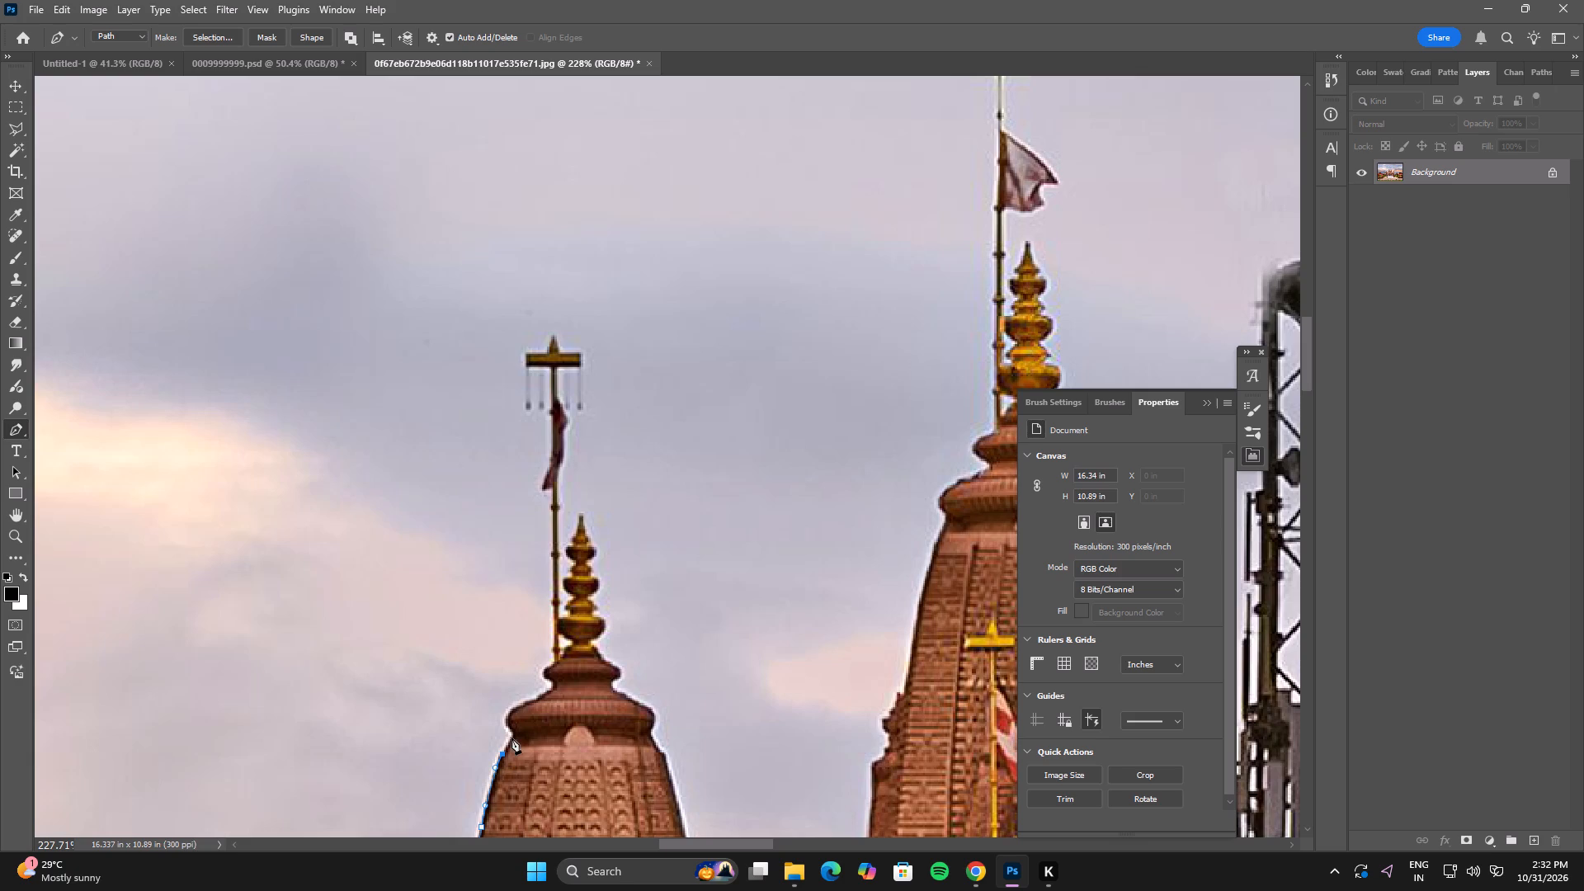
left_click(511, 738)
left_click_drag(530, 700, 566, 689)
key("ctrl+z")
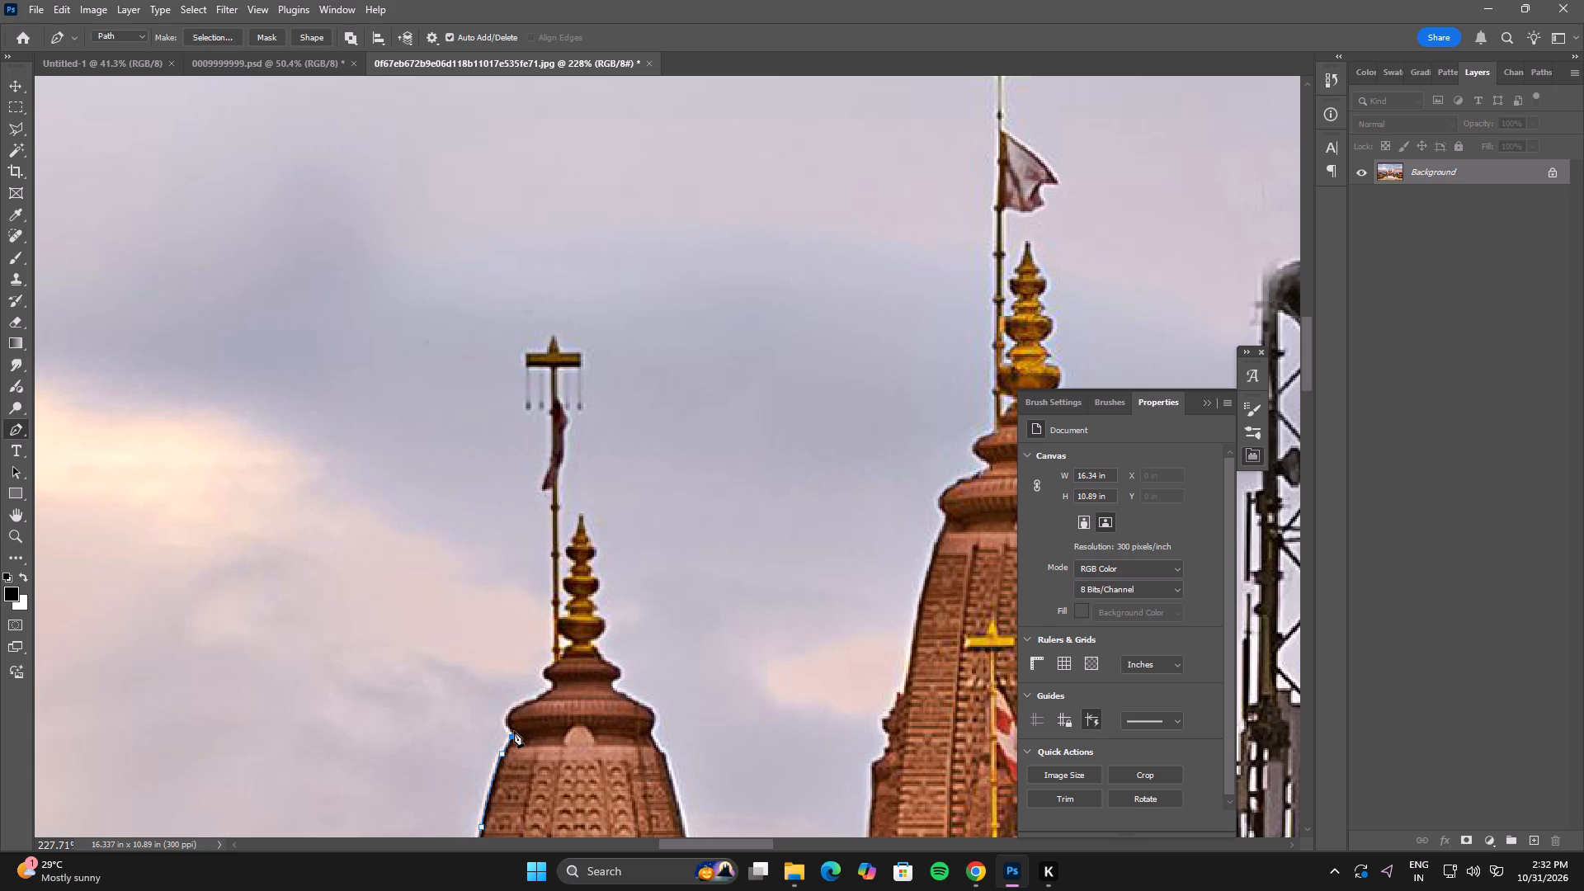
Trace the left contour of the tower's ribbed cap and the smaller collar above it, up to the golden finial's base.
left_click(510, 730)
left_click_drag(521, 705, 541, 700)
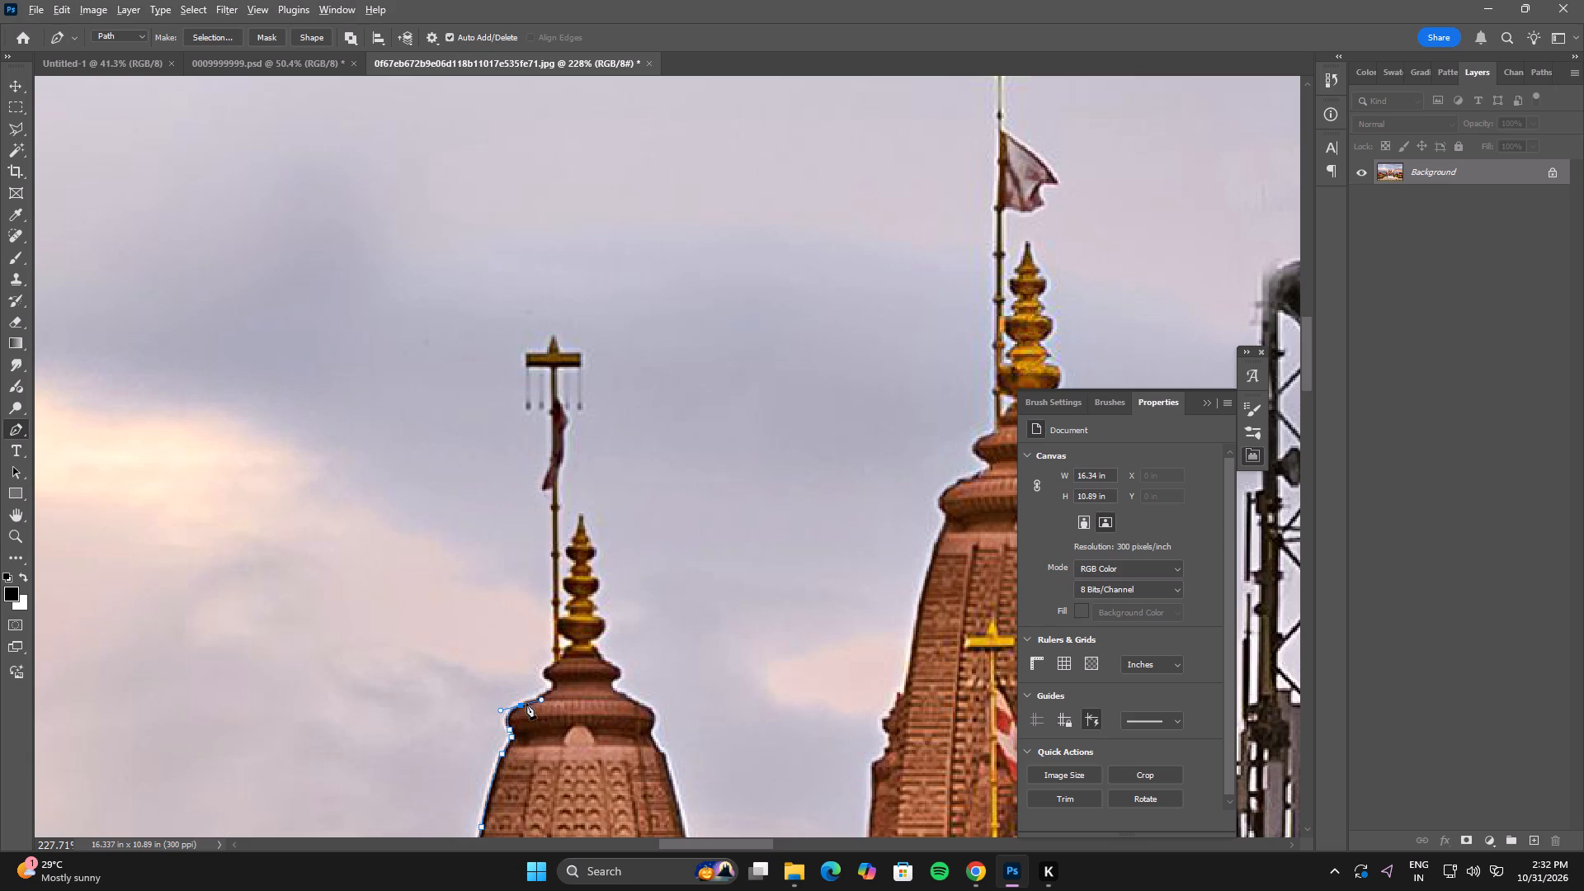
left_click(522, 705, "alt")
left_click(537, 701)
left_click(545, 695)
double_click(553, 690)
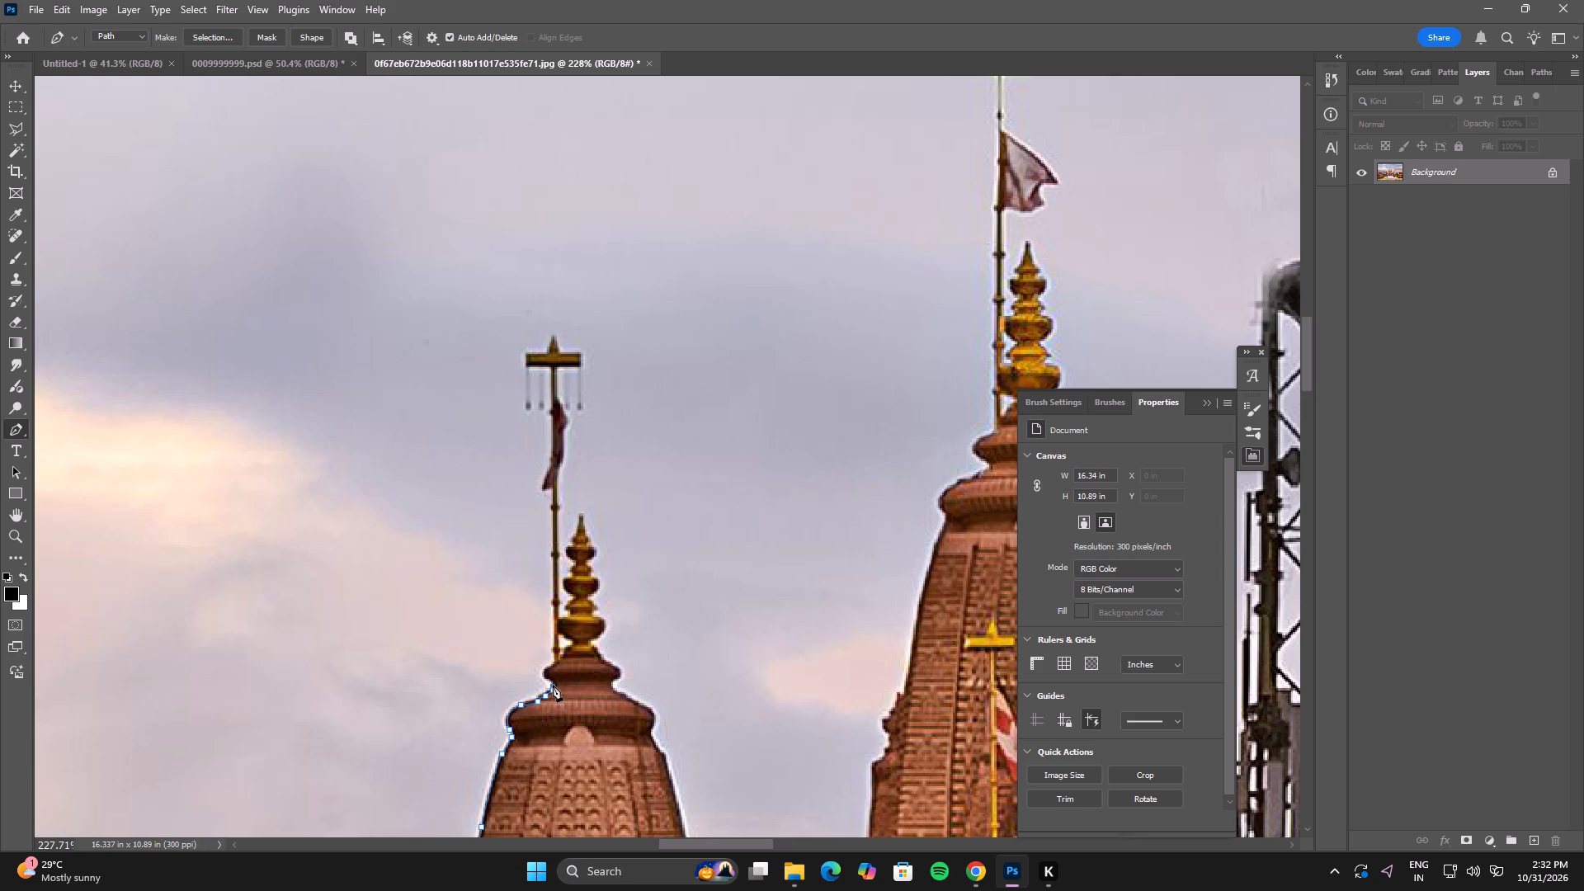
double_click(546, 678)
left_click(548, 669)
left_click(557, 661)
left_click(563, 652)
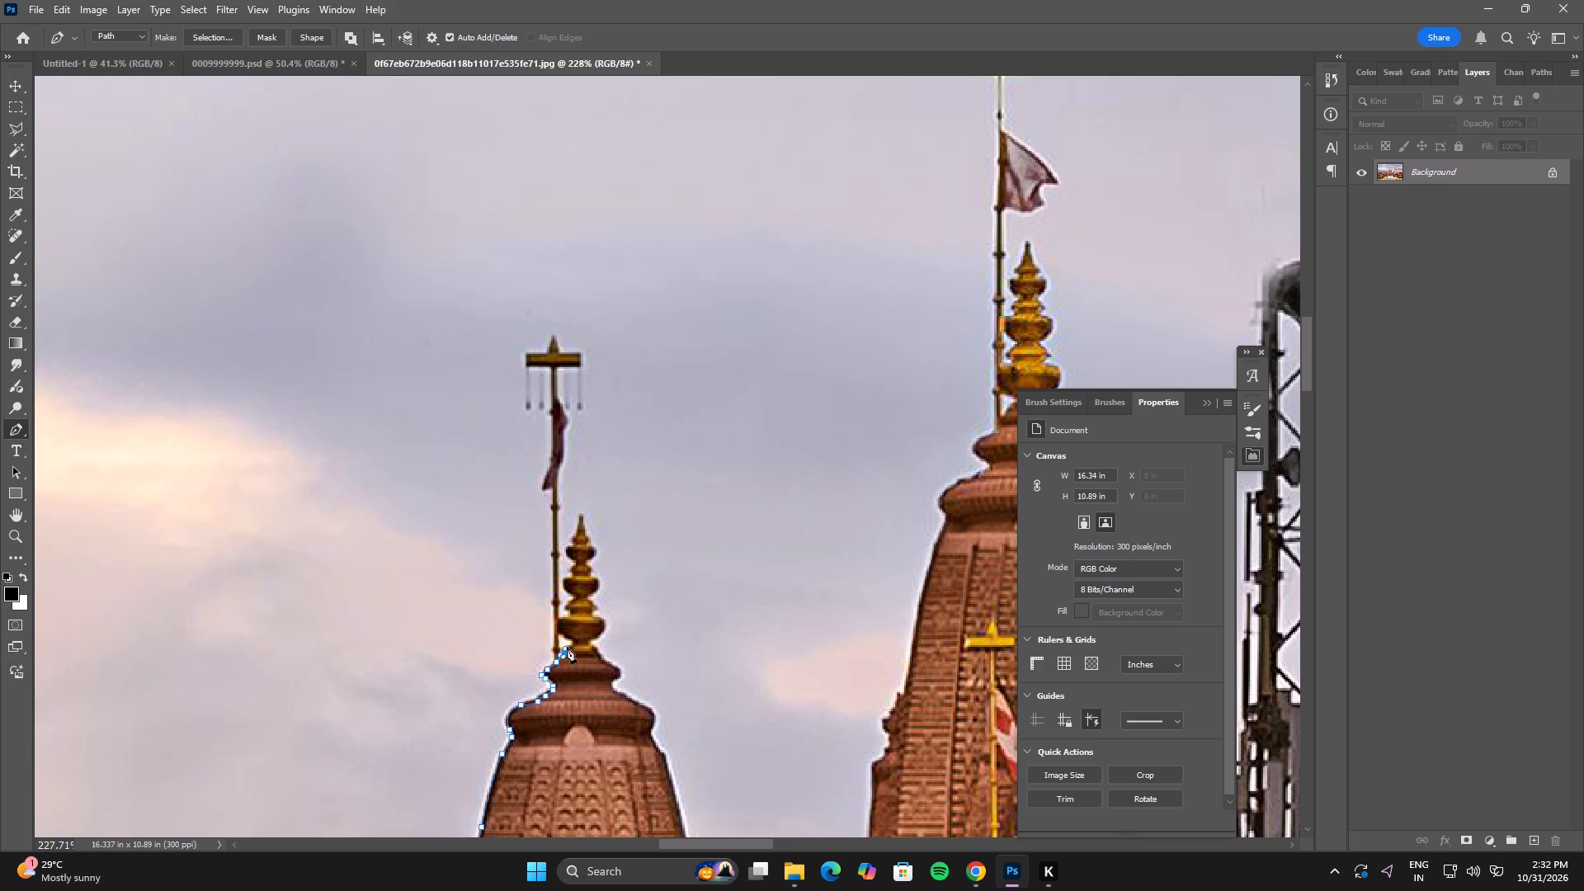
Trace the left side of the golden finial's base and its large lower bulb, keeping the flagpole outside the path.
left_click(571, 643)
left_click(566, 639)
left_click(561, 635)
left_click(560, 619)
scroll(572, 630, "up", 3, "alt")
key("space")
key("space")
key("space")
key("space")
left_click_drag(572, 626, 584, 701)
left_click(580, 684)
left_click_drag(577, 676, 578, 669)
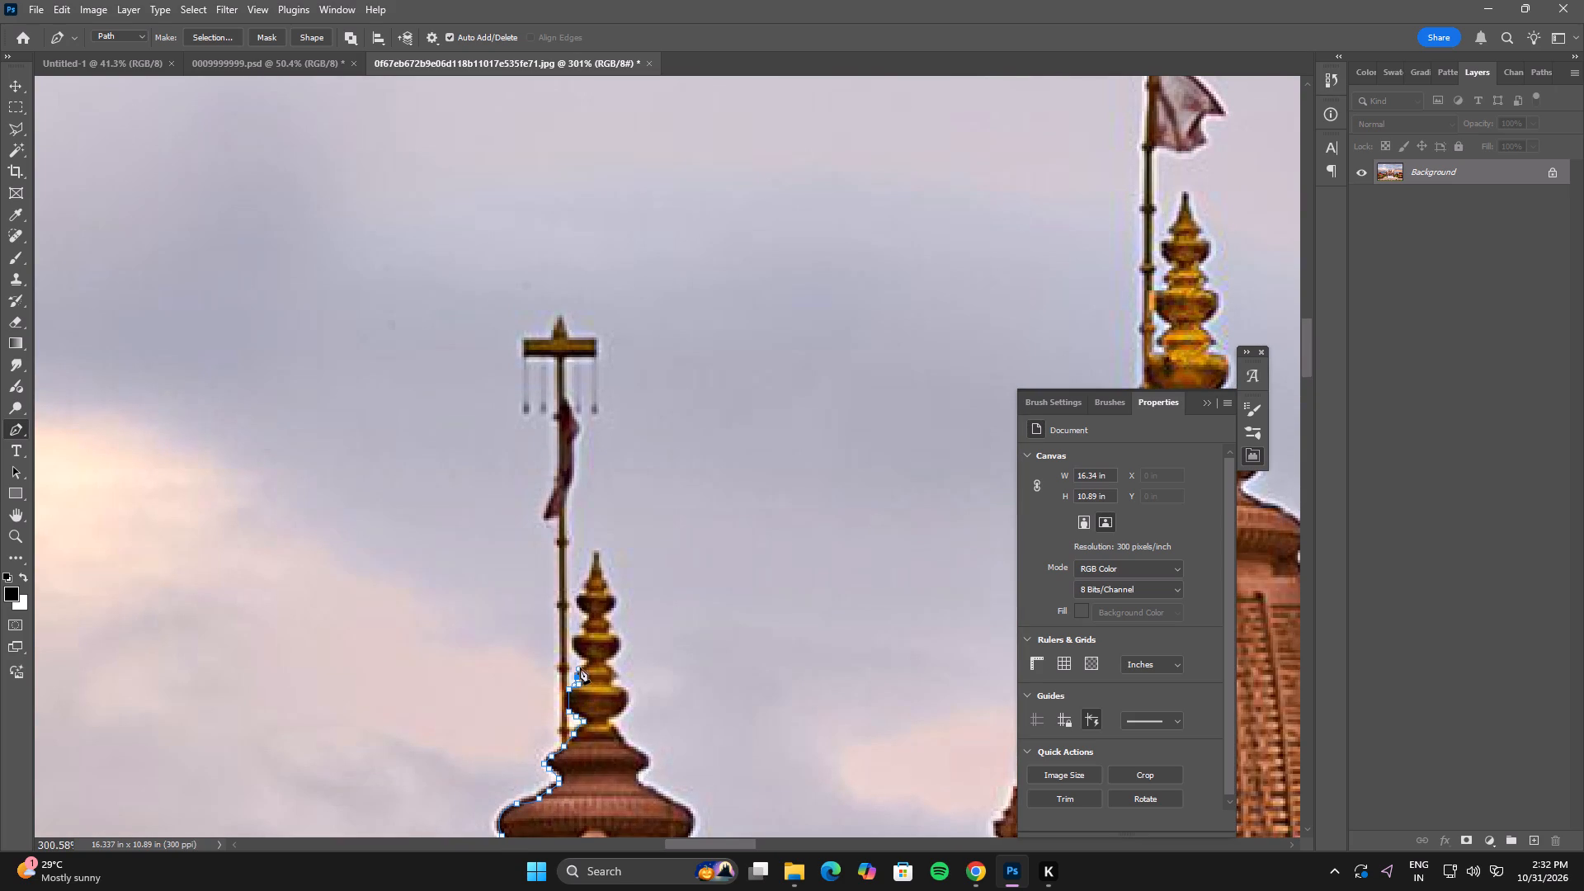
Continue the path around the left side of the golden finial's upper beads to its pointed tip.
double_click(580, 667)
left_click(582, 656)
left_click(578, 648)
left_click_drag(570, 643, 576, 634)
left_click(577, 631)
left_click(587, 622)
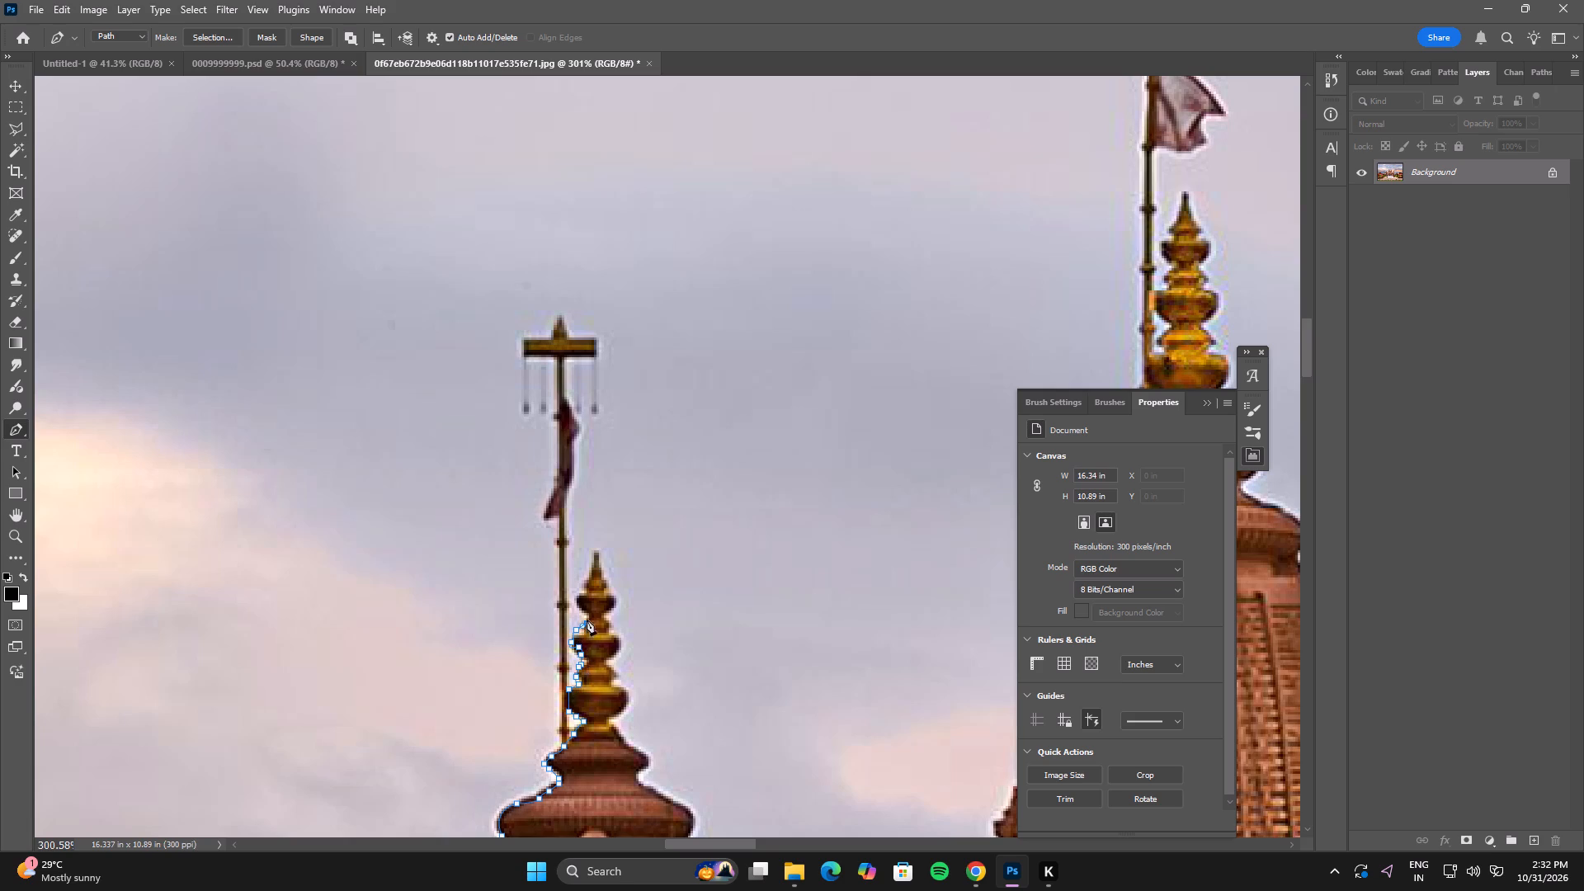
left_click(582, 612)
left_click_drag(576, 603, 577, 592)
left_click_drag(579, 587, 586, 577)
left_click_drag(589, 568, 591, 559)
left_click(597, 551)
Trace the right side of the golden finial's upper beads from its tip down to the neck above the large lower bulb.
left_click_drag(601, 575, 606, 582)
left_click_drag(608, 587, 609, 594)
left_click(611, 597)
left_click_drag(615, 605, 608, 612)
left_click(606, 623)
left_click(618, 633)
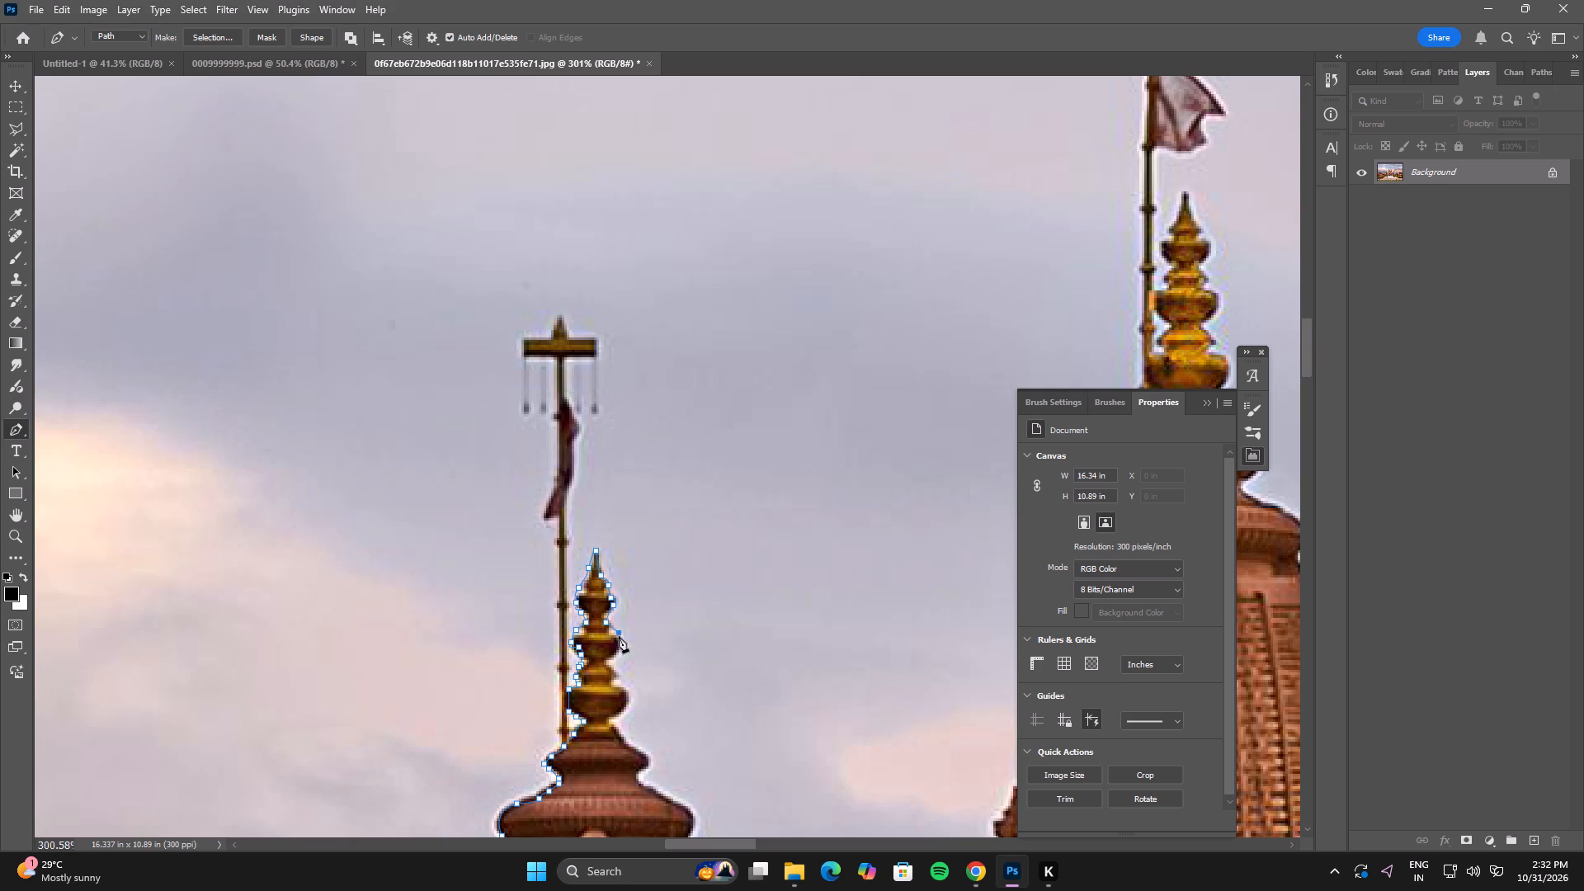
left_click(619, 640)
left_click(617, 654)
left_click(606, 665)
Continue the path around the right side of the finial's large lower bulb and down its base onto the tower's collar.
left_click(614, 672)
left_click(617, 684)
left_click_drag(625, 692, 627, 703)
left_click_drag(627, 708, 618, 715)
left_click(608, 720)
left_click(617, 733)
left_click(629, 742)
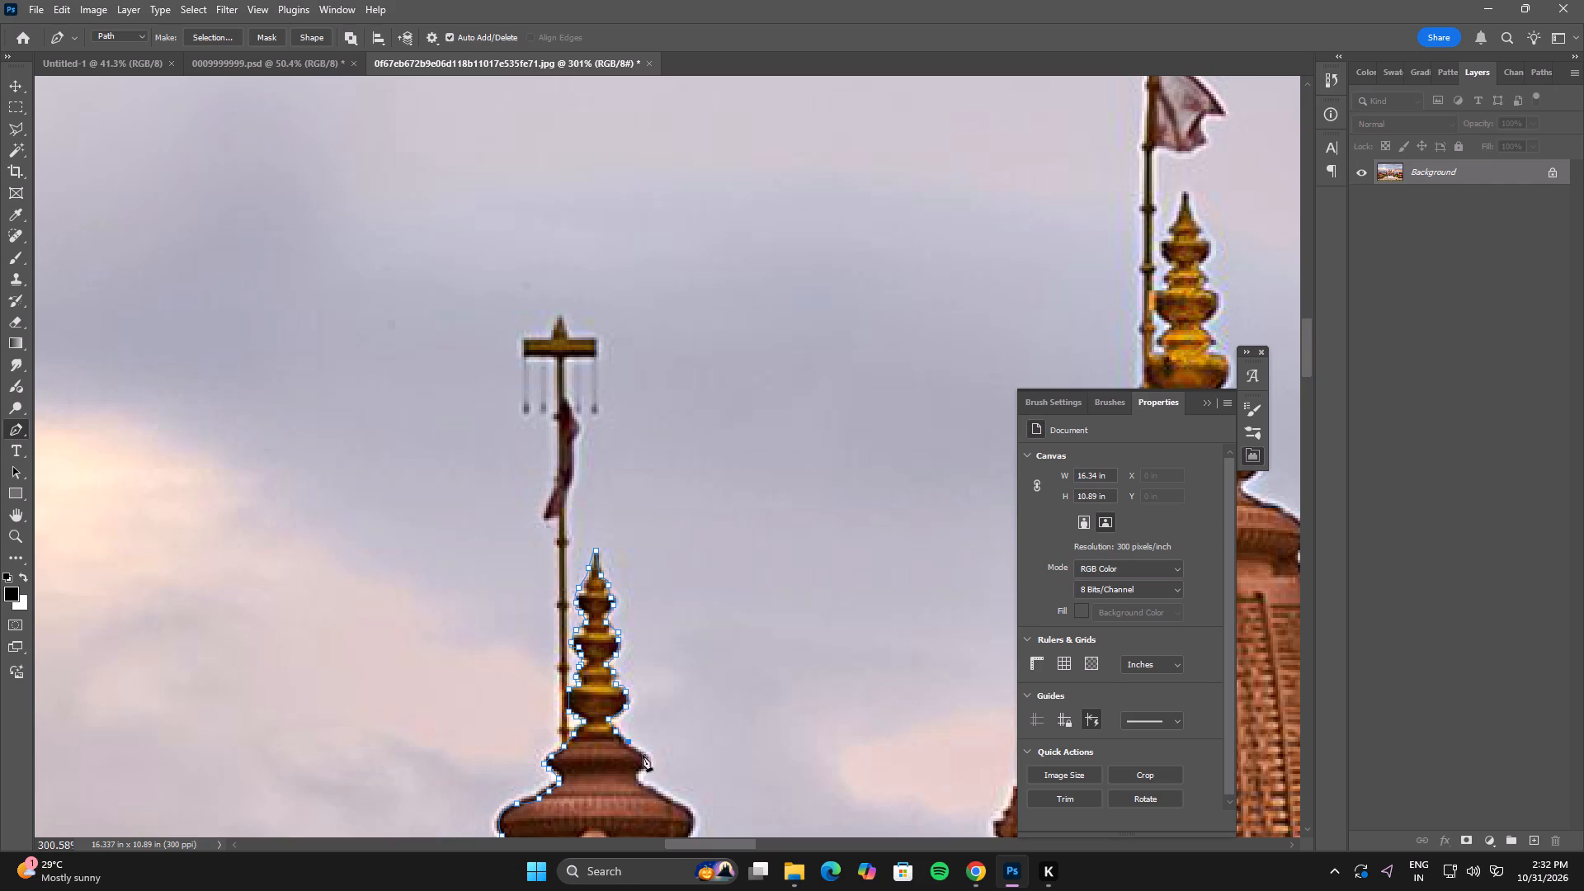
Trace the right contour of the tower's collar and ribbed cap, ending just below the cap at the tower body.
left_click(639, 753)
key("space")
key("space")
key("space")
left_click_drag(652, 758, 629, 476)
left_click_drag(624, 483, 620, 484)
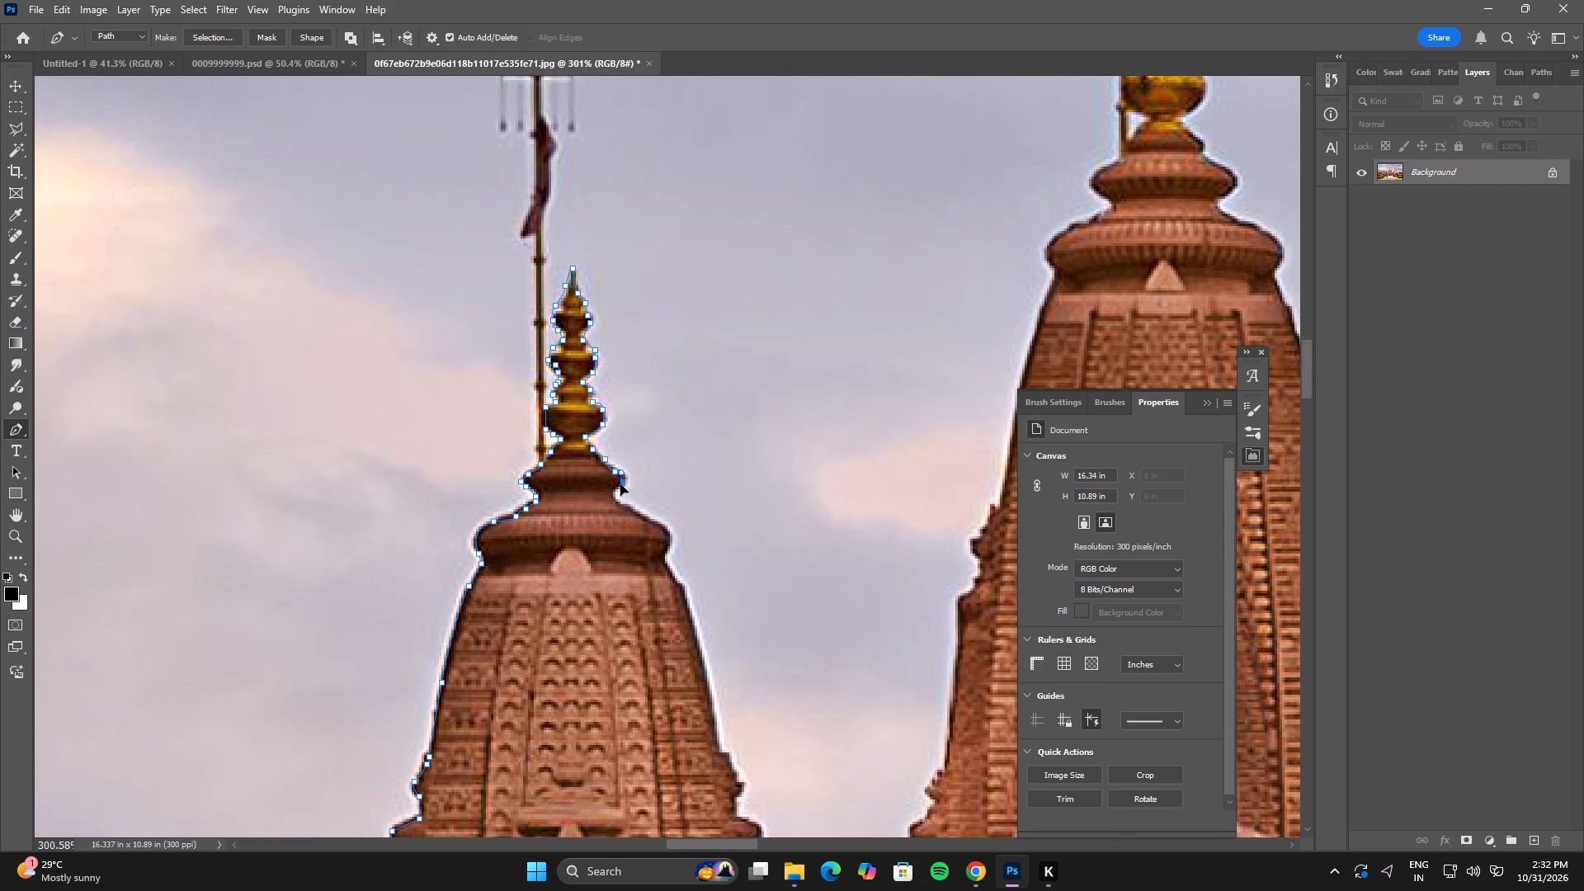
left_click_drag(620, 484, 616, 486)
left_click(610, 491)
left_click_drag(624, 507, 631, 511)
left_click(667, 528)
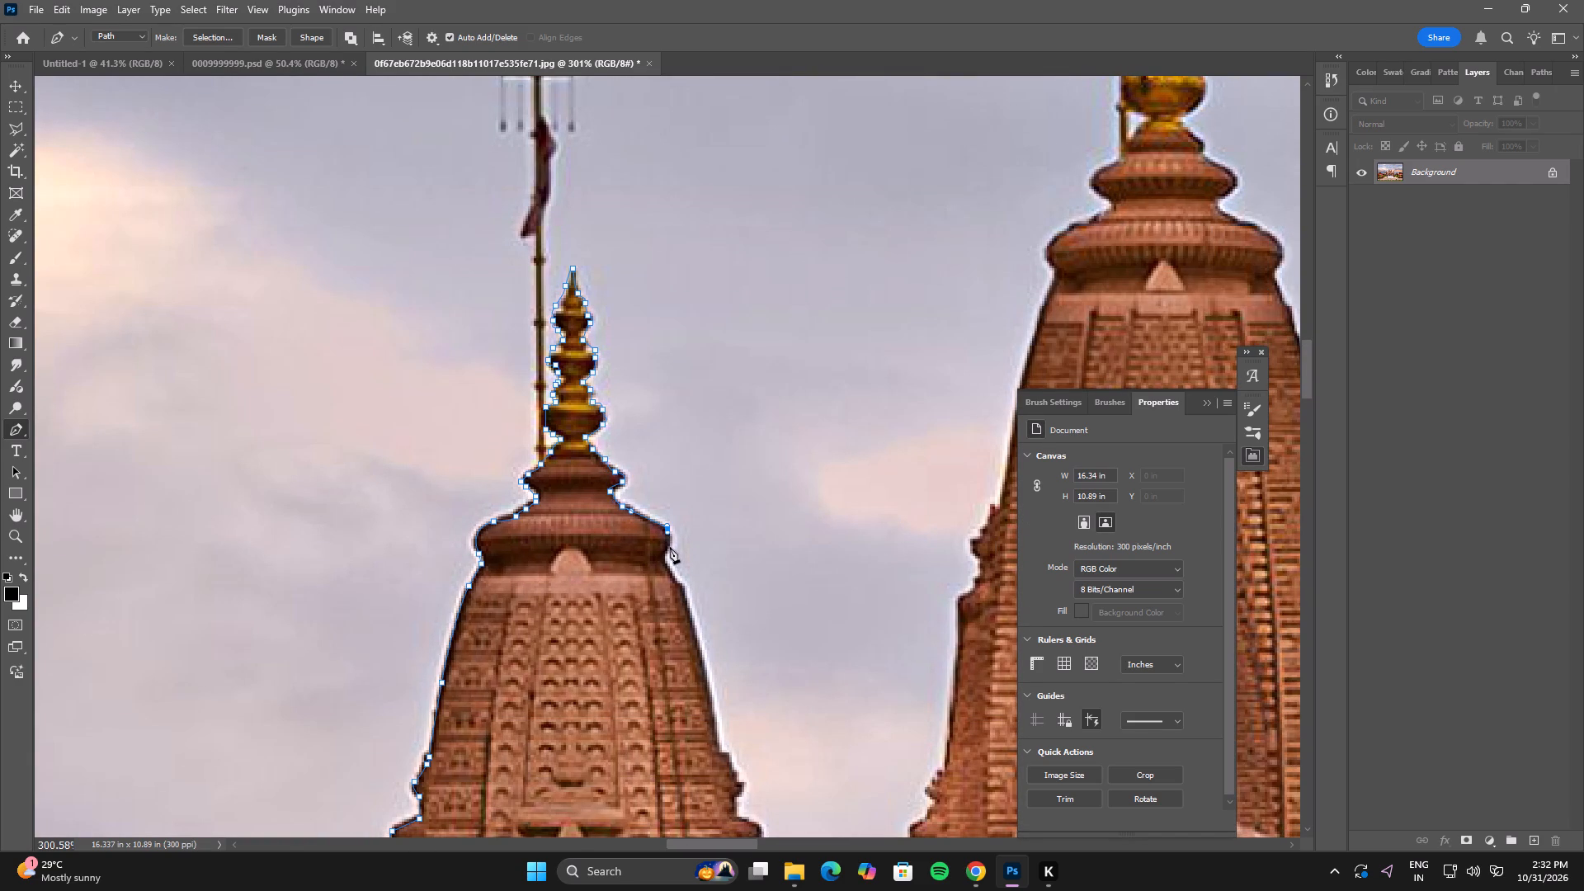
left_click(669, 547)
left_click(664, 556)
left_click(667, 568)
Extend the path down the tower body's right edge and around its first stepped ledge.
key("space")
key("space")
key("space")
key("space")
key("space")
left_click_drag(704, 660, 523, 379)
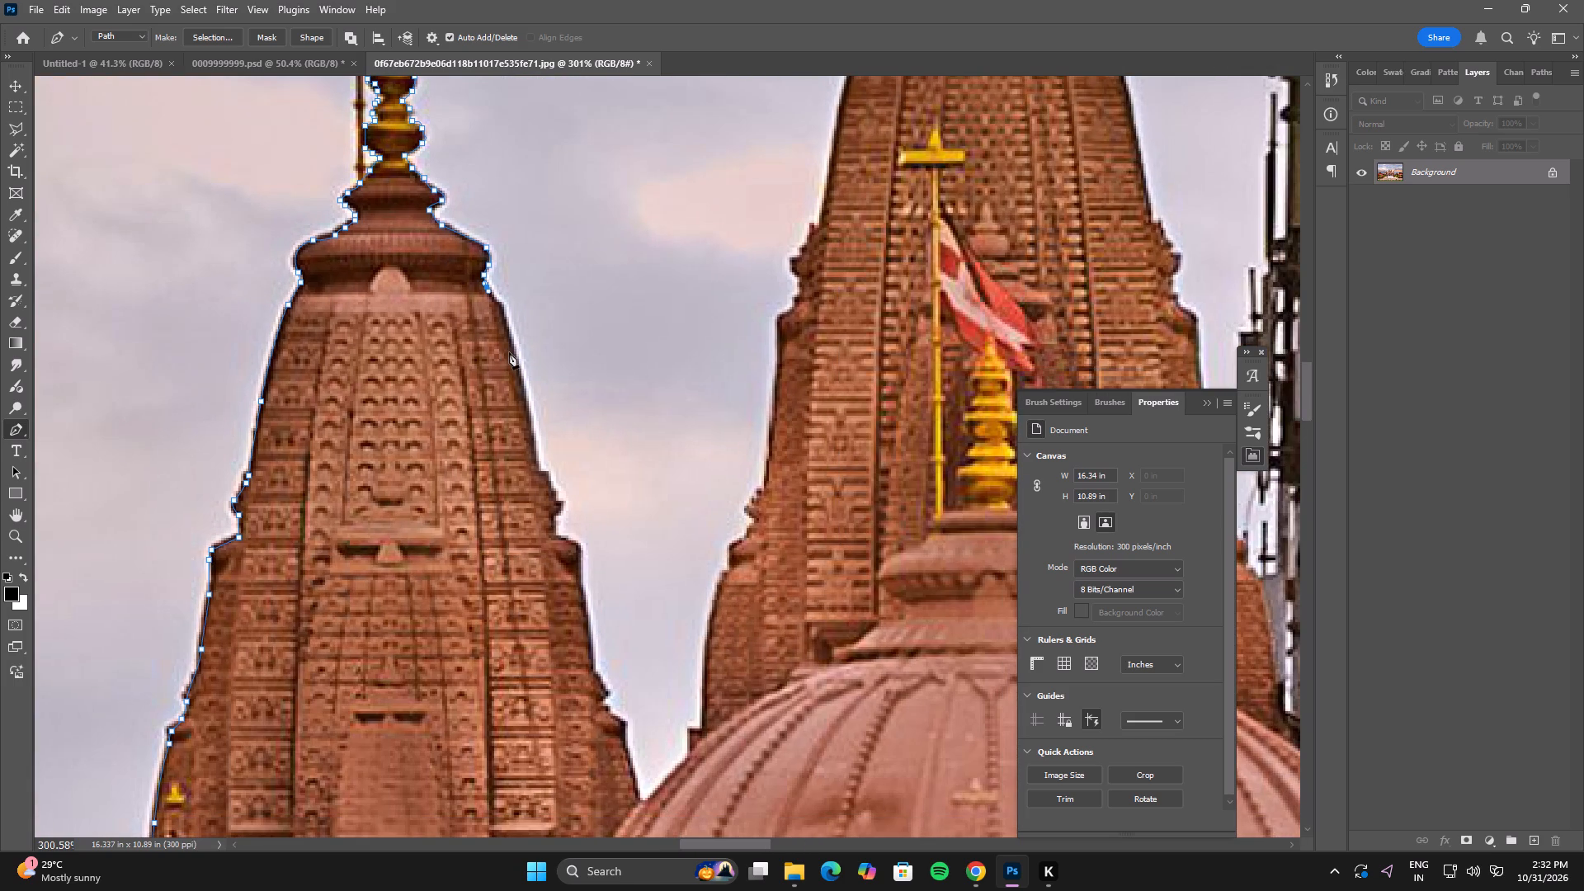
left_click_drag(516, 365, 526, 389)
key("space")
key("space")
left_click_drag(526, 389, 531, 424)
left_click(539, 469)
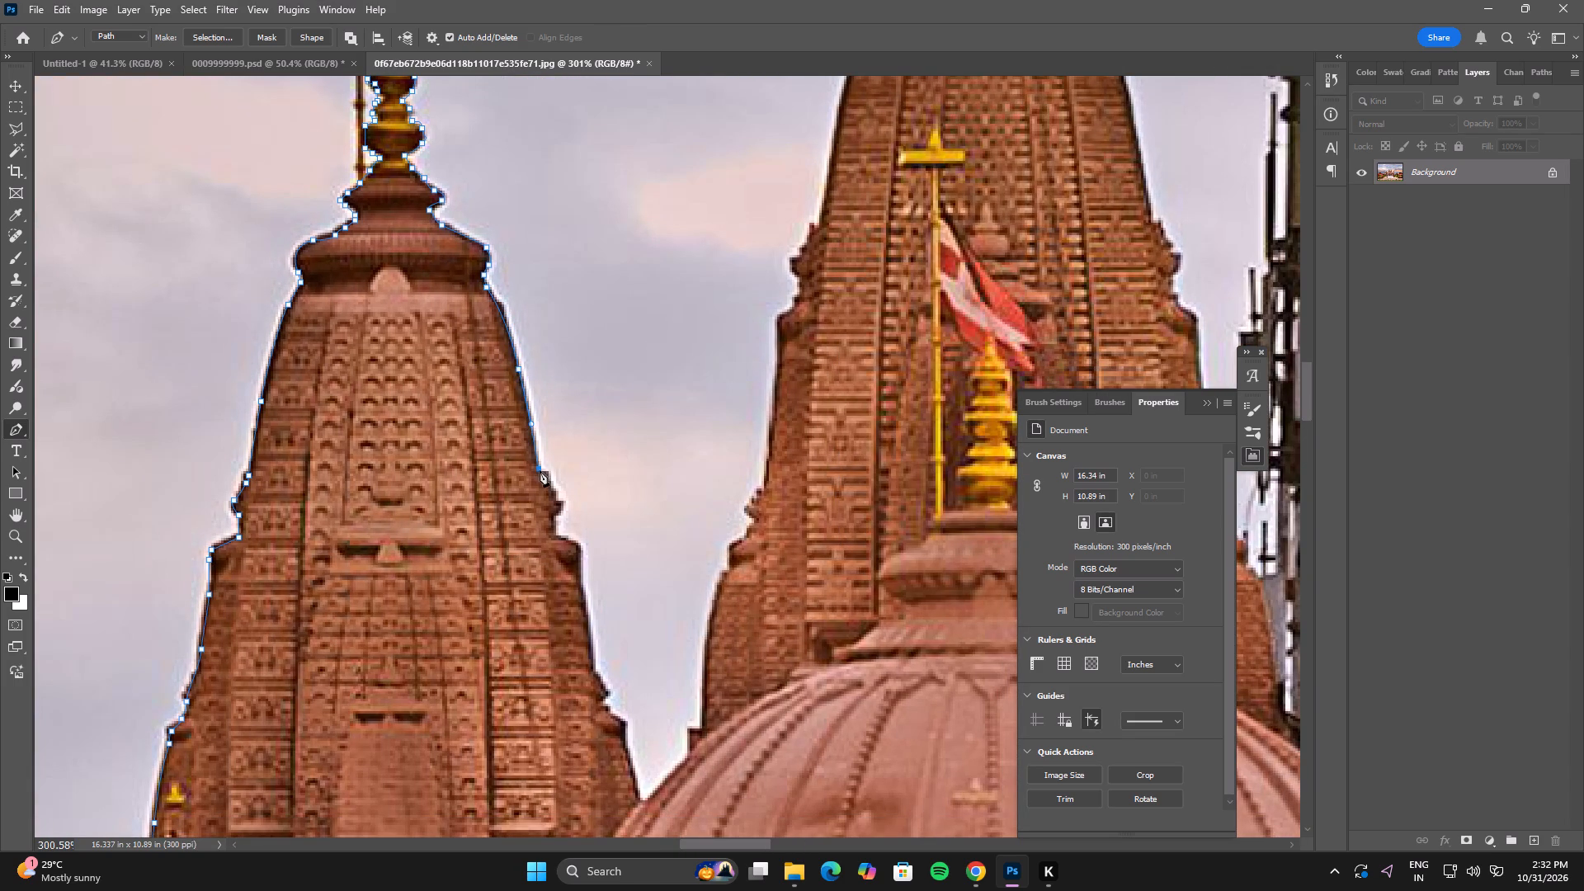
left_click_drag(553, 485, 556, 501)
left_click_drag(559, 512, 557, 520)
left_click(553, 525)
left_click(557, 536)
left_click_drag(579, 549, 578, 559)
left_click(585, 587)
Trace the tower's lower right edge past the second stepped ledge to where it meets the large dome.
key("space")
key("space")
key("space")
key("space")
key("space")
key("space")
left_click_drag(592, 637, 545, 309)
left_click(547, 332)
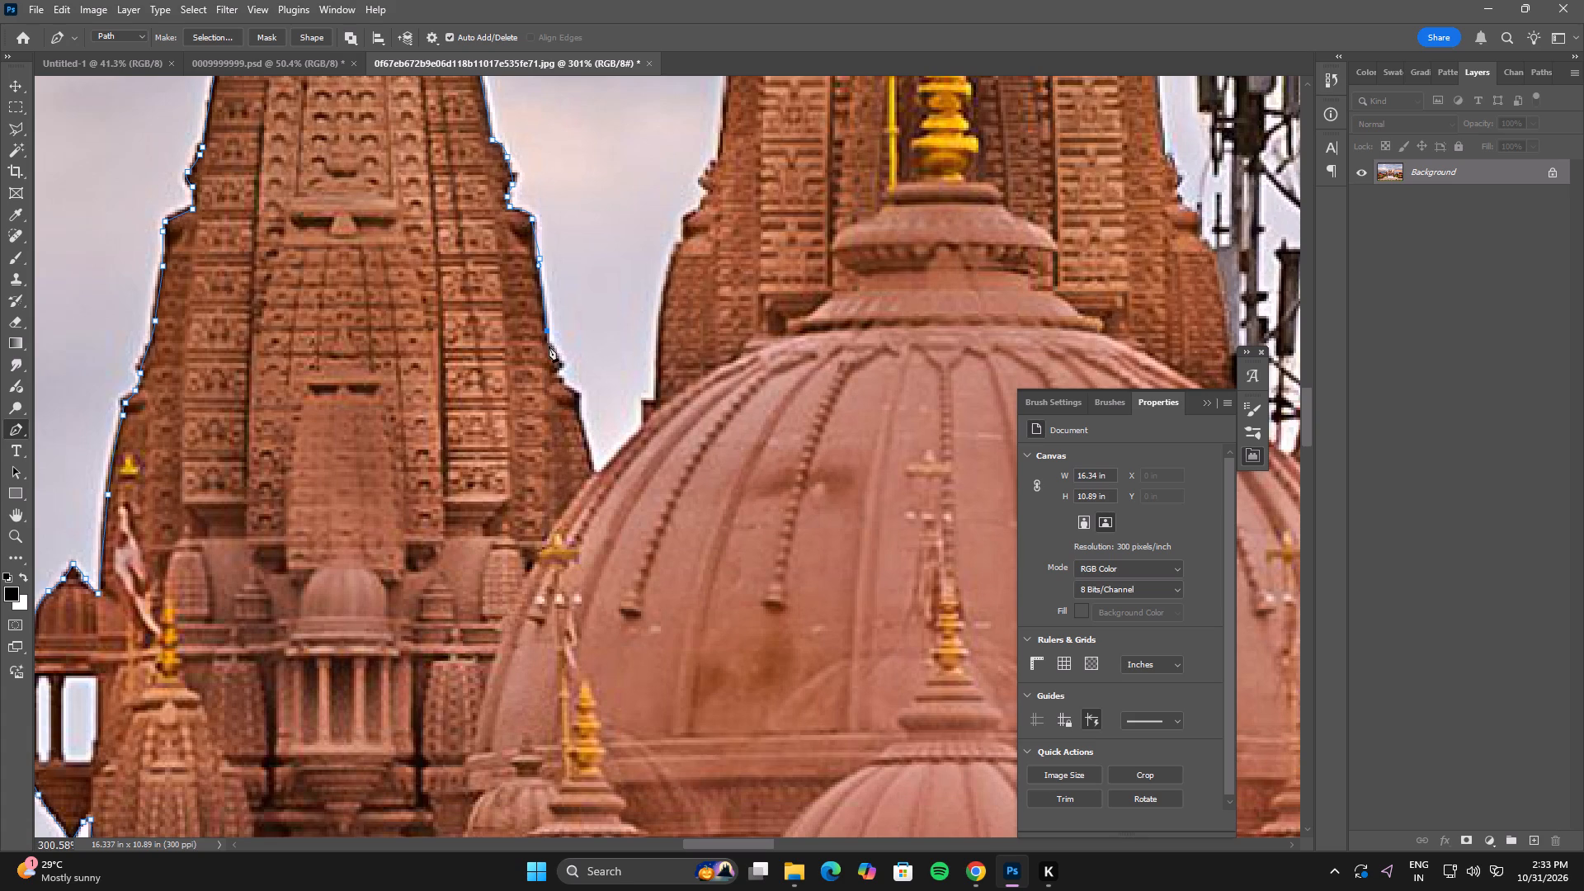
left_click(549, 346)
left_click(560, 361)
left_click(563, 381)
left_click(579, 397)
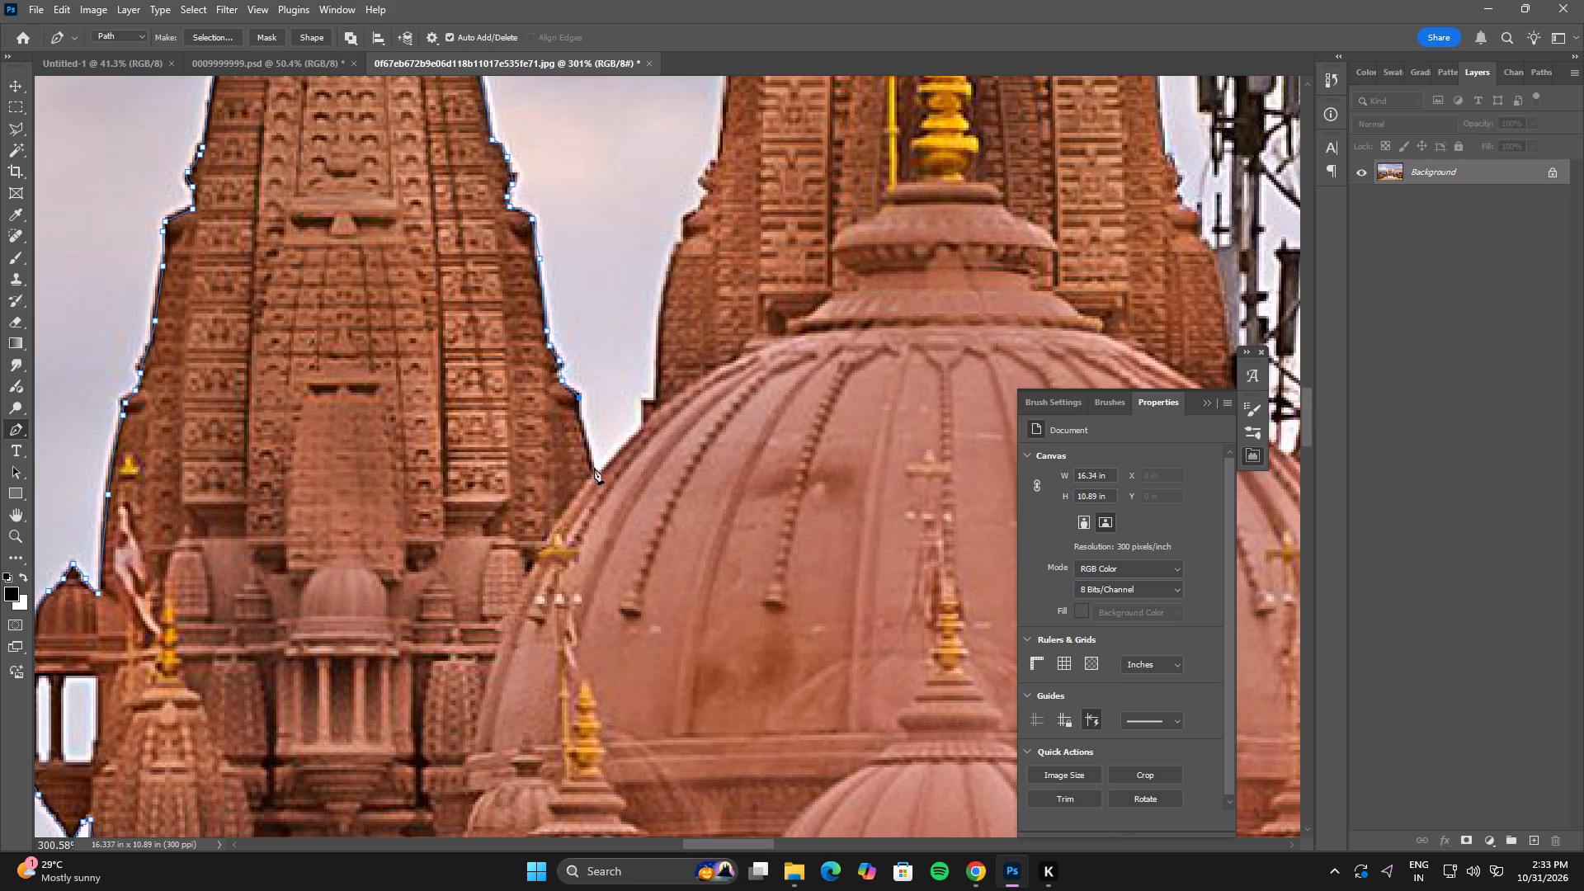
left_click(592, 475)
Continue the path up the large dome's edge to the taller tower and along that tower's lowest left wall section.
left_click(604, 465)
left_click(642, 427)
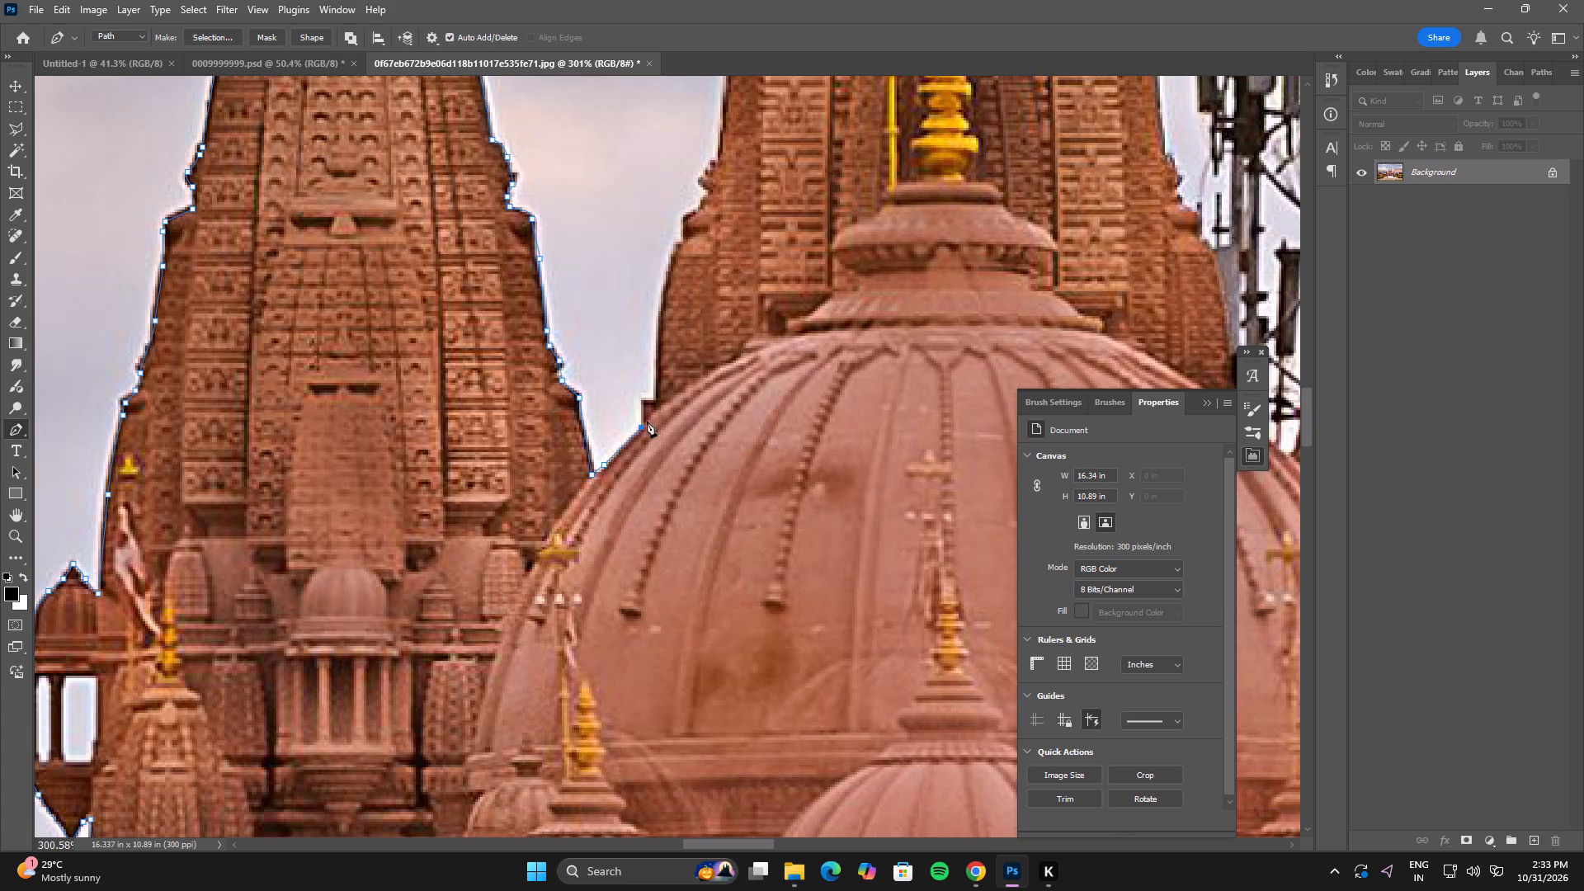
left_click(658, 410)
left_click_drag(665, 294, 673, 263)
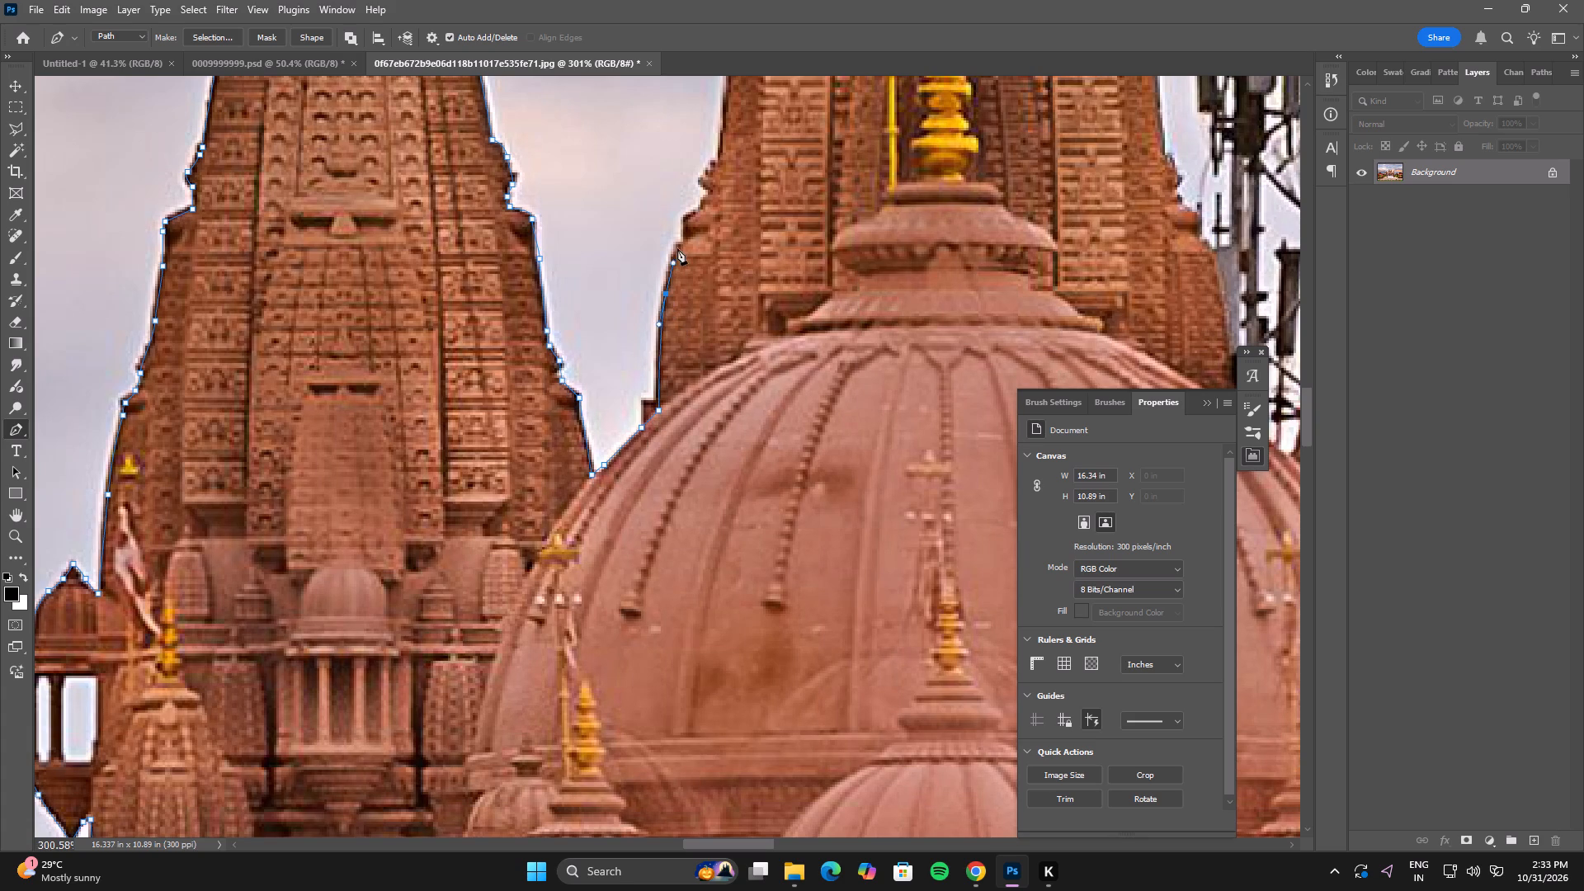
left_click(677, 248)
Trace the lower stepped ledge on the taller tower's left side up to the base of the next wall section.
key("space")
key("space")
key("space")
left_click_drag(714, 186, 582, 560)
left_click(552, 598)
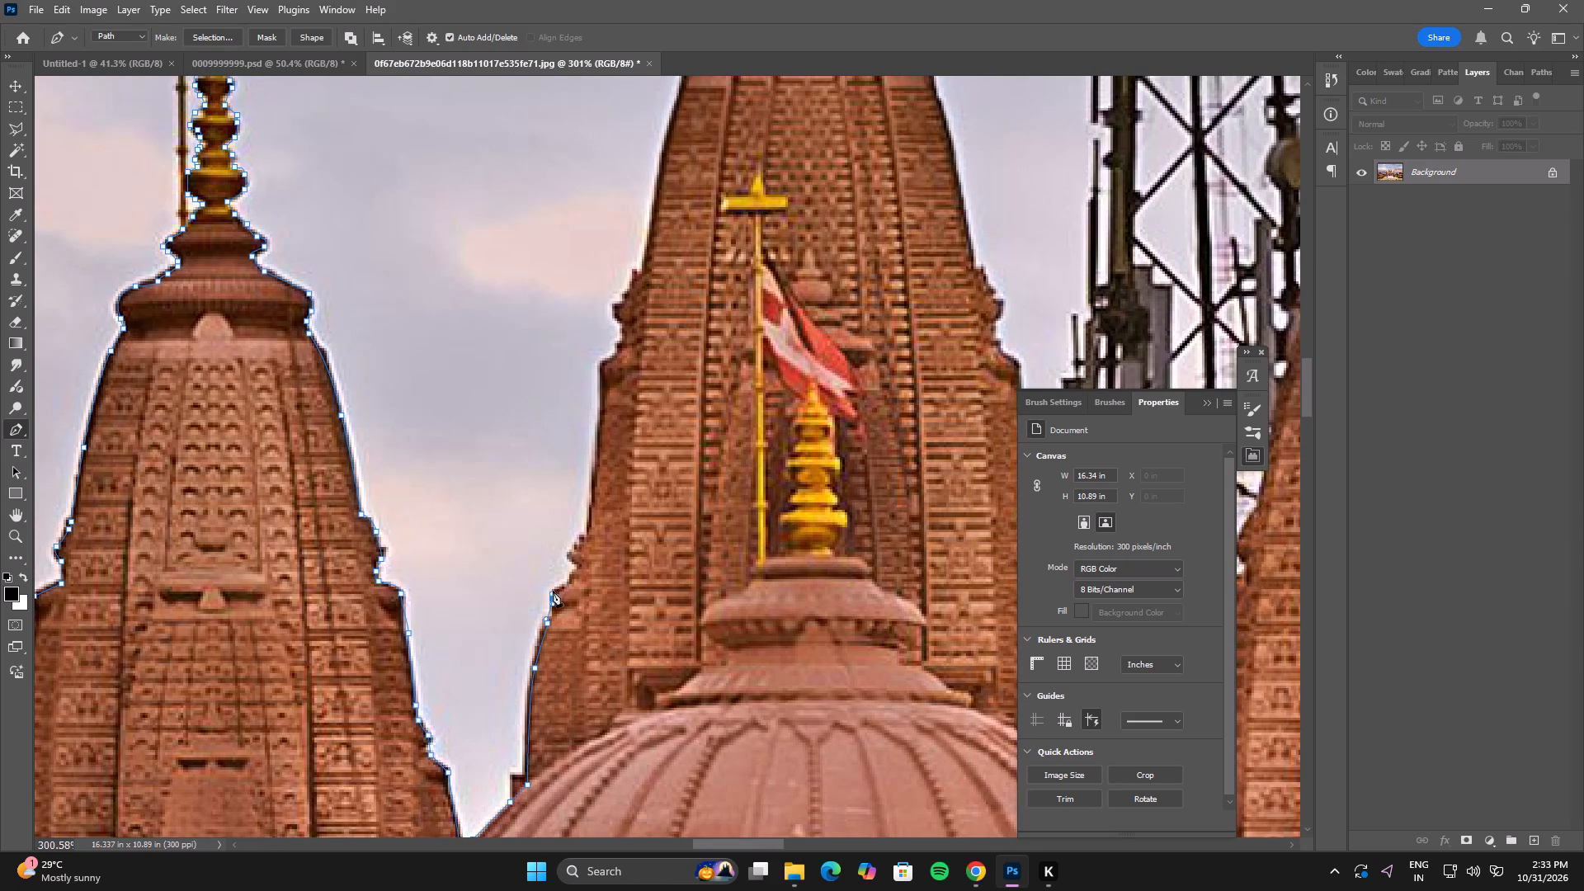
left_click_drag(553, 591, 560, 587)
left_click_drag(566, 581, 573, 573)
left_click(575, 568)
left_click(576, 557)
left_click_drag(580, 546, 586, 539)
left_click(589, 530)
Extend the path up the taller tower's middle left wall and around the upper stepped ledge to its upper body.
key("space")
key("space")
key("space")
left_click_drag(616, 422, 591, 523)
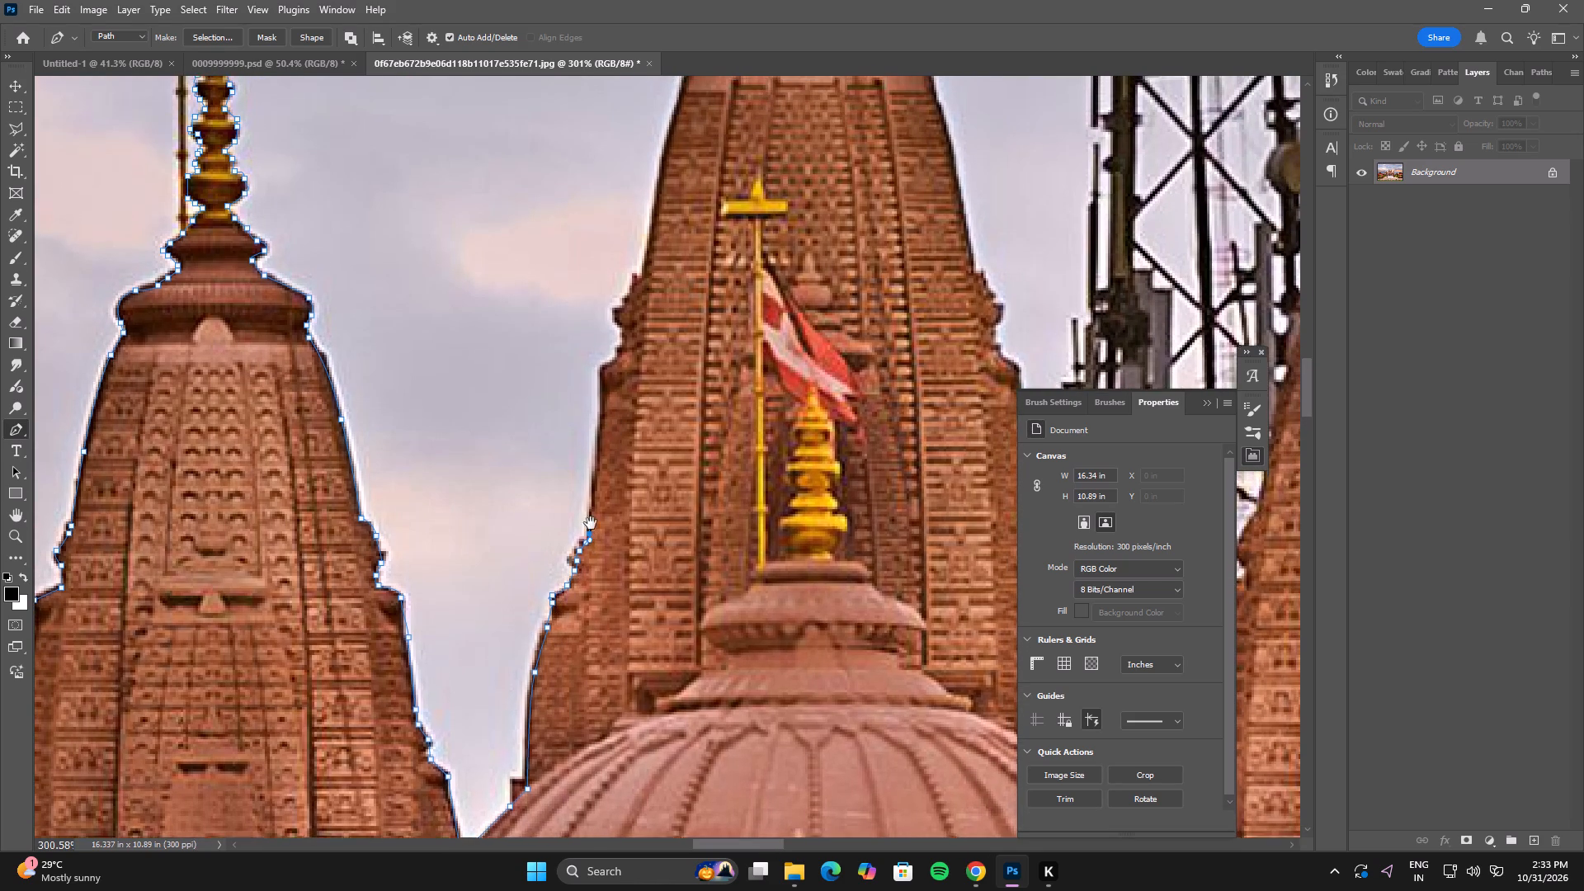
left_click_drag(591, 523, 565, 648)
left_click_drag(548, 643, 549, 605)
left_click(549, 593)
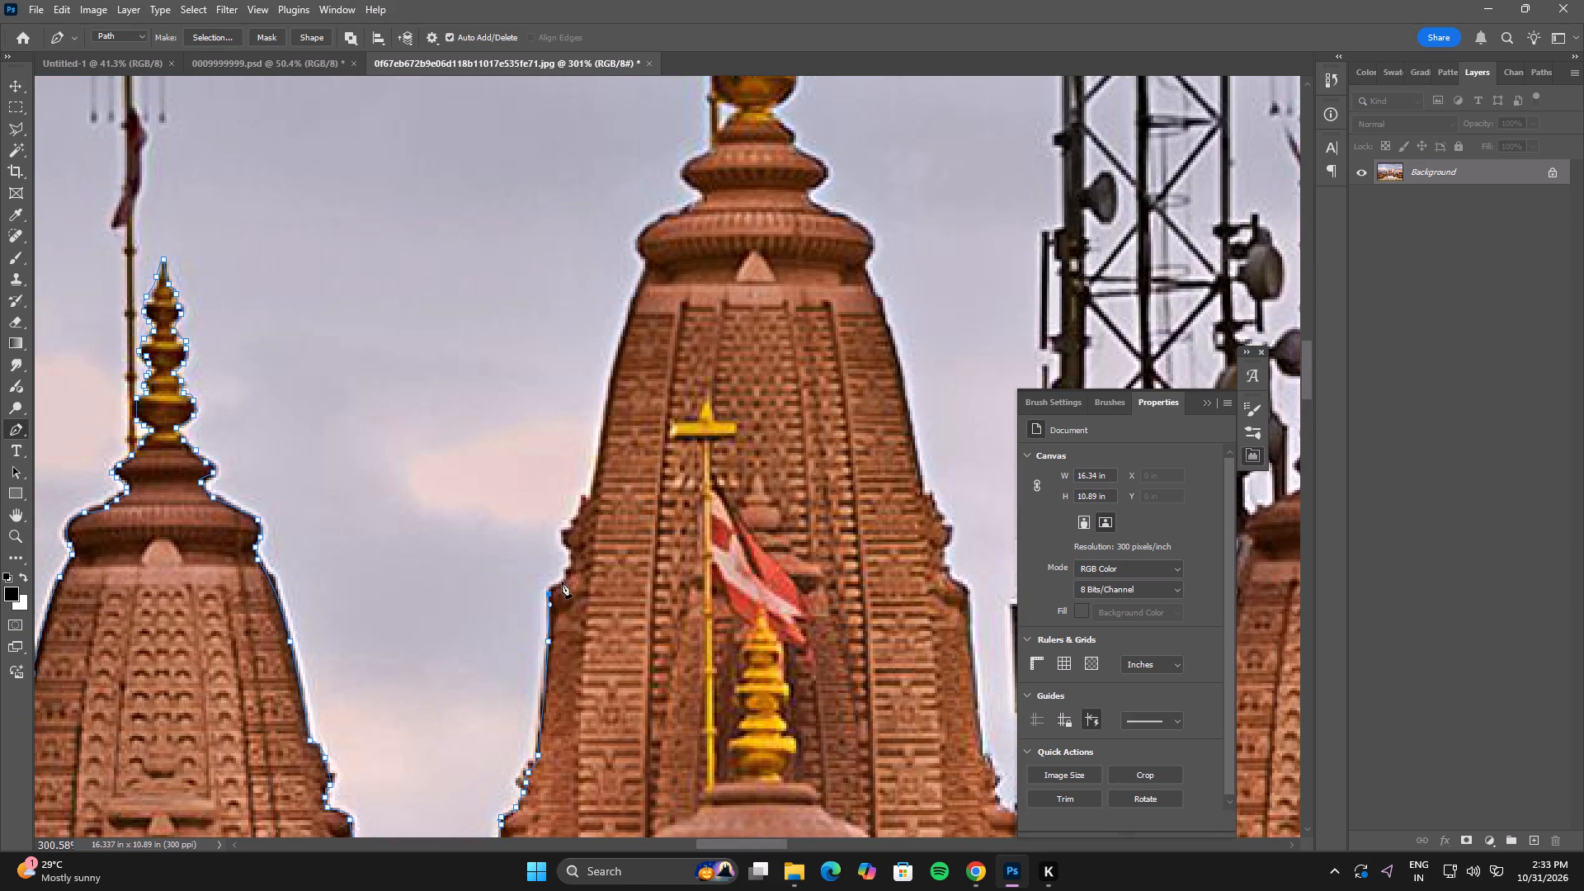
left_click_drag(562, 582, 565, 574)
left_click_drag(568, 565, 569, 557)
left_click(569, 551)
left_click(588, 500)
Trace the taller tower's tapering upper left edge with a curved segment up to the underside of its ribbed cap.
key("space")
key("space")
key("space")
key("space")
key("space")
key("space")
left_click_drag(624, 432, 551, 720)
left_click_drag(541, 653, 548, 624)
key("space")
key("space")
key("space")
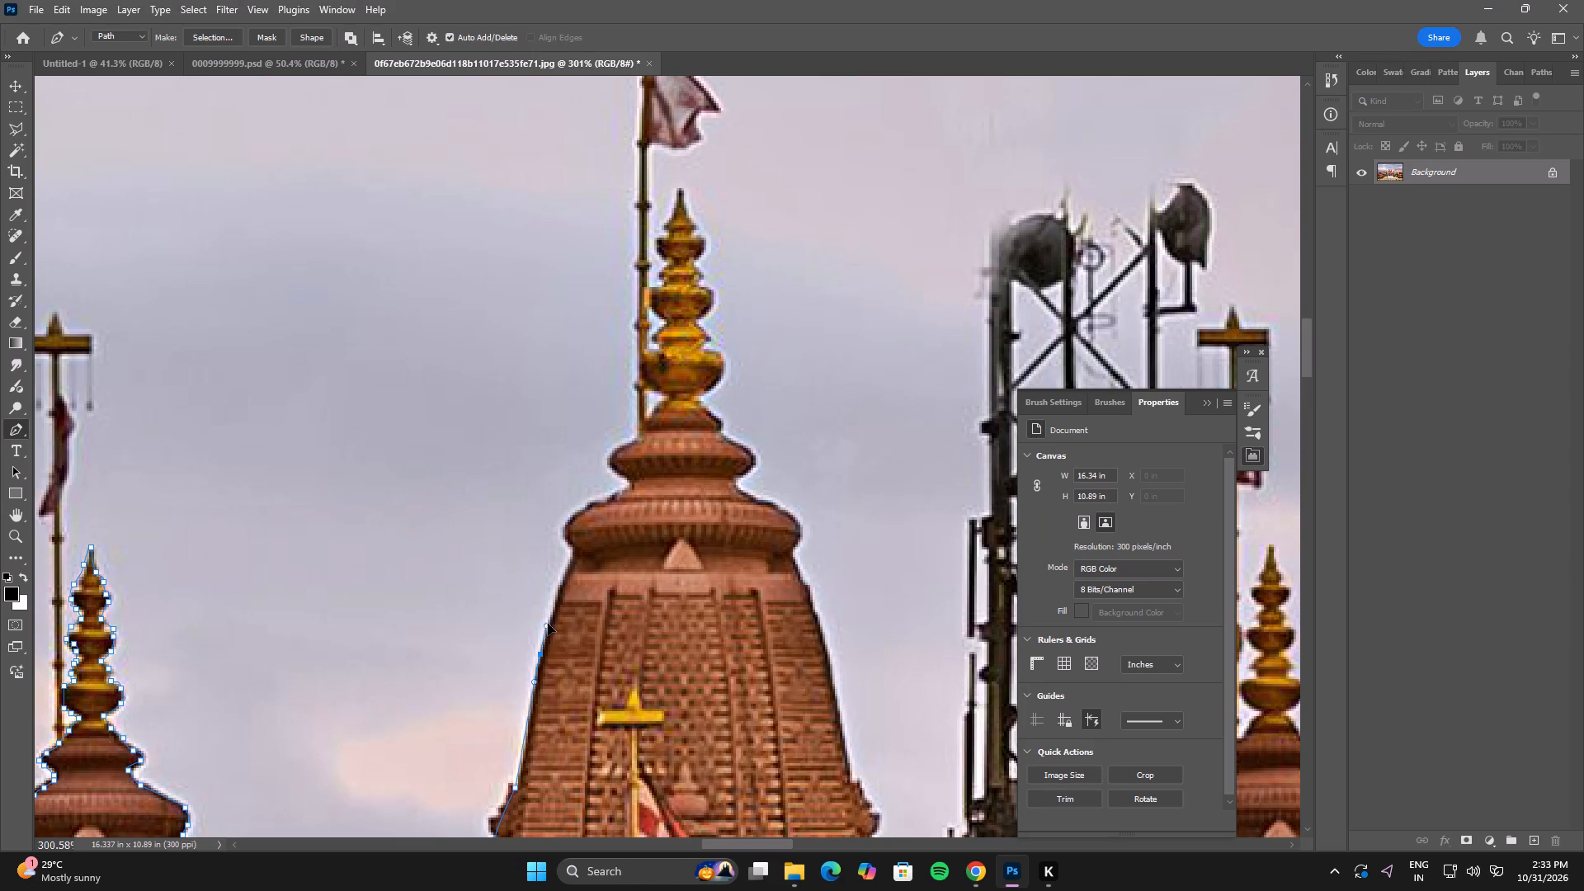
left_click_drag(548, 624, 549, 622)
left_click(576, 551)
Trace the left side and sloping top of the taller tower's ribbed cap up to the underside of the collar.
key("space")
key("space")
key("space")
key("space")
key("space")
key("space")
key("space")
key("space")
key("space")
key("space")
key("space")
key("space")
key("space")
left_click_drag(570, 517, 588, 562)
left_click_drag(588, 562, 595, 603)
left_click_drag(599, 599, 626, 587)
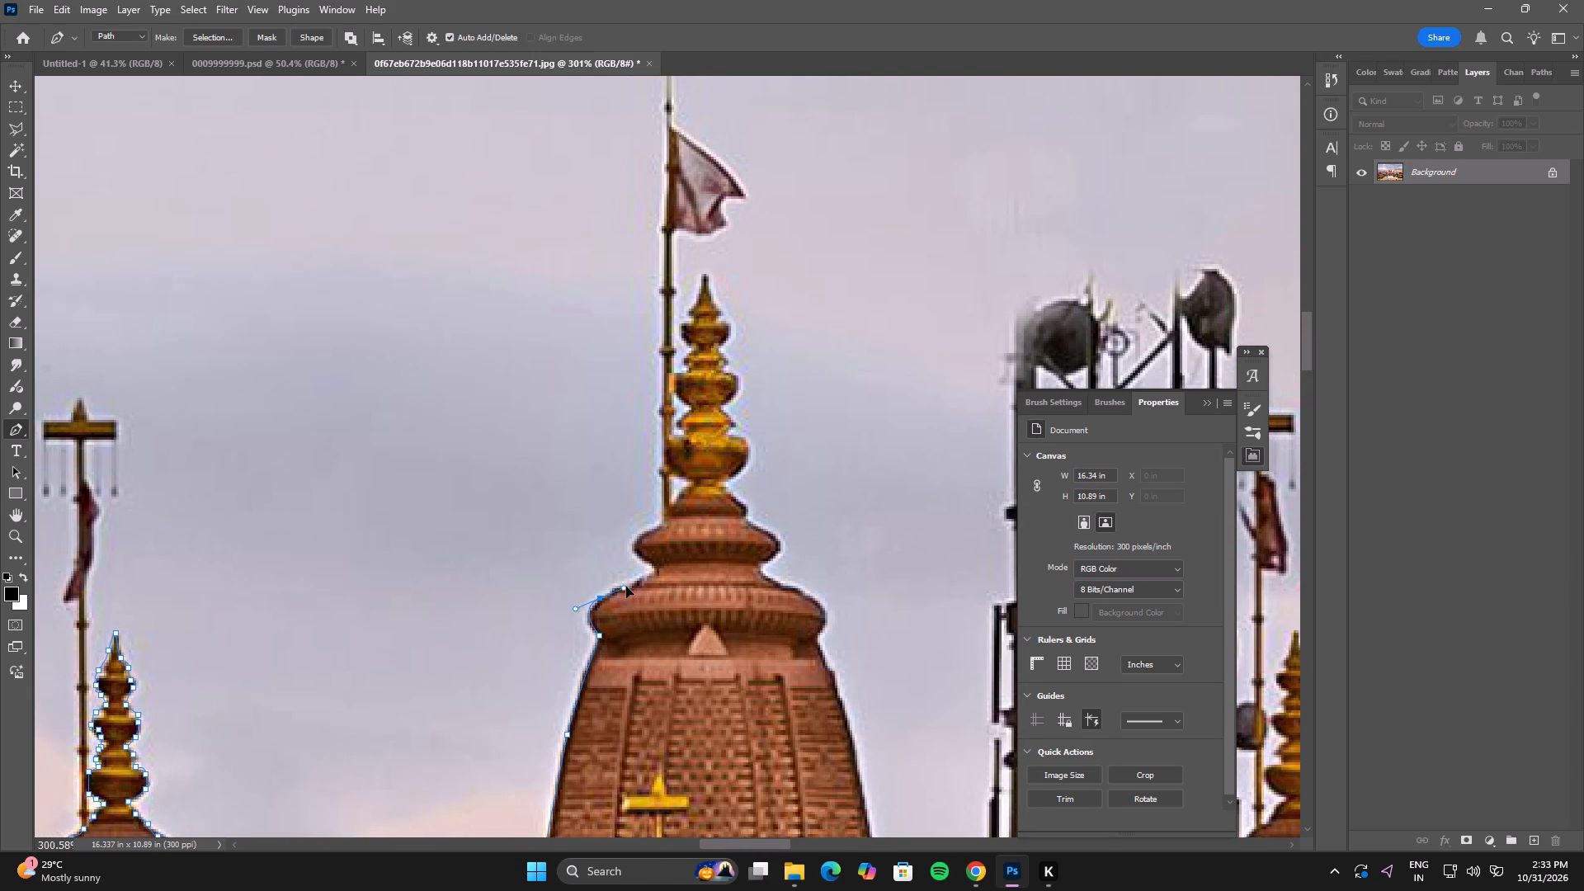
left_click_drag(626, 587, 625, 582)
left_click(598, 598, "alt")
left_click(627, 586)
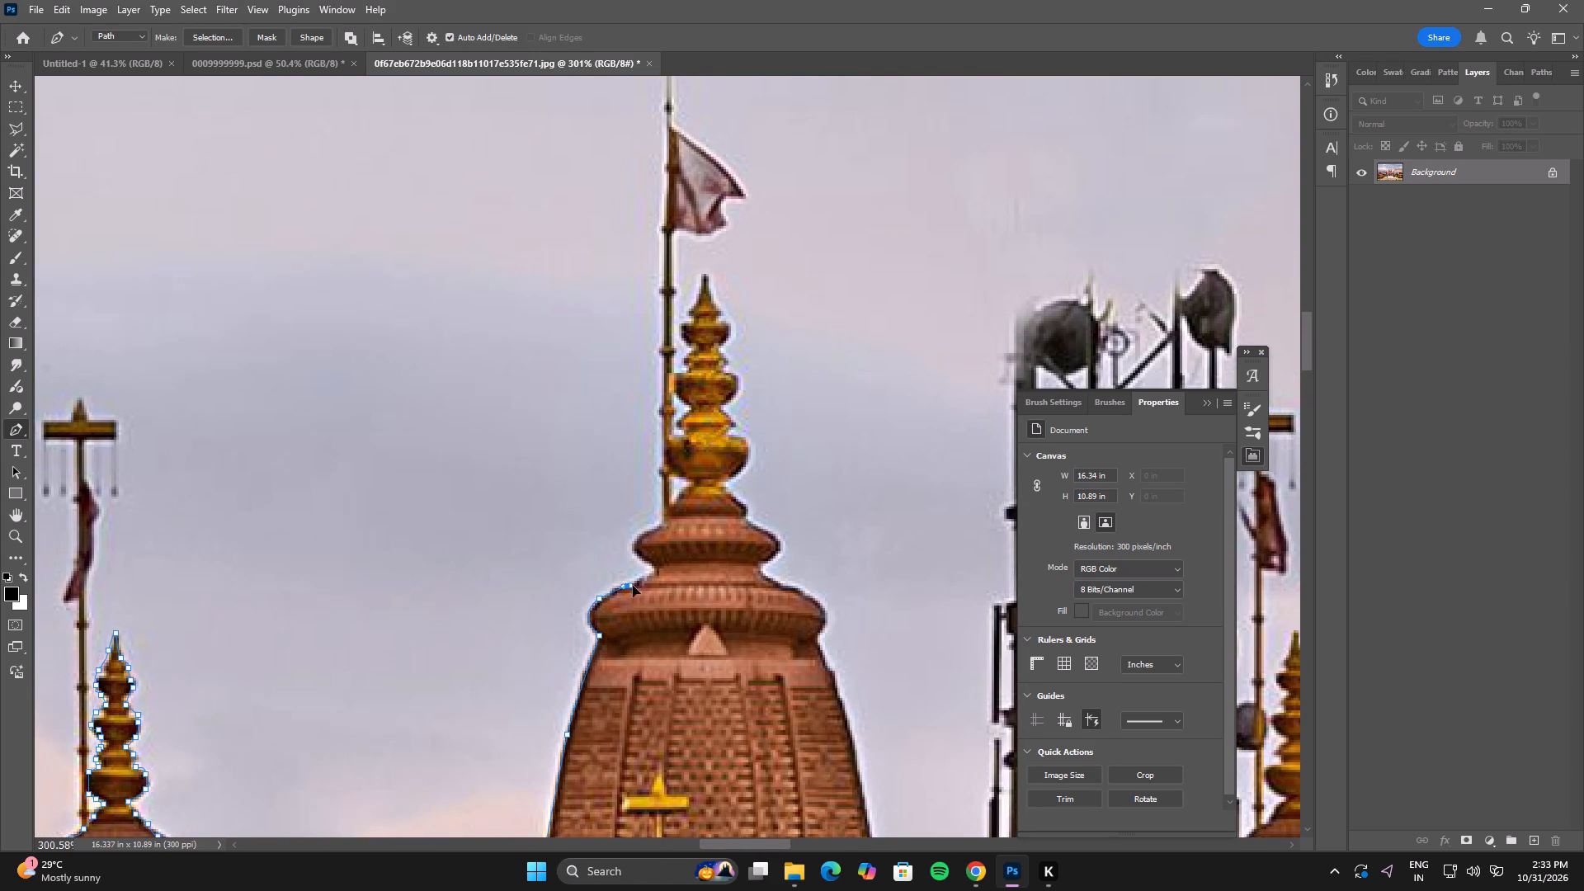
left_click_drag(637, 584, 645, 580)
left_click(651, 577)
left_click(657, 572)
Continue the path around the left side of the taller tower's collar to the foot of the flagpole.
key("space")
key("space")
left_click_drag(674, 536, 673, 647)
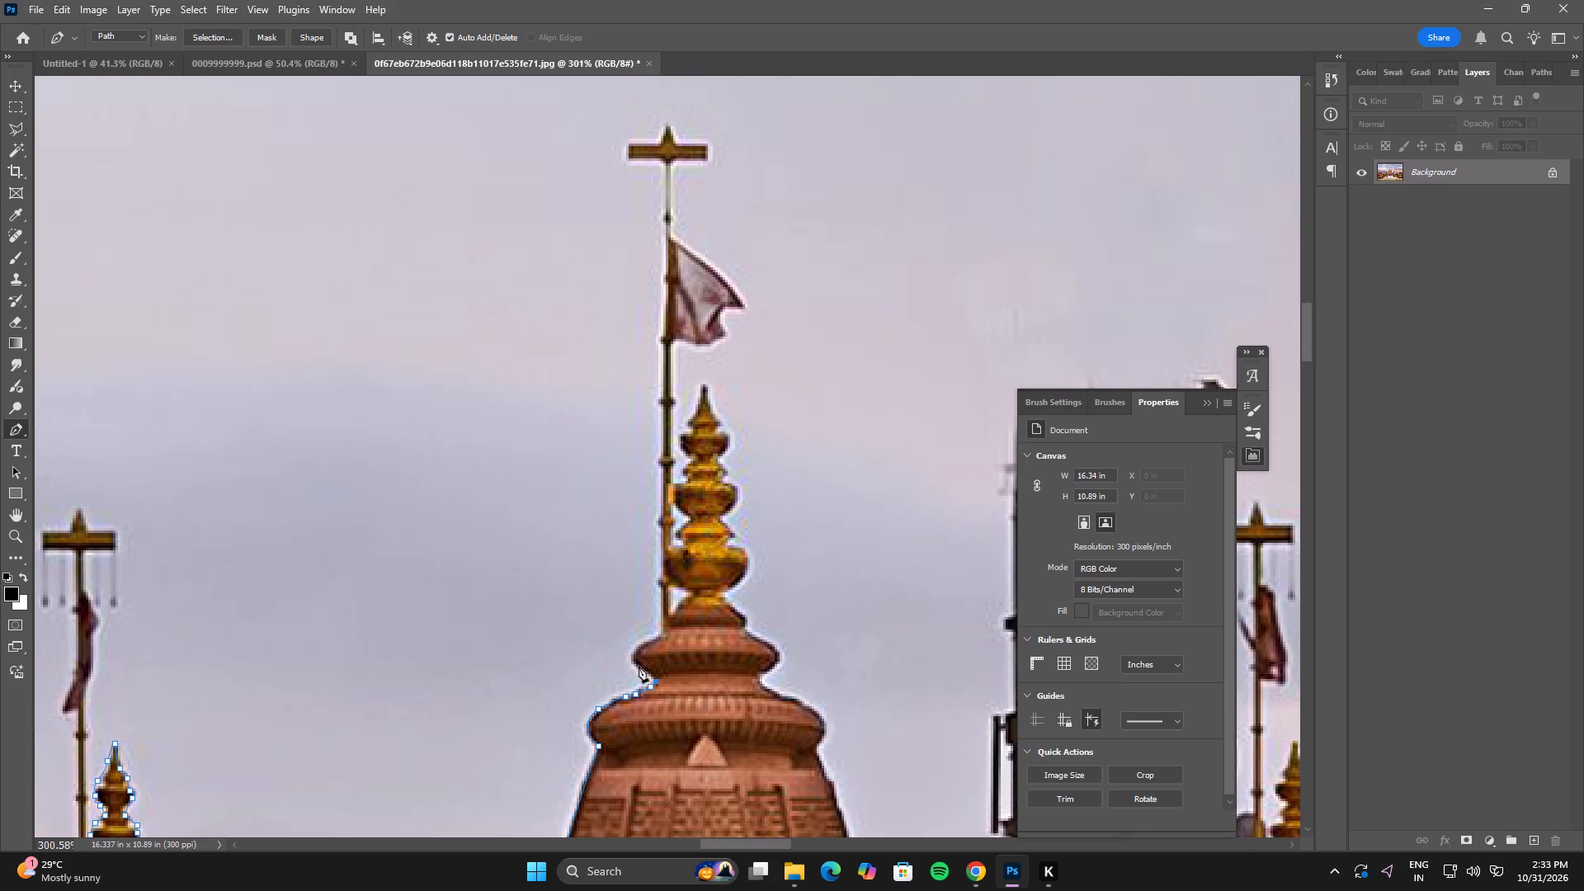
left_click(637, 666)
left_click_drag(639, 646, 648, 642)
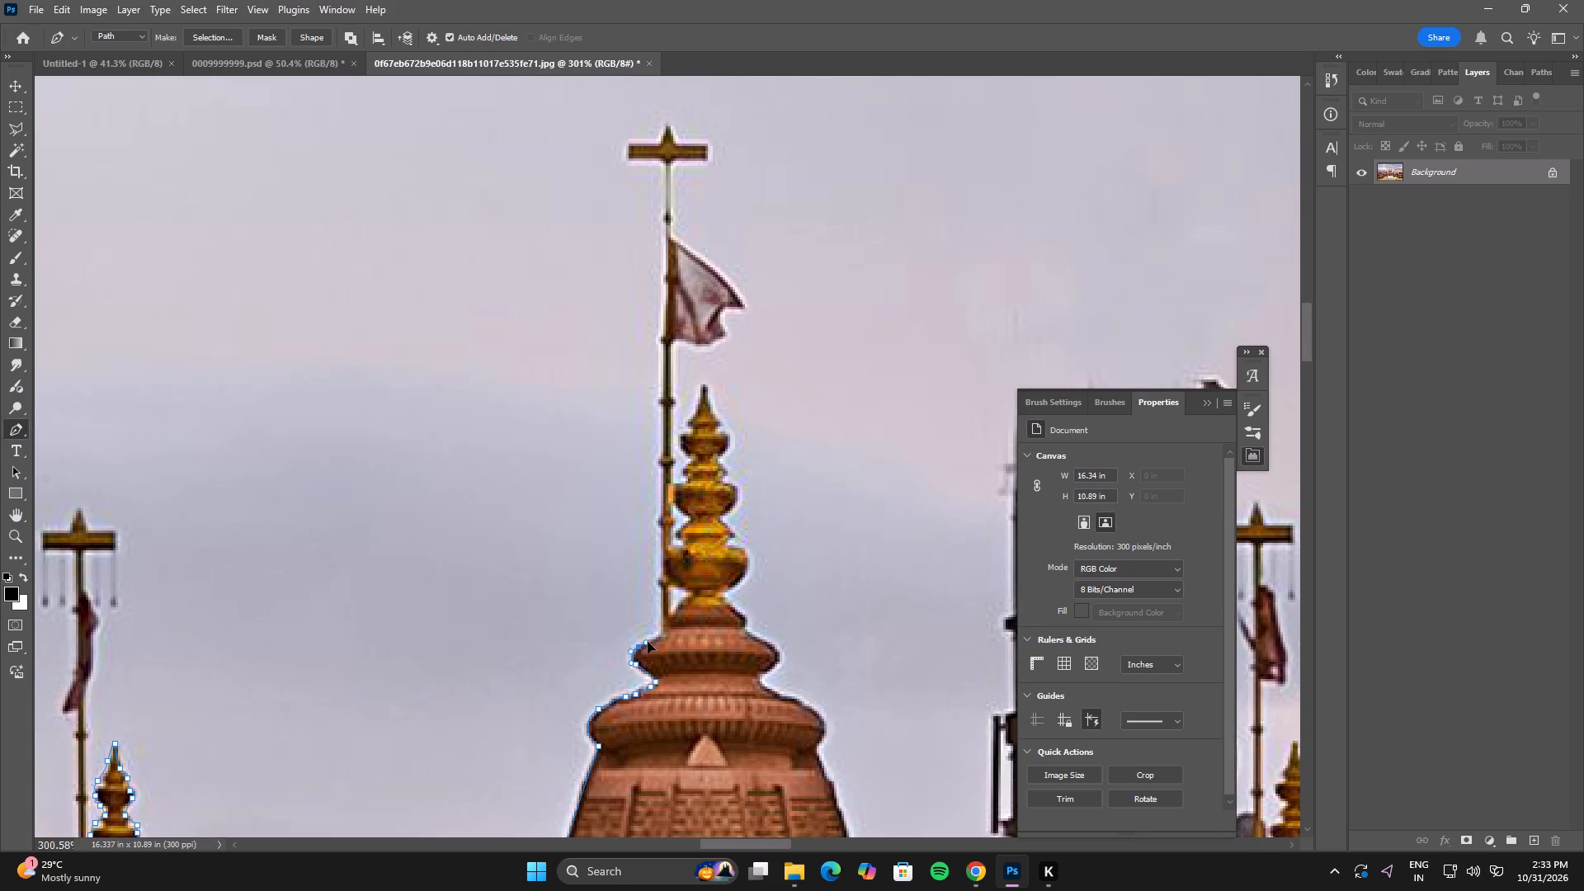
left_click_drag(648, 642, 650, 639)
left_click(662, 634)
Trace the left side of the taller tower's golden finial base and its large lower bulb up to the neck above.
left_click(667, 624)
left_click(671, 612)
left_click(680, 601)
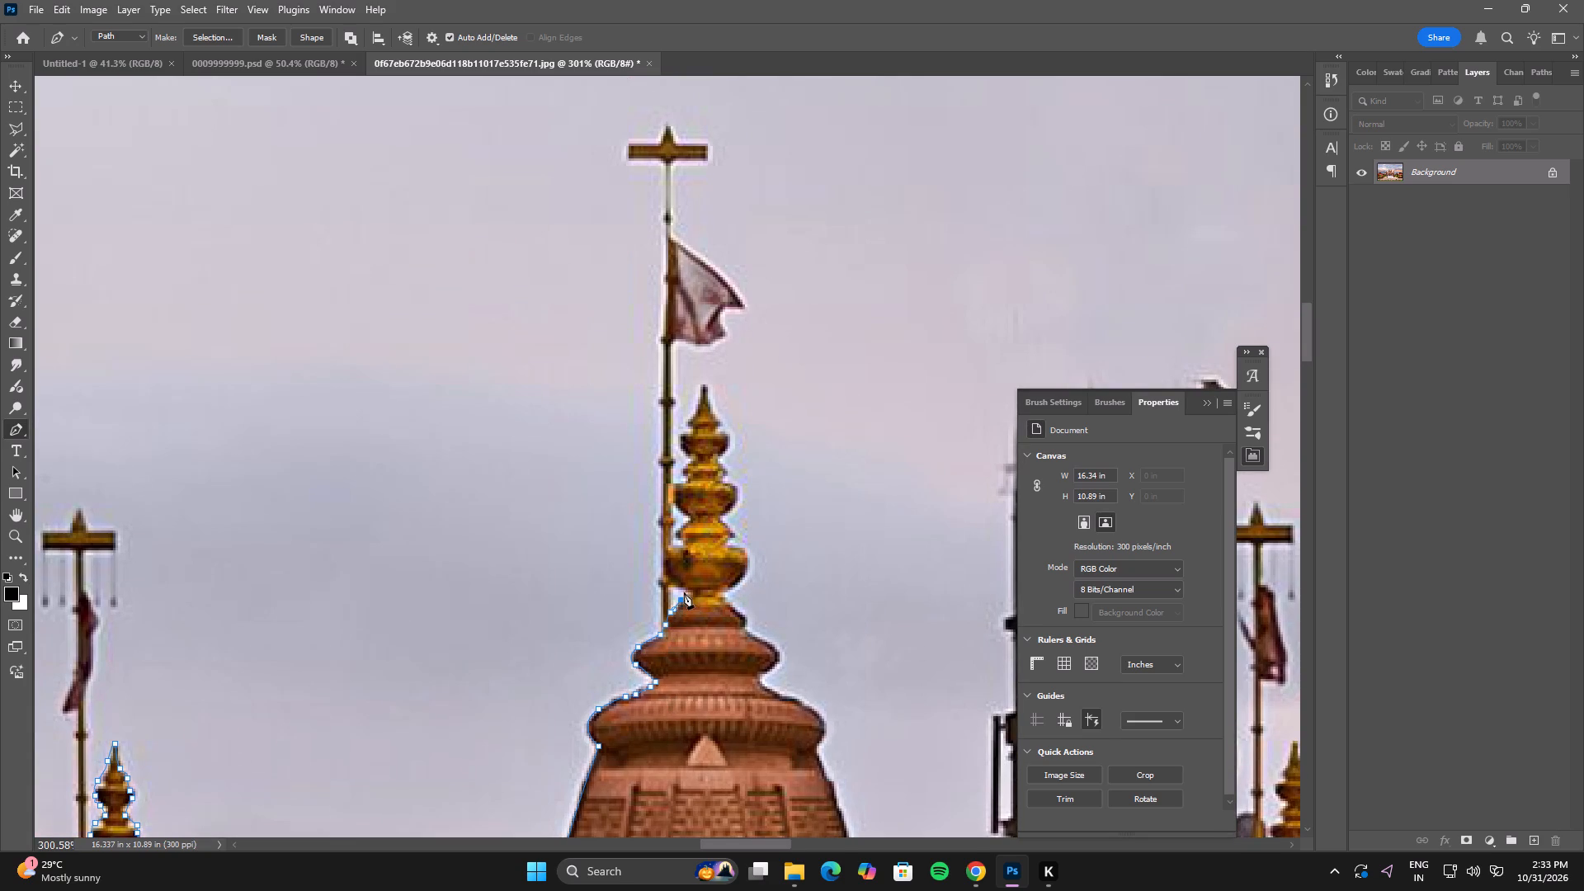
left_click(684, 592)
left_click(679, 589)
left_click_drag(666, 575, 662, 563)
left_click(662, 558)
left_click(672, 544)
left_click(678, 543)
left_click(678, 535)
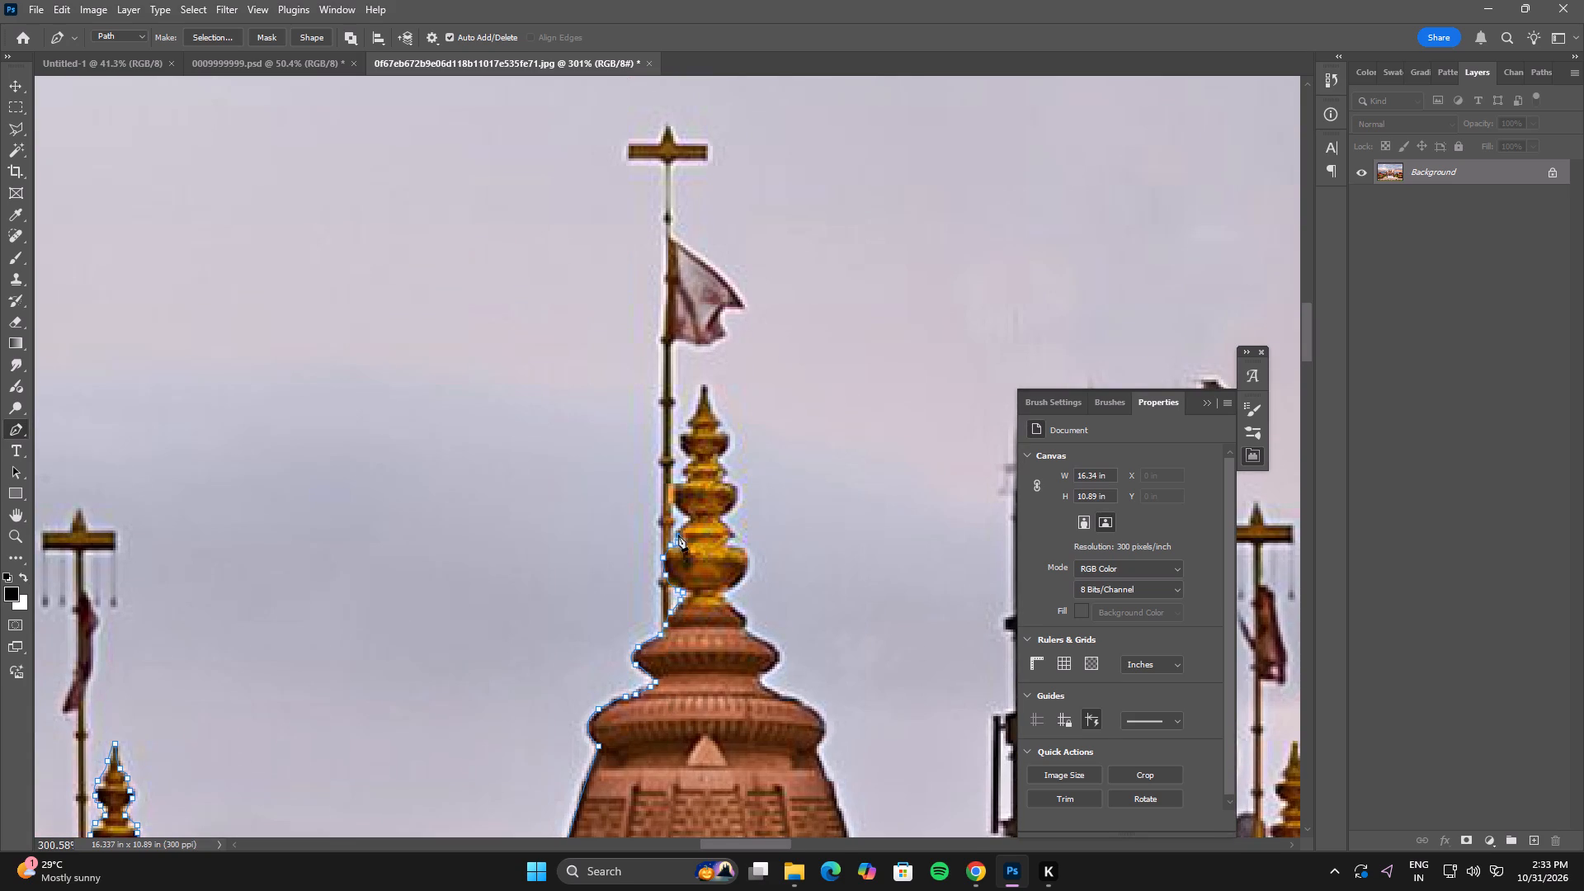
left_click(682, 526)
Continue the path around the left side of the golden finial's middle bulb up to the neck below its upper bulb.
left_click_drag(688, 516, 680, 508)
left_click_drag(674, 500, 668, 493)
key("space")
key("space")
key("space")
key("space")
key("space")
key("space")
key("space")
key("space")
key("space")
left_click_drag(675, 474, 552, 766)
left_click(556, 775)
left_click(563, 771)
left_click(563, 764)
left_click(563, 759)
left_click(563, 751)
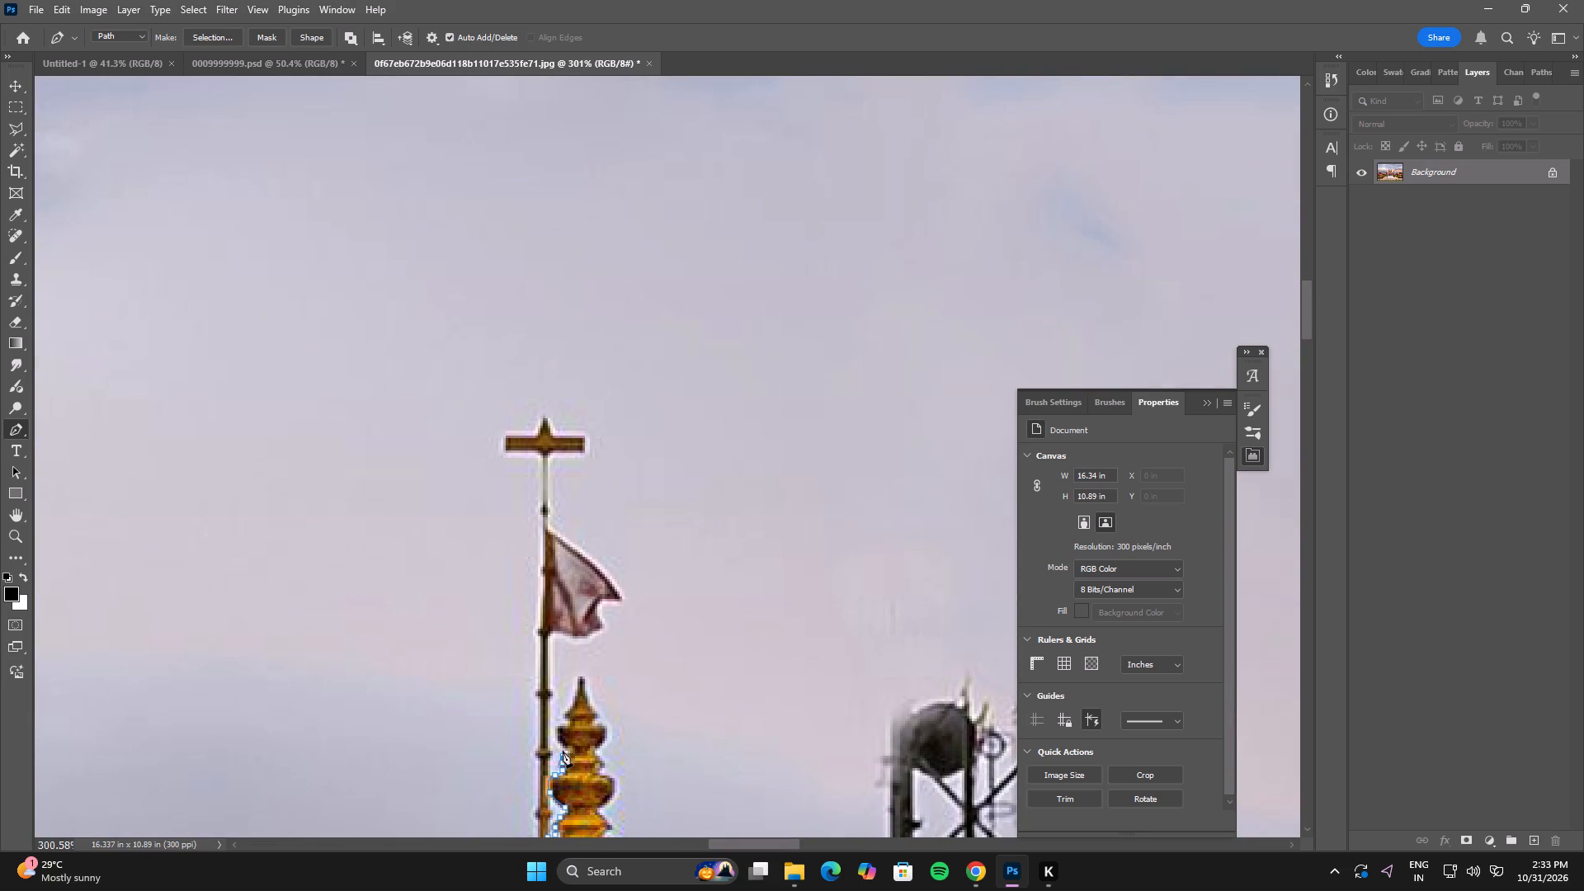
Trace the left side of the finial's upper bulb and narrow spire up to the pointed tip.
left_click(560, 740)
left_click(557, 728)
left_click(565, 727)
left_click(570, 723)
left_click(568, 717)
left_click_drag(567, 715, 566, 714)
left_click_drag(566, 714, 568, 708)
left_click_drag(578, 693, 578, 681)
left_click(582, 680)
Trace down the right side of the finial from its tip around the upper bulb to the neck beneath.
left_click_drag(591, 705, 596, 714)
left_click(599, 718)
left_click_drag(606, 730, 605, 739)
left_click(598, 745)
left_click(596, 752)
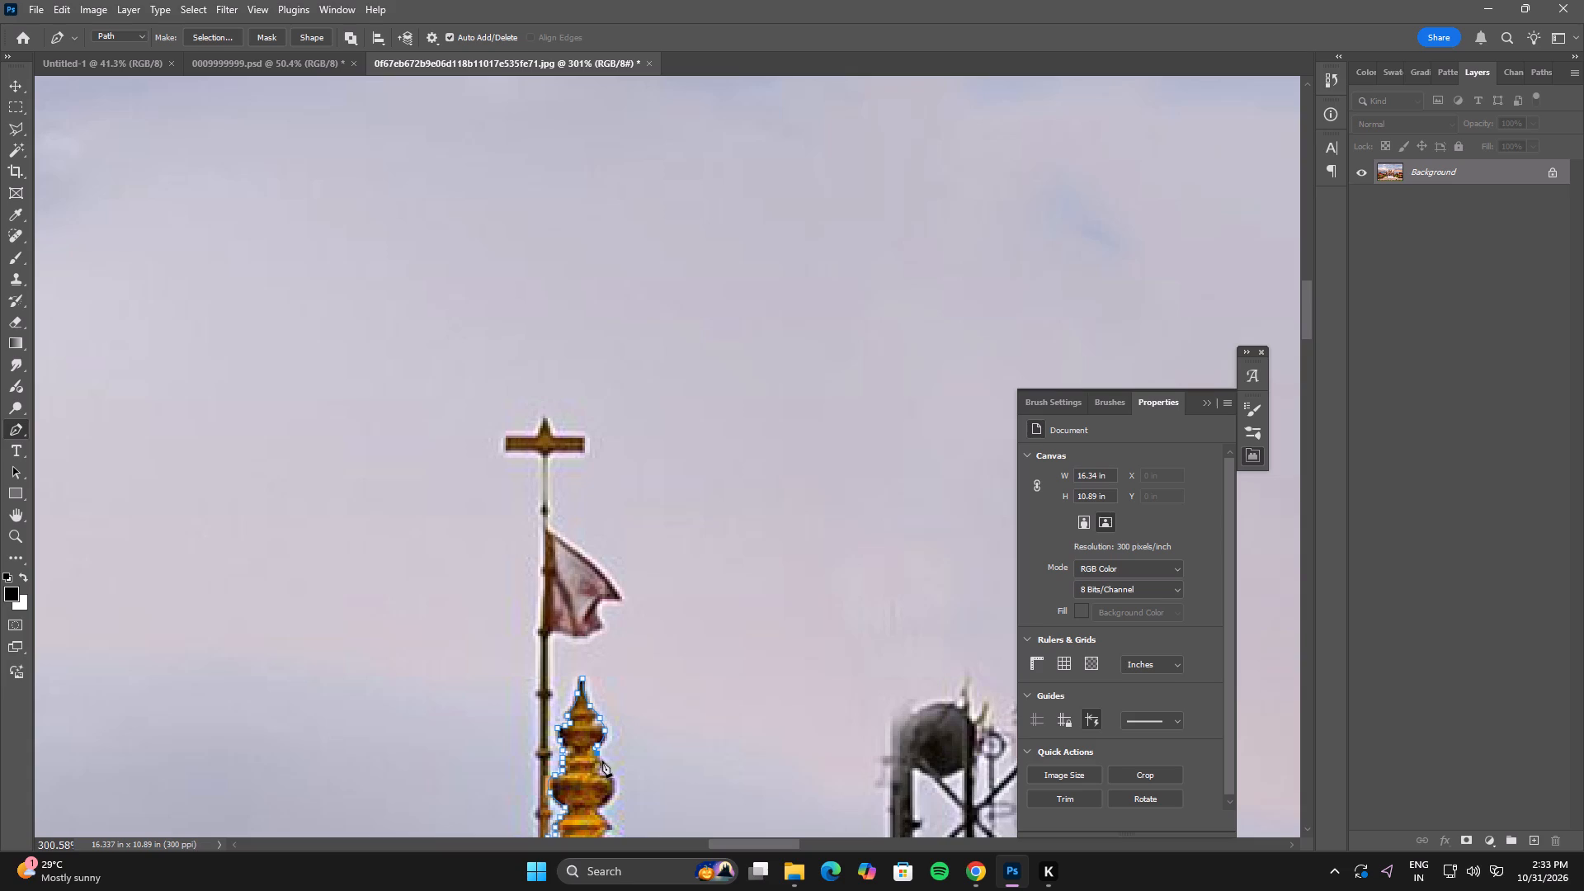
left_click(602, 761)
left_click(599, 770)
Trace the right side of the finial's middle bulb down to the neck above the large lower bulb.
left_click(610, 776)
left_click(613, 793)
key("space")
key("space")
key("space")
key("space")
left_click_drag(606, 804, 634, 615)
left_click(632, 617)
left_click_drag(625, 623, 632, 630)
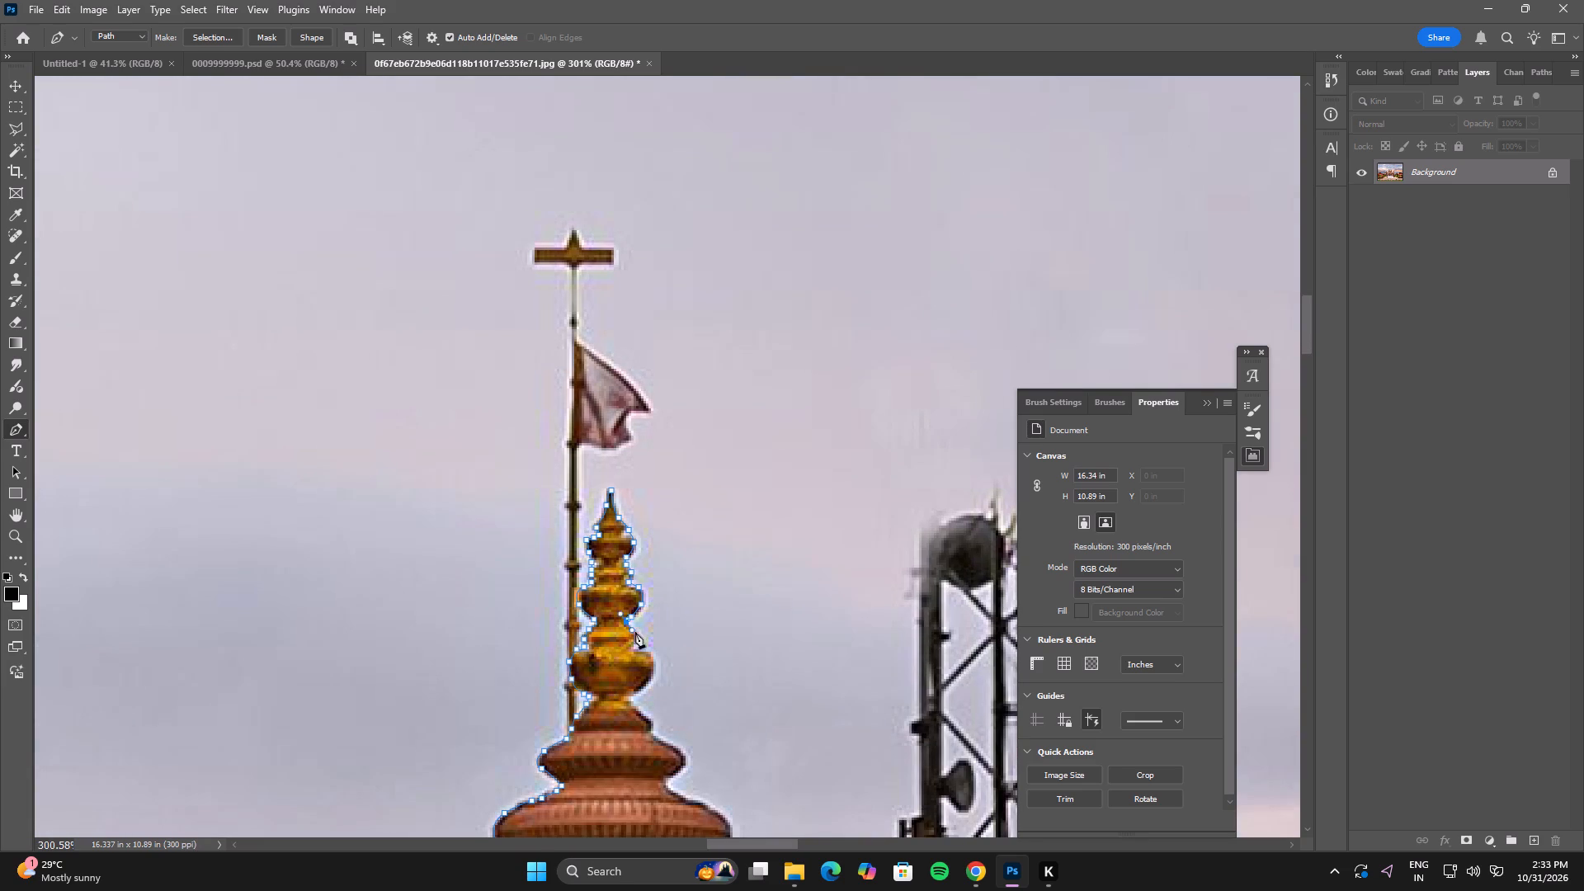
Trace the right side of the finial's large lower bulb down to the finial's base.
left_click(635, 633)
left_click(636, 641)
left_click_drag(643, 652, 651, 653)
left_click(653, 656)
left_click_drag(650, 672, 647, 679)
left_click_drag(643, 682, 637, 690)
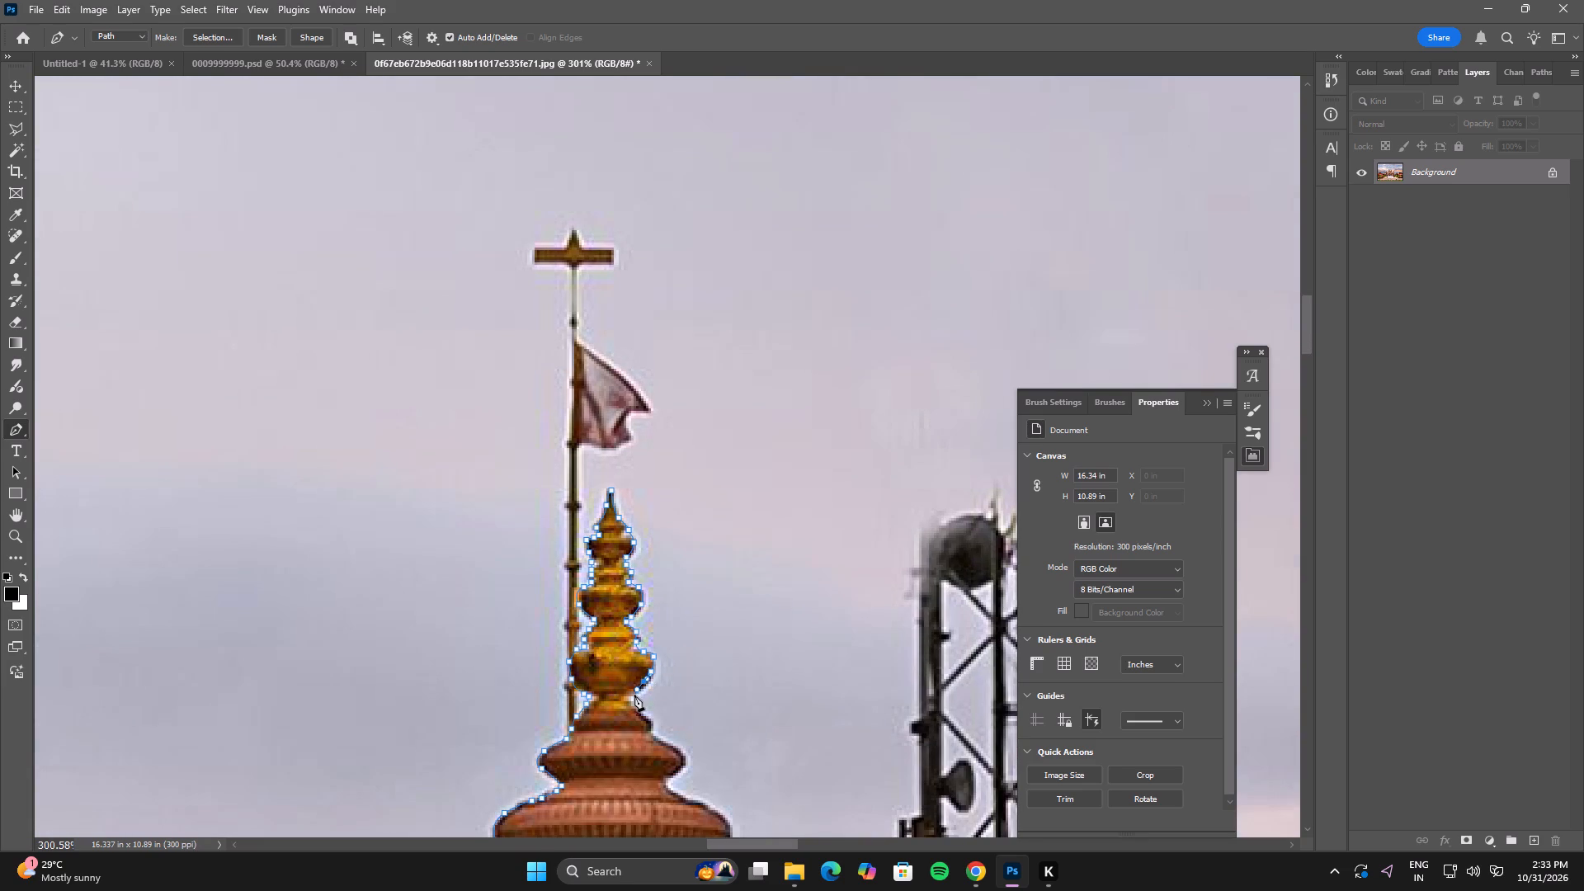
left_click(634, 695)
left_click_drag(630, 702, 630, 709)
Continue the path down the right side of the taller tower's collar to the top of the ribbed cap.
left_click(634, 710)
left_click(648, 720)
left_click_drag(649, 728, 650, 735)
left_click(653, 737)
scroll(656, 734, "down", 4, "alt")
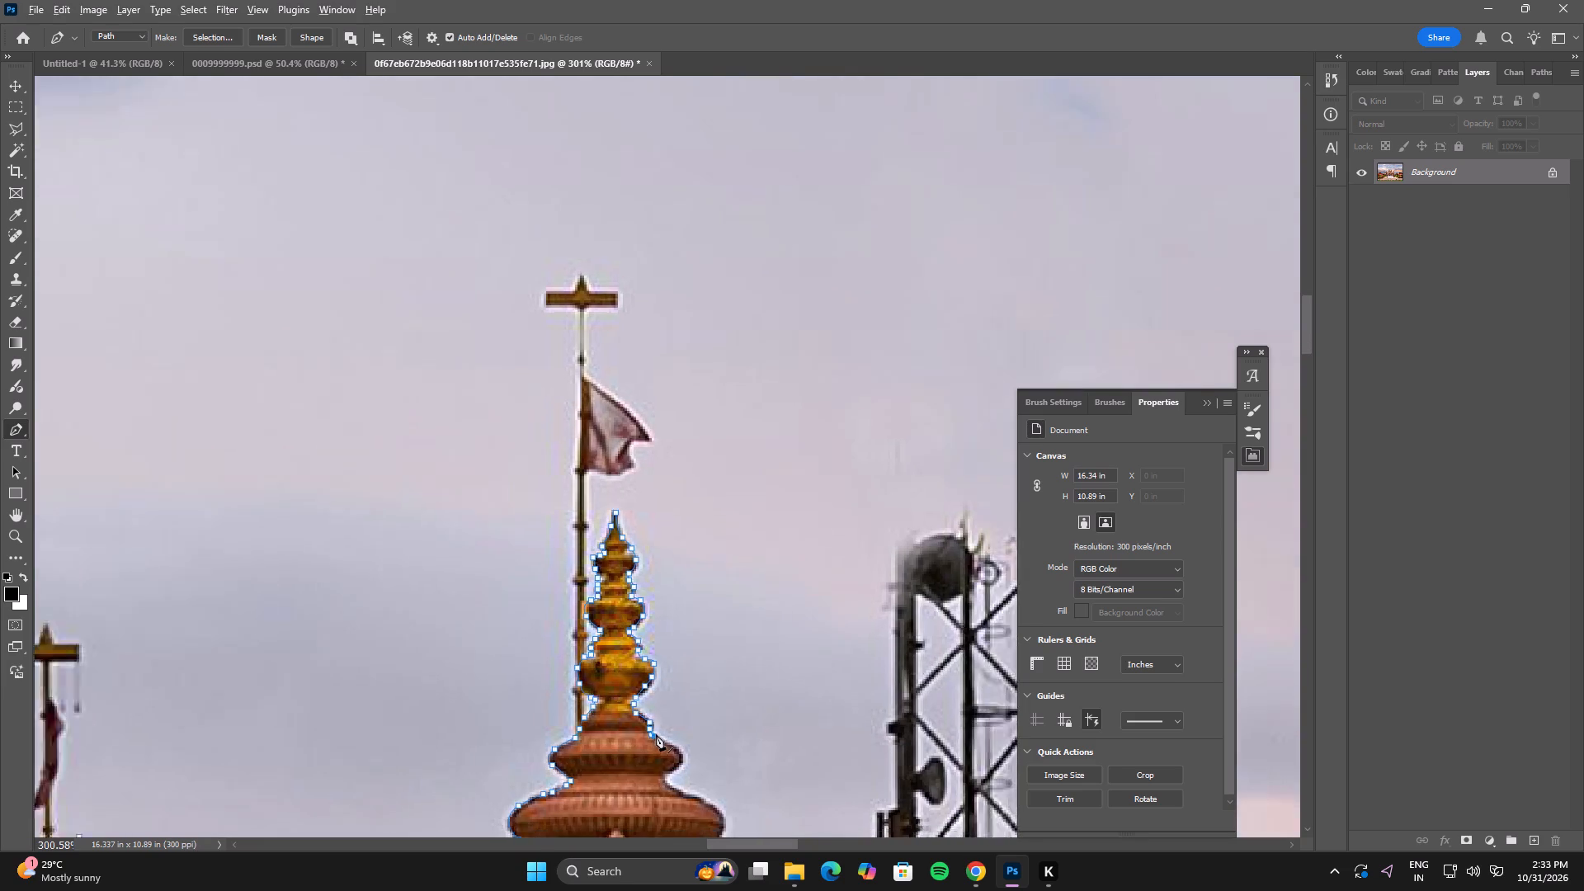
scroll(656, 734, "down", 1, "alt")
key("space")
key("space")
left_click_drag(677, 766, 625, 479)
left_click(616, 457)
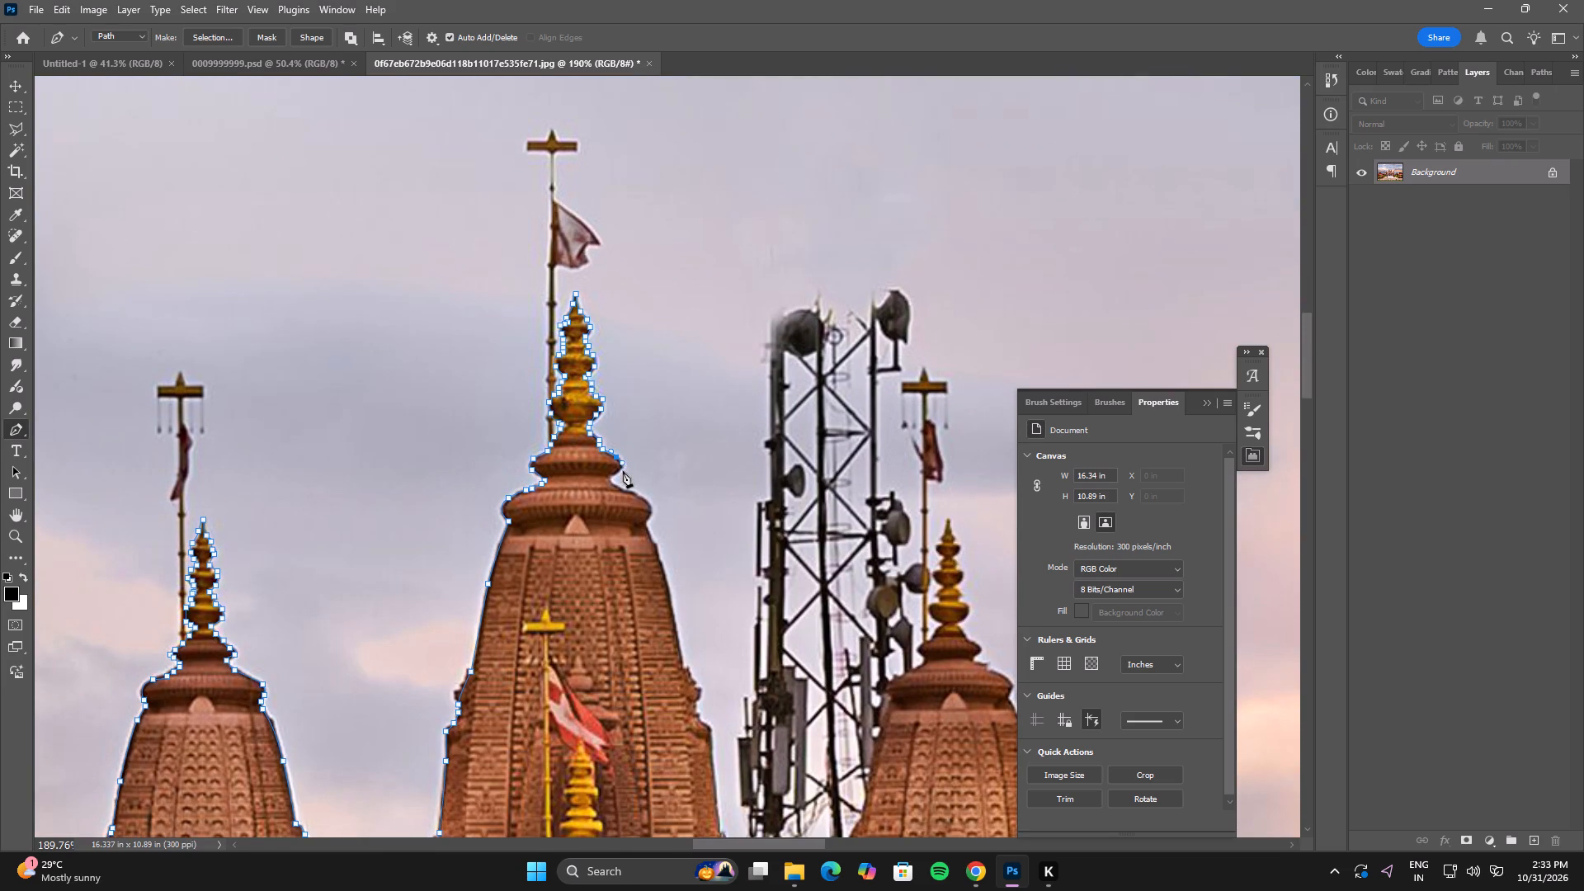
left_click(617, 472)
left_click(607, 479)
Trace the sloping top and right side of the taller tower's ribbed cap down to its underside.
left_click(618, 488)
left_click_drag(639, 497, 648, 502)
left_click(652, 512)
left_click(642, 523)
Trace the taller tower's tapering right edge from below the cap down past the first stepped ledge.
left_click_drag(668, 591, 678, 641)
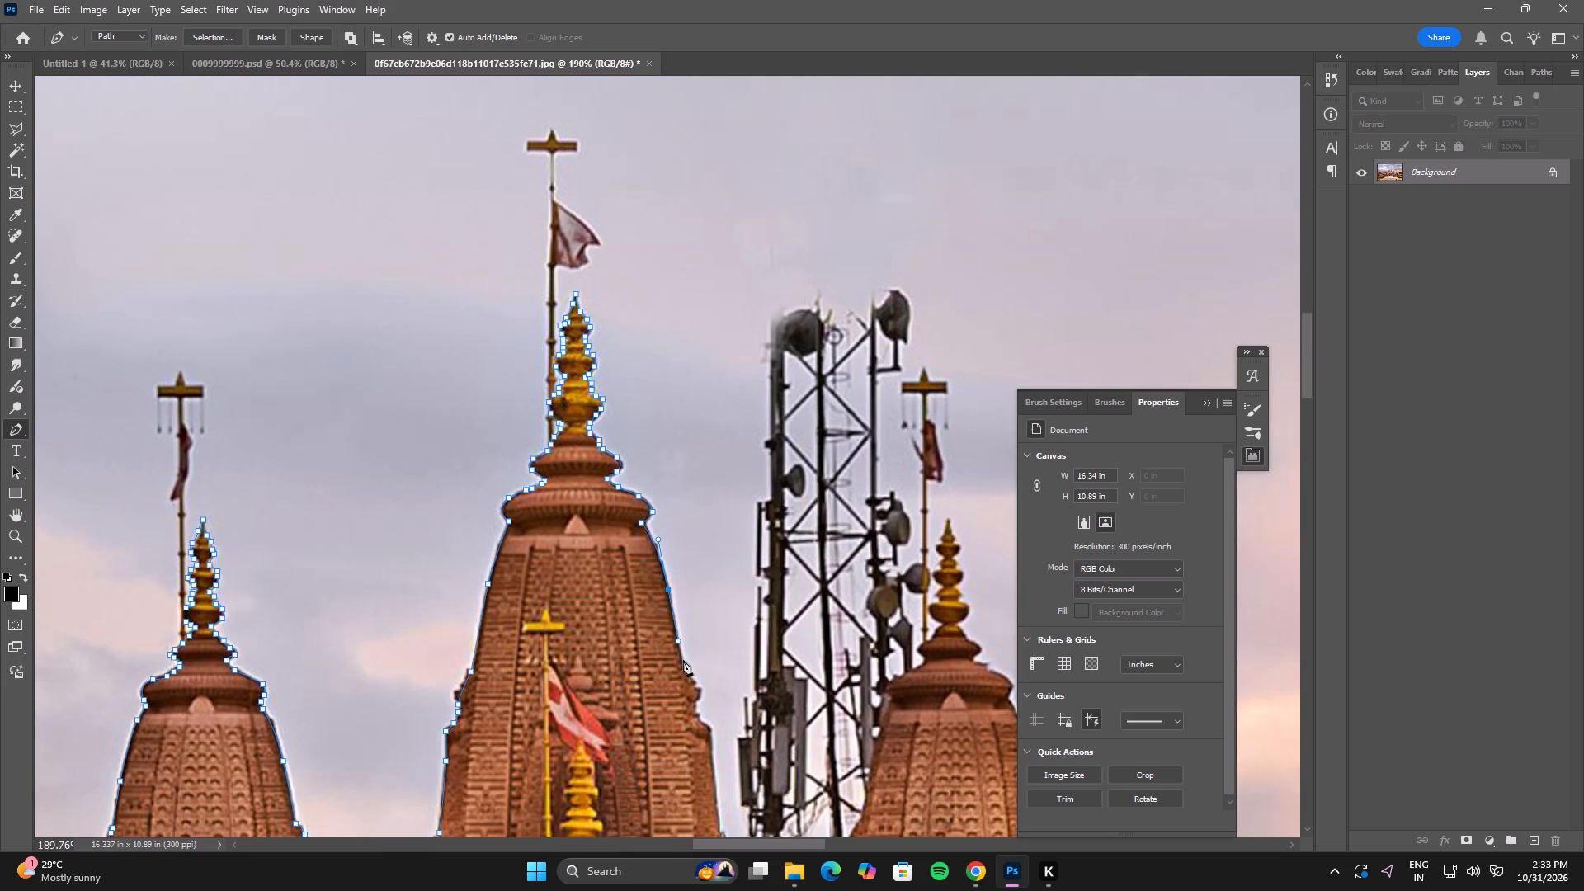
left_click(681, 668)
key("space")
key("space")
key("space")
left_click_drag(712, 735, 551, 323)
left_click_drag(530, 263, 535, 276)
left_click(537, 278)
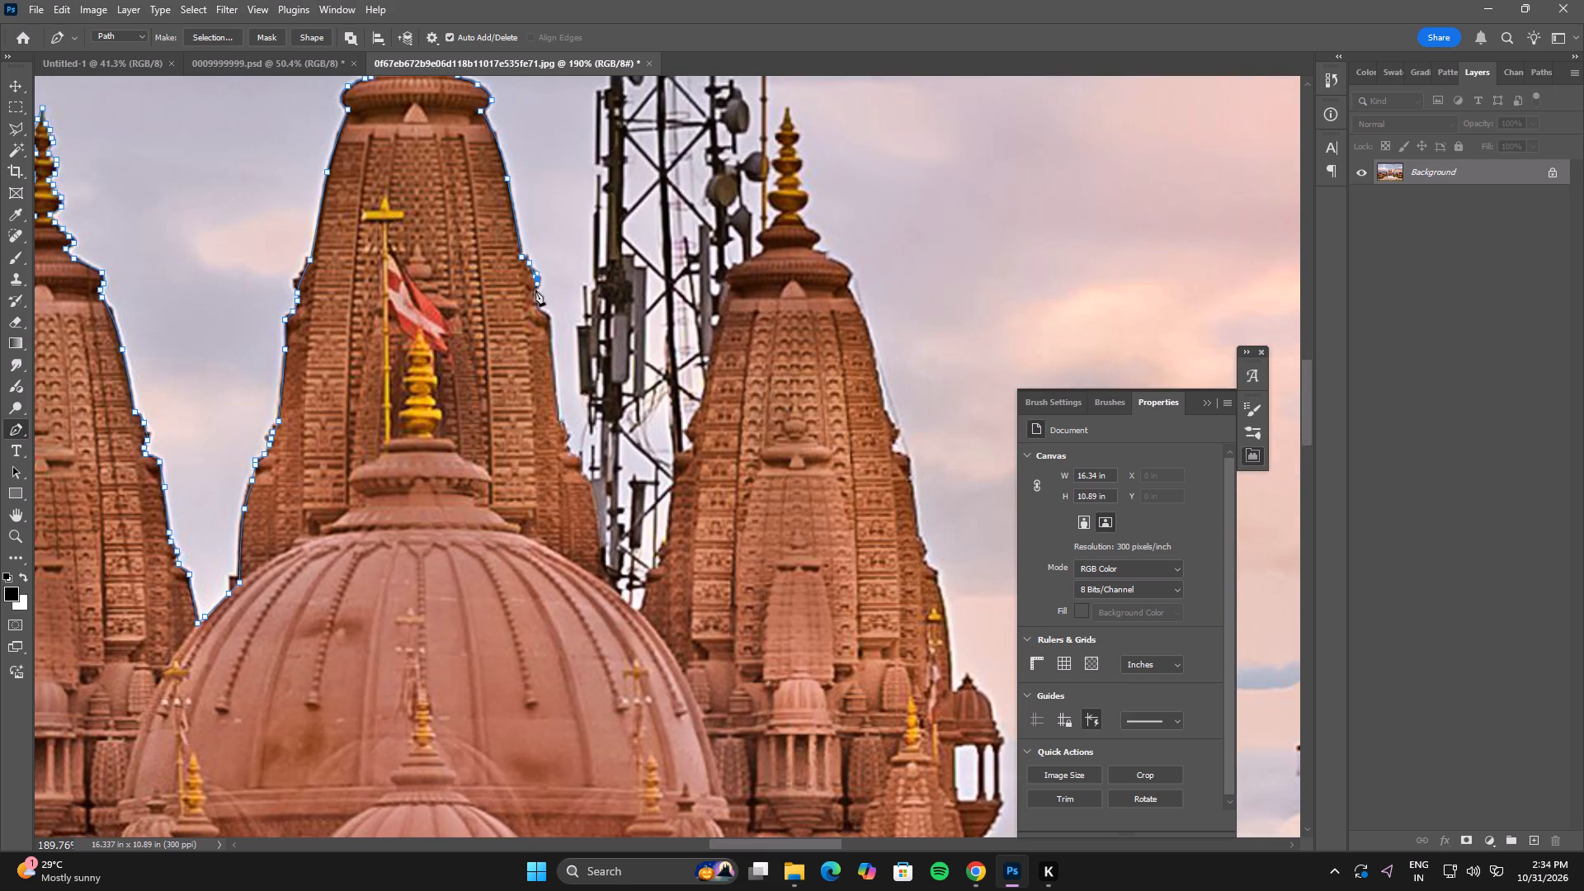
left_click(535, 293)
left_click_drag(534, 299, 537, 306)
left_click(540, 309)
left_click(547, 317)
left_click(549, 328)
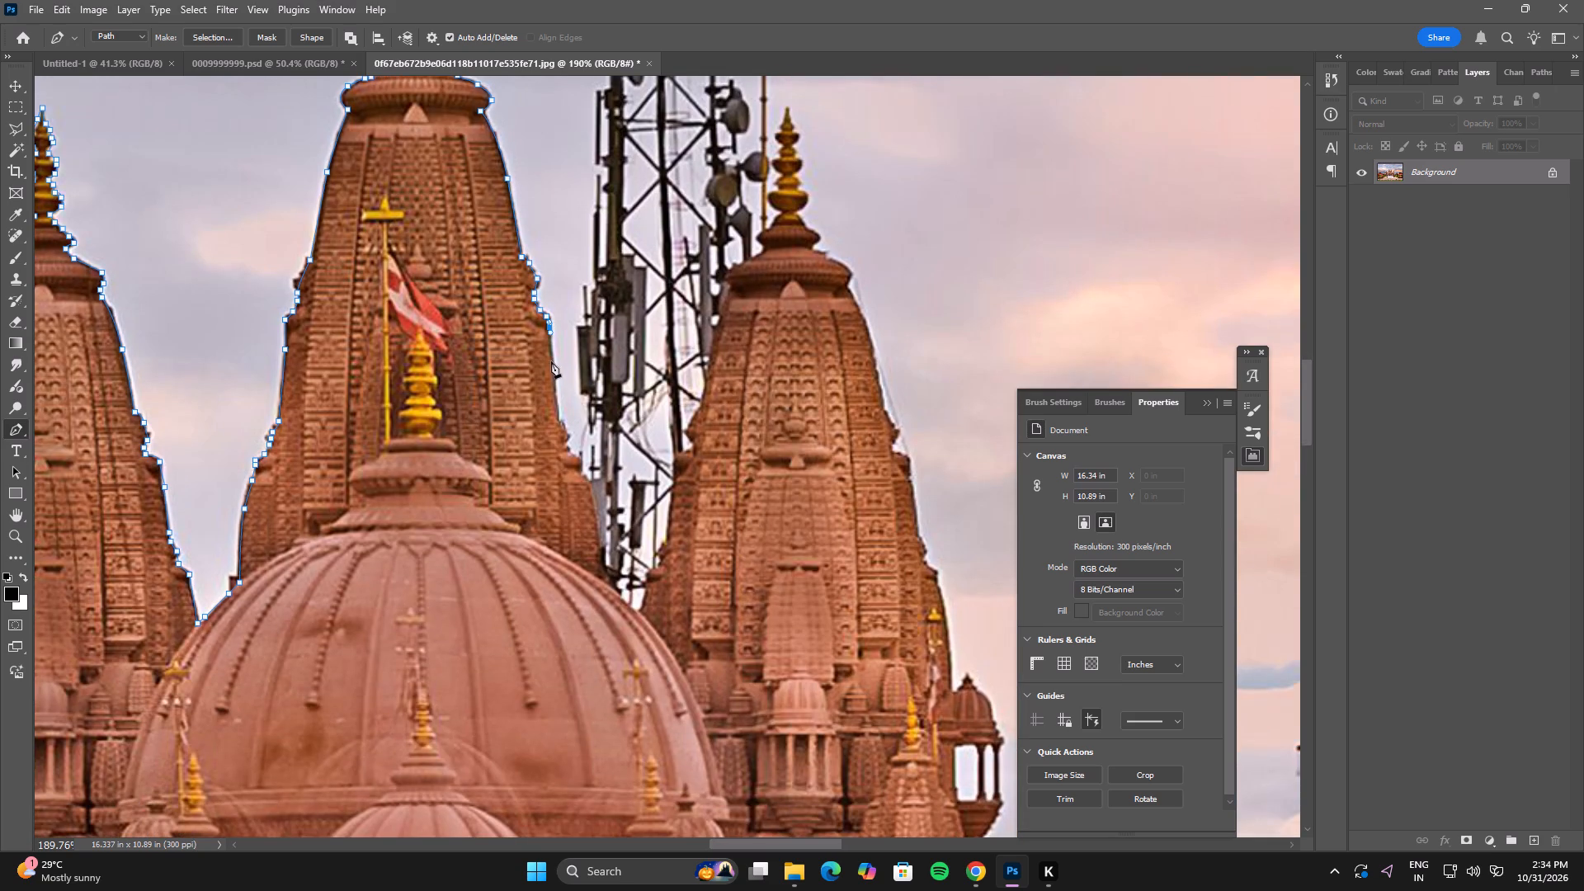
Trace the taller tower's lower right edge over the second ledge down to the large dome.
left_click(552, 379)
left_click(559, 423)
left_click_drag(564, 434, 564, 439)
left_click_drag(564, 439, 564, 441)
left_click_drag(572, 451, 576, 464)
left_click(582, 474)
left_click_drag(597, 526, 599, 548)
left_click(604, 577)
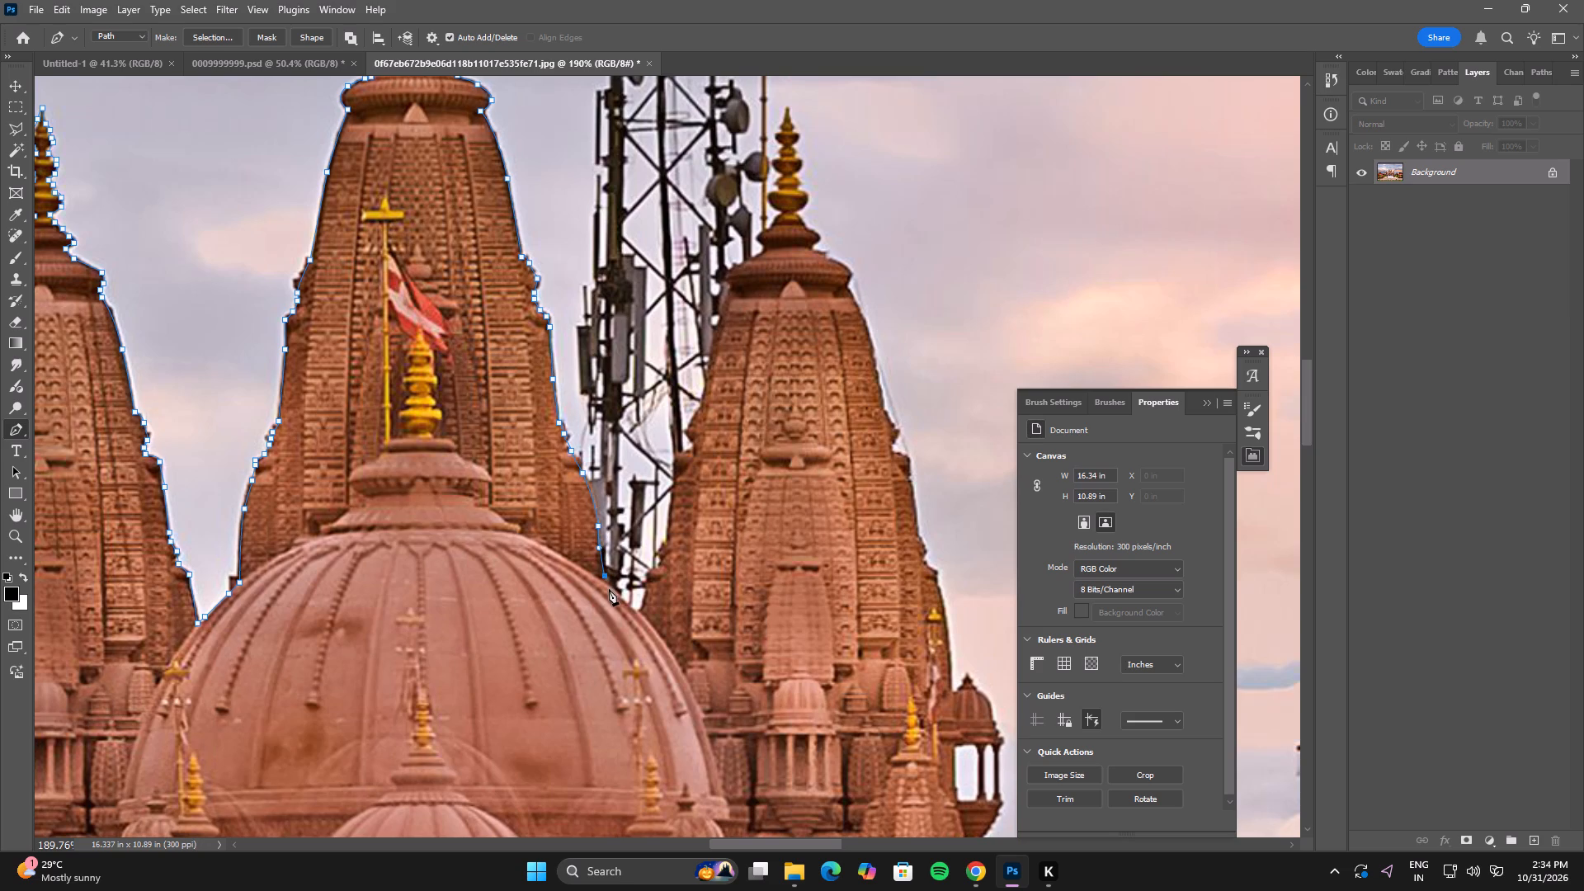
left_click(607, 584)
Follow the large dome's curved edge across the gap to the base of the right-hand tower, redoing the misplaced anchor point.
left_click(637, 611)
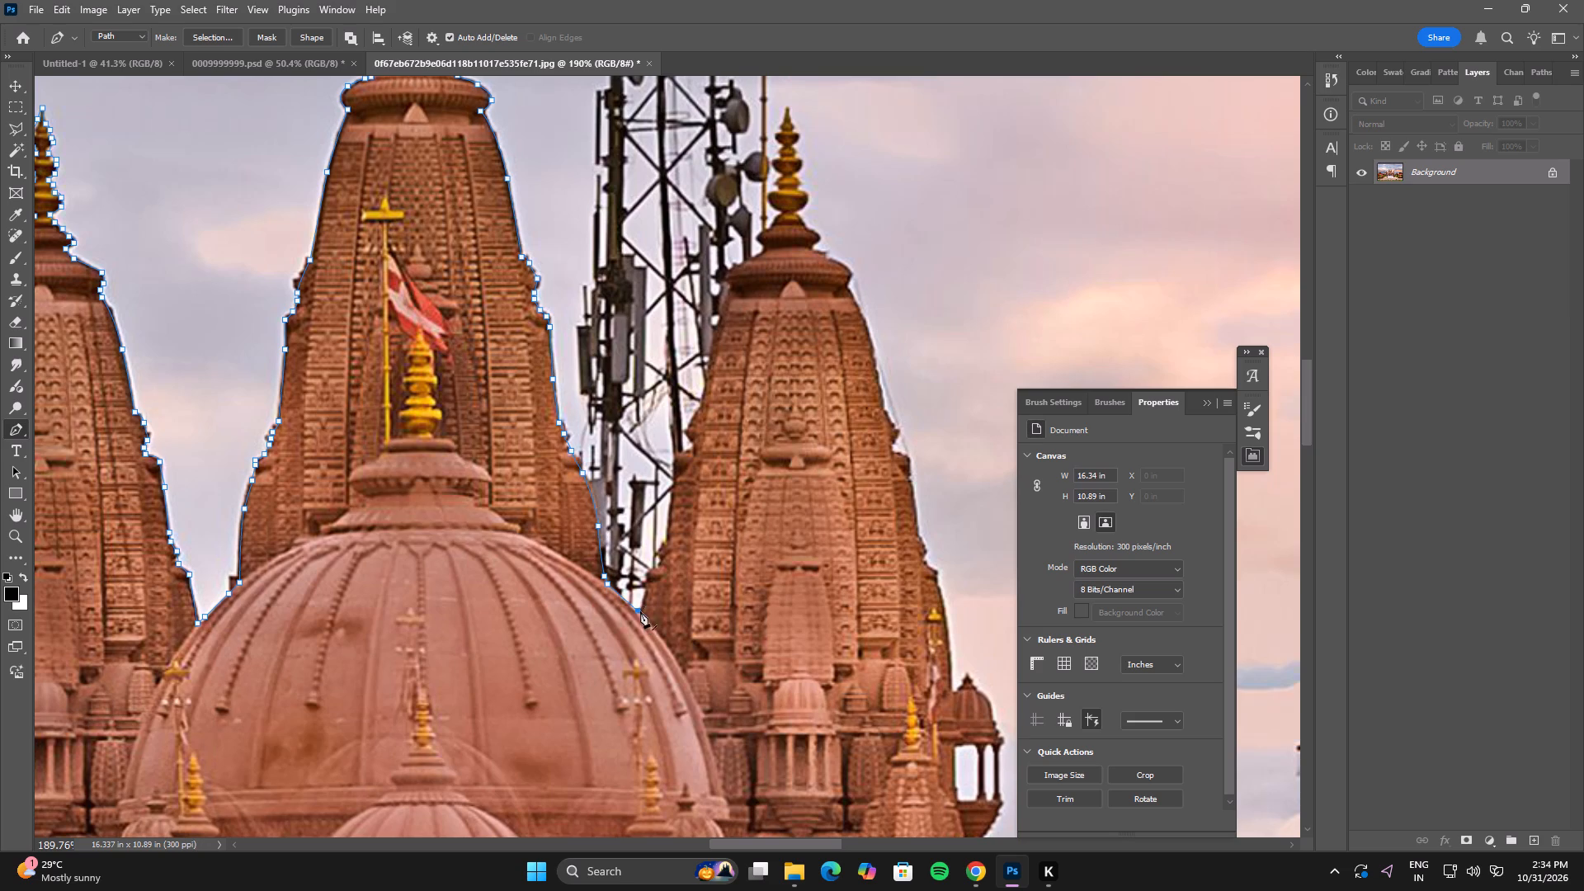
key("ctrl+z")
left_click(639, 615)
Trace the right-hand tower's lower left edge from the dome up towards its stepped ledge.
left_click(644, 599)
left_click_drag(644, 586, 648, 577)
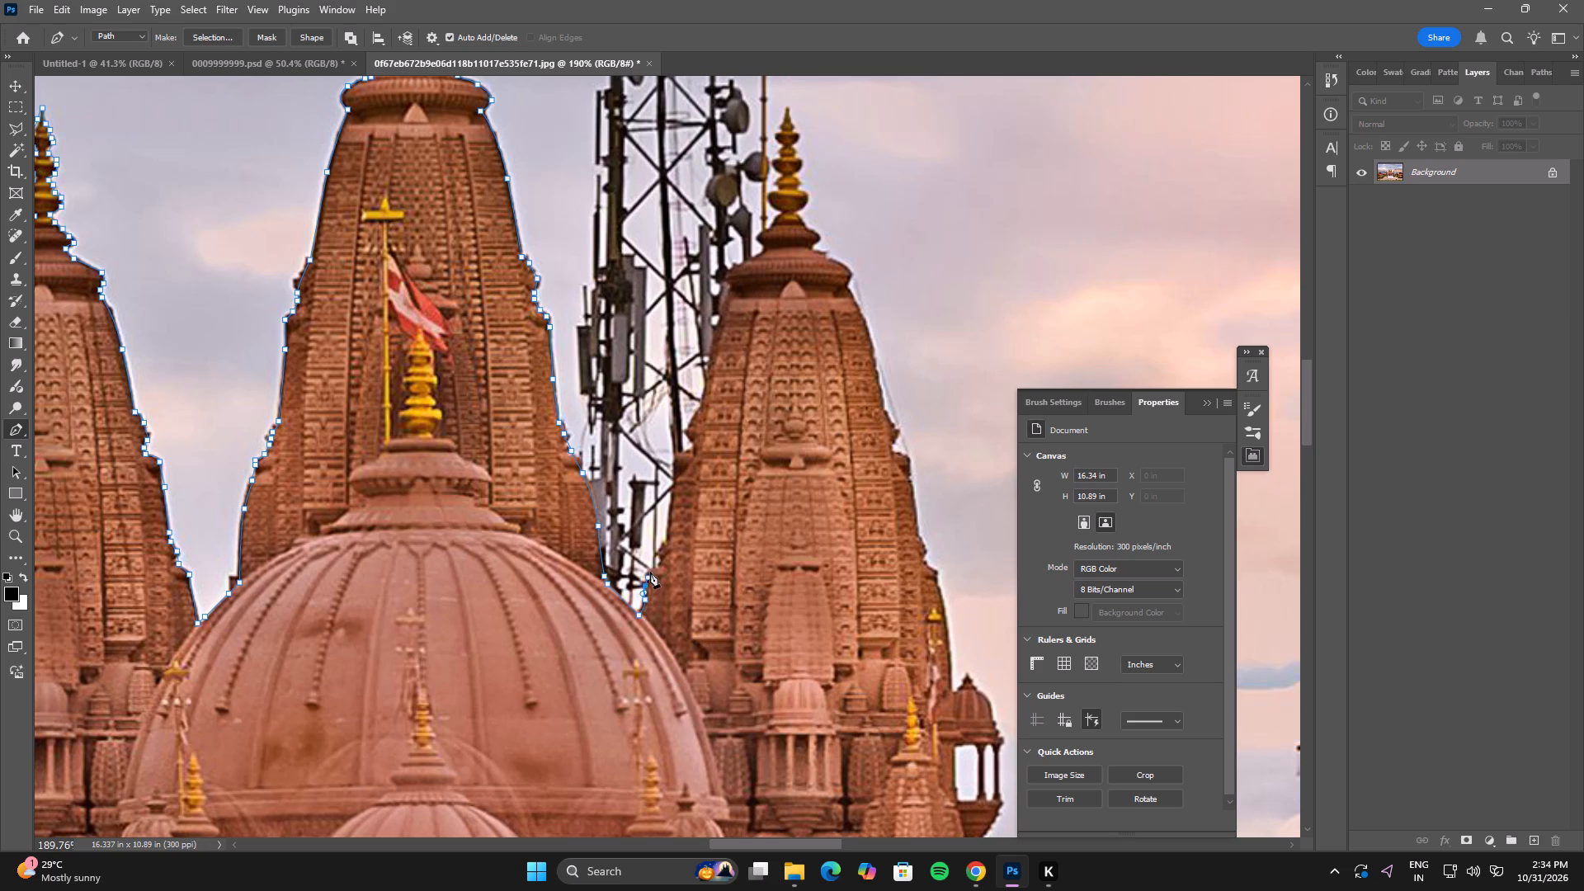
left_click(652, 569)
left_click_drag(664, 563, 665, 553)
left_click_drag(667, 538, 669, 529)
left_click(673, 486)
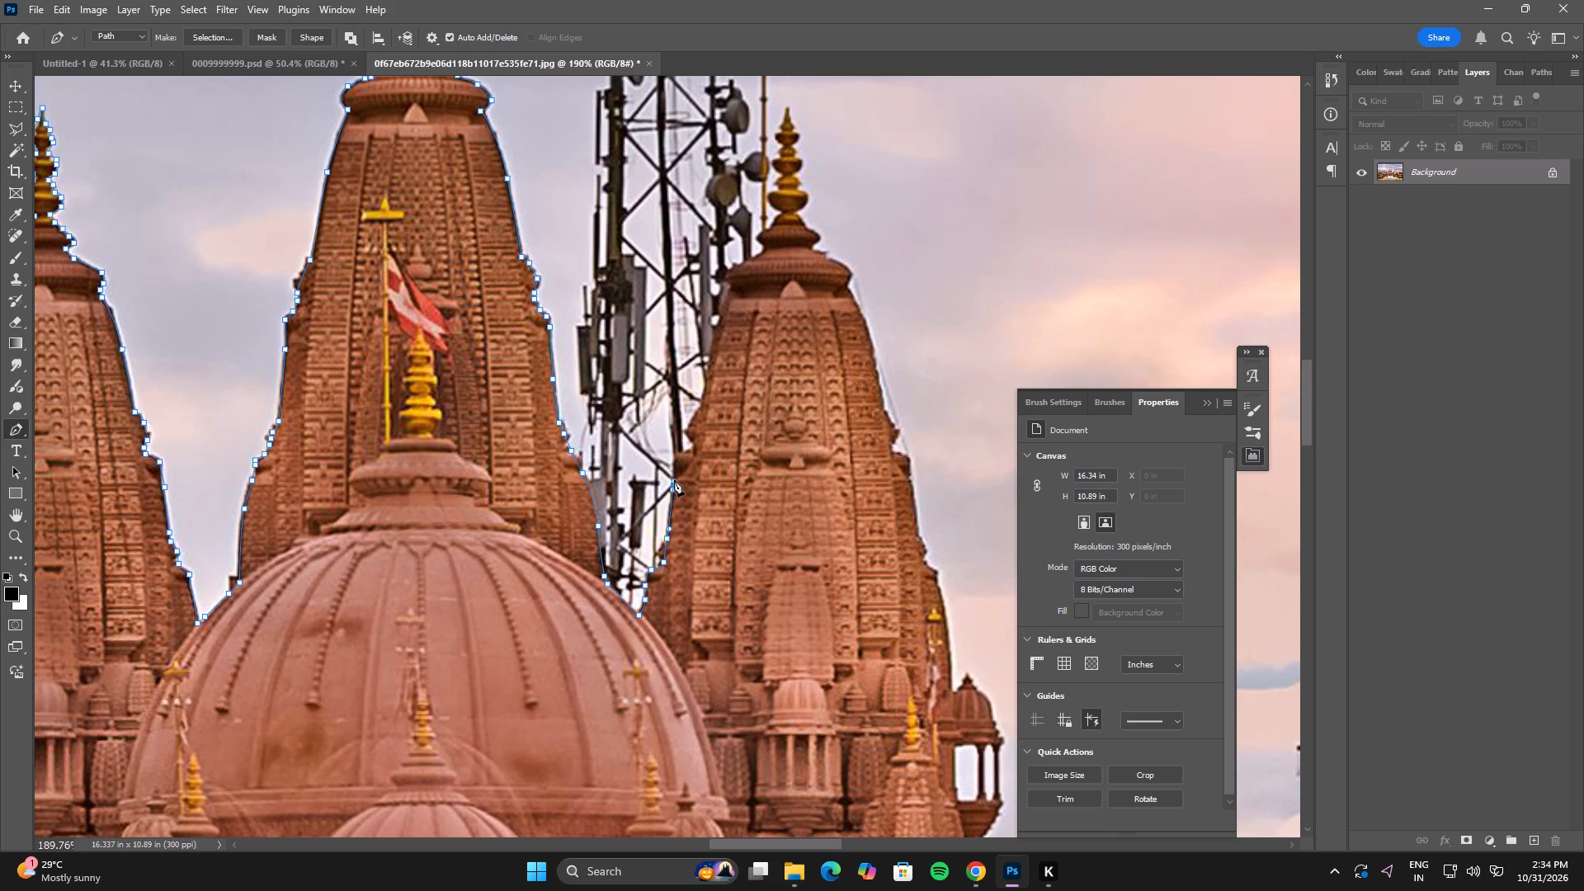
Trace the stepped ledge on the left side of the right-hand tower, up to the start of its upper taper.
left_click_drag(675, 471, 676, 464)
left_click(678, 460)
left_click(681, 454)
left_click_drag(693, 451, 695, 444)
left_click(695, 441)
left_click(686, 435)
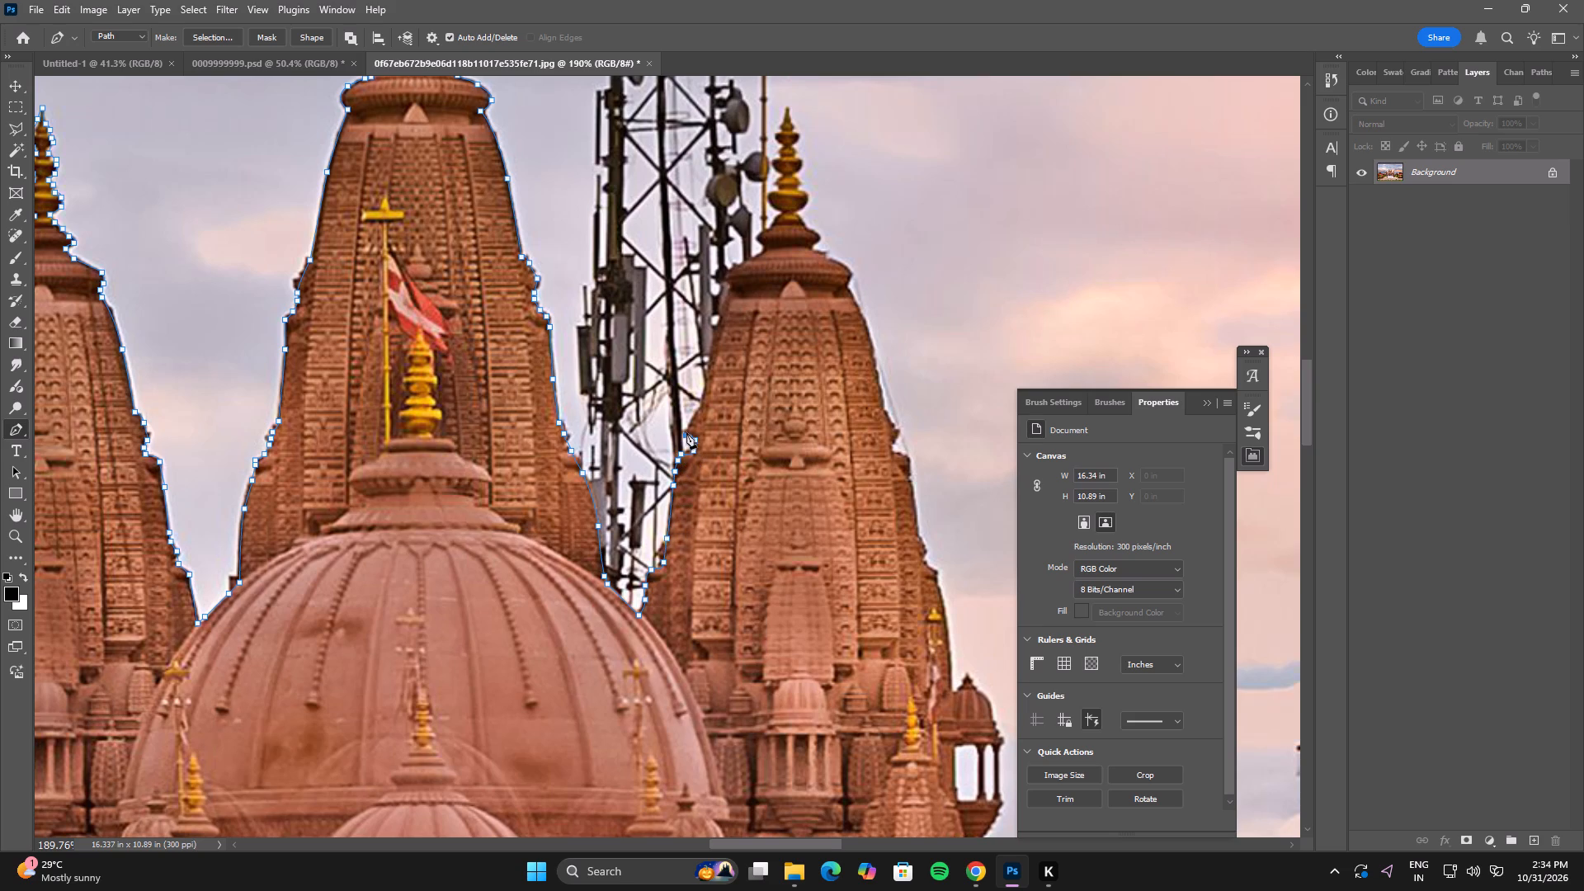
left_click(688, 423)
left_click(699, 411)
Trace the right-hand tower's tapering upper left edge with a curved segment up to just below its ribbed cap.
key("space")
key("space")
key("space")
key("space")
key("space")
key("space")
key("space")
key("space")
key("space")
key("space")
key("space")
left_click_drag(738, 342, 615, 632)
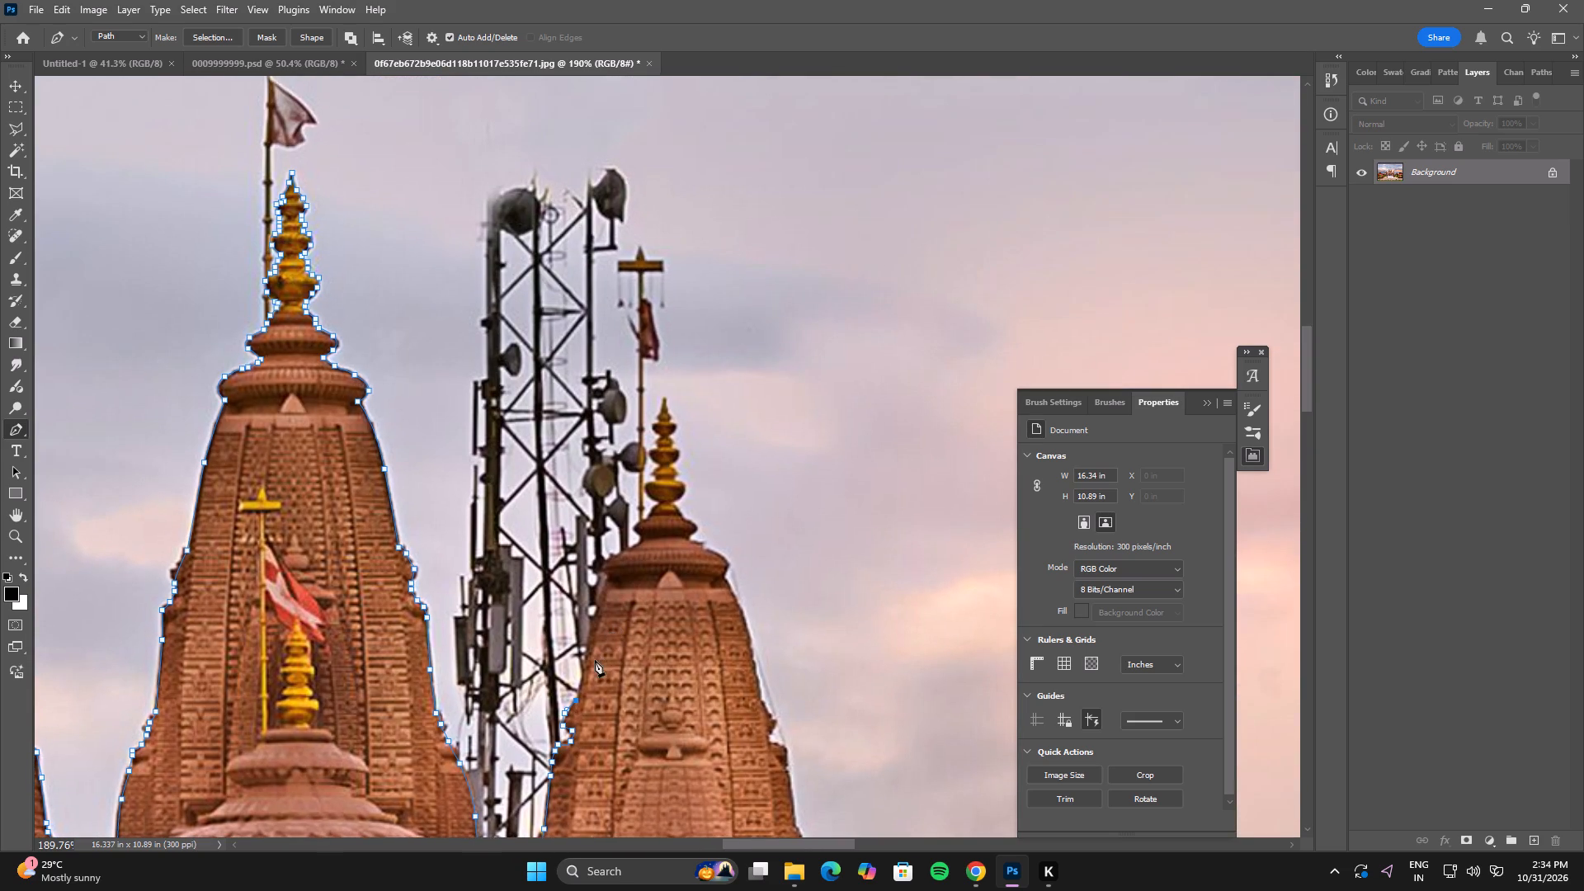
left_click_drag(594, 621, 603, 586)
Trace the left side and sloping top of the right-hand tower's ribbed cap up to the collar.
left_click(604, 577)
left_click(601, 567)
left_click(612, 557)
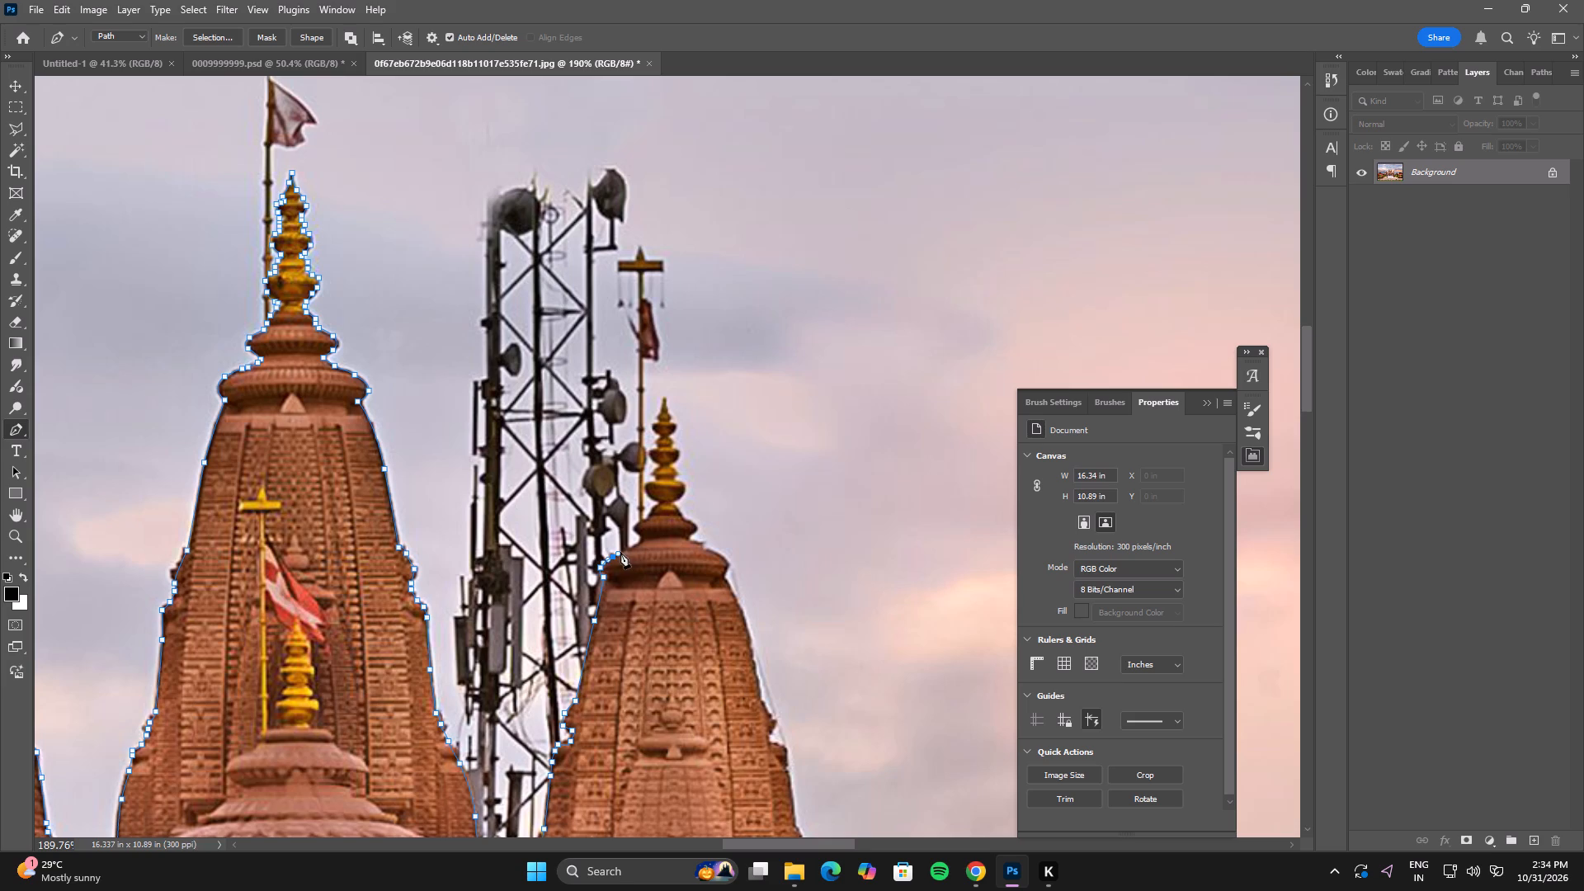
left_click(629, 549)
left_click(640, 544)
Continue the path around the left side of the right-hand tower's collar to the foot of its golden finial.
left_click(639, 536)
left_click(634, 526)
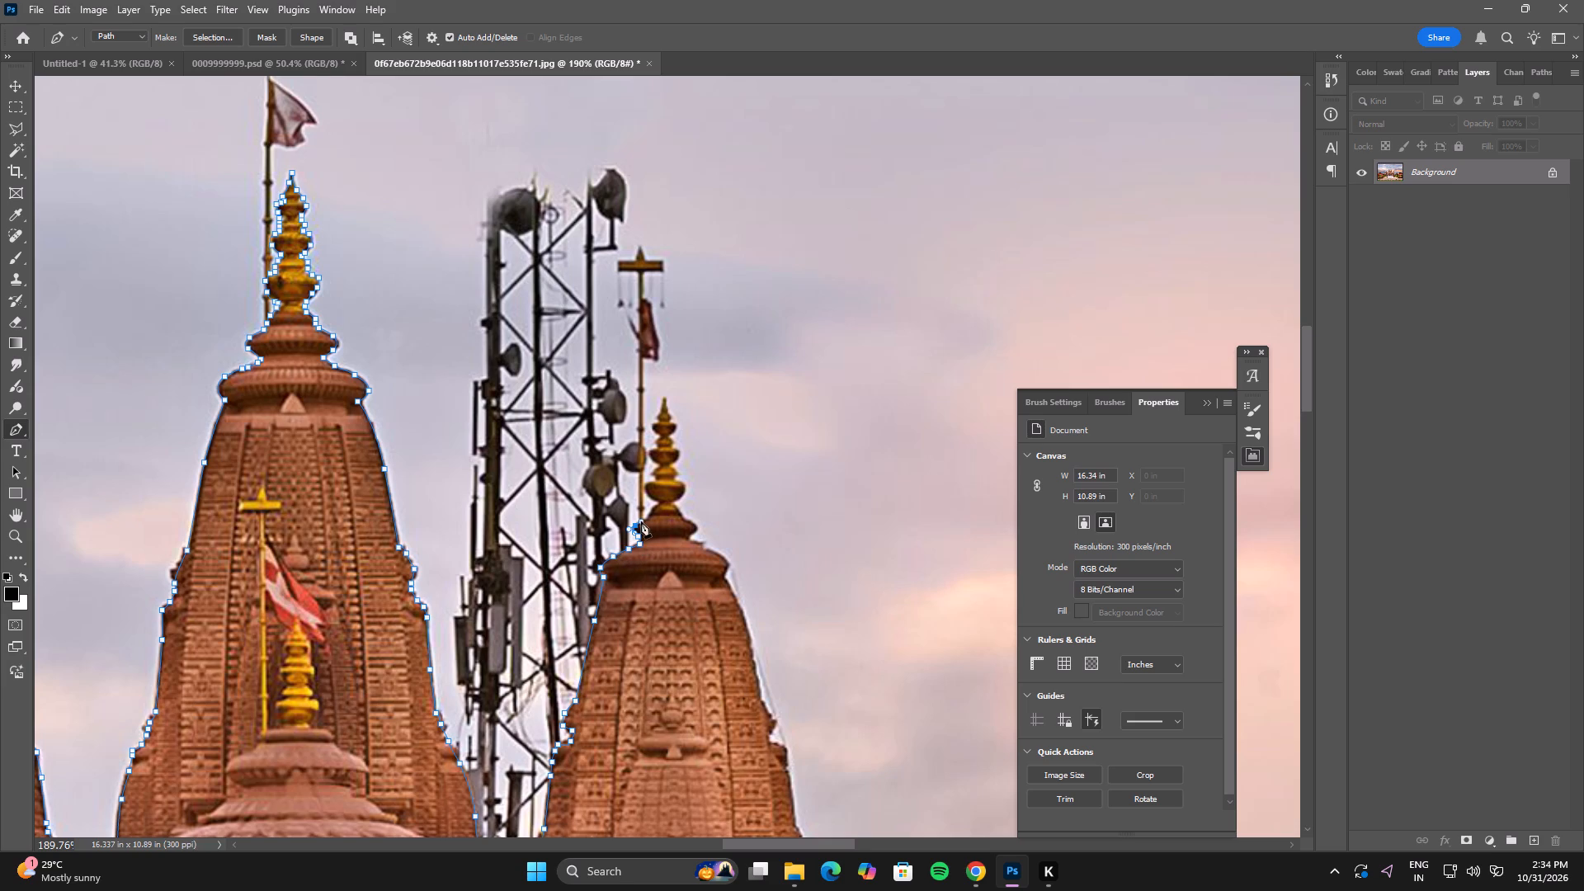
left_click(644, 520)
left_click(651, 514)
left_click(658, 503)
Trace the left side of the right-hand tower's finial around its large lower bulb to the neck above.
key("space")
key("space")
key("space")
key("space")
key("space")
key("space")
key("space")
key("space")
left_click_drag(650, 464, 637, 565)
scroll(638, 601, "up", 4, "alt")
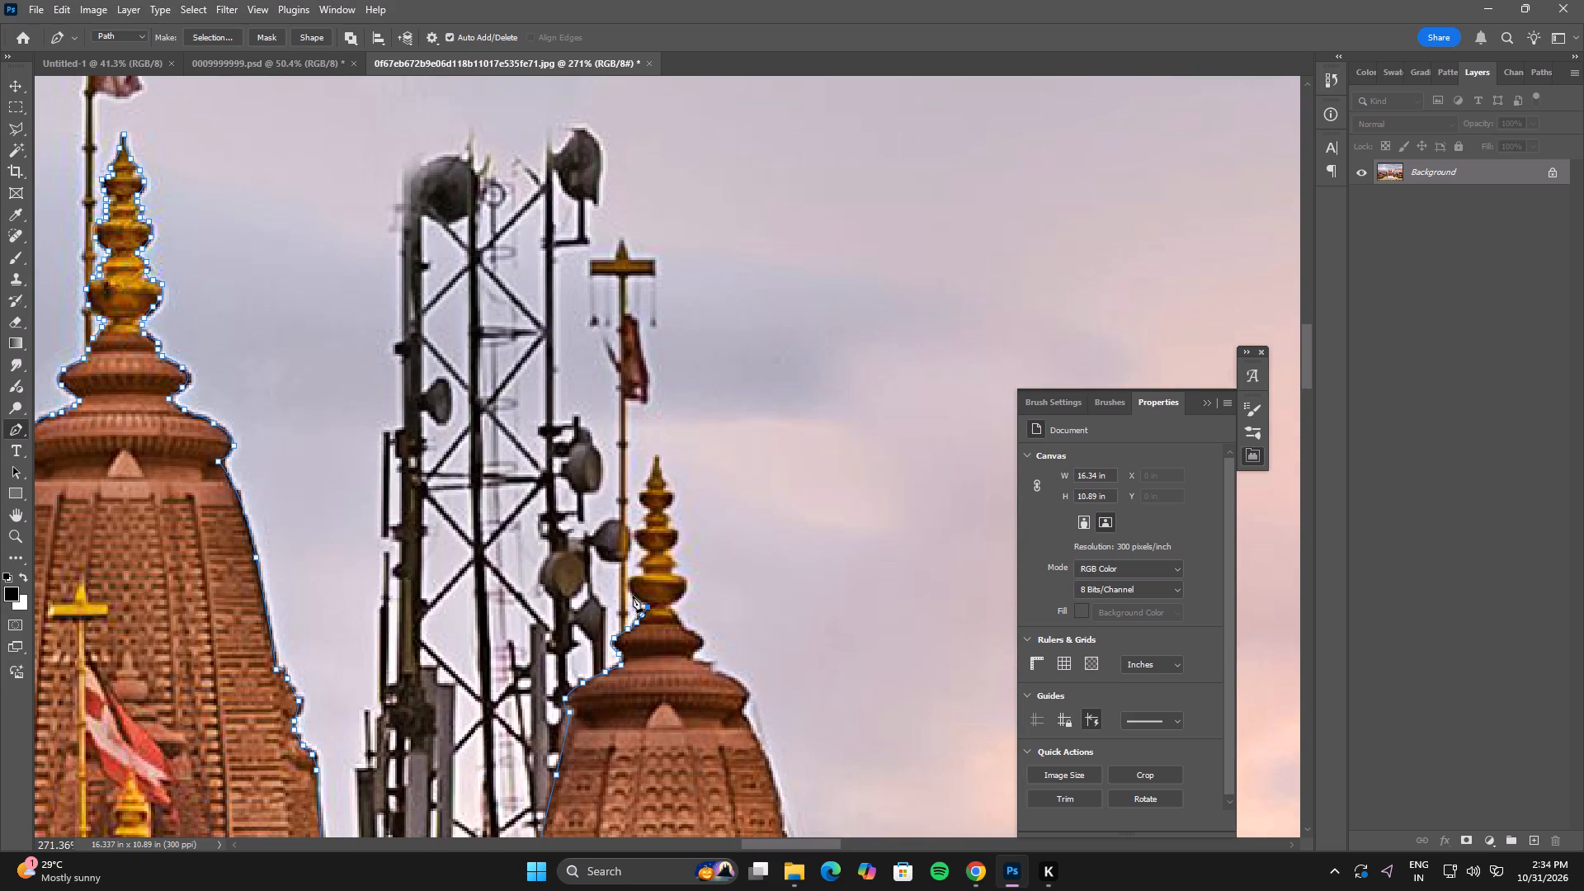
left_click(633, 596)
left_click(634, 577)
left_click(640, 576)
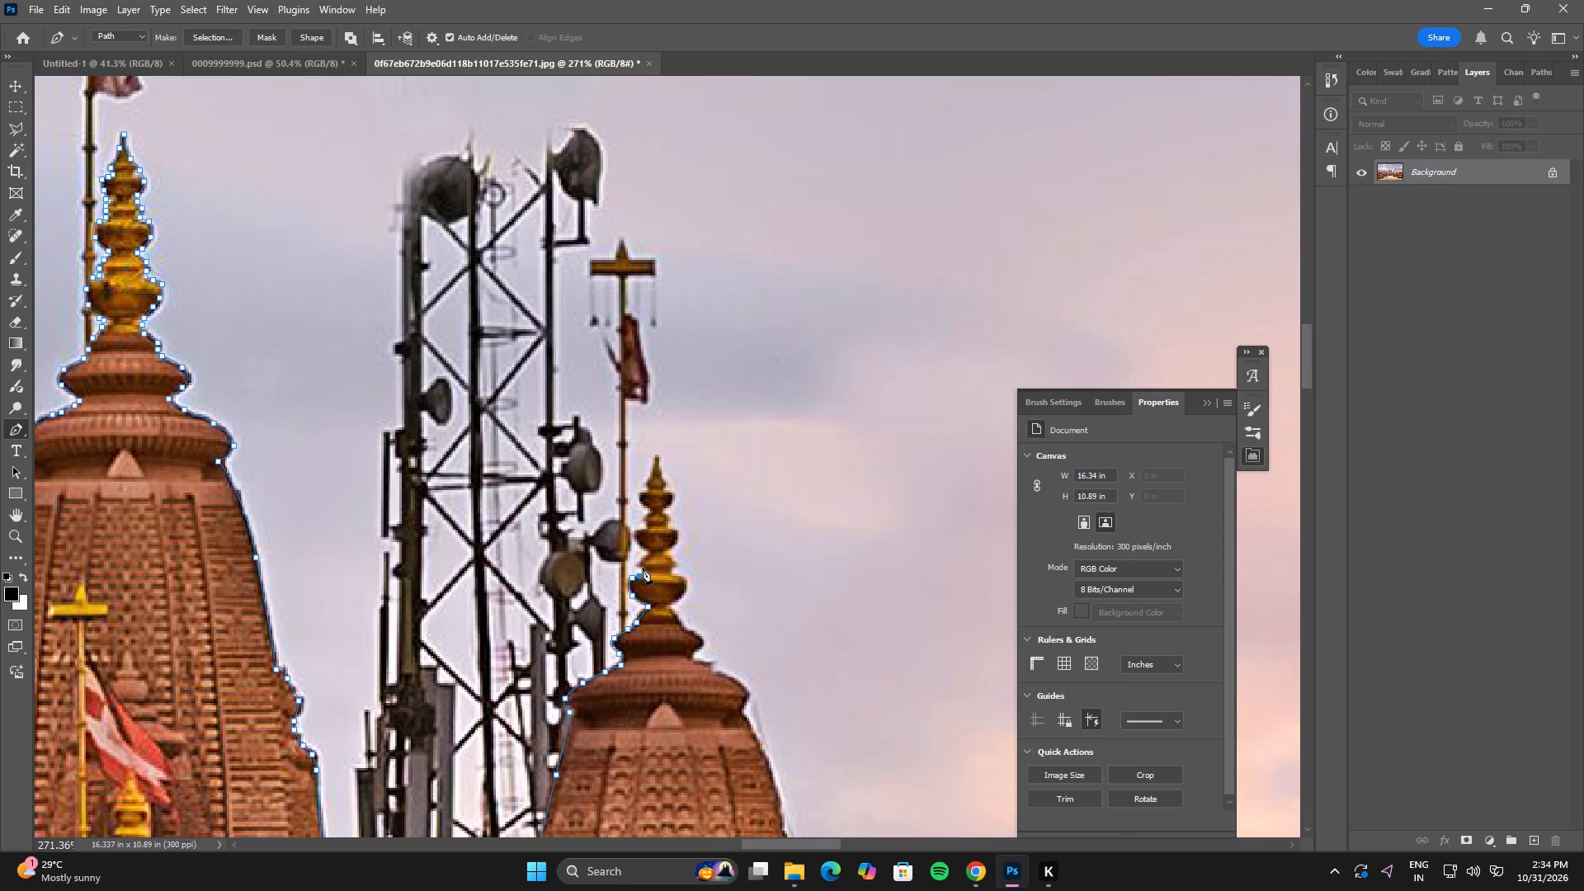
left_click(643, 568)
left_click_drag(643, 563, 649, 554)
Trace the left side of this finial's middle bulb up to the neck below its upper bulb.
left_click(648, 553)
left_click(639, 543)
left_click(634, 536)
left_click(639, 528)
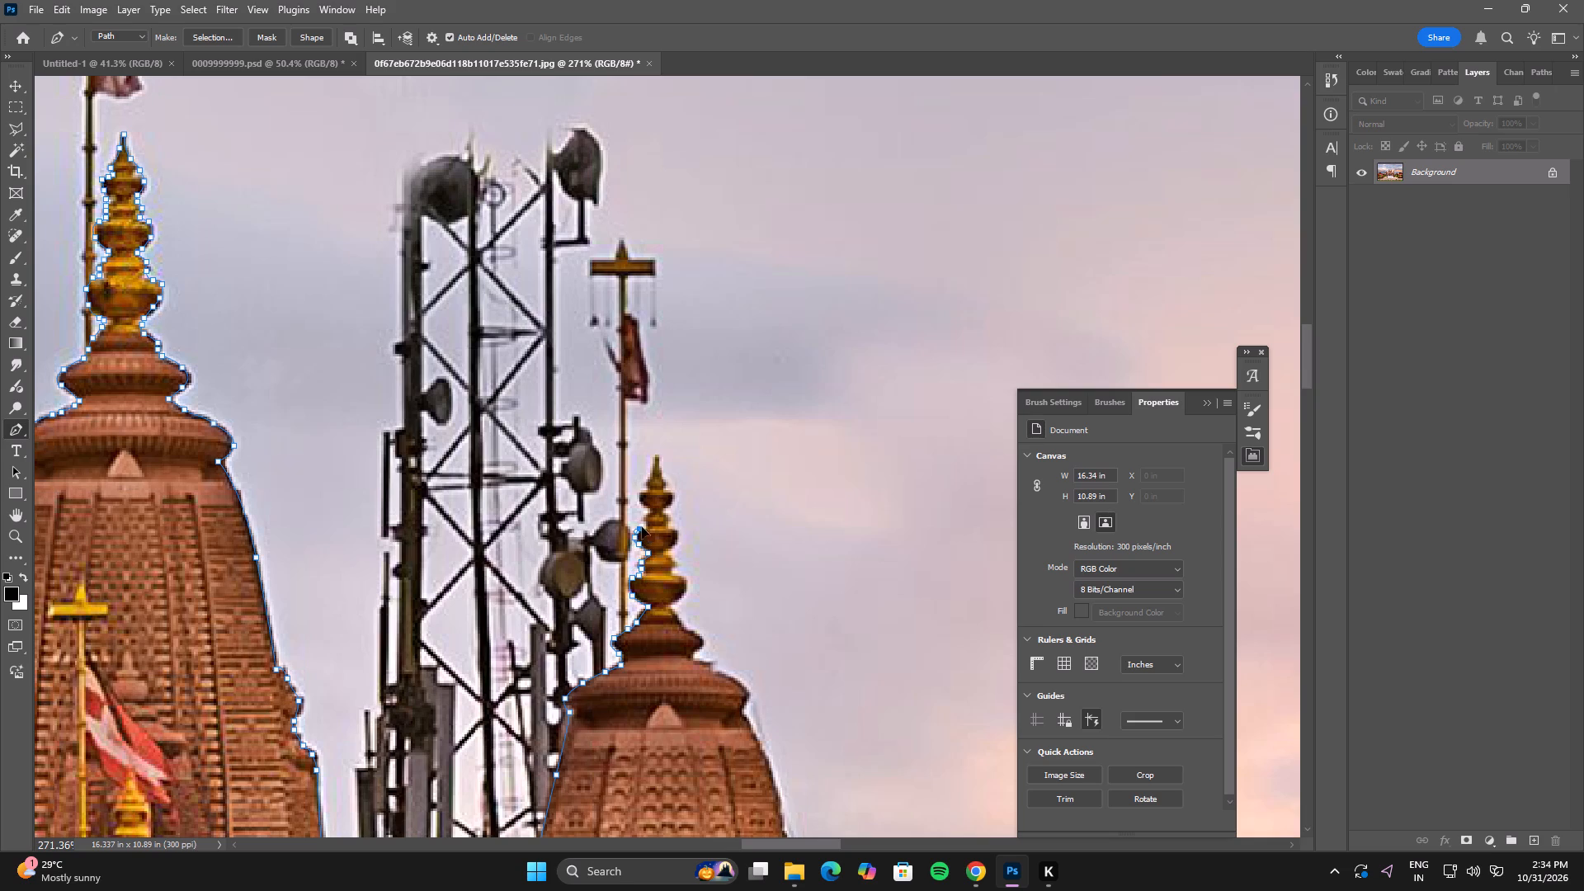
left_click(645, 526)
left_click_drag(645, 514, 648, 507)
Trace the left side of this finial's upper bulb and spire up to the pointed tip.
left_click(648, 505)
left_click(640, 497)
left_click(649, 488)
left_click(652, 474)
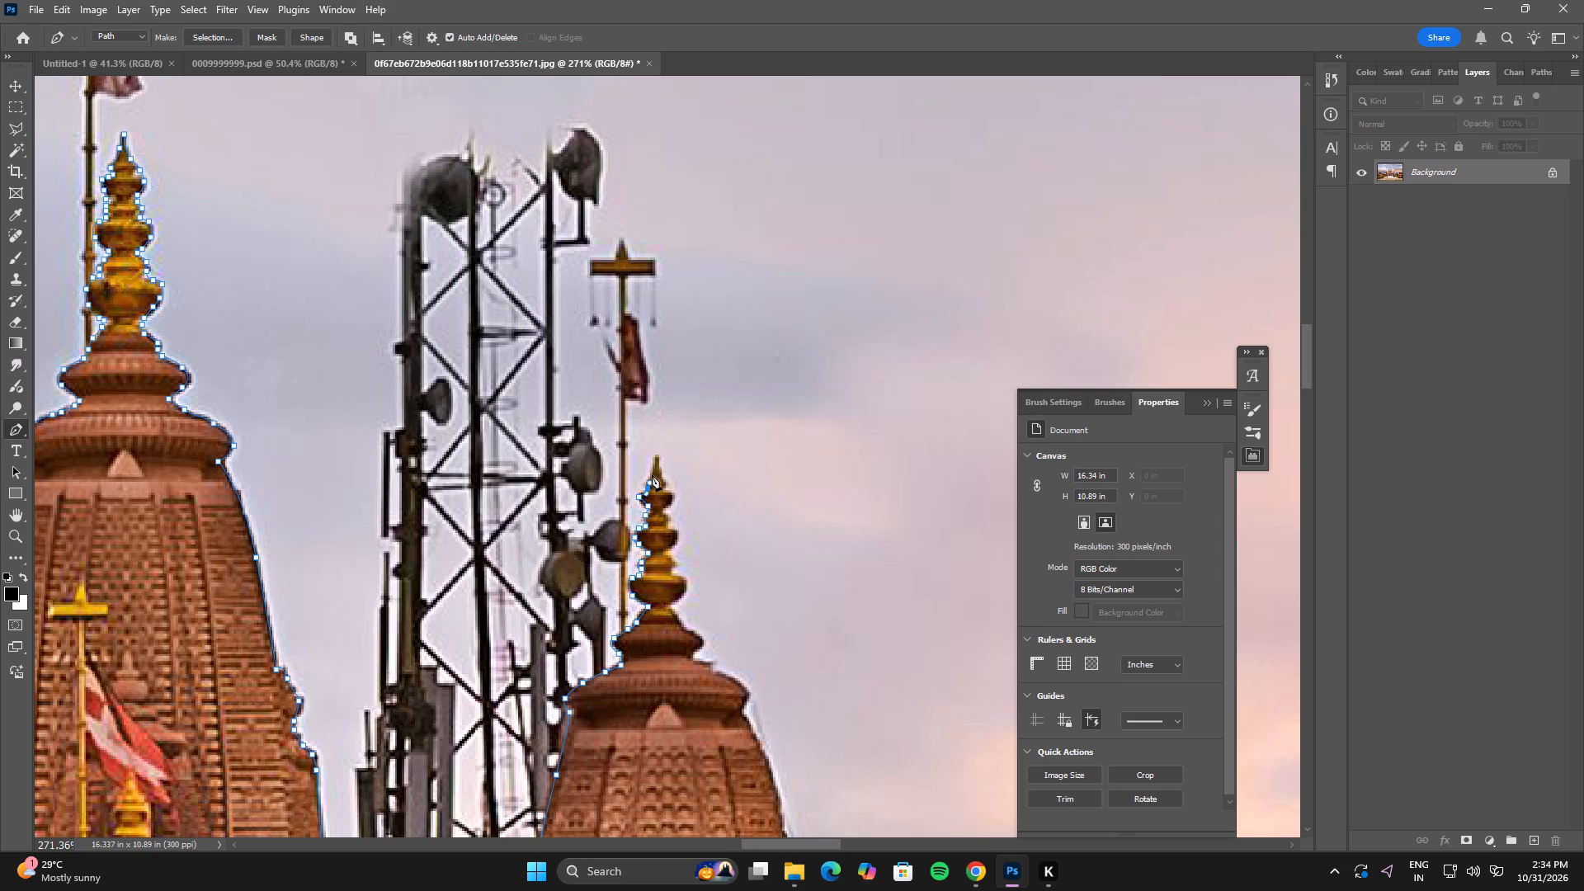
left_click(659, 454)
Continue the path from the tip of the finial beside the lattice mast down the right side of its spire and upper bulb.
left_click_drag(662, 470, 666, 478)
left_click(666, 488)
left_click(675, 494)
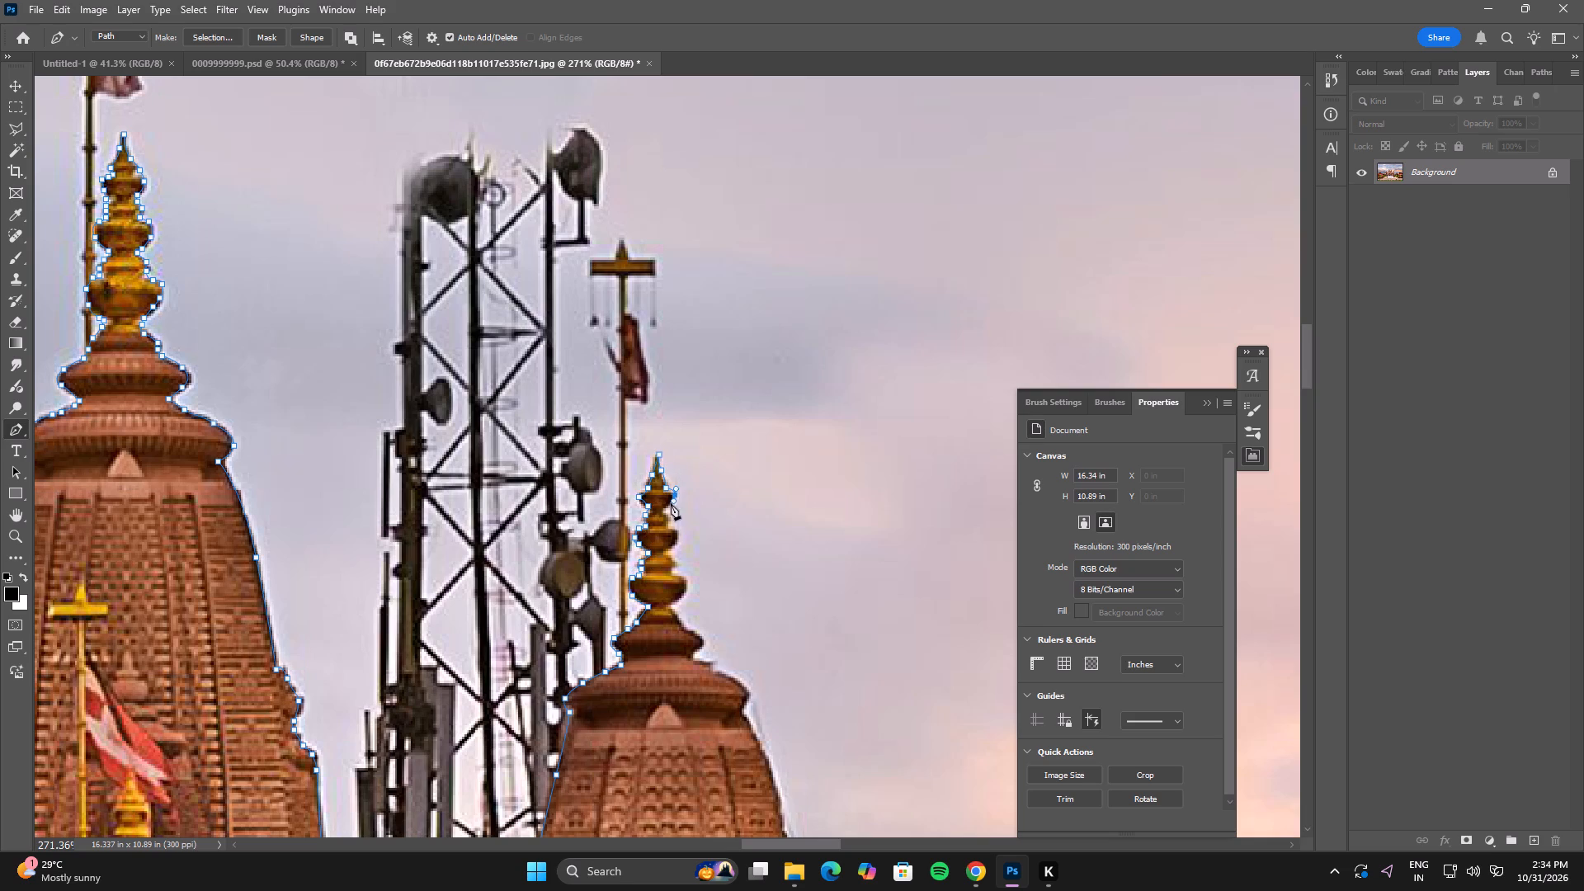
left_click(671, 504)
left_click(664, 511)
Trace the right side of this finial's middle bulb down to the neck below it.
left_click(667, 522)
left_click(681, 531)
left_click_drag(675, 537, 672, 544)
left_click(671, 549)
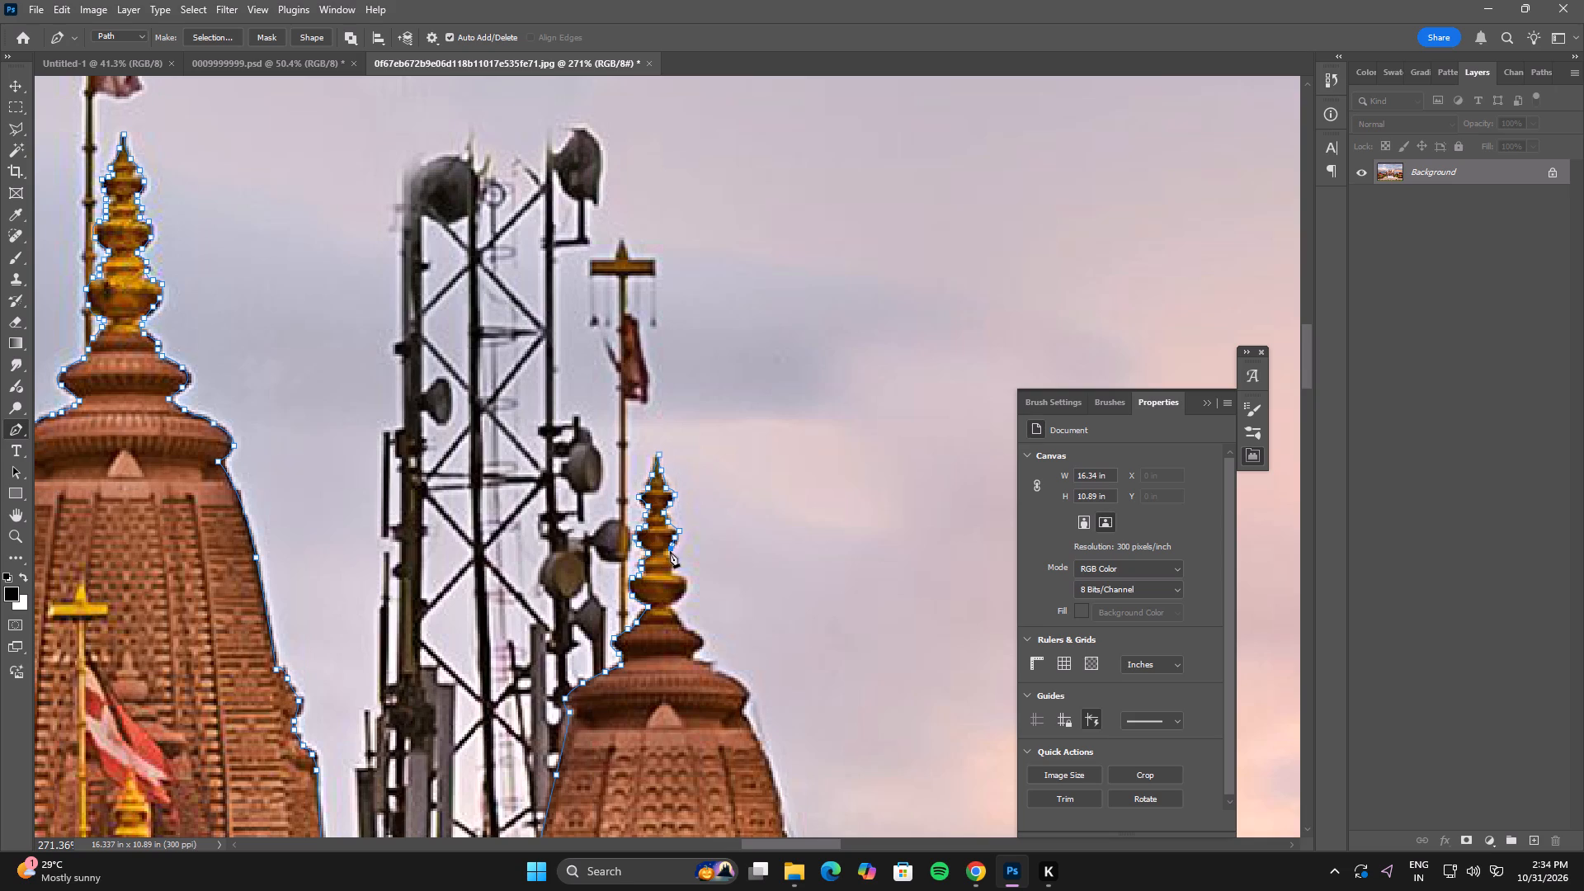
double_click(666, 555)
Trace the right side of this finial's large lower bulb down to its narrow base.
left_click_drag(677, 561, 677, 569)
double_click(676, 573)
left_click_drag(689, 581, 686, 592)
key("ctrl+z")
left_click_drag(685, 588, 679, 598)
key("space")
key("space")
key("space")
key("space")
key("space")
key("space")
key("space")
key("space")
key("space")
key("space")
key("space")
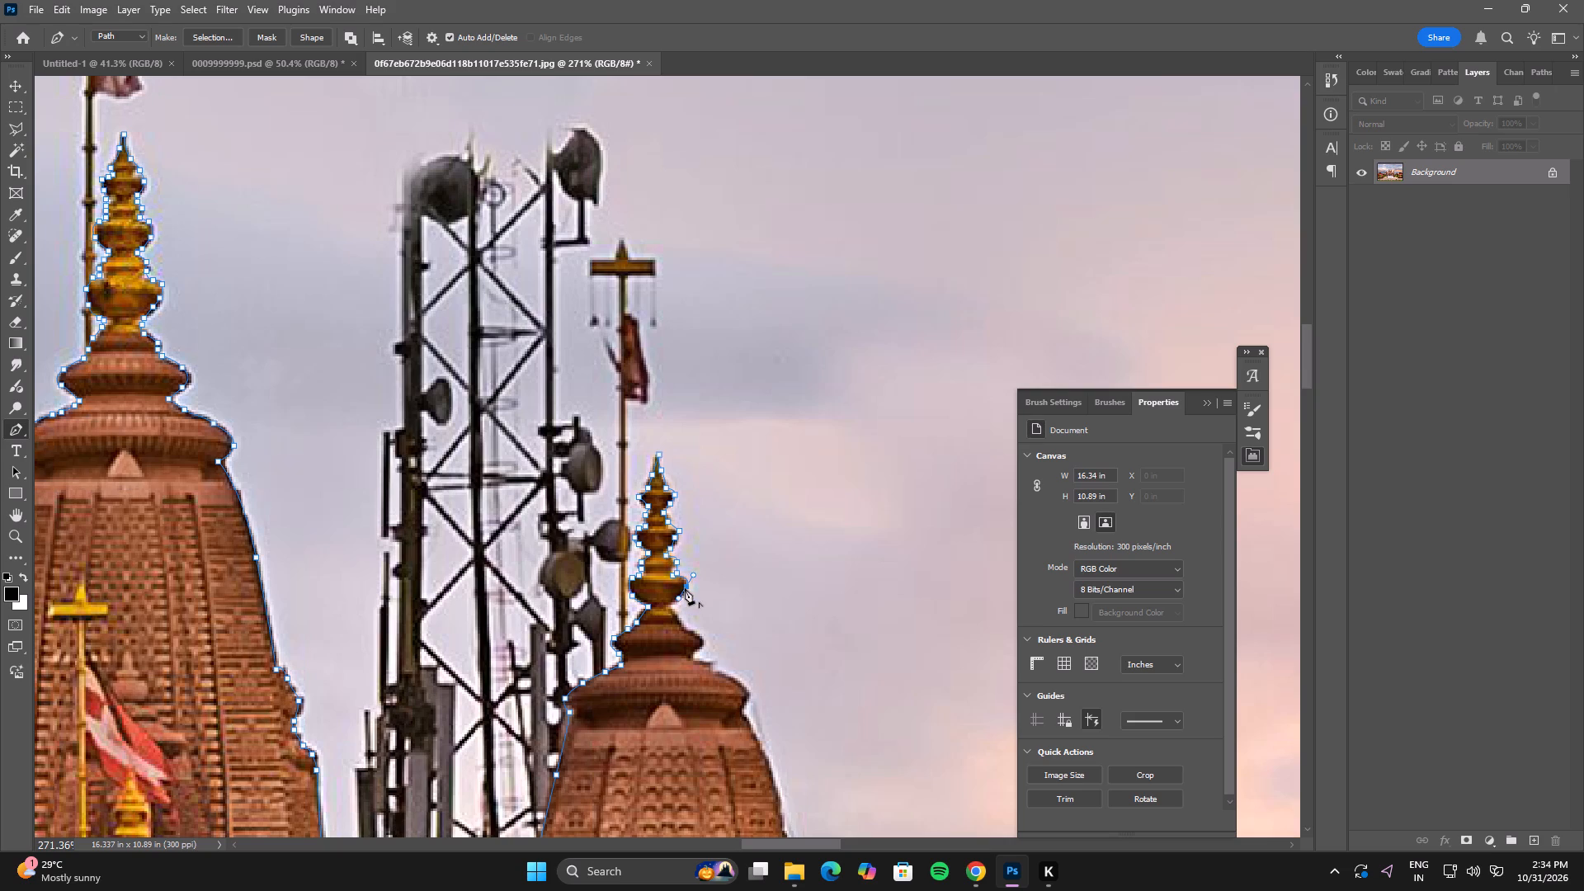
left_click(685, 588, "alt")
left_click(676, 603)
left_click(668, 604)
Carry the path from the finial's foot around the right side of the collar's upper tier.
left_click(672, 620)
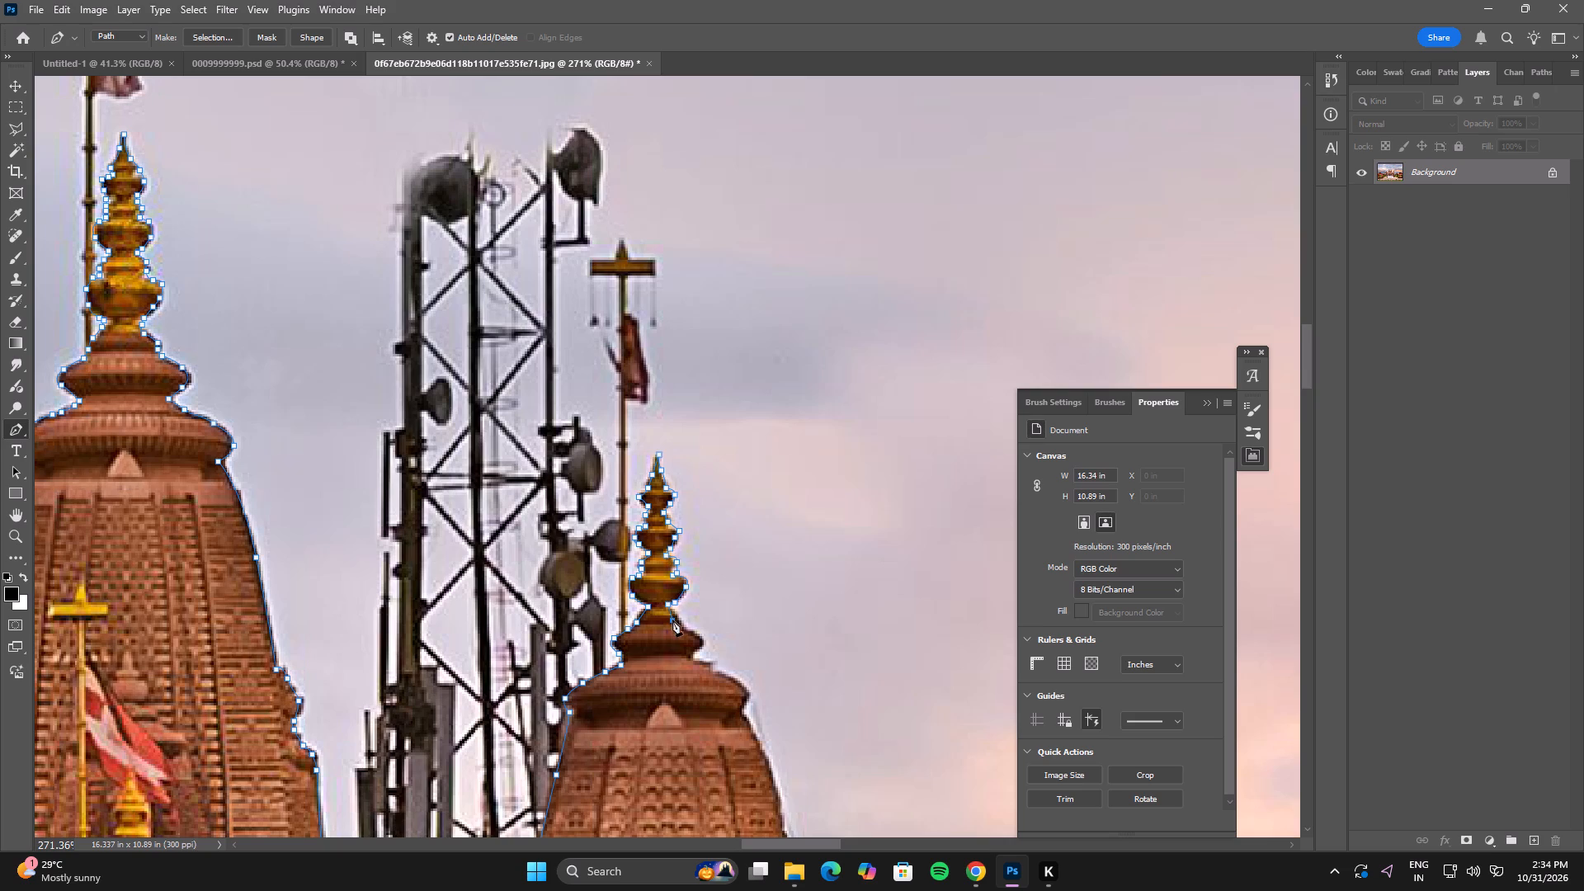
left_click(683, 627)
left_click(695, 634)
left_click(697, 642)
left_click(690, 657)
Extend the path along the right slope of the same tower's lower collar tier toward its outer rim.
scroll(694, 657, "down", 5, "alt")
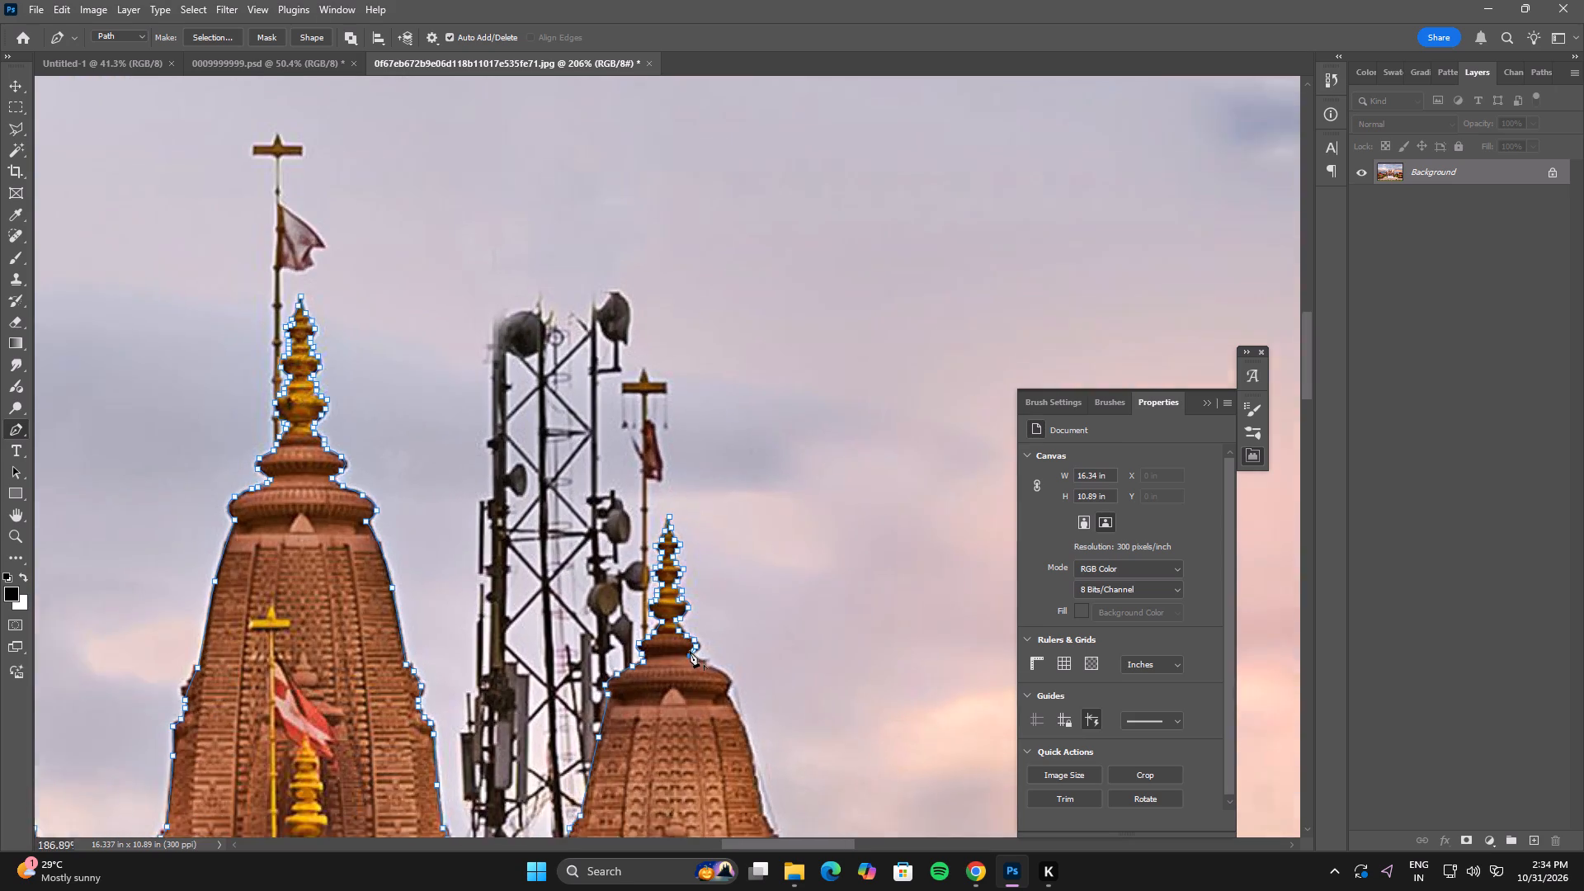
key("space")
key("space")
key("space")
key("space")
key("space")
key("space")
key("space")
key("space")
key("space")
key("space")
key("space")
key("space")
key("space")
key("space")
key("space")
key("space")
key("space")
key("space")
key("space")
key("space")
left_click_drag(697, 706, 381, 347)
scroll(402, 386, "down", 11)
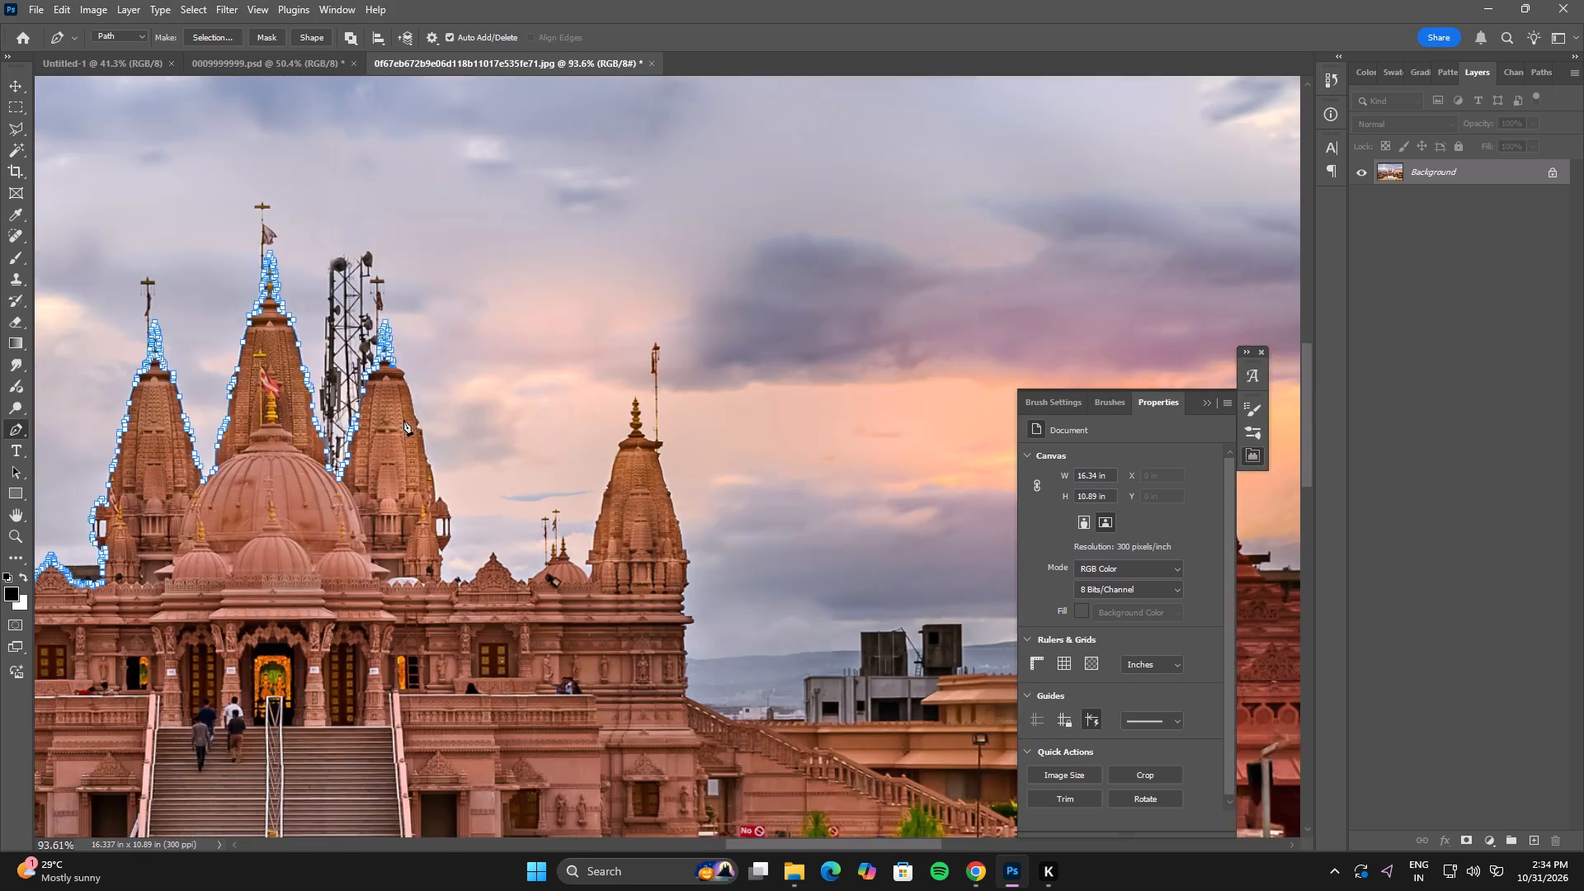
scroll(403, 419, "down", 6)
scroll(406, 551, "up", 14, "alt")
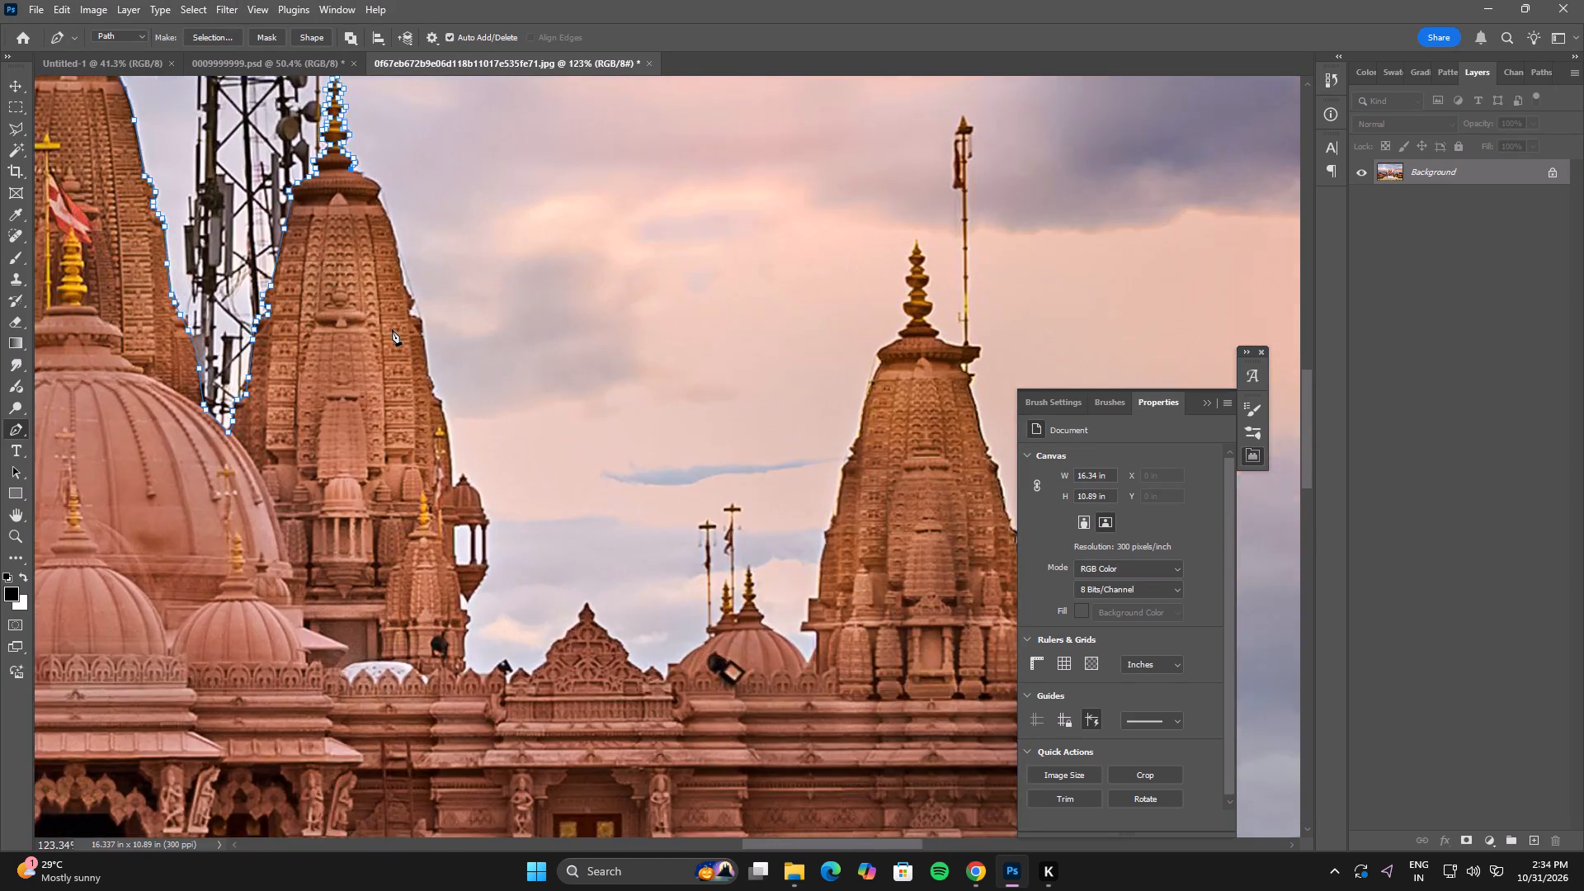
key("space")
key("space")
key("space")
key("space")
key("space")
key("space")
left_click_drag(375, 231, 409, 315)
left_click_drag(393, 230, 399, 233)
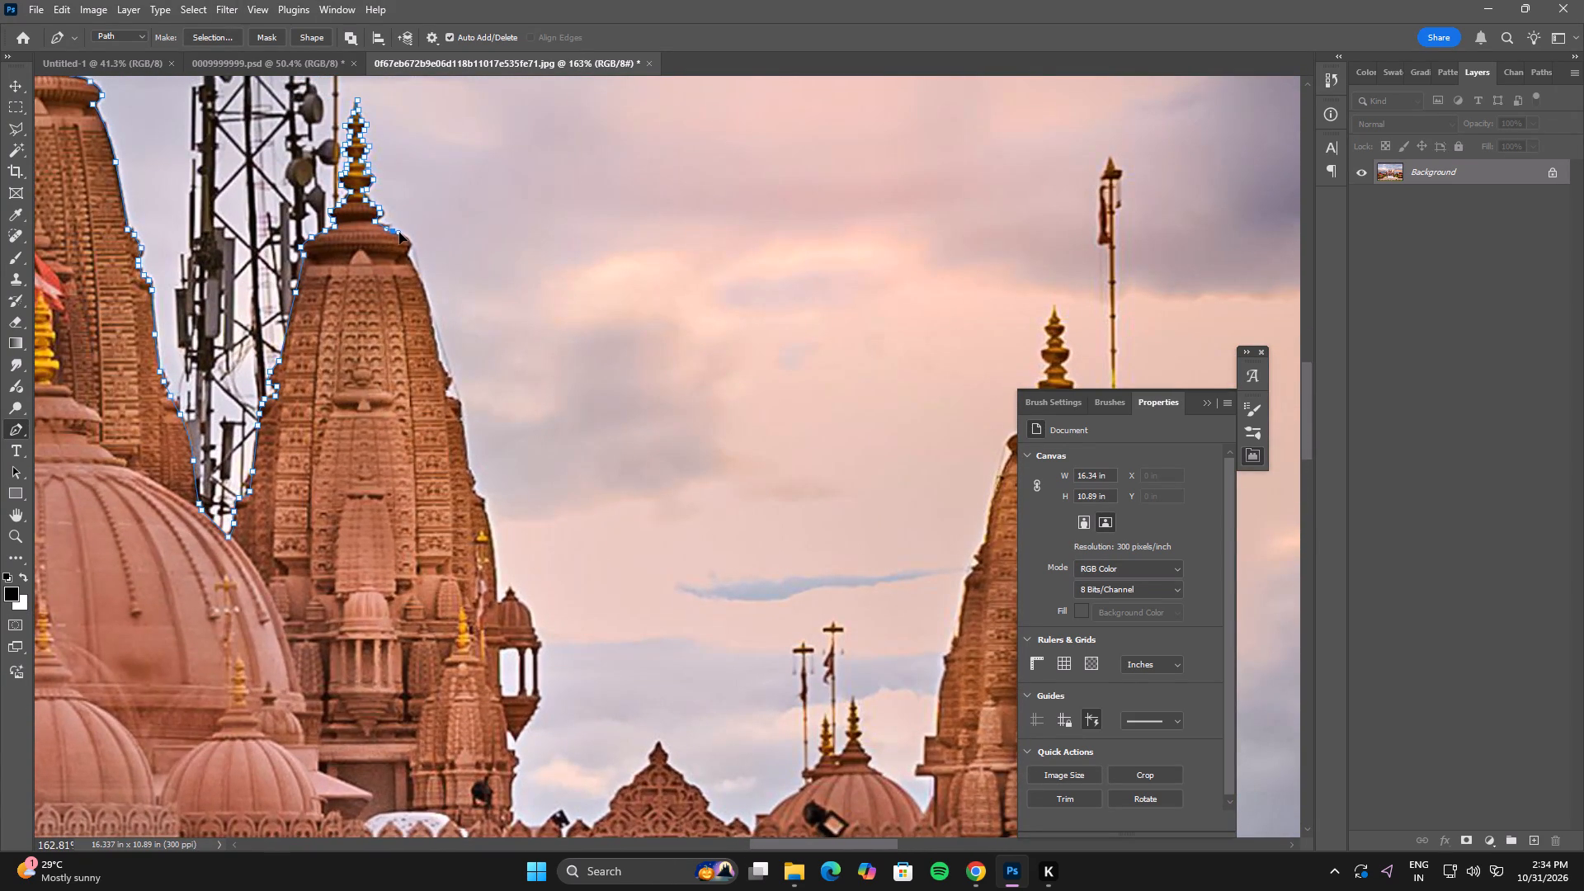
left_click_drag(399, 233, 400, 233)
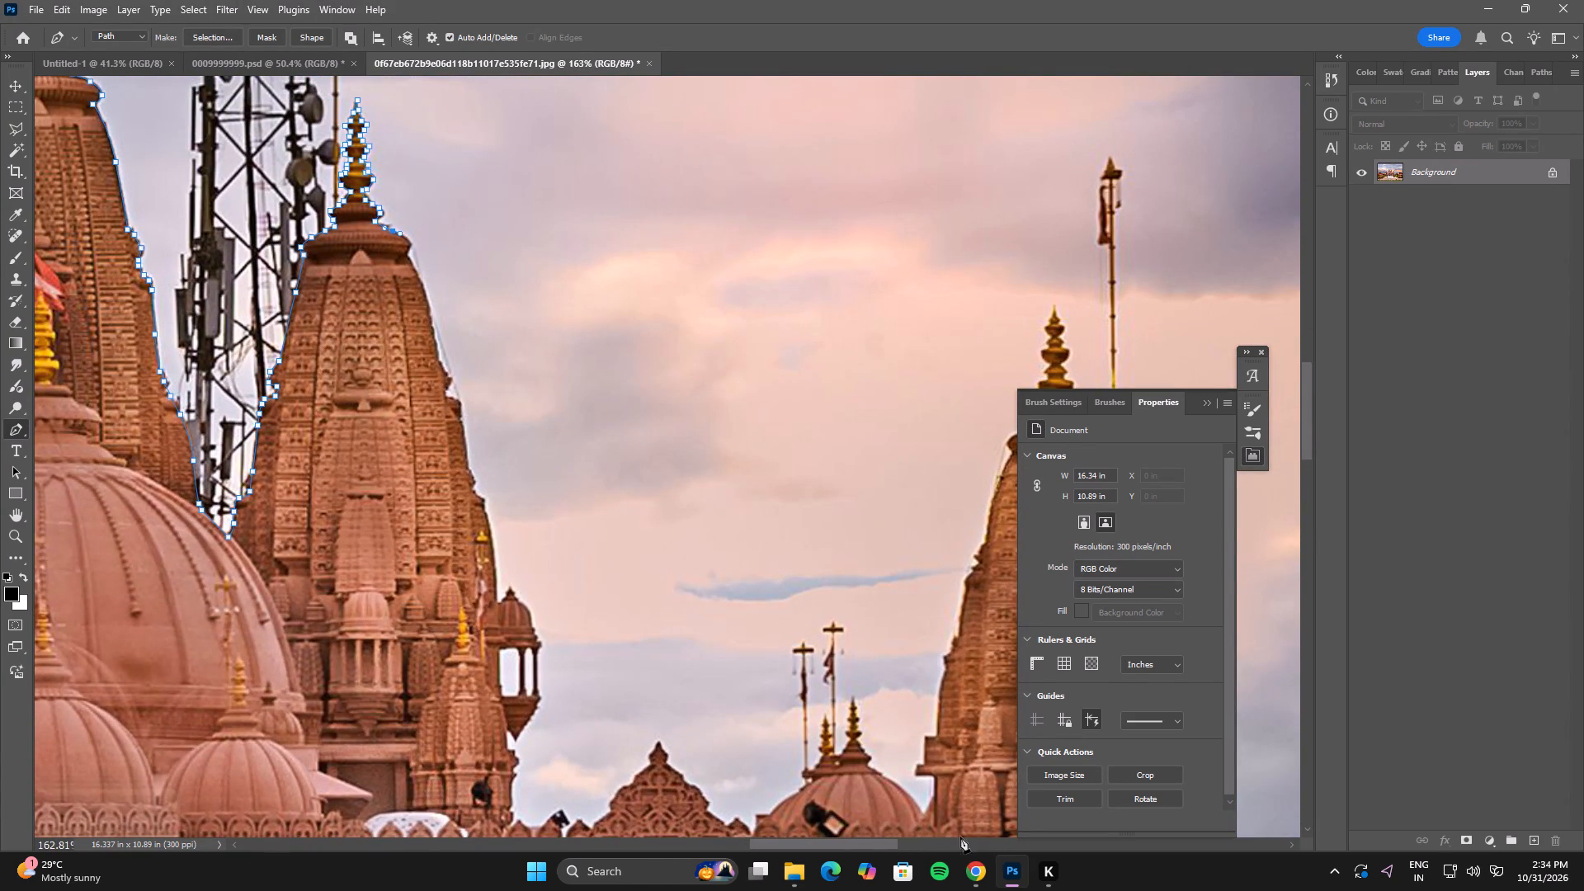
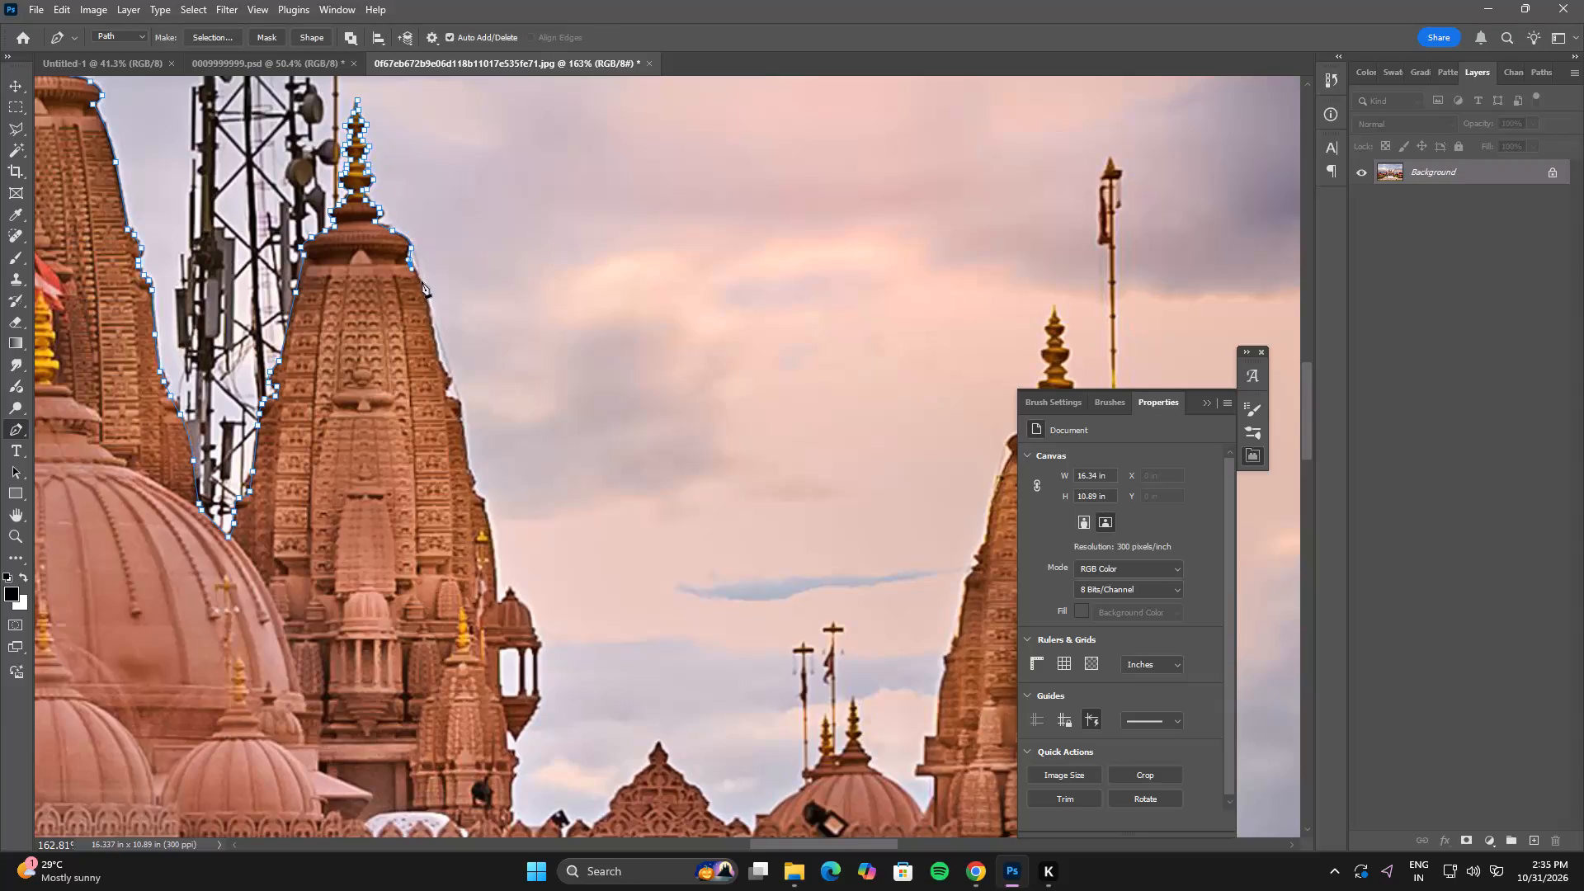
Trace the tower's right edge from below the collar down to the first carved offset about halfway down the spire.
left_click(422, 283)
left_click_drag(428, 308, 428, 320)
left_click(434, 332)
left_click_drag(436, 350, 436, 357)
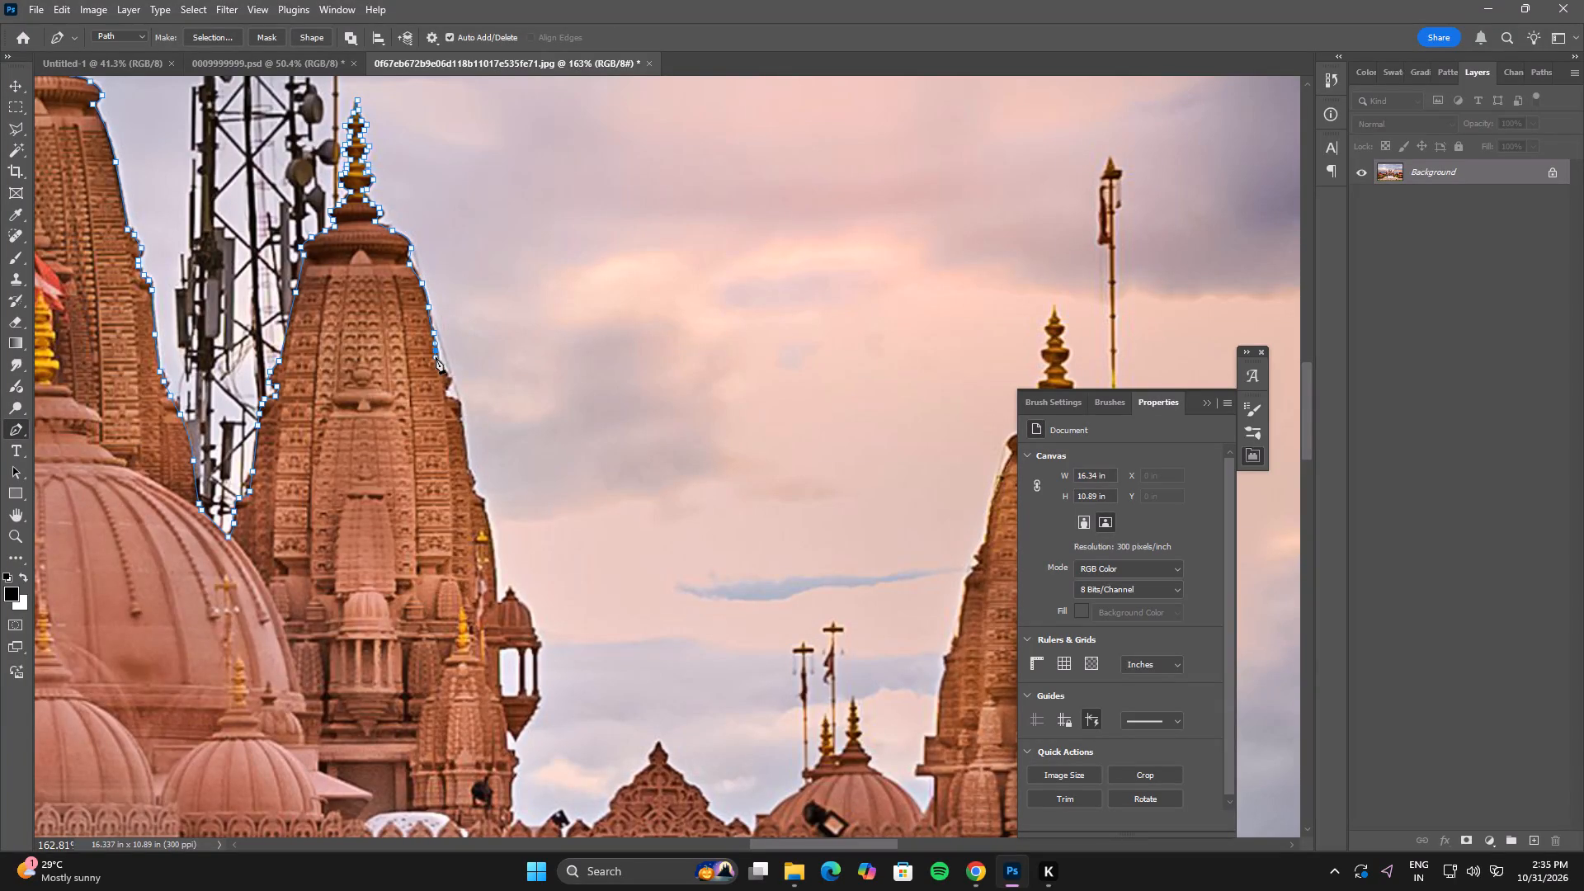
left_click(447, 374)
left_click(446, 392)
left_click(456, 402)
Trace the lower right edge of the same spire down to the roof of the small side kiosk.
left_click_drag(461, 418, 461, 437)
left_click_drag(467, 453, 467, 461)
left_click_drag(471, 475, 473, 483)
left_click_drag(475, 493, 482, 502)
left_click_drag(482, 502, 483, 511)
left_click_drag(493, 545, 494, 558)
left_click(496, 599)
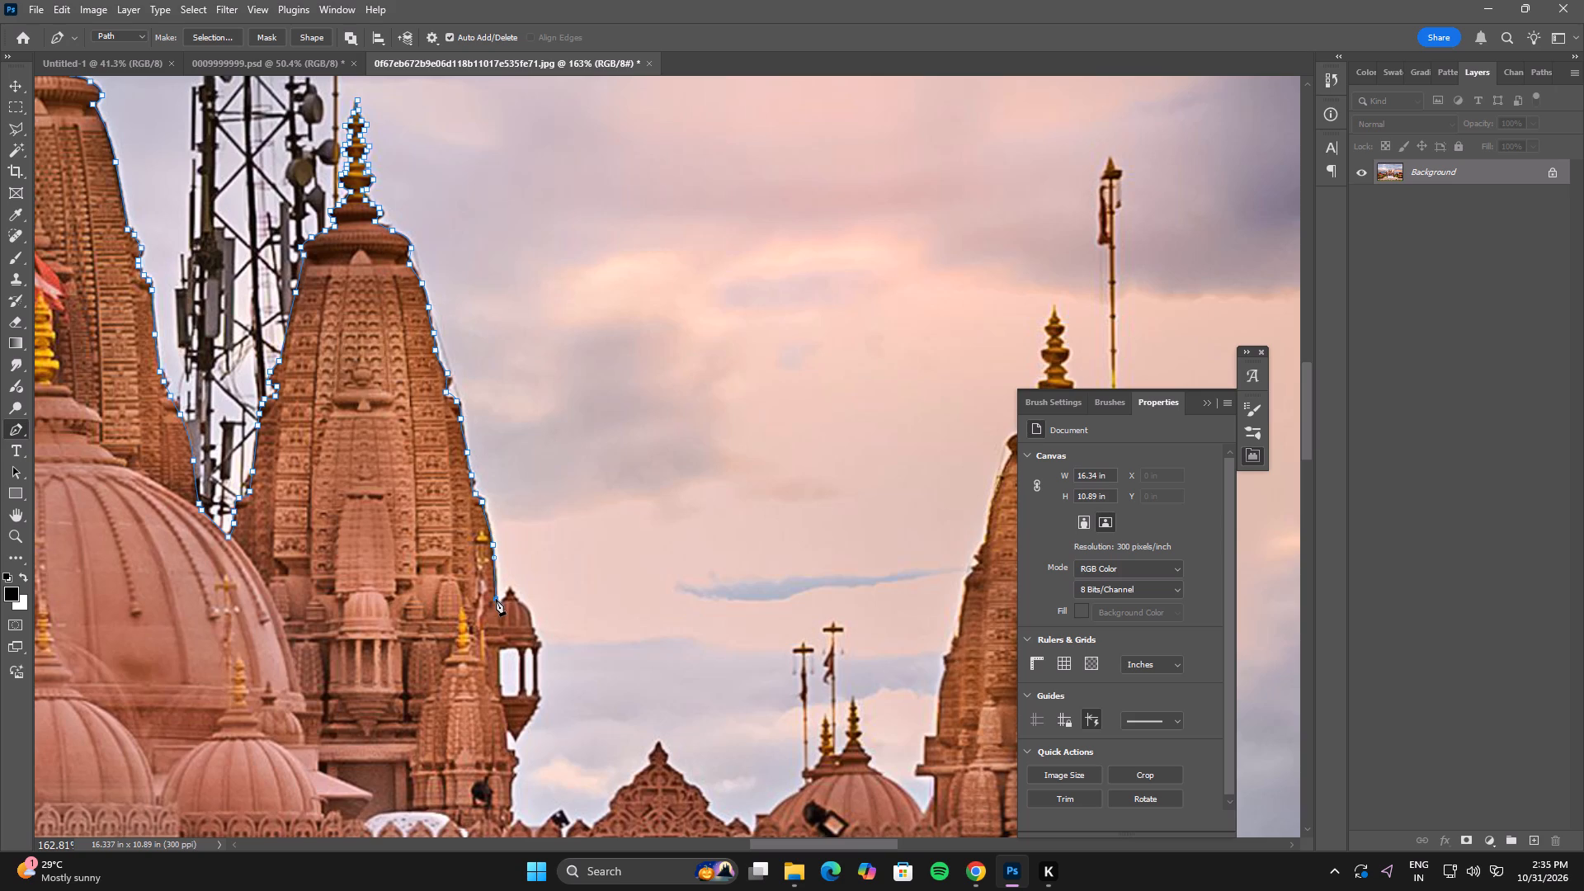
Carry the path down the tower wall, leaving out the projecting kiosk, and along the small turret's edge to the parapet.
key("space")
key("space")
key("space")
key("space")
key("space")
key("space")
key("space")
key("space")
key("space")
key("space")
key("space")
key("space")
key("space")
key("space")
left_click_drag(497, 620, 750, 273)
left_click_drag(746, 295, 746, 298)
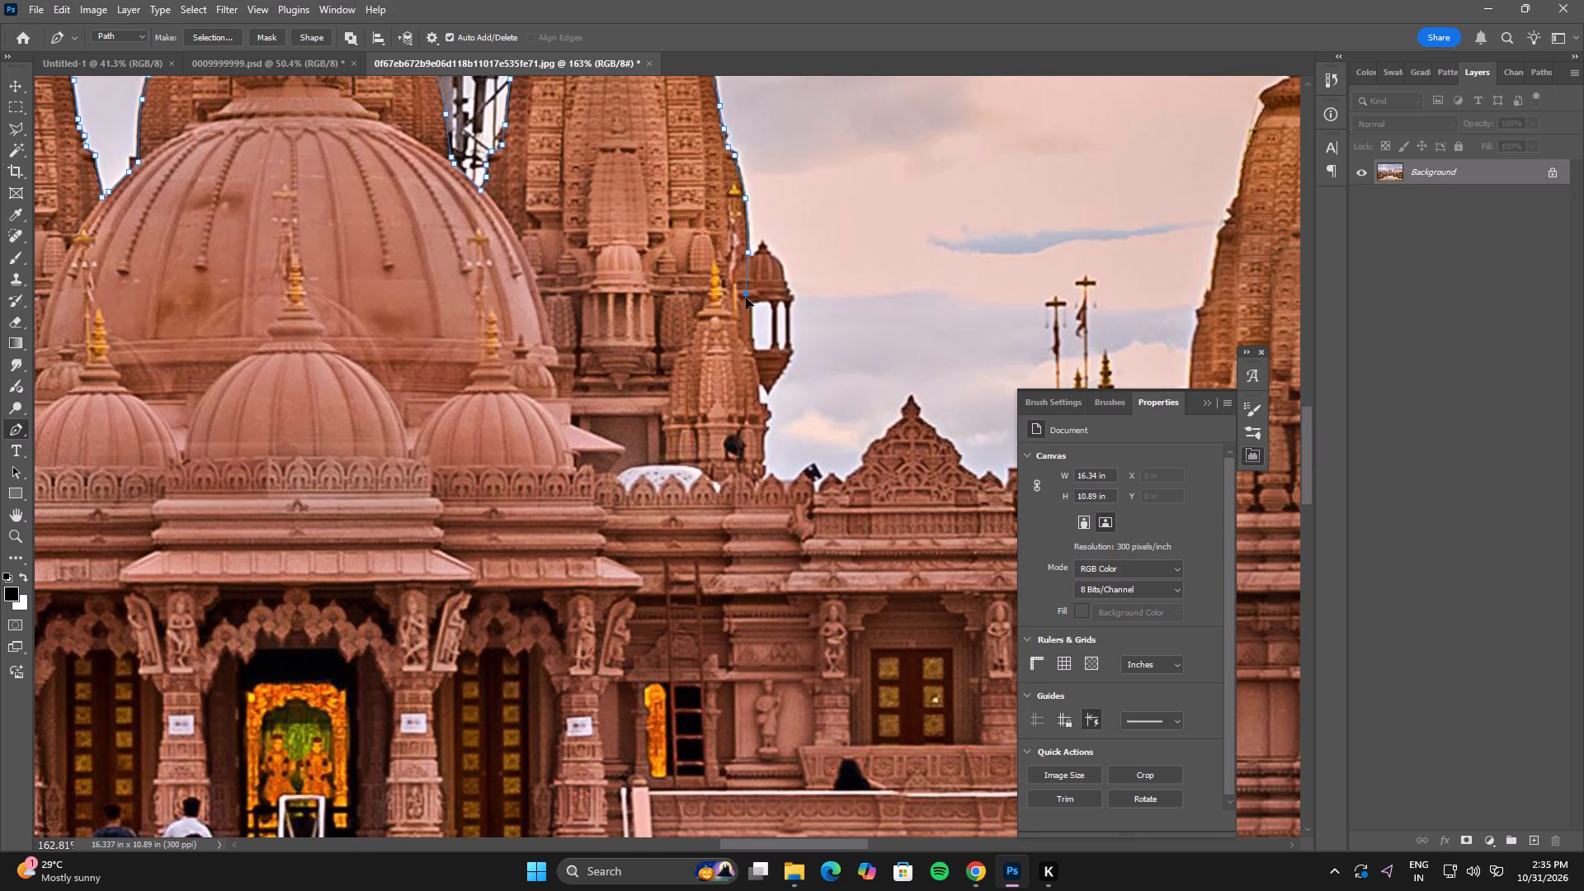
left_click_drag(746, 298, 746, 319)
left_click_drag(752, 363, 754, 375)
left_click(761, 403)
left_click_drag(767, 427, 765, 445)
left_click(760, 460)
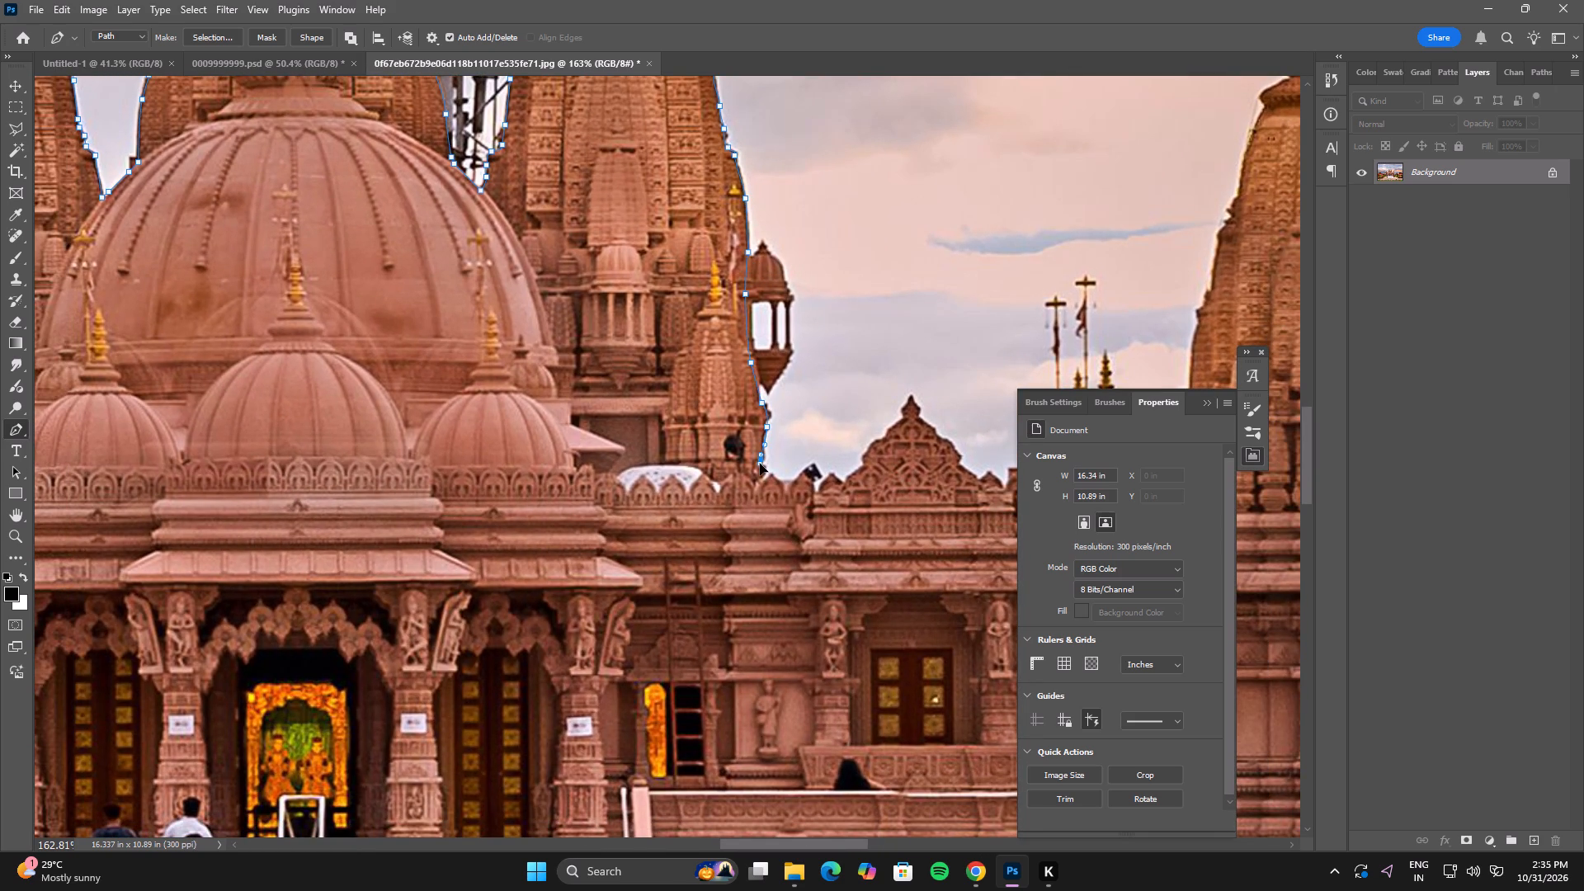
left_click(762, 470)
Extend the path along the parapet, below the floodlight, to the left foot of the carved triangular pediment.
left_click_drag(771, 479, 780, 483)
left_click(790, 486)
left_click(806, 483)
left_click(823, 487)
left_click(833, 479)
left_click(854, 477)
Trace the pediment's stepped left slope from its foot up to the pointed peak.
key("space")
key("space")
key("space")
key("space")
key("space")
key("space")
key("space")
key("space")
key("space")
key("space")
key("space")
key("space")
key("space")
key("space")
left_click_drag(892, 430, 604, 487)
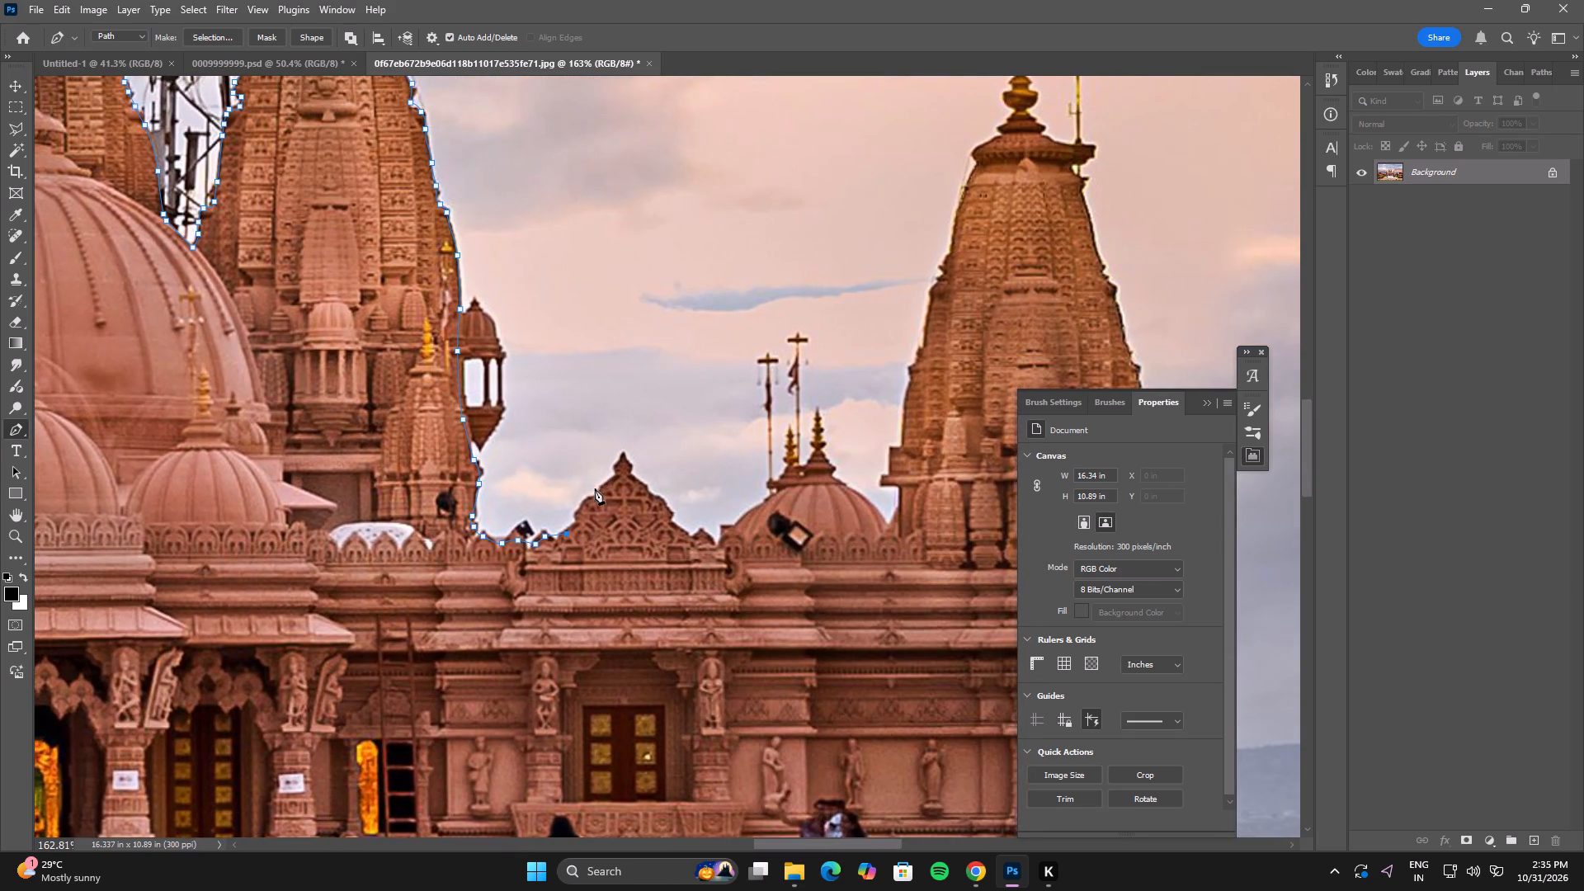
scroll(594, 498, "up", 6, "alt")
left_click_drag(562, 539, 562, 530)
left_click(562, 523)
left_click_drag(571, 508, 574, 502)
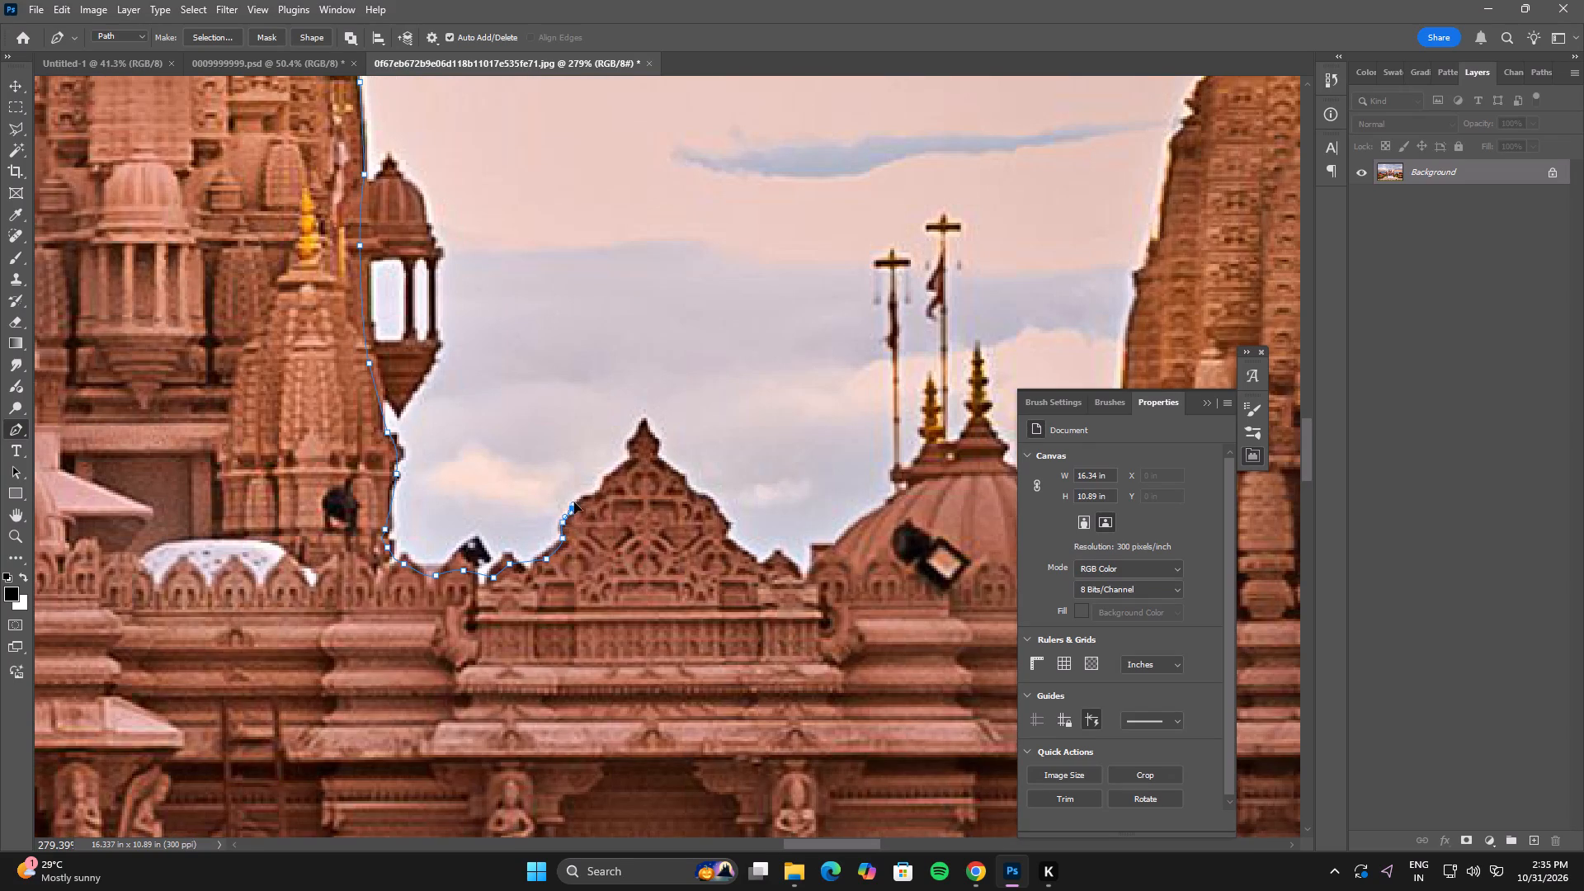
left_click_drag(574, 502, 579, 500)
left_click_drag(586, 497, 594, 496)
left_click_drag(601, 487, 607, 478)
left_click(607, 476)
left_click(618, 467)
left_click(629, 458)
left_click_drag(630, 447, 632, 439)
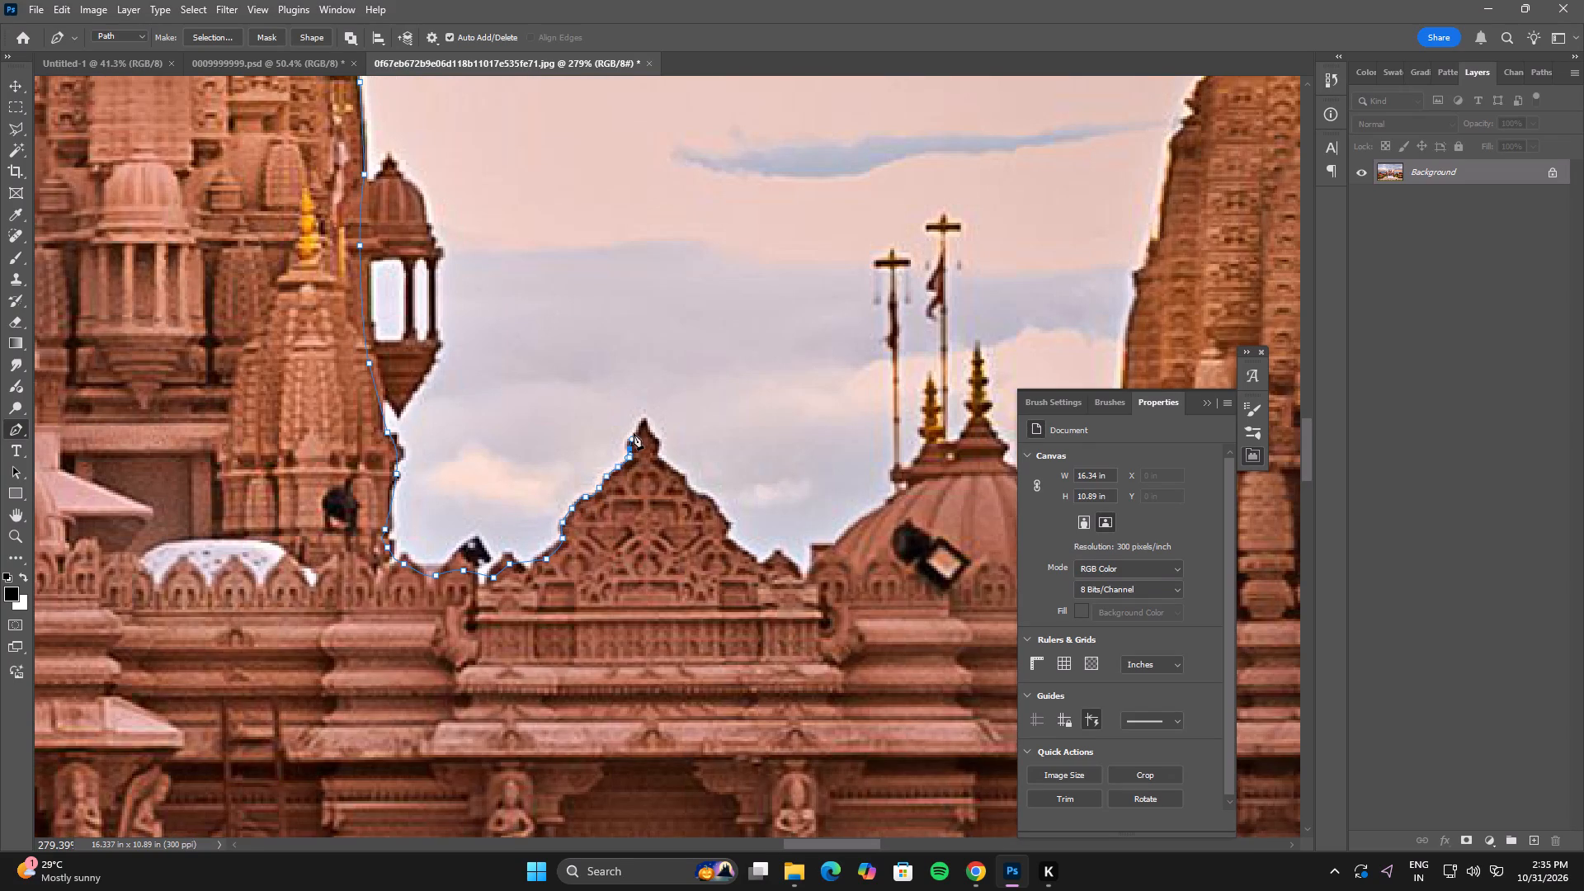
left_click(635, 431)
left_click(640, 422)
Trace the pediment from its peak down the stepped right slope to its lower corner.
left_click(648, 427)
left_click(654, 442)
left_click_drag(657, 445, 656, 453)
left_click(656, 459)
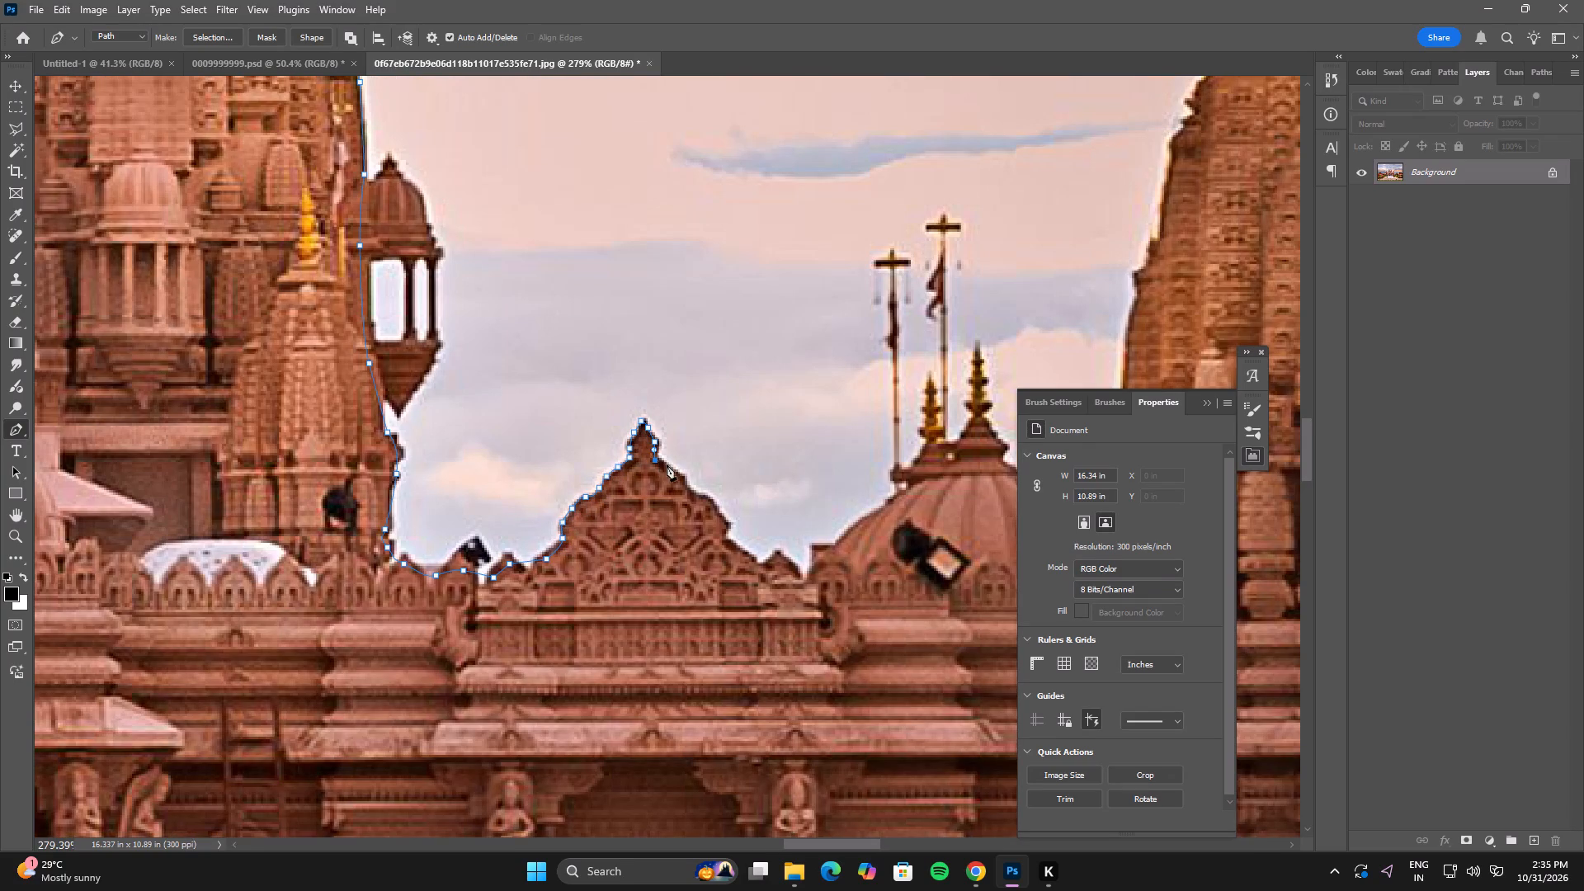
left_click(667, 464)
left_click(681, 474)
left_click(686, 480)
left_click(693, 492)
left_click(707, 497)
left_click(718, 504)
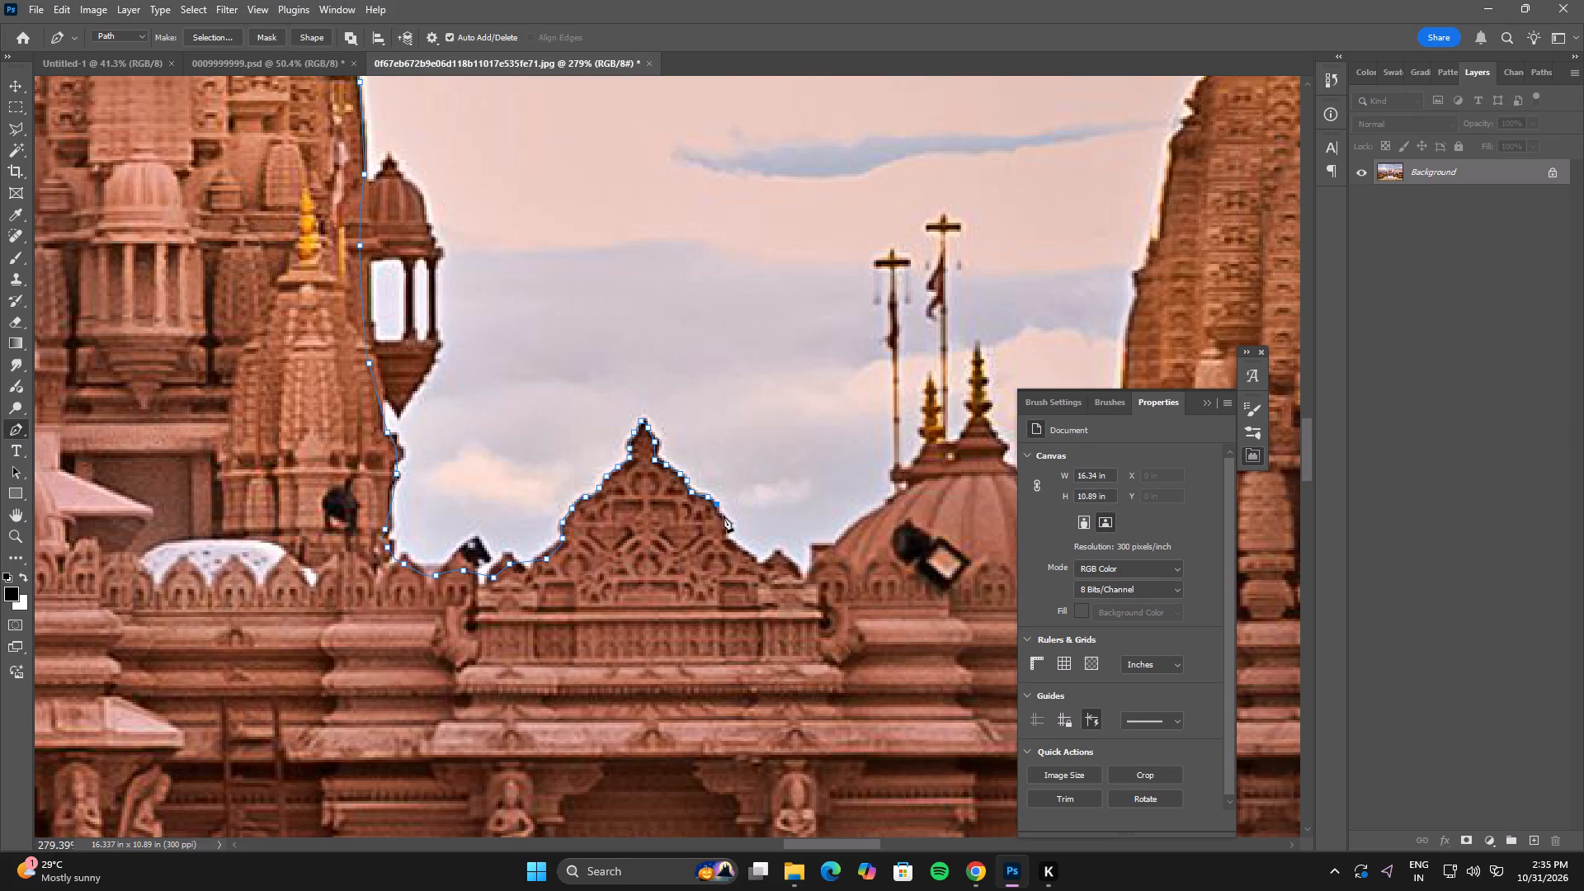
left_click(726, 520)
left_click(722, 536)
double_click(728, 539)
left_click(742, 553)
left_click(758, 557)
left_click(762, 565)
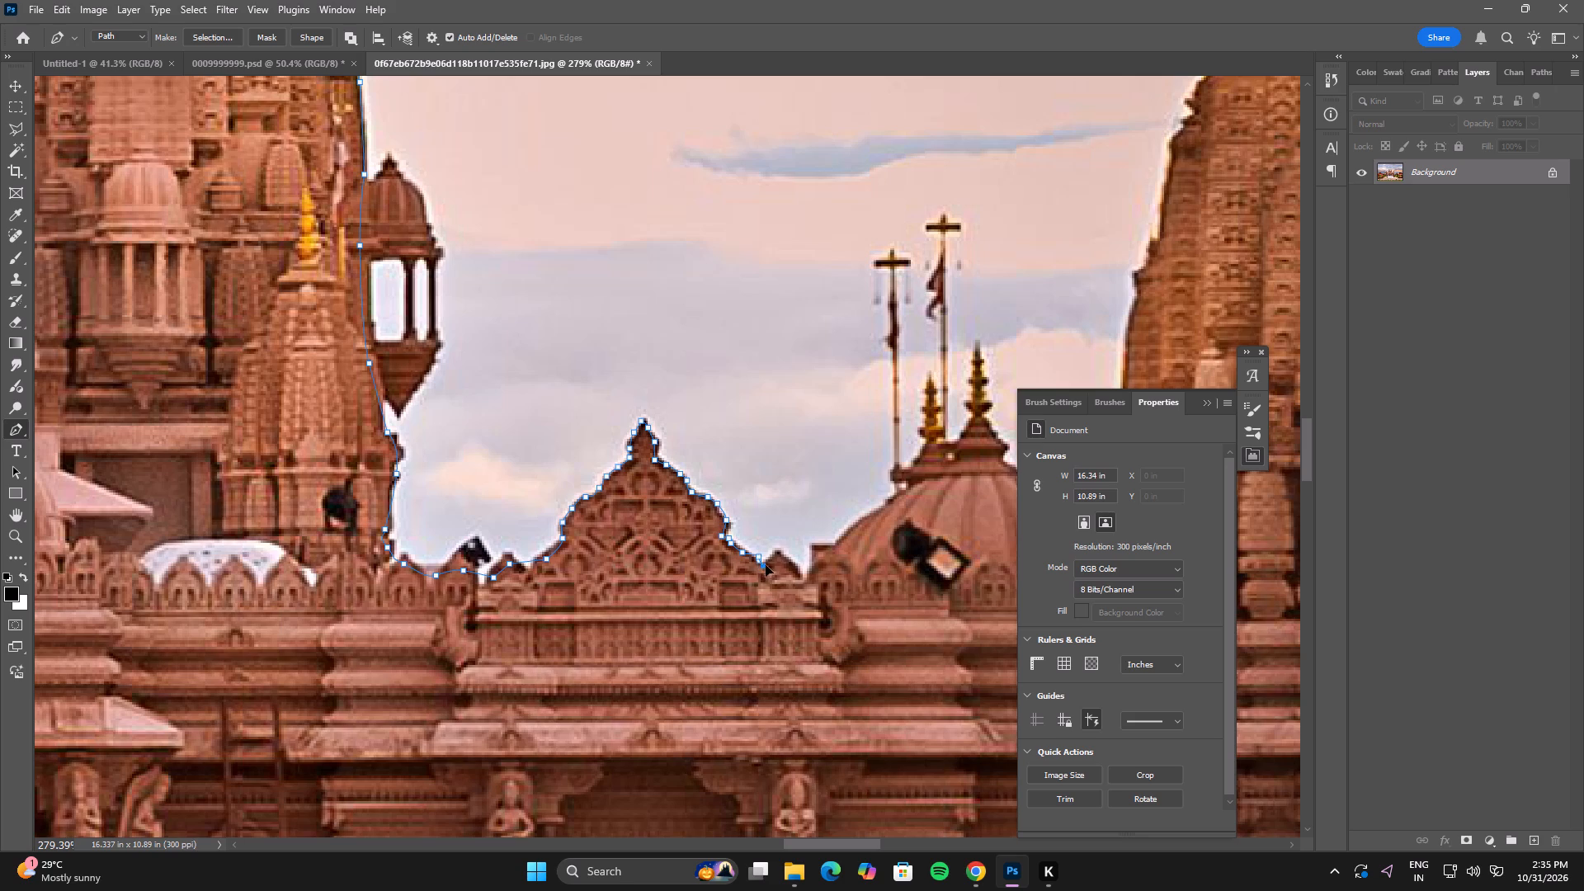
Trace over the small crest beside the pediment and up the parapet ornament to the small dome's left edge.
left_click(771, 559)
left_click(780, 554)
left_click(791, 562)
left_click(798, 572)
left_click(804, 575)
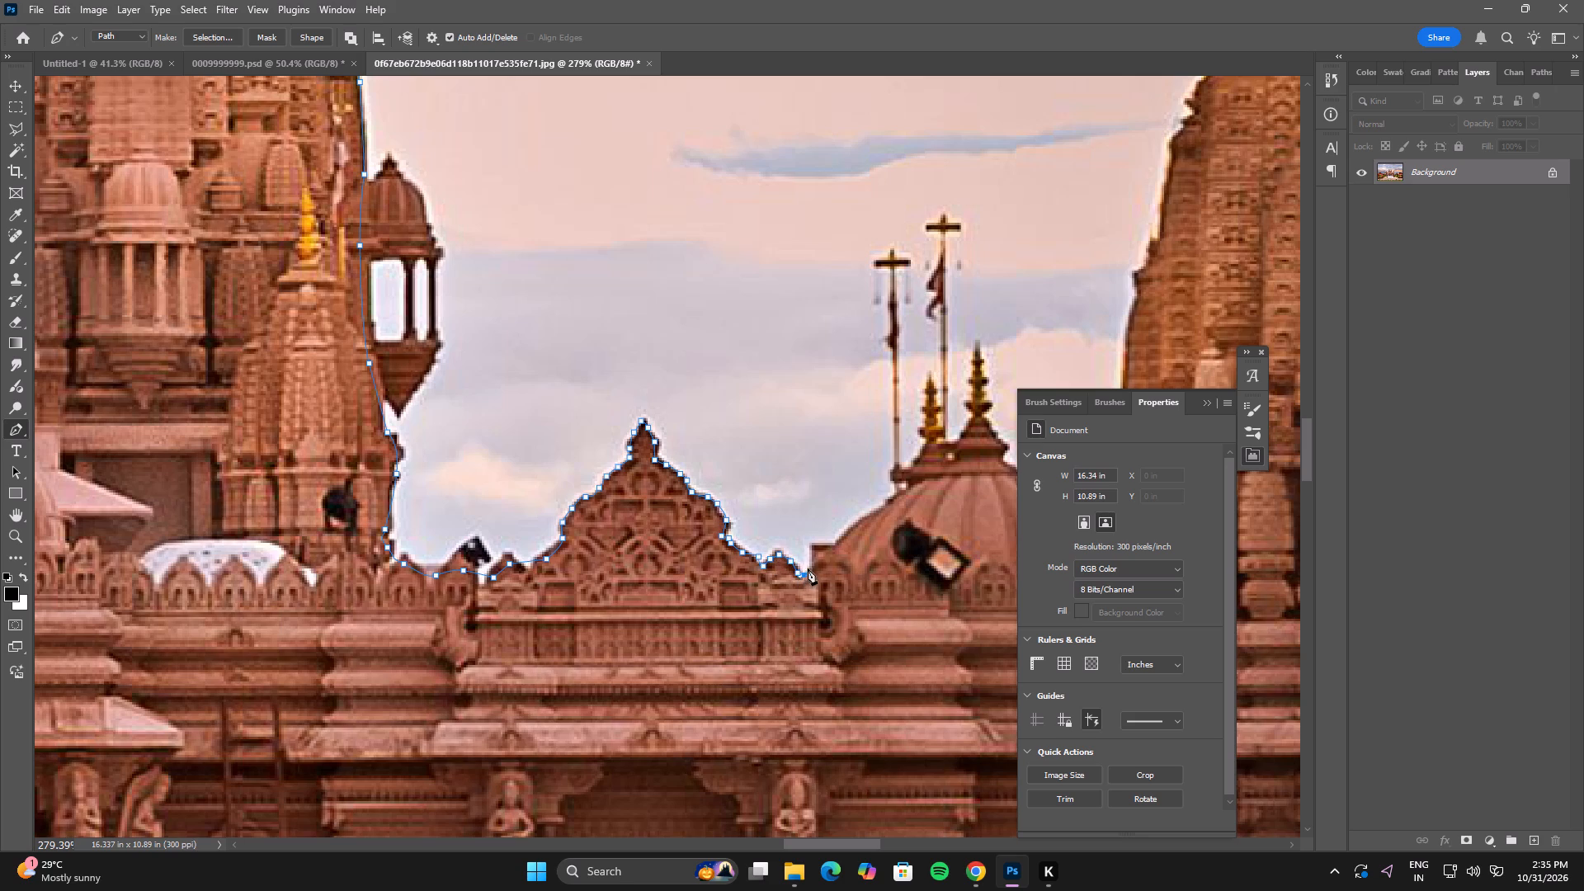
left_click(808, 568)
left_click(811, 554)
left_click_drag(812, 544, 821, 544)
left_click(834, 544)
Trace the small dome's left curve up to its collar at the base of the nearer flagpole.
left_click_drag(865, 516, 874, 511)
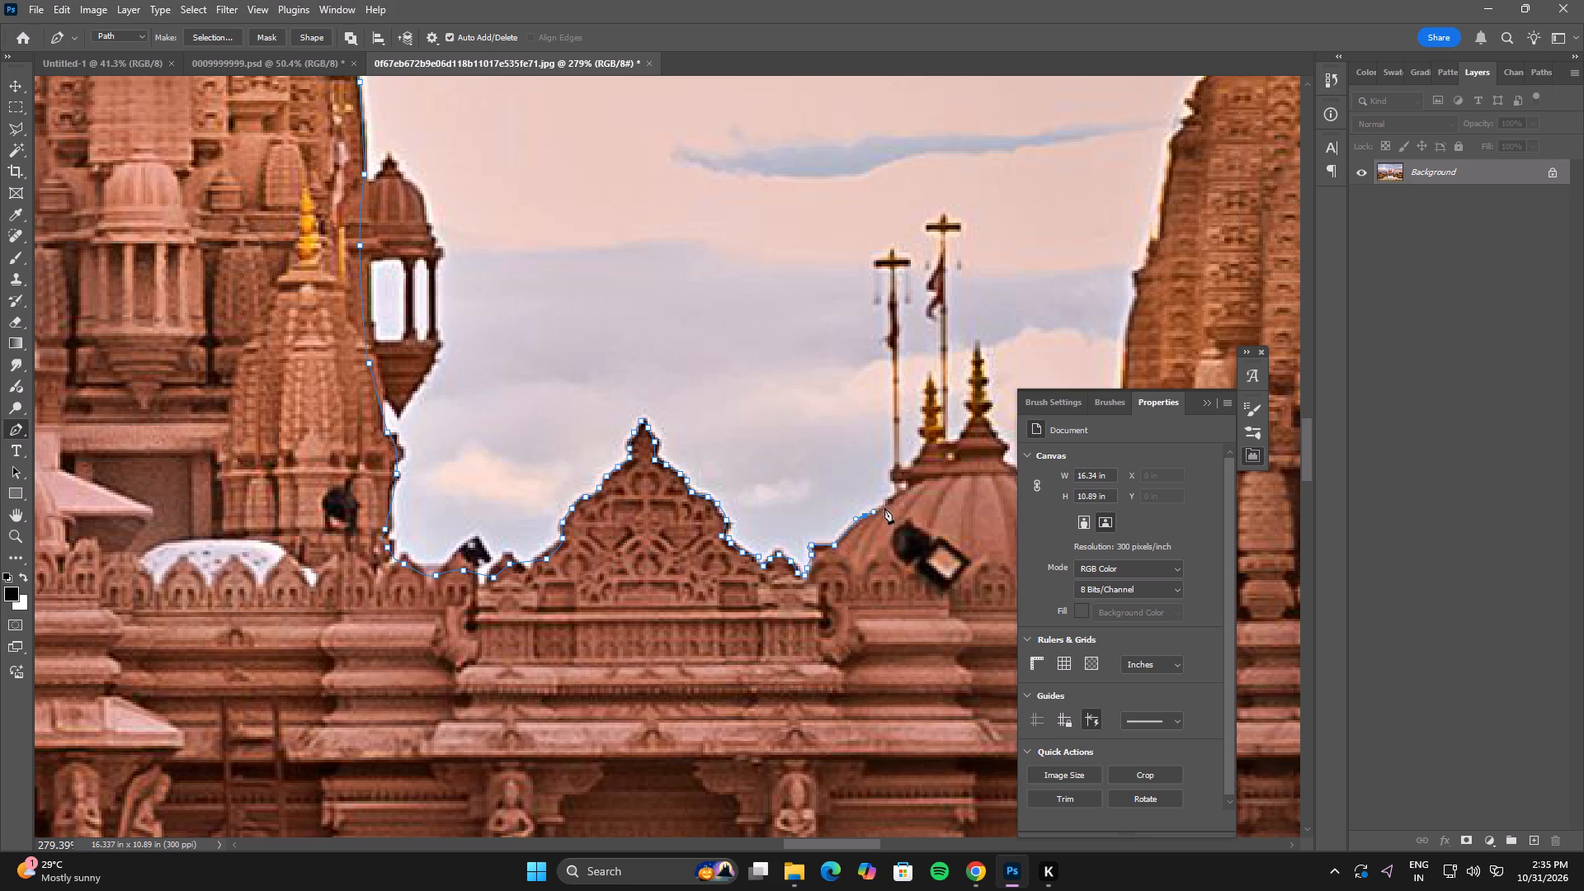
left_click(894, 502)
left_click(908, 486)
left_click_drag(896, 478, 889, 478)
left_click_drag(886, 473, 893, 470)
left_click_drag(896, 469, 906, 468)
Continue the path along the dome's collar and up the left side of the shorter golden finial to its tip.
key("space")
key("space")
key("space")
key("space")
key("space")
key("space")
key("space")
key("space")
left_click_drag(945, 450, 686, 617)
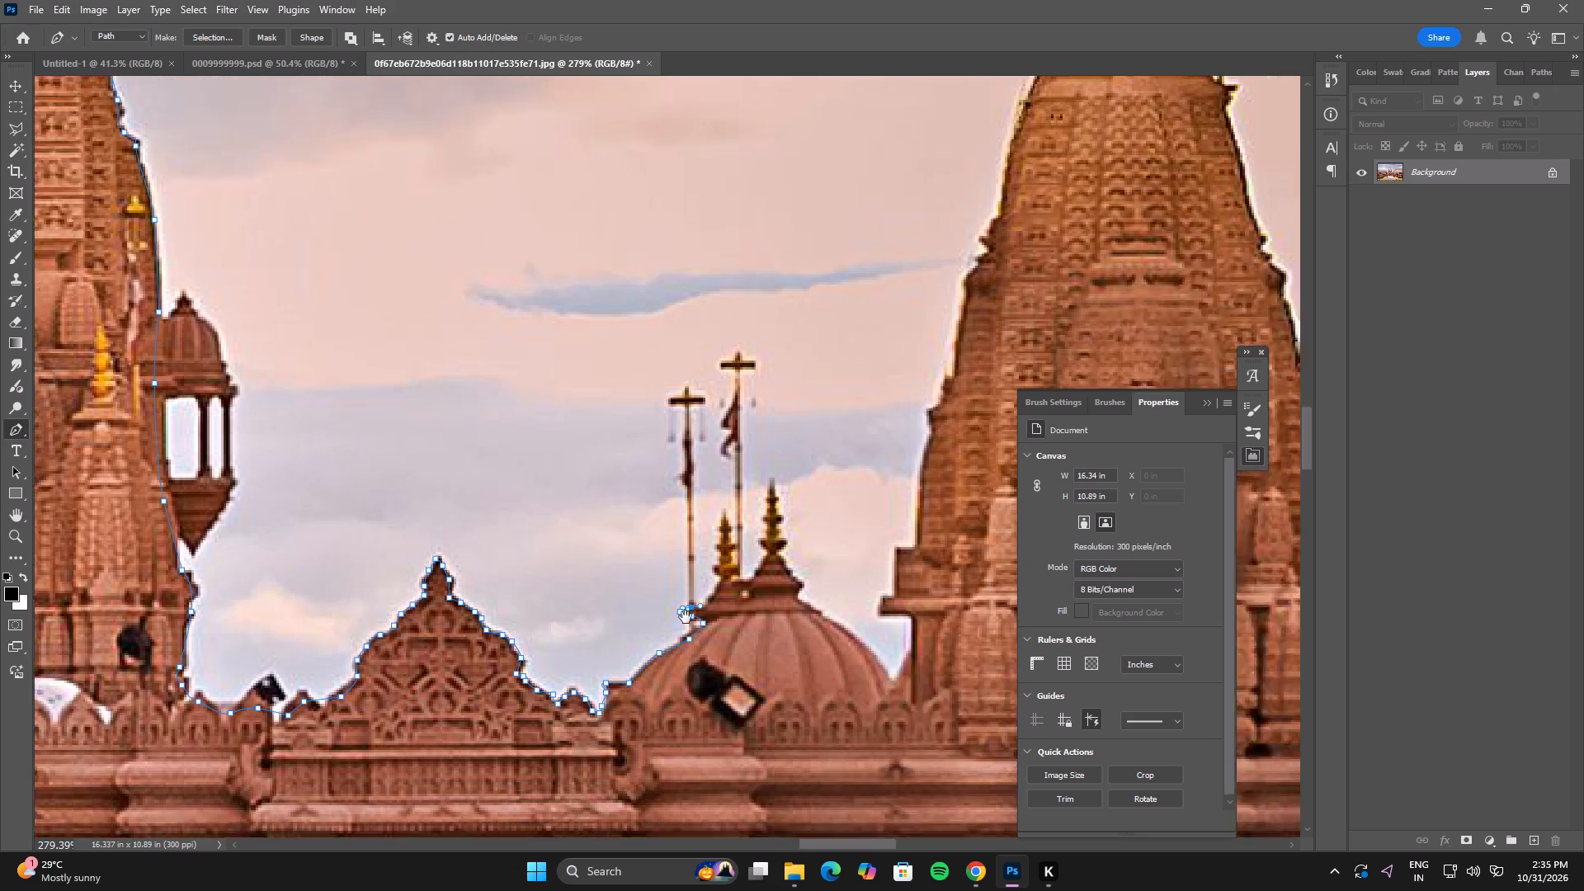
left_click_drag(686, 617, 681, 621)
left_click(658, 624)
left_click(663, 615)
left_click_drag(659, 597, 659, 587)
left_click_drag(662, 578, 662, 577)
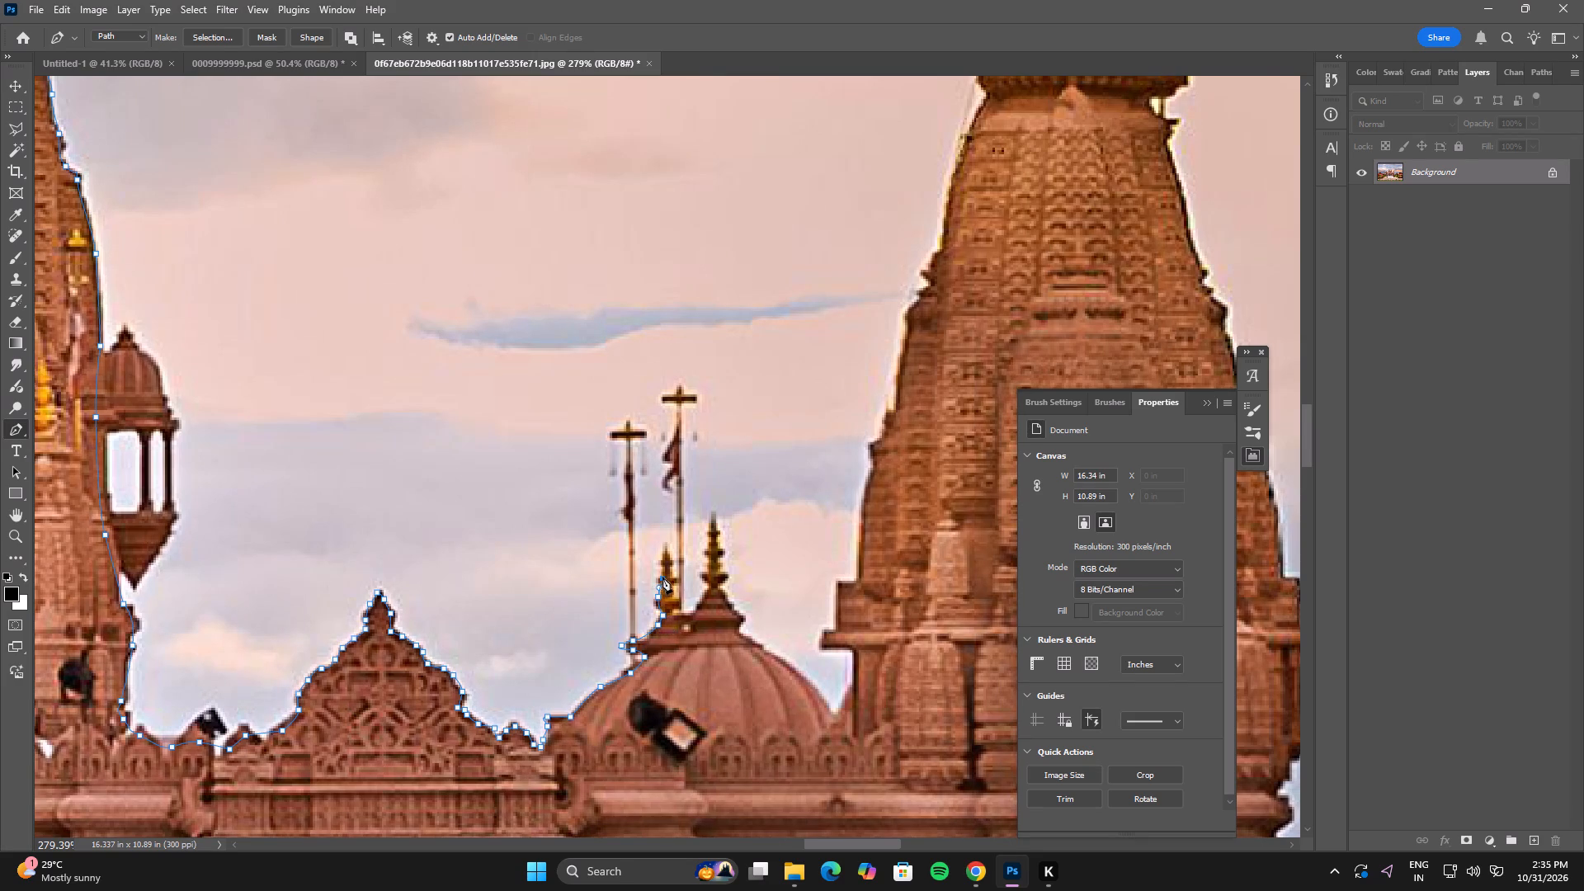
left_click_drag(662, 577, 662, 568)
left_click(662, 546)
Trace the shorter finial's right side down and cross the dome top to the taller finial's base.
left_click(672, 559)
left_click_drag(668, 570, 672, 577)
left_click(674, 578)
left_click_drag(676, 589, 672, 597)
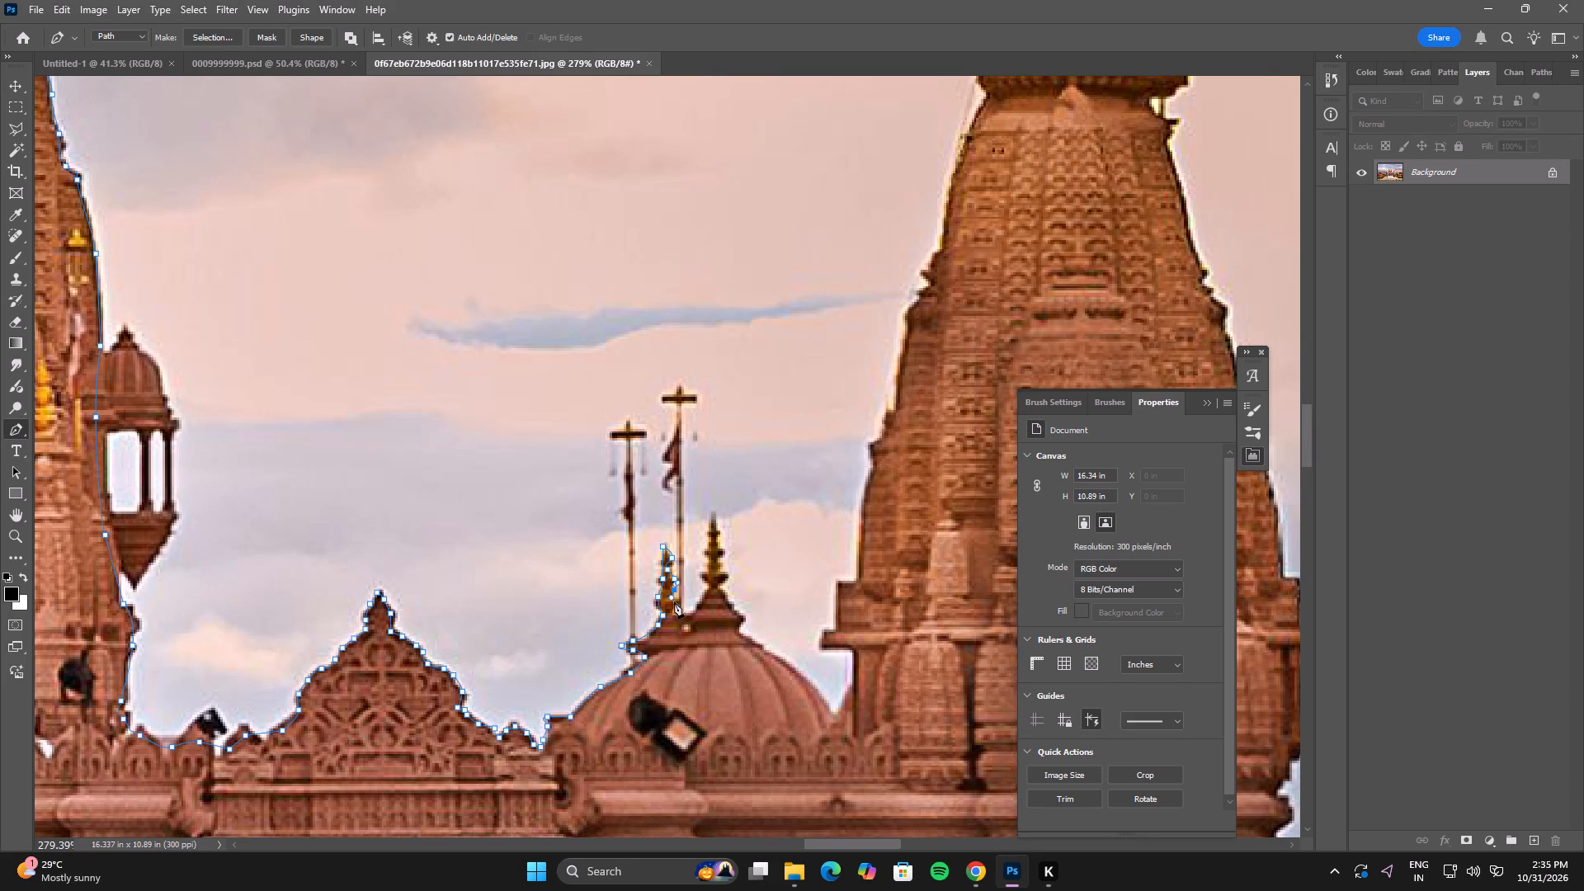
left_click(676, 602)
left_click_drag(681, 606, 681, 614)
left_click_drag(683, 614, 691, 614)
left_click(699, 613)
Trace the left side of the taller golden finial from its base up to the tip.
left_click_drag(703, 598, 707, 591)
left_click(709, 589)
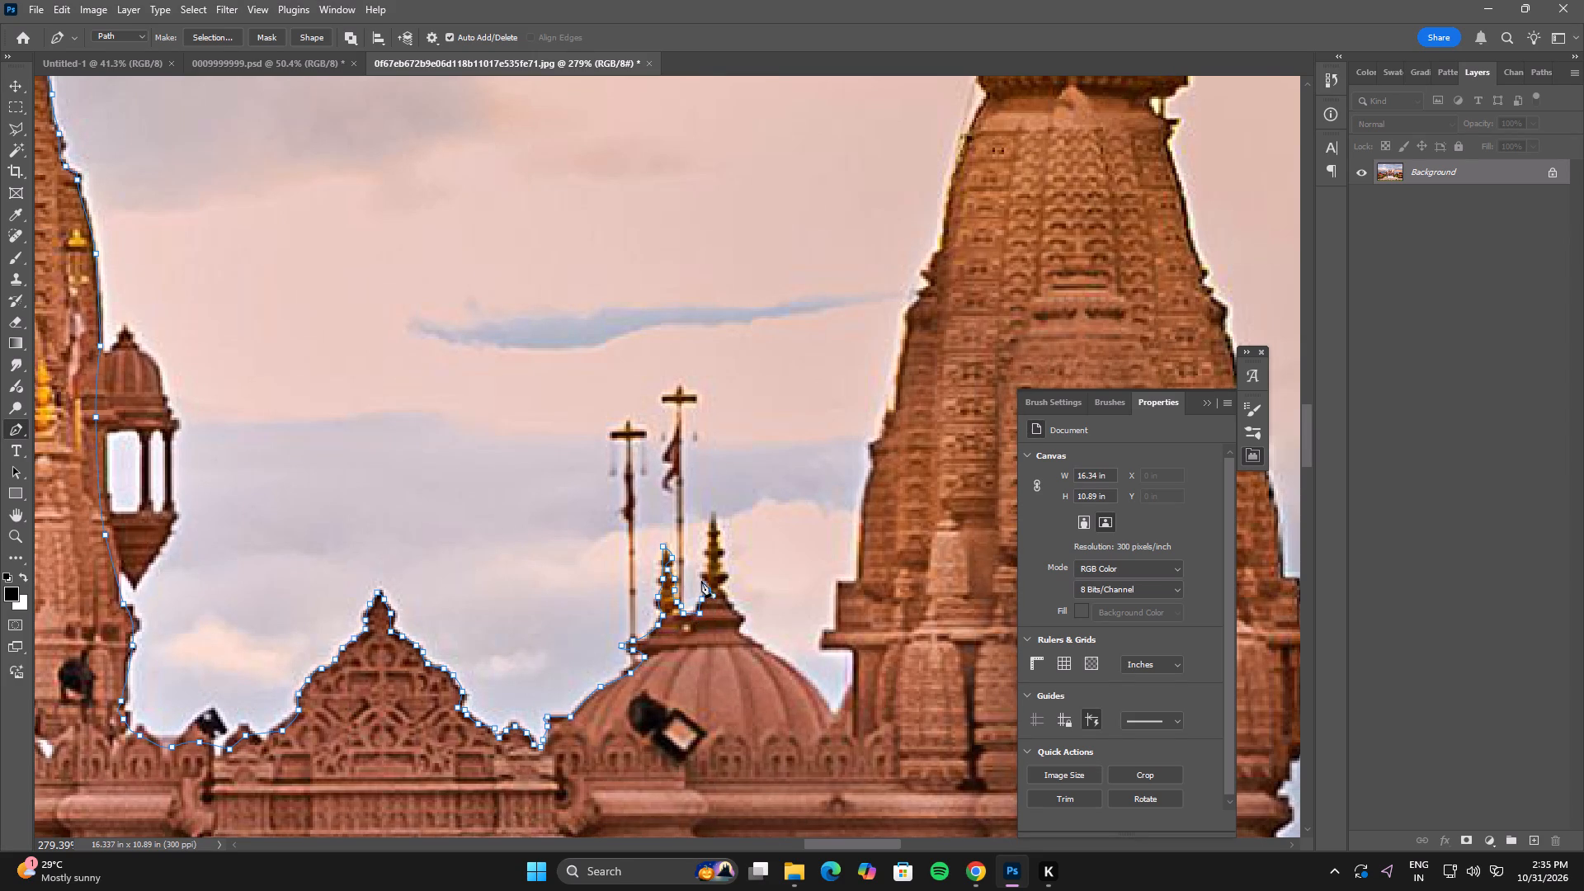
left_click(700, 578)
double_click(703, 569)
left_click(705, 556)
left_click(704, 549)
left_click(709, 538)
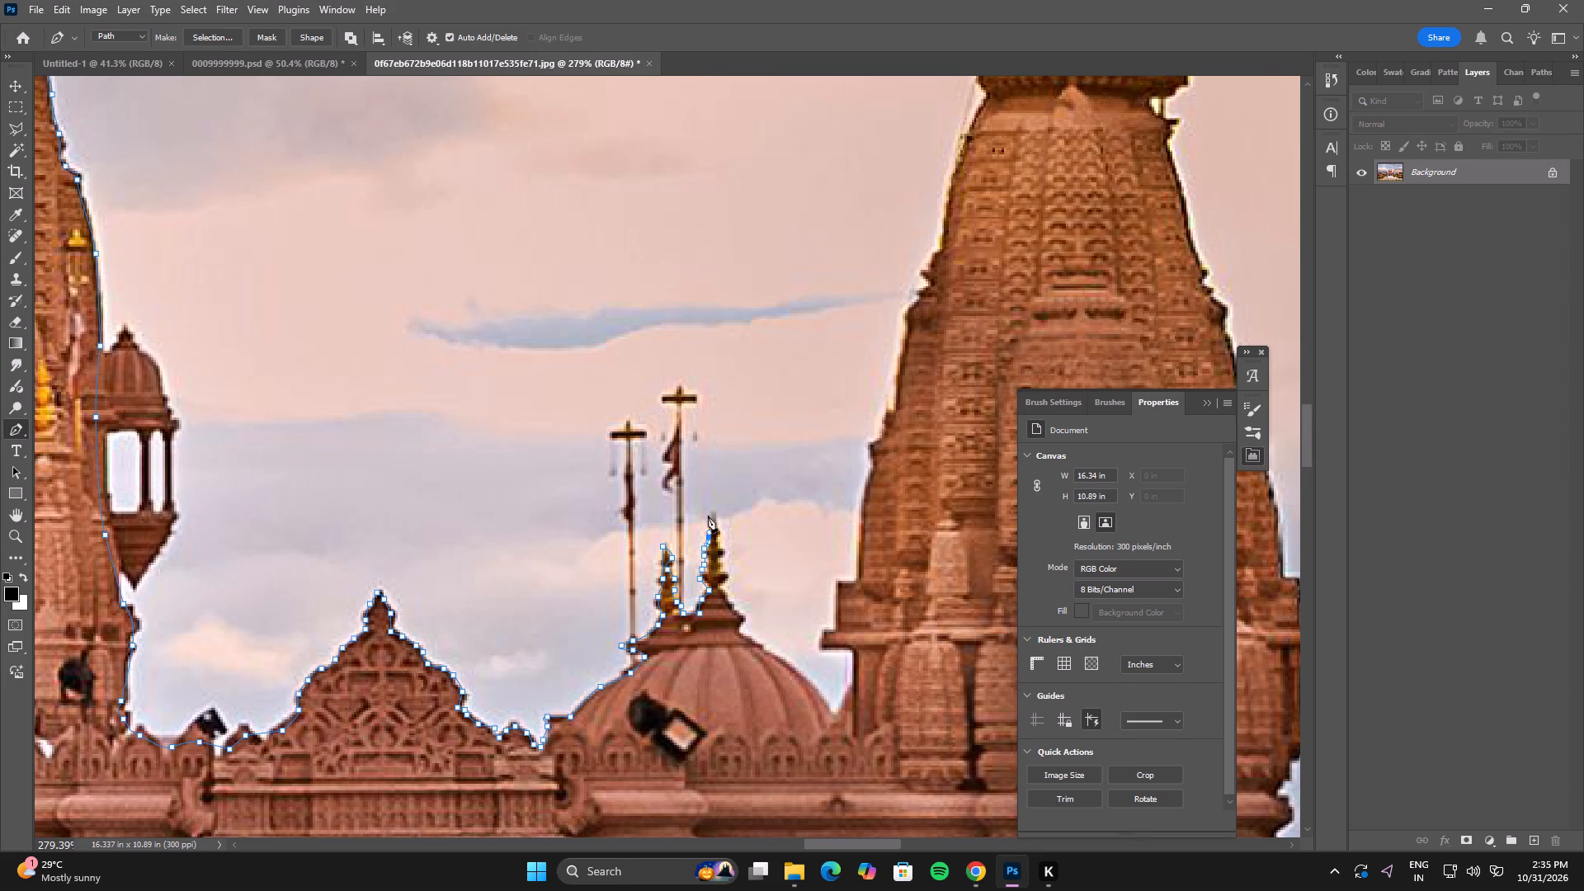
left_click(711, 511)
Trace the taller finial's right side over its bulbs down to its base.
left_click(718, 524)
left_click(717, 534)
left_click(716, 547)
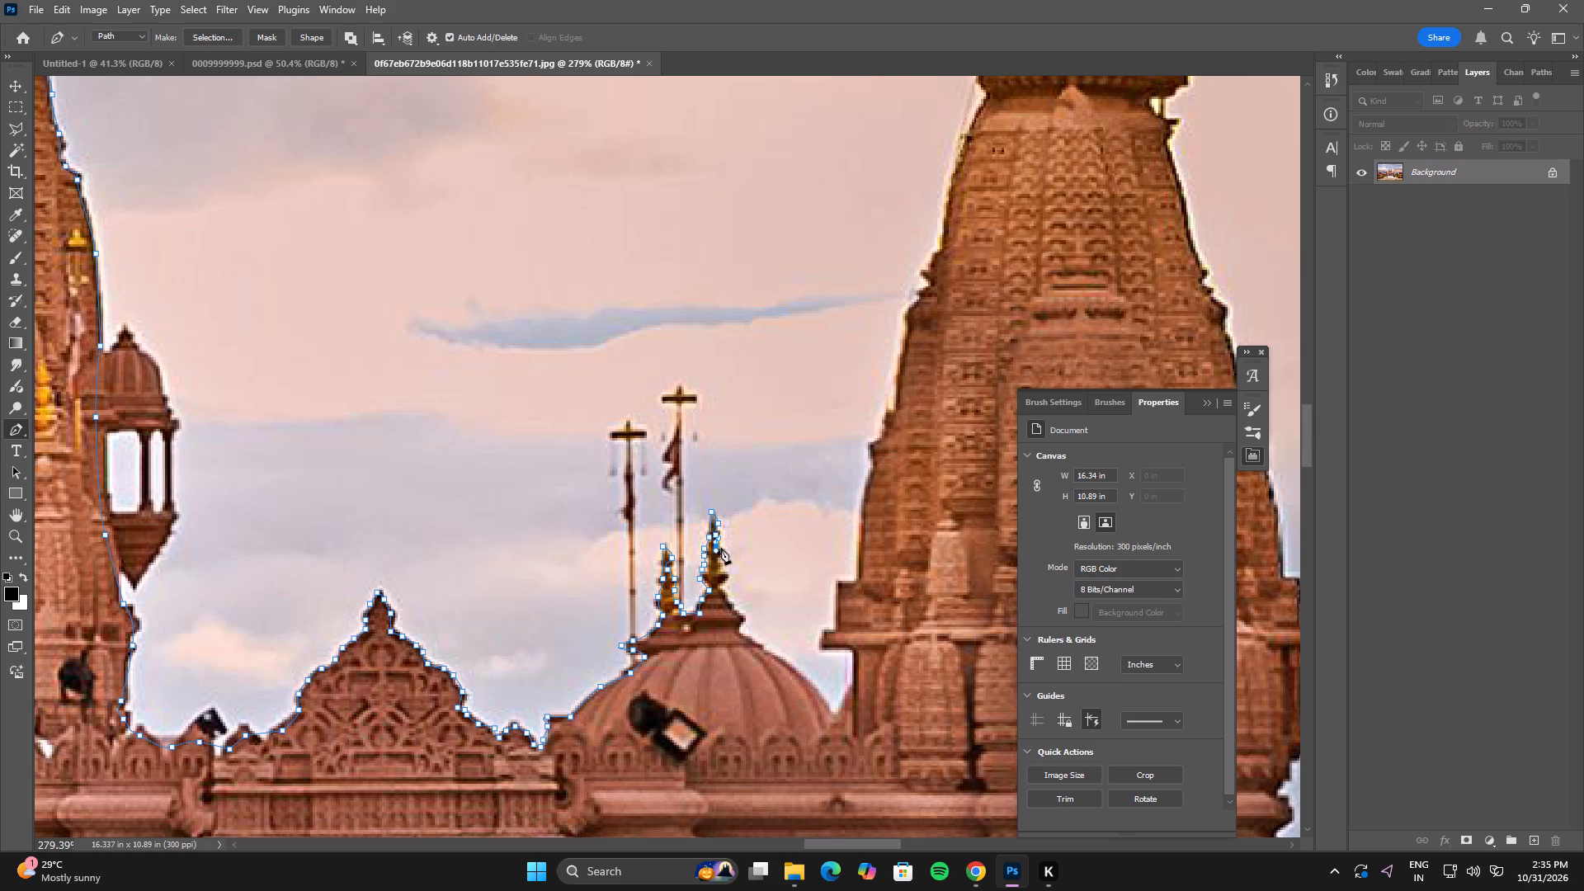
left_click(721, 548)
left_click_drag(724, 549, 723, 558)
left_click(719, 563)
double_click(727, 577)
left_click(719, 584)
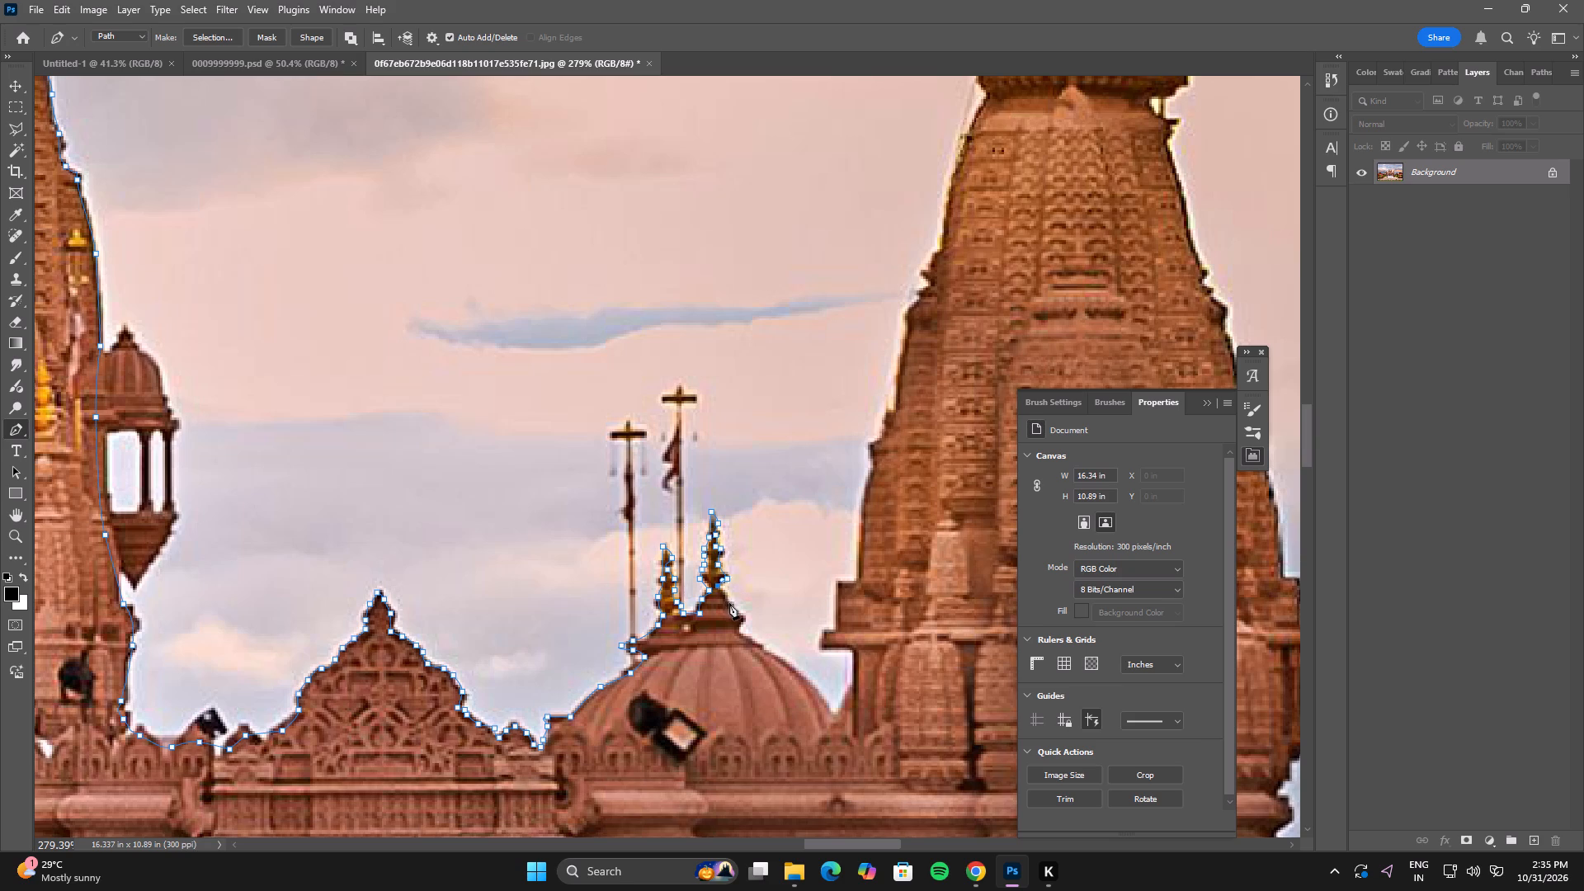
Trace the right side of the dome's collar and the dome's right curve down to the parapet.
left_click(728, 601)
left_click(734, 608)
left_click_drag(745, 617, 745, 625)
left_click(738, 627)
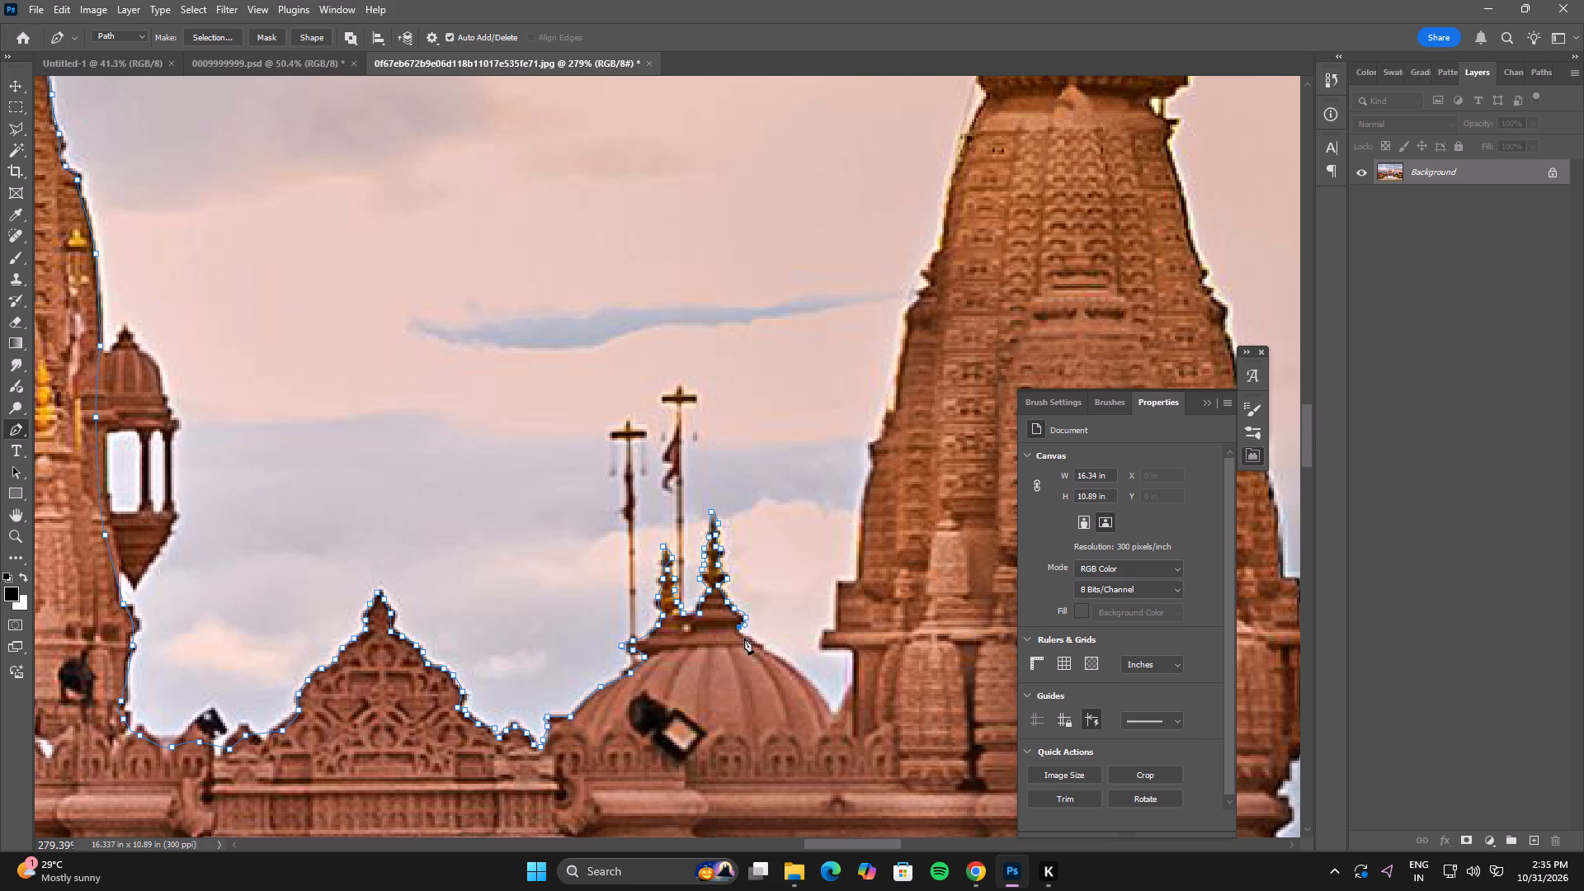
left_click(744, 638)
left_click(752, 643)
left_click_drag(795, 673, 808, 683)
left_click(831, 707)
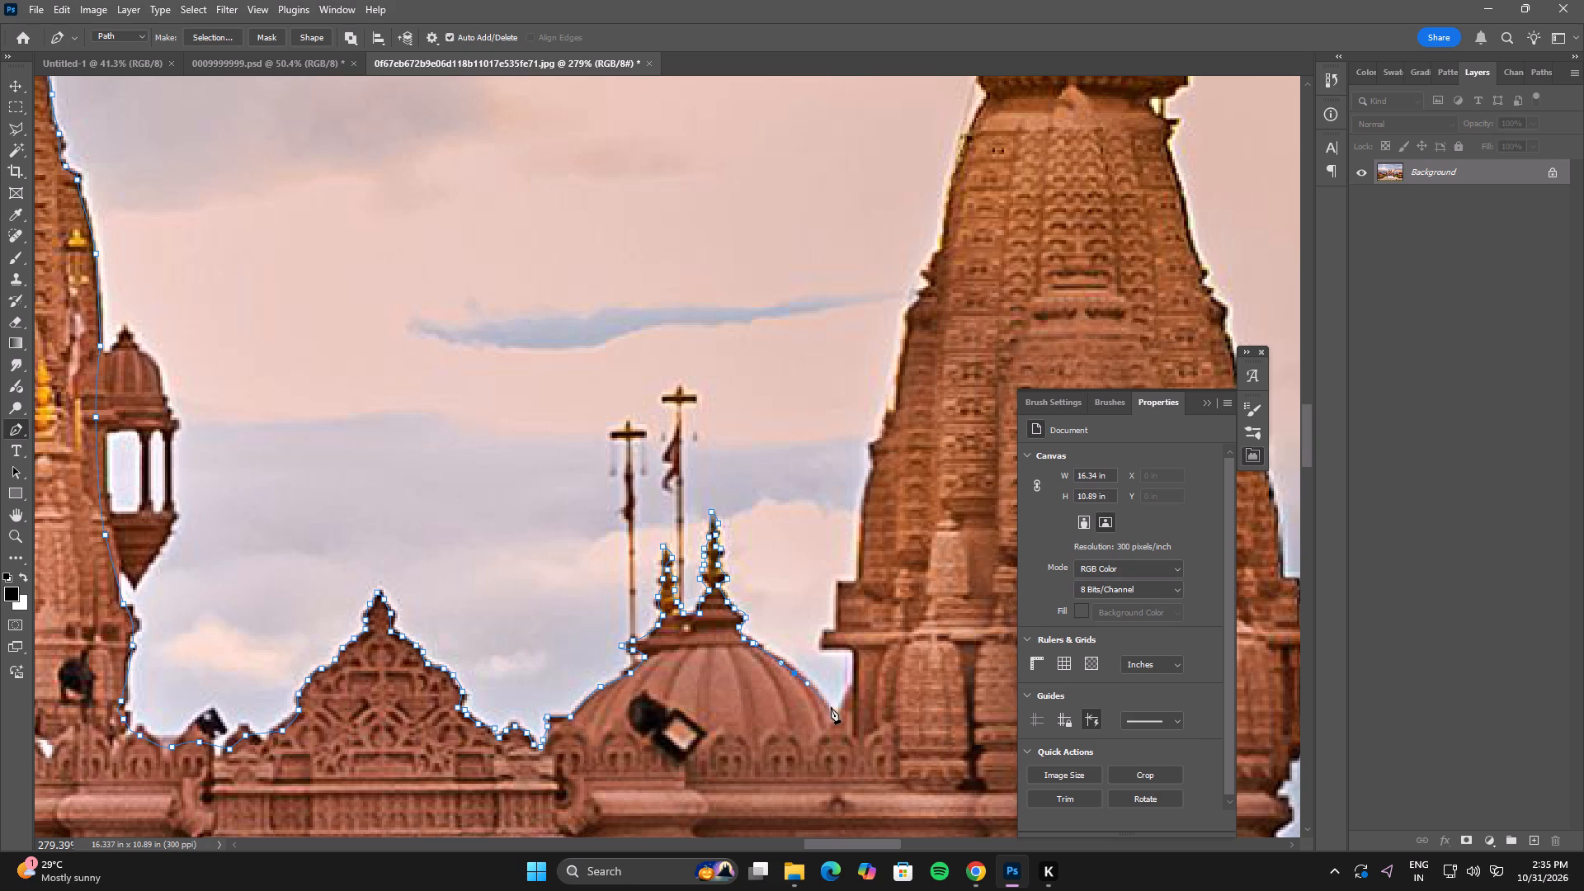
left_click(835, 714)
Extend the path up the next large tower's lower left wall and around its projecting ledge.
left_click(850, 691)
left_click_drag(854, 682, 854, 675)
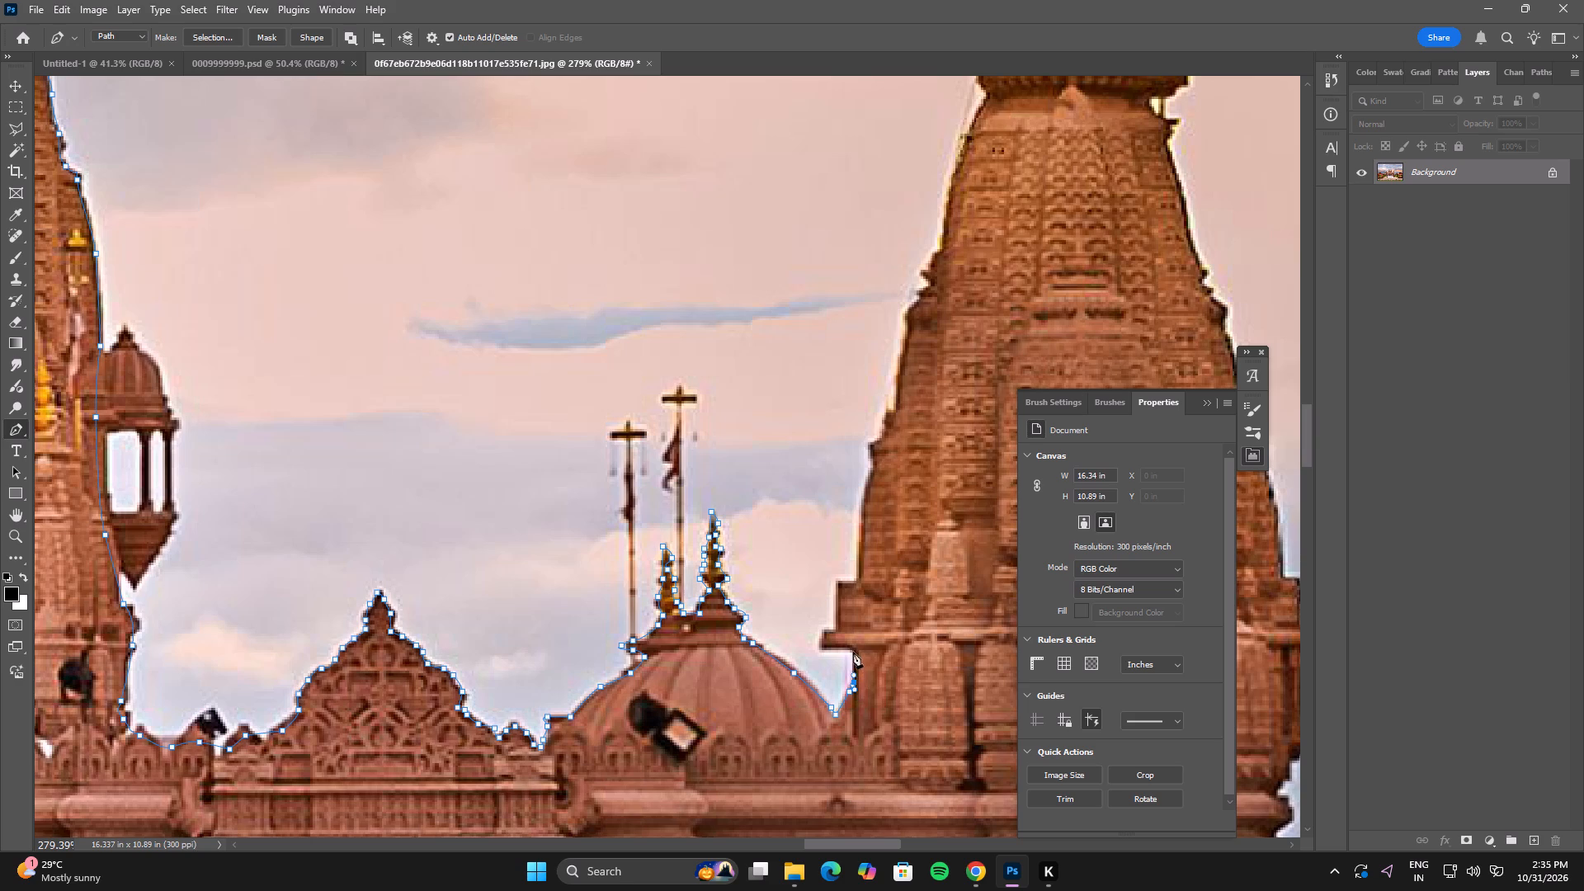
left_click(851, 648)
left_click(821, 647)
left_click(821, 635)
left_click(833, 632)
Extend the Pen path over the ledge's upper step and up the lower left edge of the large tower.
left_click(835, 582)
left_click(857, 581)
scroll(874, 577, "down", 4, "alt")
key("space")
key("space")
key("space")
key("space")
key("space")
key("space")
left_click_drag(868, 518, 865, 518)
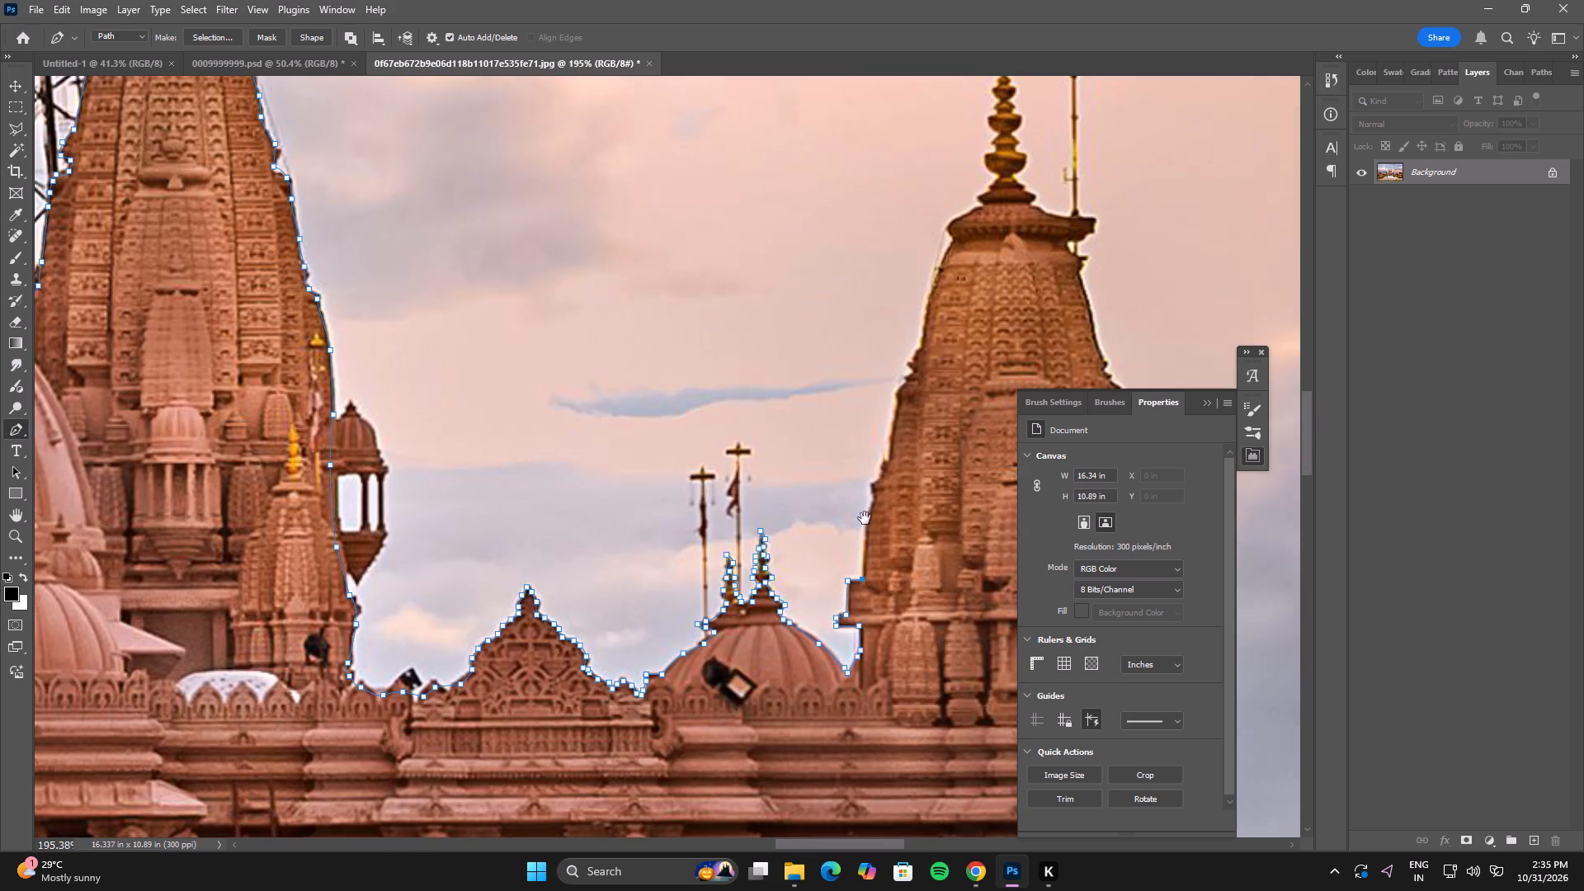
left_click_drag(865, 518, 667, 618)
scroll(761, 547, "up", 5, "alt")
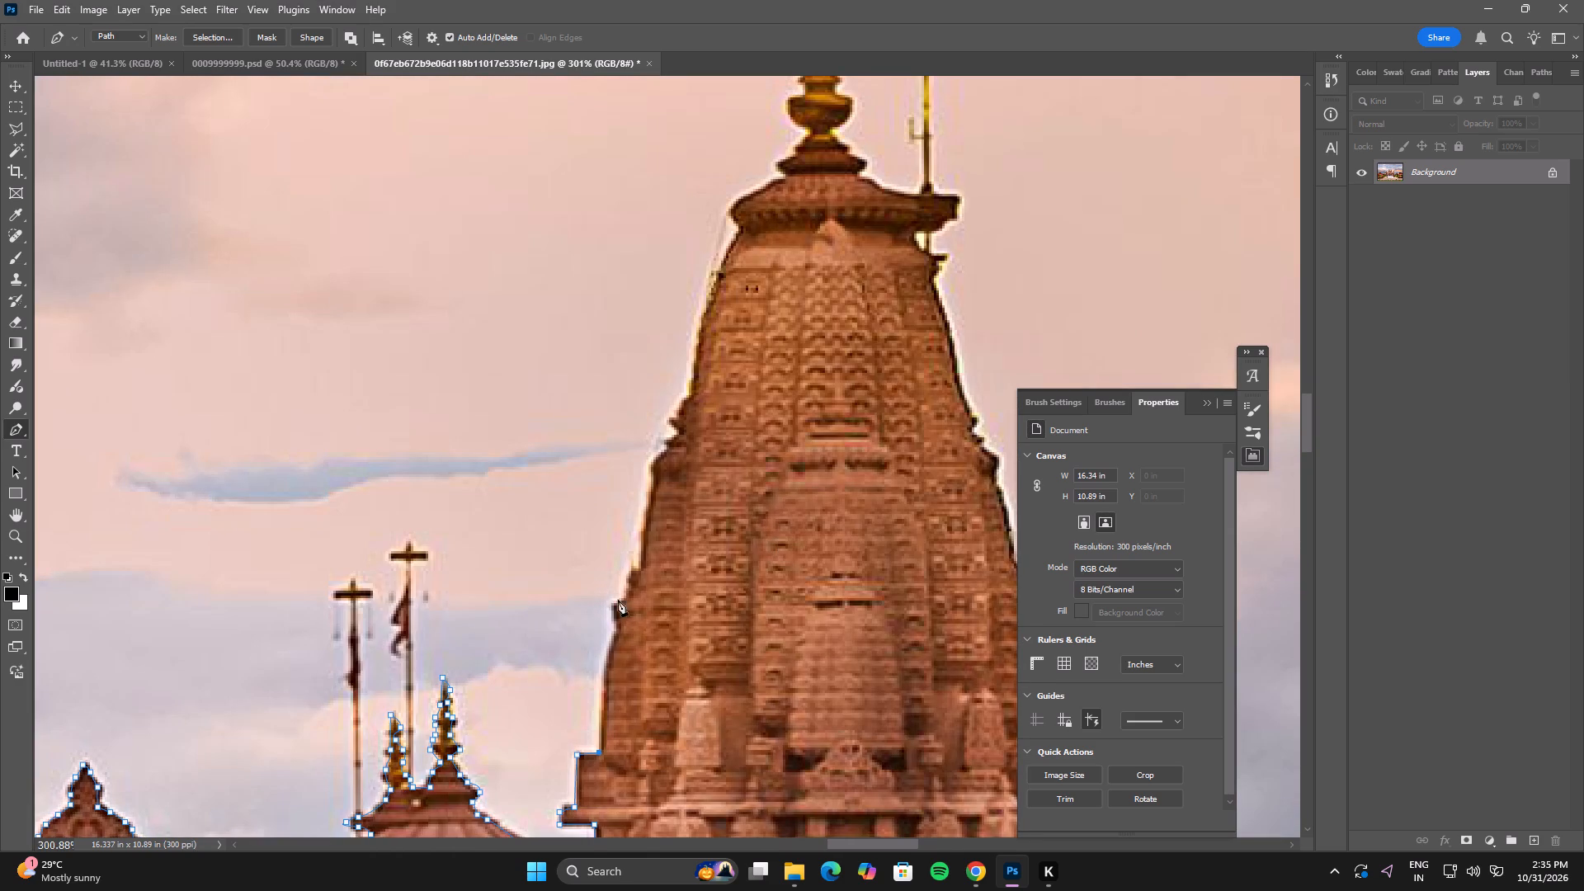
left_click_drag(608, 682, 612, 647)
left_click(620, 636)
left_click_drag(618, 620, 615, 612)
left_click_drag(615, 606, 623, 600)
left_click(629, 590)
left_click(632, 574)
left_click(640, 569)
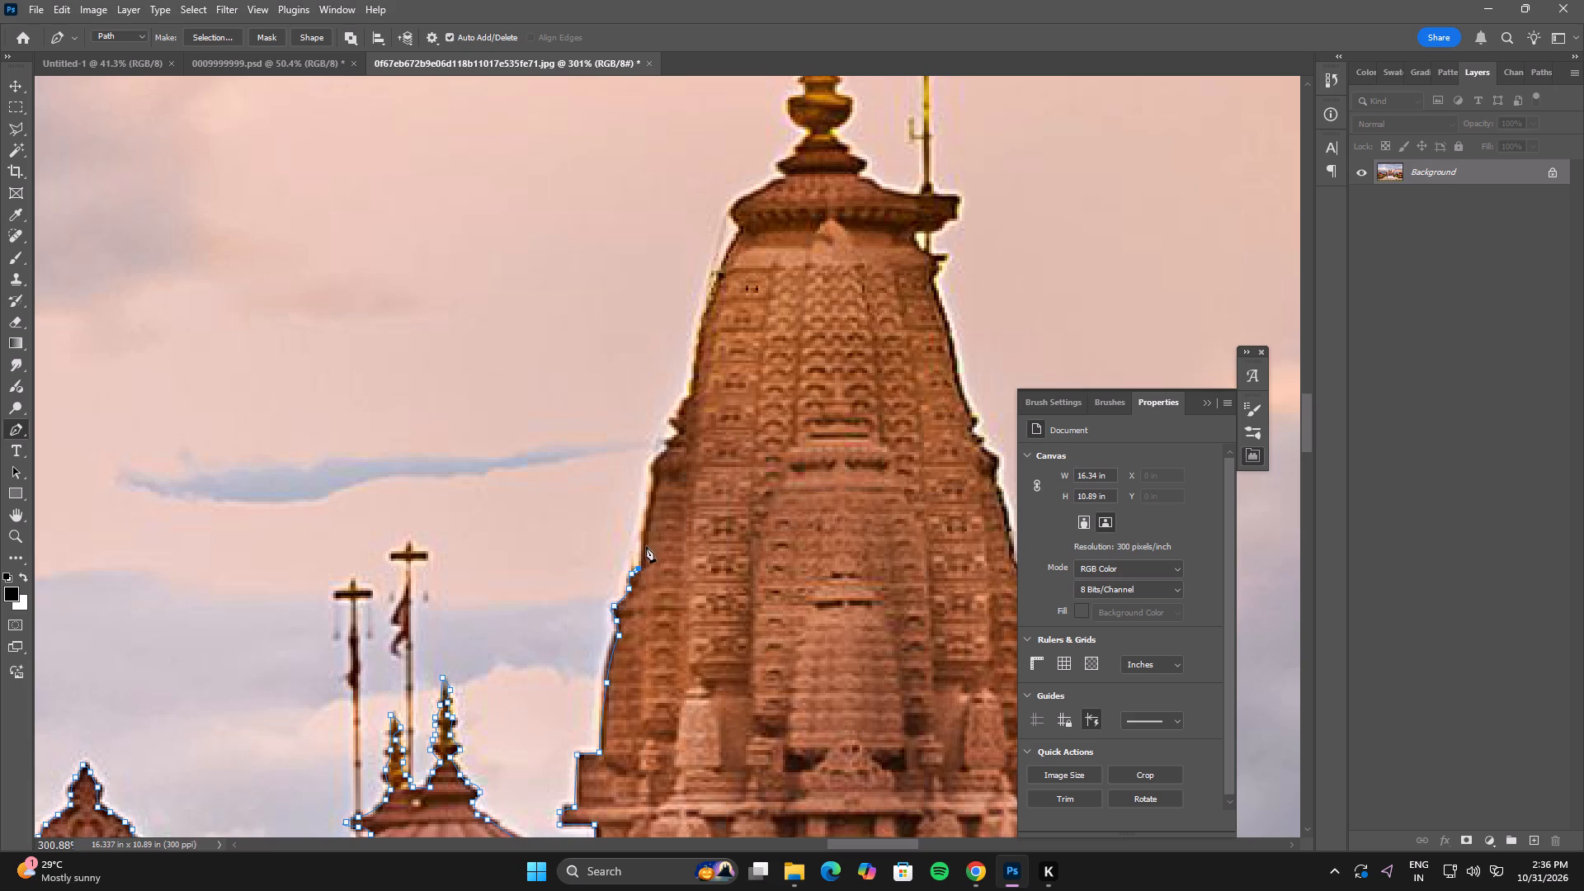
Continue the path up the tower's left edge, following the stepped carvings at mid-height.
left_click_drag(650, 514, 651, 486)
left_click(653, 473)
left_click(662, 458)
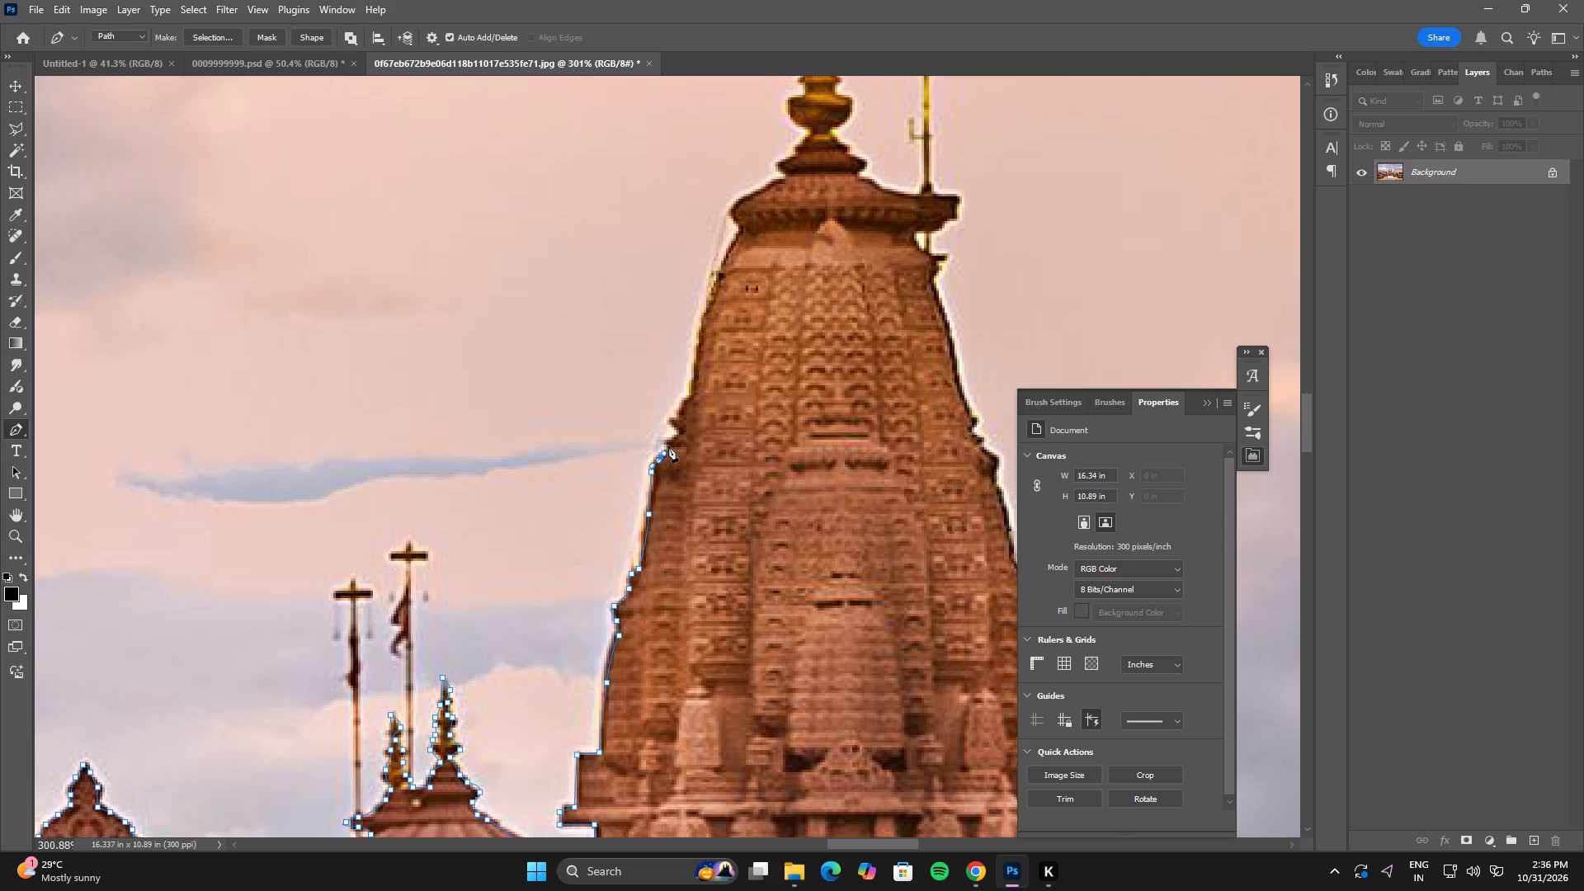
left_click(668, 445)
left_click(671, 440)
left_click(672, 425)
left_click(674, 413)
left_click(683, 403)
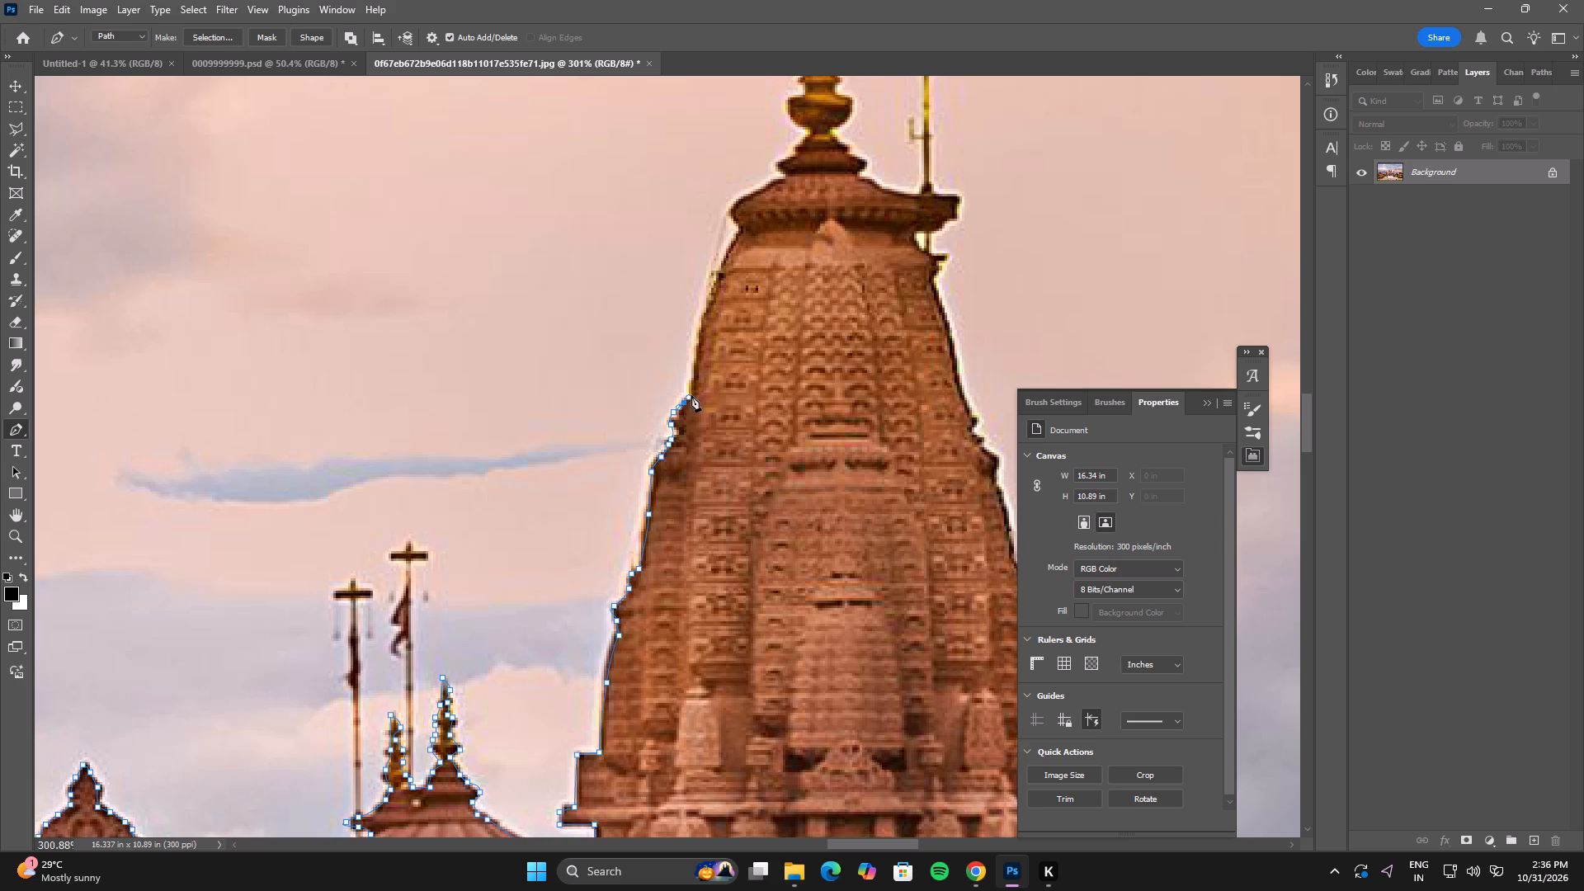
left_click(691, 395)
Trace the tower's upper left edge up to the outer rim of its cap.
key("space")
key("space")
key("space")
key("space")
key("space")
key("space")
key("space")
key("space")
key("space")
left_click_drag(740, 338, 662, 664)
left_click_drag(628, 638, 636, 615)
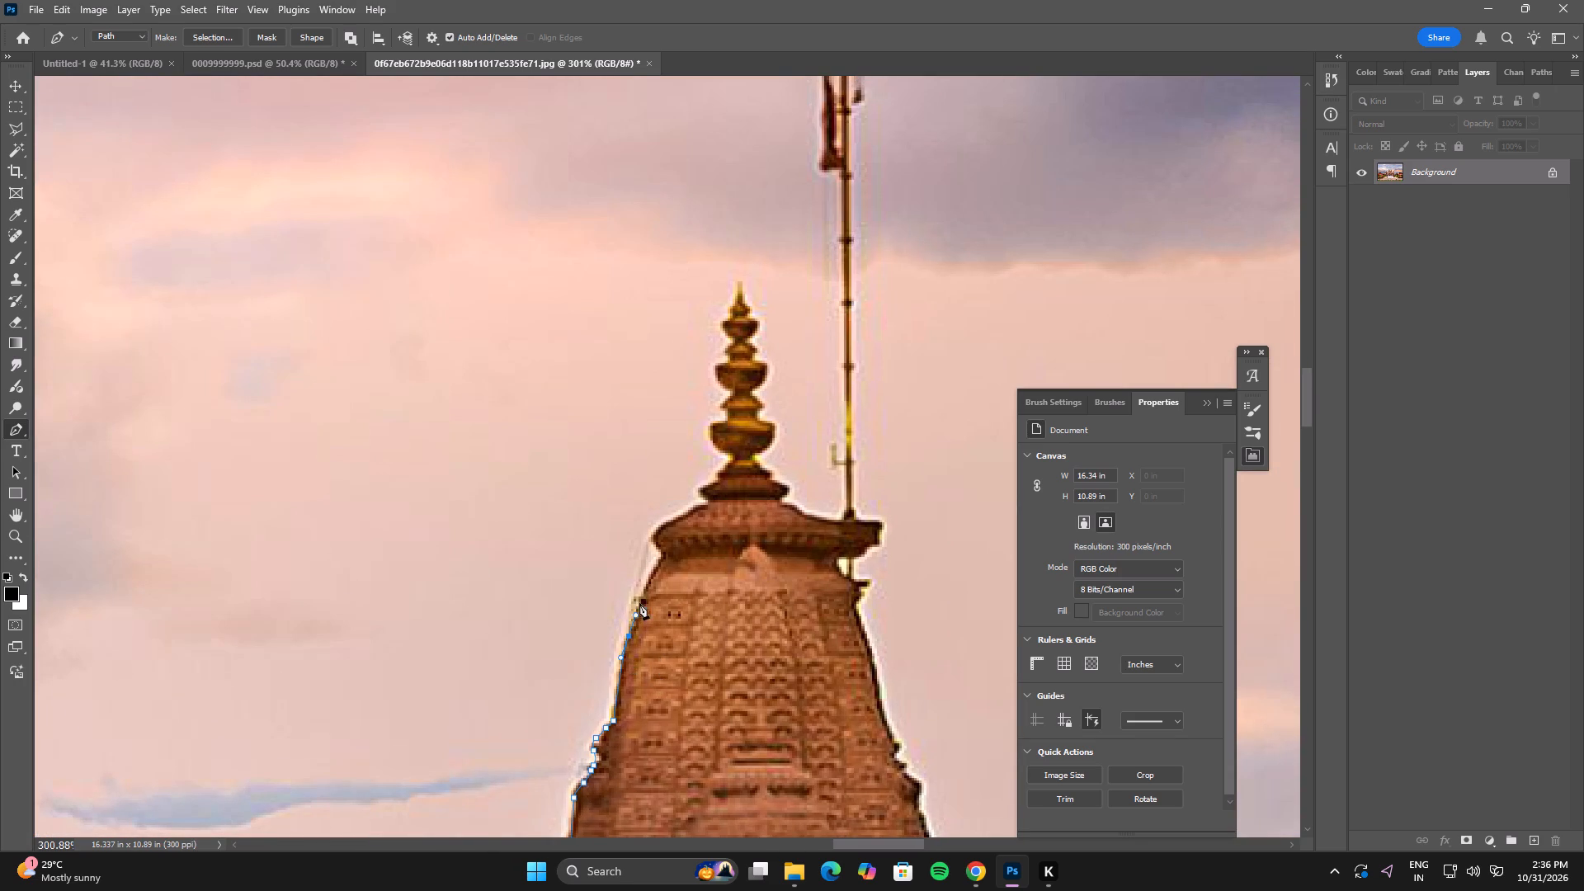
left_click_drag(648, 582, 653, 568)
left_click(662, 558)
left_click_drag(657, 547, 653, 535)
Trace the left slope of the tower's cap and the stepped collar below the golden finial.
left_click_drag(671, 521, 681, 517)
left_click(696, 514)
key("ctrl+z")
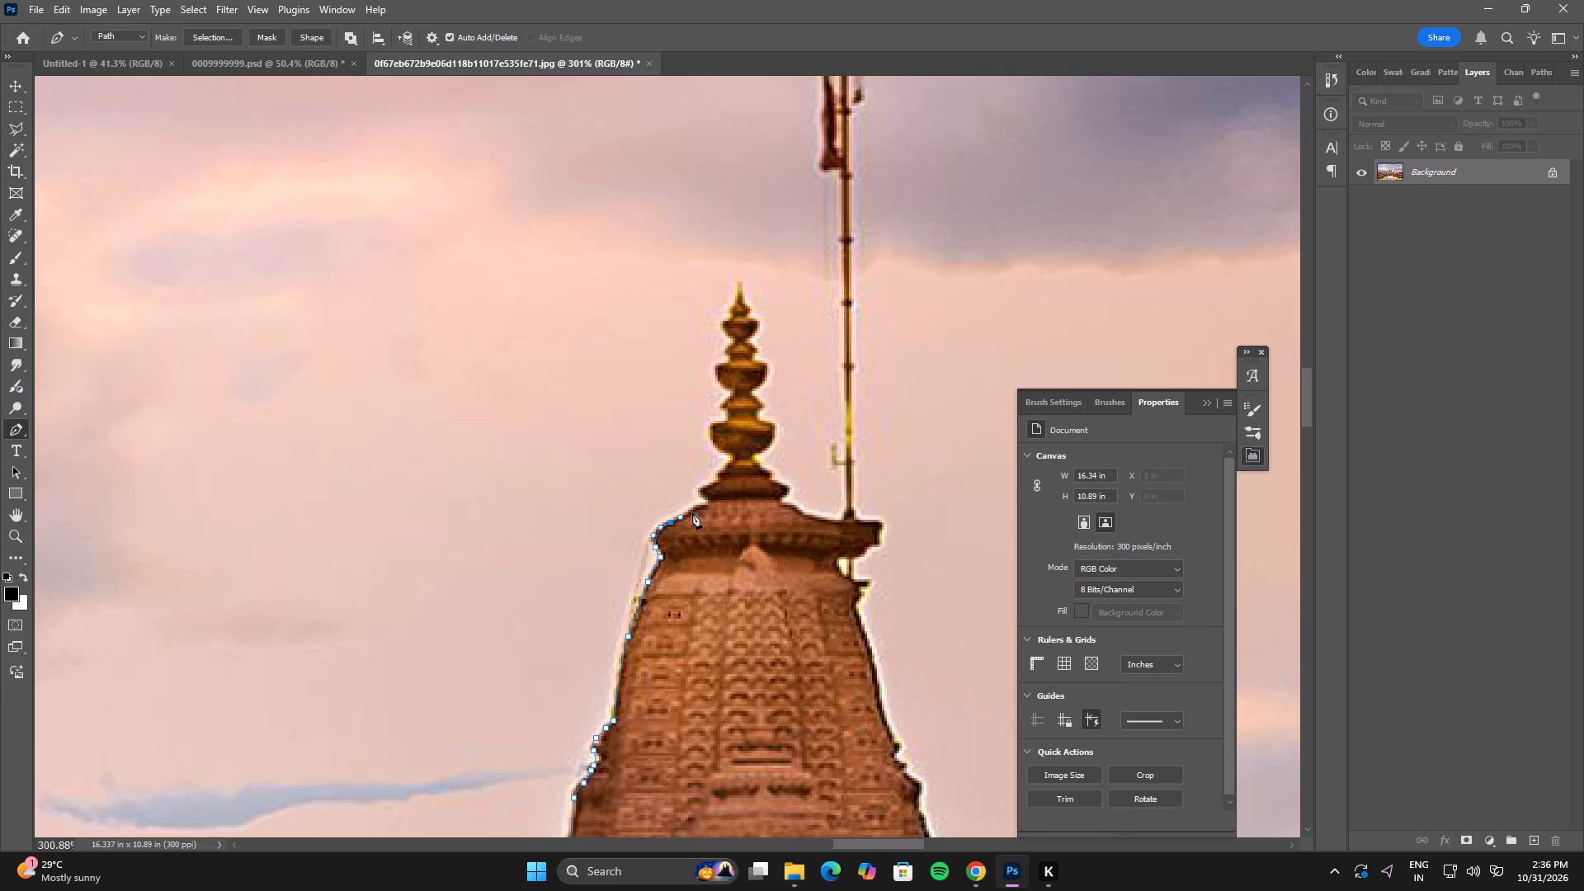
left_click_drag(692, 511, 700, 508)
left_click(707, 504)
left_click(706, 497)
left_click_drag(697, 494, 706, 488)
left_click_drag(709, 485, 718, 479)
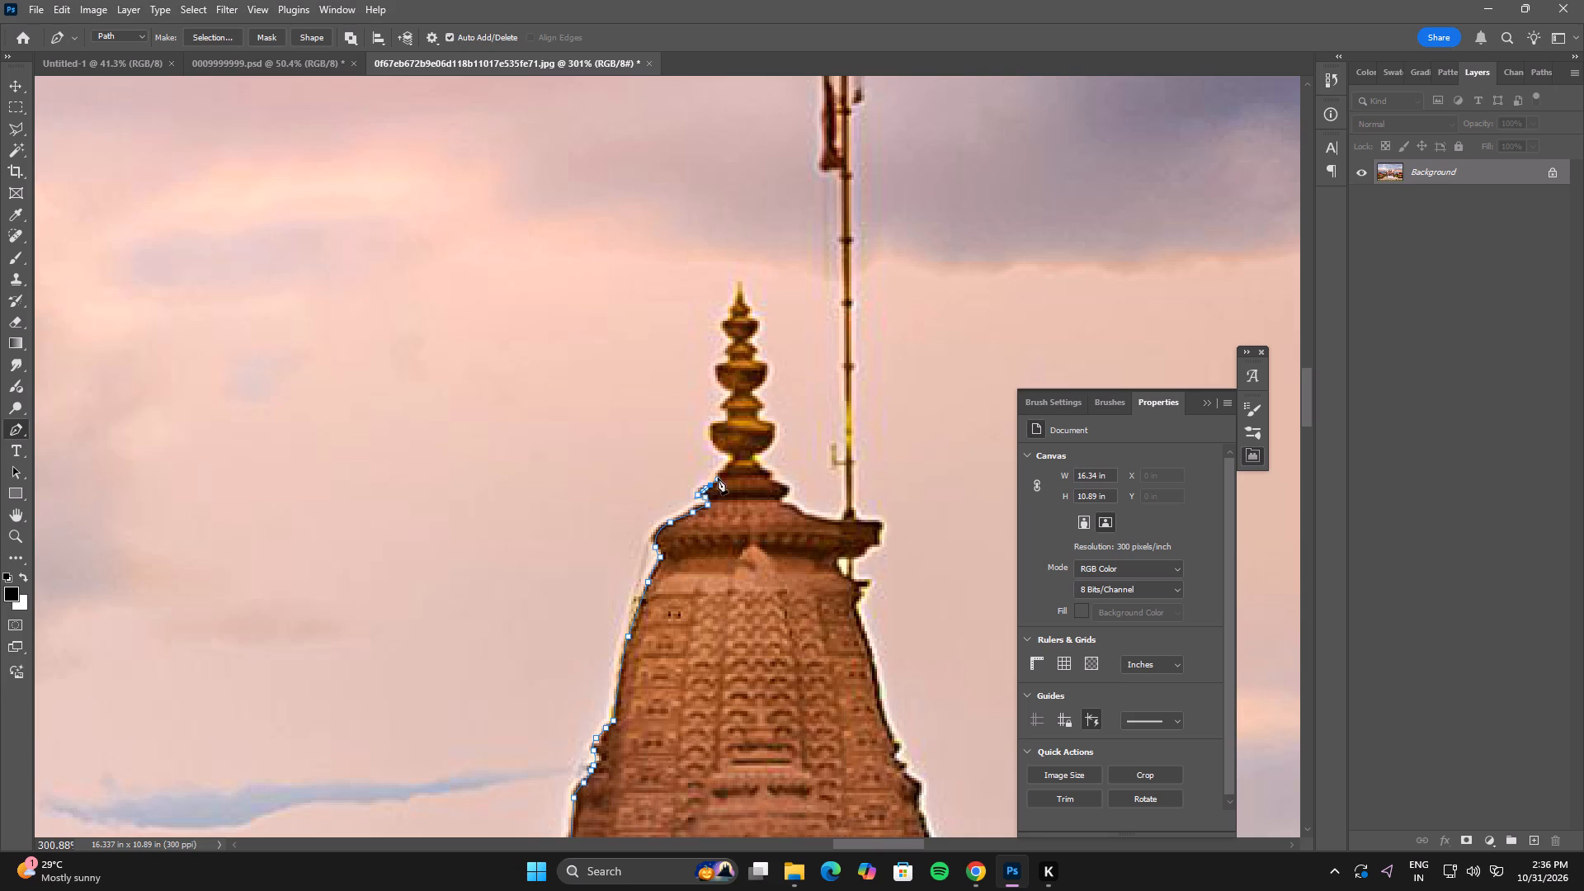
left_click(718, 478)
Trace the left side of the finial's neck and around its lowest, largest bulb.
key("space")
key("space")
key("space")
key("space")
key("space")
key("space")
key("space")
key("space")
key("space")
key("space")
key("space")
left_click_drag(769, 446, 709, 709)
left_click(671, 721)
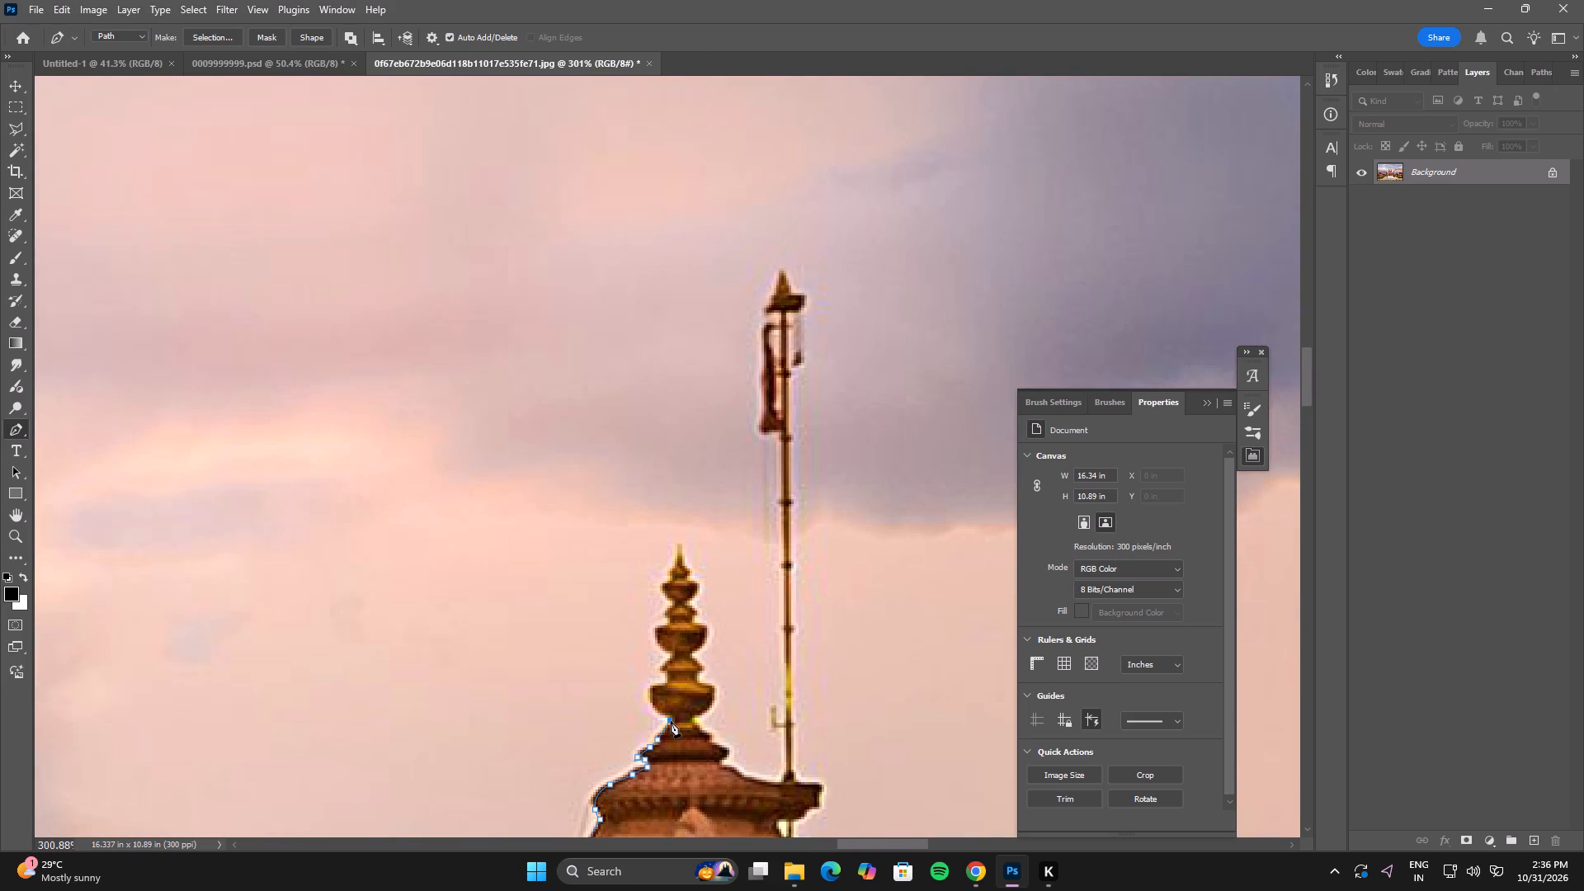
left_click(658, 709)
left_click_drag(651, 697, 651, 690)
left_click(651, 685)
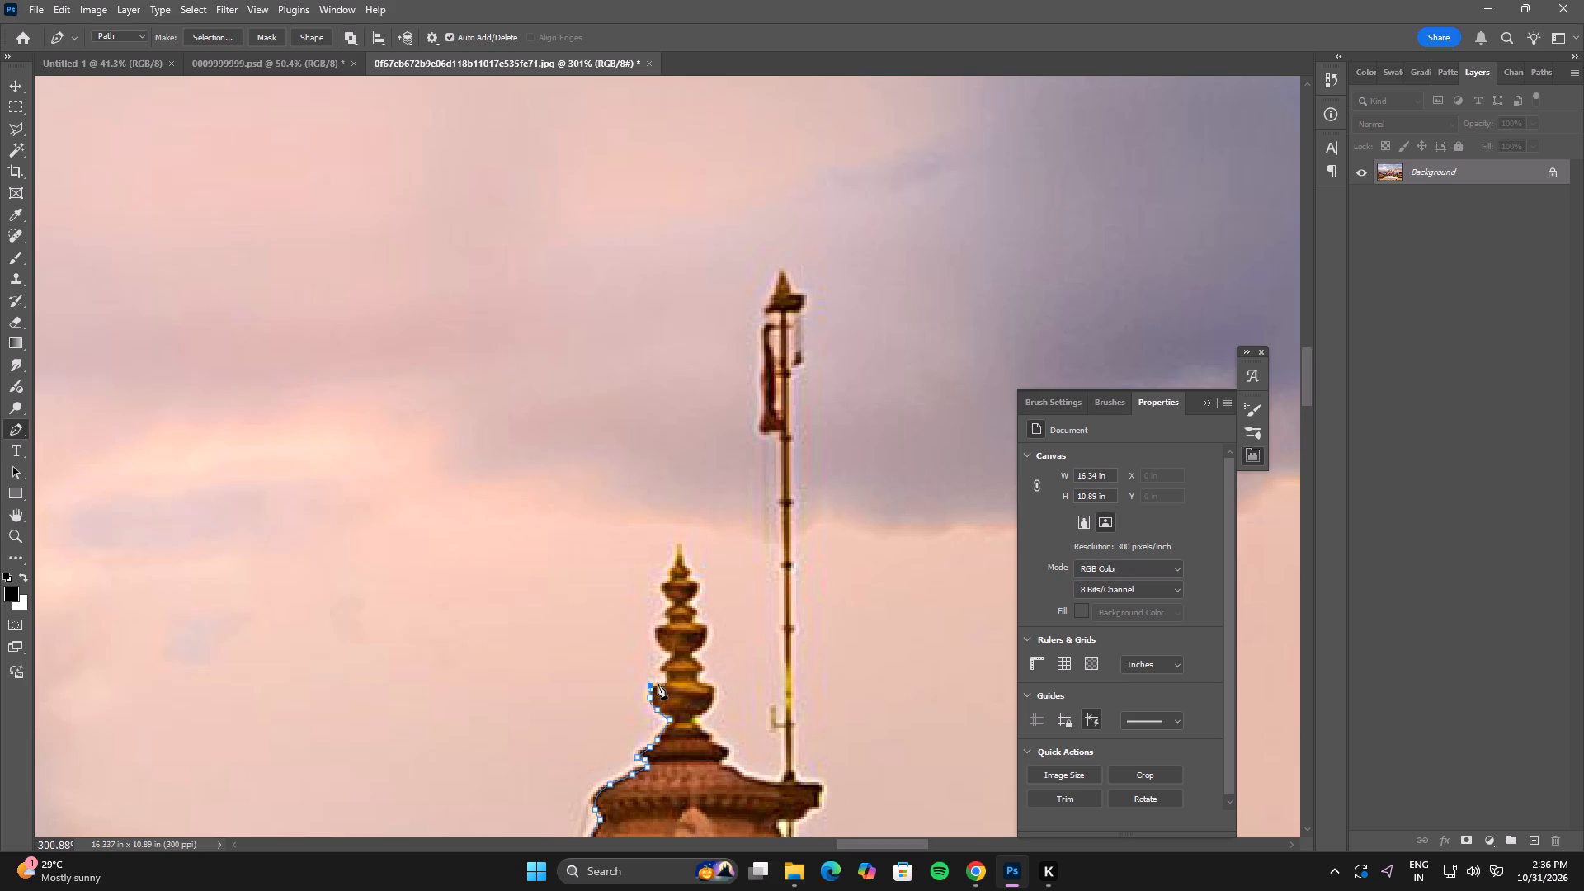
left_click(664, 682)
left_click(666, 672)
left_click(661, 668)
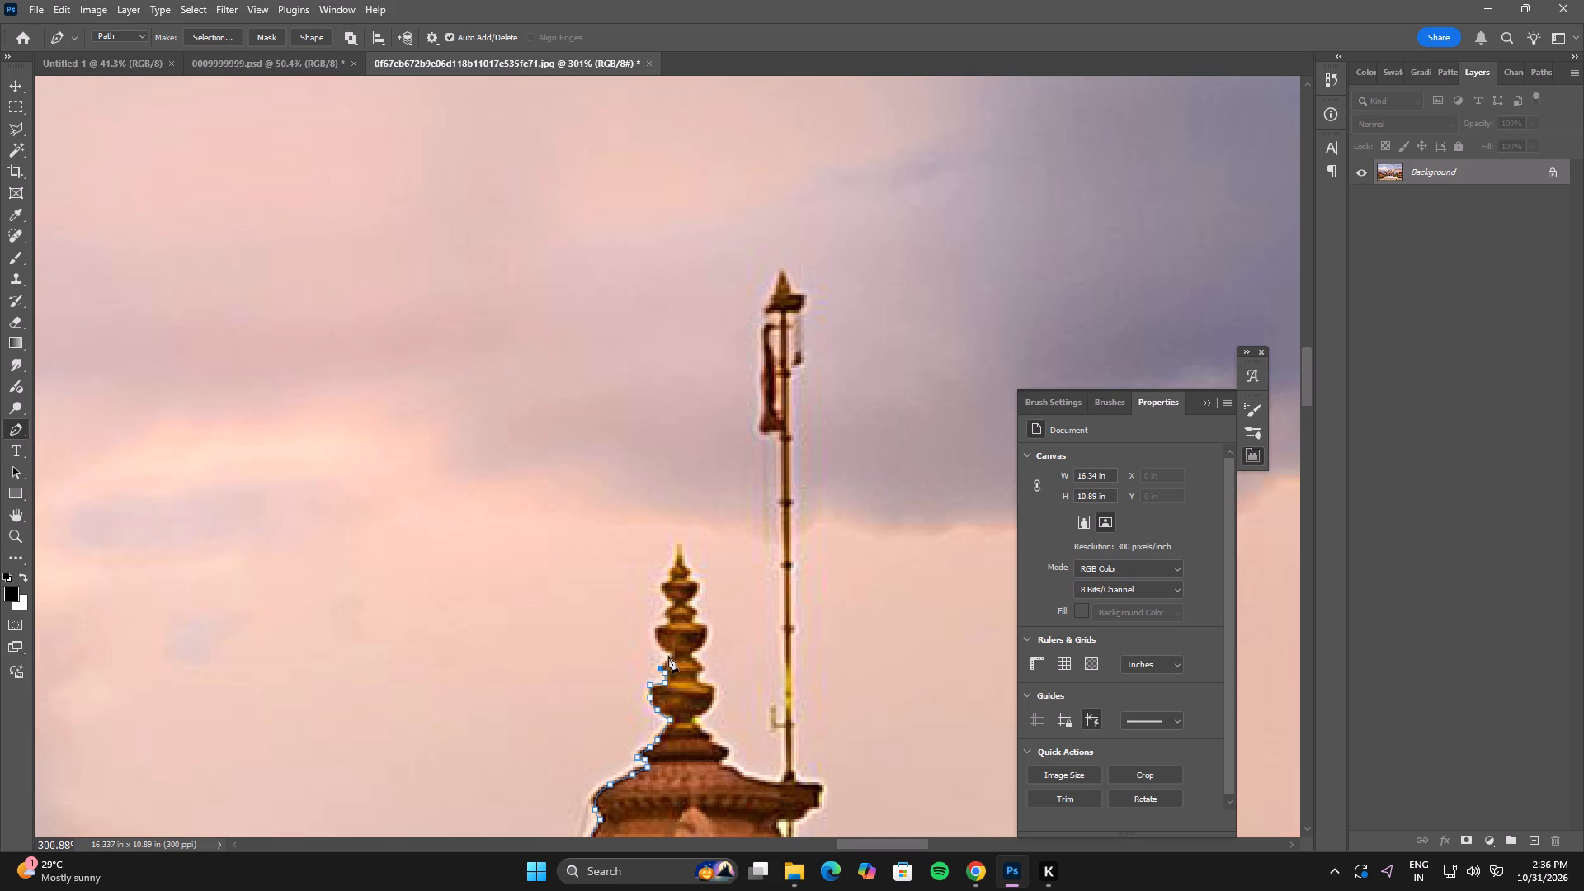
Trace the finial's left side over its middle and upper bulbs to the tip.
left_click(668, 656)
left_click(667, 648)
left_click(660, 644)
left_click(654, 636)
left_click(655, 625)
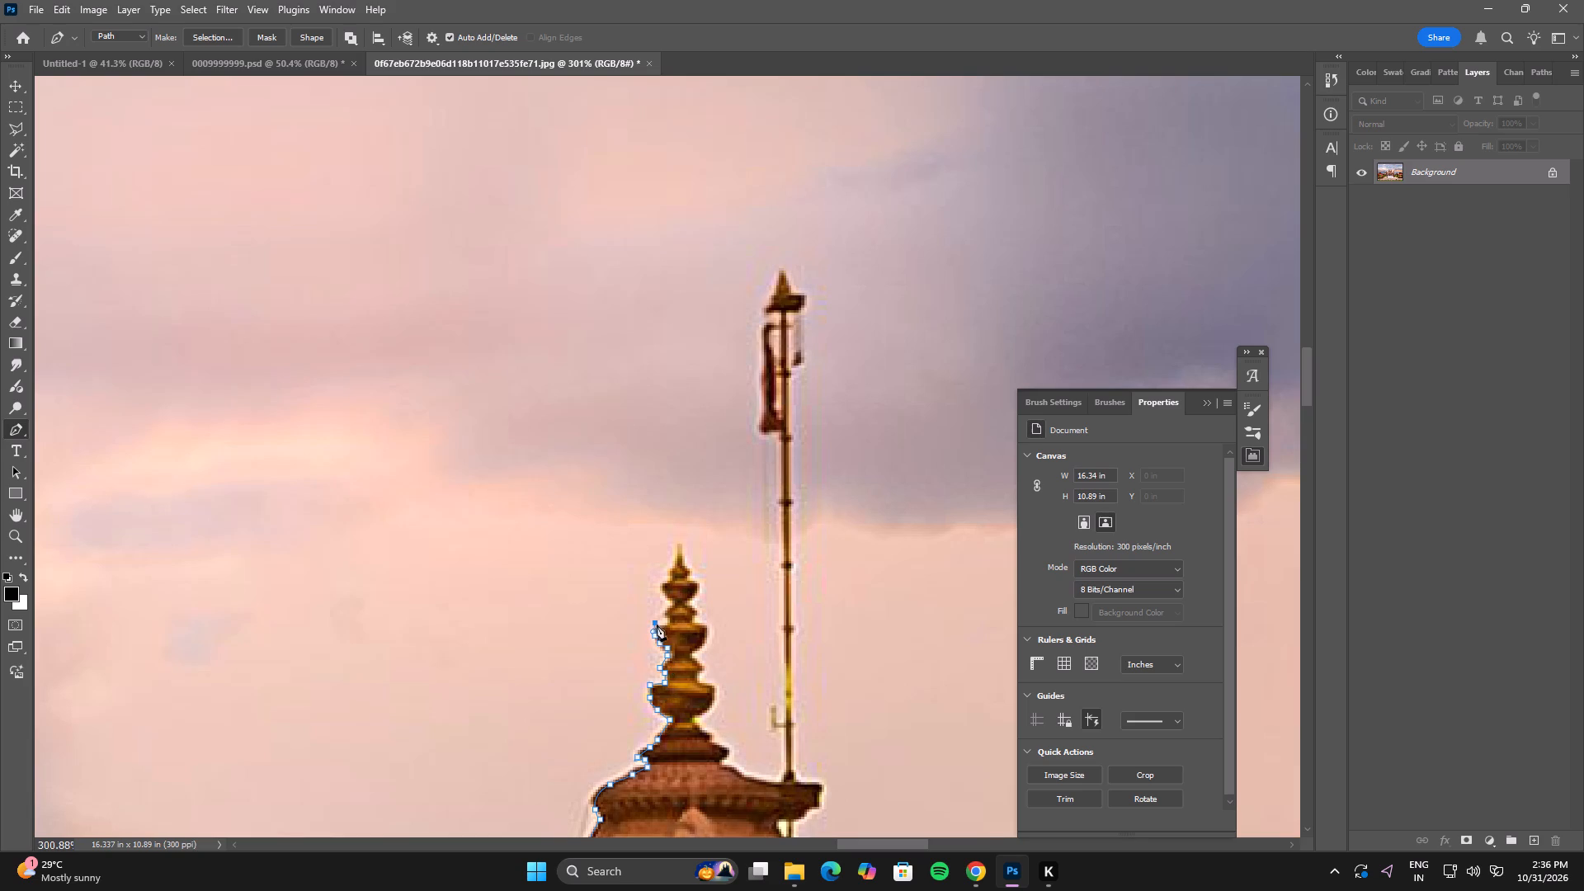
left_click(665, 624)
left_click(668, 617)
left_click(667, 612)
left_click(670, 605)
left_click(664, 599)
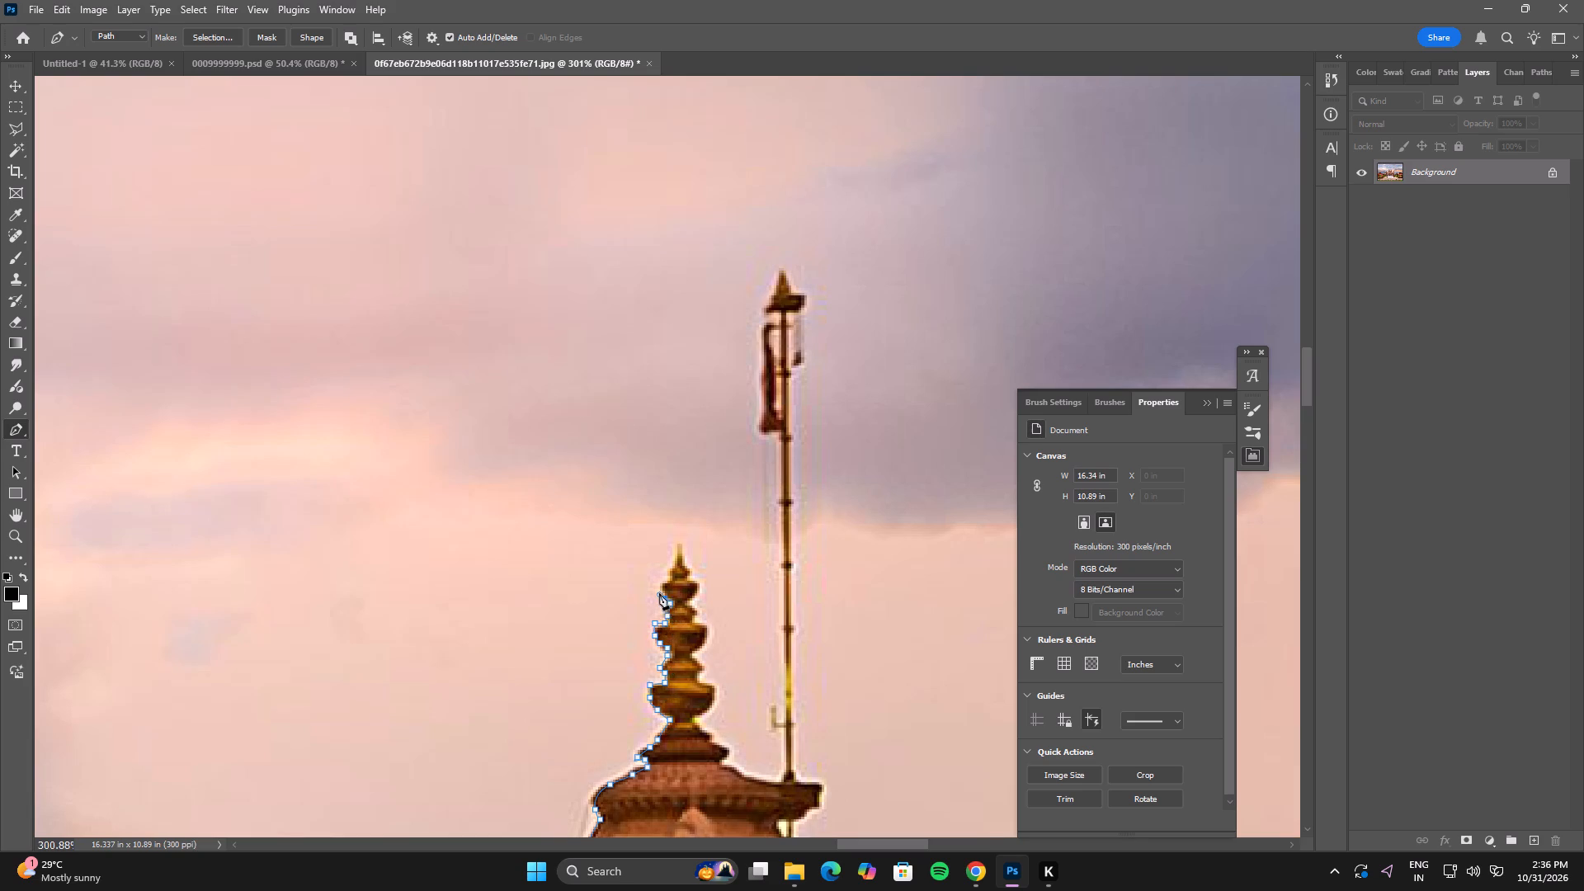
left_click(662, 582)
left_click(672, 578)
left_click(672, 567)
left_click(677, 549)
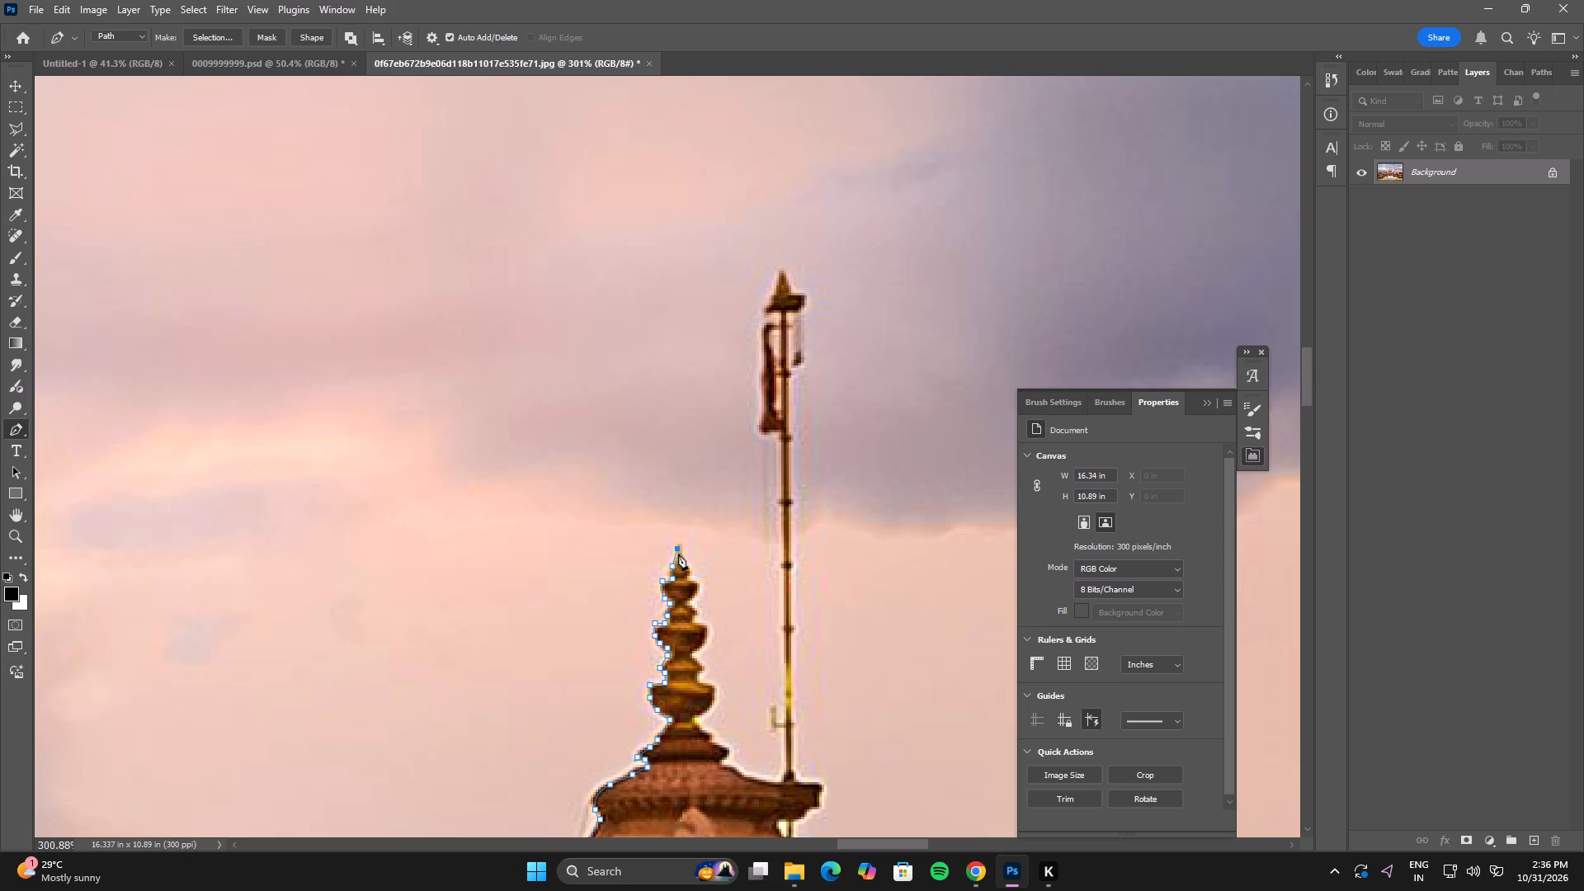
Trace the finial's right side from the tip down past its upper and middle bulbs.
left_click(681, 565)
left_click(690, 571)
left_click(690, 580)
left_click(696, 586)
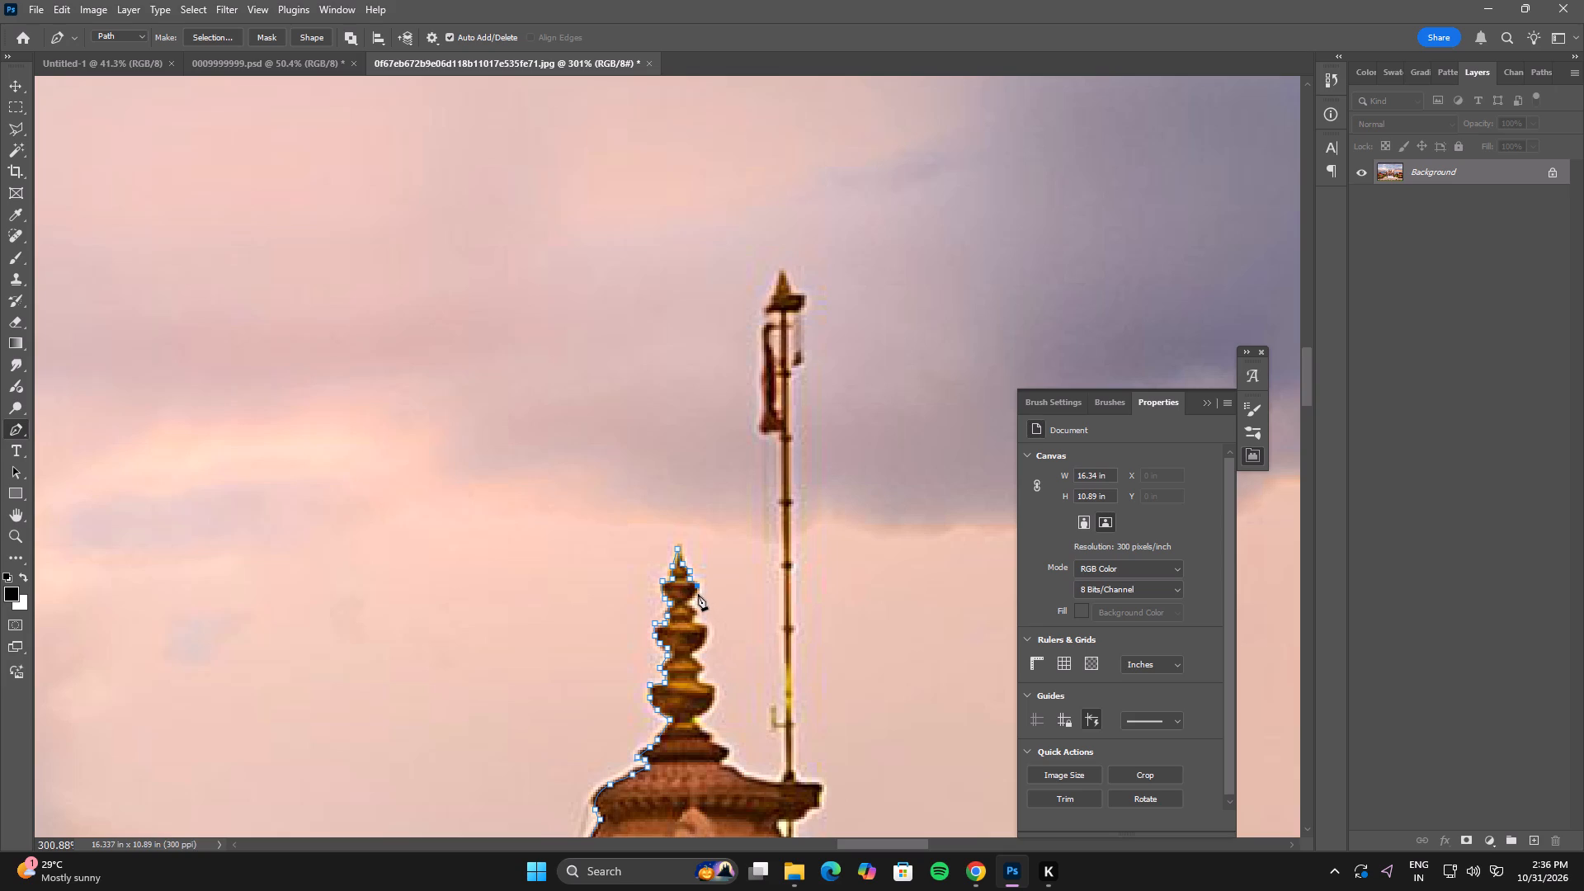
left_click(695, 595)
left_click(685, 604)
left_click(695, 611)
left_click(691, 620)
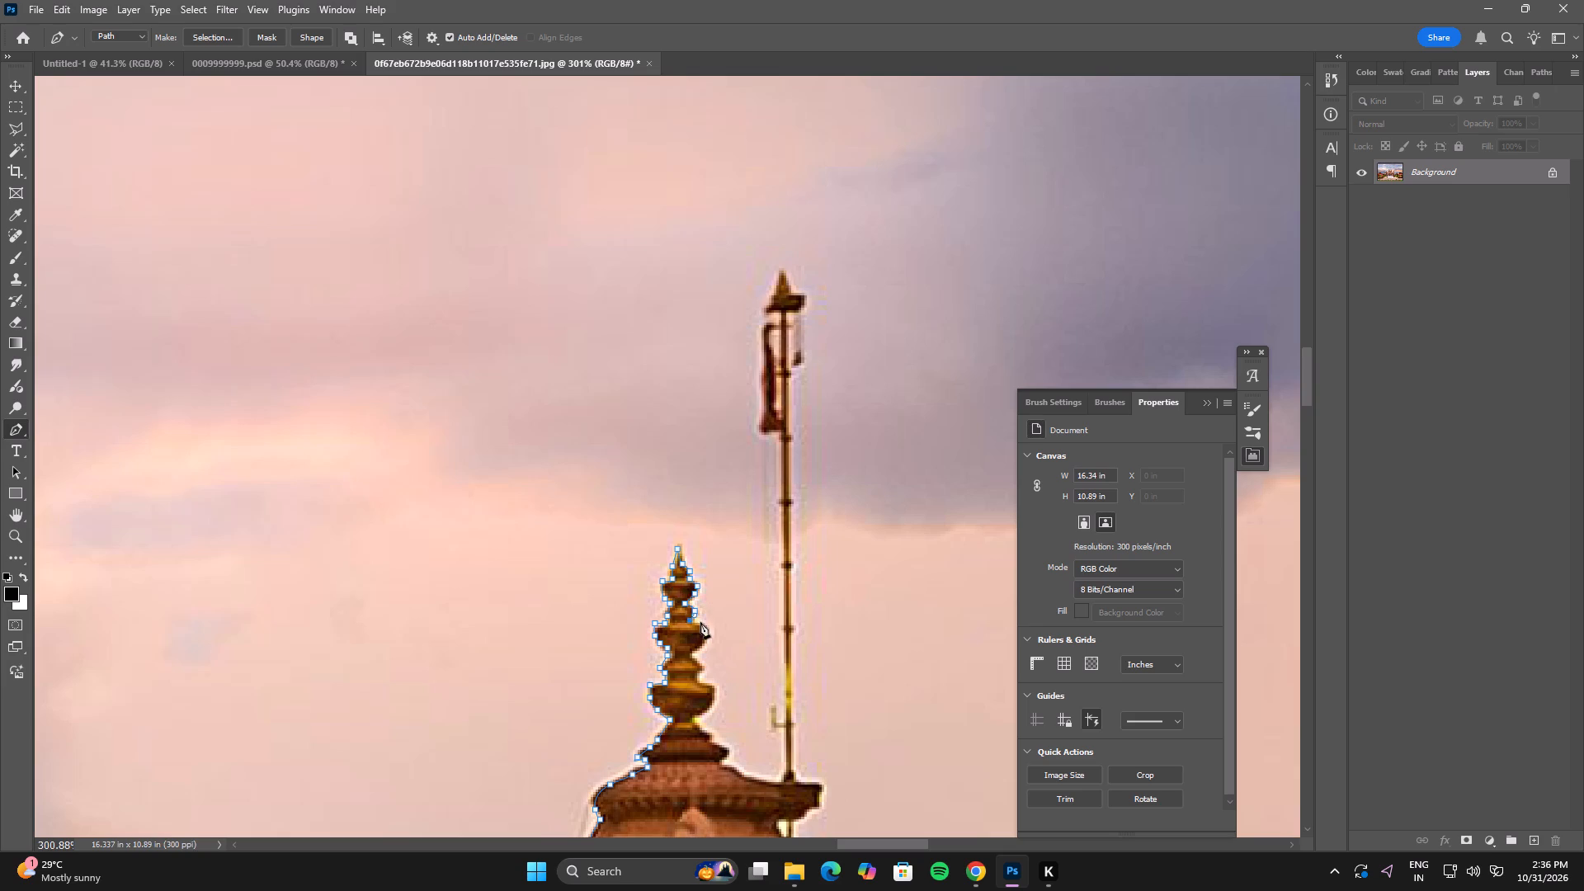
left_click(705, 626)
left_click(704, 639)
left_click(693, 649)
left_click(693, 658)
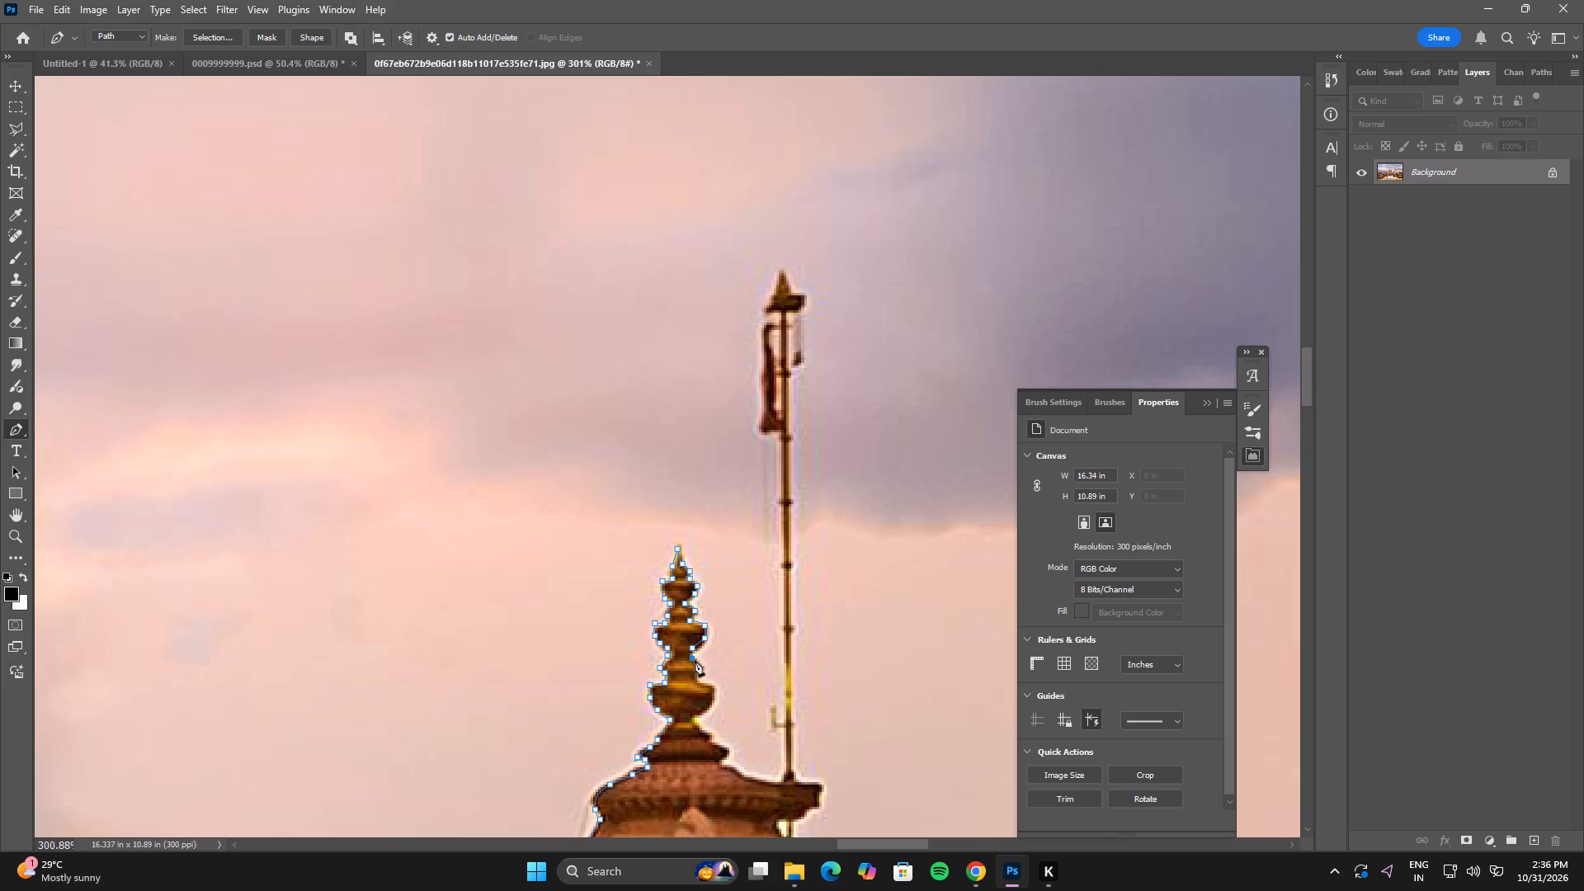
Trace the finial's right side around its lowest bulb and down the stepped collar to the cap.
left_click(702, 662)
left_click(698, 673)
left_click(698, 682)
left_click(709, 684)
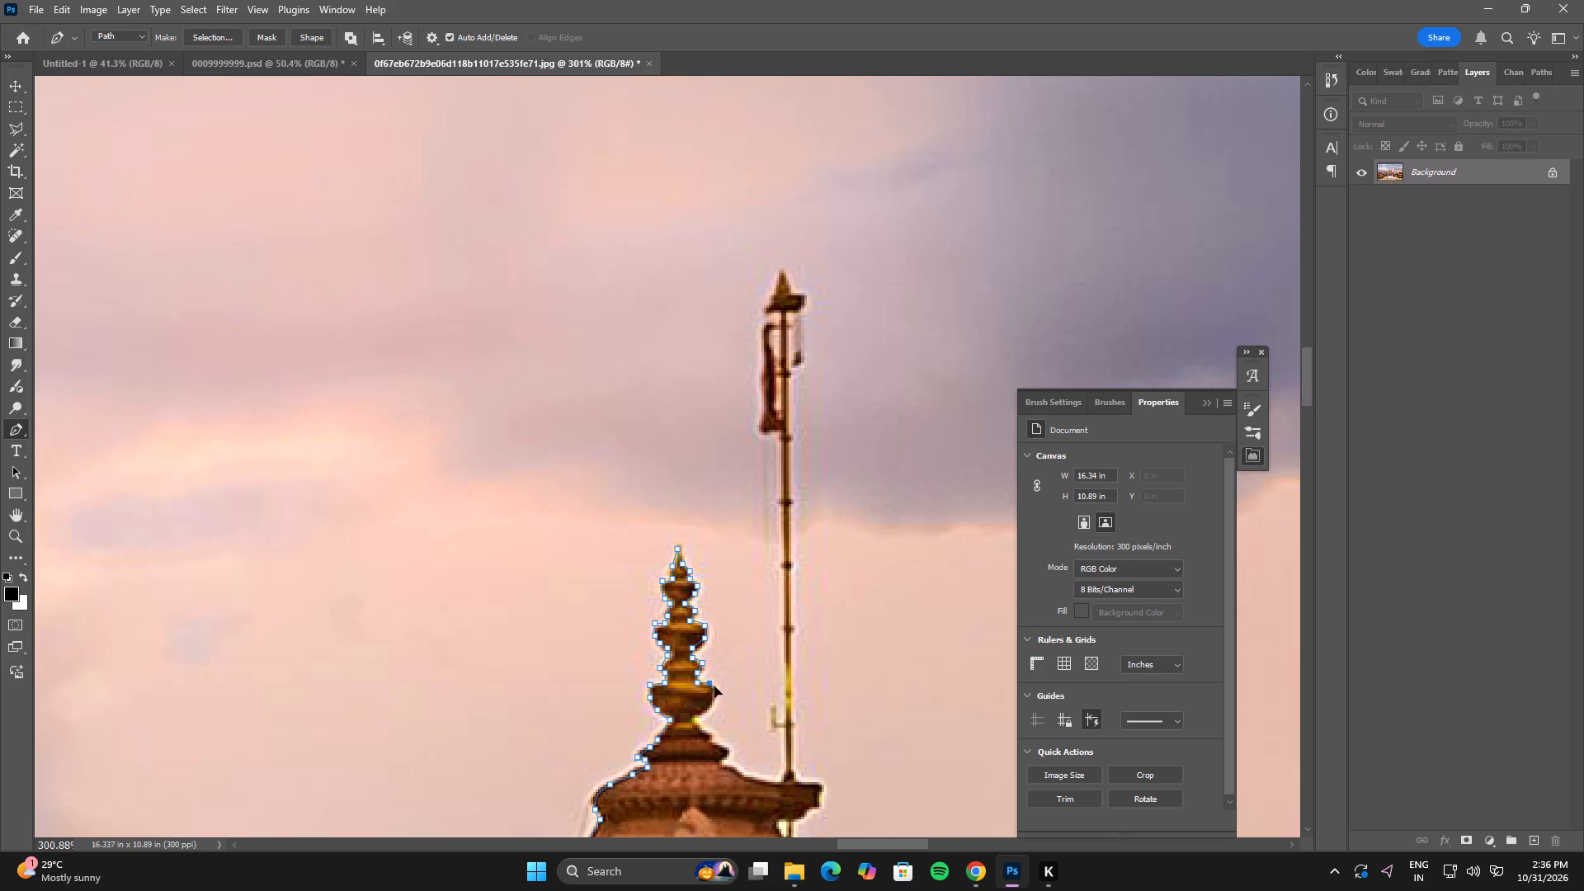
left_click(714, 695)
left_click(705, 712)
left_click(692, 720)
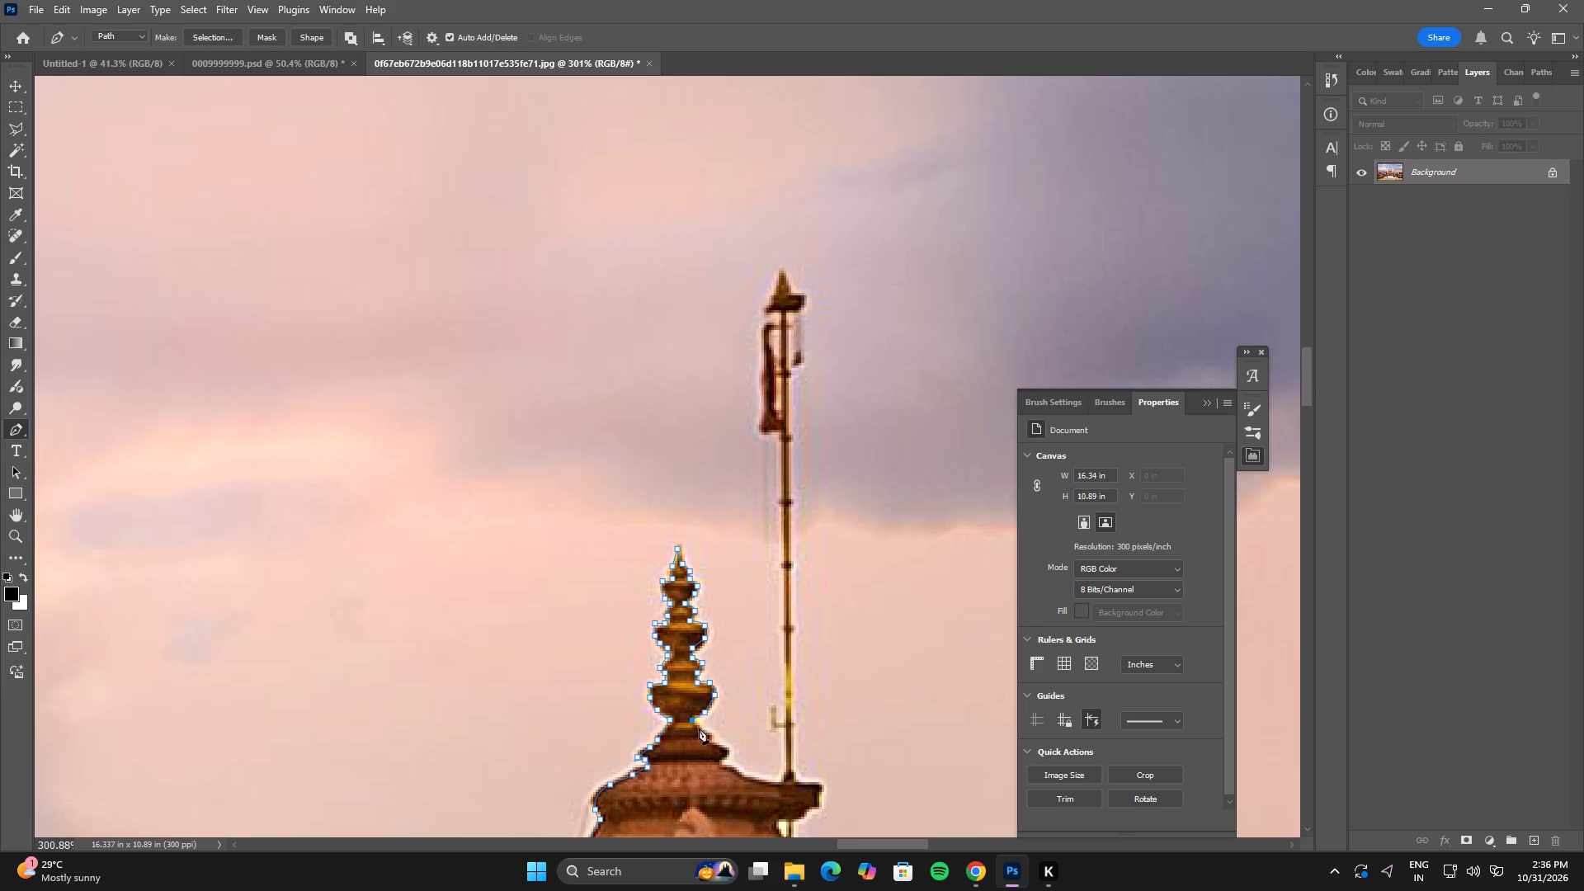
left_click(700, 730)
left_click(711, 736)
left_click(713, 744)
left_click(727, 747)
left_click(728, 756)
left_click(715, 765)
Trace the cap's right slope and around its projecting rim to the underside, leaving the flagpole outside the path.
key("space")
key("space")
key("space")
key("space")
left_click_drag(759, 784, 479, 365)
left_click_drag(449, 344, 464, 351)
left_click_drag(466, 354, 477, 356)
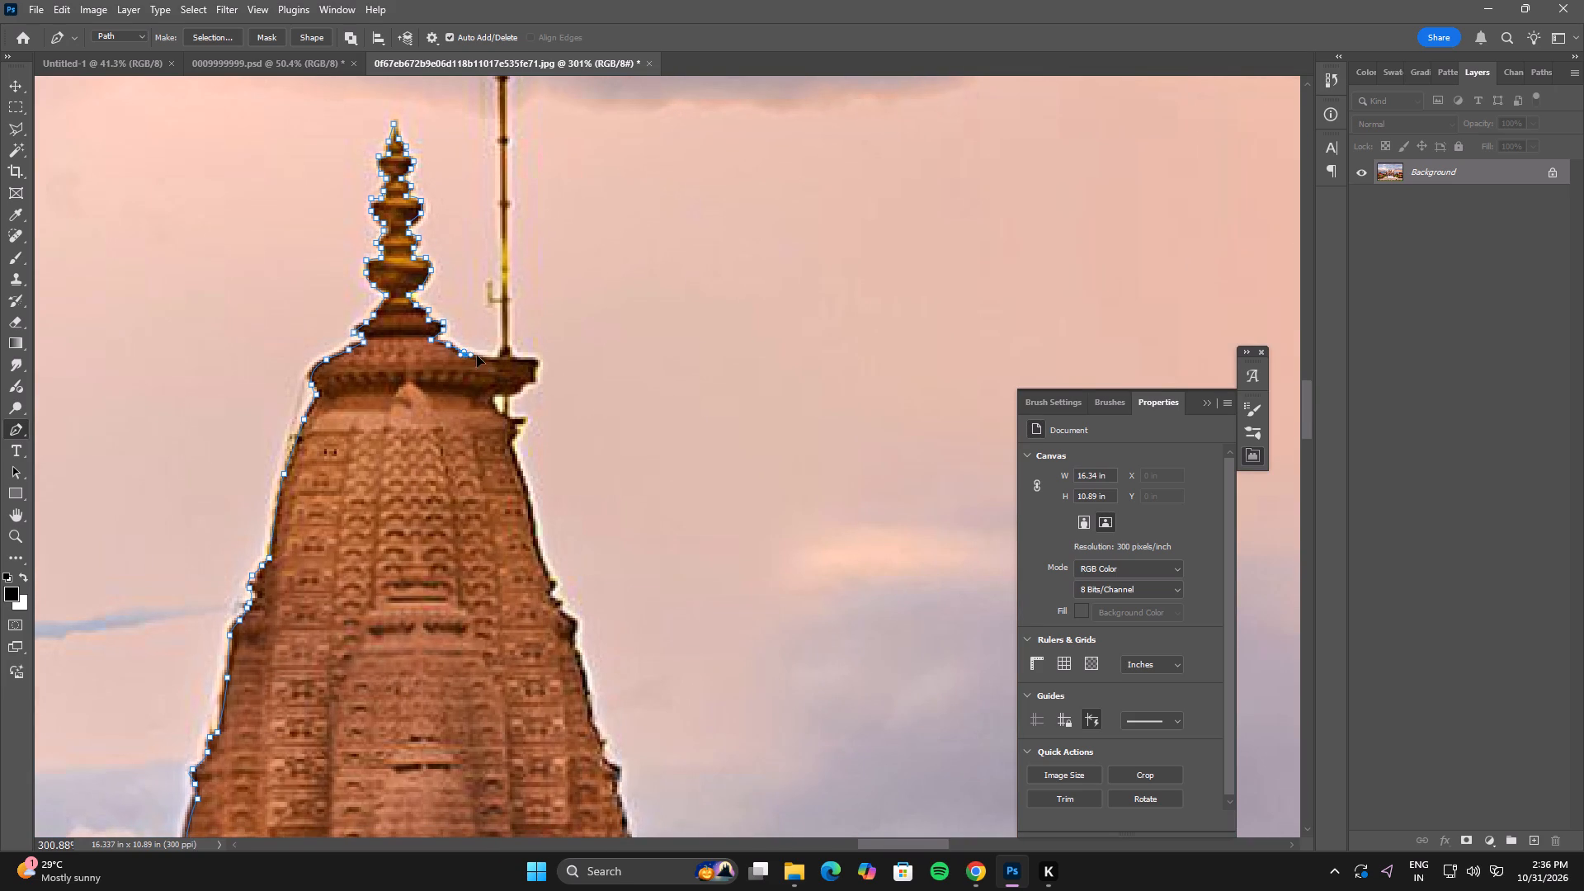
left_click_drag(477, 356, 476, 356)
left_click(535, 361)
left_click(540, 371)
left_click(530, 379)
left_click(520, 389)
left_click(508, 396)
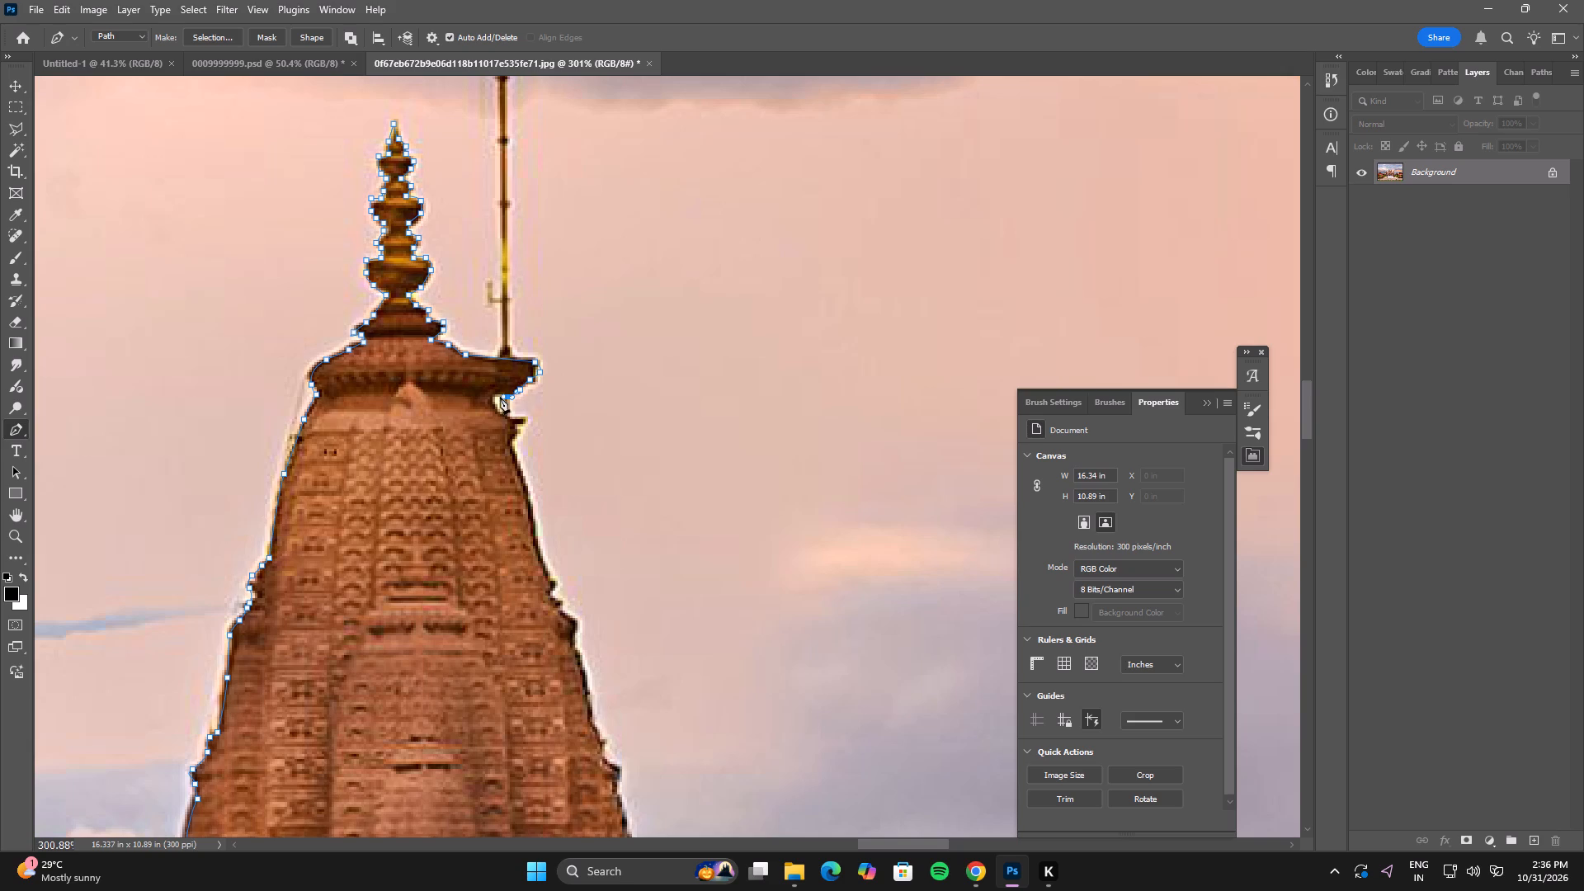
left_click(490, 397)
Trace the tower's upper right edge from below the cap down to the first carved step.
left_click_drag(502, 412, 509, 421)
left_click(511, 429)
left_click(511, 445)
left_click_drag(520, 482, 523, 493)
left_click_drag(527, 513, 530, 524)
left_click_drag(534, 548, 538, 559)
left_click(549, 579)
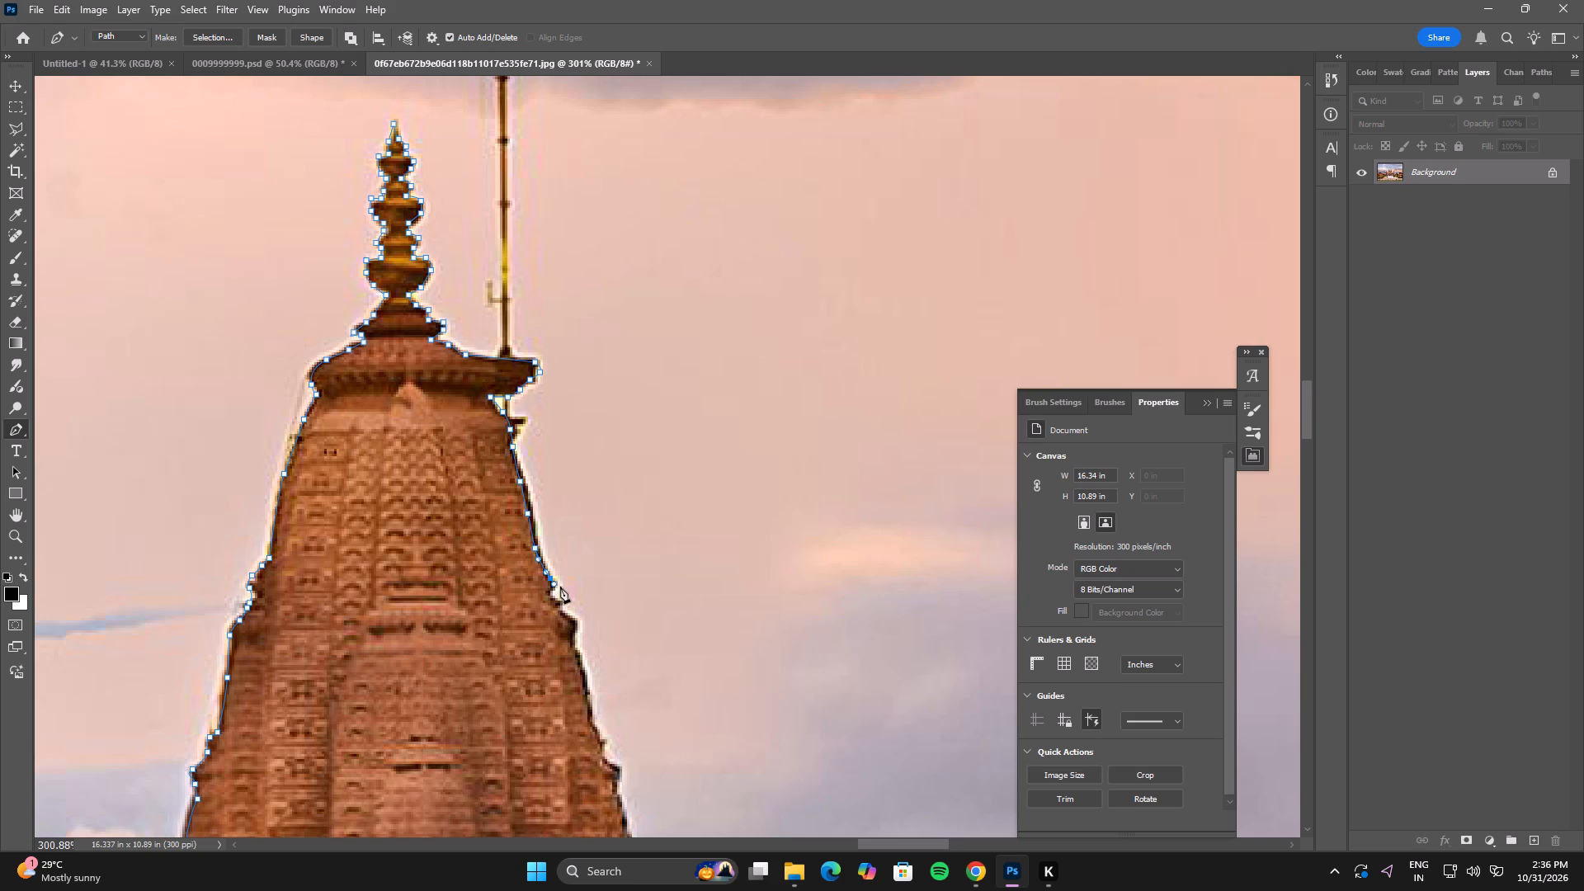
left_click(551, 592)
left_click(554, 600)
left_click_drag(564, 616, 568, 624)
left_click(575, 626)
Trace the tower's right edge from the carved step down to just above the base block.
key("space")
key("space")
key("space")
key("space")
key("space")
left_click_drag(579, 672, 588, 545)
left_click_drag(588, 545, 584, 257)
left_click_drag(584, 257, 586, 267)
left_click(592, 290)
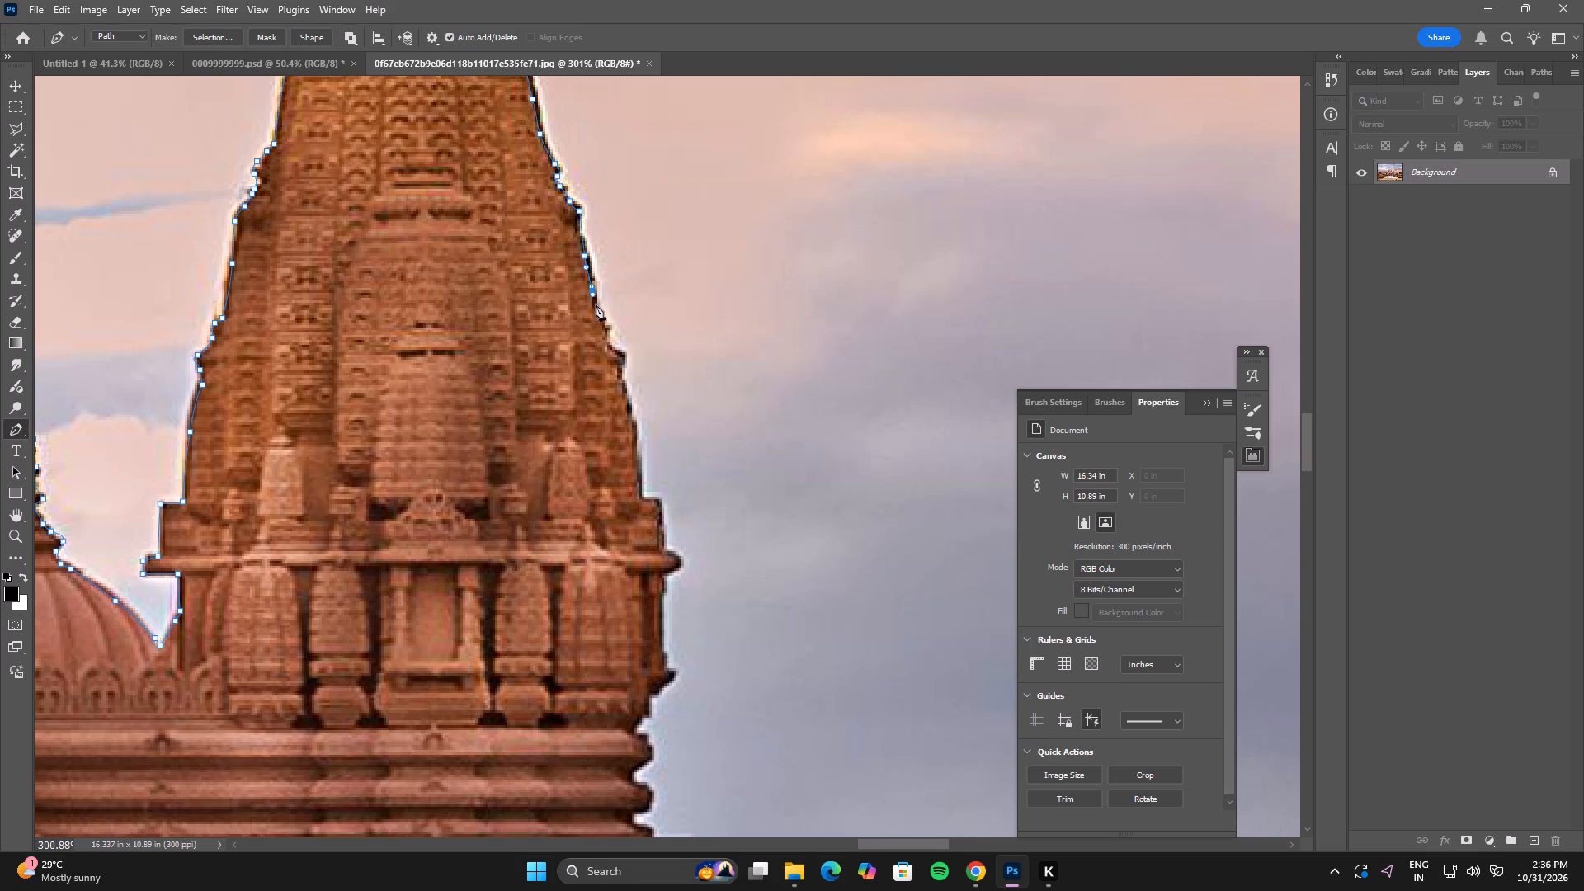
left_click_drag(598, 312, 602, 323)
left_click_drag(605, 332, 607, 342)
left_click(614, 351)
left_click_drag(621, 368, 621, 376)
left_click(629, 402)
left_click_drag(637, 450, 639, 464)
left_click(641, 488)
Trace the tower's base block down its side and around the projecting ledge to the ledge's underside.
left_click(645, 502)
left_click(662, 501)
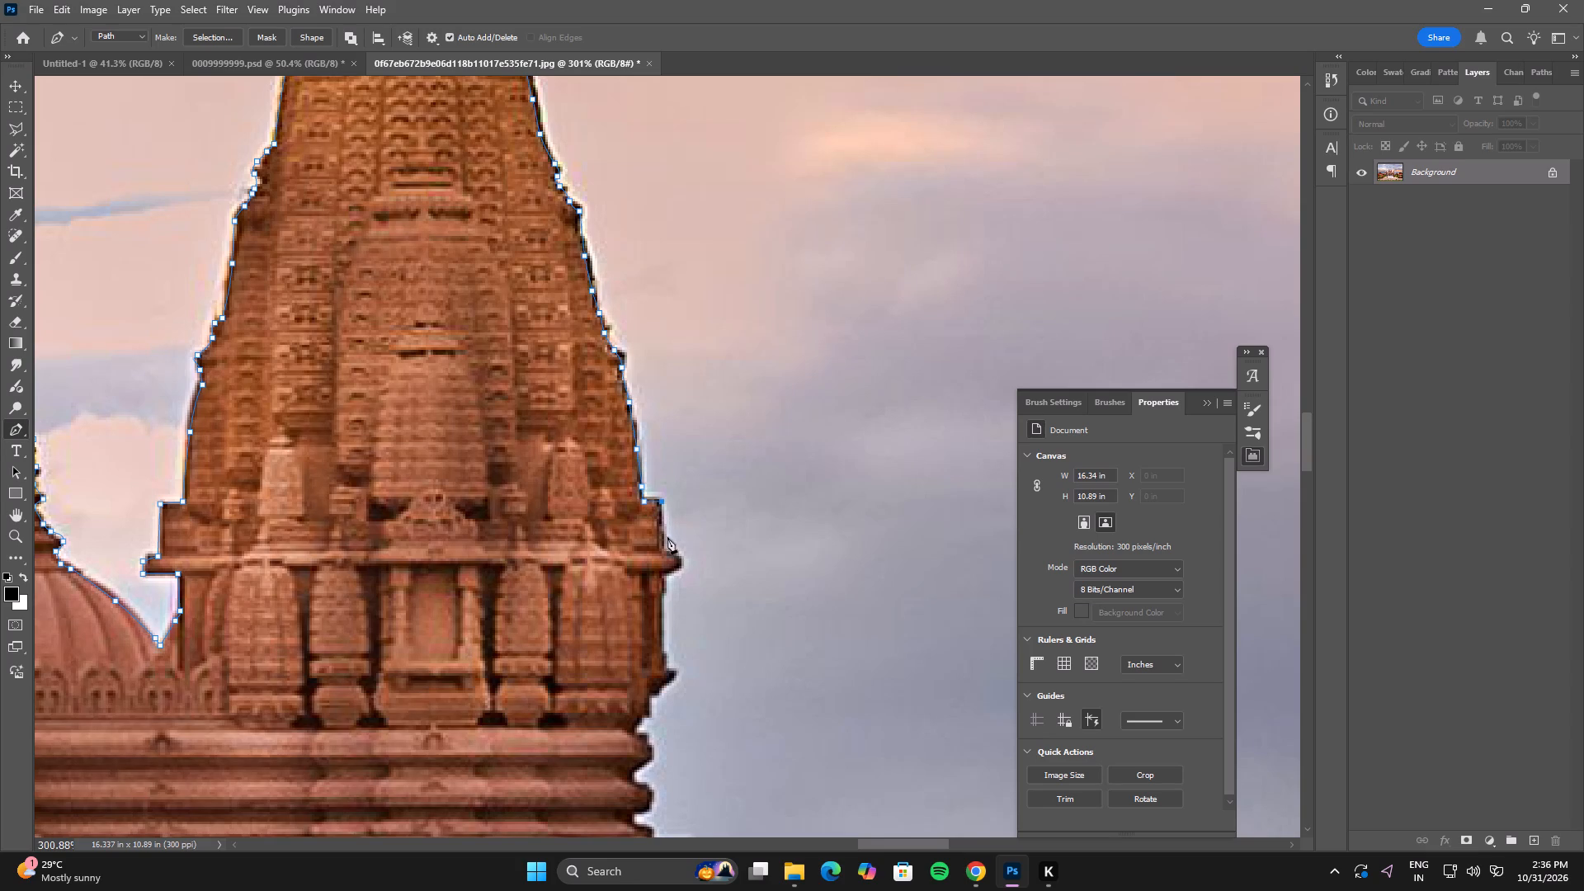
left_click(663, 554)
left_click(674, 554)
left_click(685, 560)
left_click(678, 573)
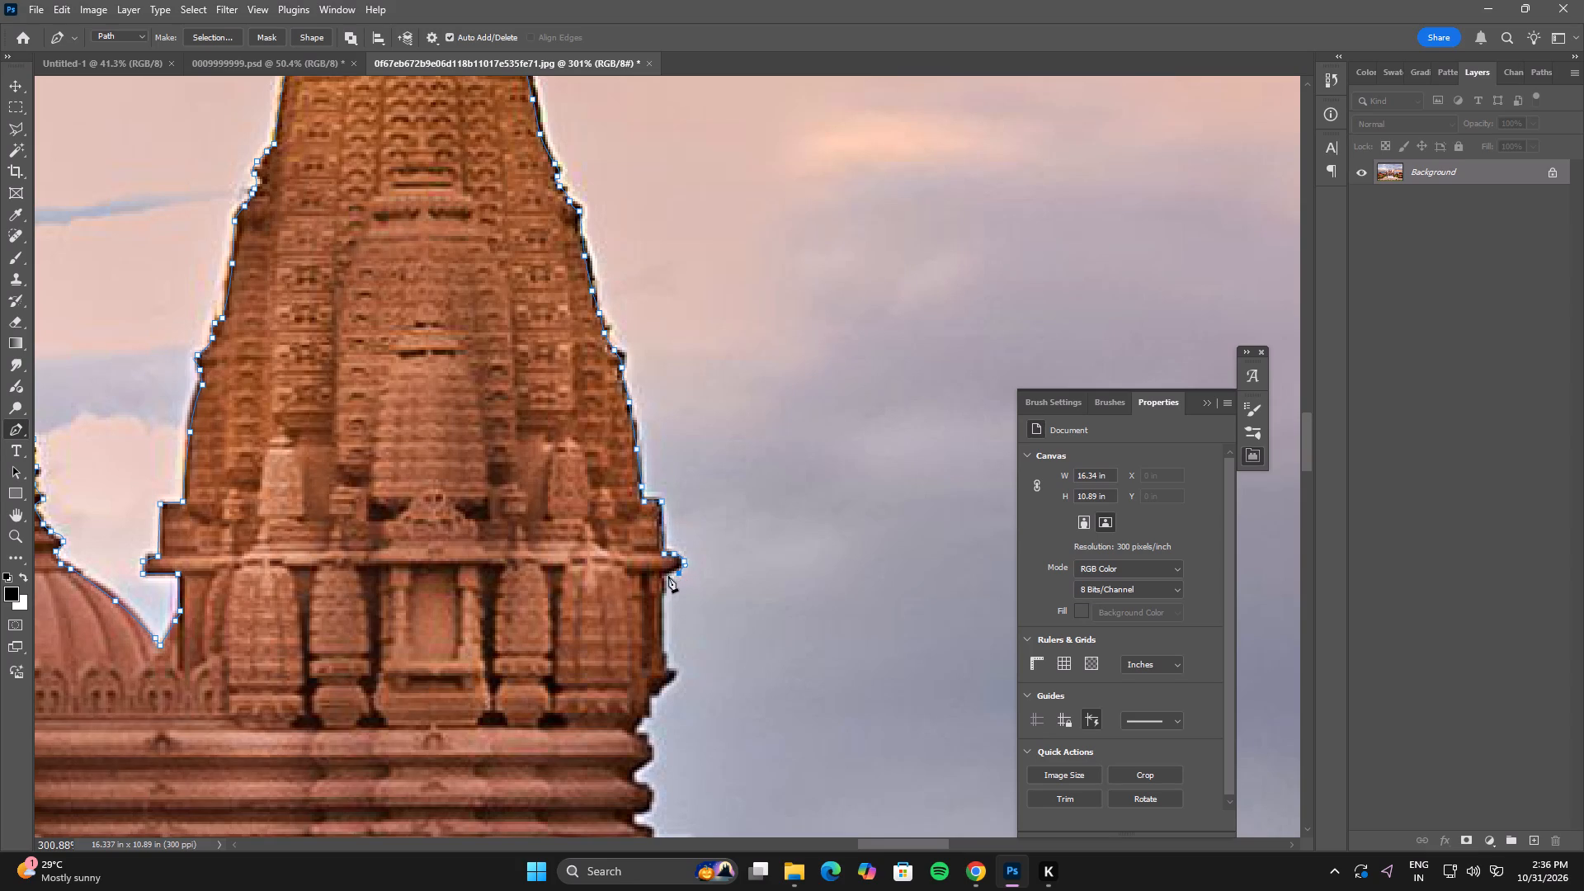
left_click(665, 576)
Trace the tower's outer edge below the ledge, around the small carved bracket and in to the top of the stacked mouldings.
key("space")
key("space")
key("space")
key("space")
key("space")
key("space")
left_click_drag(646, 592, 687, 306)
left_click(703, 362)
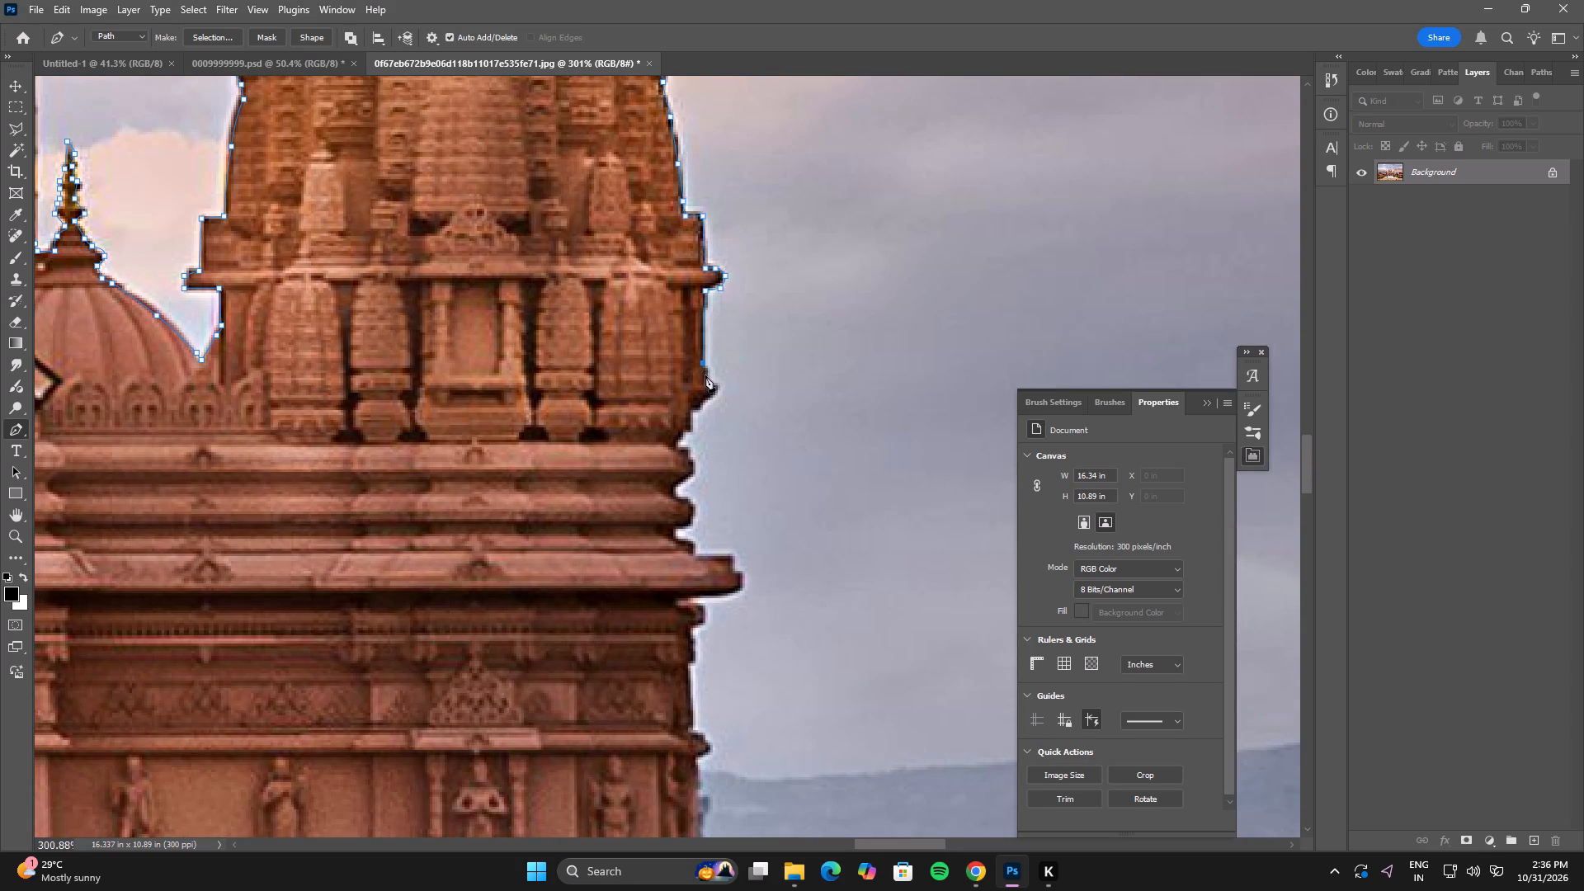
left_click_drag(707, 377, 713, 387)
left_click(714, 391)
left_click(703, 403)
left_click(695, 410)
left_click(690, 413)
left_click(691, 428)
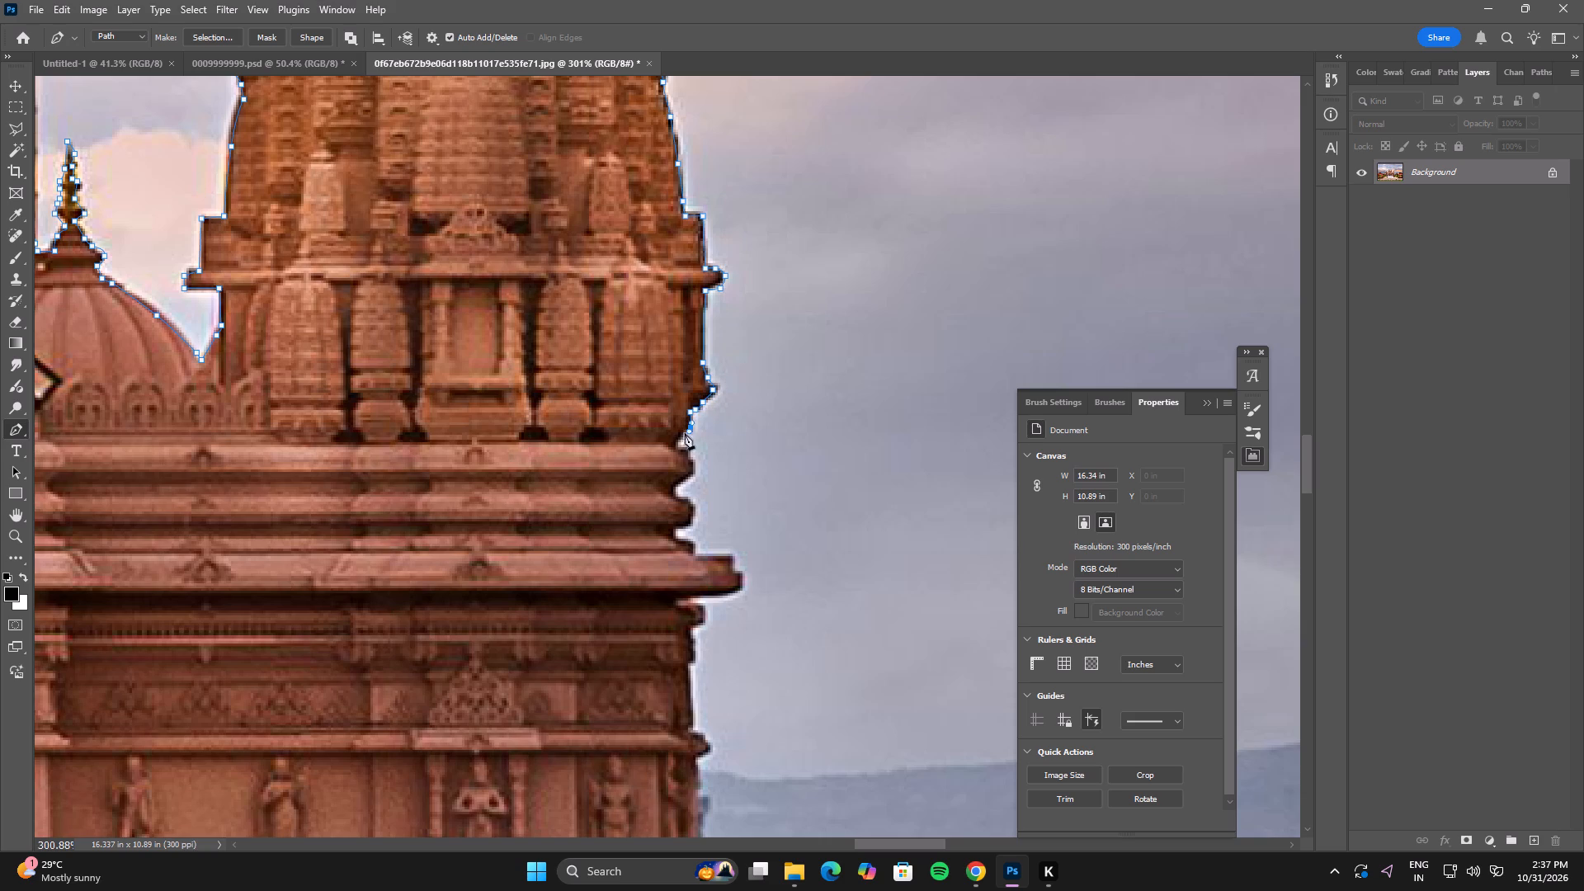
Trace the outer ends of the stacked mouldings below the tower, following each bulge and recess down to the cornice.
left_click(681, 433)
left_click(673, 446)
left_click(683, 449)
left_click_drag(690, 453, 692, 461)
left_click(694, 468)
left_click(681, 487)
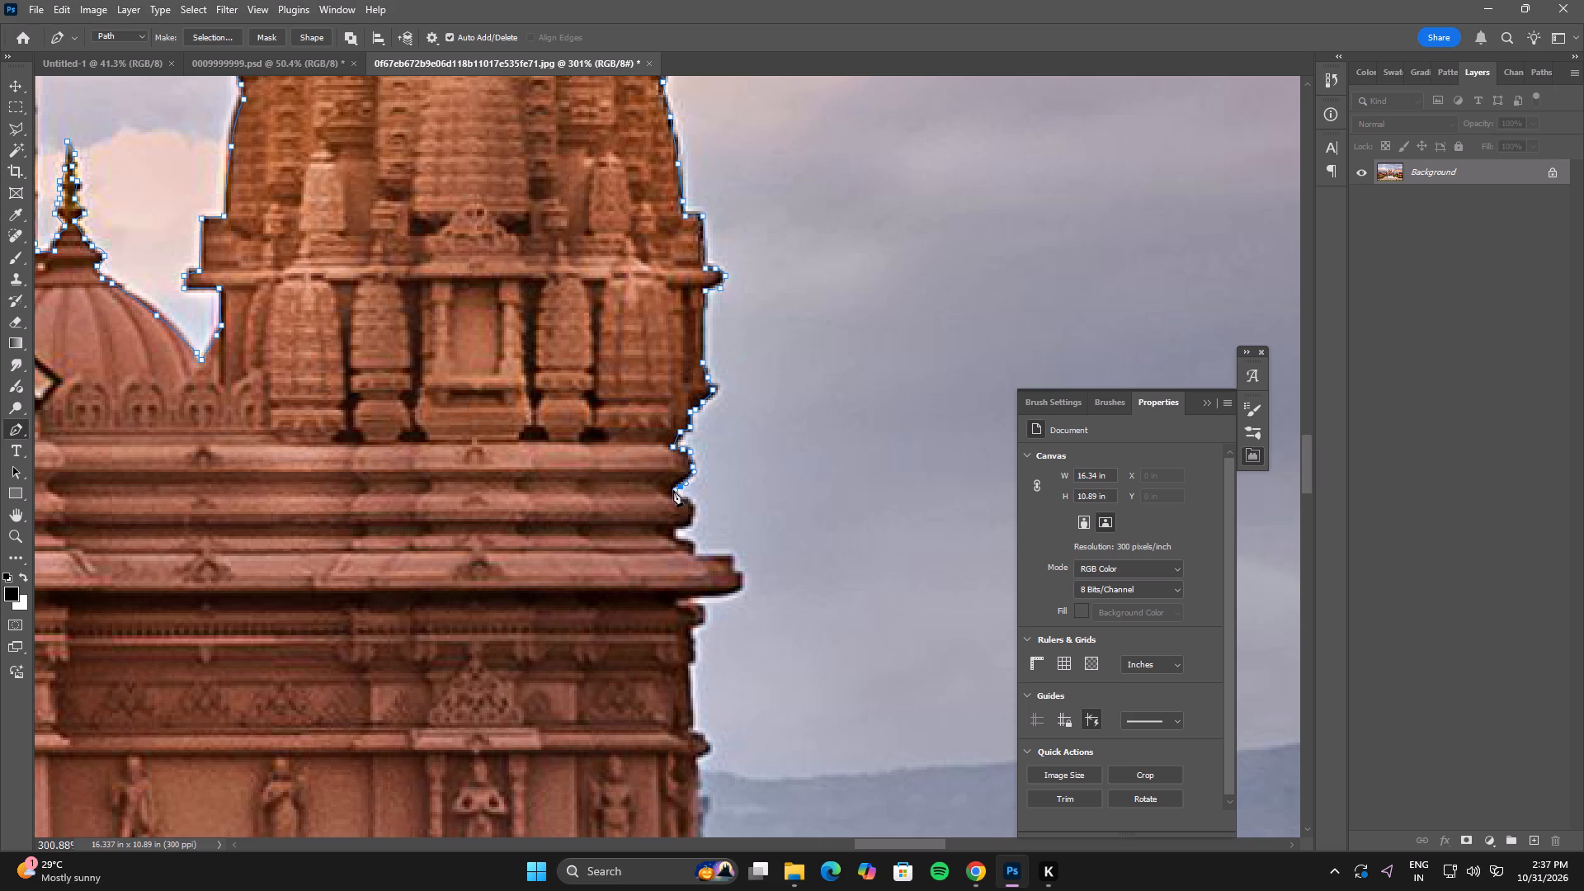
left_click(673, 490)
left_click_drag(678, 501, 688, 503)
left_click(691, 503)
double_click(690, 518)
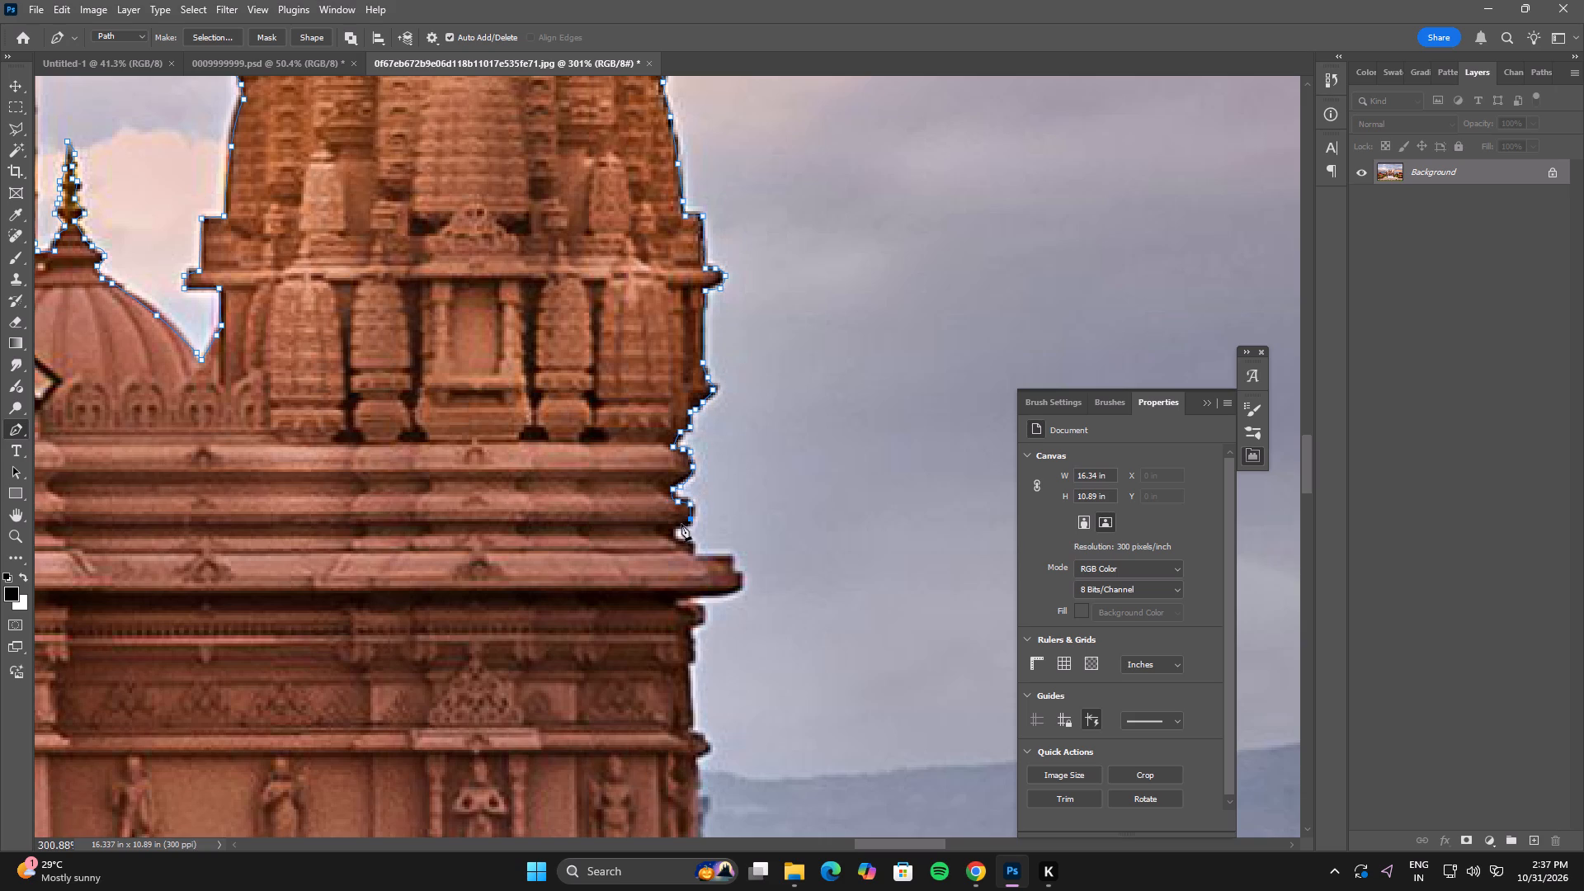
left_click(670, 532)
left_click_drag(678, 540, 687, 540)
left_click(692, 544)
left_click(692, 551)
Trace around the projecting cornice and the small moulding beneath it to the top of the temple's side wall.
left_click(733, 556)
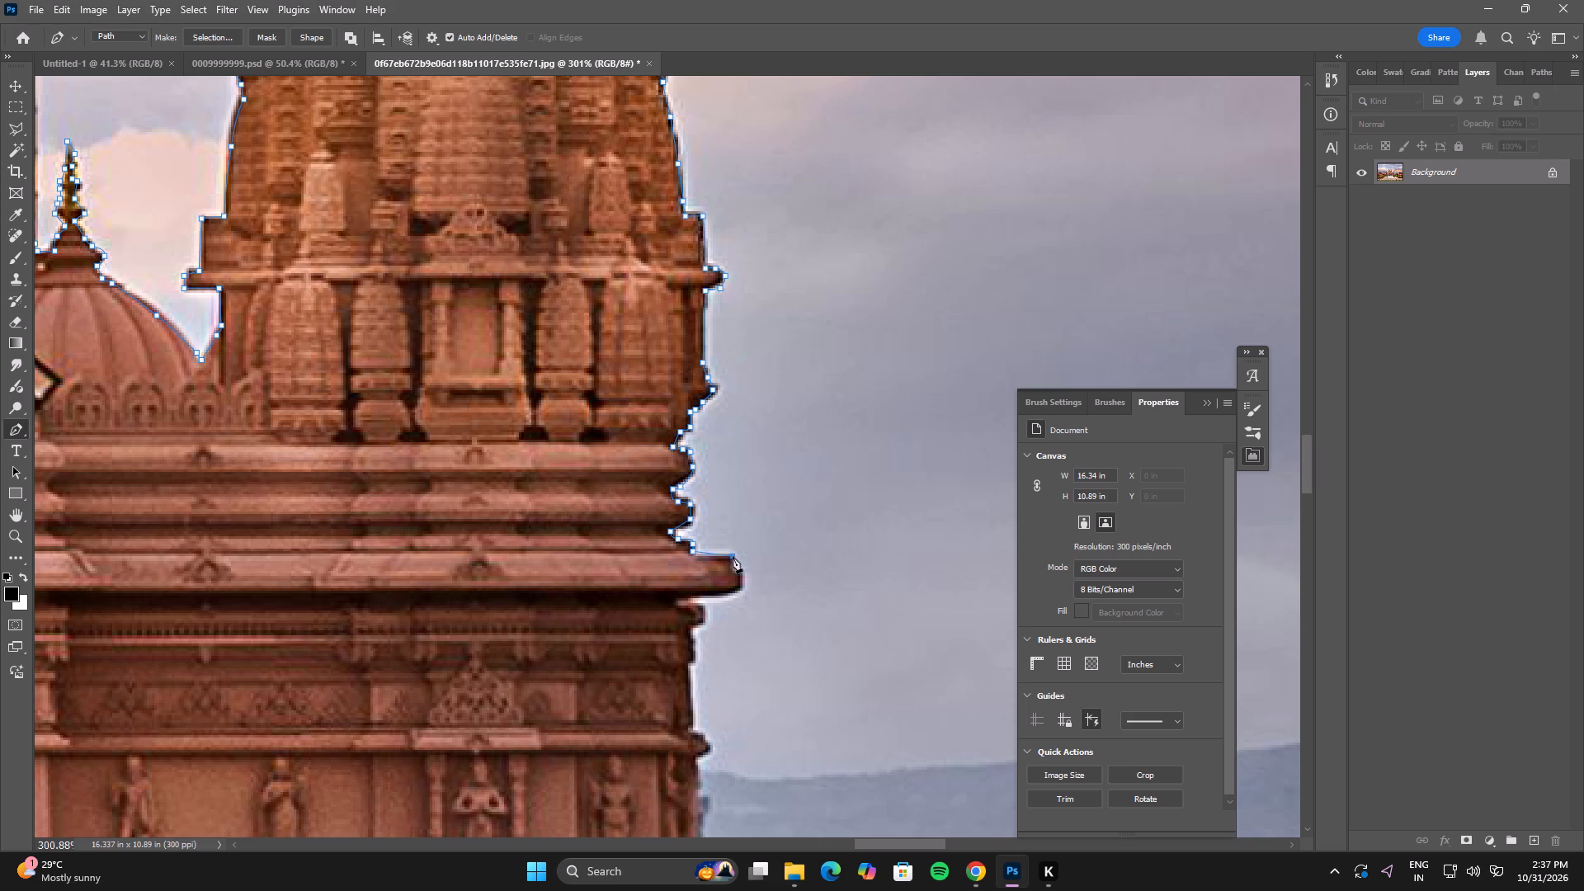
left_click(737, 568)
left_click(739, 589)
left_click(707, 595)
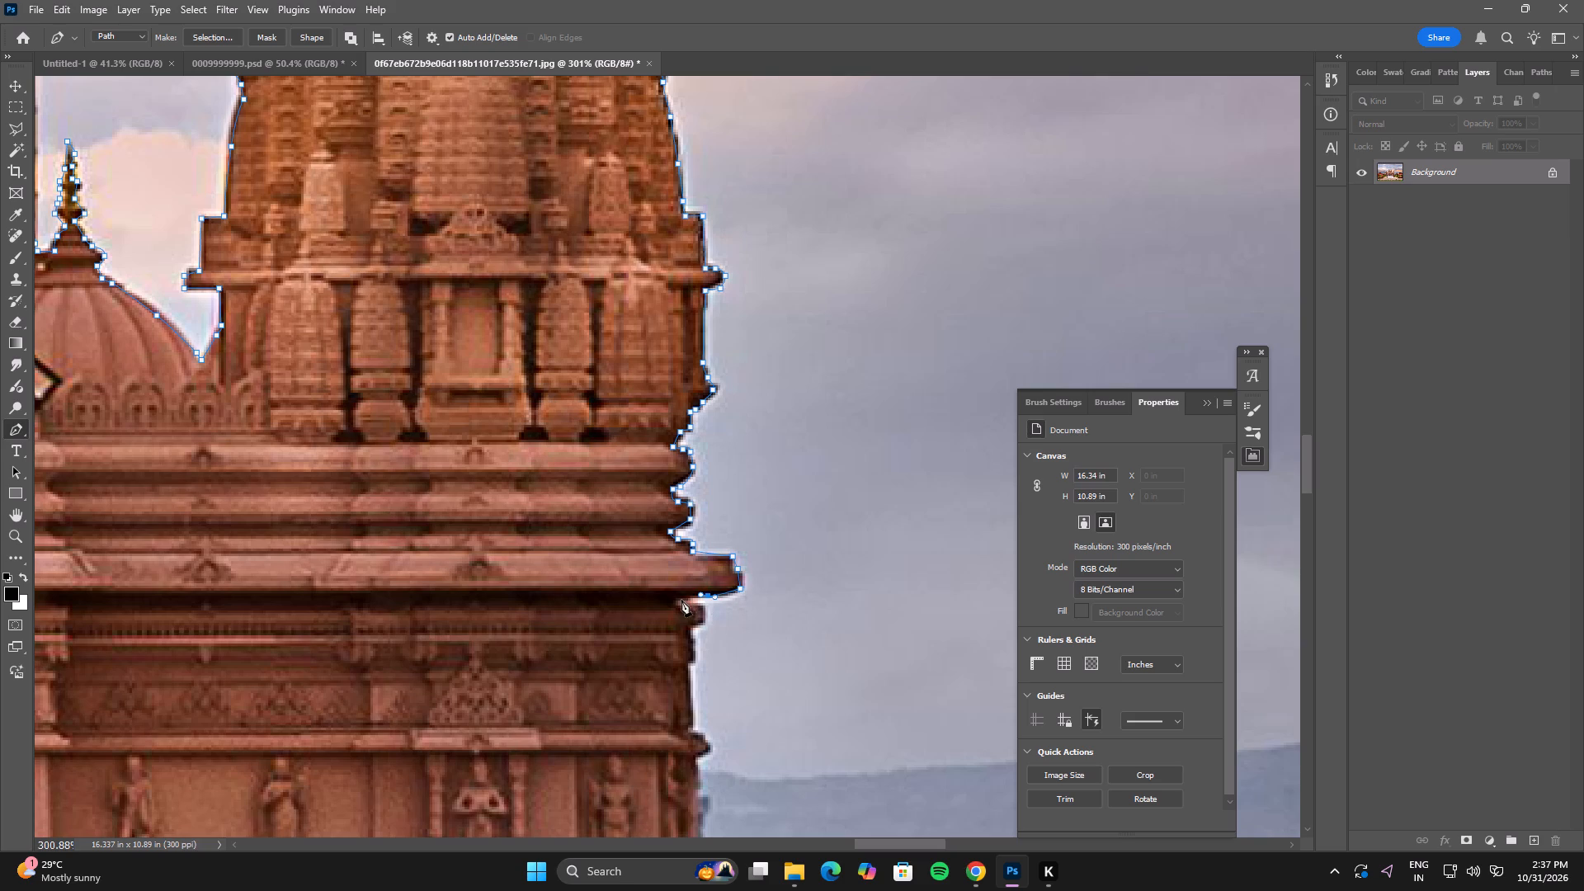
left_click(681, 600)
left_click(702, 606)
left_click(703, 617)
left_click(691, 628)
Trace the temple's outer side wall past the statue niches and lower mouldings to the top of the side staircase.
scroll(690, 629, "down", 5, "alt")
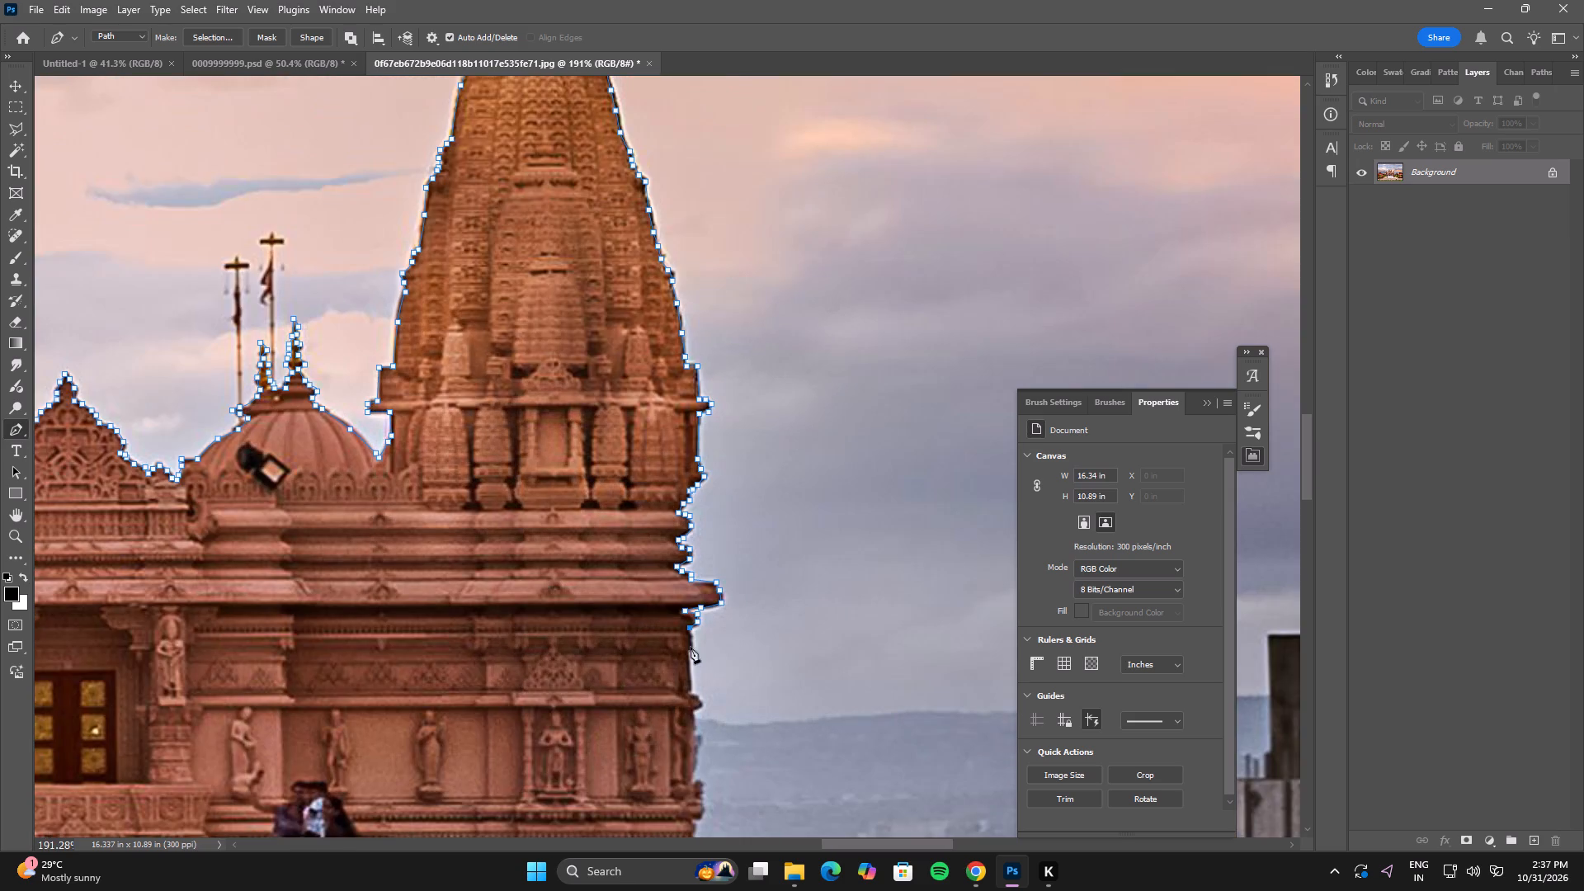
key("space")
key("space")
key("space")
key("space")
left_click_drag(705, 718, 773, 356)
left_click(754, 317)
left_click(761, 328)
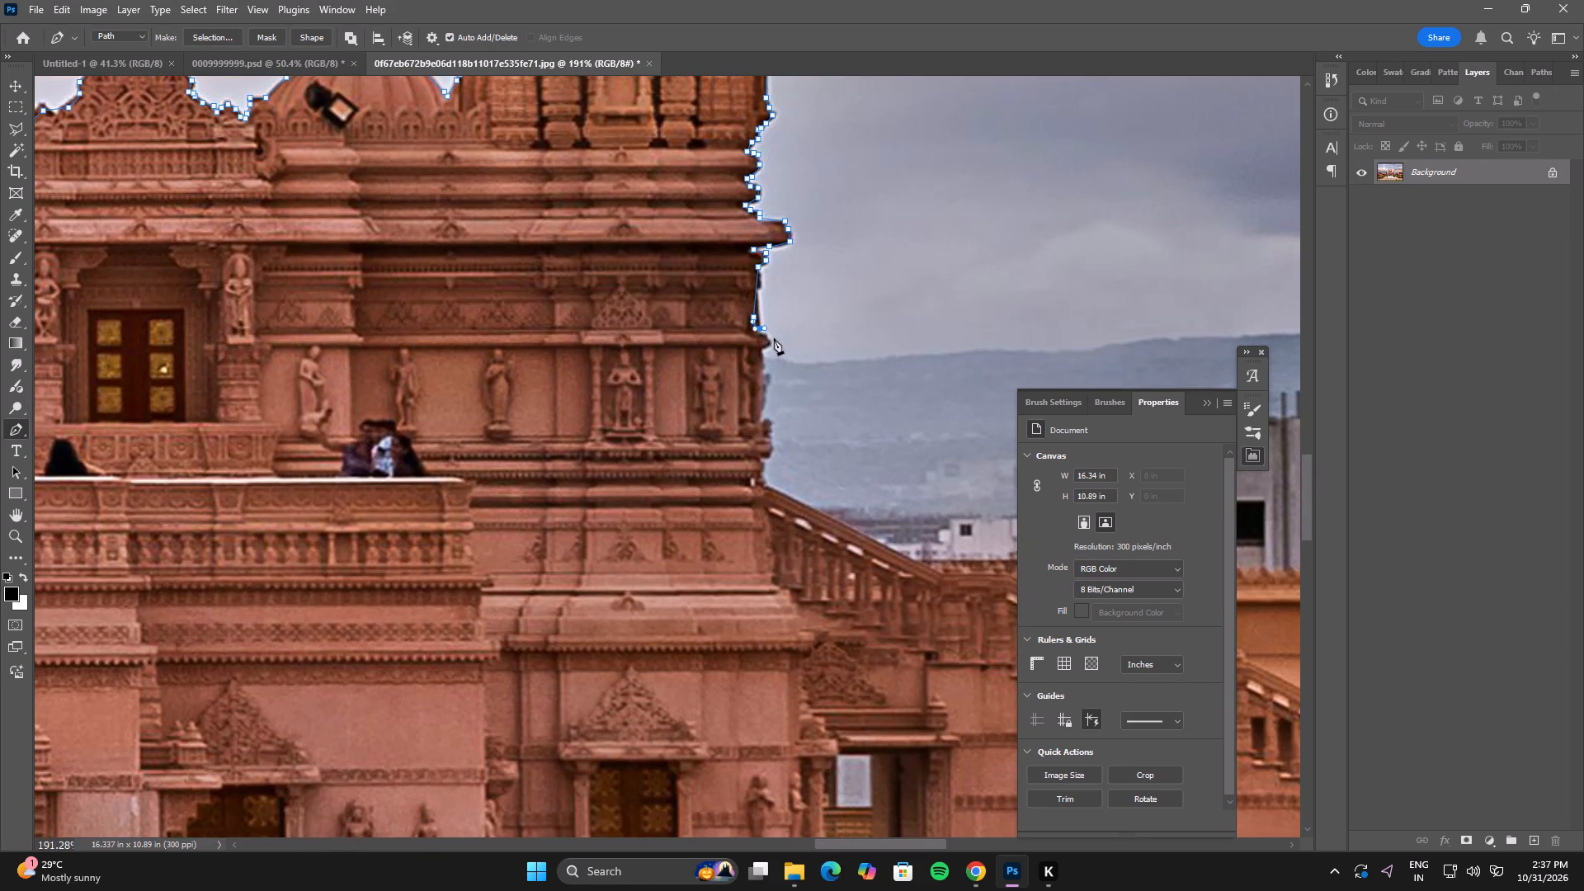
left_click(766, 345)
left_click(753, 356)
left_click_drag(763, 375, 761, 387)
left_click_drag(756, 408, 757, 419)
left_click_drag(766, 442, 767, 455)
left_click(763, 473)
left_click_drag(762, 481, 770, 483)
Continue the path down the side staircase's railing and along the roofline of the low building behind it.
scroll(771, 474, "down", 20, "alt")
scroll(768, 474, "down", 1, "alt")
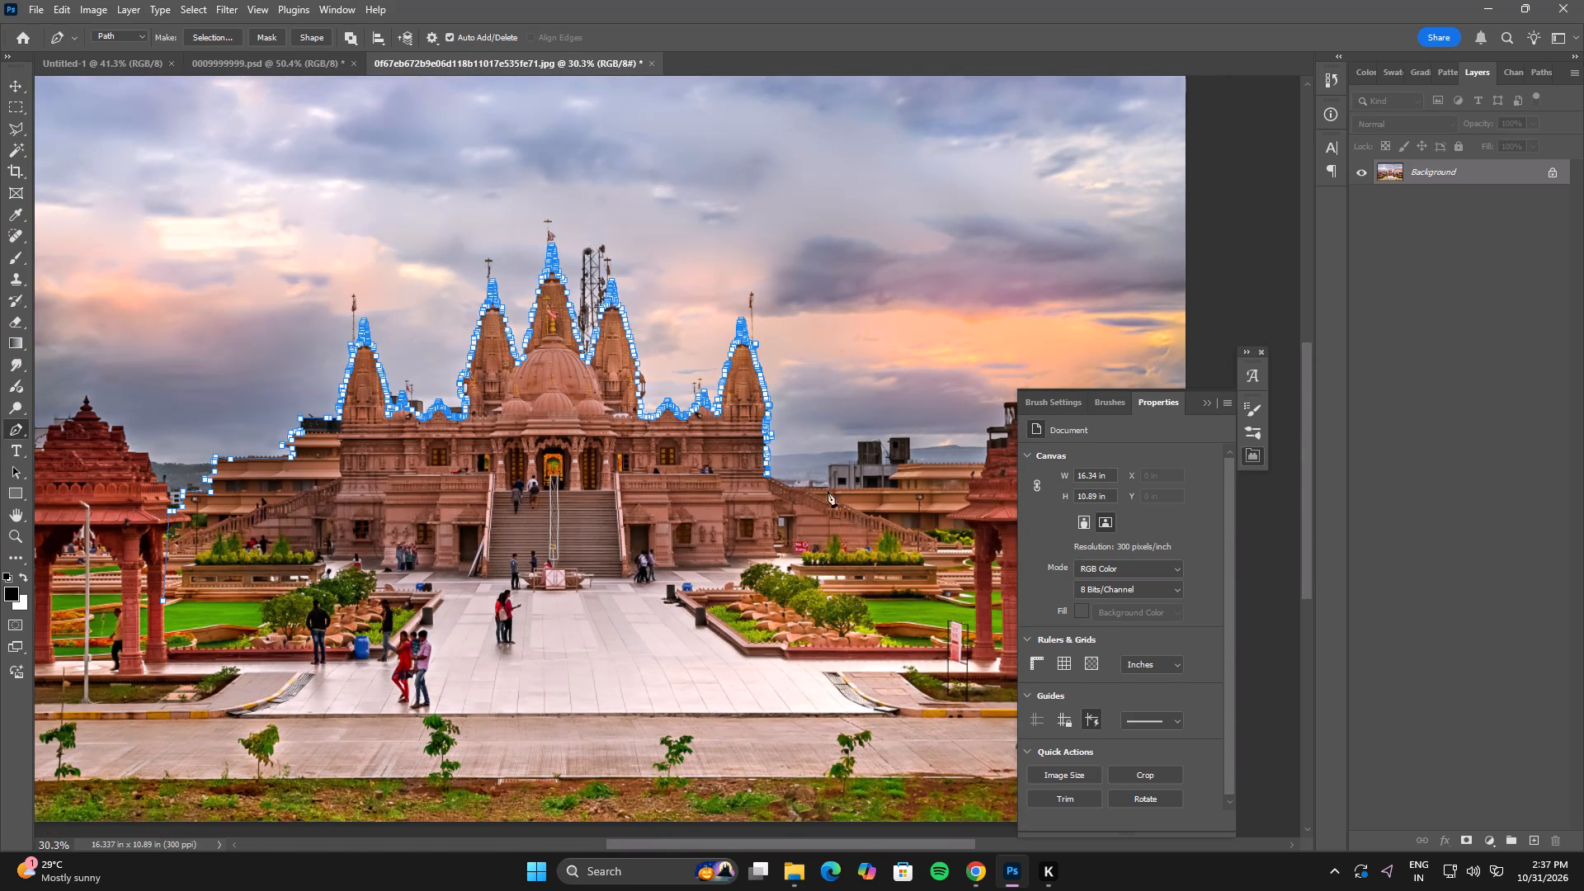
scroll(845, 512, "up", 11, "alt")
scroll(722, 437, "up", 1, "alt")
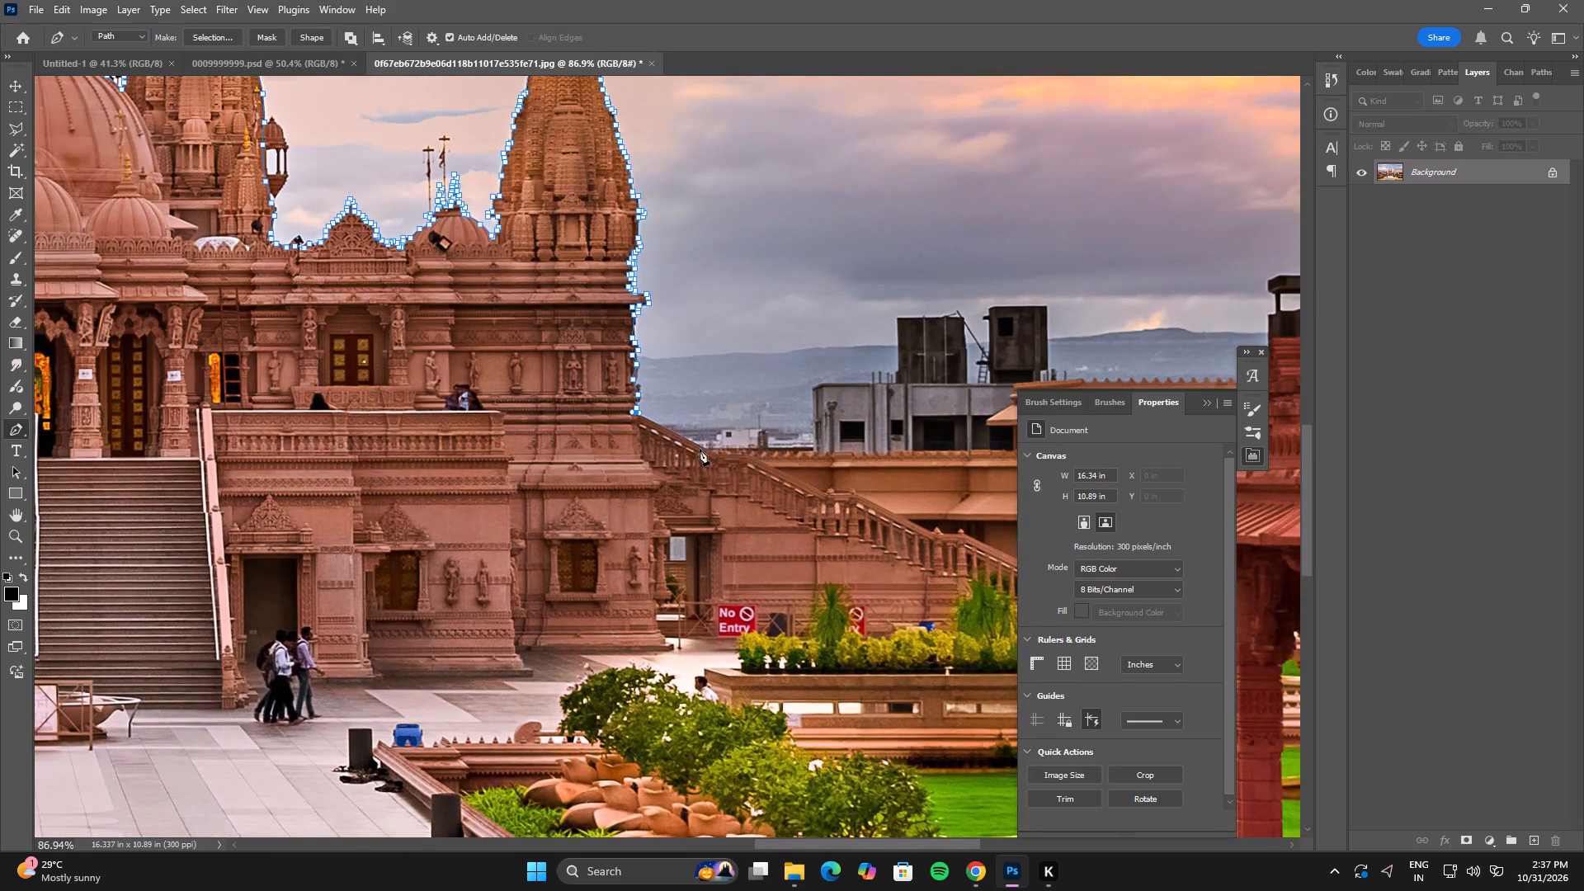
left_click(710, 450)
left_click(719, 460)
left_click(874, 455)
key("space")
key("space")
key("space")
key("space")
left_click_drag(957, 445, 531, 552)
left_click(590, 559)
Extend the path to the nearby red pavilion's roof edge, down its near side and below the photo's bottom edge.
scroll(592, 560, "down", 11, "alt")
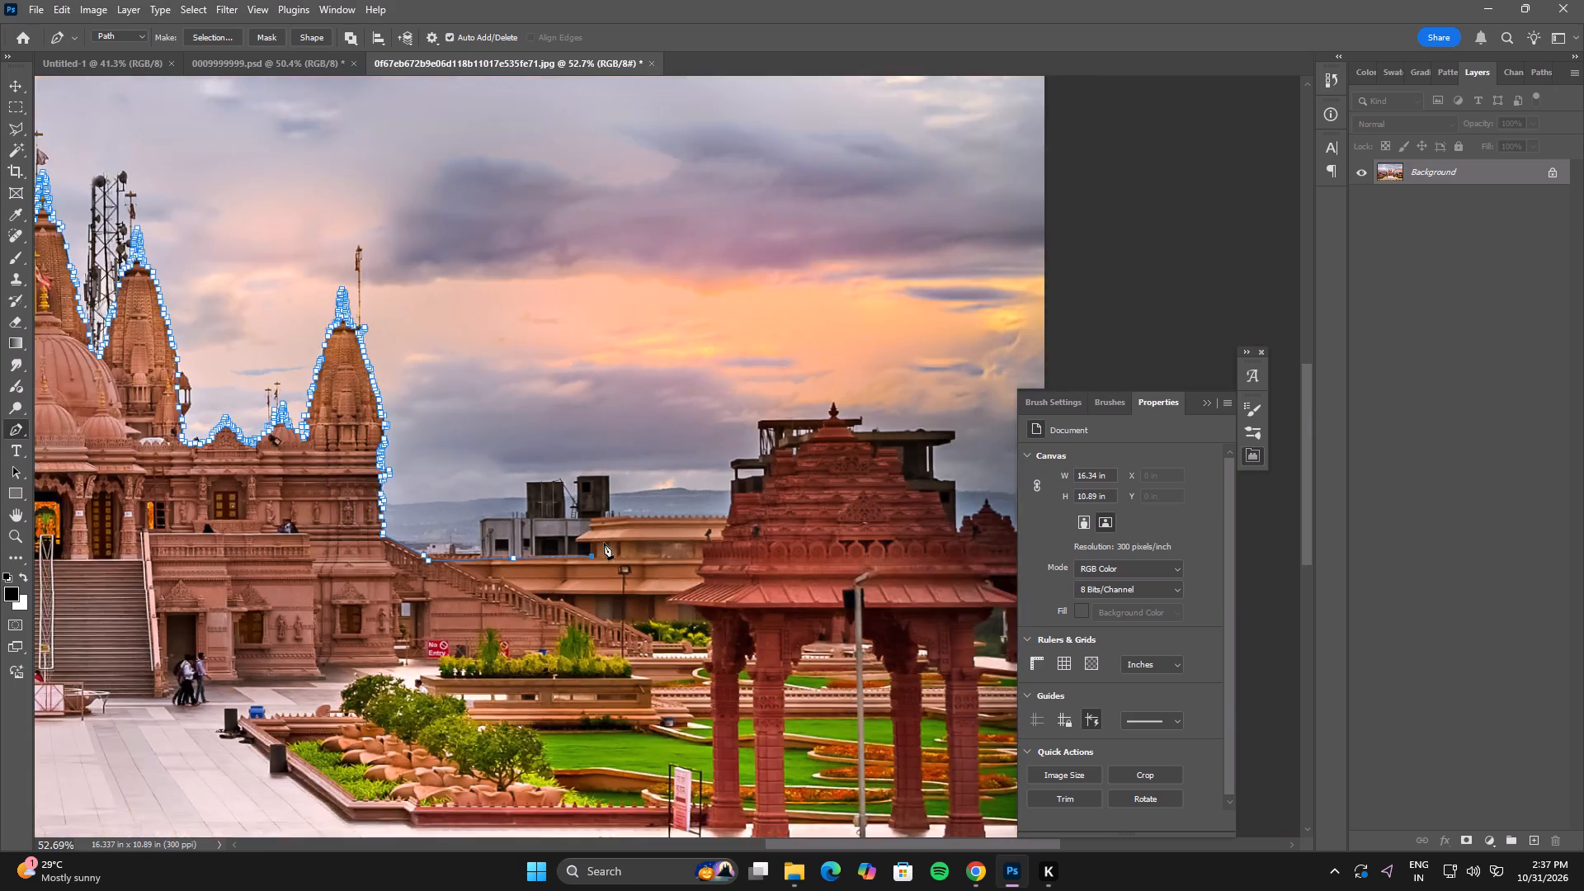
scroll(604, 543, "down", 10, "alt")
key("space")
key("space")
key("space")
key("space")
key("space")
key("space")
key("space")
key("space")
key("space")
key("space")
key("space")
key("space")
key("space")
left_click_drag(595, 618, 768, 539)
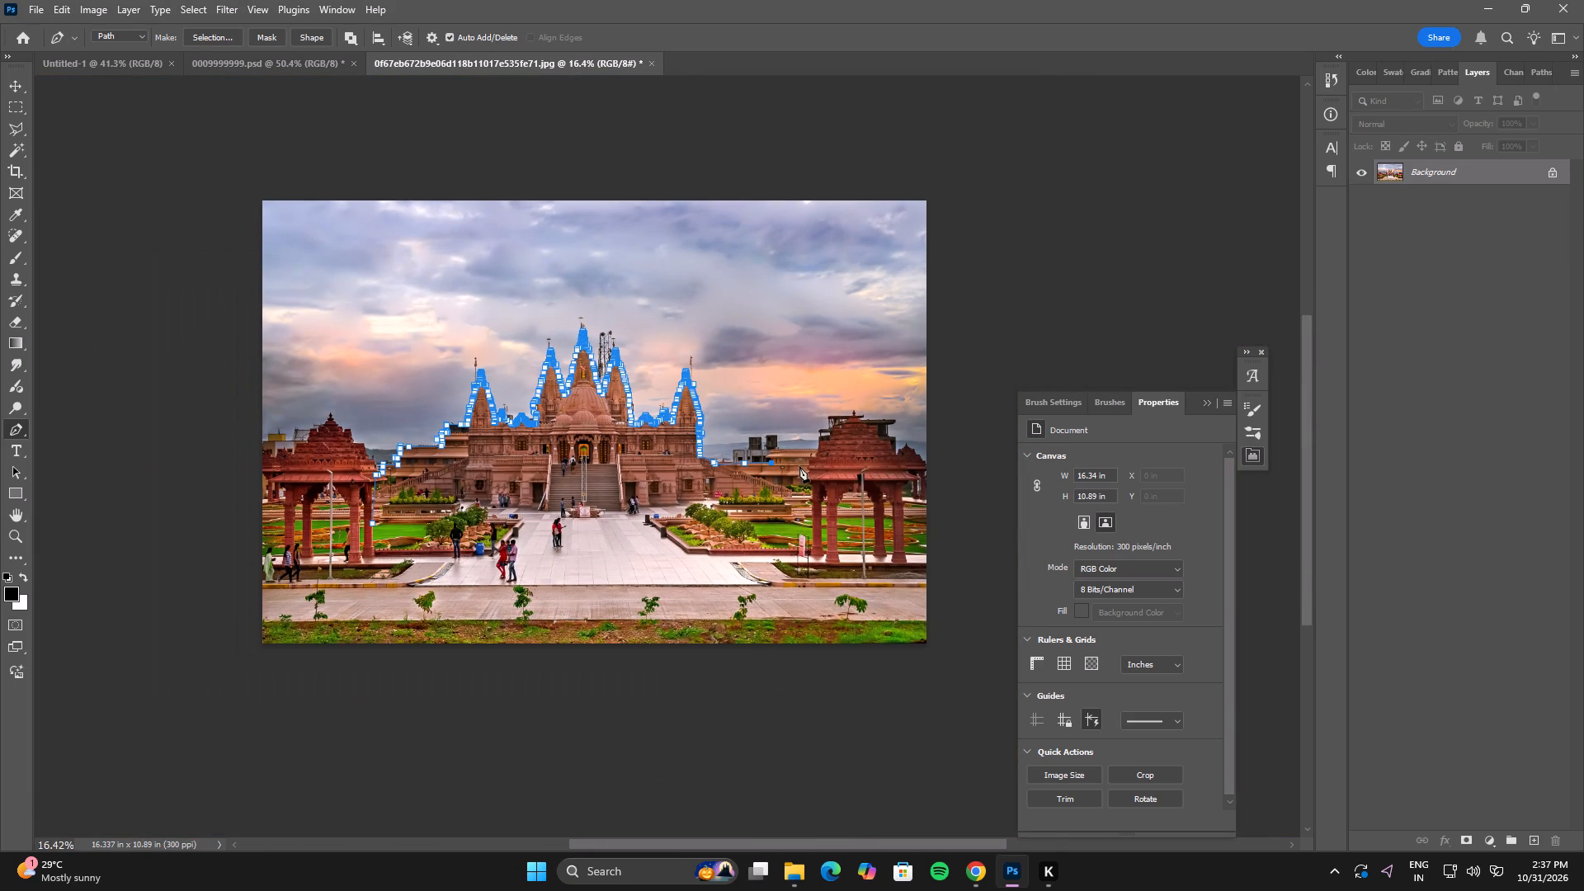
left_click(805, 468)
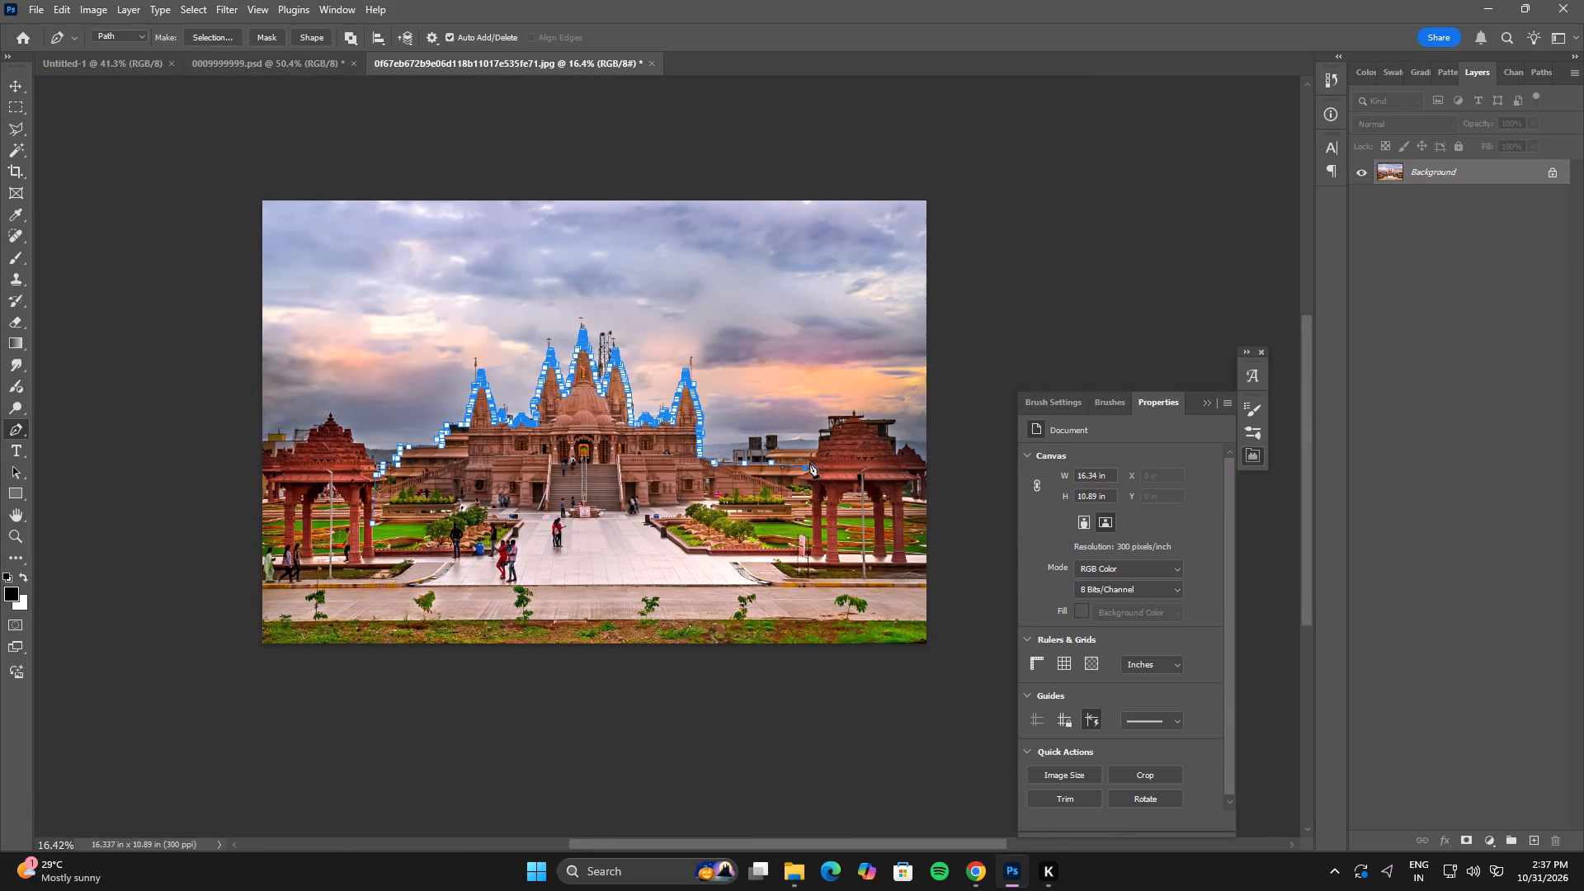
left_click(808, 462)
left_click(786, 587)
left_click_drag(758, 630, 720, 638)
left_click_drag(638, 653, 602, 653)
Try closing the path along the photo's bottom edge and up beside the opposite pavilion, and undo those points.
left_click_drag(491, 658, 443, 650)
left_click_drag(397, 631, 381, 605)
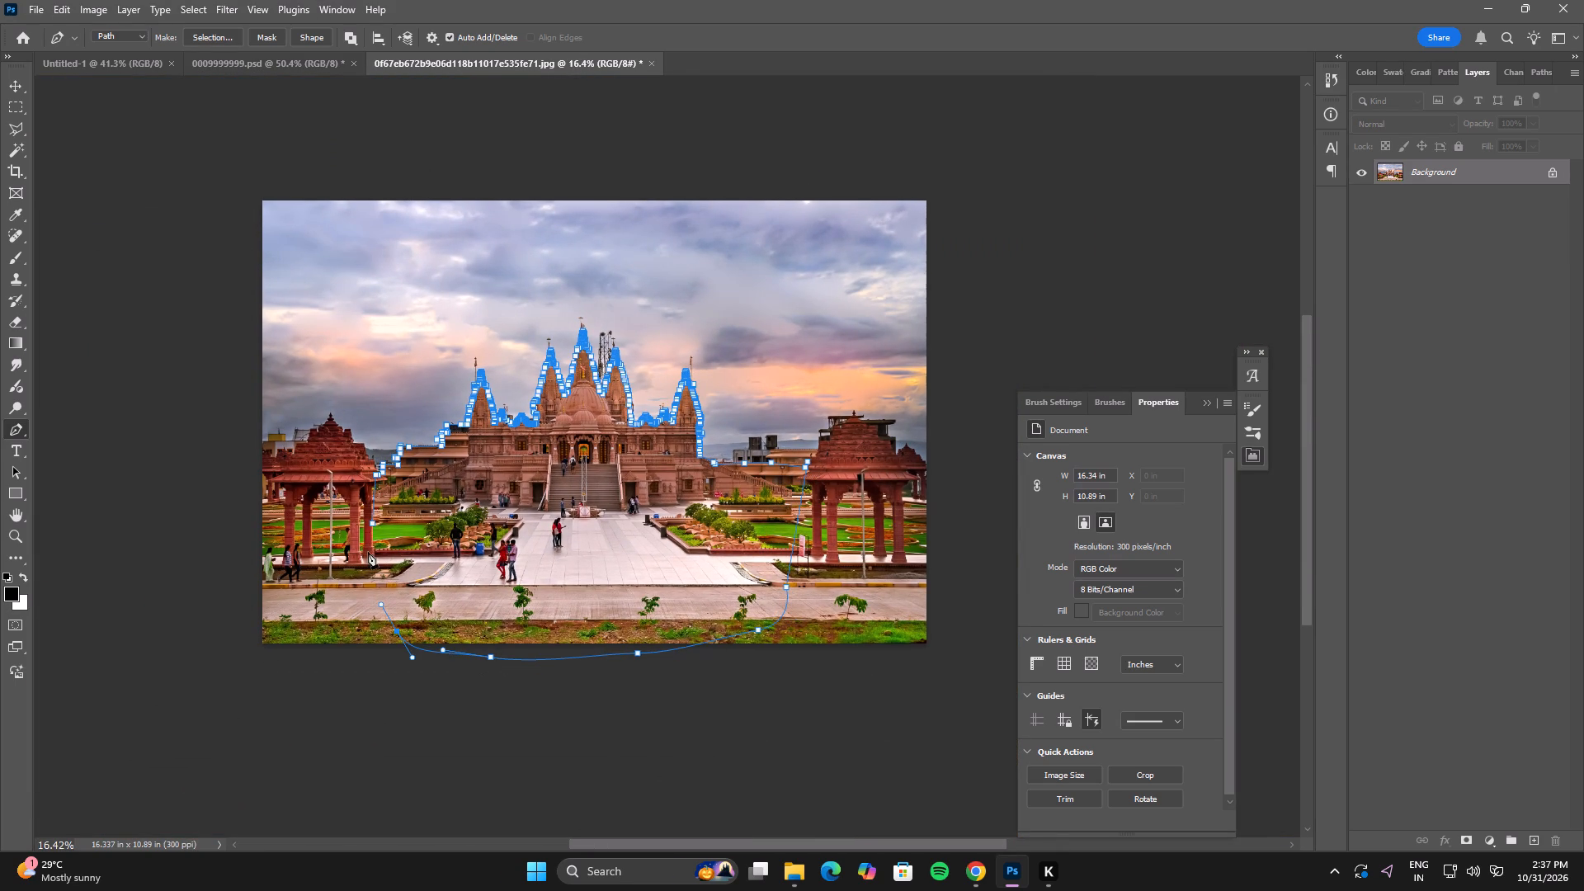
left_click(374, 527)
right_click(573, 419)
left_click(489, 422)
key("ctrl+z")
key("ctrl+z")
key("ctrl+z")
Reroute the path across the paved forecourt and up beside the opposite pavilion, closing it at its starting point.
left_click_drag(547, 561, 508, 564)
left_click_drag(438, 559, 405, 558)
left_click_drag(381, 552, 369, 549)
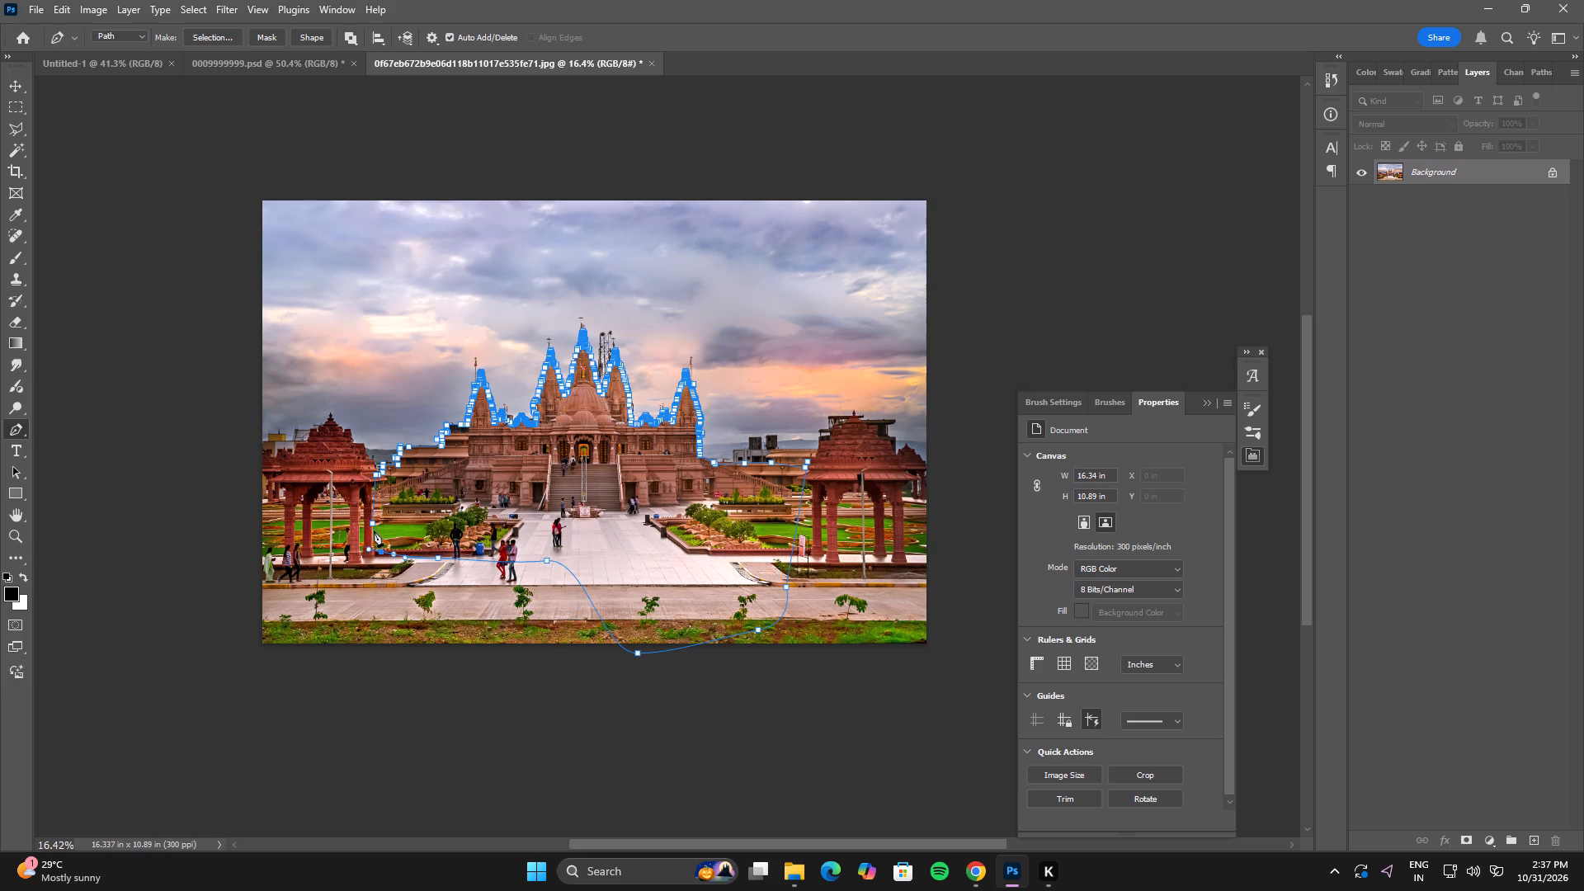
left_click(374, 527)
Turn the closed temple path into a selection and mask the Background layer with it.
right_click(473, 398)
double_click(547, 483)
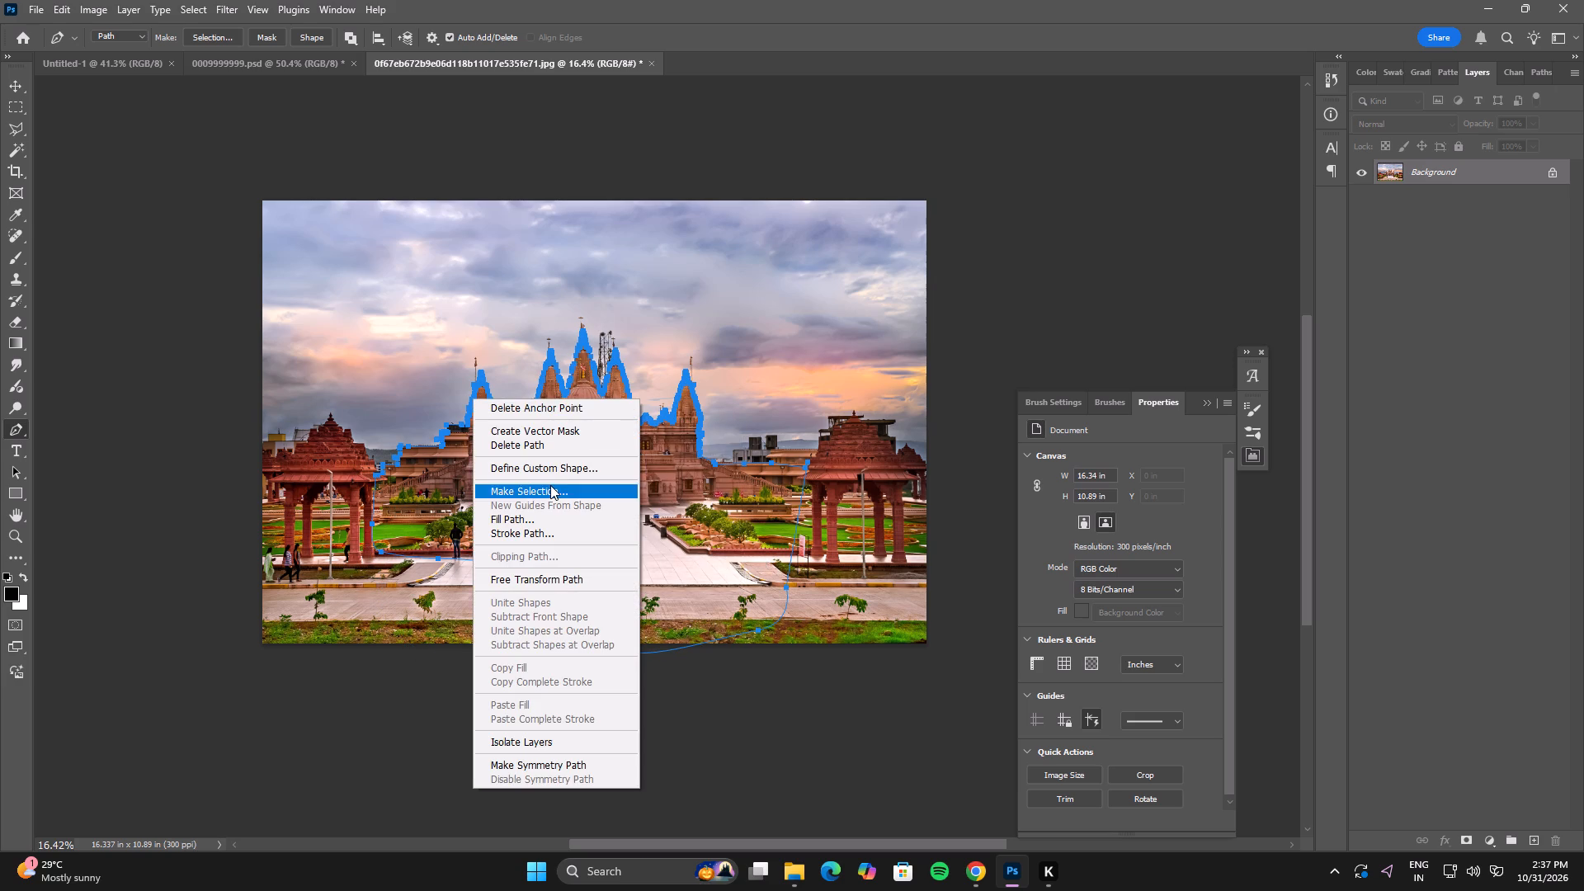
left_click(879, 228)
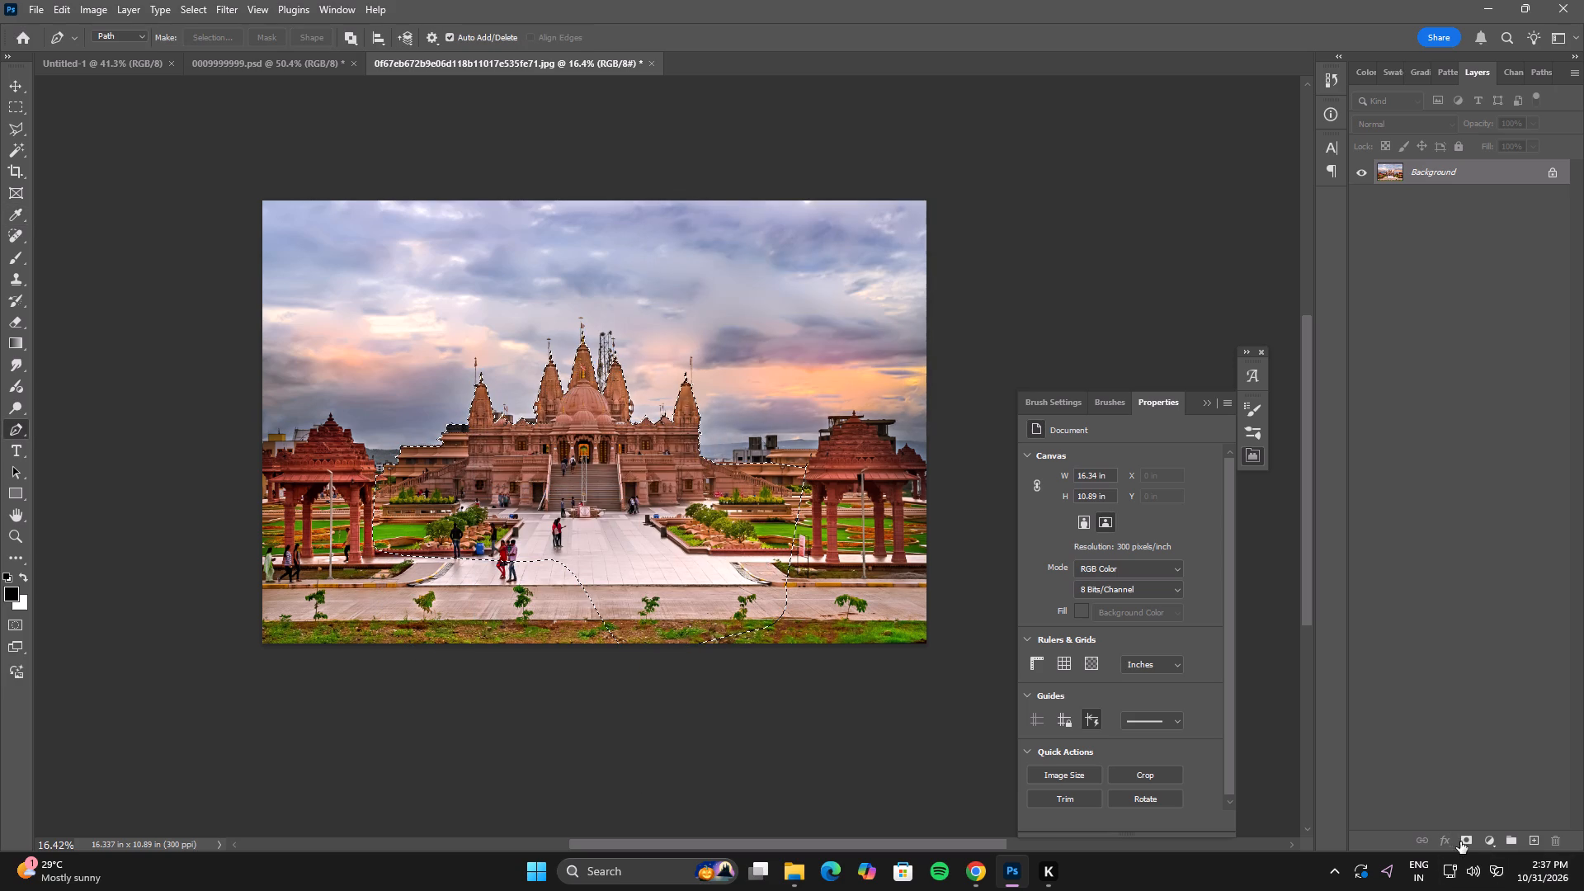
left_click(1465, 841)
Convert the masked temple layer to a smart object and deselect it with the Move tool active.
right_click(1511, 172)
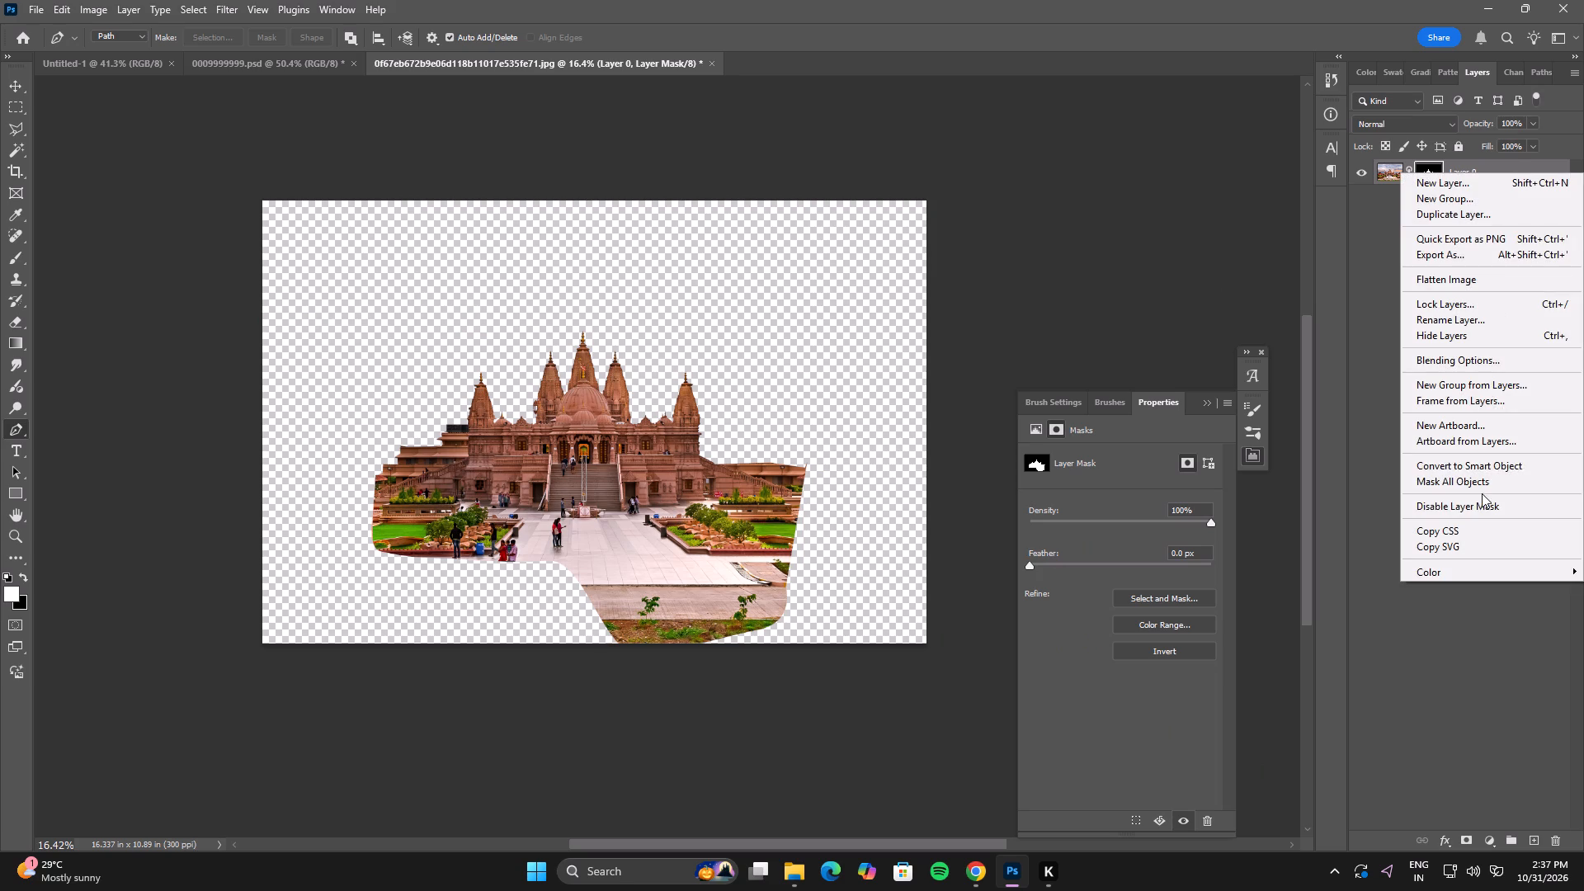
left_click(1482, 464)
left_click(15, 83)
left_click(210, 118)
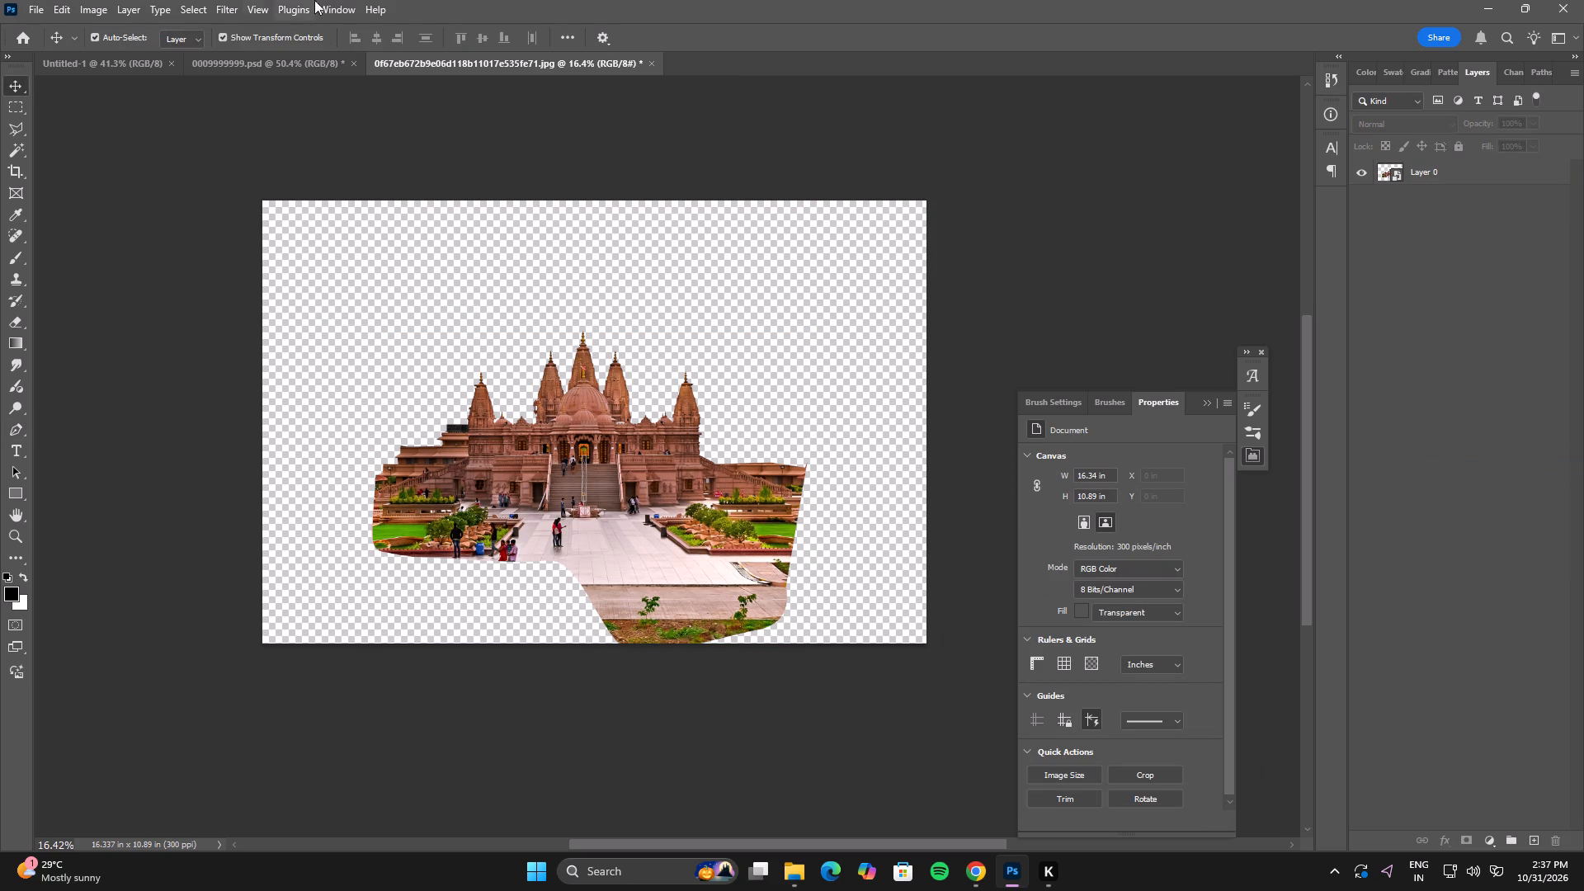
Switch past the 0009999999.psd poster document to the blank Untitled-1 document.
left_click(295, 58)
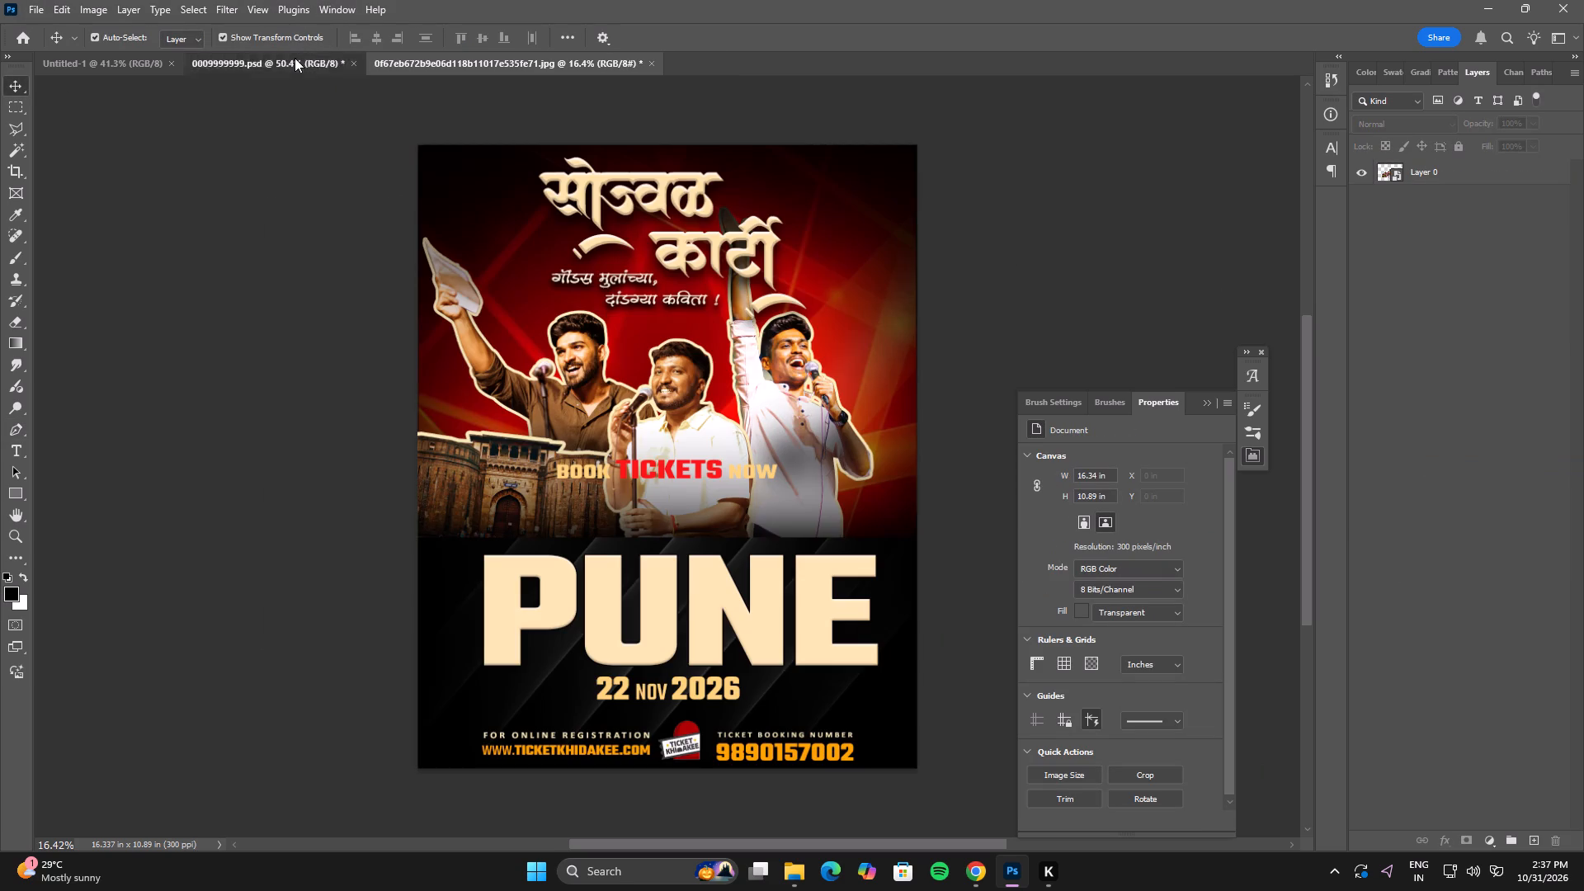
left_click(120, 61)
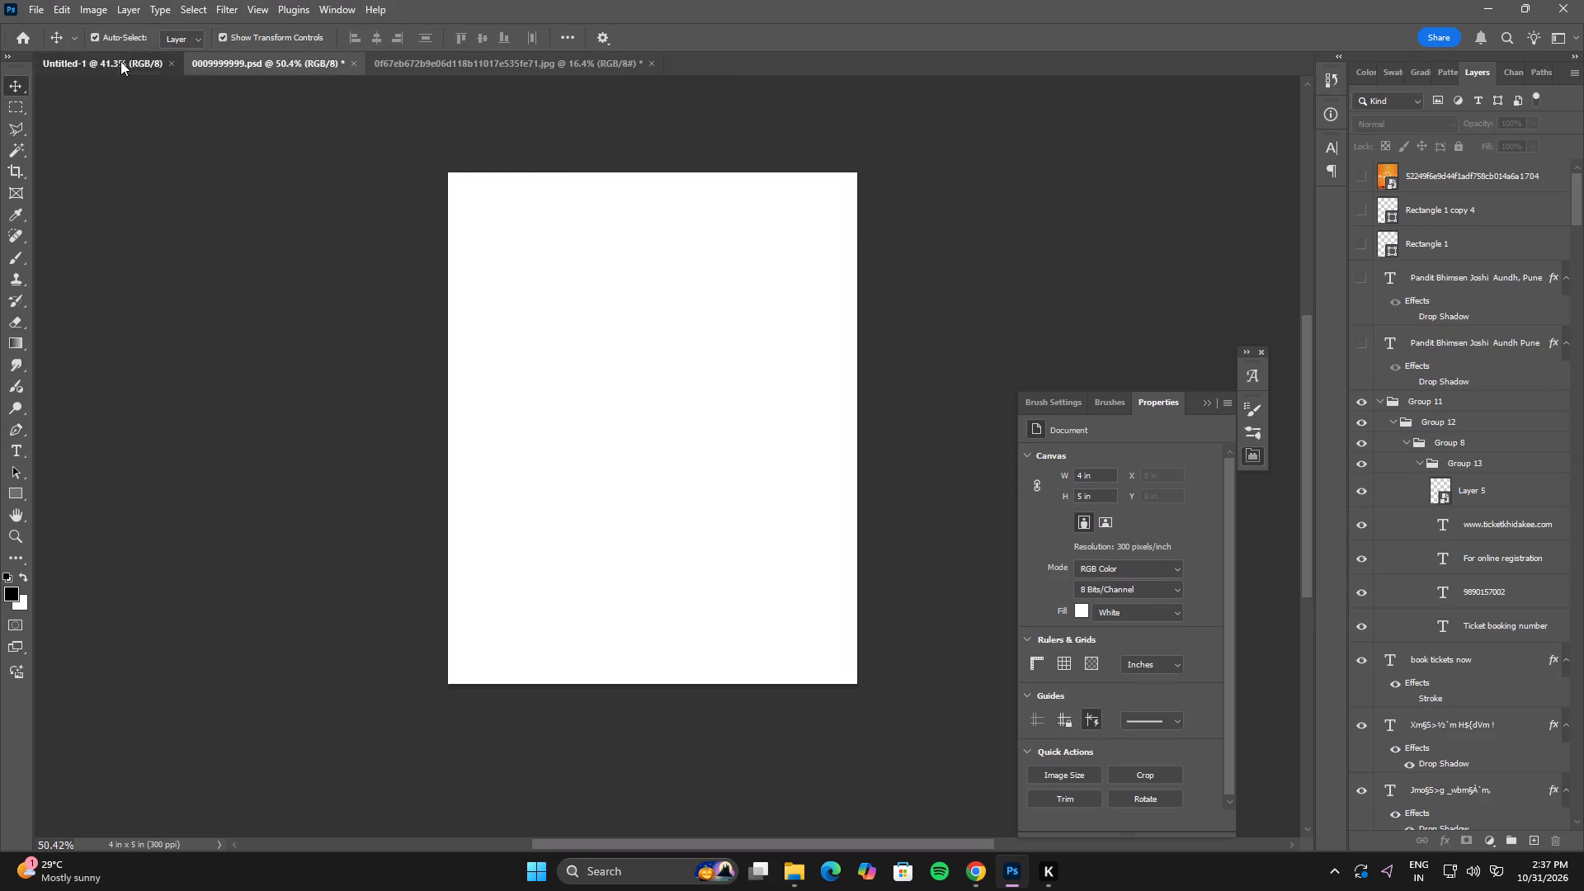
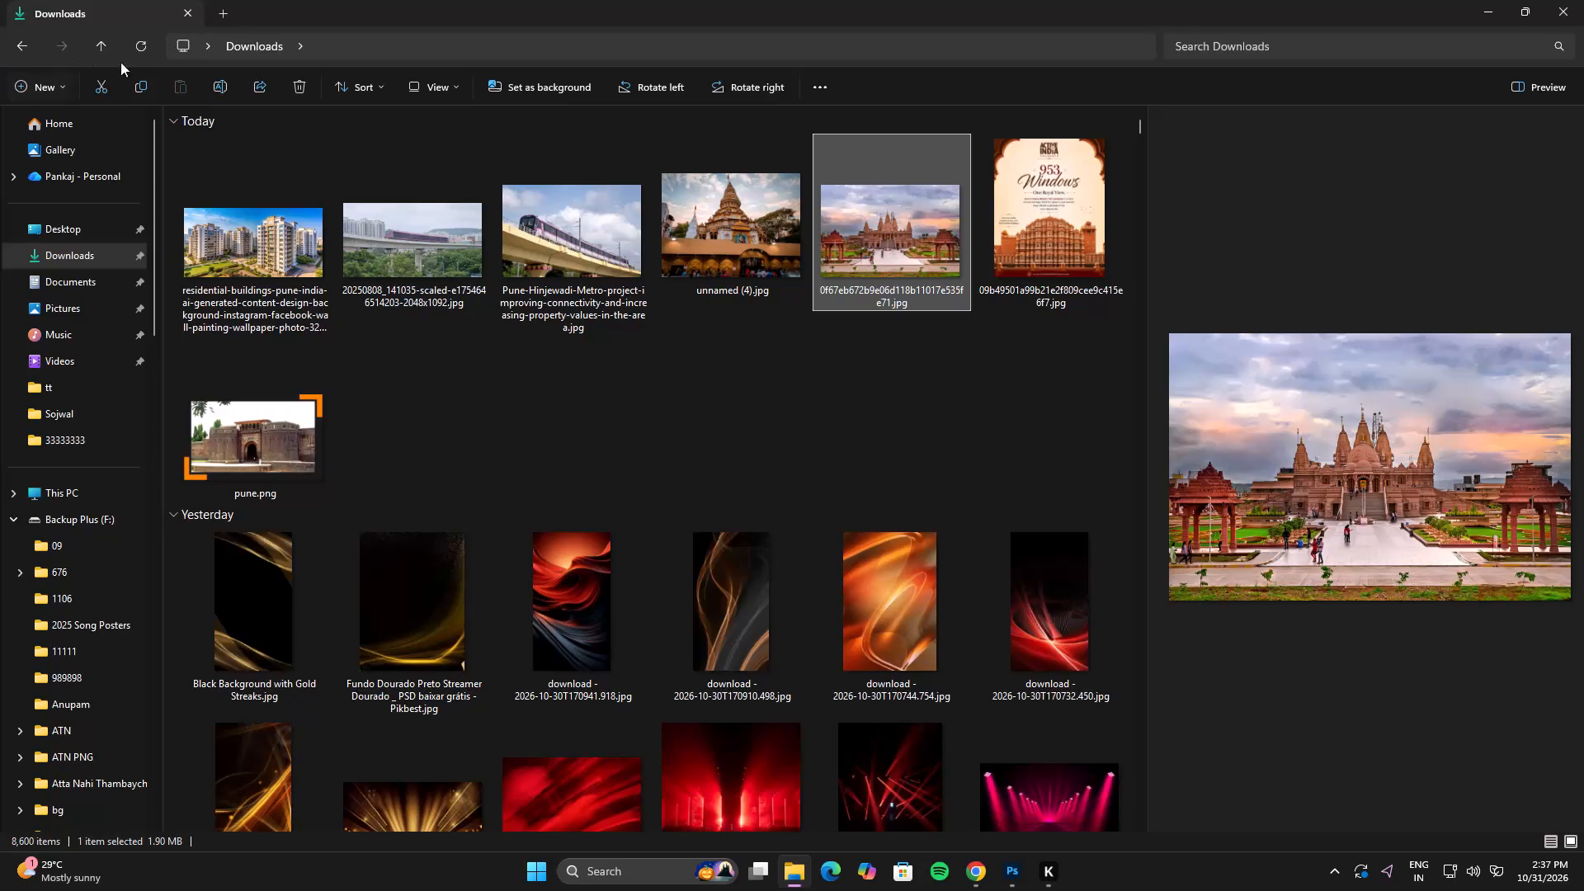
Pick the Pune-Hinjewadi Metro train photo from the Downloads folder to bring it into Photoshop.
left_click(143, 46)
left_click(731, 248)
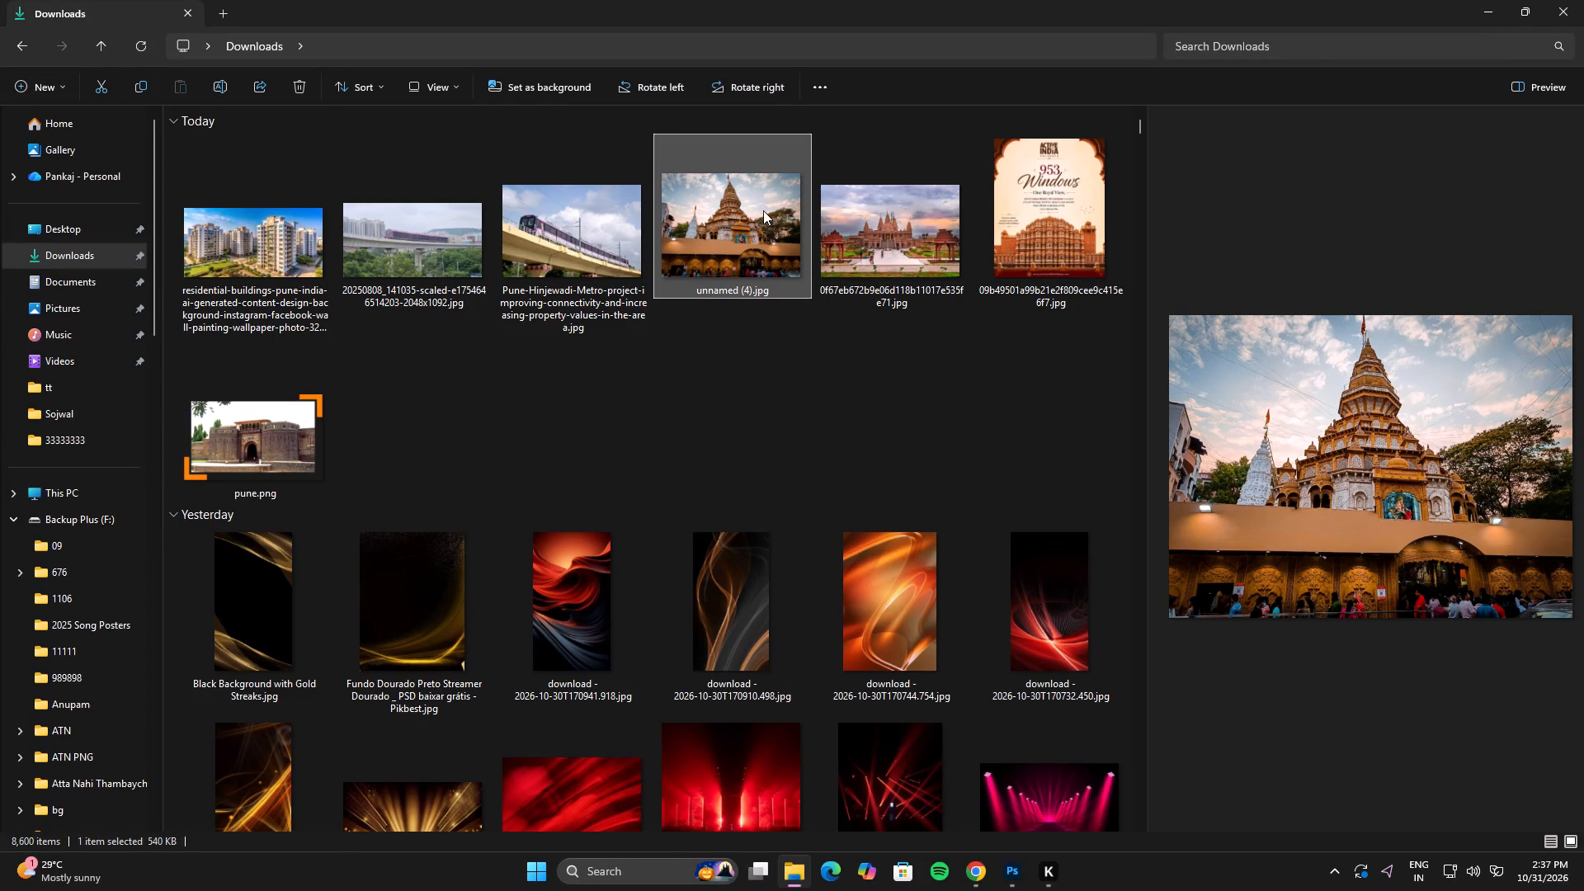
left_click(538, 242)
left_click(564, 217)
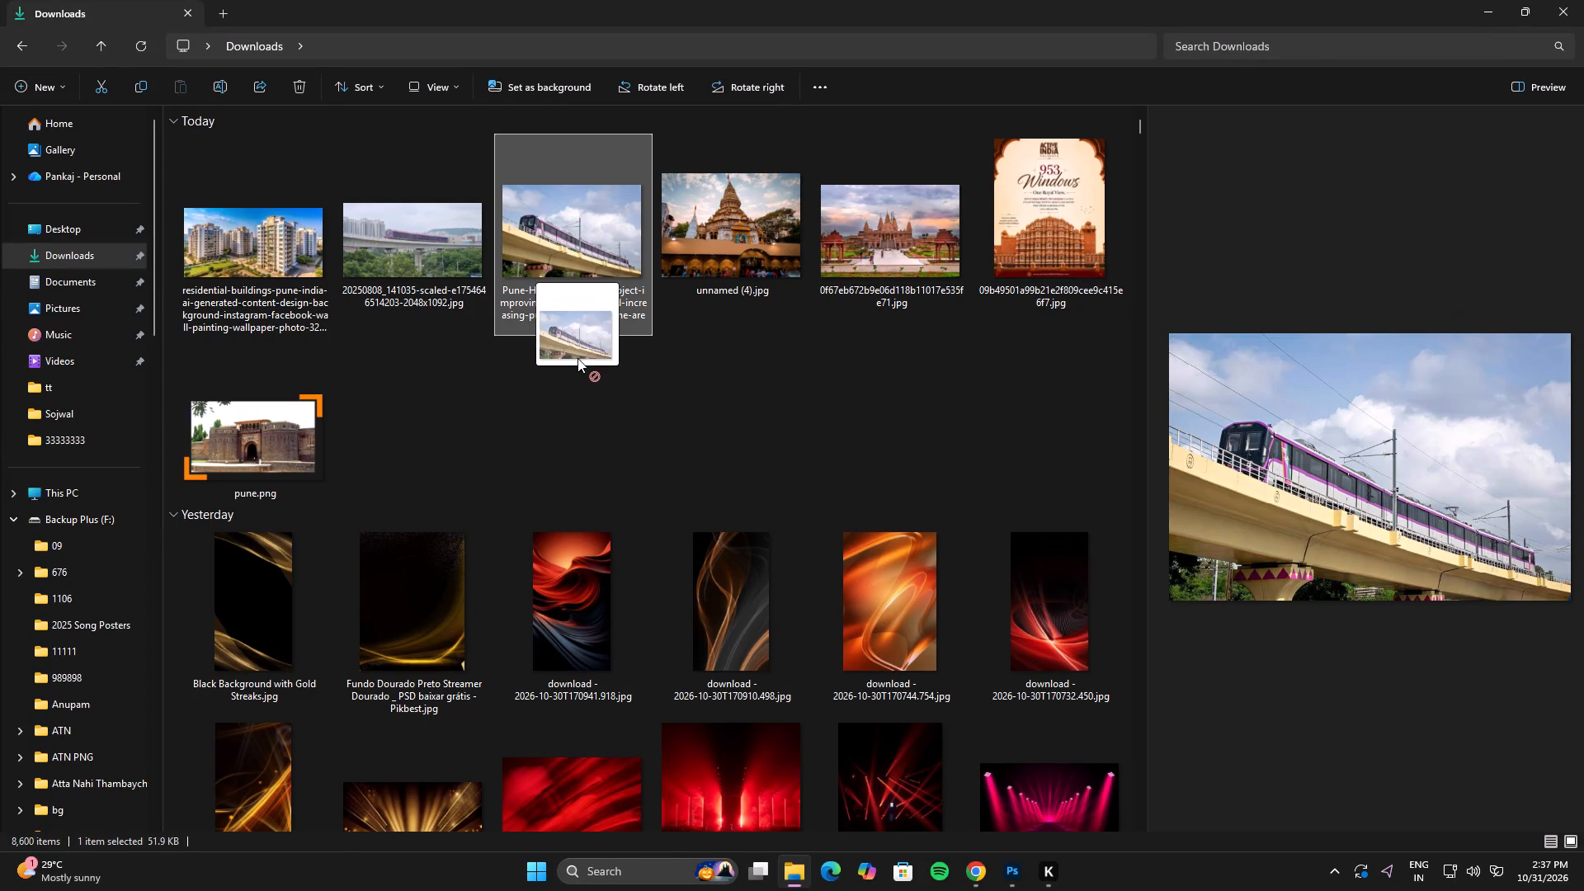
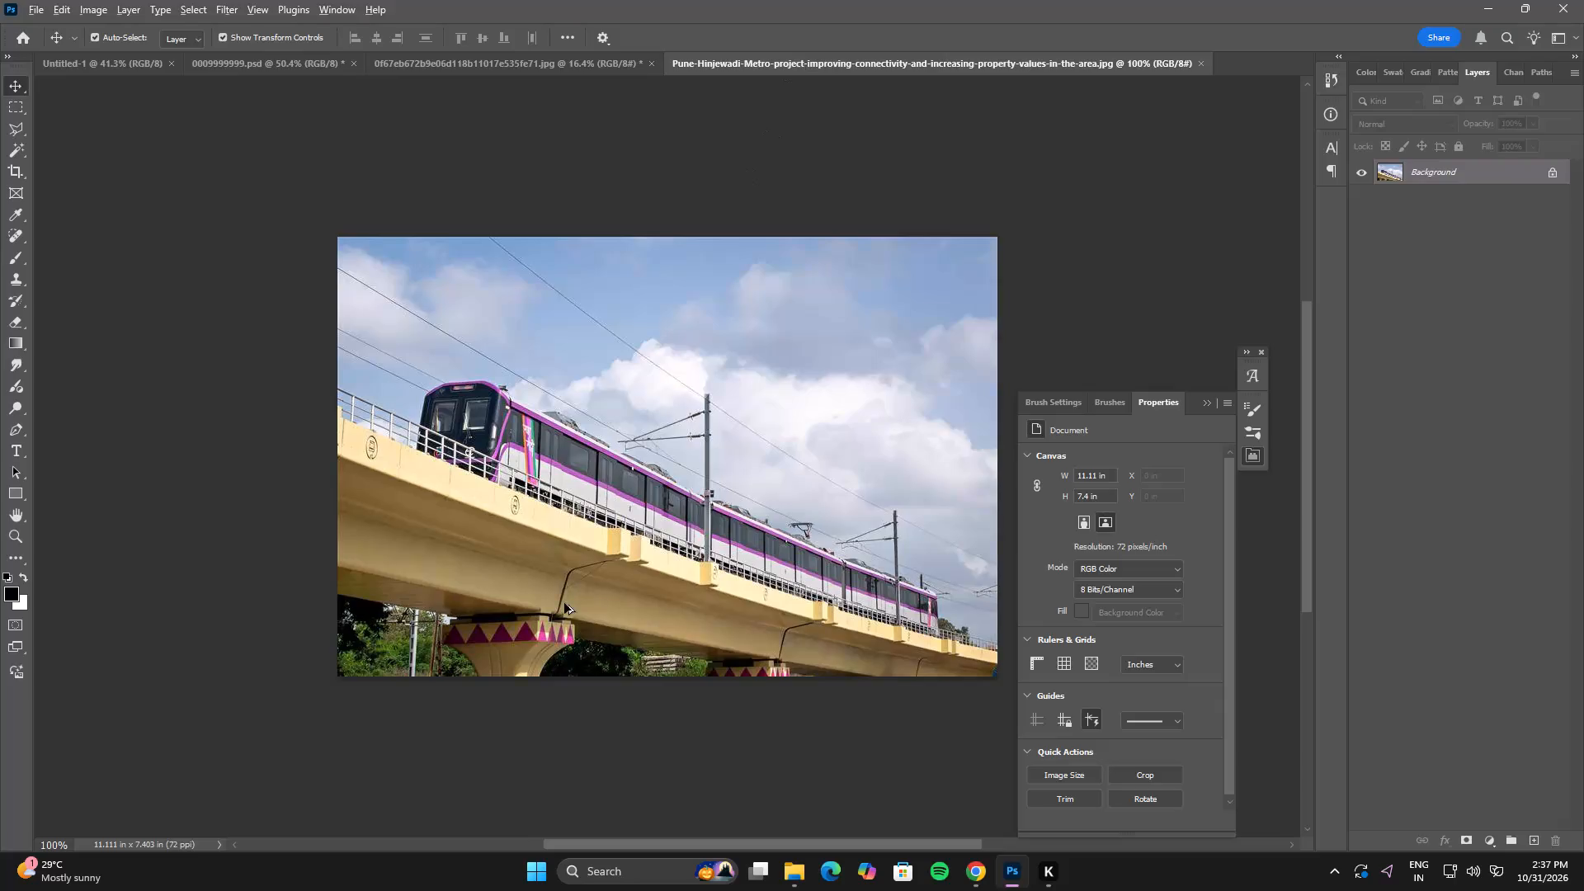
Start a Pen tool path at the viaduct's edge on the photo's left border and trace up around the metro train's front cab.
scroll(542, 563, "up", 5, "alt")
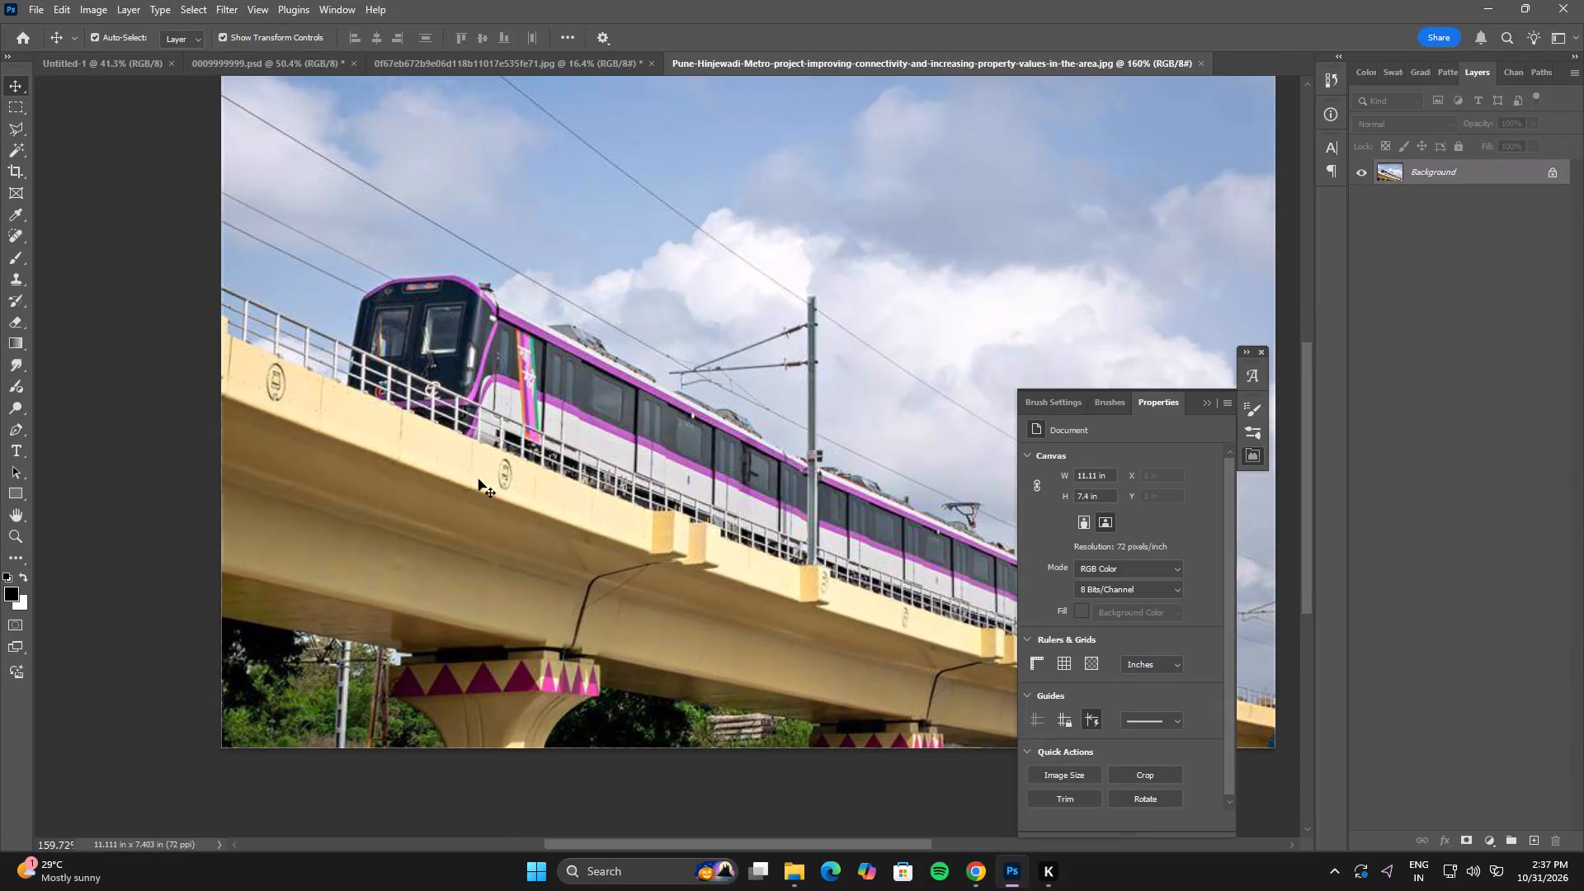
key("space")
key("space")
key("space")
key("space")
key("space")
key("space")
key("space")
key("space")
key("space")
key("space")
left_click_drag(439, 421, 356, 564)
key("p")
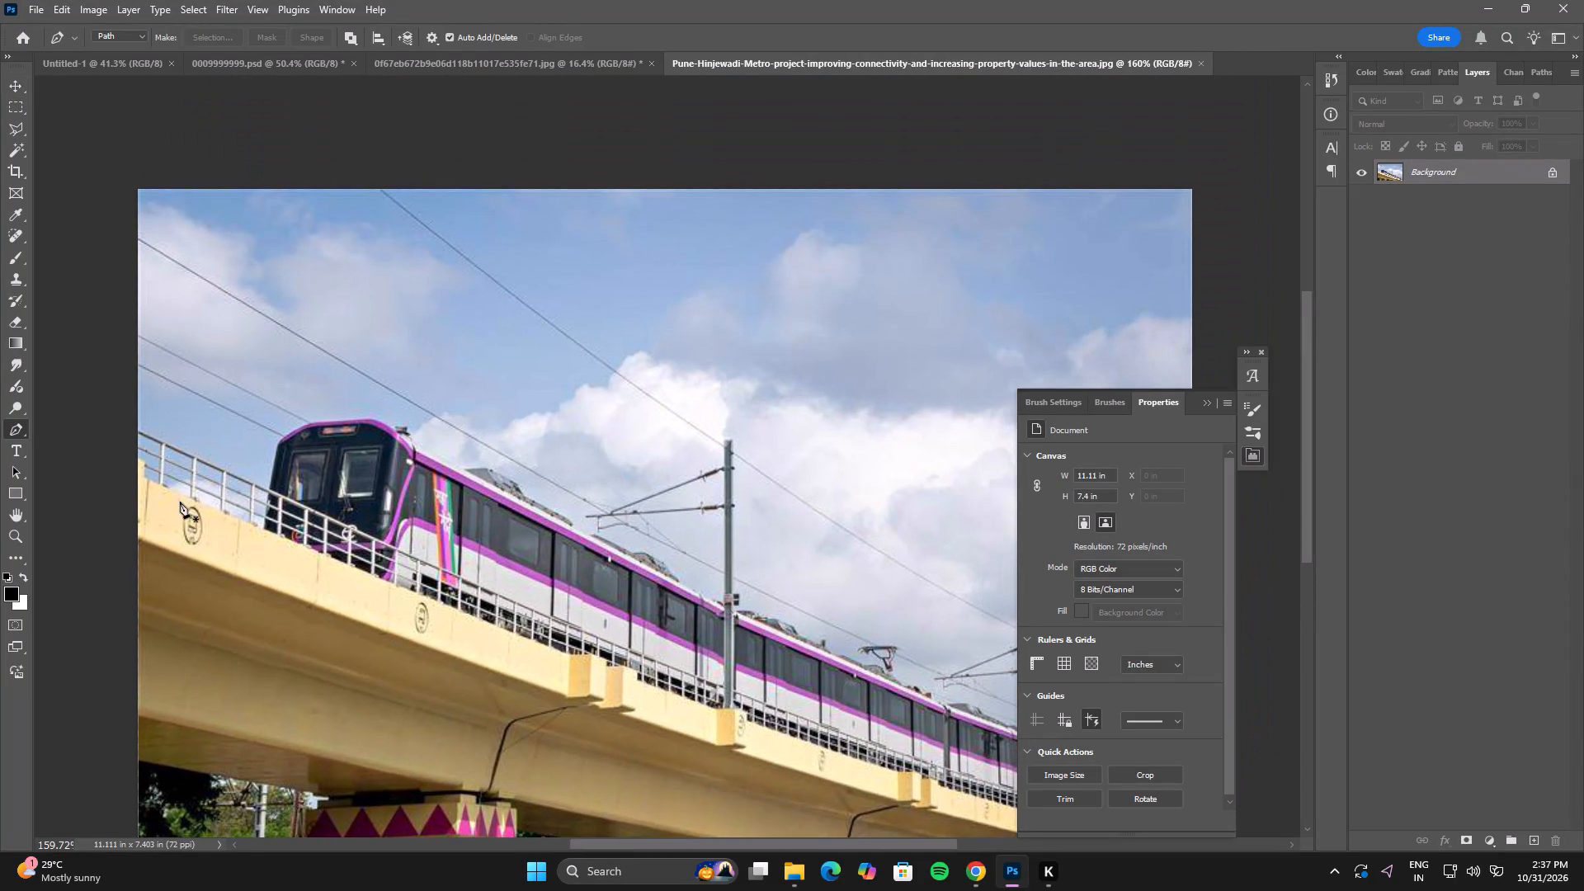
scroll(139, 460, "up", 3, "alt")
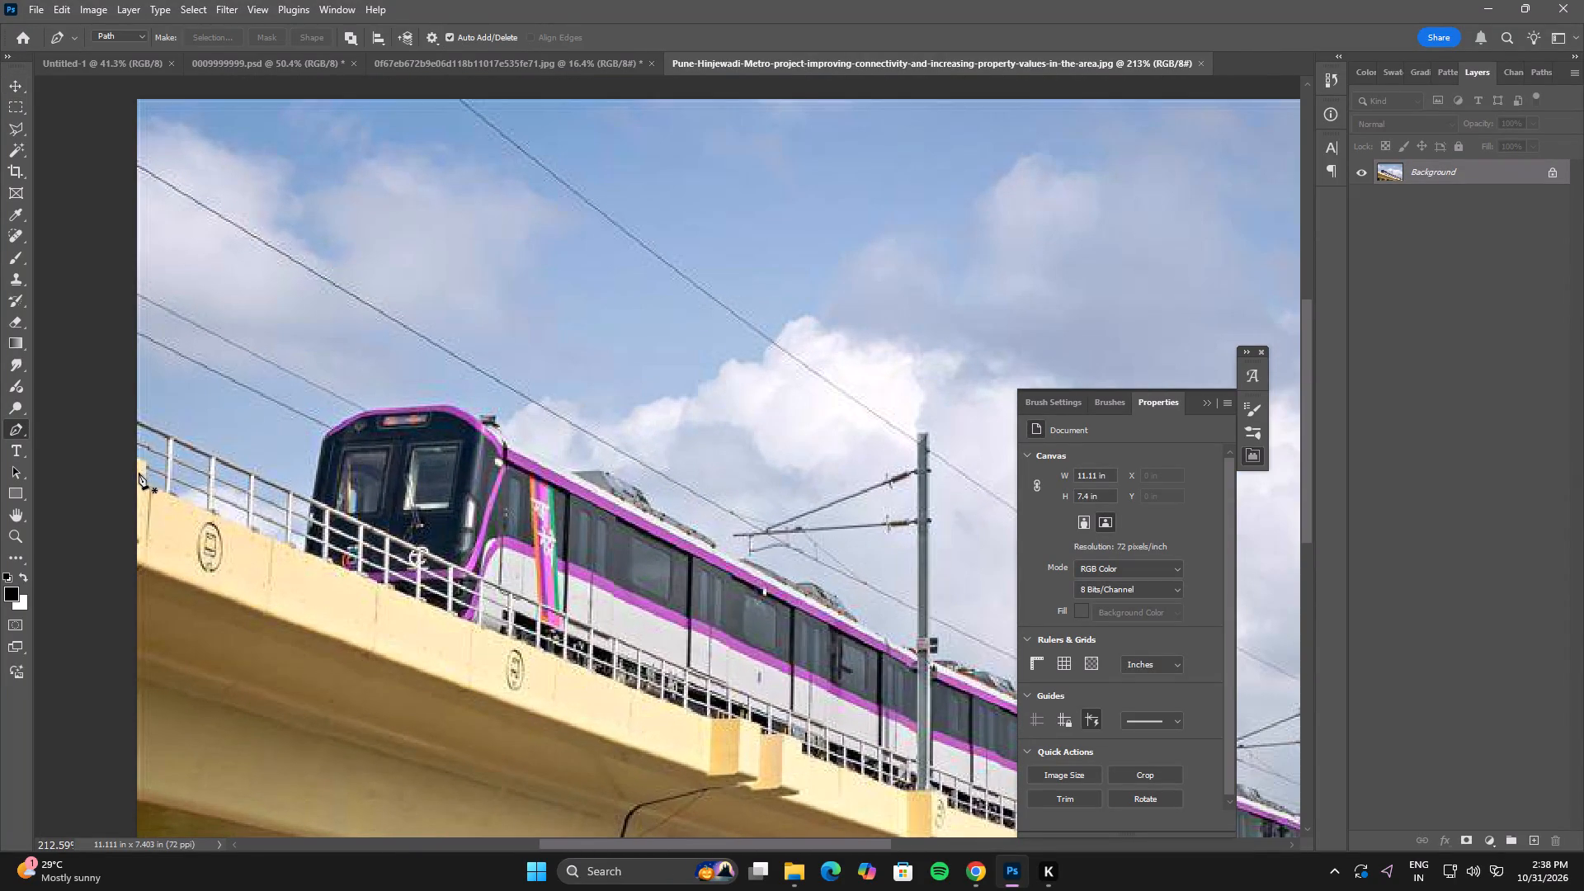
left_click(138, 478)
left_click(323, 559)
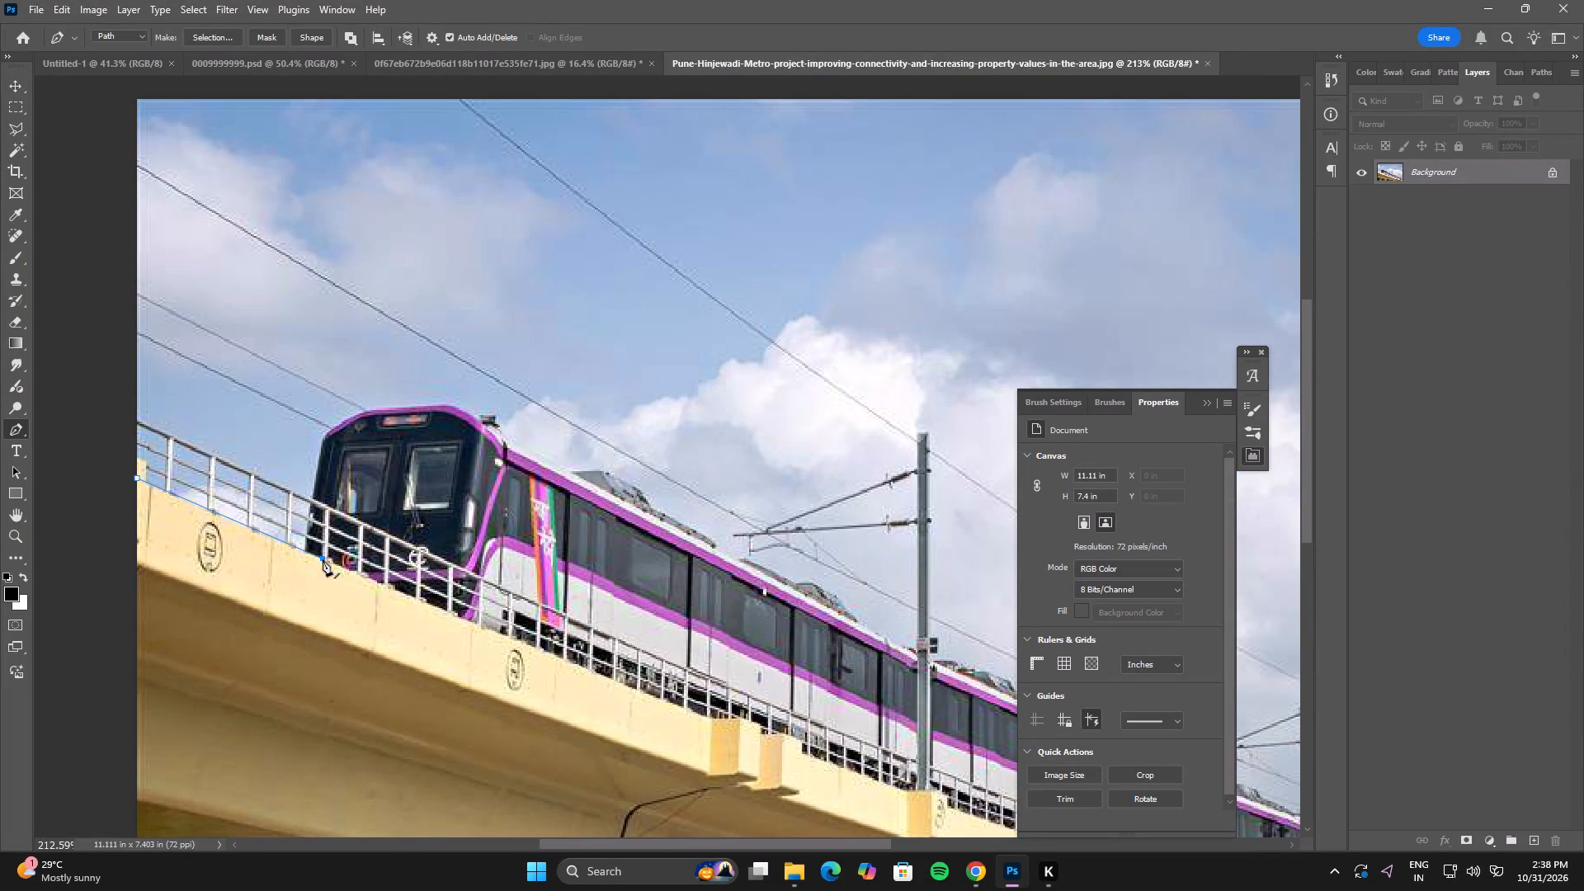
key("ctrl+z")
left_click(307, 554)
left_click_drag(318, 467, 322, 455)
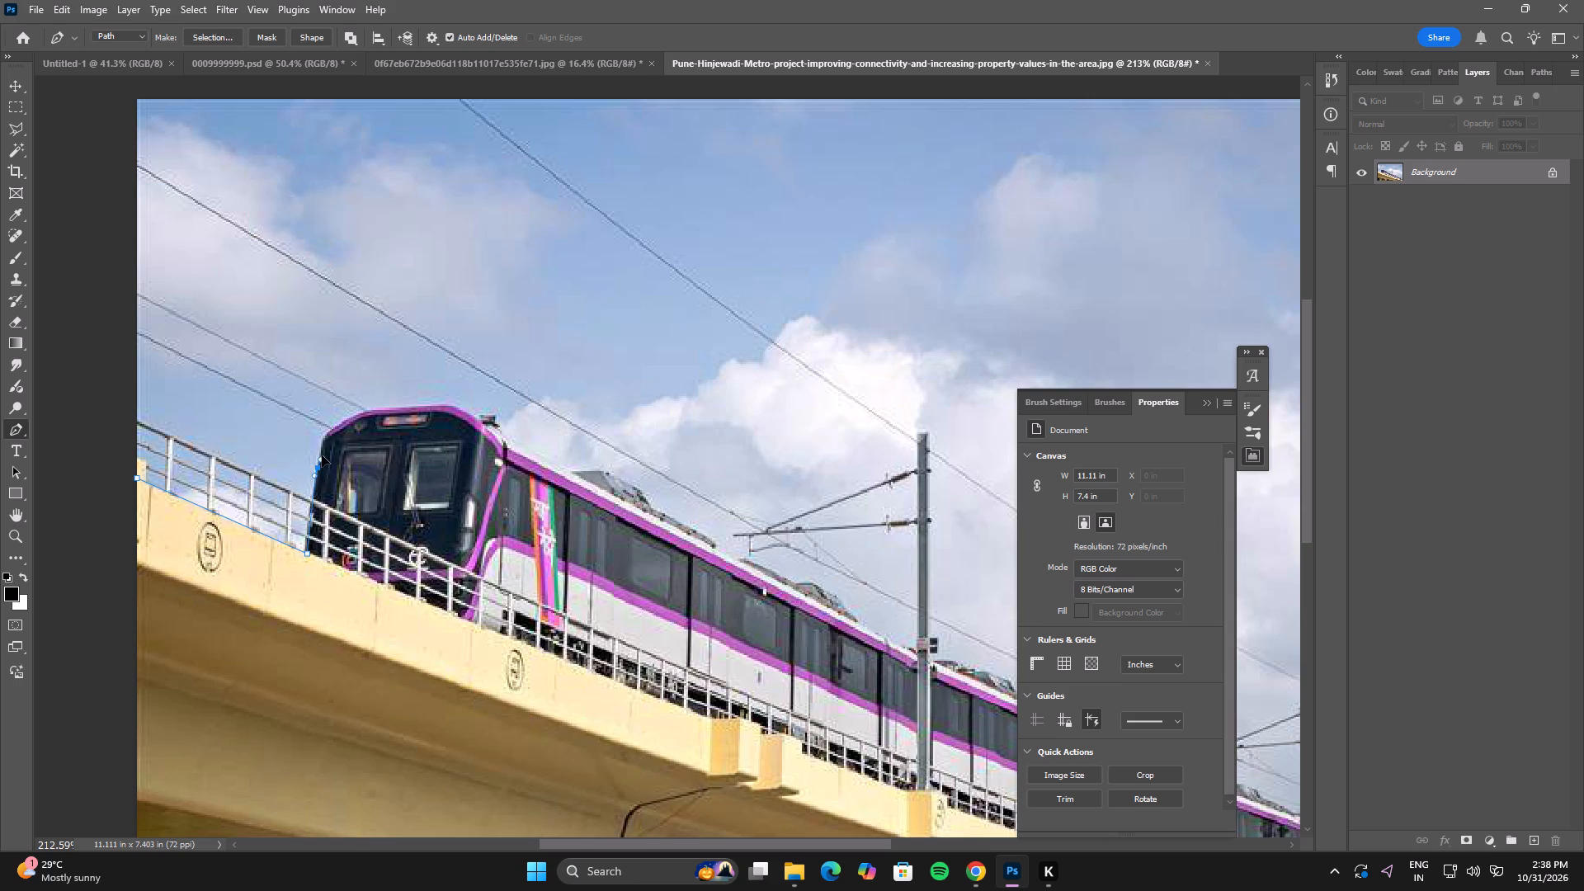
left_click_drag(322, 455, 322, 446)
left_click(326, 437)
left_click_drag(373, 409, 384, 409)
left_click_drag(384, 409, 400, 408)
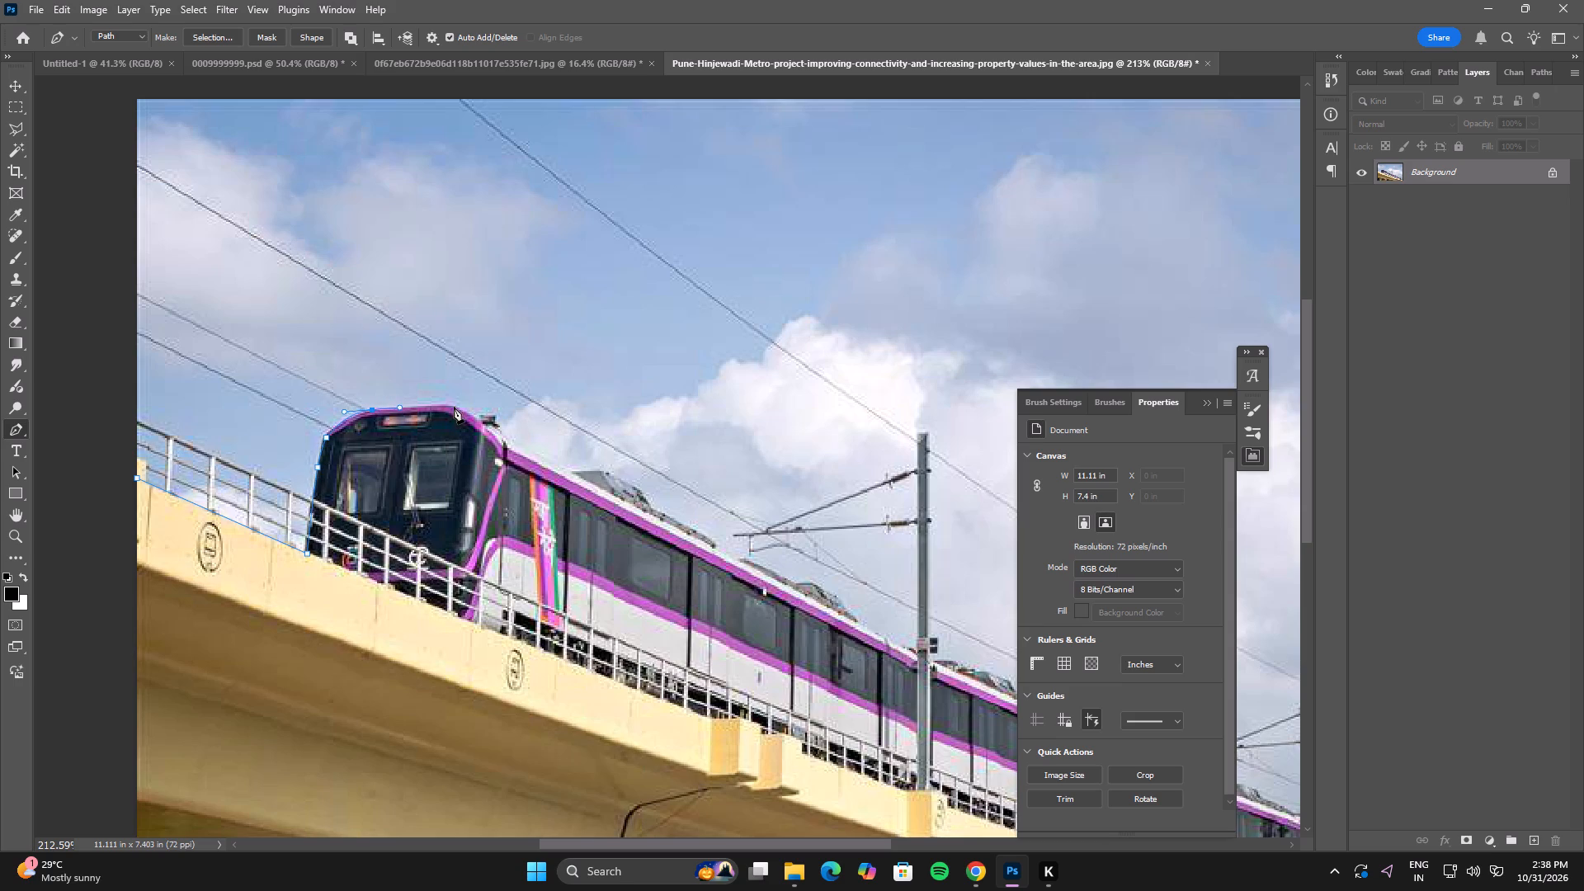
left_click(454, 407)
left_click_drag(485, 427, 498, 436)
Continue the path along the train's roofline and rooftop equipment from the front cab to the nearest overhead-line mast.
key("space")
key("space")
key("space")
key("space")
key("space")
key("space")
key("space")
left_click_drag(709, 562, 468, 582)
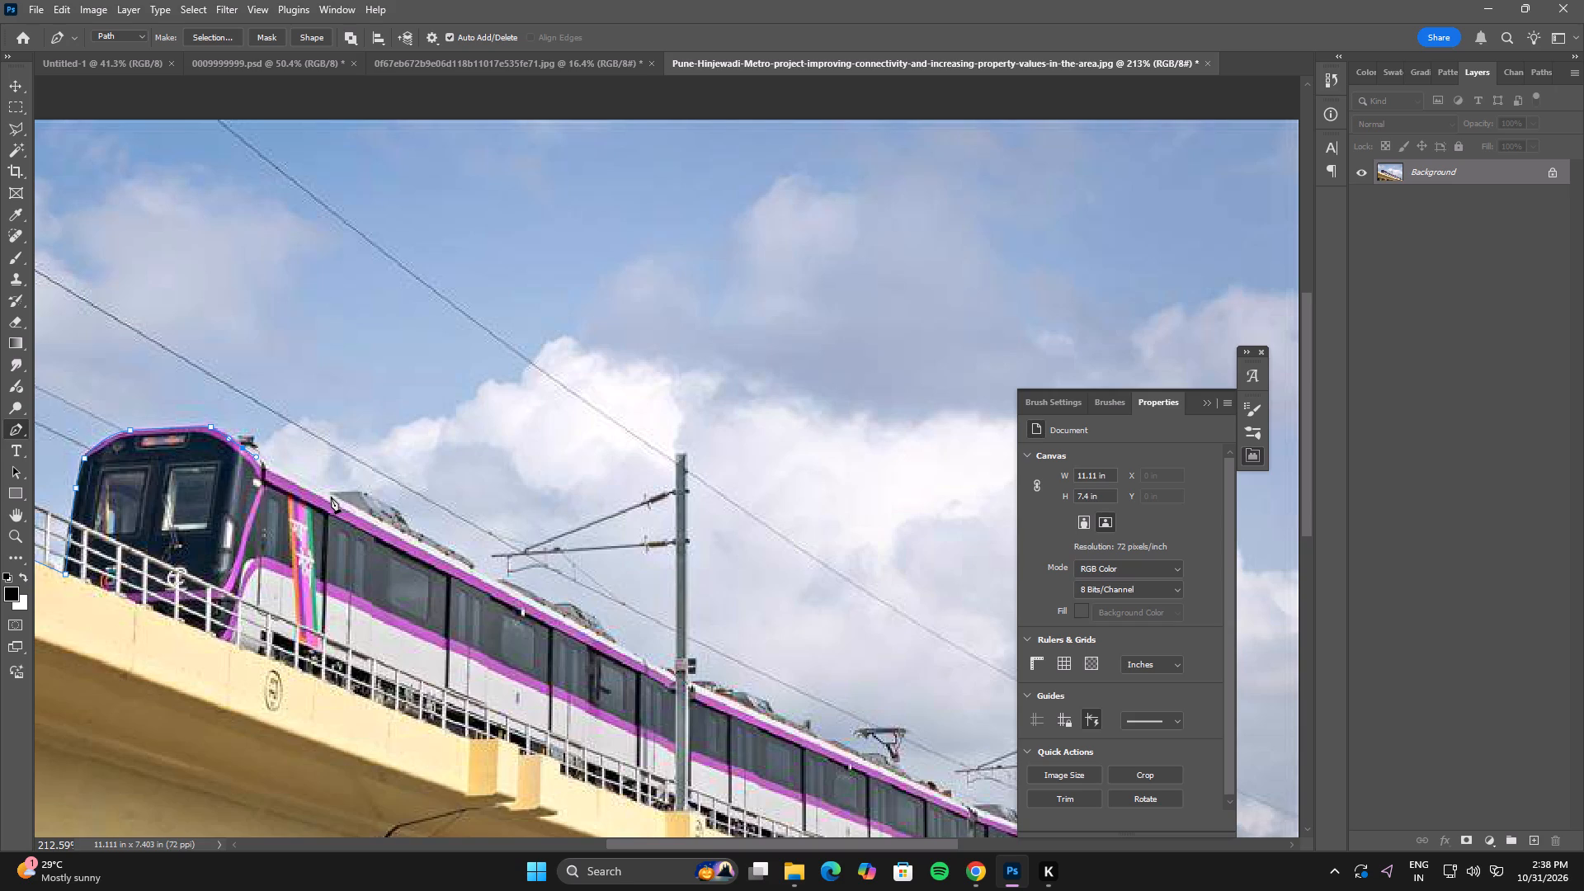
left_click(329, 493)
left_click(362, 492)
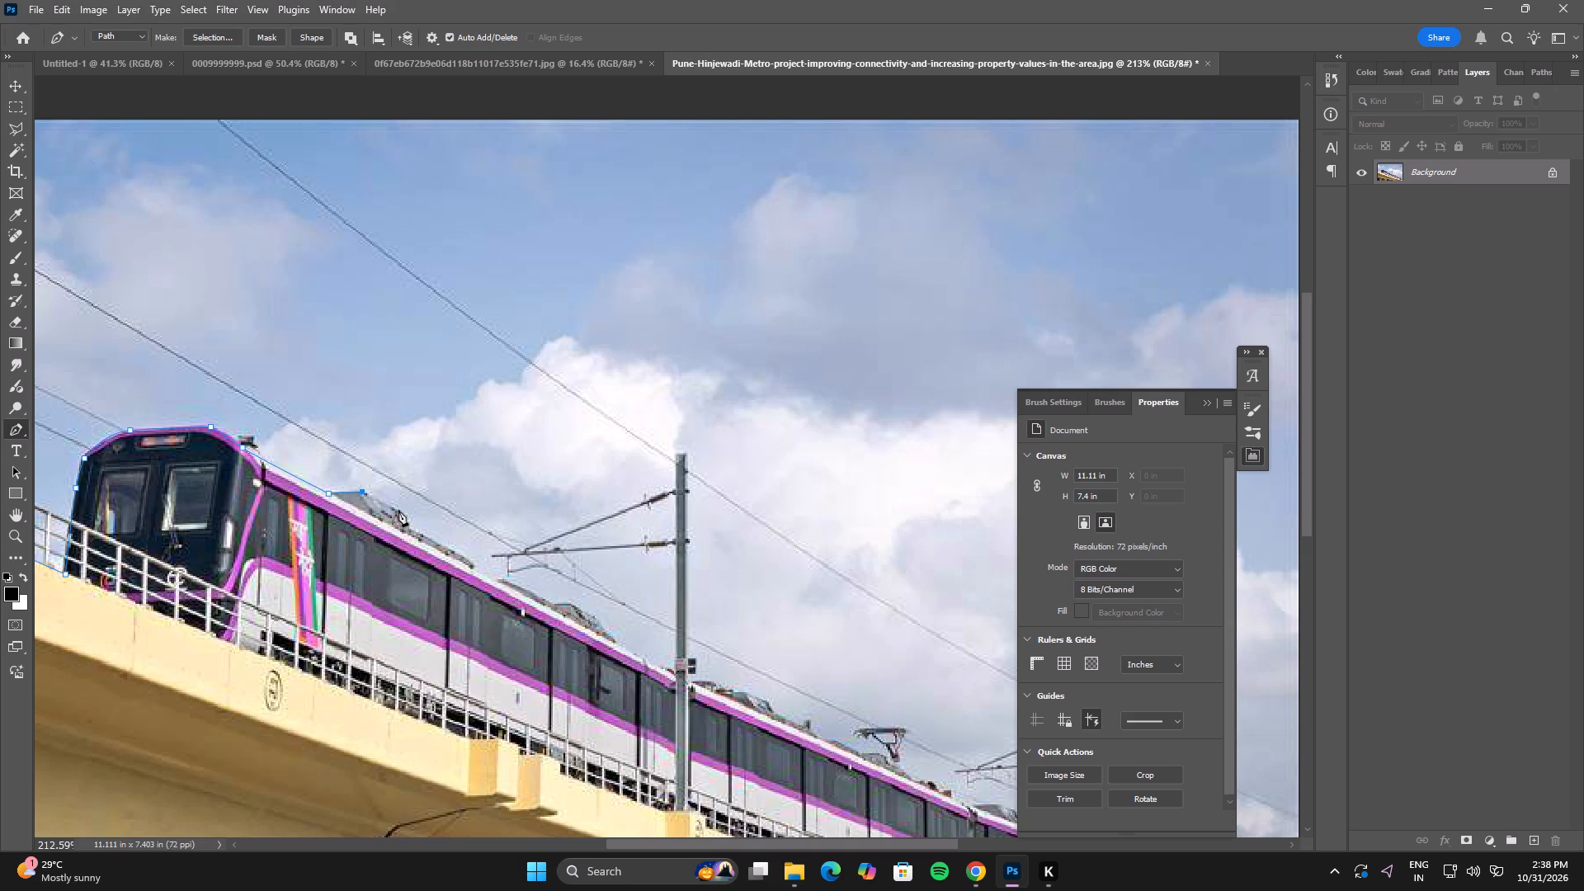
left_click(398, 510)
left_click(409, 528)
left_click(466, 557)
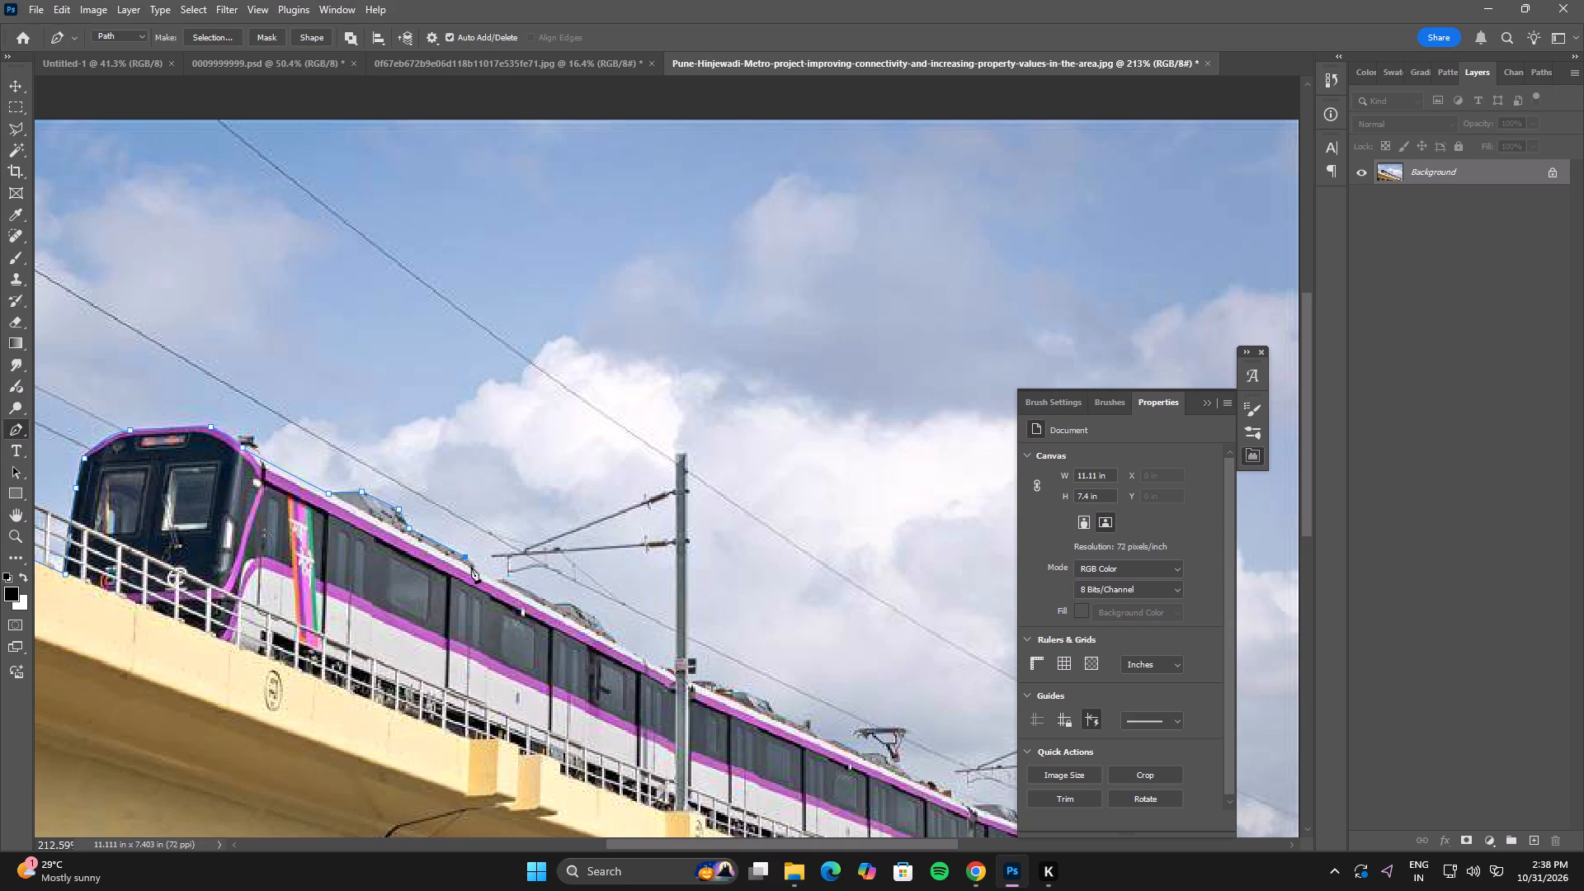
left_click(472, 568)
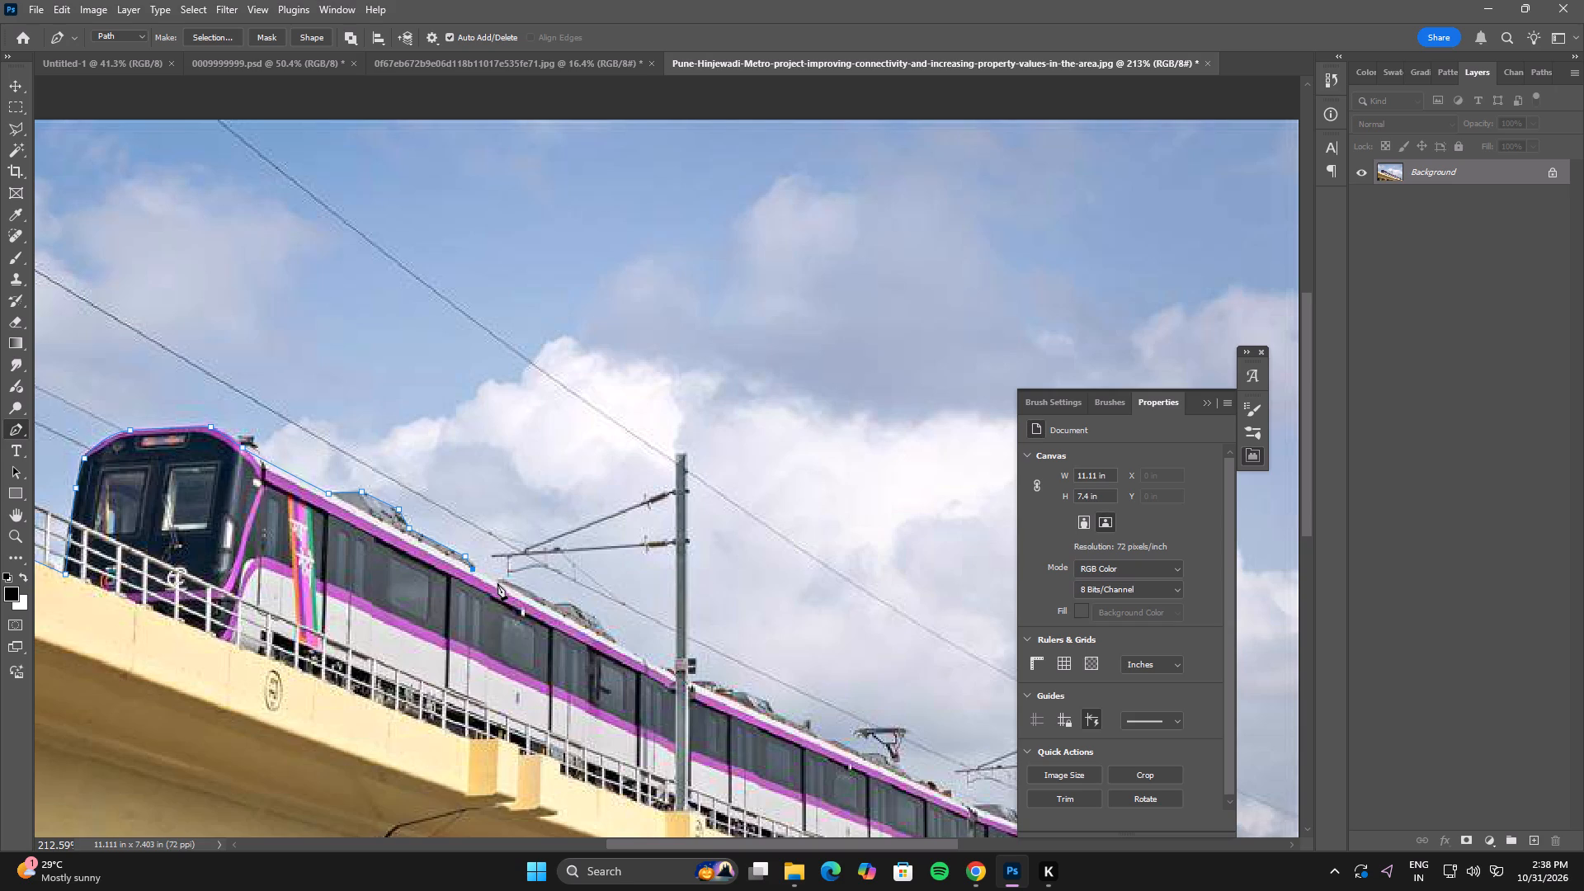
left_click(497, 582)
left_click(509, 575)
key("ctrl+z")
left_click(505, 580)
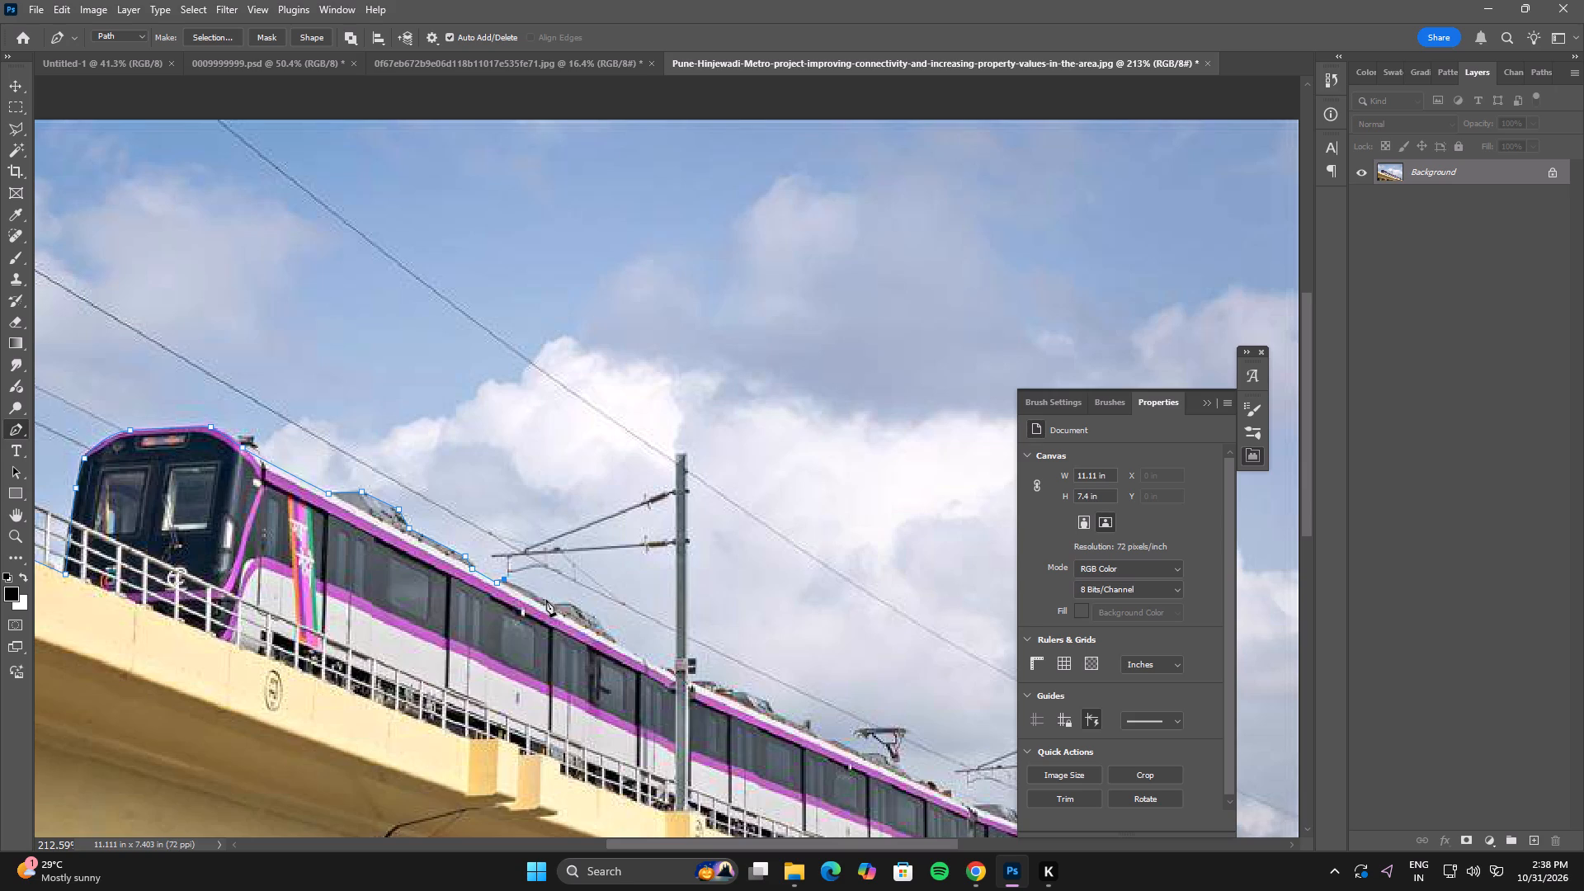
left_click(549, 604)
left_click(570, 606)
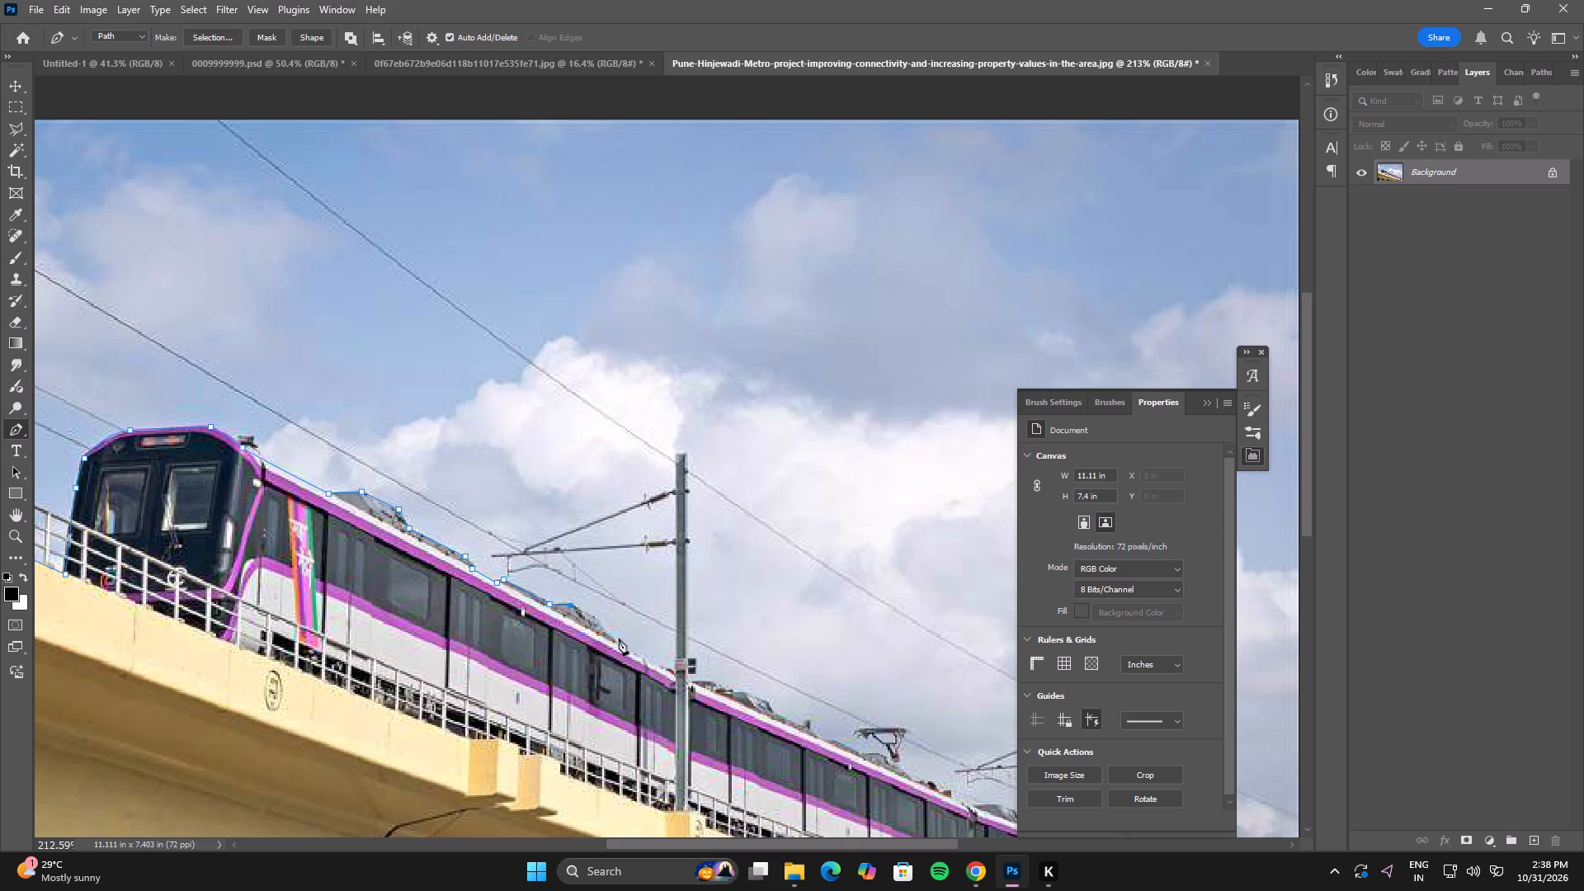
left_click_drag(609, 632, 614, 640)
left_click(616, 647)
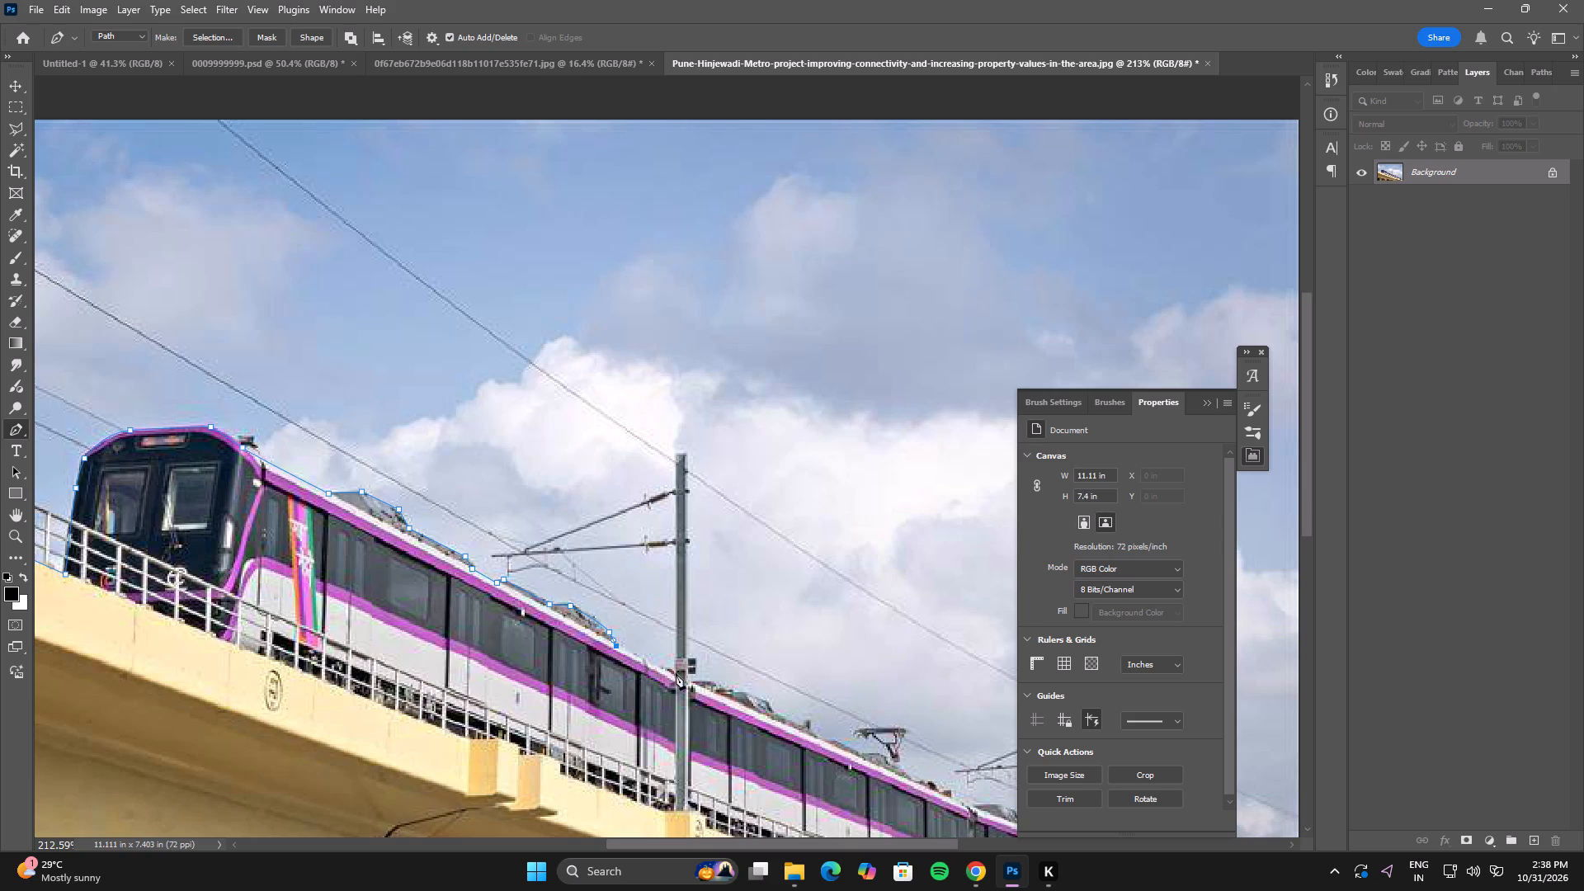
left_click(674, 673)
Extend the path along the remaining roofline from the nearest mast to the top corner of the train's rear end.
key("space")
key("space")
key("space")
key("space")
key("space")
key("space")
key("space")
left_click_drag(852, 745, 431, 573)
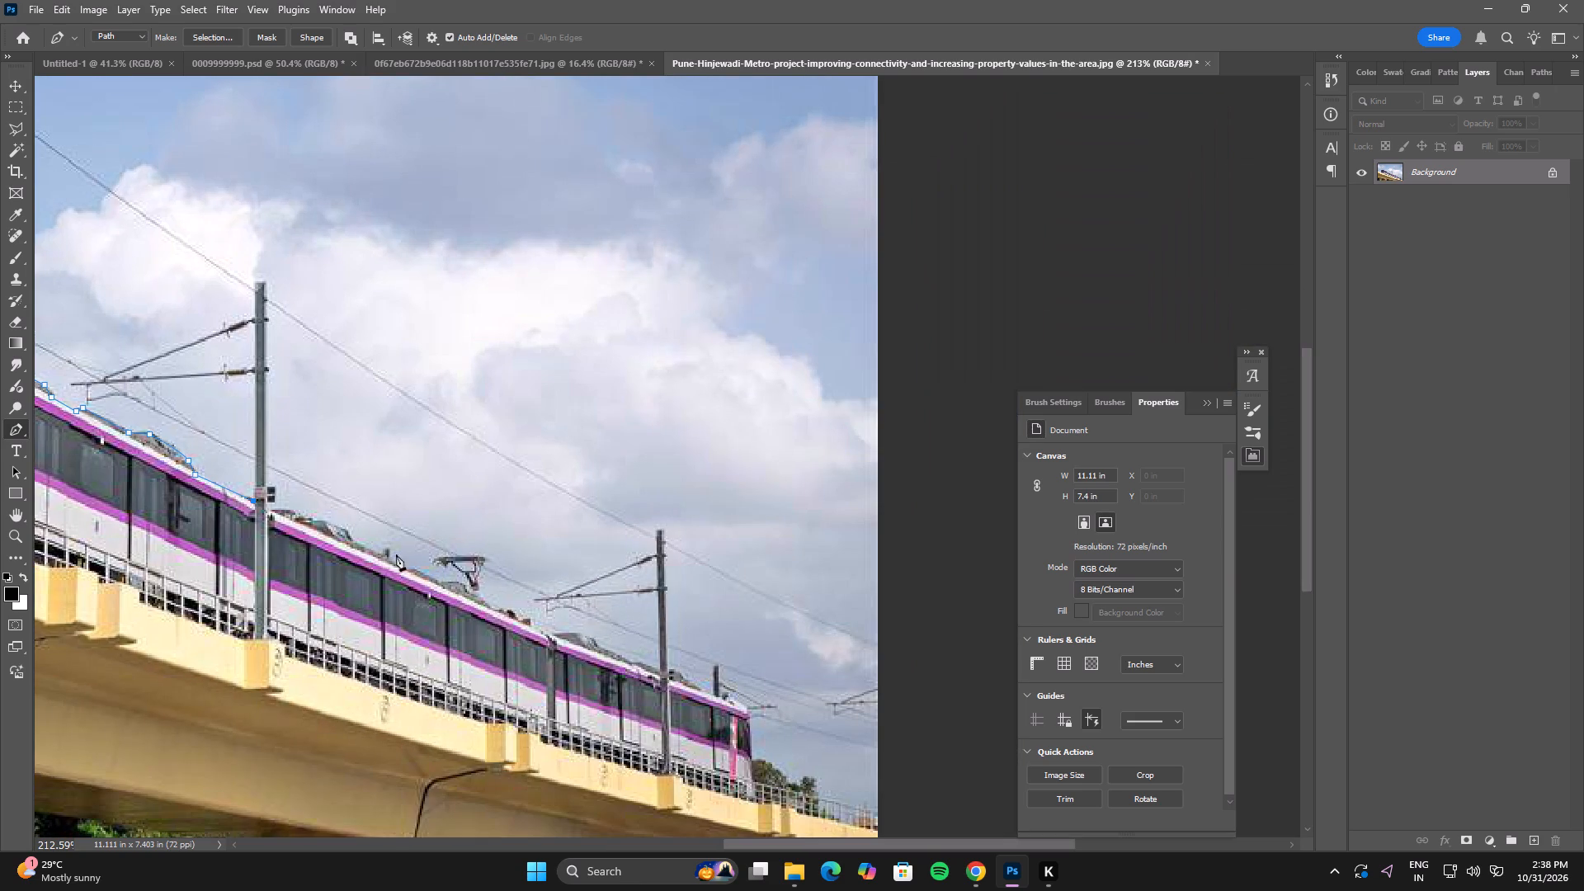
left_click(271, 510)
left_click(295, 511)
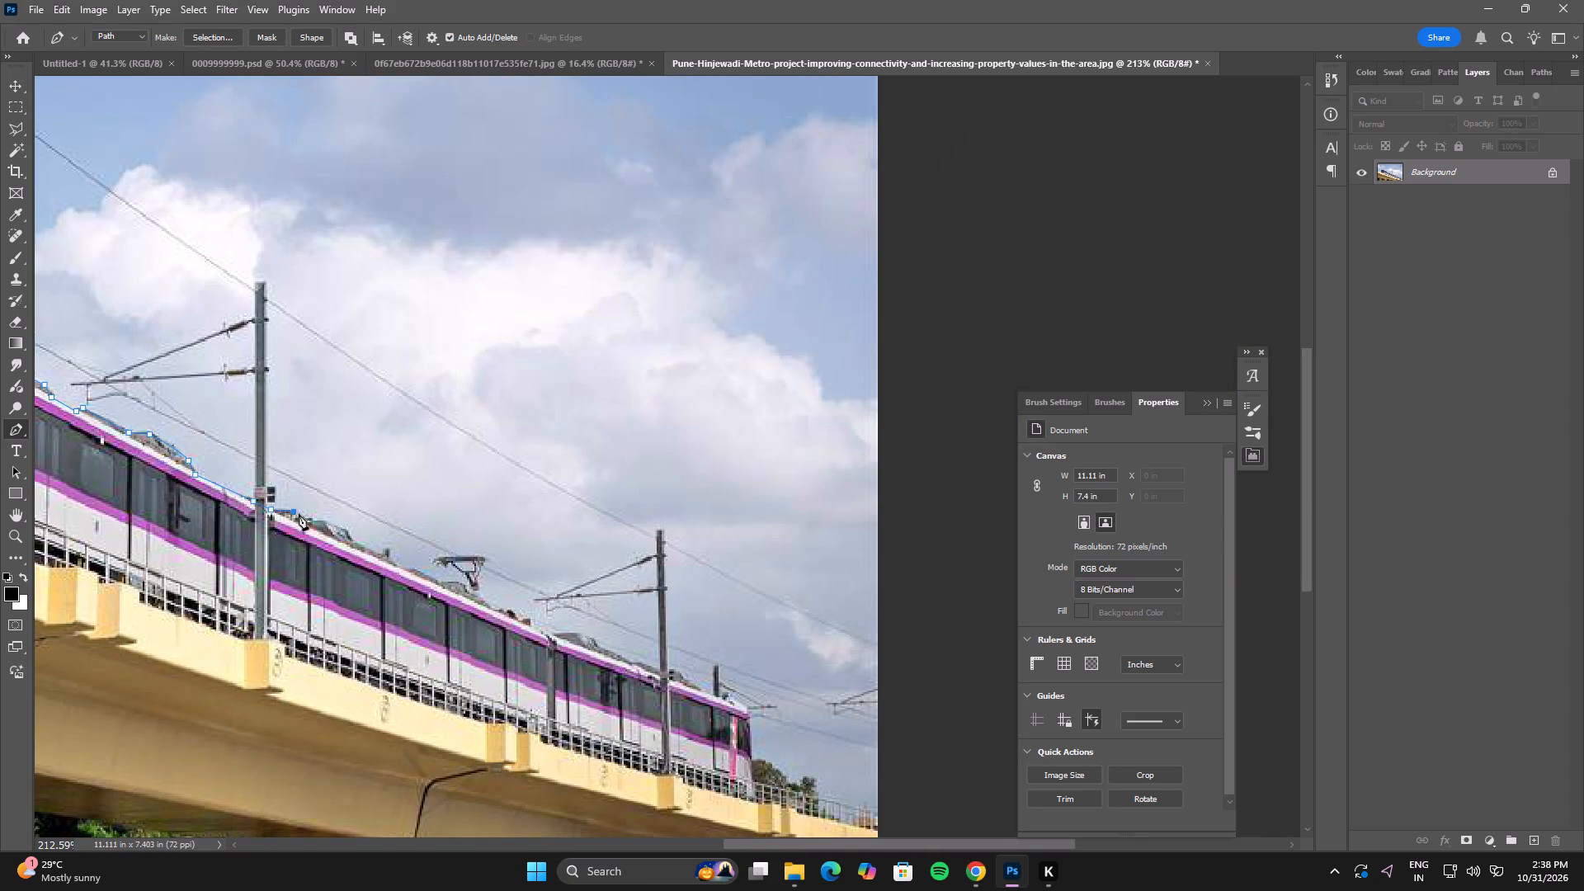
left_click(310, 522)
left_click(327, 522)
left_click(347, 535)
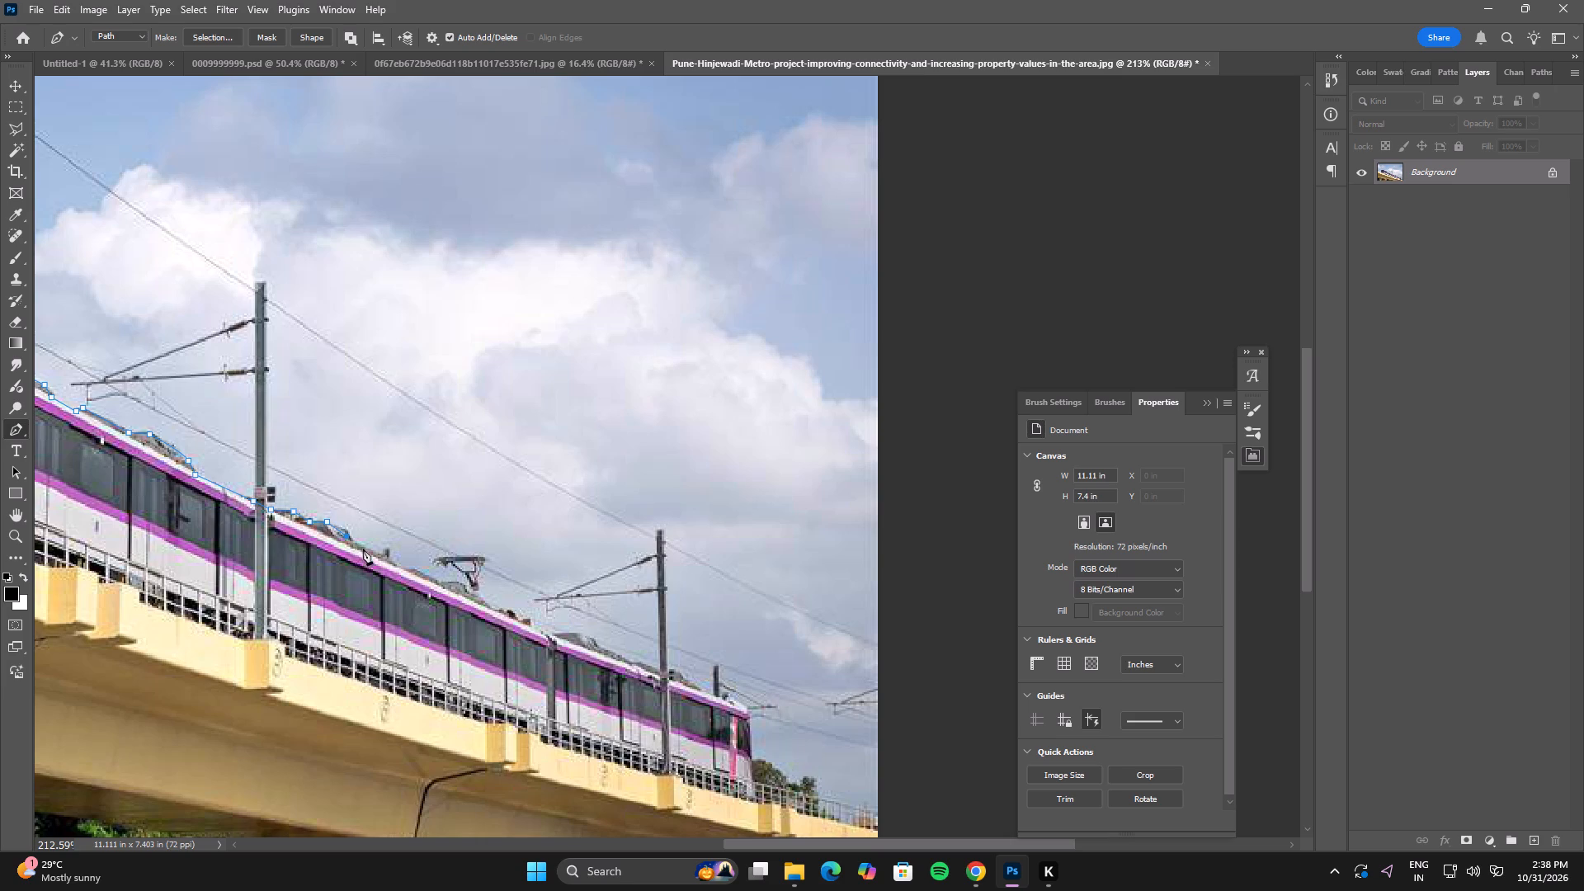
left_click(361, 547)
left_click(398, 565)
left_click(423, 573)
left_click(517, 621)
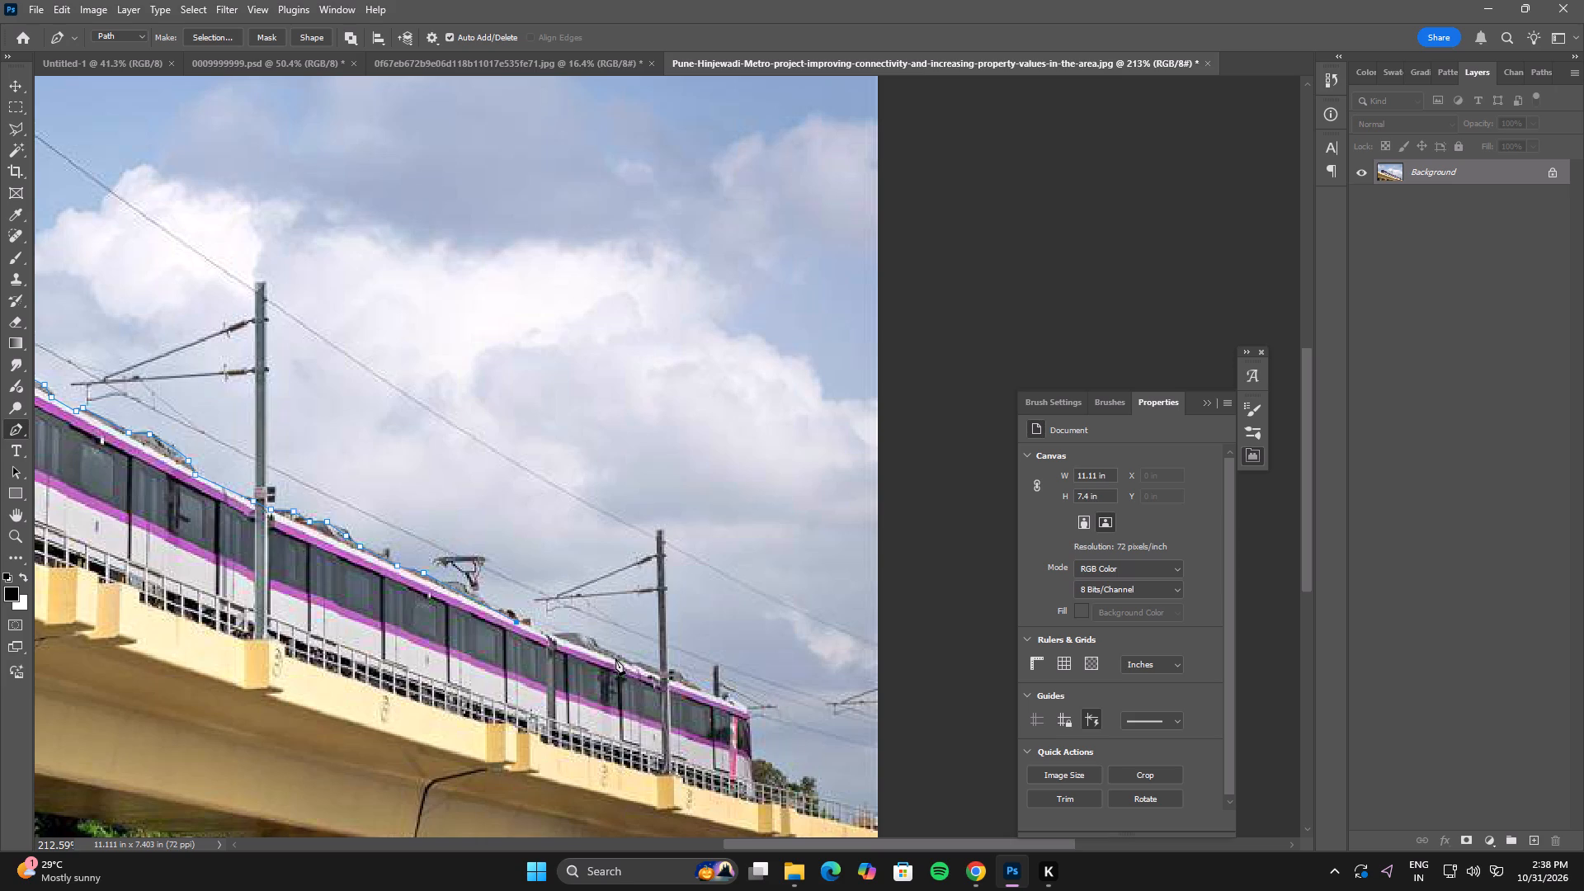
left_click(615, 658)
left_click(733, 704)
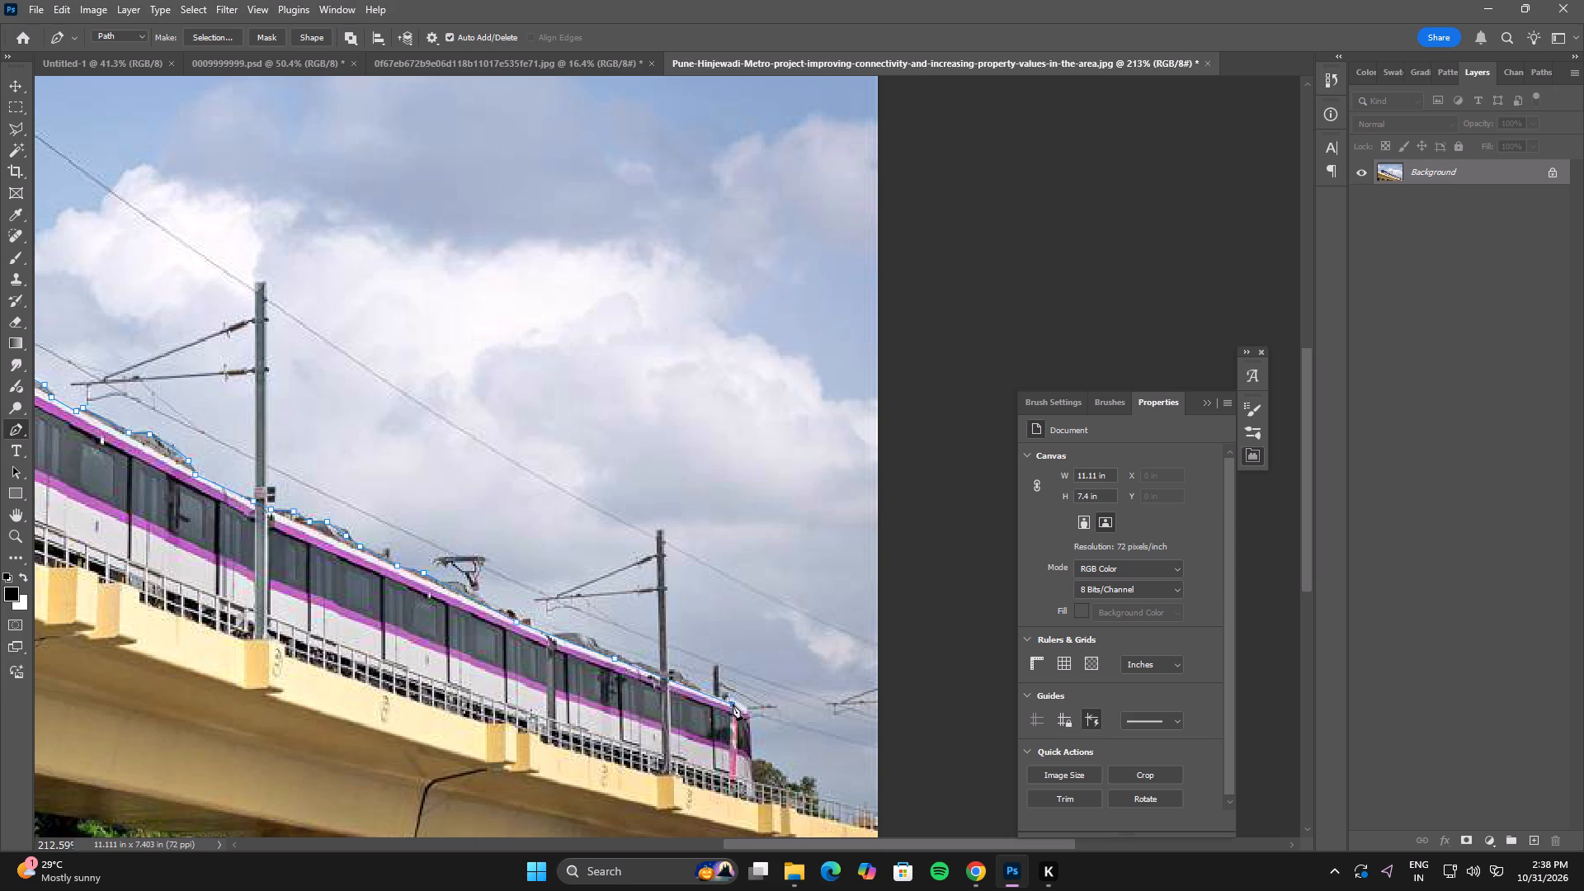
left_click(750, 710)
Trace down the train's rear end and along the viaduct's top edge to the photo's right border.
scroll(763, 720, "down", 6)
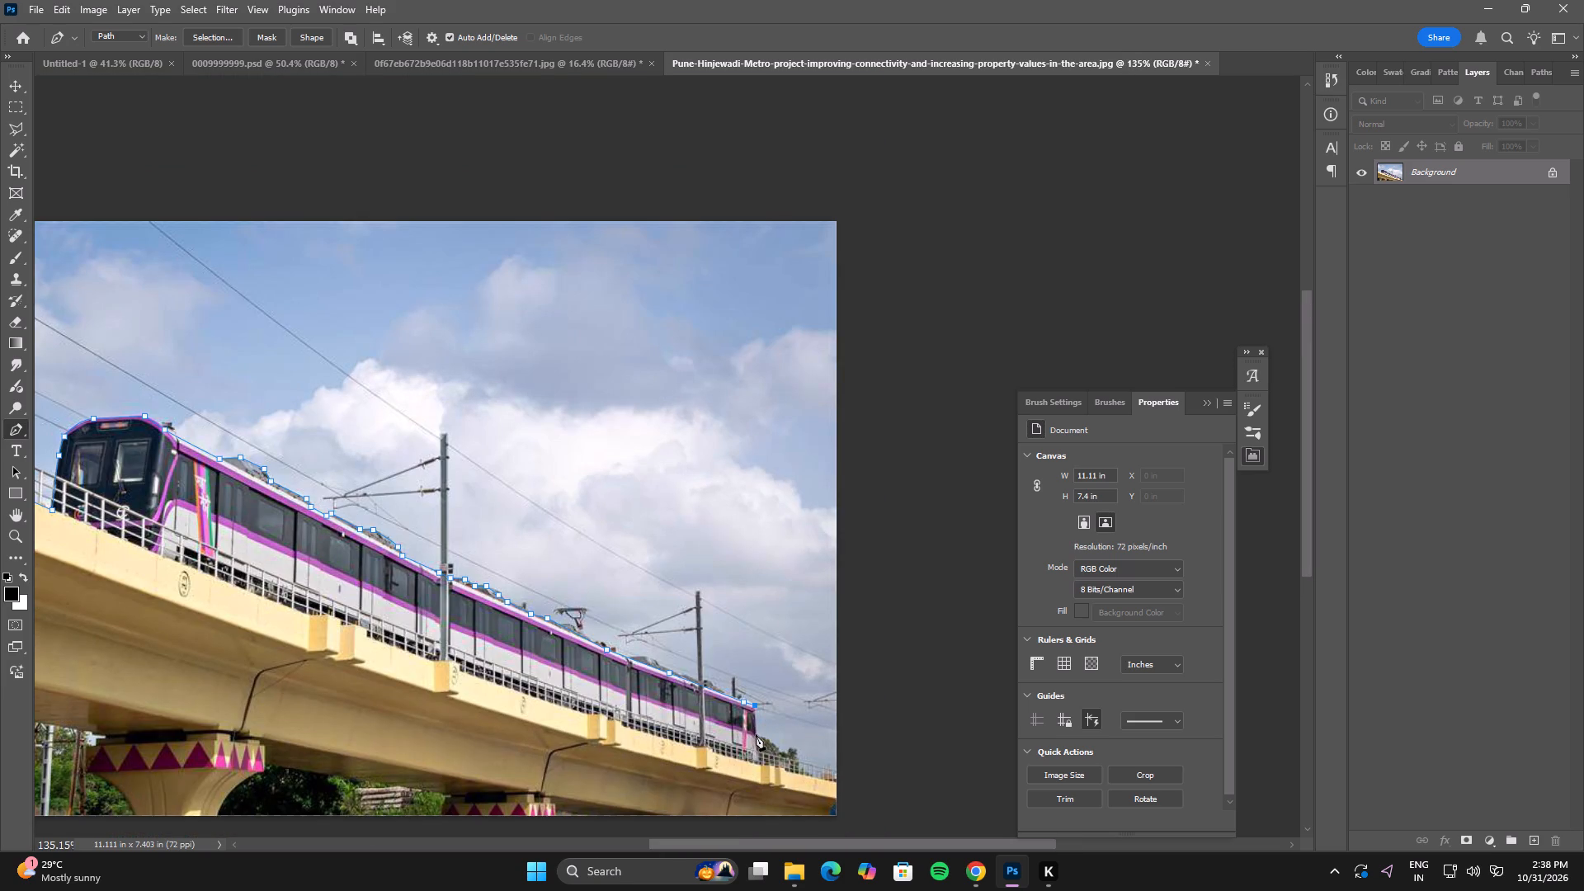
left_click(756, 734)
left_click(759, 762)
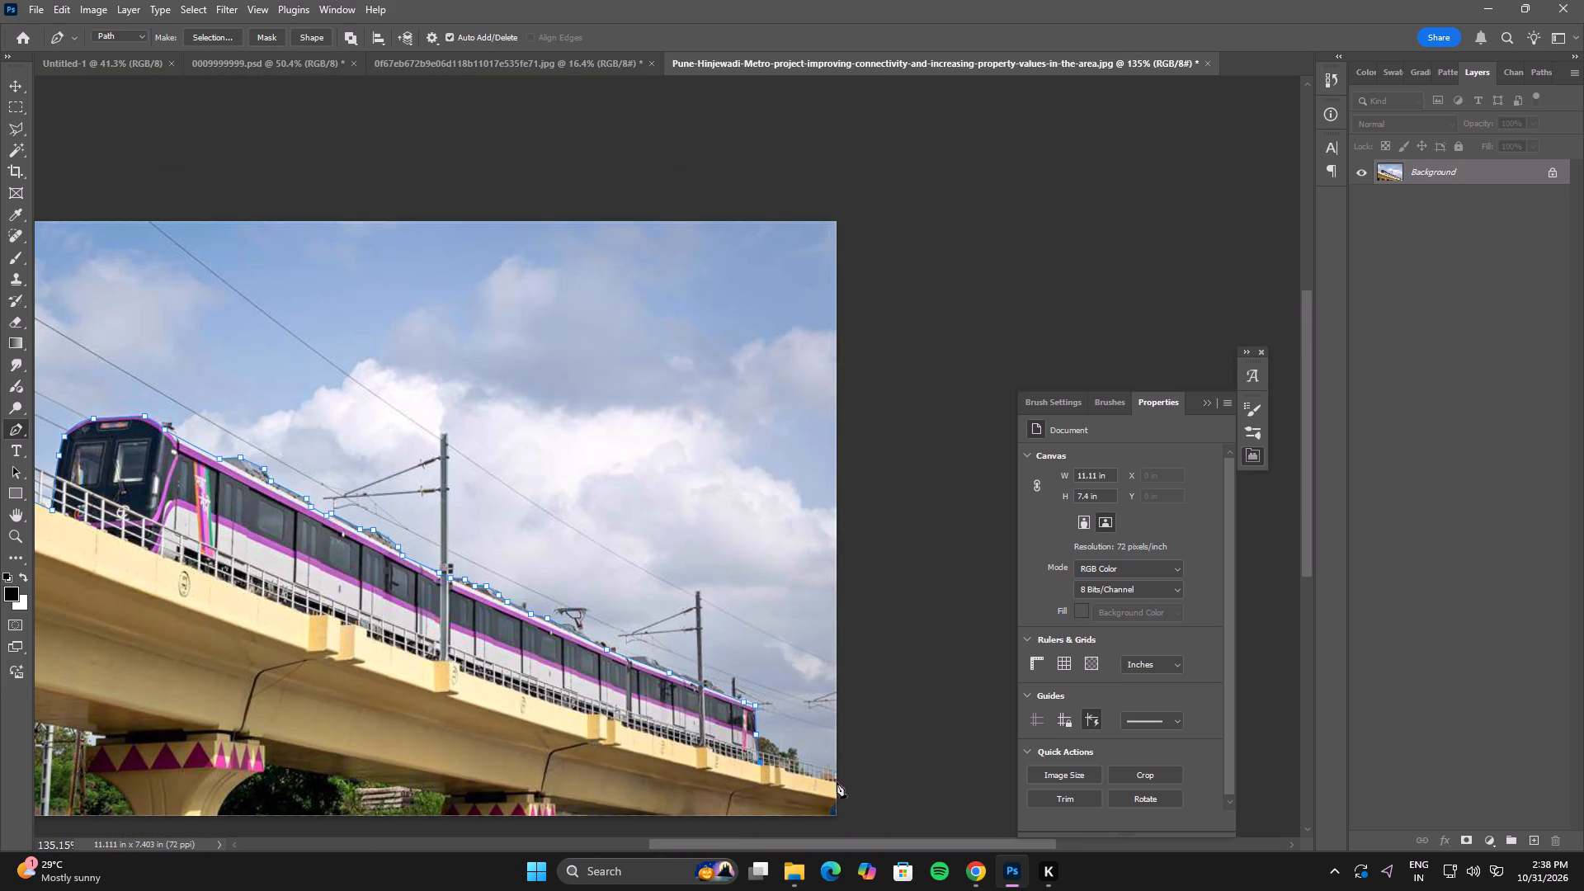
left_click(841, 783)
Continue the path along the photo's bottom edge and around the smaller, more distant viaduct pier.
scroll(842, 783, "down", 5, "alt")
key("space")
key("space")
key("space")
key("space")
key("space")
key("space")
key("space")
key("space")
key("space")
key("space")
key("space")
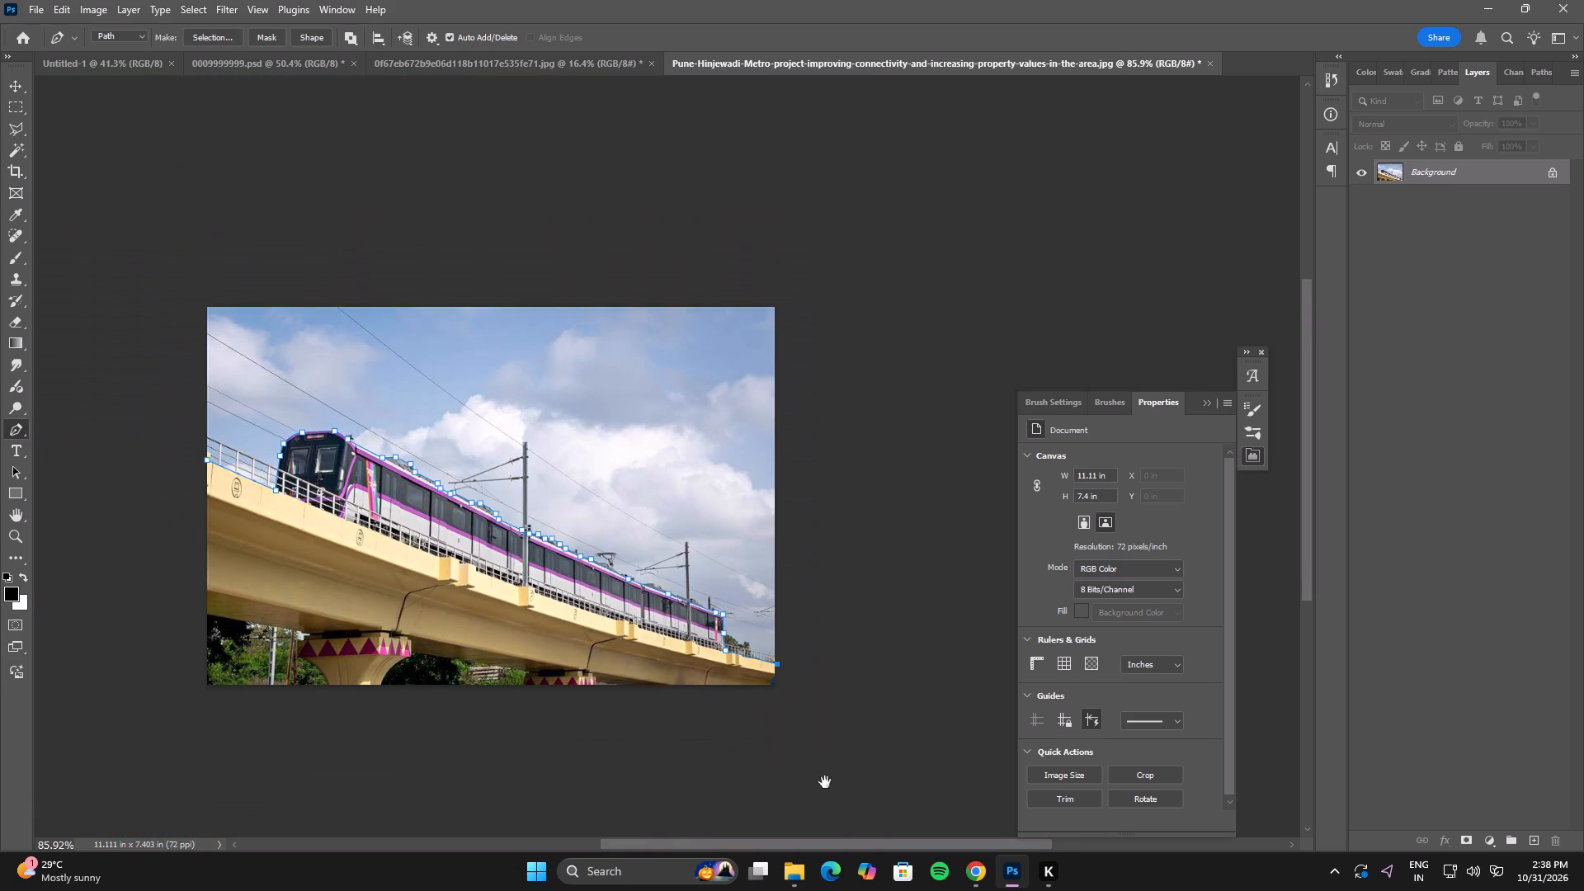
left_click_drag(805, 771, 874, 755)
scroll(851, 695, "up", 3, "alt")
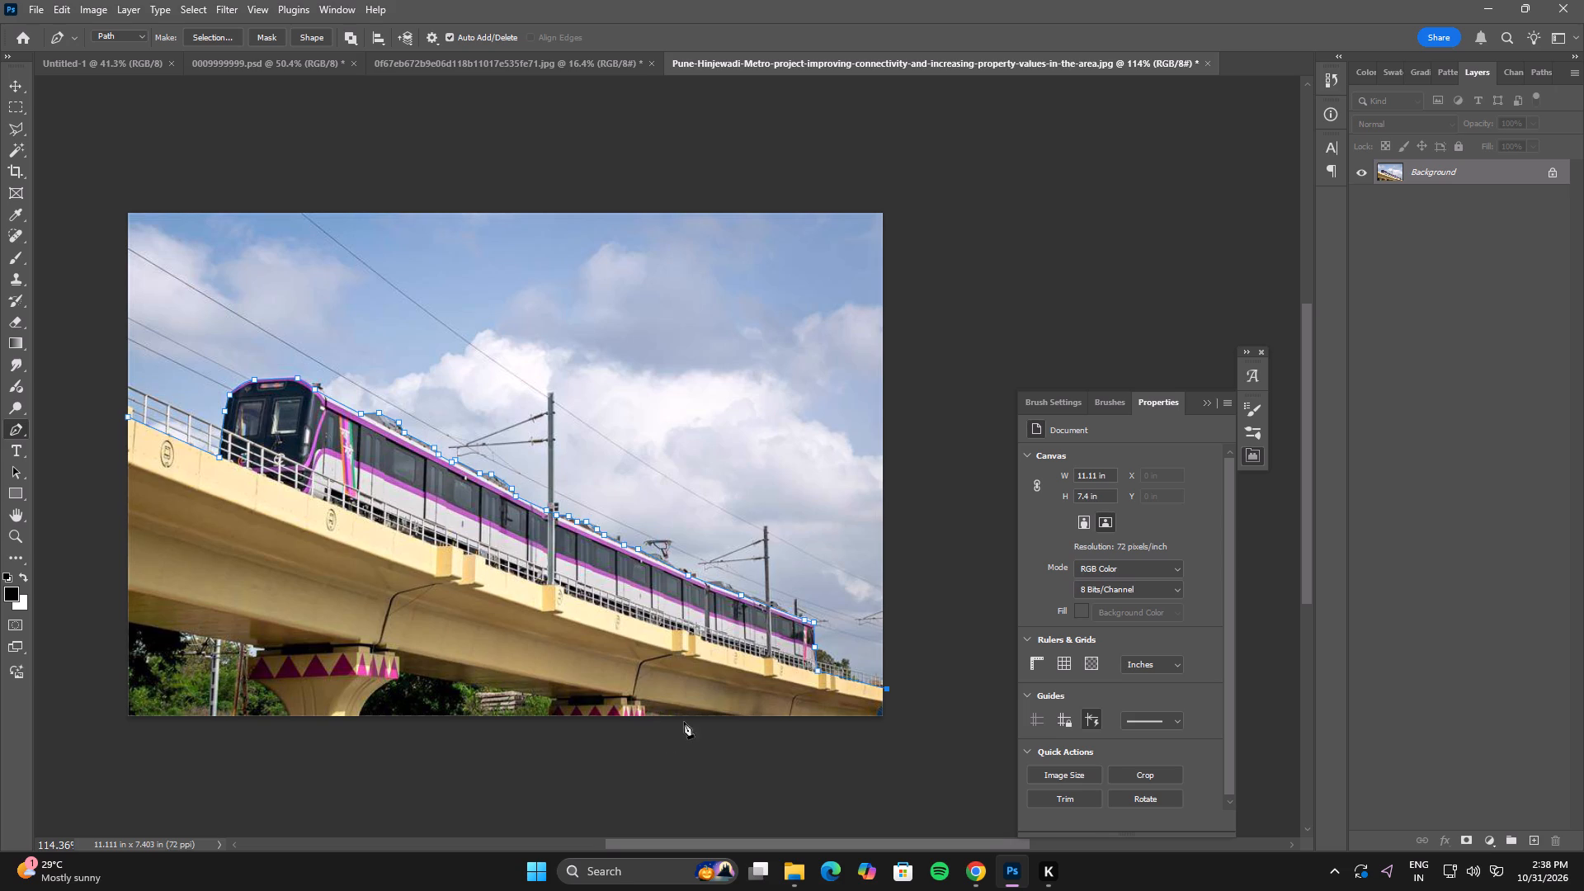
left_click(719, 718)
left_click(644, 711)
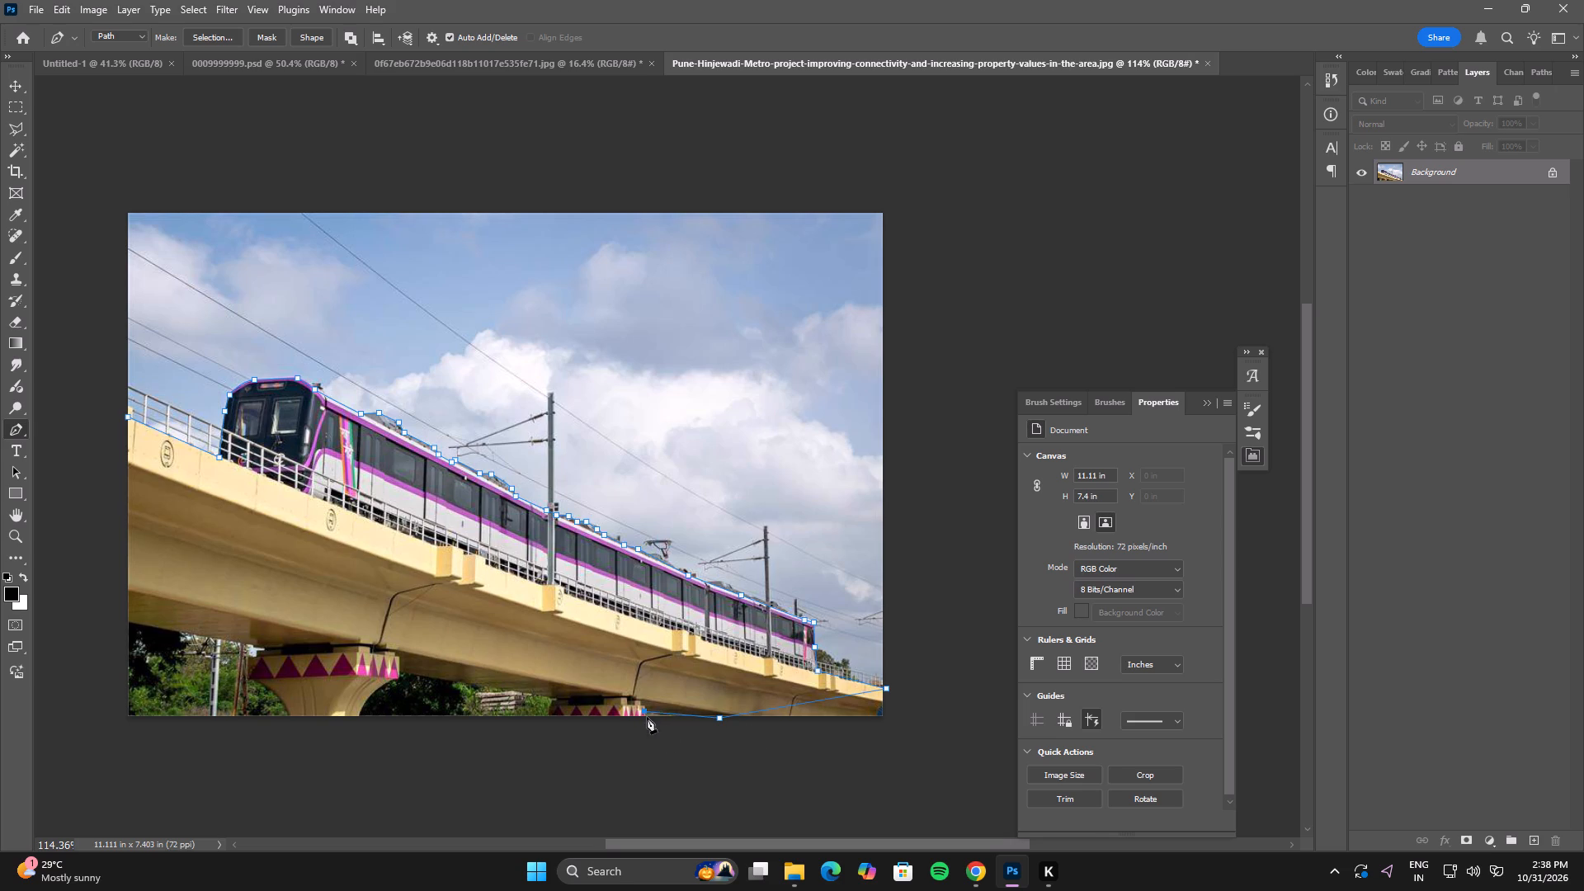
left_click(647, 717)
left_click(547, 718)
left_click(547, 709)
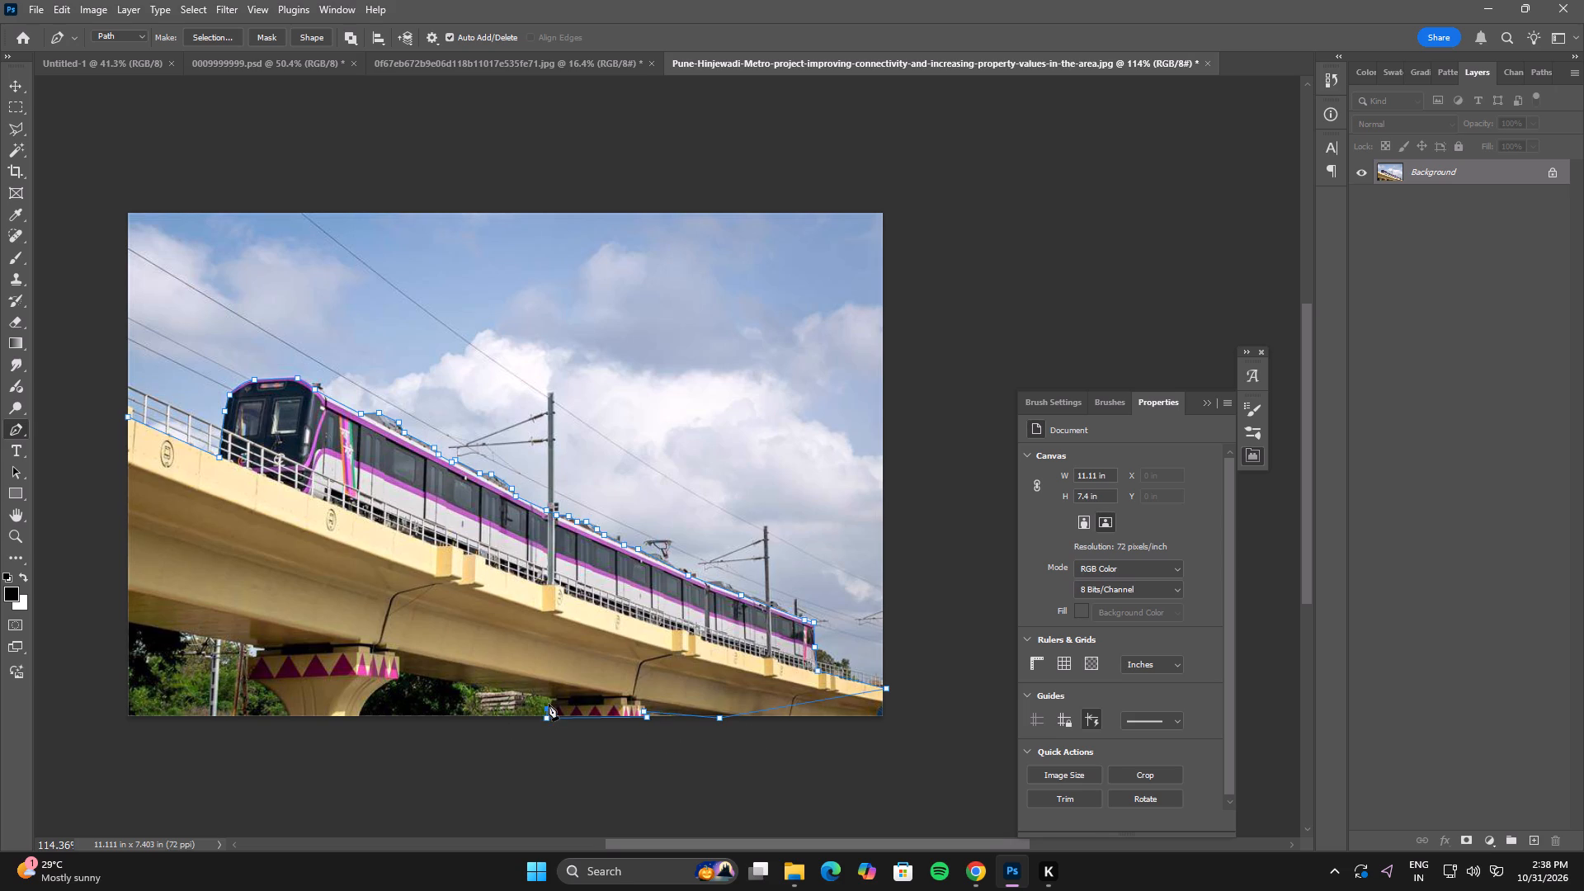
double_click(552, 701)
left_click(470, 684)
key("ctrl+z")
left_click(543, 697)
Trace the viaduct's underside from the distant pier to the cap of the large near pier.
left_click(462, 682)
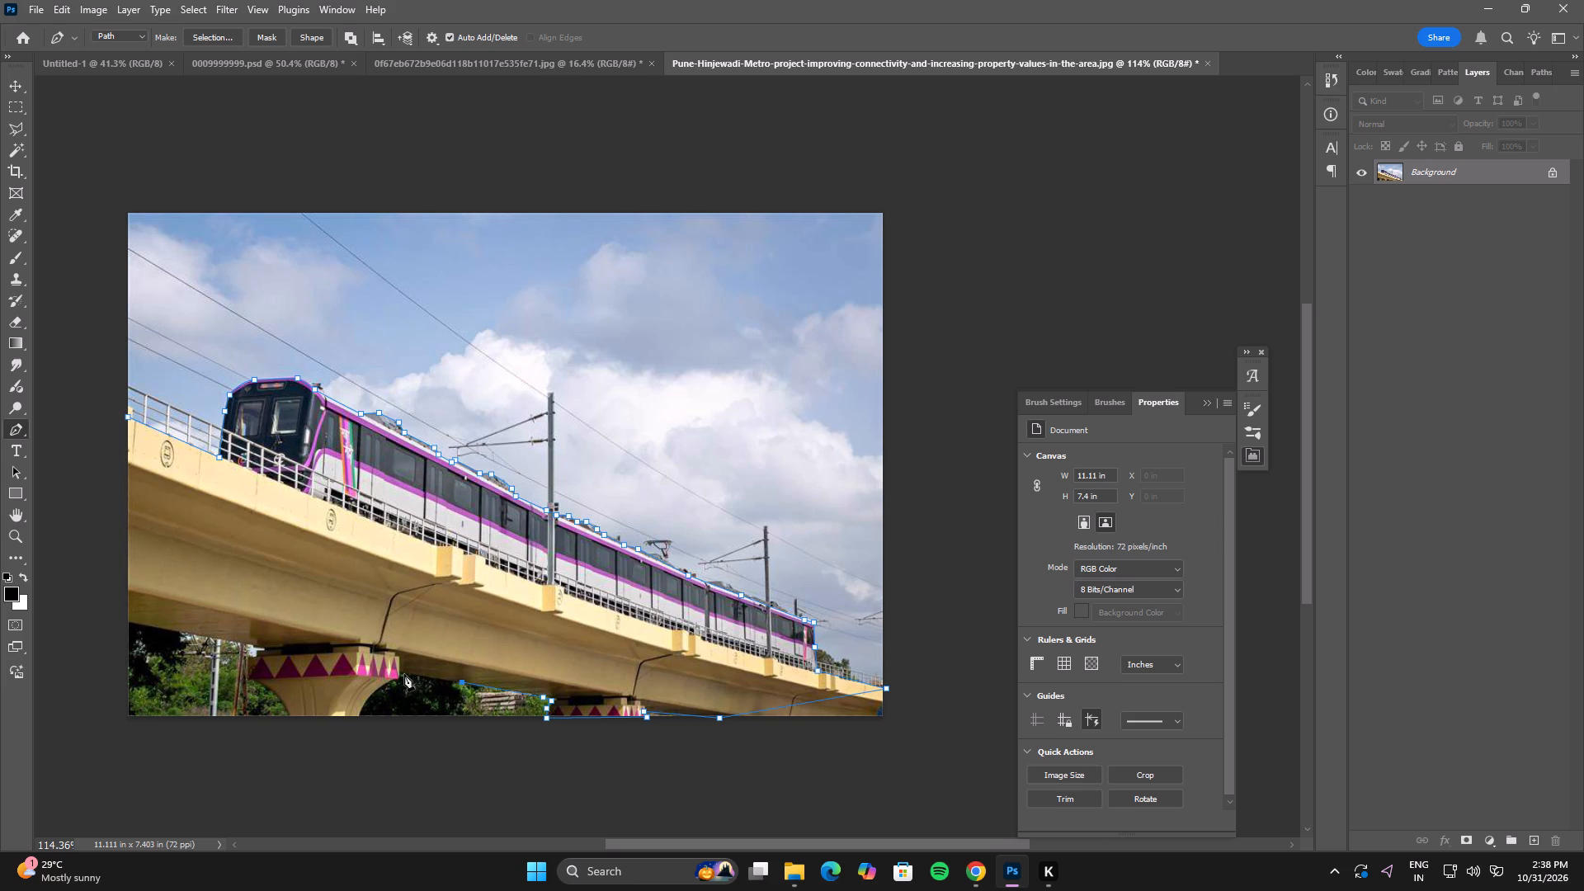
left_click(399, 672)
left_click(397, 676)
Continue the path around the large near pier, along the photo's bottom edge and back up its cap to the viaduct's underside.
key("space")
key("space")
key("space")
left_click_drag(342, 728, 546, 623)
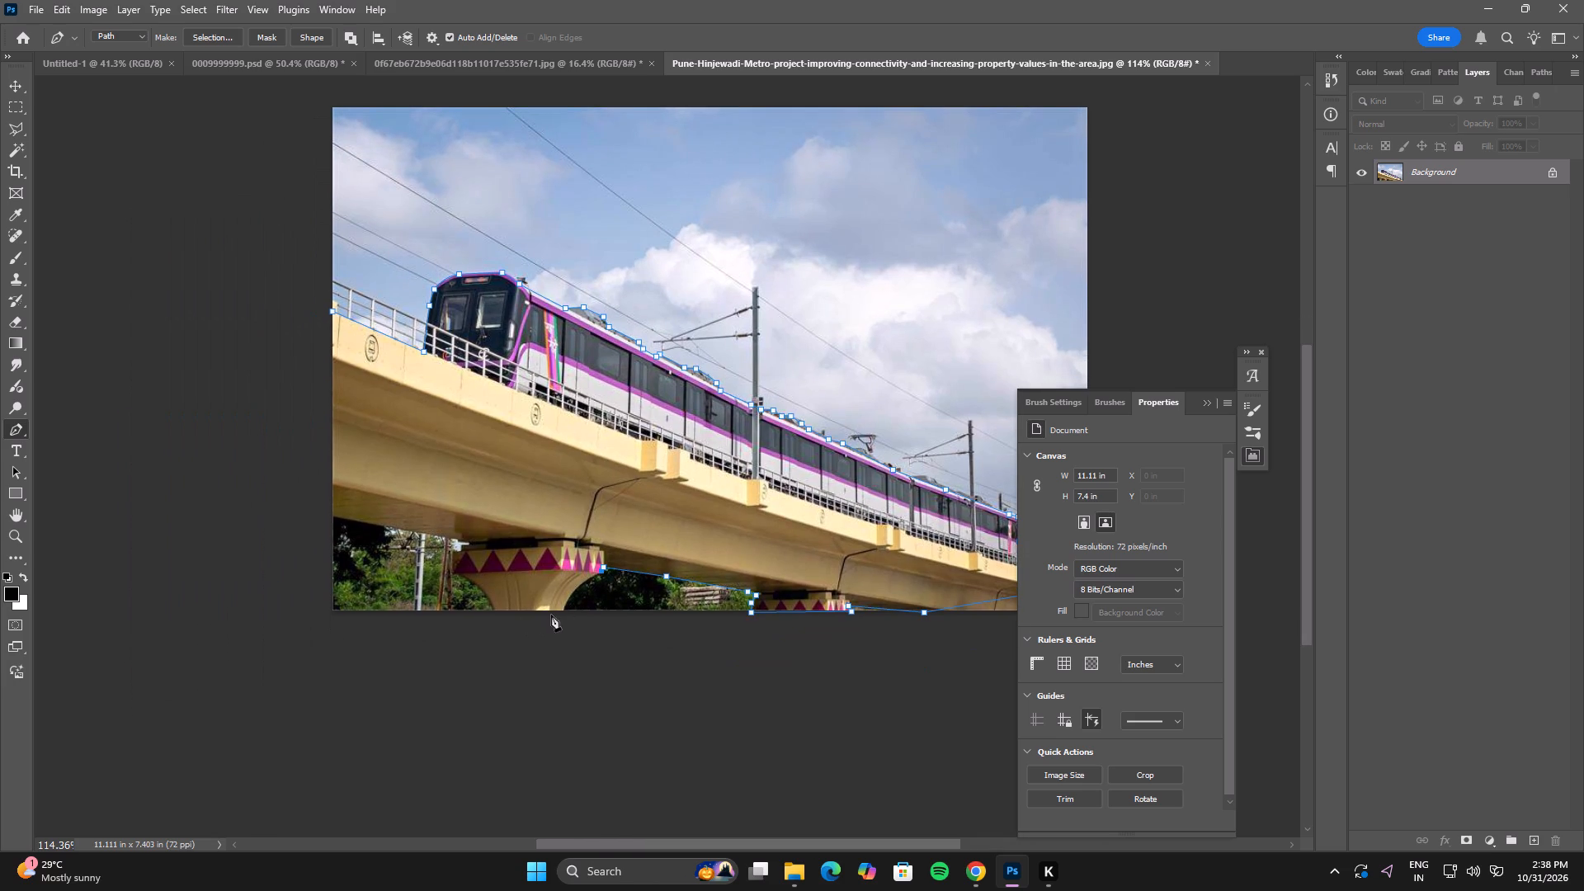
left_click_drag(563, 611, 545, 648)
left_click_drag(545, 648, 552, 647)
left_click(564, 612, "alt")
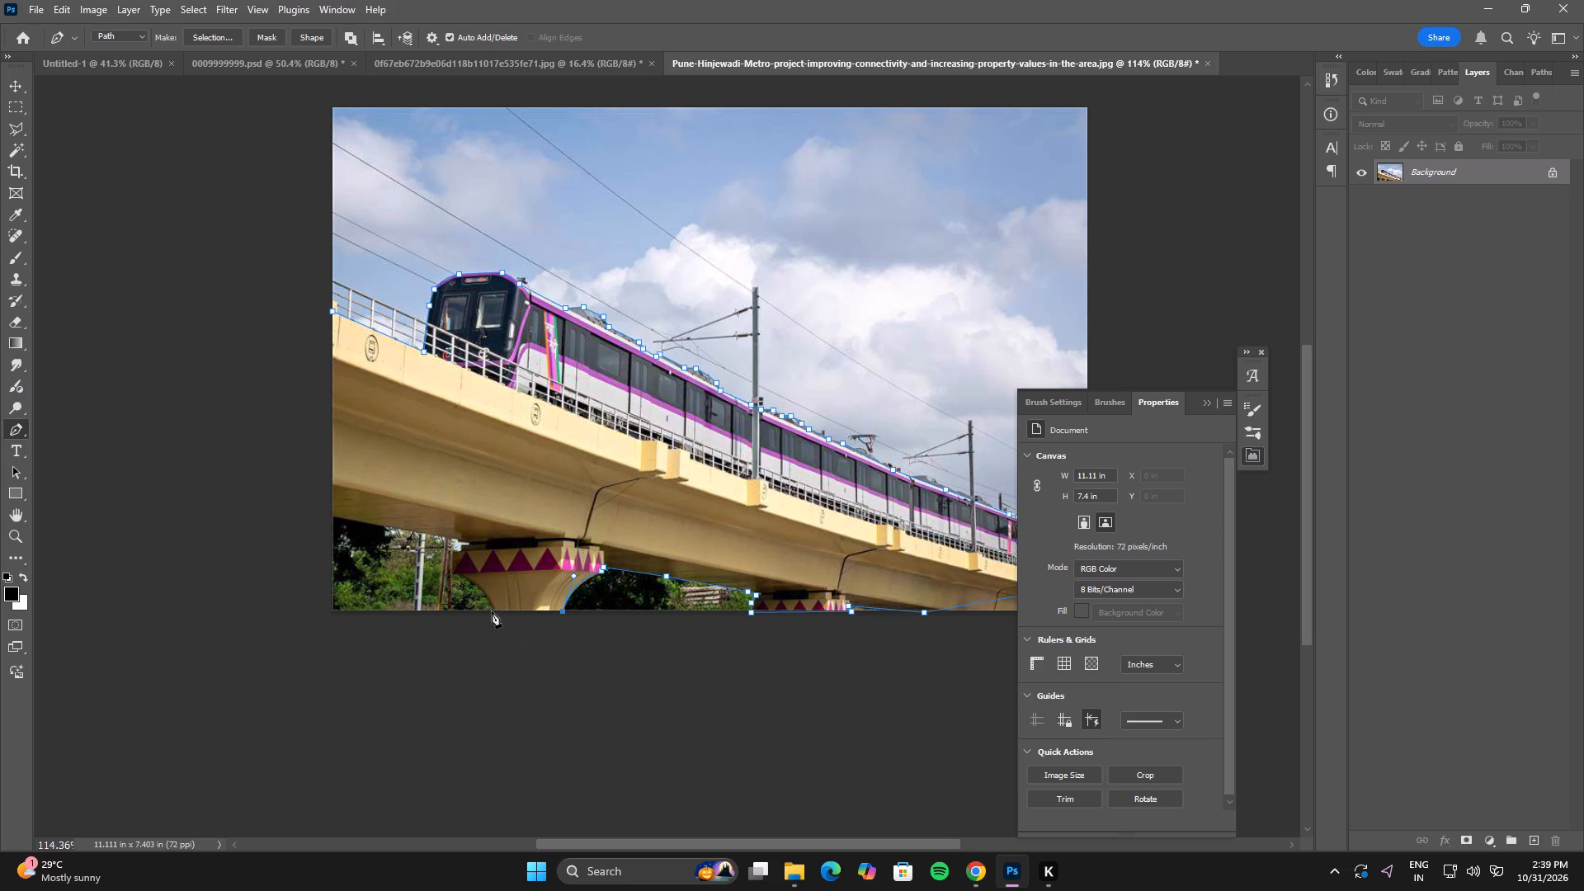
left_click(495, 611)
left_click_drag(450, 573, 422, 572)
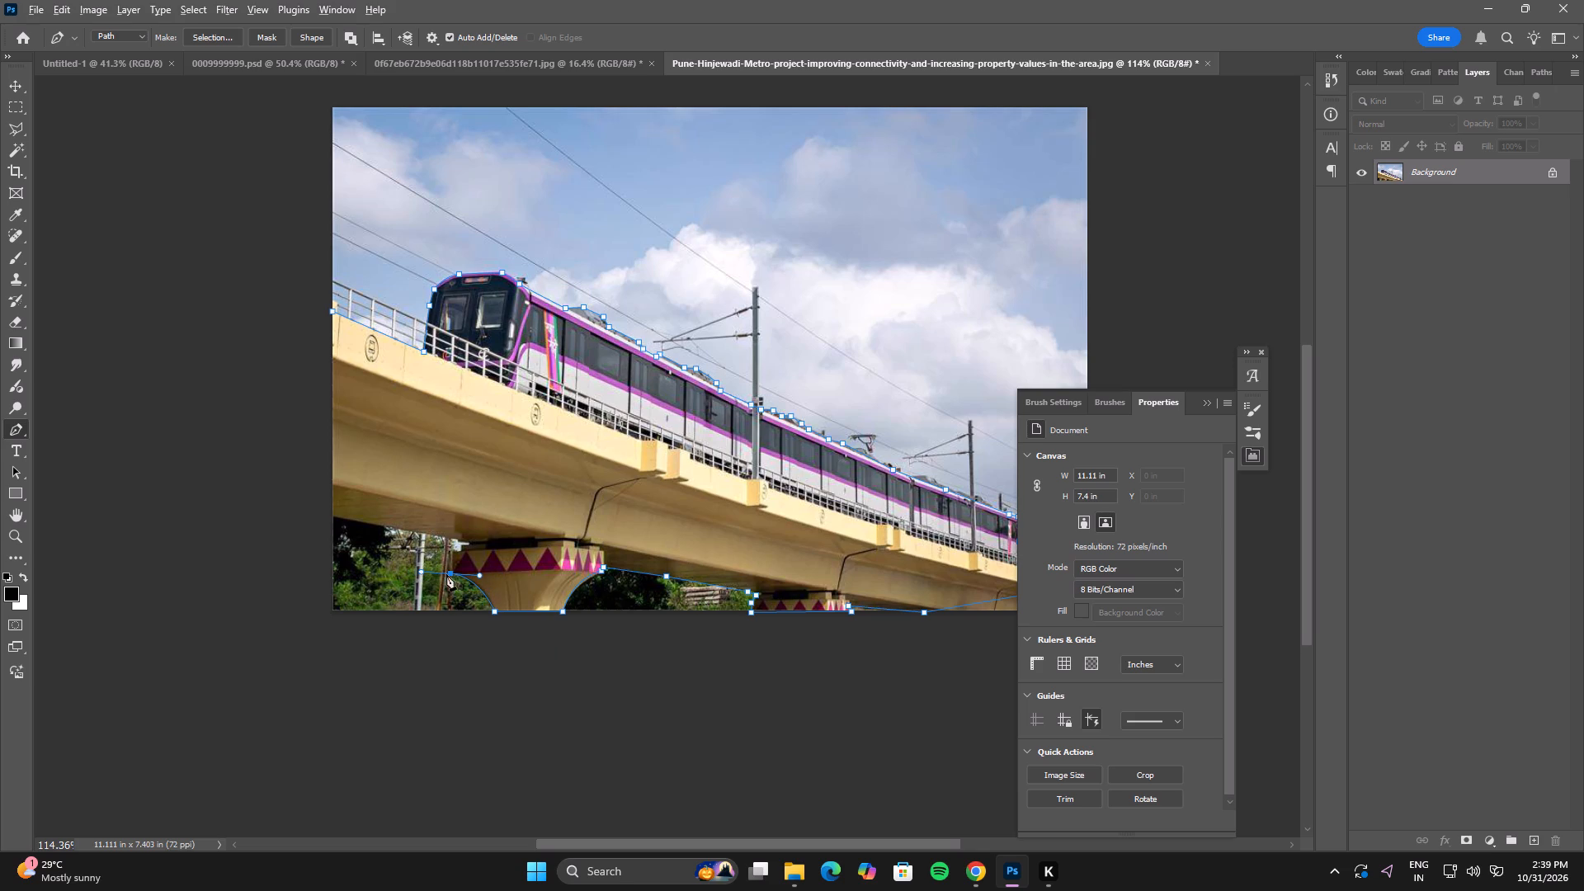
left_click(449, 575, "alt")
left_click(468, 547)
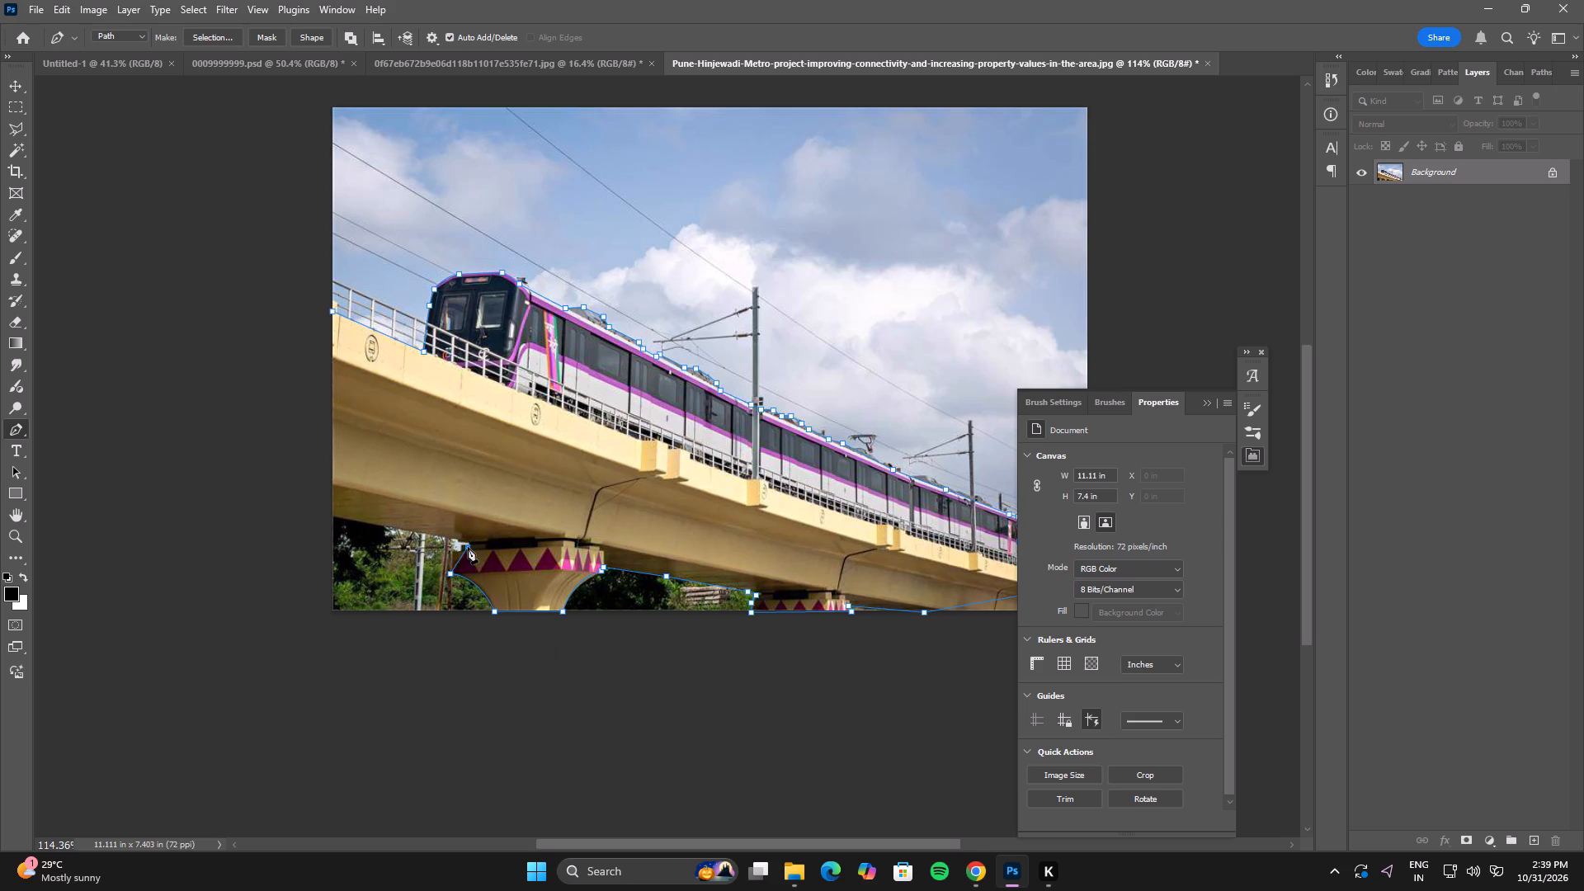
left_click(467, 543)
Trace the viaduct's underside to the photo's left border and close the path at its starting anchor point.
left_click(391, 528)
left_click(330, 514)
left_click(326, 311)
left_click(332, 312)
Convert the closed path into a selection and add a layer mask that isolates the train and viaduct.
right_click(438, 281)
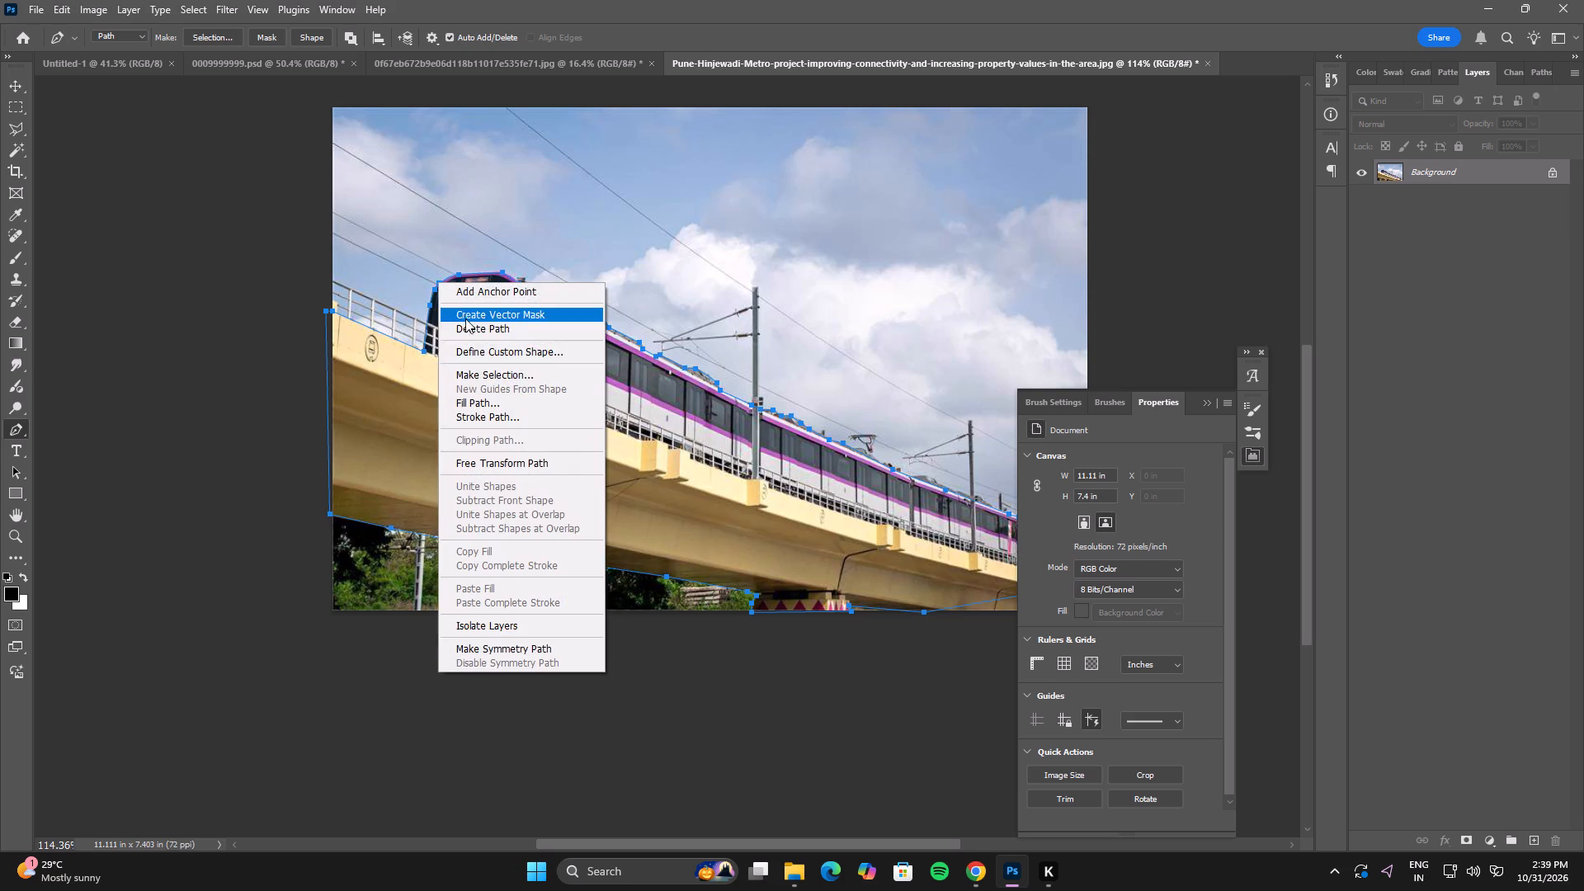
left_click(474, 370)
left_click(884, 229)
scroll(610, 567, "down", 5, "alt")
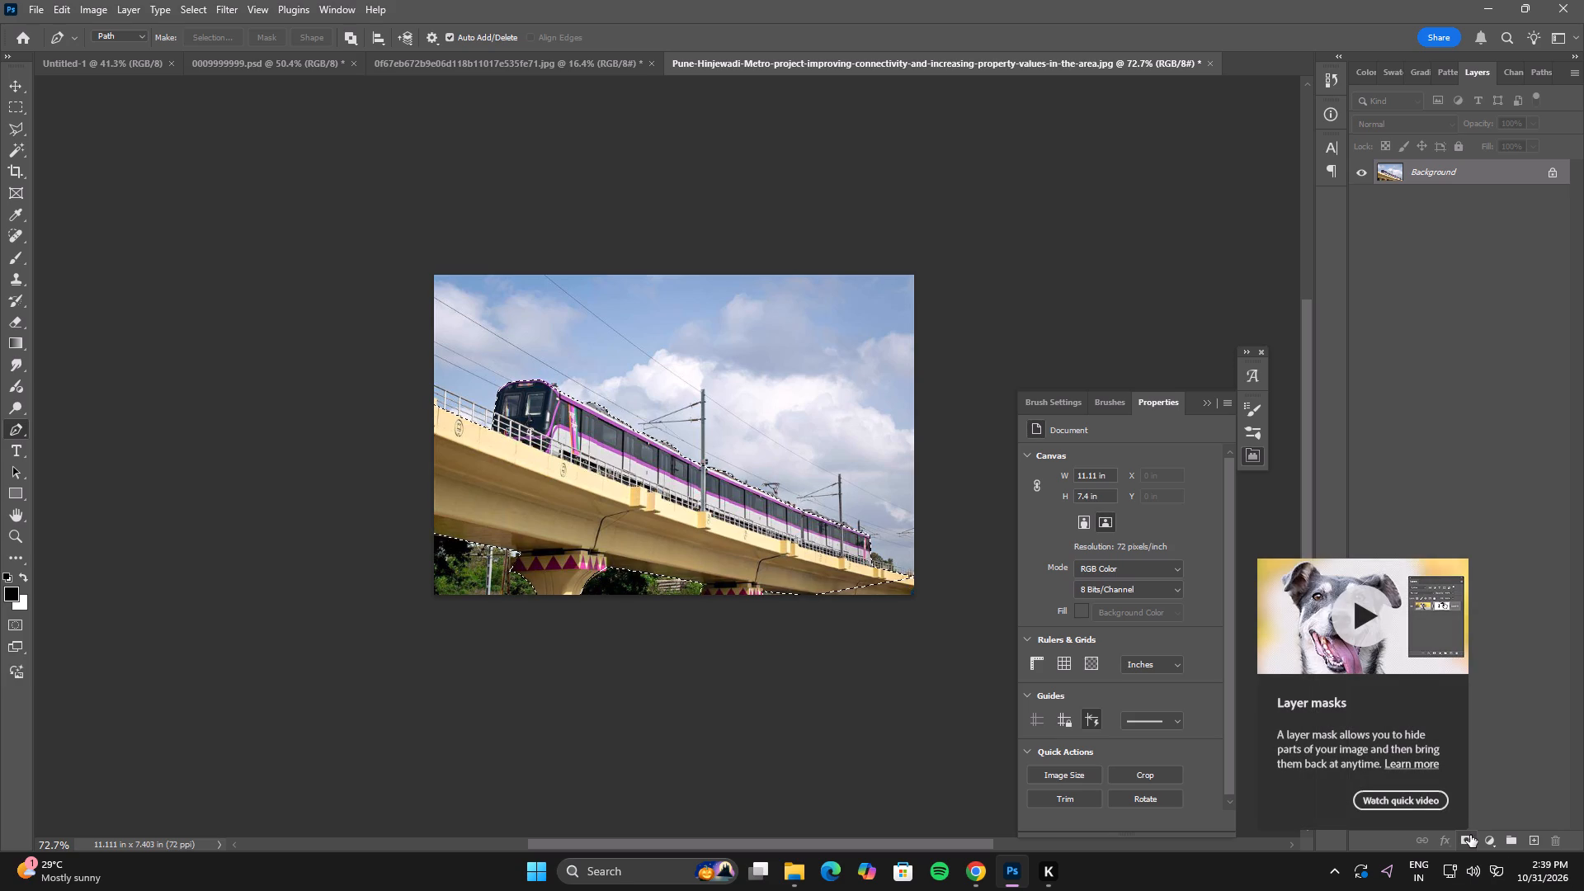
left_click(1470, 835)
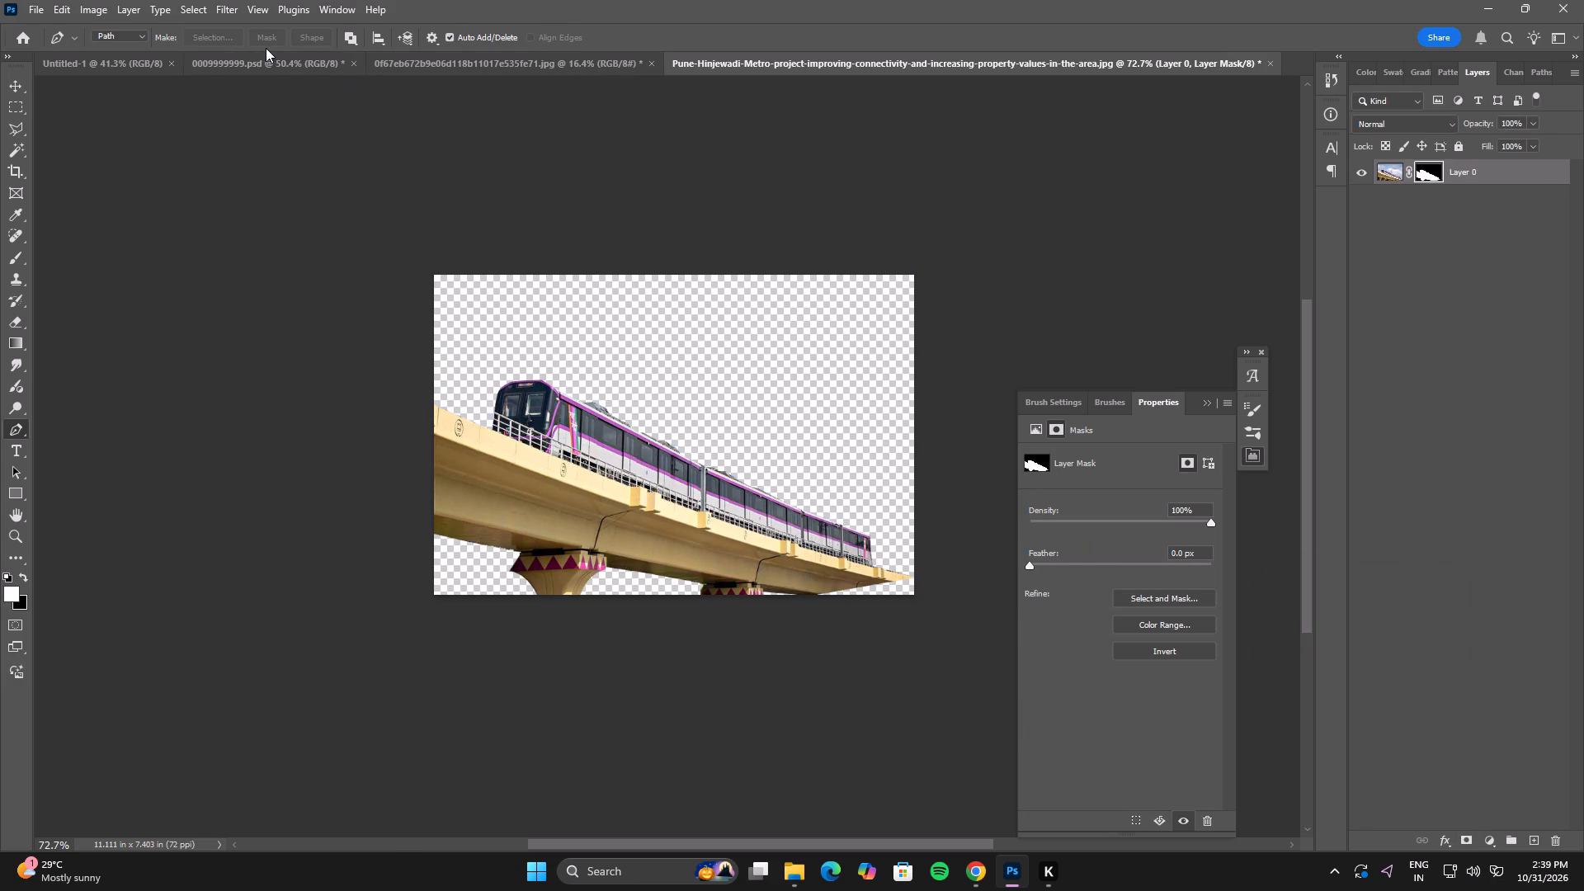
Switch to the 0009999999.psd poster document.
left_click(265, 59)
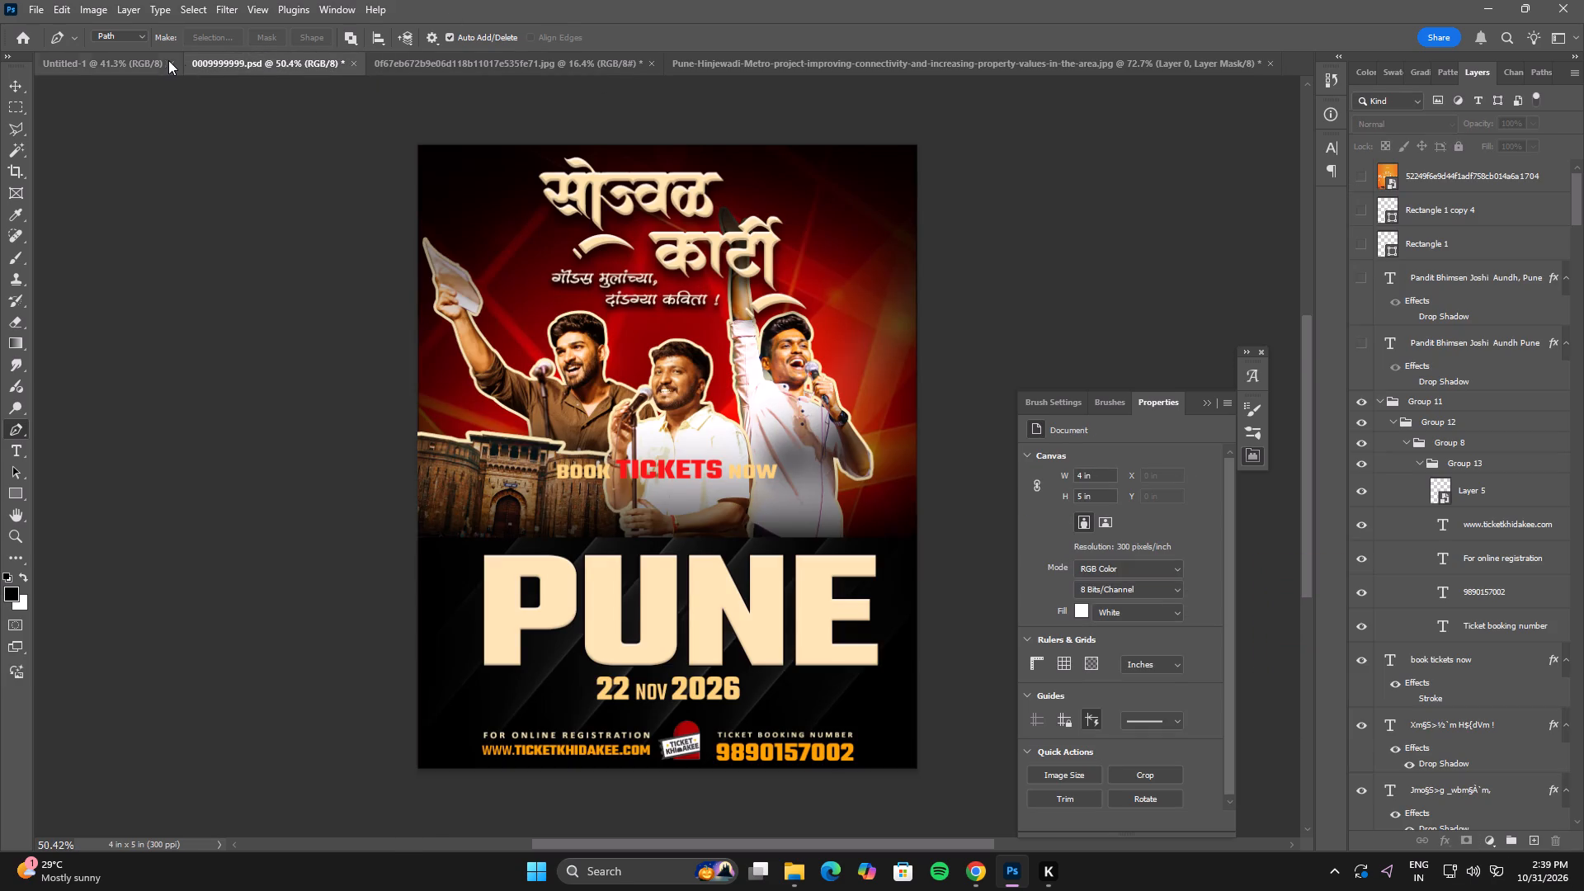
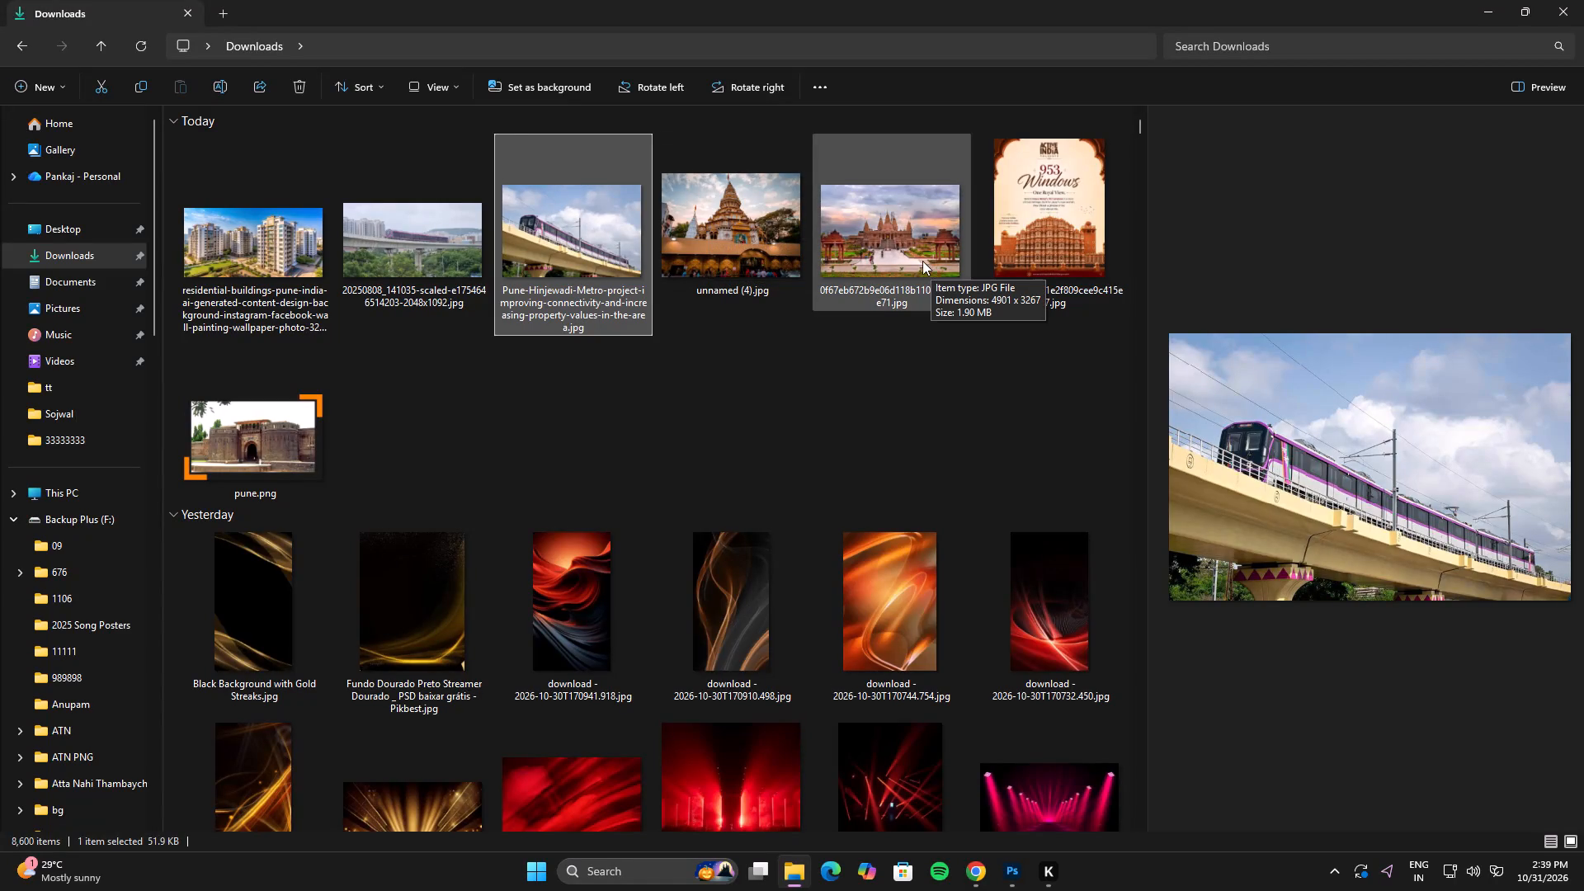
Open the pune.png fort photo from the Downloads folder in Photoshop as a separate document.
left_click(271, 264)
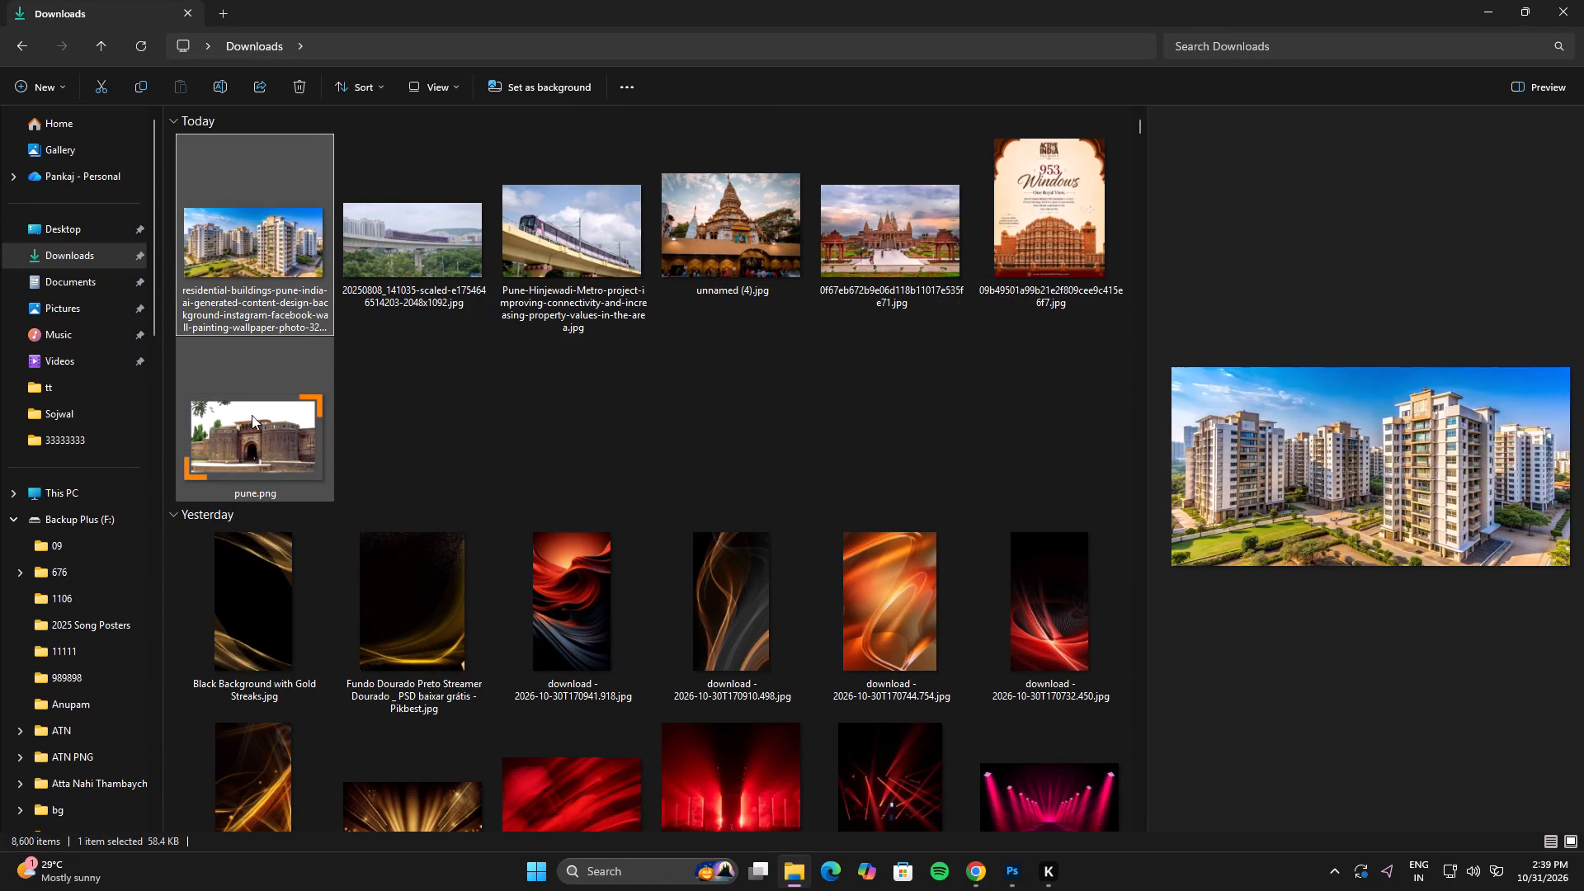
left_click(257, 453)
left_click_drag(263, 422, 396, 608)
key("alt+Tab")
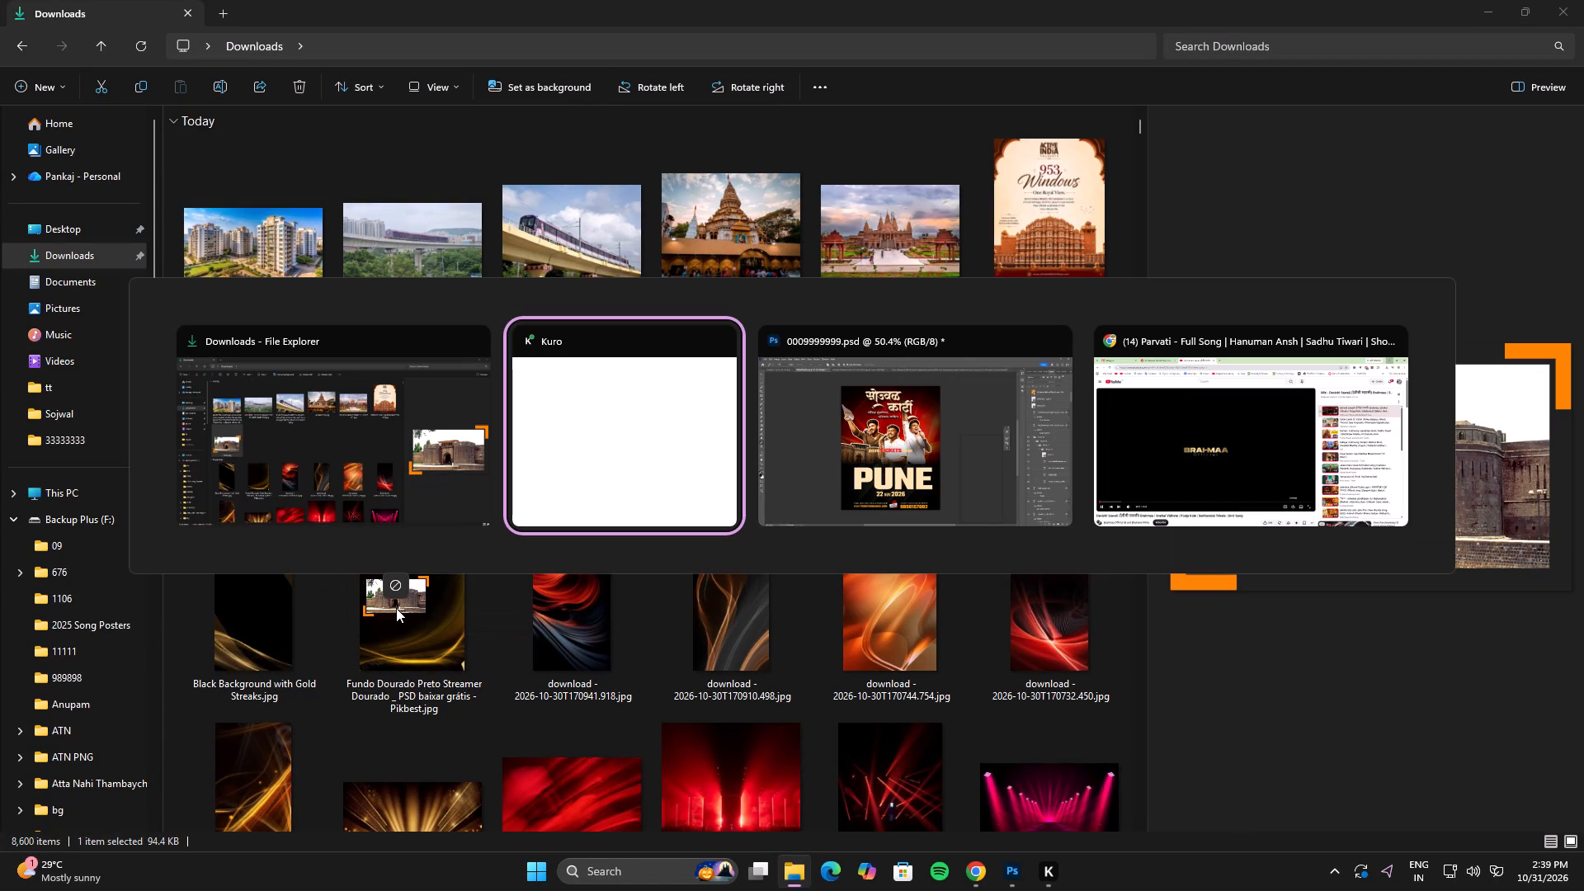
left_click_drag(396, 608, 777, 19)
key("alt+Tab")
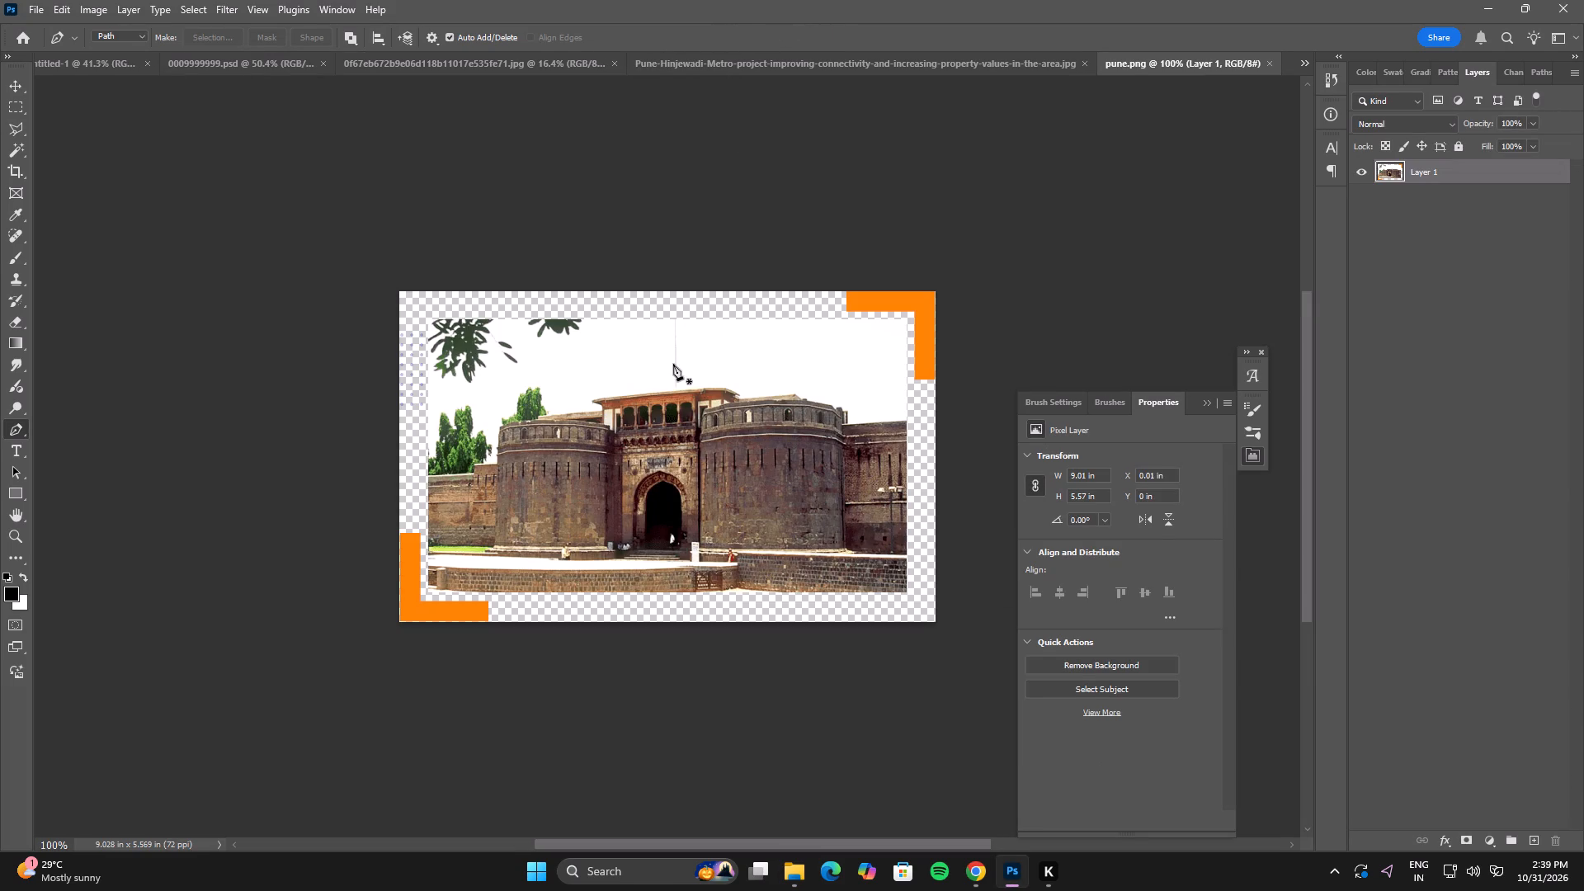
Select the white sky above the fort and both orange corner brackets with the Magic Wand.
scroll(483, 364, "up", 2, "alt")
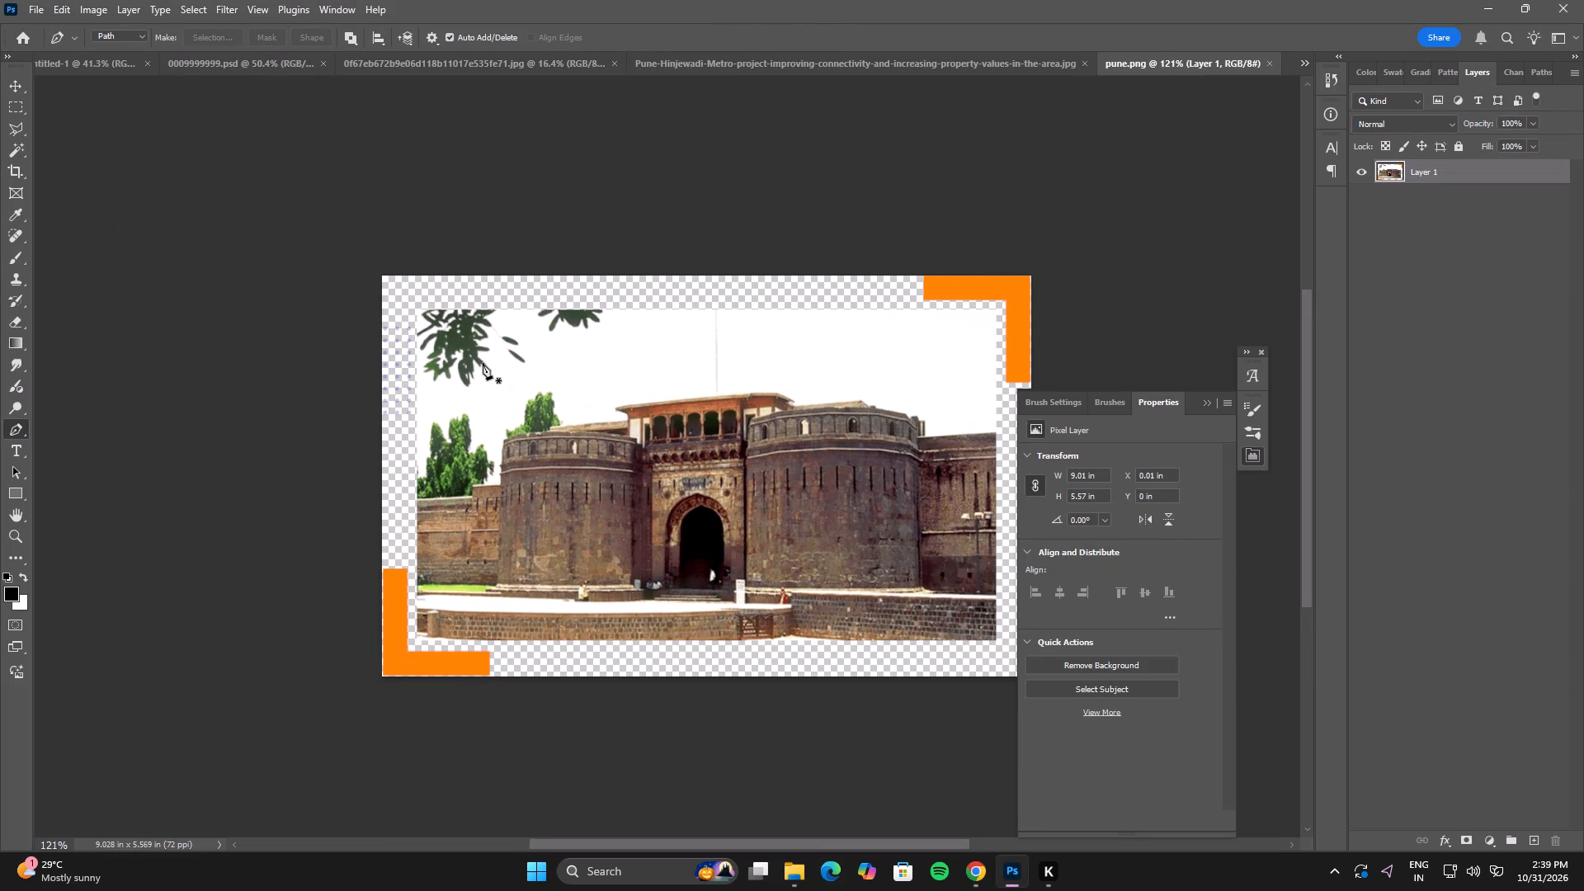
left_click(14, 146)
left_click(677, 356)
triple_click(726, 342, "shift")
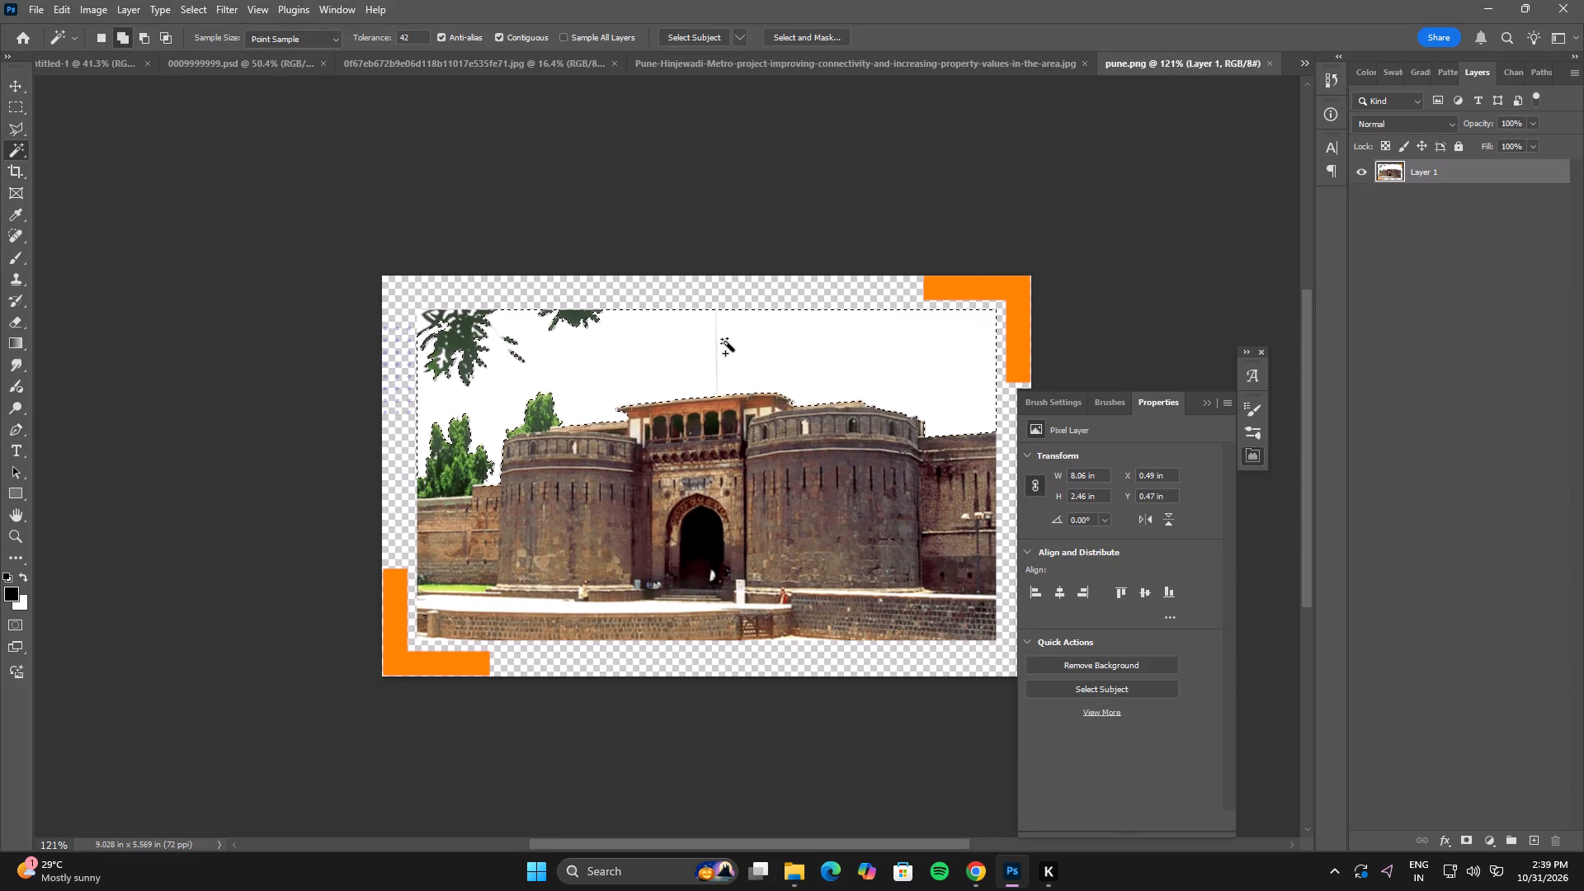
double_click(966, 284, "shift")
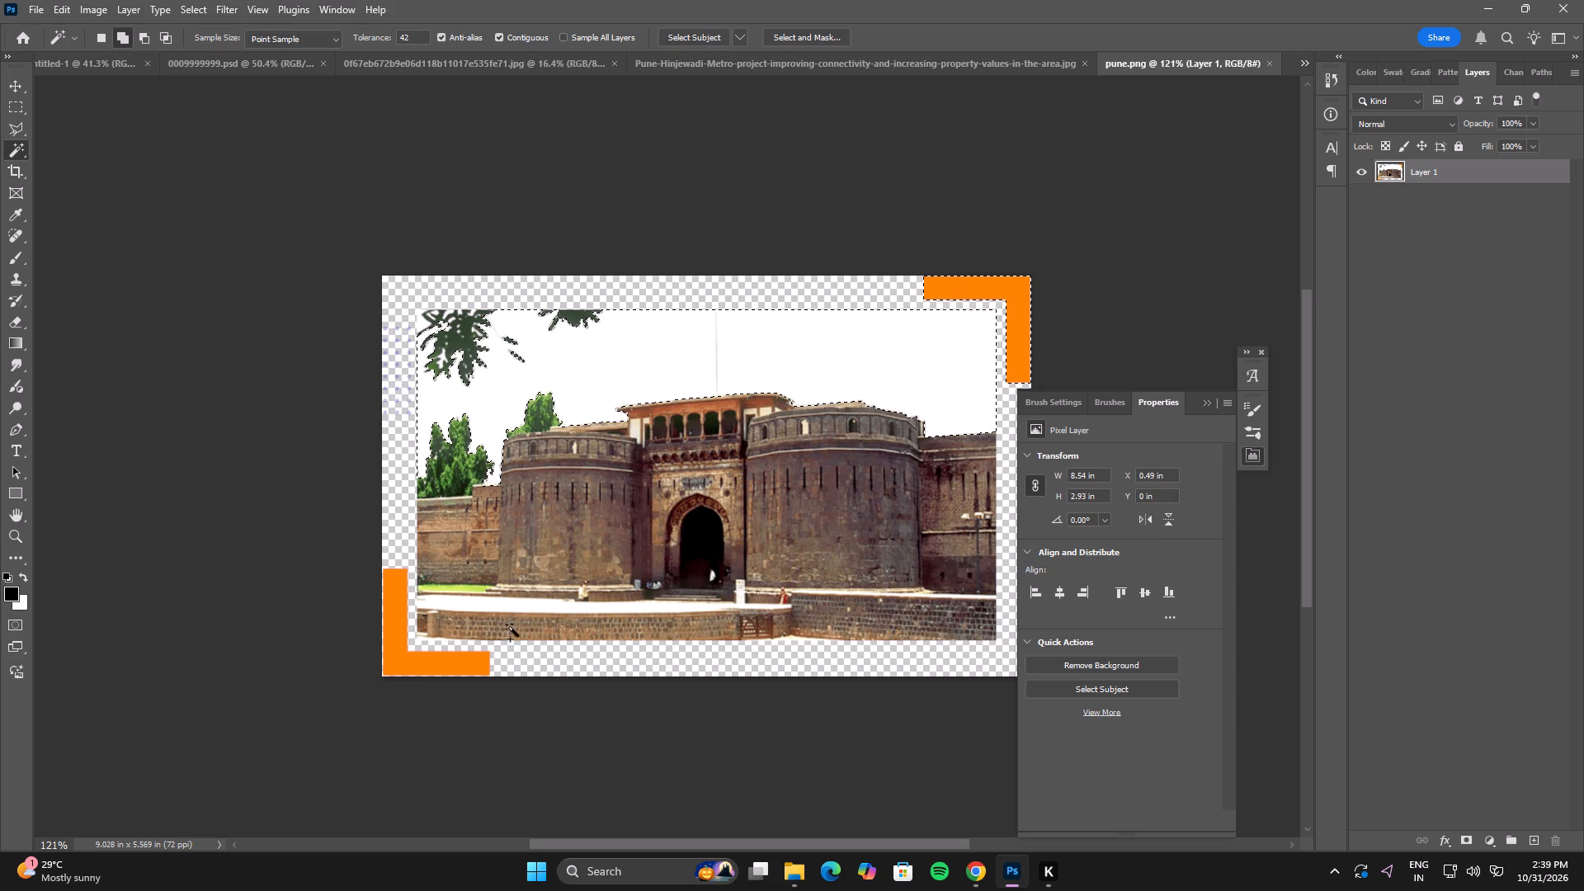
triple_click(468, 666, "shift")
double_click(468, 666, "shift")
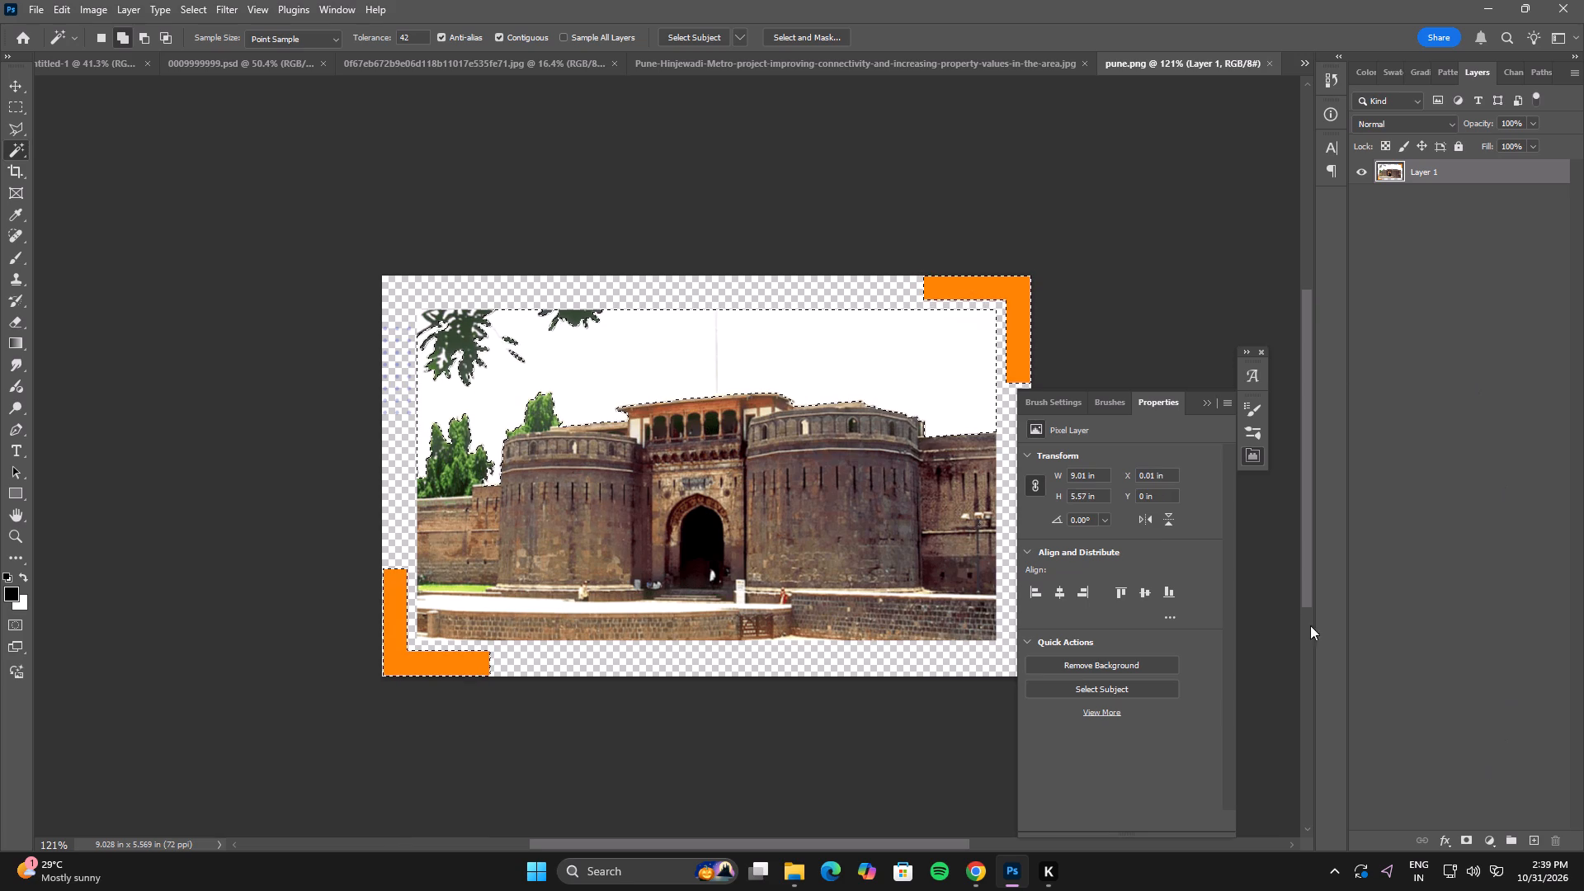
triple_click(712, 351, "shift")
triple_click(712, 351, "shift")
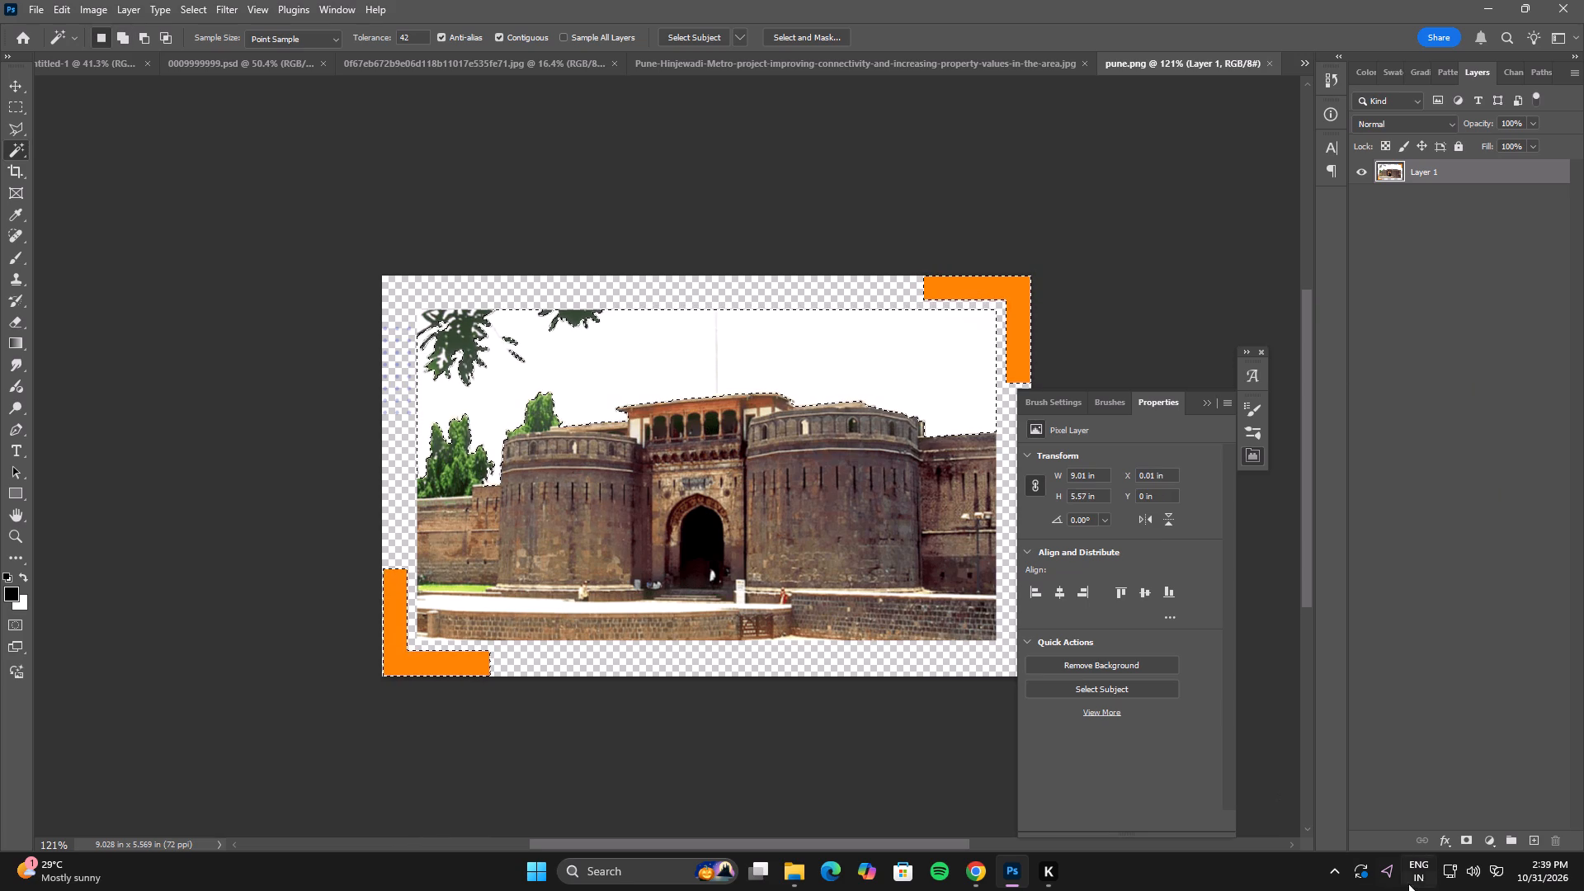
Add a layer mask from the selection and invert it, hiding the sky and orange corners while keeping the fort.
left_click(1468, 839)
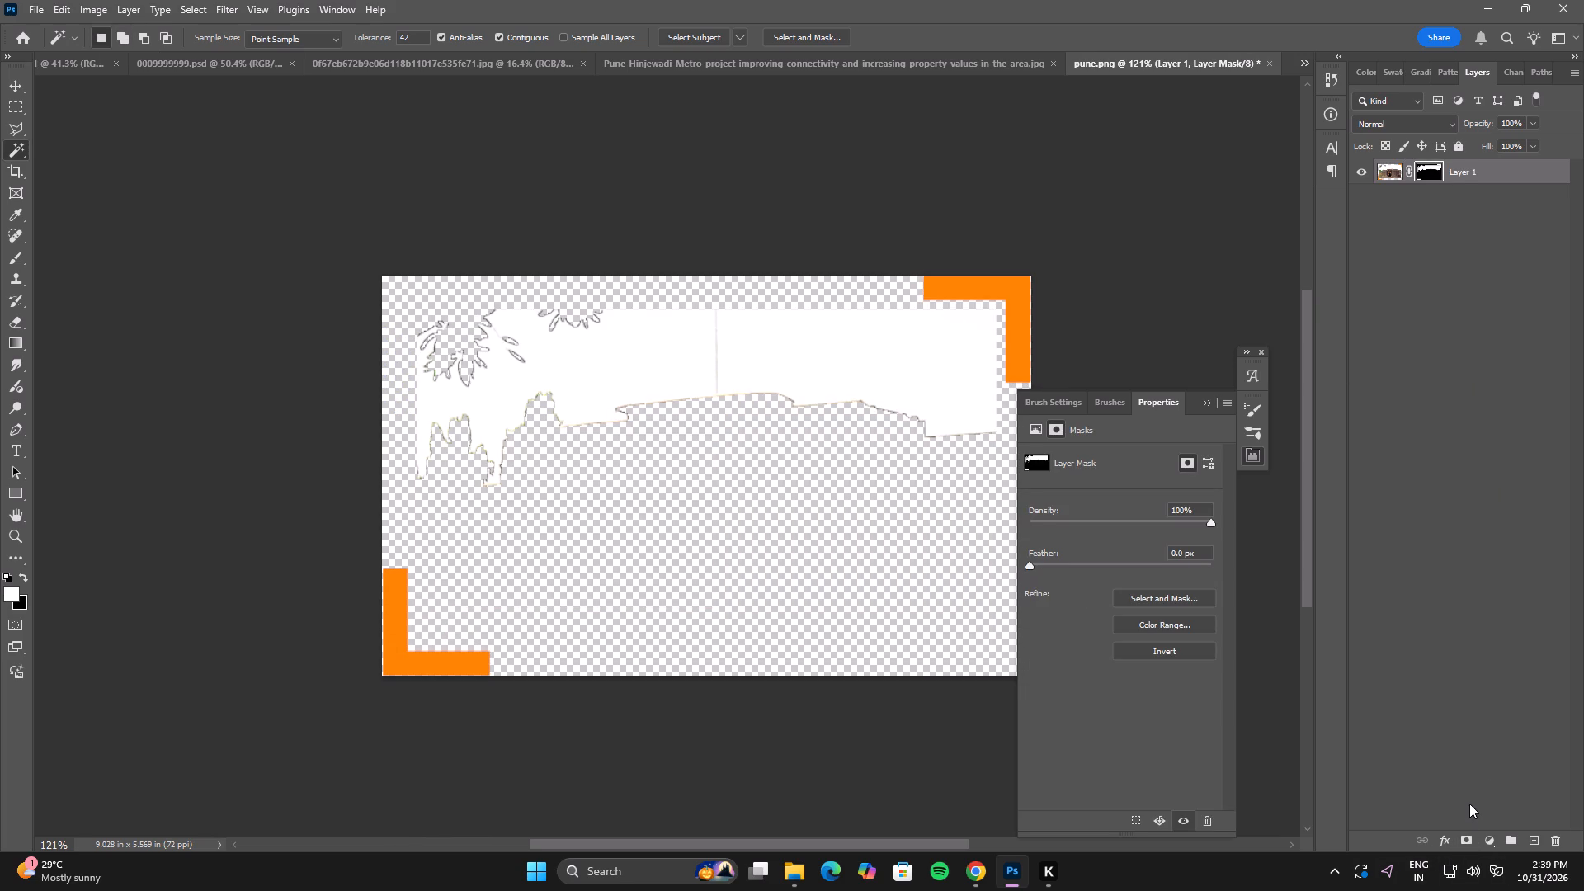
key("ctrl+i")
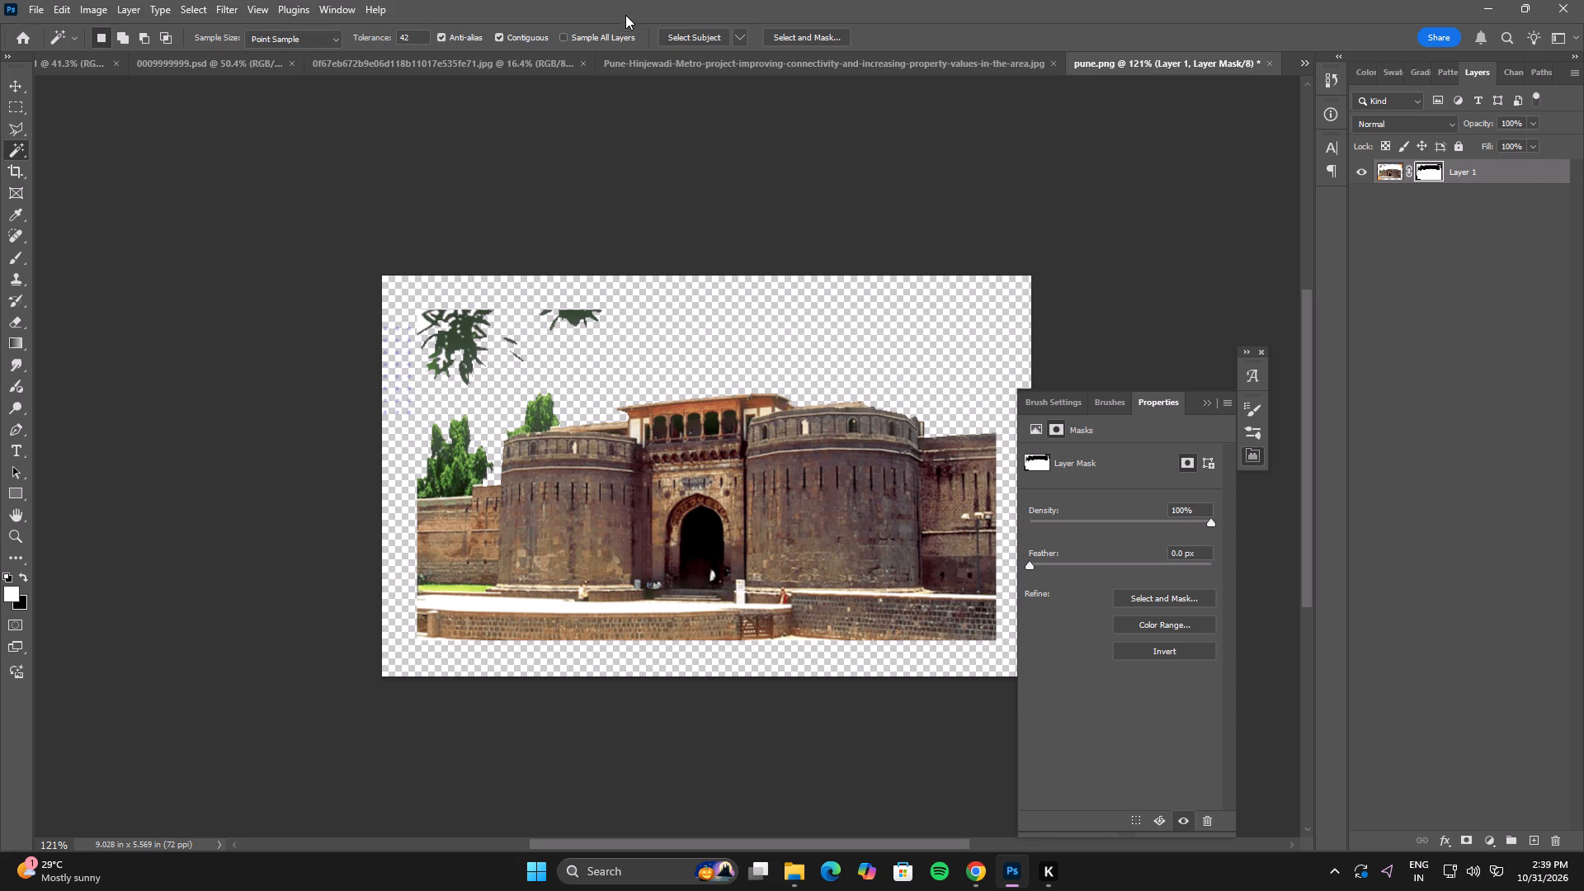
Ready the Brush for painting on the fort's mask by reducing its size and choosing a different brush tip.
key("b")
key("bracketleft")
key("bracketleft")
key("bracketleft")
key("bracketleft")
key("bracketleft")
key("bracketleft")
key("bracketleft")
key("bracketleft")
key("bracketleft")
key("bracketleft")
key("bracketleft")
key("bracketleft")
key("bracketleft")
key("bracketleft")
key("bracketleft")
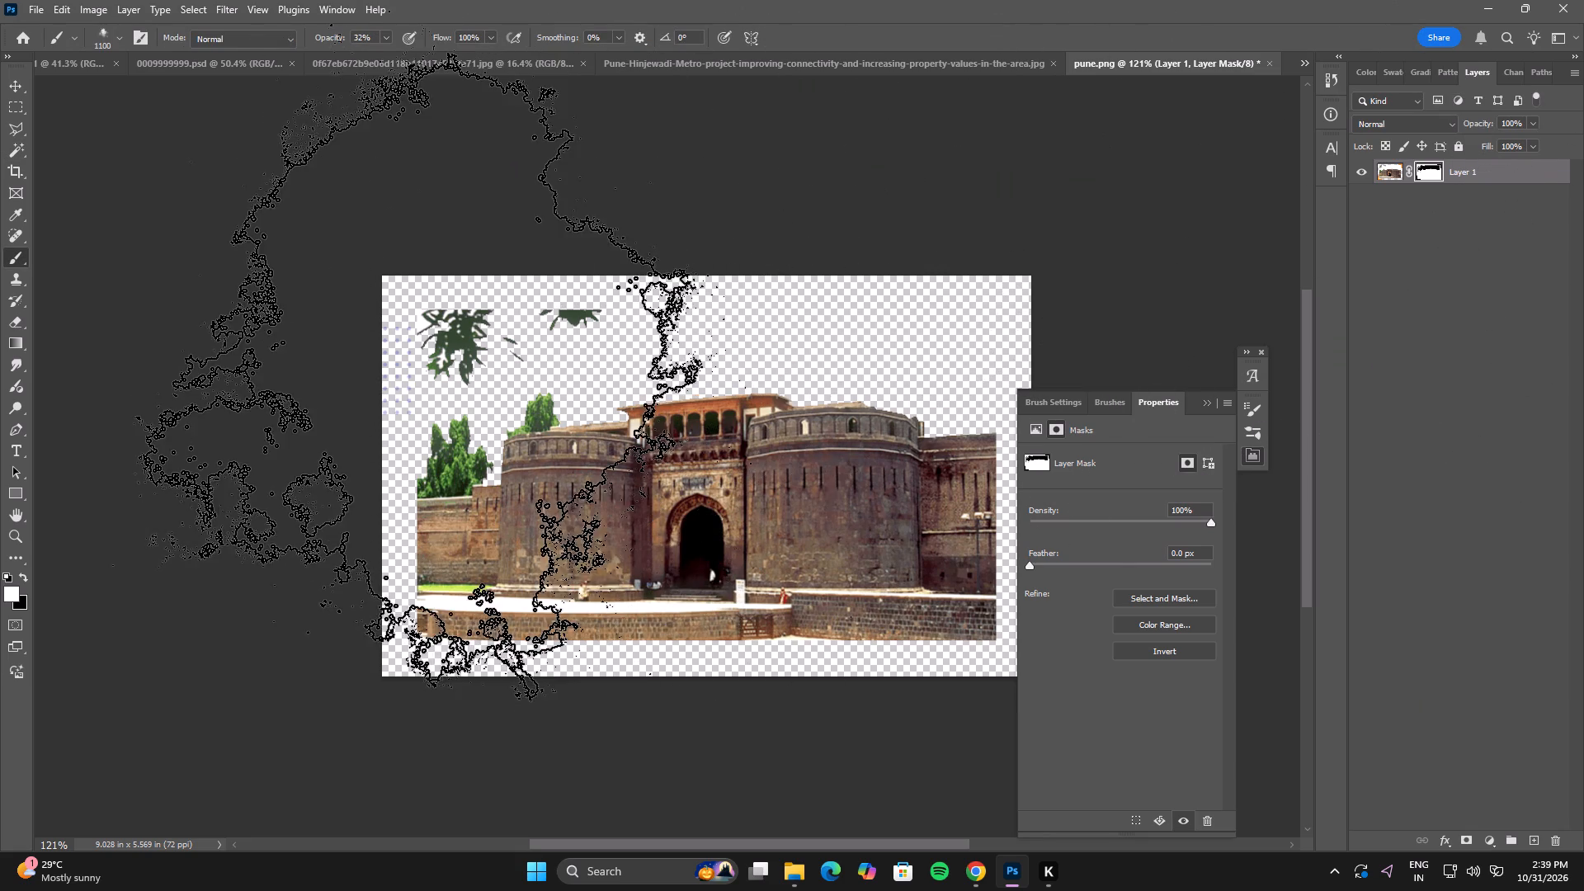
right_click(630, 497)
left_click(766, 644)
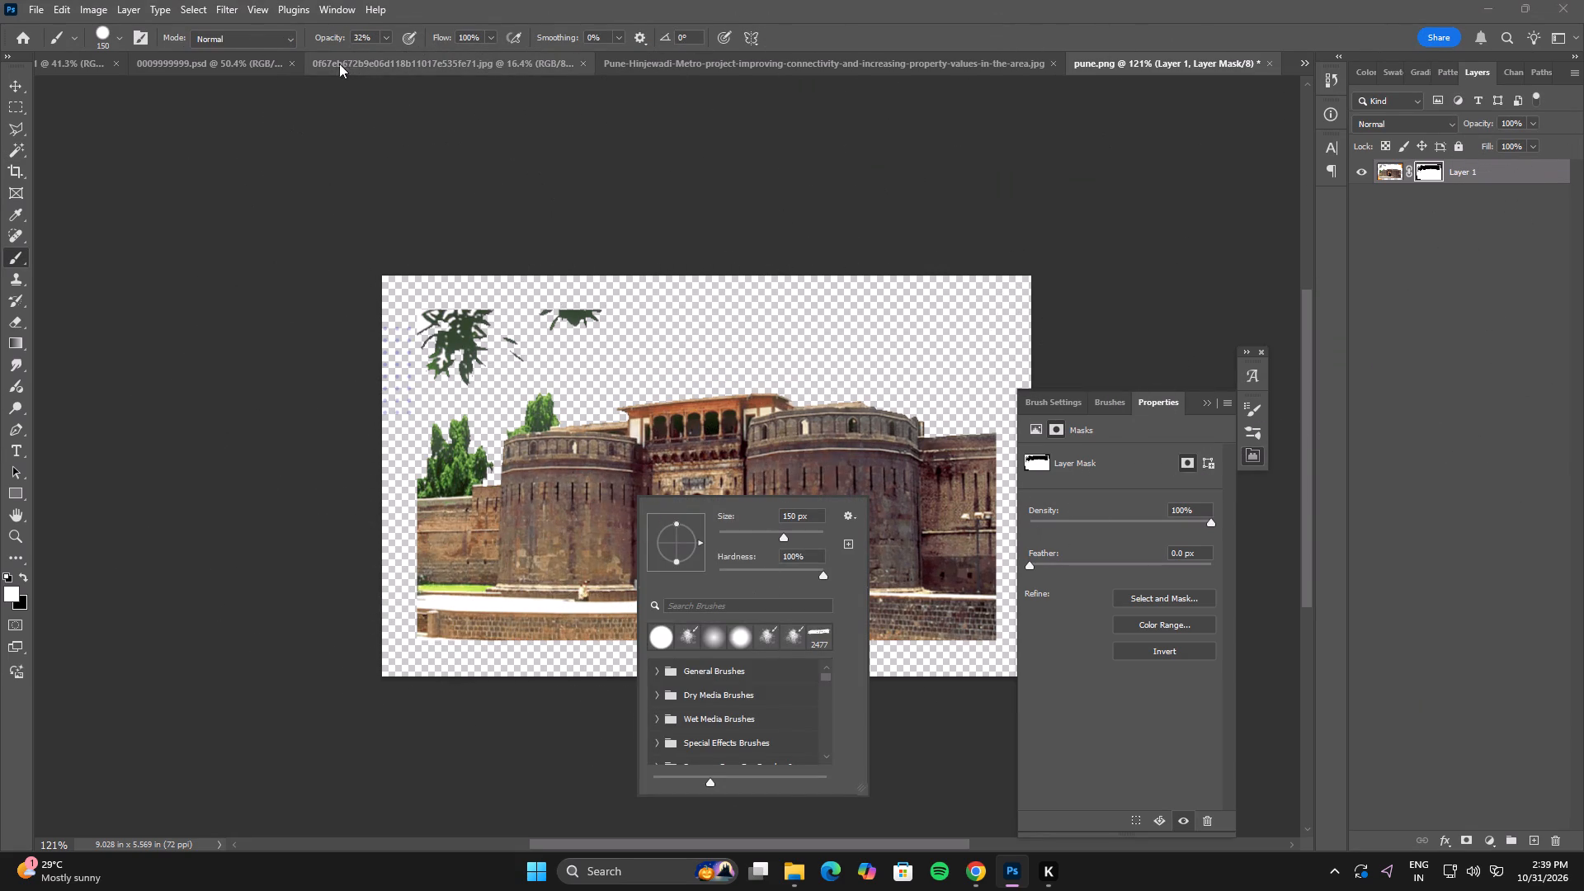
Paint black on the fort's layer mask with a smaller brush at 100% opacity to hide the leftover leaves in the sky area.
left_click_drag(322, 40, 592, 109)
key("bracketleft")
left_click_drag(622, 300, 482, 309)
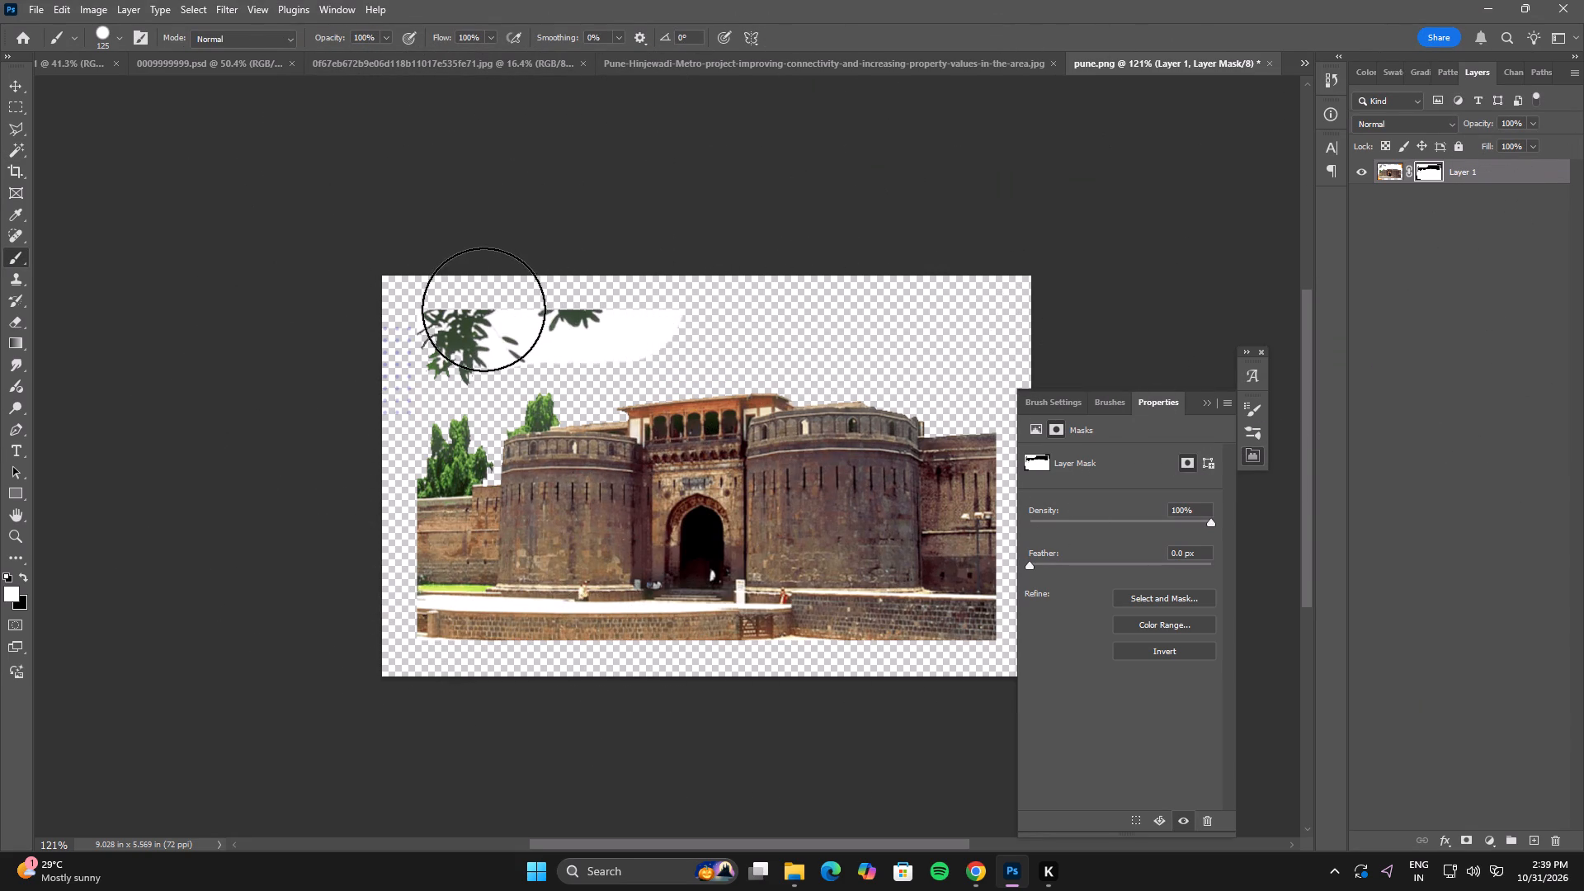
key("ctrl+z")
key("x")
left_click_drag(617, 255, 408, 331)
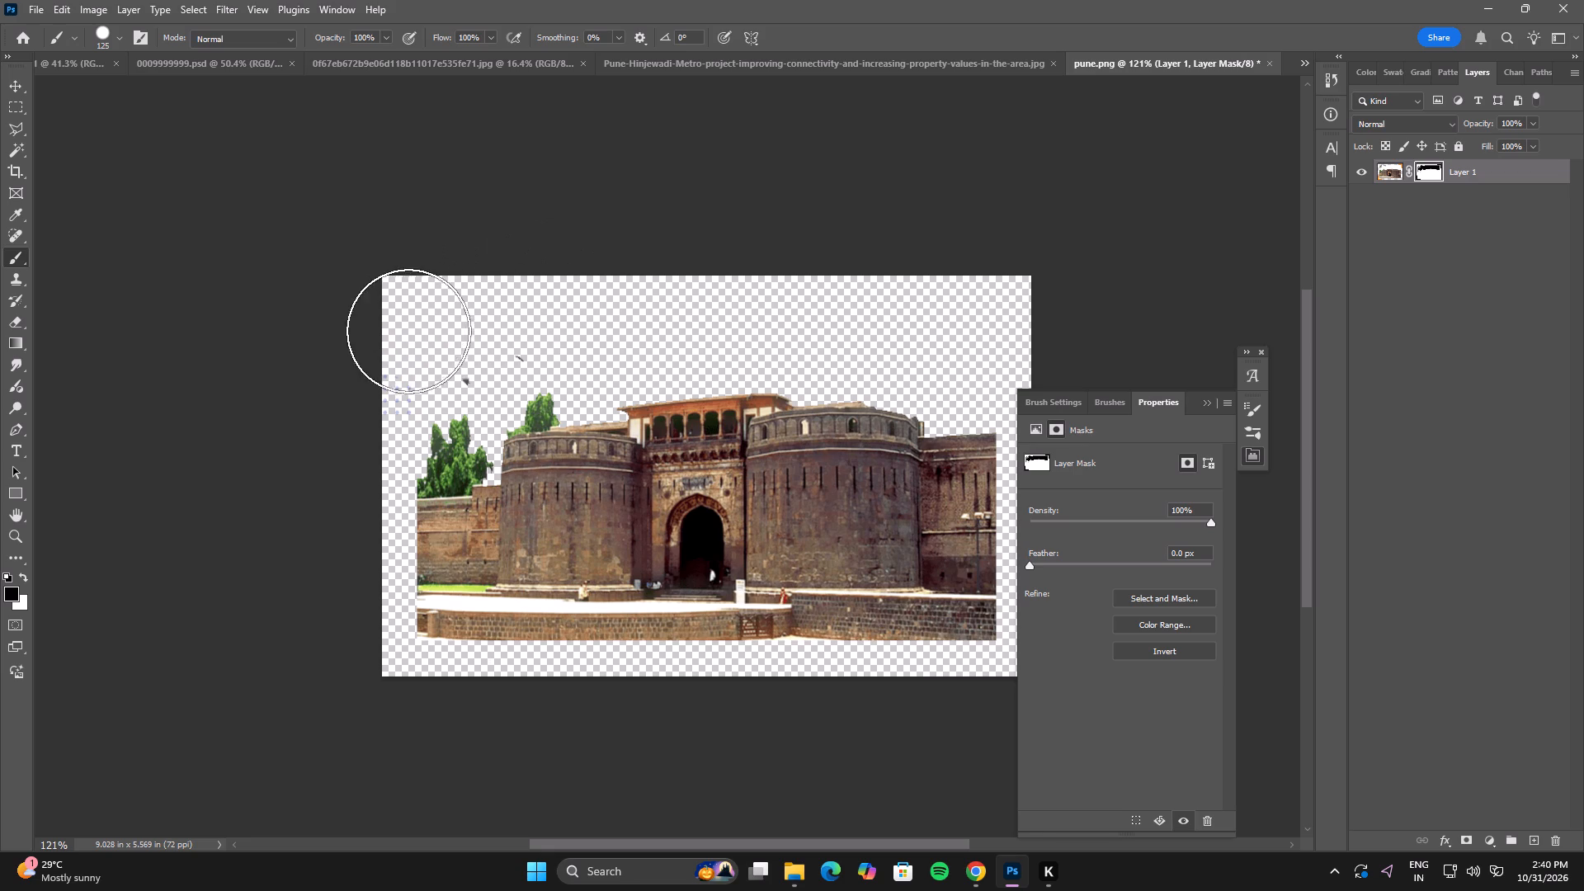
left_click_drag(408, 331, 362, 399)
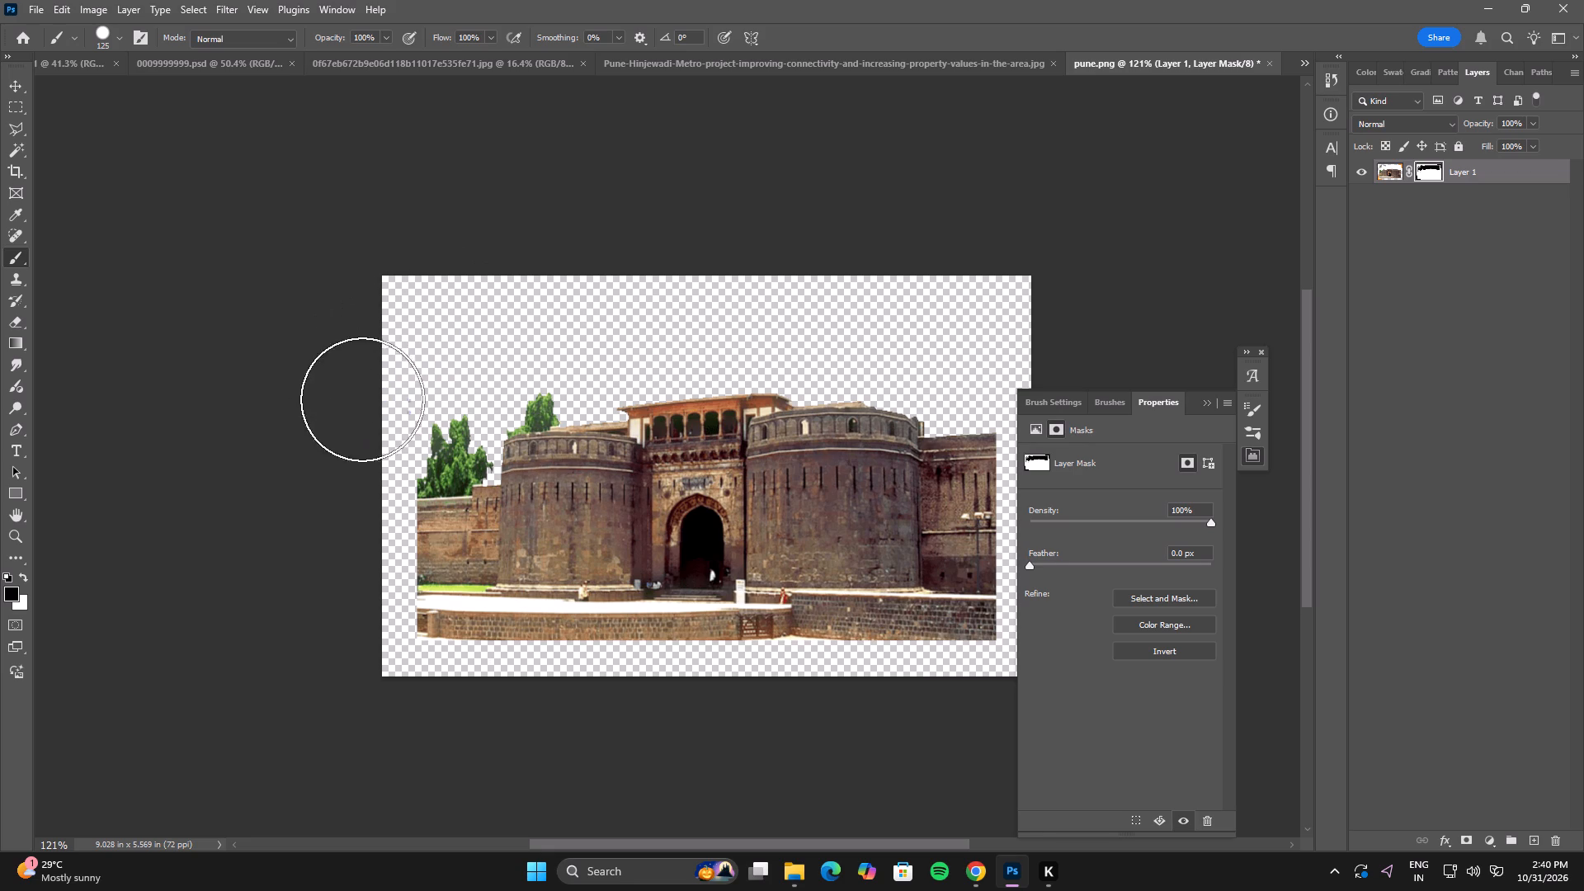
left_click_drag(362, 399, 316, 496)
scroll(375, 421, "down", 3, "alt")
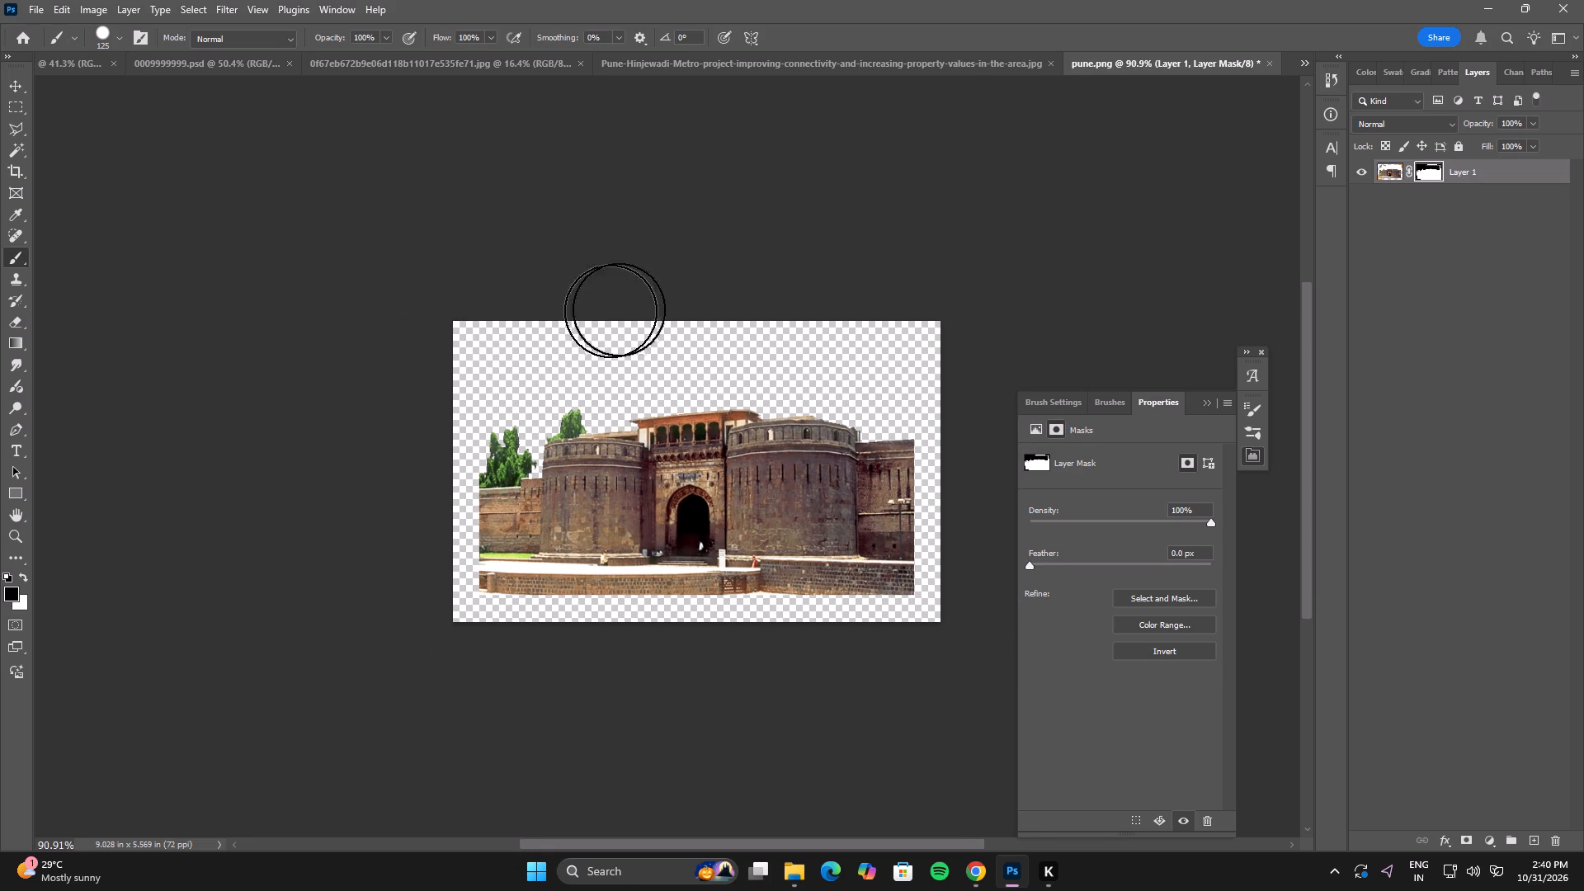
left_click_drag(679, 280, 997, 351)
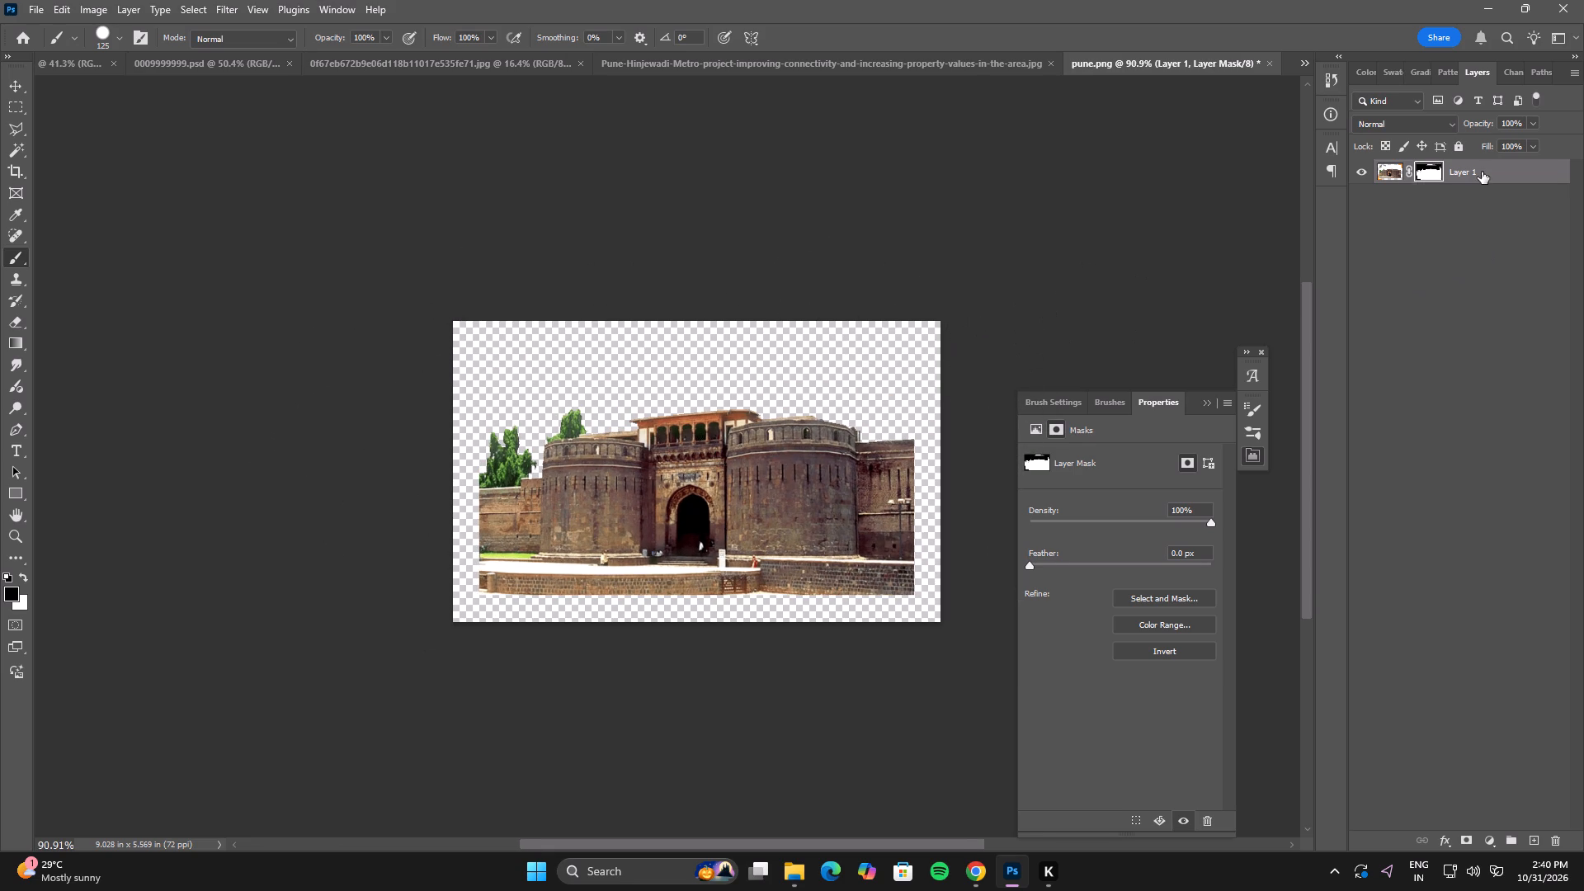
Convert the masked fort layer to a smart object, switch to the Move tool and deselect the layer.
right_click(1482, 172)
left_click(1471, 469)
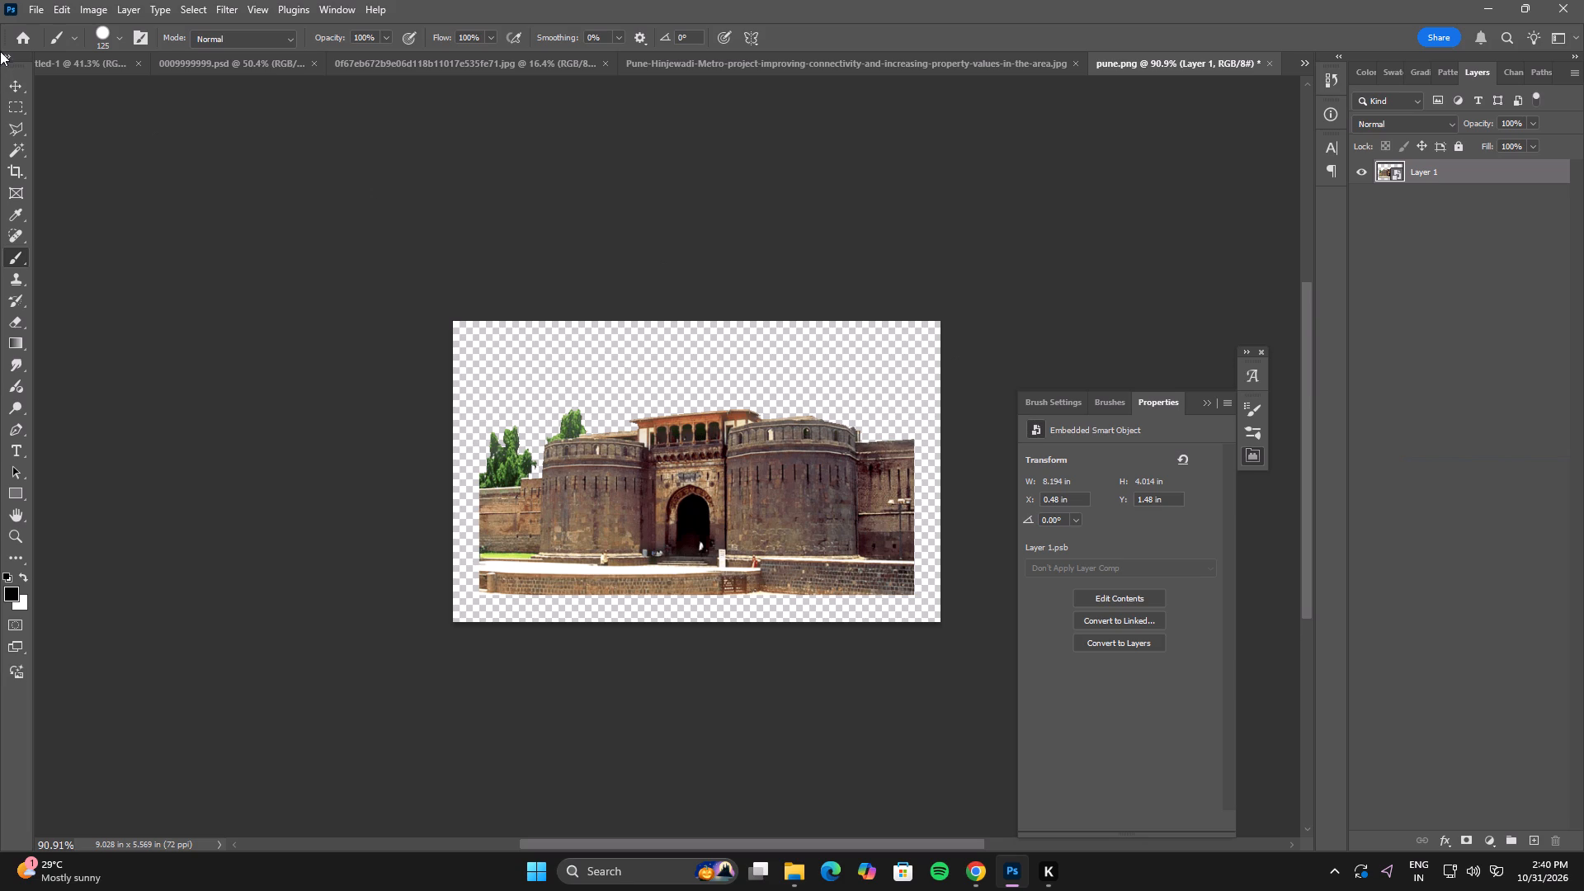
left_click(10, 80)
left_click(196, 107)
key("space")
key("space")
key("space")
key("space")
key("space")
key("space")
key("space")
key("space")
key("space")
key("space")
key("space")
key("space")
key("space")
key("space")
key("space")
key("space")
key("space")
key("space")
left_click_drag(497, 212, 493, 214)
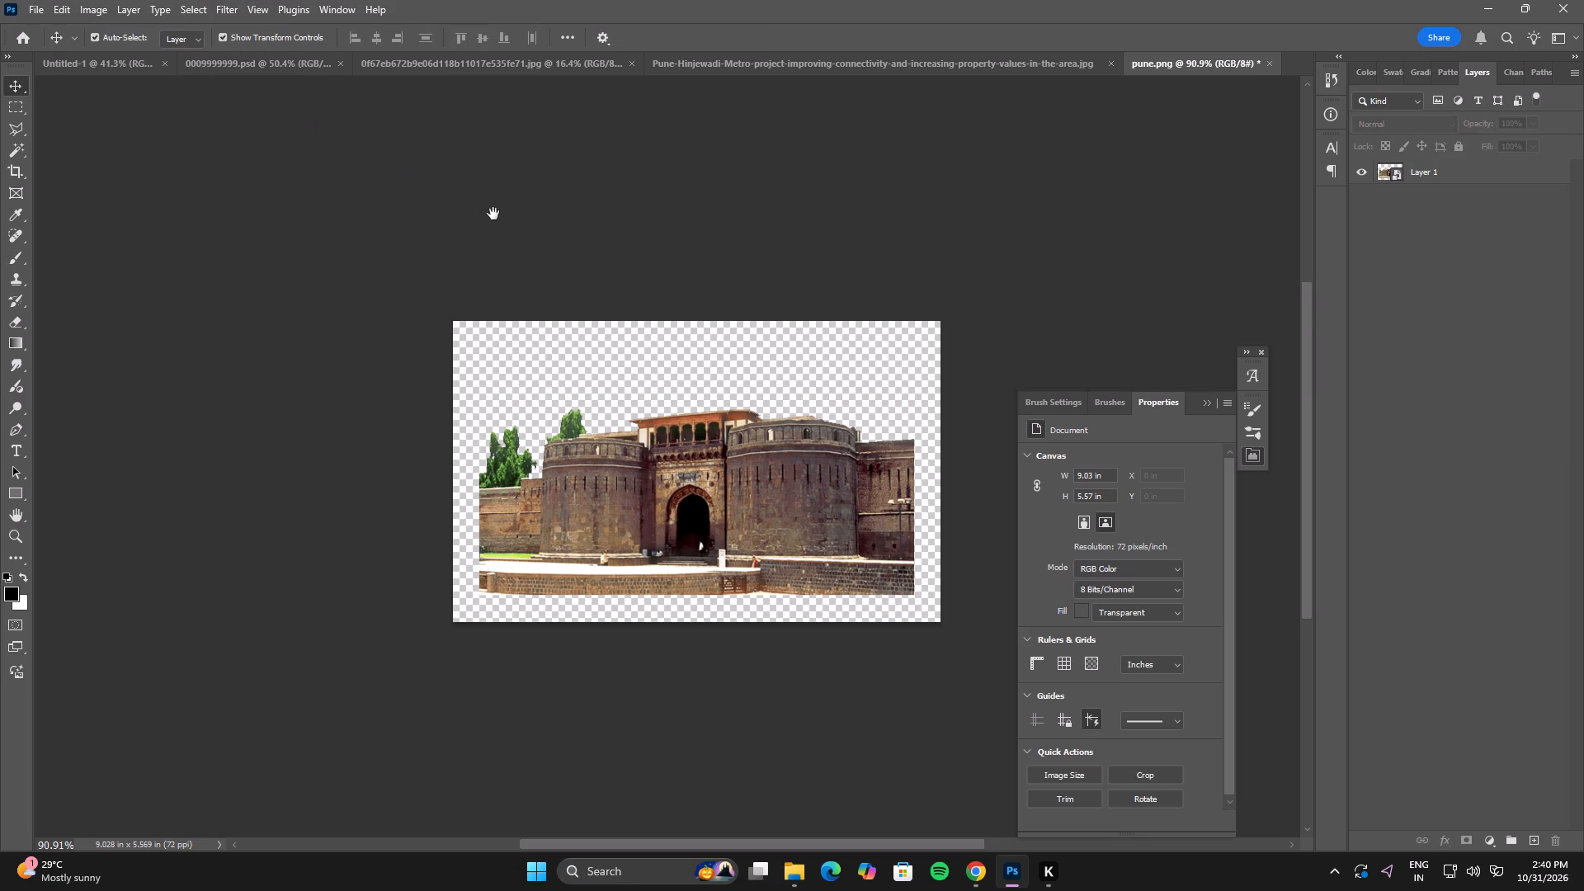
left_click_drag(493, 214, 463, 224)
Open the residential-buildings-pune photo from the Downloads folder in Photoshop as a separate document.
key("alt+Tab")
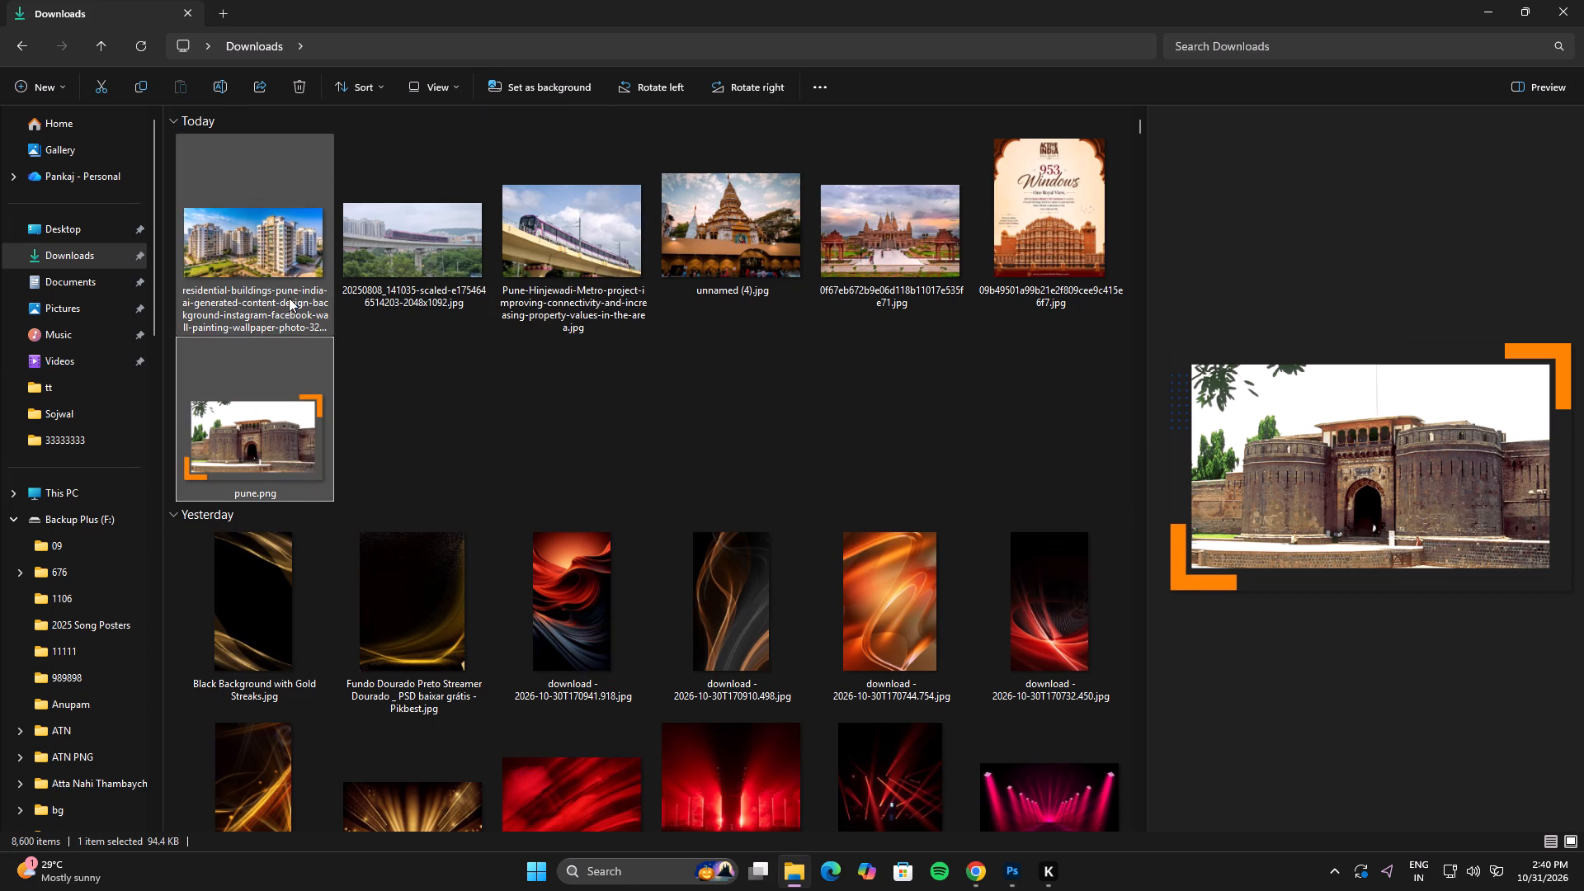
left_click(264, 281)
left_click_drag(268, 233, 813, 34)
key("alt+Tab")
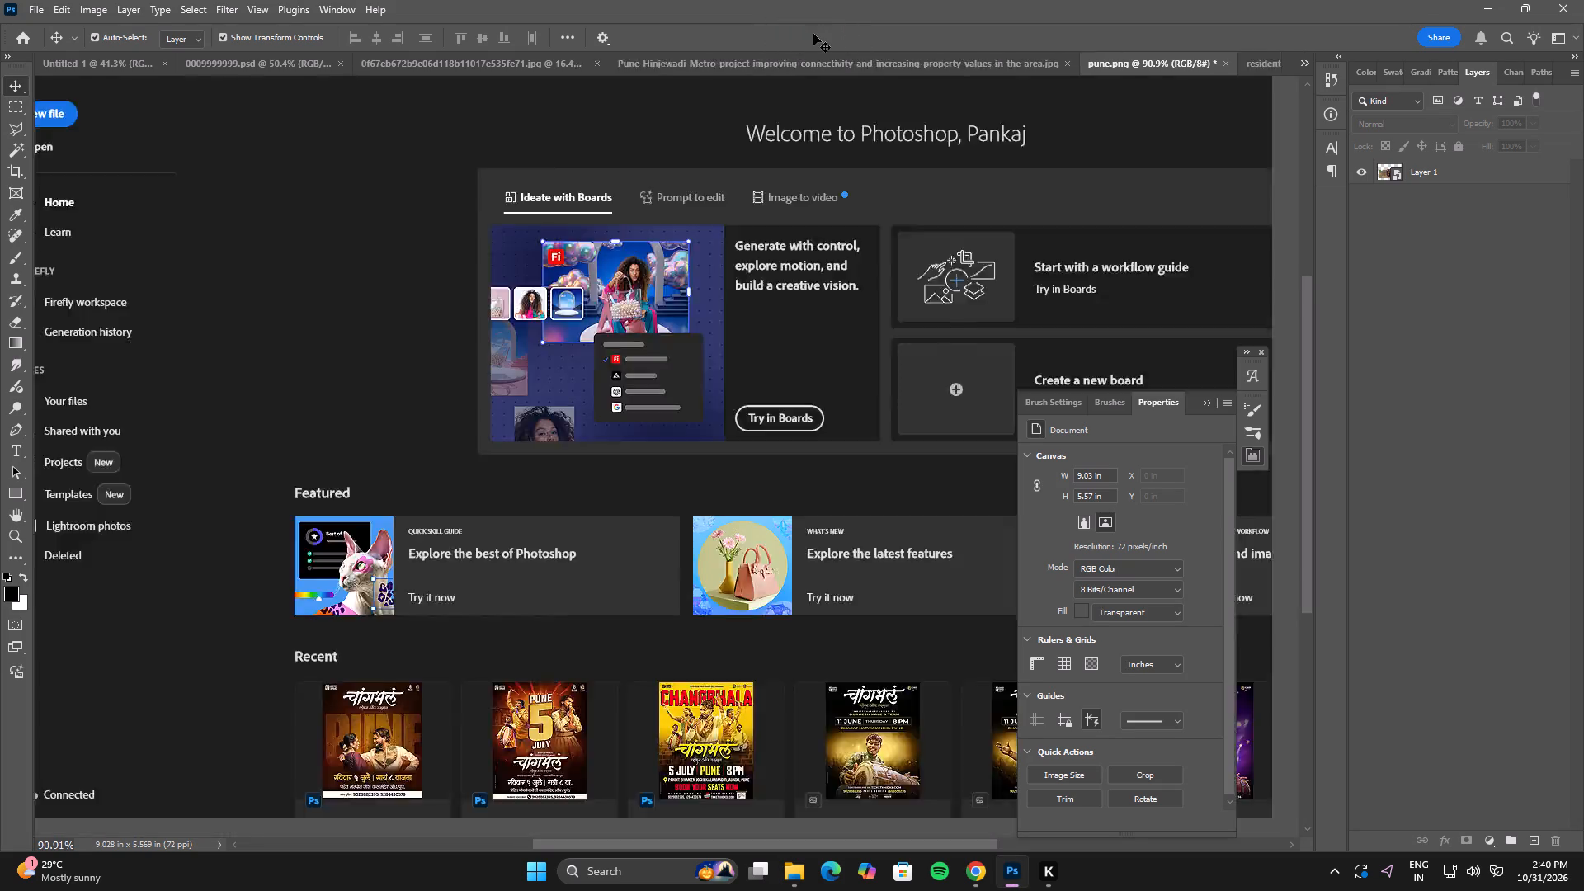
Examine the apartment towers, sky and grounds in the residential buildings photo up close and as a whole.
scroll(364, 458, "up", 7, "alt")
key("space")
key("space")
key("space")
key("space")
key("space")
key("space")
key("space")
left_click_drag(413, 387, 413, 401)
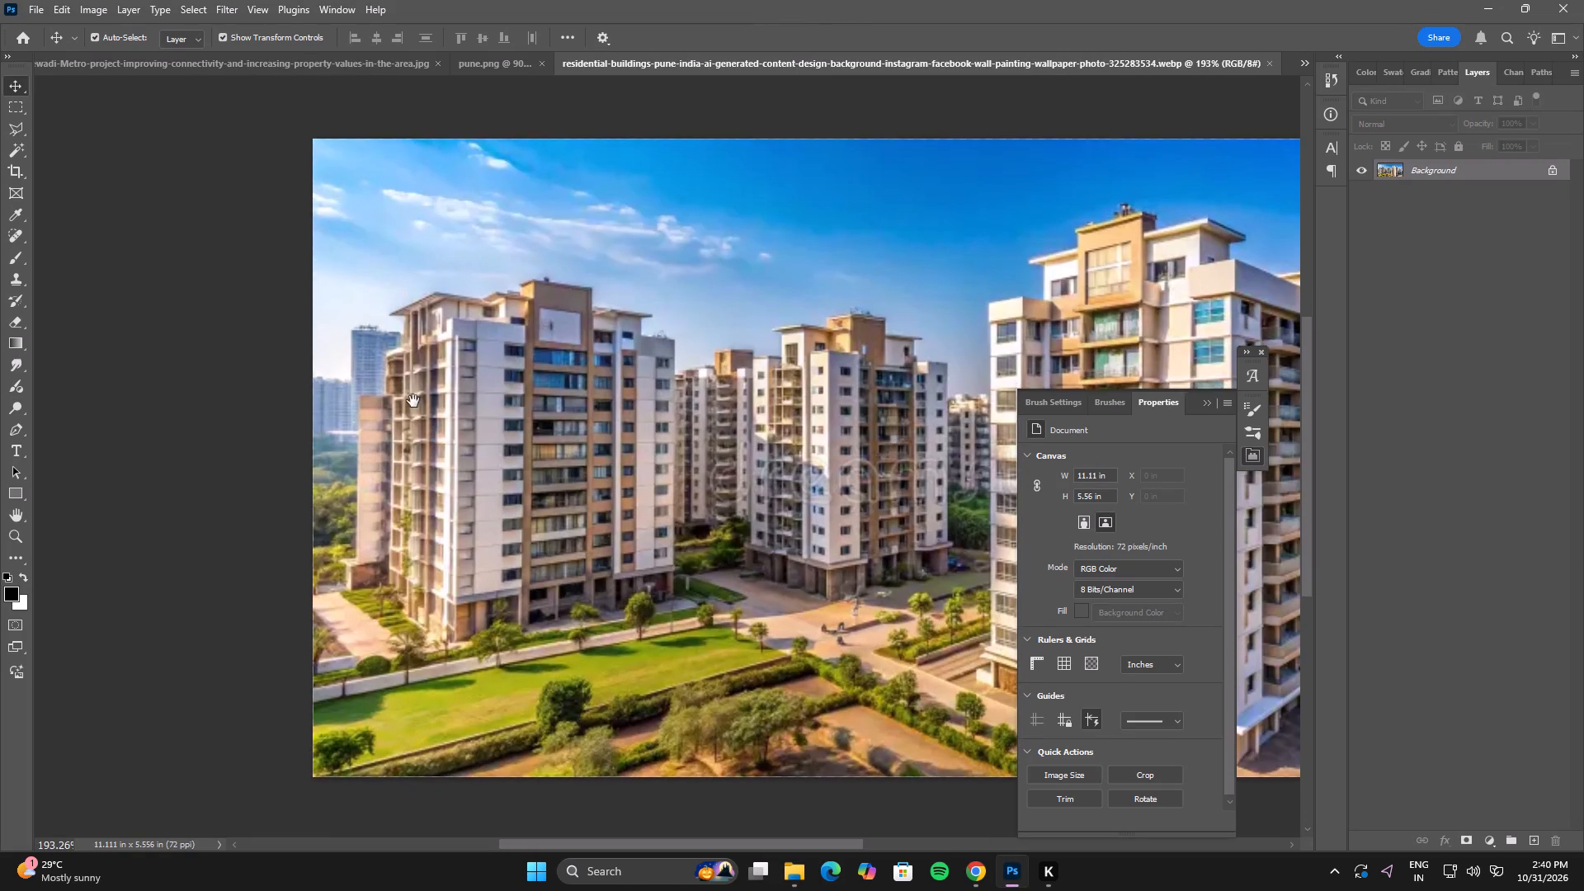
left_click_drag(413, 401, 413, 433)
scroll(413, 433, "down", 7, "alt")
Switch to Chrome and open Pinterest in a new tab.
key("alt+Tab")
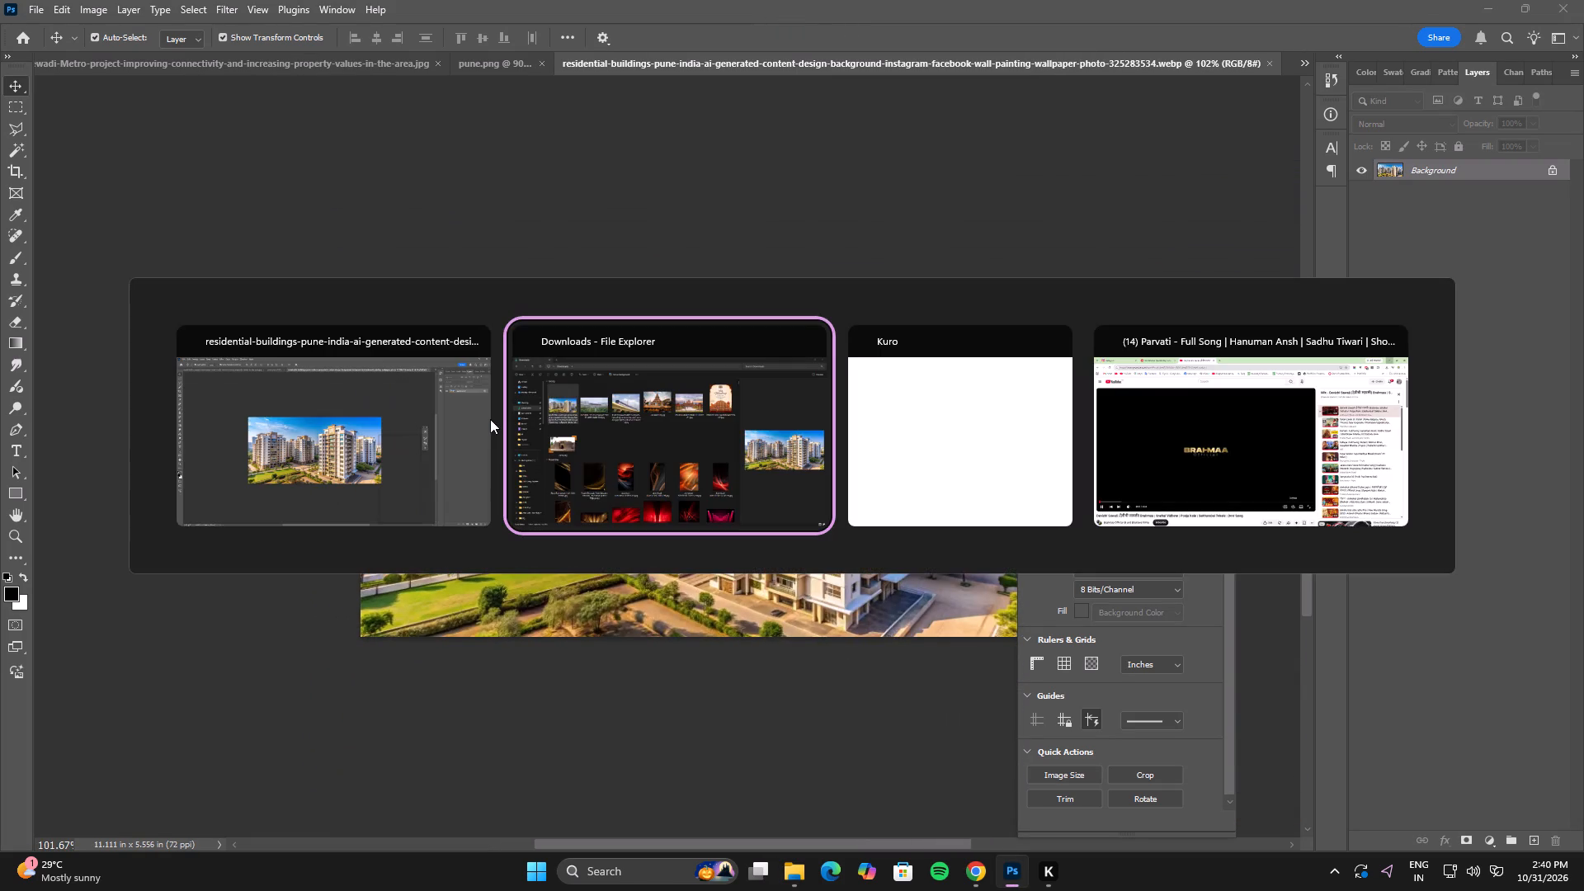
left_click(1201, 401, "alt")
left_click(640, 21)
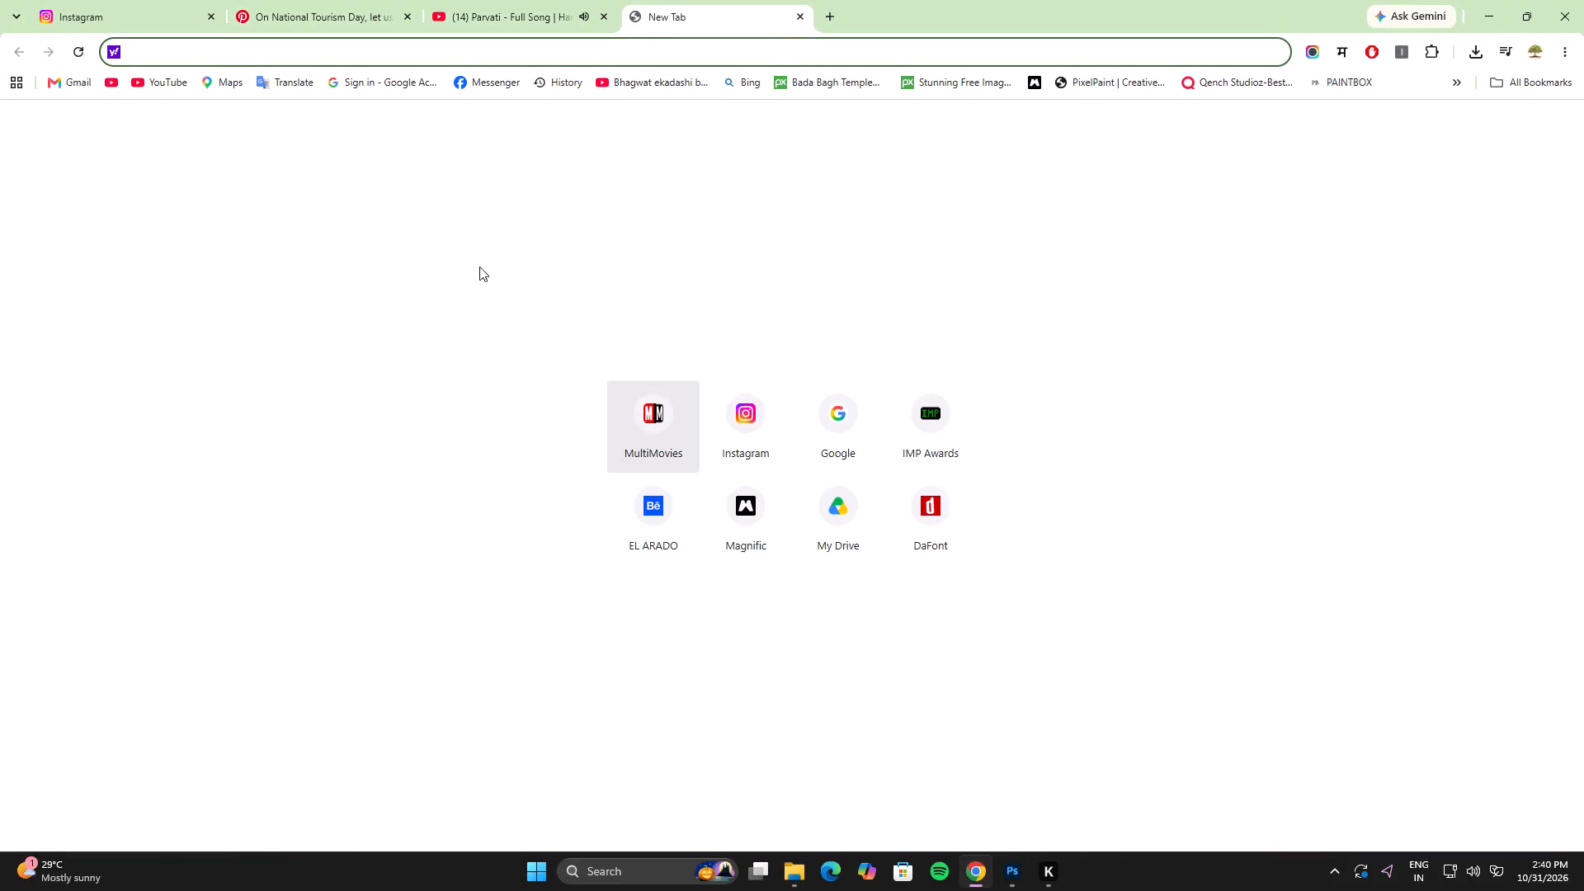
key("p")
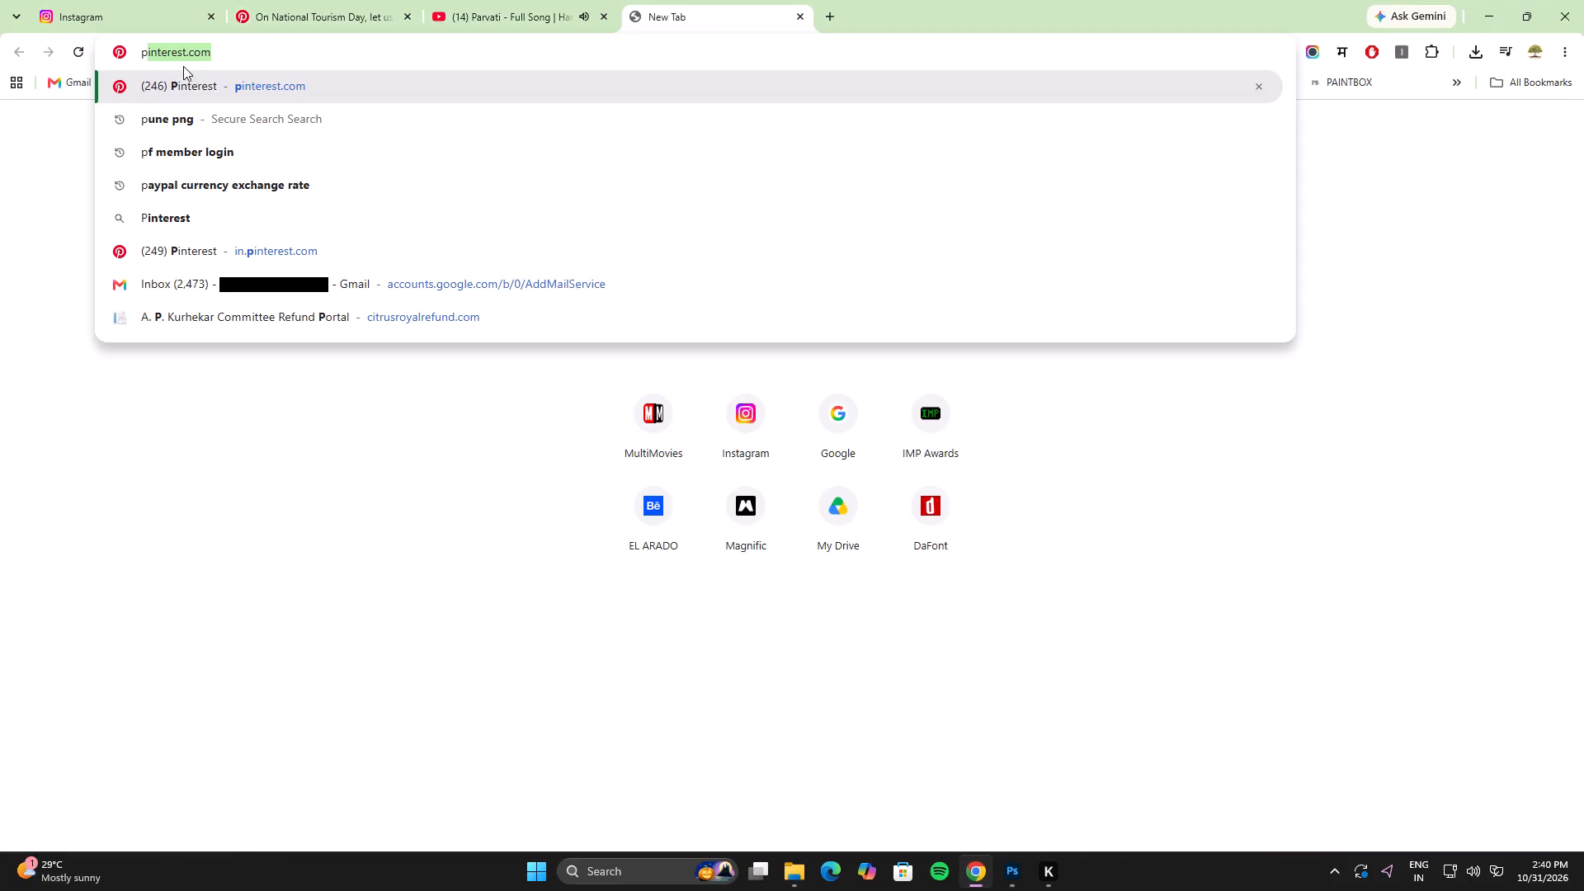
key("Return")
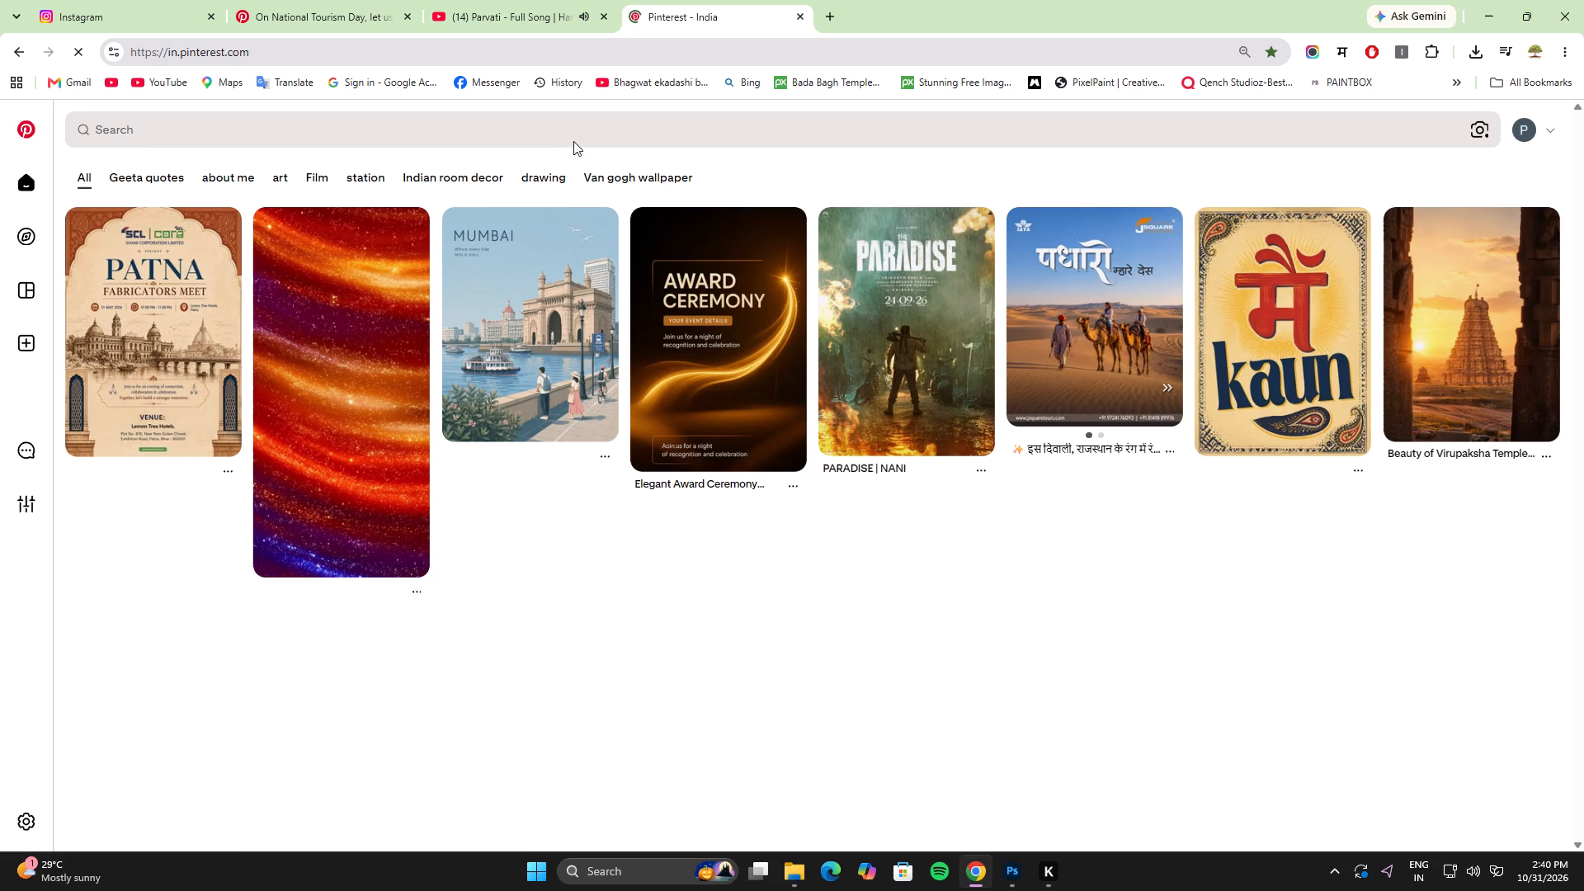
Enter a Pinterest search for Pune images, beginning the query with "pune bul".
left_click(523, 122)
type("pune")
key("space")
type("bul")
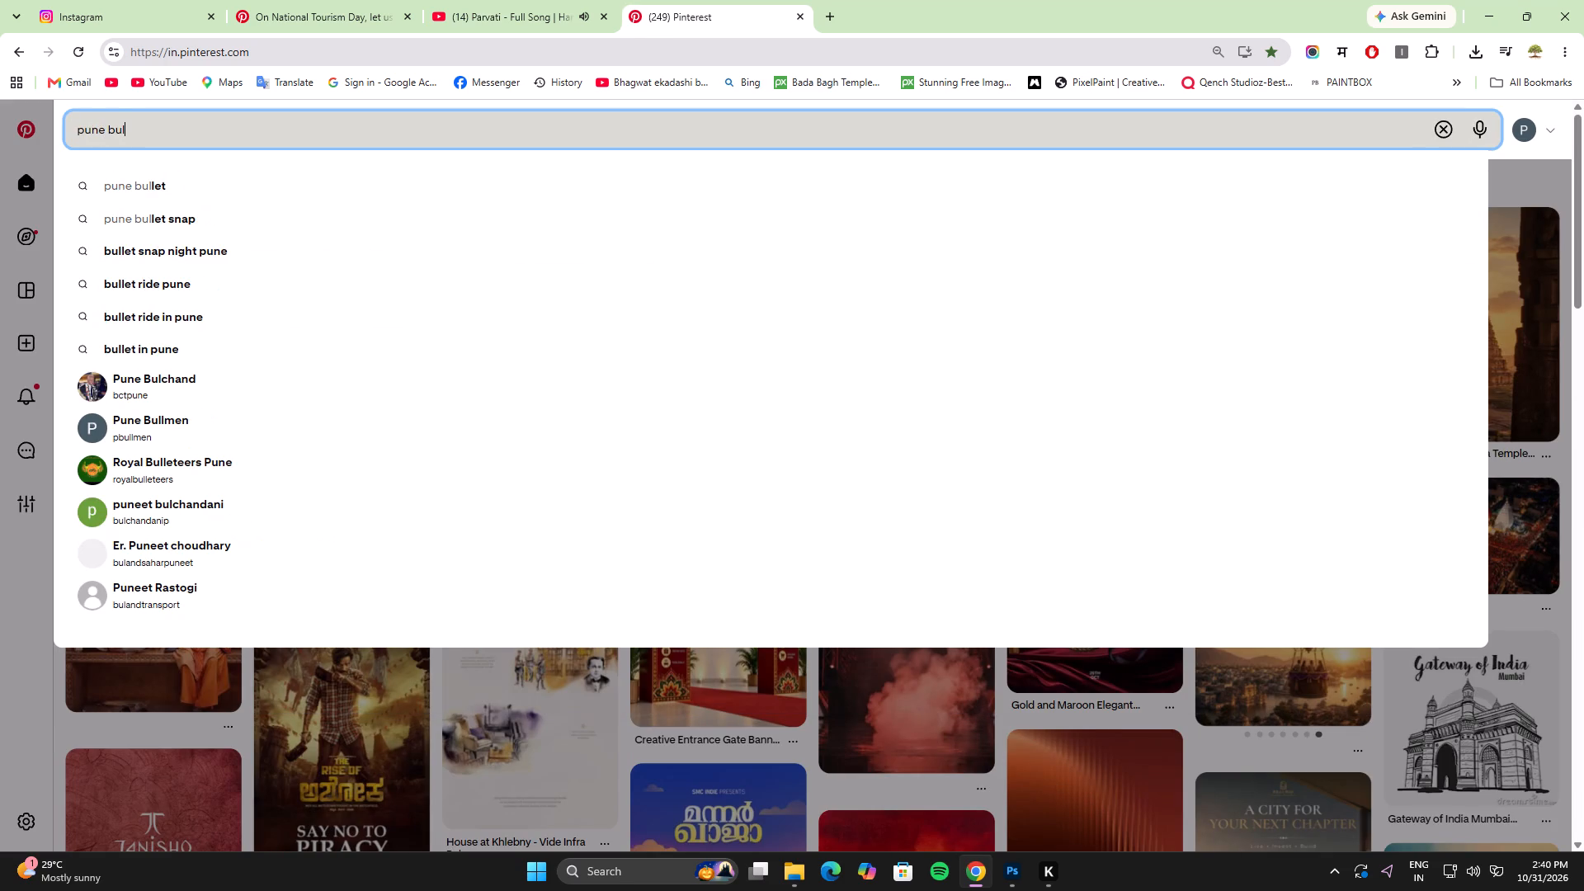
Search Pinterest for "pune building" and look through the photos for usable Pune landmarks.
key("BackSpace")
left_click(239, 194)
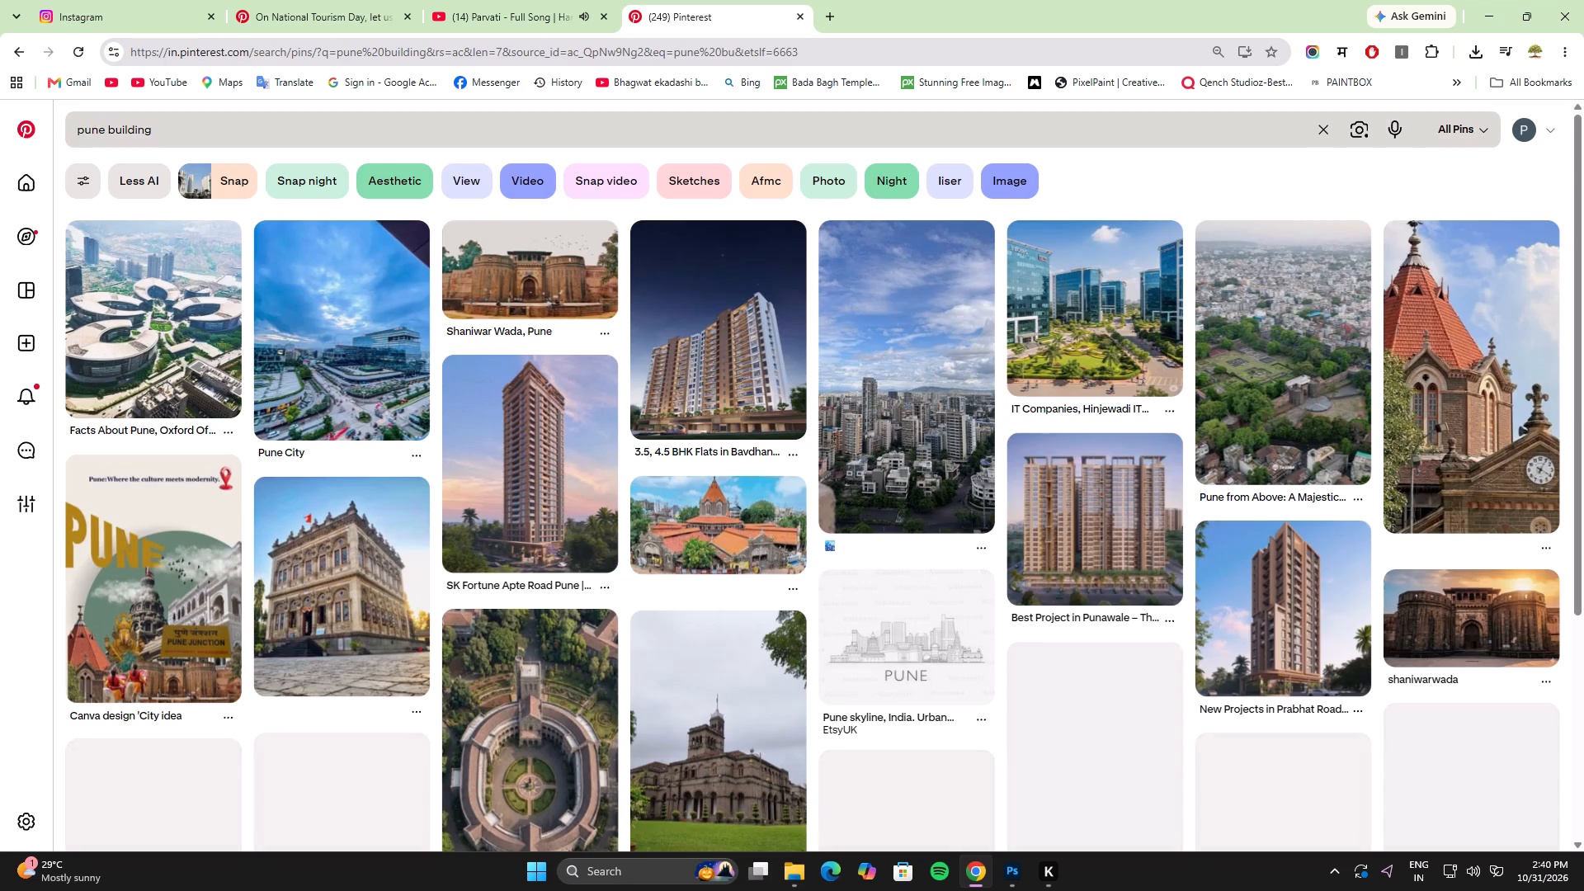
scroll(238, 289, "down", 2)
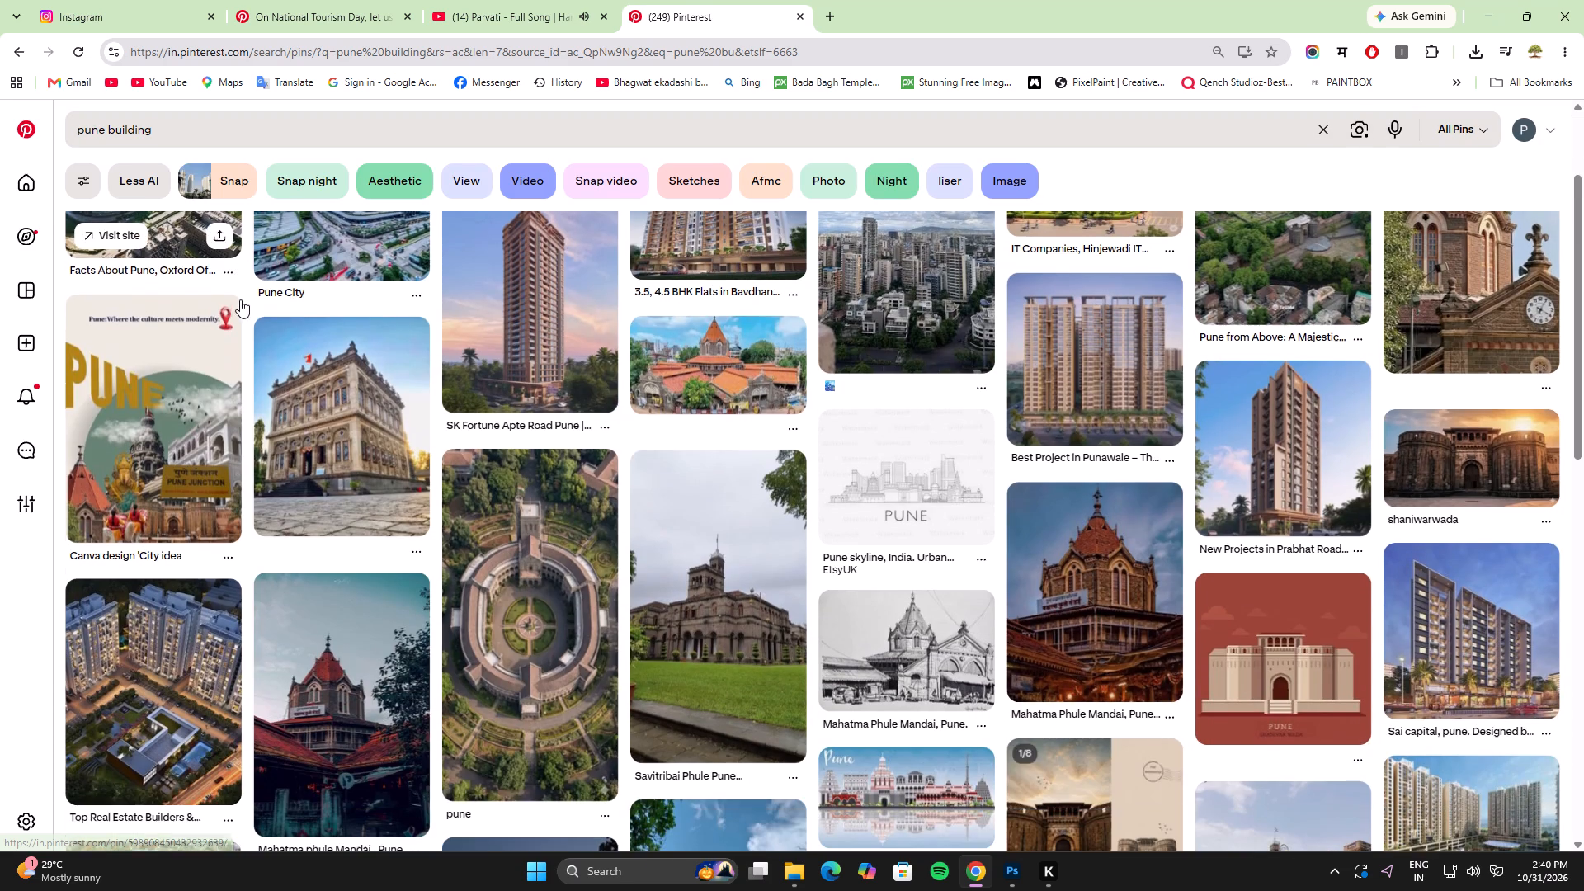
scroll(240, 299, "down", 6)
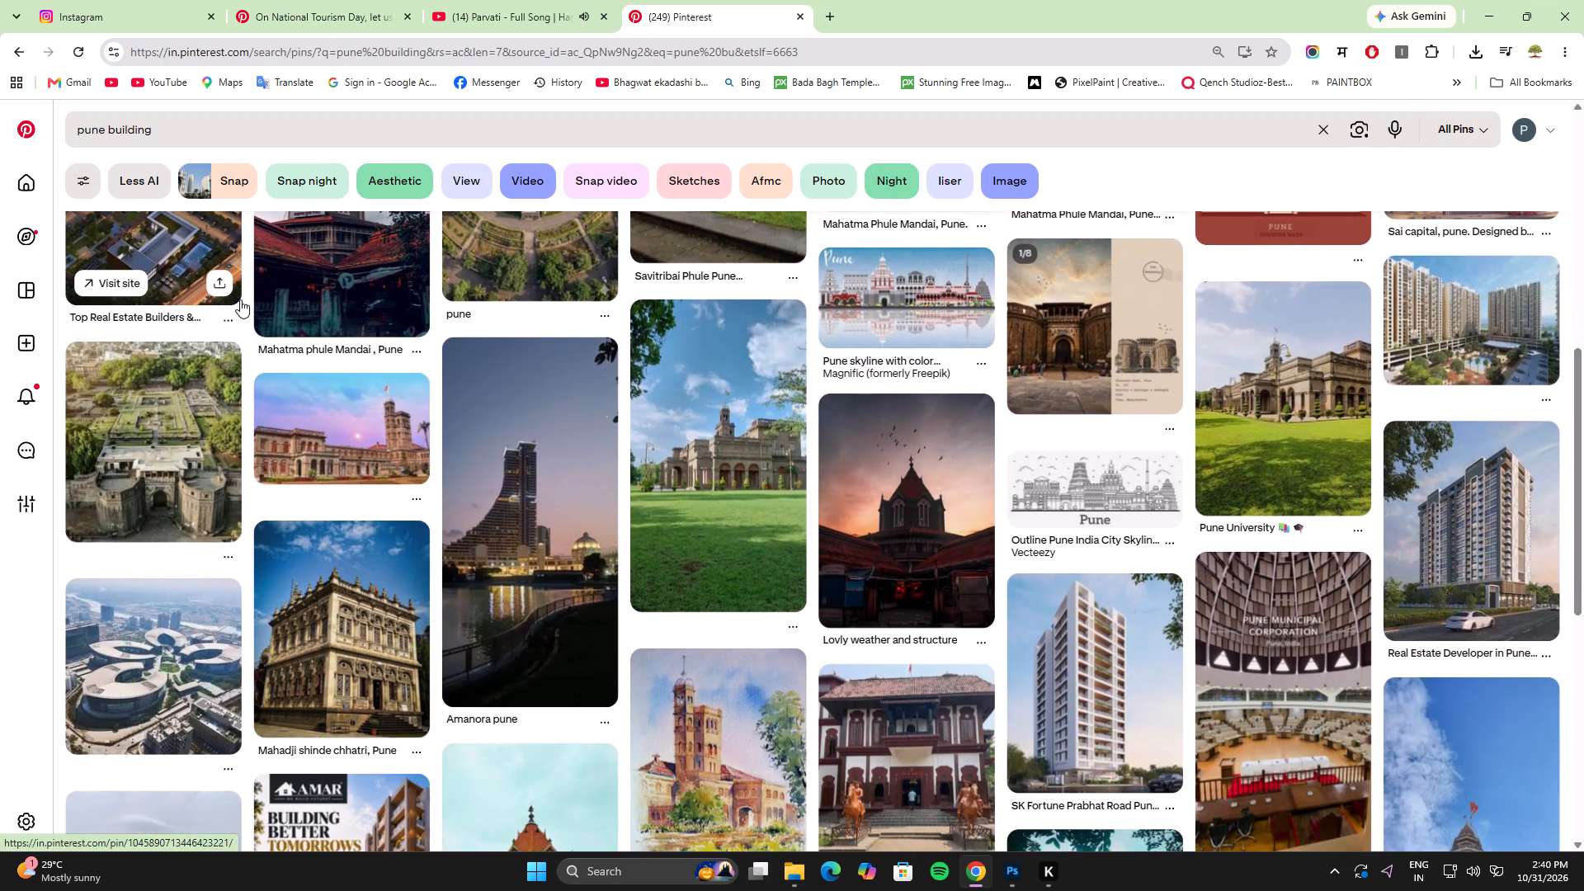
scroll(240, 299, "down", 5)
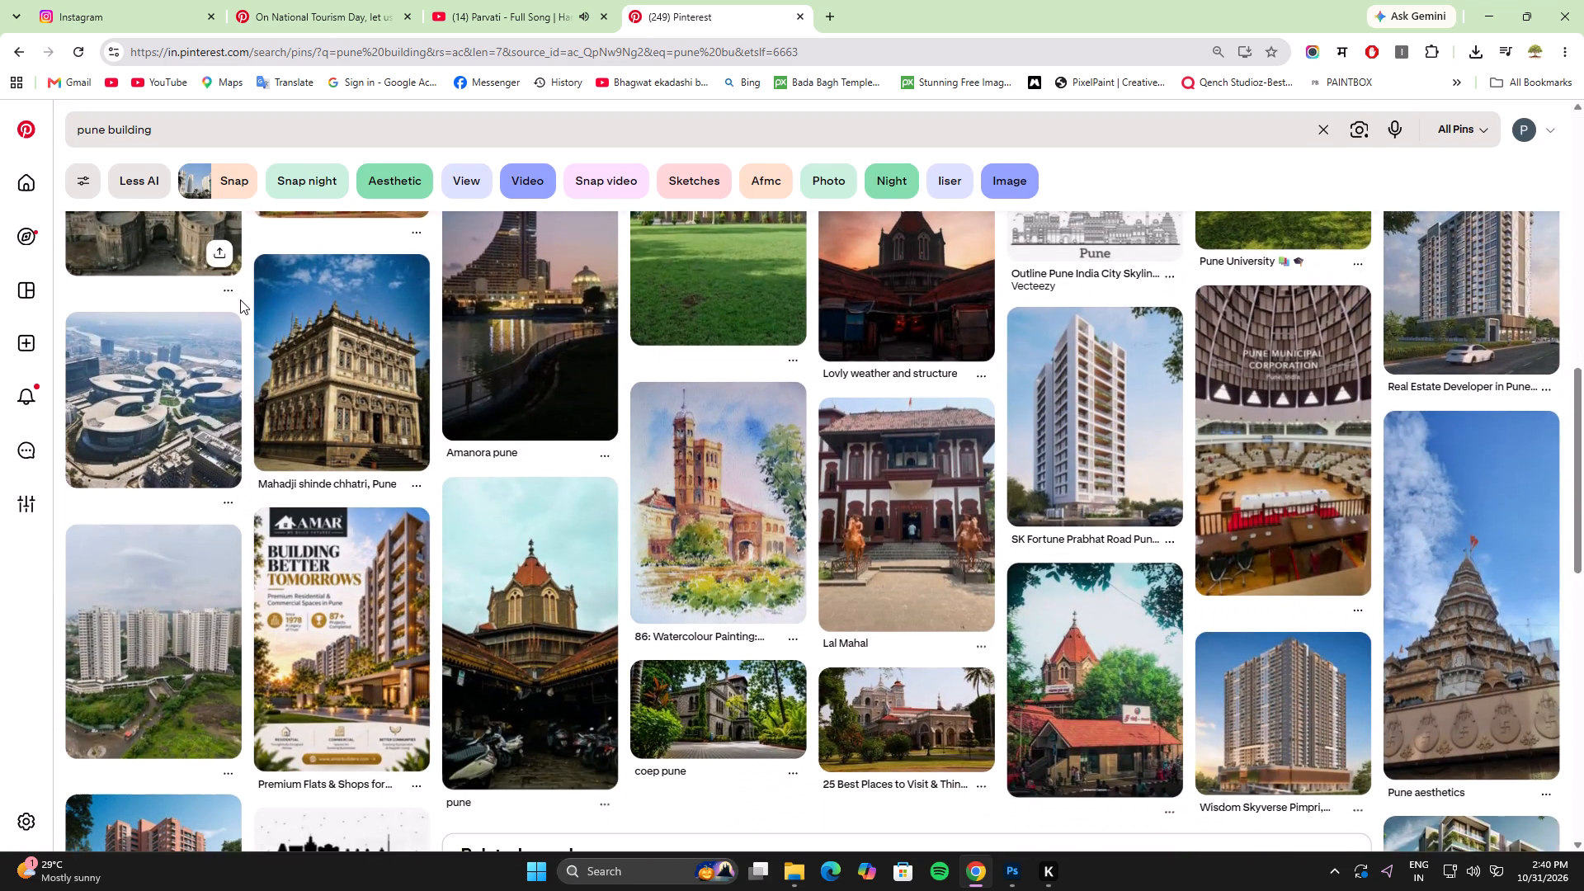
scroll(240, 299, "down", 5)
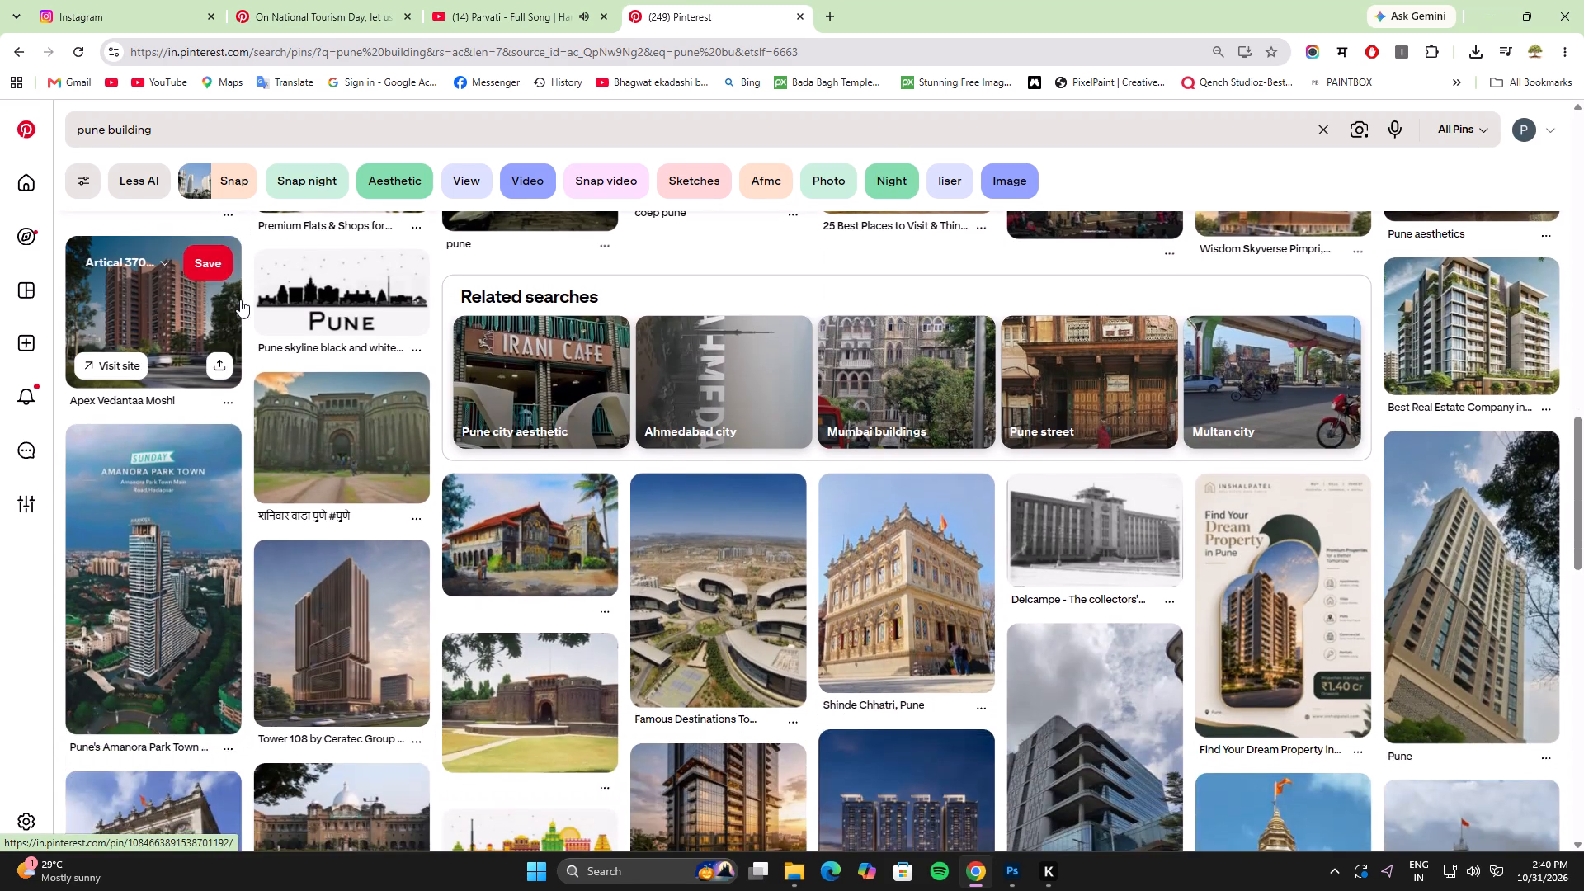
scroll(240, 299, "down", 2)
Refine the Pinterest search to "pune building photo".
left_click(286, 130)
key("space")
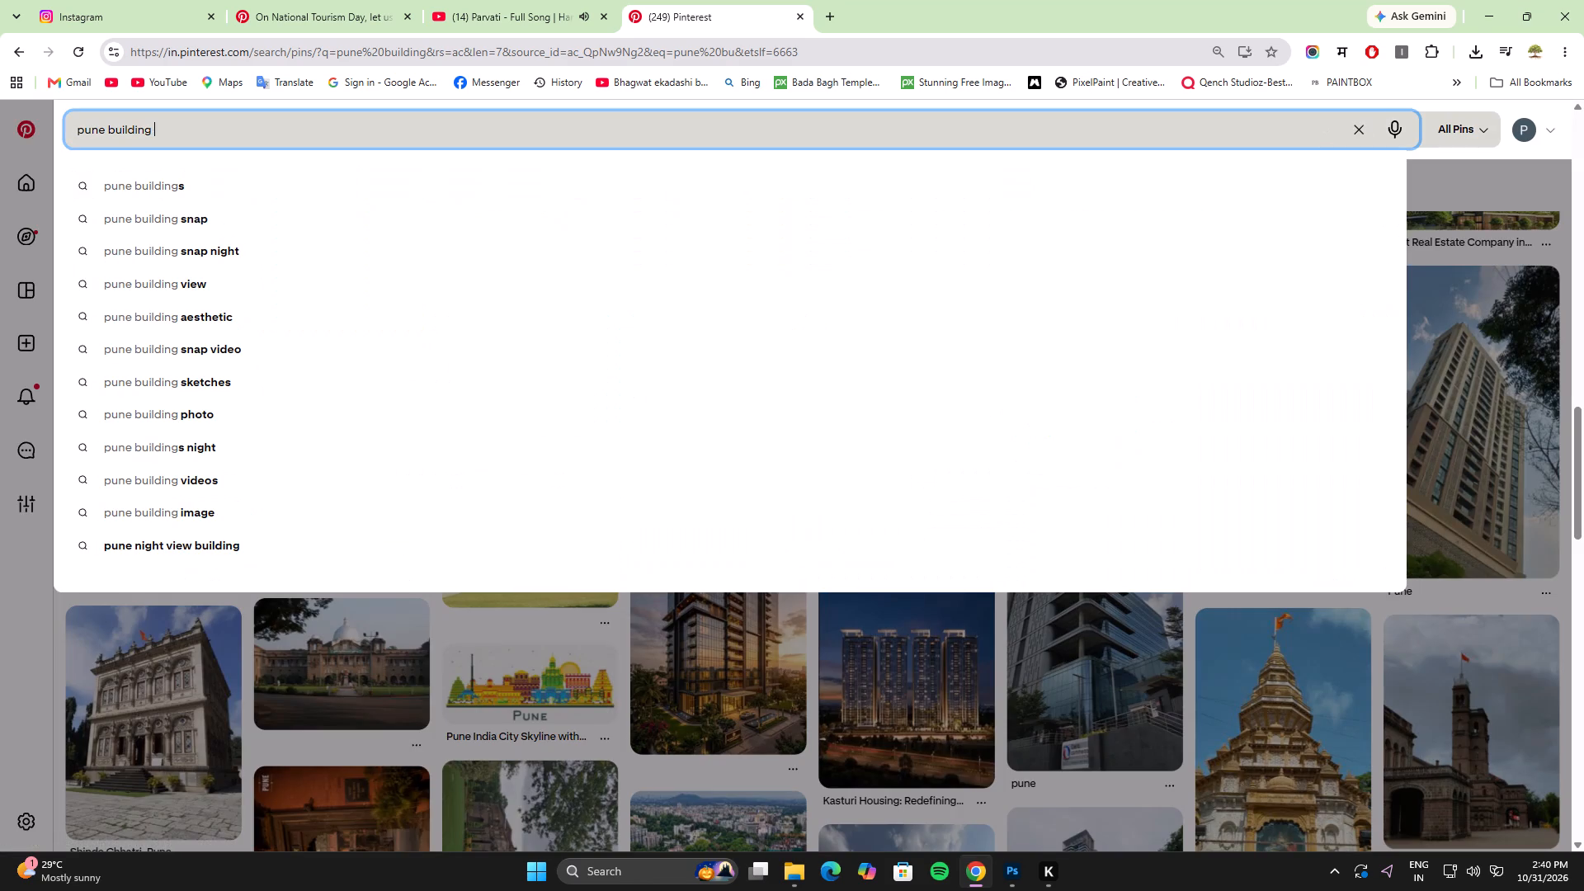
key("p")
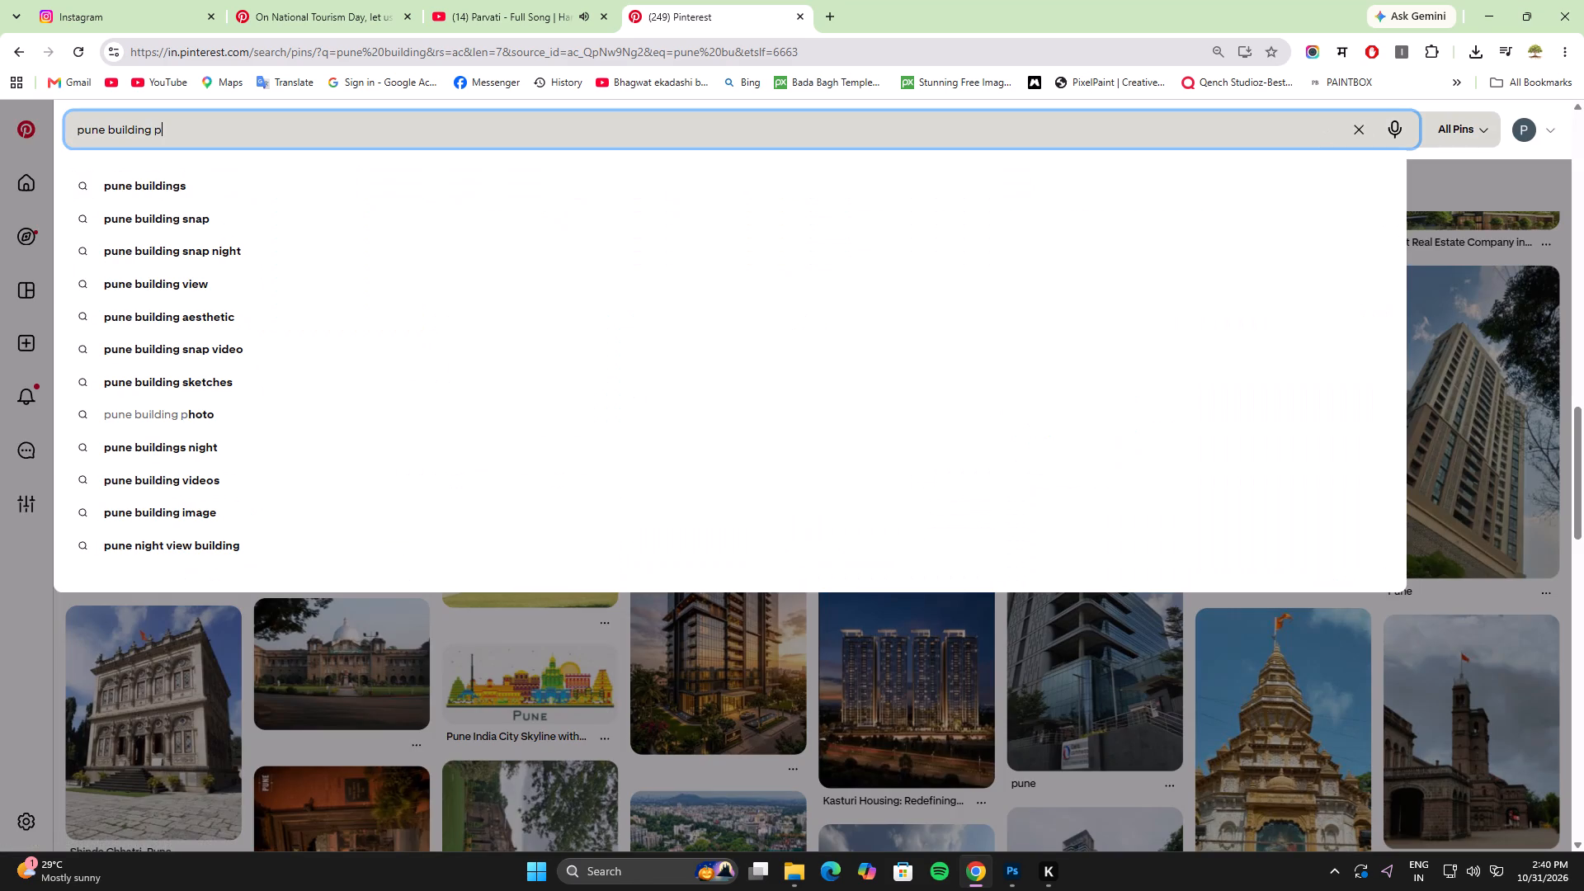
left_click(233, 182)
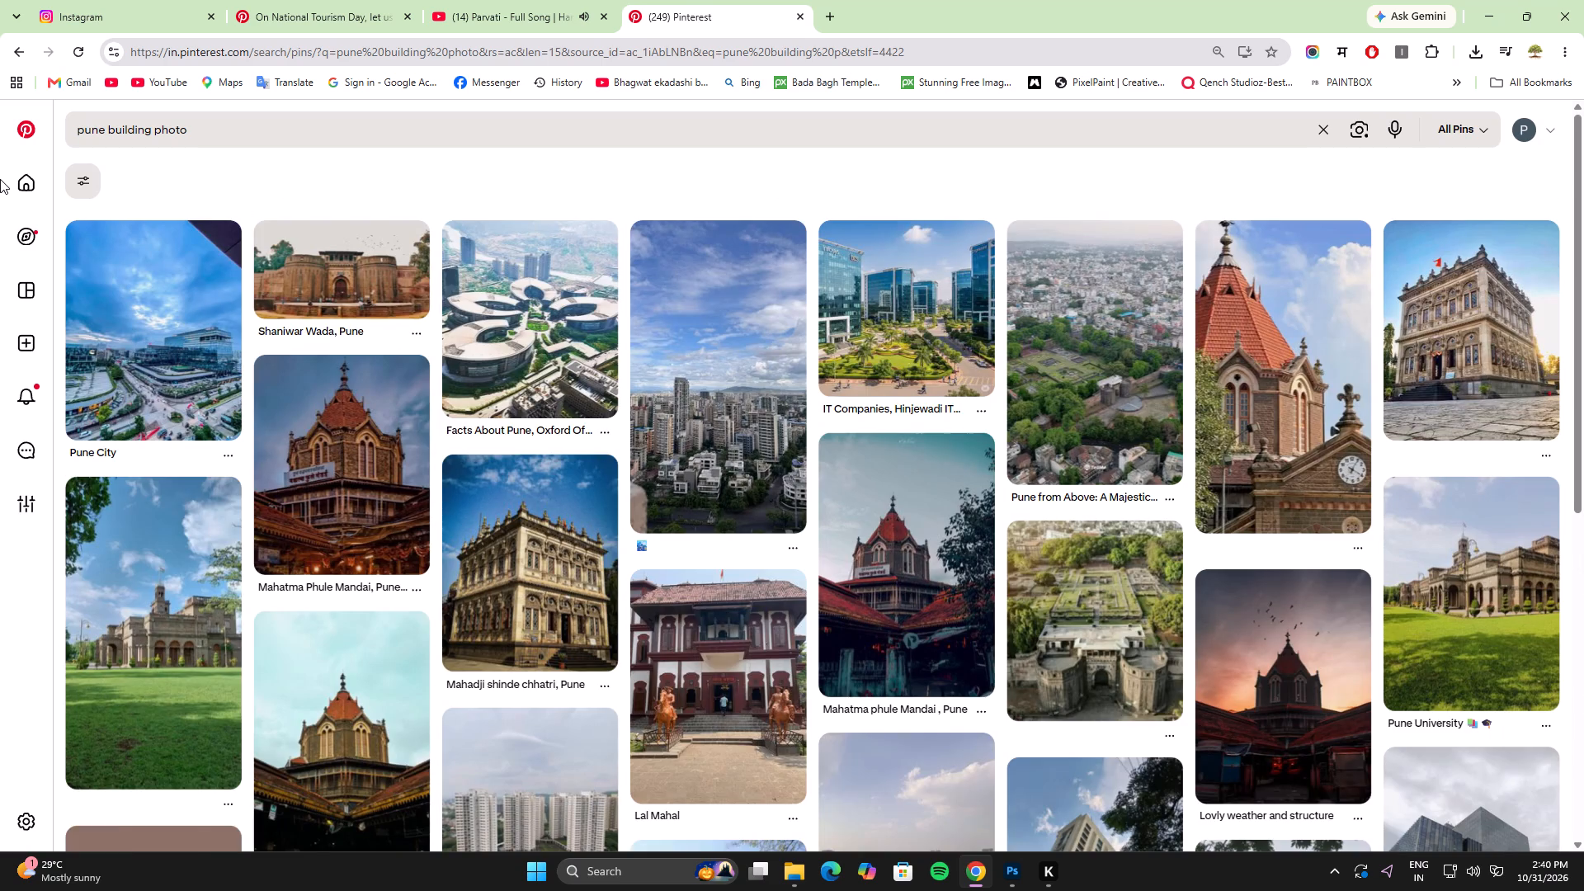
Examine the "pune building photo" results for a landmark photo suitable for the poster.
scroll(2, 241, "down", 1)
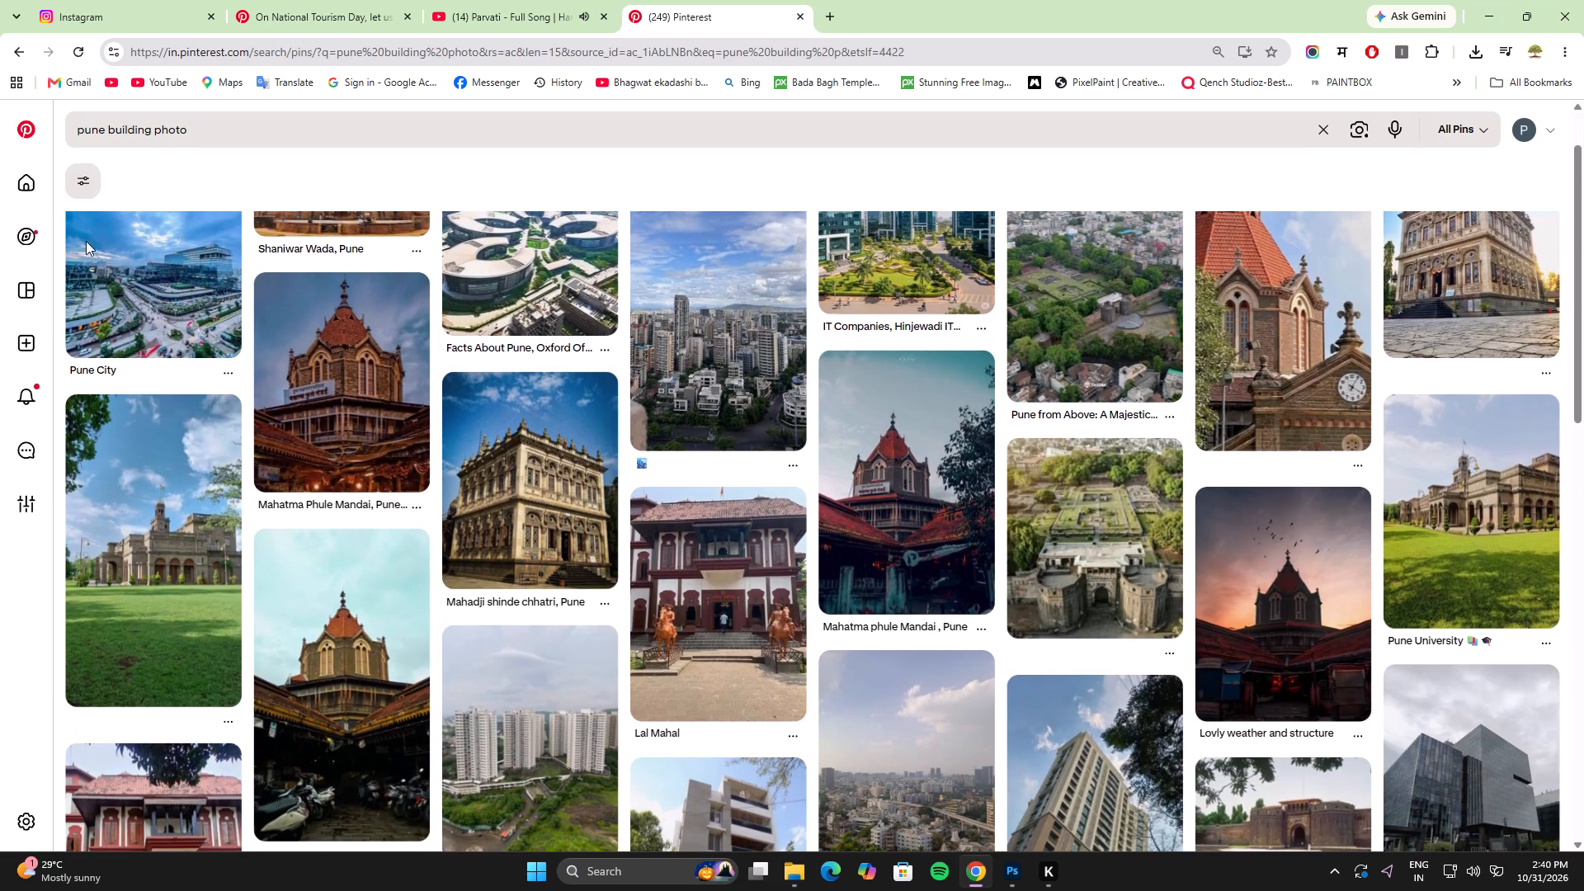
scroll(1122, 420, "down", 2)
scroll(614, 411, "down", 1)
scroll(422, 384, "down", 1)
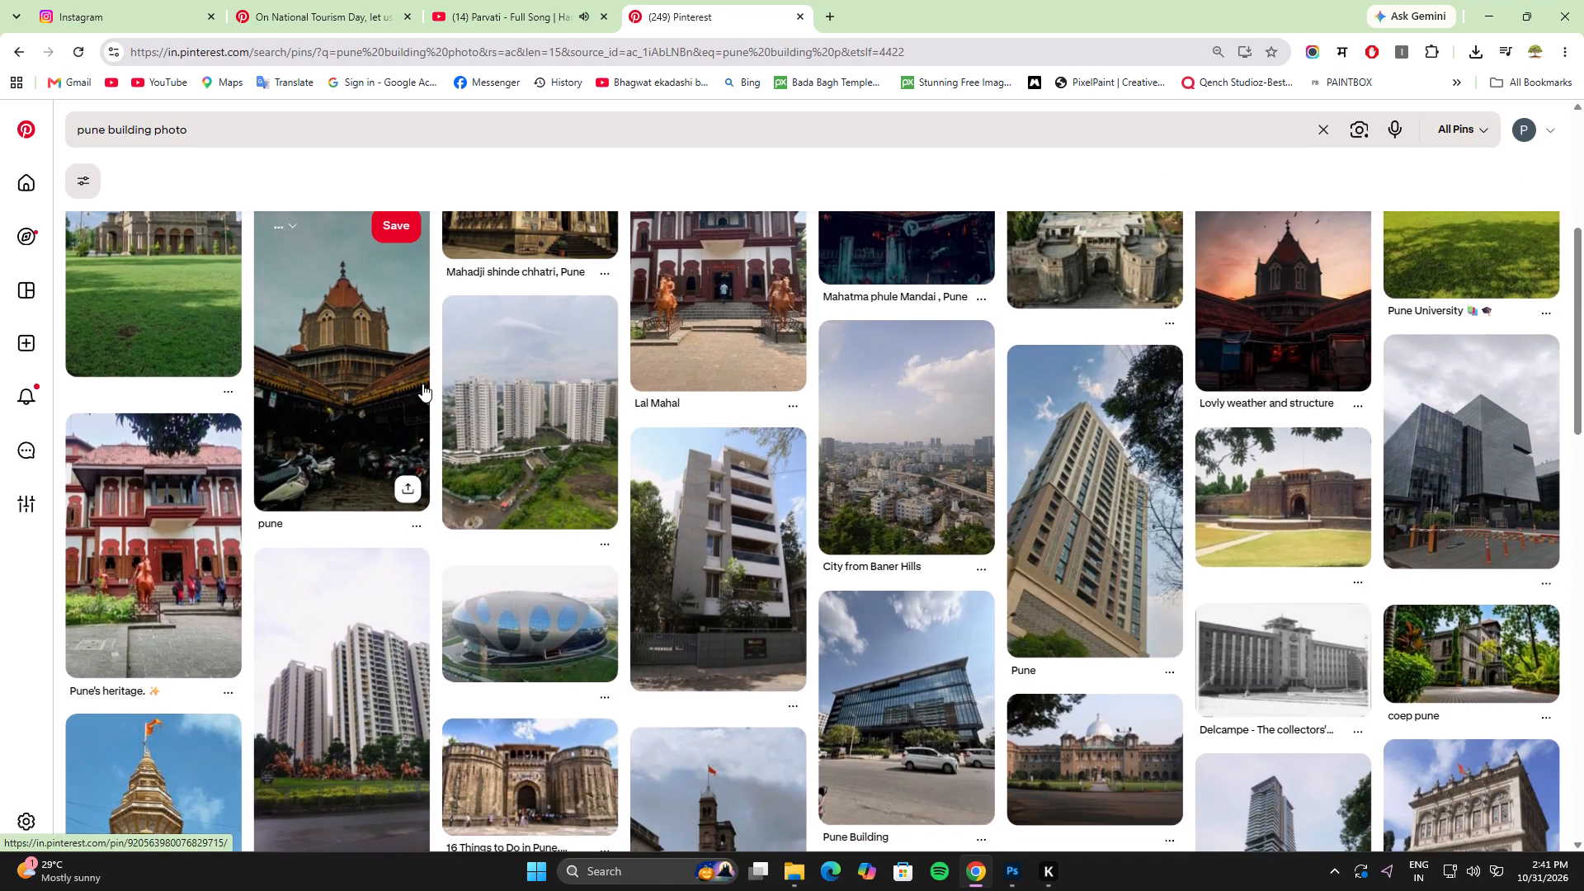
scroll(422, 384, "down", 4)
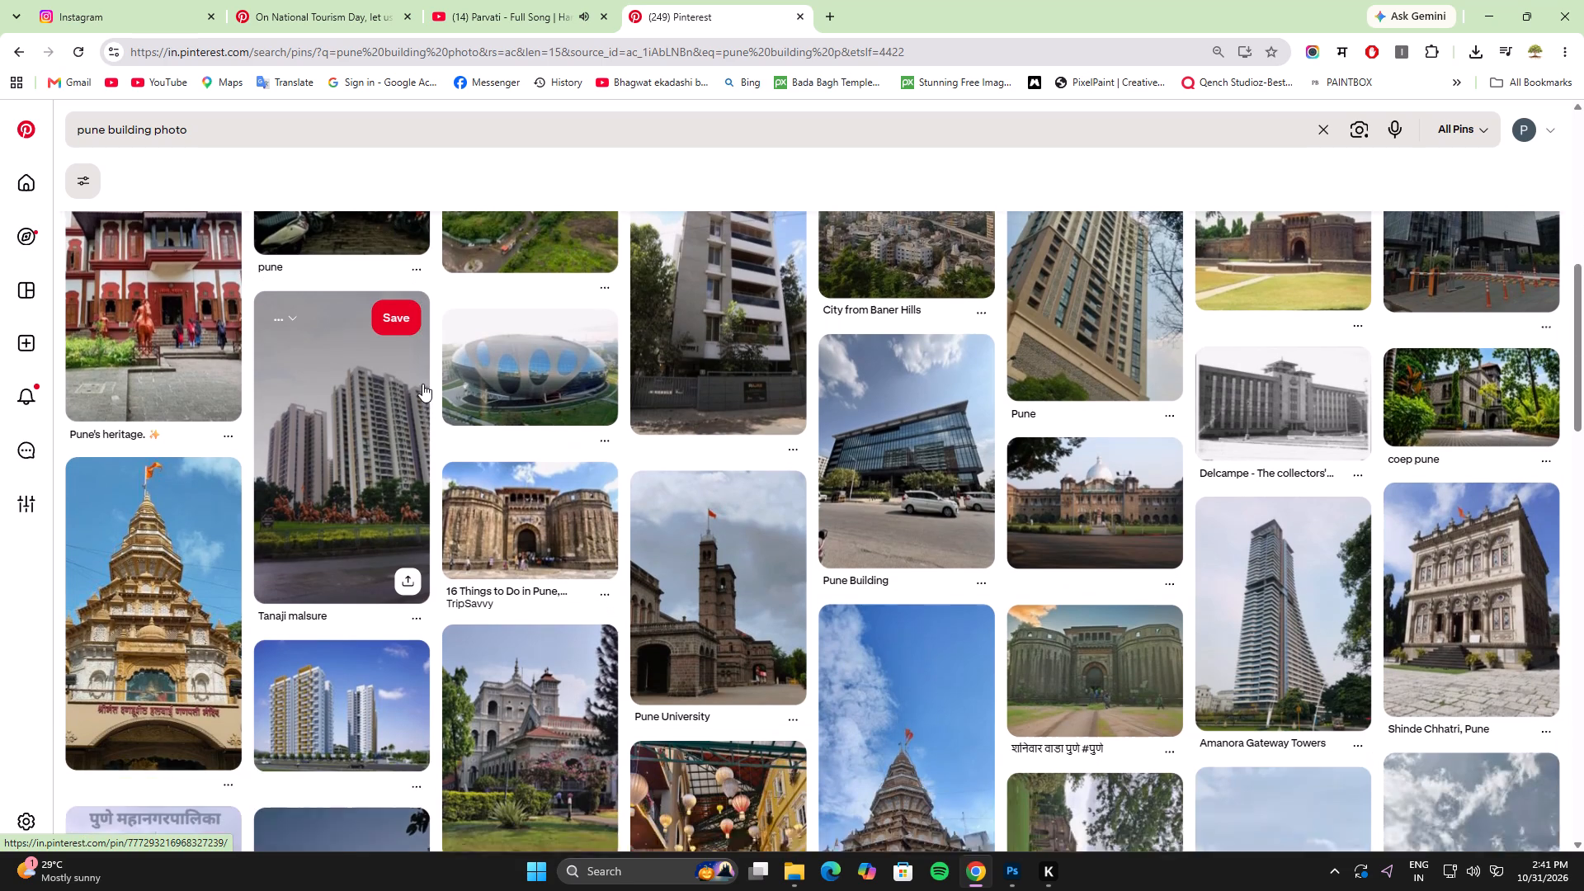
scroll(422, 384, "down", 6)
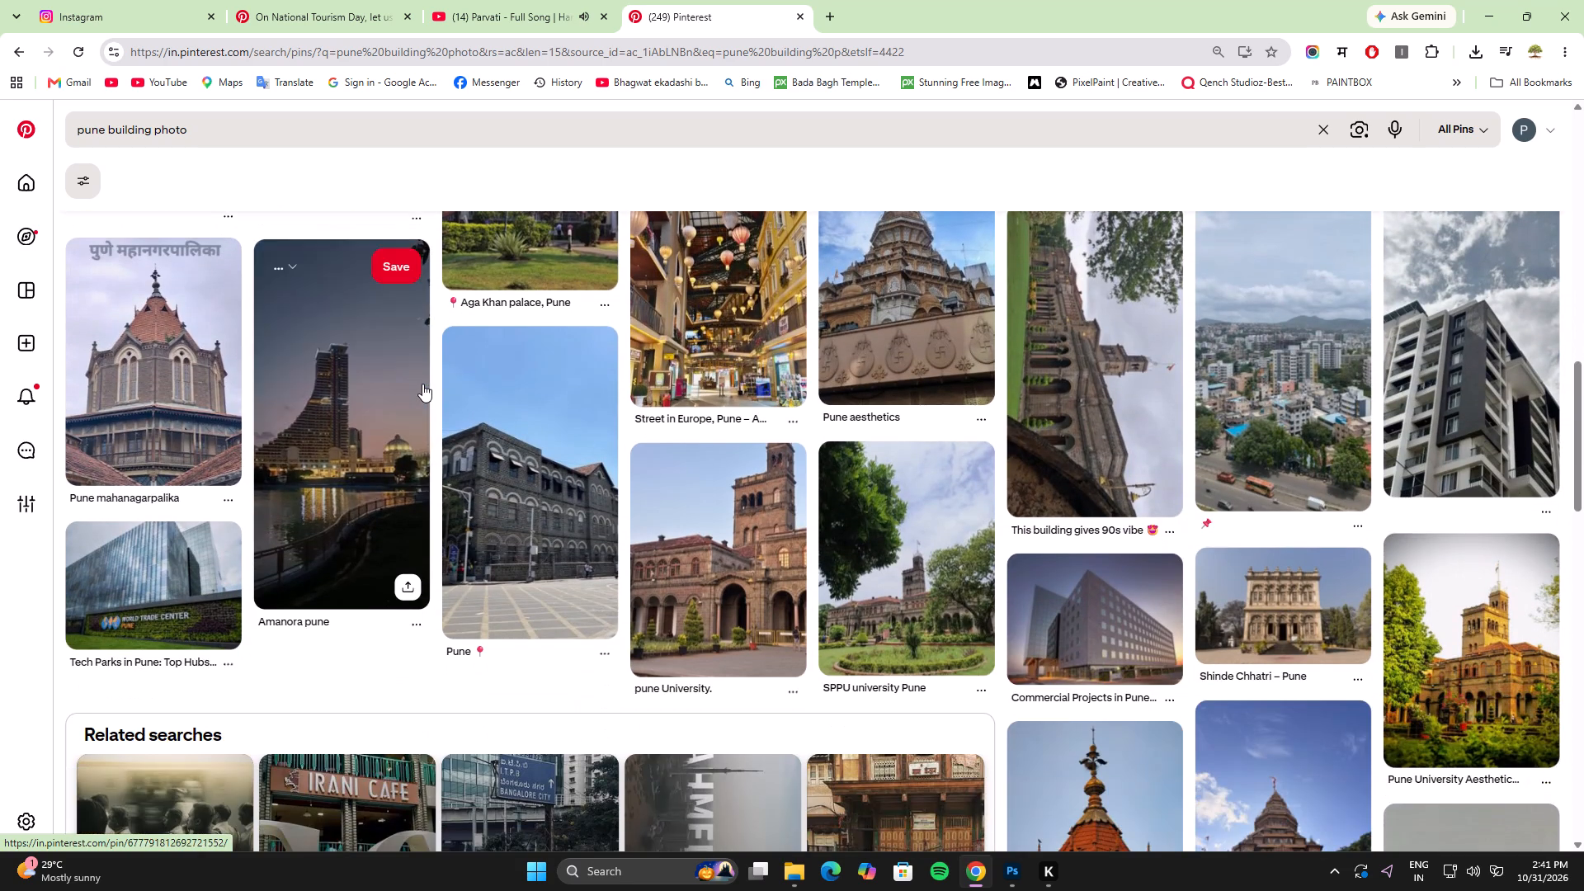
scroll(422, 384, "down", 3)
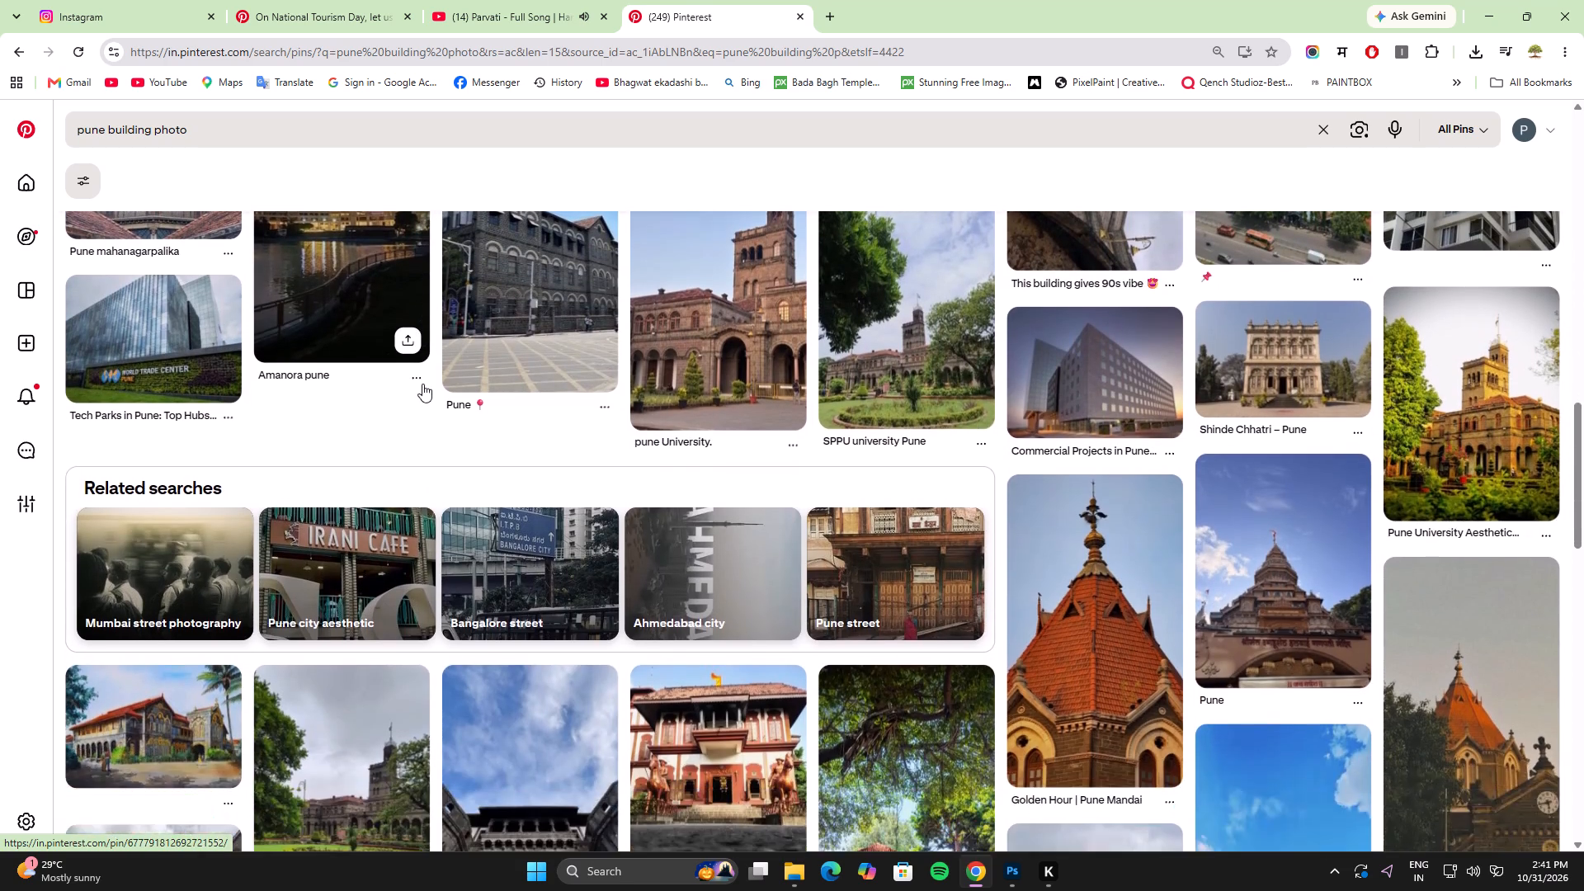
scroll(422, 384, "down", 7)
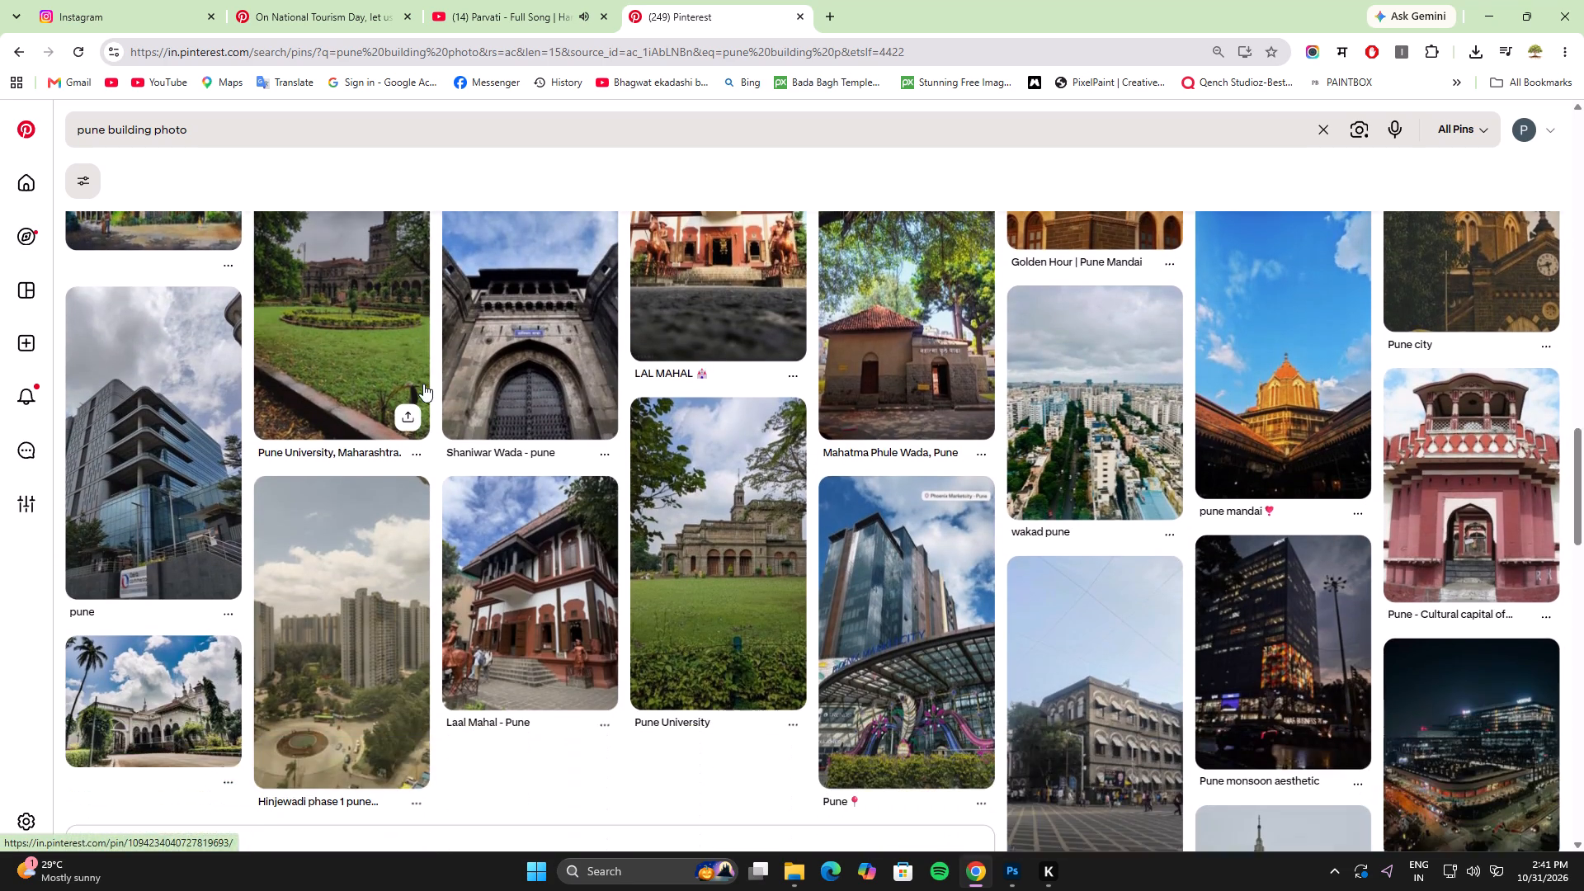
scroll(423, 384, "down", 7)
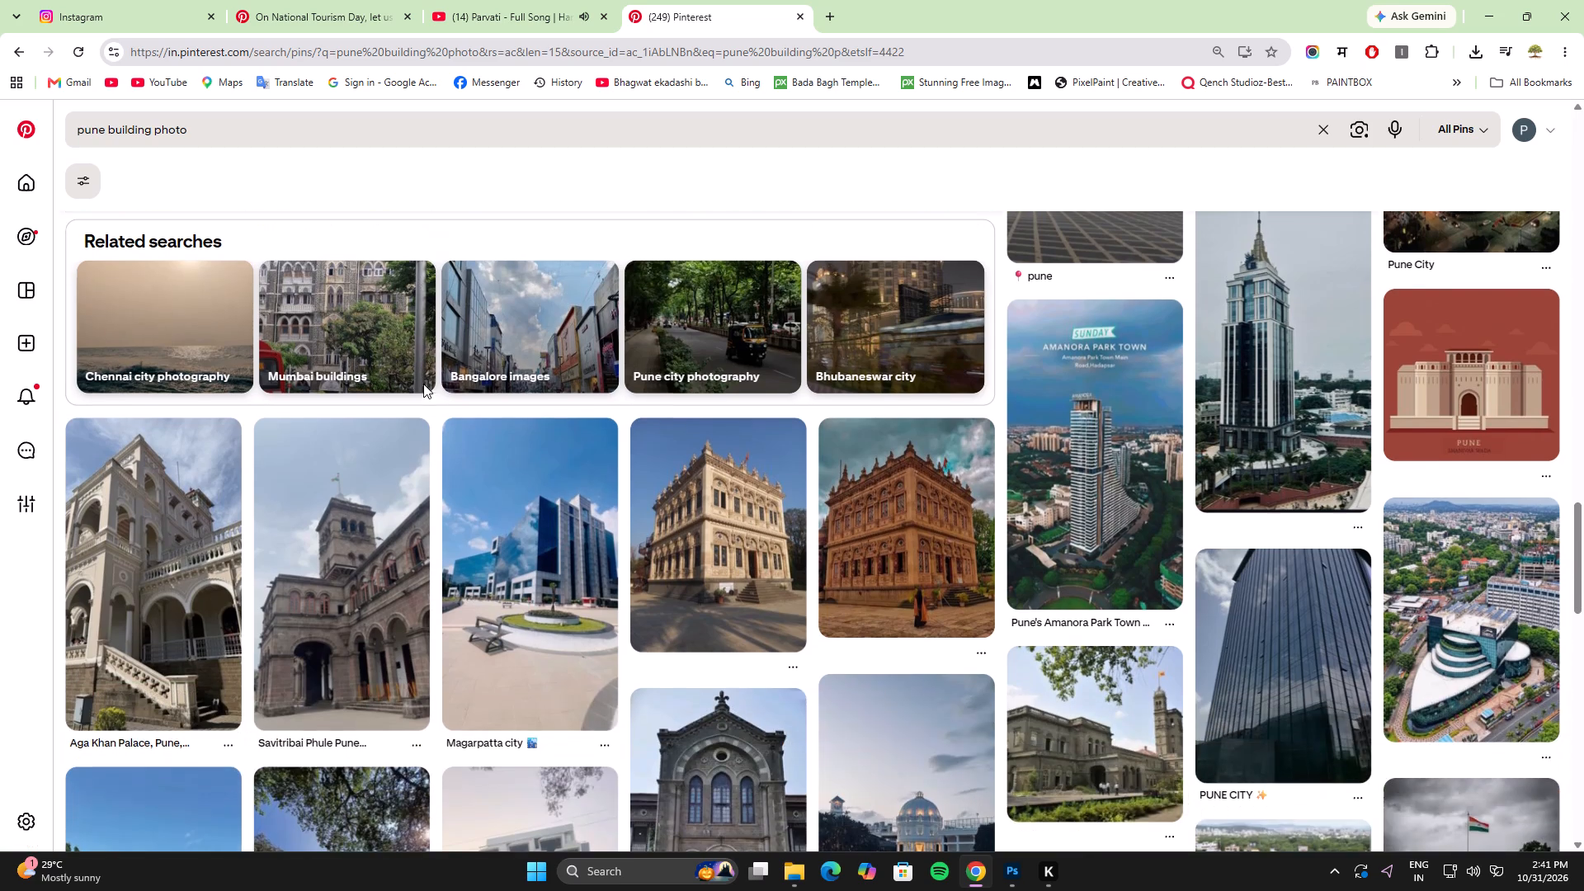
scroll(423, 384, "down", 4)
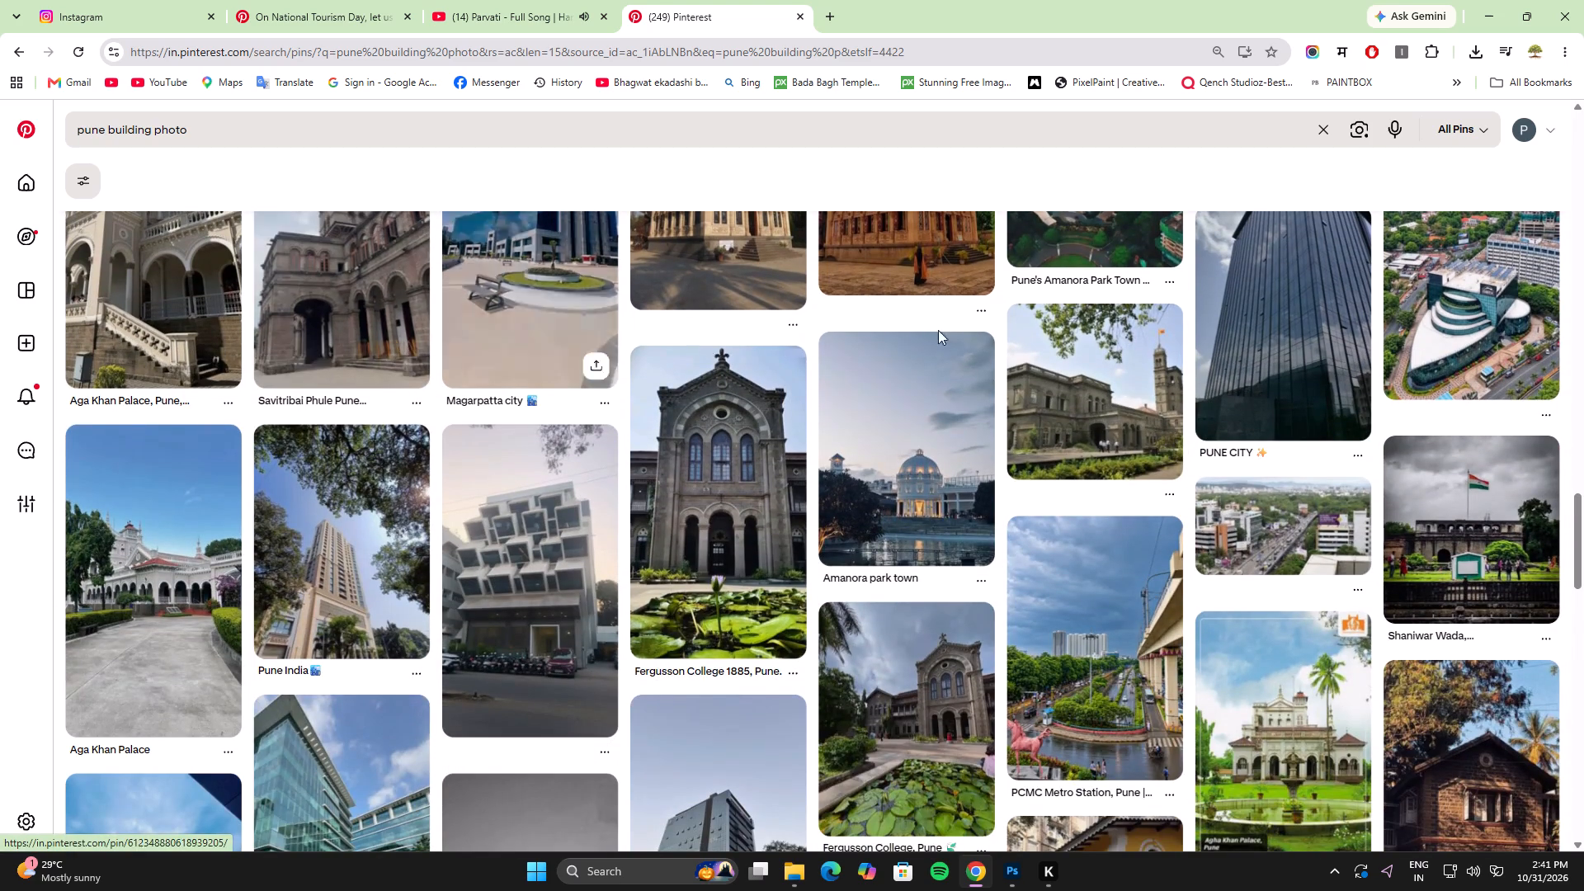
Open the Pune University clock tower photo, go to the related India TV photo of the building and download that image.
left_click(1108, 419)
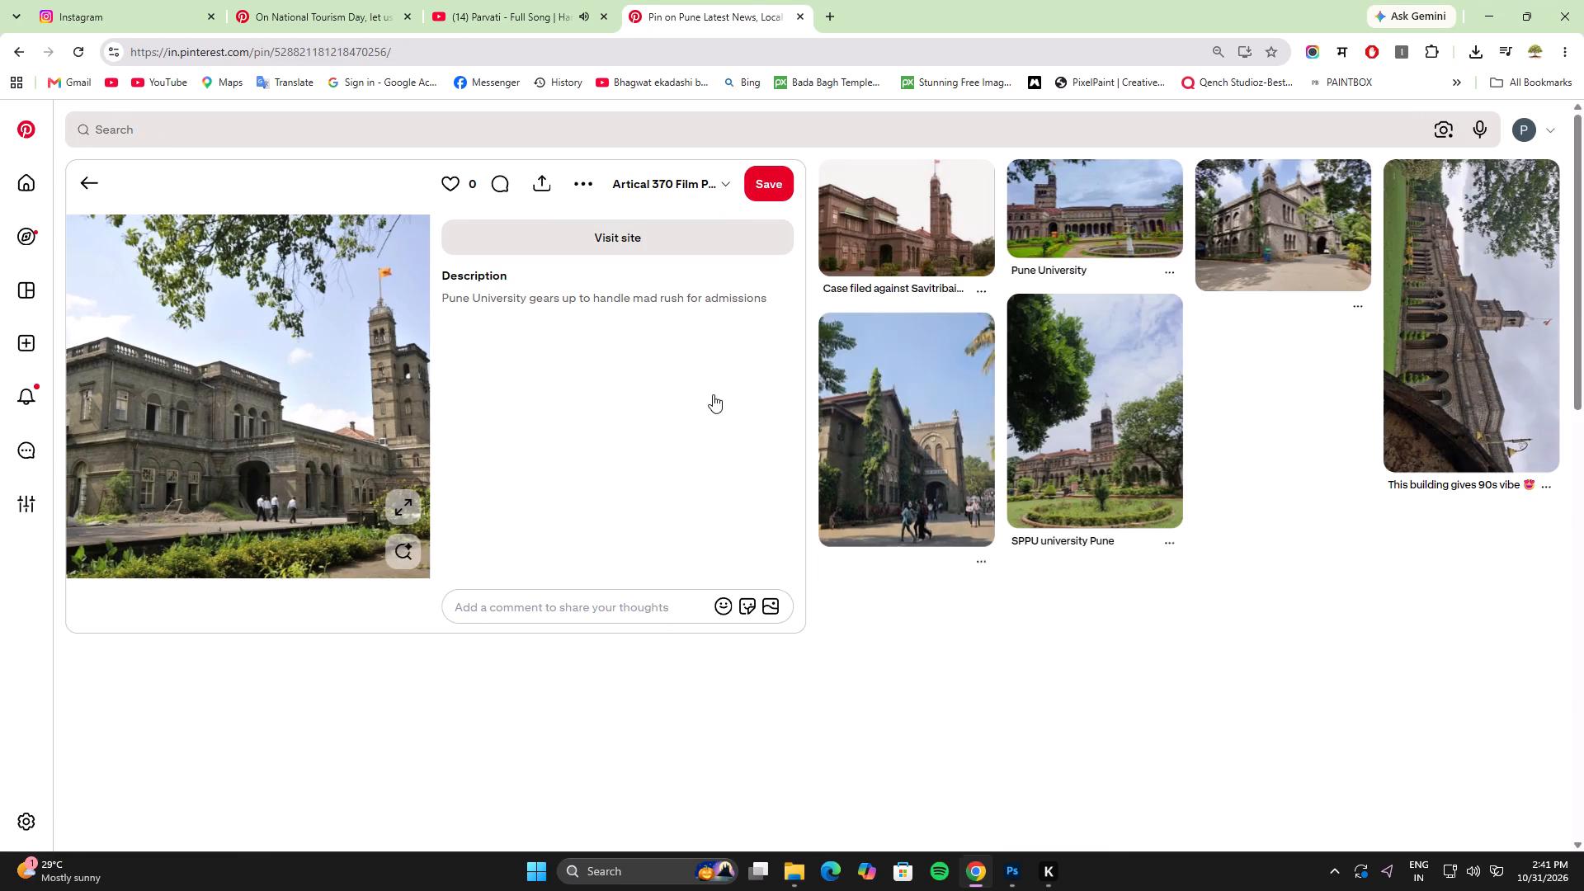
left_click(931, 257)
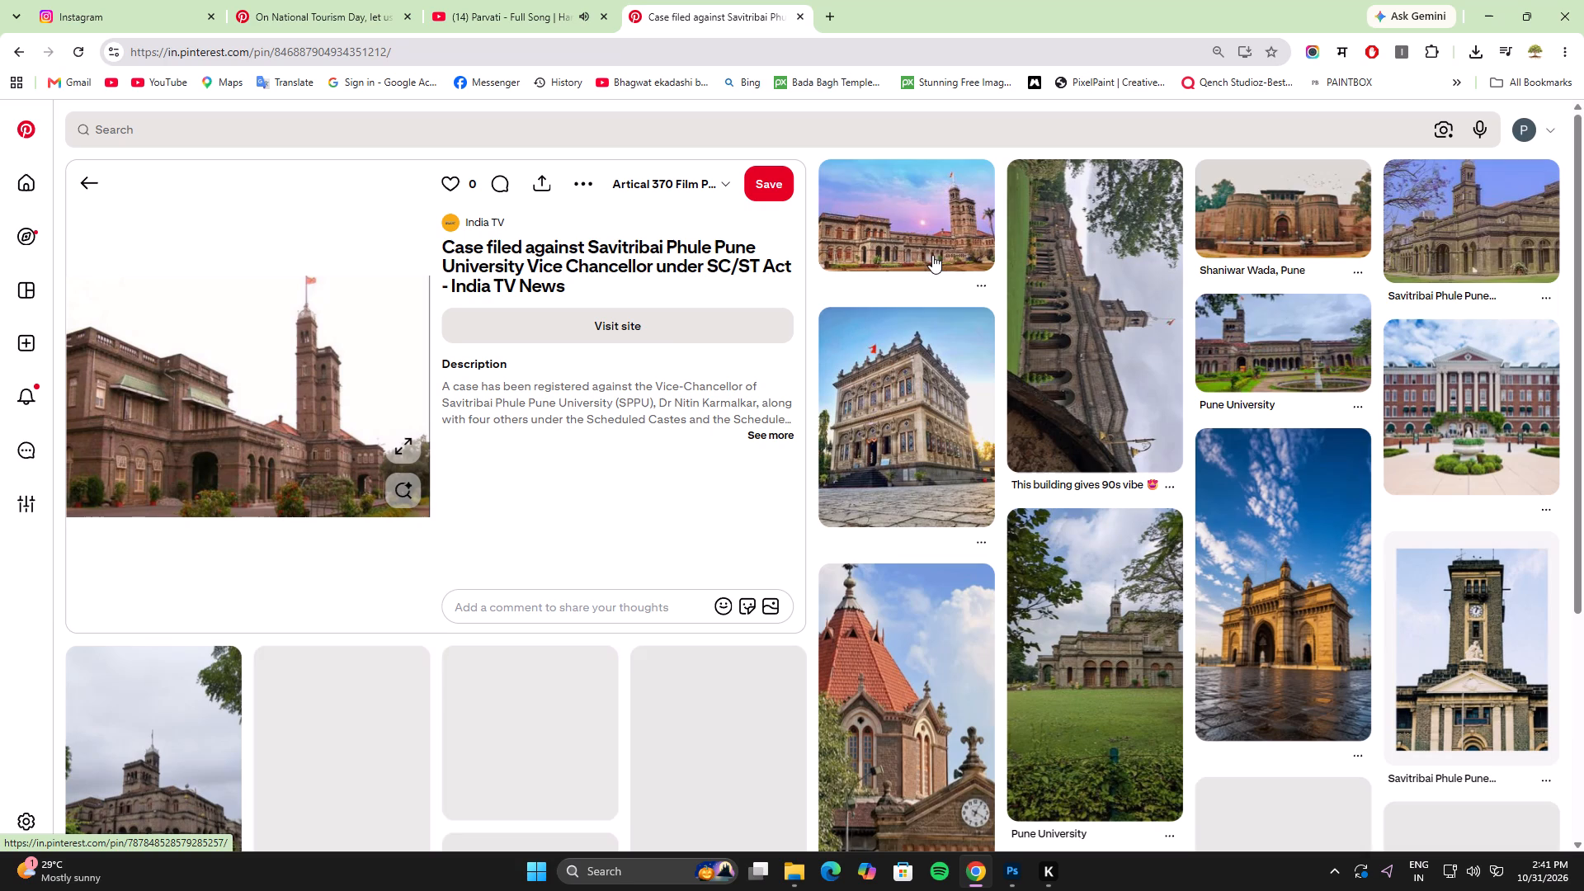
left_click(586, 185)
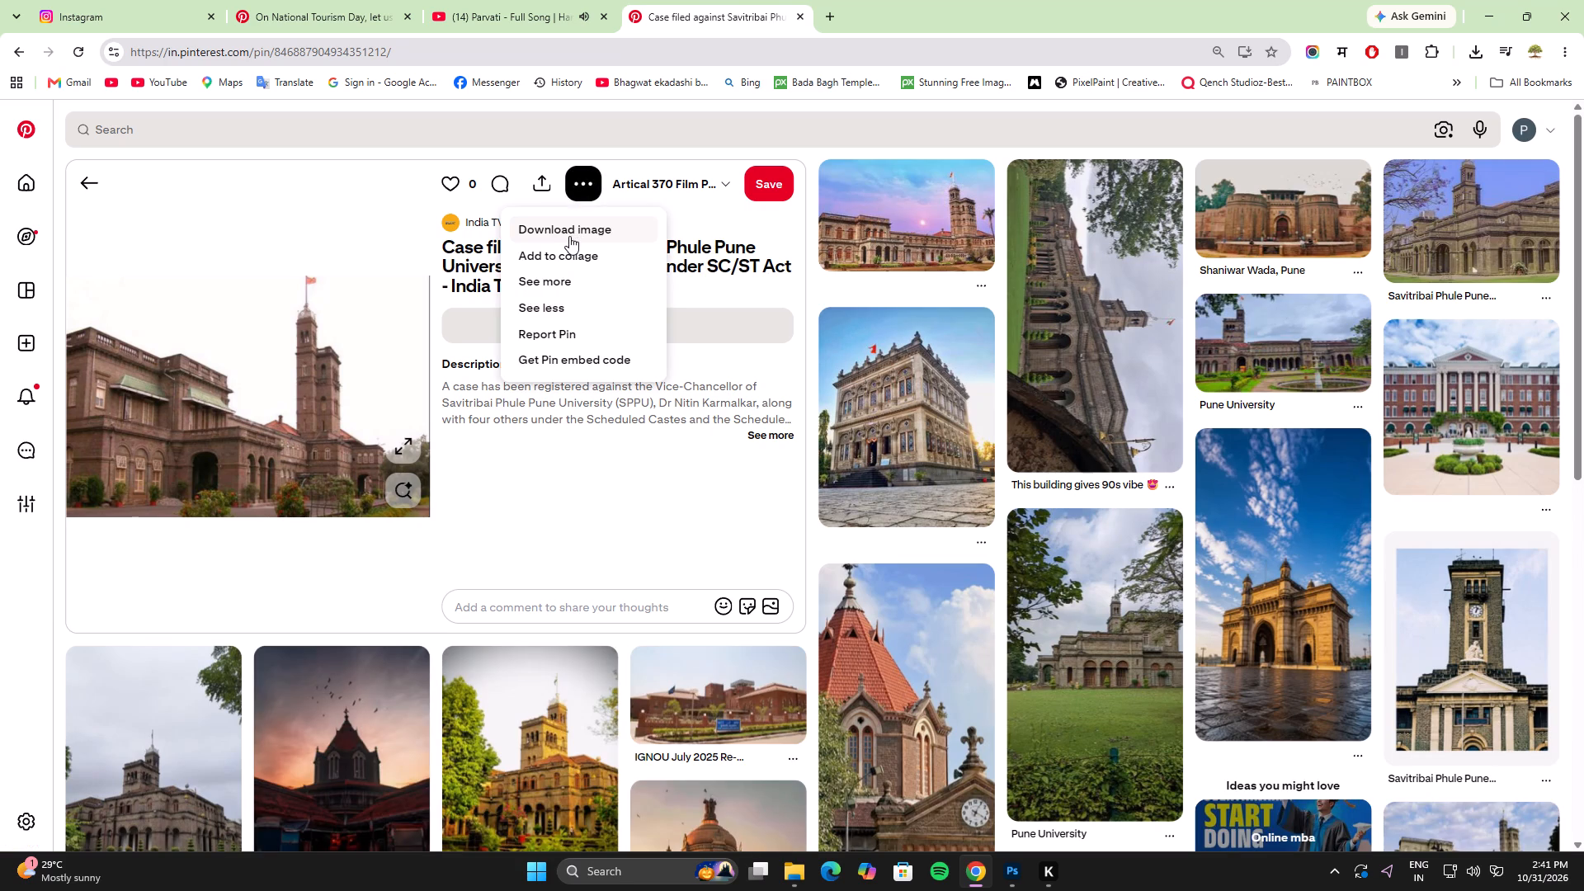
left_click(569, 236)
left_click(1433, 822)
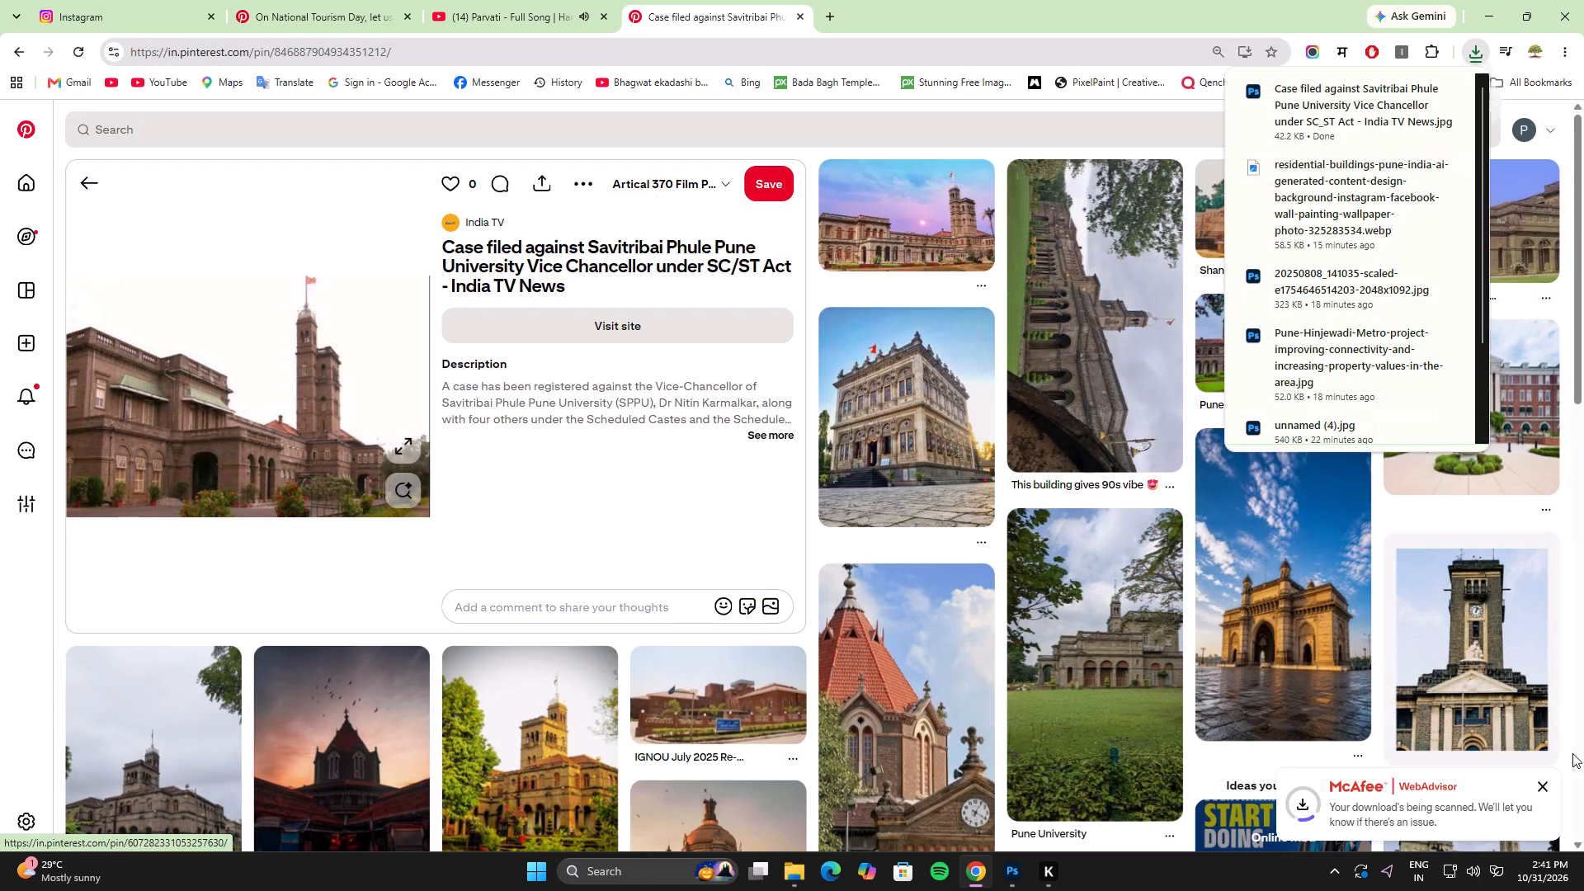
Return to the "pune building photo" results and examine further photos for another usable Pune building or landmark.
scroll(1359, 631, "down", 2)
left_click(93, 186)
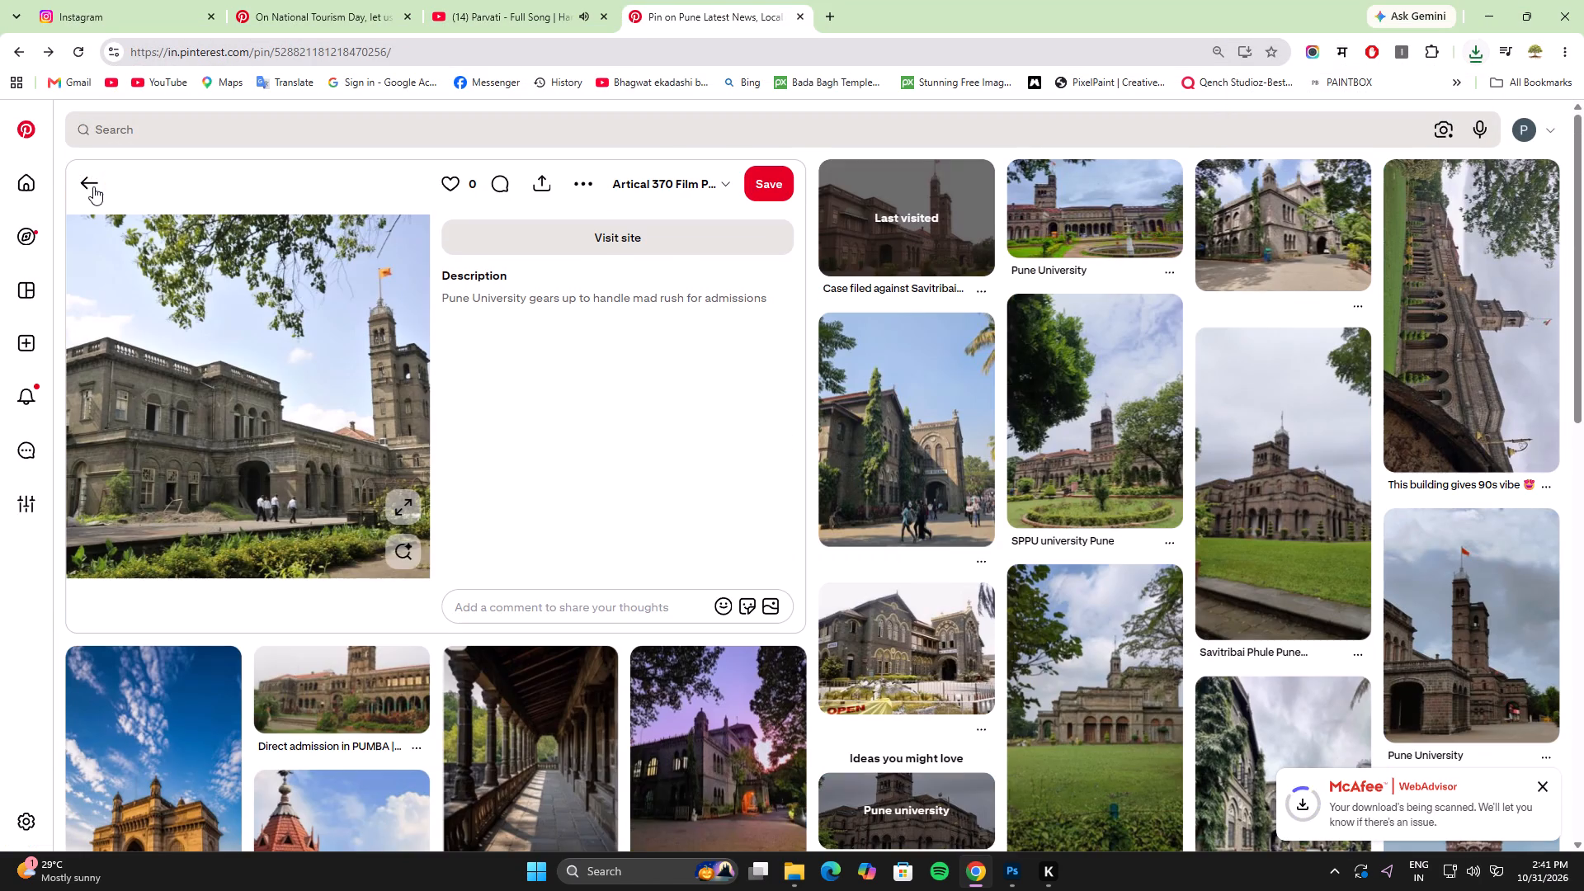
left_click(93, 186)
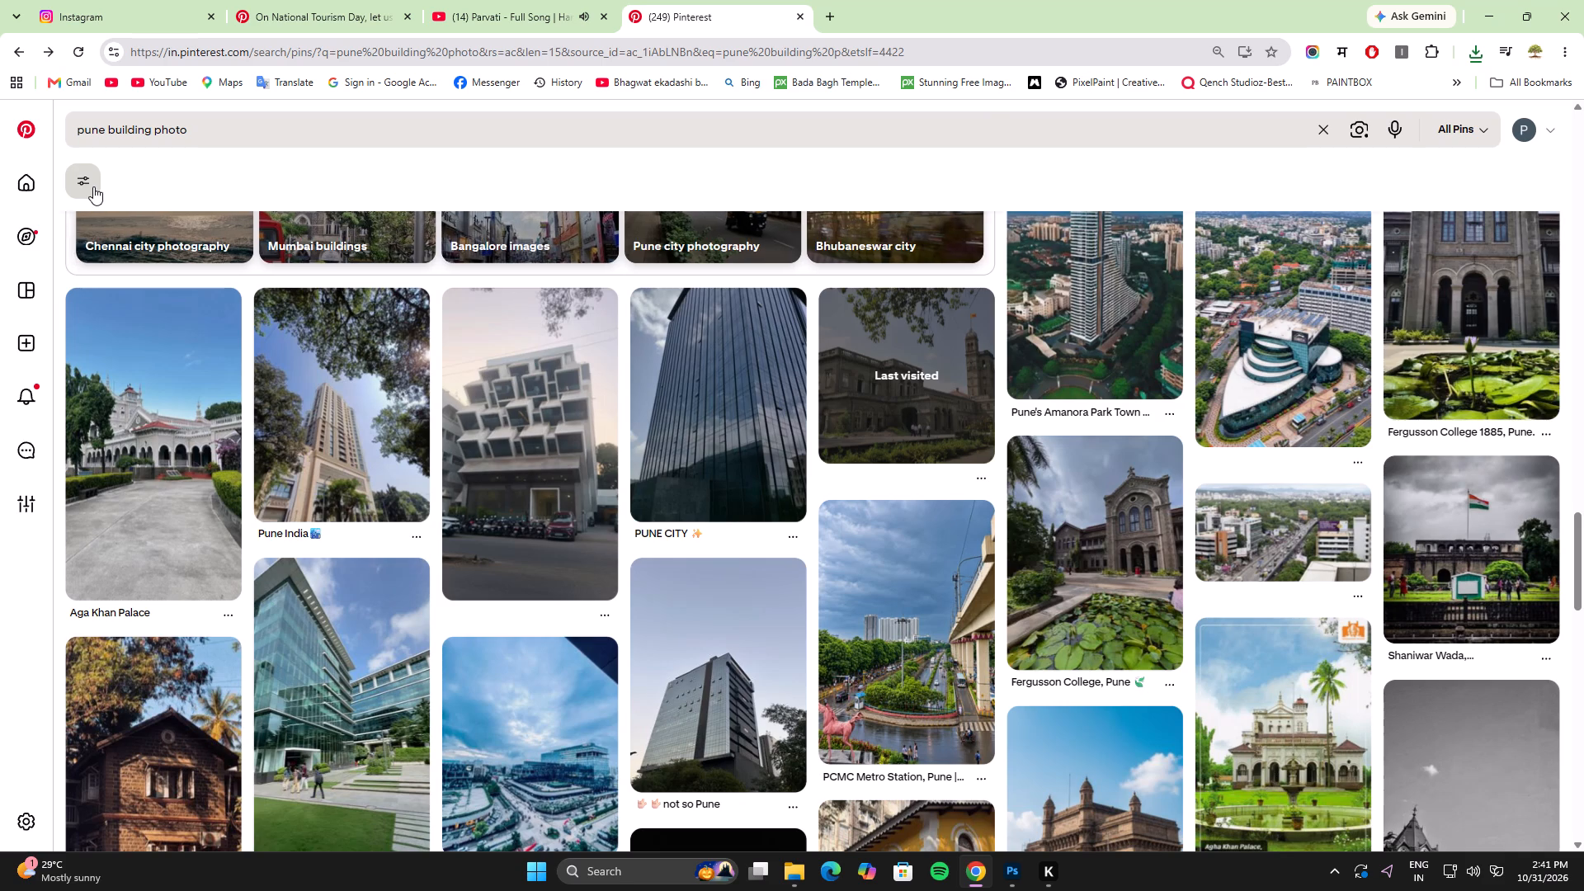
scroll(695, 659, "down", 4)
scroll(85, 667, "down", 3)
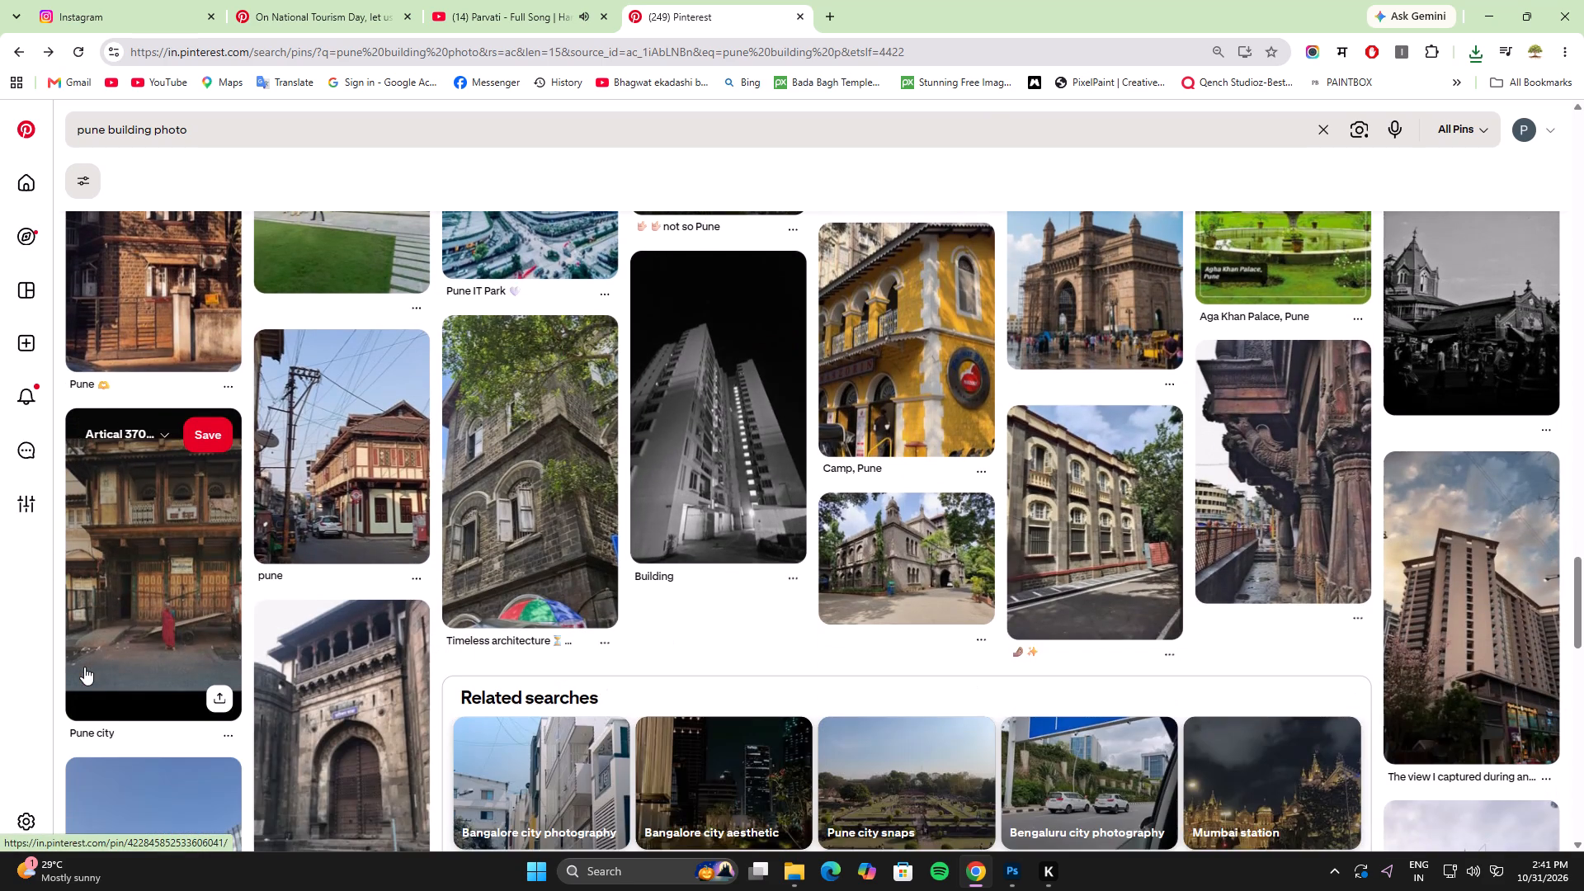
scroll(84, 666, "down", 5)
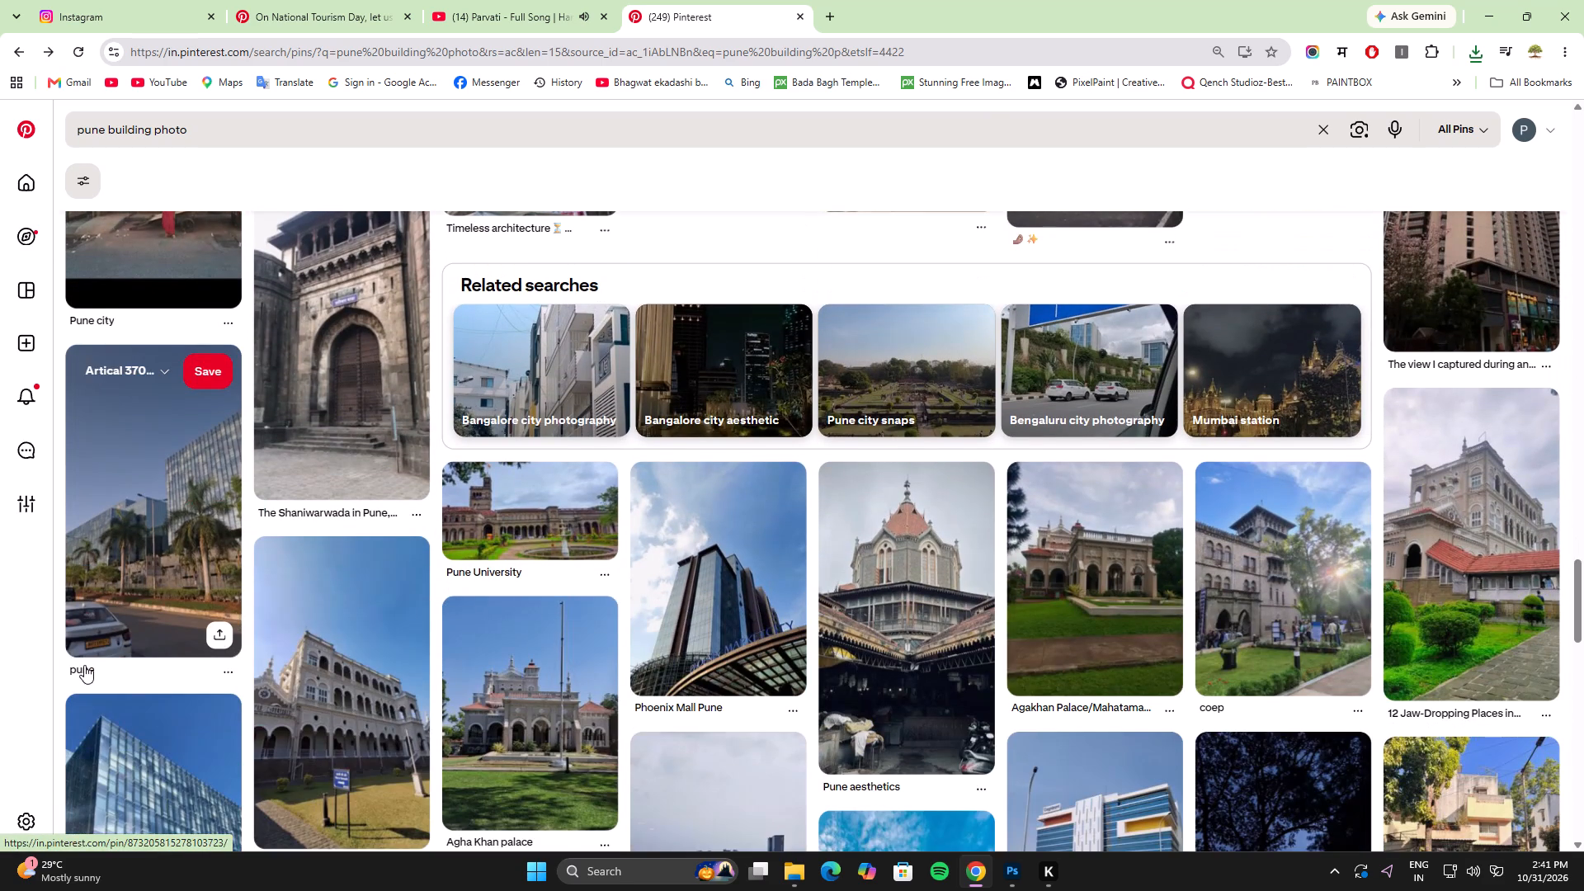
scroll(84, 665, "down", 7)
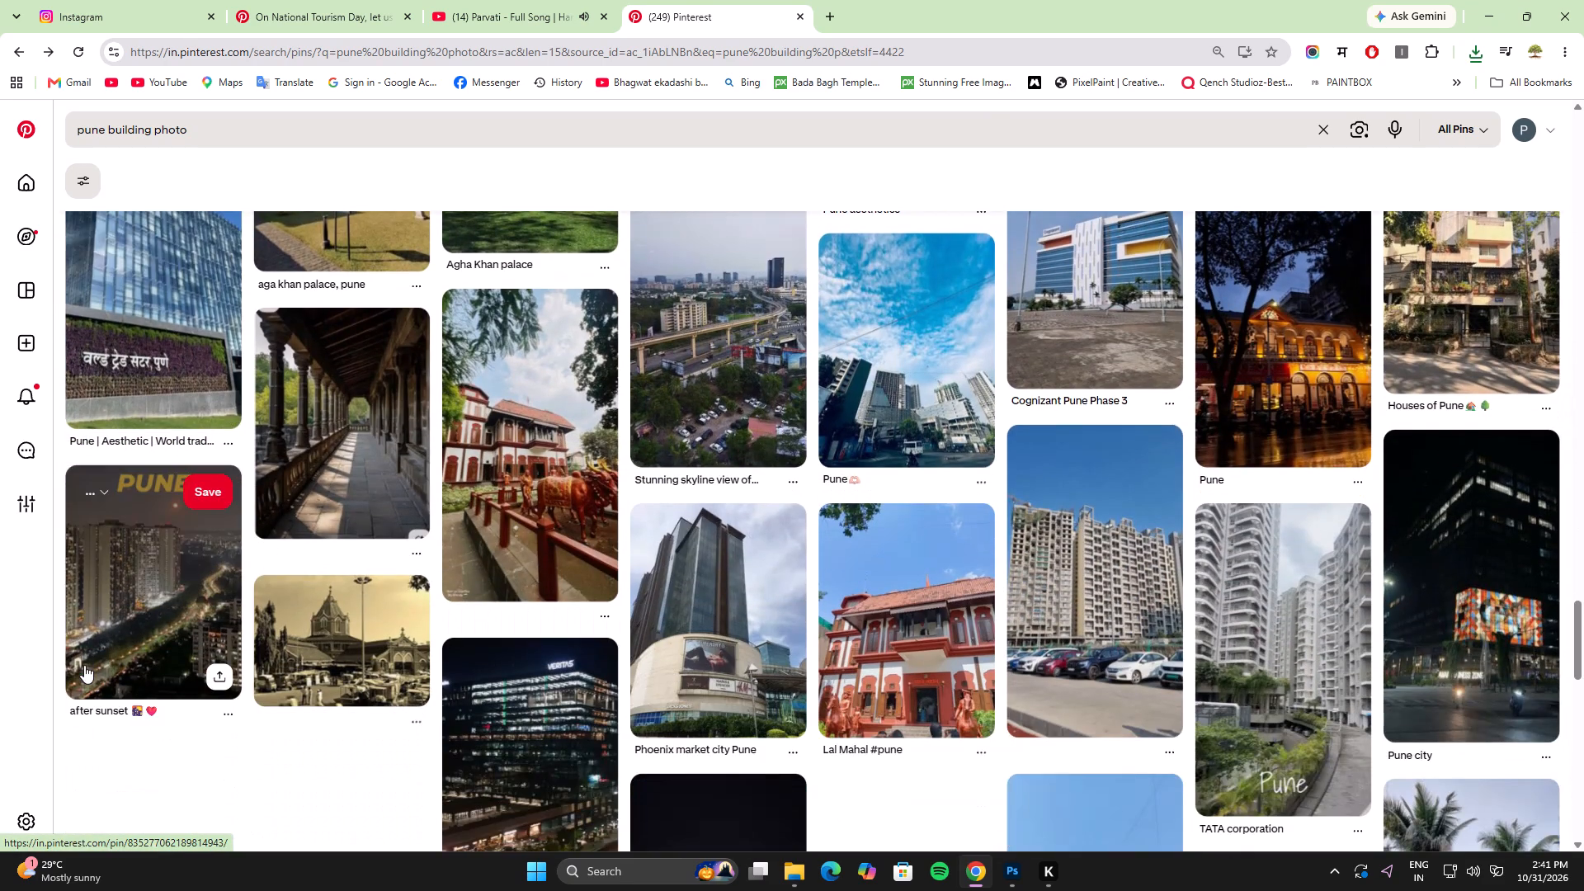
scroll(84, 665, "down", 6)
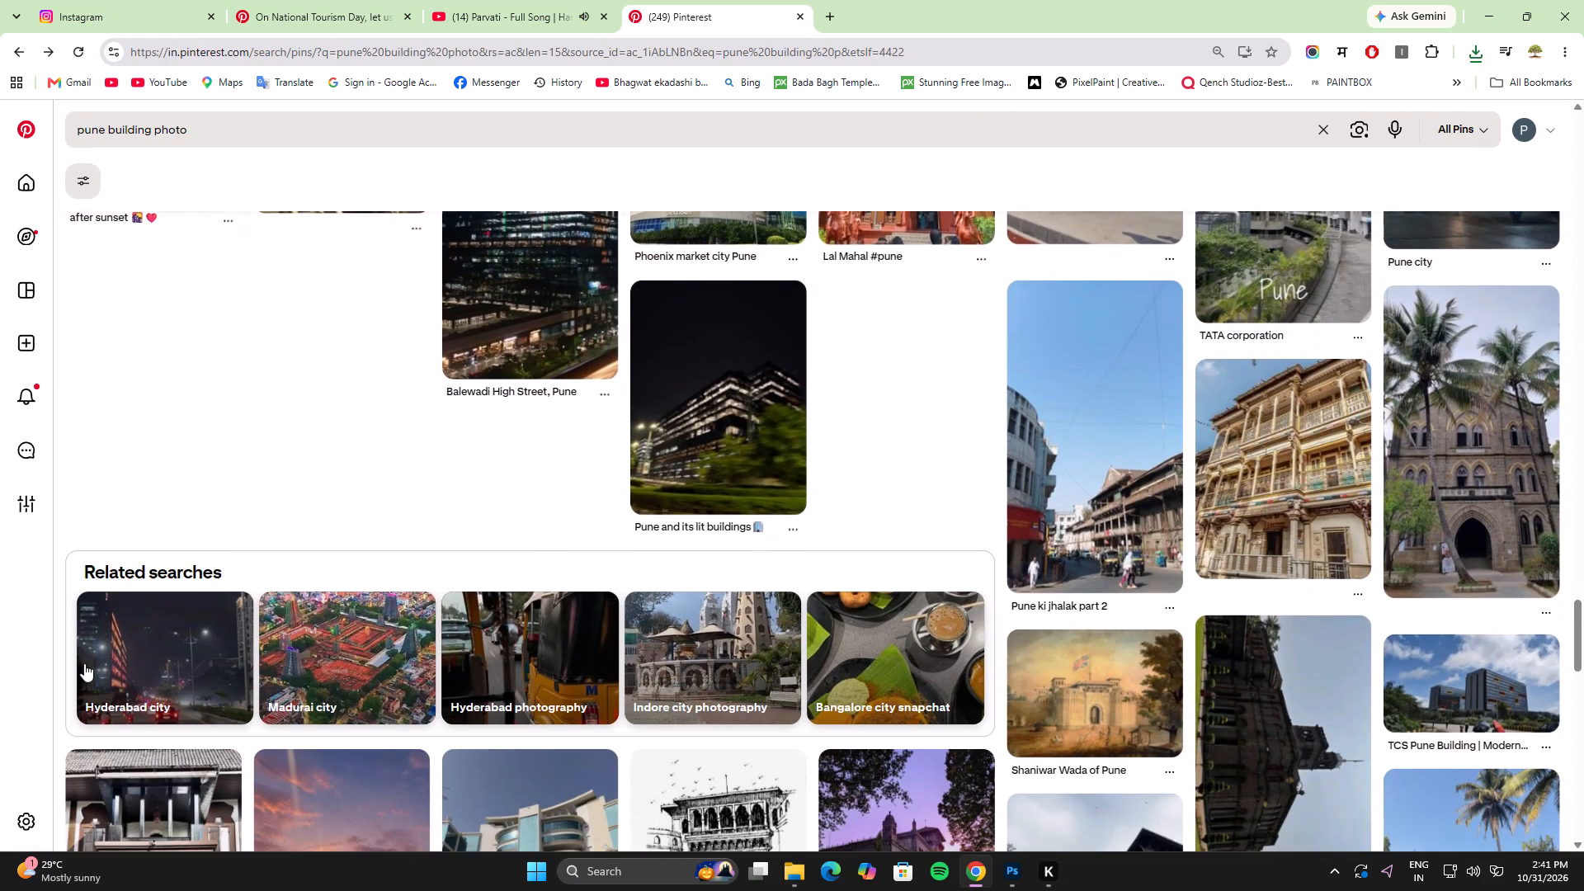
scroll(84, 663, "down", 4)
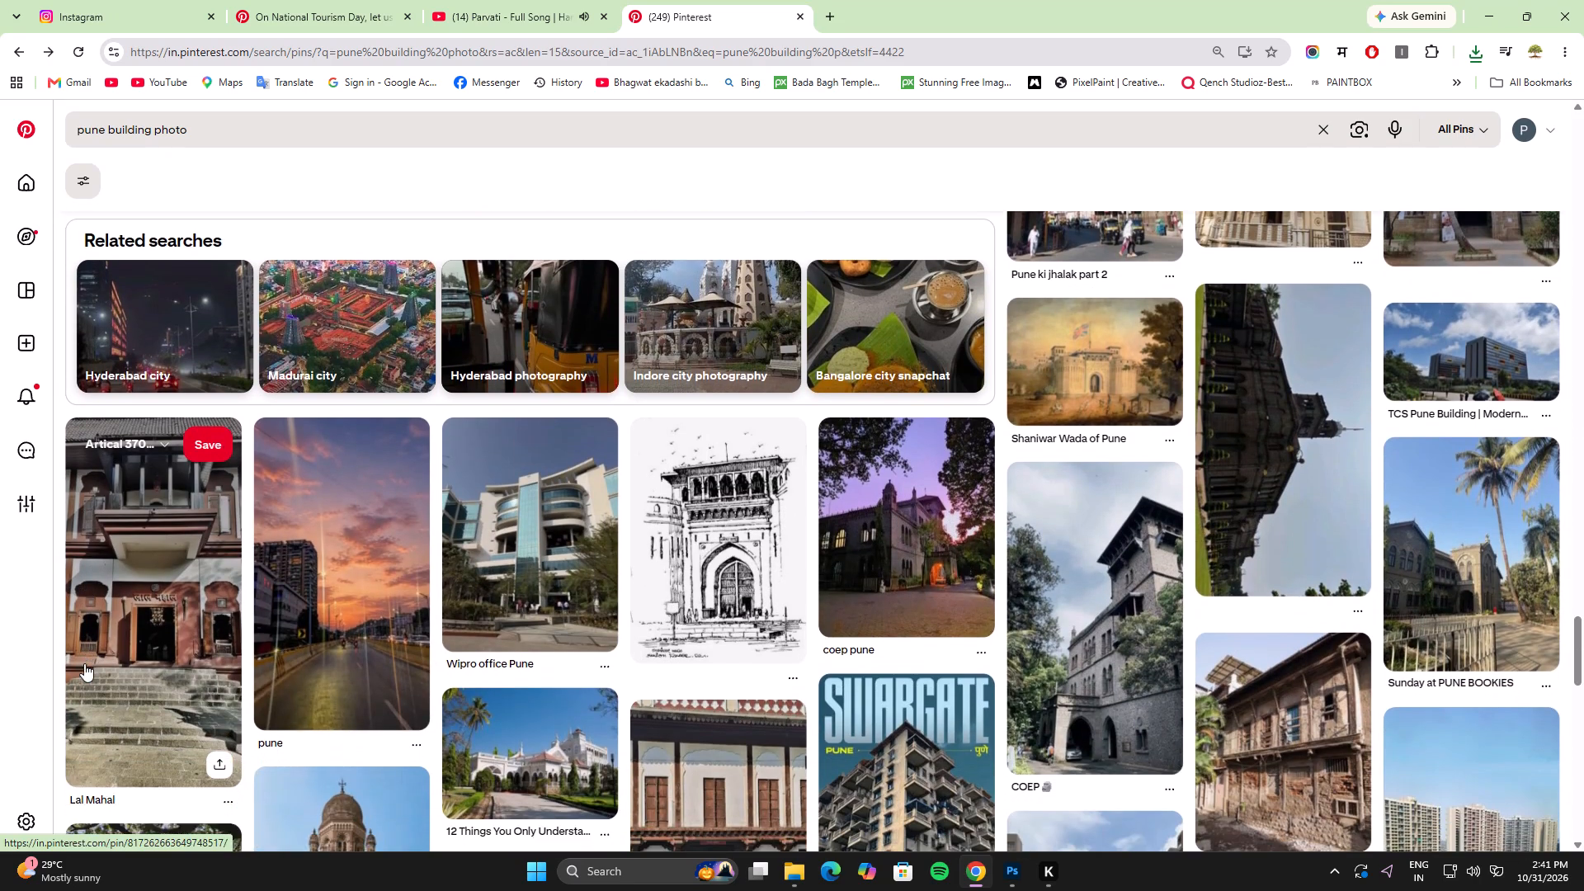
scroll(84, 663, "down", 1)
Check the recent downloads, and look back through the earlier "pune building photo" results for a suitable city photo.
left_click(1481, 58)
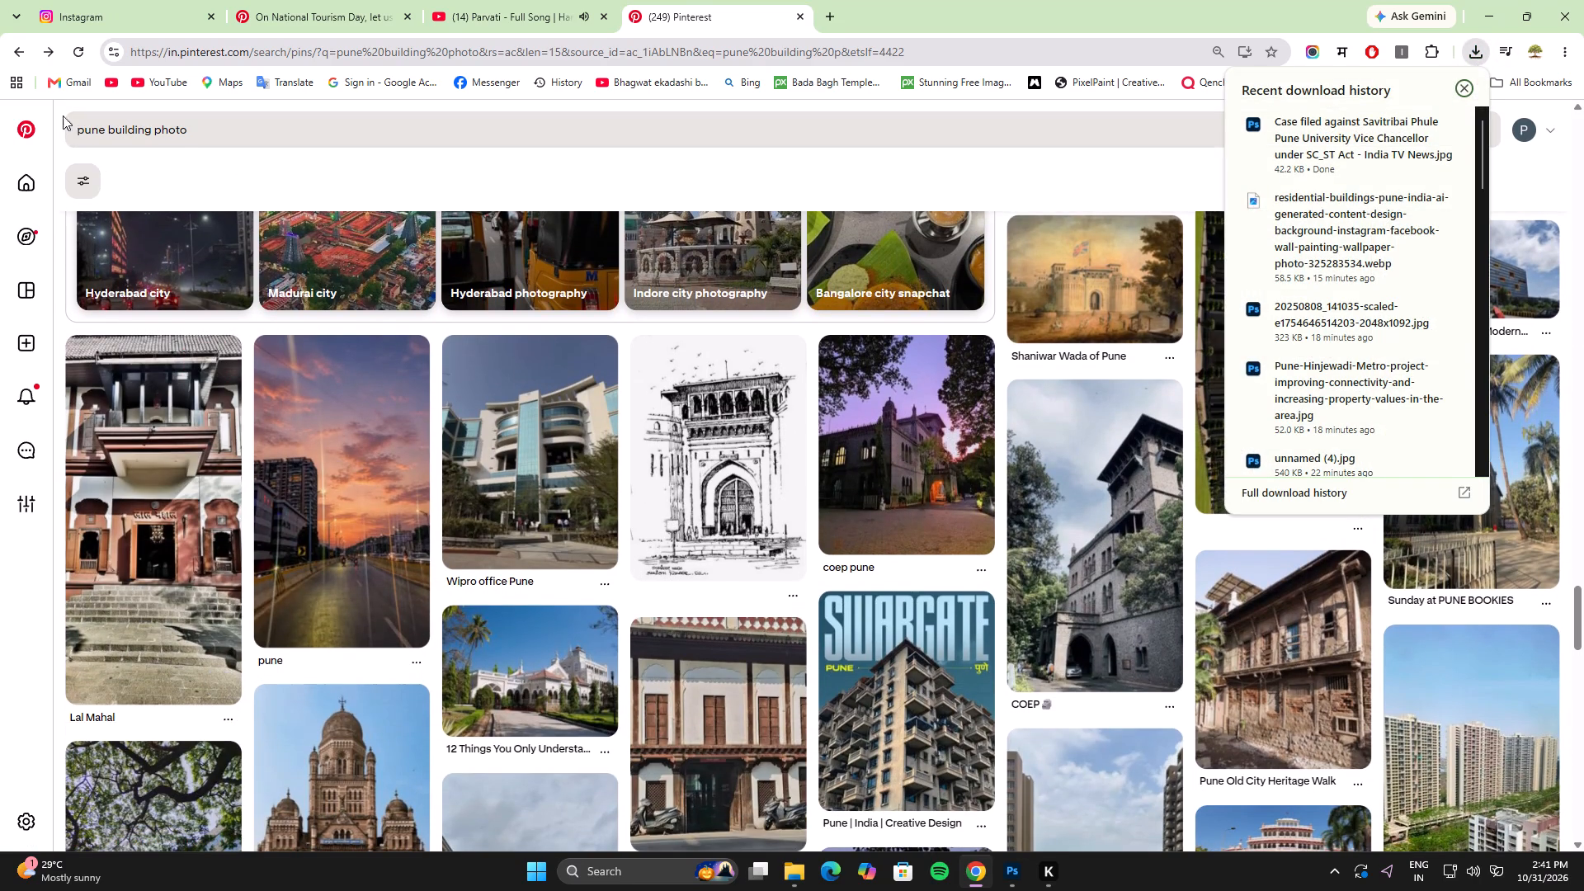
left_click(1583, 155)
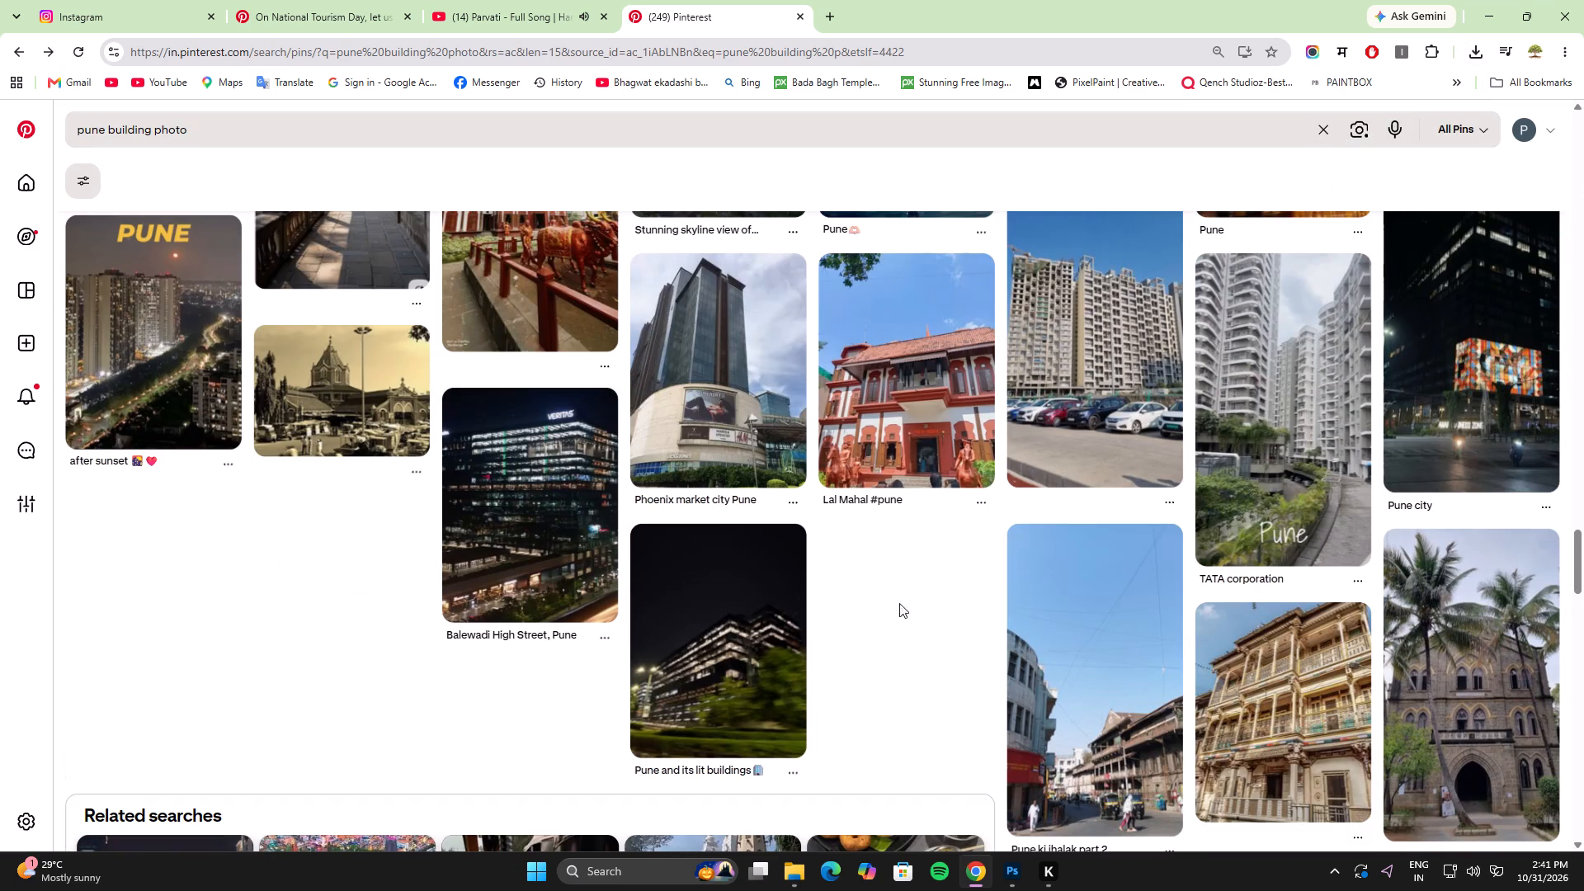
scroll(899, 603, "up", 19)
scroll(903, 598, "up", 10)
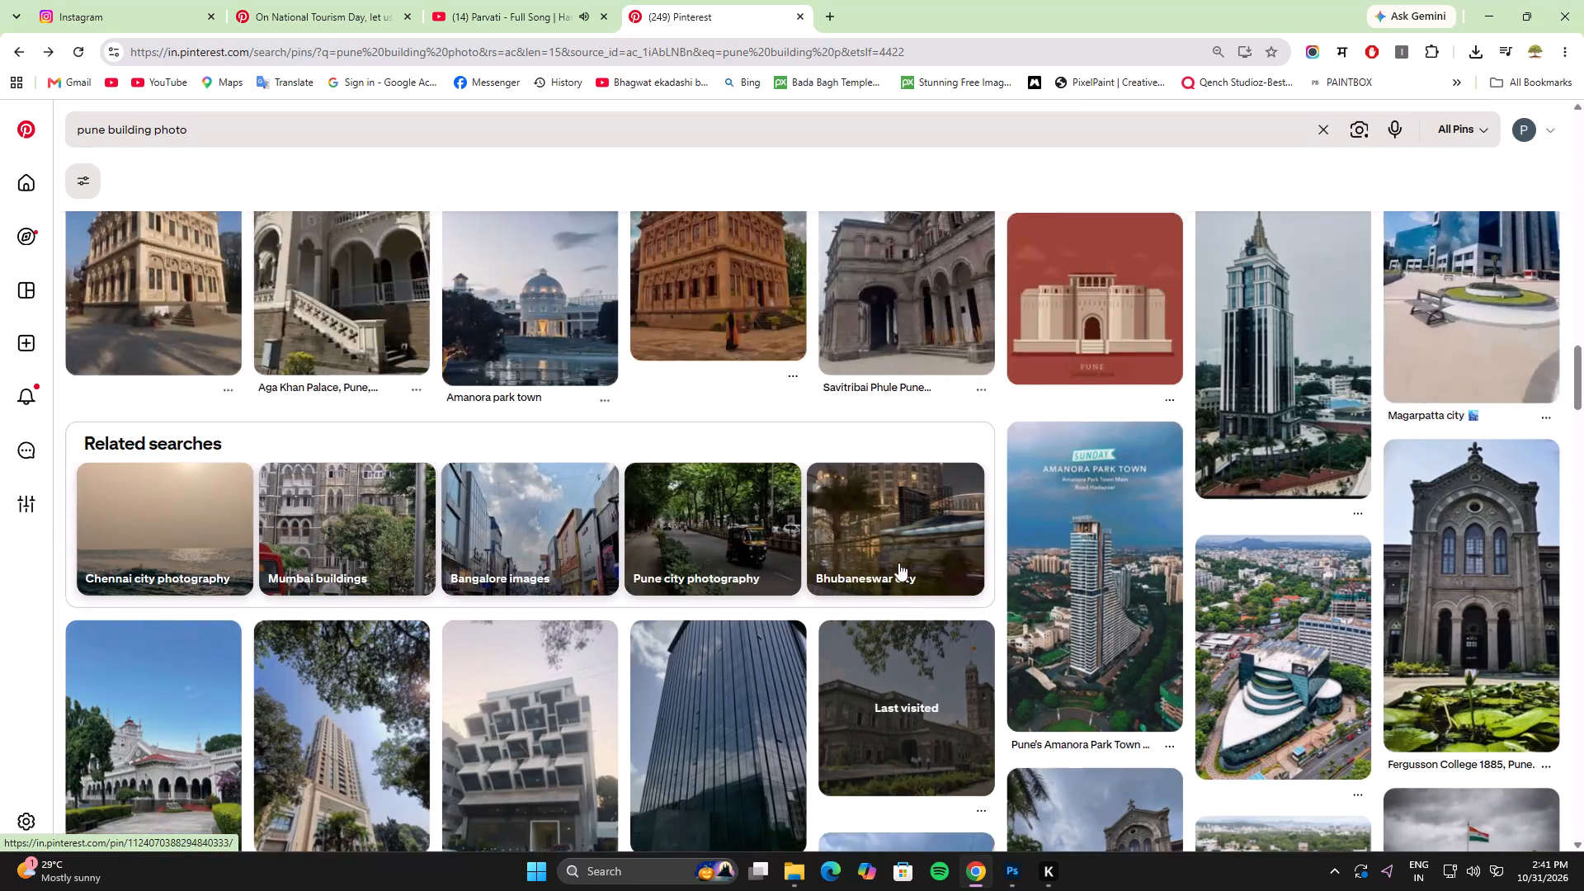
scroll(898, 563, "up", 4)
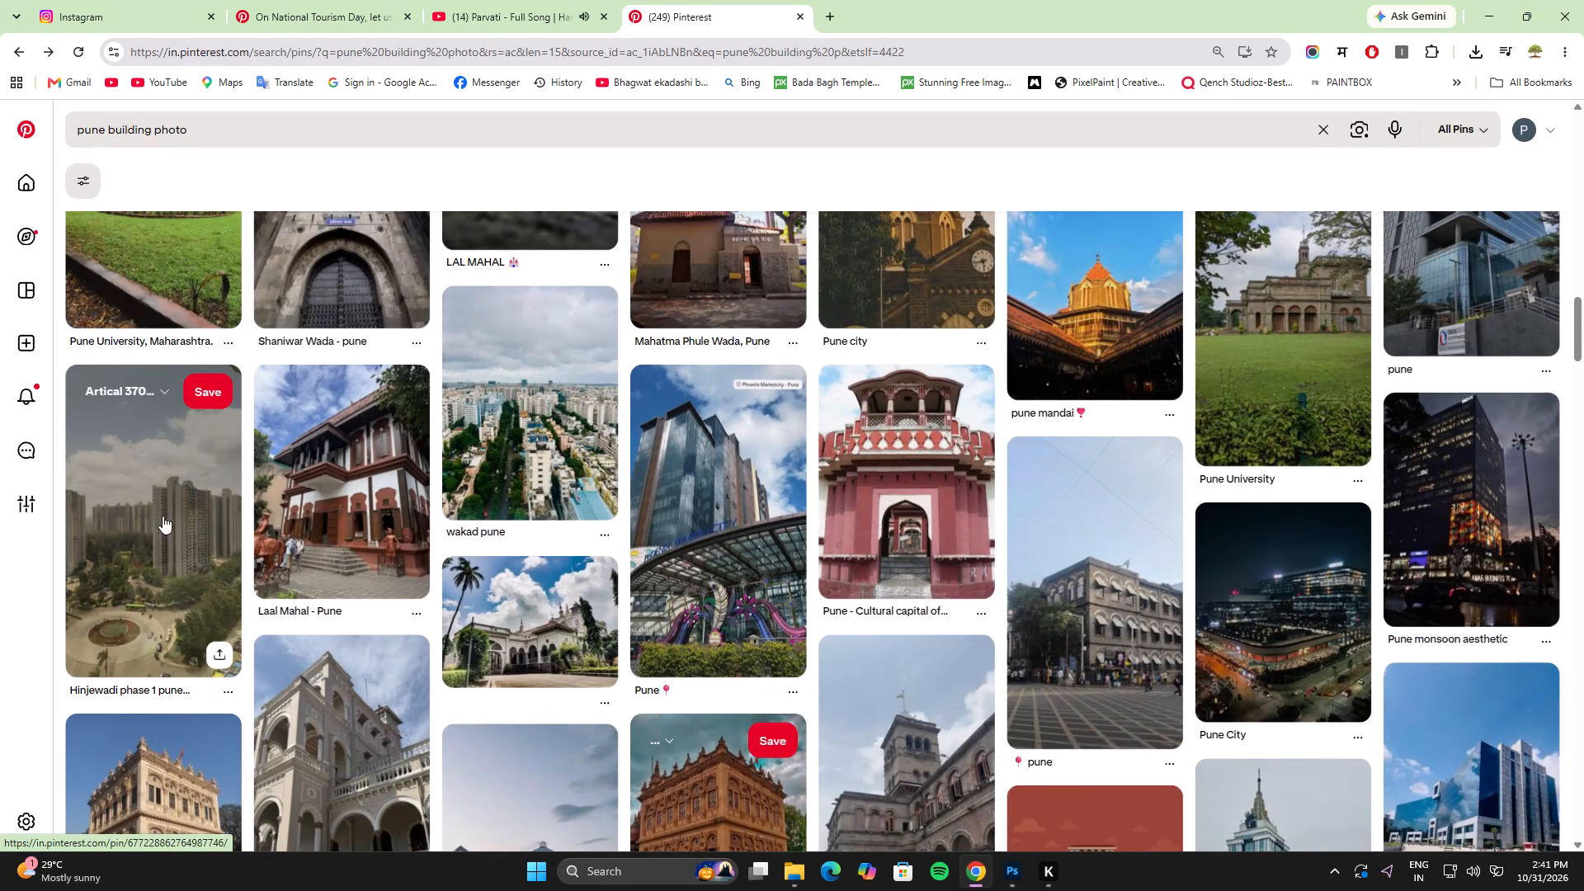
scroll(282, 552, "up", 18)
scroll(293, 532, "up", 5)
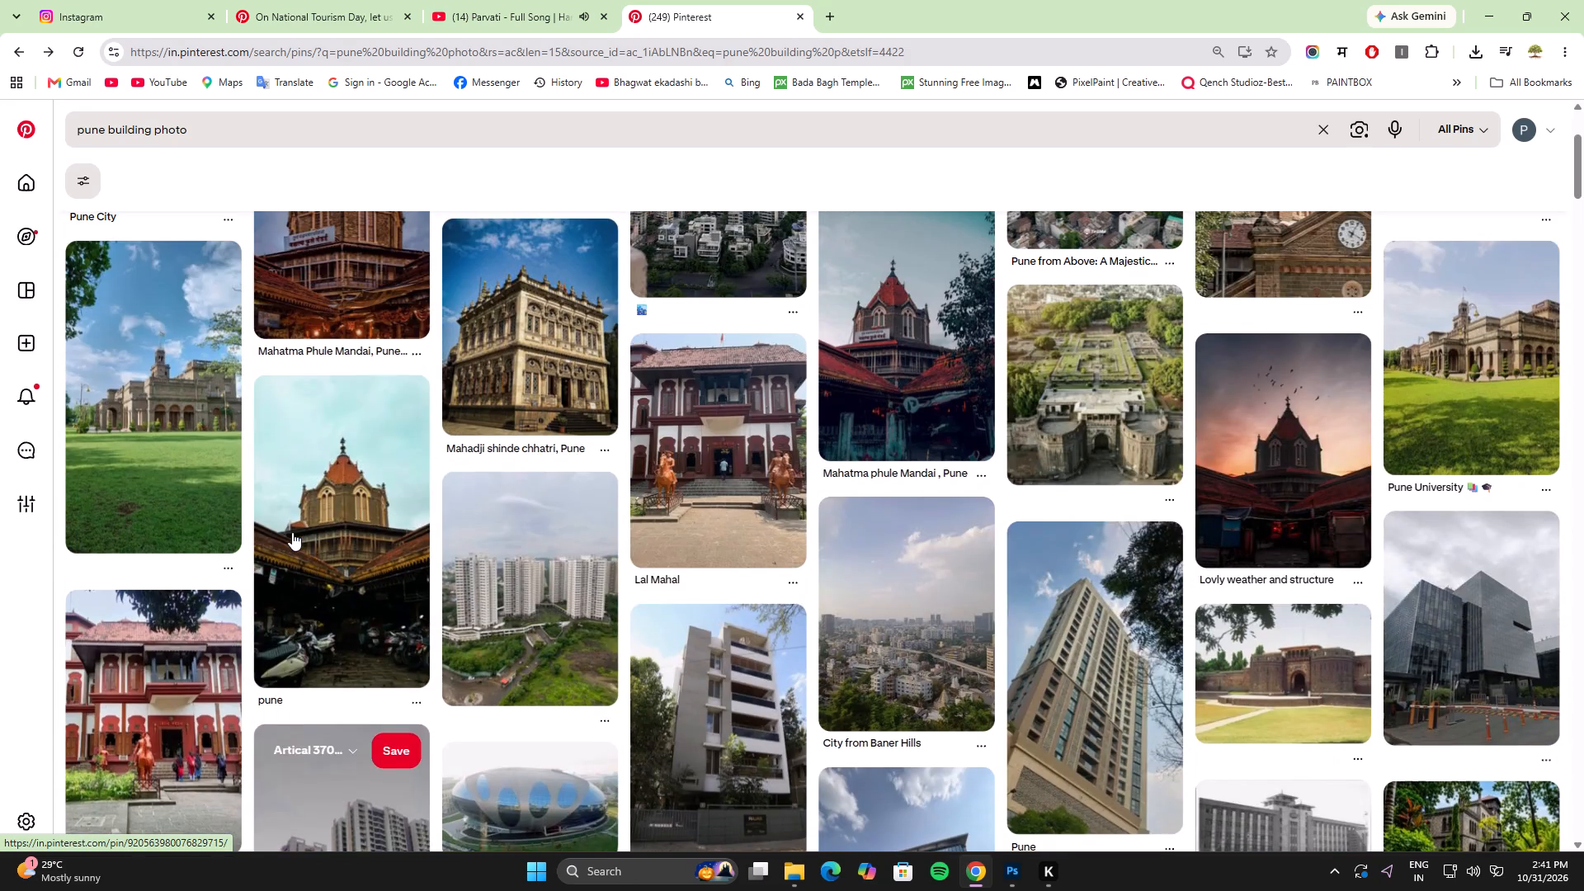
scroll(291, 532, "down", 6)
scroll(289, 529, "up", 3)
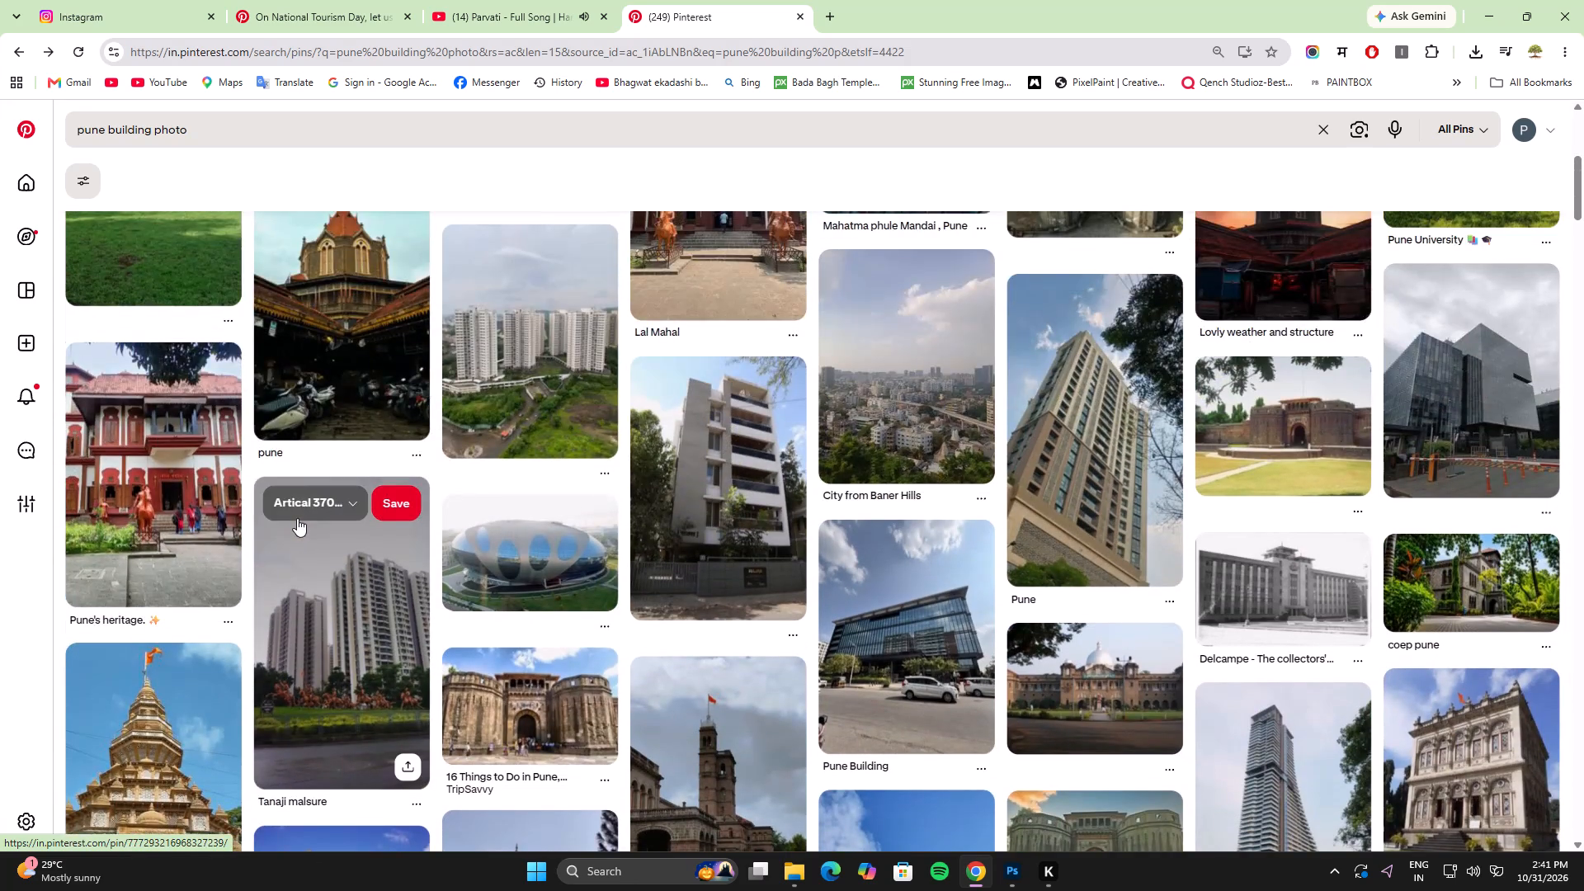
scroll(297, 518, "up", 7)
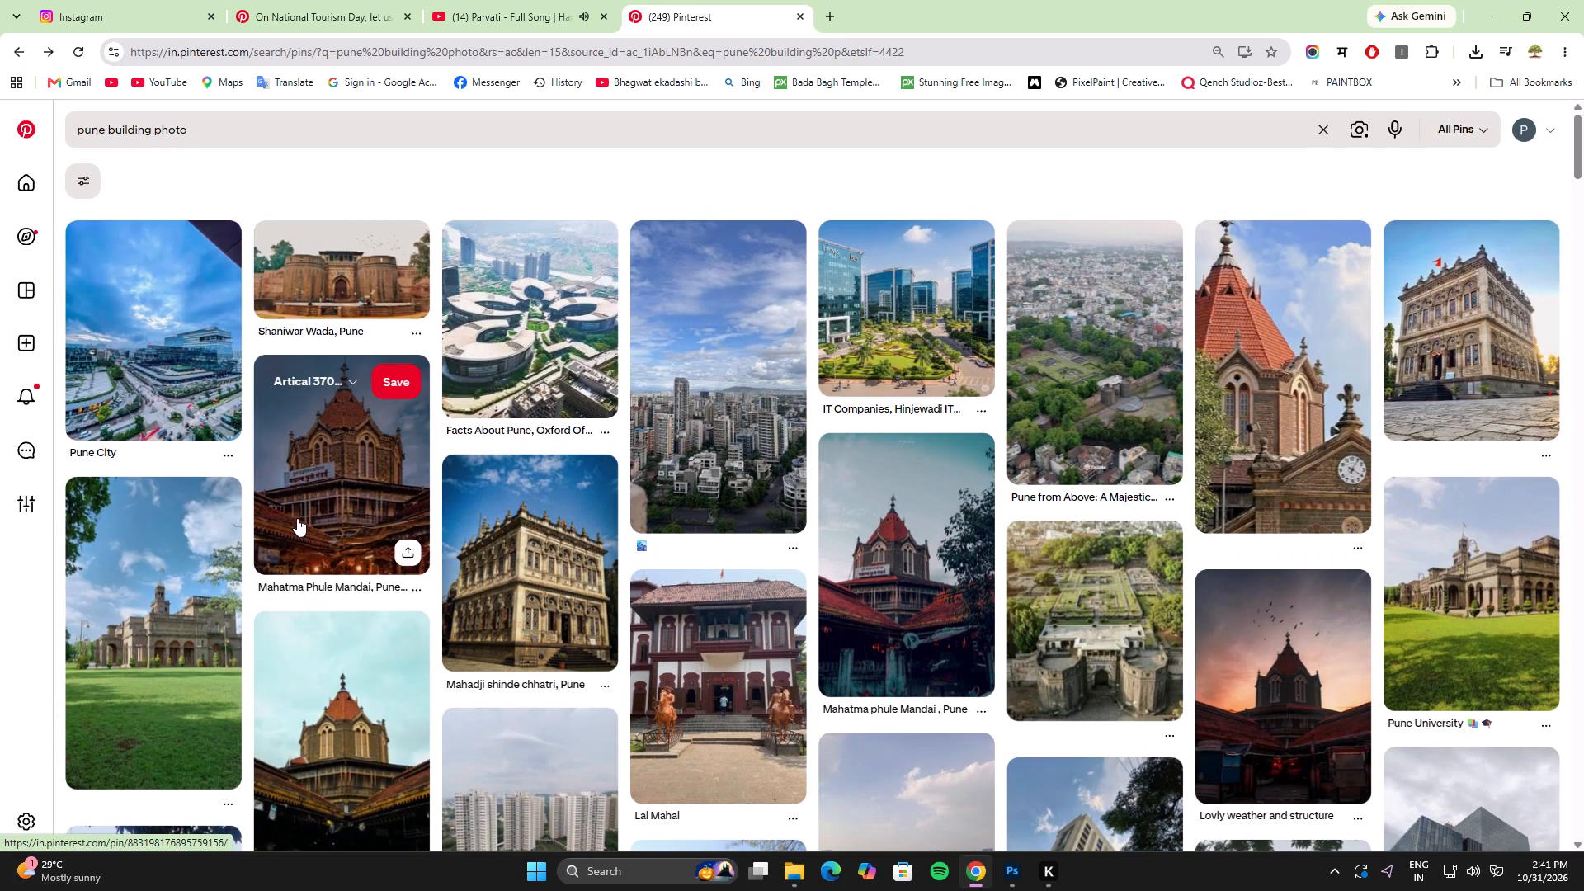
scroll(297, 518, "up", 3)
Open the Pune high-rise skyline photo, go to the related photo of buildings reflected in a lake and download that image.
left_click(717, 430)
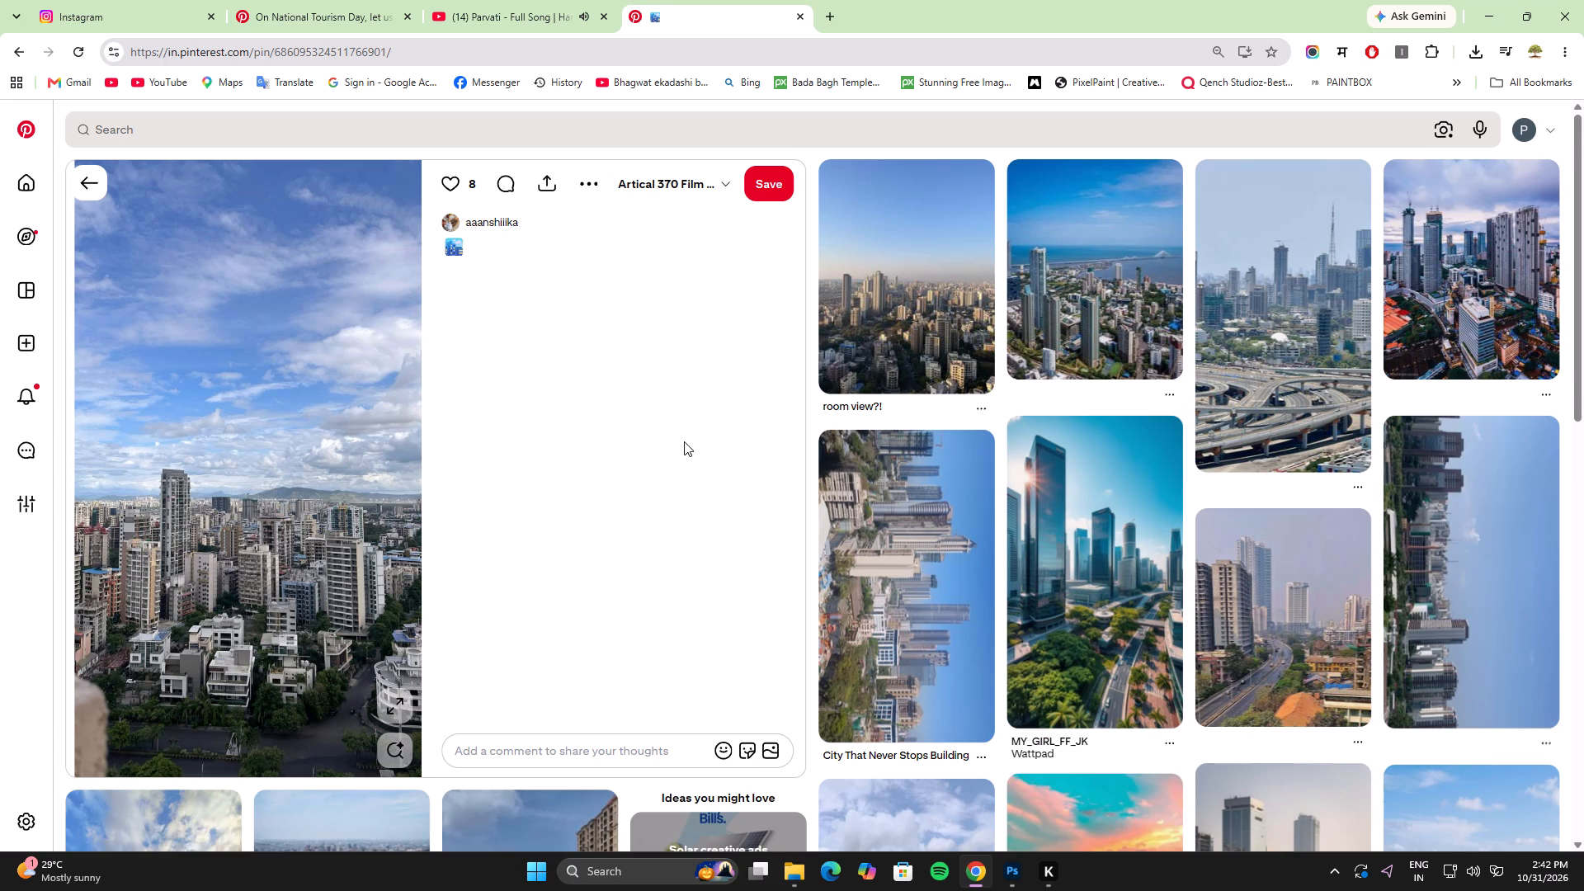
scroll(364, 705, "down", 6)
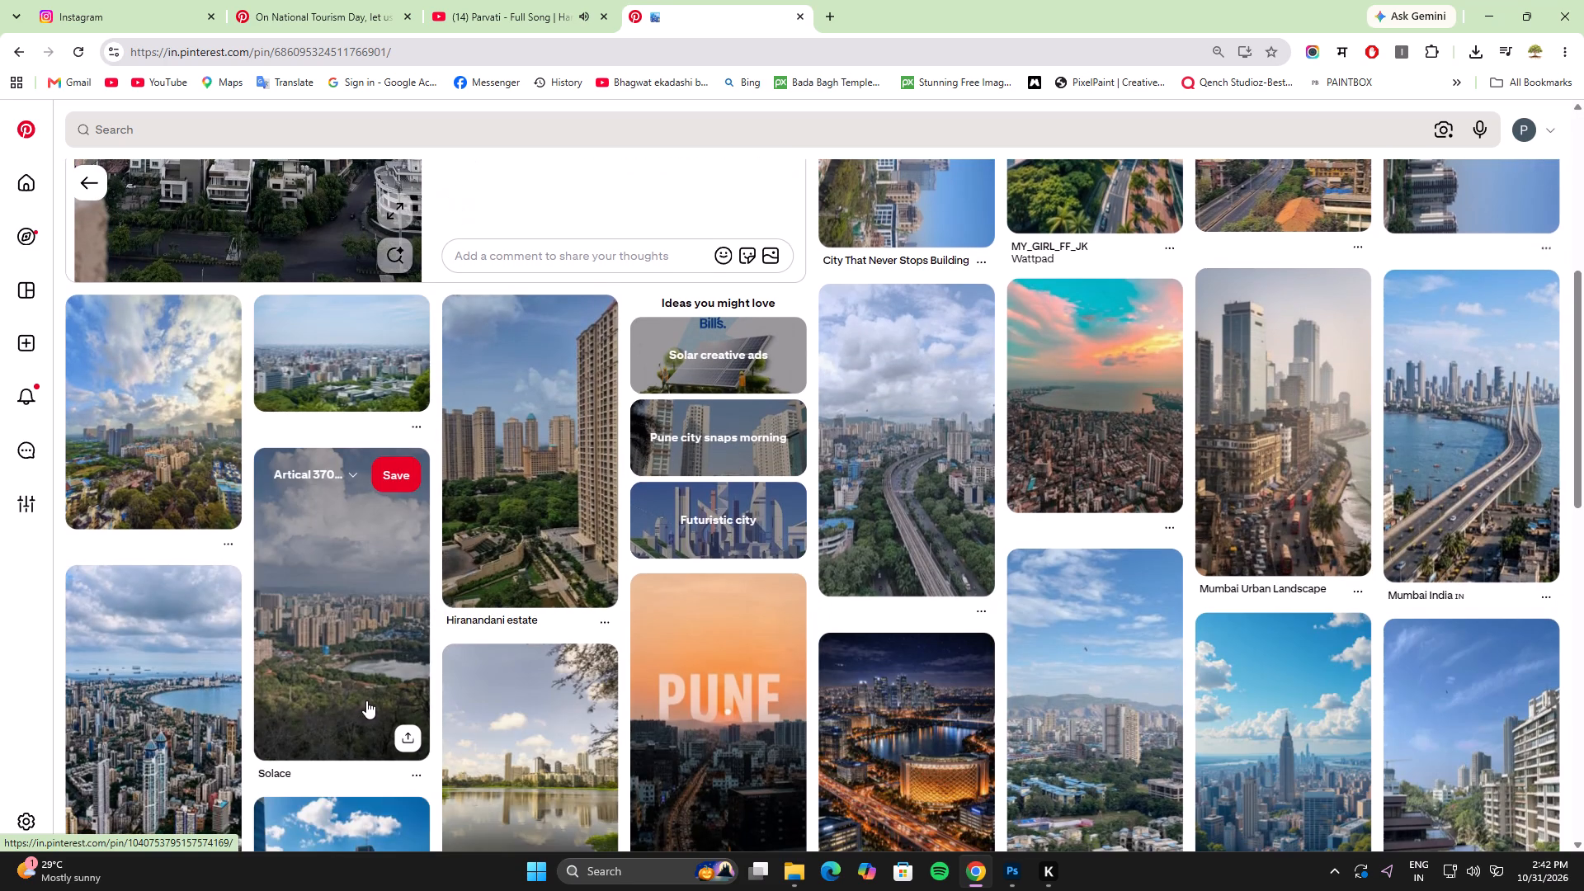
scroll(370, 696, "down", 3)
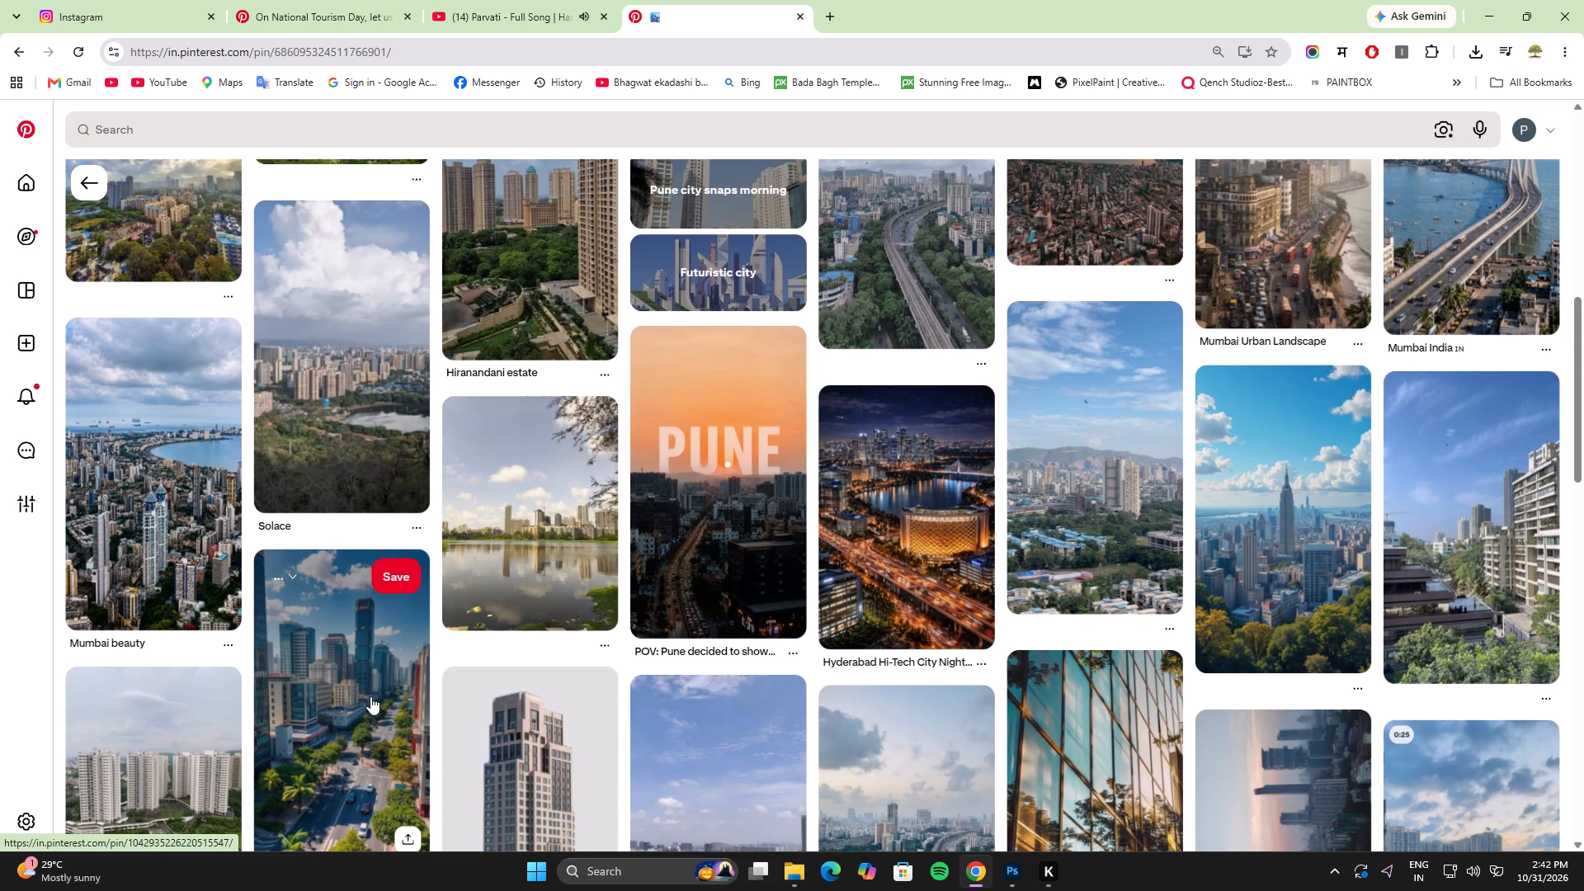
left_click(516, 556)
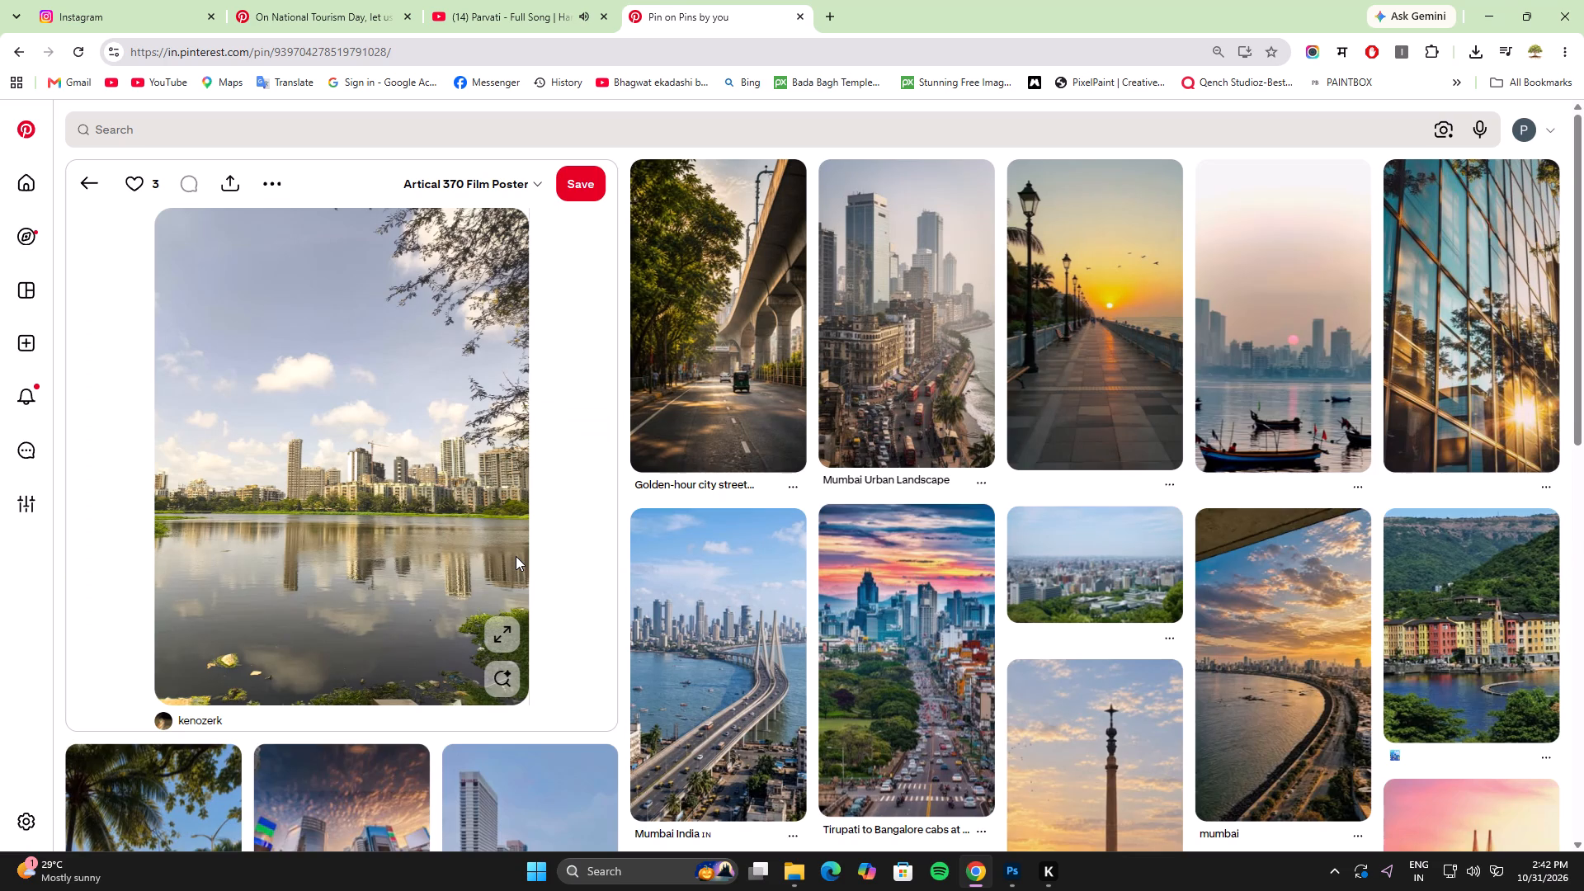
left_click(262, 183)
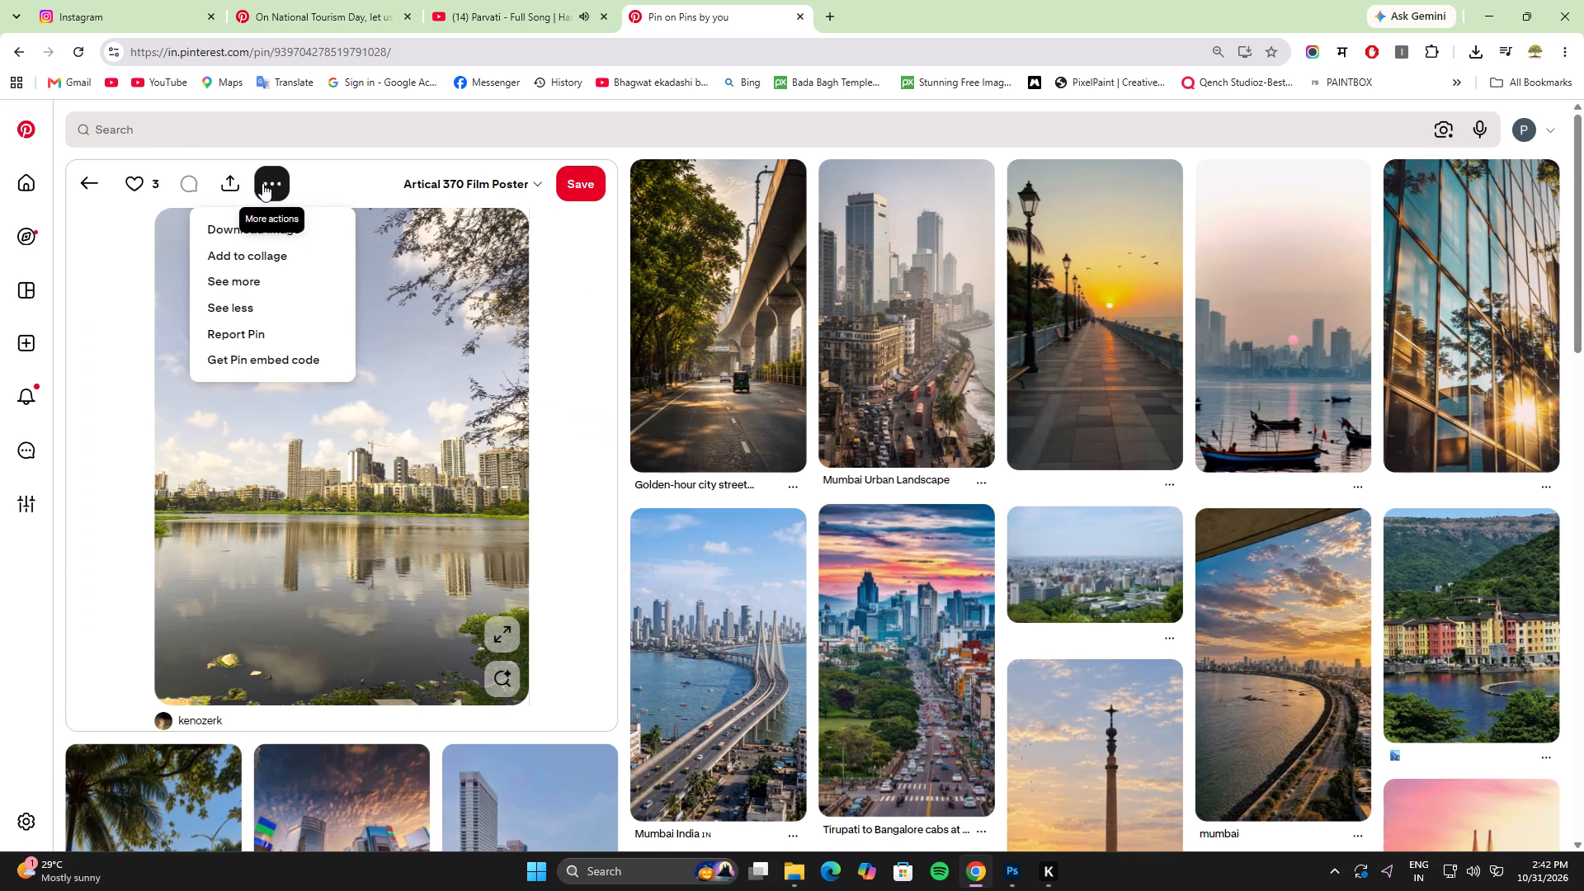
left_click(254, 230)
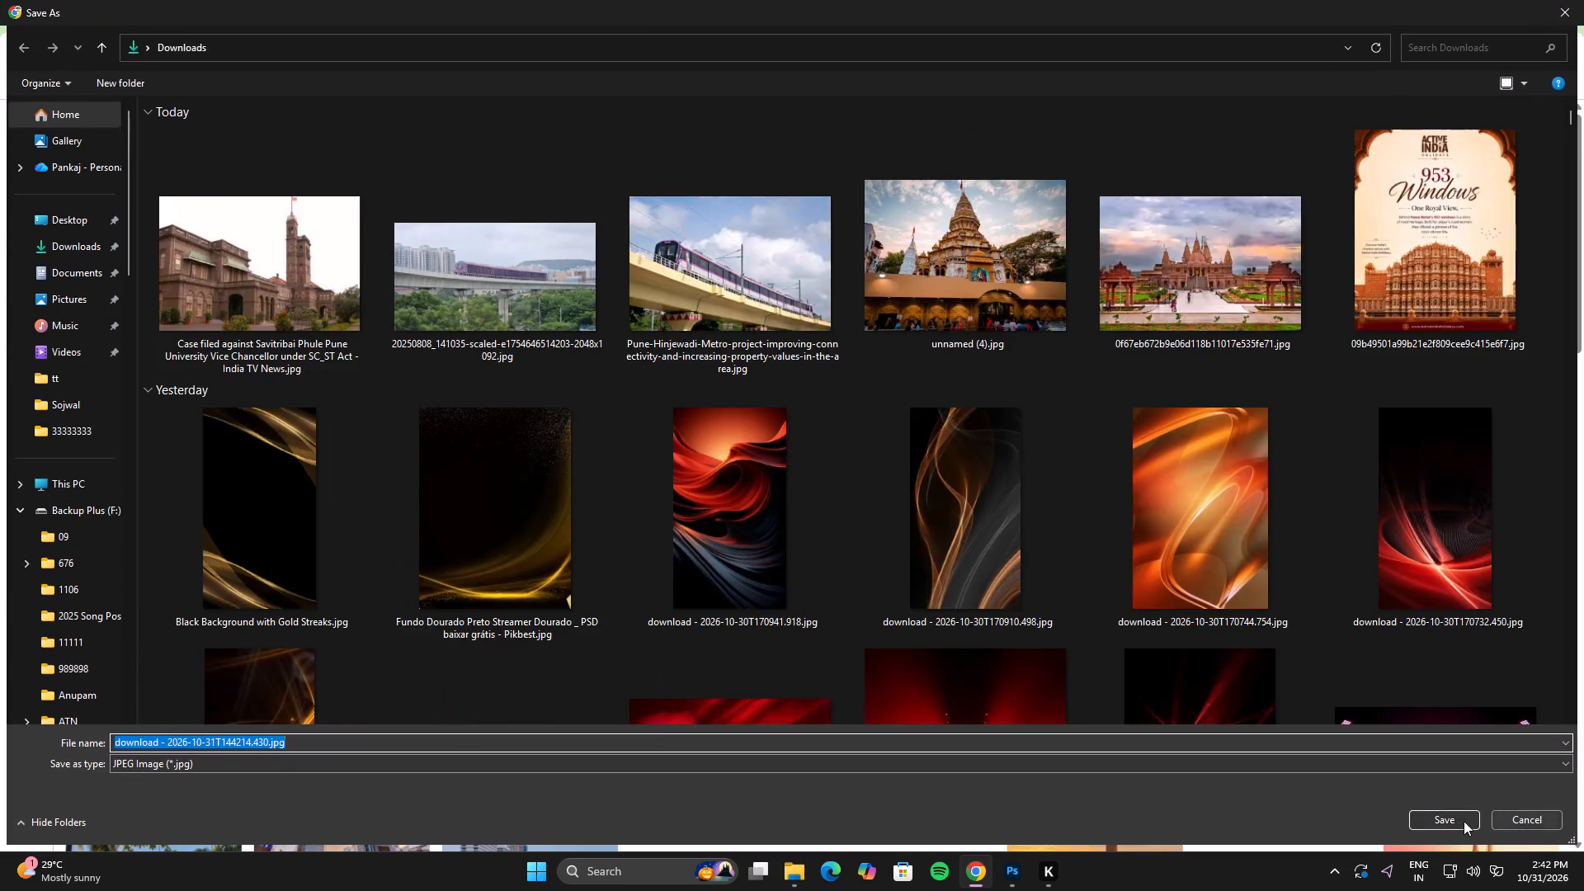
left_click(1459, 821)
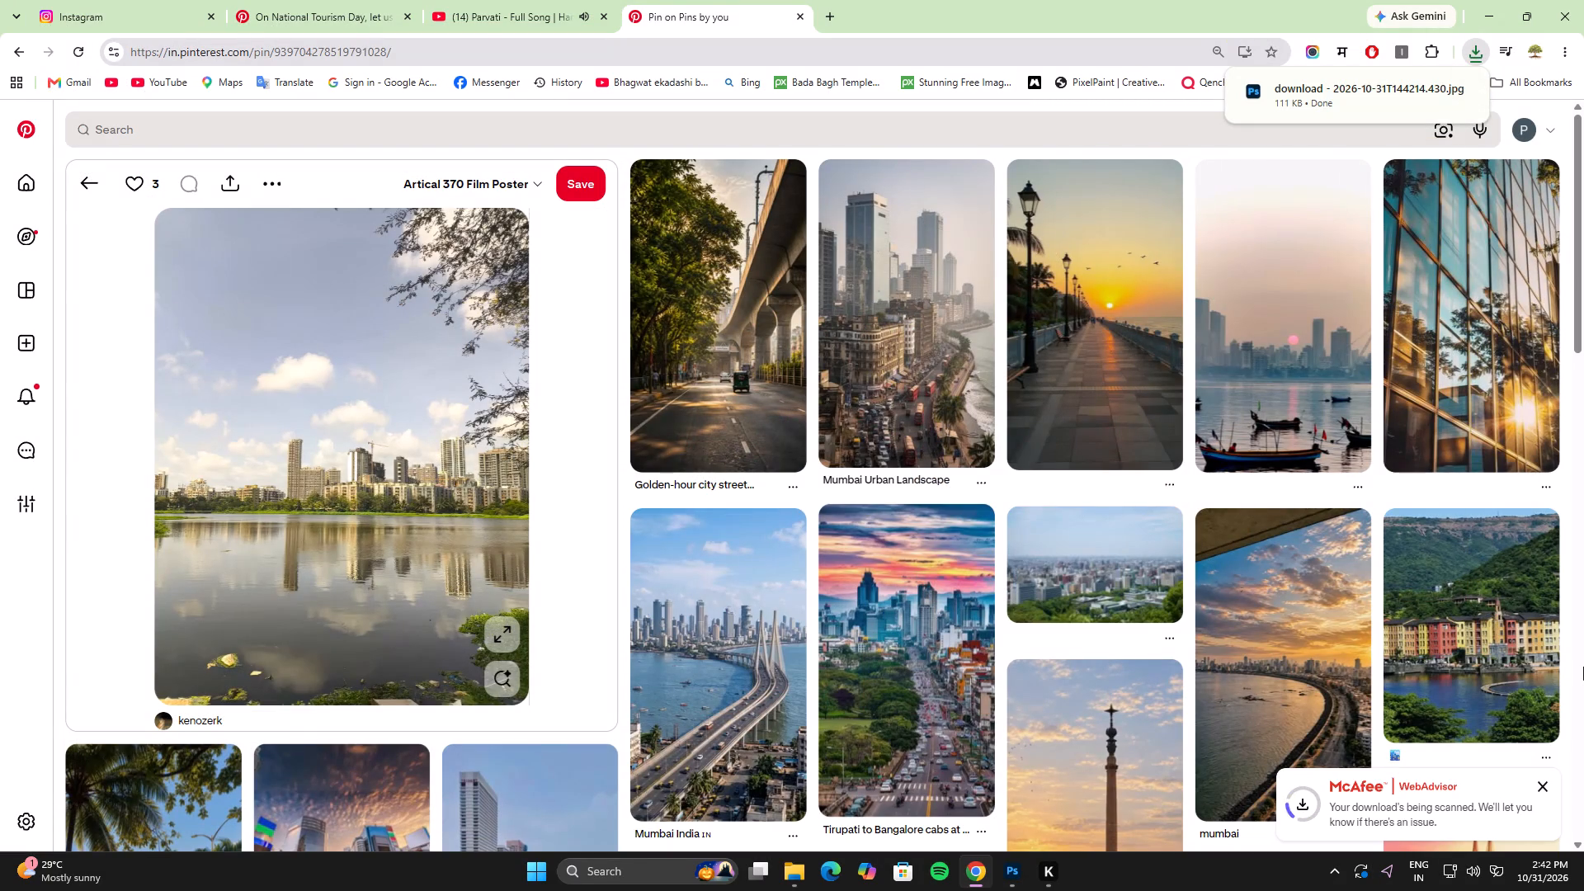
Open the Downloads folder from the finished download and select the temple photo unnamed (4).jpg.
scroll(1511, 643, "down", 3)
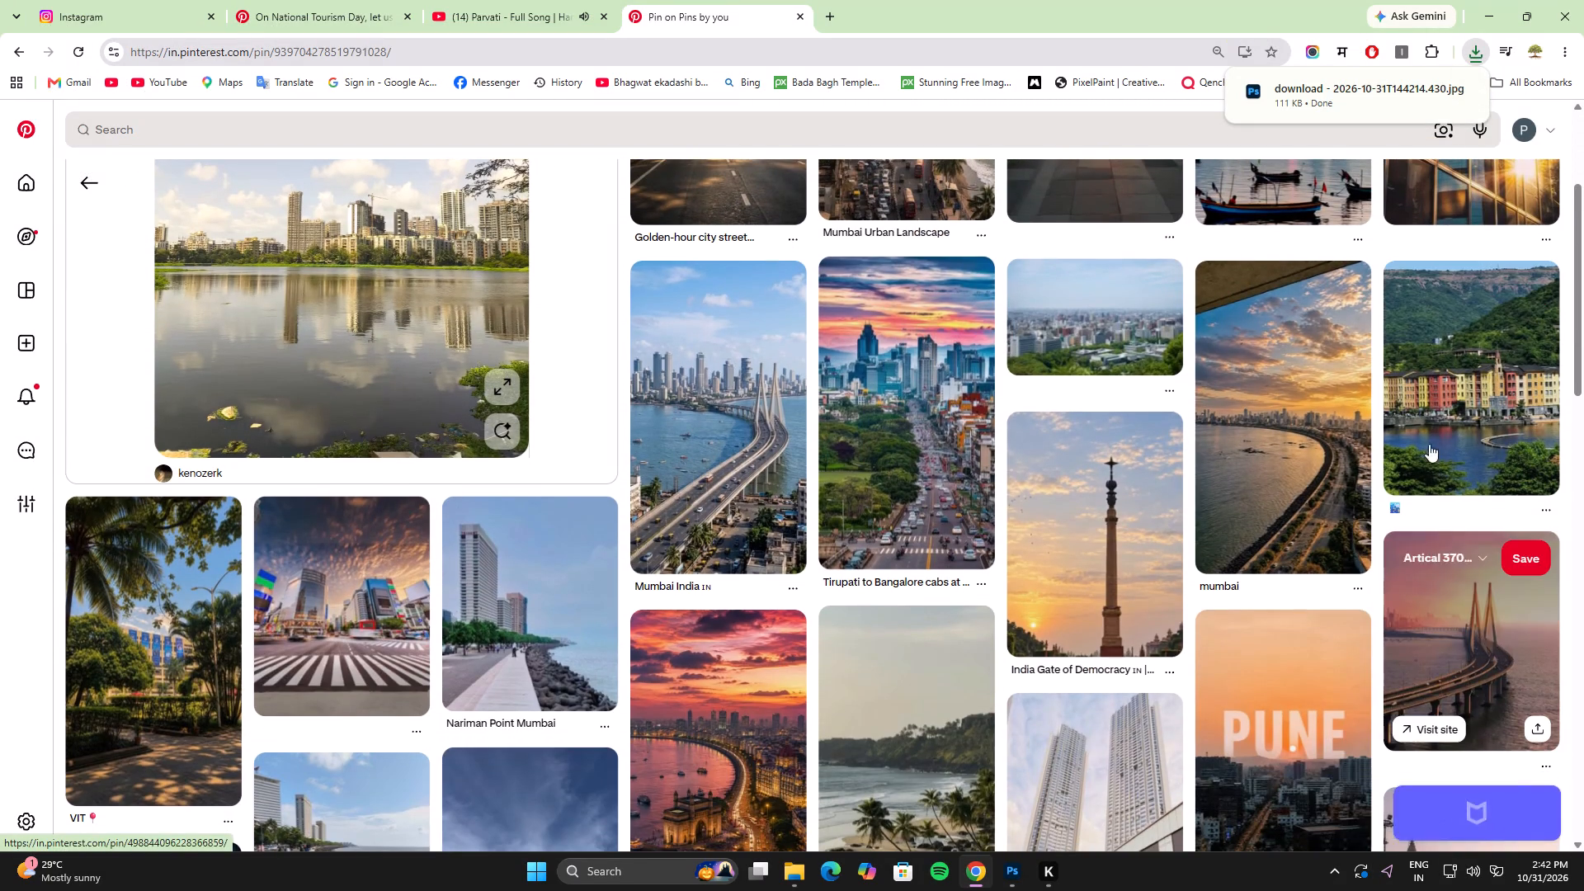
left_click(1431, 89)
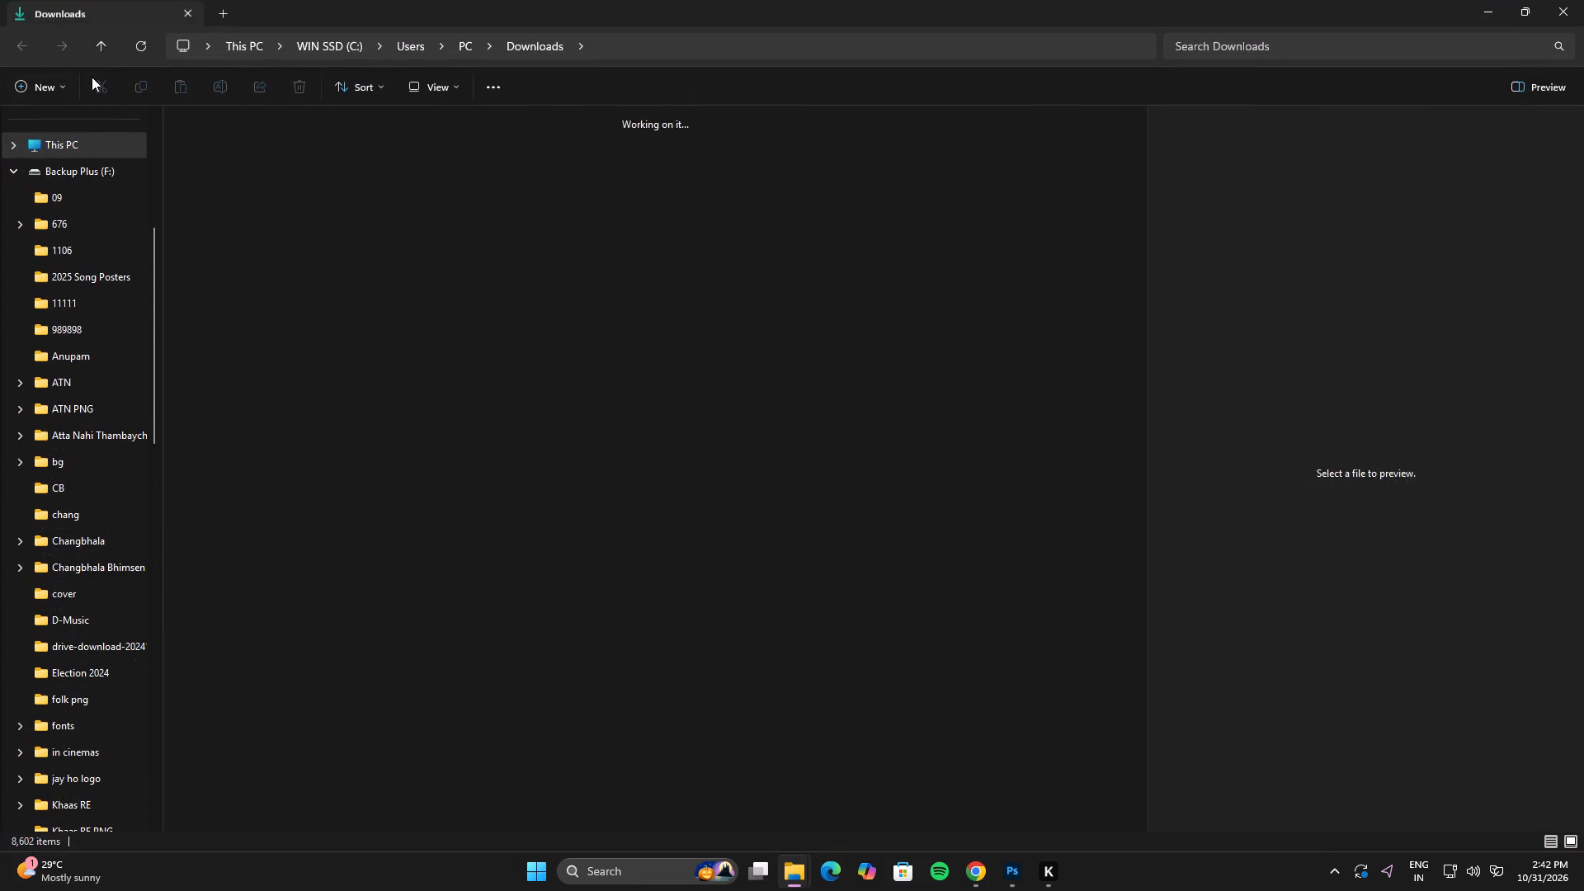
left_click(149, 40)
left_click(1061, 244)
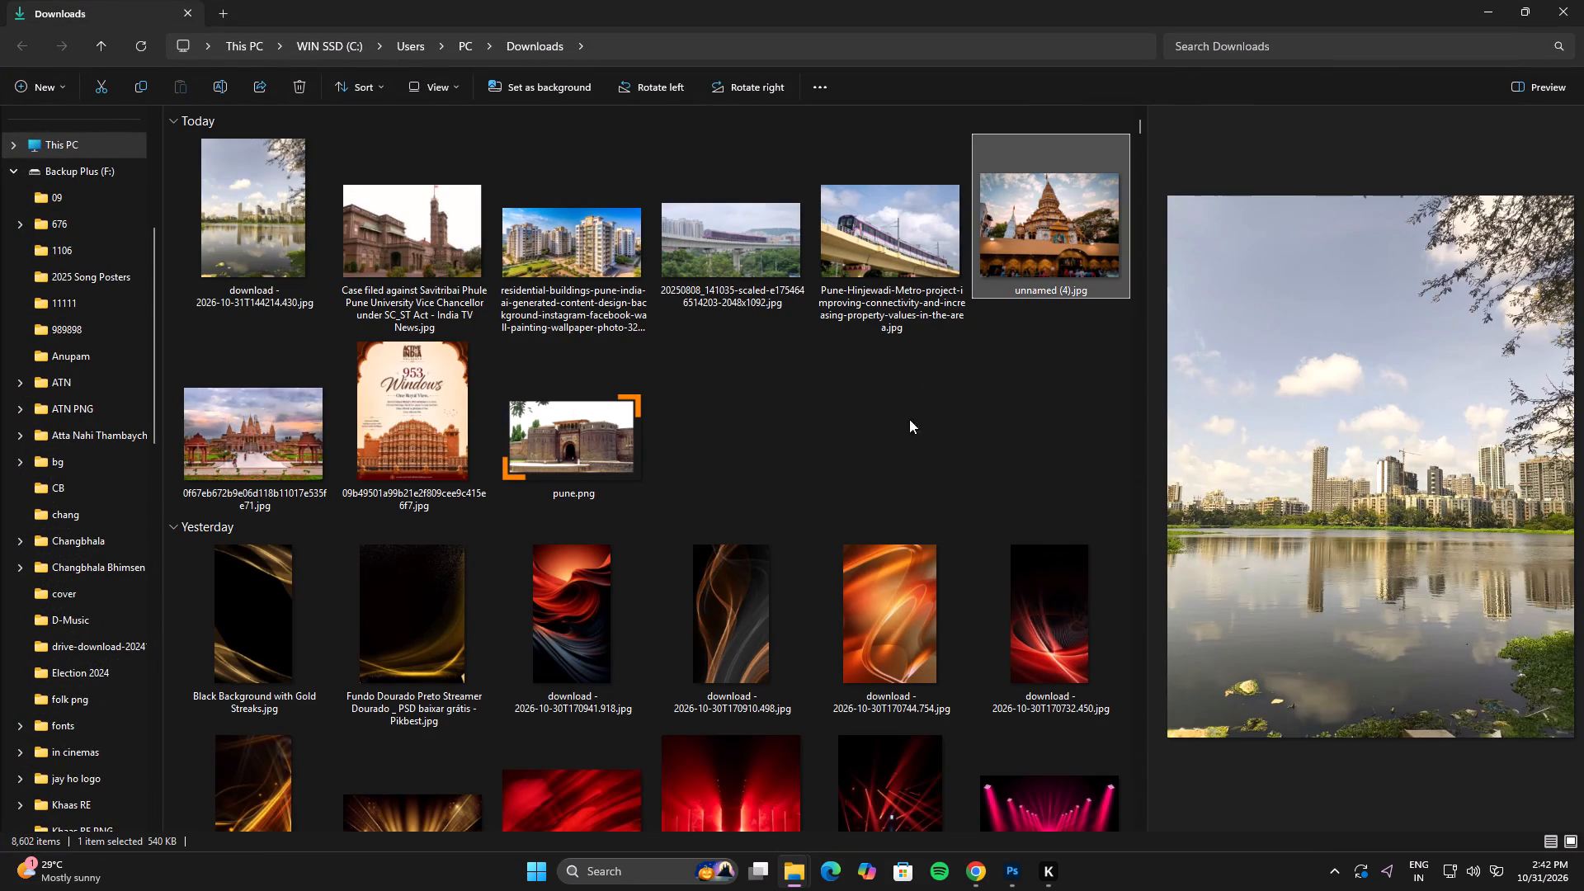
Switch to Photoshop and close the residential buildings document.
left_click(1013, 874)
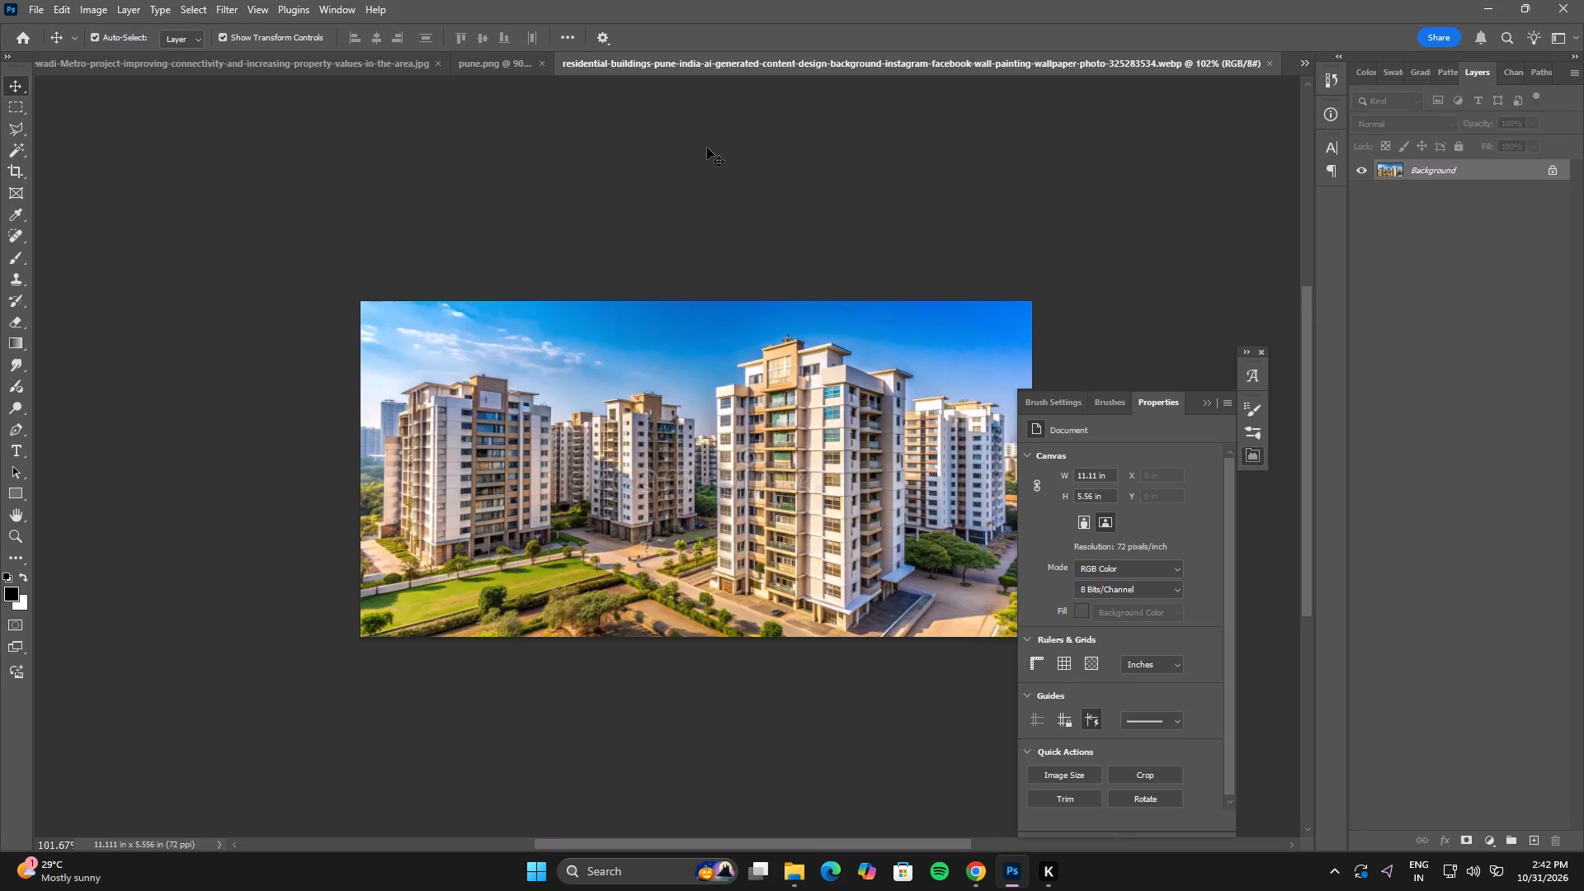
left_click(1266, 61)
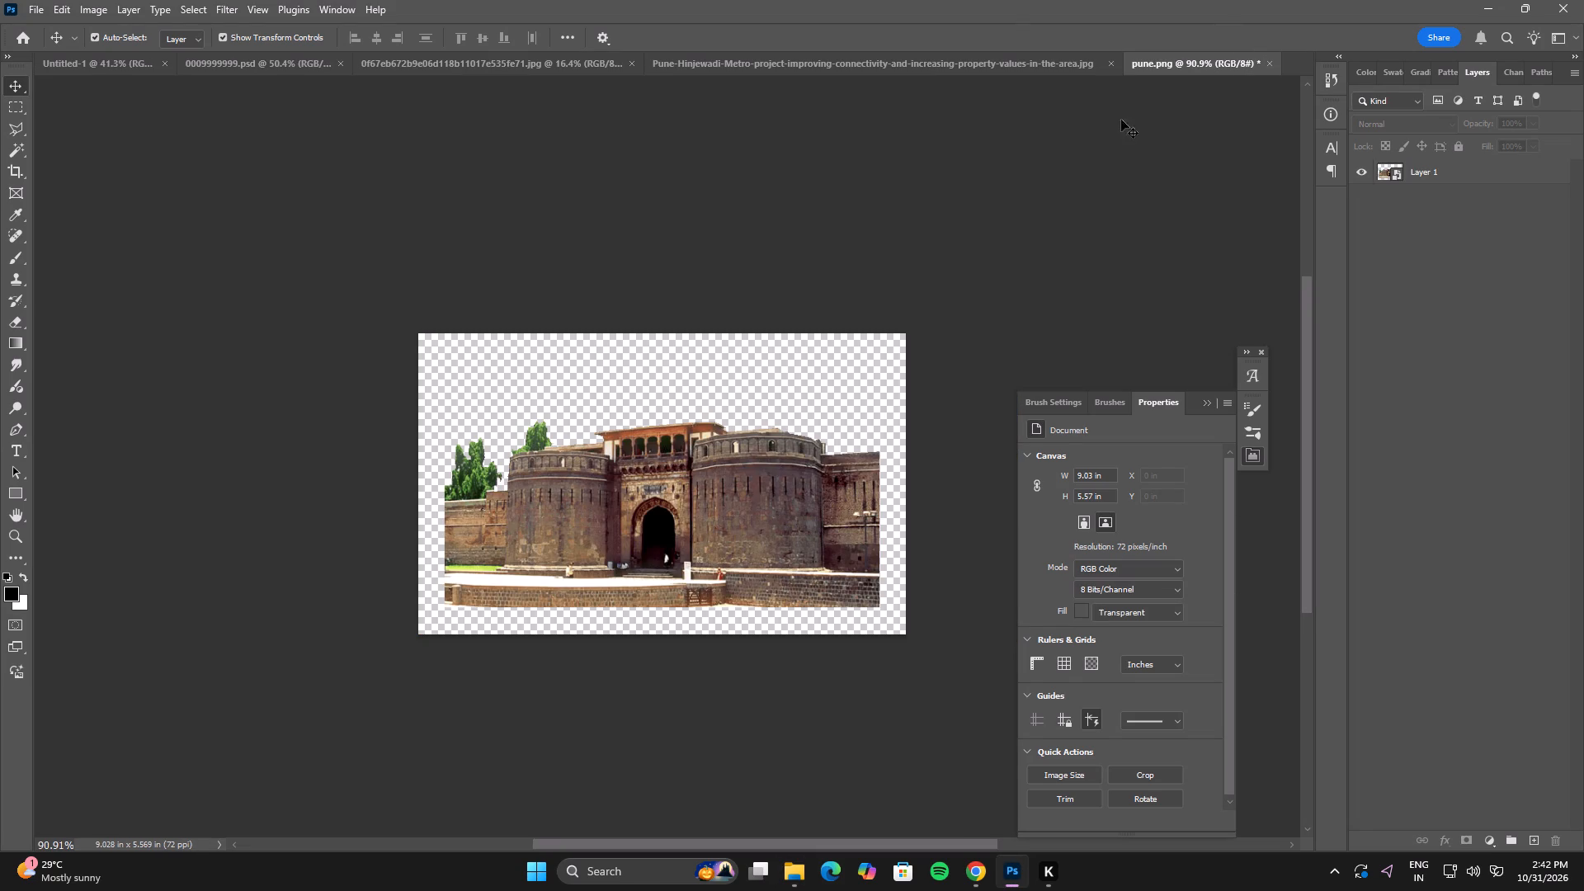
Create a new blank 4 x 5 in document at 300 ppi with a white background.
key("ctrl+n")
double_click(443, 285)
Place the Active India Holidays "953 Windows" poster from the Downloads folder into the new document, filling the canvas.
key("alt+Tab")
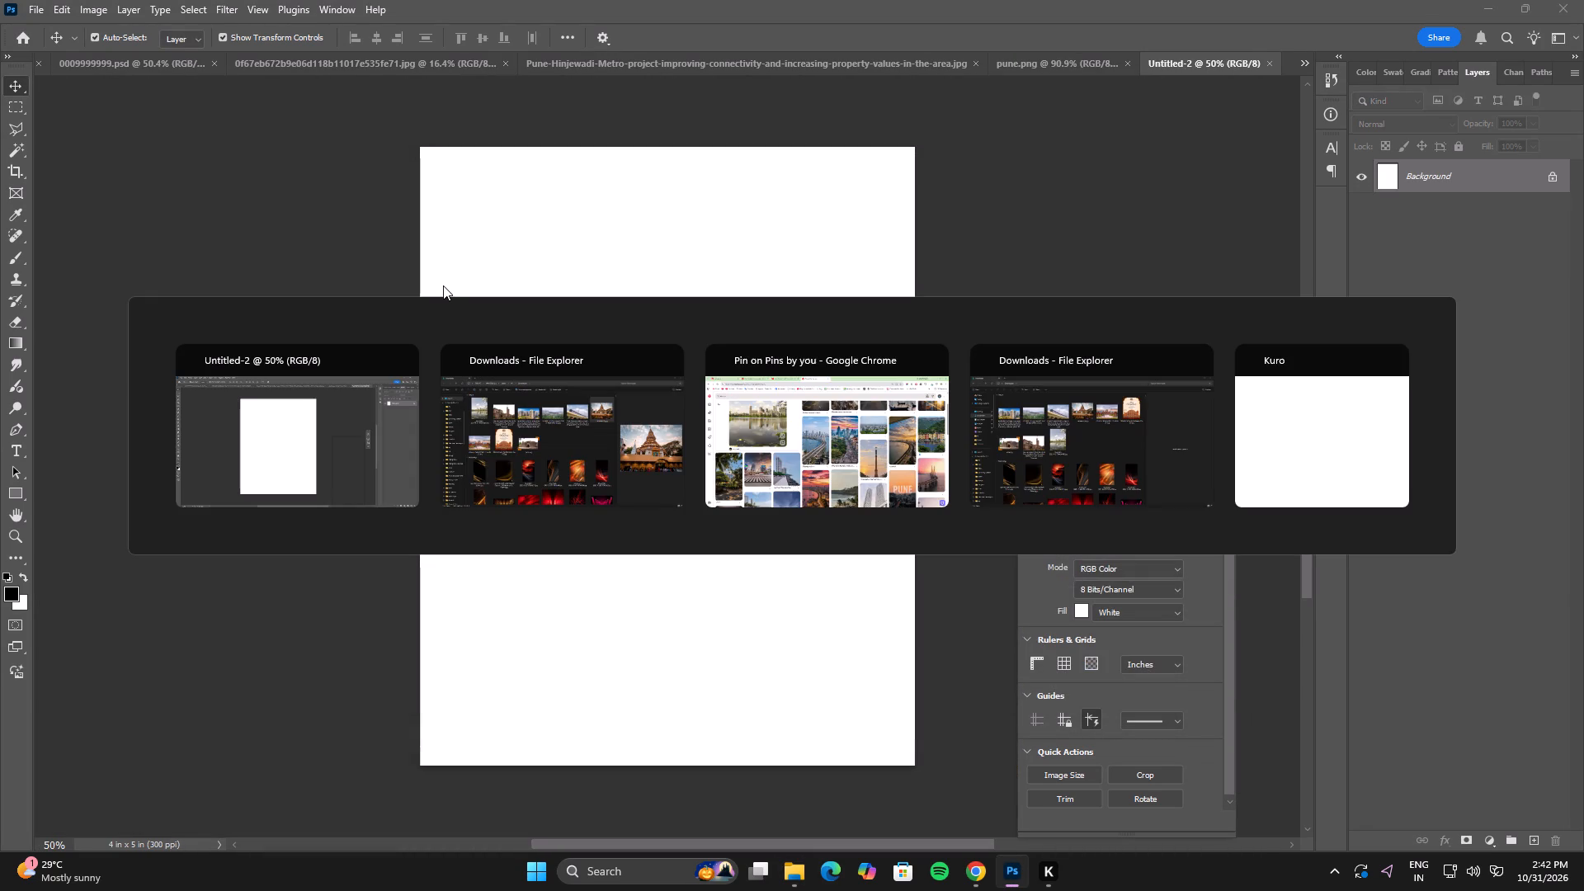
key("alt+Tab")
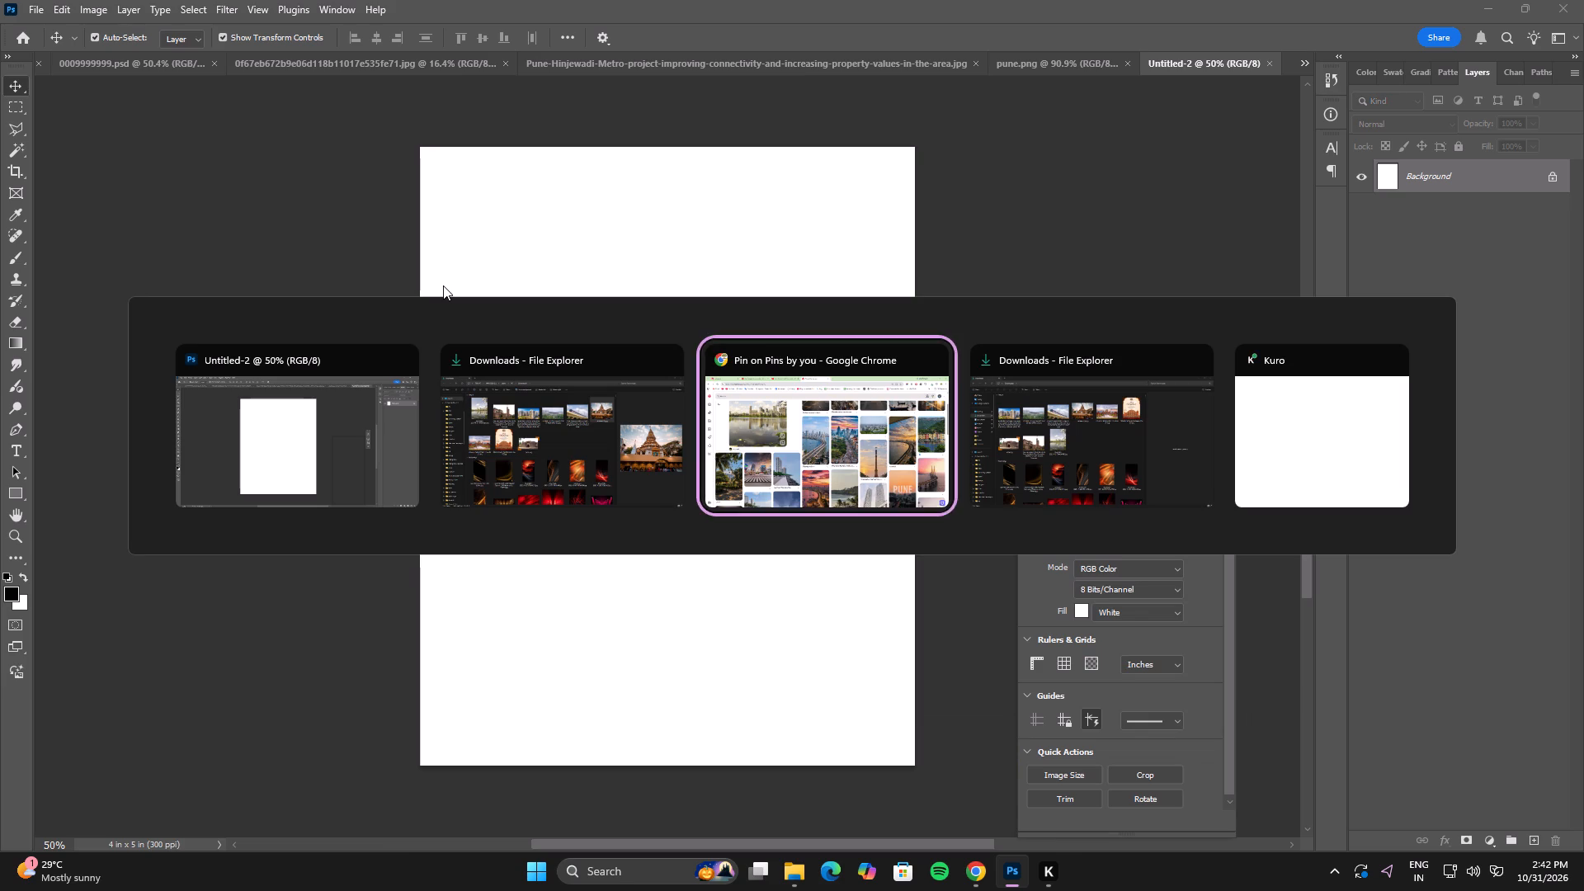
key("alt+Tab")
left_click(98, 251)
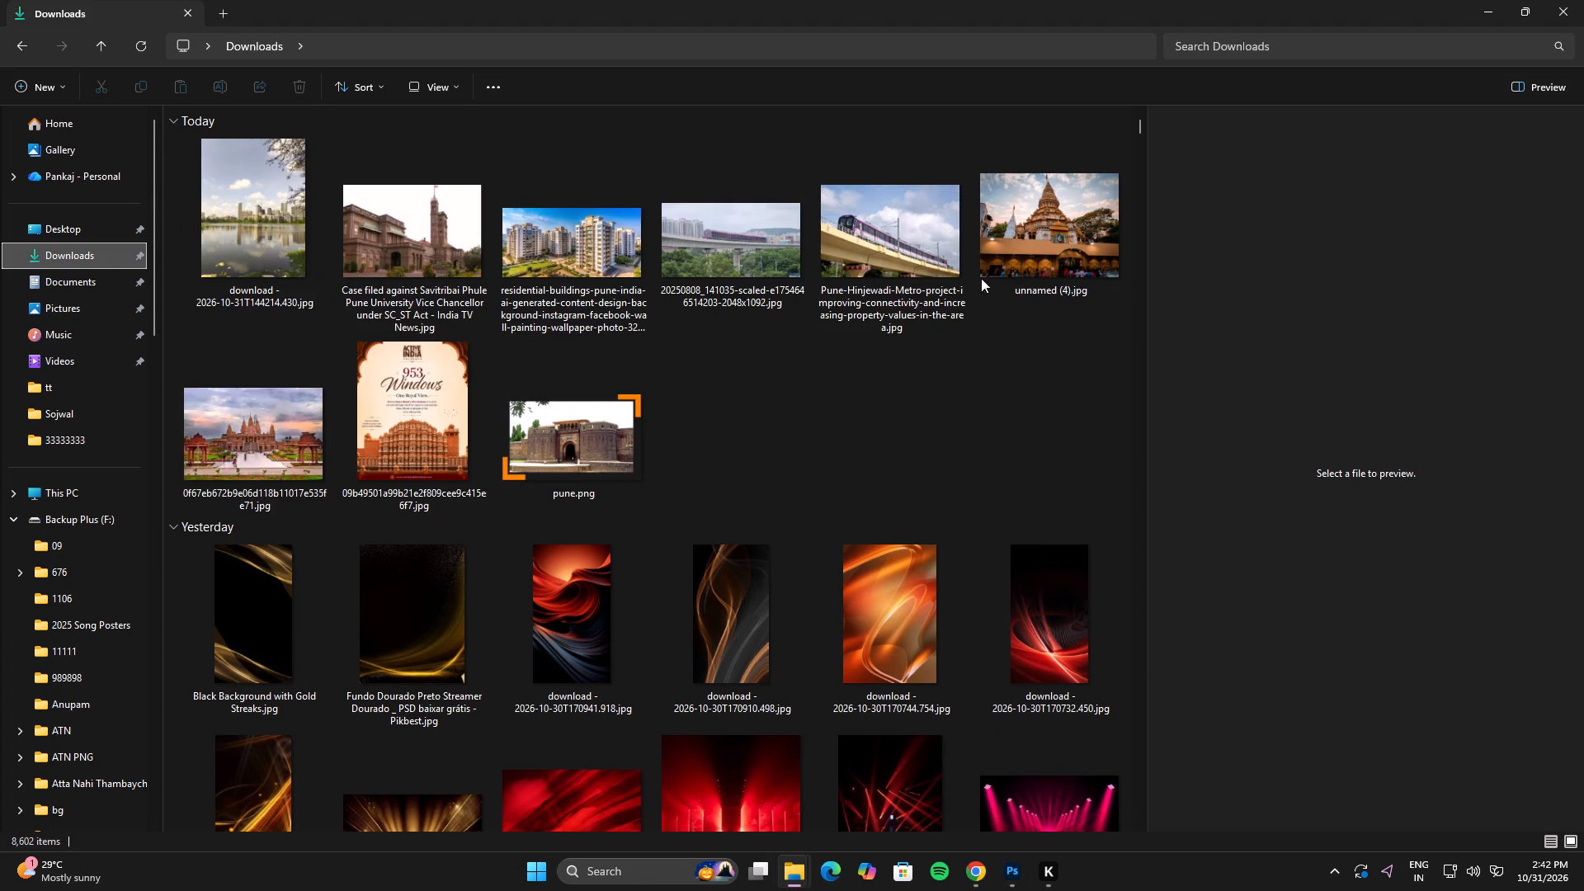
left_click(397, 422)
left_click_drag(441, 369, 488, 568)
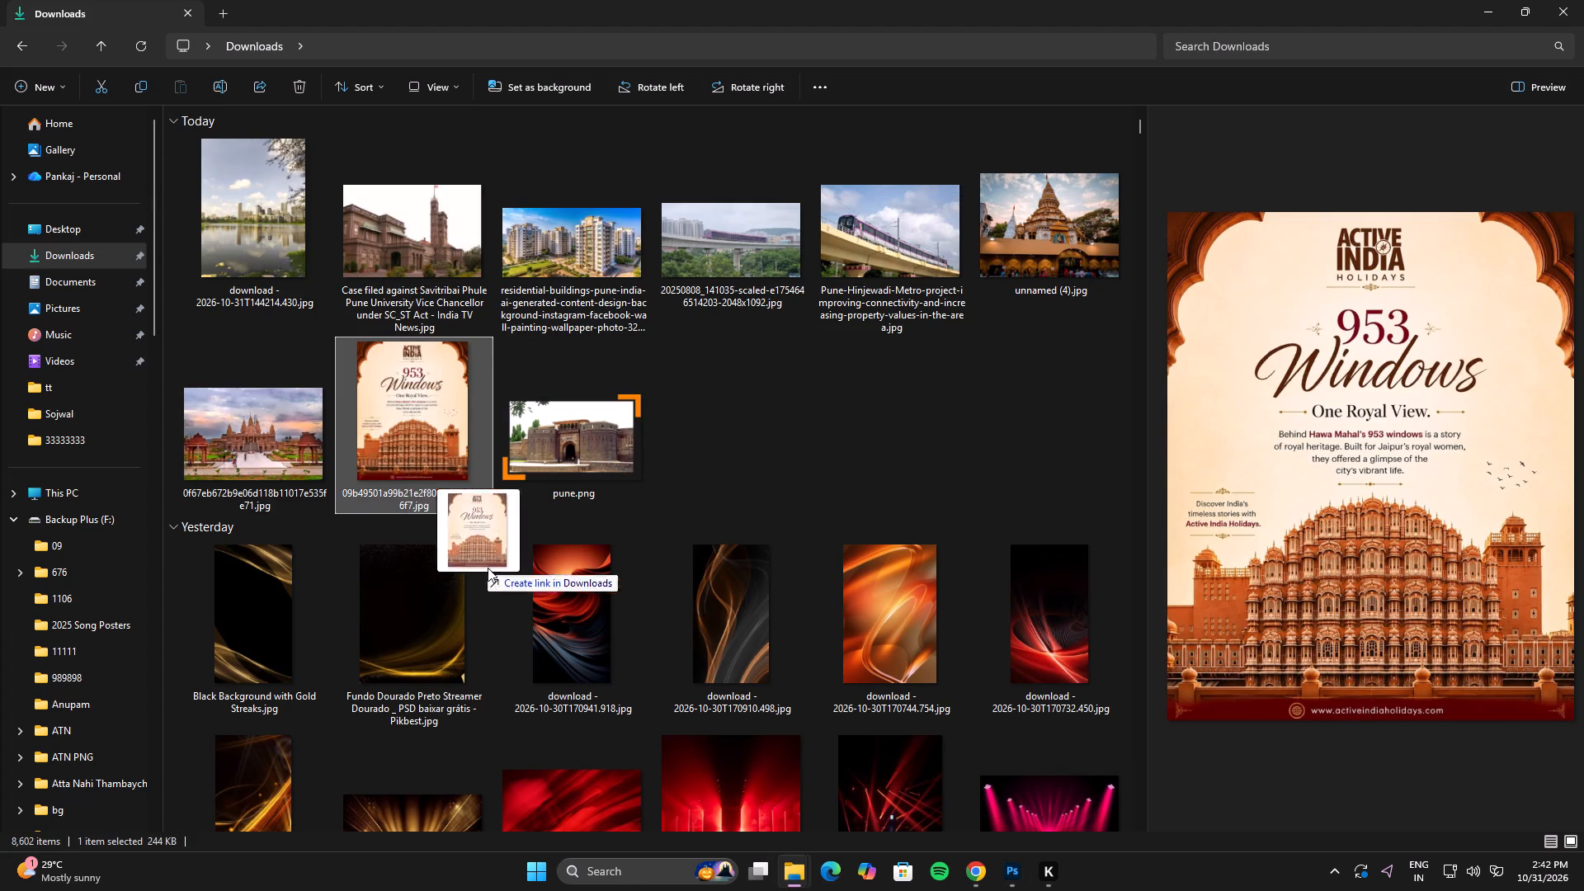
left_click_drag(488, 568, 565, 527)
key("alt+Tab")
double_click(623, 457)
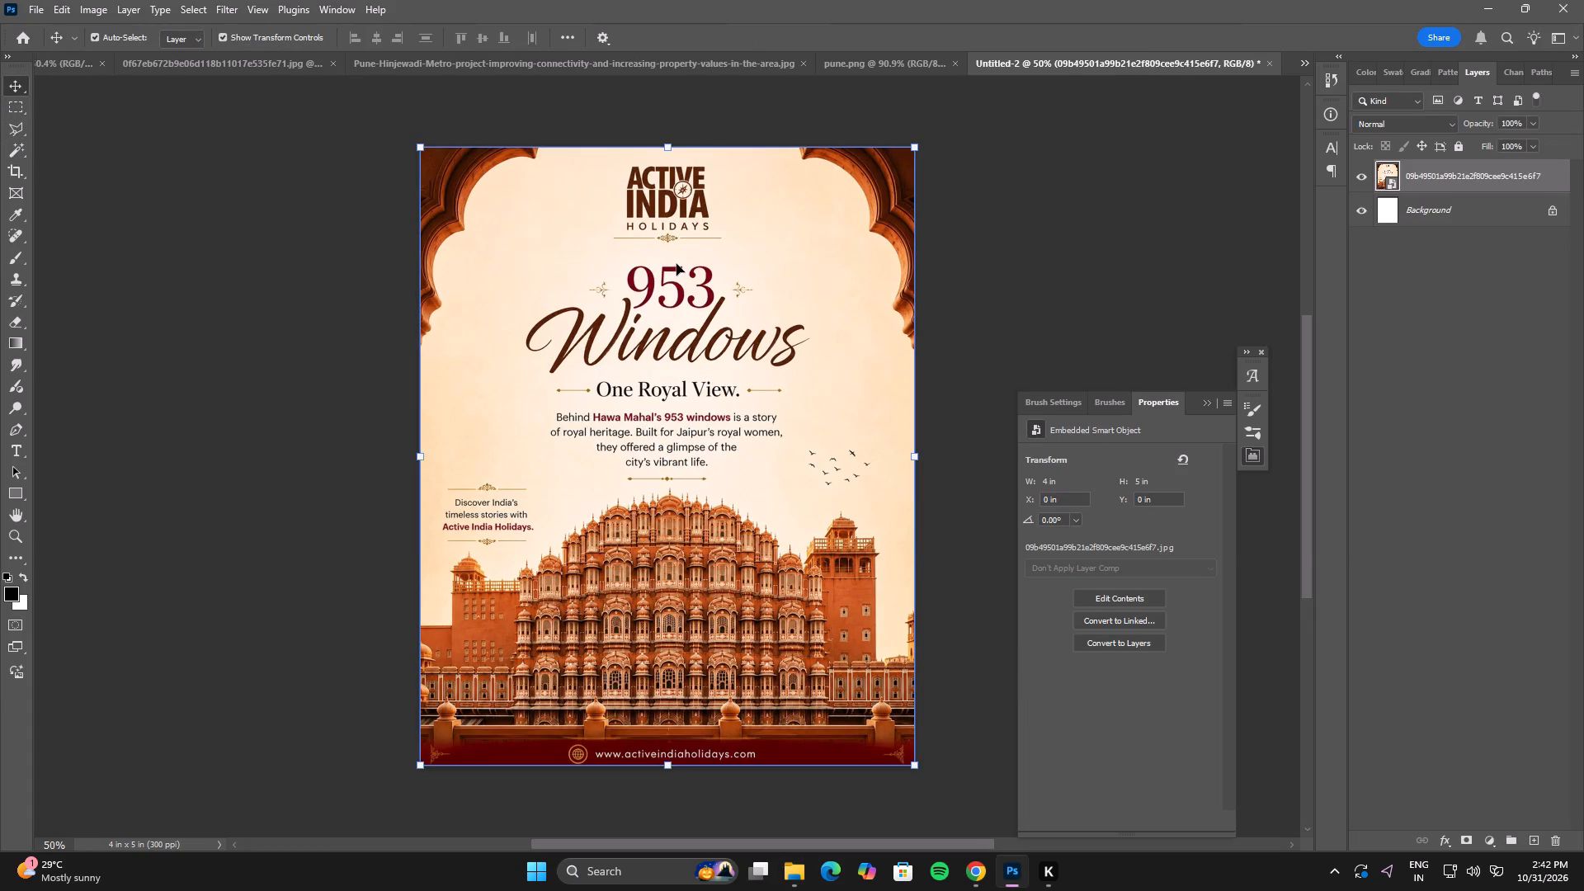
Copy the stone fort cutout from pune.png into the Untitled-2 poster document and hide the "953 Windows" reference layer.
key("alt+Tab")
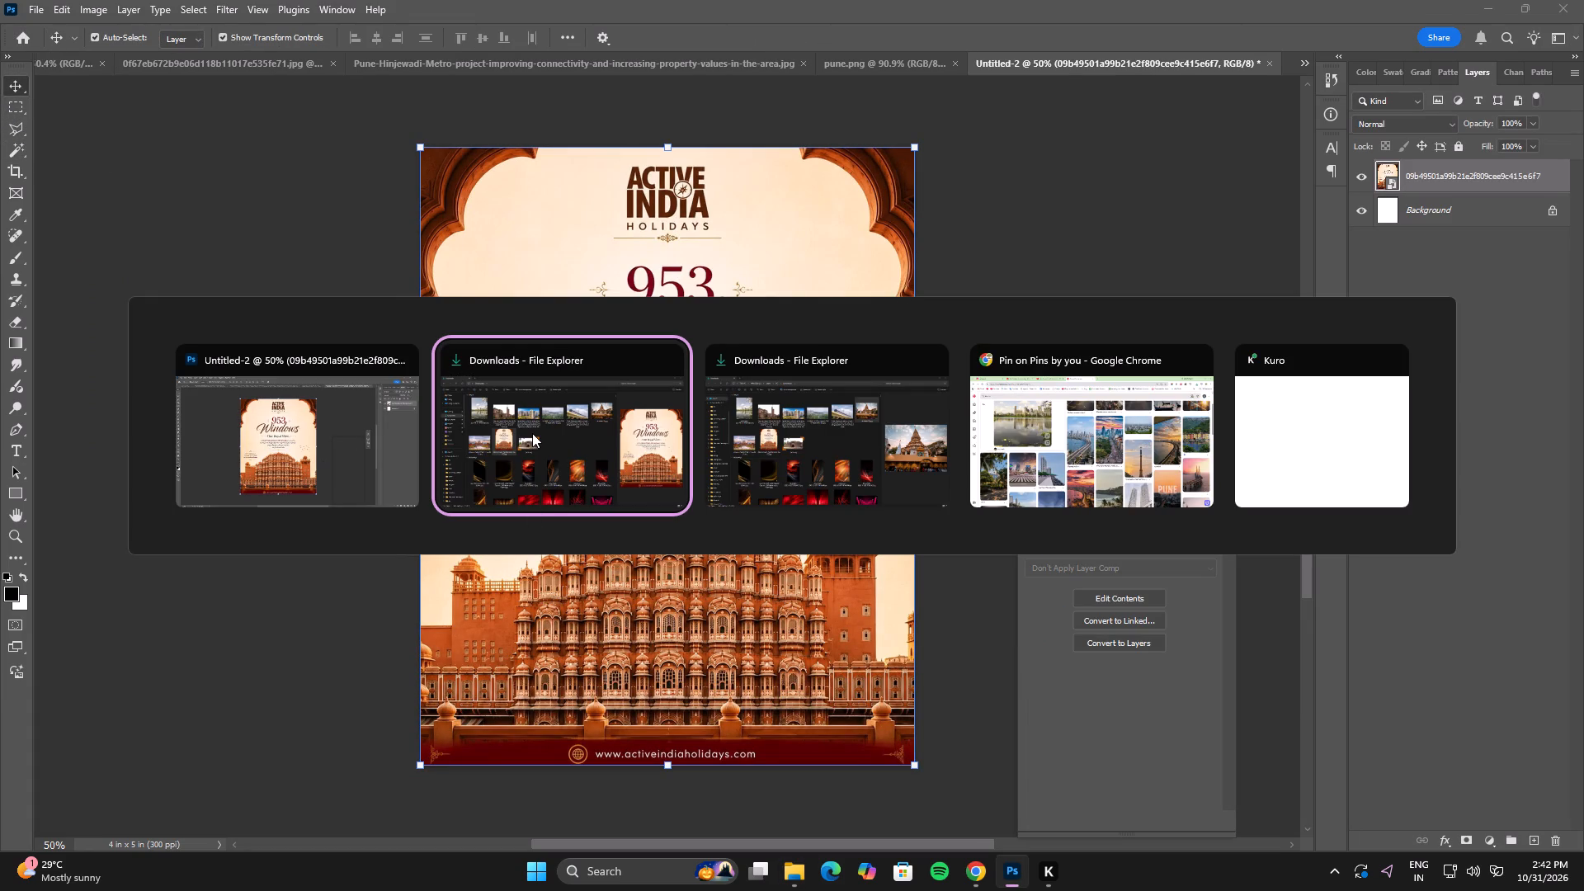
left_click(291, 457, "alt")
left_click(844, 73)
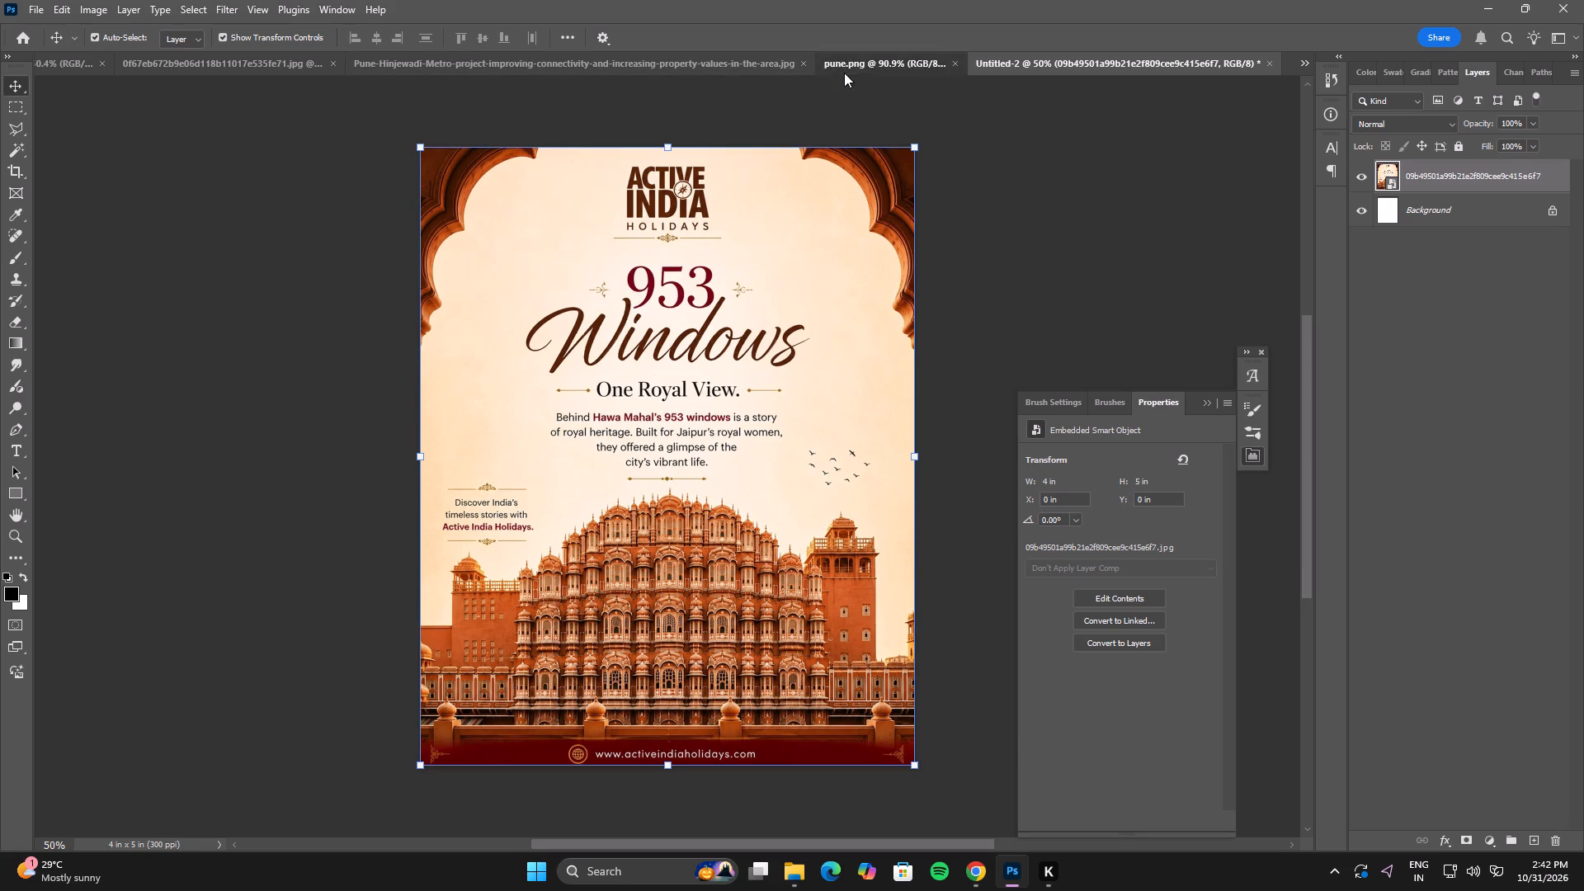
left_click(708, 540)
left_click_drag(728, 500, 1206, 97)
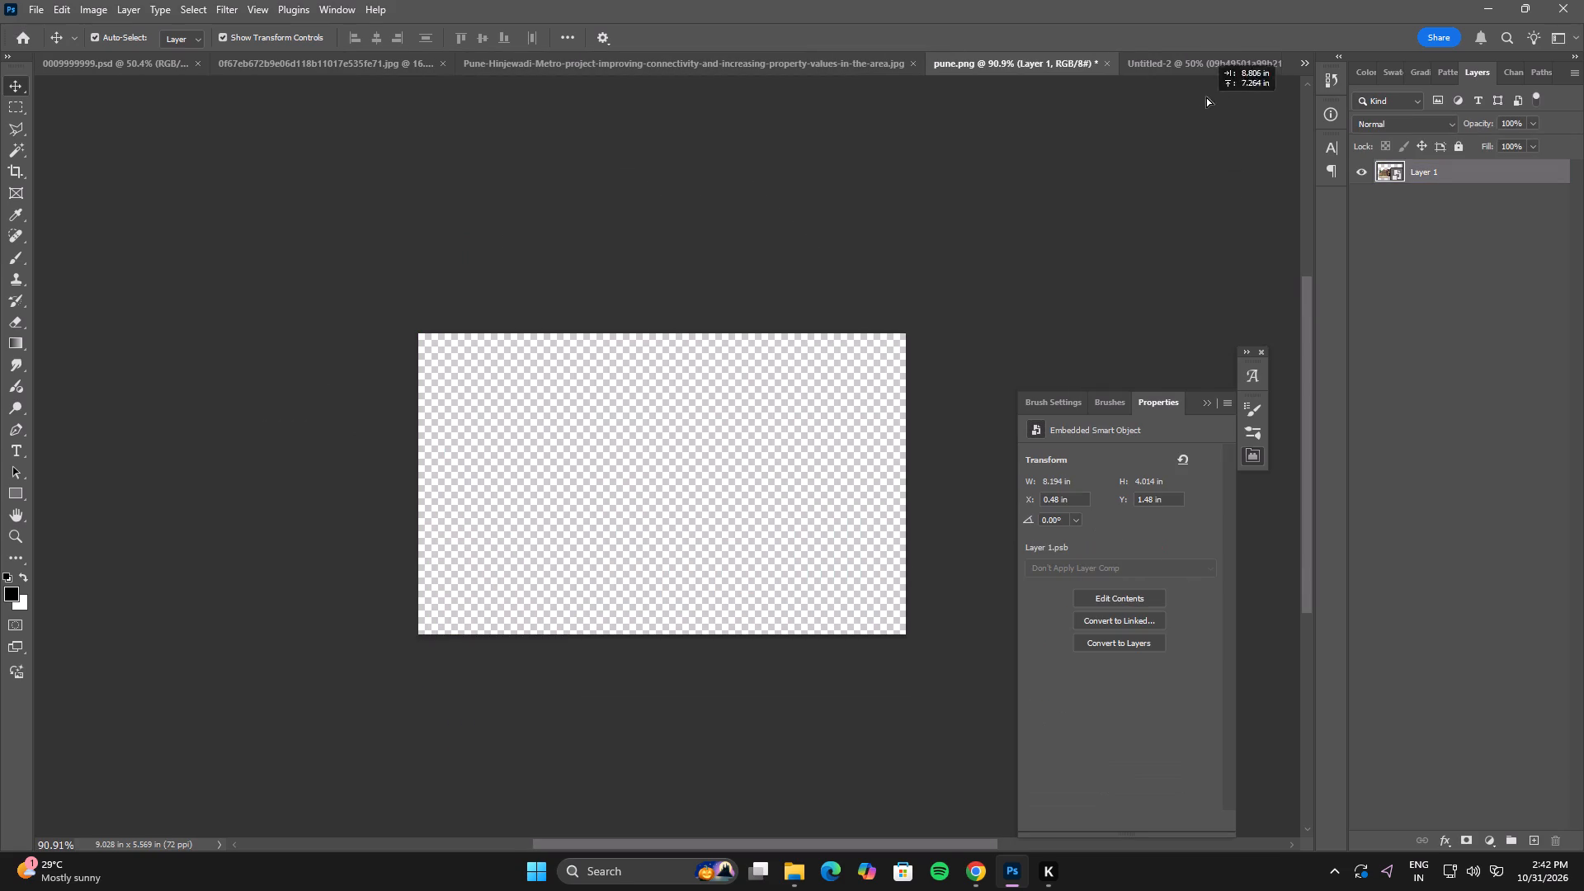
left_click_drag(1206, 97, 692, 436)
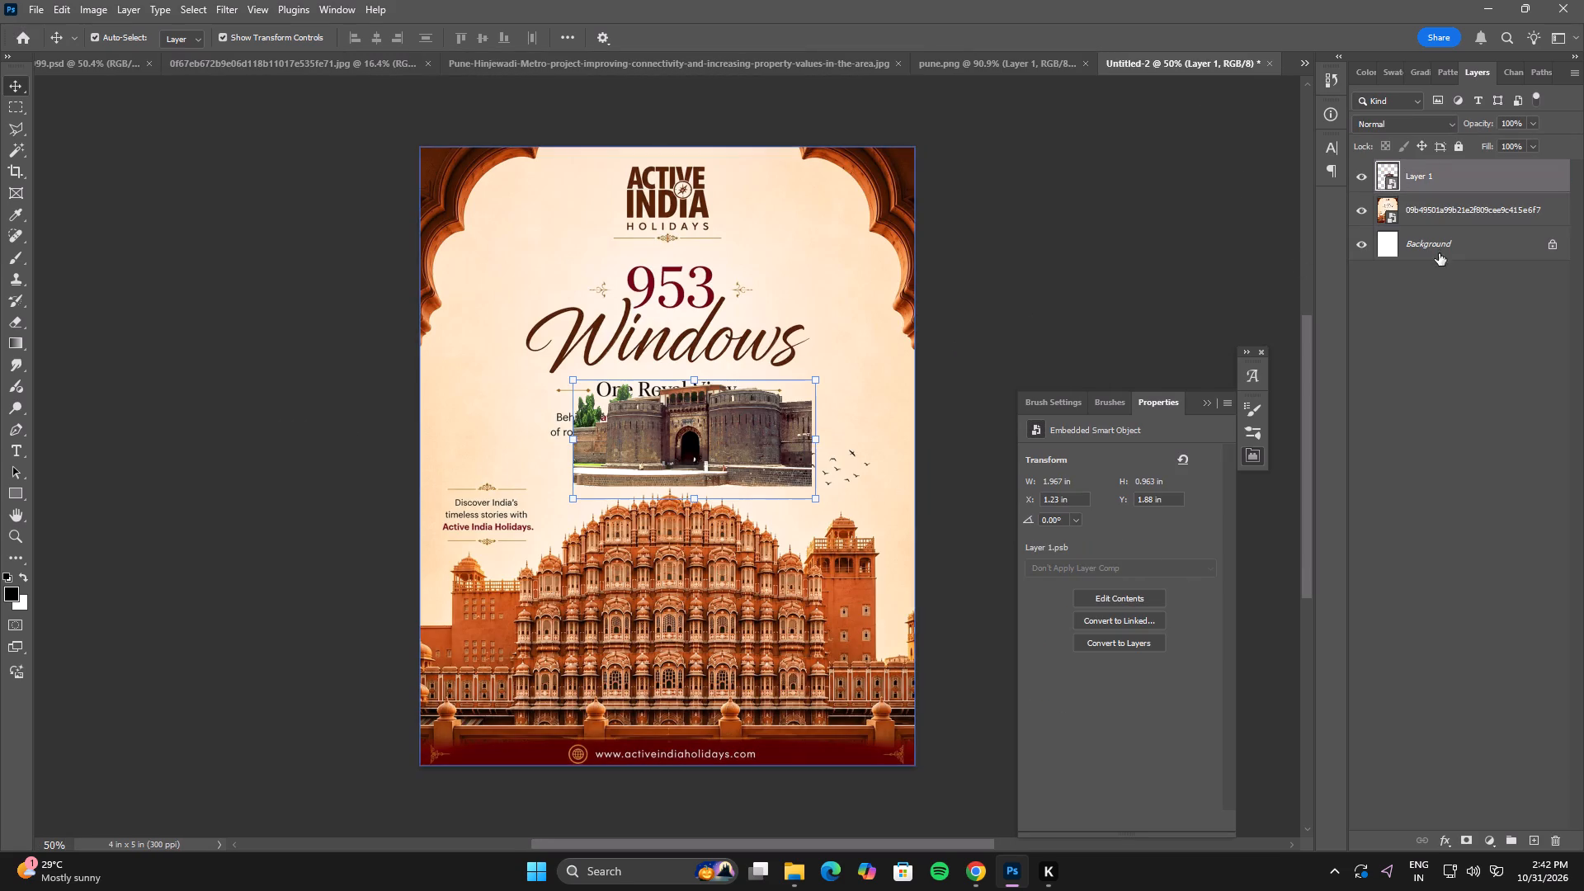
left_click(1365, 214)
Convert the masked metro train layer to a smart object and copy it into the Untitled-2 poster document.
left_click(777, 73)
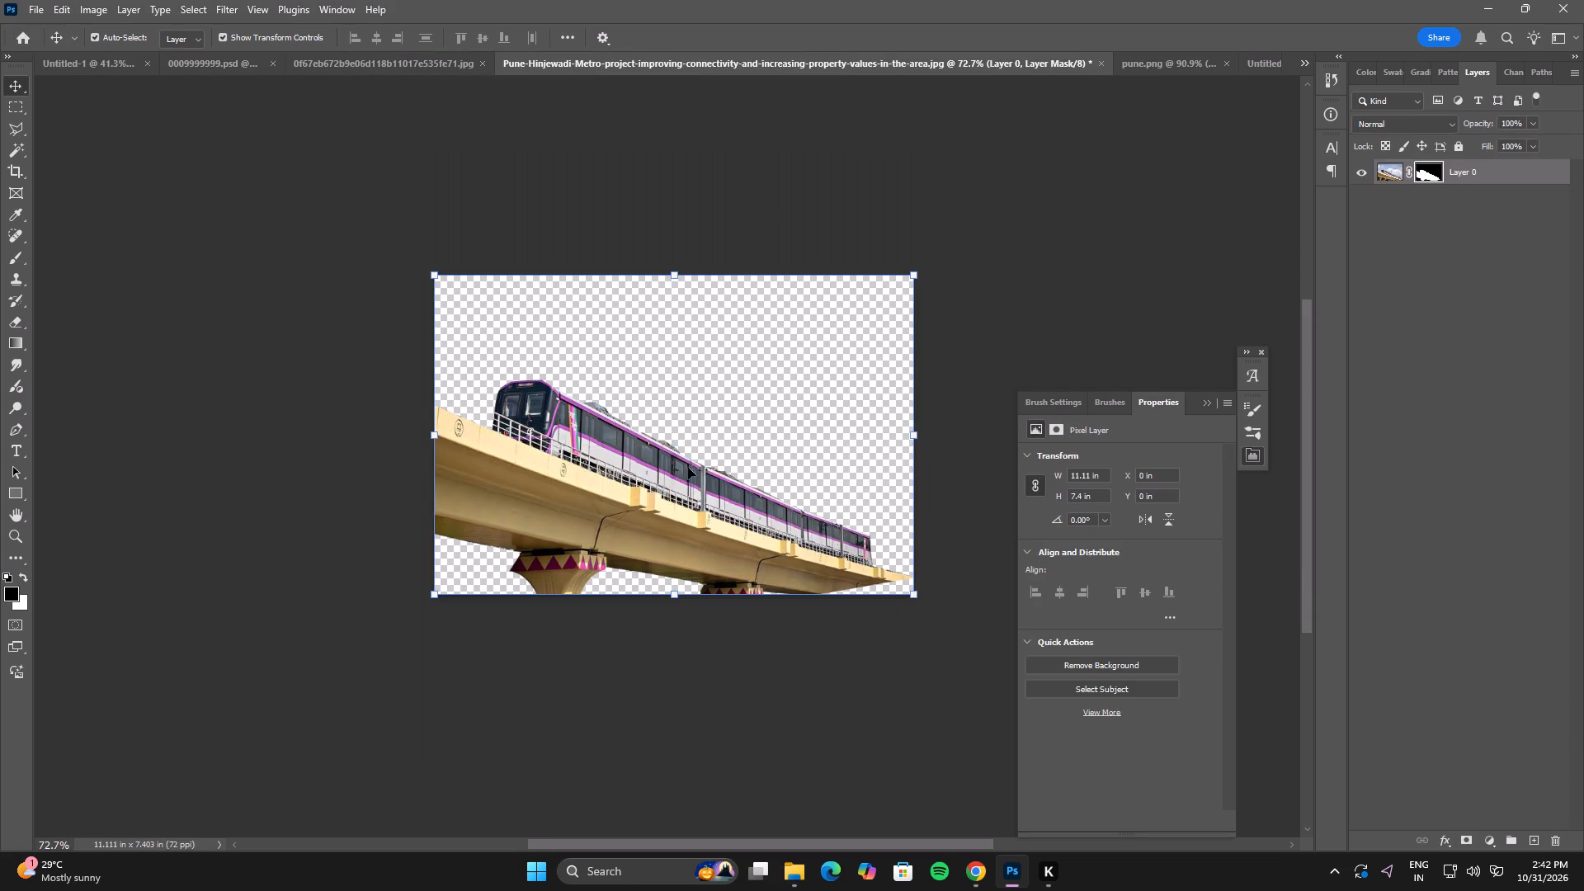
left_click(676, 491)
right_click(1503, 167)
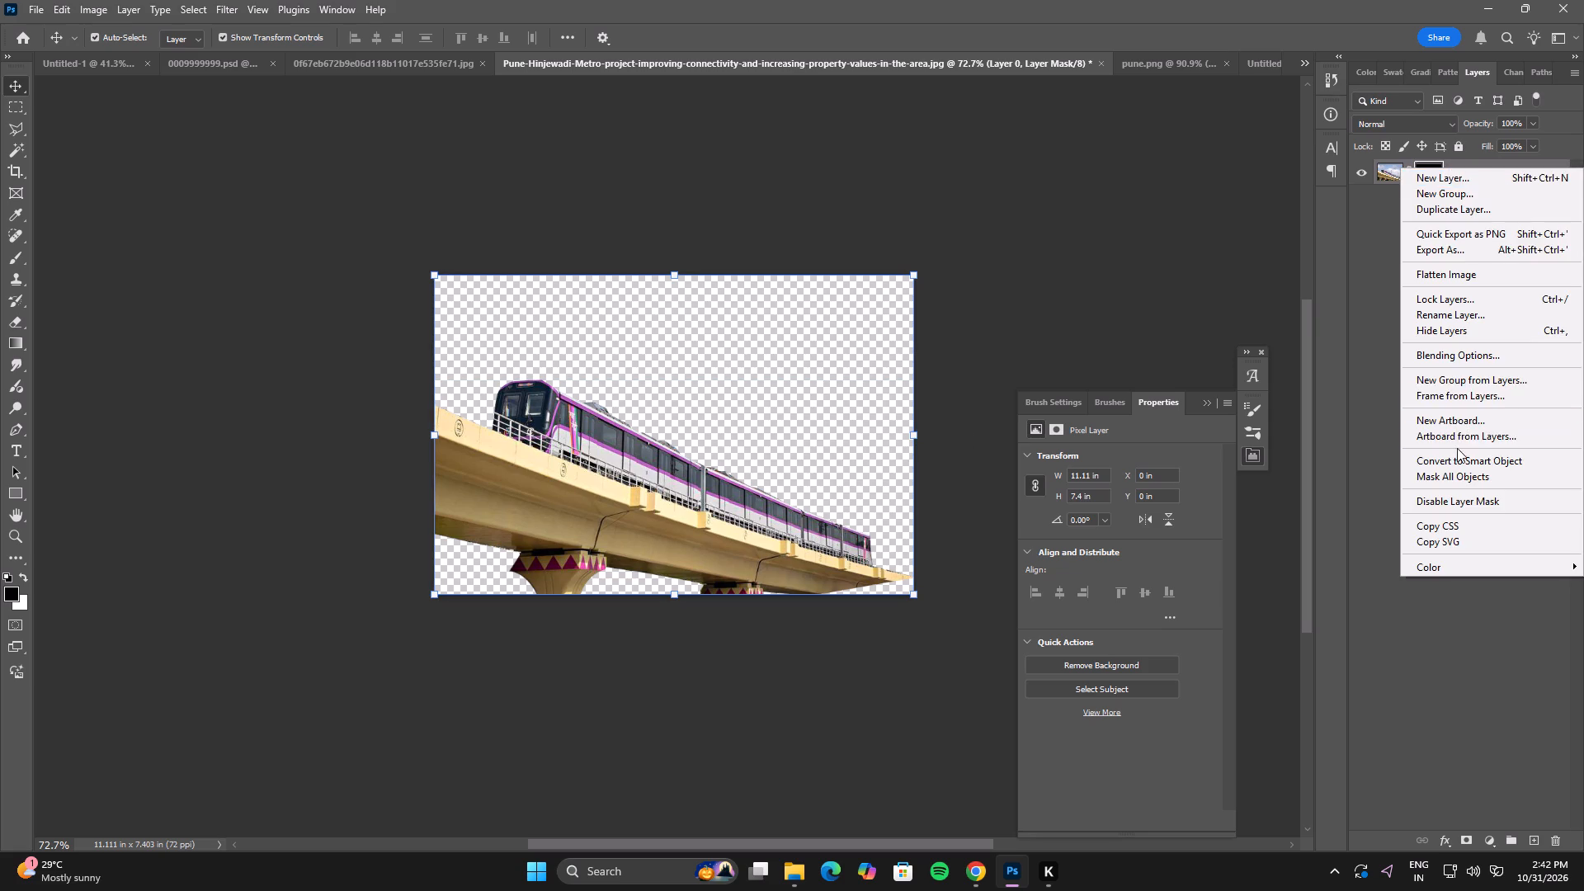
left_click(1456, 456)
left_click_drag(662, 533, 1283, 65)
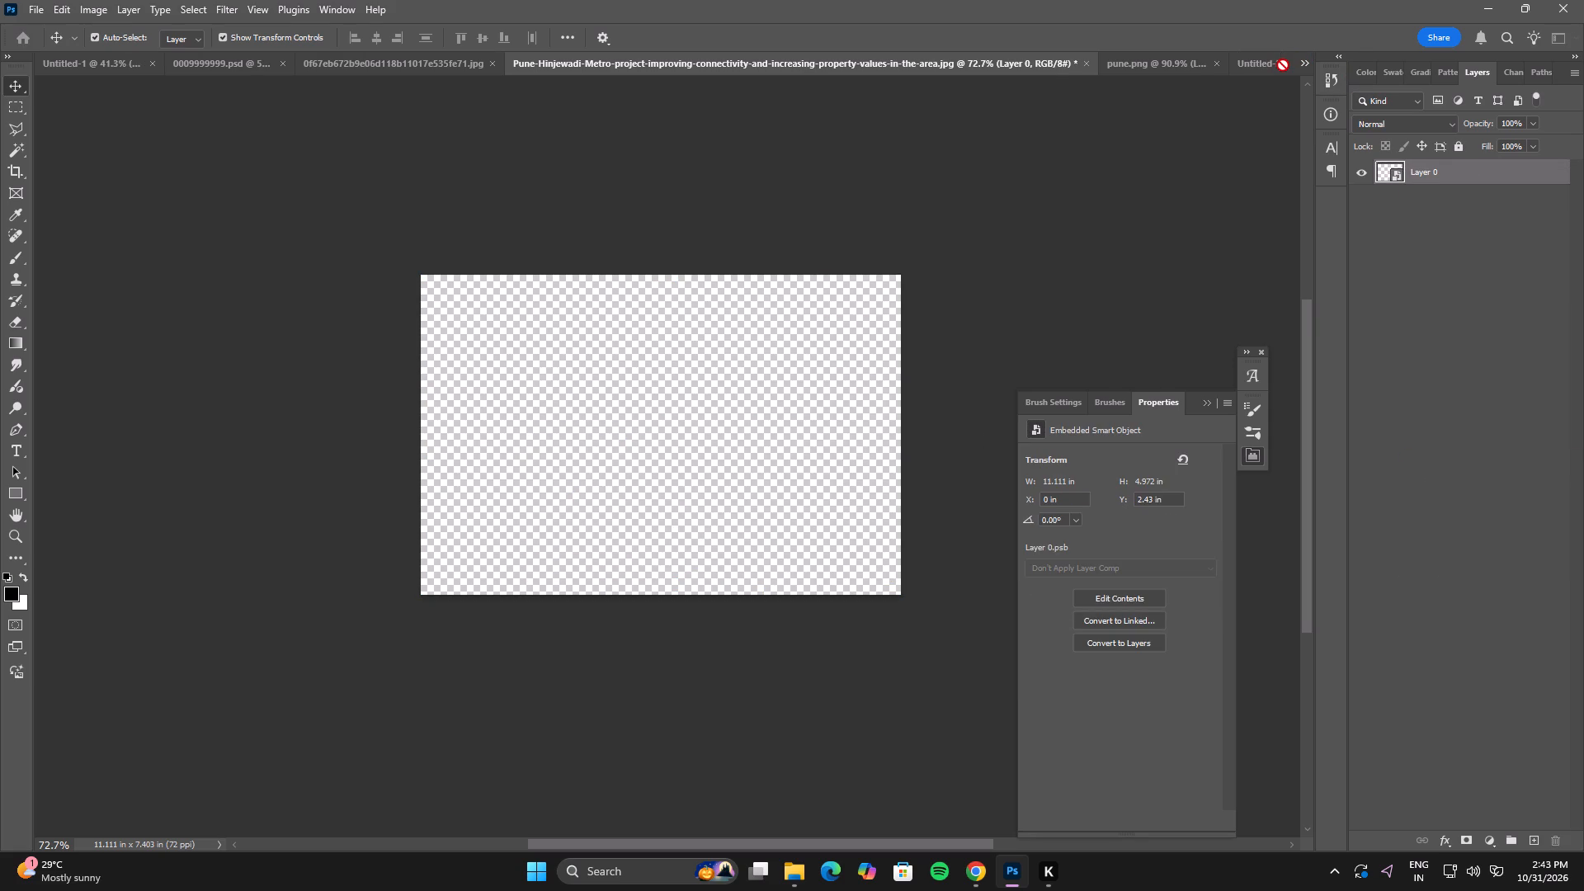
left_click_drag(1283, 65, 756, 432)
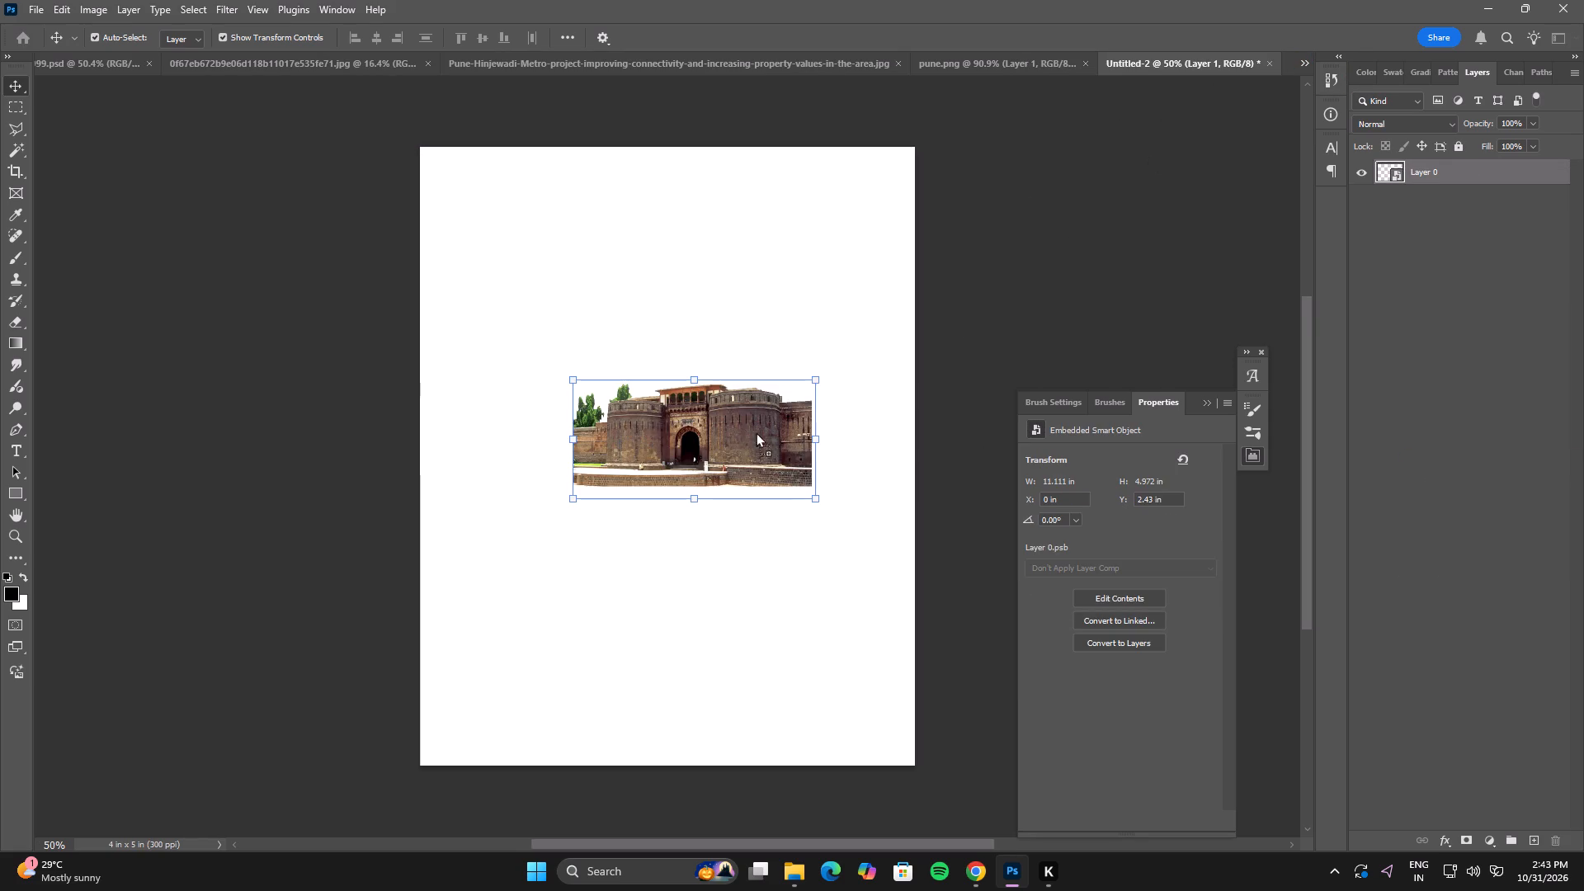
left_click_drag(756, 432, 737, 447)
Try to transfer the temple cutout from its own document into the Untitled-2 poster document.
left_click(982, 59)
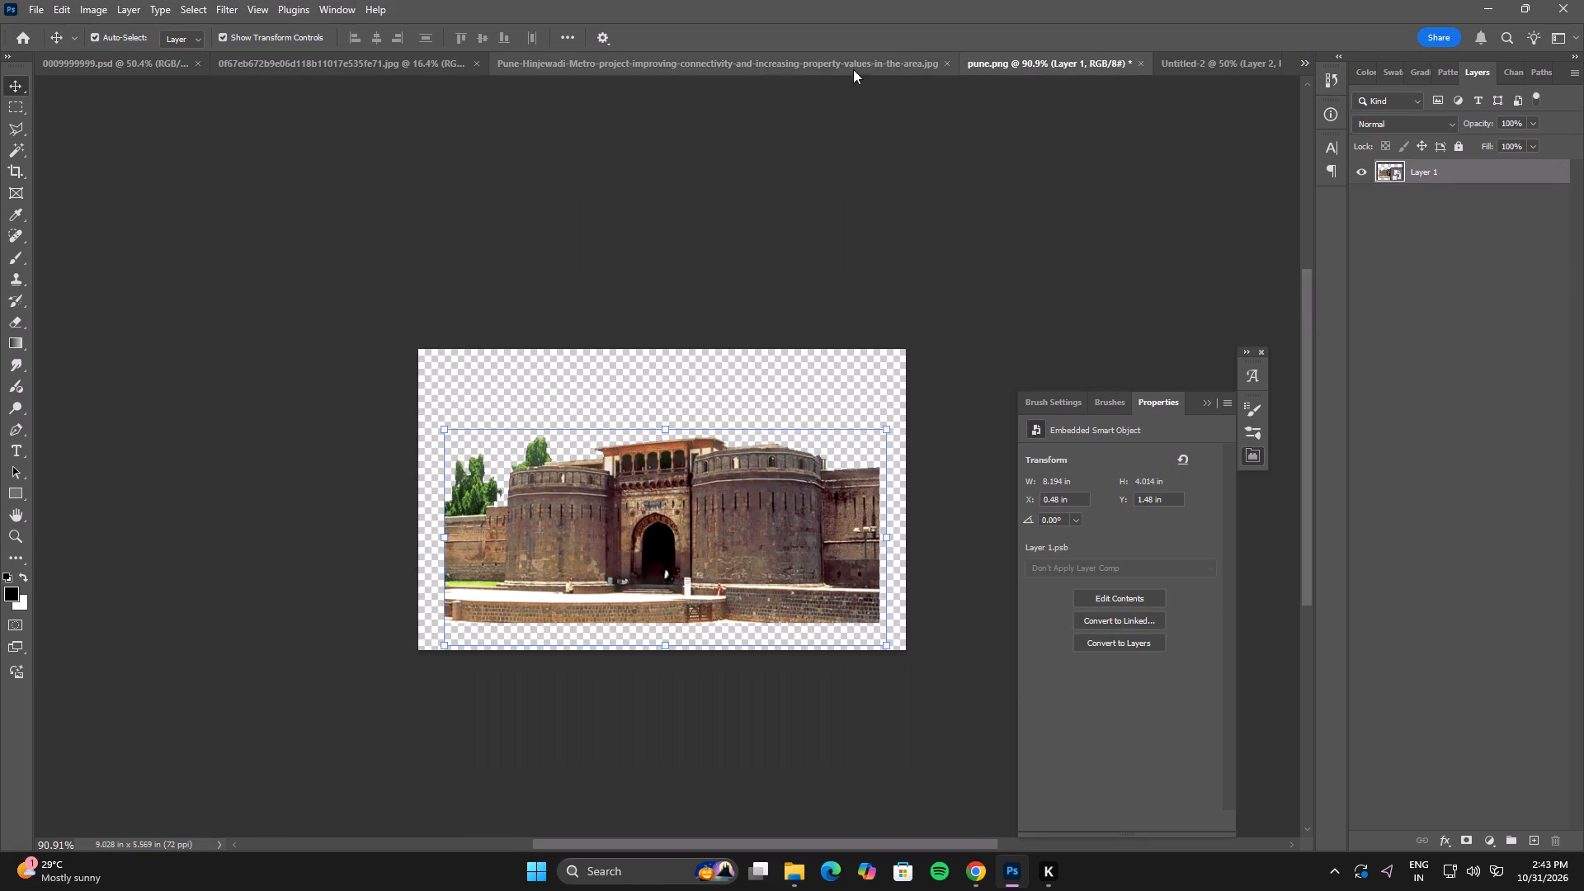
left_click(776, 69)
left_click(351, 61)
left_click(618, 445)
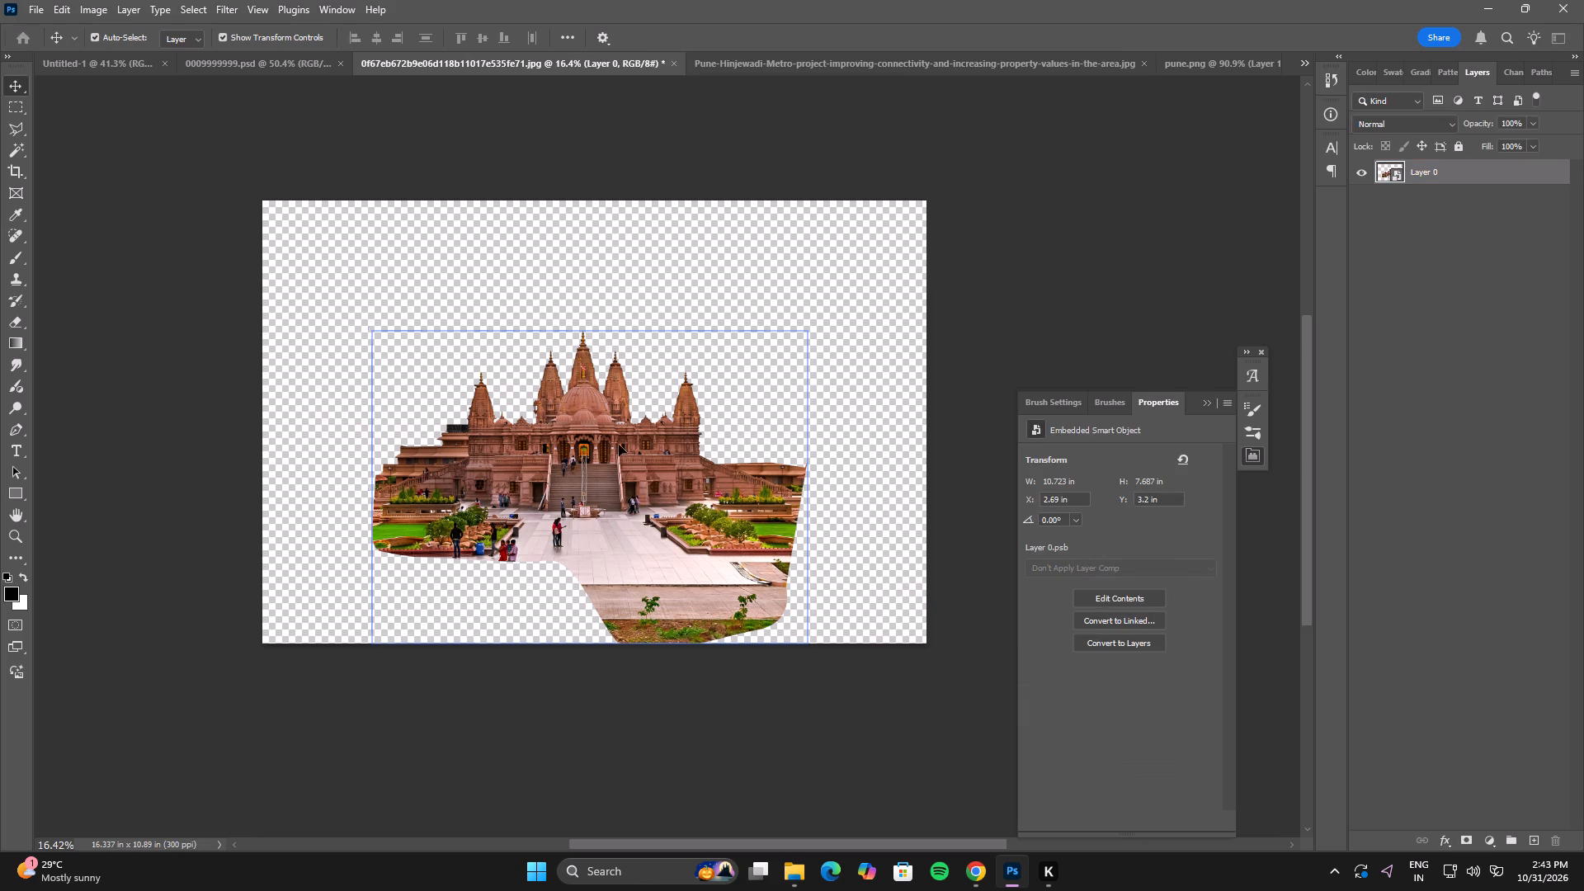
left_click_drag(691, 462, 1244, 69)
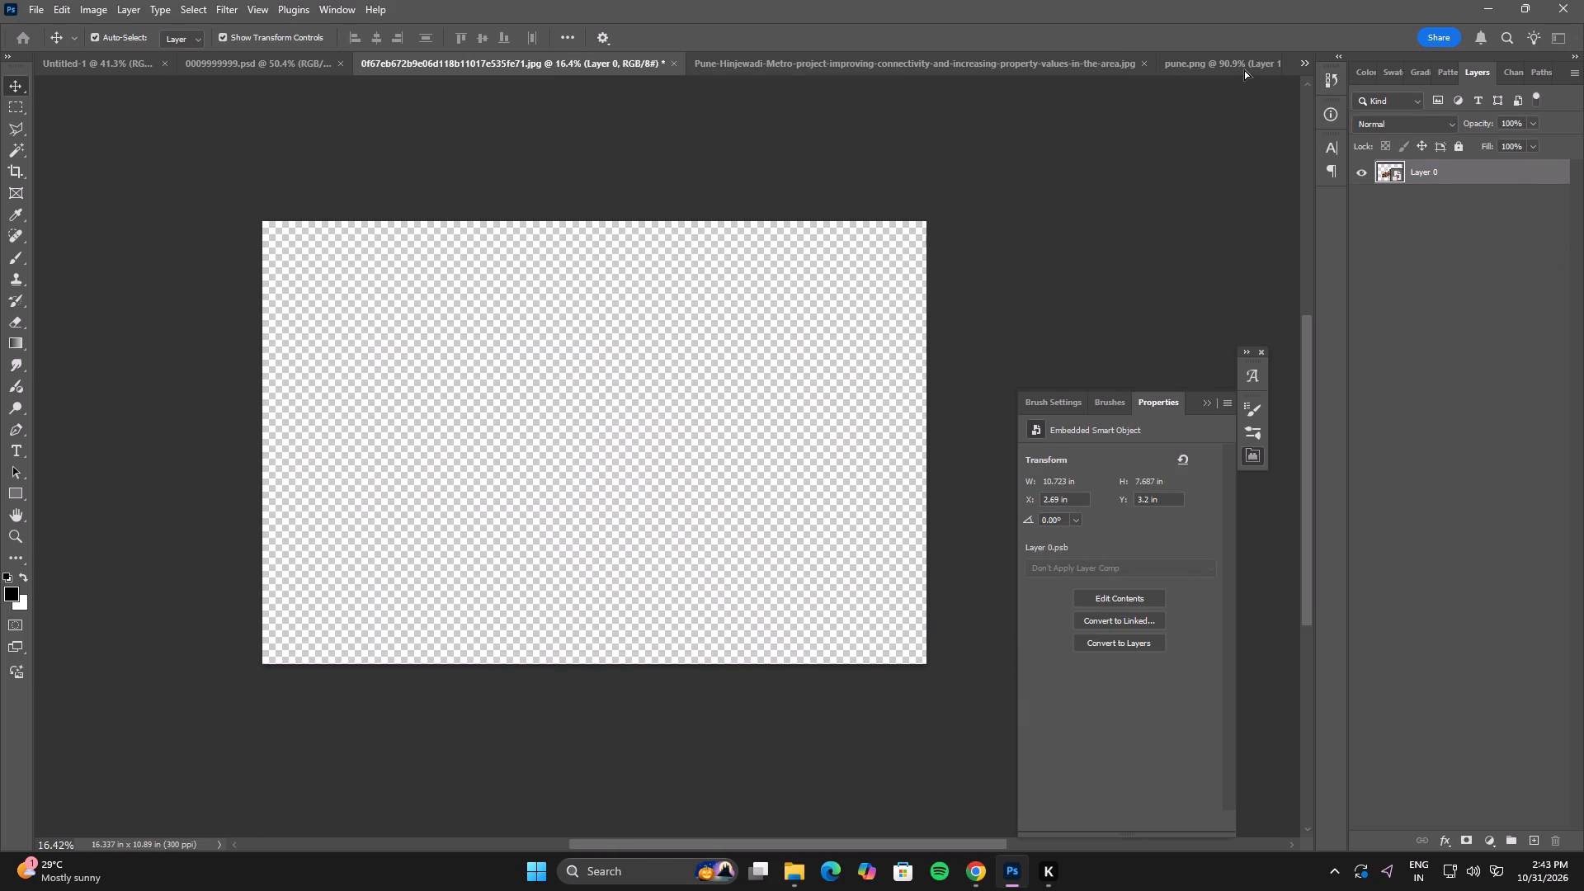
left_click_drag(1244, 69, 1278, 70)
Close the pune.png document.
left_click(1263, 61)
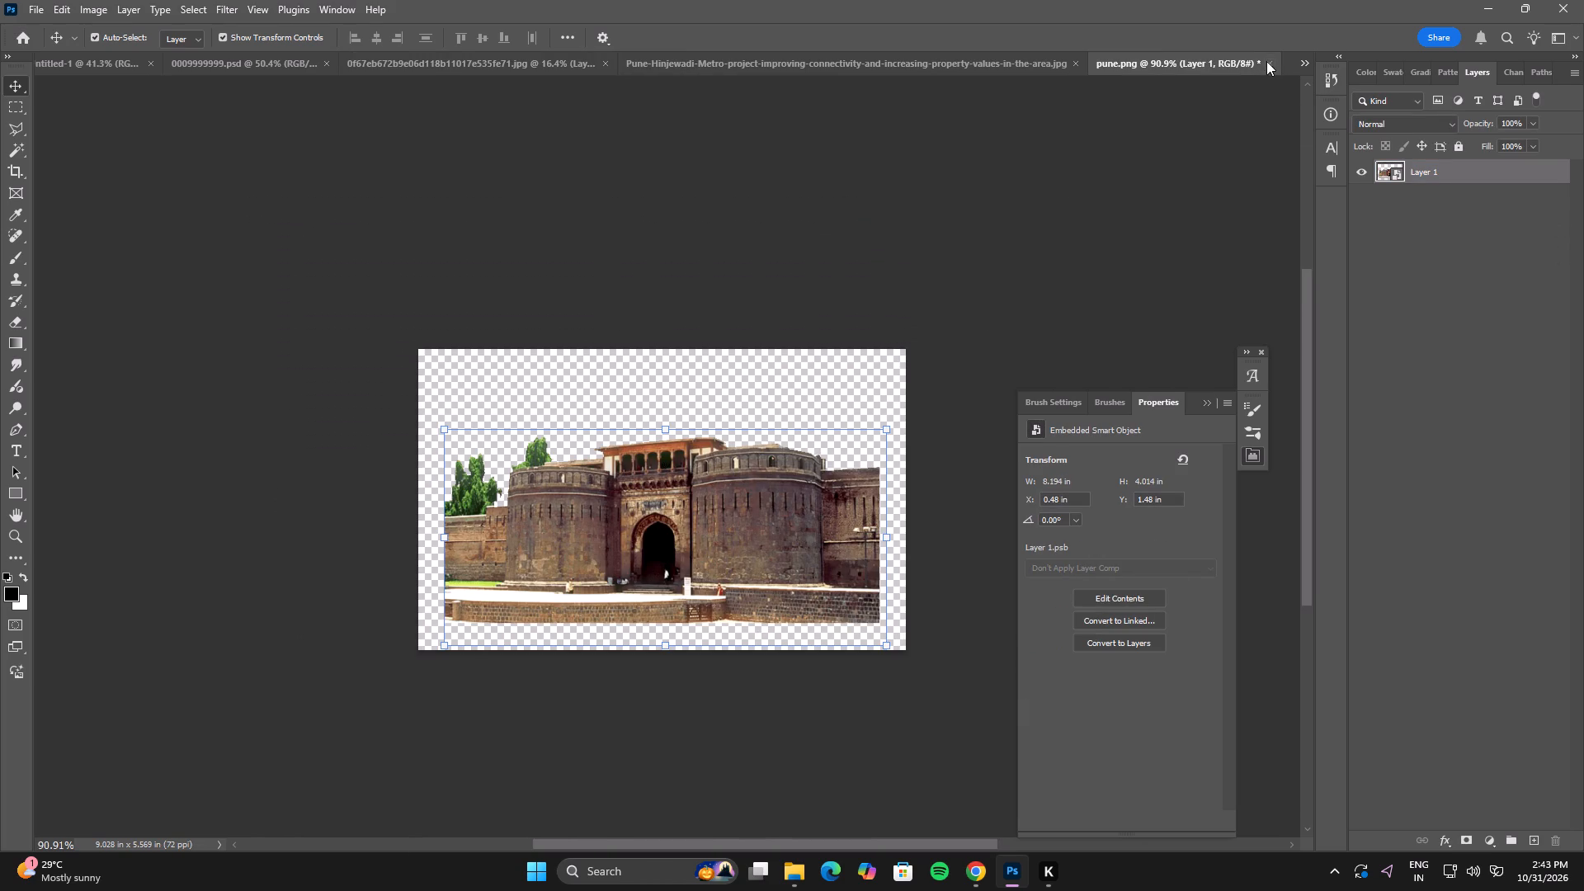
left_click(1261, 67)
left_click(1269, 65)
left_click(790, 326)
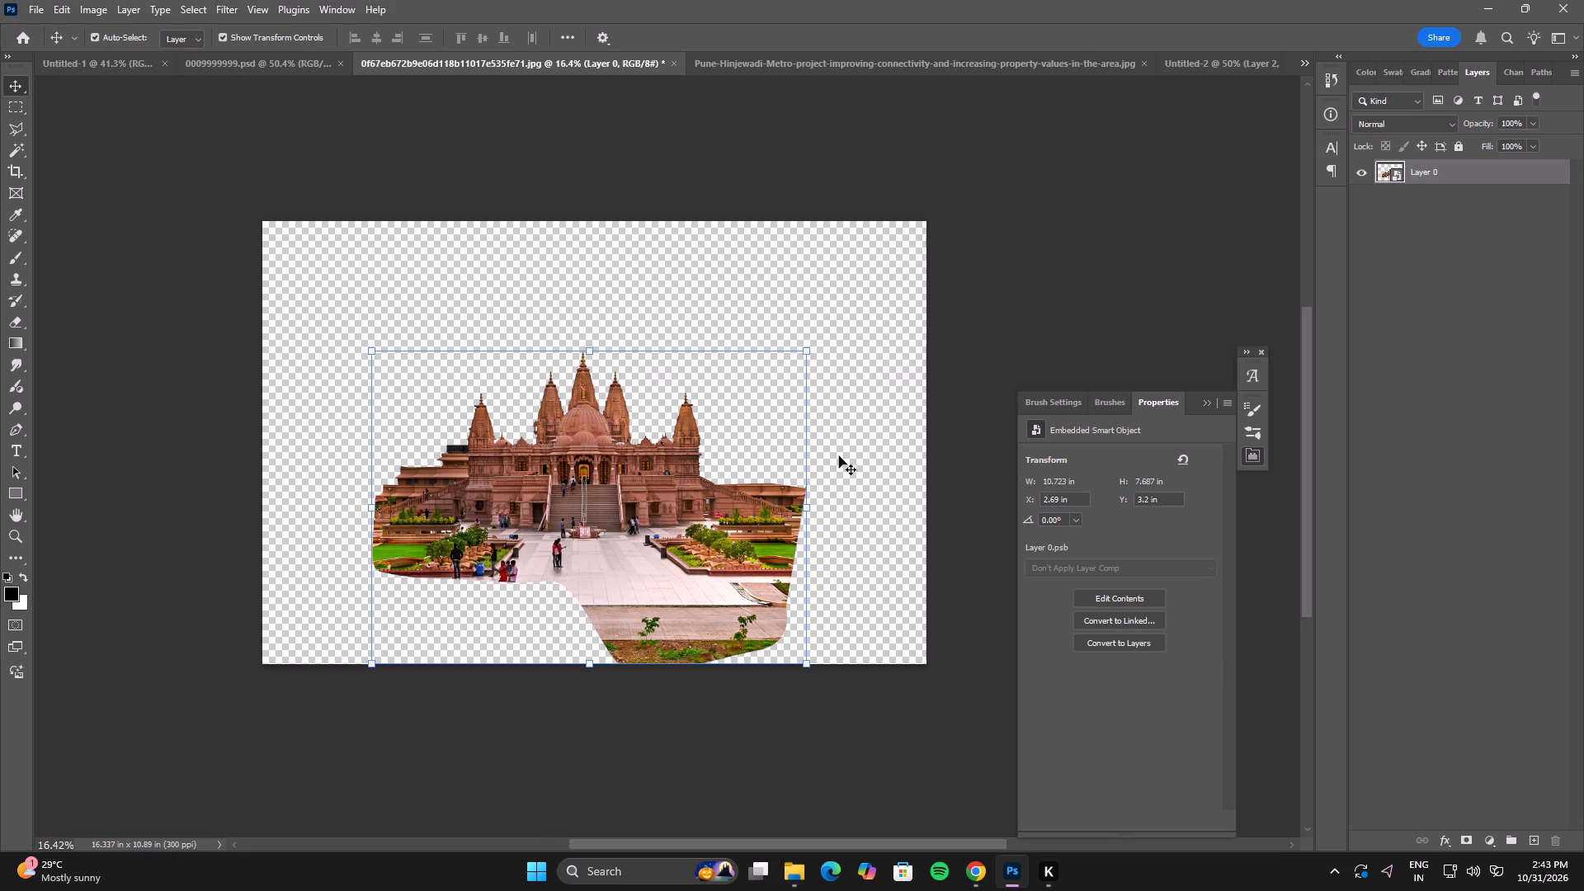
Copy the temple cutout into the Untitled-2 poster, scale it down to fit and place it in the canvas's lower half.
left_click_drag(693, 493, 819, 379)
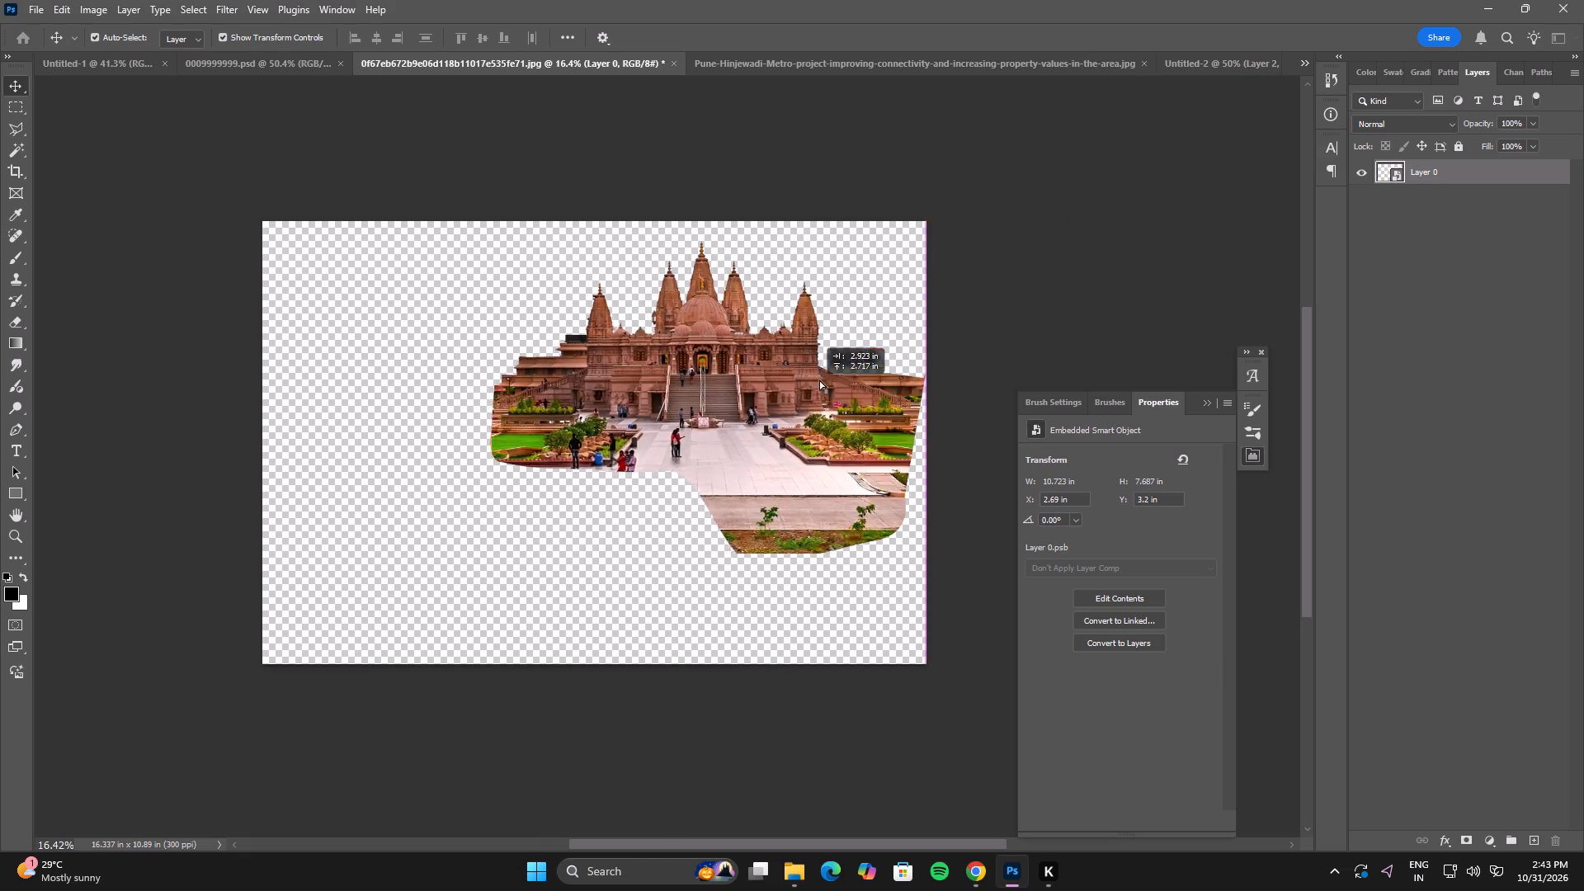
left_click_drag(819, 379, 800, 357)
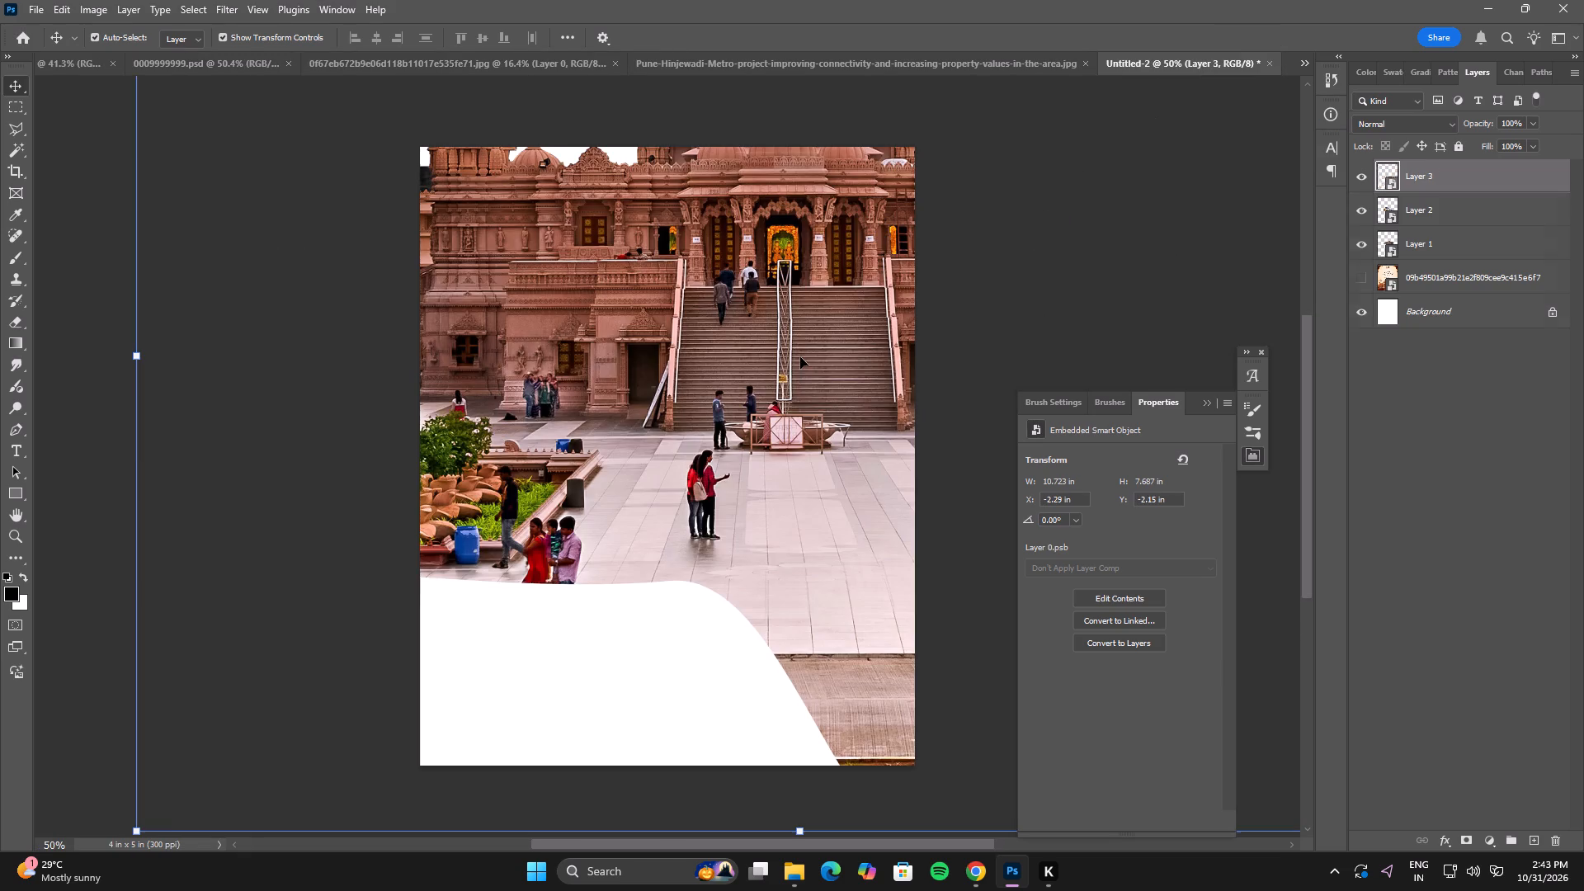
scroll(658, 596, "down", 5, "alt")
left_click_drag(326, 445, 431, 460, "alt")
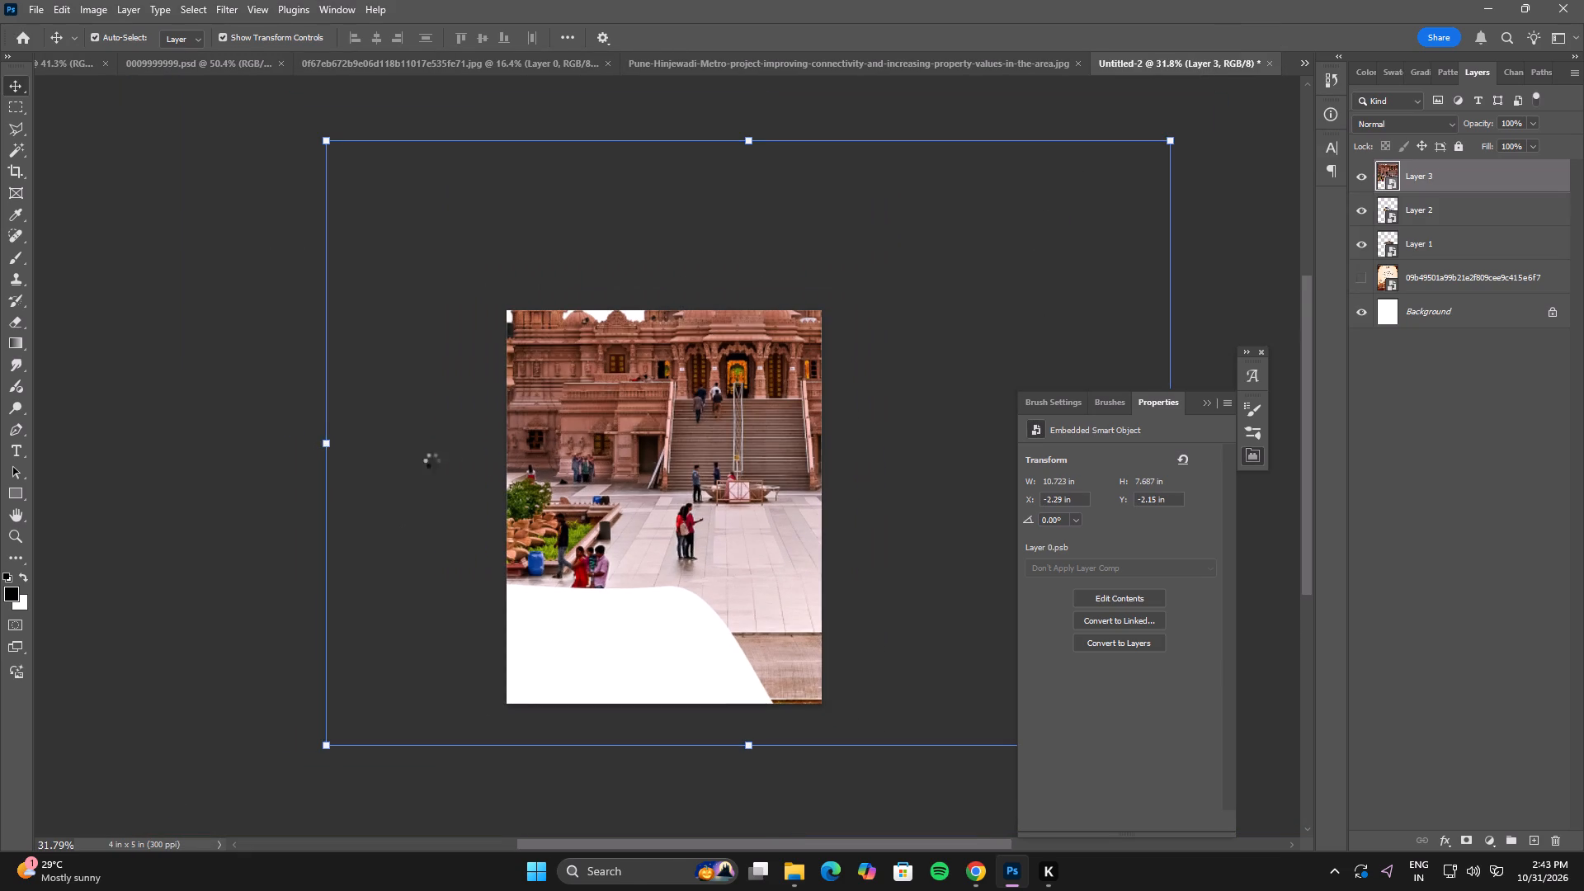
left_click_drag(431, 460, 639, 474, "alt")
left_click_drag(738, 456, 656, 585)
double_click(656, 585)
left_click(931, 469)
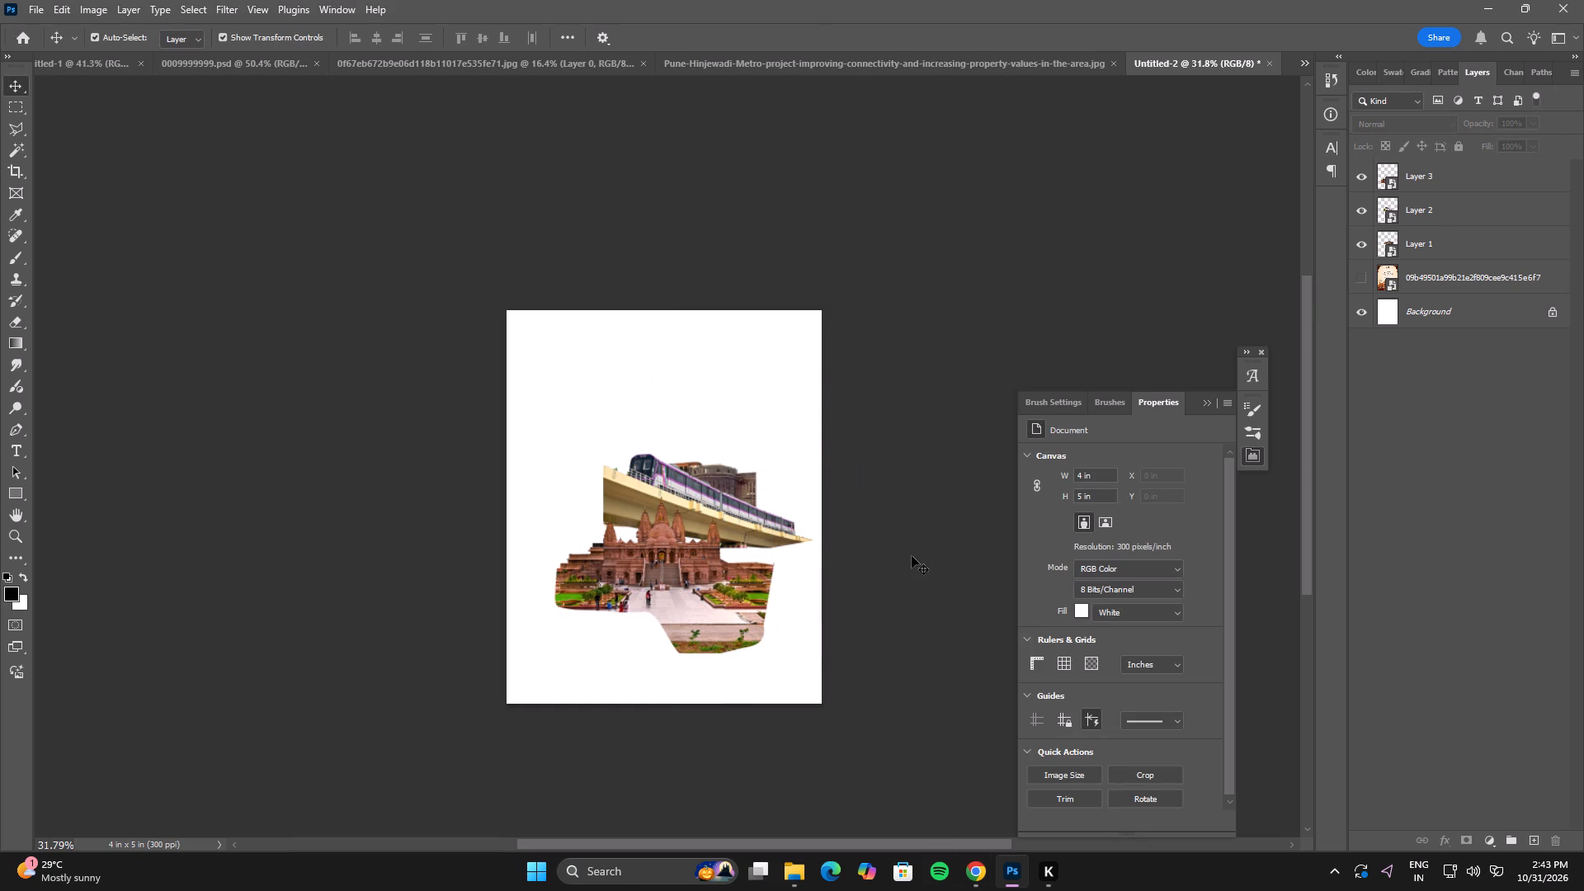
left_click(898, 510)
Move the metro train to the upper part of the poster and the fort to the right edge behind the temple.
scroll(776, 606, "up", 5)
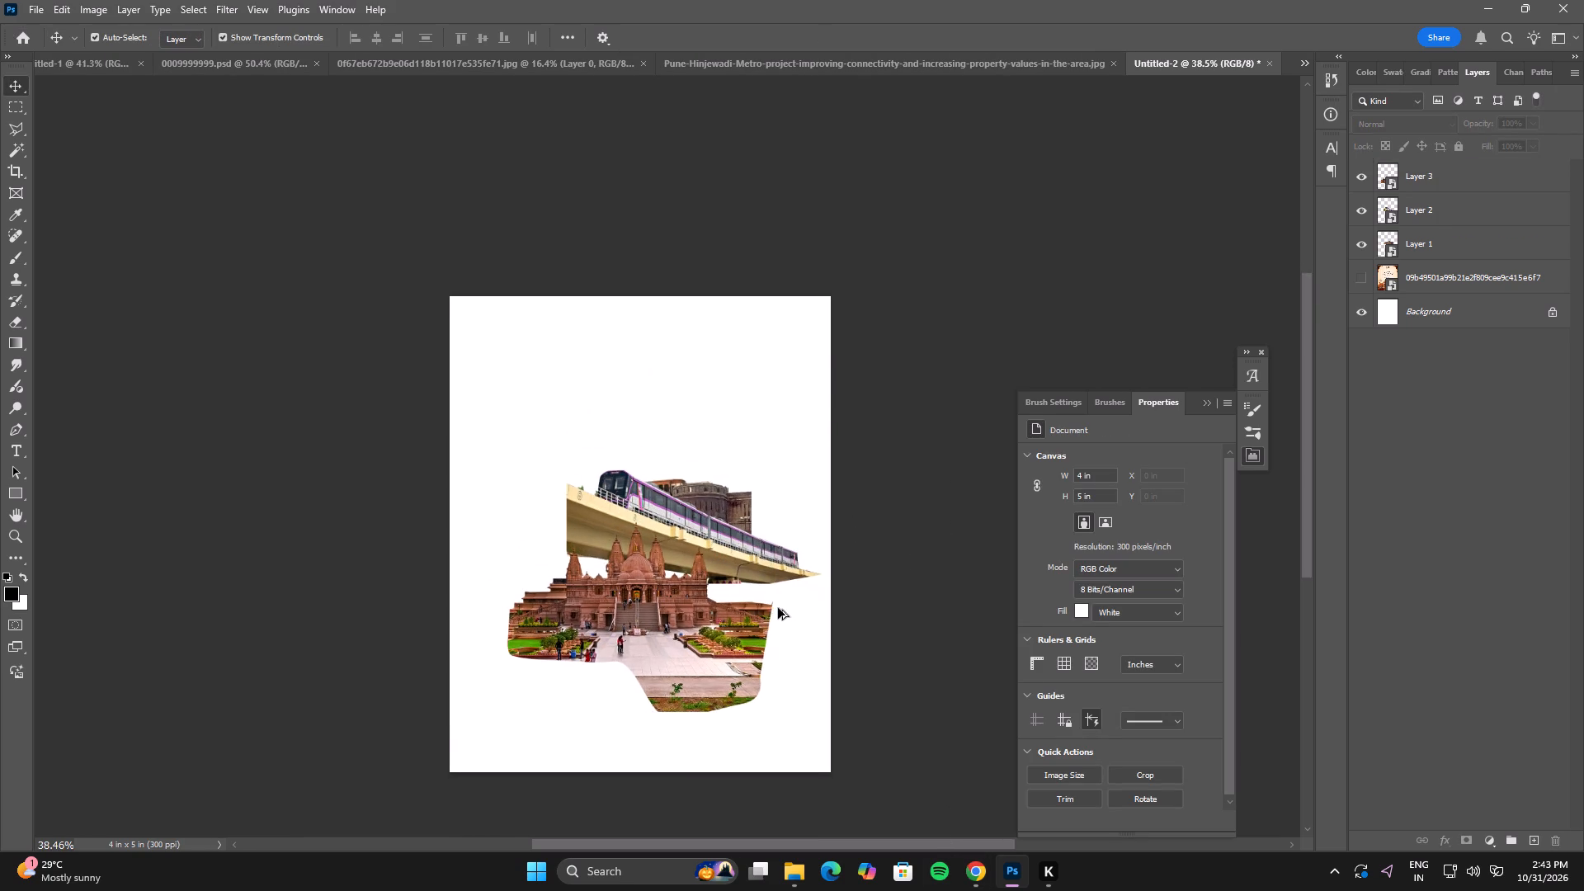
scroll(778, 608, "up", 2, "alt")
left_click(934, 606)
key("space")
left_click_drag(870, 657, 954, 590)
left_click_drag(713, 401, 641, 562)
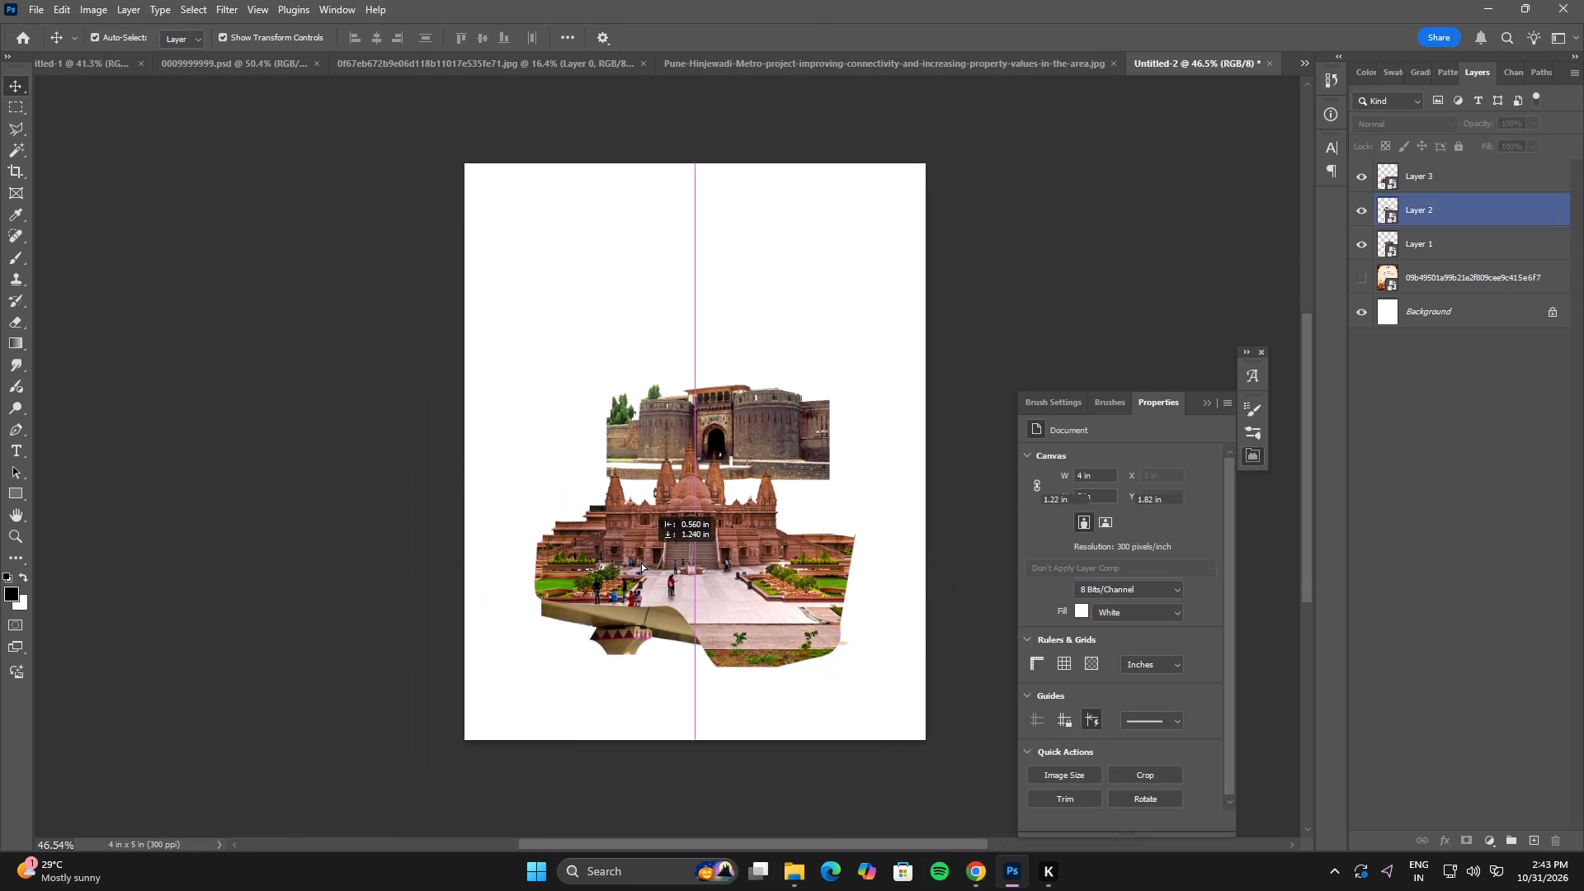
left_click_drag(641, 562, 728, 251)
left_click_drag(756, 409, 889, 441)
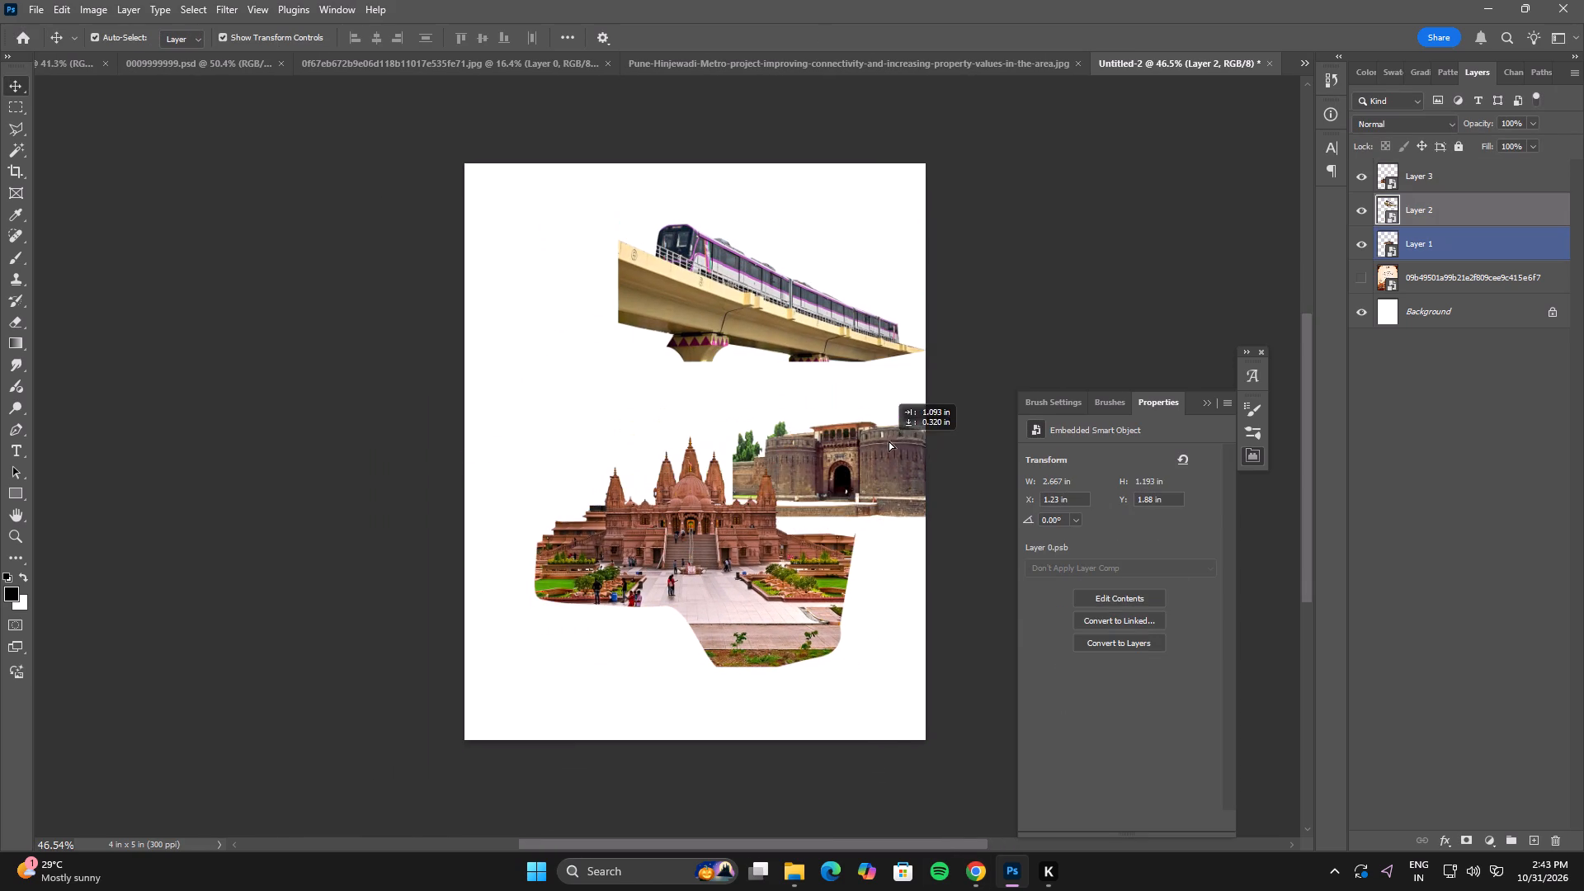
left_click_drag(889, 441, 871, 435)
left_click(975, 664)
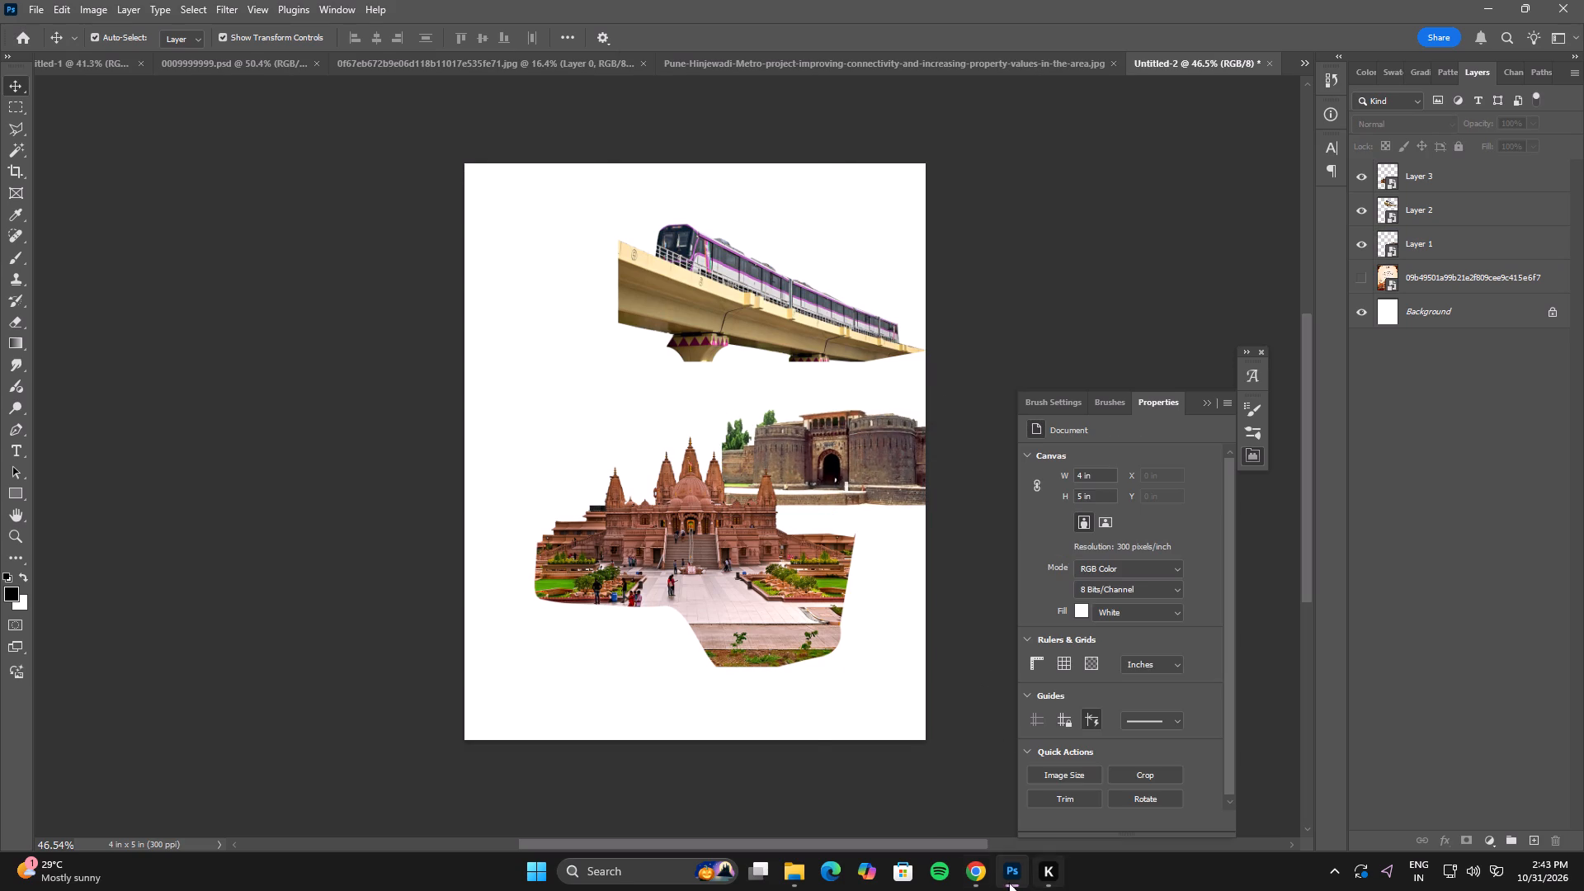
Switch to Chrome and look through the saved Pinterest pins for a texture or reference for the poster.
left_click(987, 879)
scroll(603, 396, "down", 4)
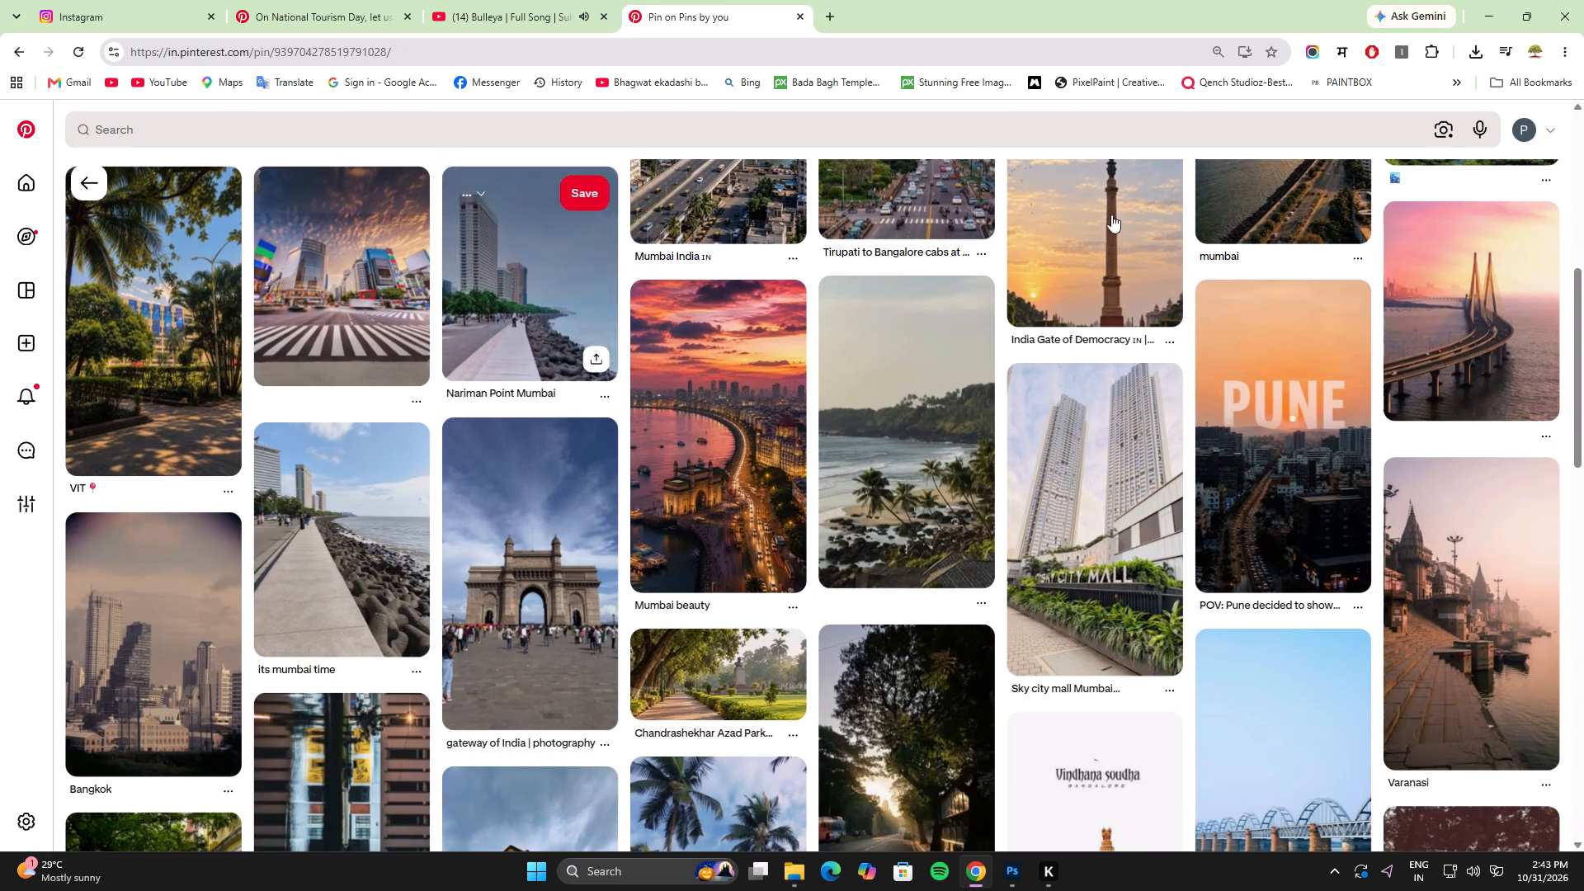
left_click(1522, 126)
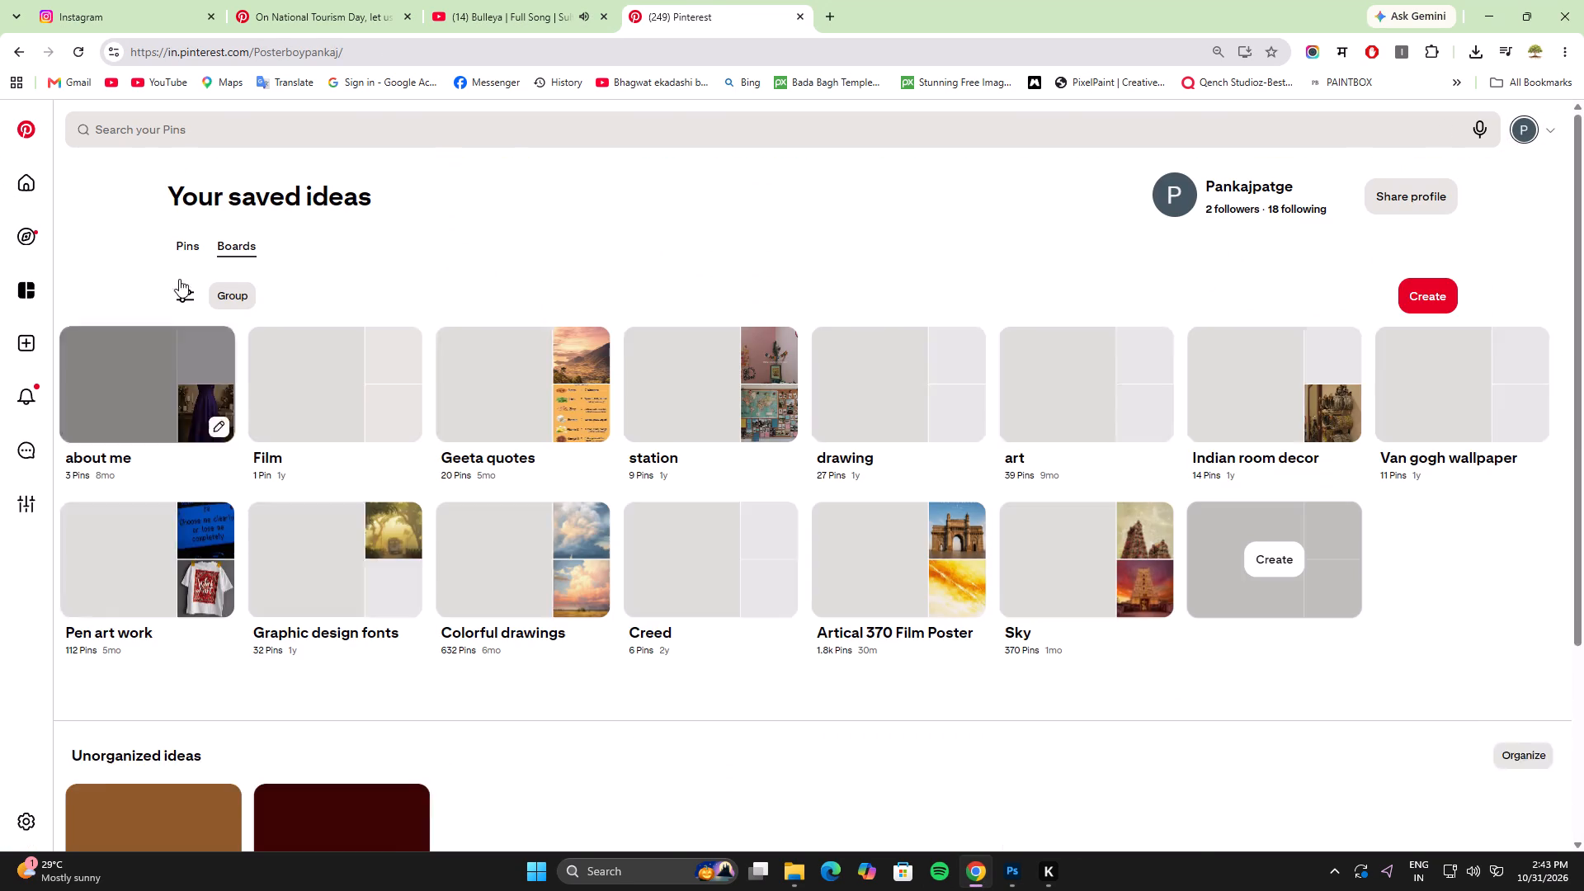
left_click(190, 257)
scroll(1037, 599, "down", 3)
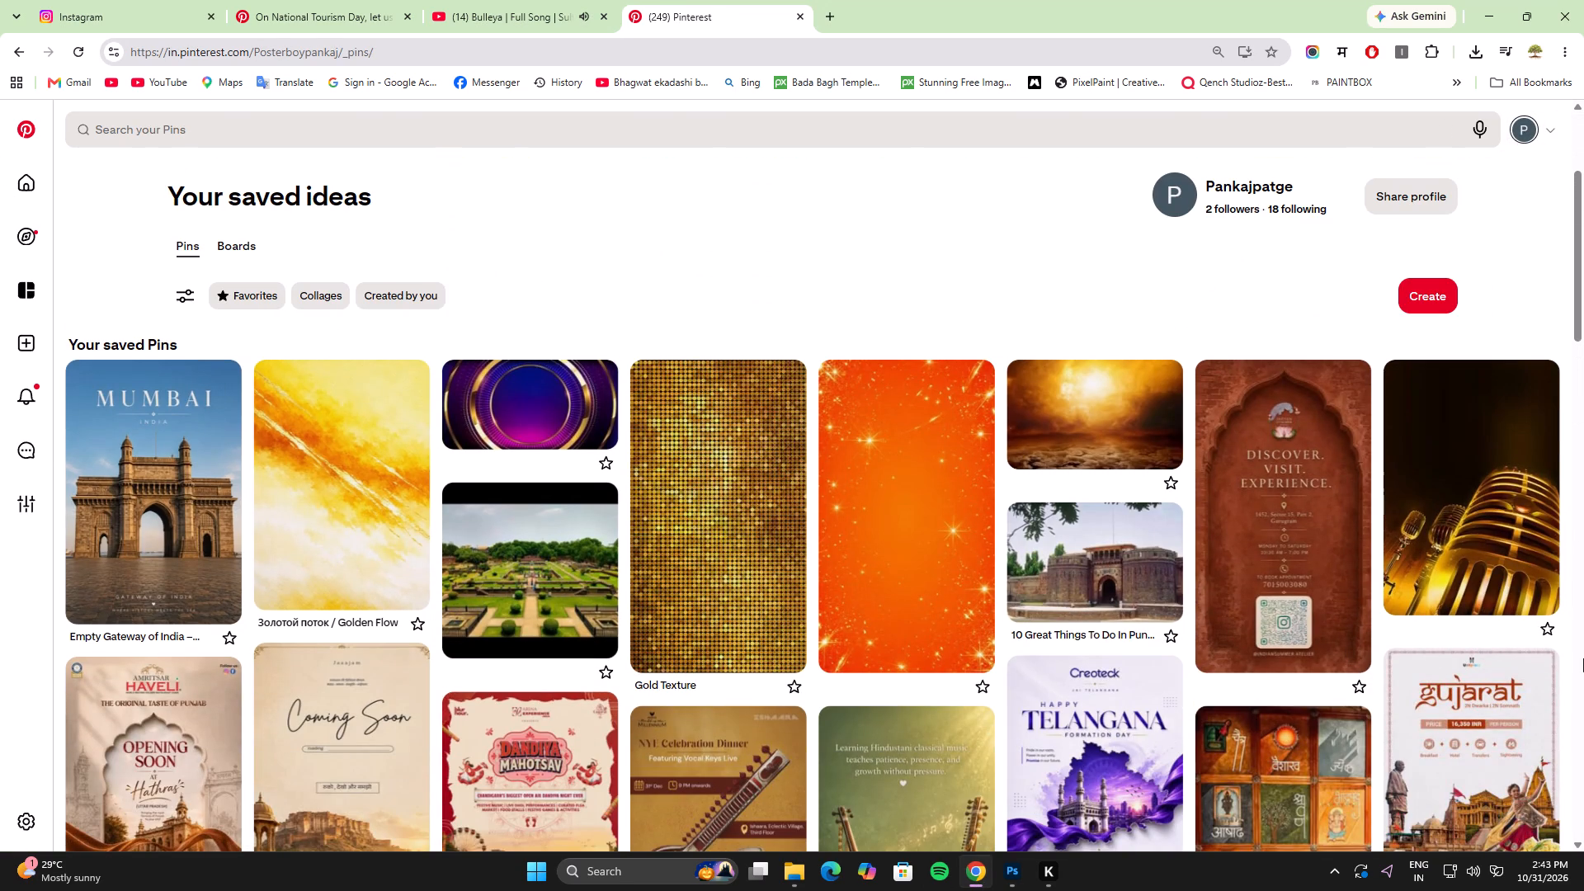
scroll(1583, 658, "down", 2)
scroll(1583, 658, "up", 2)
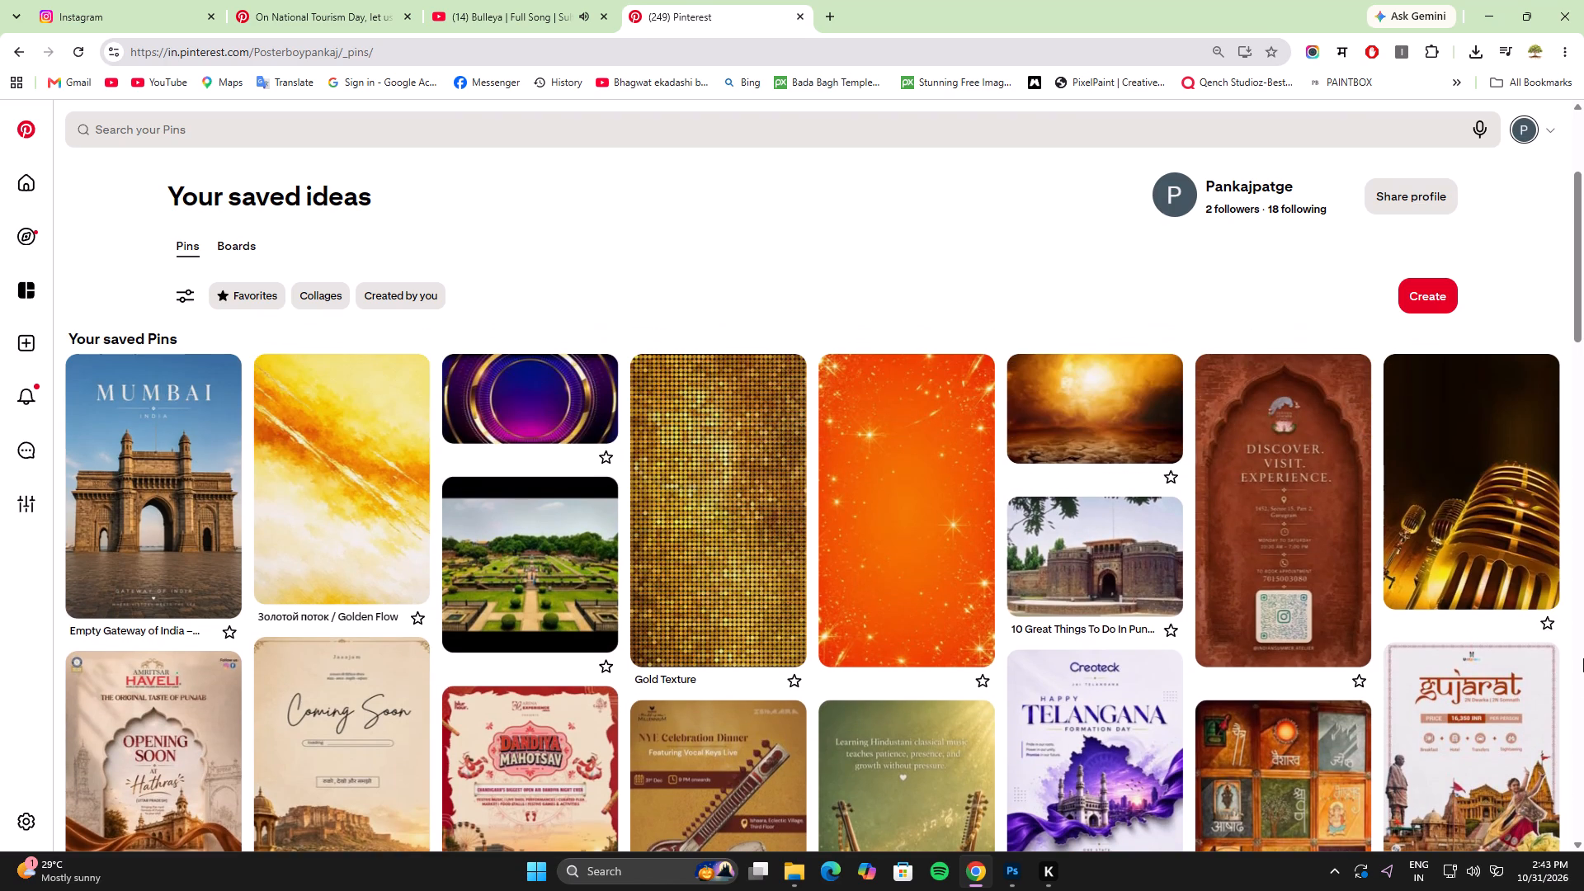
scroll(998, 659, "down", 1)
scroll(1583, 738, "up", 1)
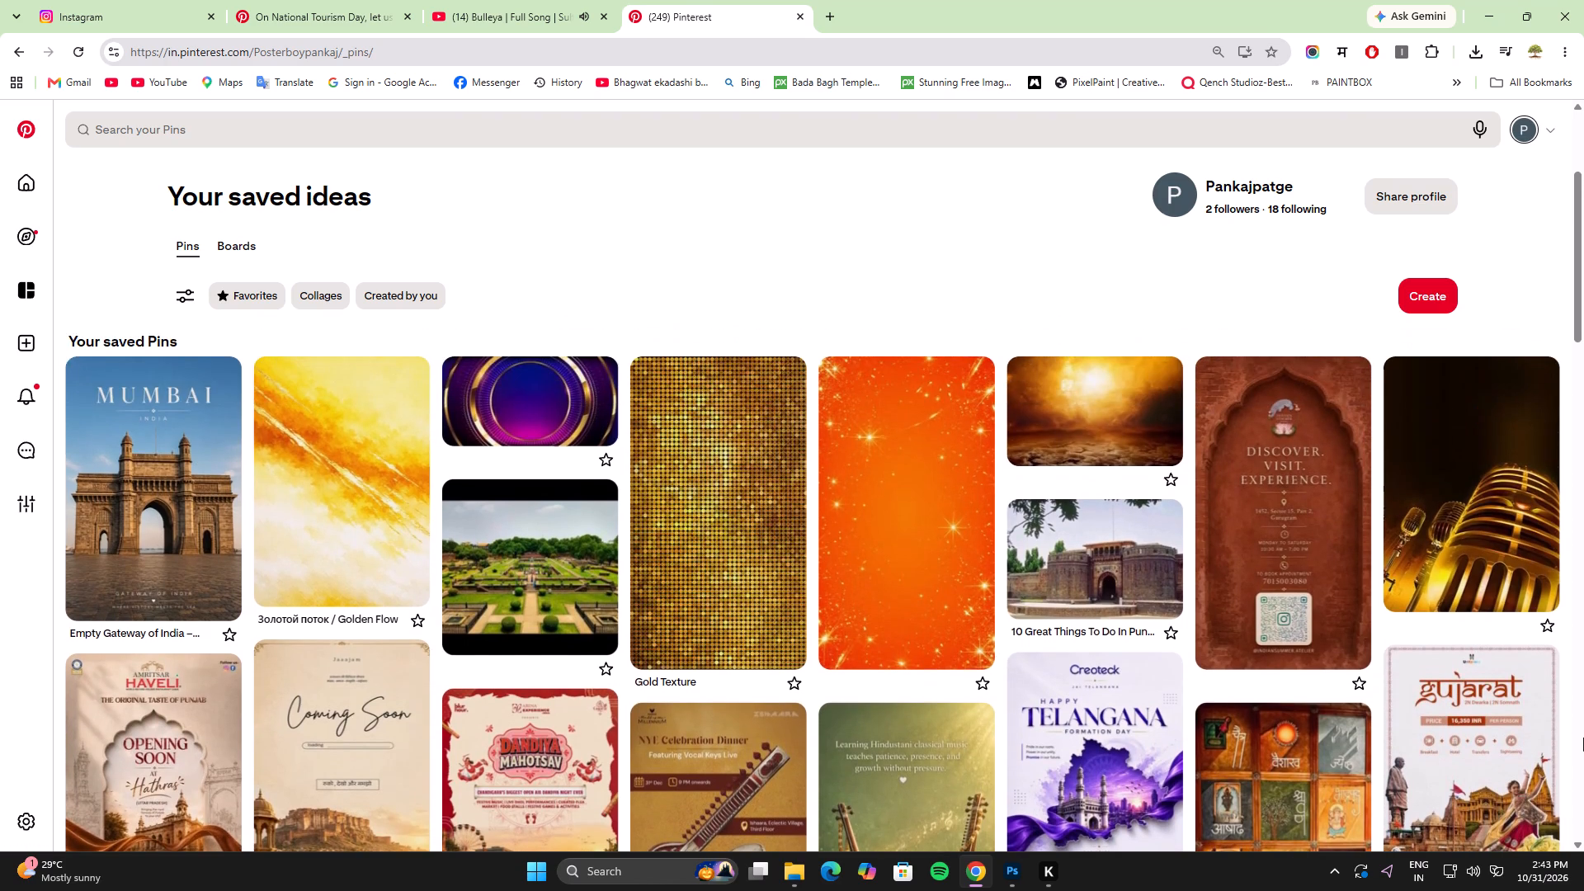
scroll(1583, 738, "down", 4)
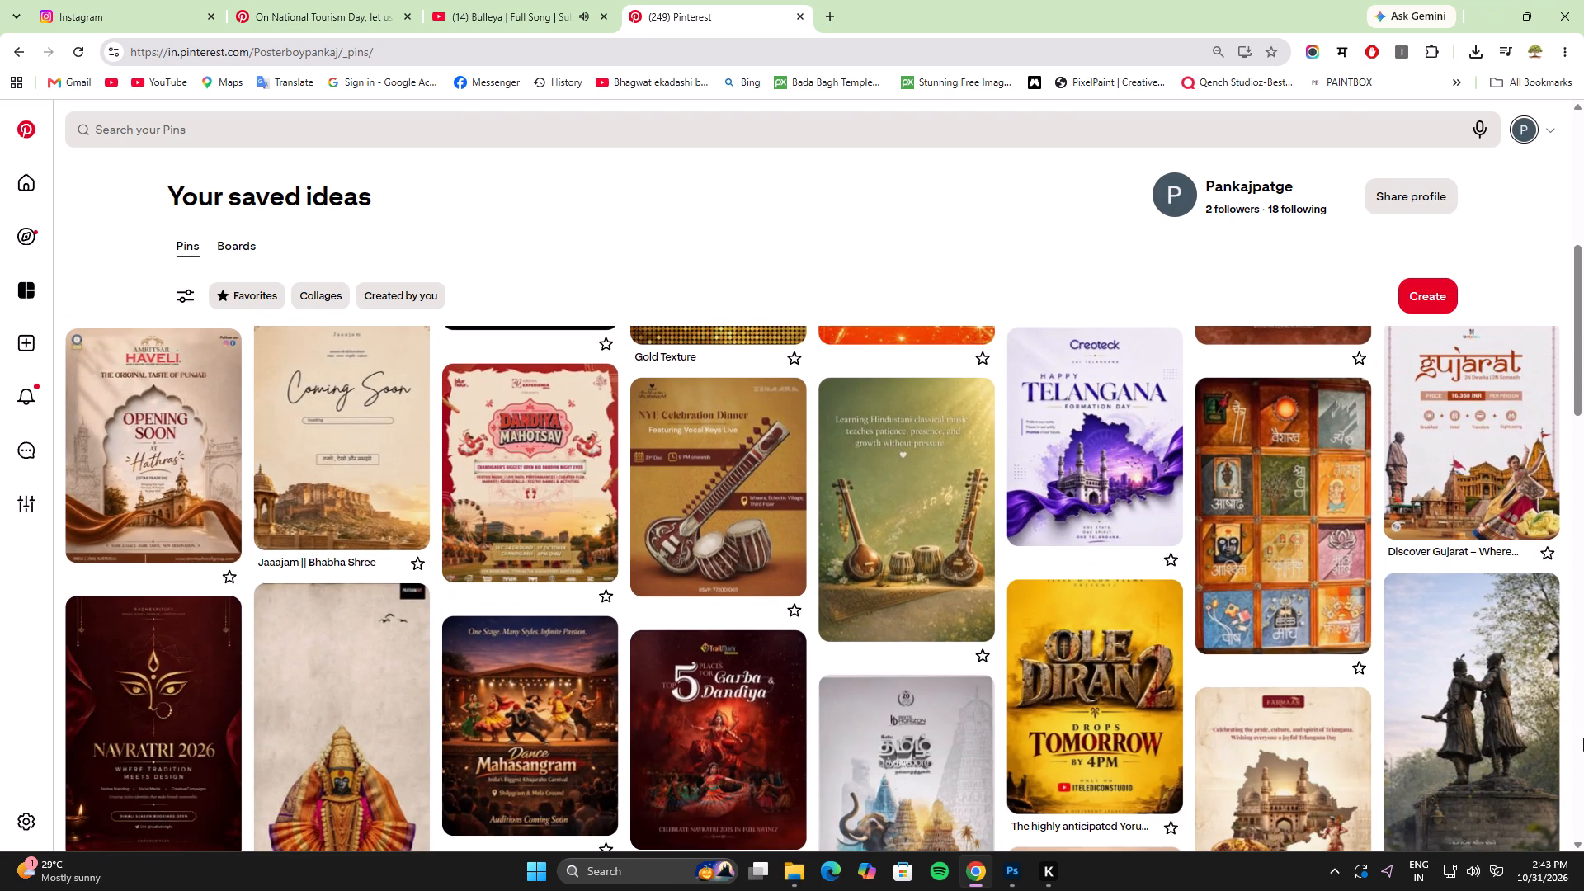
scroll(1583, 738, "down", 6)
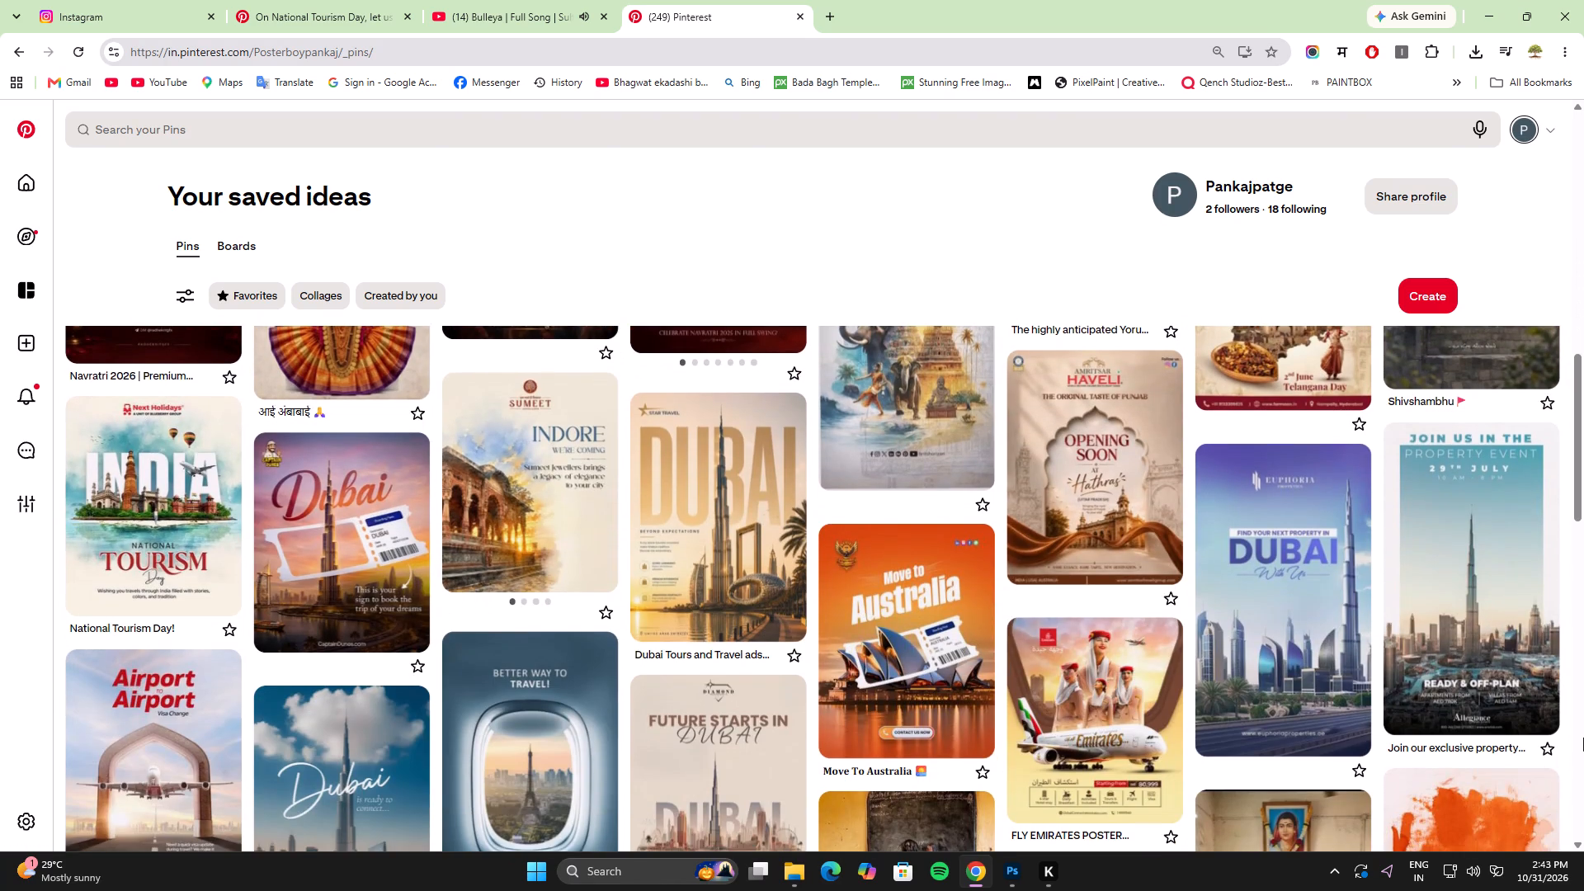
scroll(1582, 739, "down", 6)
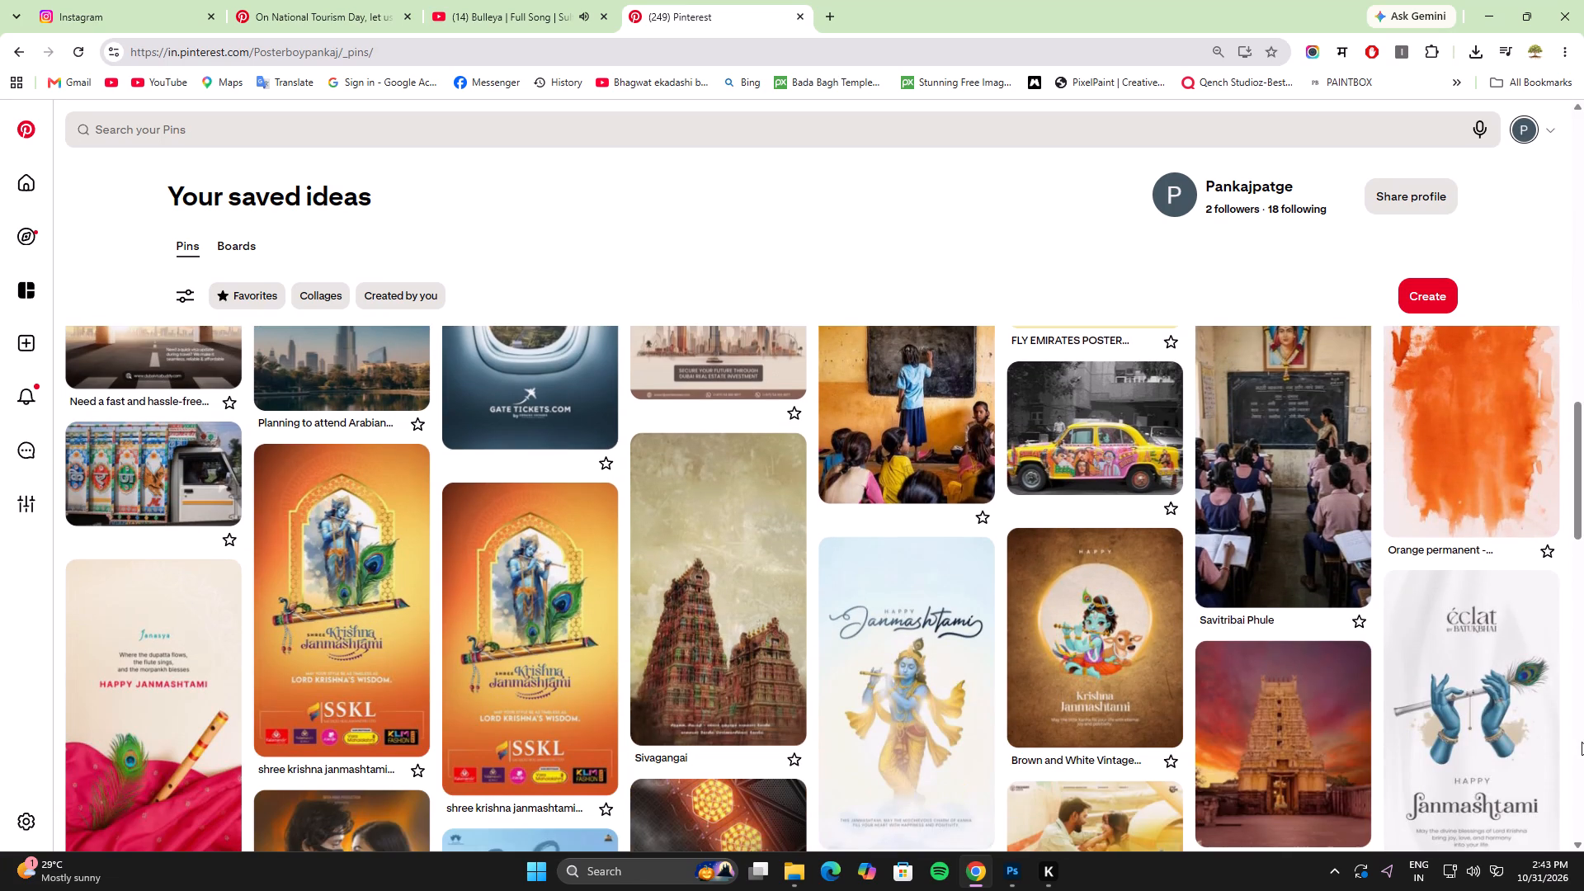
scroll(540, 630, "down", 1)
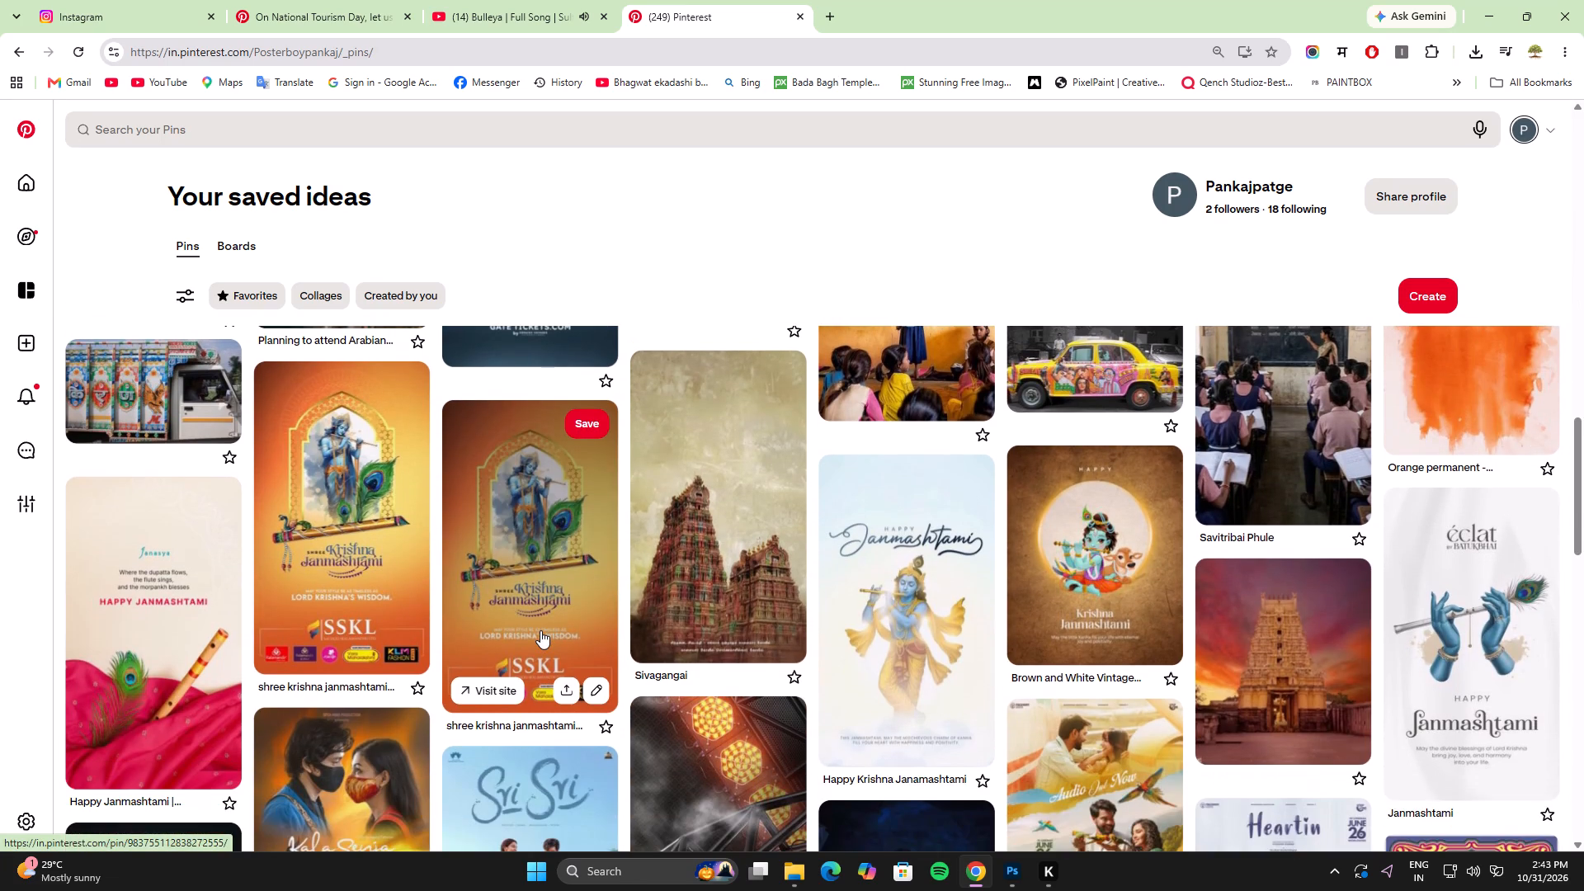
scroll(540, 631, "up", 2)
Open the "Orange permanent" watercolour pin and look through its related textures for a poster background.
left_click(1464, 525)
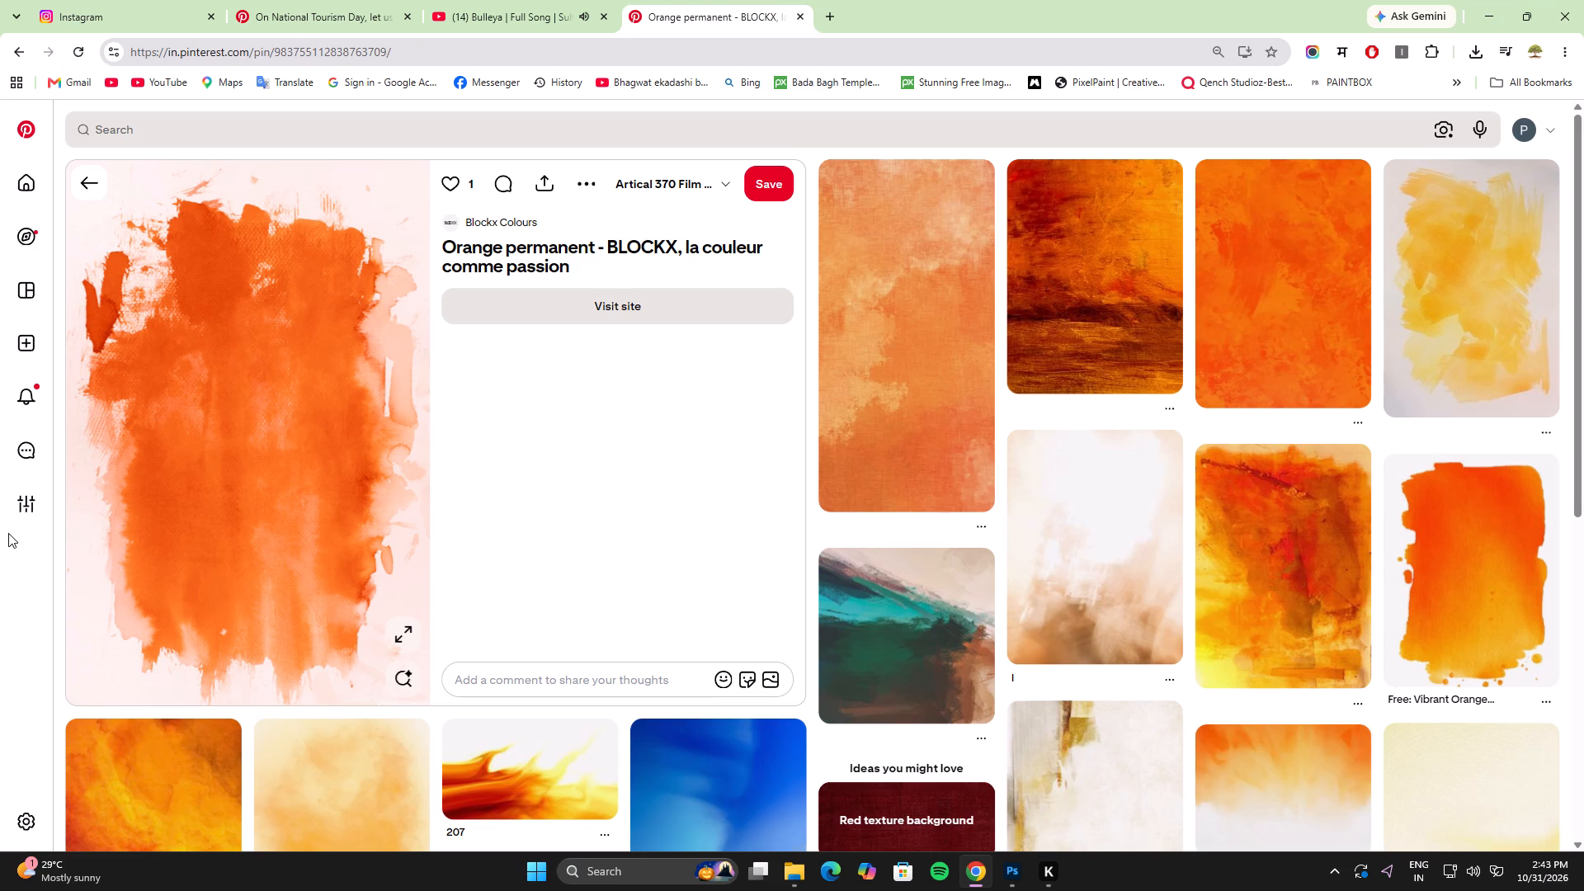
scroll(13, 533, "down", 3)
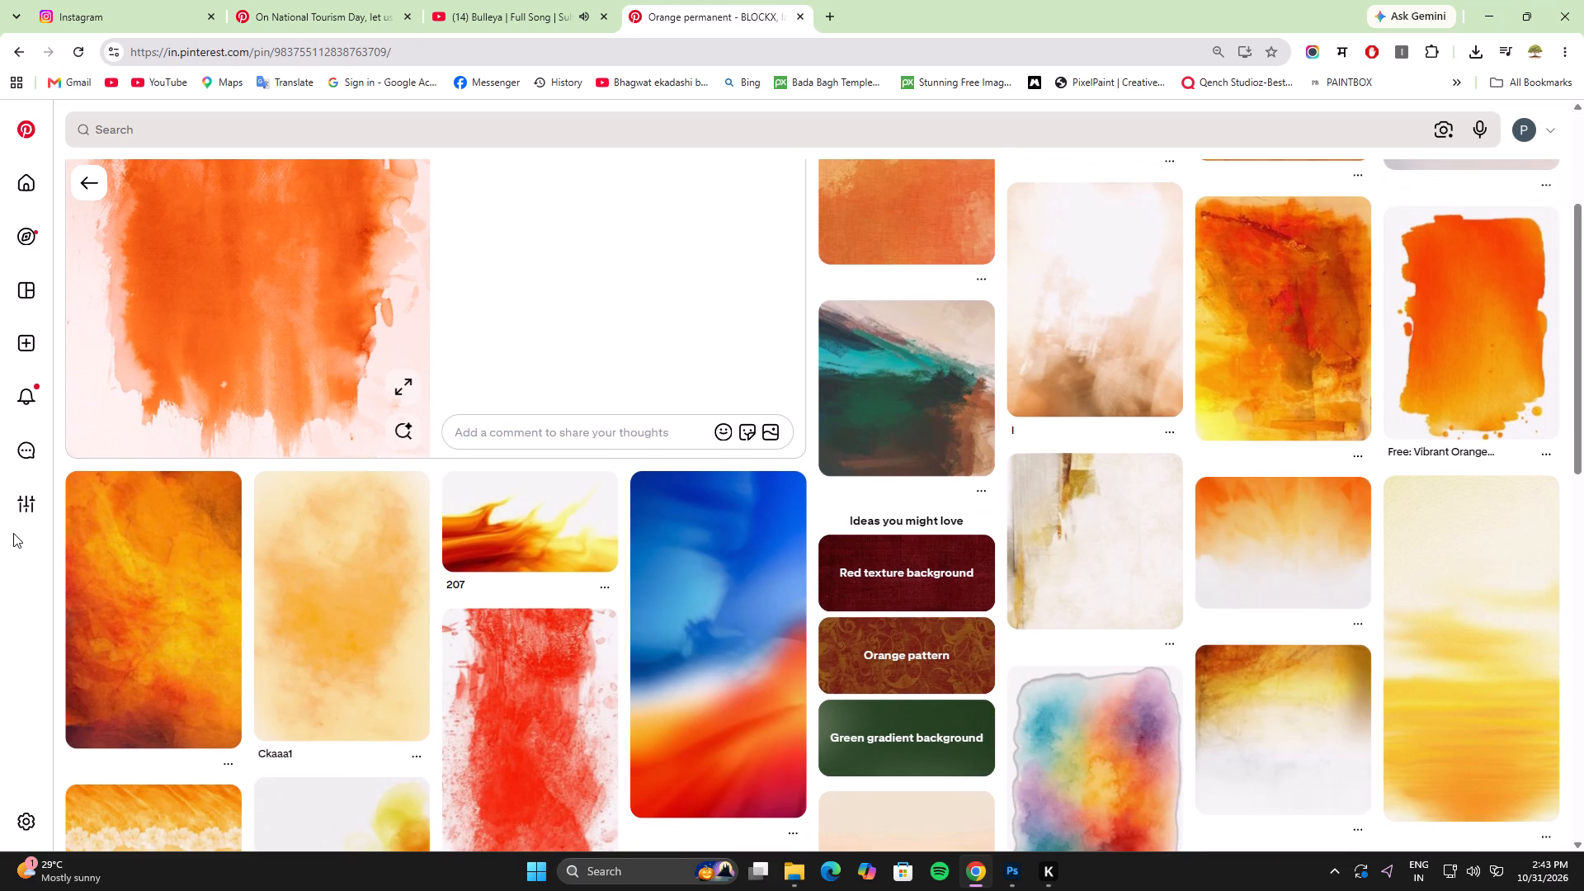
scroll(13, 533, "down", 2)
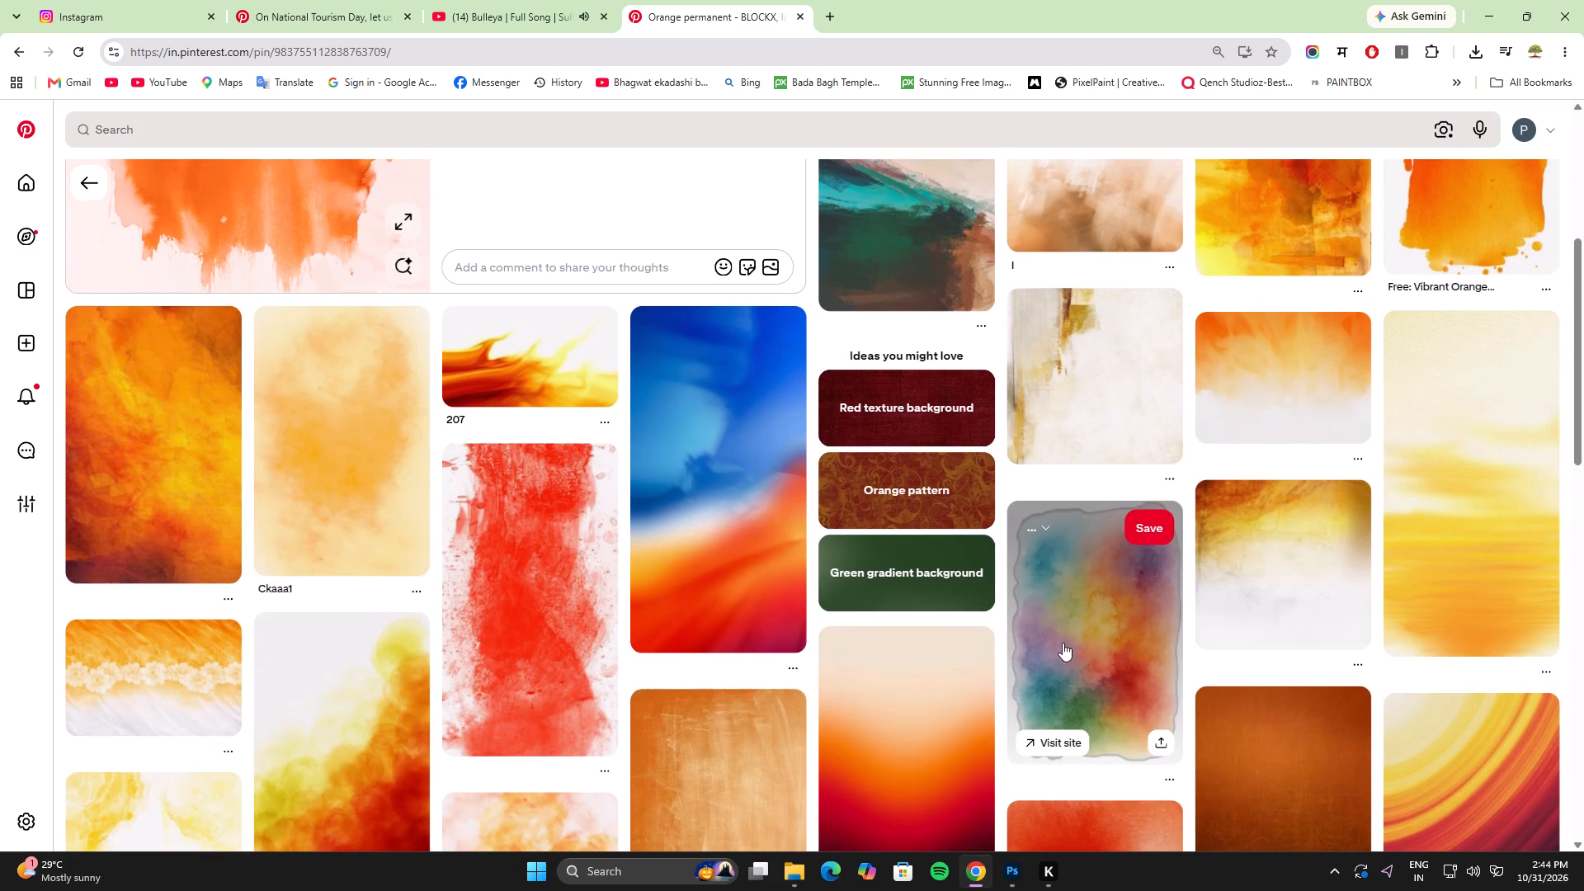
Open the multicoloured torn-edge watercolour pin and examine its related pins for a suitable poster background texture.
left_click(1097, 638)
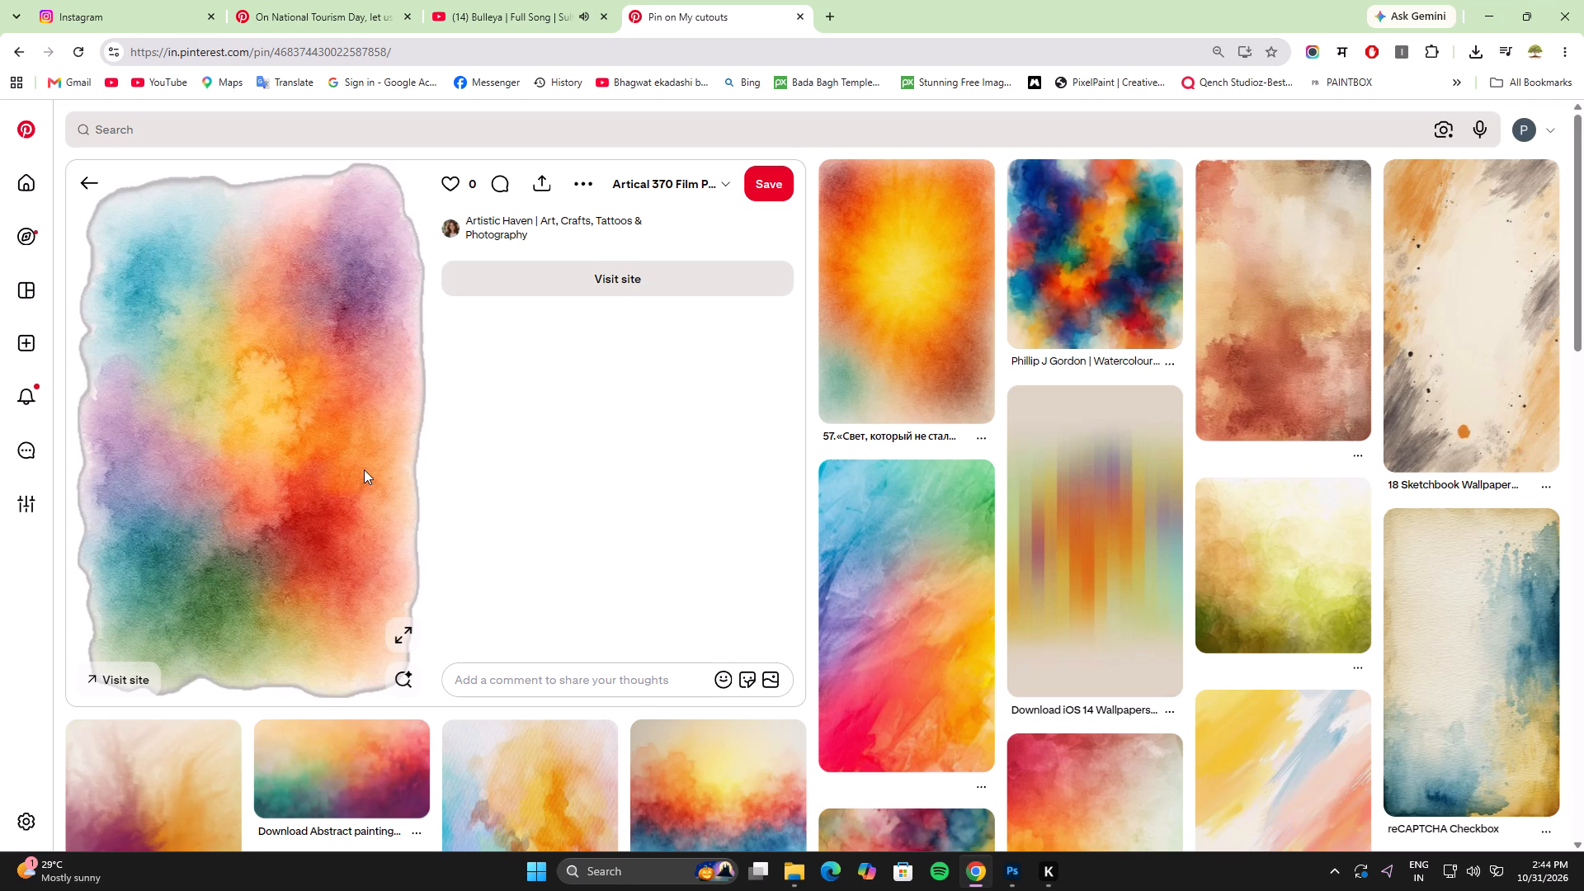
scroll(364, 478, "down", 3)
scroll(335, 564, "down", 2)
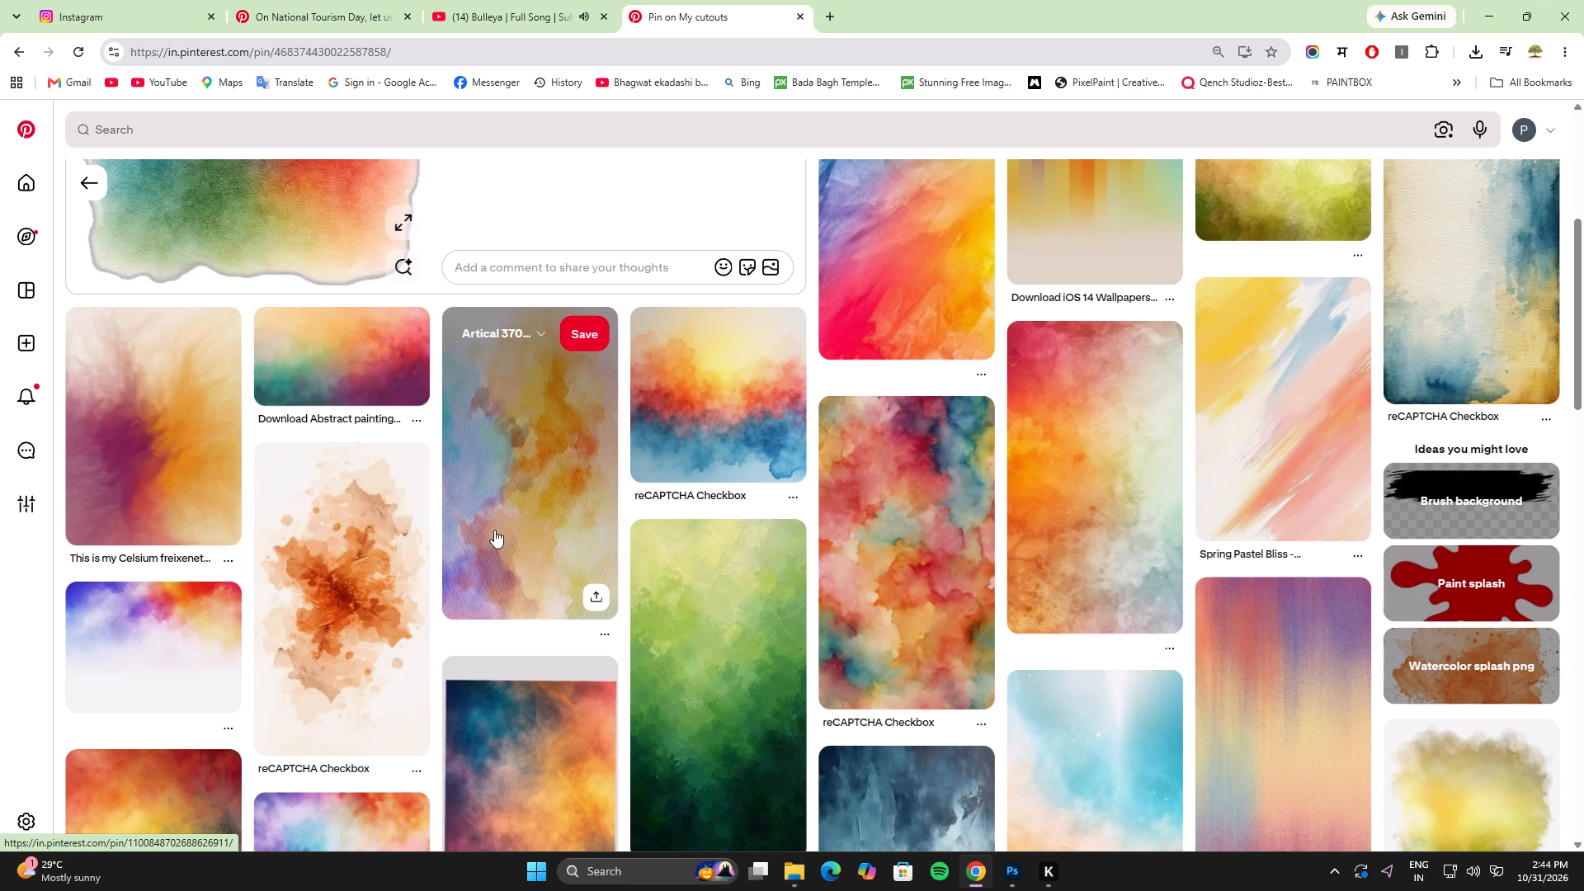
scroll(494, 530, "down", 3)
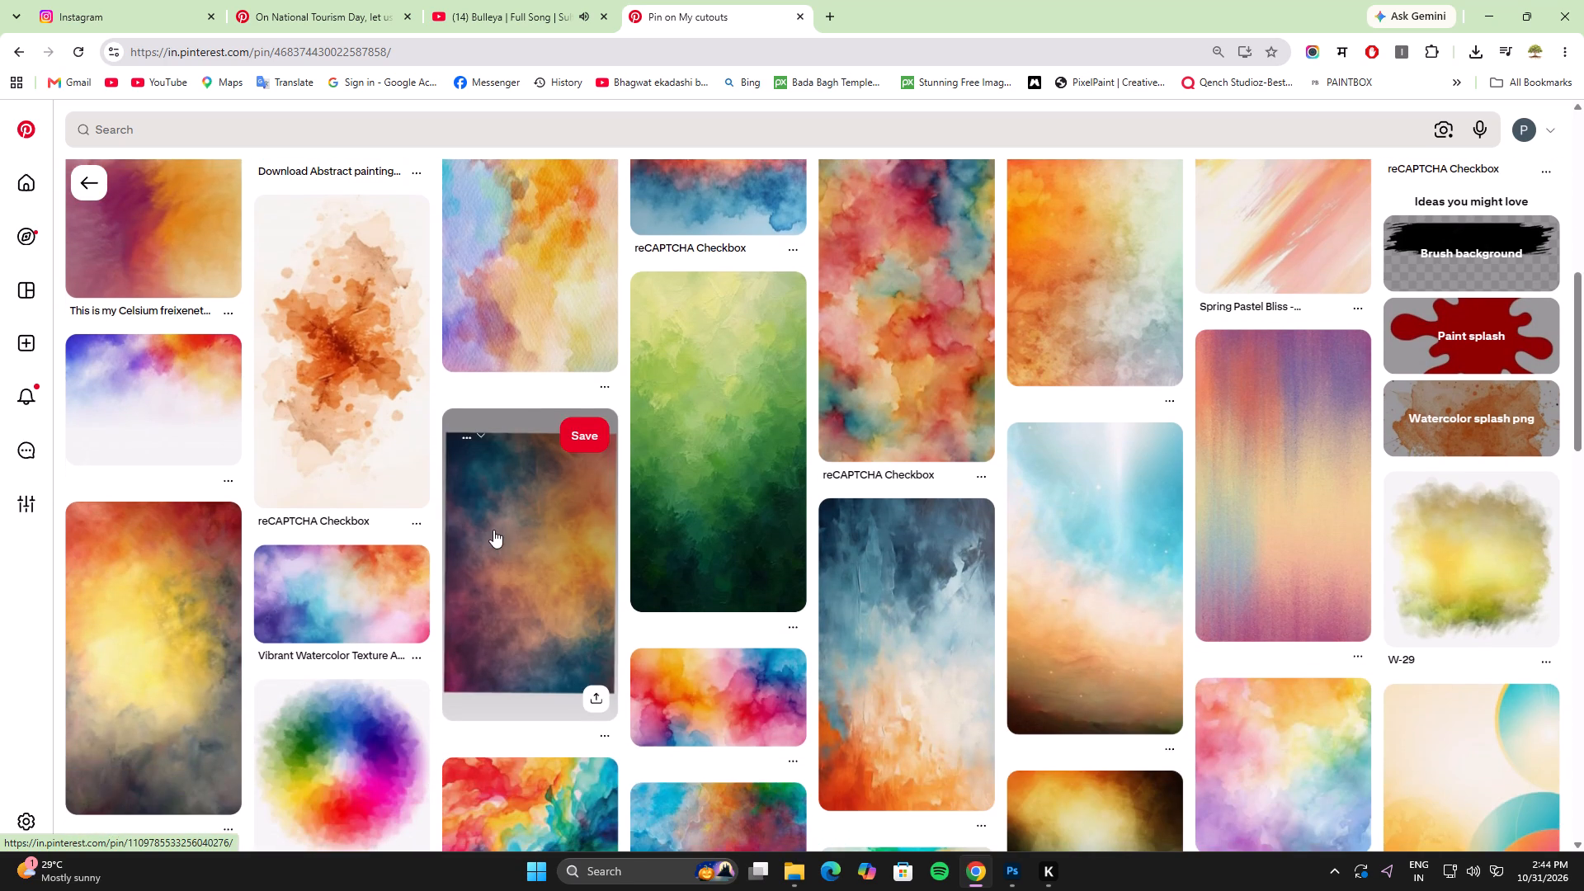
scroll(493, 530, "down", 2)
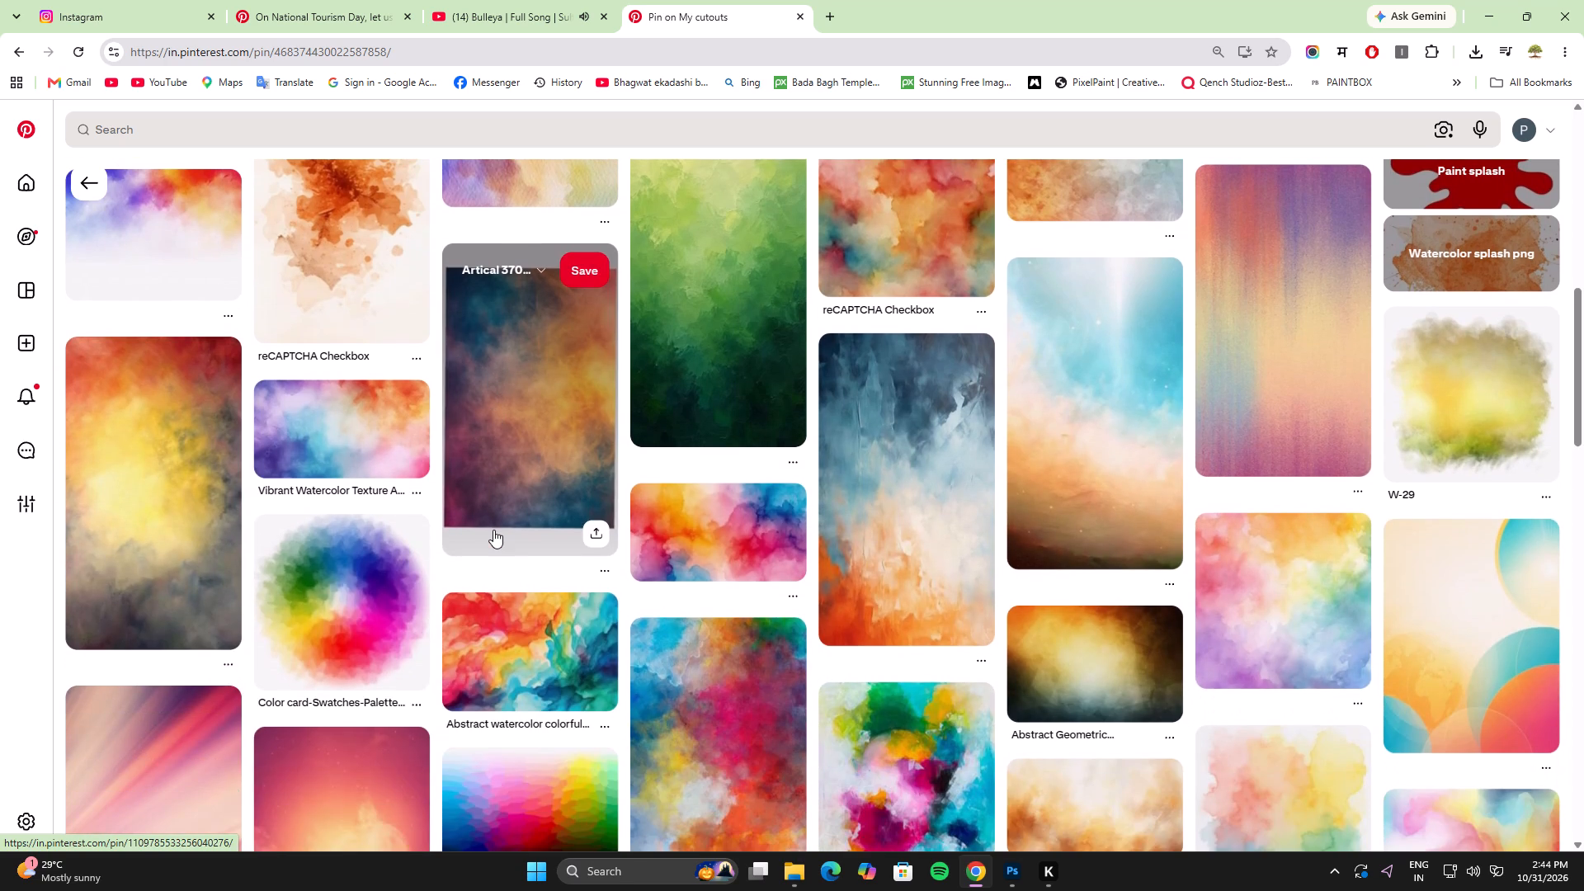
scroll(493, 530, "down", 1)
scroll(0, 577, "down", 2)
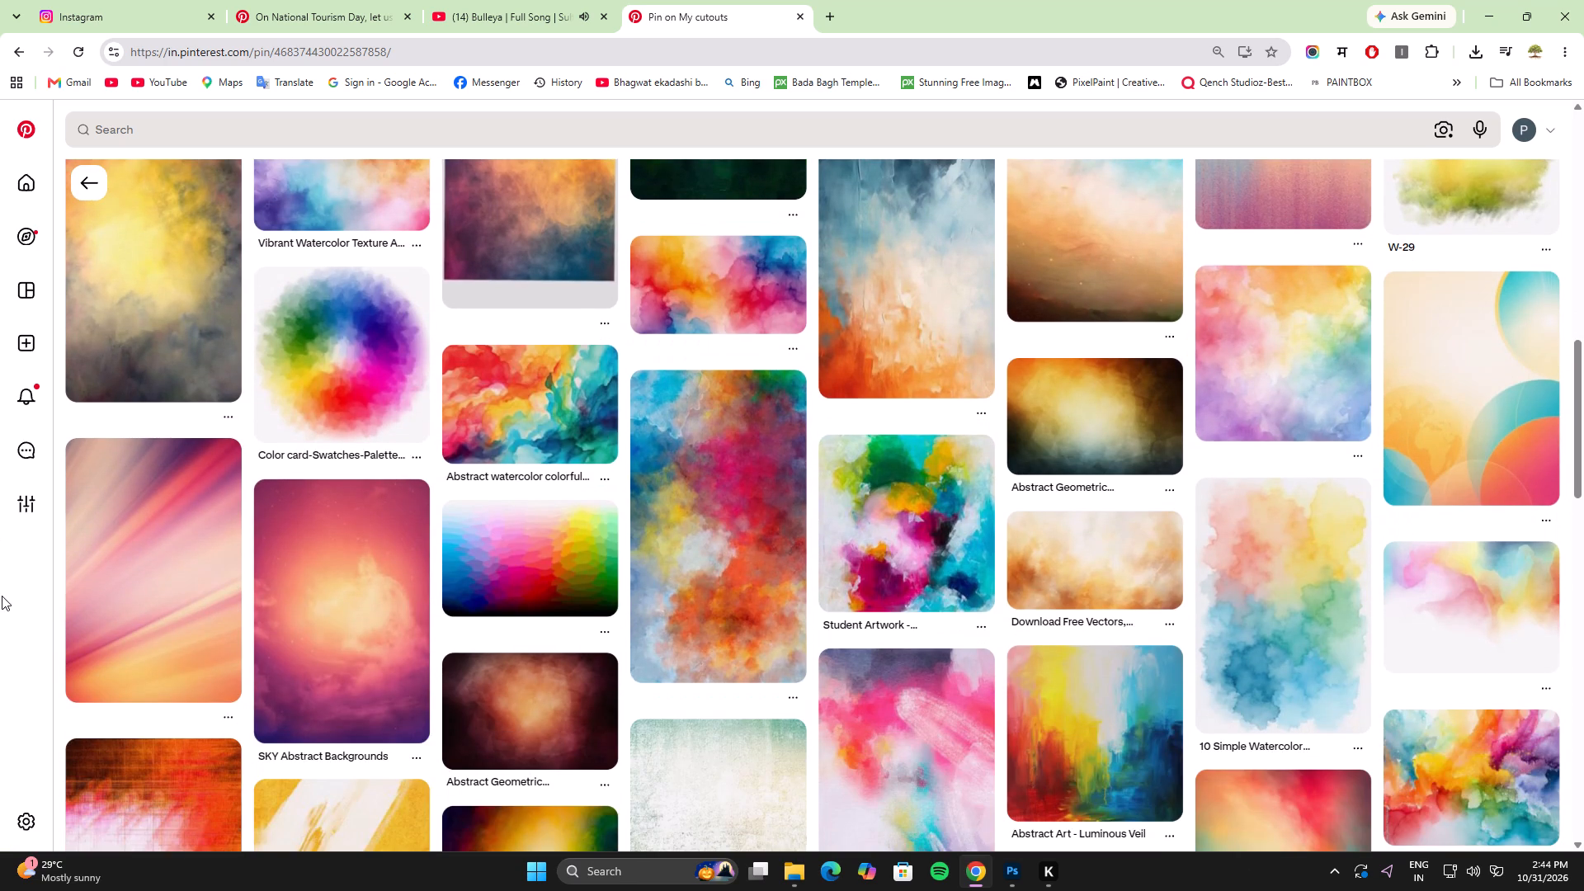
scroll(3, 592, "down", 3)
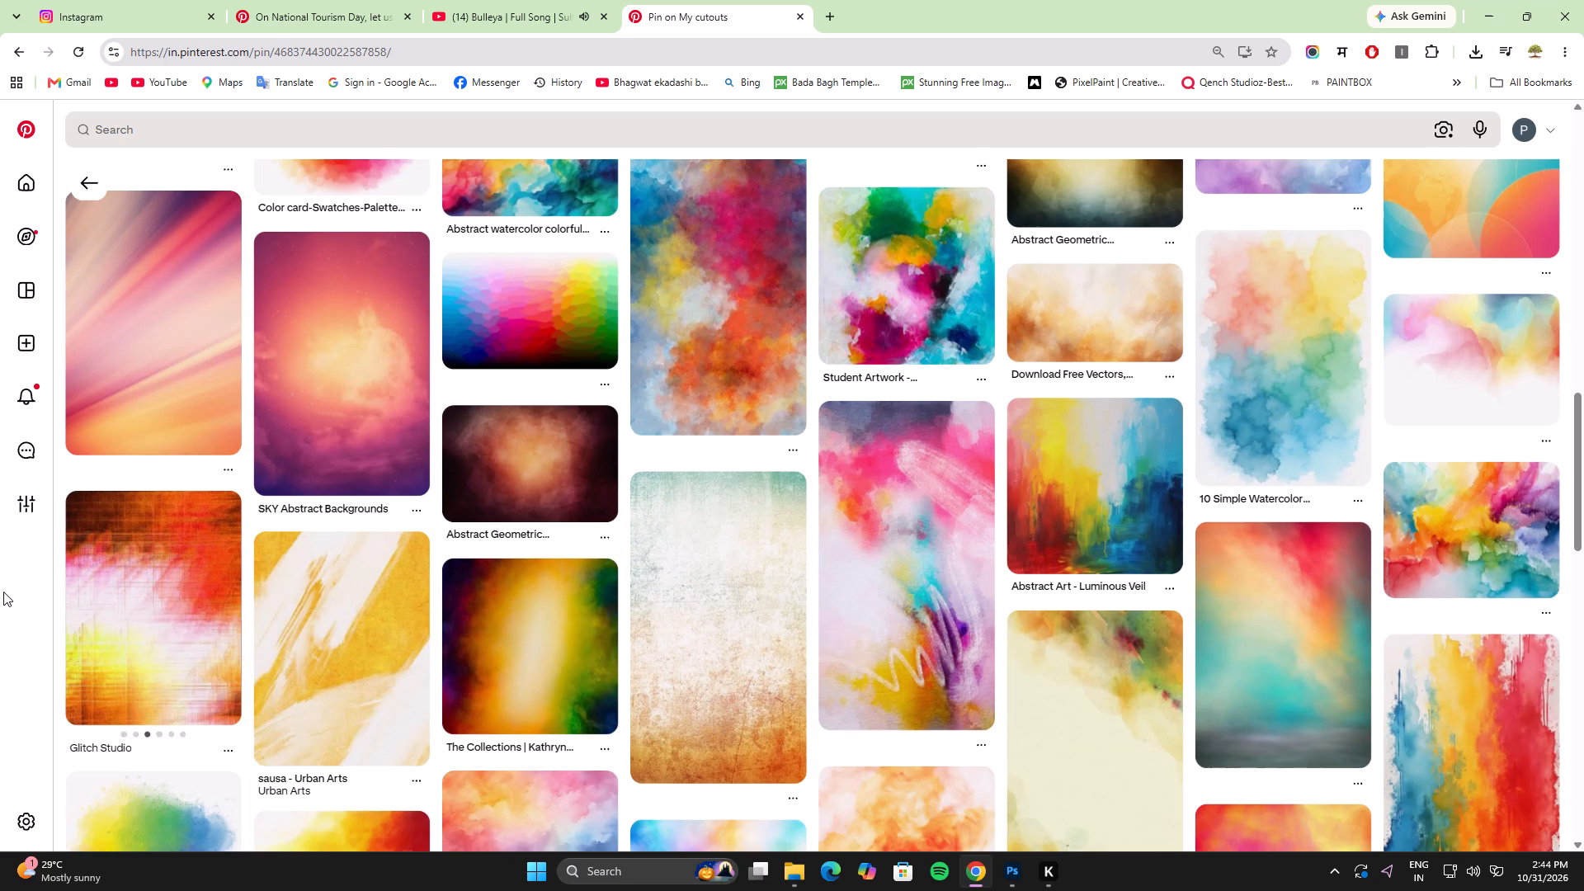
scroll(7, 587, "down", 4)
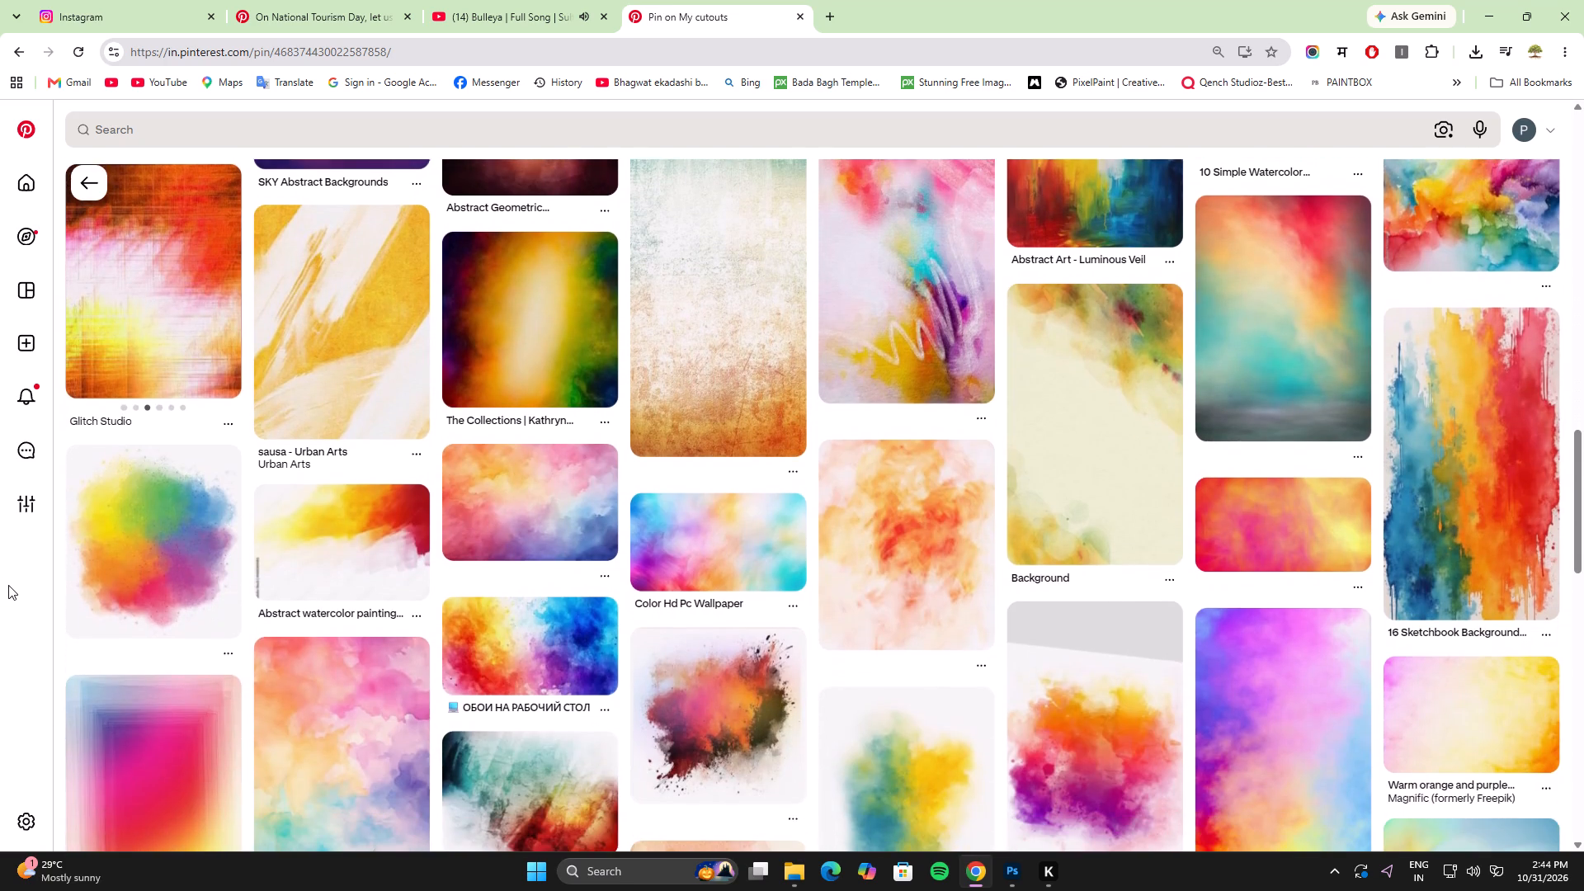
scroll(9, 583, "down", 1)
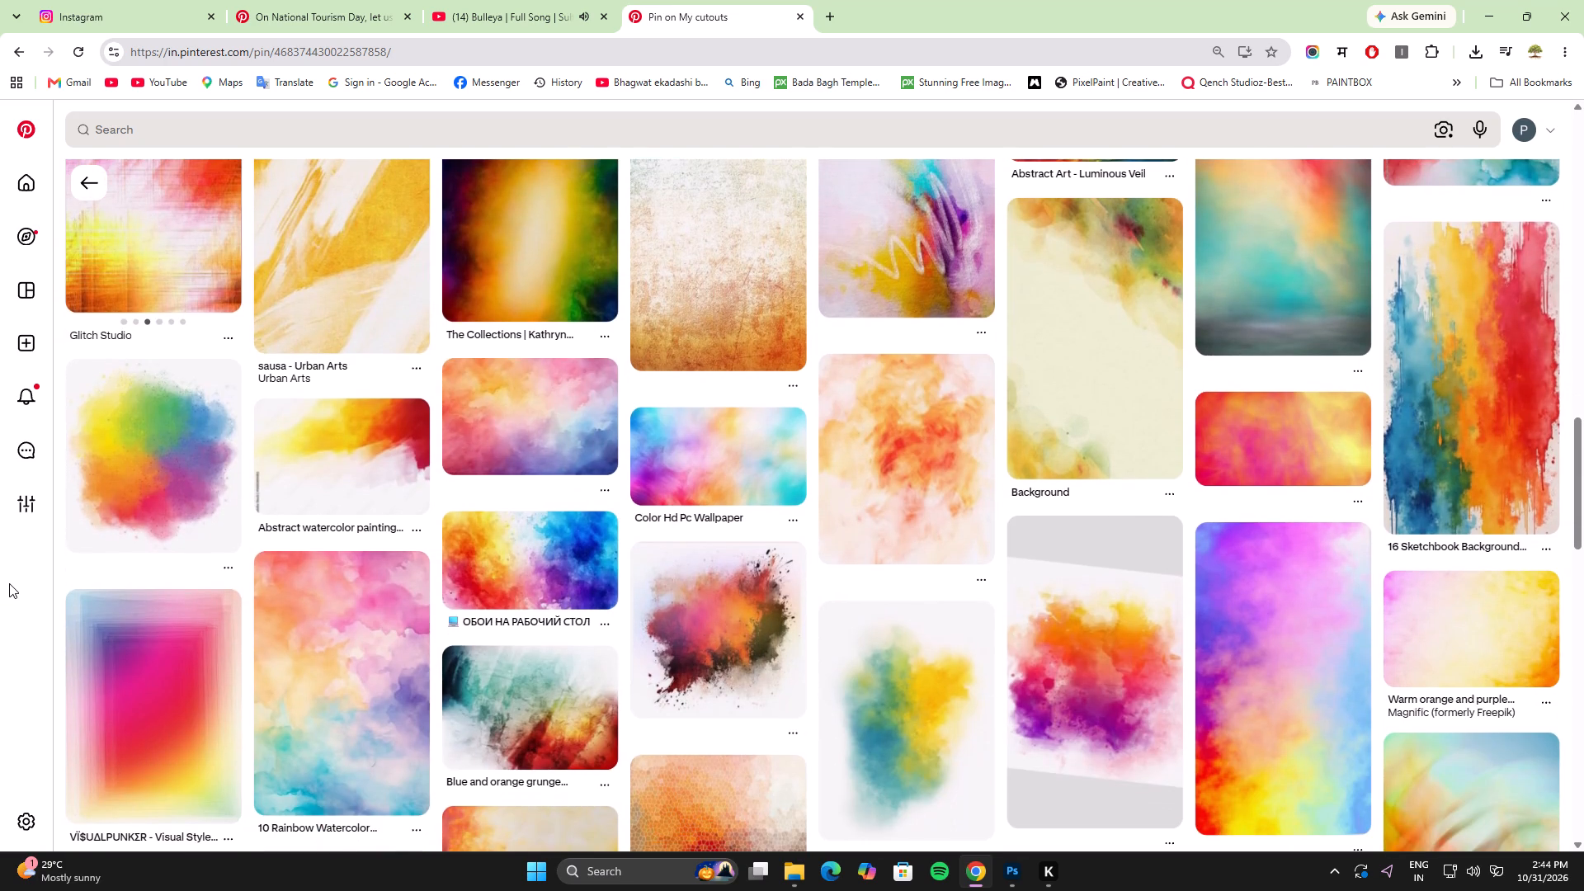
scroll(10, 582, "down", 6)
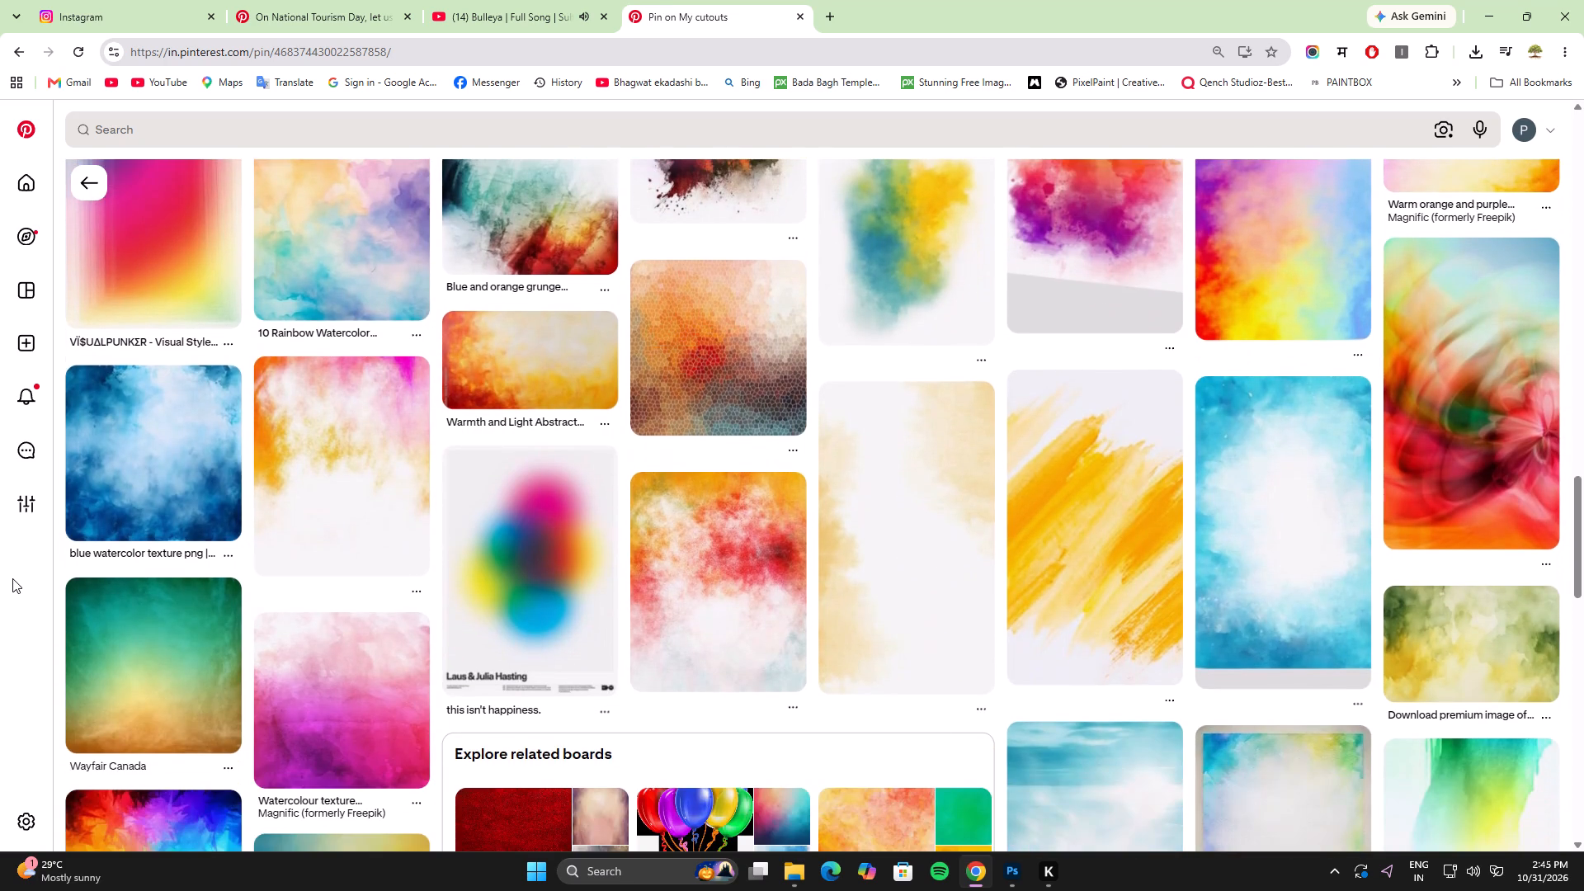
scroll(12, 578, "down", 4)
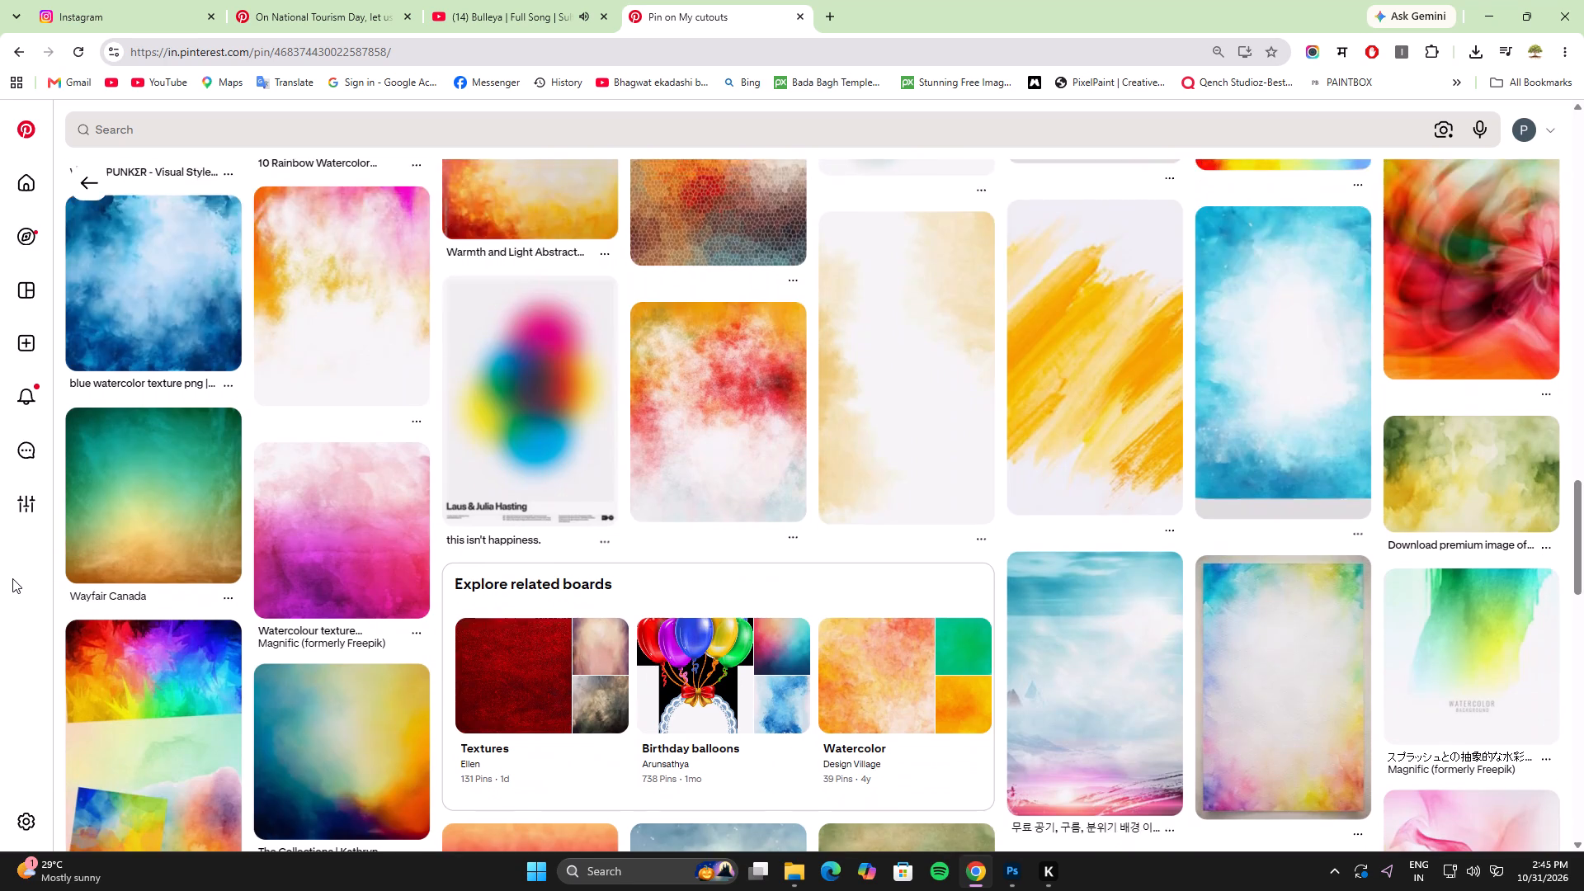
scroll(12, 578, "down", 3)
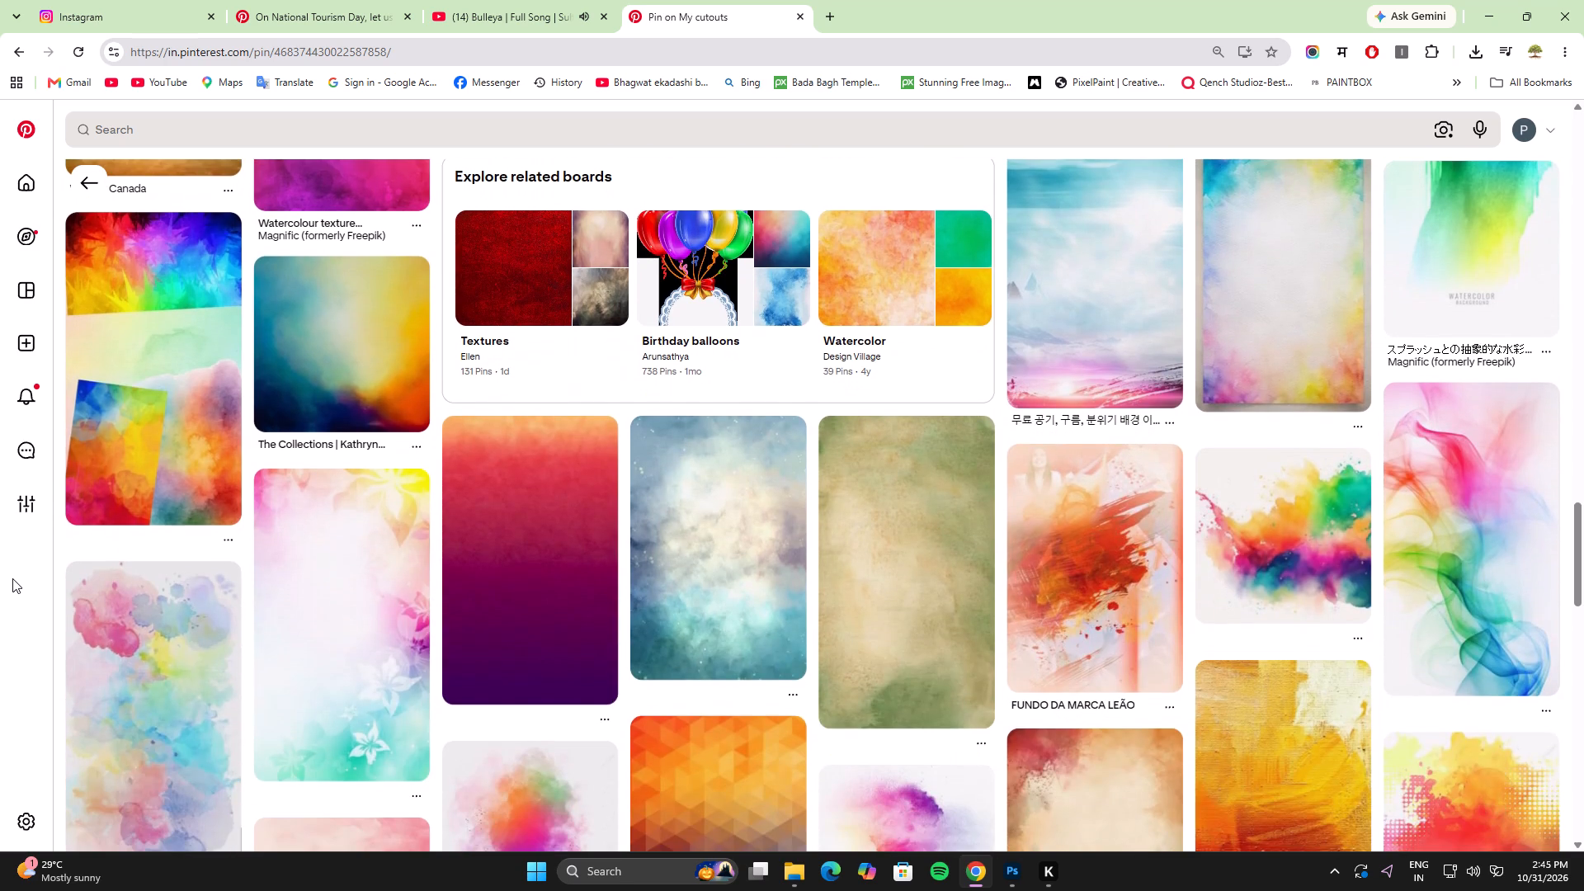
scroll(12, 578, "down", 5)
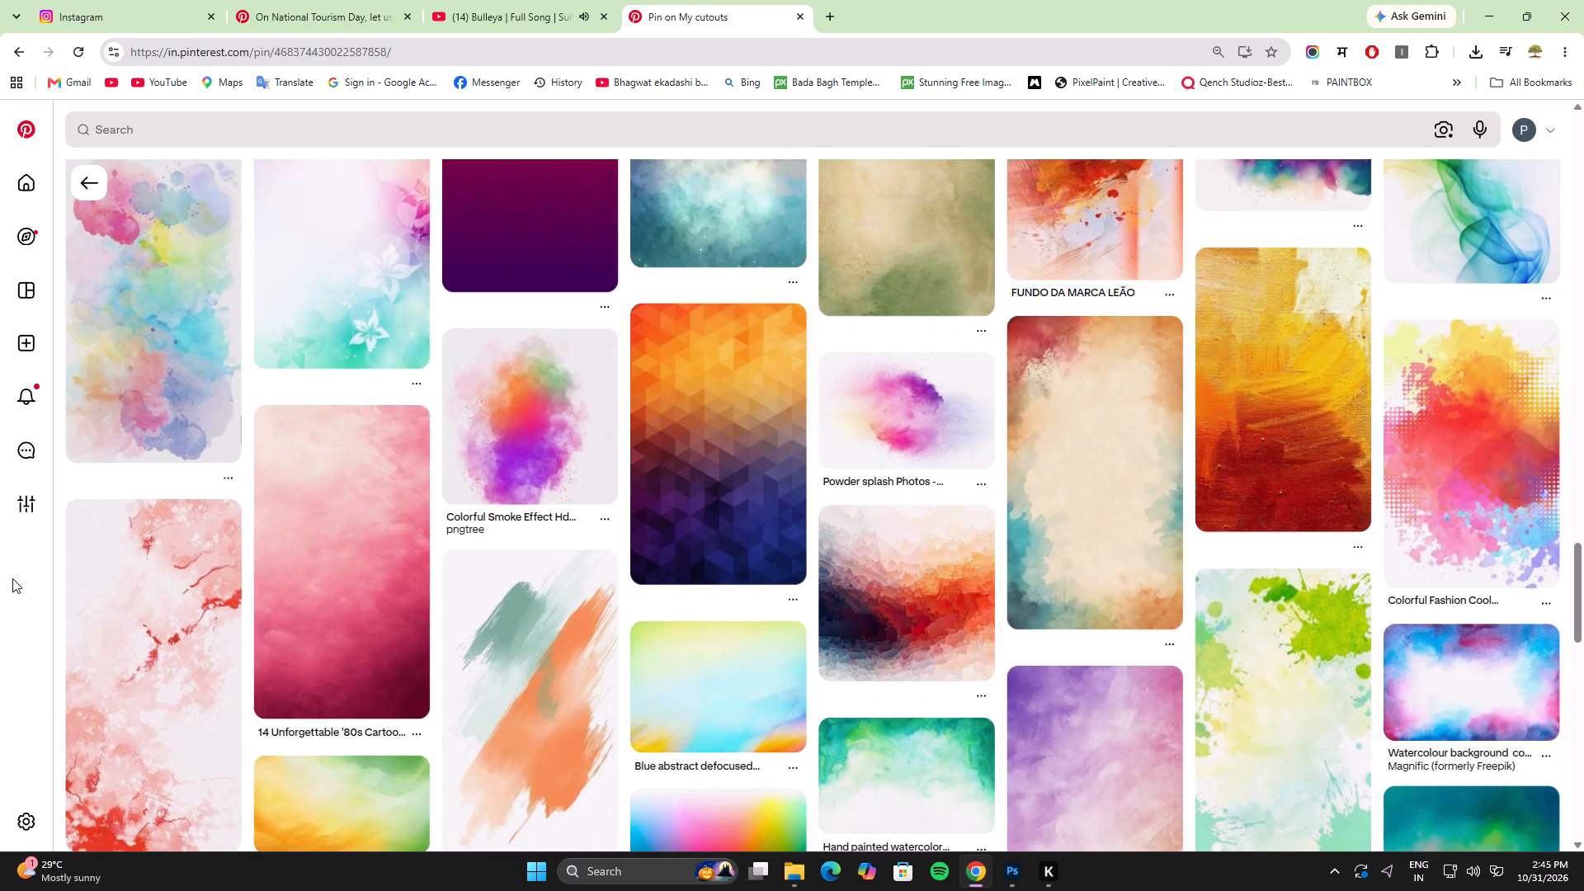
scroll(108, 568, "down", 4)
scroll(0, 632, "down", 2)
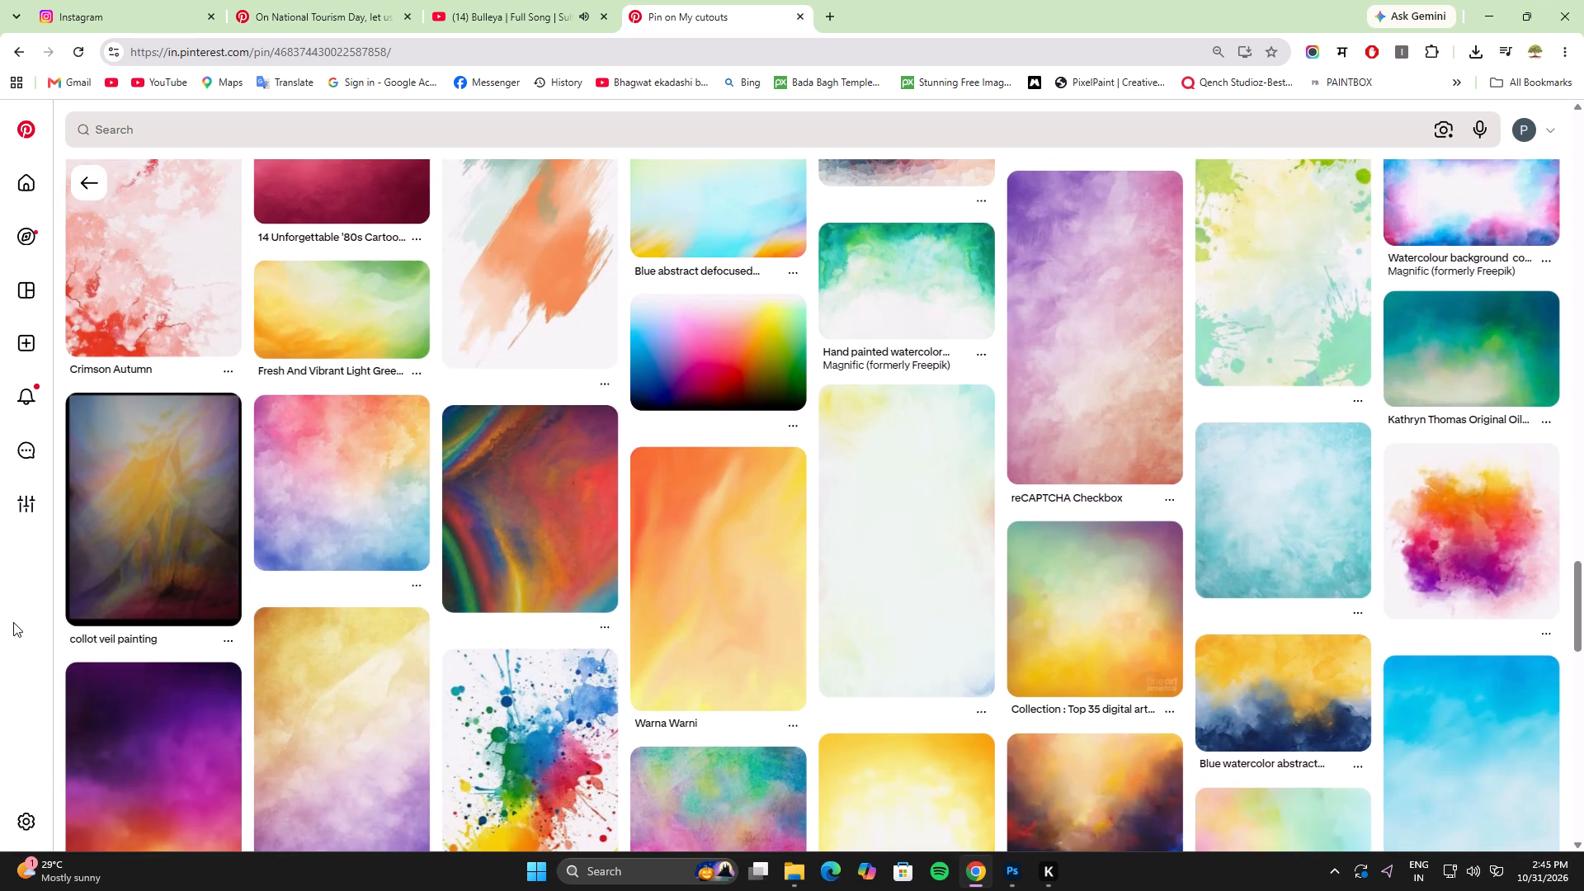
scroll(13, 622, "down", 6)
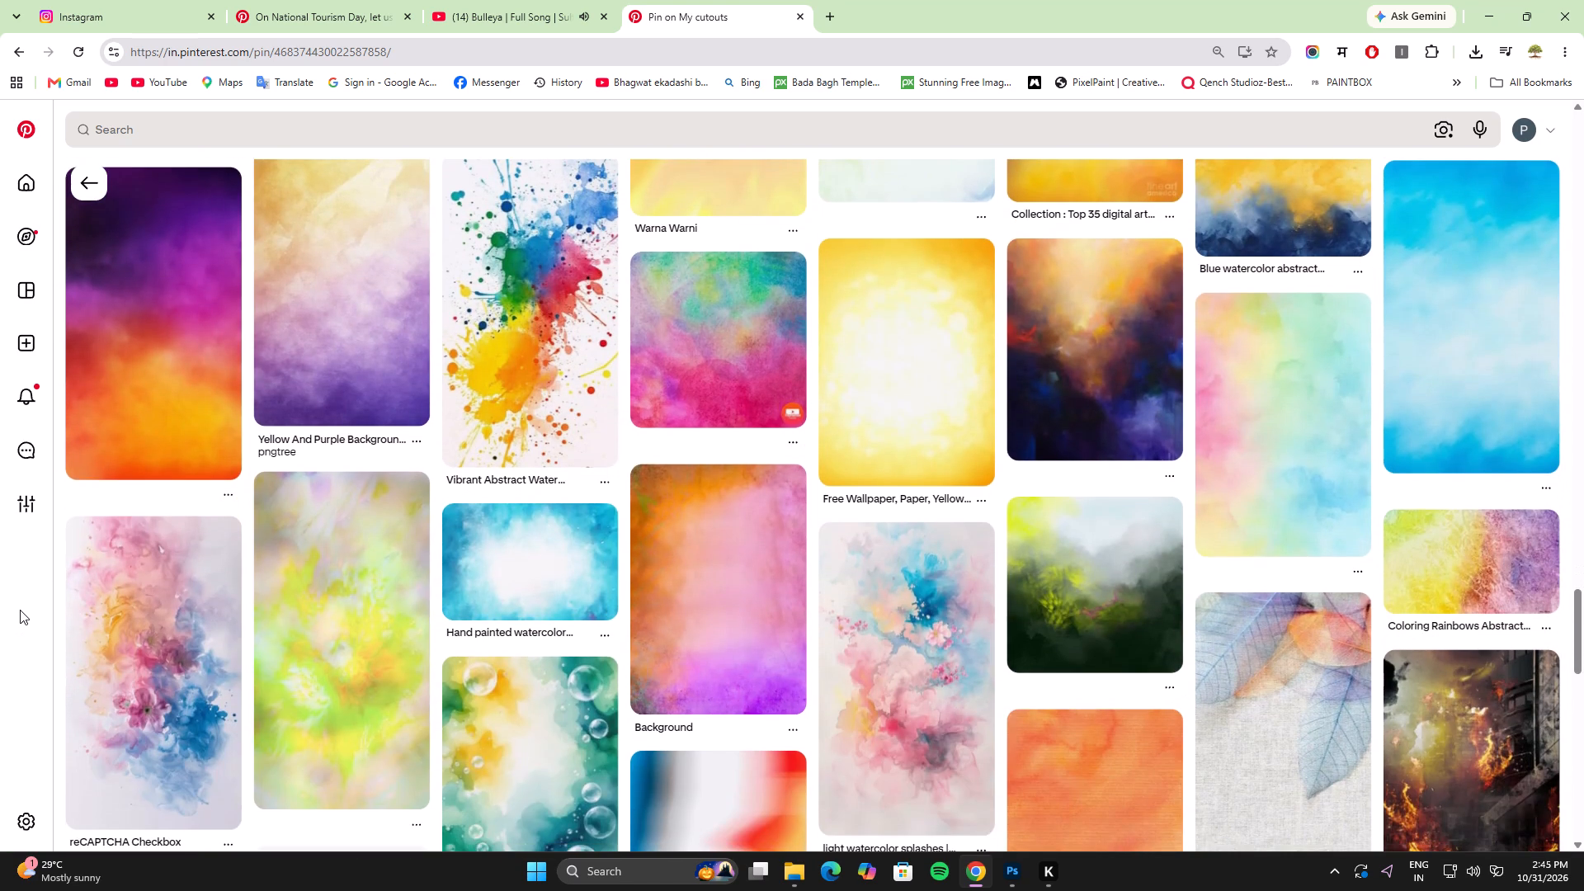
scroll(20, 610, "down", 2)
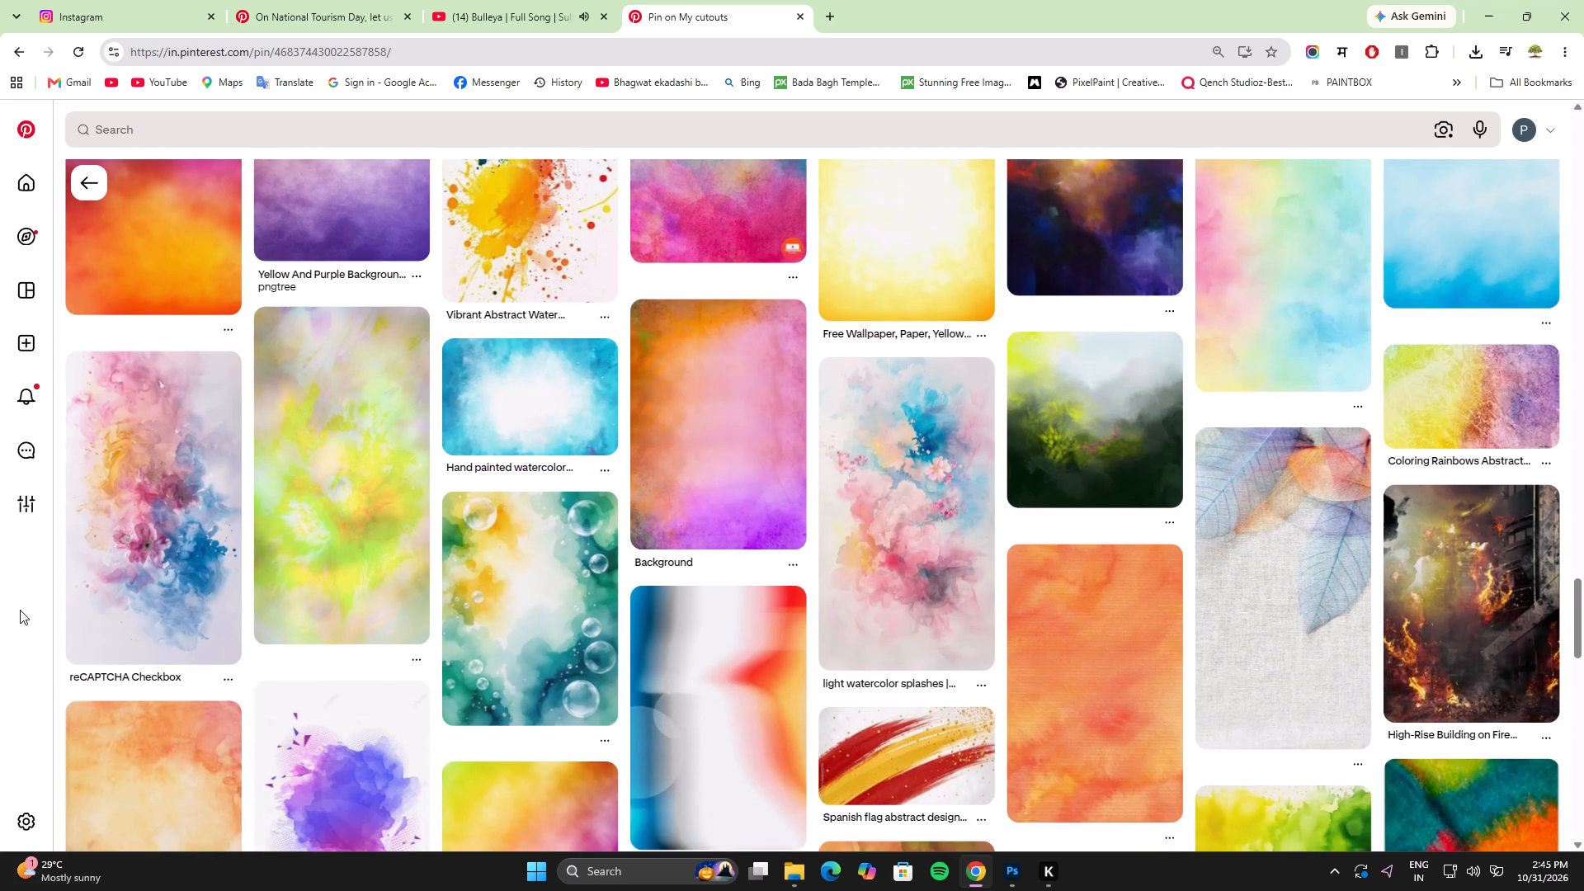
scroll(20, 610, "down", 1)
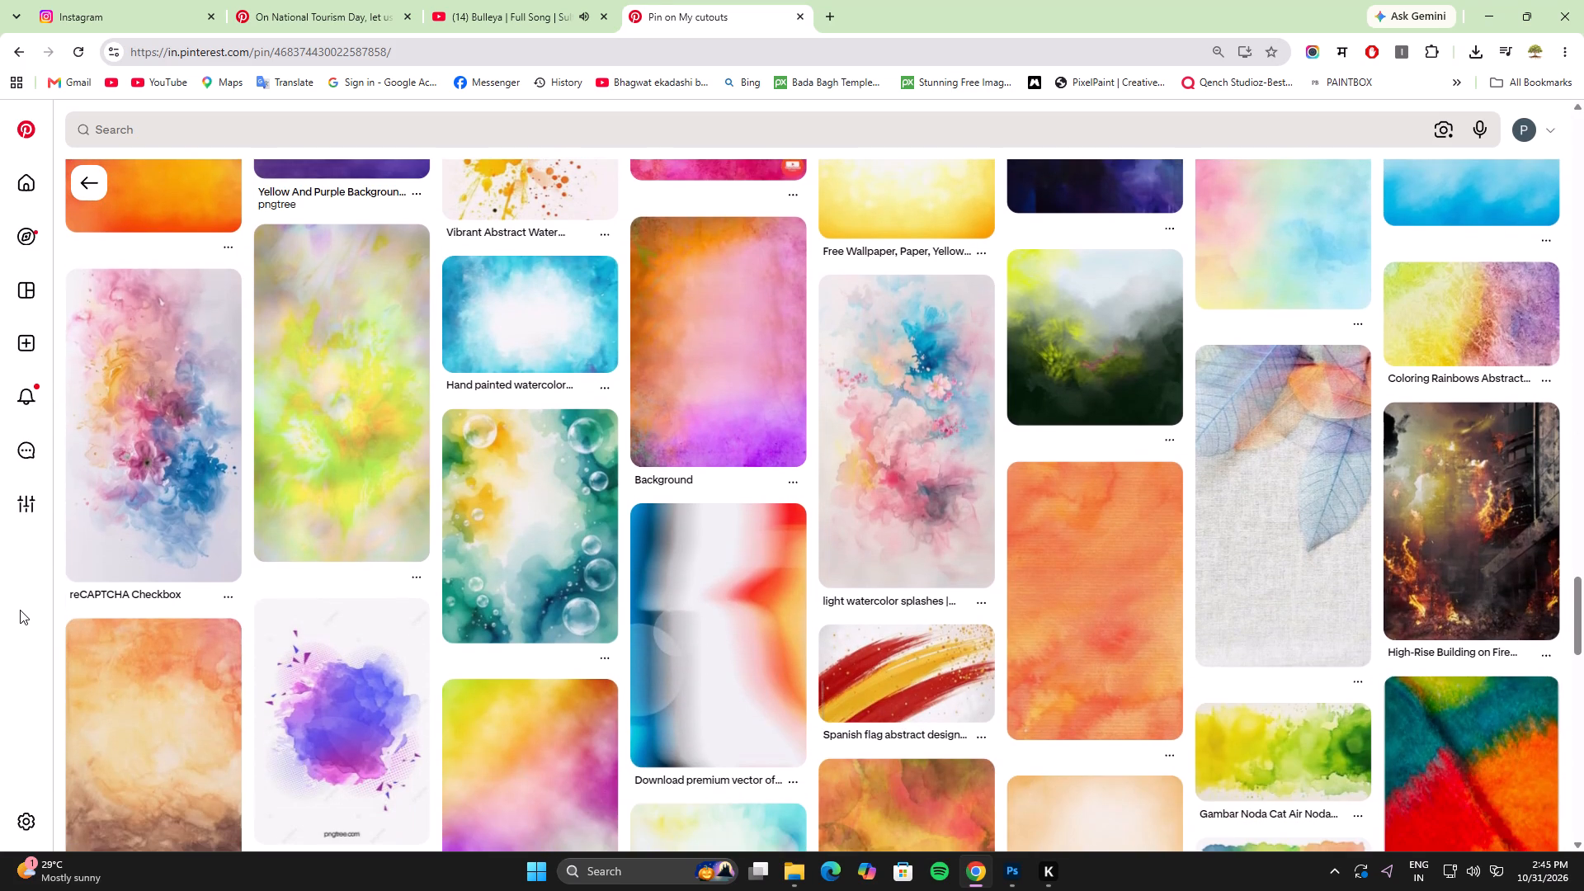
scroll(21, 610, "down", 8)
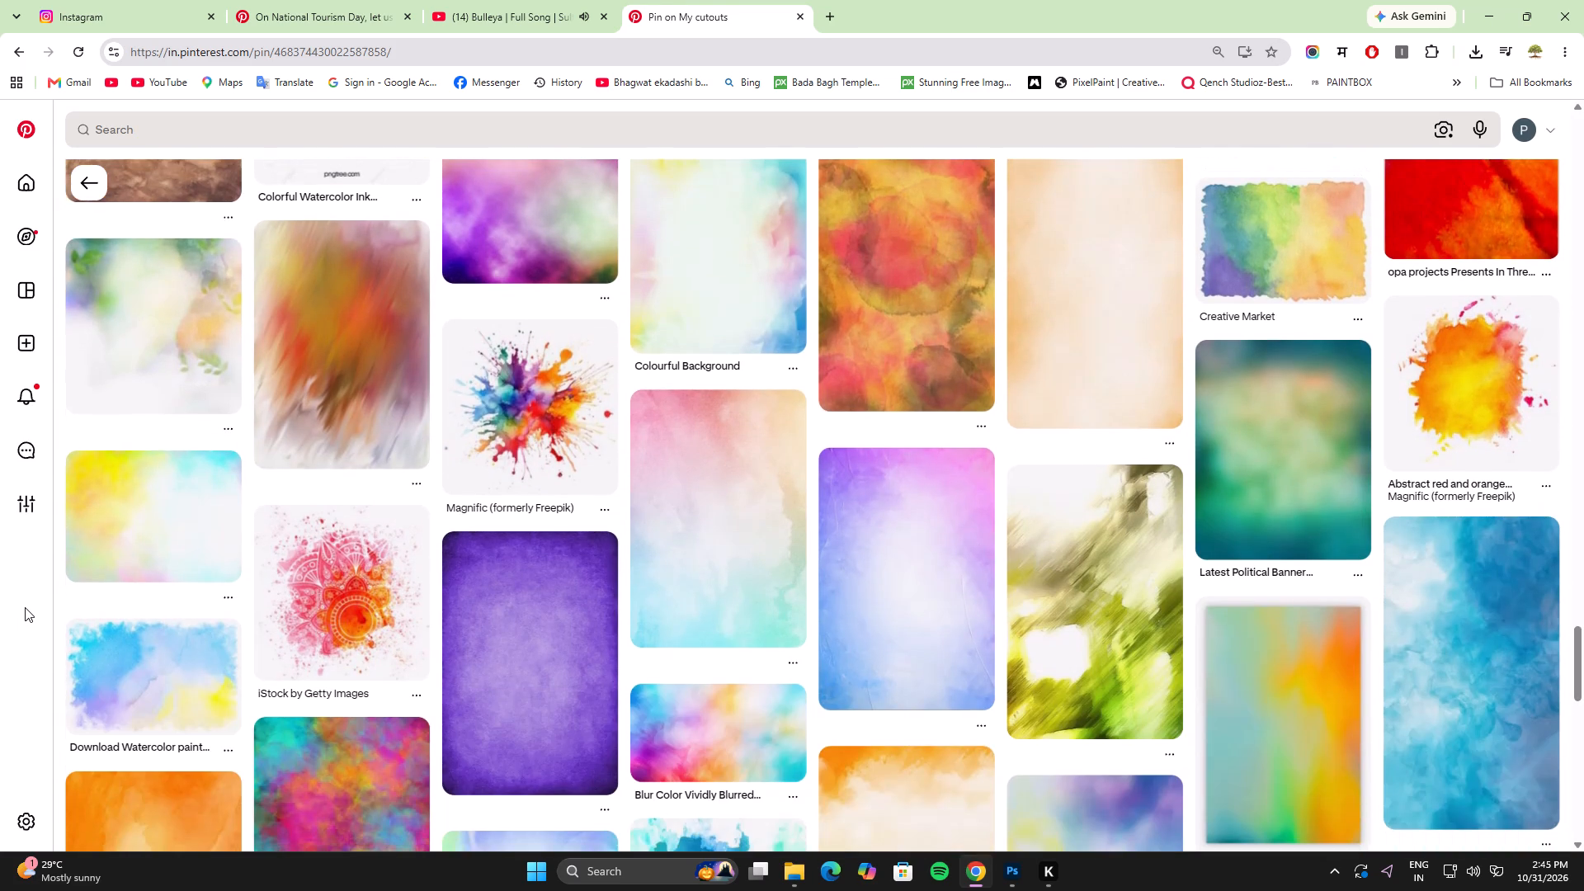
scroll(25, 606, "down", 5)
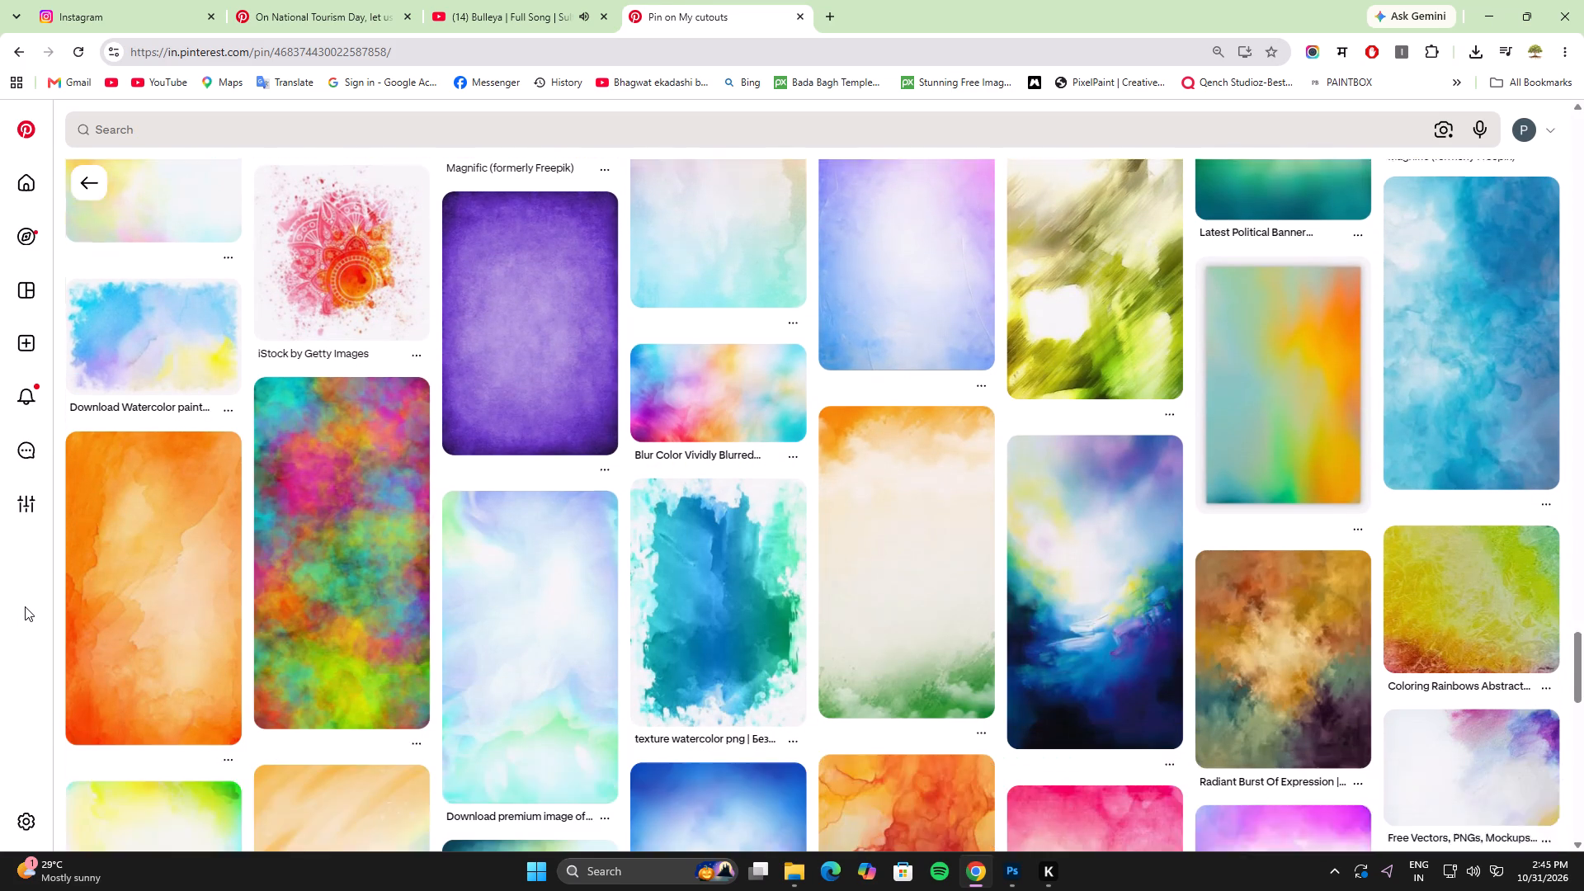
scroll(25, 606, "down", 2)
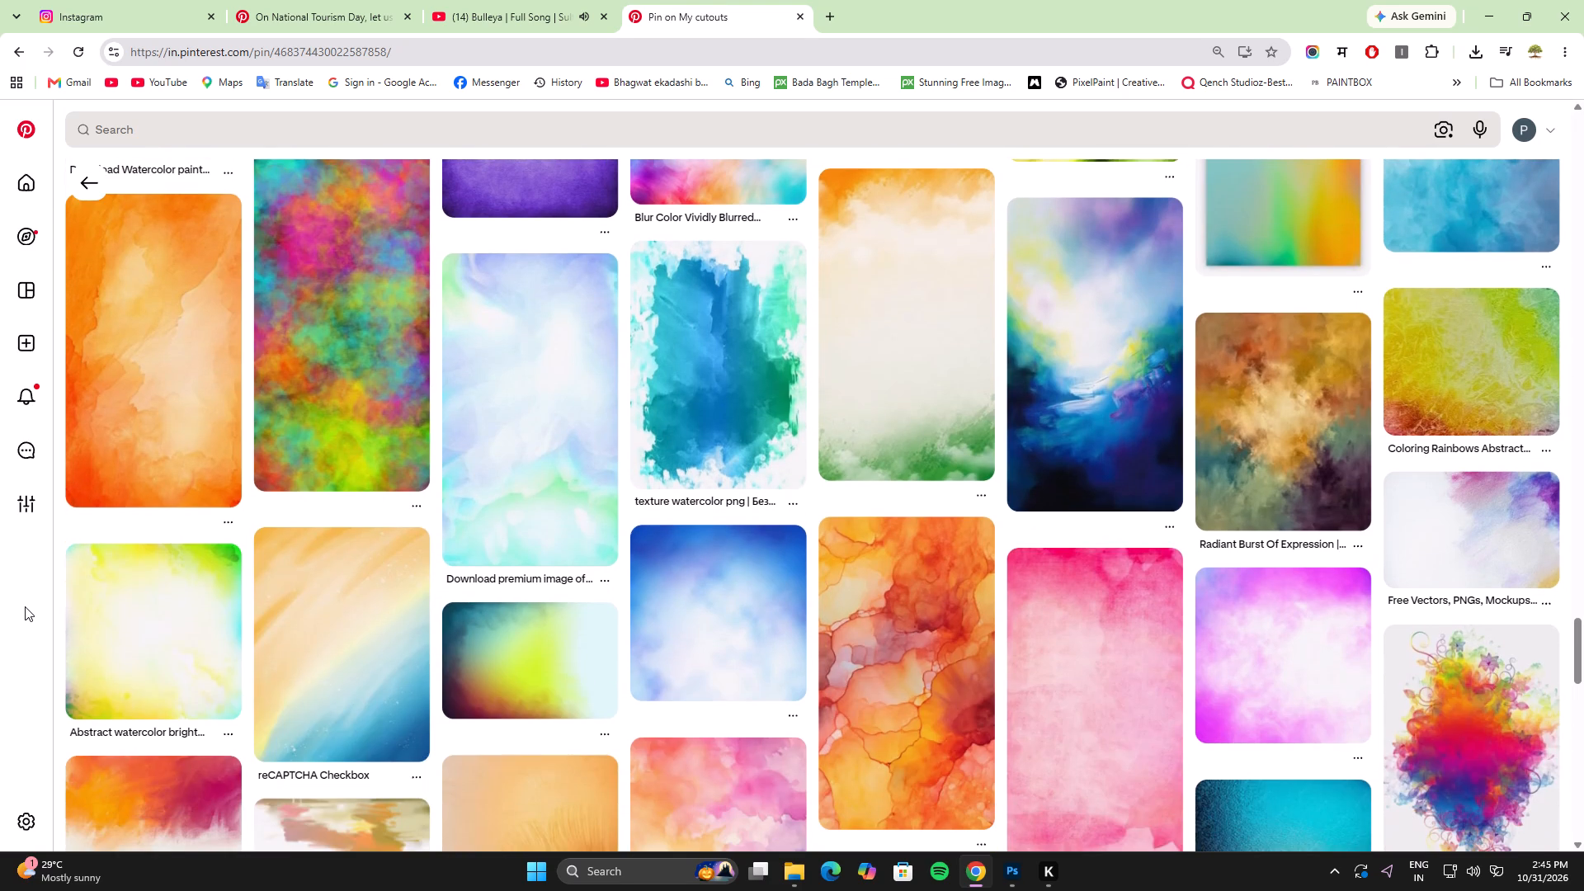
scroll(25, 606, "down", 7)
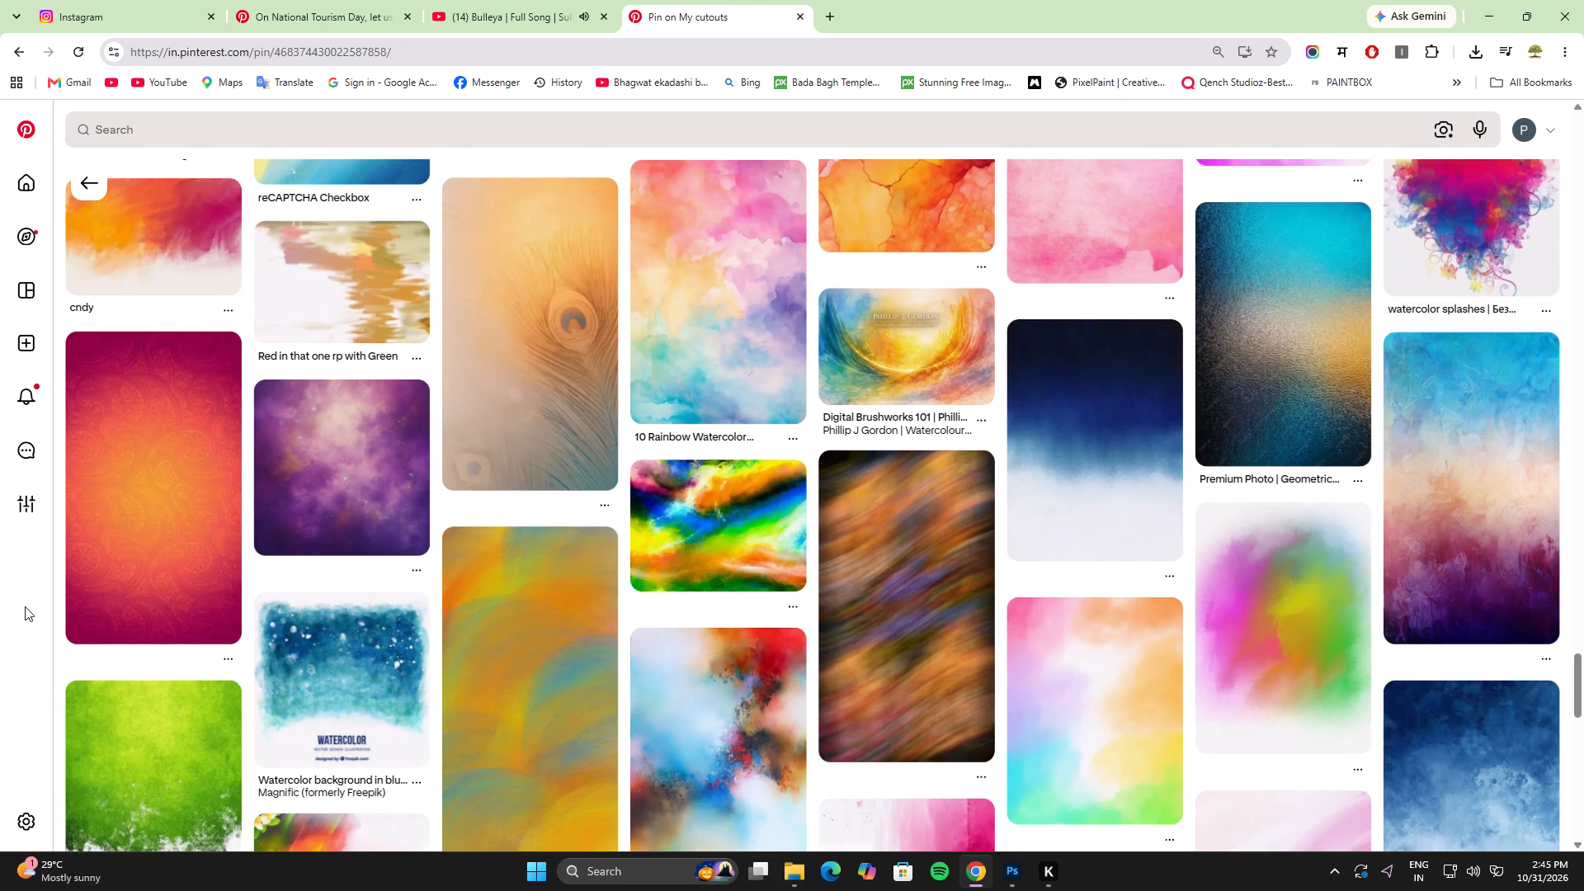
scroll(25, 606, "down", 8)
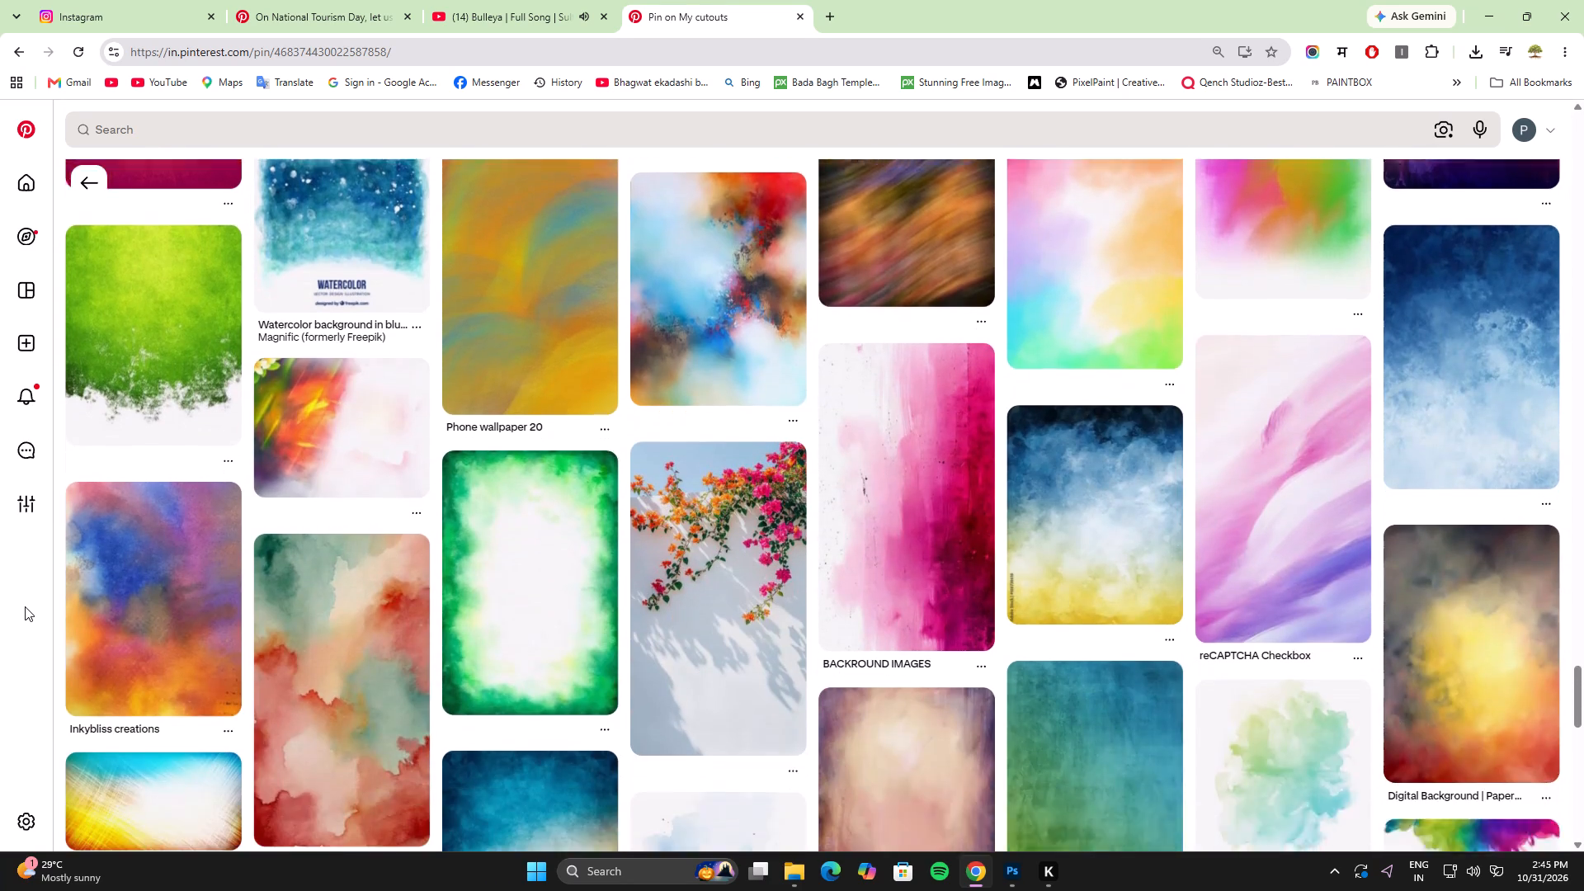
scroll(25, 606, "down", 6)
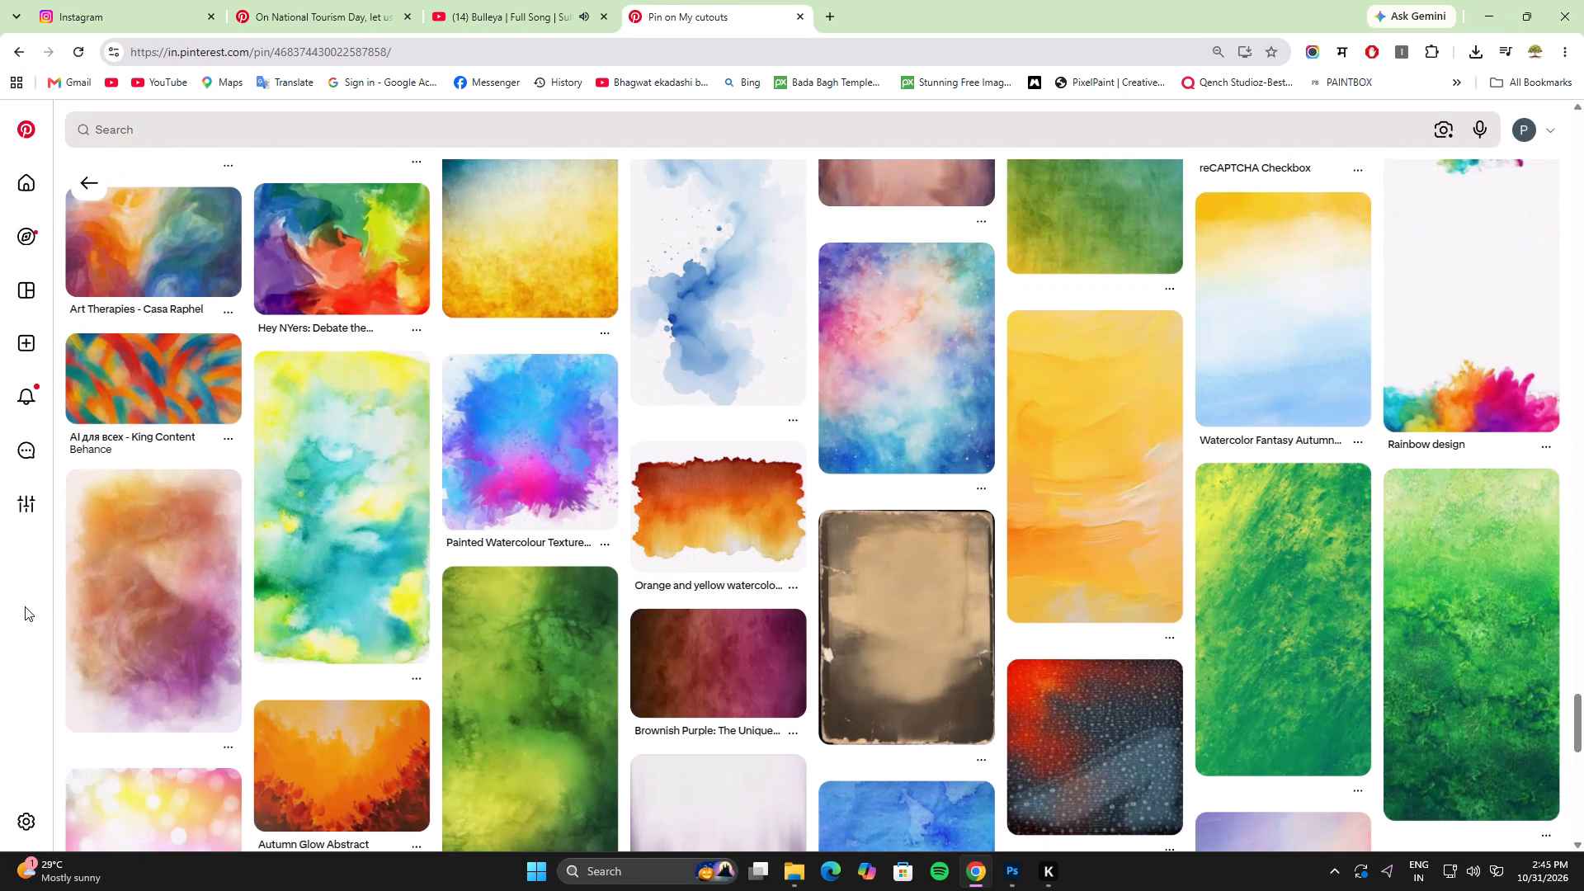
scroll(25, 606, "down", 12)
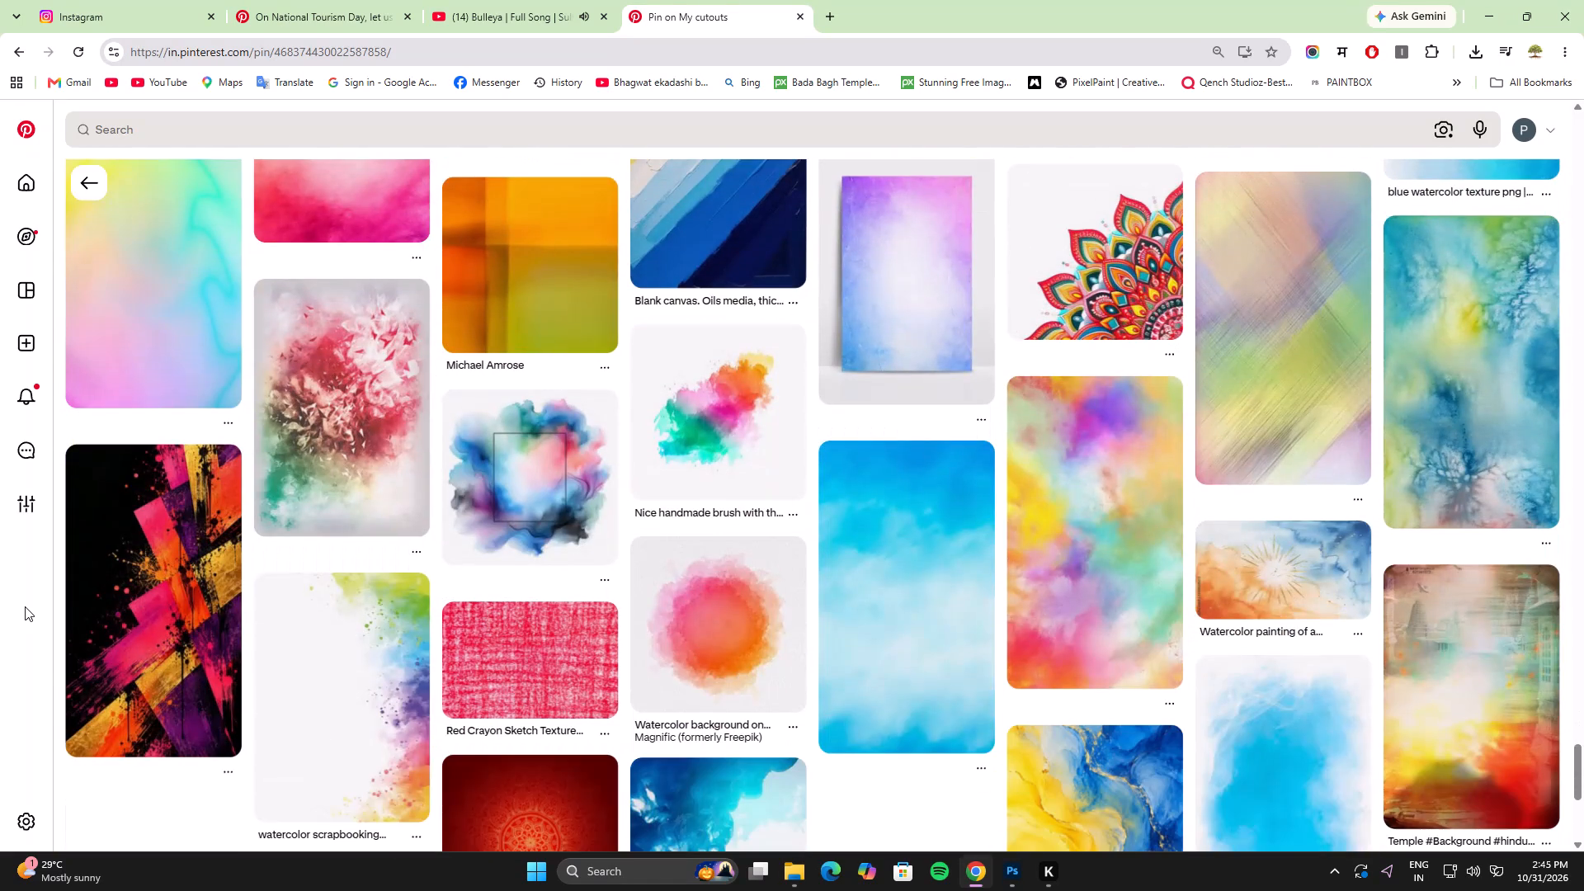
scroll(25, 606, "down", 3)
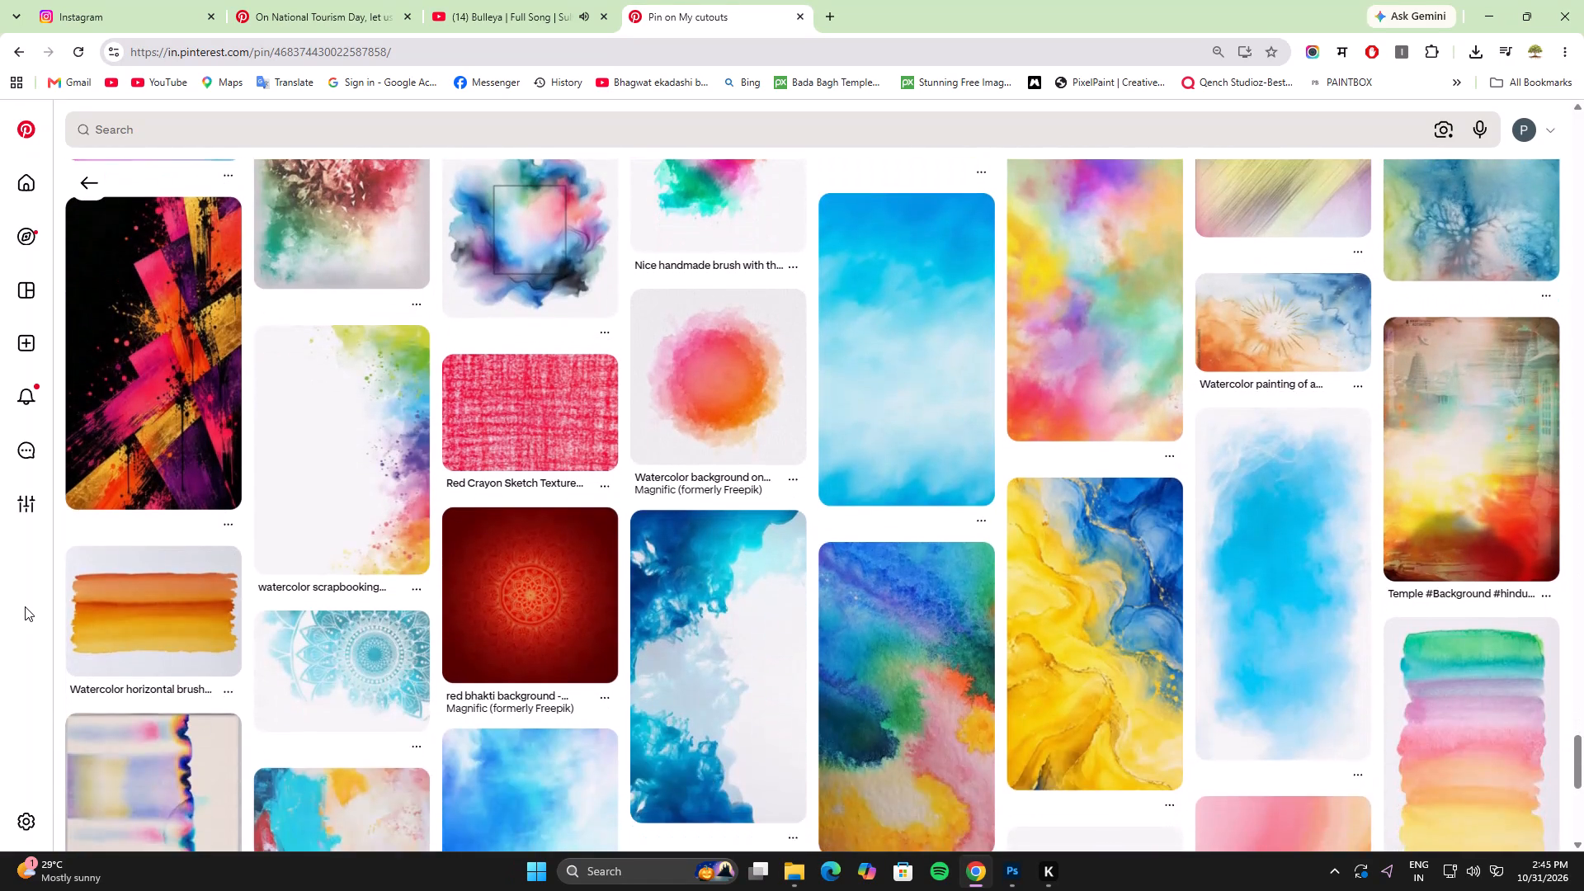
scroll(25, 606, "up", 2)
scroll(25, 606, "down", 2)
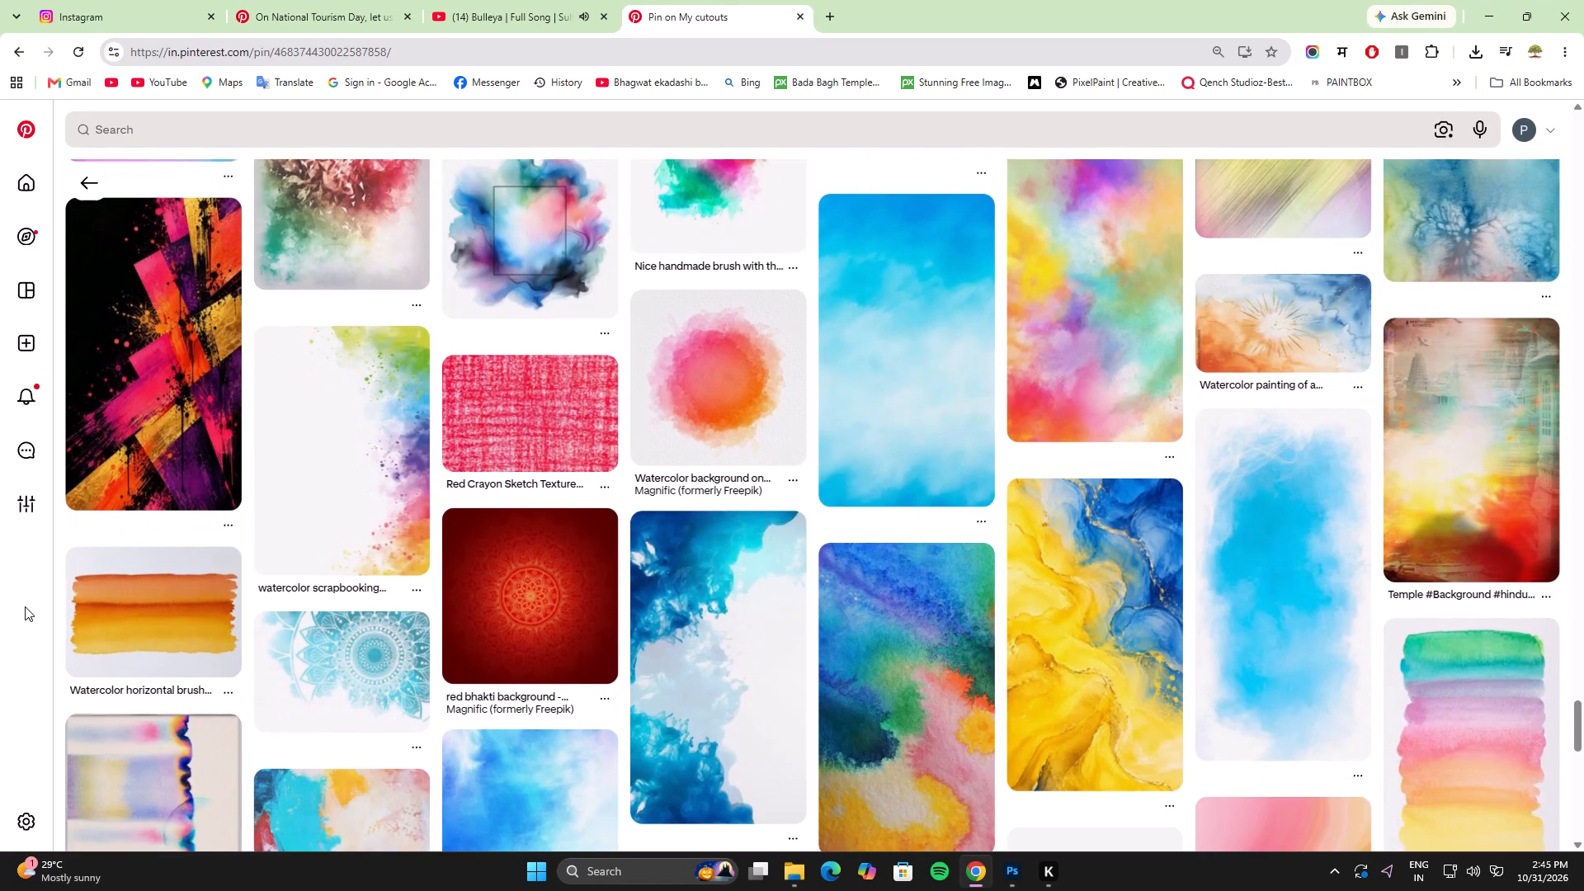
scroll(25, 606, "down", 3)
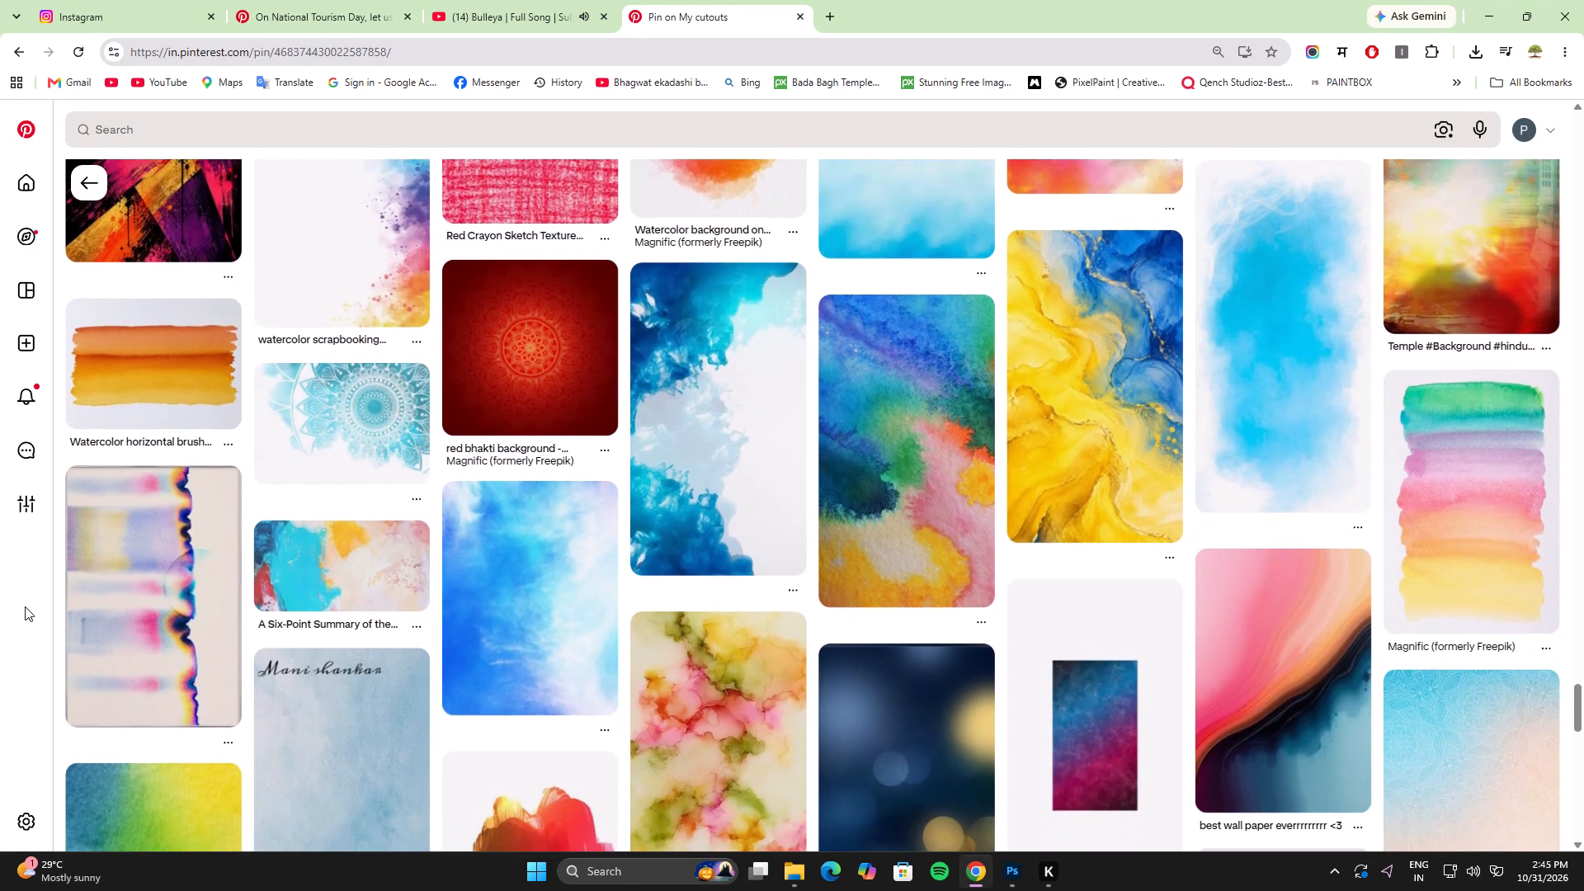
scroll(25, 606, "down", 1)
scroll(37, 606, "up", 3)
Open the bright blue watercolour pin with white edges and look through its related background textures.
left_click(1304, 516)
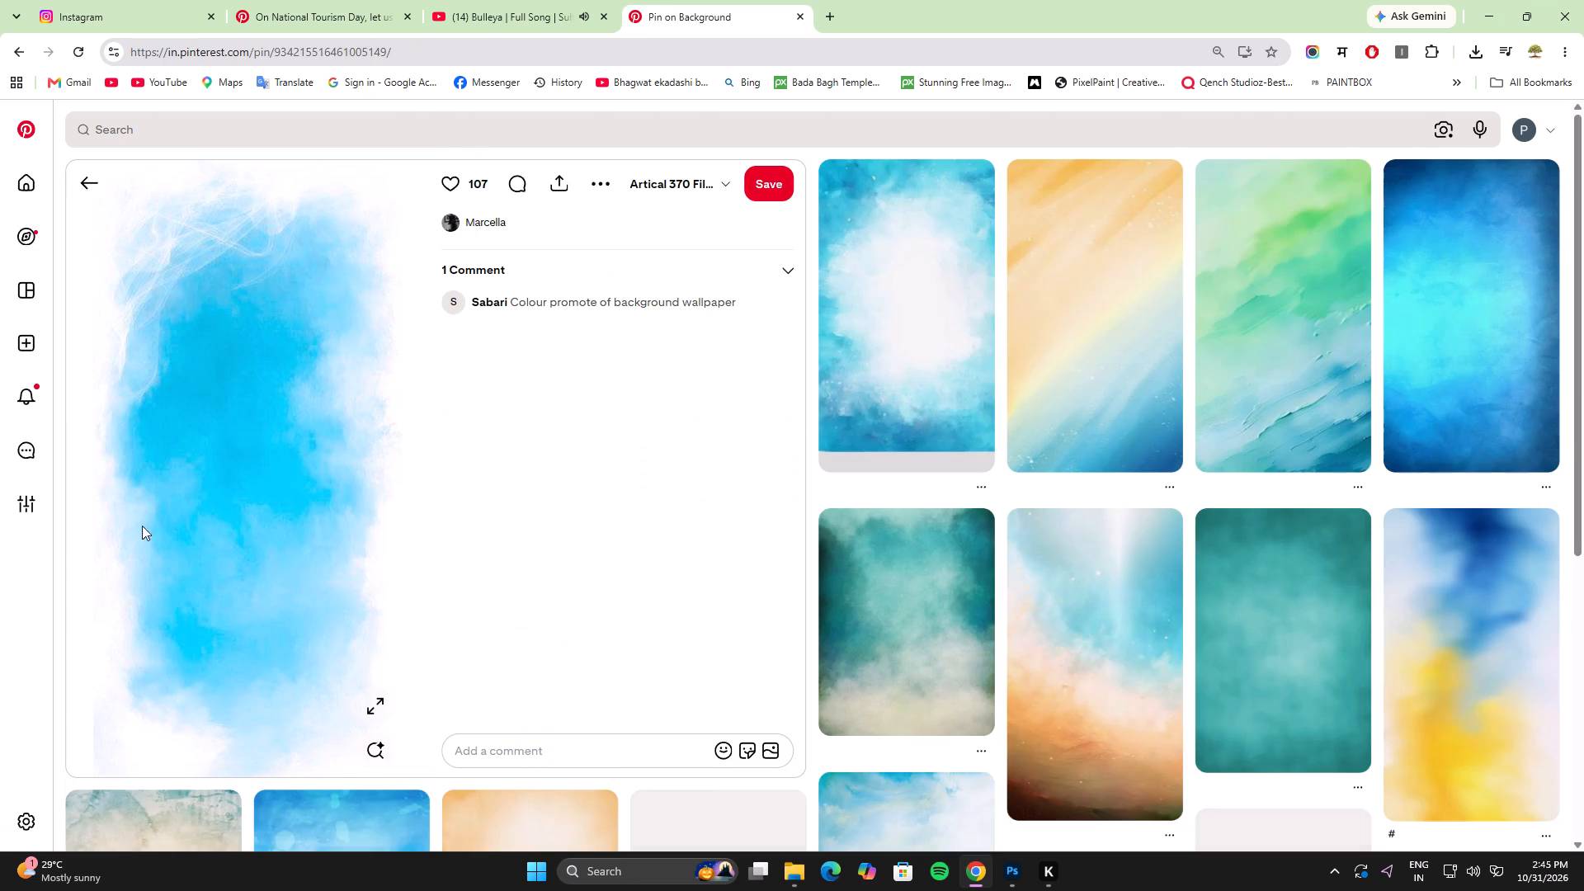
scroll(180, 525, "down", 4)
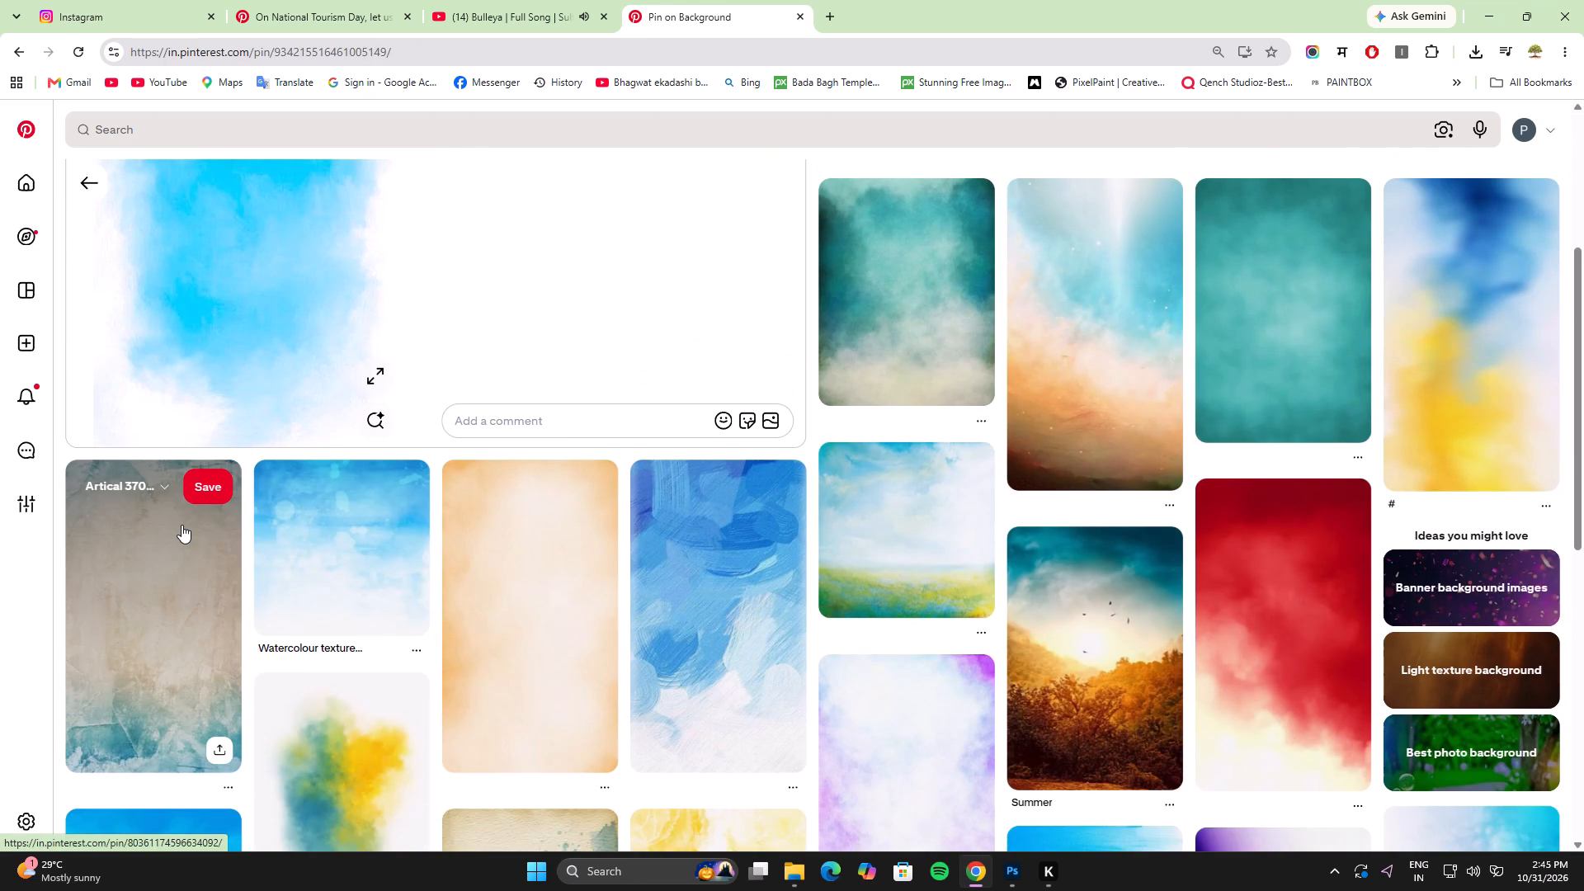
scroll(181, 525, "down", 1)
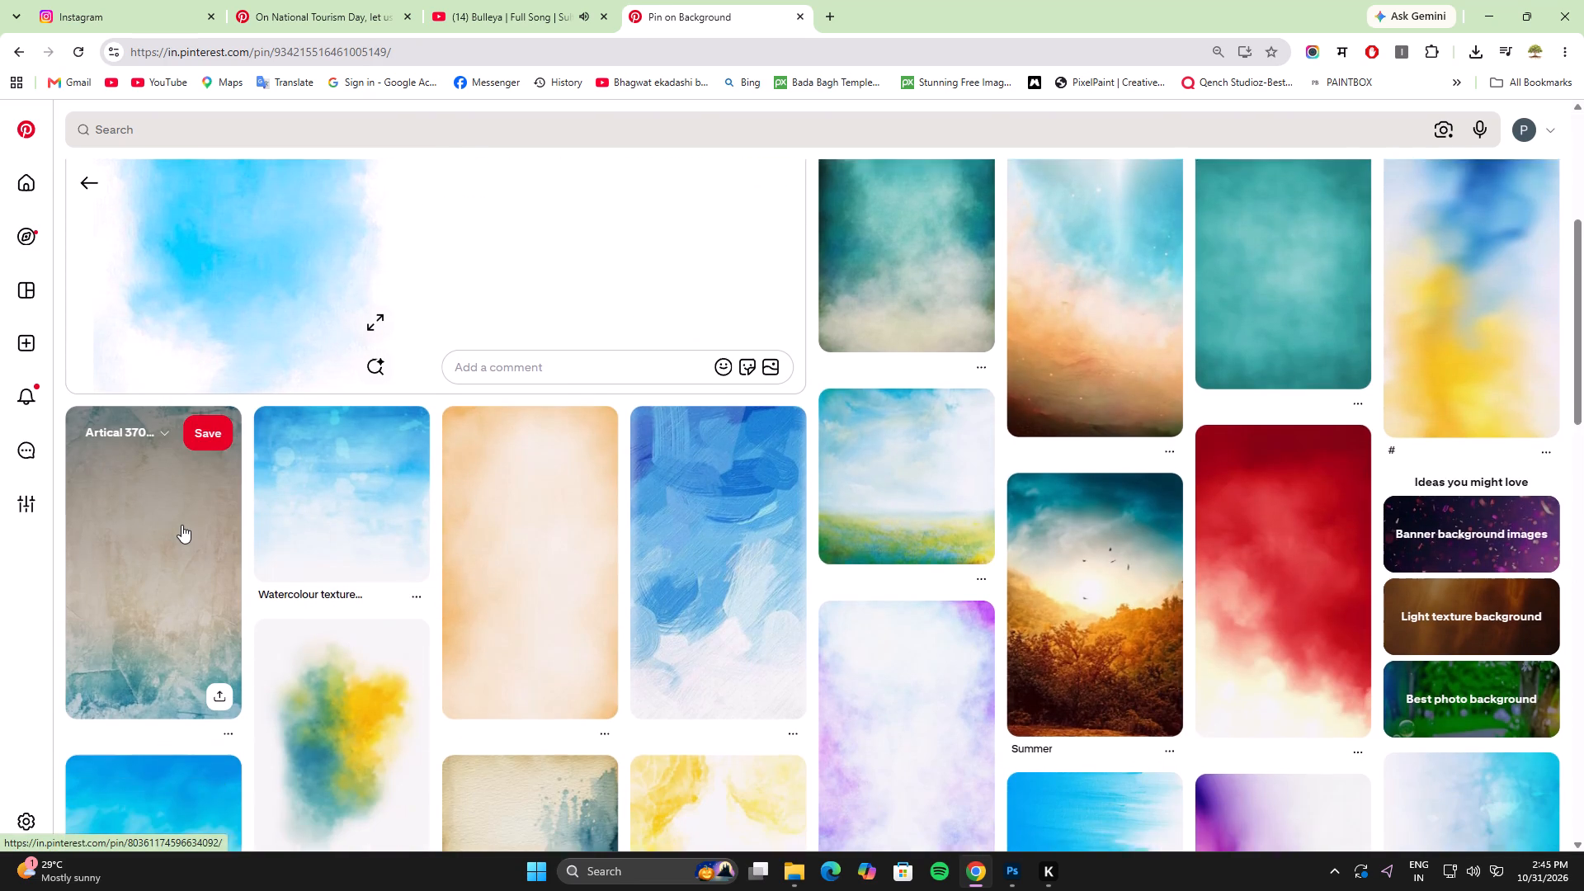
scroll(181, 525, "down", 2)
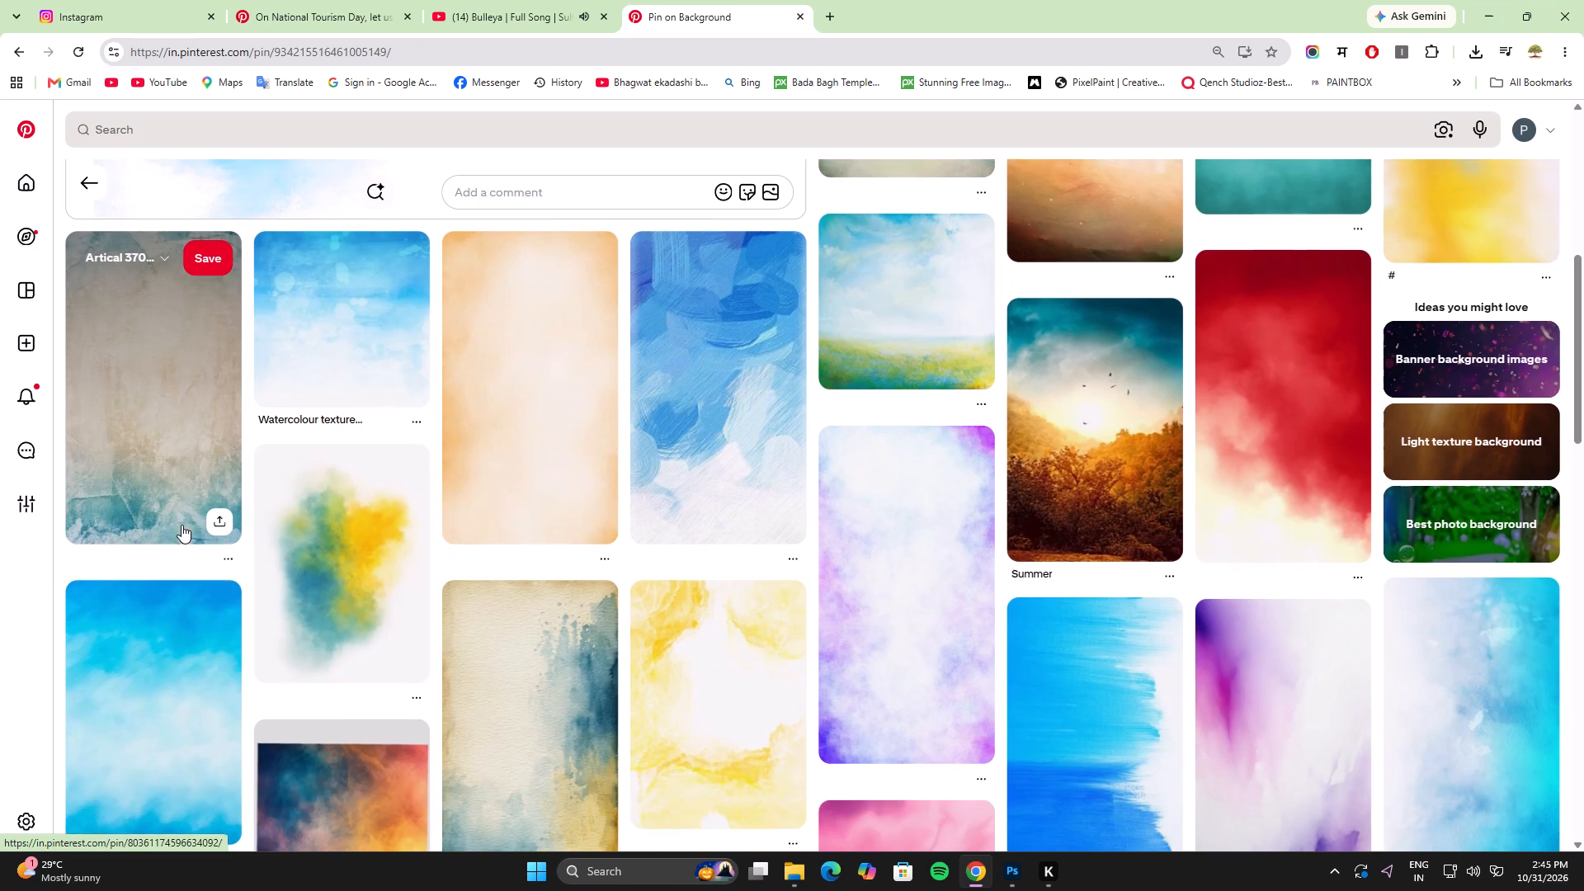
scroll(181, 525, "down", 1)
scroll(181, 525, "up", 1)
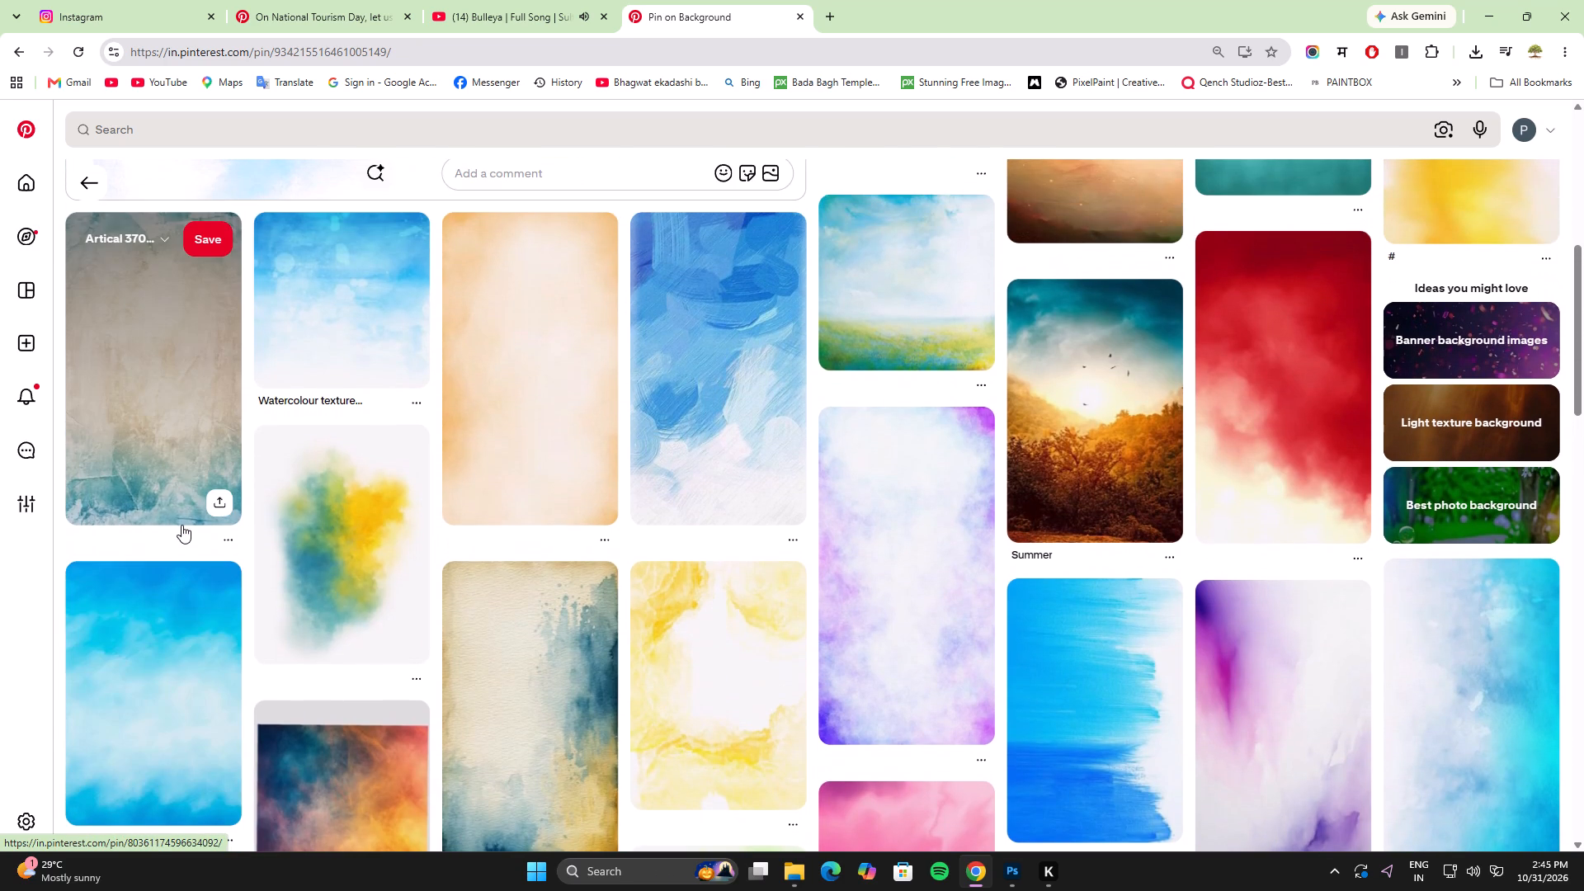
Open the red-to-cream cloudy watercolour pin, download its image, and return to the previous pin's related textures.
left_click(1331, 416)
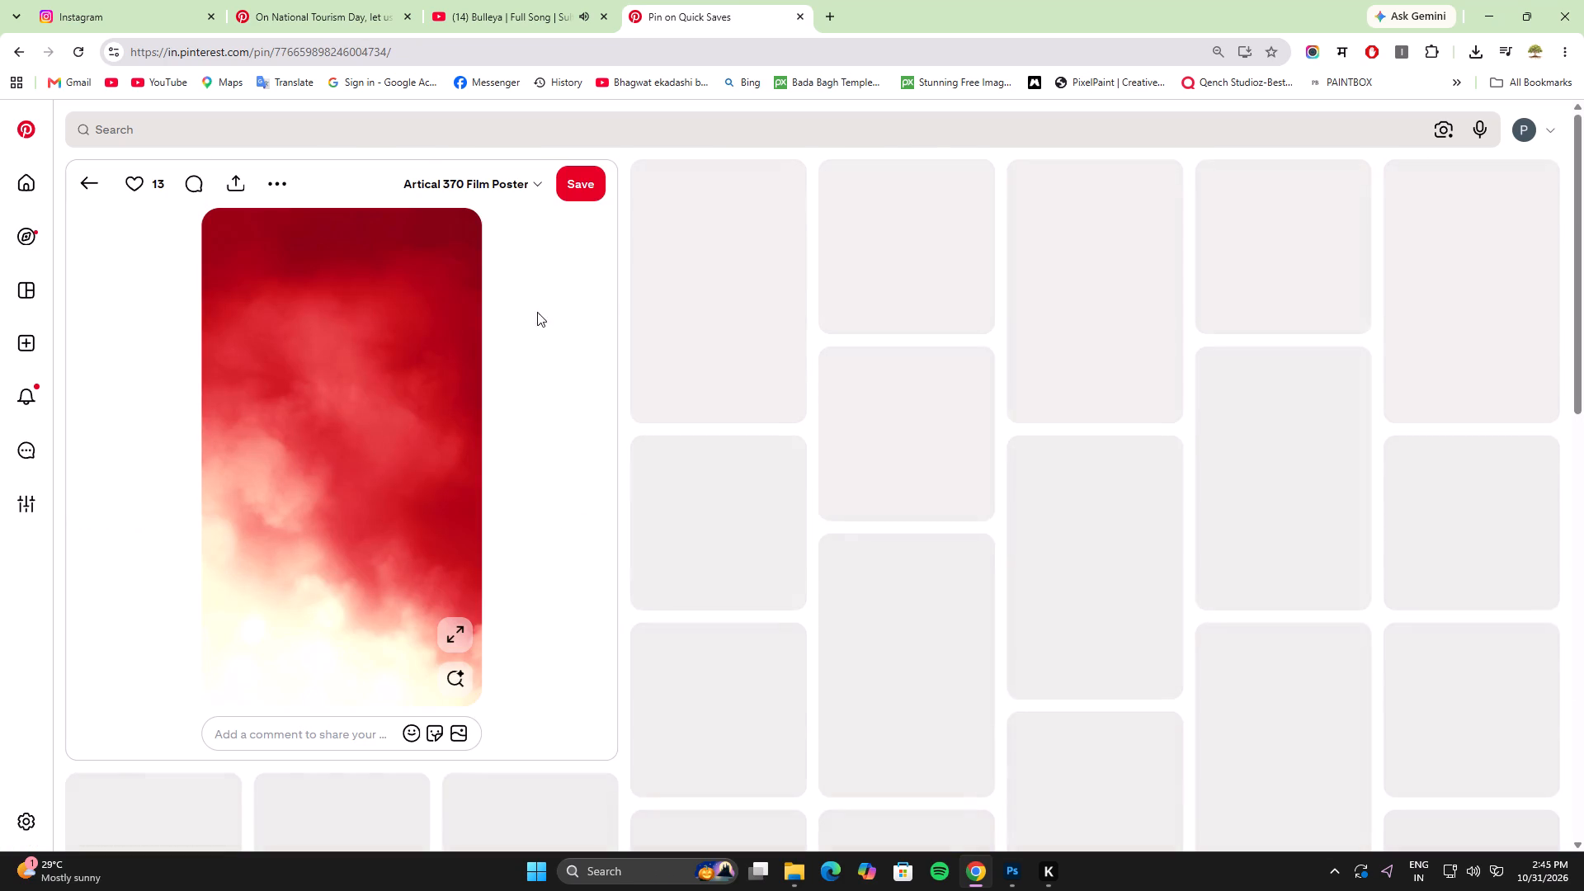
left_click(257, 186)
left_click(272, 191)
left_click(269, 226)
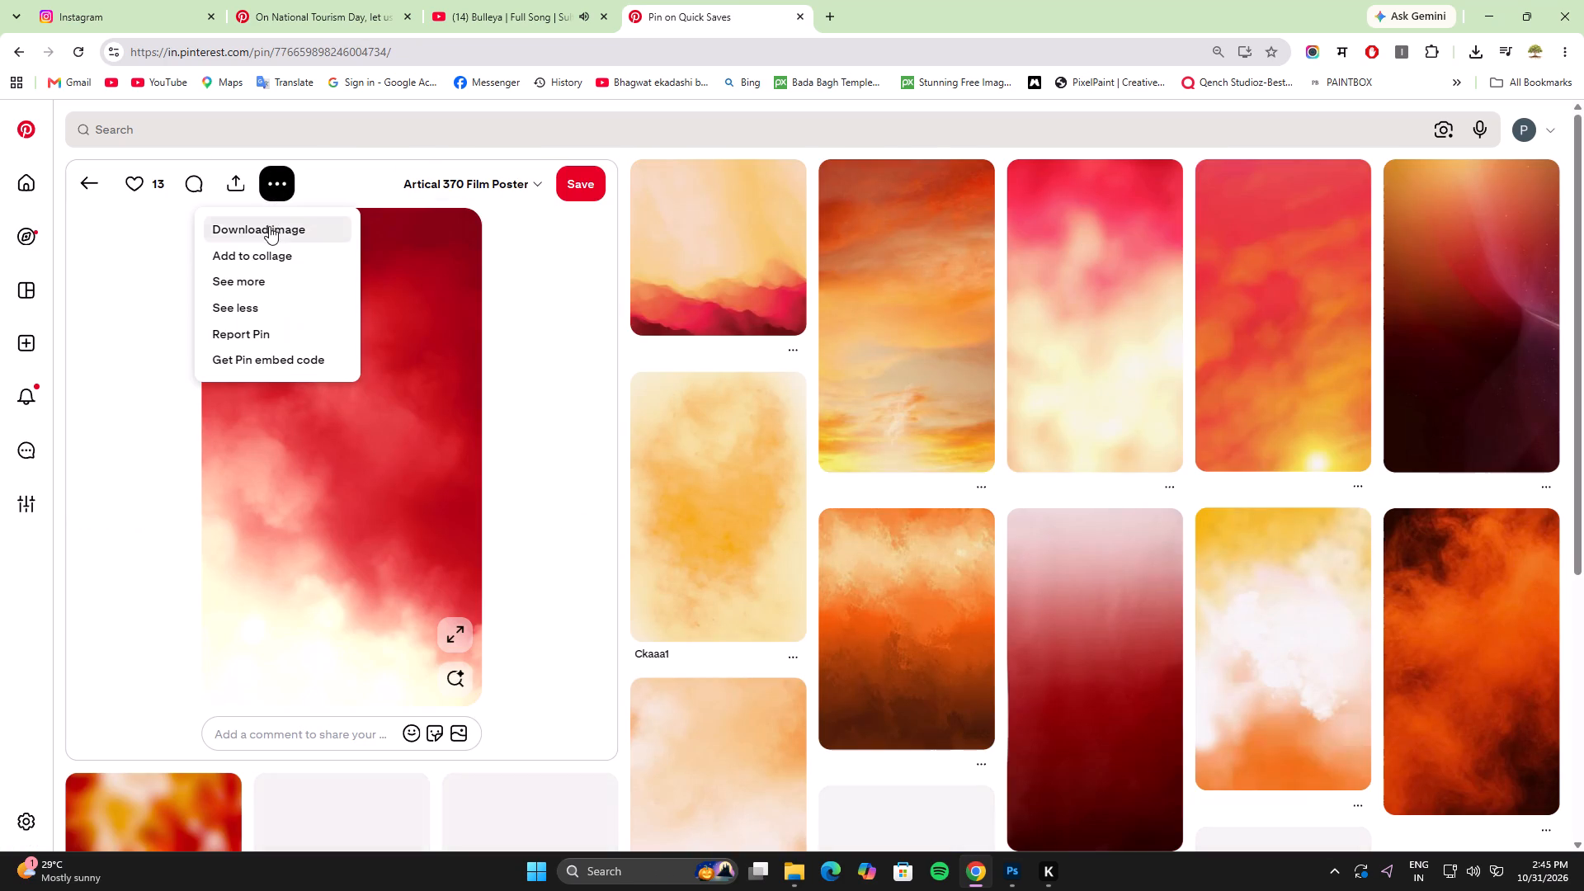
left_click(1430, 823)
scroll(766, 535, "down", 4)
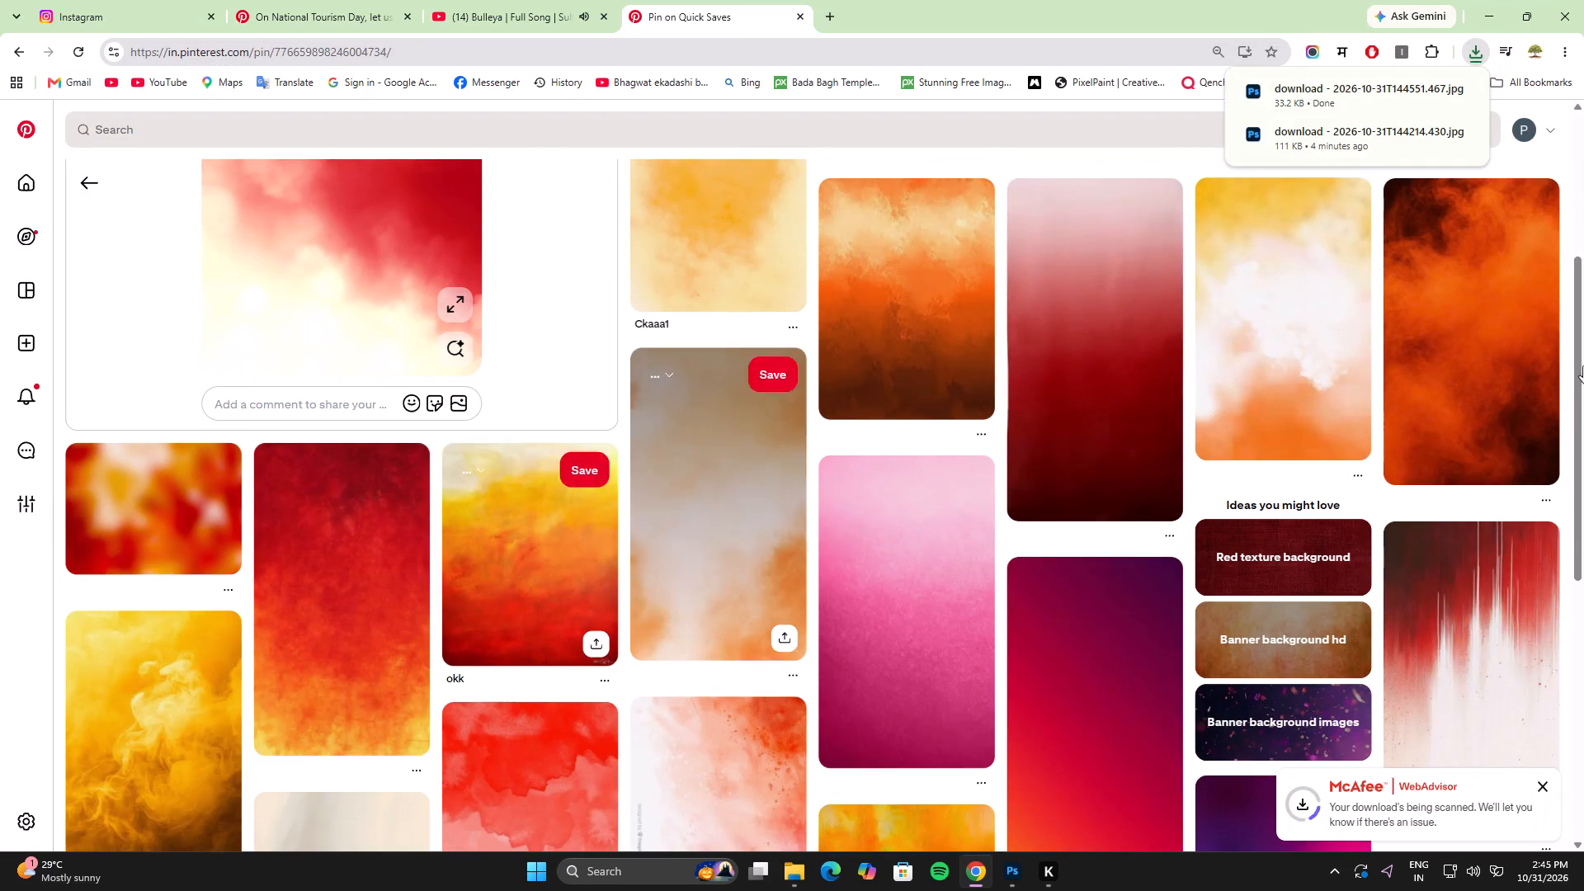
scroll(1582, 462, "down", 1)
left_click(86, 187)
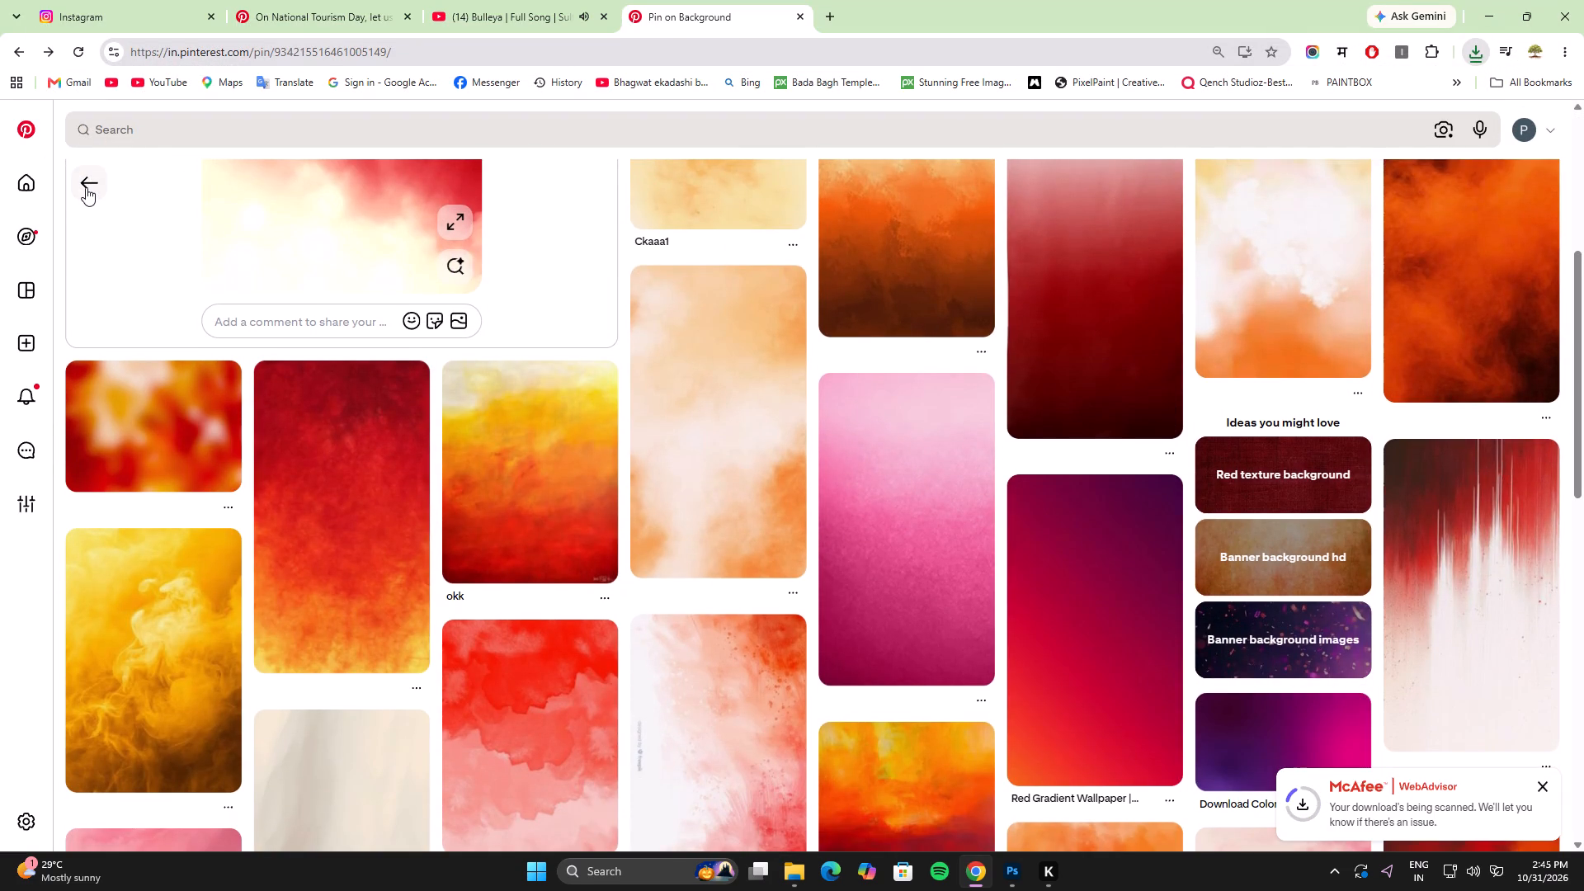
Find the yellow-orange diagonal brush-stroke pin among the related textures and download its image.
scroll(313, 603, "down", 2)
scroll(92, 596, "down", 3)
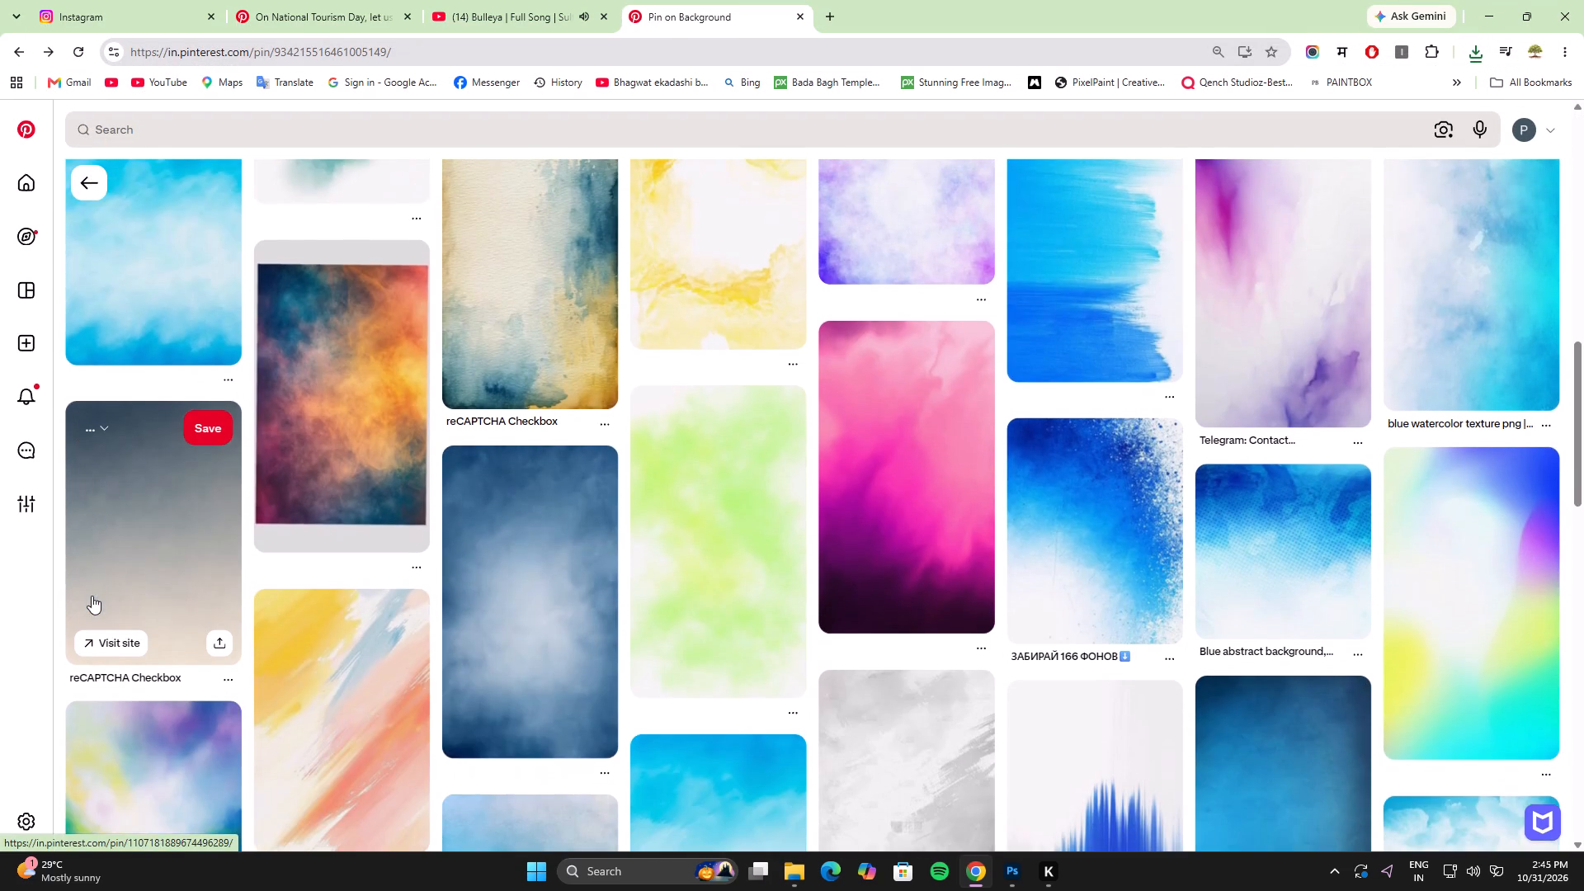
scroll(92, 596, "down", 8)
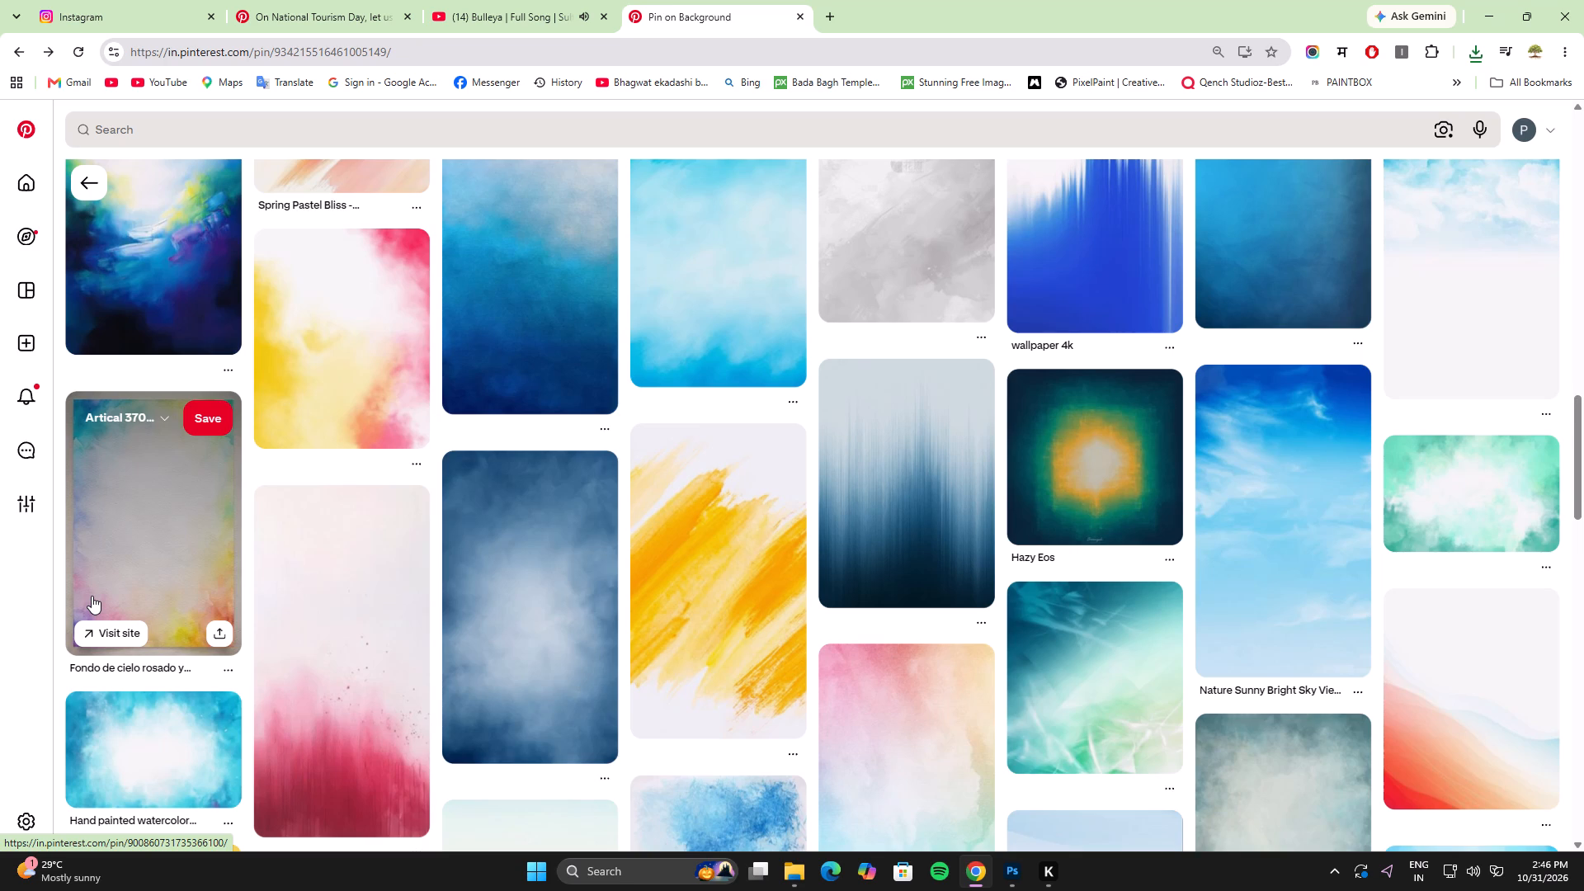
left_click(769, 578)
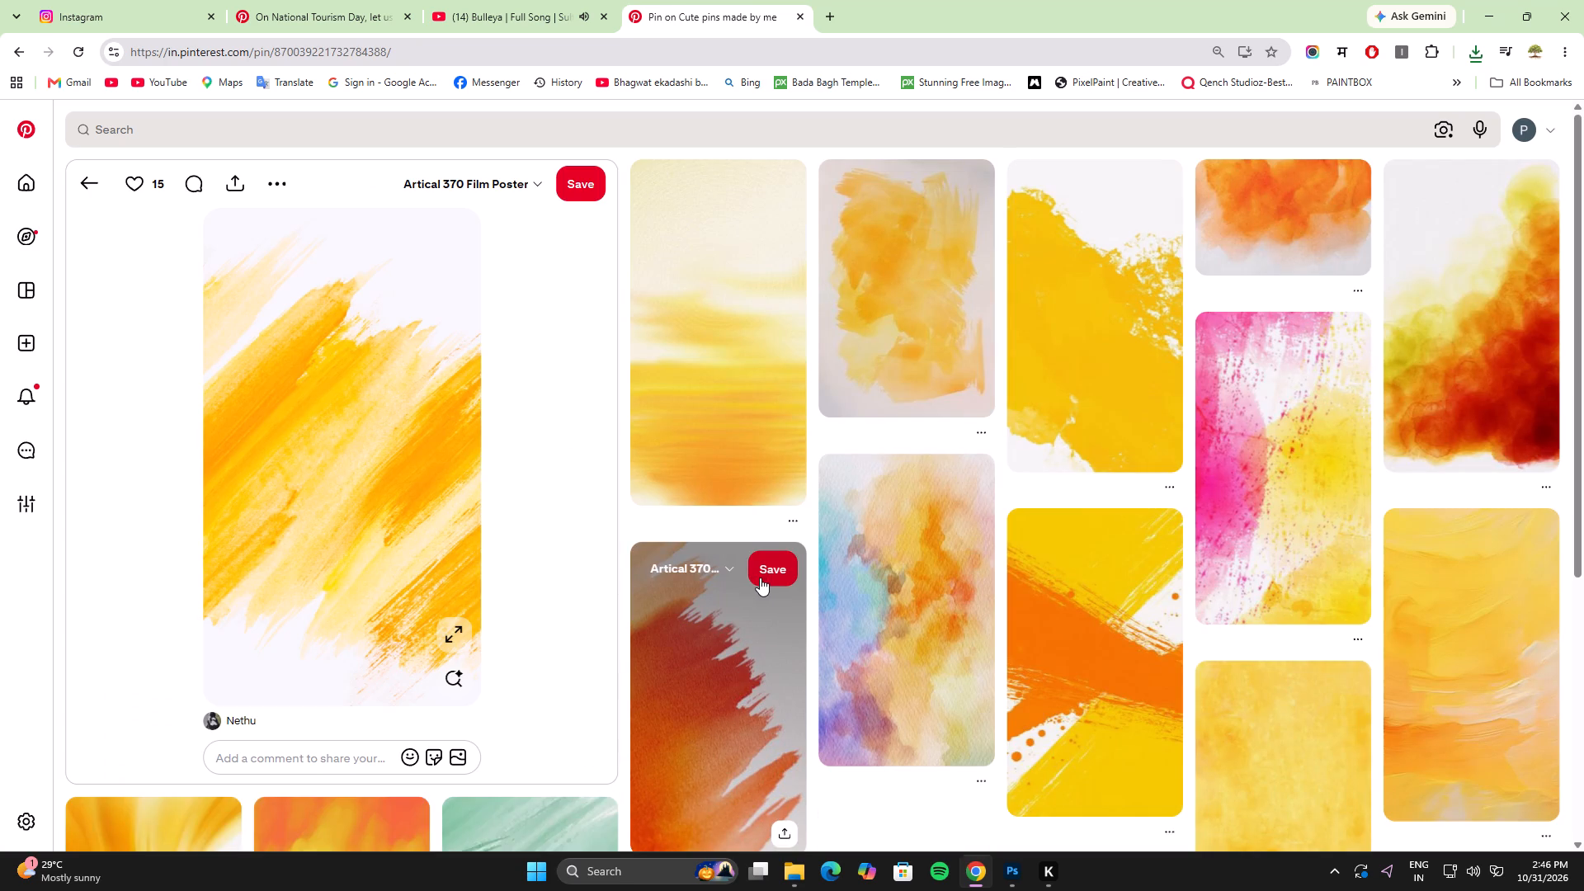
left_click(280, 189)
left_click(264, 228)
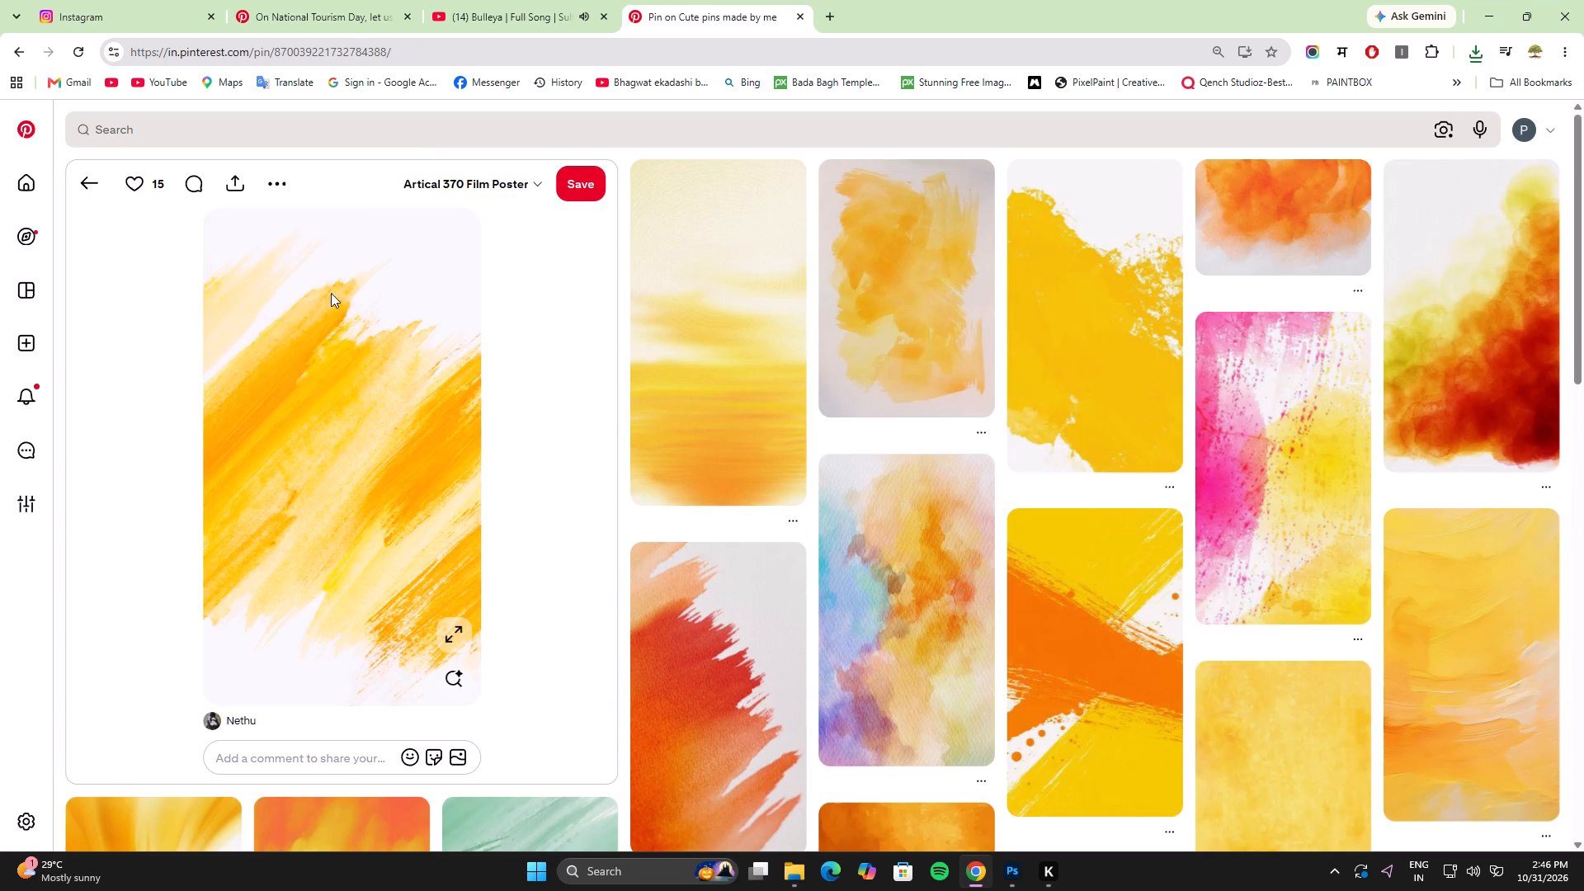
left_click(1461, 817)
Look through the textures related to the yellow-orange brush-stroke pin, and return to the previous pin.
scroll(1580, 608, "down", 2)
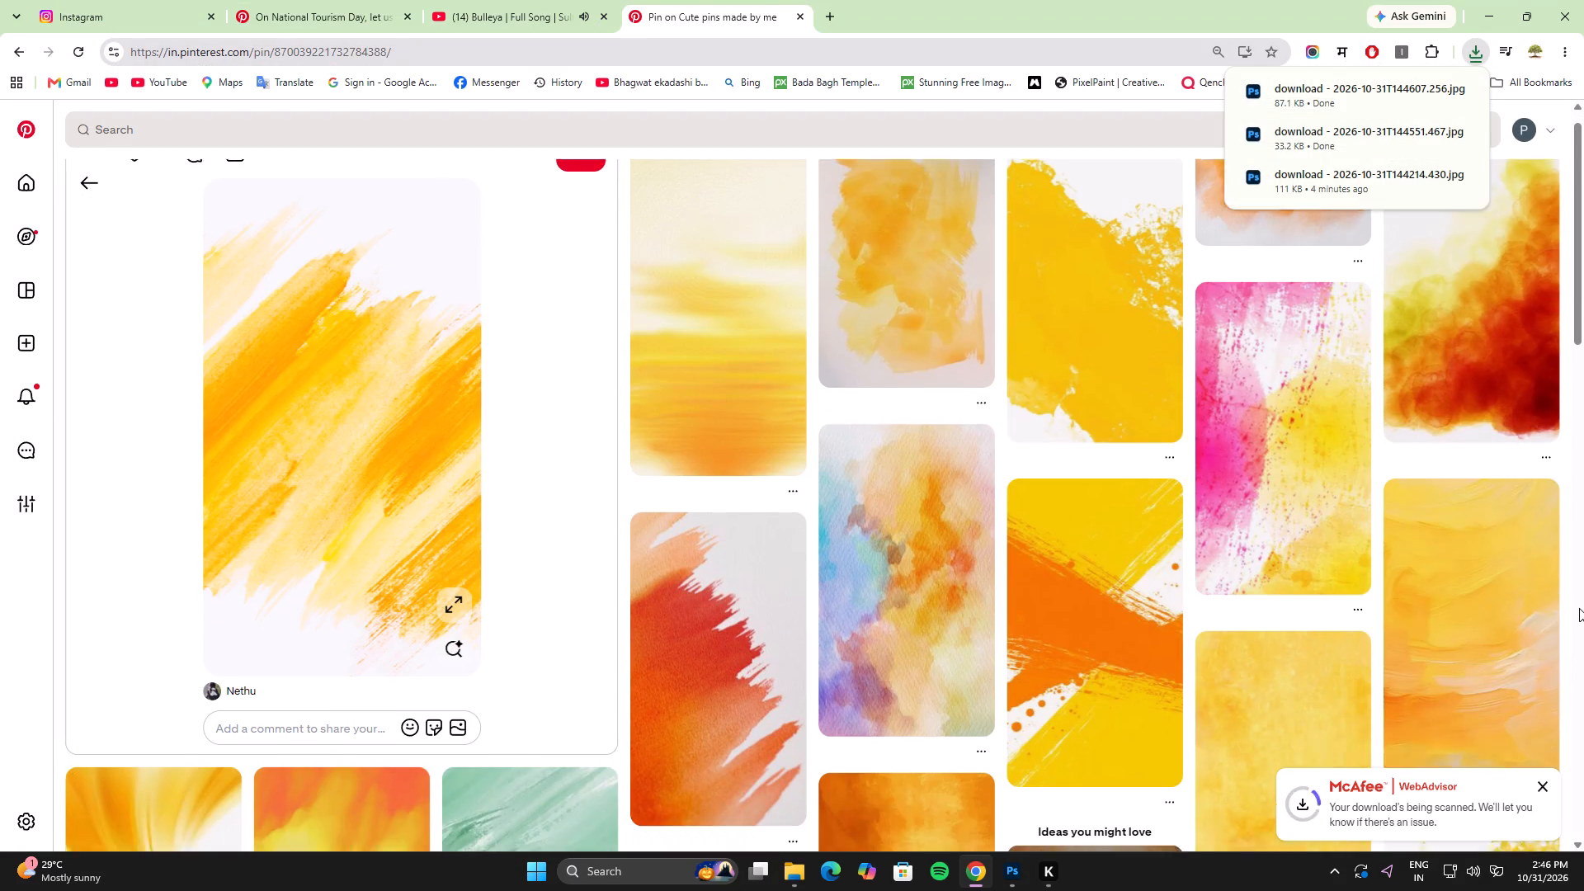
scroll(1574, 609, "down", 4)
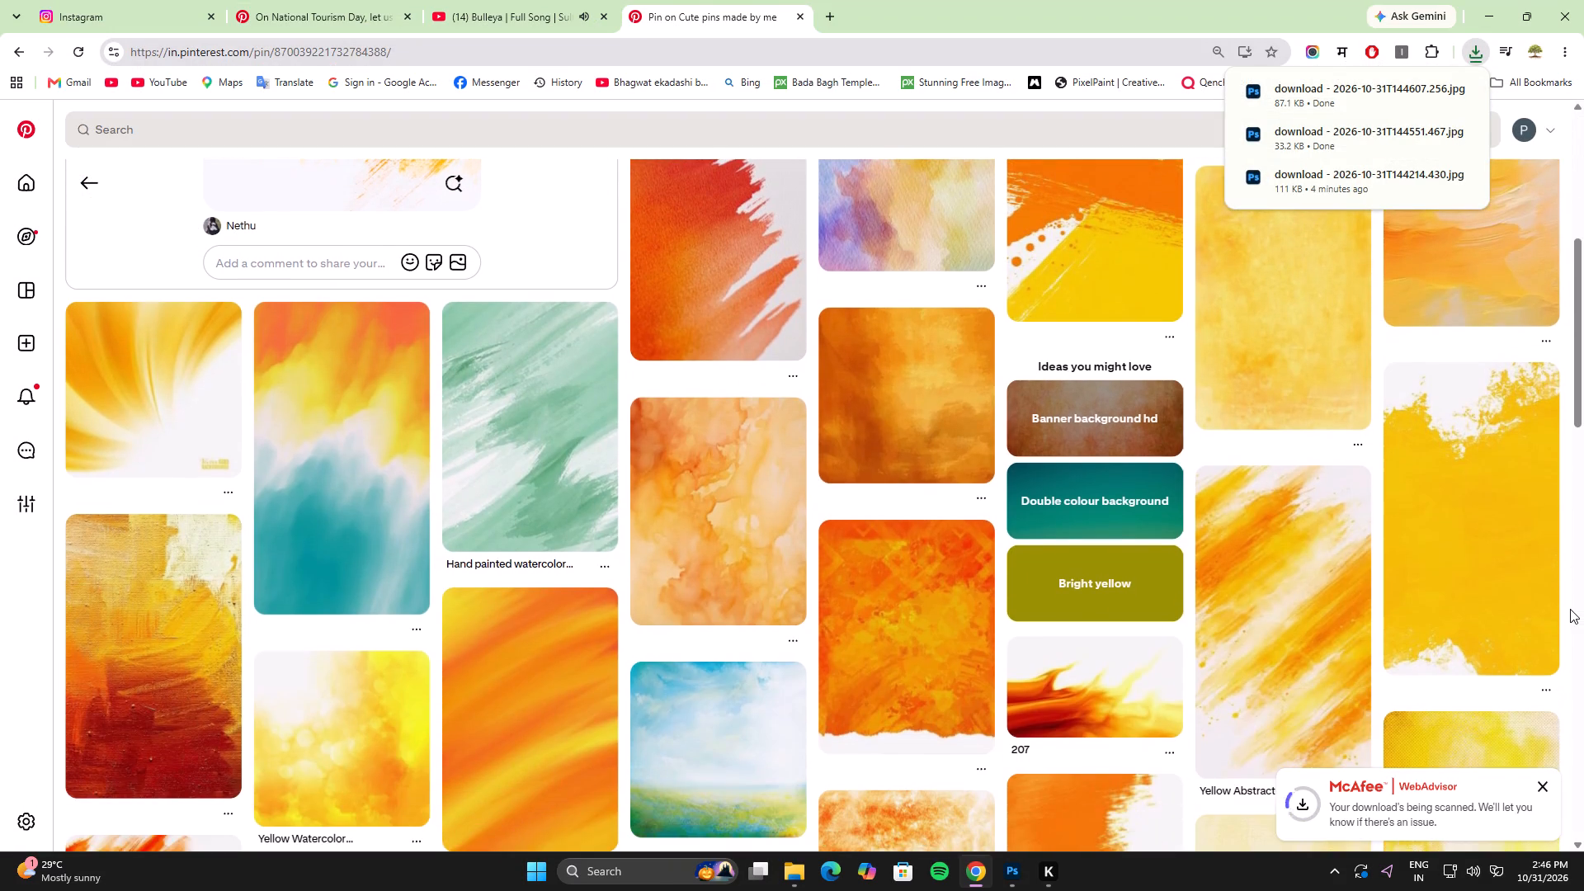
scroll(1569, 609, "down", 4)
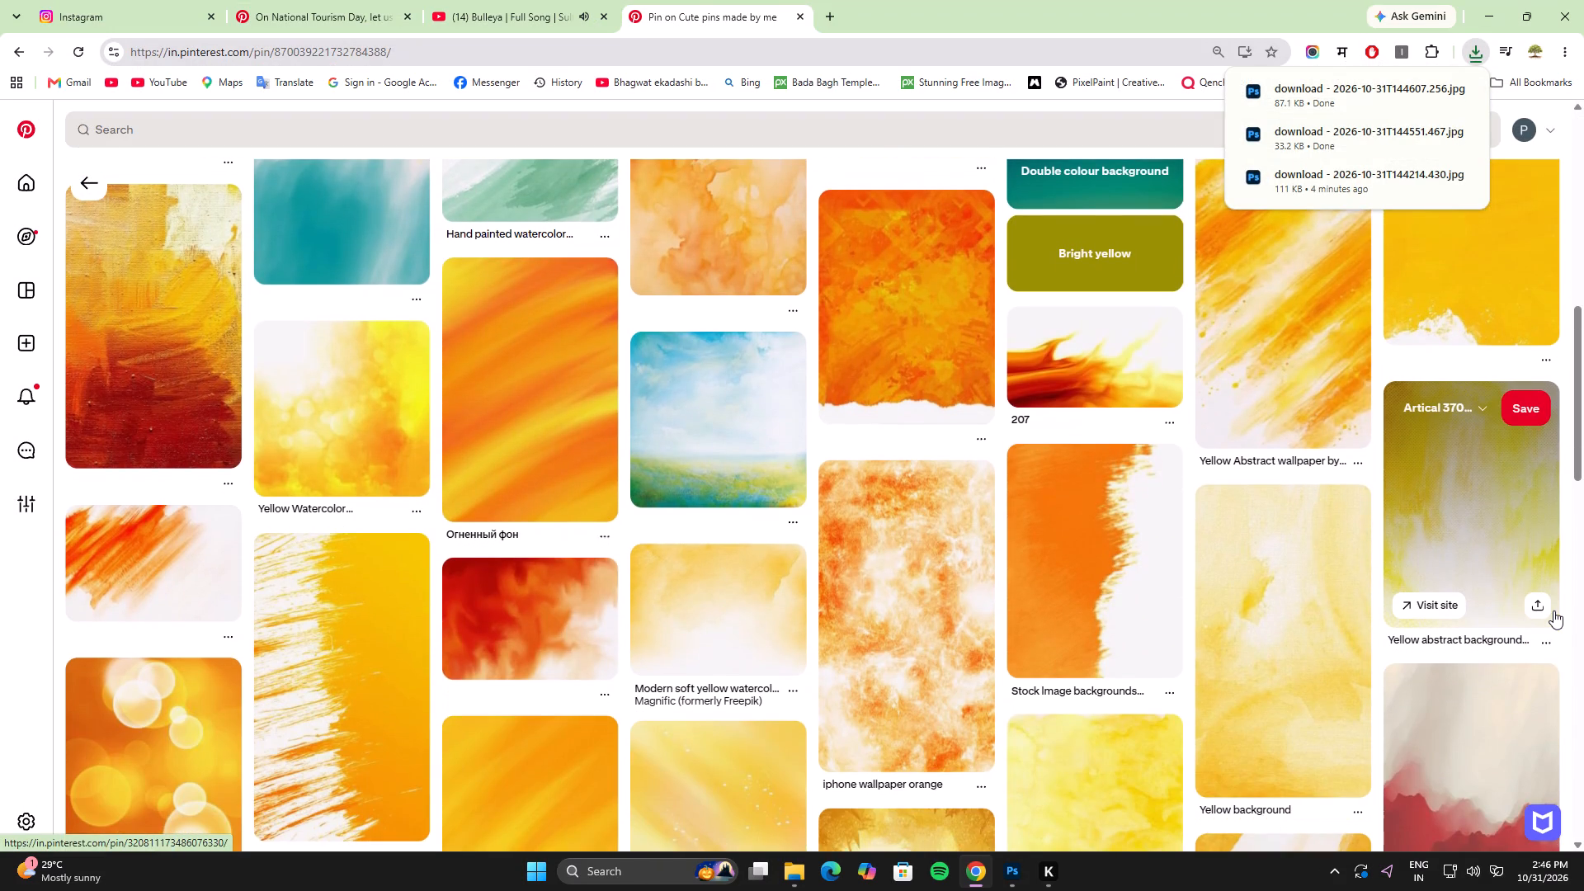
scroll(1553, 610, "down", 2)
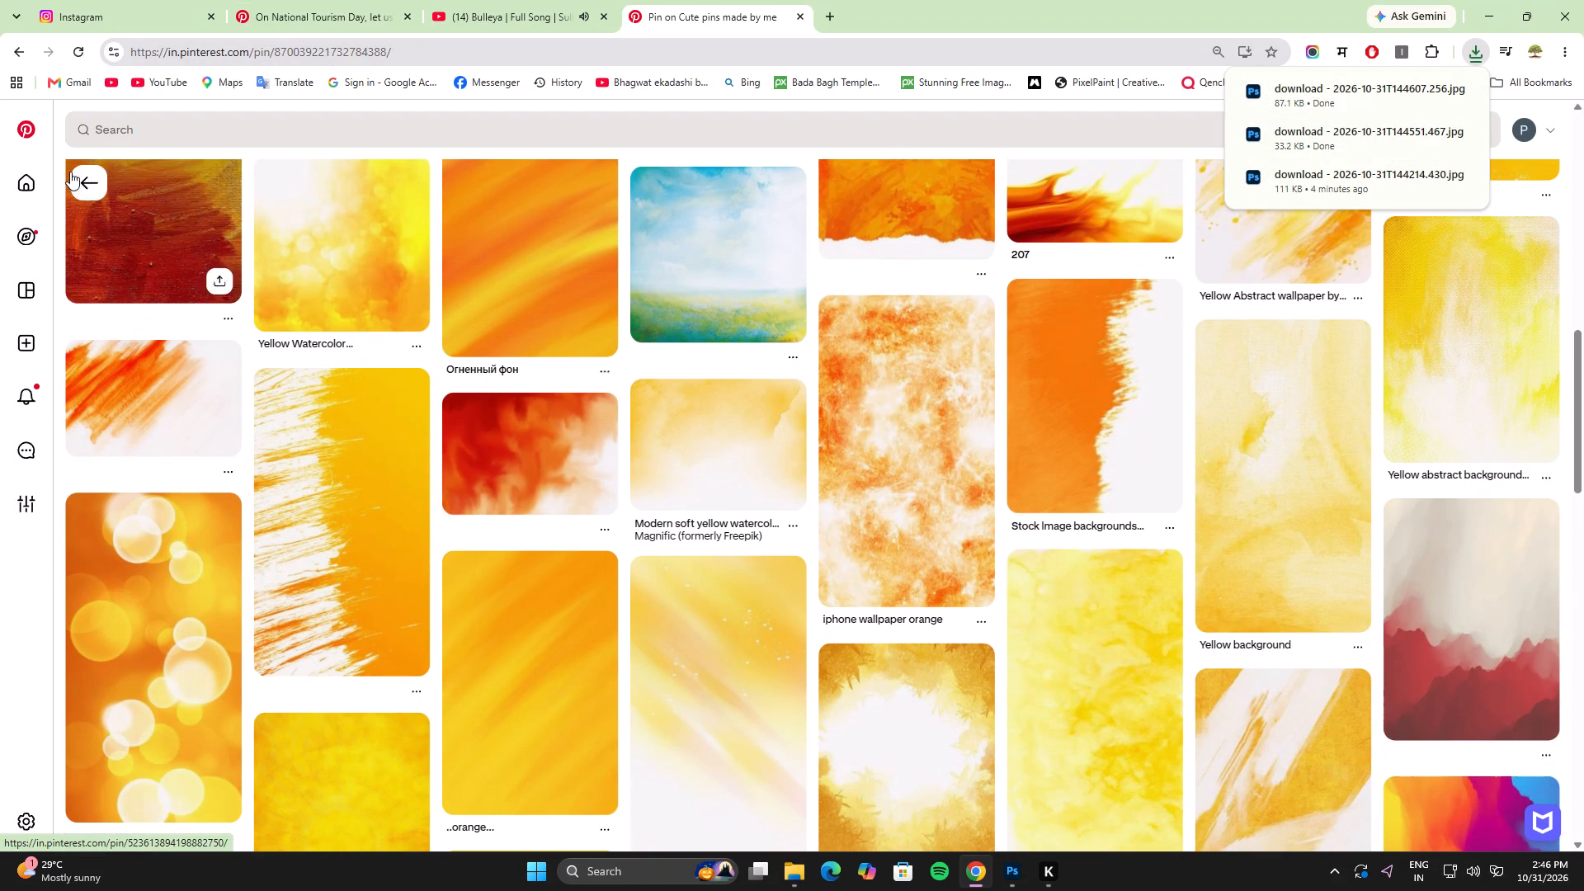
left_click(91, 184)
Open the orange, pink and purple watercolour cloud pin and examine its related textures for a suitable poster background.
scroll(792, 631, "down", 3)
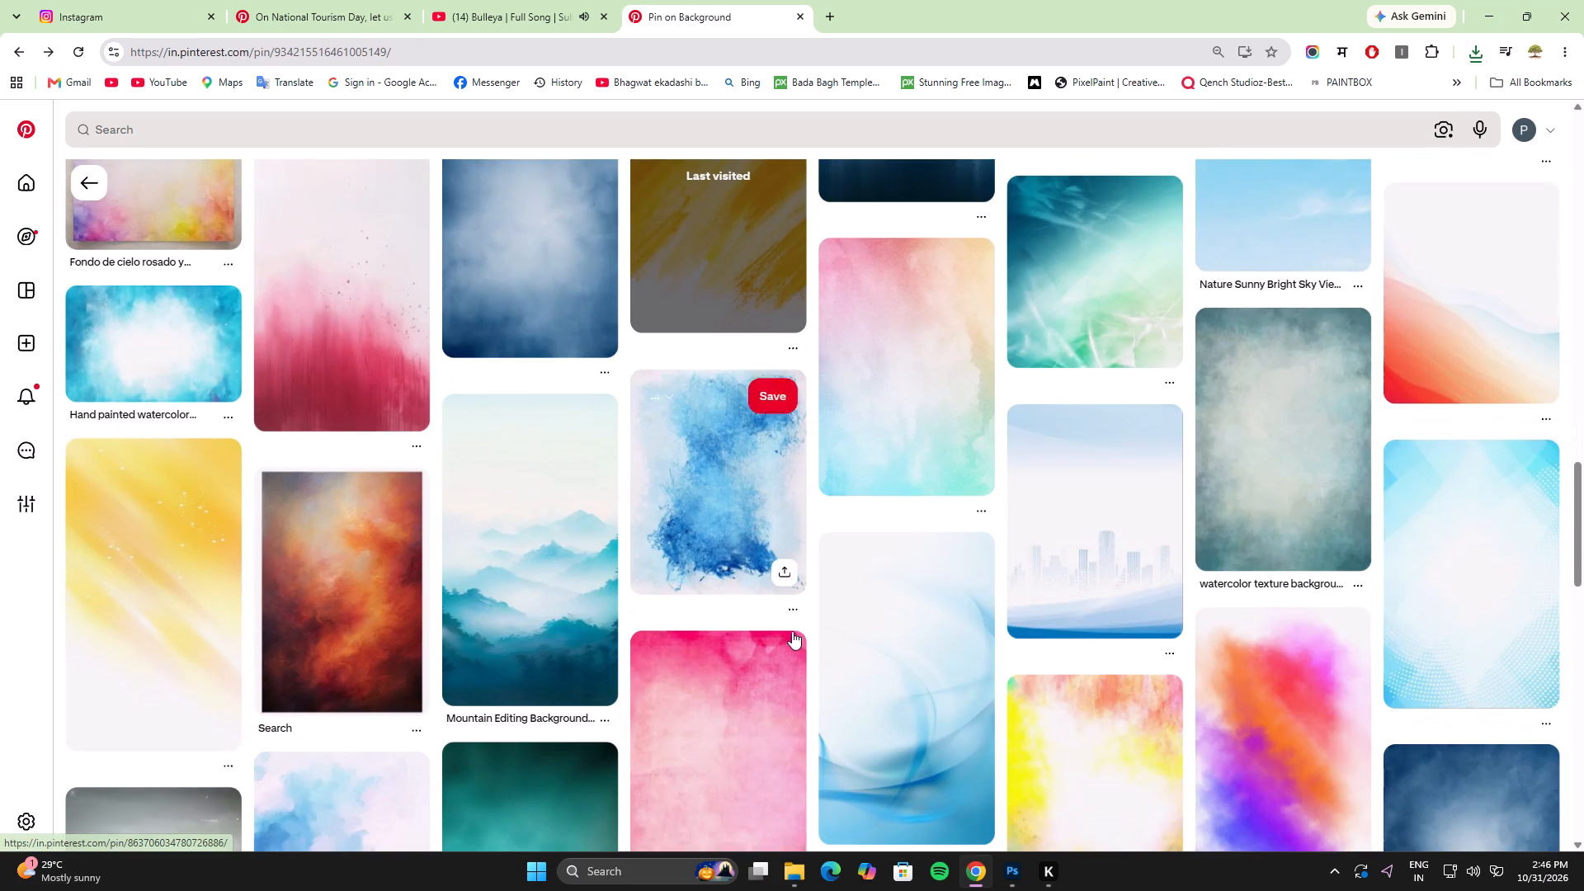
scroll(792, 631, "down", 4)
left_click(1279, 460)
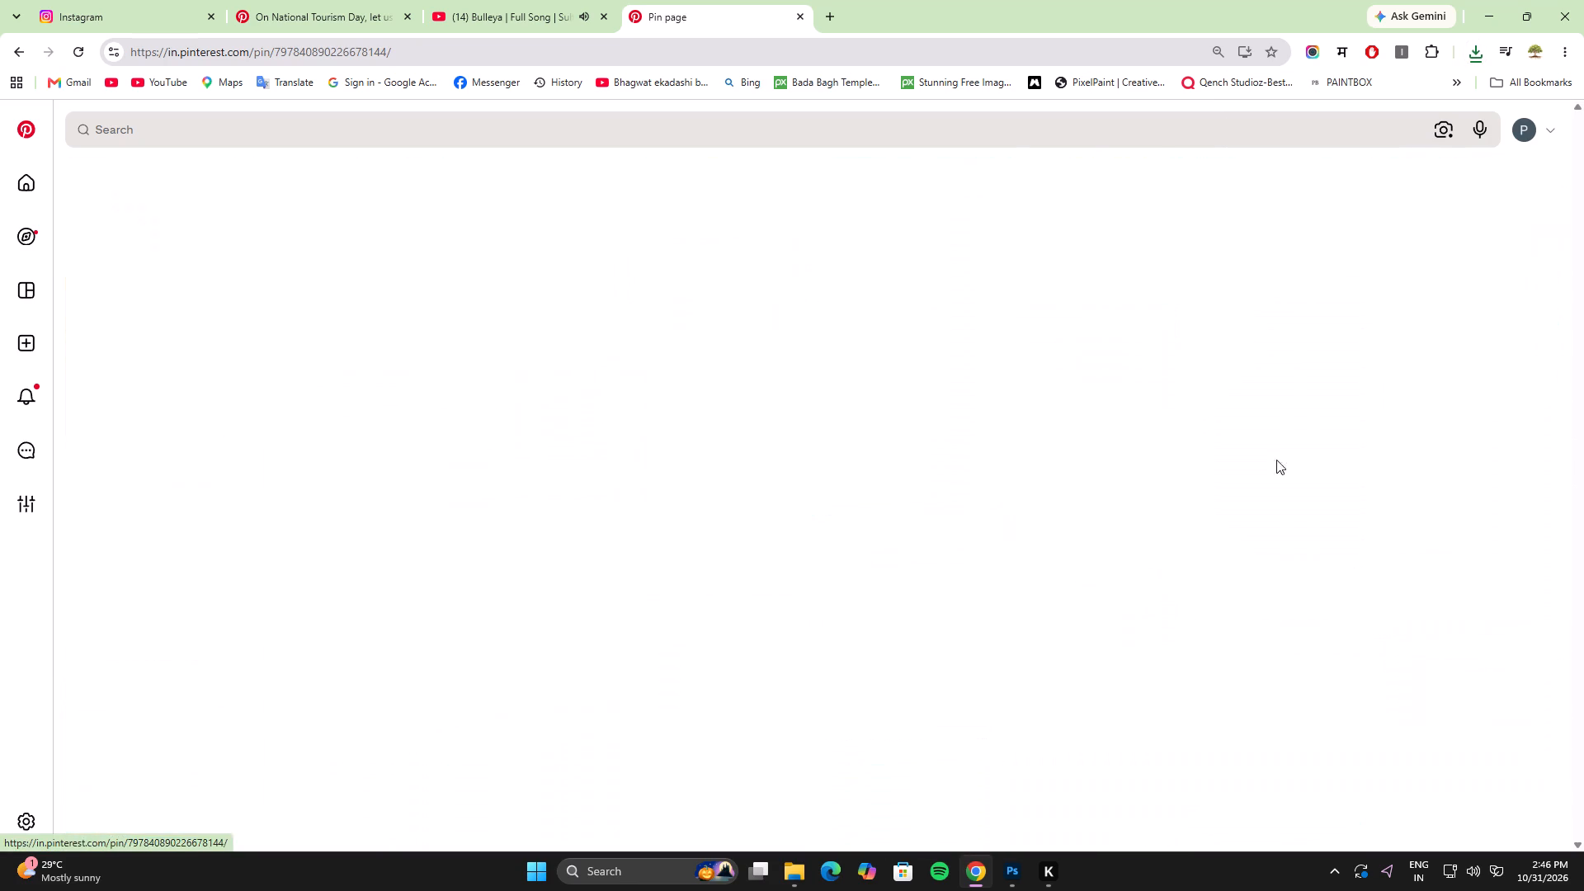
scroll(519, 663, "down", 1)
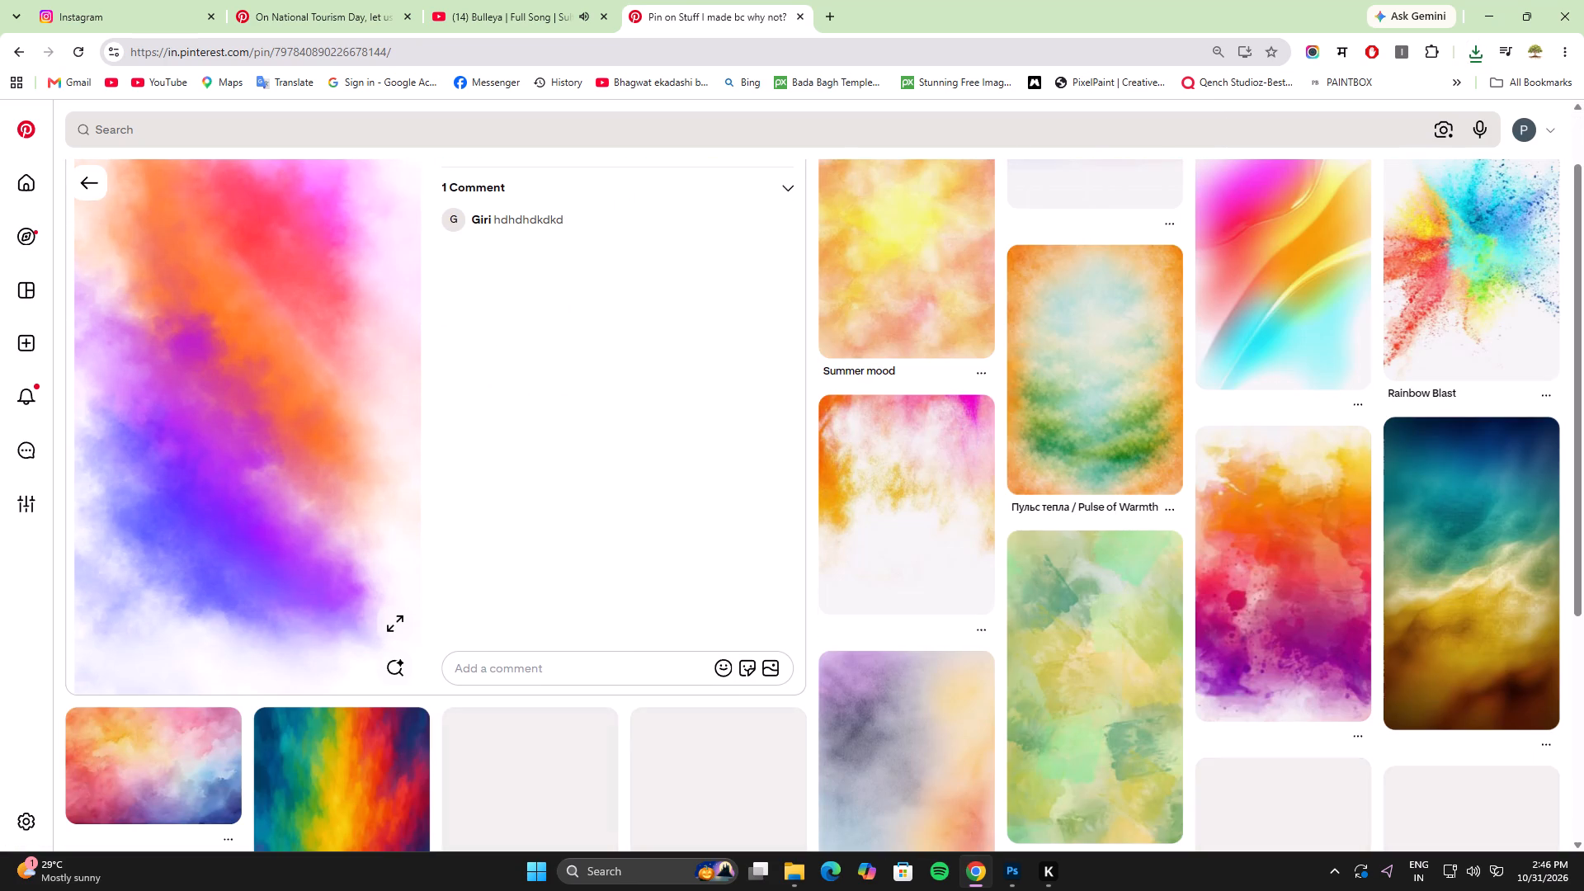
scroll(518, 663, "down", 1)
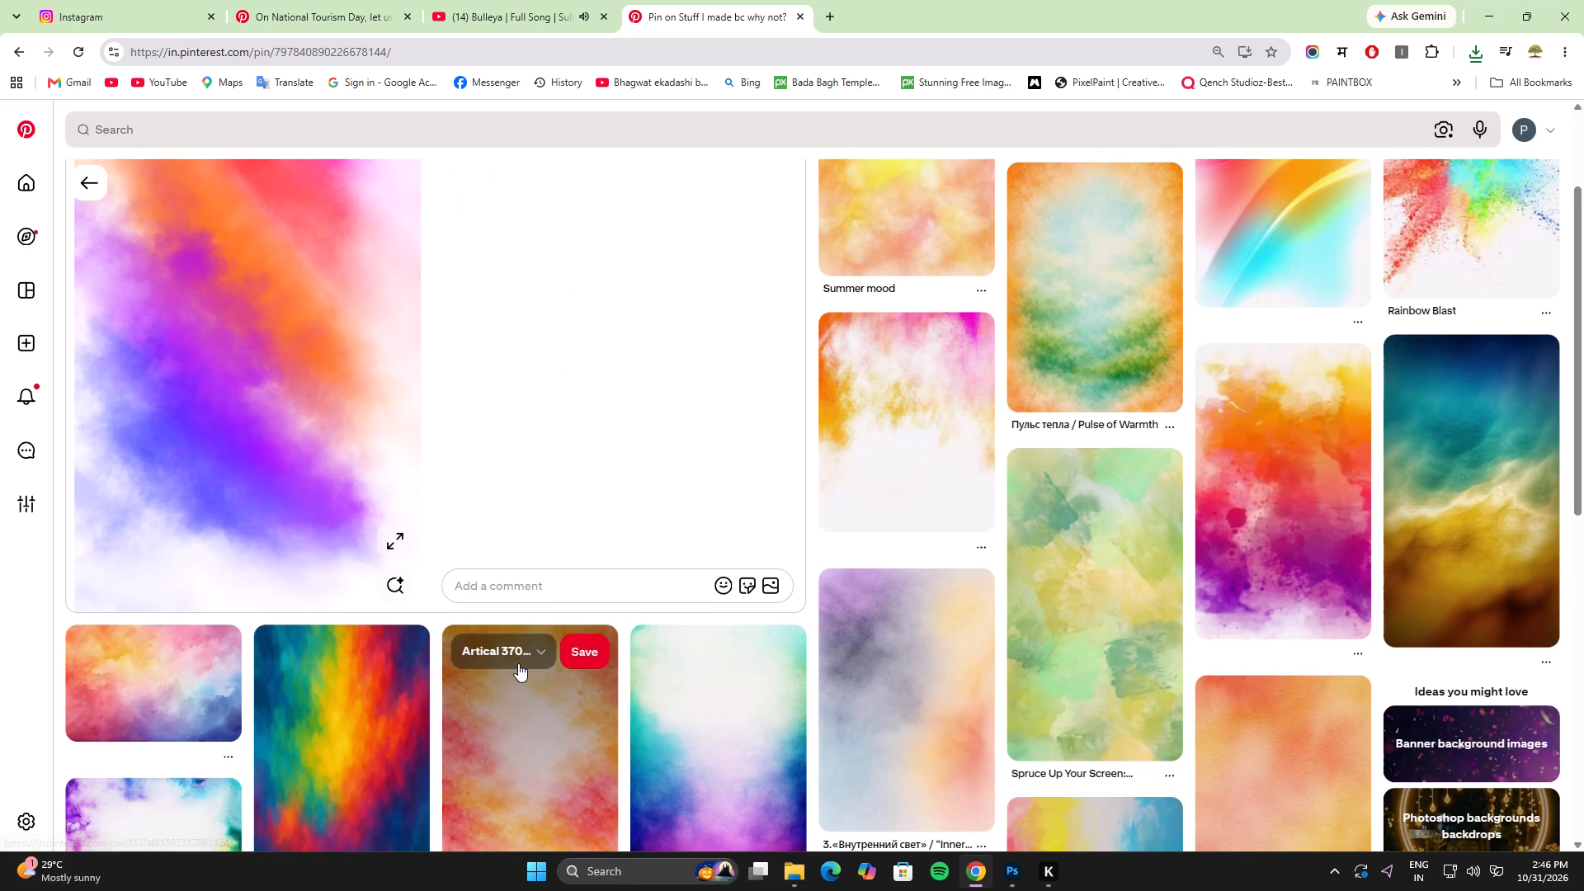
scroll(518, 663, "down", 2)
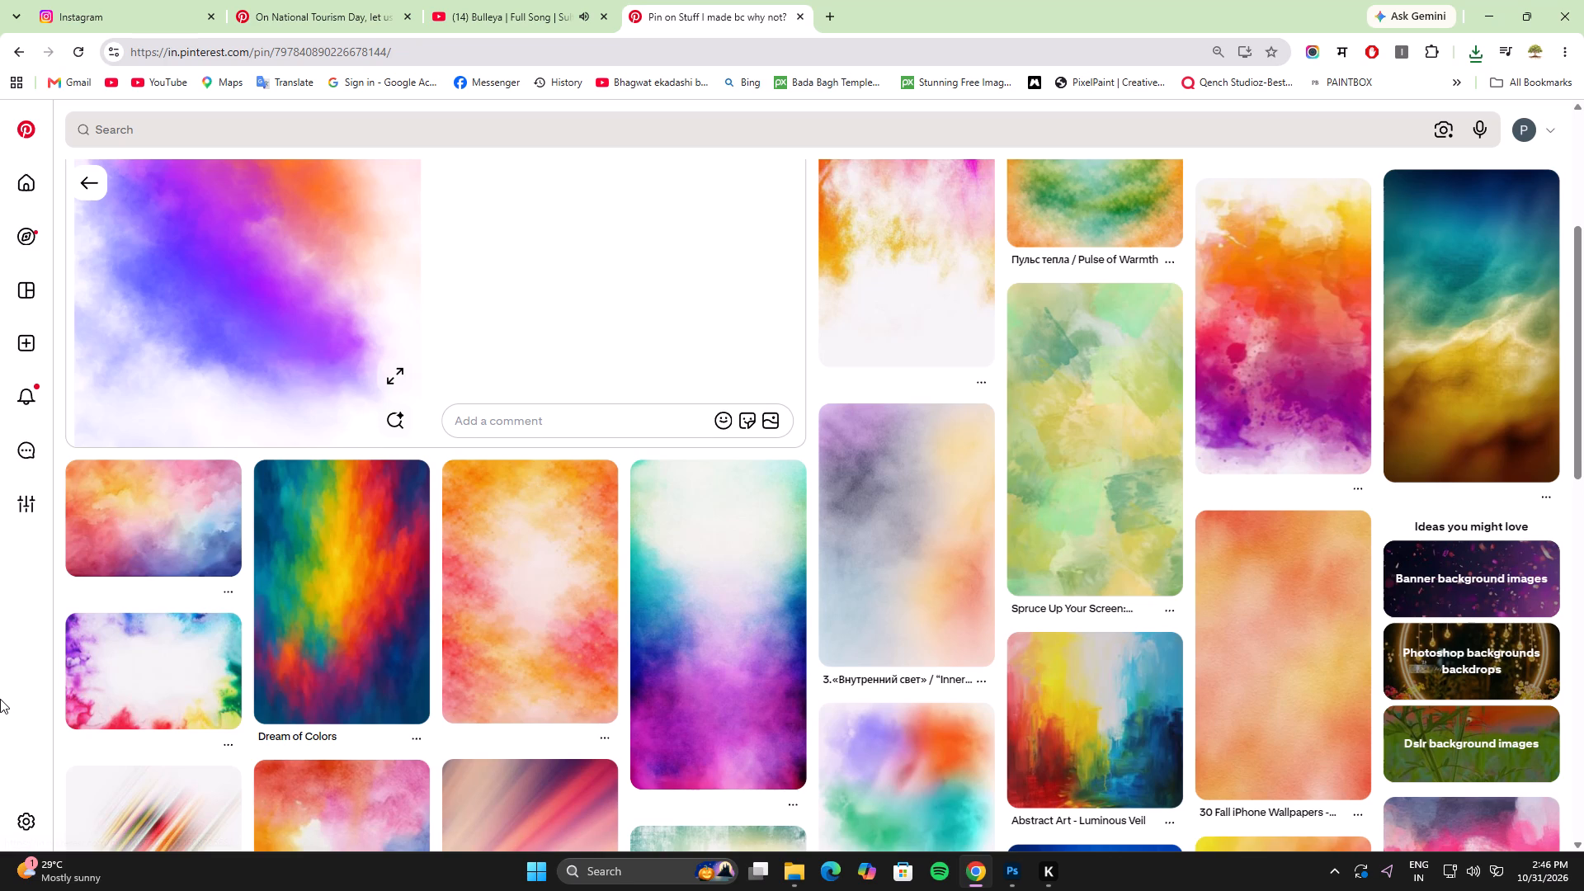
scroll(0, 699, "down", 7)
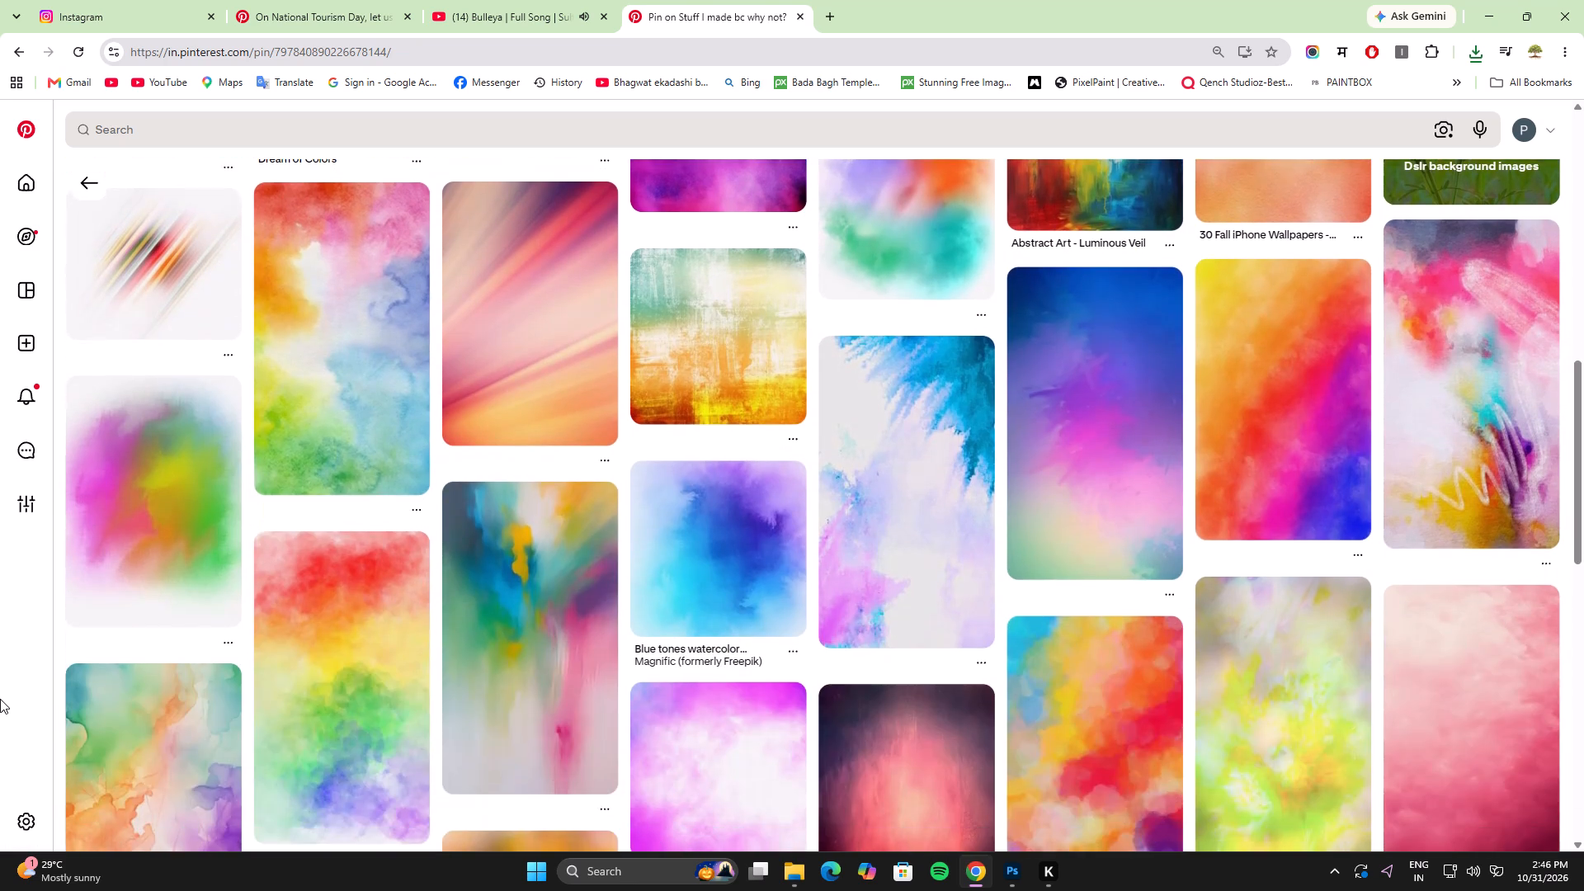
scroll(0, 699, "down", 9)
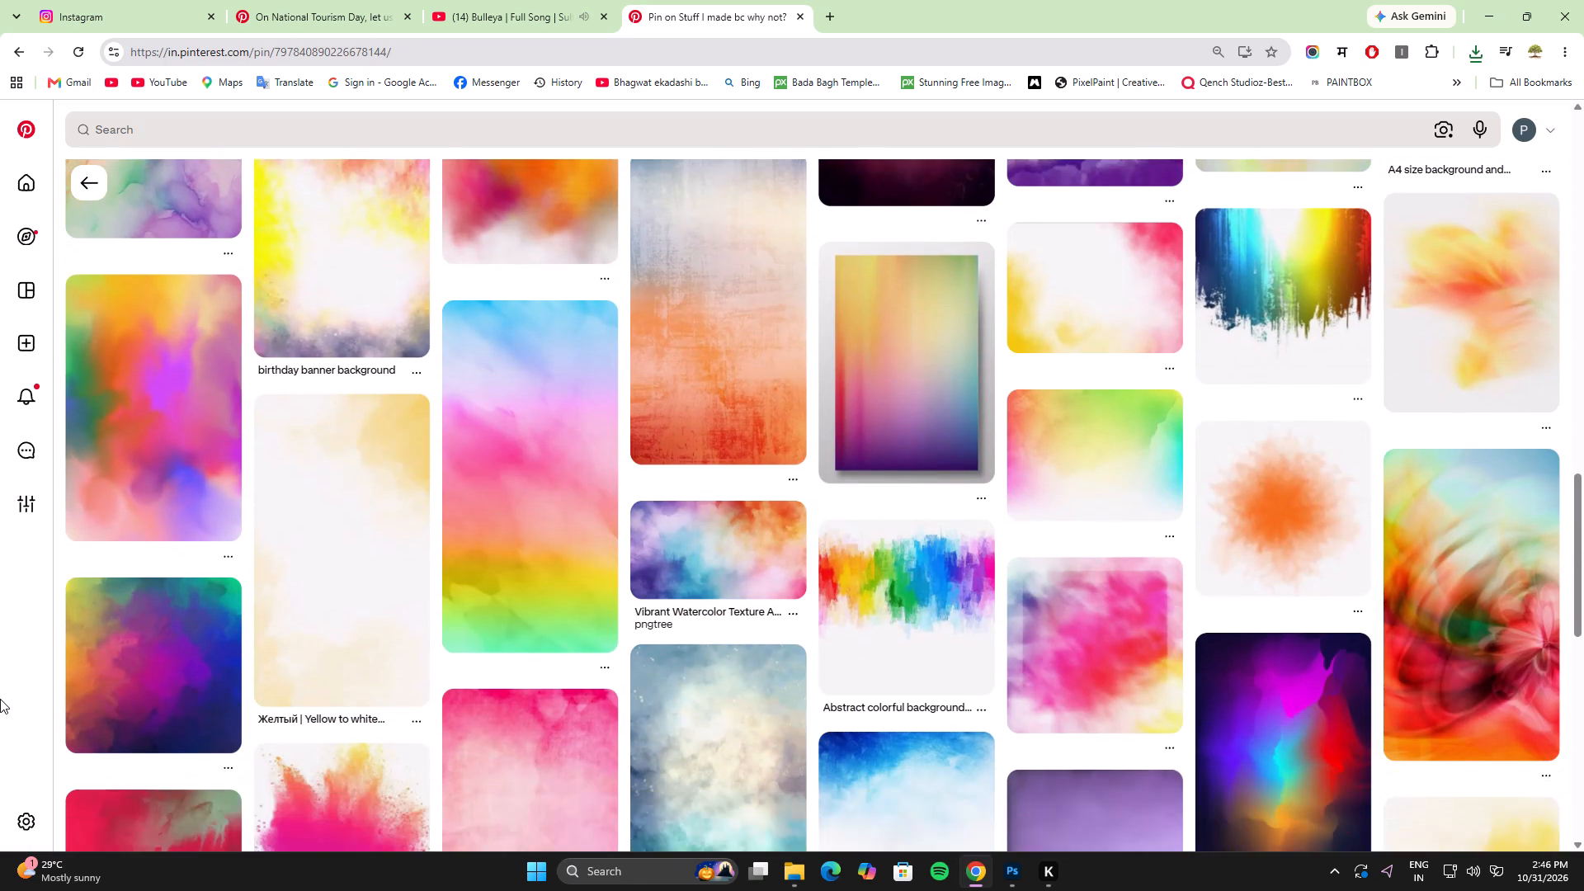
scroll(0, 699, "down", 7)
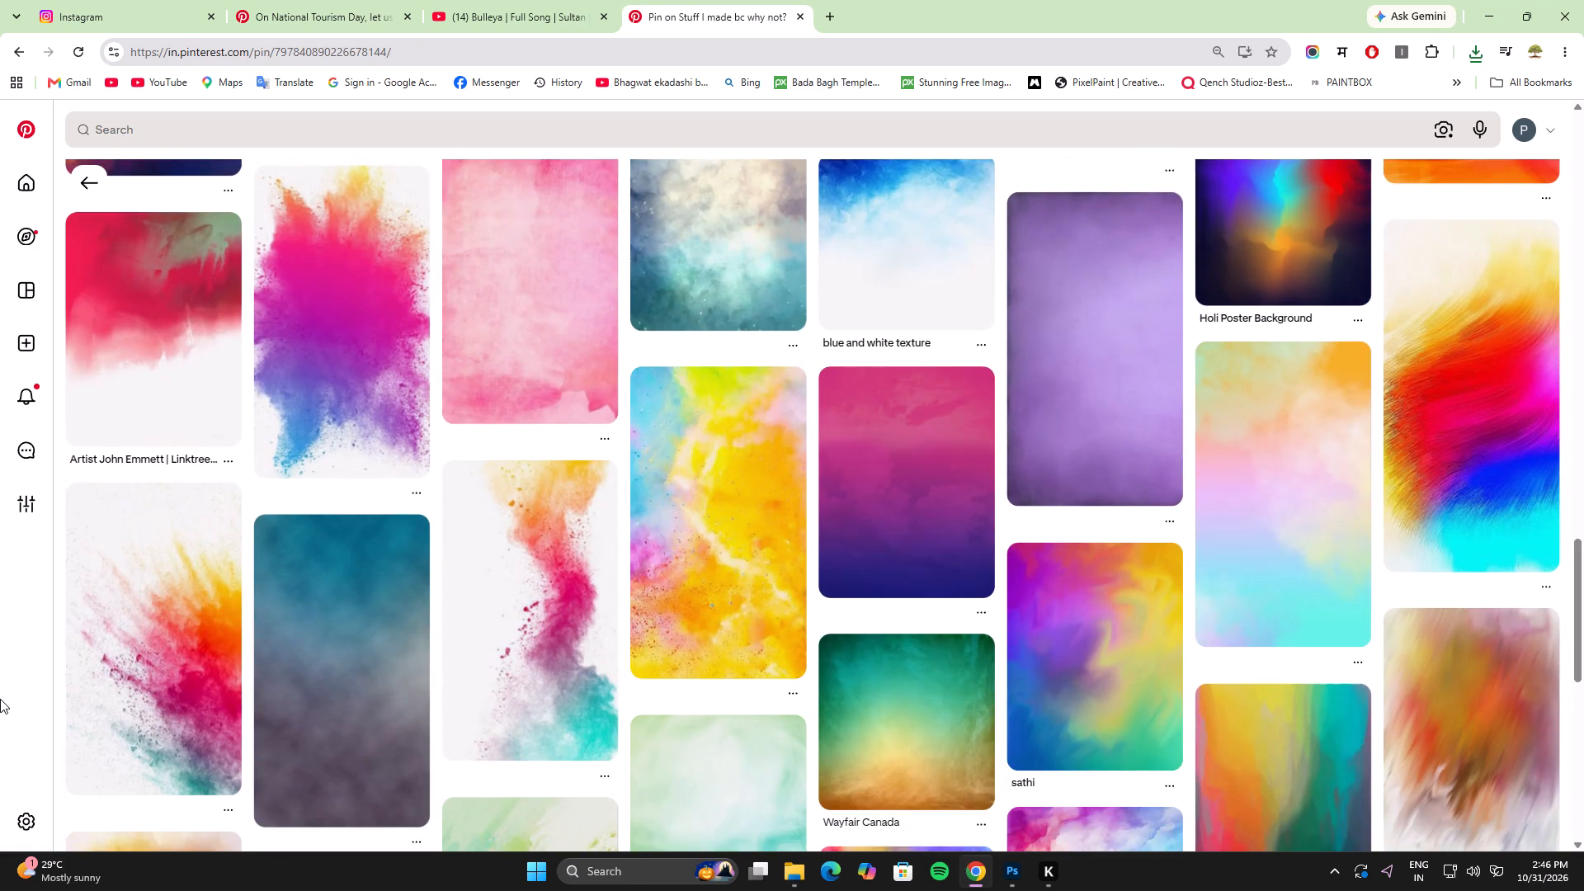
scroll(0, 699, "down", 6)
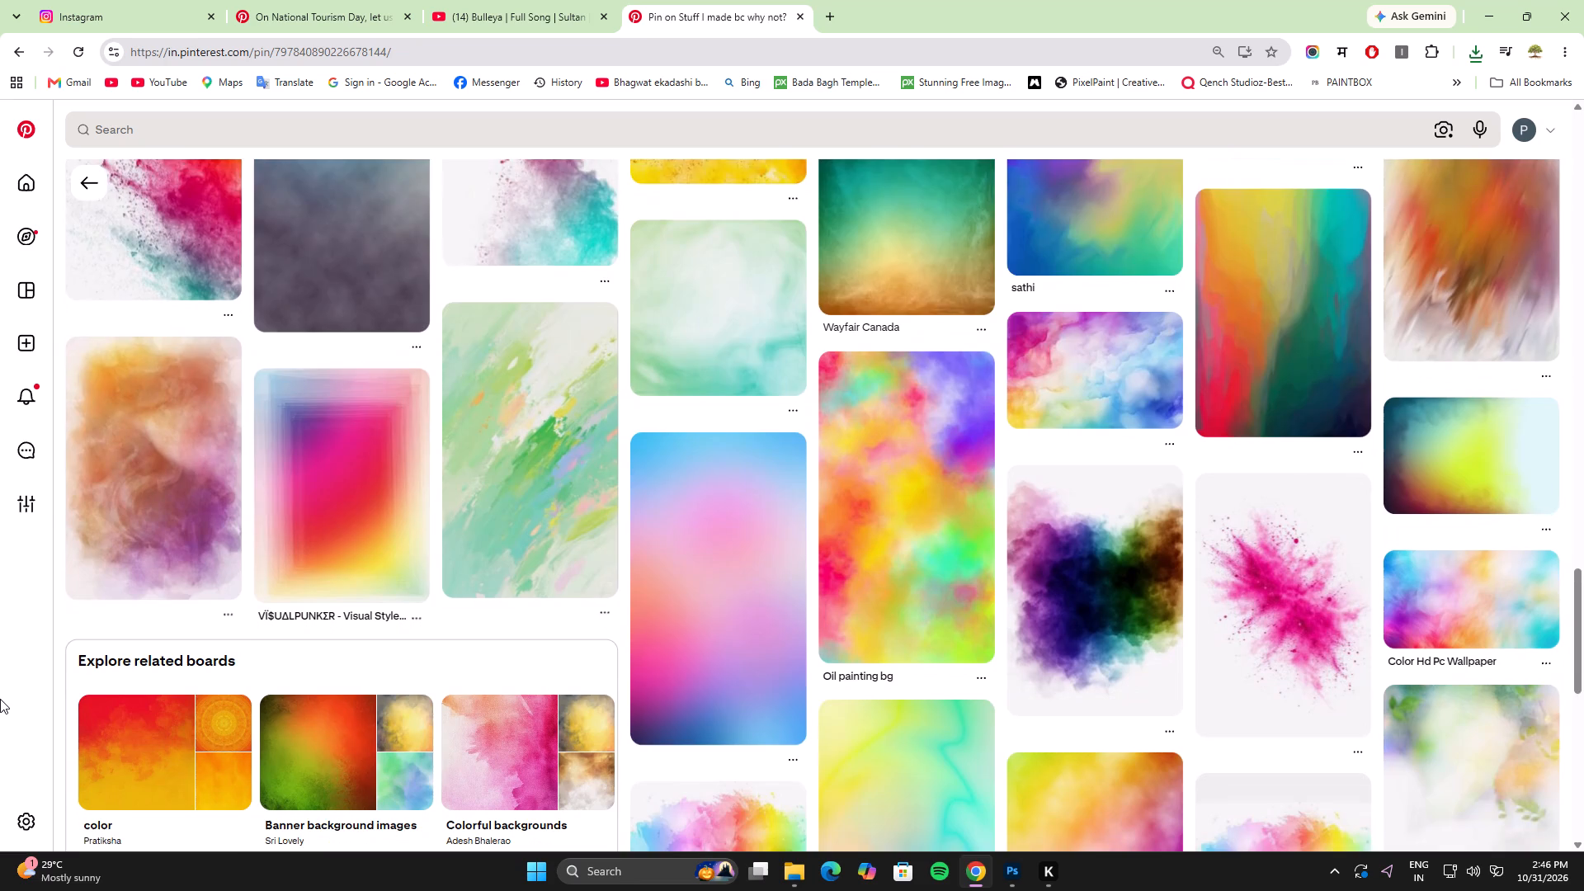
scroll(0, 699, "down", 6)
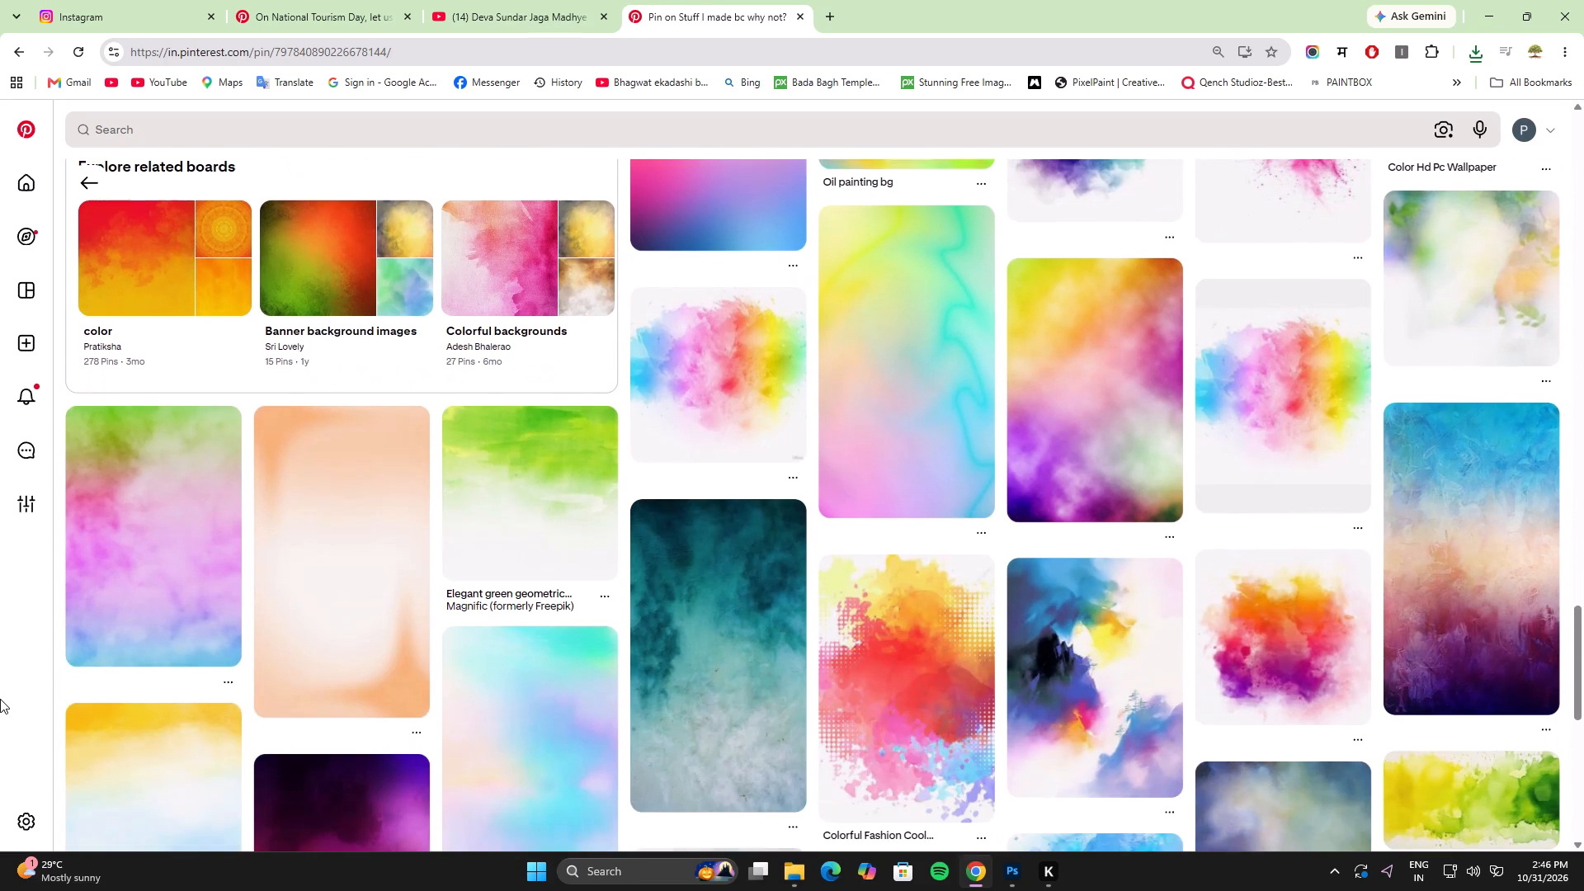
scroll(0, 699, "down", 8)
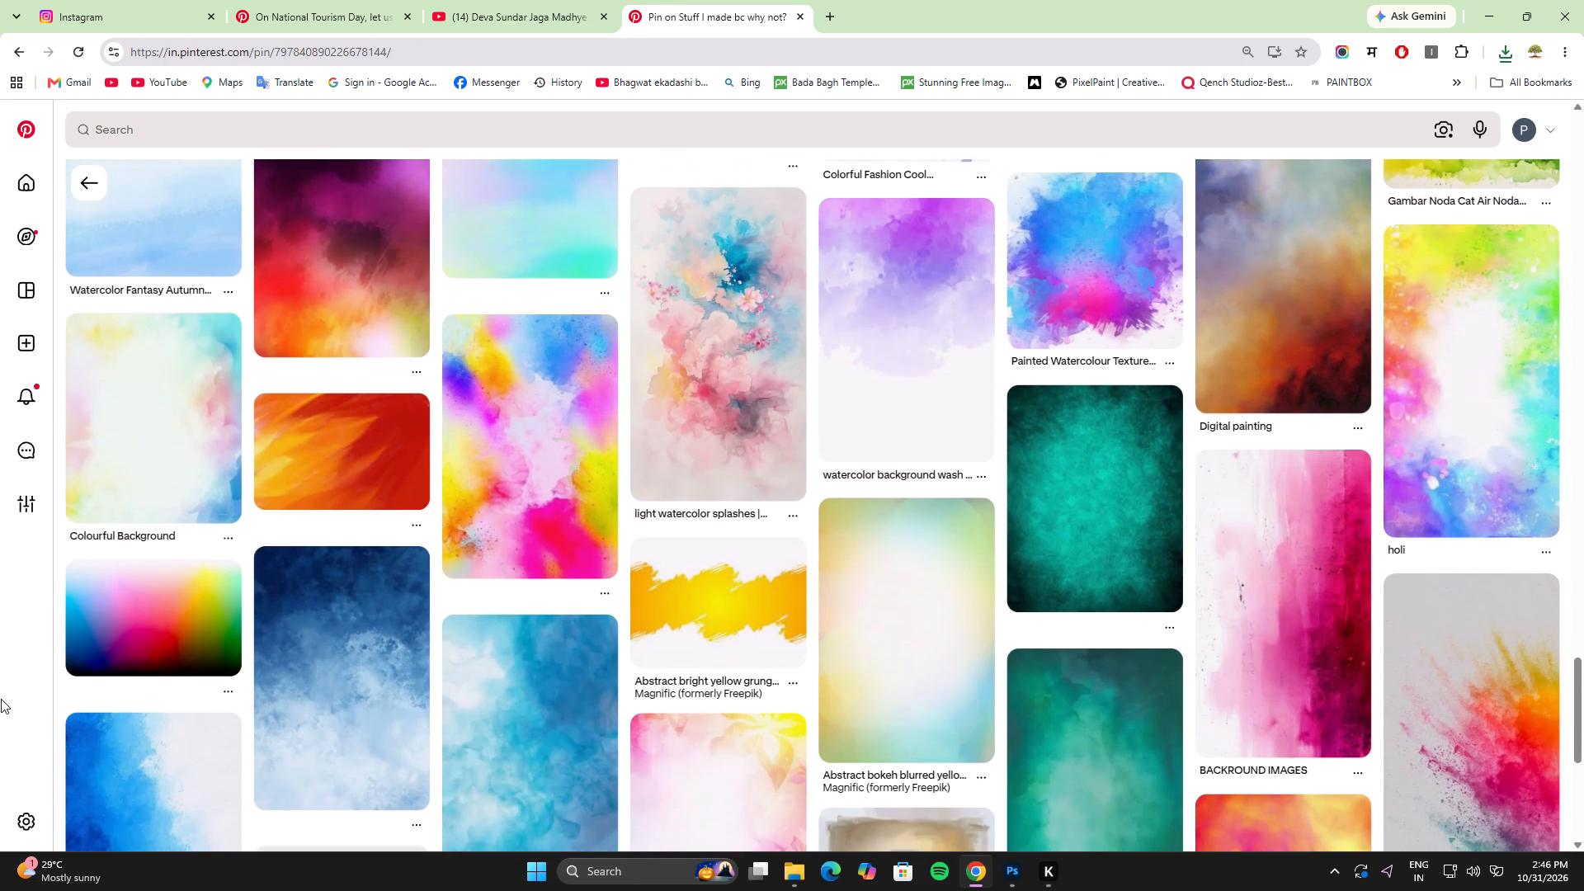
scroll(0, 699, "down", 5)
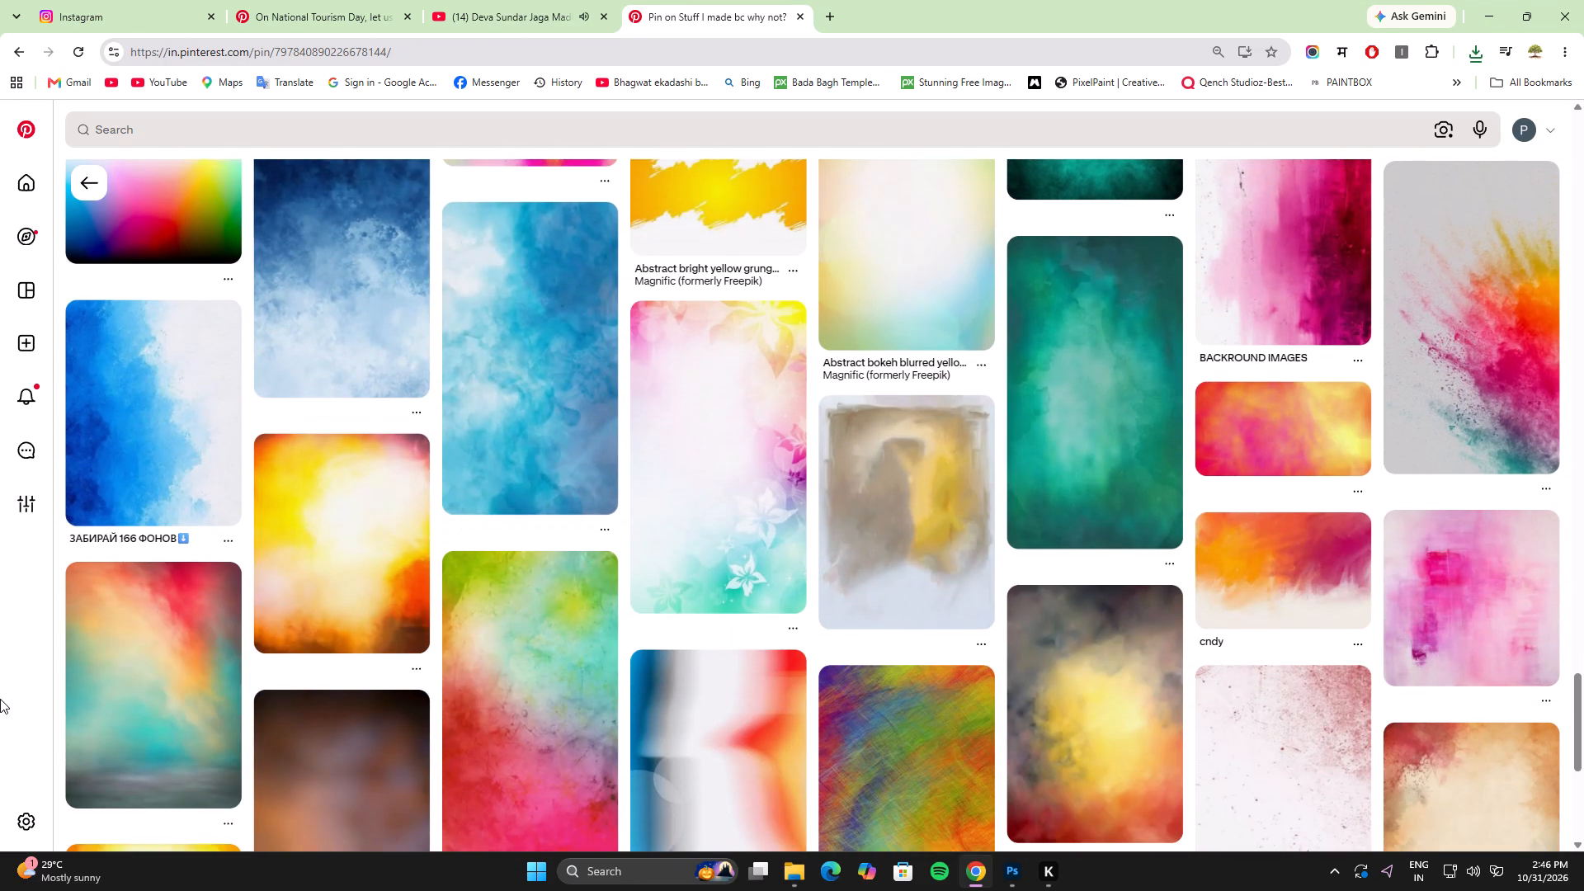
scroll(0, 699, "down", 10)
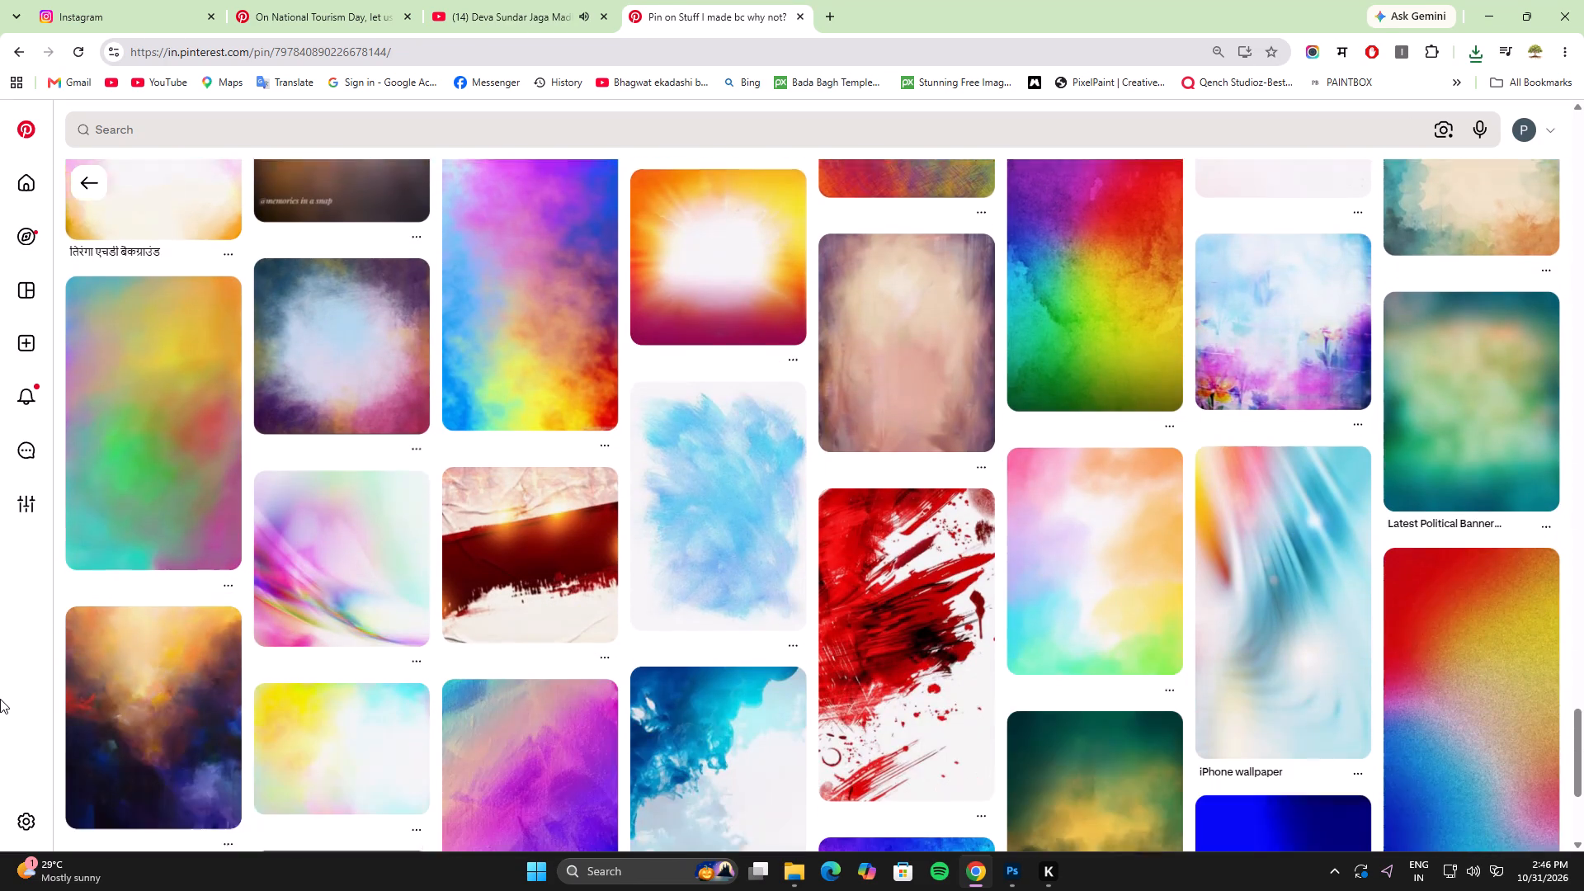
scroll(0, 699, "down", 6)
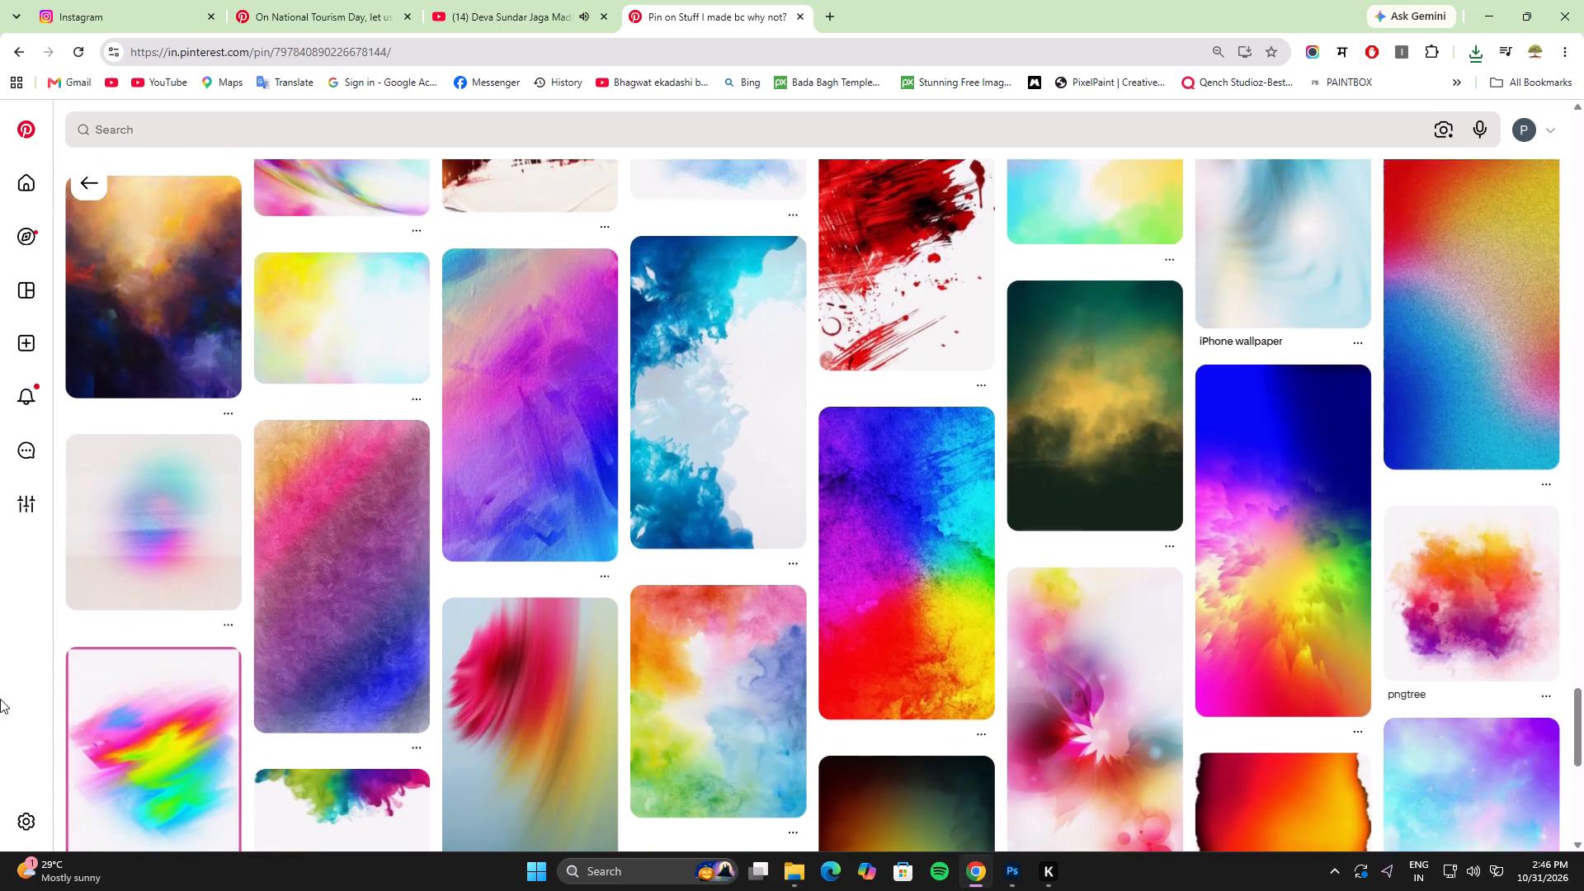
scroll(0, 699, "down", 7)
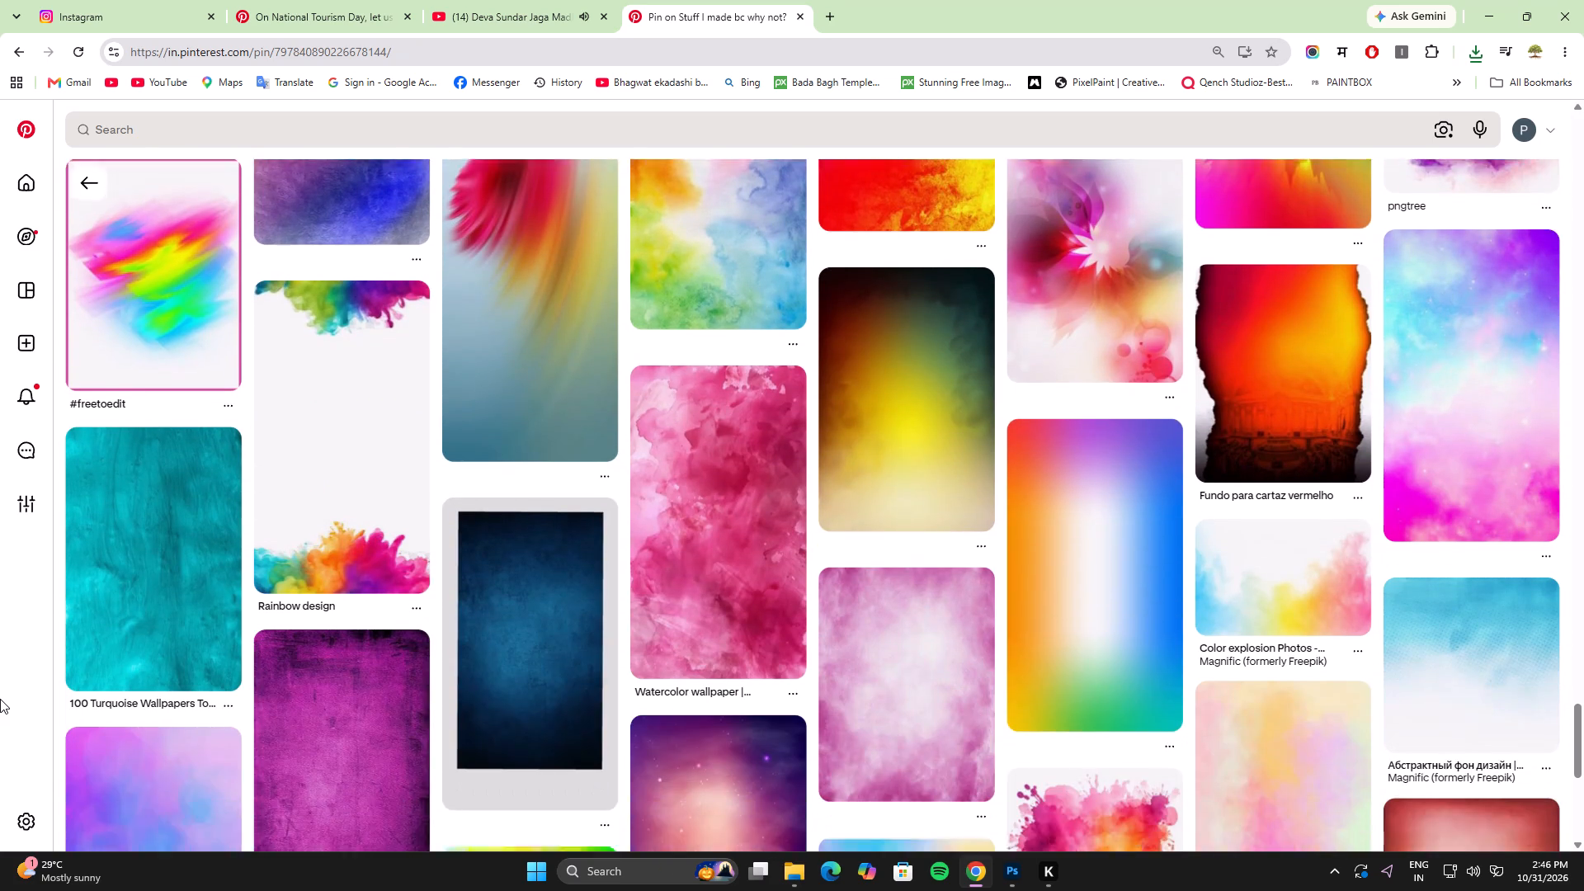
scroll(0, 699, "down", 7)
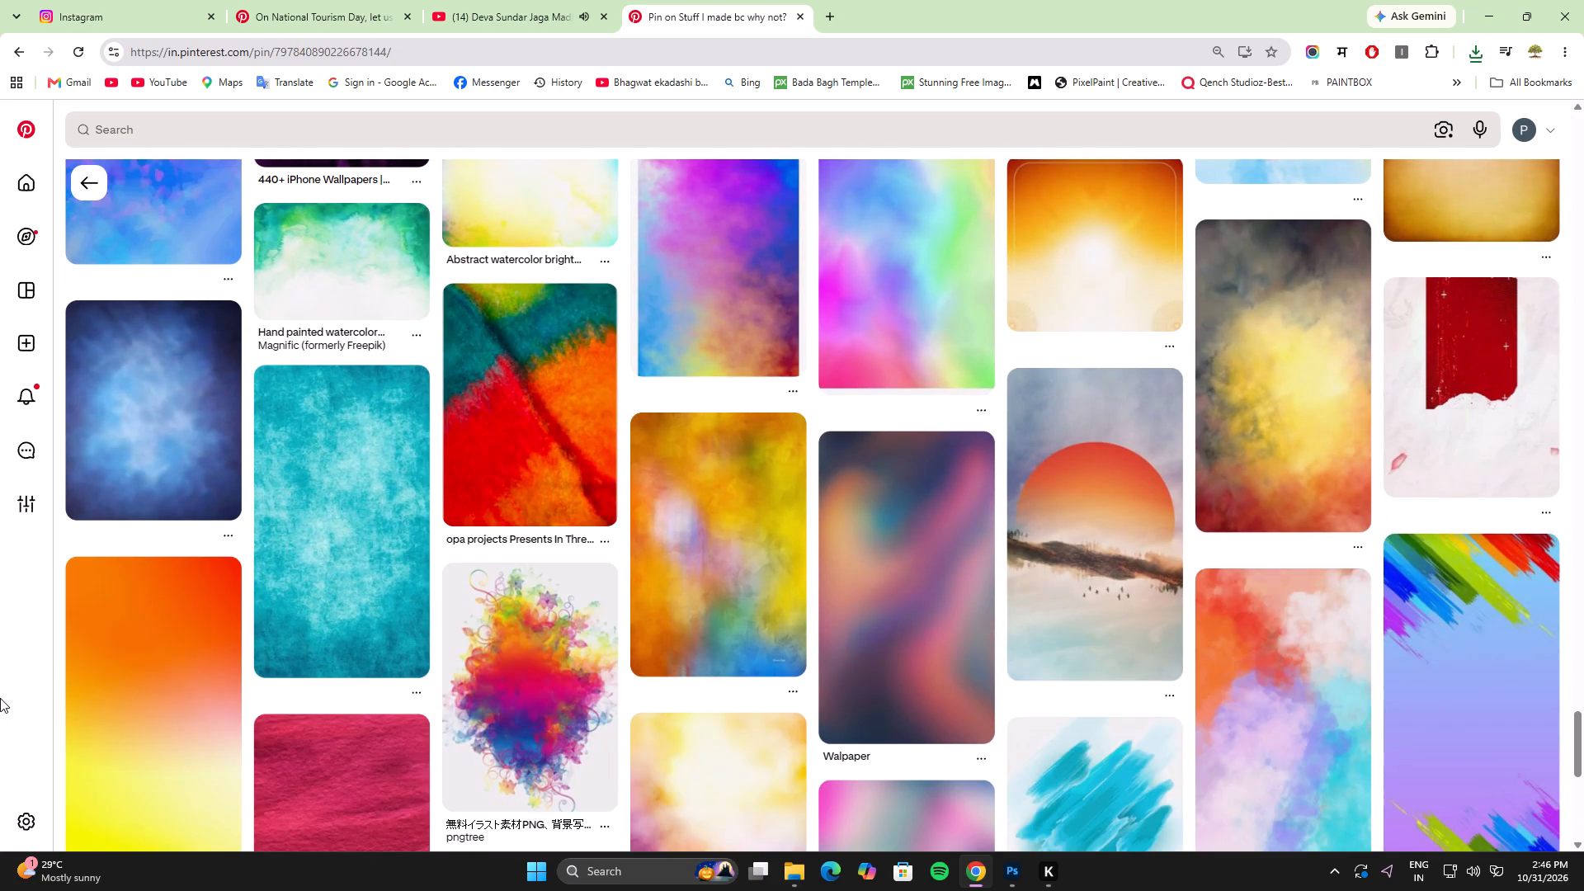
scroll(0, 698, "down", 9)
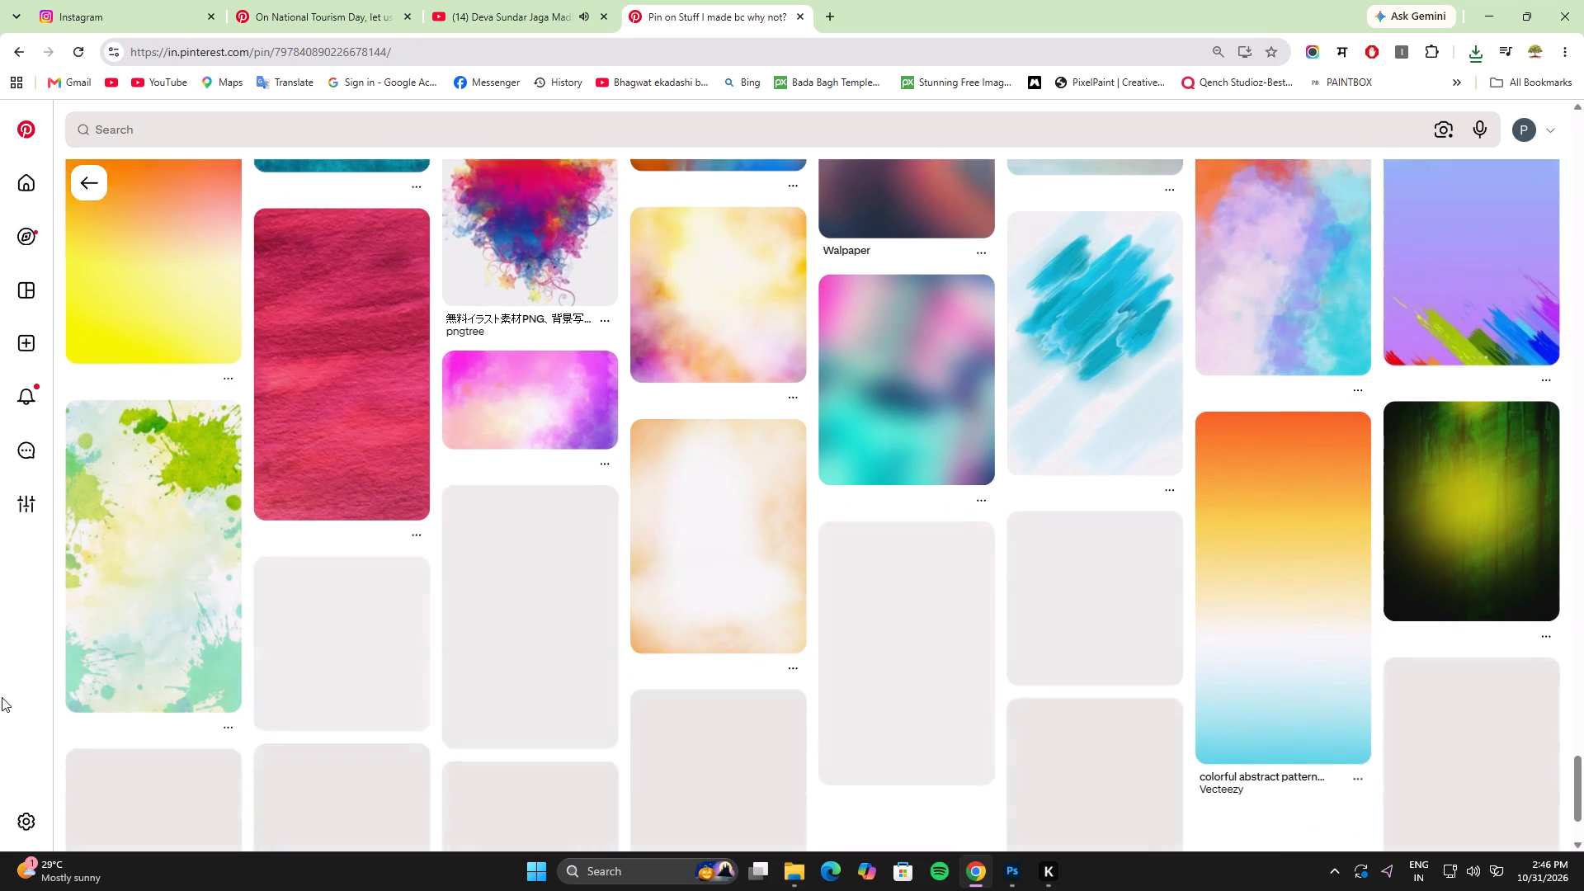
scroll(2, 697, "down", 14)
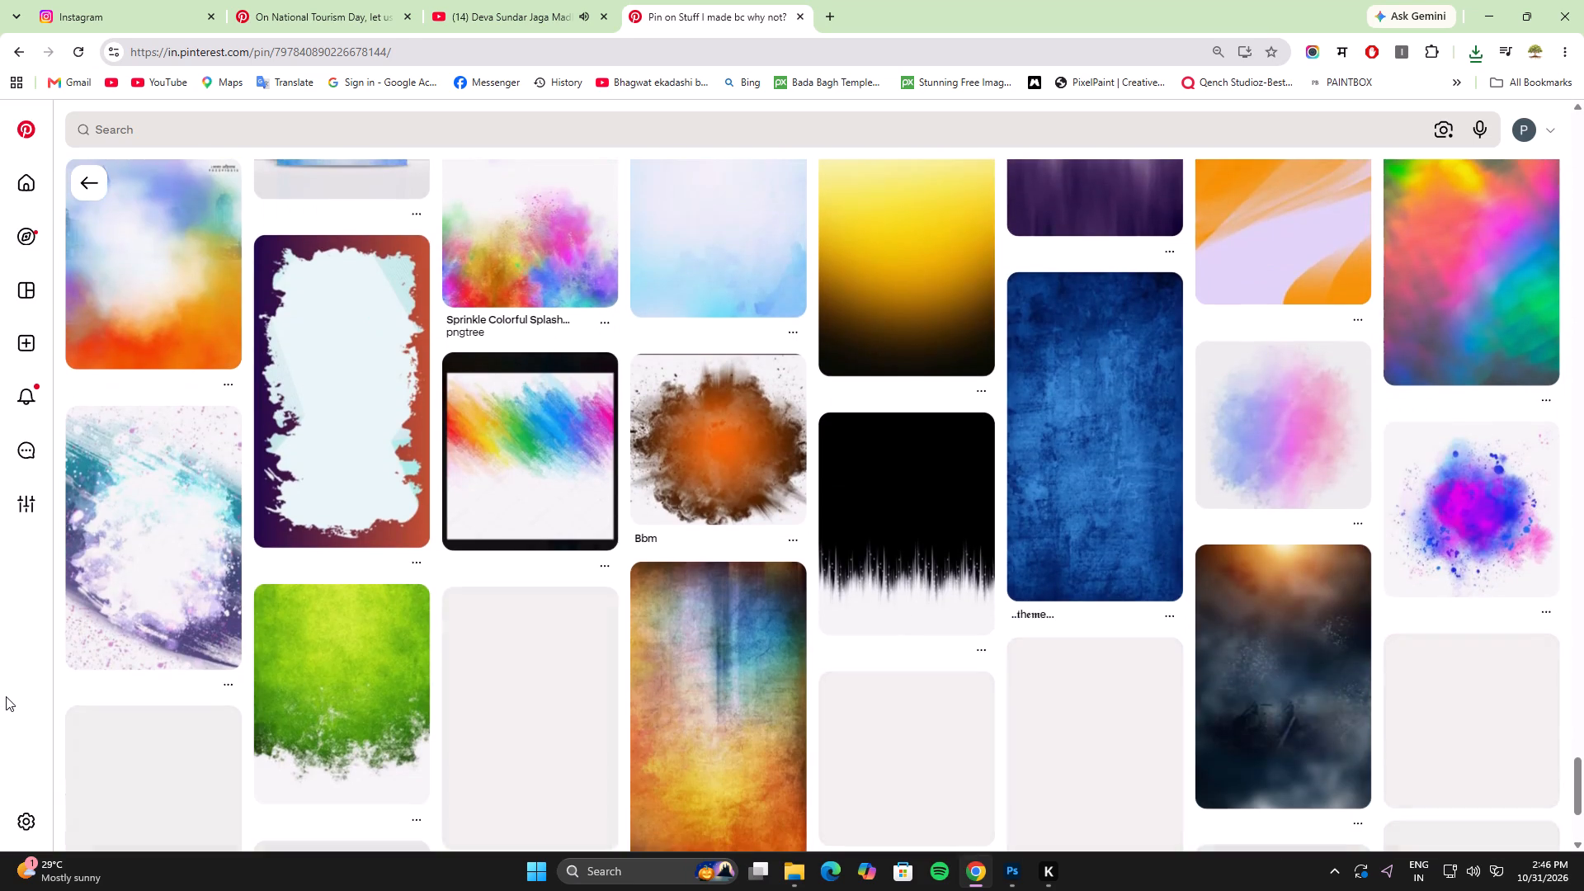
scroll(6, 696, "down", 9)
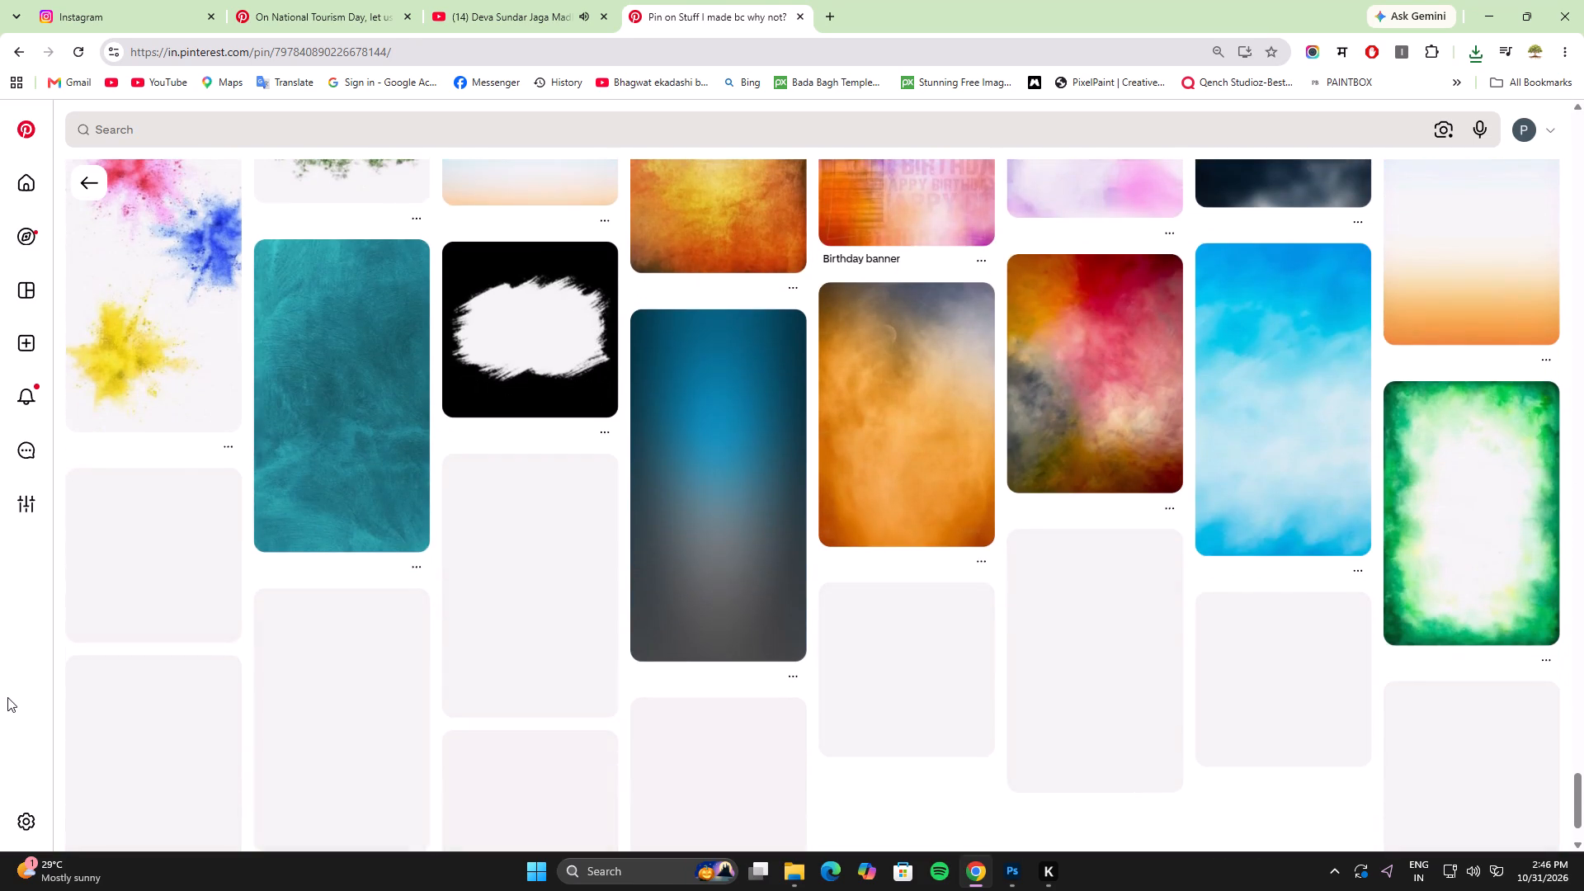
scroll(7, 697, "down", 15)
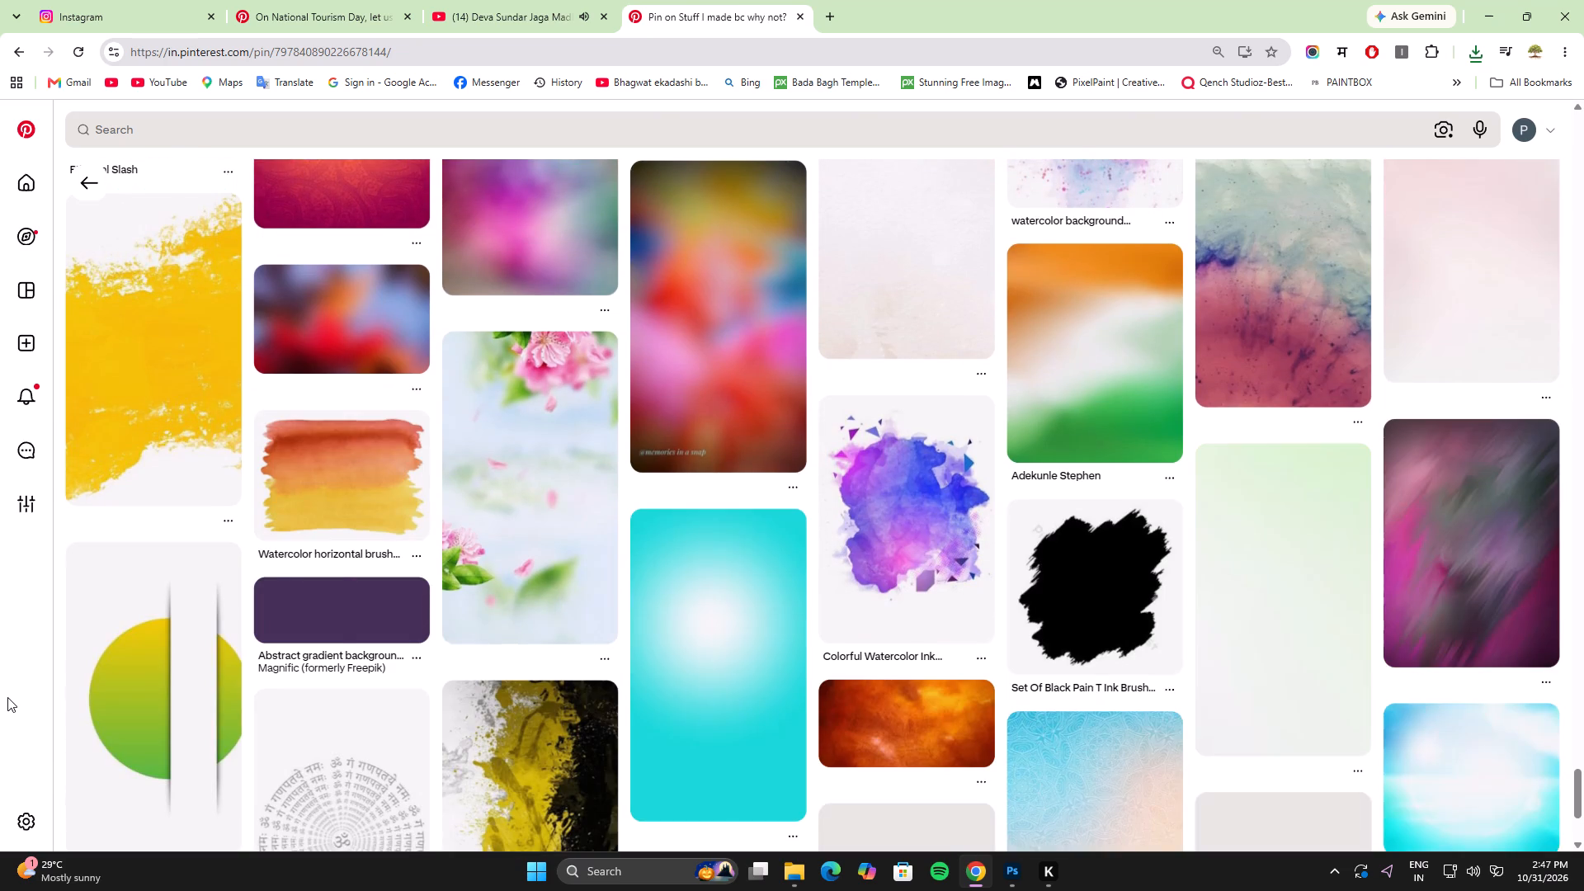
scroll(7, 697, "down", 2)
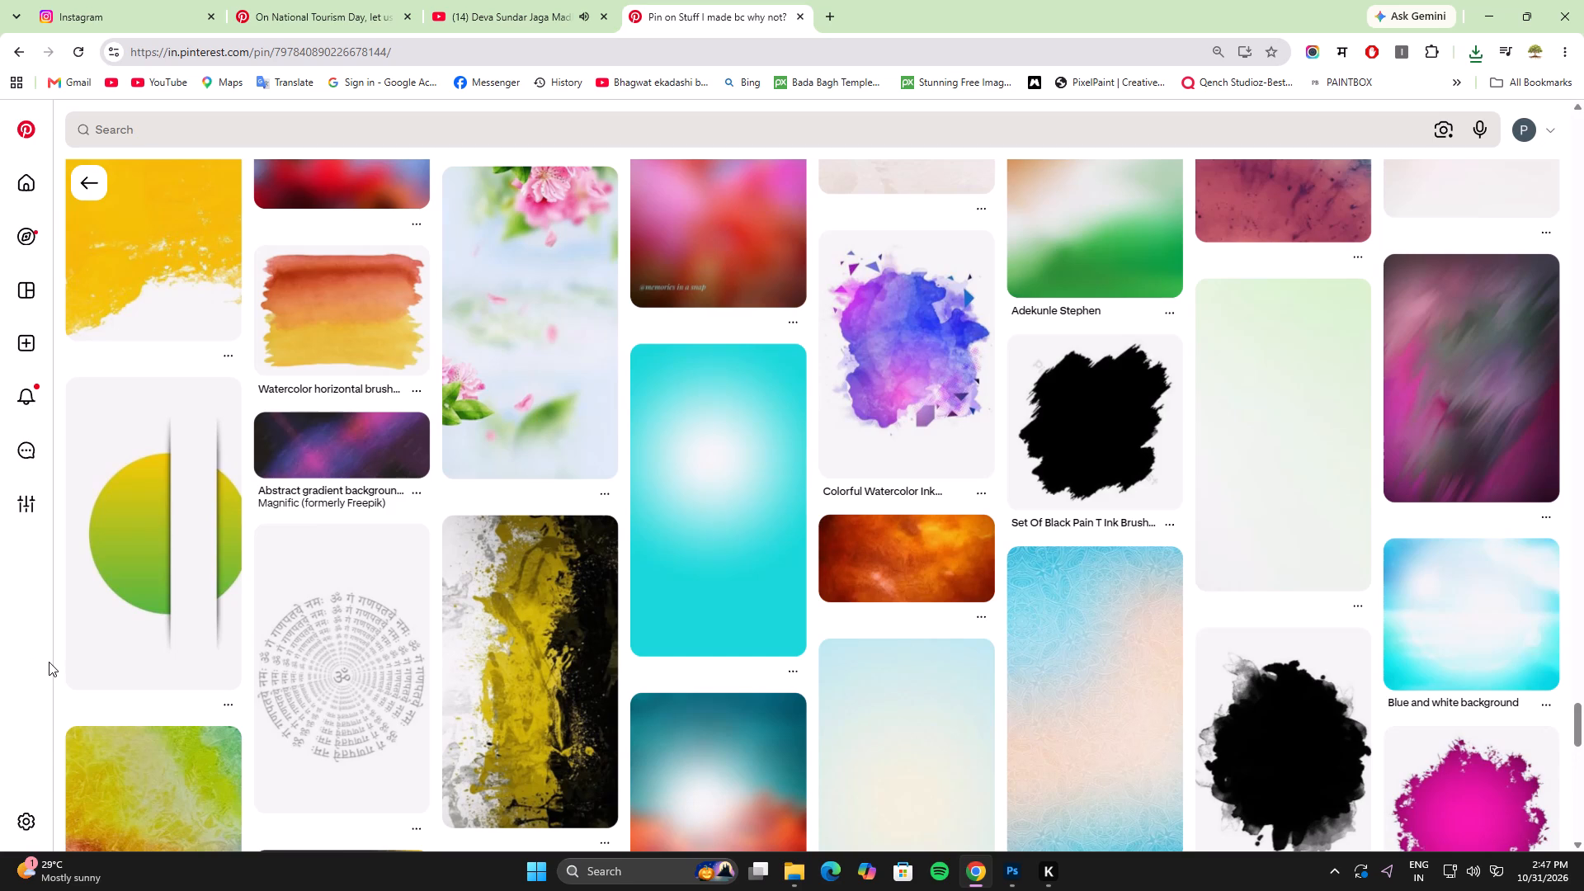
scroll(43, 663, "down", 2)
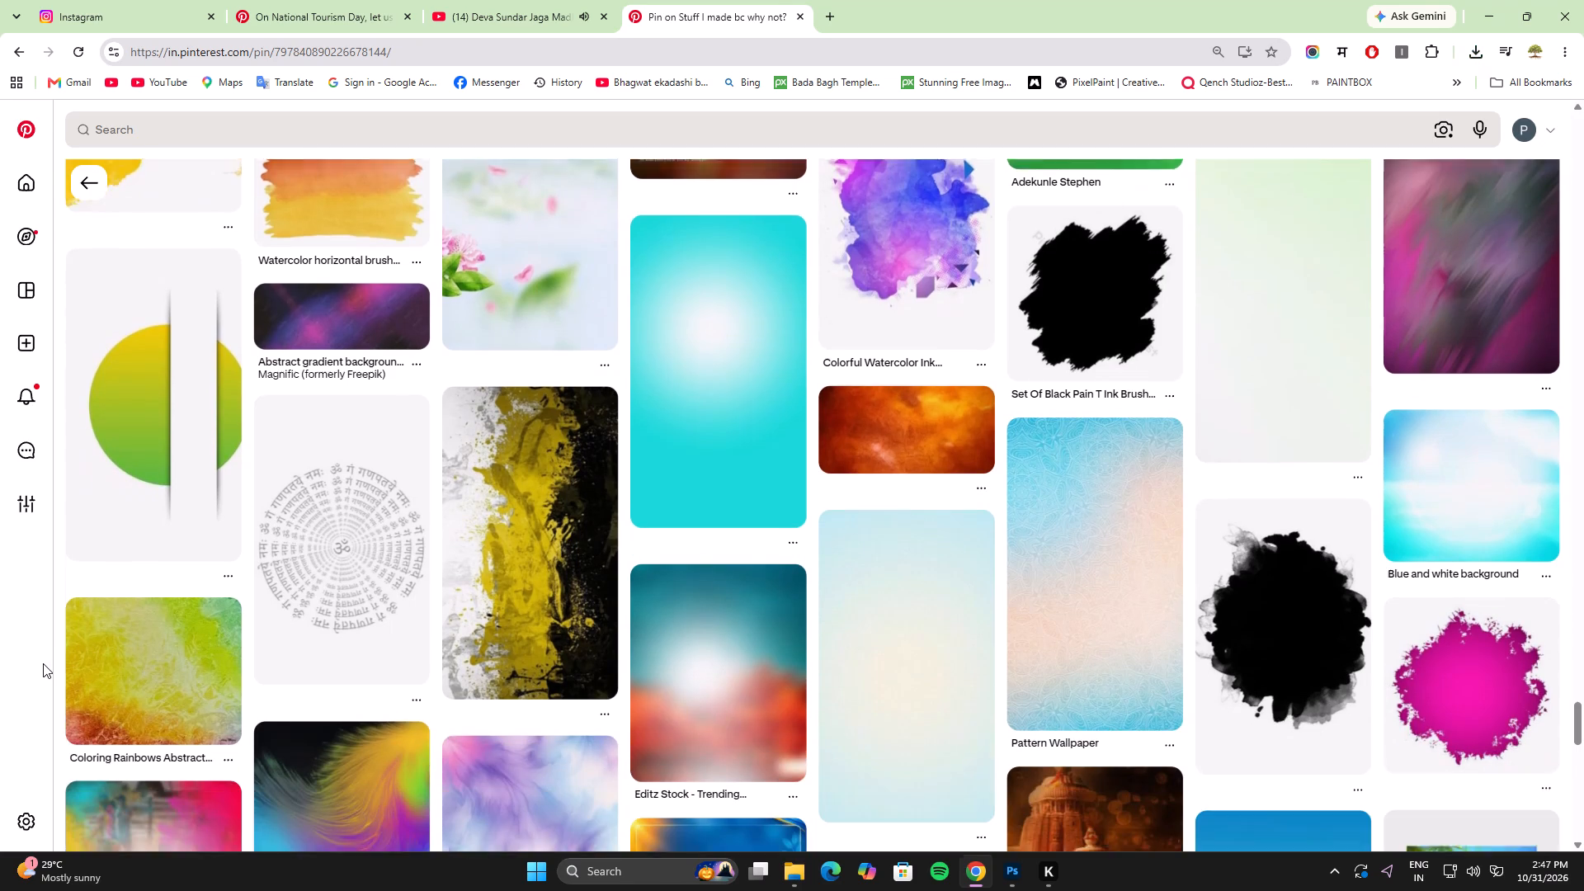
scroll(43, 663, "down", 4)
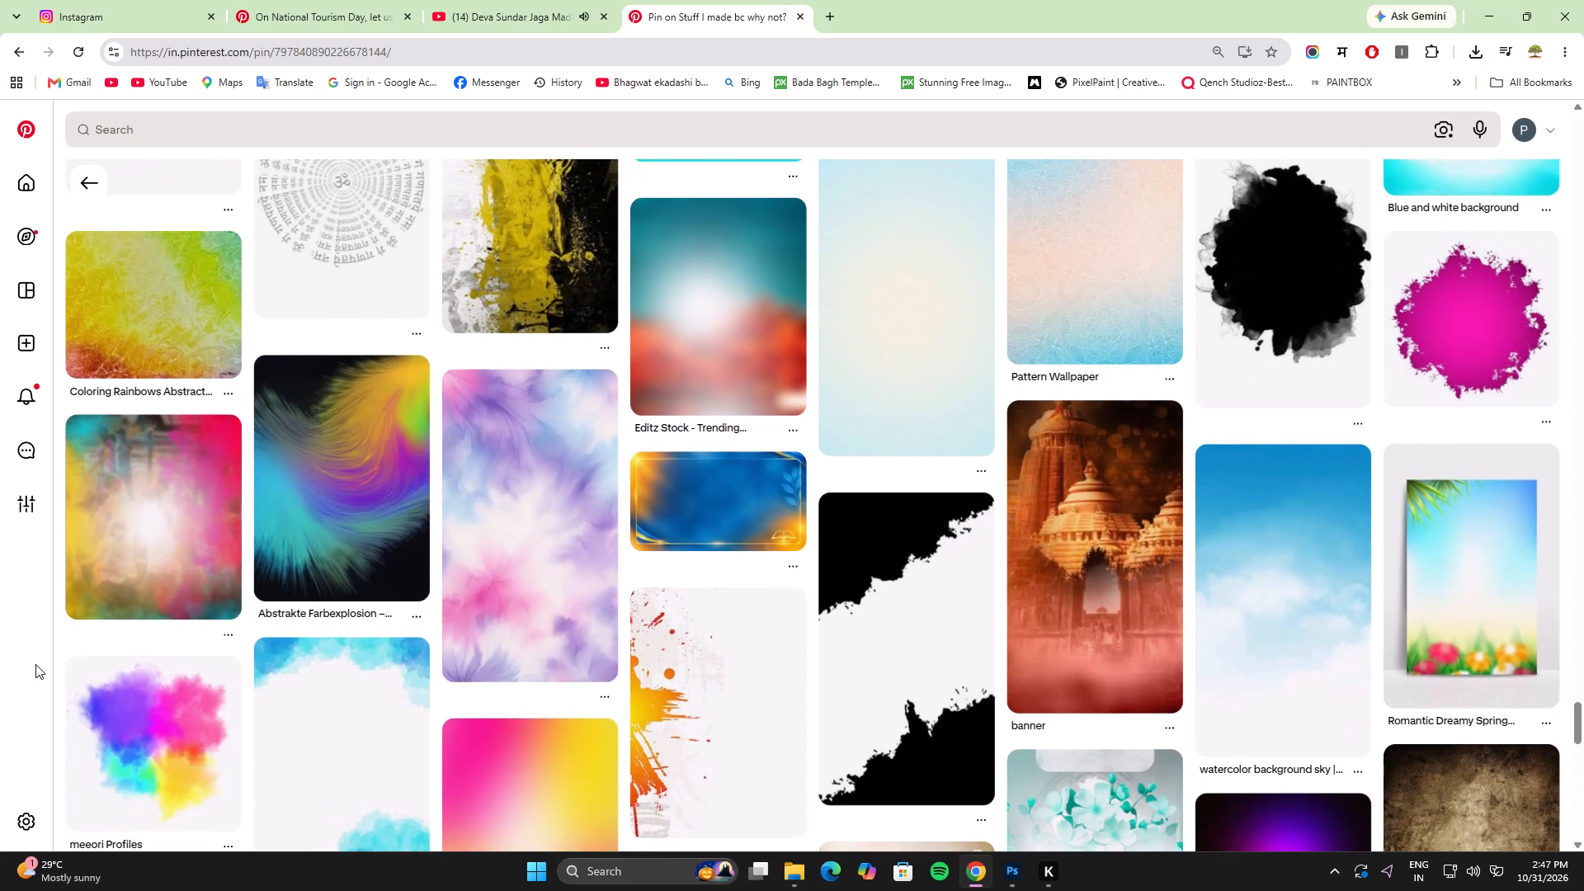
Open the purple, pink, blue and yellow watercolour cloud pin and examine its related textures for a suitable poster background.
scroll(35, 664, "down", 3)
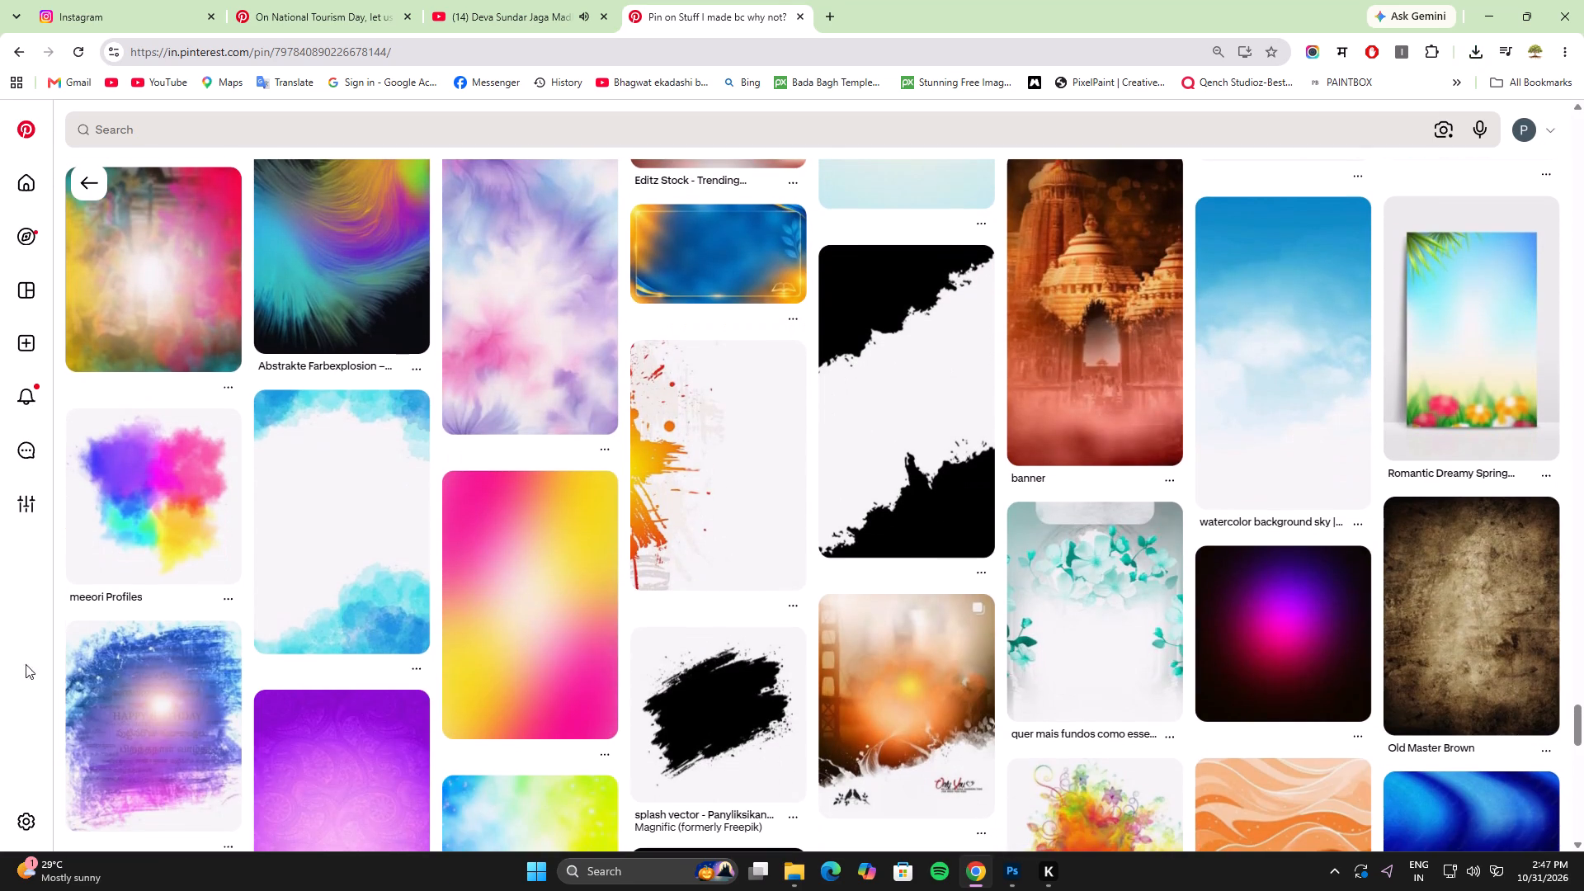
left_click(161, 516)
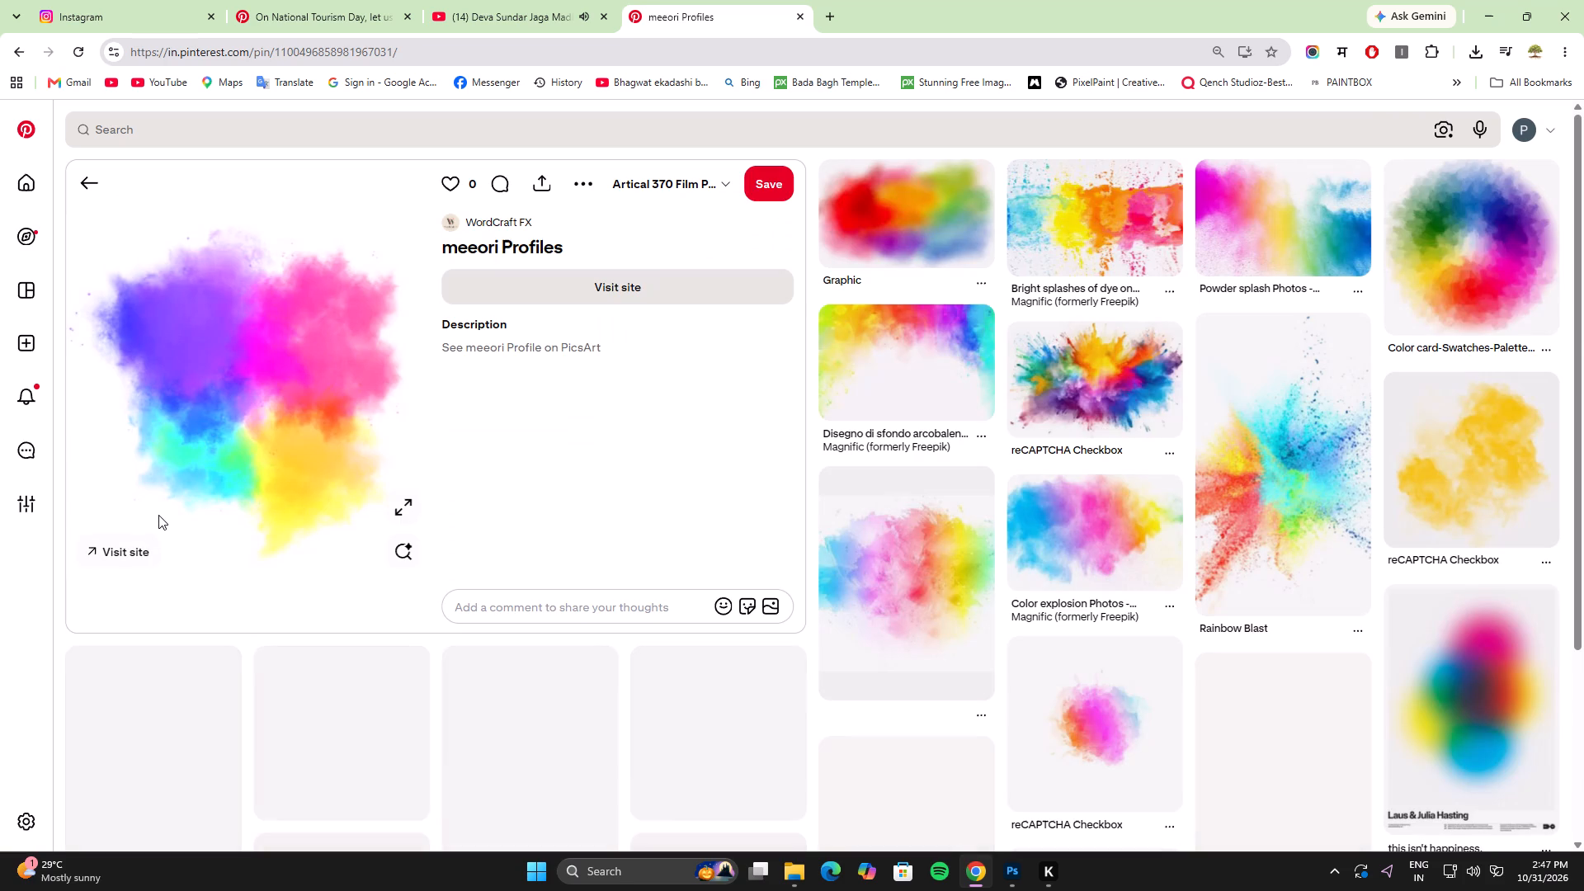
scroll(158, 515, "down", 2)
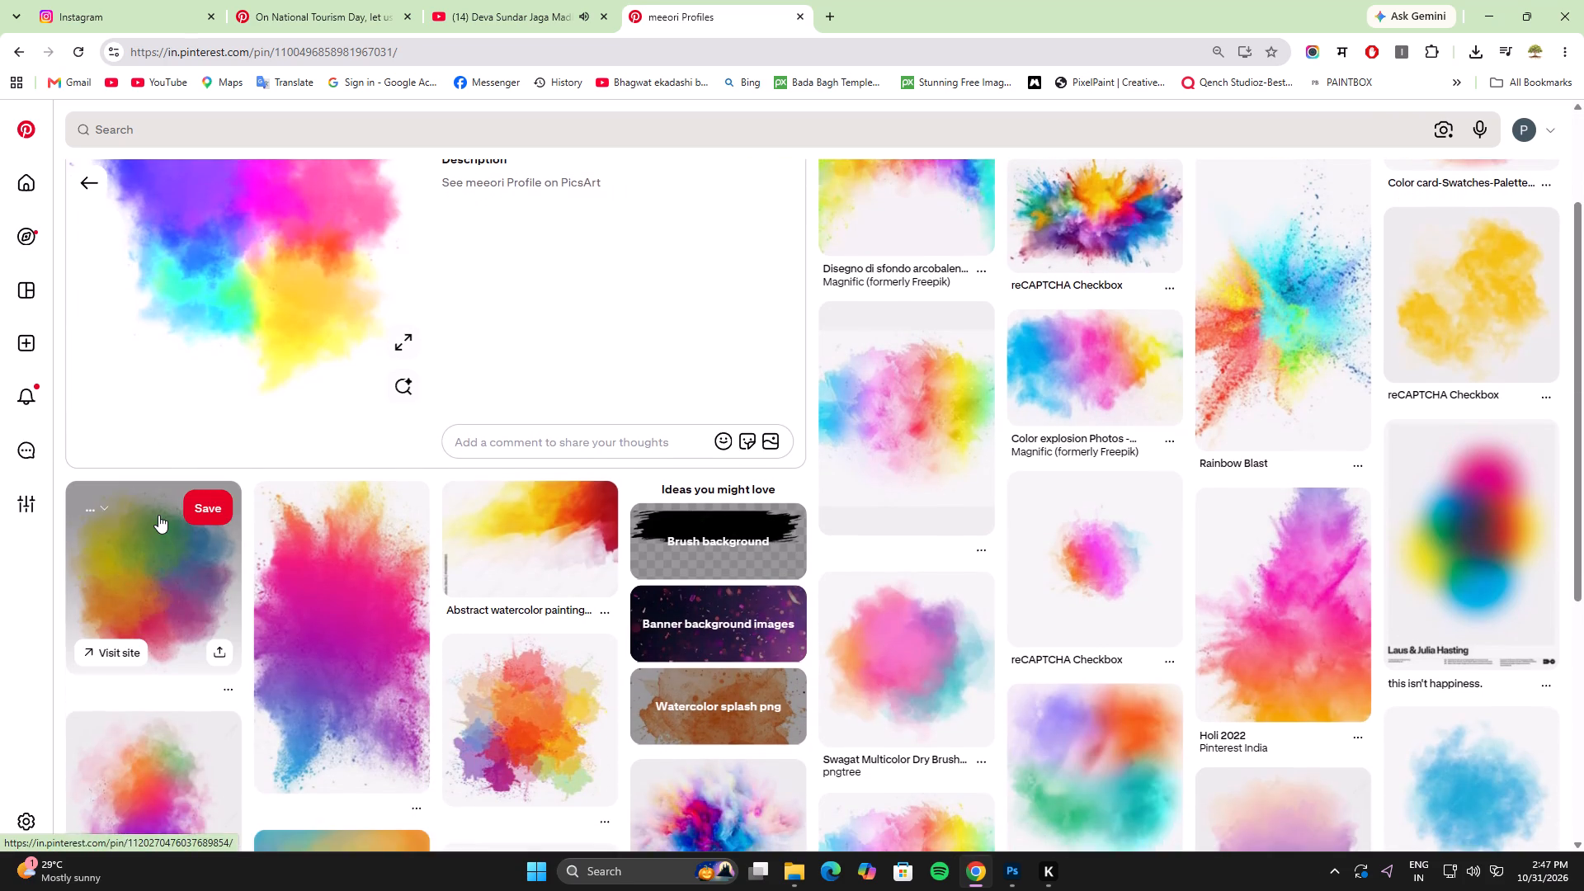
scroll(158, 515, "down", 6)
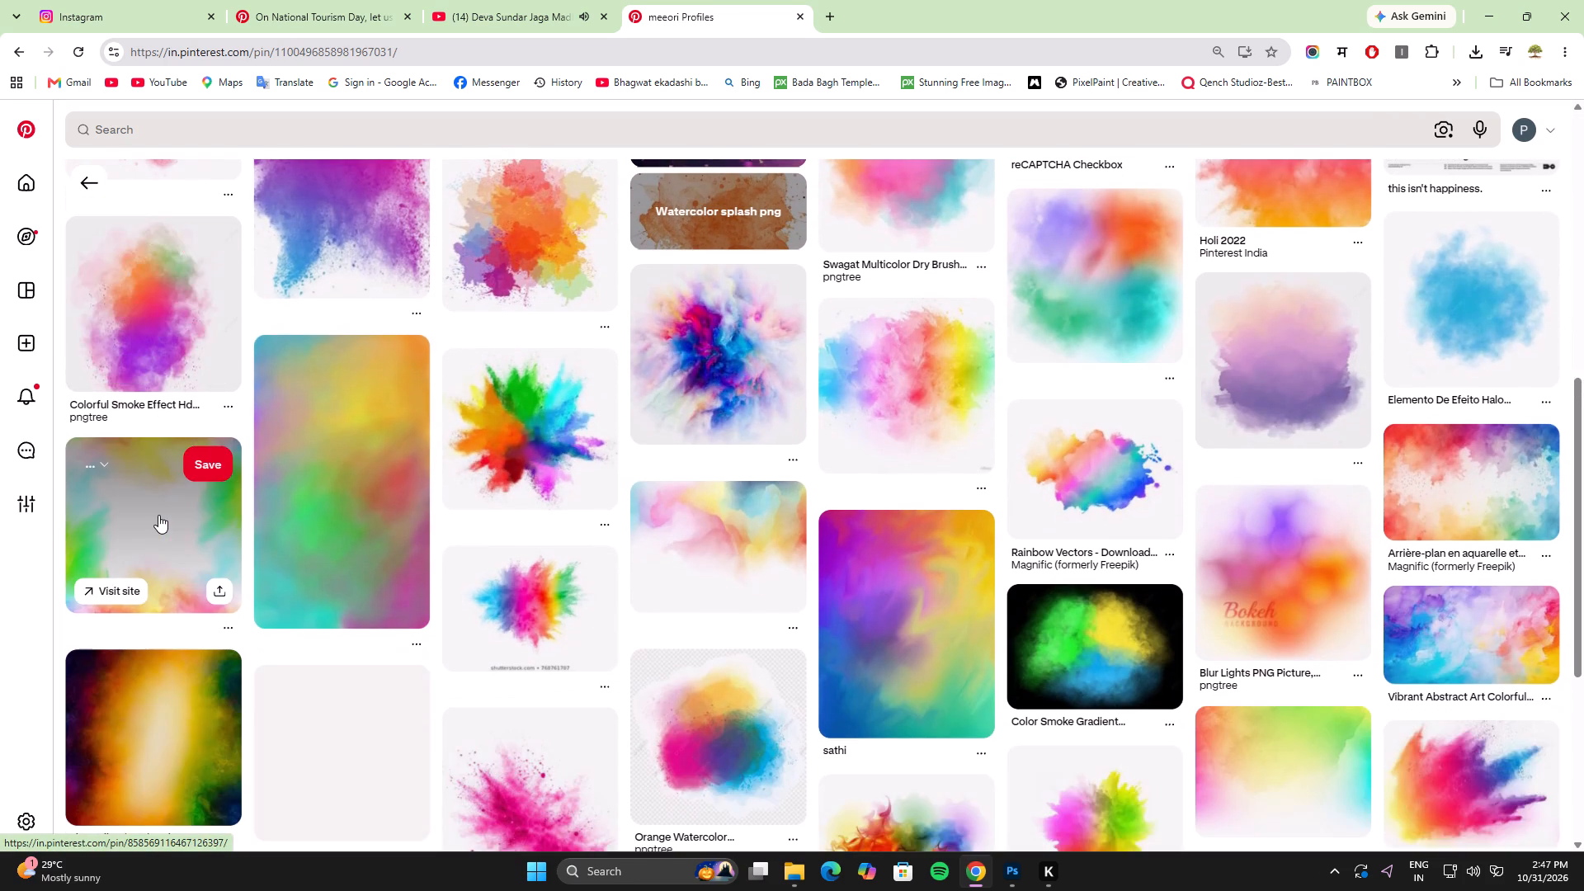
scroll(158, 515, "down", 4)
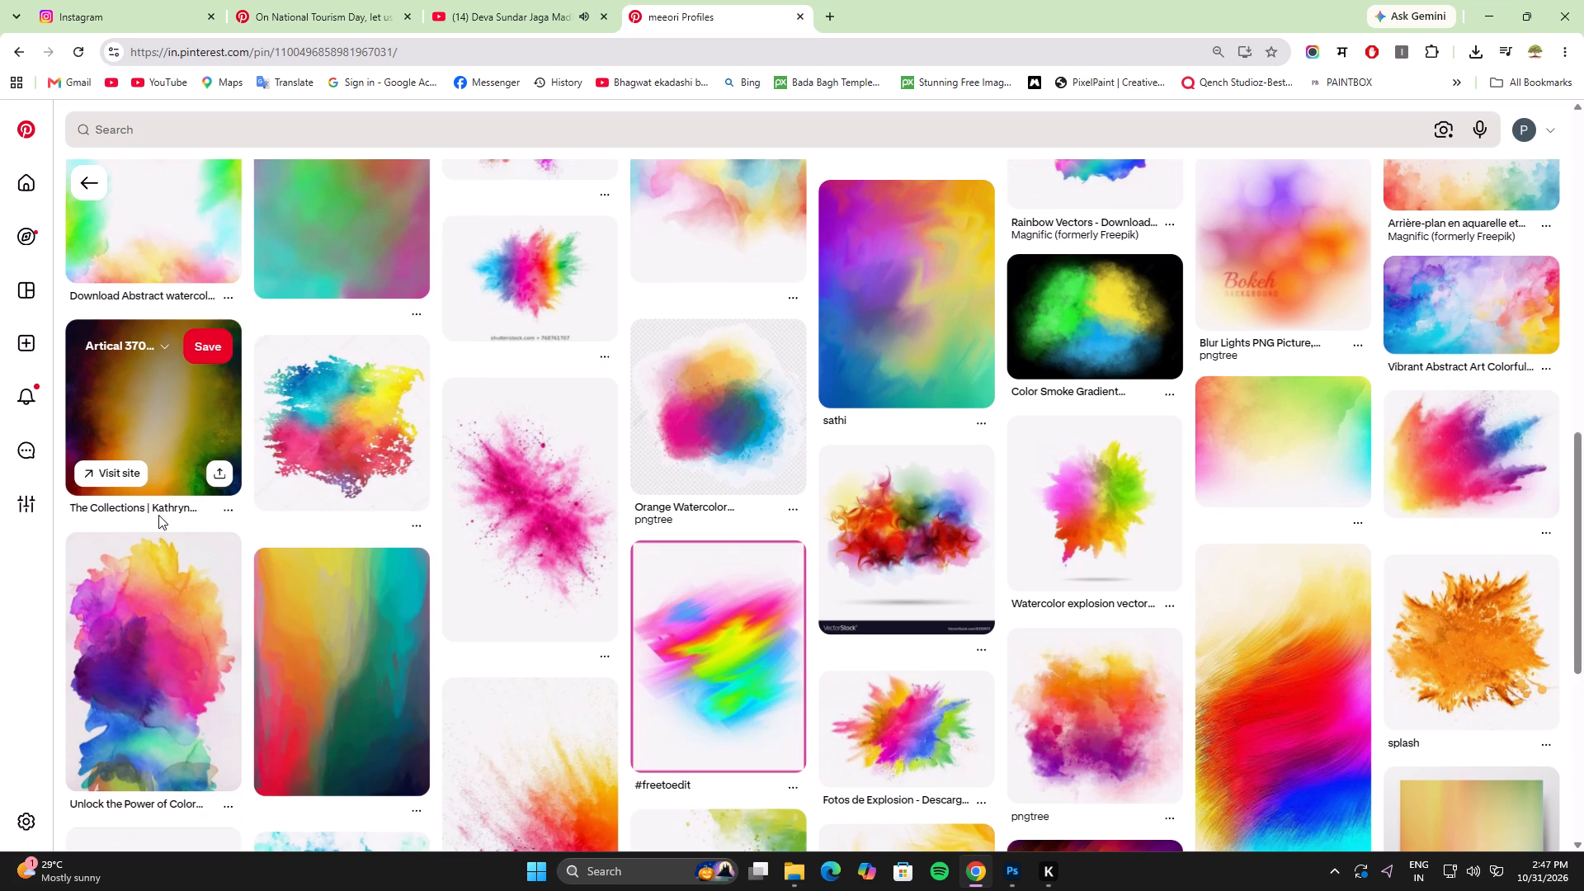
scroll(158, 515, "down", 3)
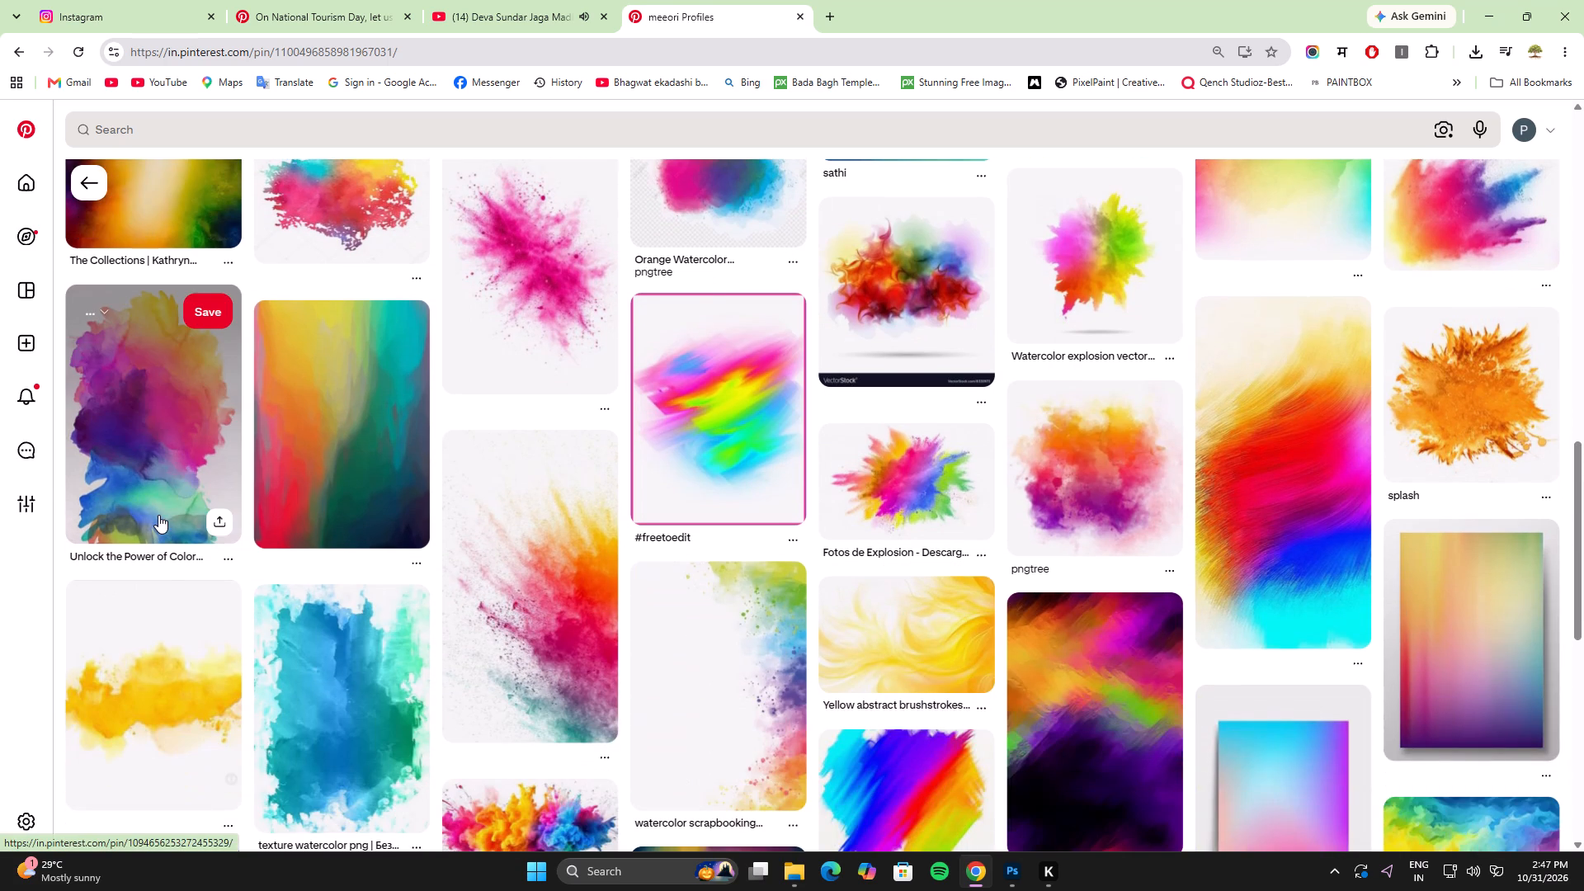
scroll(158, 515, "down", 1)
Open the yellow watercolour band pin, go to its related "Acuarela" yellow-orange stain pin, and download that image to Downloads as Acuarela.jpg.
left_click(153, 627)
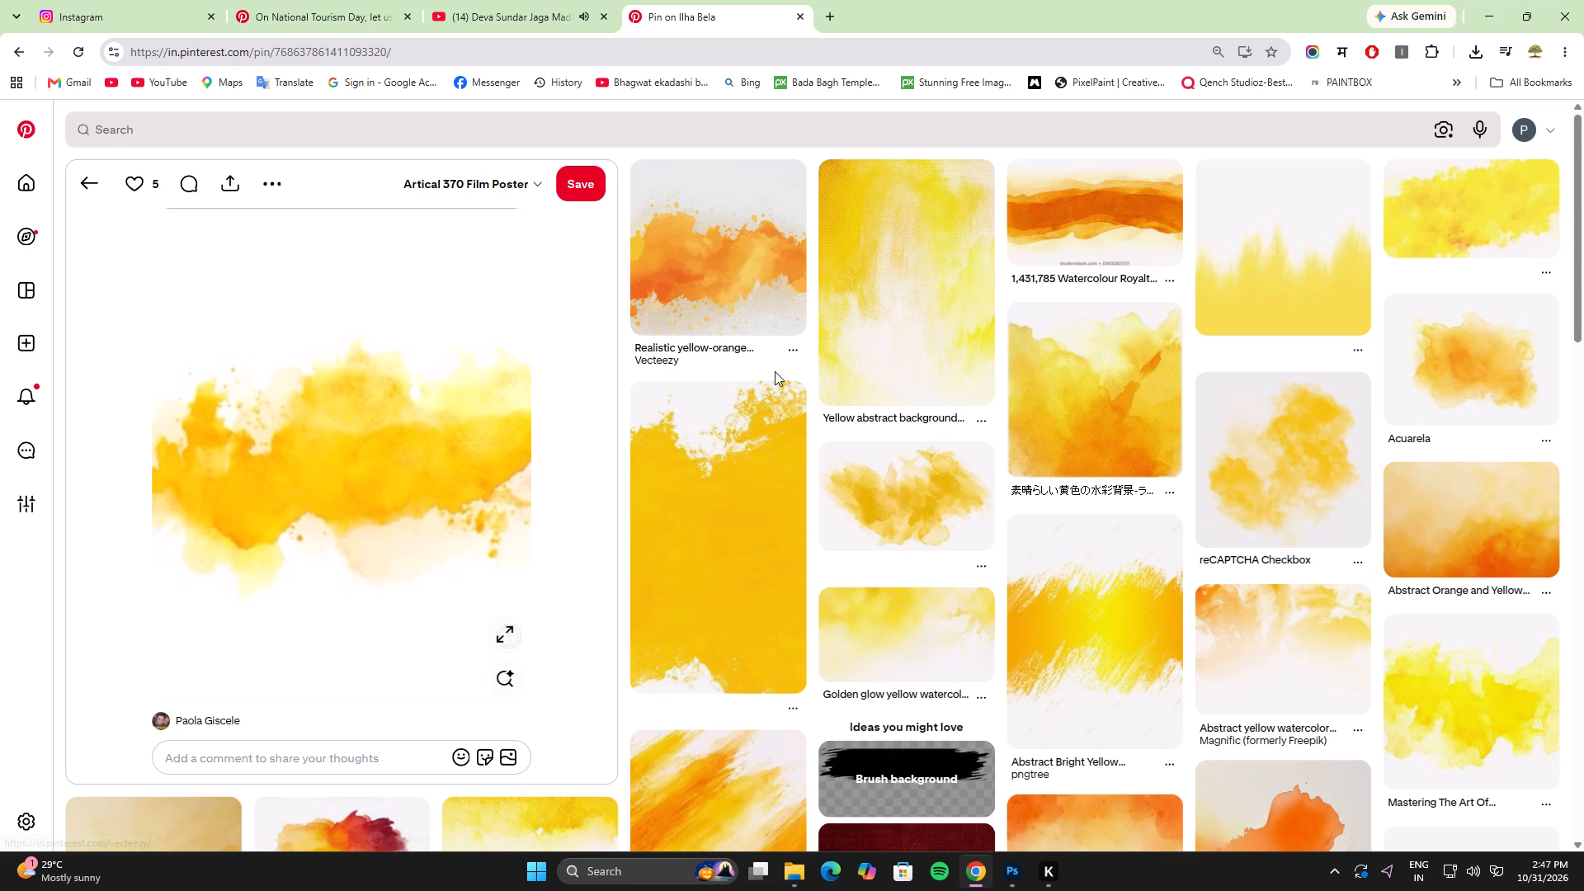
scroll(775, 371, "down", 1)
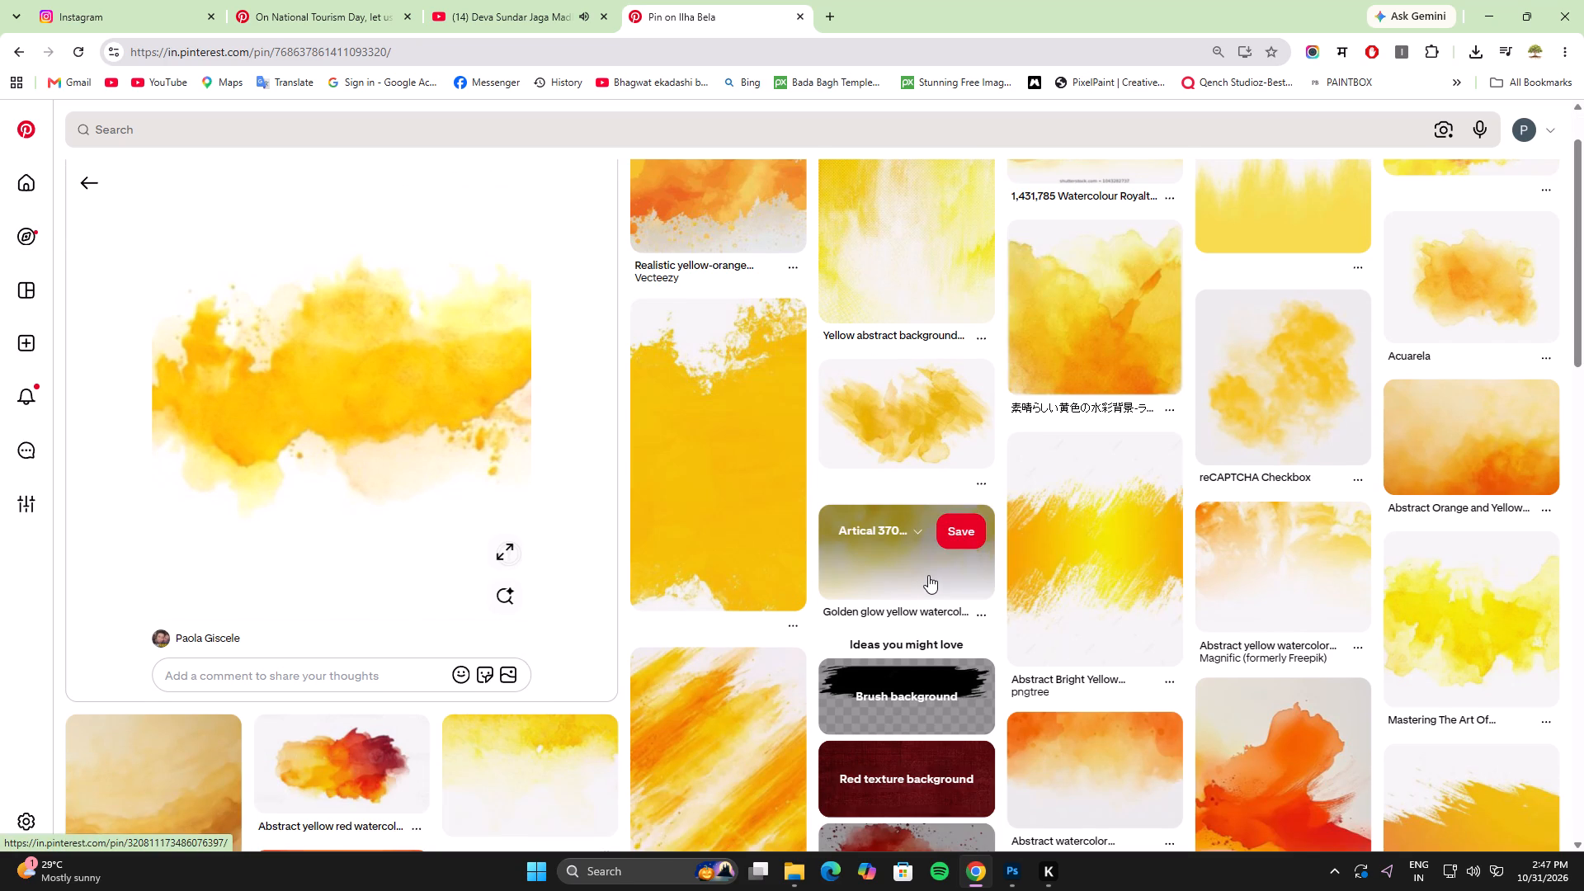
scroll(926, 577, "up", 4)
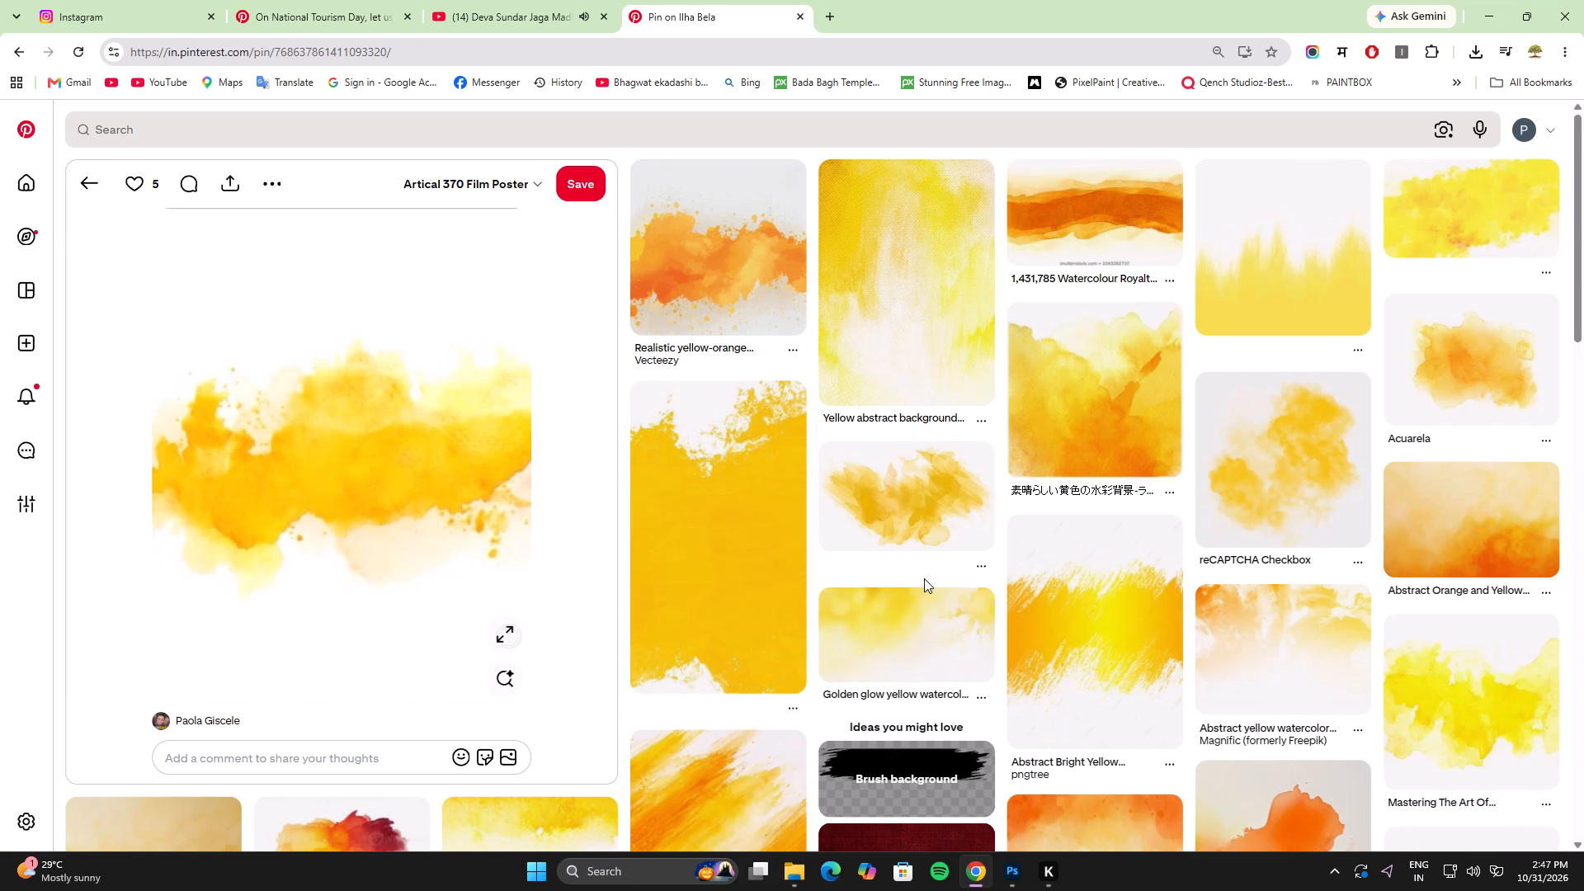
left_click(1516, 379)
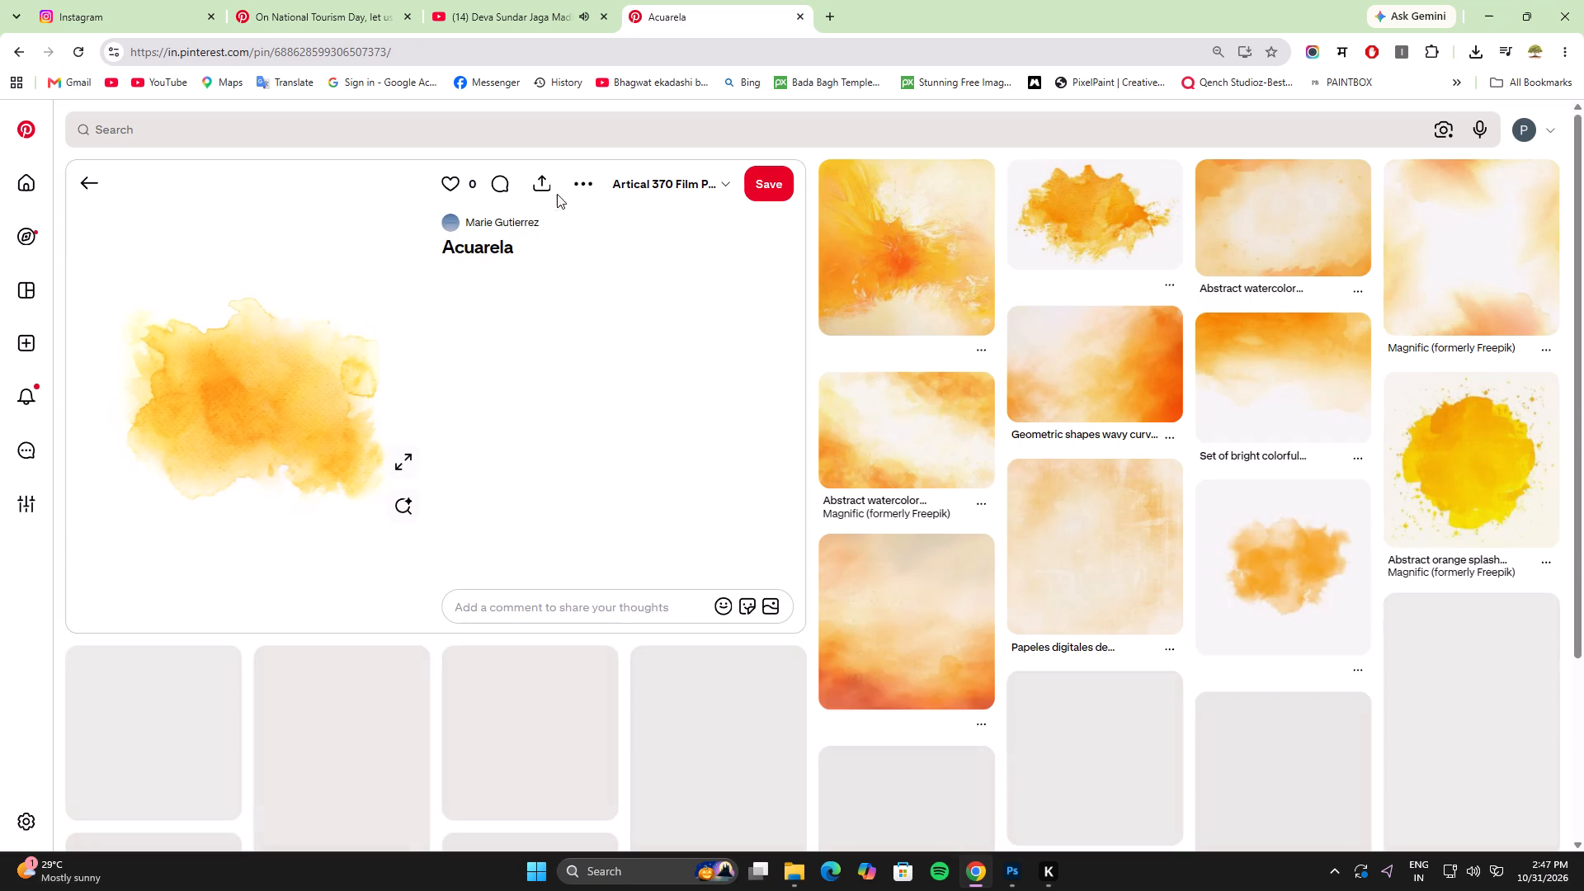
left_click(586, 186)
left_click(568, 227)
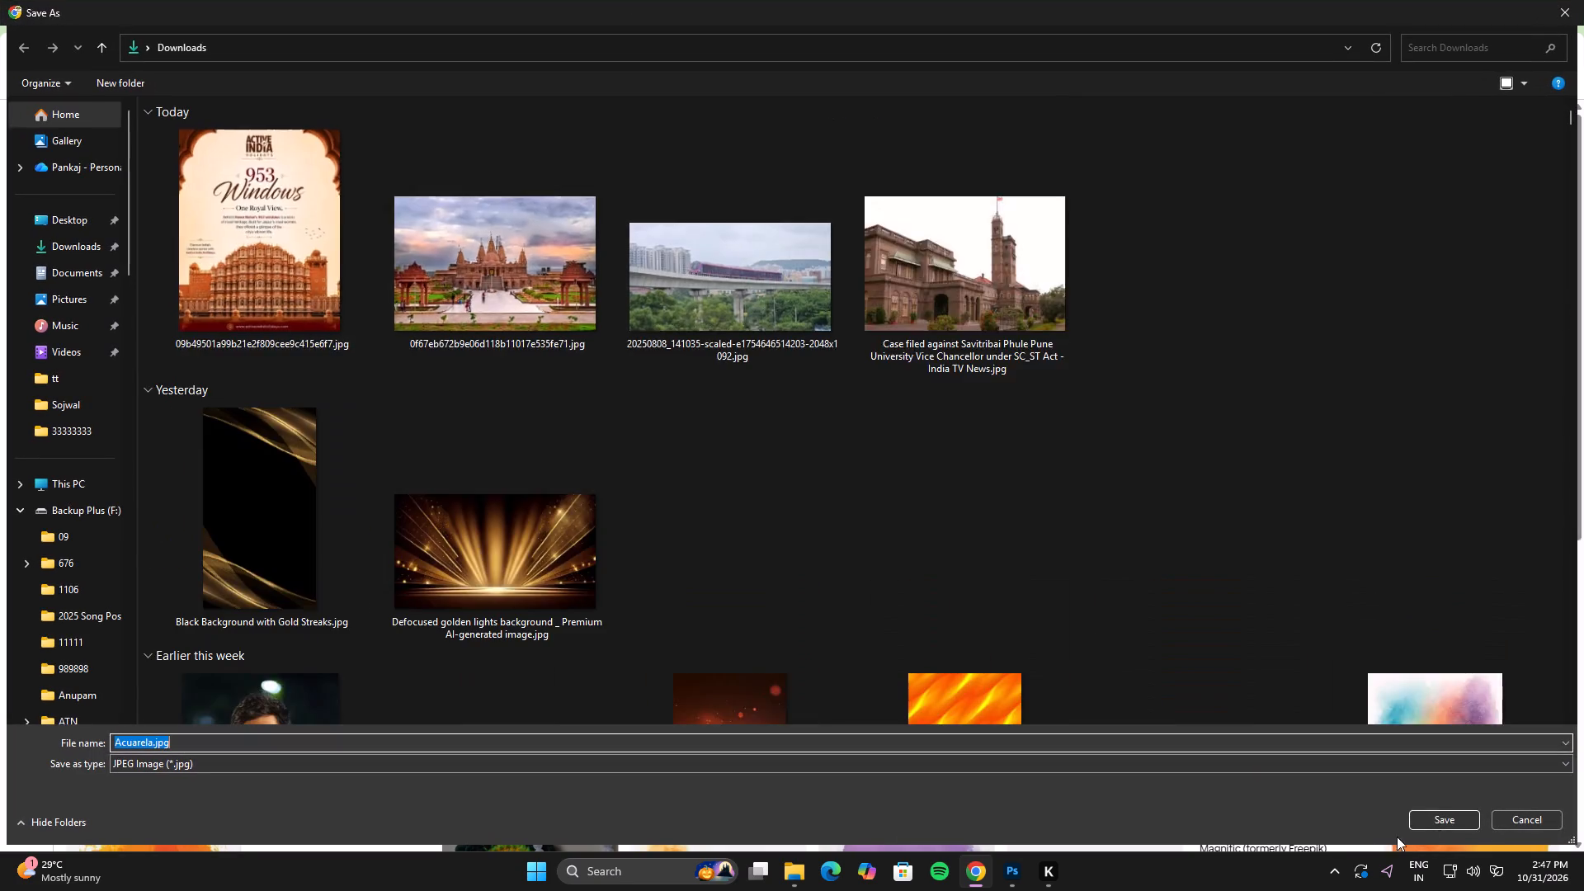
left_click(1423, 816)
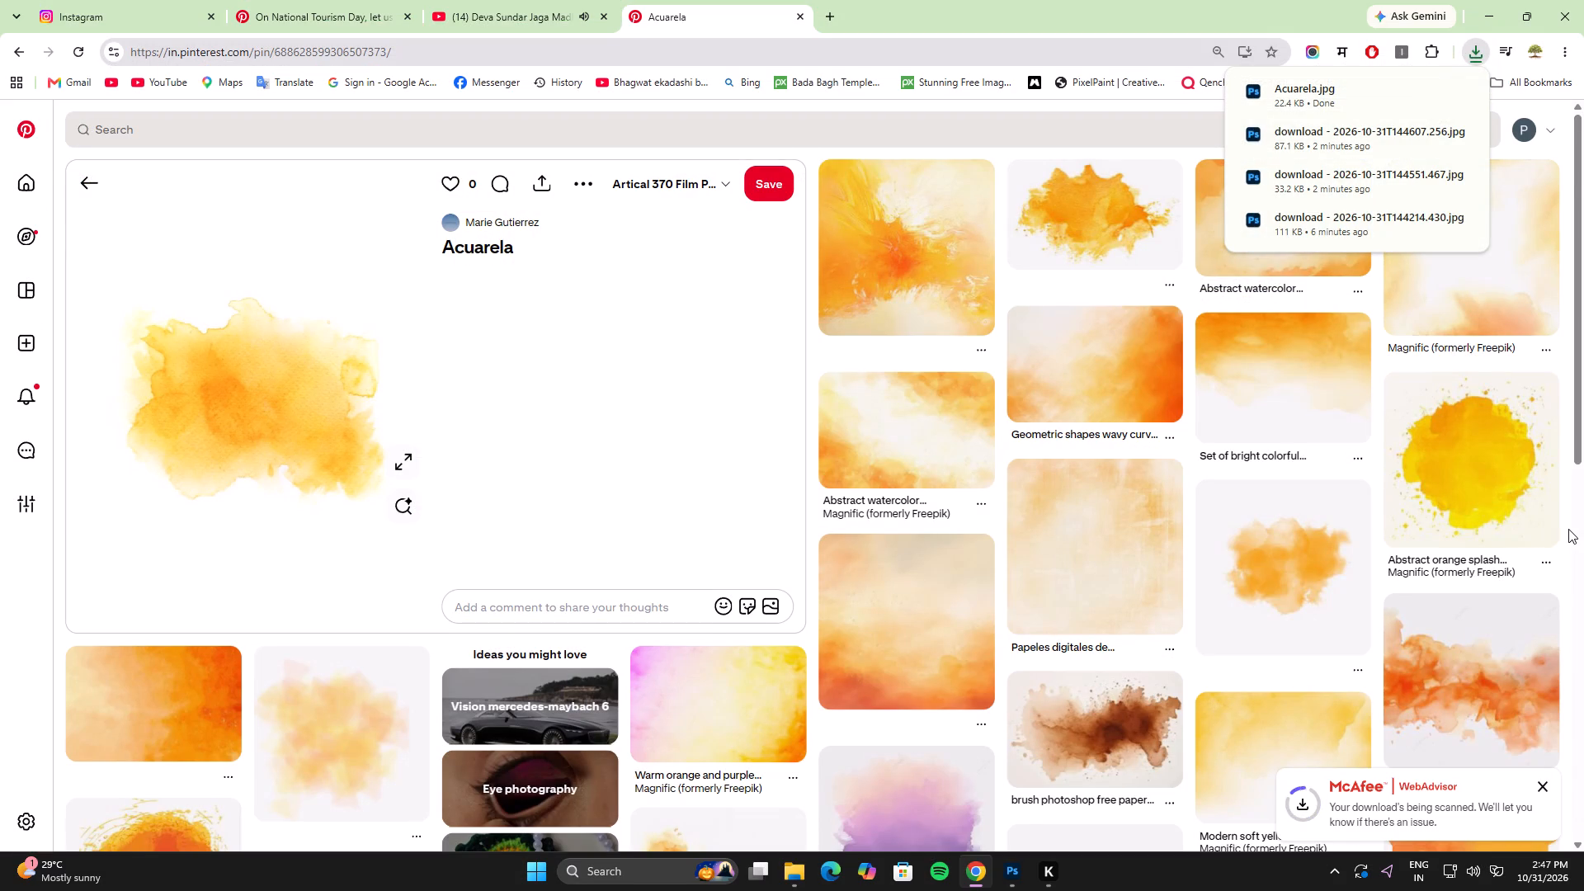
Find the yellow, orange and red "Orange Smoke PNG Images" pin among the Acuarela pin's related textures and download its image.
scroll(1568, 529, "down", 4)
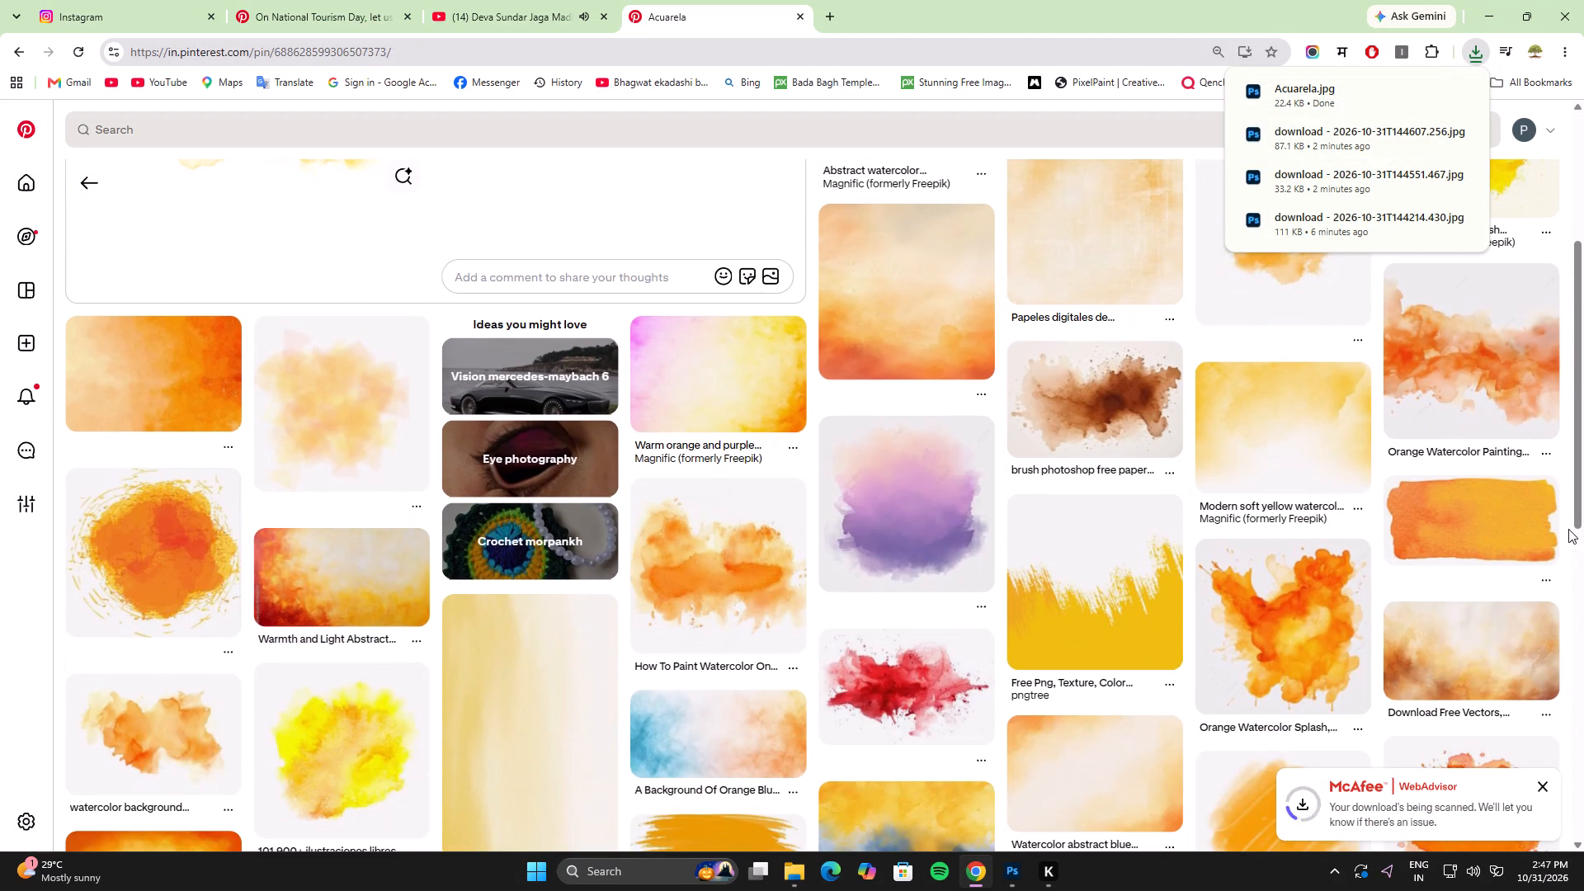
scroll(1568, 529, "down", 2)
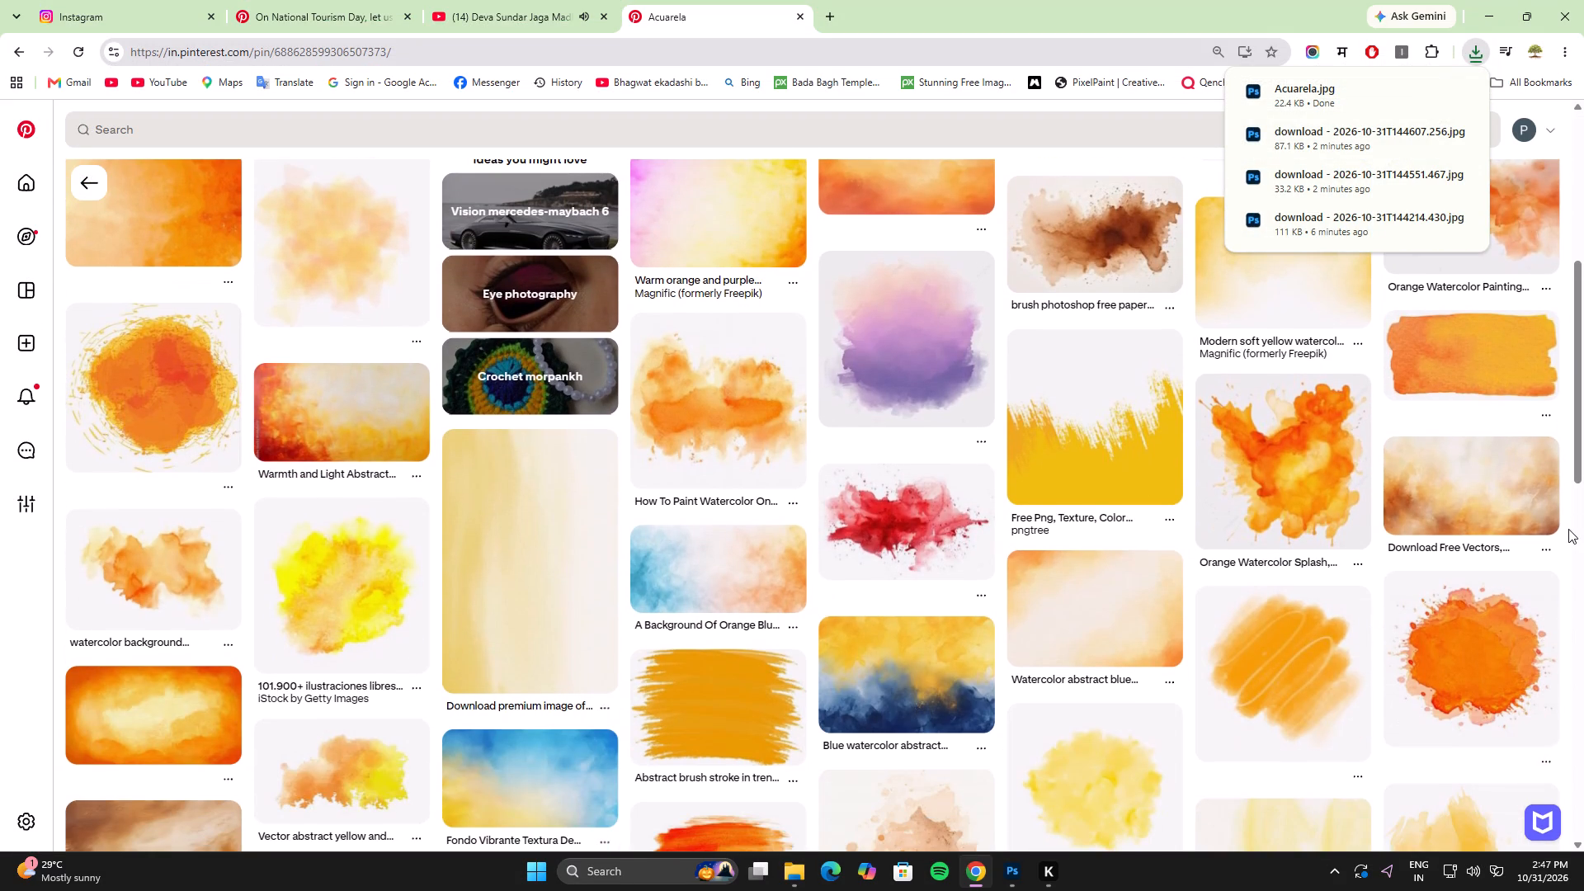
scroll(1568, 529, "down", 3)
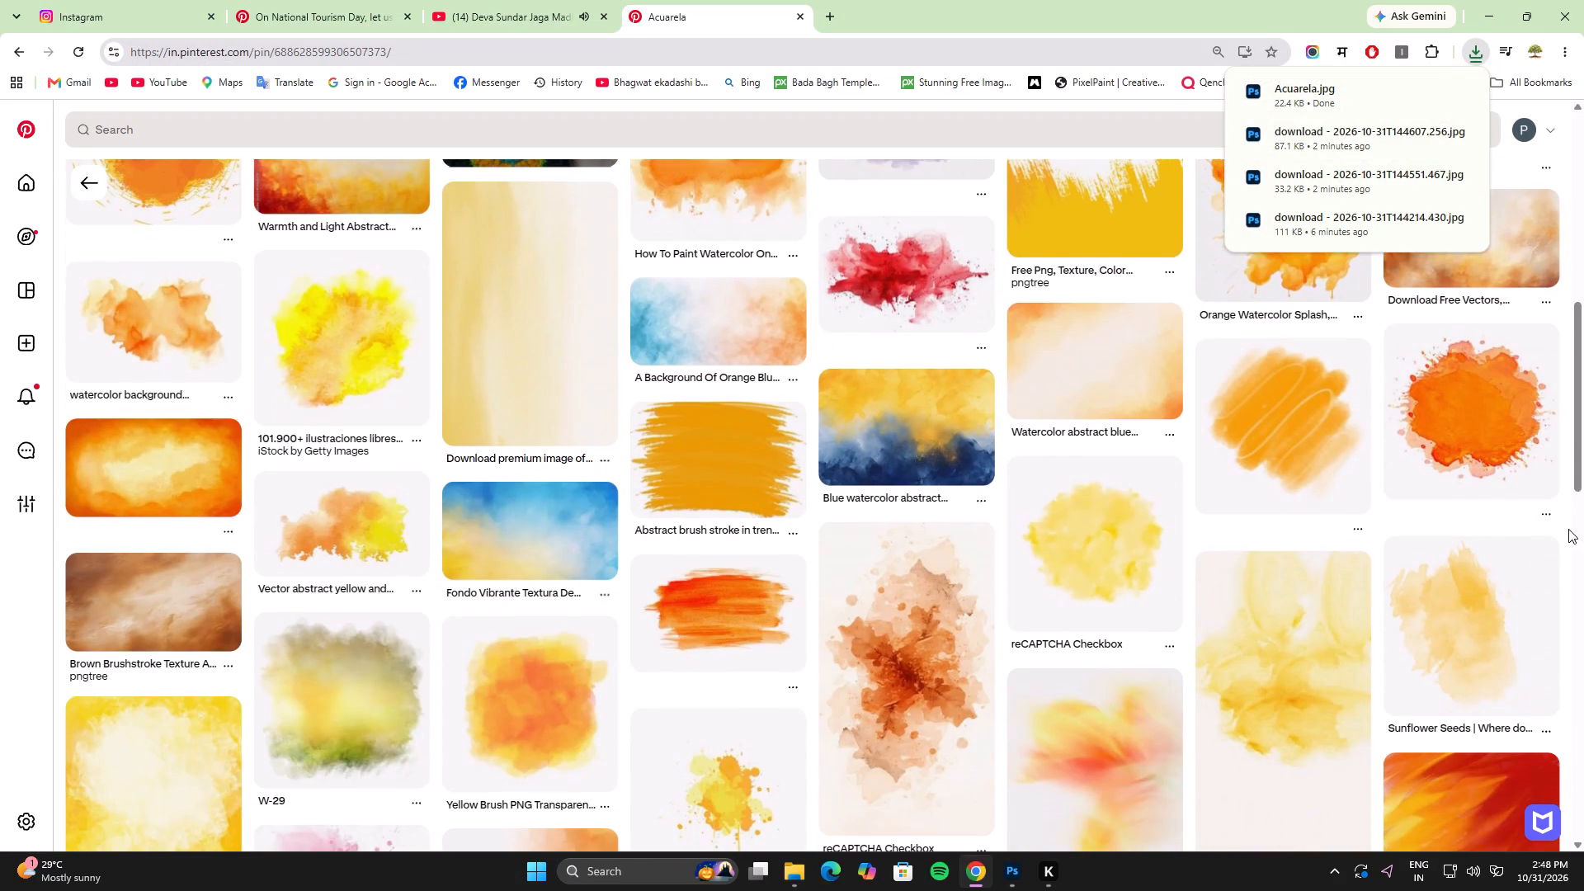
scroll(1568, 529, "down", 4)
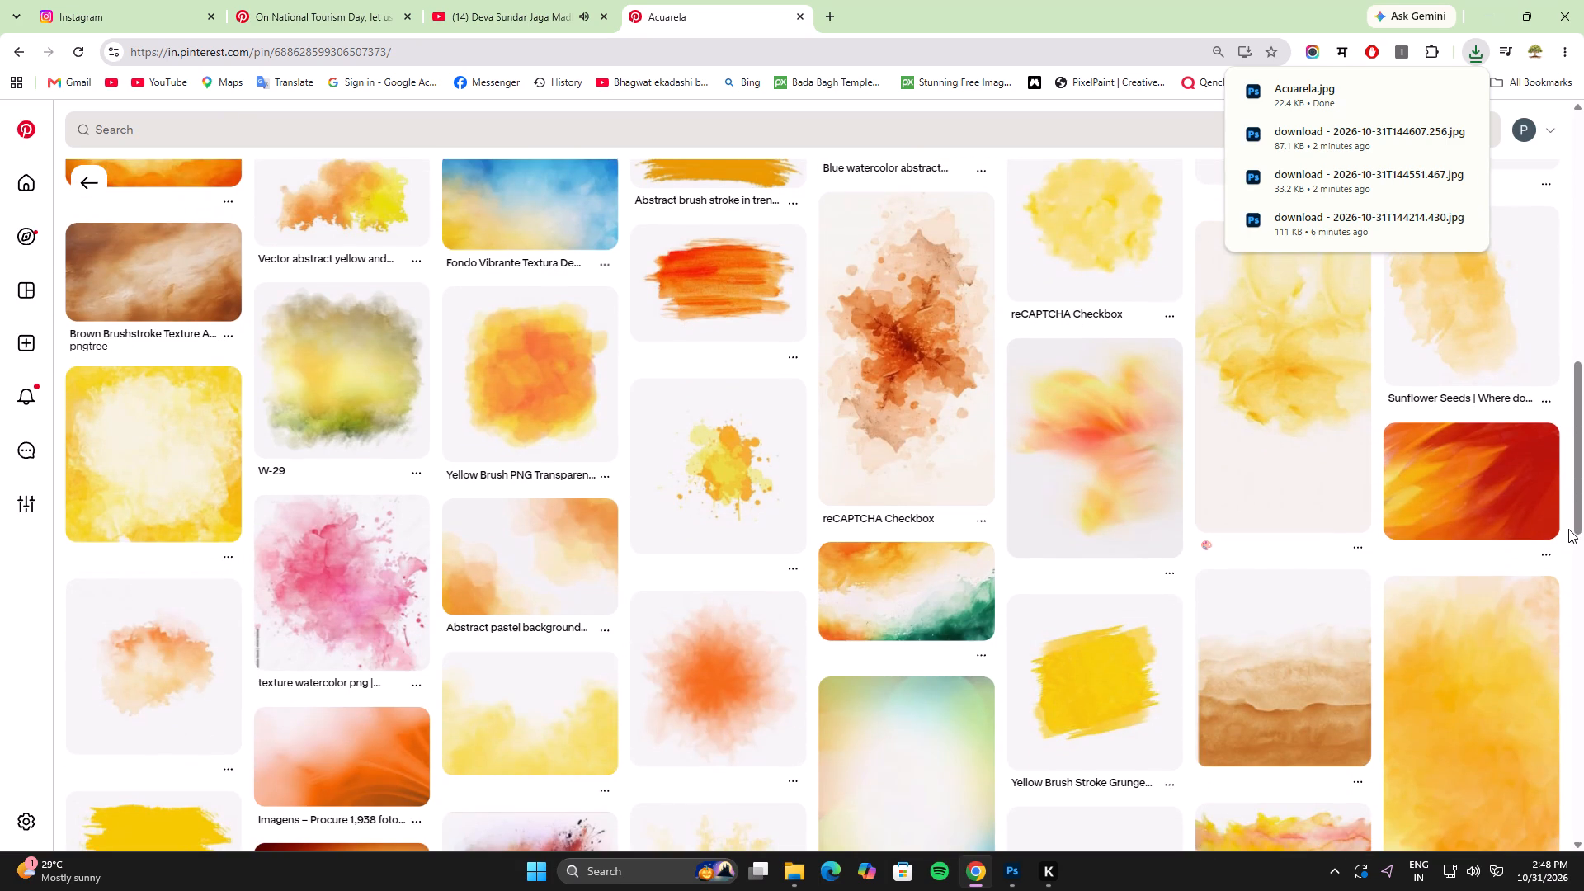
scroll(1567, 529, "down", 5)
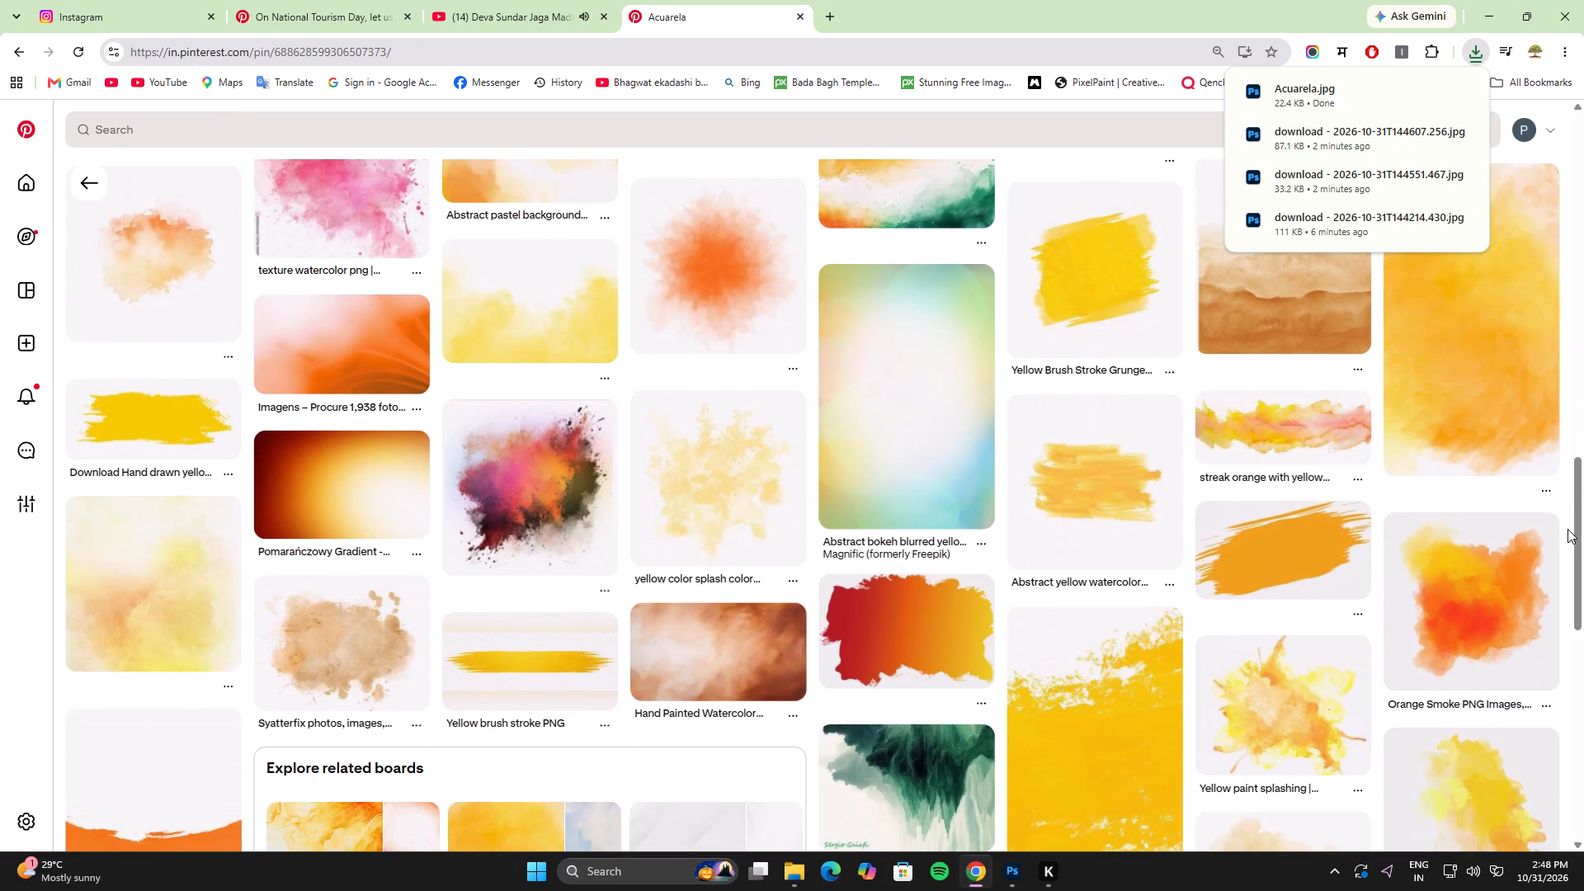
scroll(1567, 529, "down", 1)
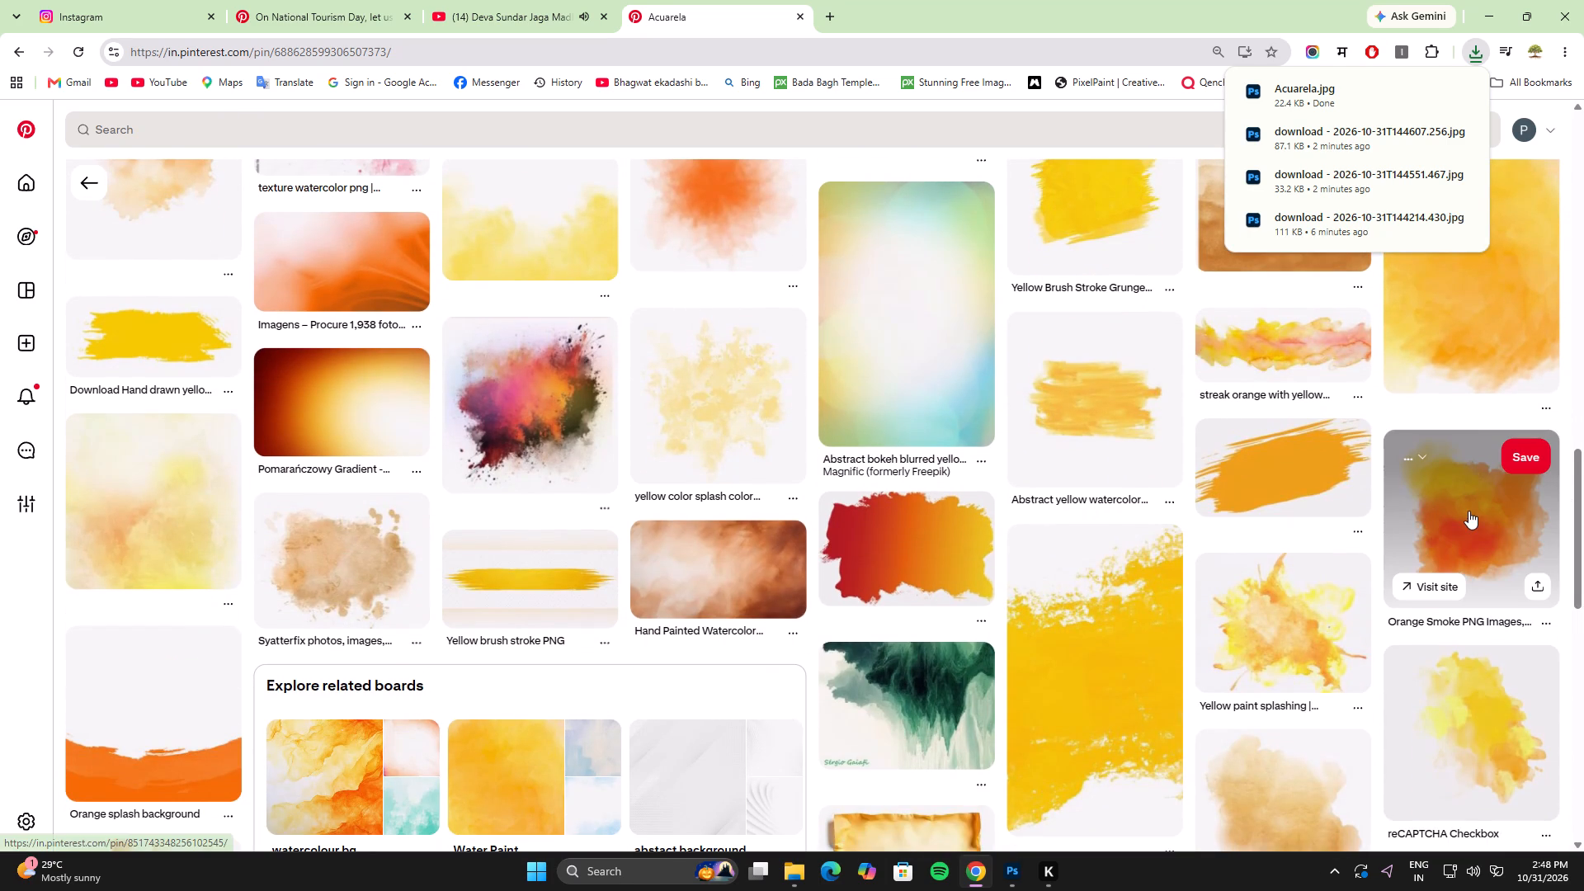
left_click(1468, 511)
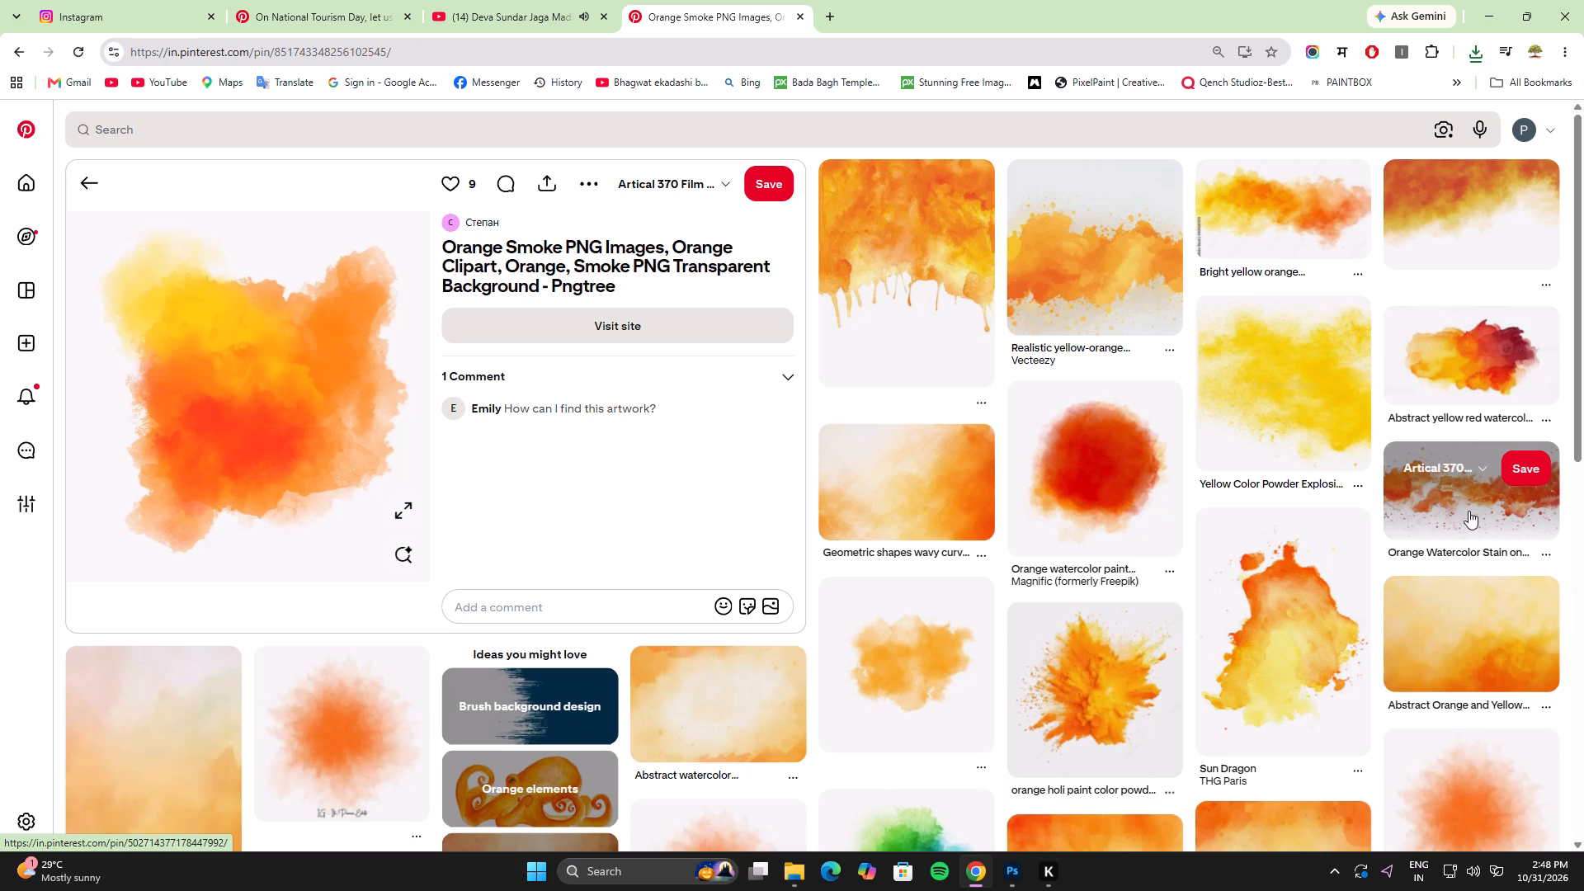
left_click(584, 184)
left_click(573, 229)
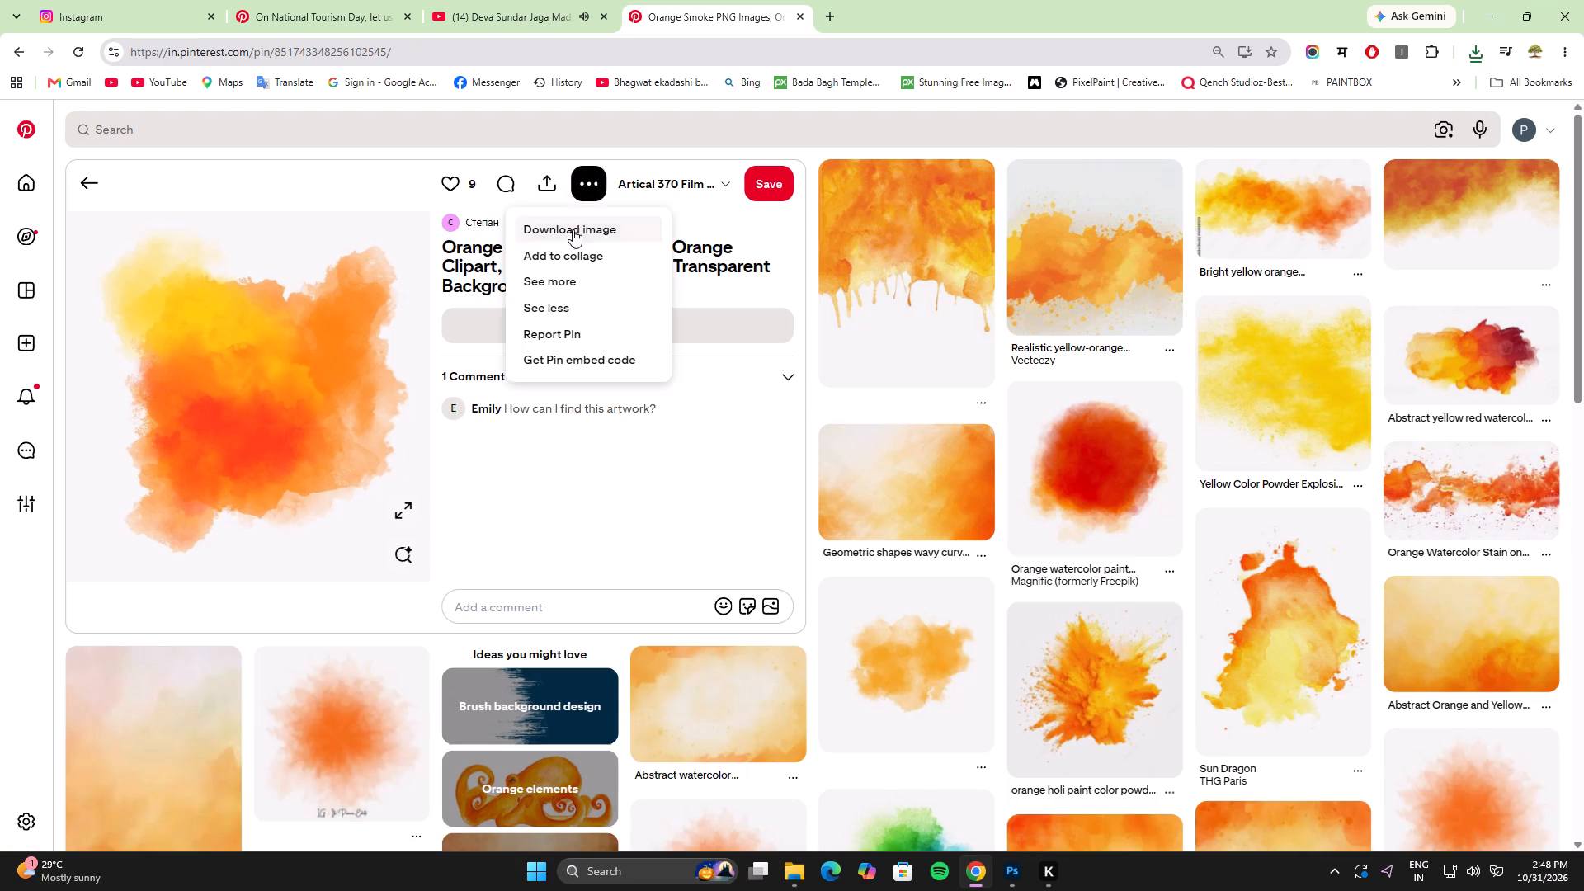
left_click(1454, 812)
Open the related green-and-blue watercolour cloud pin, examine its related textures, and return to the Orange Smoke pin.
scroll(1572, 634, "down", 3)
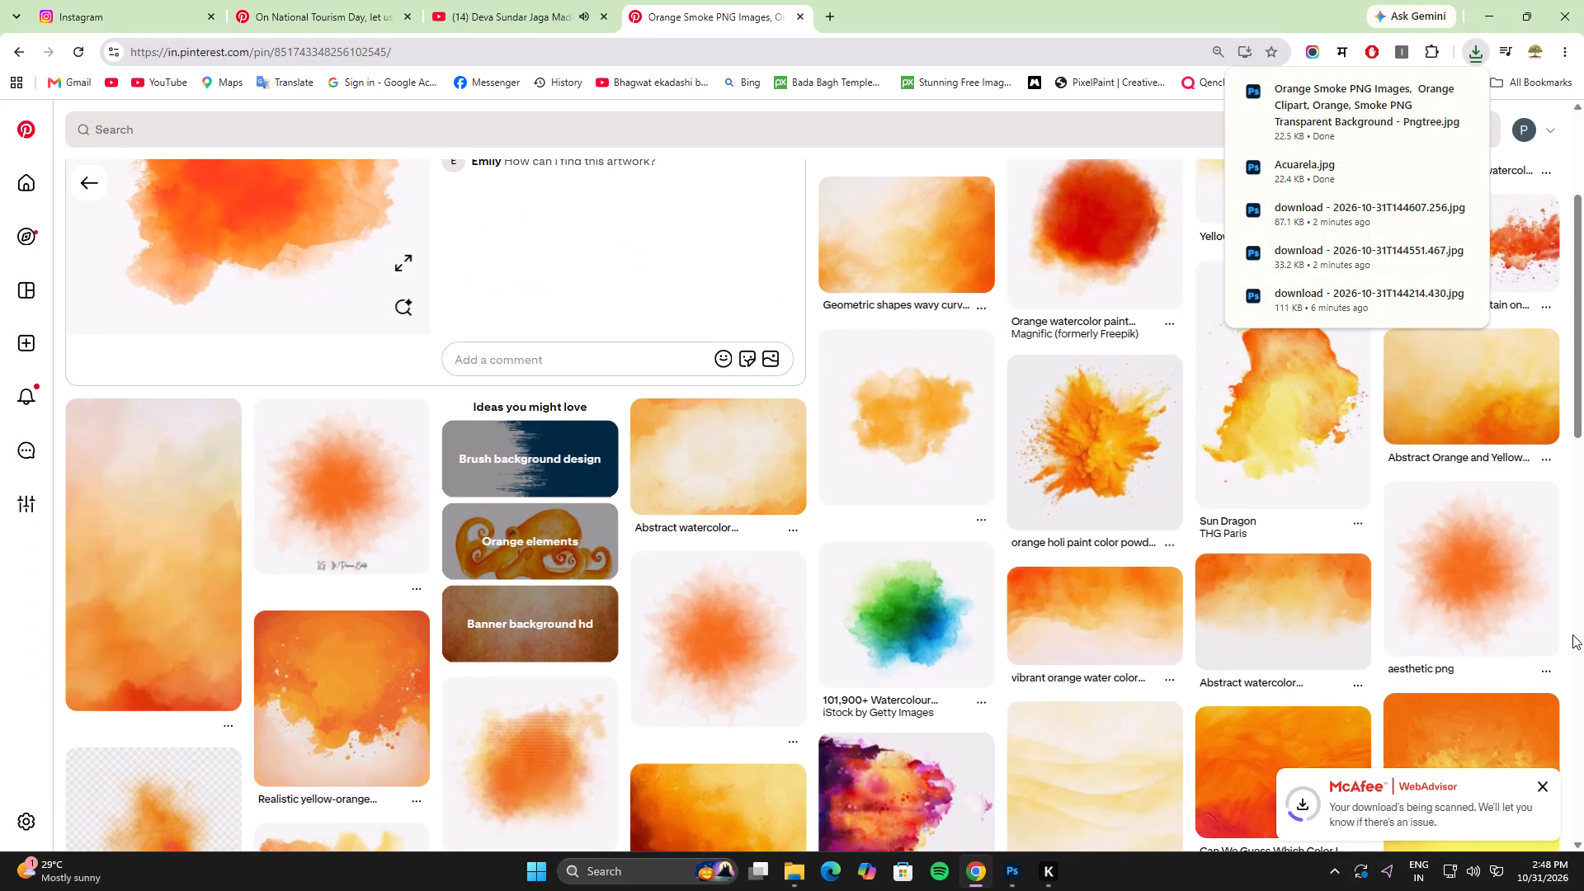
left_click(917, 625)
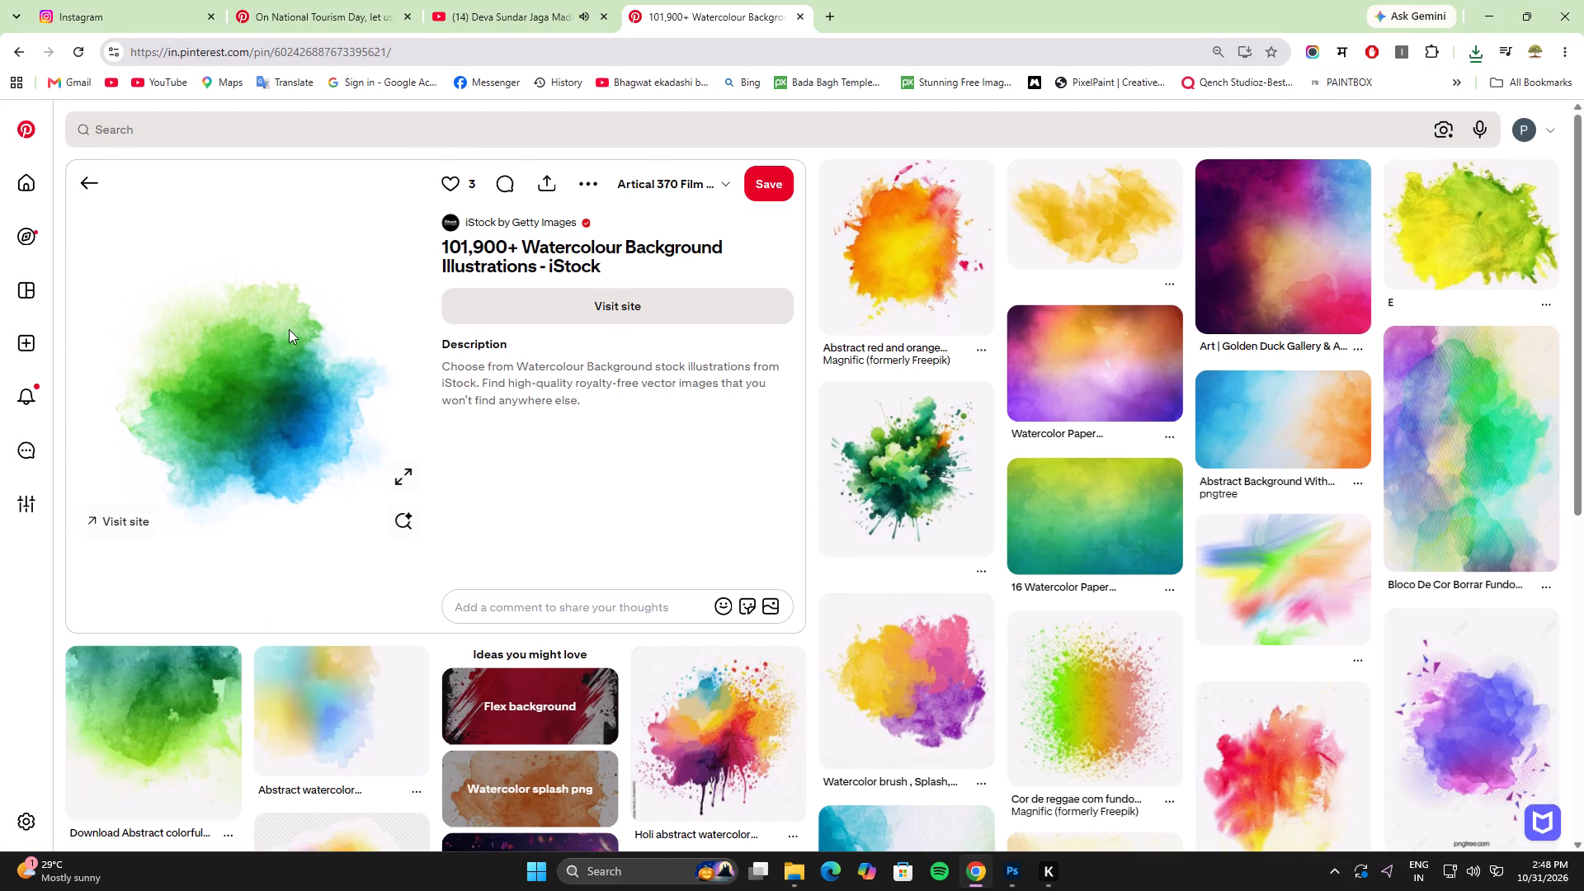
scroll(478, 394, "down", 4)
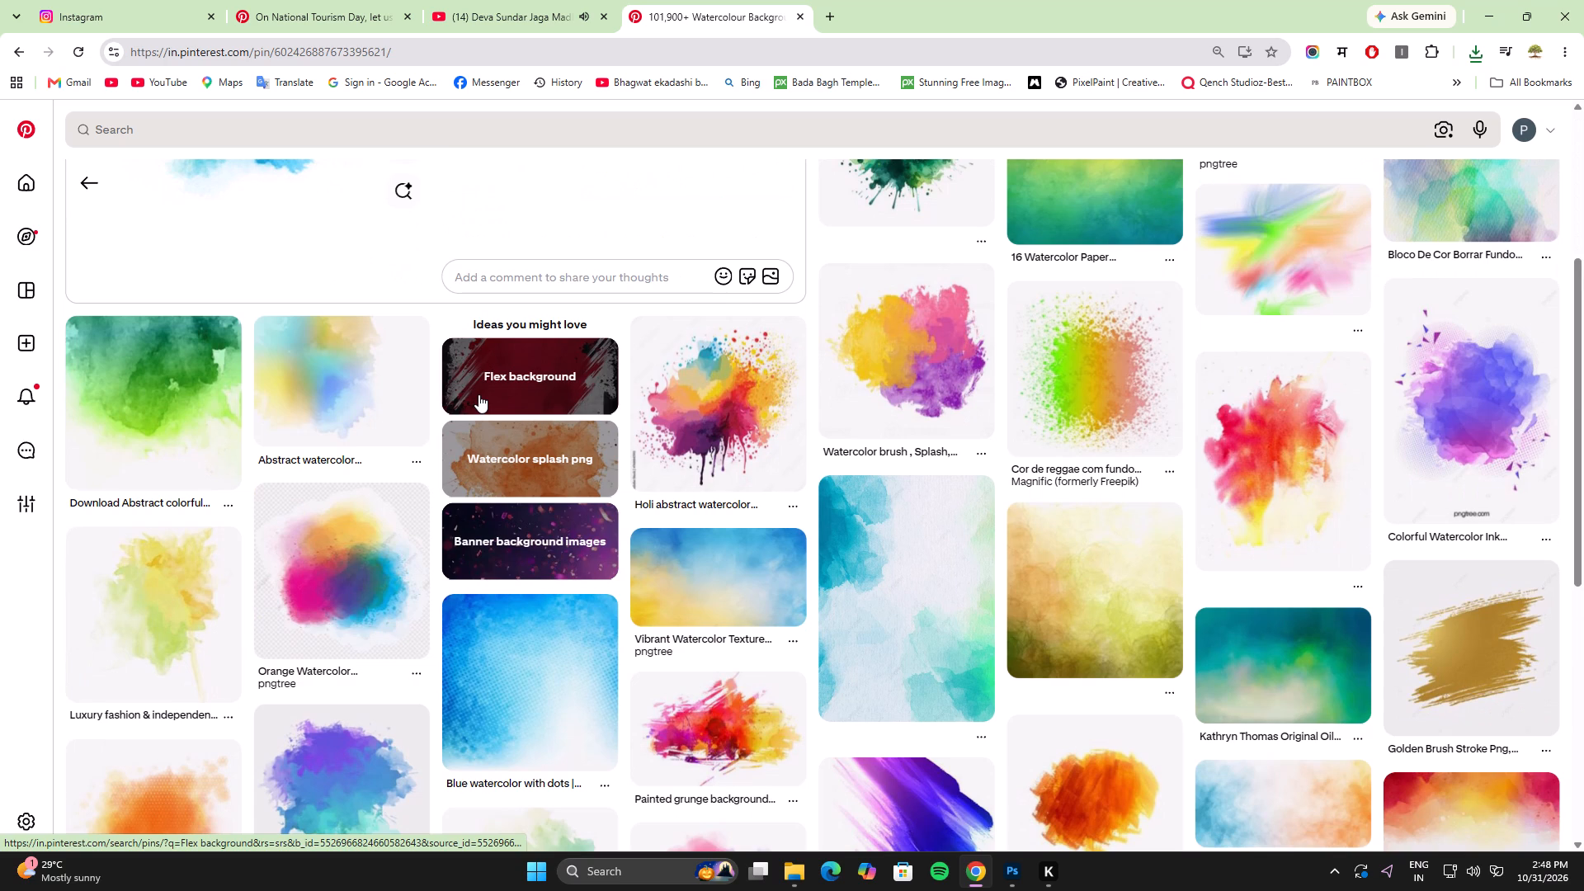
scroll(478, 394, "down", 2)
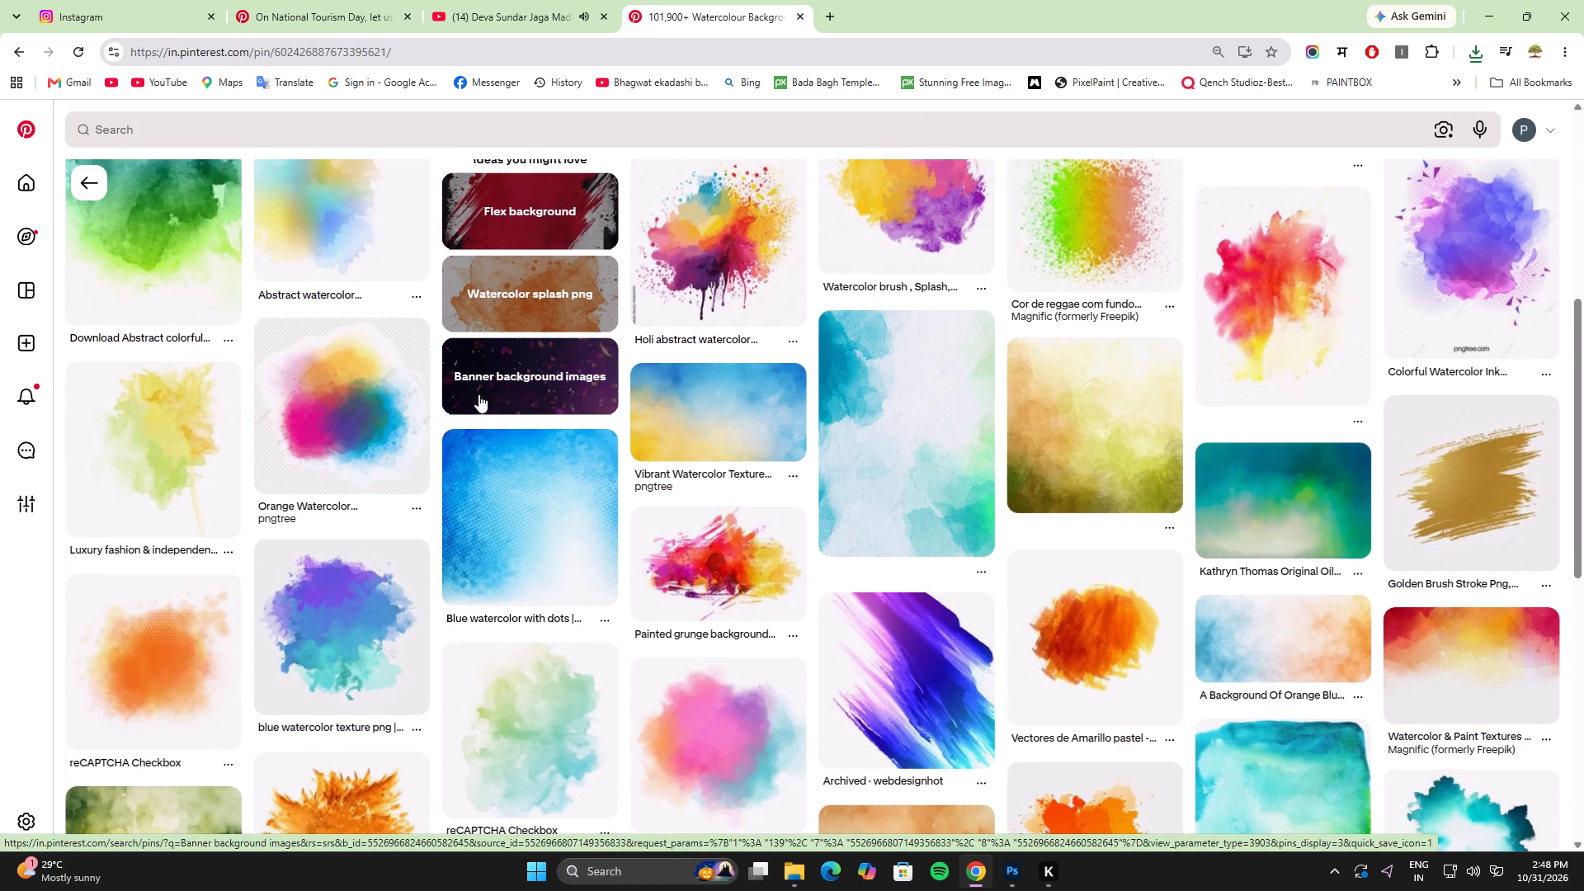
scroll(478, 394, "down", 5)
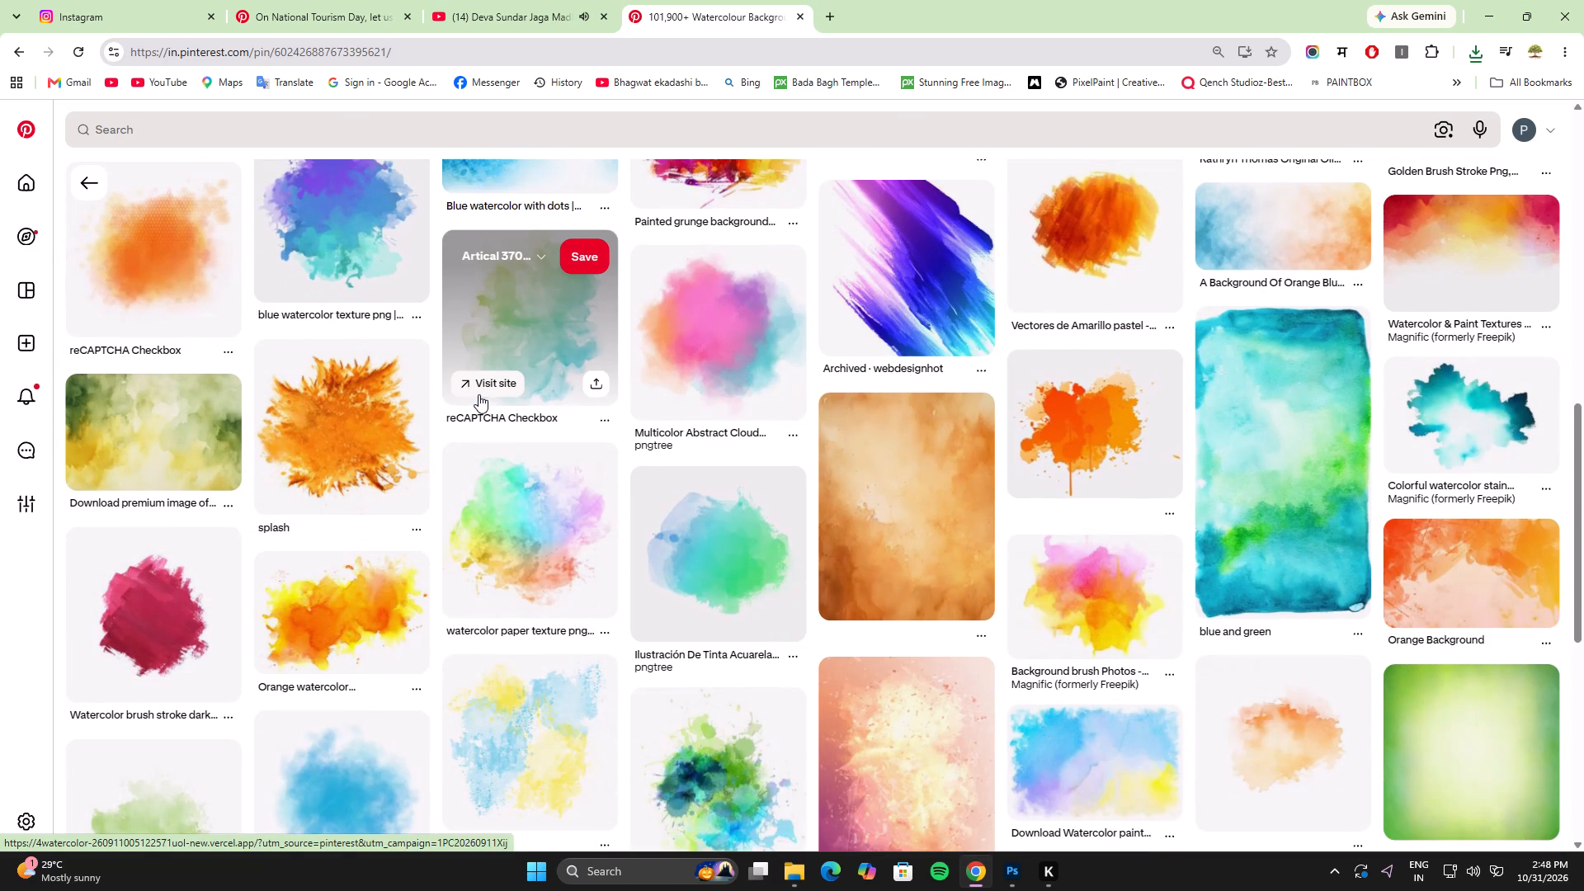
scroll(478, 394, "down", 2)
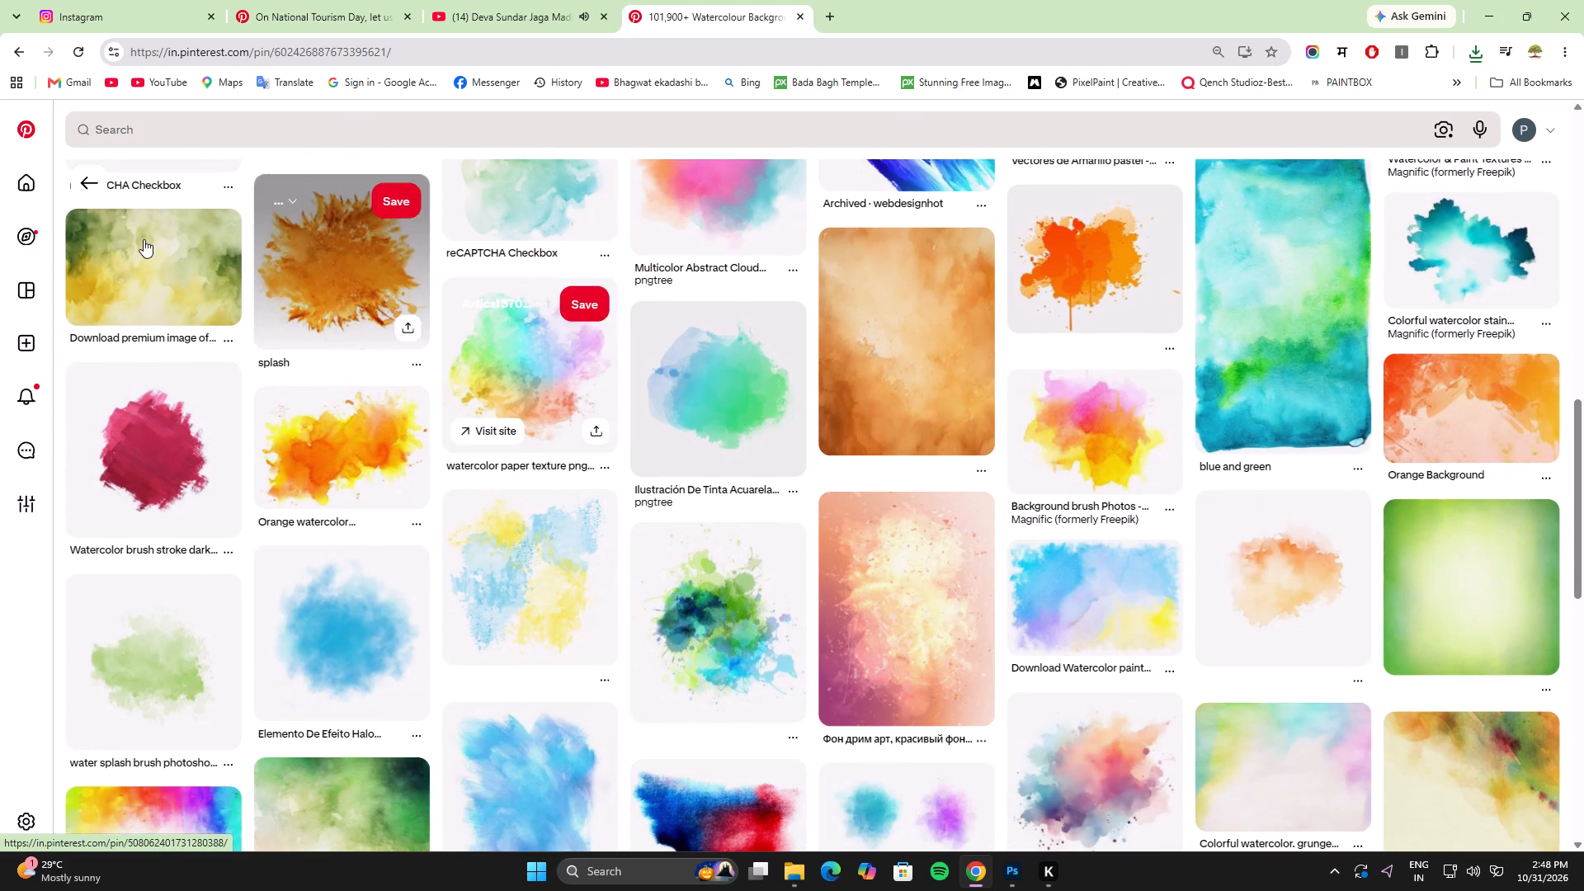
left_click(87, 180)
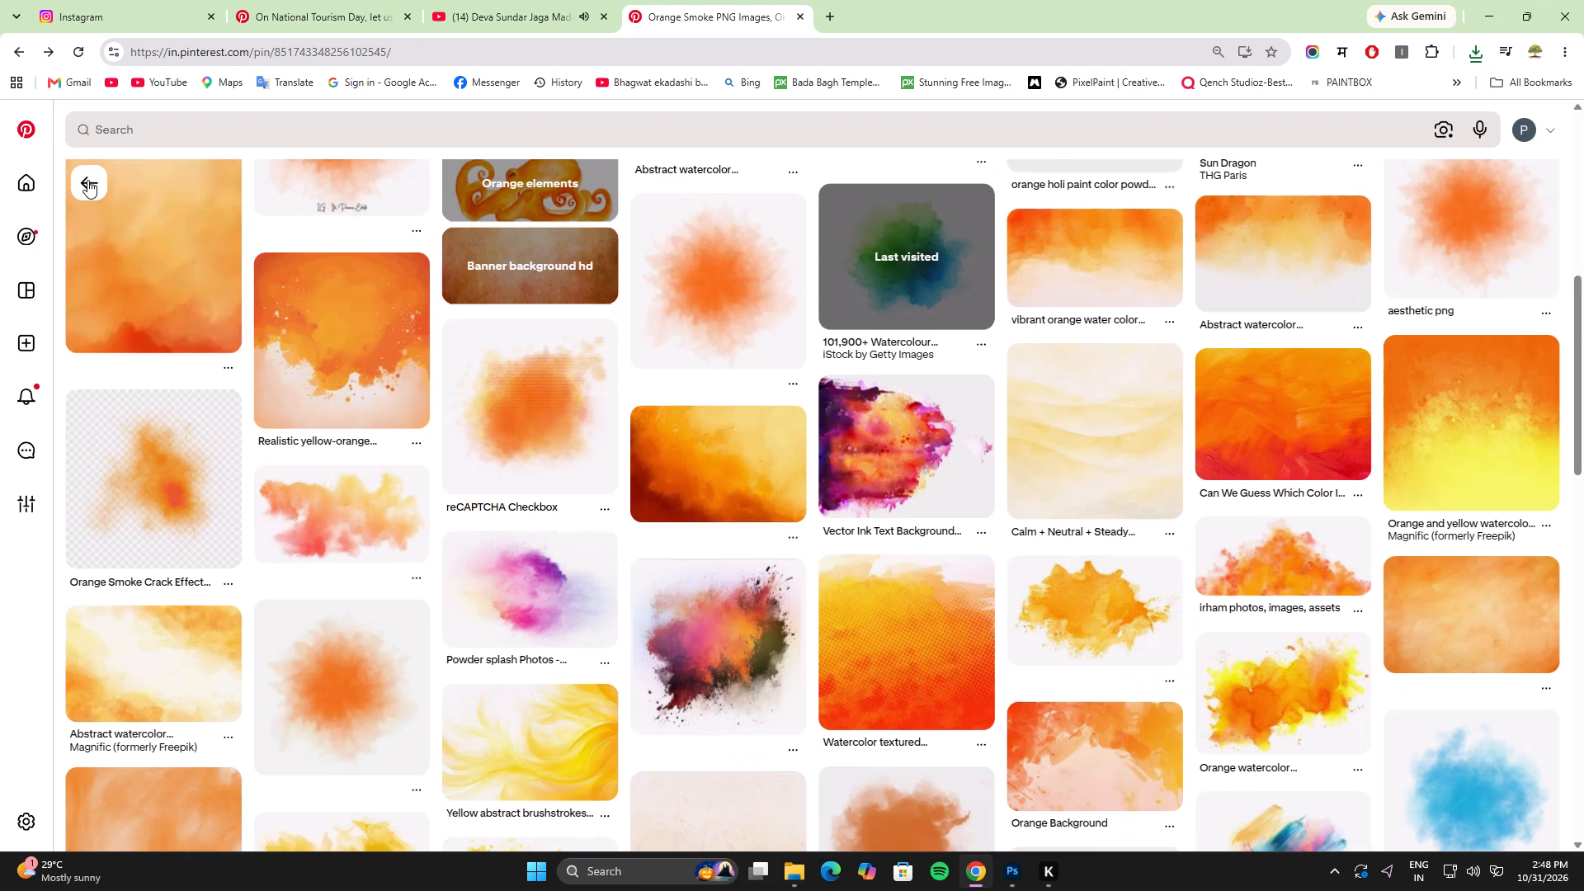
Look through the textures related to the Orange Smoke pin, return to the Acuarela pin, and examine its related textures again.
scroll(290, 525, "up", 3)
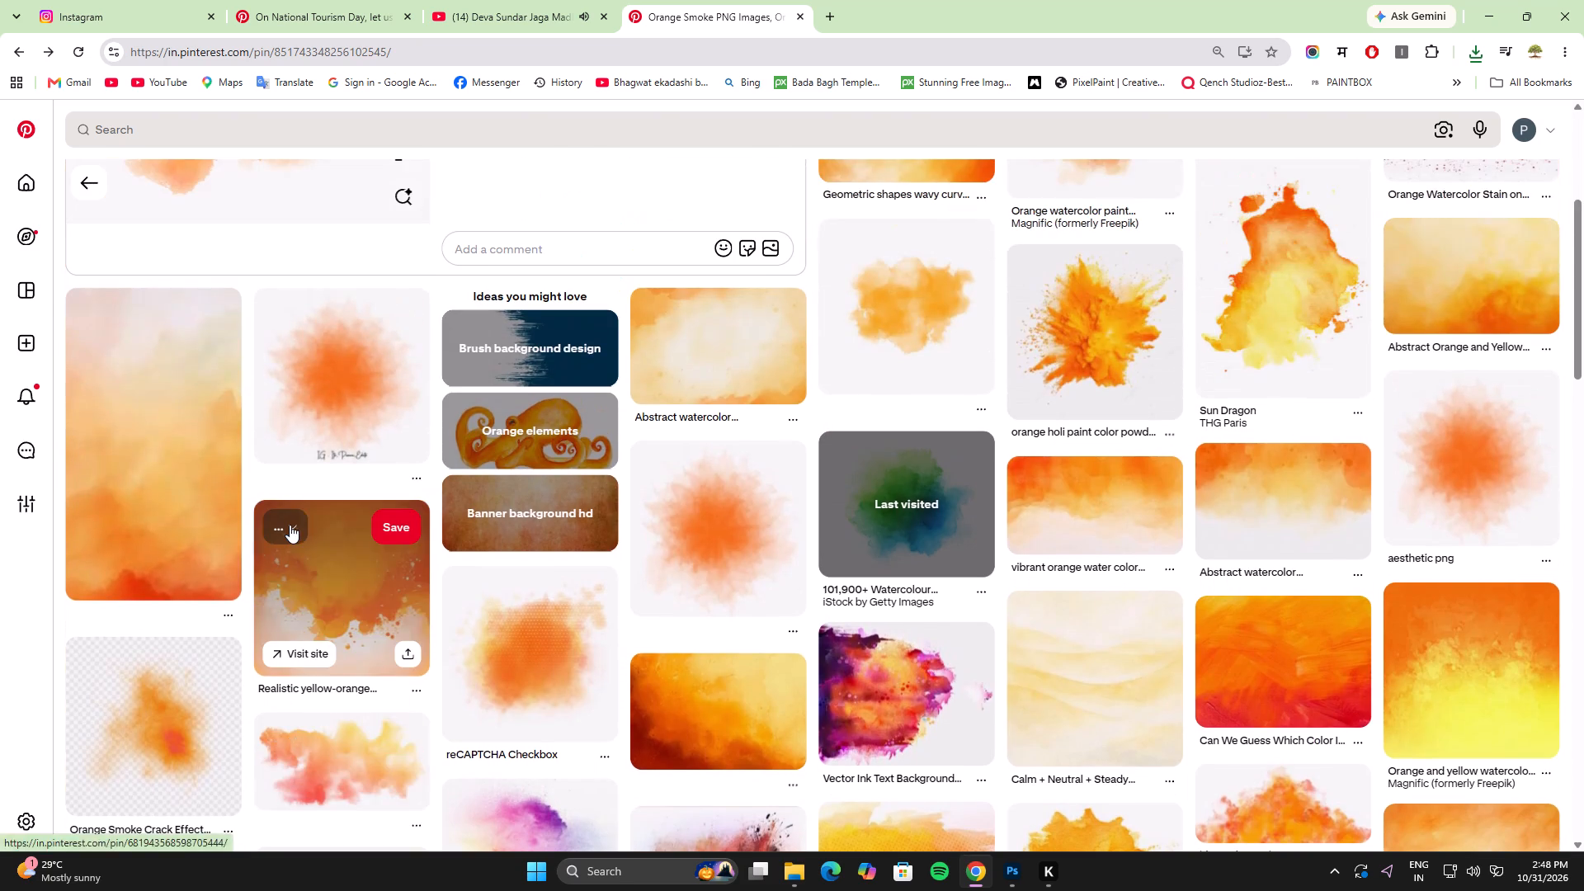
scroll(299, 524, "up", 8)
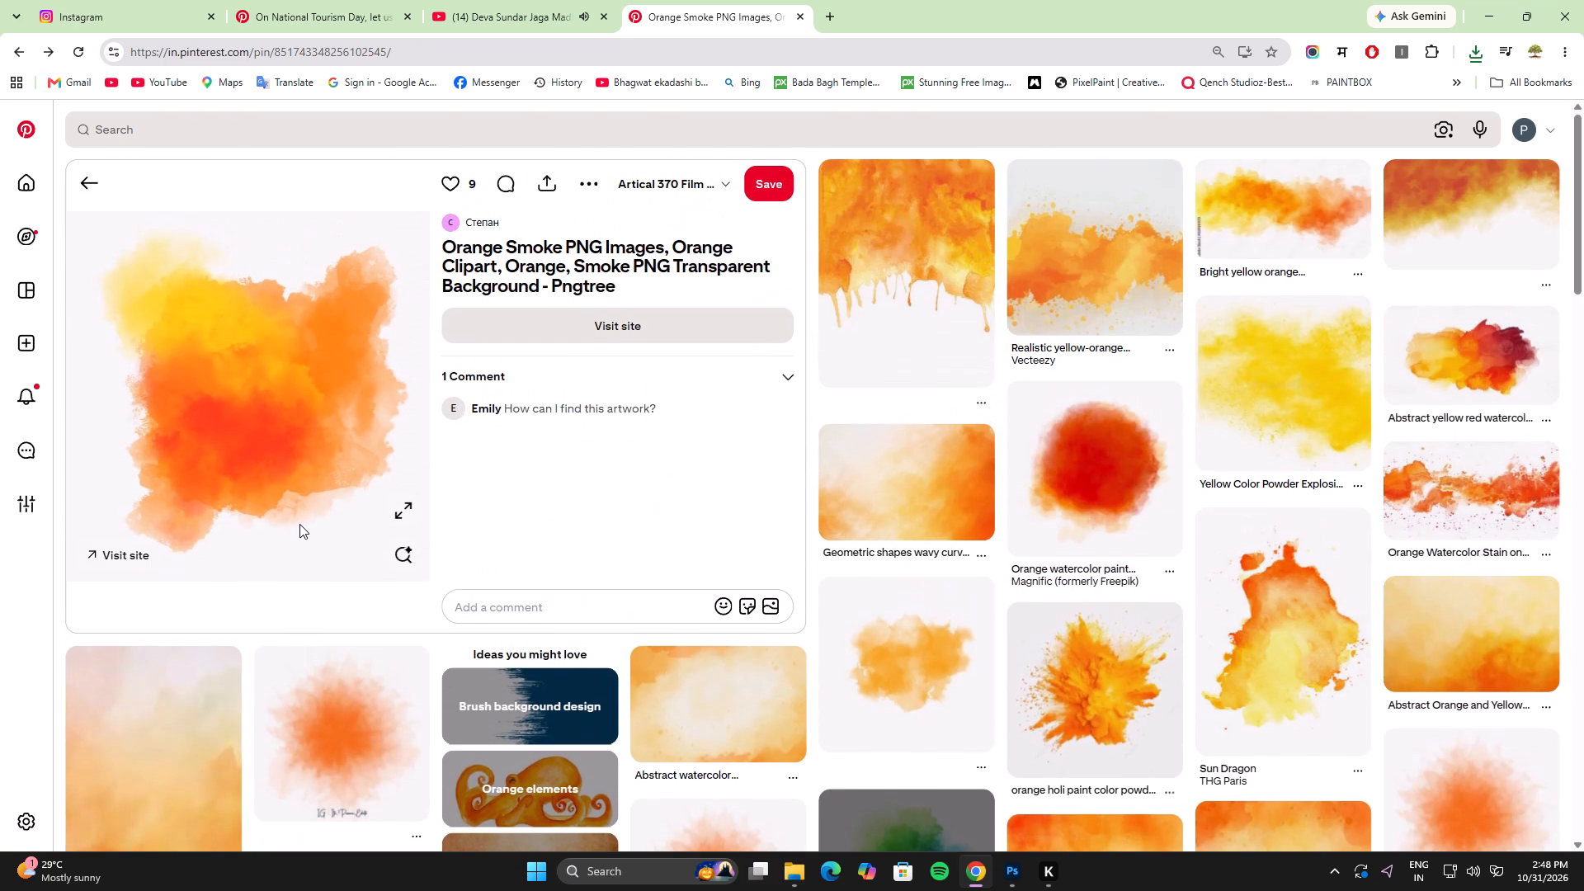
scroll(299, 524, "down", 6)
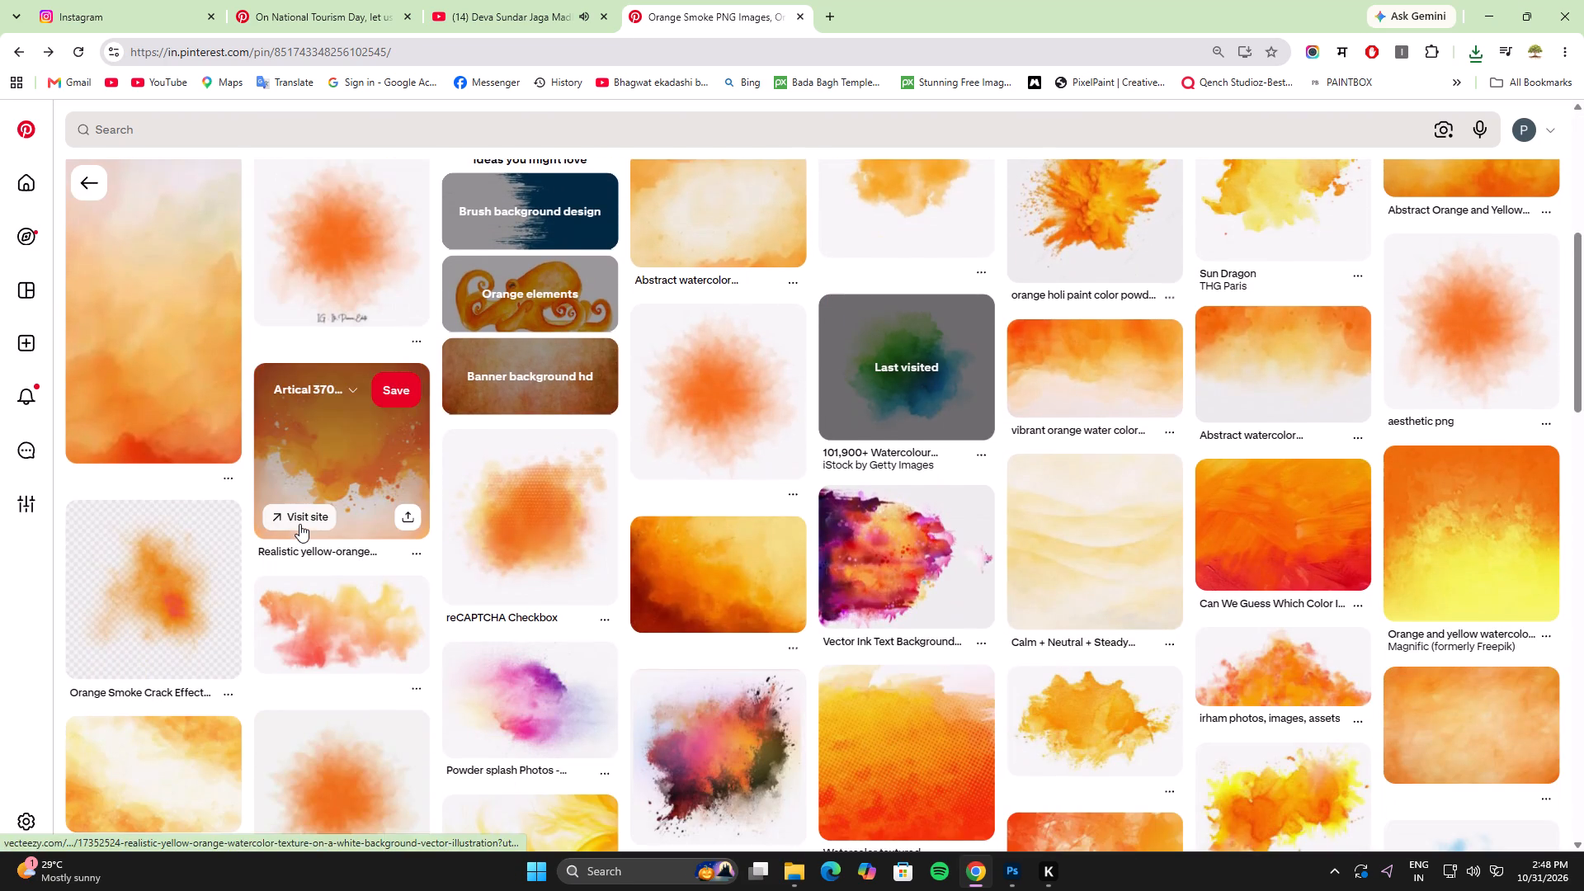
scroll(299, 524, "down", 10)
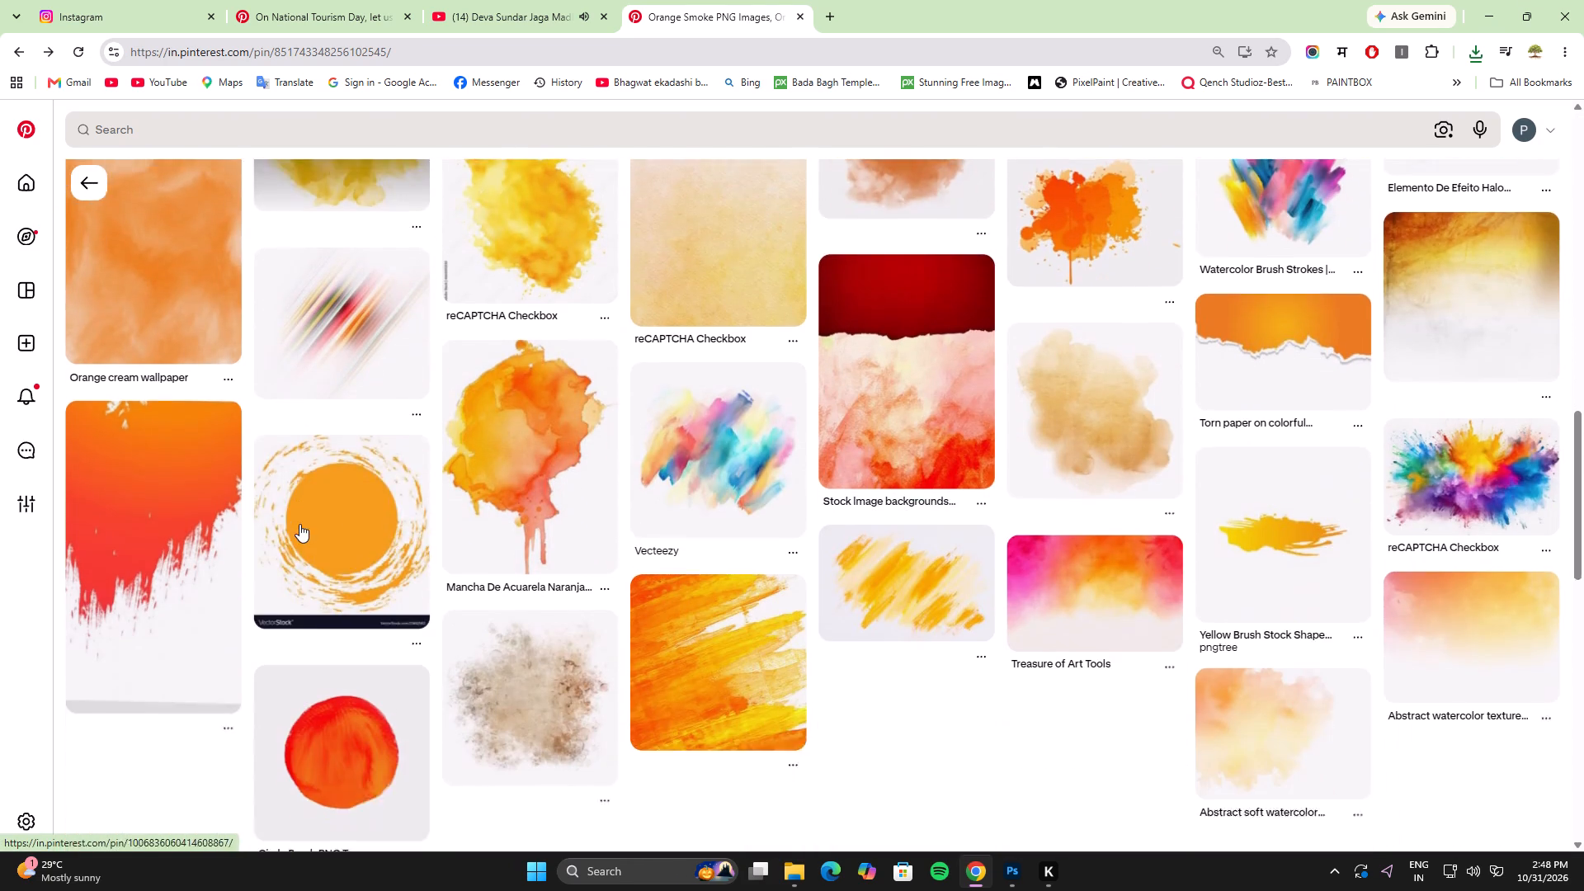
left_click(96, 184)
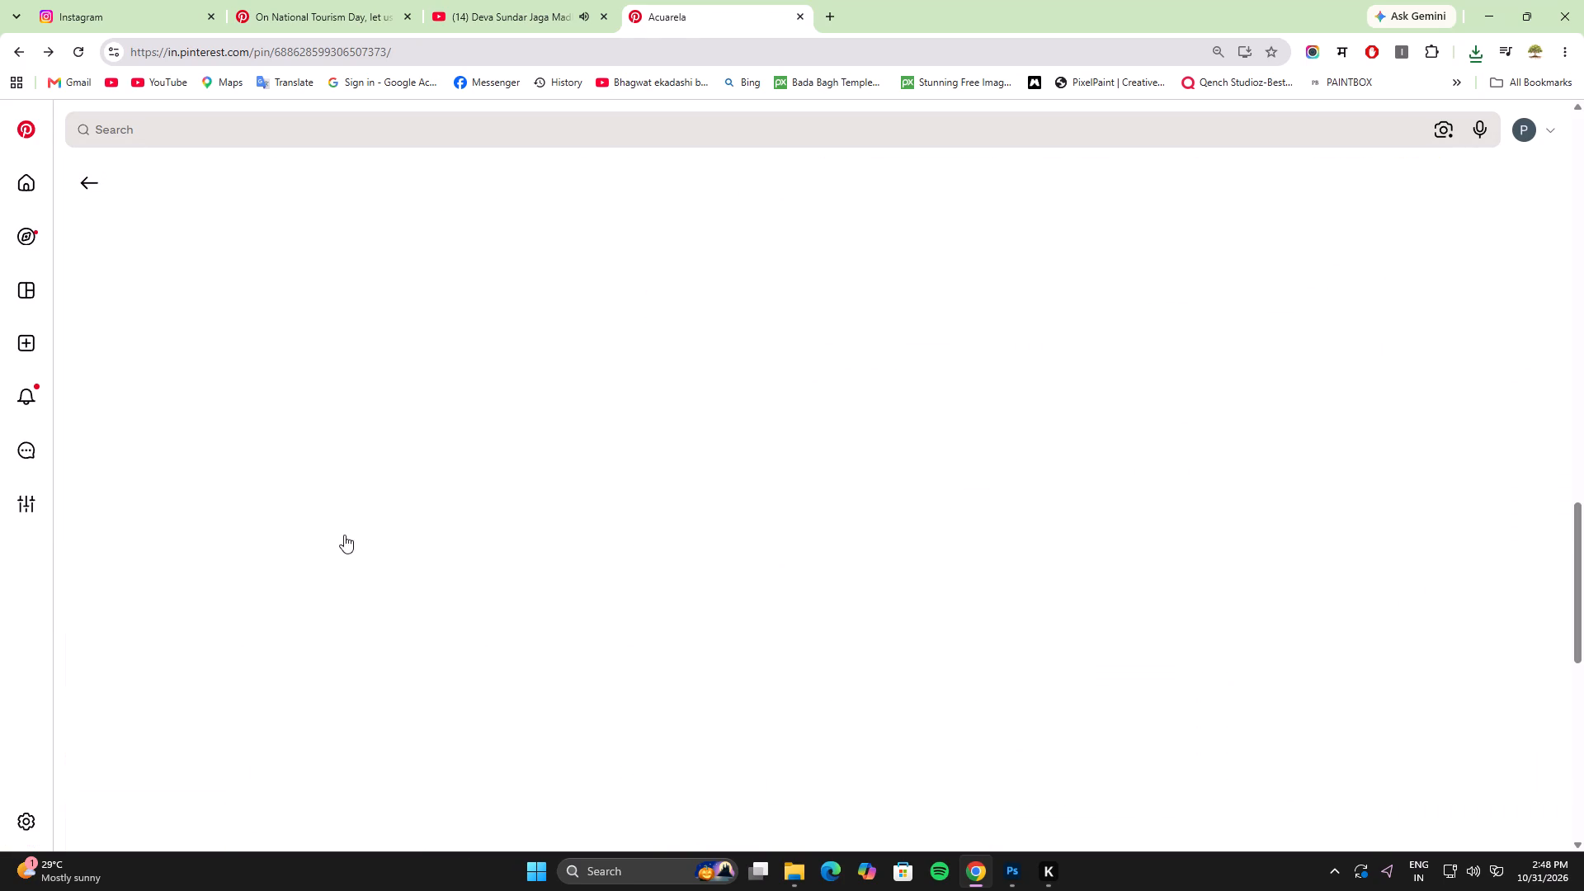
scroll(361, 544, "up", 5)
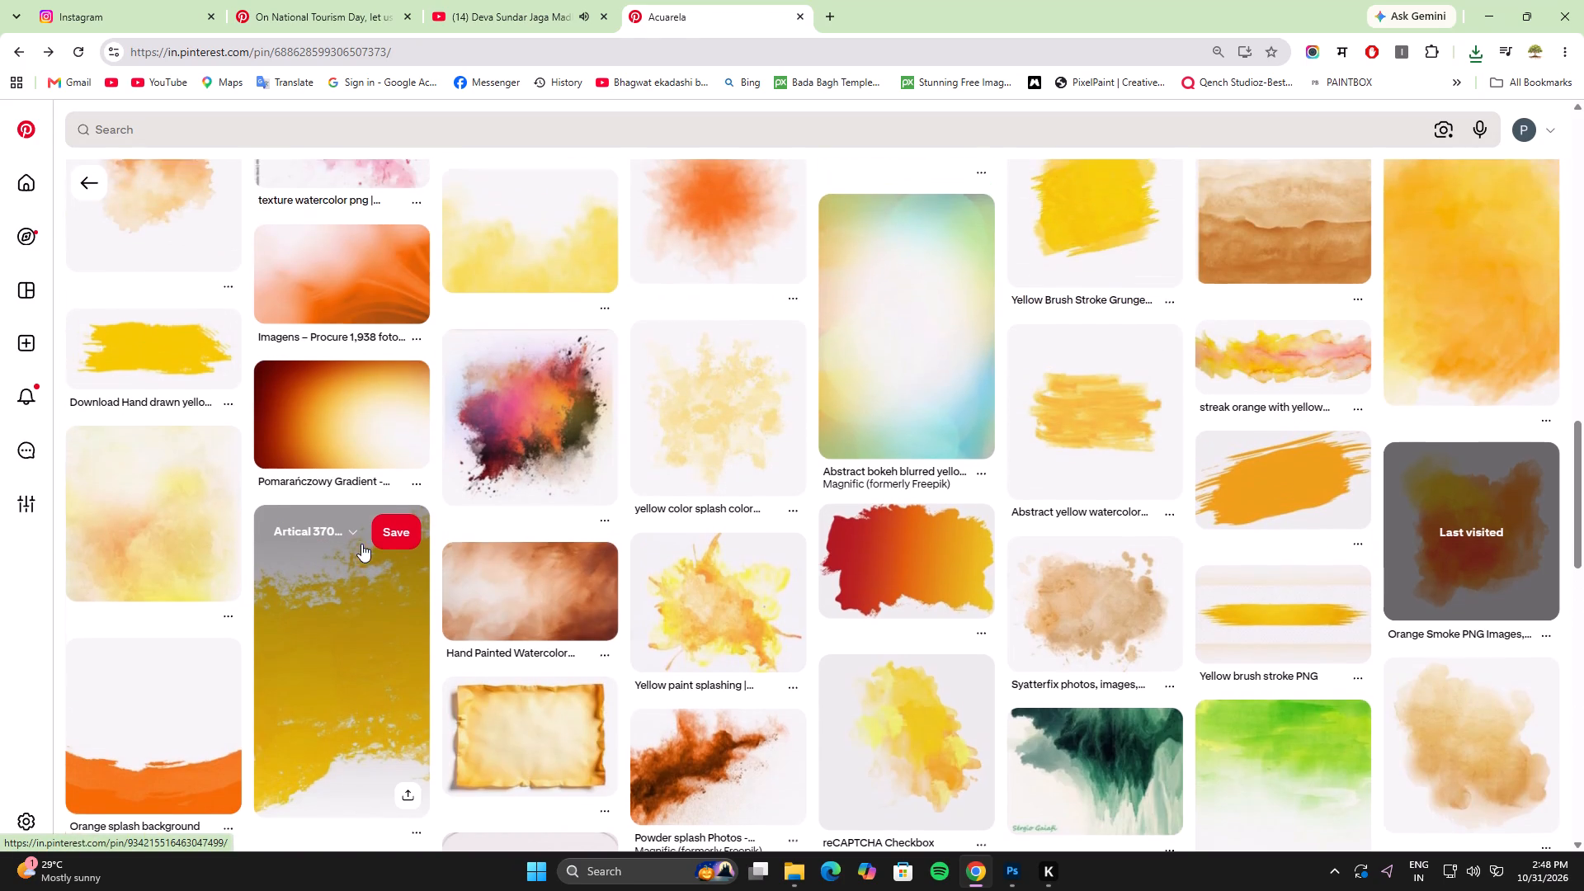
scroll(361, 544, "up", 1)
scroll(361, 544, "down", 5)
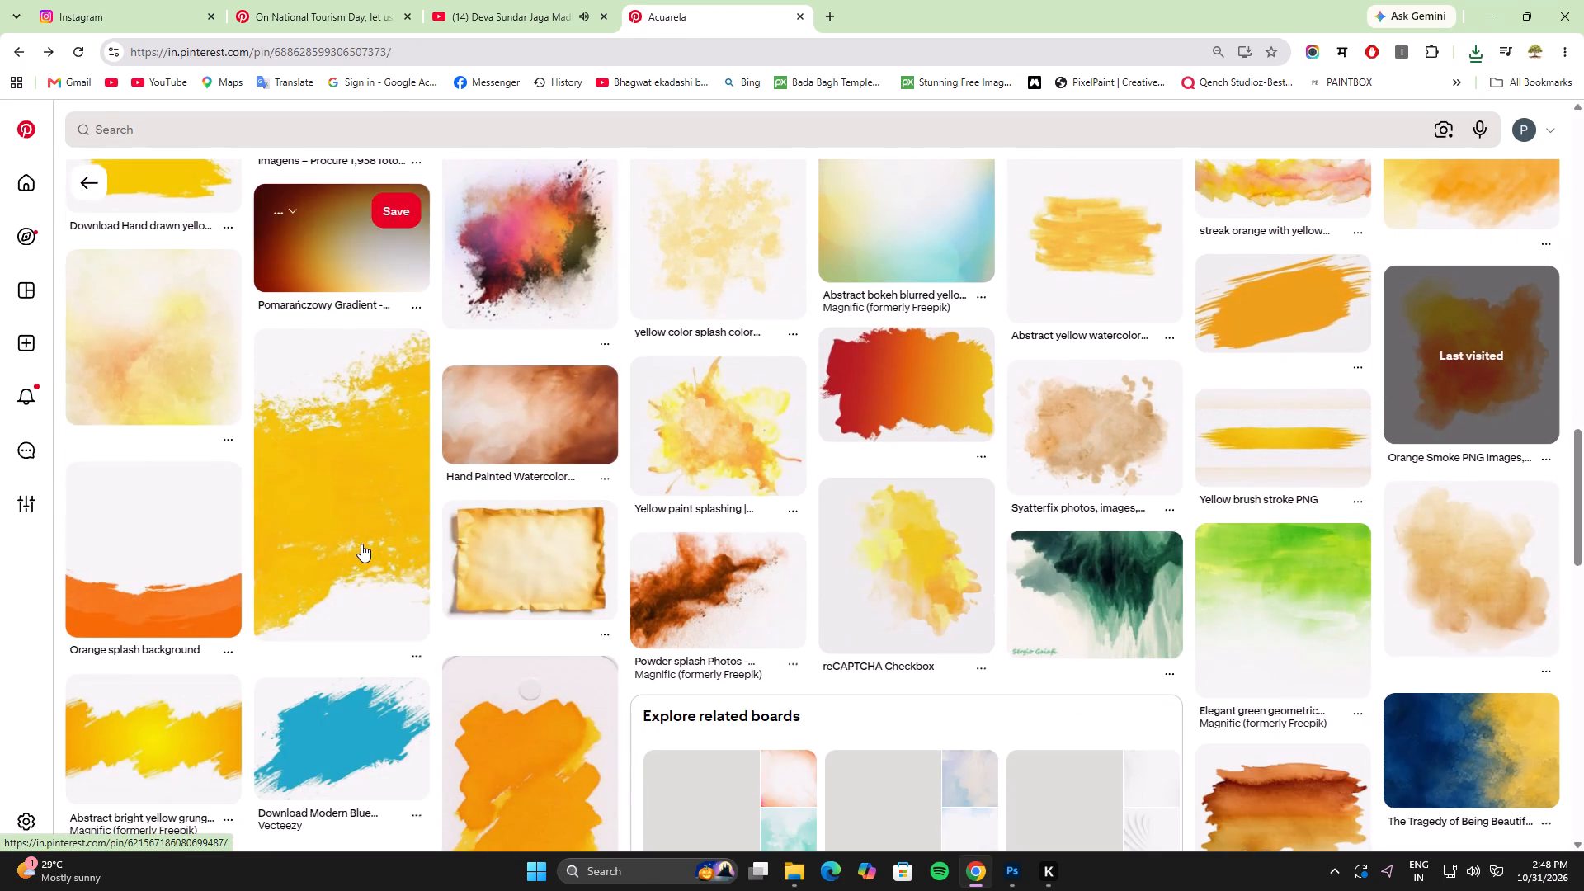
scroll(361, 544, "down", 5)
Place the yellow diagonal brush-stroke texture (download - 2026-10-31T144607.256) from Downloads into the poster, stretched to fill the 4 x 5 in canvas.
left_click(1015, 874)
key("alt+Tab")
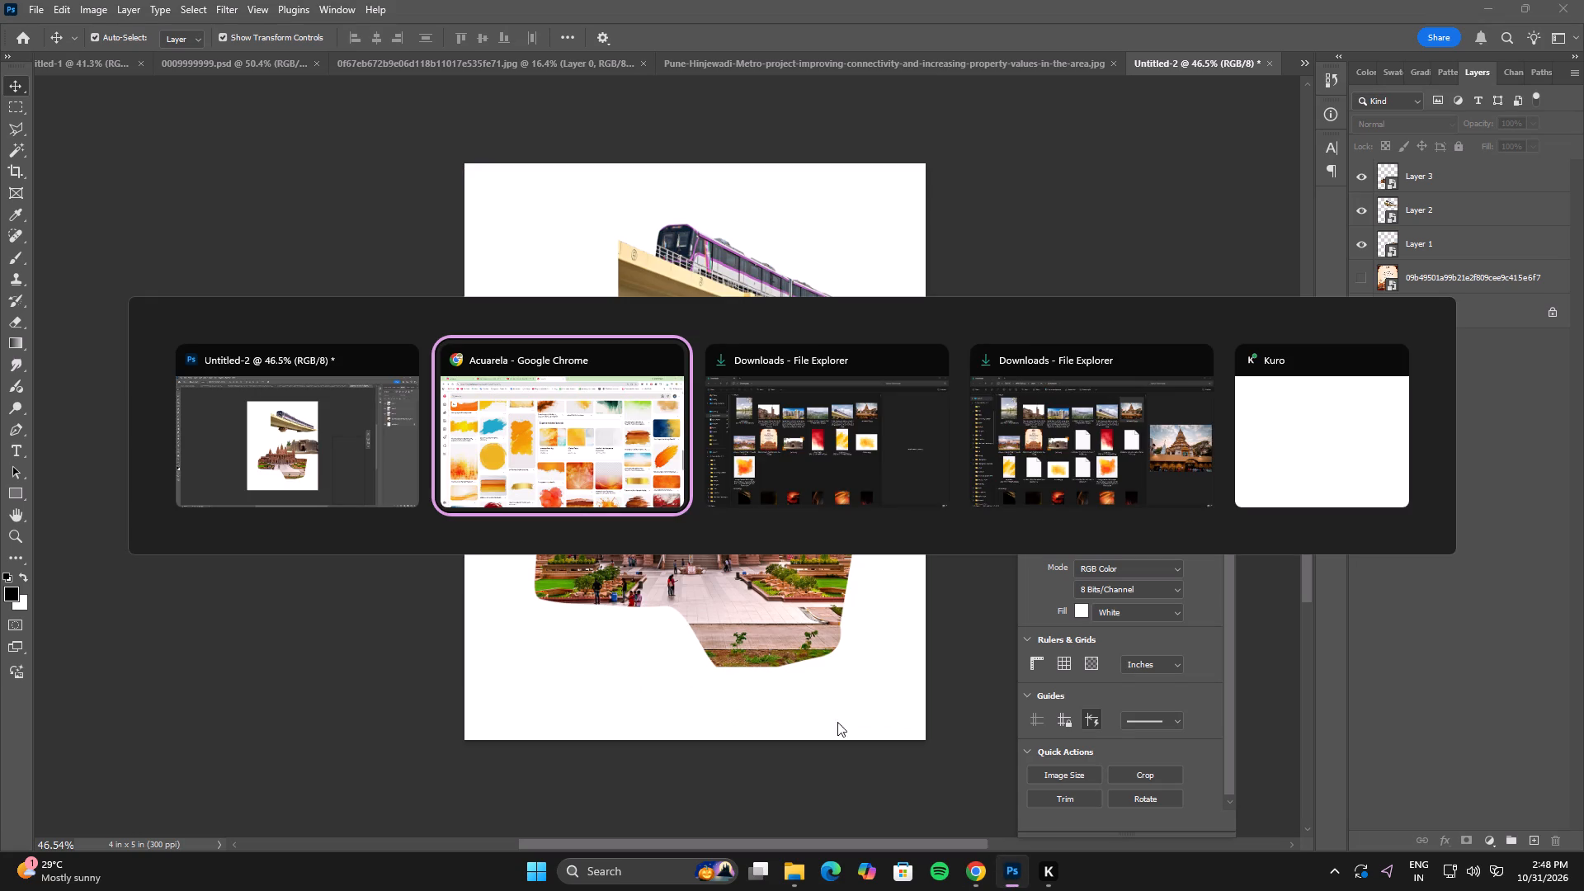
key("alt+Tab")
left_click(64, 253)
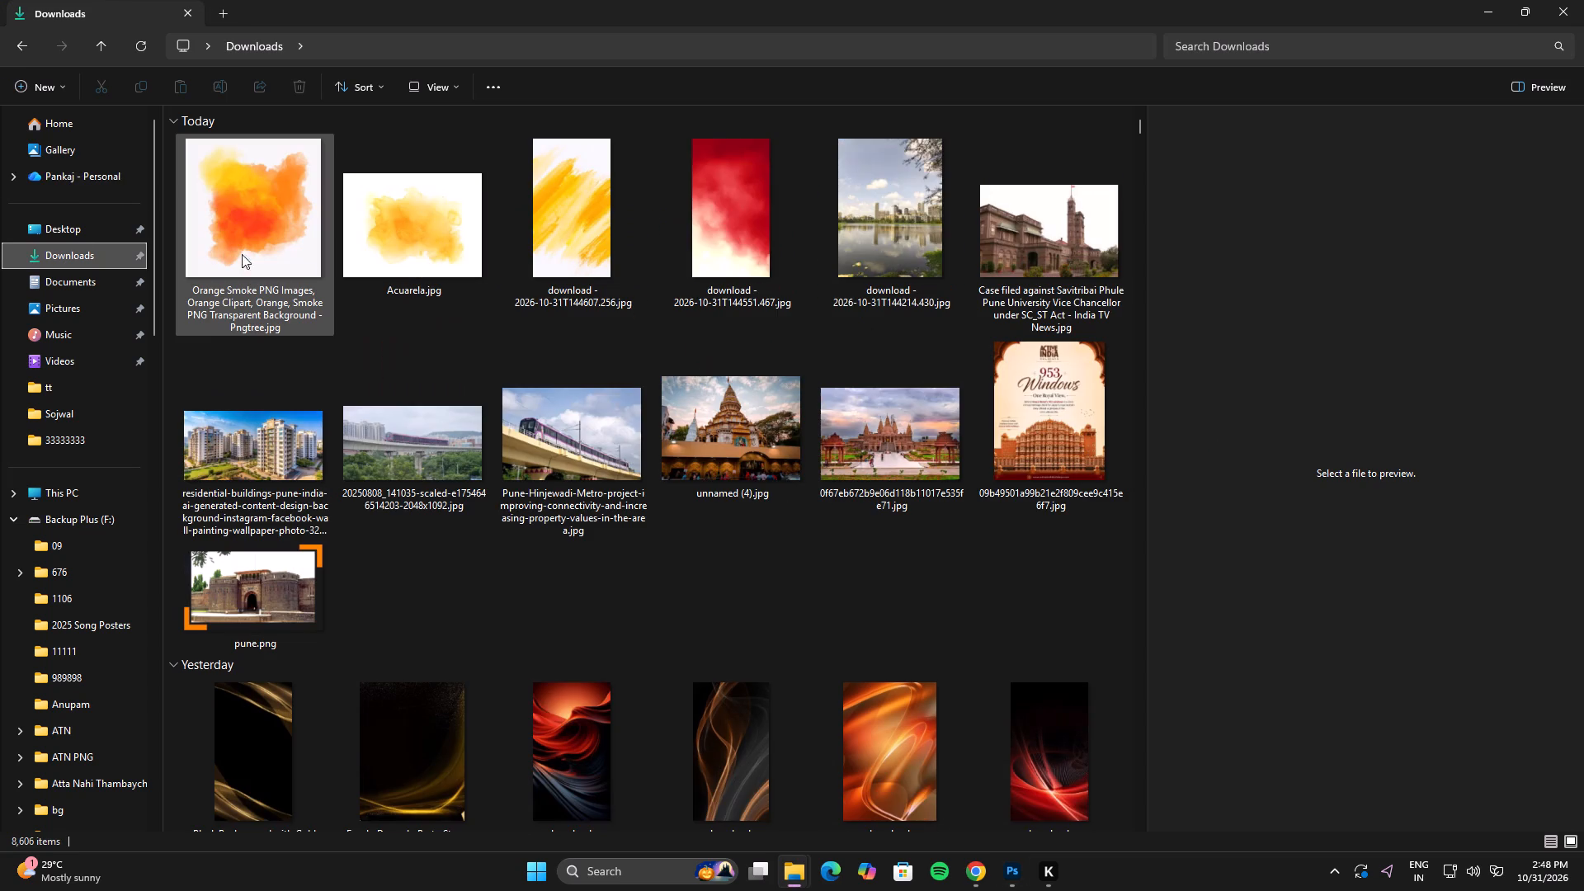
scroll(304, 265, "up", 4)
left_click(566, 224)
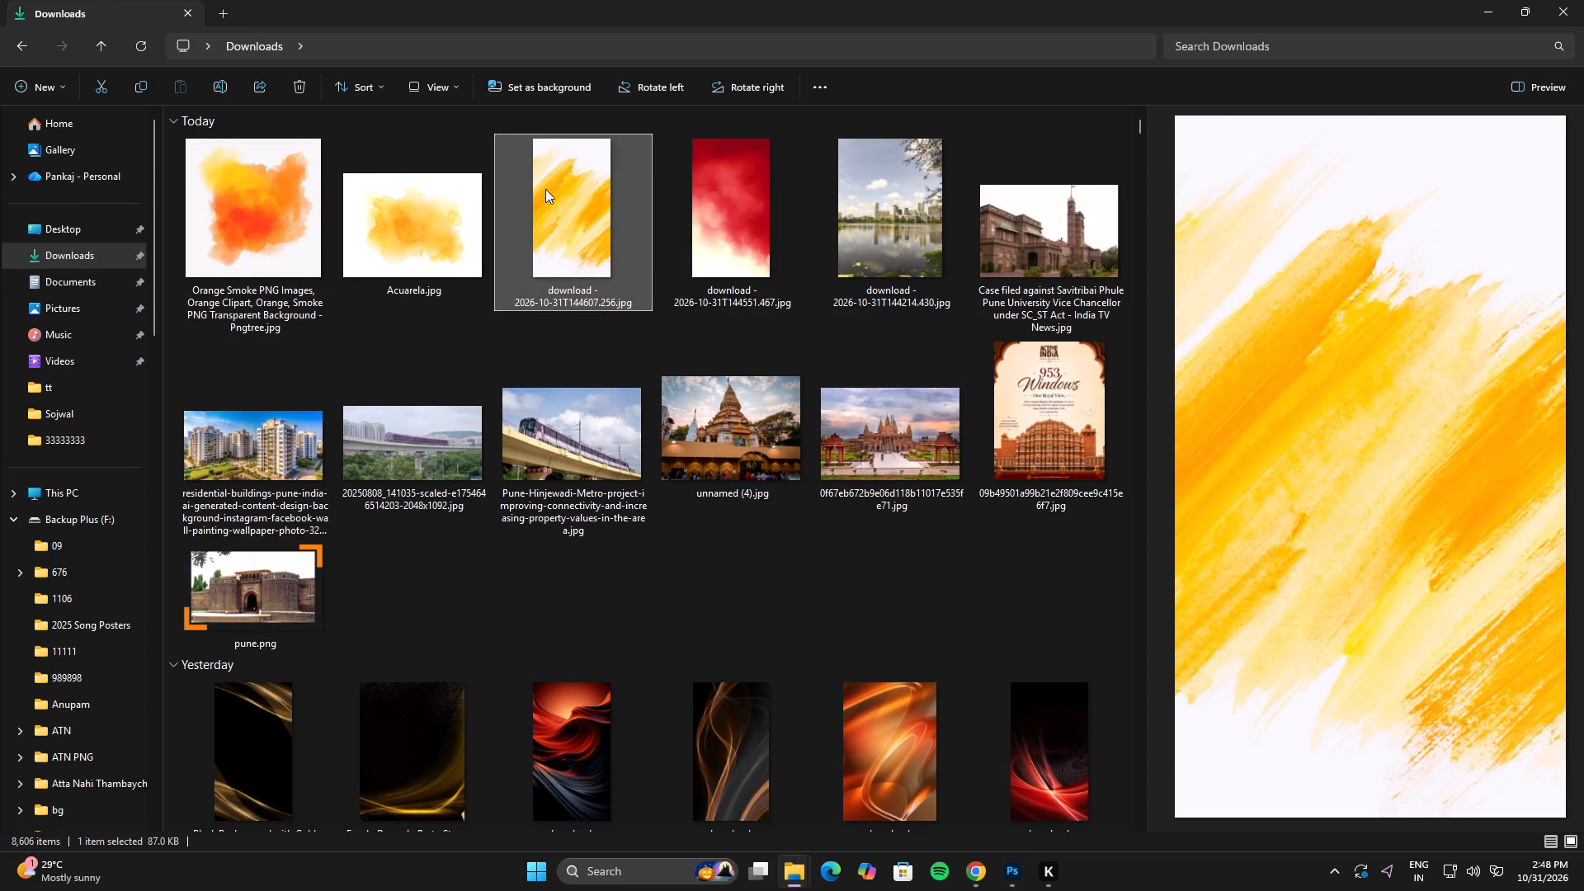
left_click(445, 219)
left_click(587, 191)
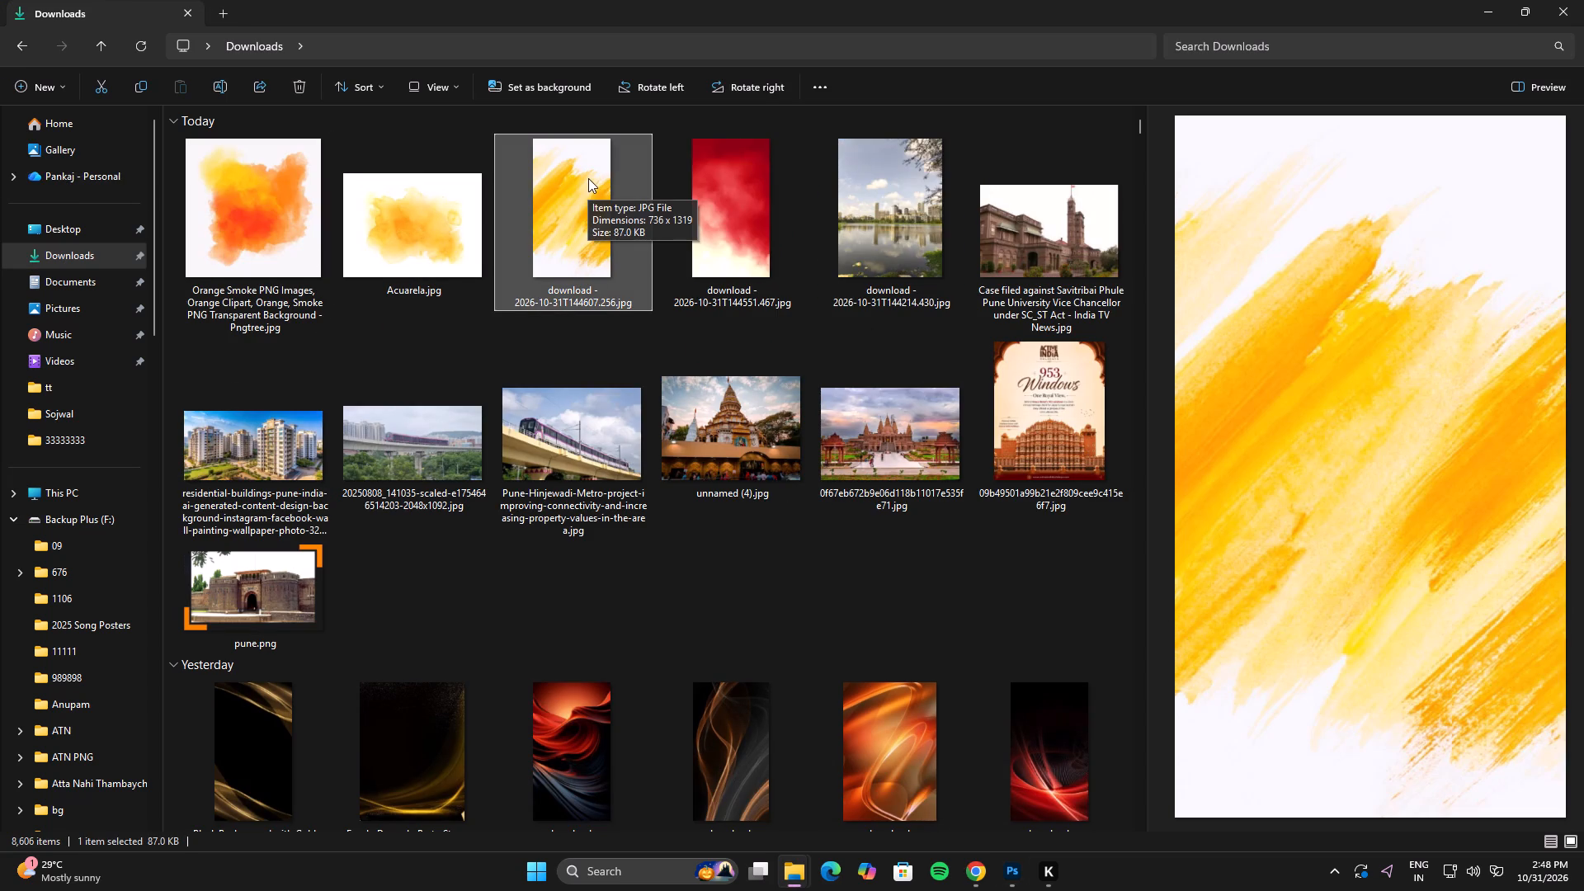
left_click_drag(583, 191, 660, 505)
key("alt+Tab")
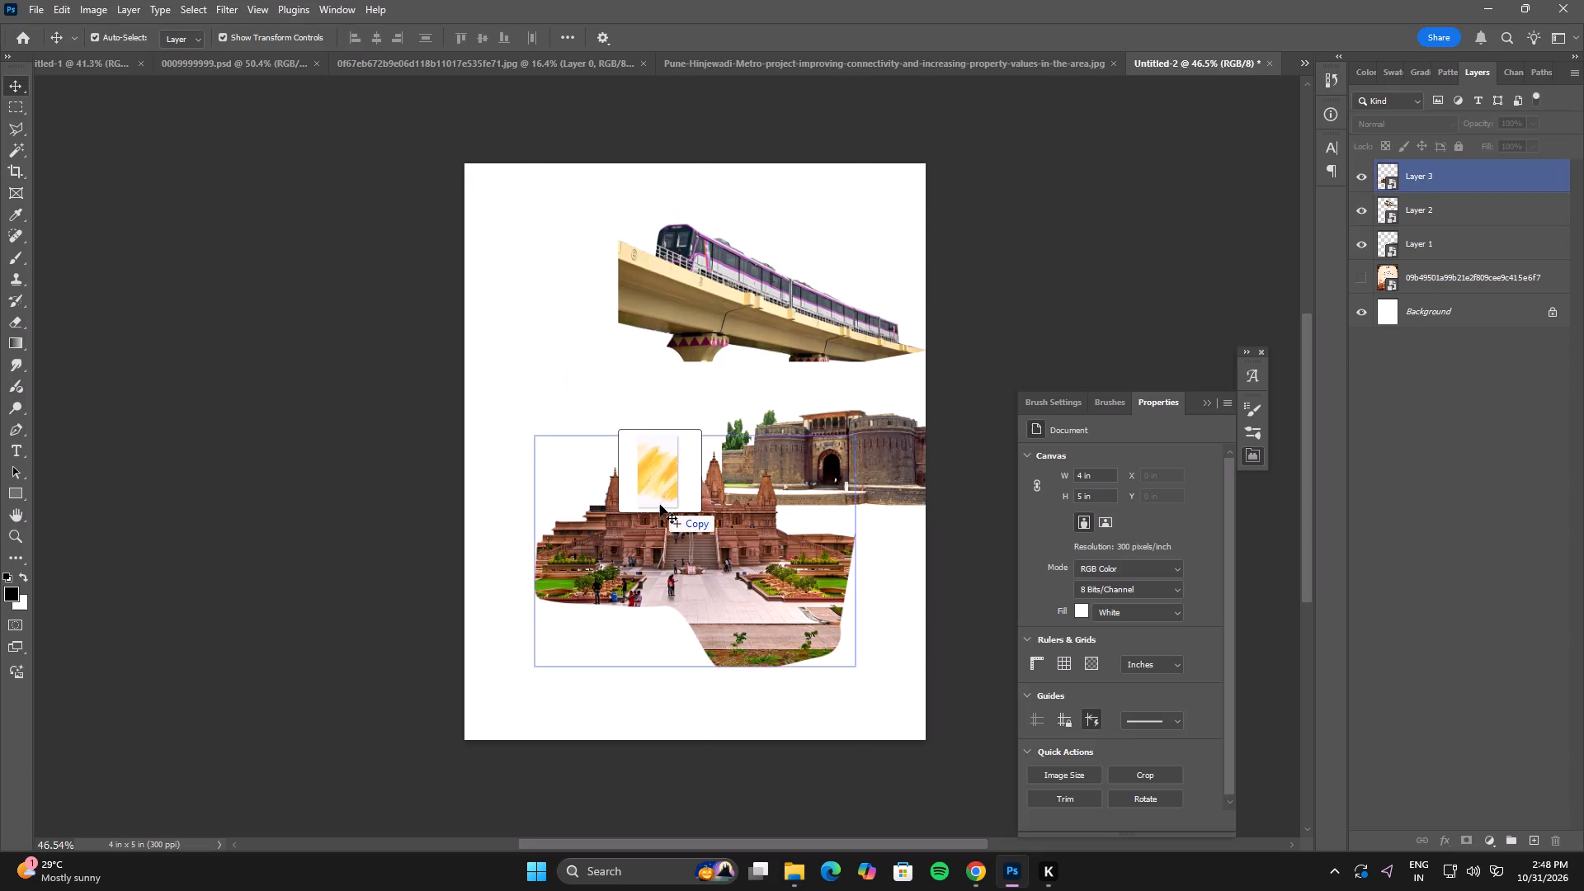
left_click_drag(852, 445, 925, 437, "alt")
scroll(757, 412, "down", 3, "alt")
left_click_drag(714, 129, 718, 204, "alt+shift")
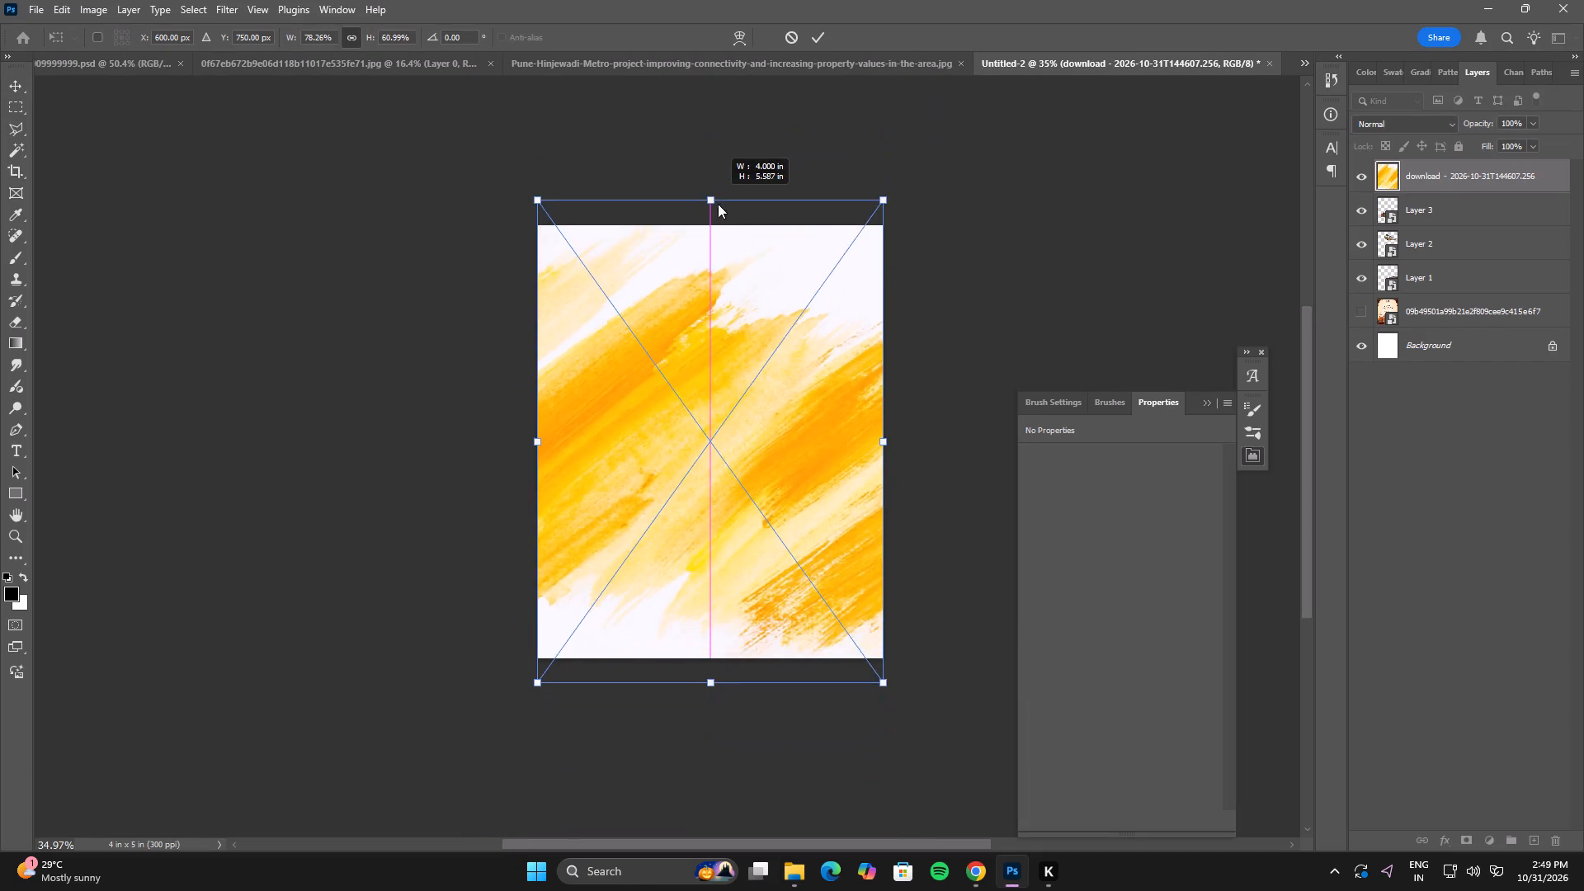
left_click_drag(718, 204, 718, 219, "alt+shift")
double_click(700, 412)
Place Acuarela.jpg from Downloads into the poster at its full-width default size.
key("alt+Tab")
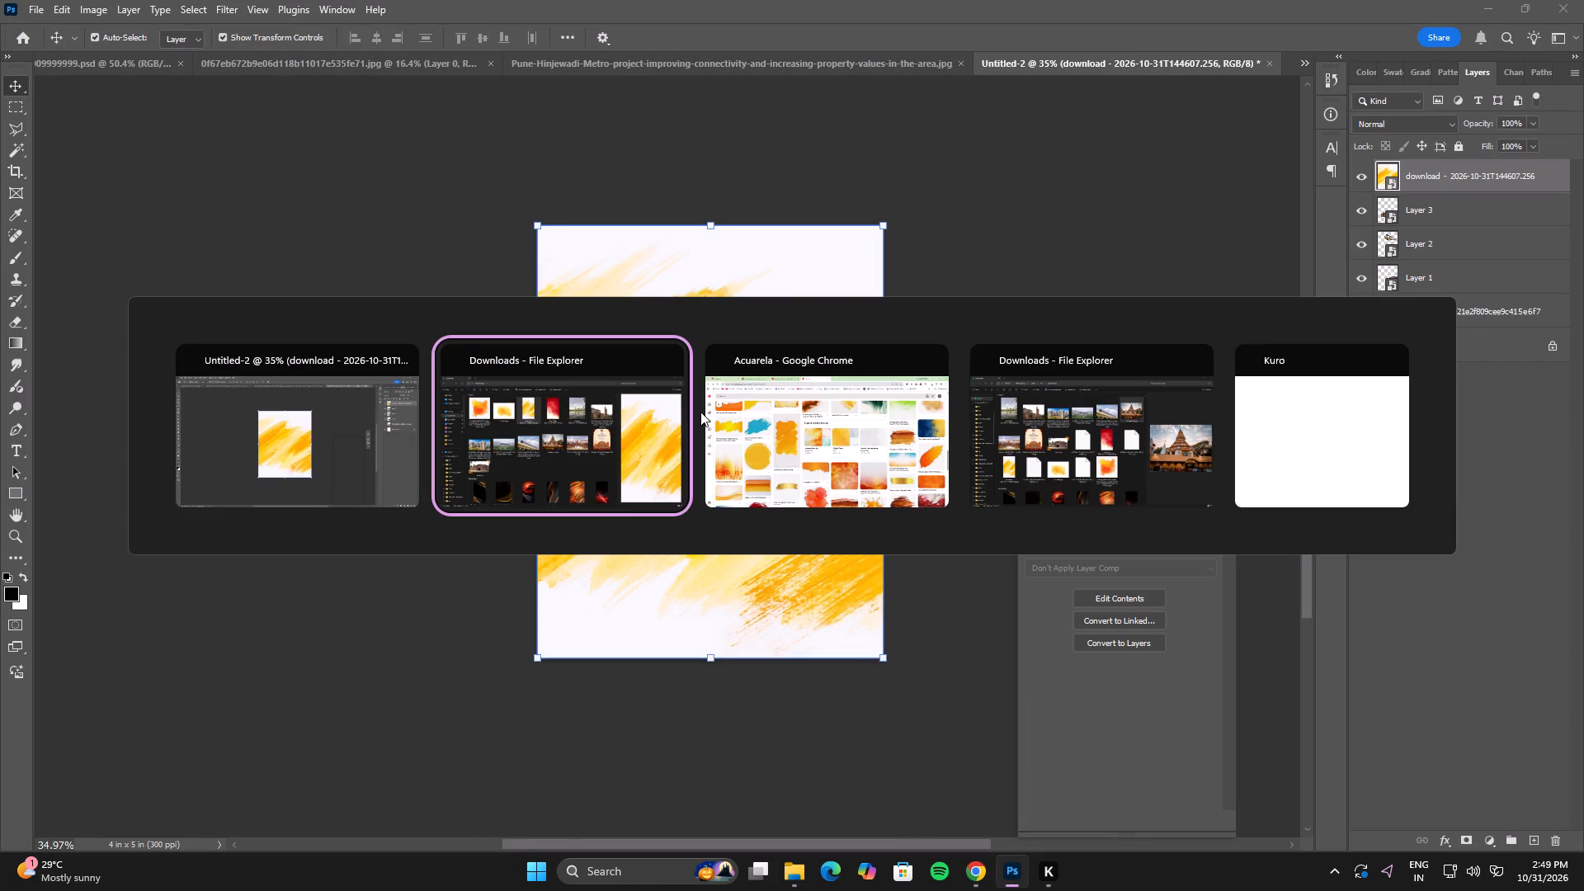
left_click(405, 219)
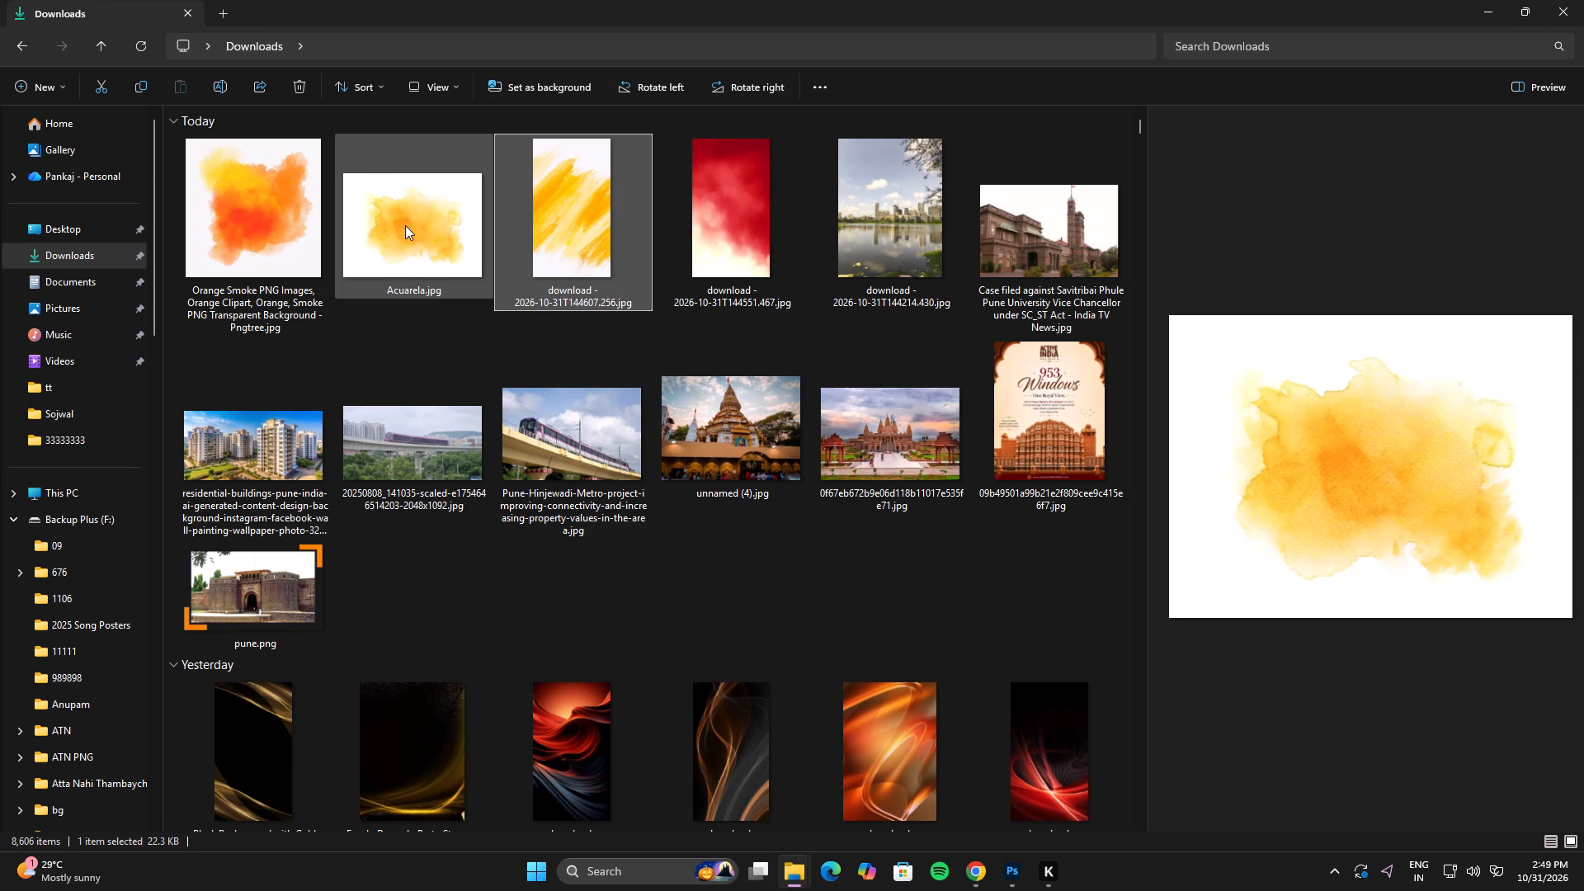
left_click_drag(407, 220, 712, 504)
key("alt+Tab")
double_click(717, 445)
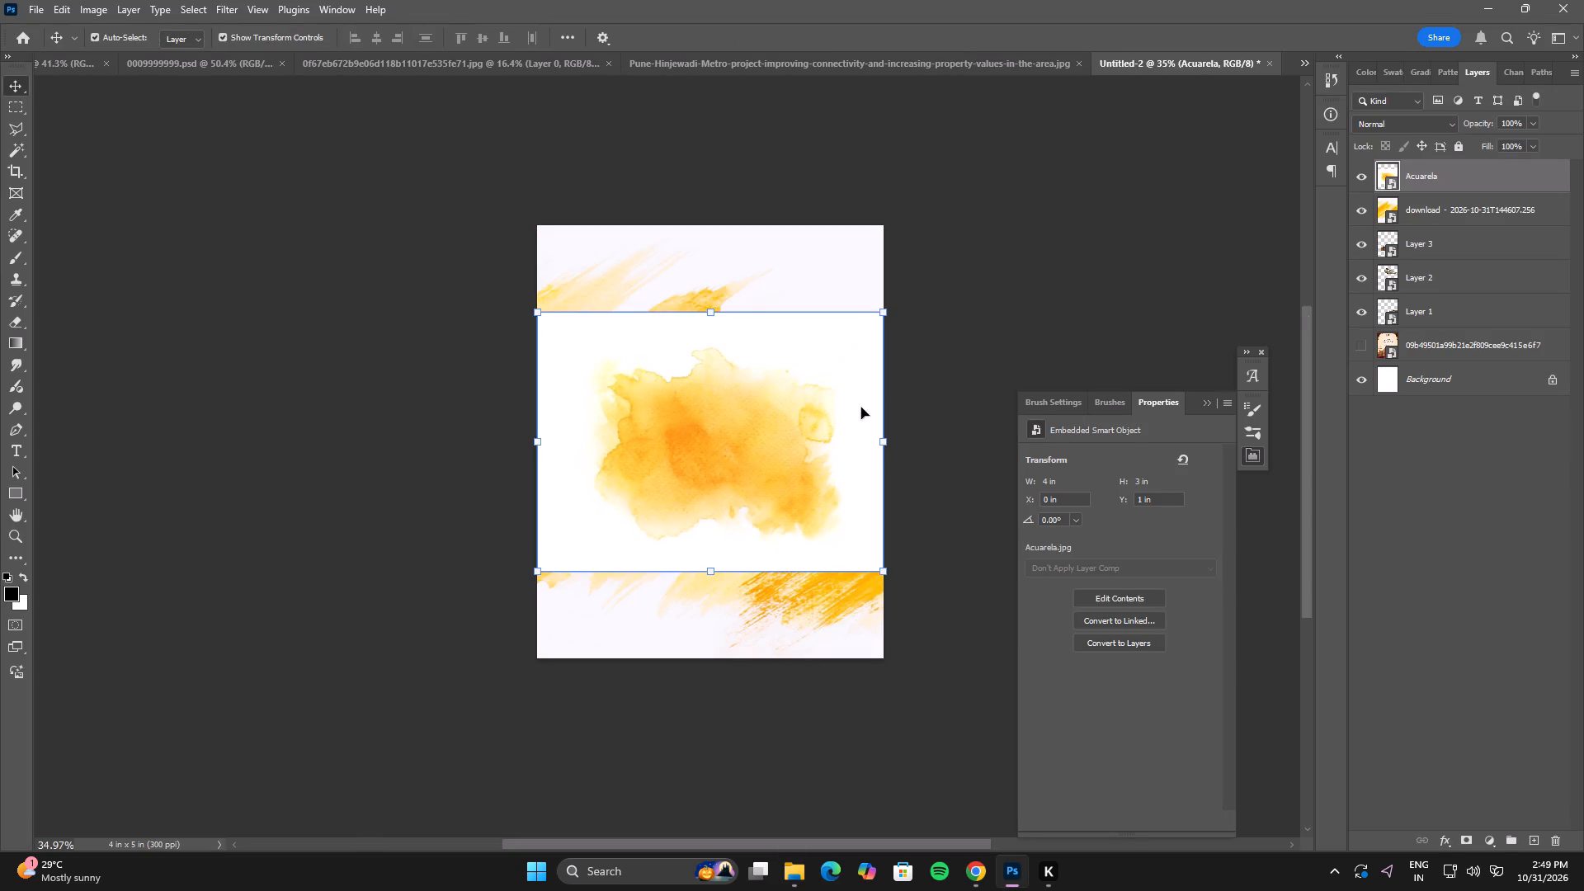
Hide the yellow brush-stroke texture layer and move the temple, metro and fort layers above the Acuarela layer.
left_click_drag(1362, 209, 1357, 310)
left_click_drag(1359, 312, 1359, 276)
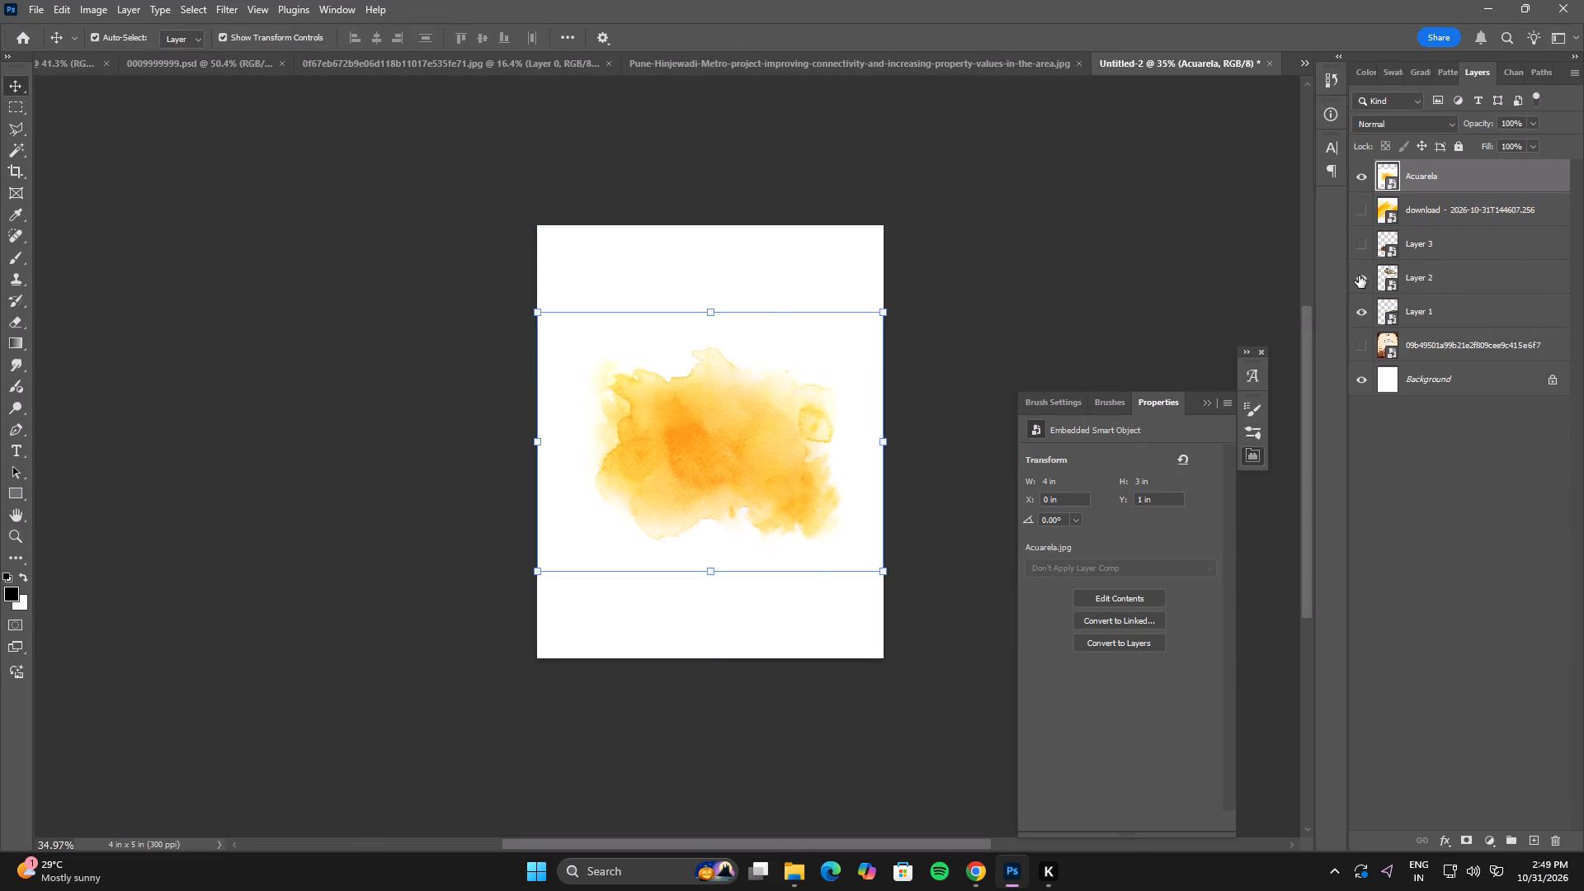
left_click_drag(1359, 276, 1359, 241)
left_click(1414, 241)
left_click(1416, 309, "shift")
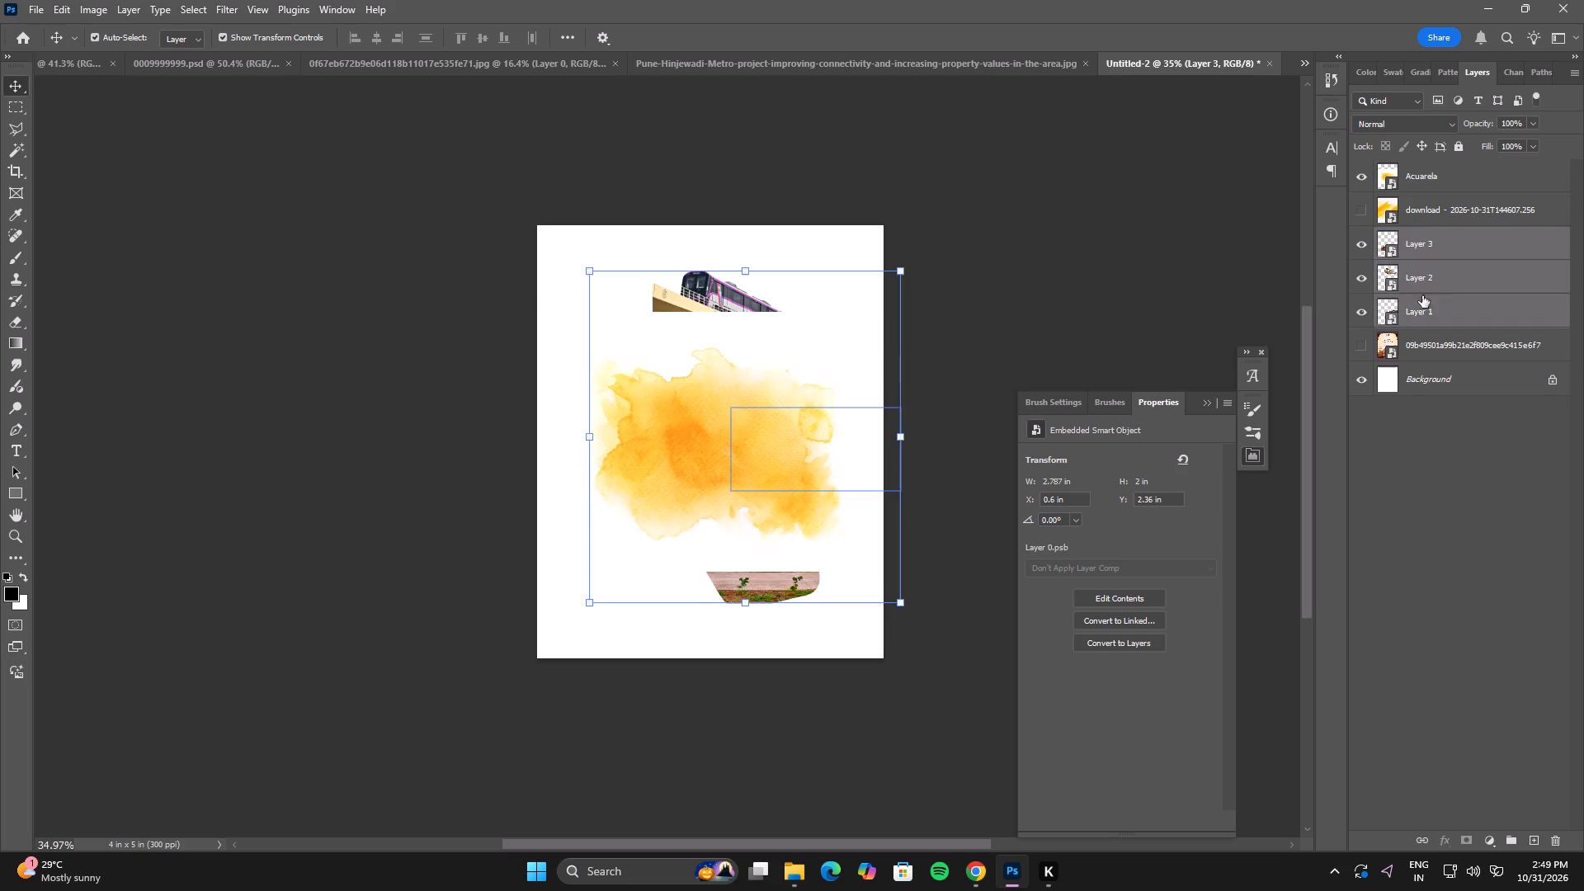
left_click_drag(1428, 238, 1426, 153)
left_click(1039, 236)
Shift the metro toward the poster's left side and the temple down and left to about X 0.43 in, Y 2.58 in.
scroll(851, 414, "up", 3, "alt")
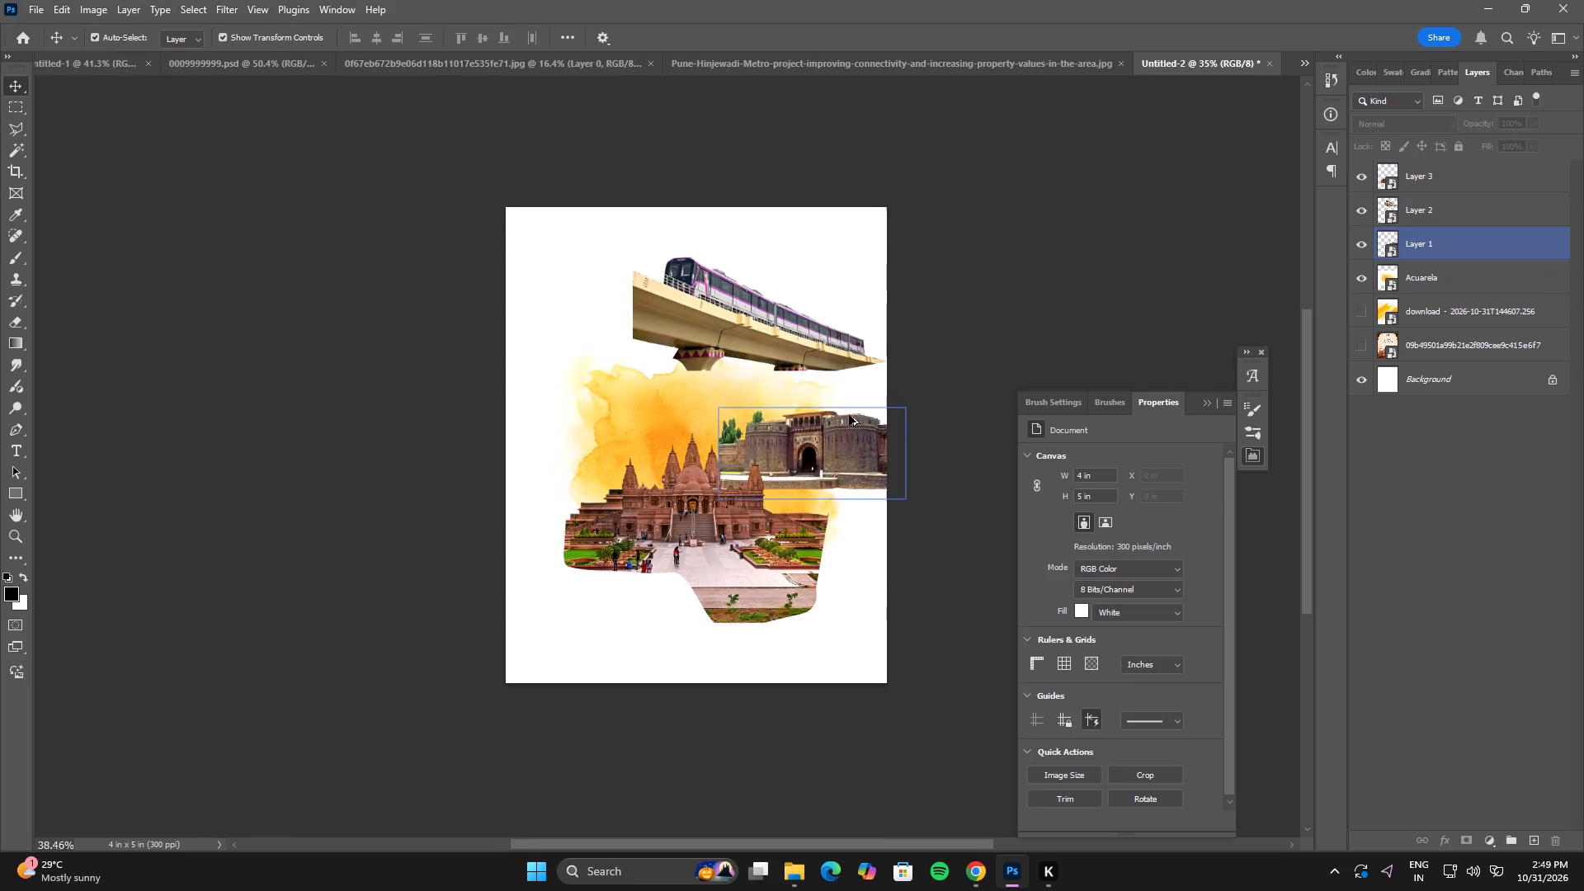
left_click_drag(784, 304, 702, 340)
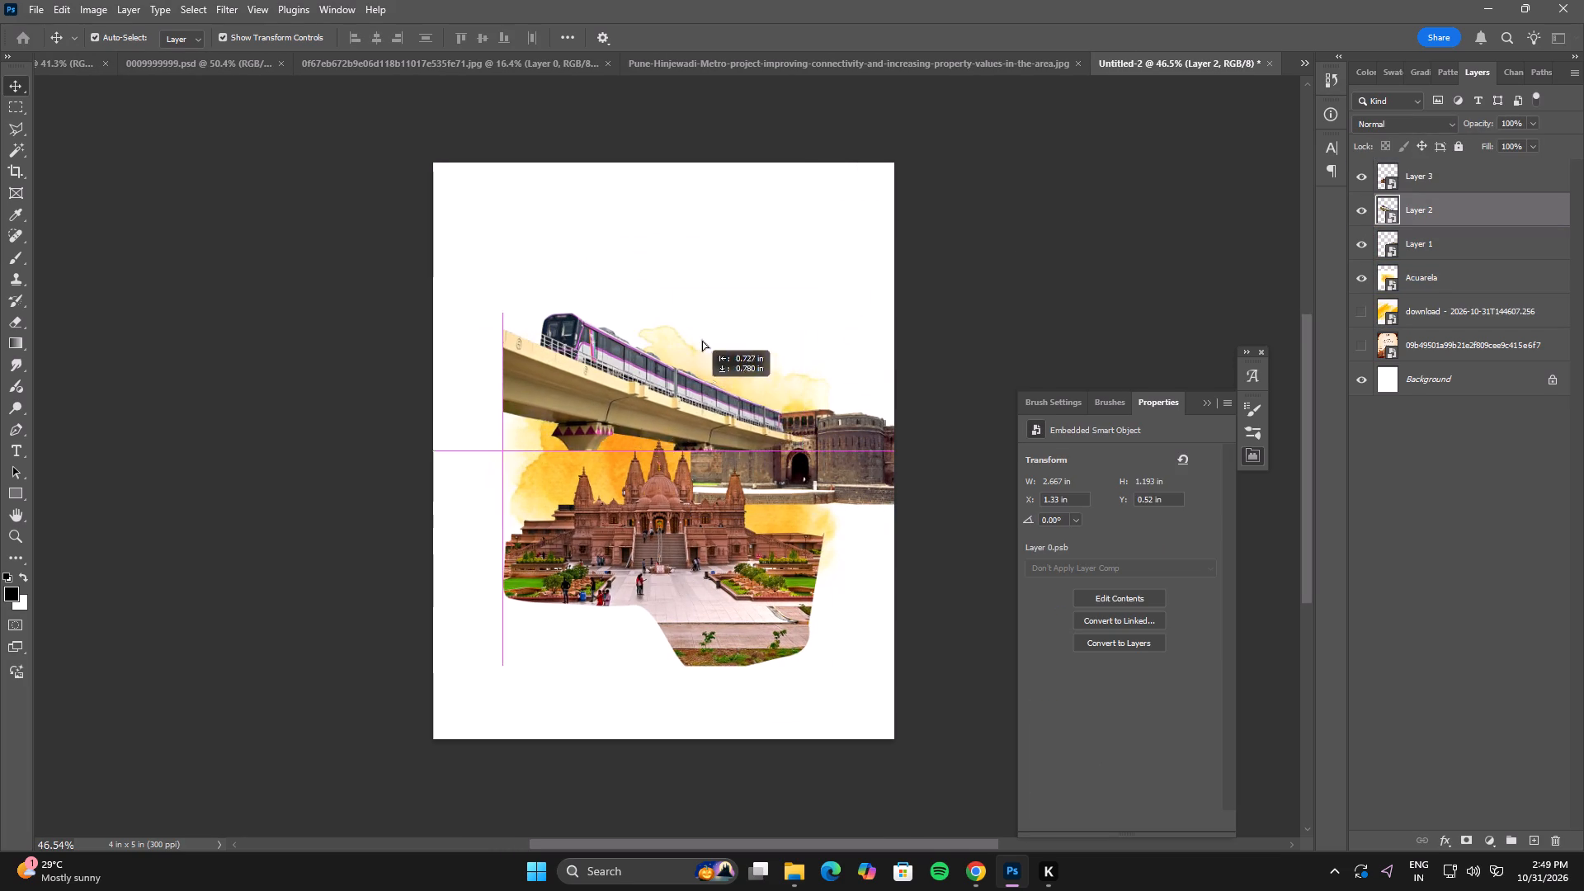
left_click_drag(702, 340, 708, 308)
left_click(673, 547)
left_click_drag(693, 530, 676, 552)
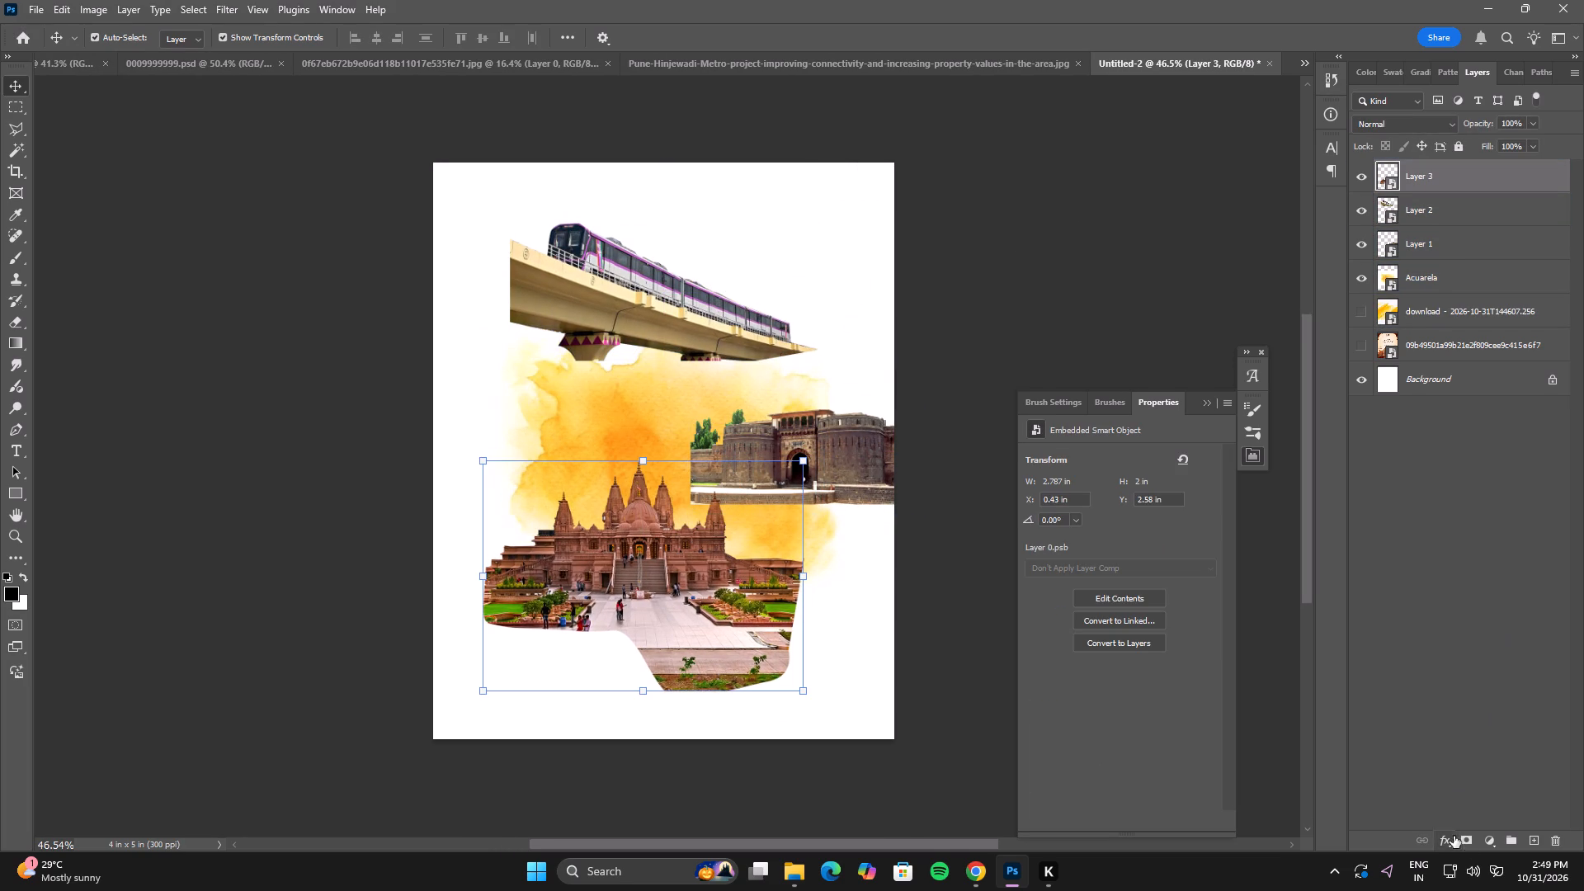
Add a layer mask to the temple layer, Layer 3.
left_click(1473, 841)
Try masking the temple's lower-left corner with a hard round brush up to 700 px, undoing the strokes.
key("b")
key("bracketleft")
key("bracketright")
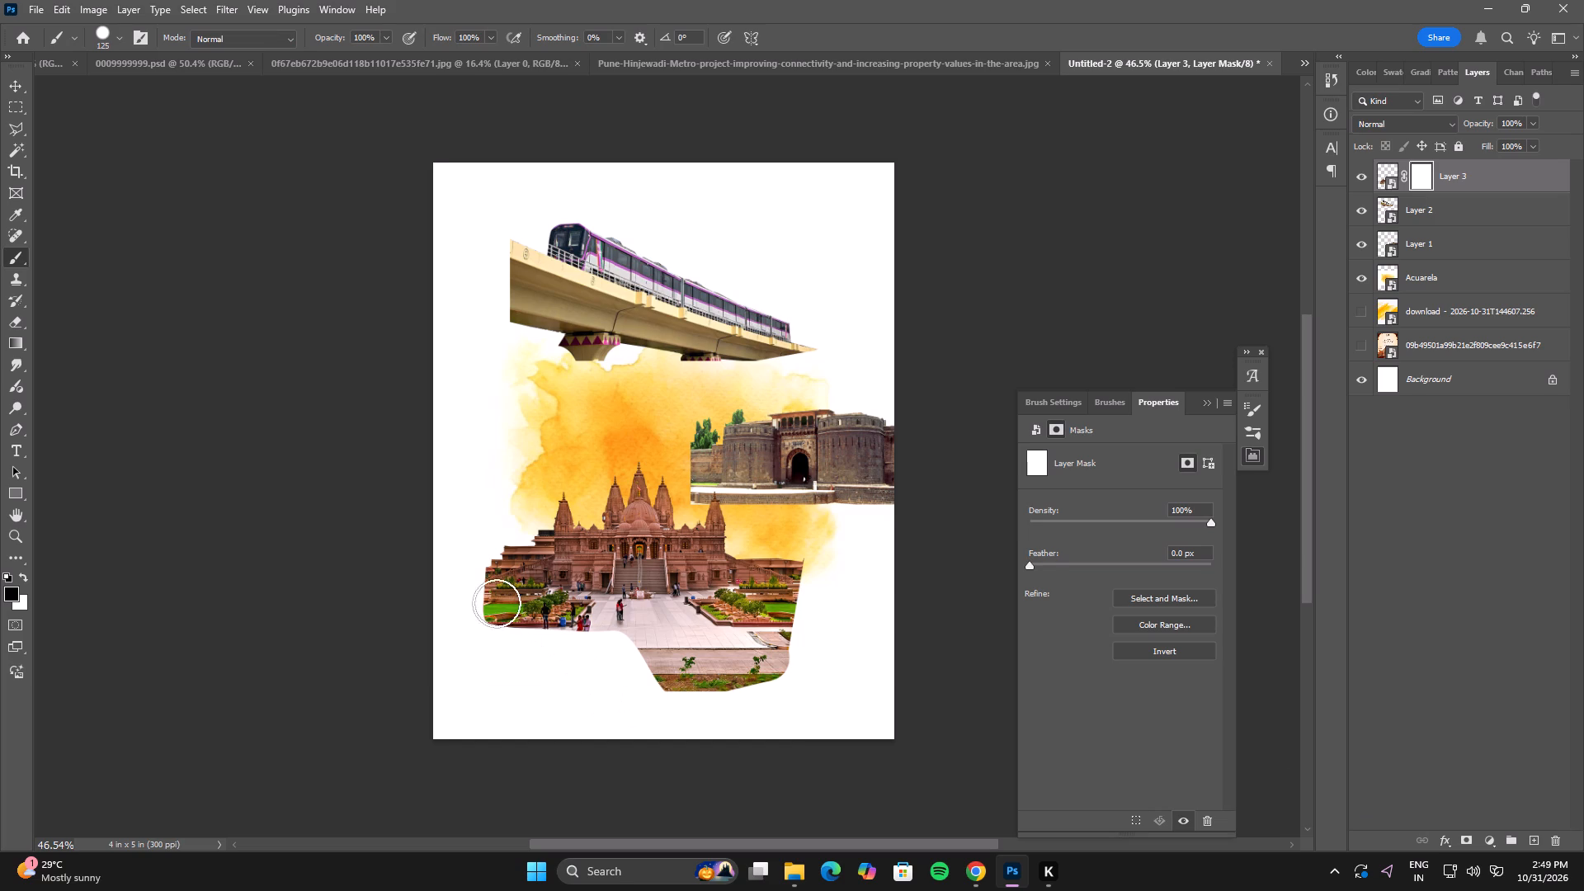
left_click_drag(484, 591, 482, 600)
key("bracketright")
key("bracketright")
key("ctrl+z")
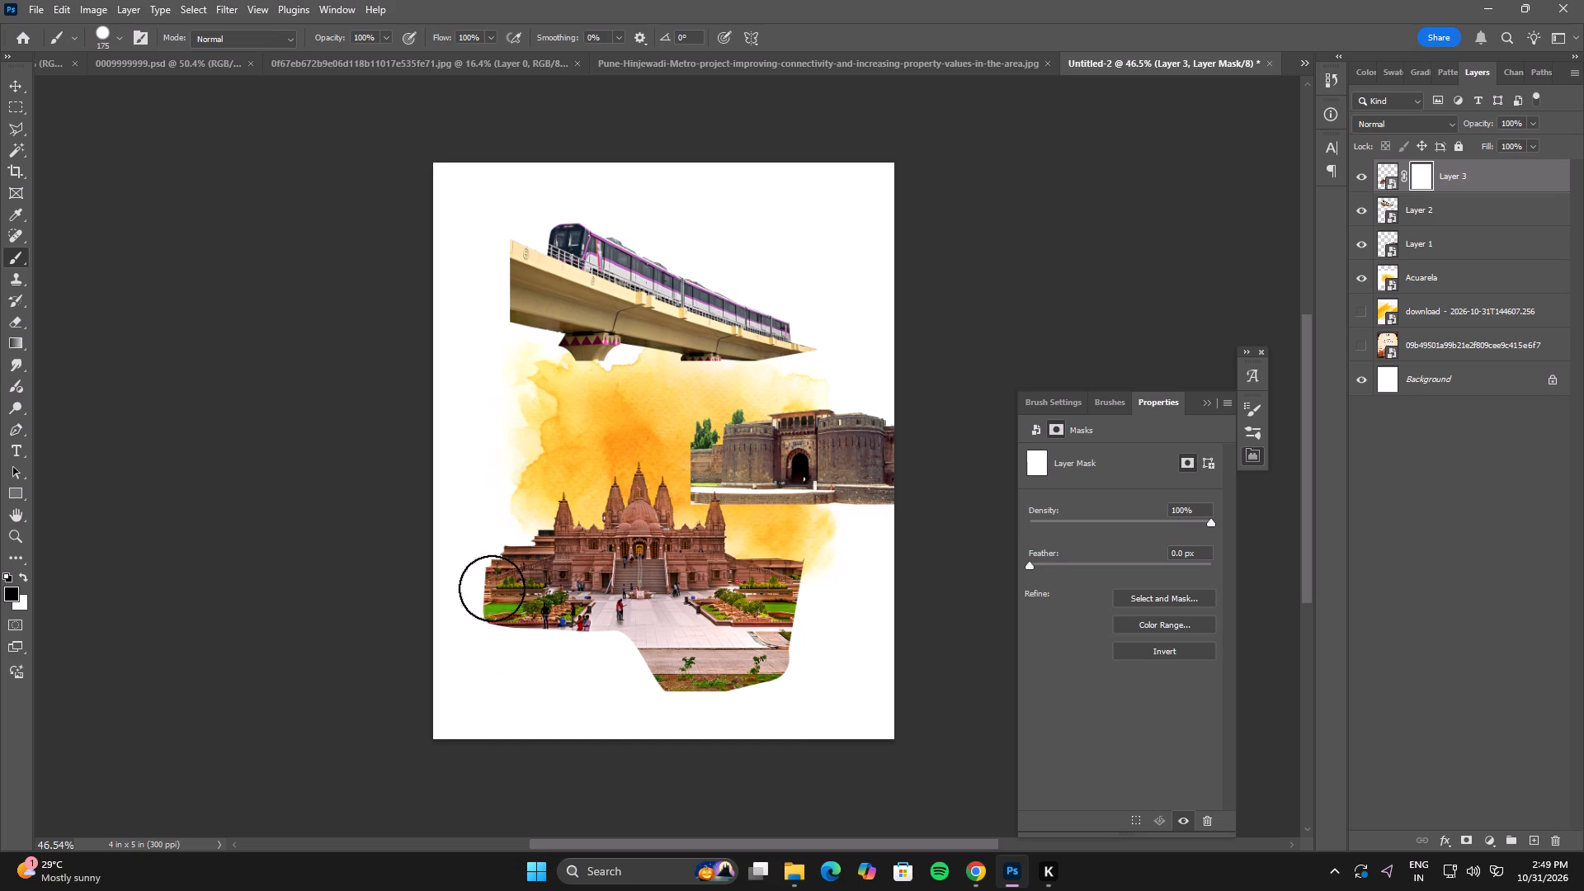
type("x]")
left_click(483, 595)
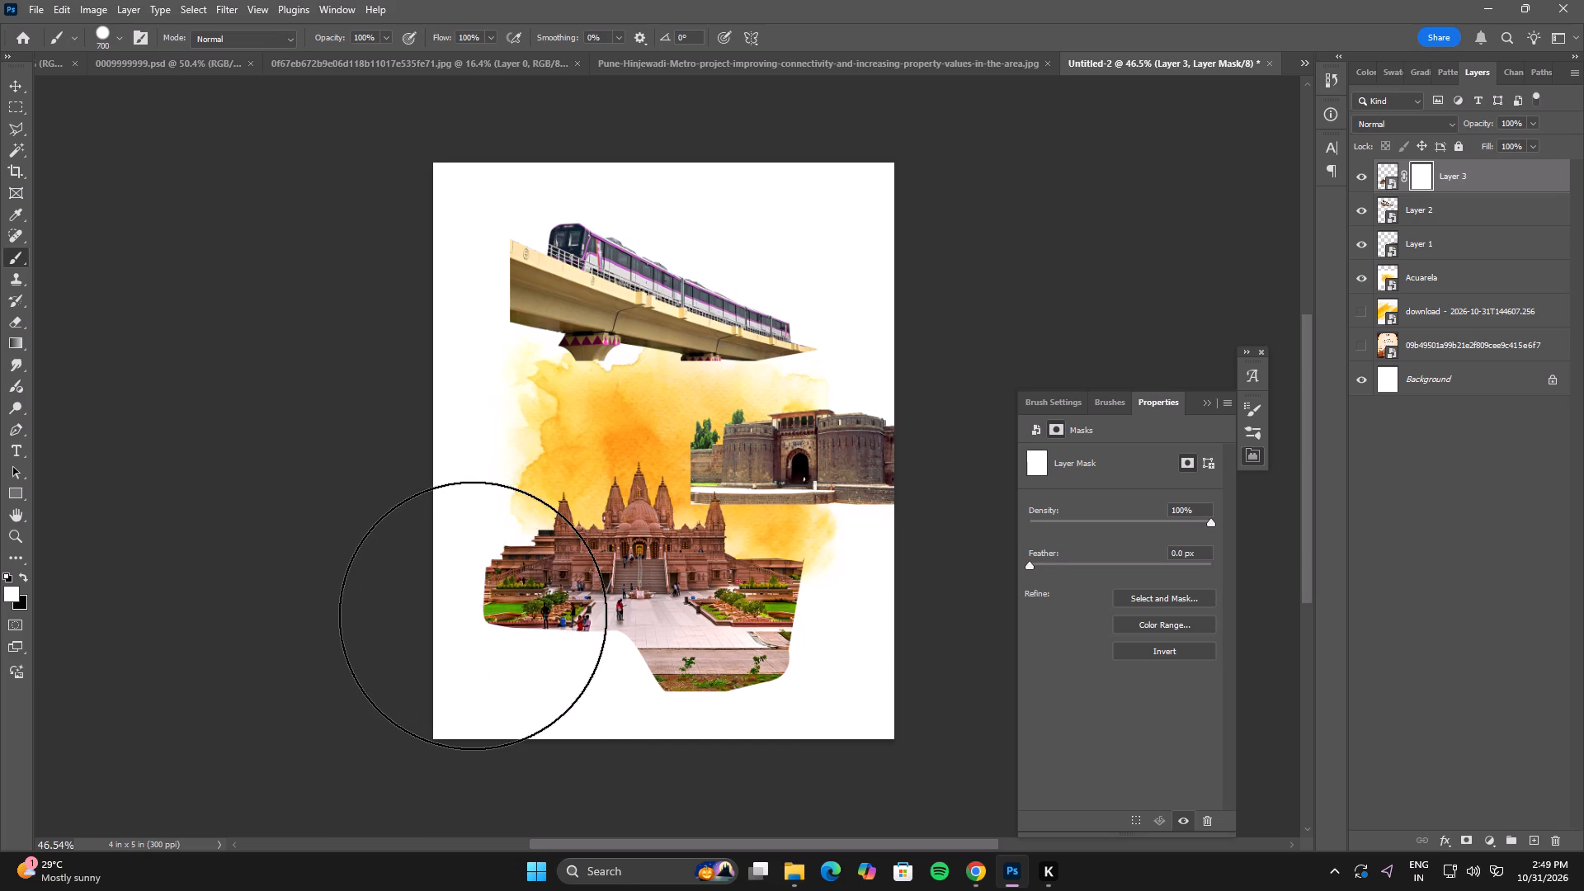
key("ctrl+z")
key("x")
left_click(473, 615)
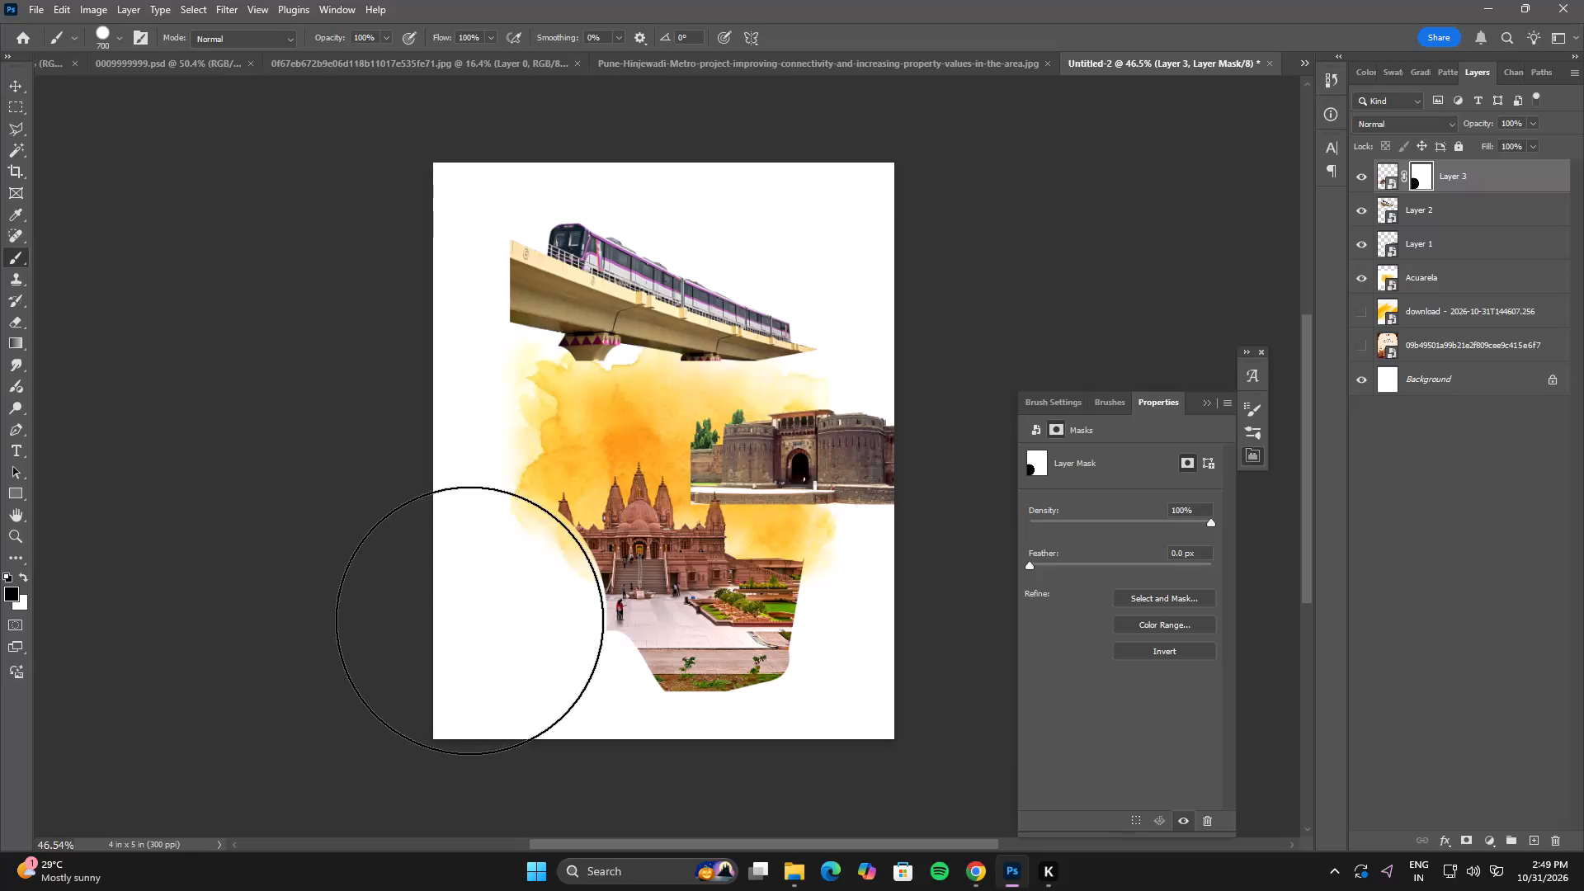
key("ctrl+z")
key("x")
Softly fade the temple's lower-left and bottom edges on its mask with a soft 500 px black brush at 30% opacity.
right_click(511, 535)
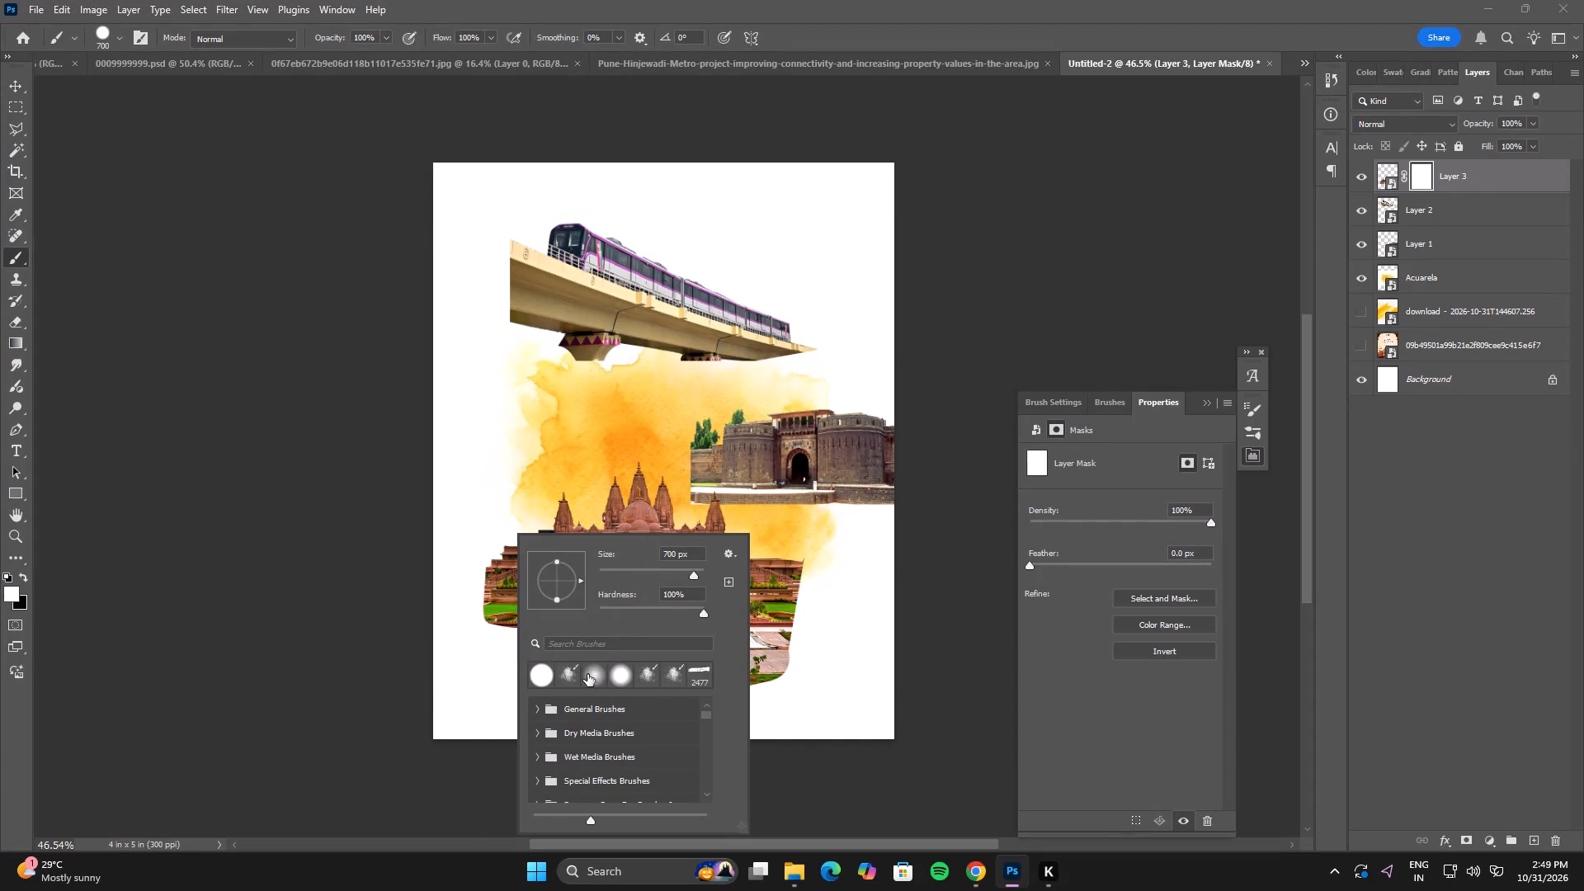
left_click(589, 675)
left_click_drag(316, 35, 246, 64)
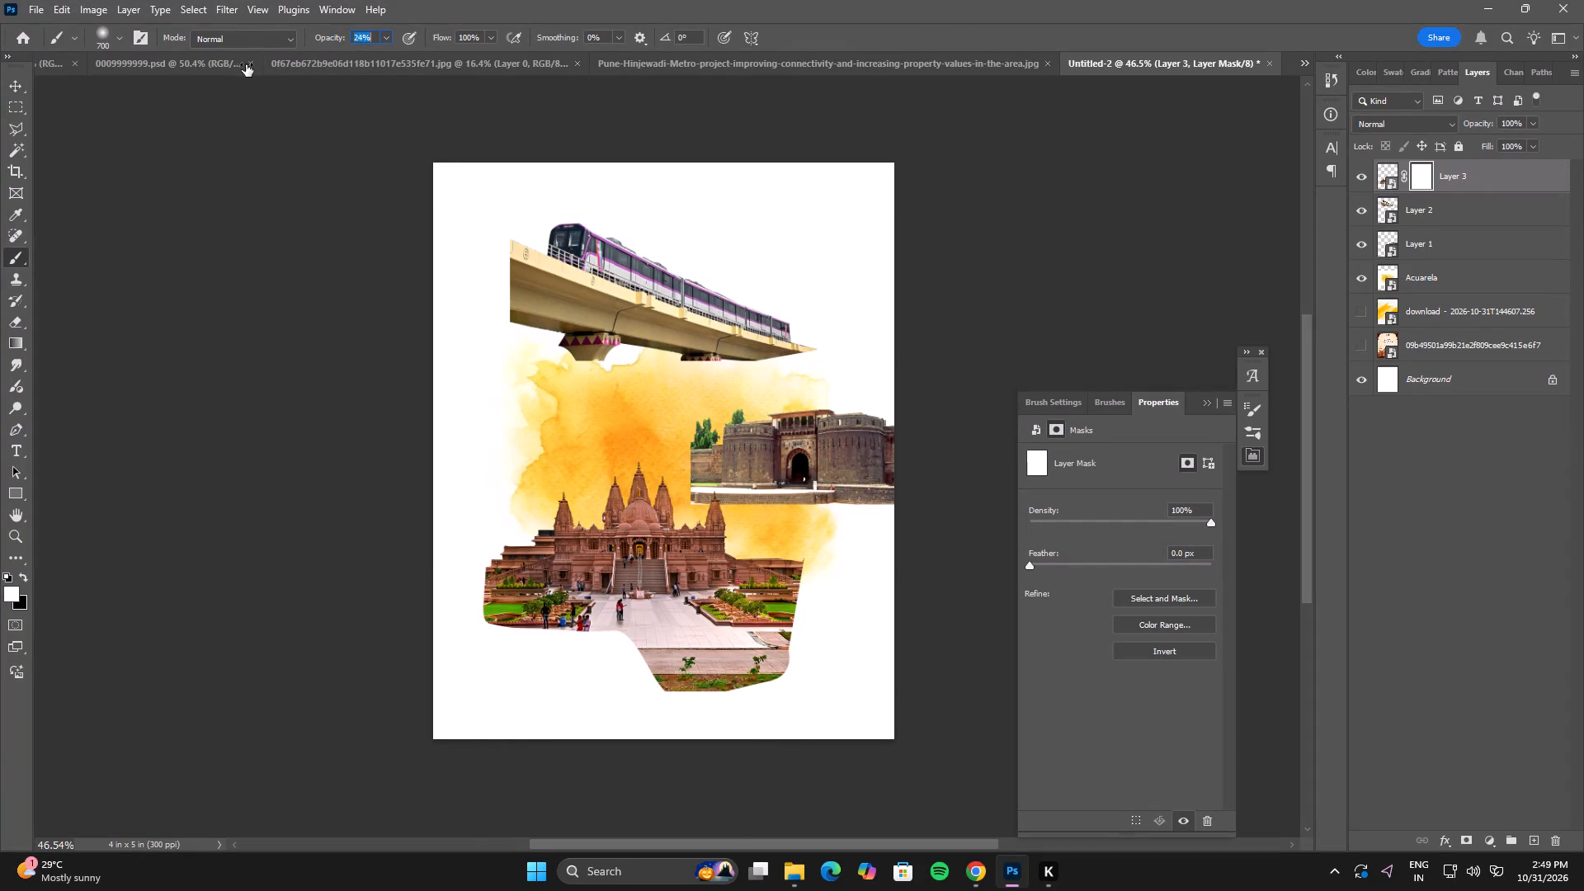
left_click_drag(246, 64, 250, 64)
key("bracketleft")
key("bracketleft")
left_click(507, 633)
left_click_drag(498, 635, 491, 638)
key("bracketleft")
left_click(483, 634)
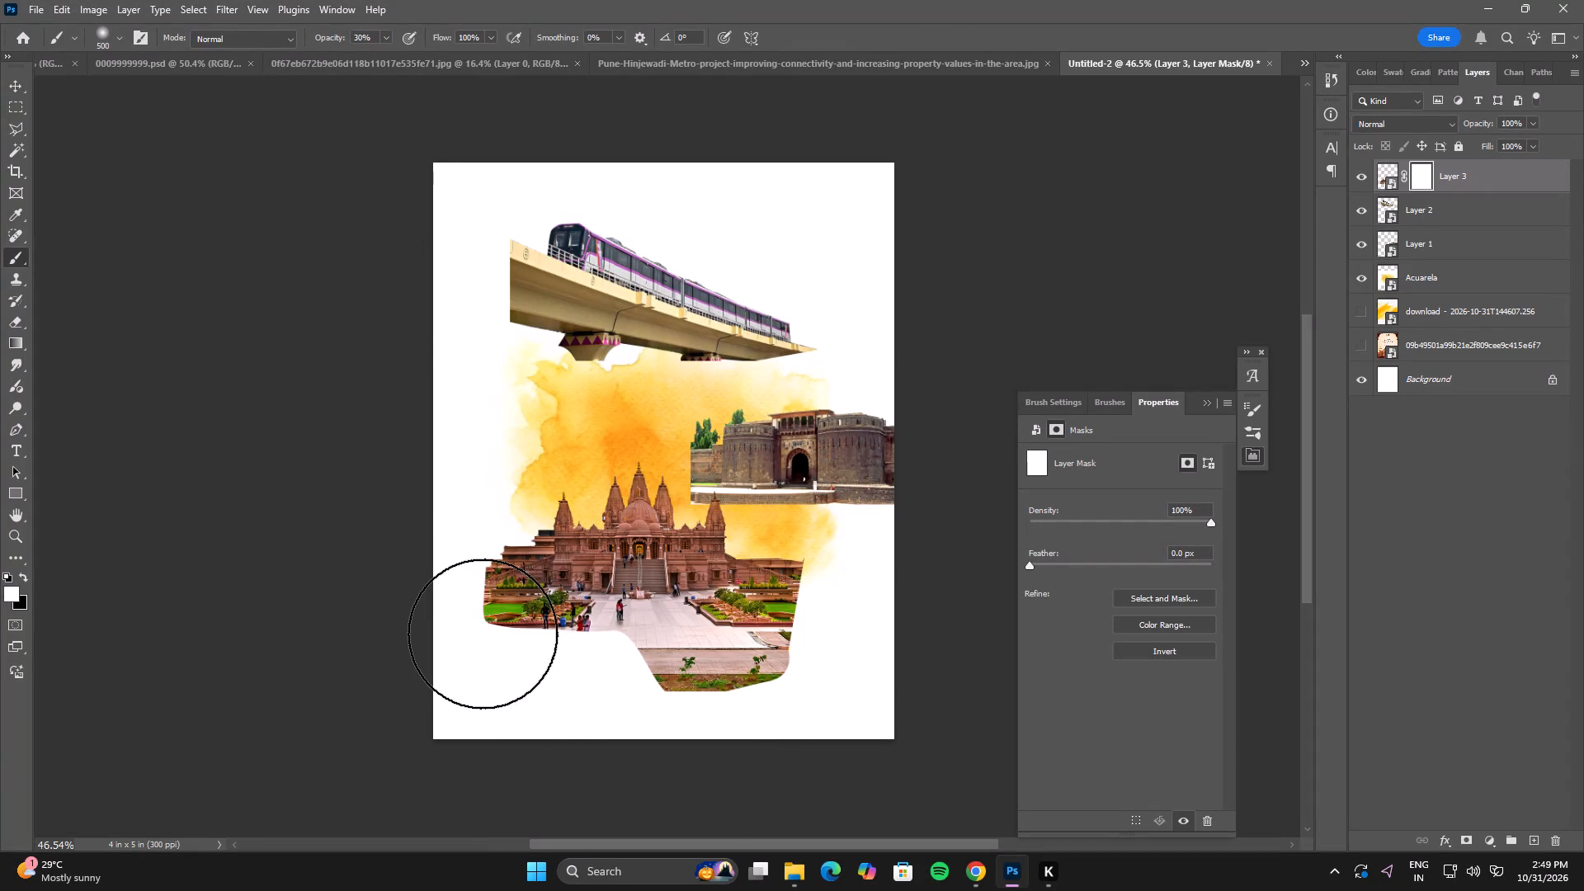
key("x")
double_click(483, 631)
left_click_drag(472, 614, 466, 606)
left_click(460, 593)
left_click_drag(461, 598, 467, 635)
left_click_drag(478, 642, 563, 705)
left_click_drag(719, 718, 686, 712)
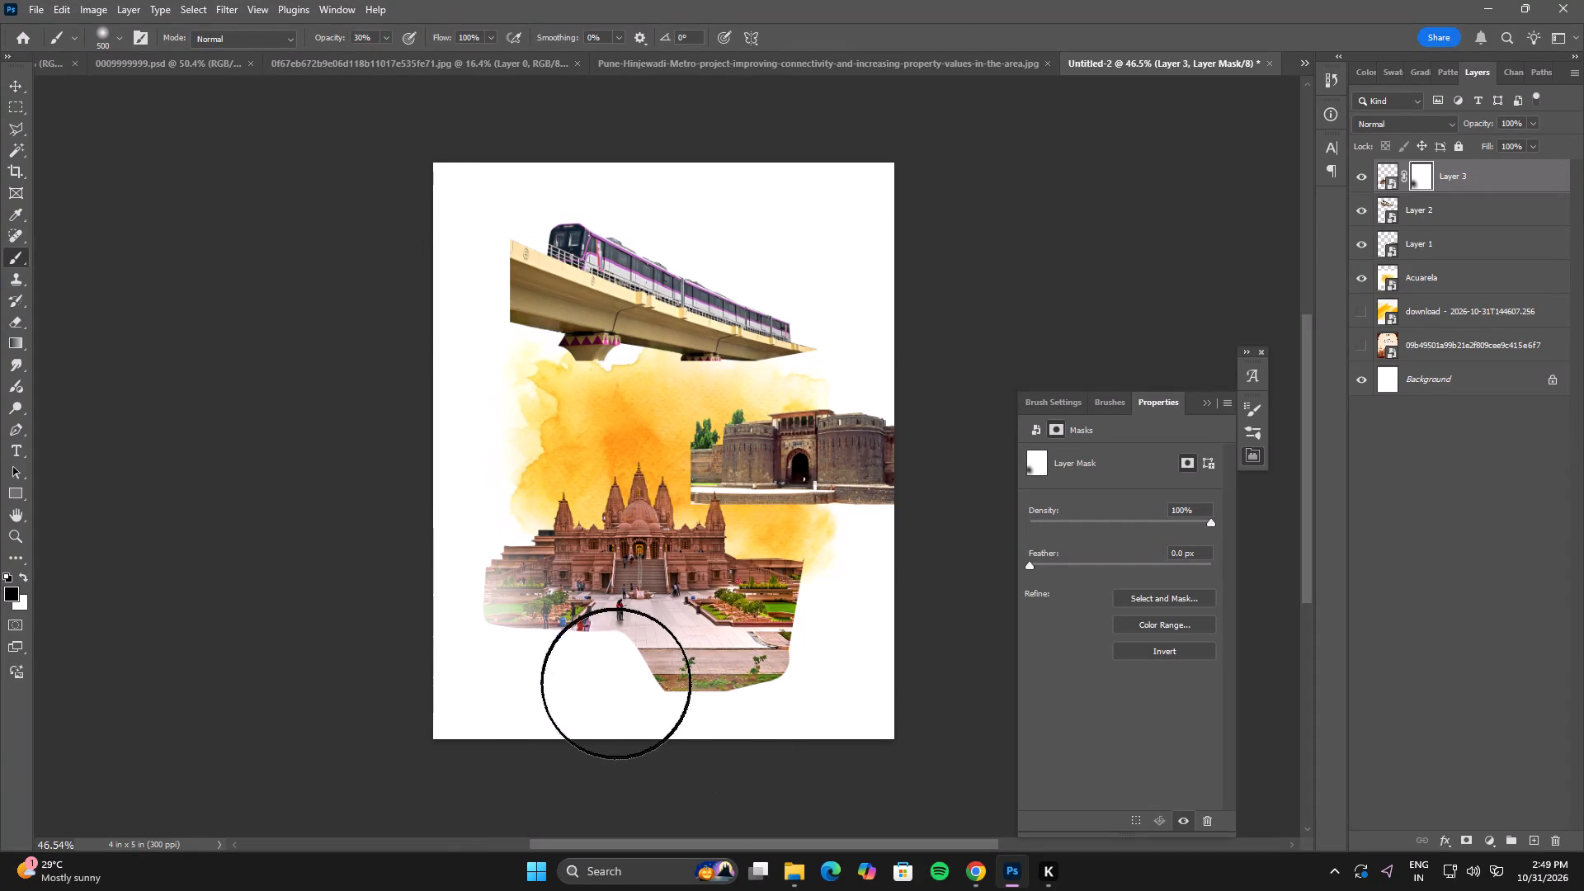
left_click_drag(615, 682, 642, 682)
left_click_drag(709, 691, 672, 658)
Raise the brush opacity to 43% and fade out the right side of the temple's garden and courtyard on the mask.
left_click_drag(318, 39, 329, 44)
left_click(786, 674)
left_click_drag(805, 661, 812, 639)
left_click_drag(815, 606, 811, 591)
left_click_drag(808, 581, 815, 601)
left_click(807, 601)
left_click_drag(814, 596, 802, 610)
left_click_drag(804, 581, 796, 601)
left_click_drag(793, 598, 766, 653)
left_click_drag(759, 645, 766, 663)
left_click_drag(794, 610, 774, 648)
left_click_drag(772, 655, 698, 744)
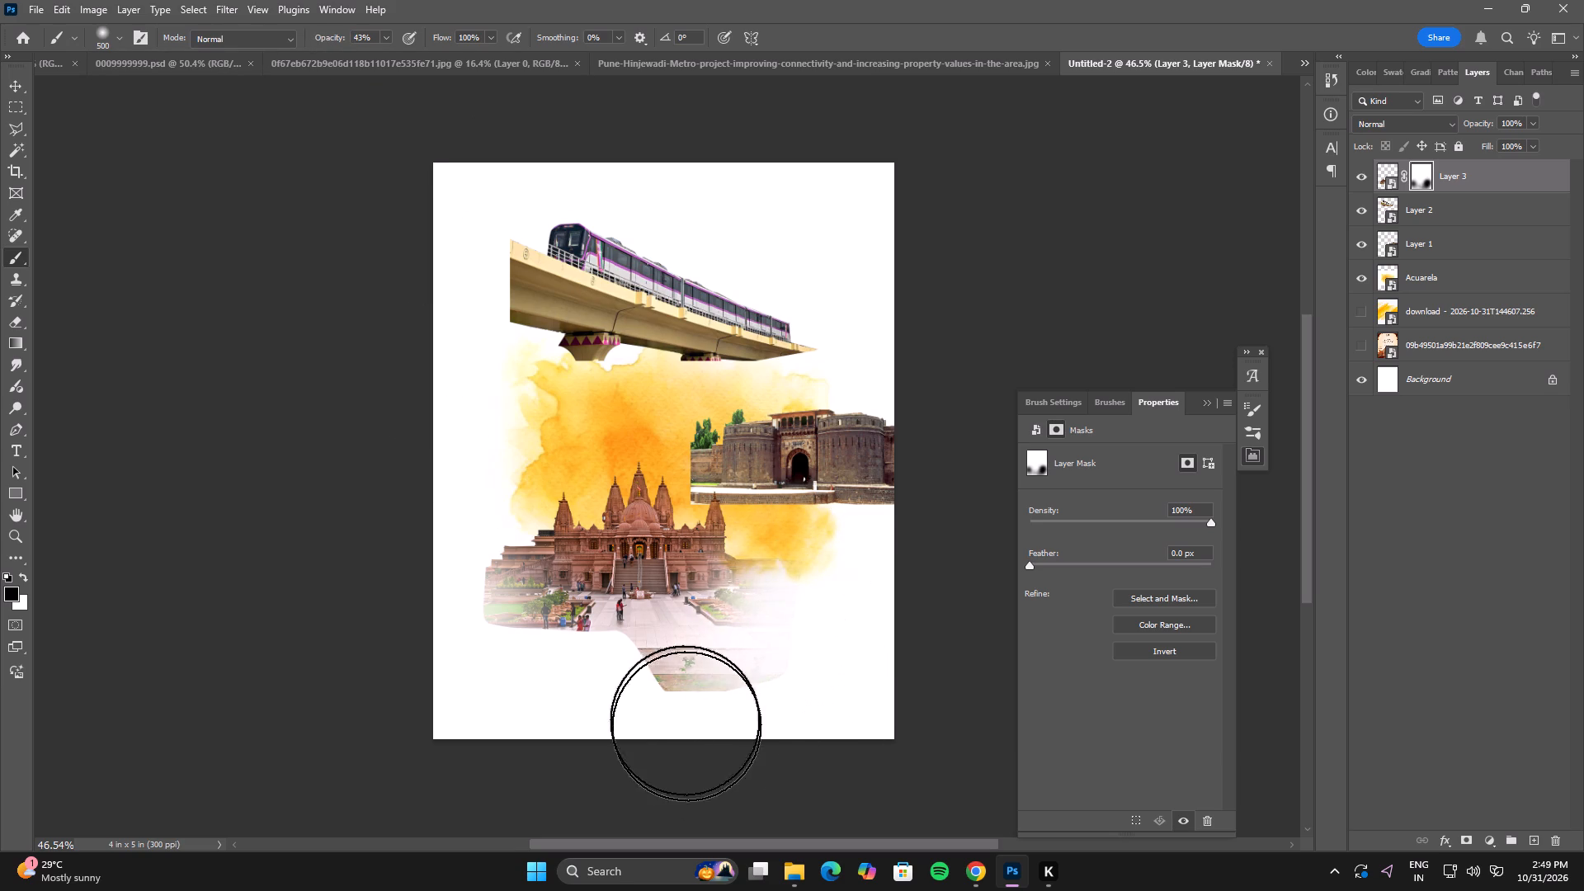
Mask away more of the temple courtyard's bottom and lower-right foreground.
left_click_drag(681, 711, 718, 689)
left_click_drag(780, 618, 733, 674)
left_click_drag(667, 688, 643, 677)
left_click_drag(647, 688, 668, 709)
left_click_drag(706, 680, 703, 688)
left_click_drag(760, 705, 685, 712)
left_click_drag(753, 694, 773, 664)
left_click_drag(777, 634, 710, 689)
Fade out the temple's lower-left garden and the remaining courtyard foreground on the mask.
left_click_drag(593, 684, 548, 667)
left_click_drag(525, 662, 499, 667)
left_click_drag(479, 647, 473, 635)
left_click(455, 629)
left_click(439, 606)
left_click_drag(445, 606, 510, 695)
left_click_drag(569, 677, 581, 686)
left_click_drag(498, 671, 649, 669)
left_click_drag(672, 658, 565, 658)
left_click_drag(497, 643, 633, 674)
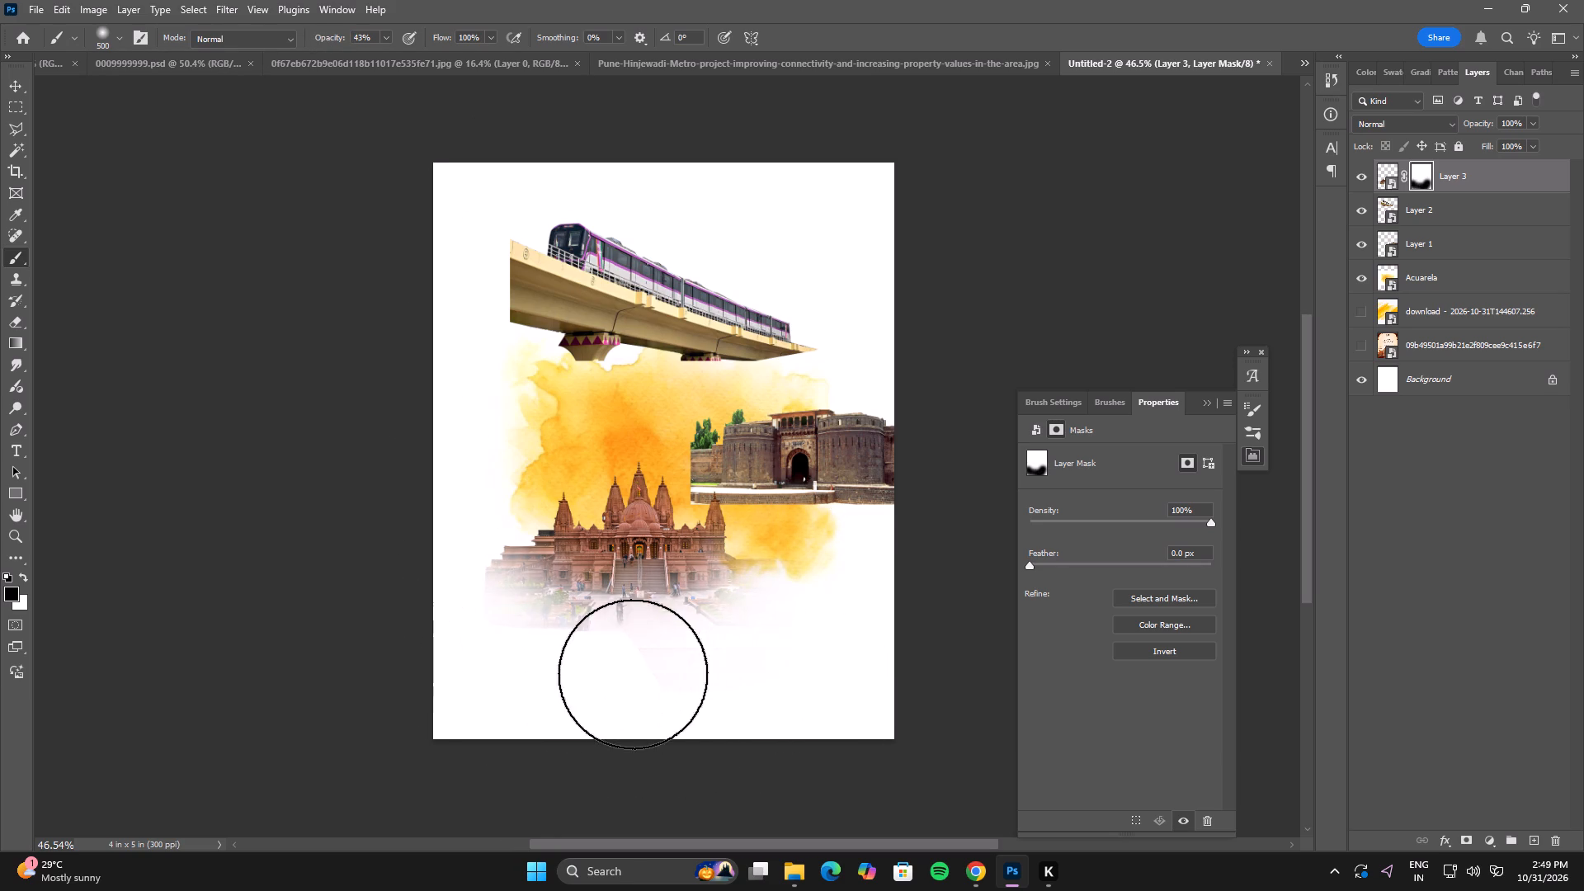
Sweep the soft brush across the full width of the temple's foreground and its right edge to erase remaining courtyard traces.
left_click_drag(633, 674, 599, 674)
left_click_drag(694, 674, 724, 677)
left_click_drag(719, 690, 529, 672)
left_click_drag(482, 658, 632, 680)
left_click_drag(674, 666, 578, 667)
left_click_drag(455, 657, 592, 688)
left_click_drag(645, 688, 533, 673)
left_click_drag(385, 611, 508, 658)
left_click_drag(563, 659, 667, 661)
left_click(730, 671)
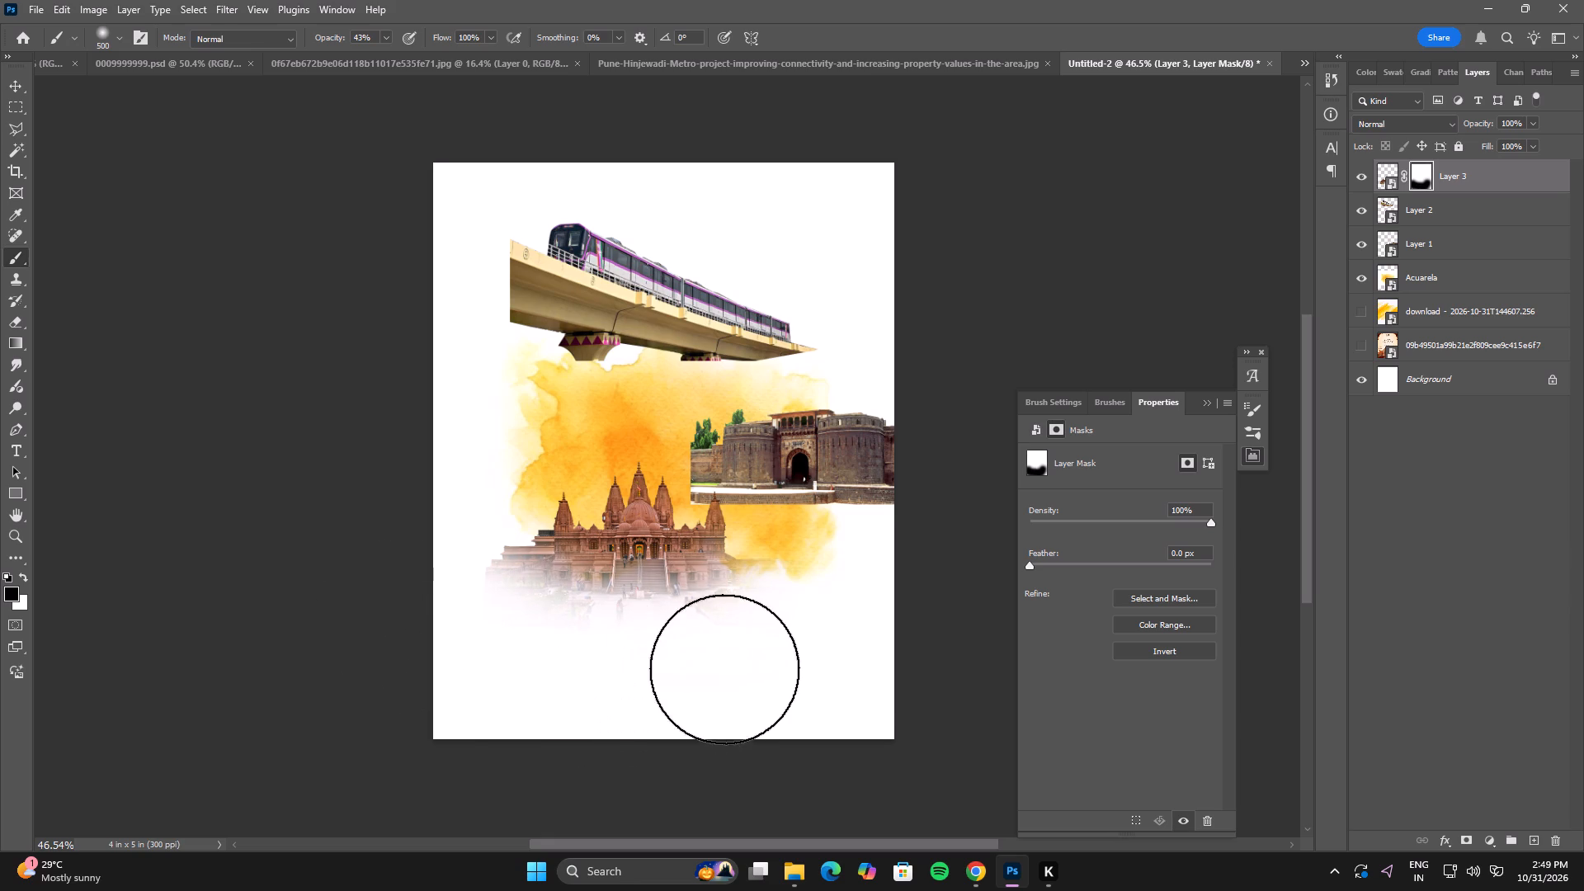
left_click_drag(738, 649, 777, 636)
left_click_drag(813, 603, 806, 608)
left_click_drag(794, 614, 751, 689)
Soften the temple's left edge on the mask and clean up the faint remains along its base and right corner.
left_click_drag(670, 684, 445, 657)
left_click_drag(407, 587, 424, 567)
left_click_drag(440, 557, 443, 577)
left_click_drag(460, 573, 451, 588)
left_click_drag(450, 577, 444, 568)
left_click_drag(439, 555, 439, 568)
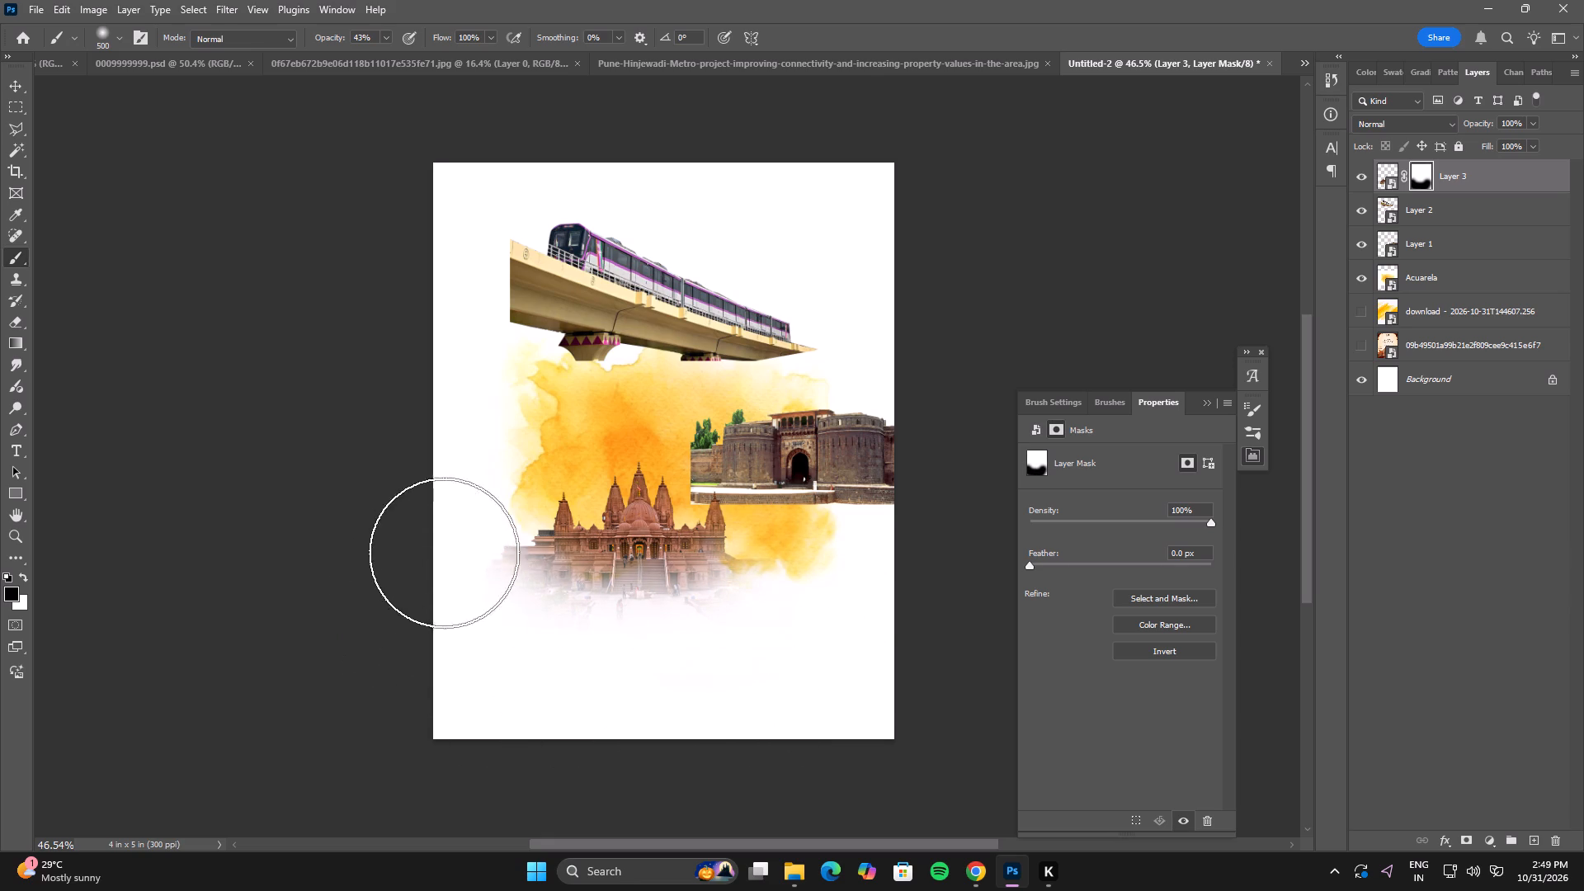
left_click_drag(445, 565, 449, 626)
left_click_drag(493, 645, 499, 655)
left_click_drag(412, 586, 418, 546)
left_click_drag(418, 535, 417, 609)
left_click_drag(447, 569, 451, 679)
left_click_drag(582, 704, 671, 691)
left_click_drag(766, 663, 780, 674)
left_click_drag(788, 670, 332, 665)
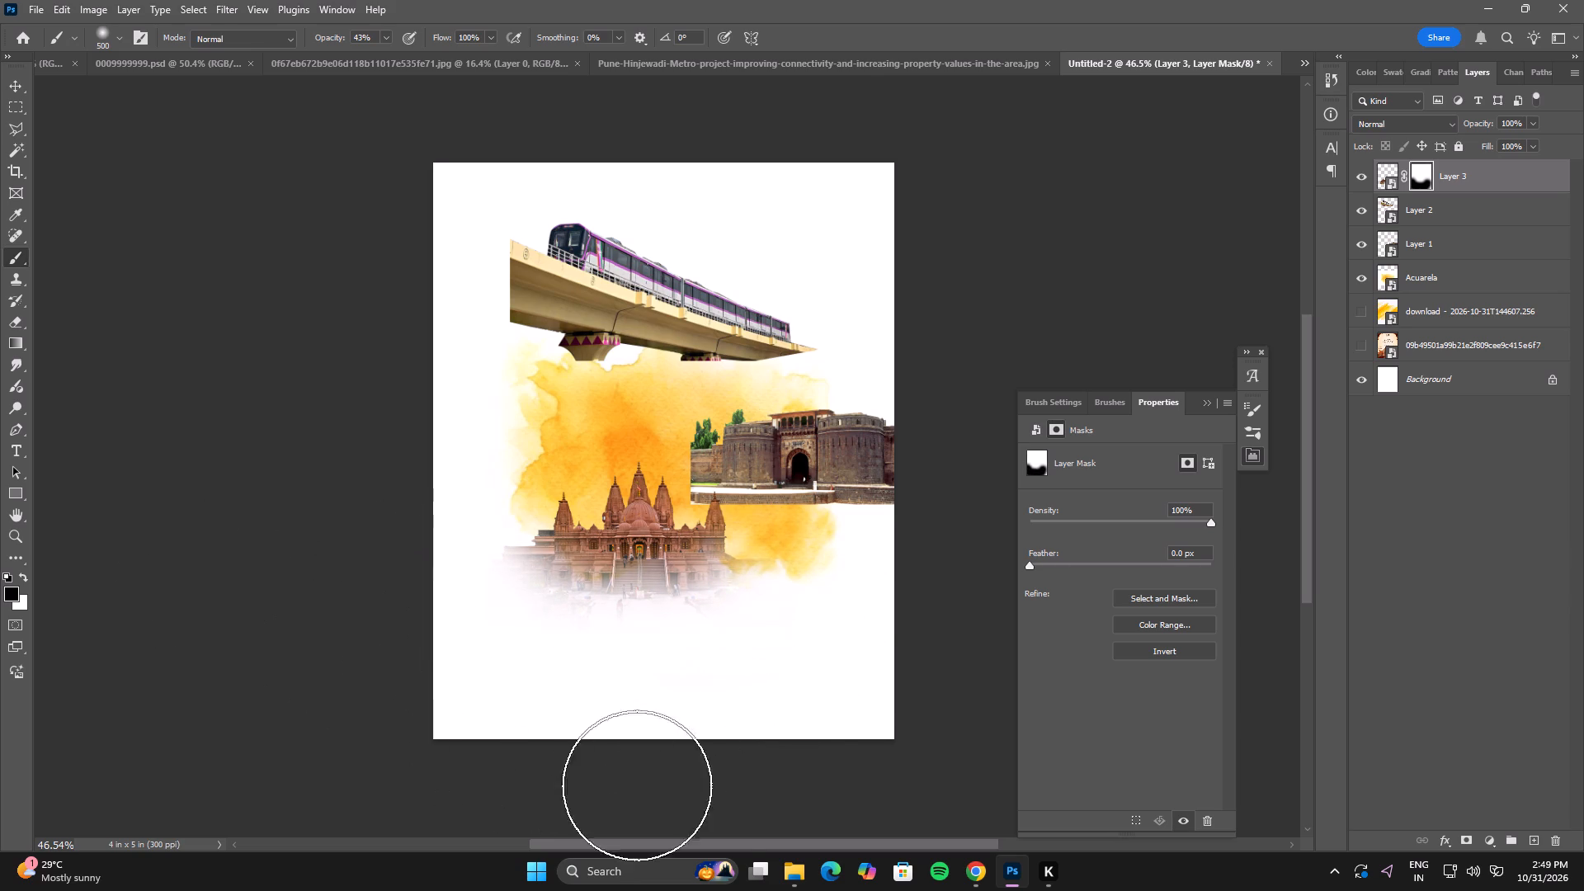
left_click_drag(822, 615, 814, 623)
left_click_drag(794, 611, 1001, 691)
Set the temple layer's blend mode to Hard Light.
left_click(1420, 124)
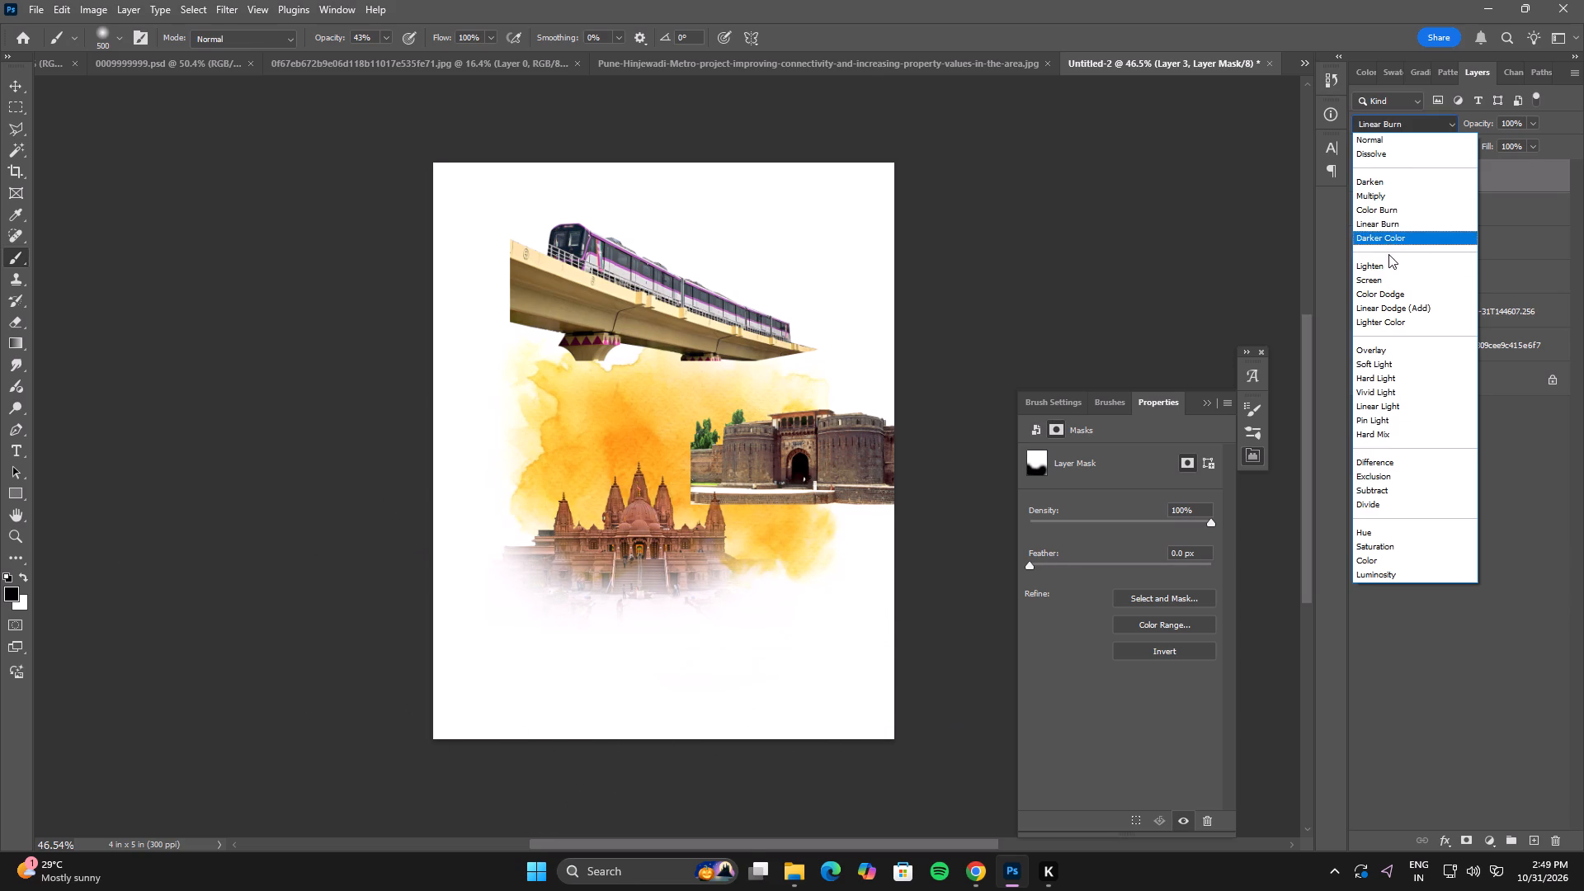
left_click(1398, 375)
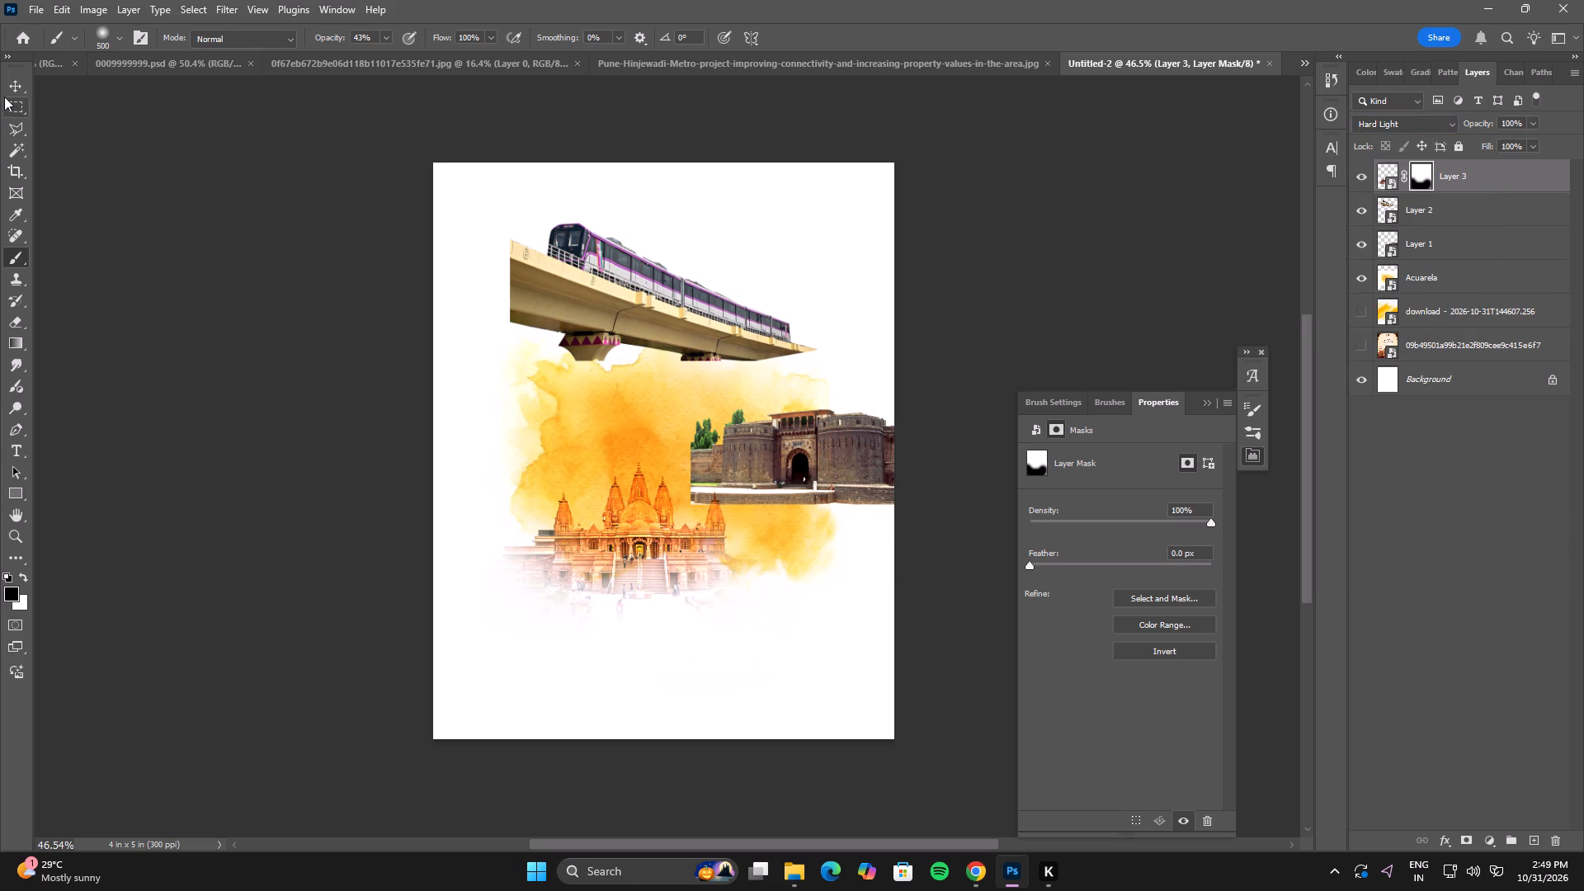
Move the fort left and up onto the watercolour stain, between the metro and the temple.
left_click(12, 88)
left_click_drag(845, 451, 710, 426)
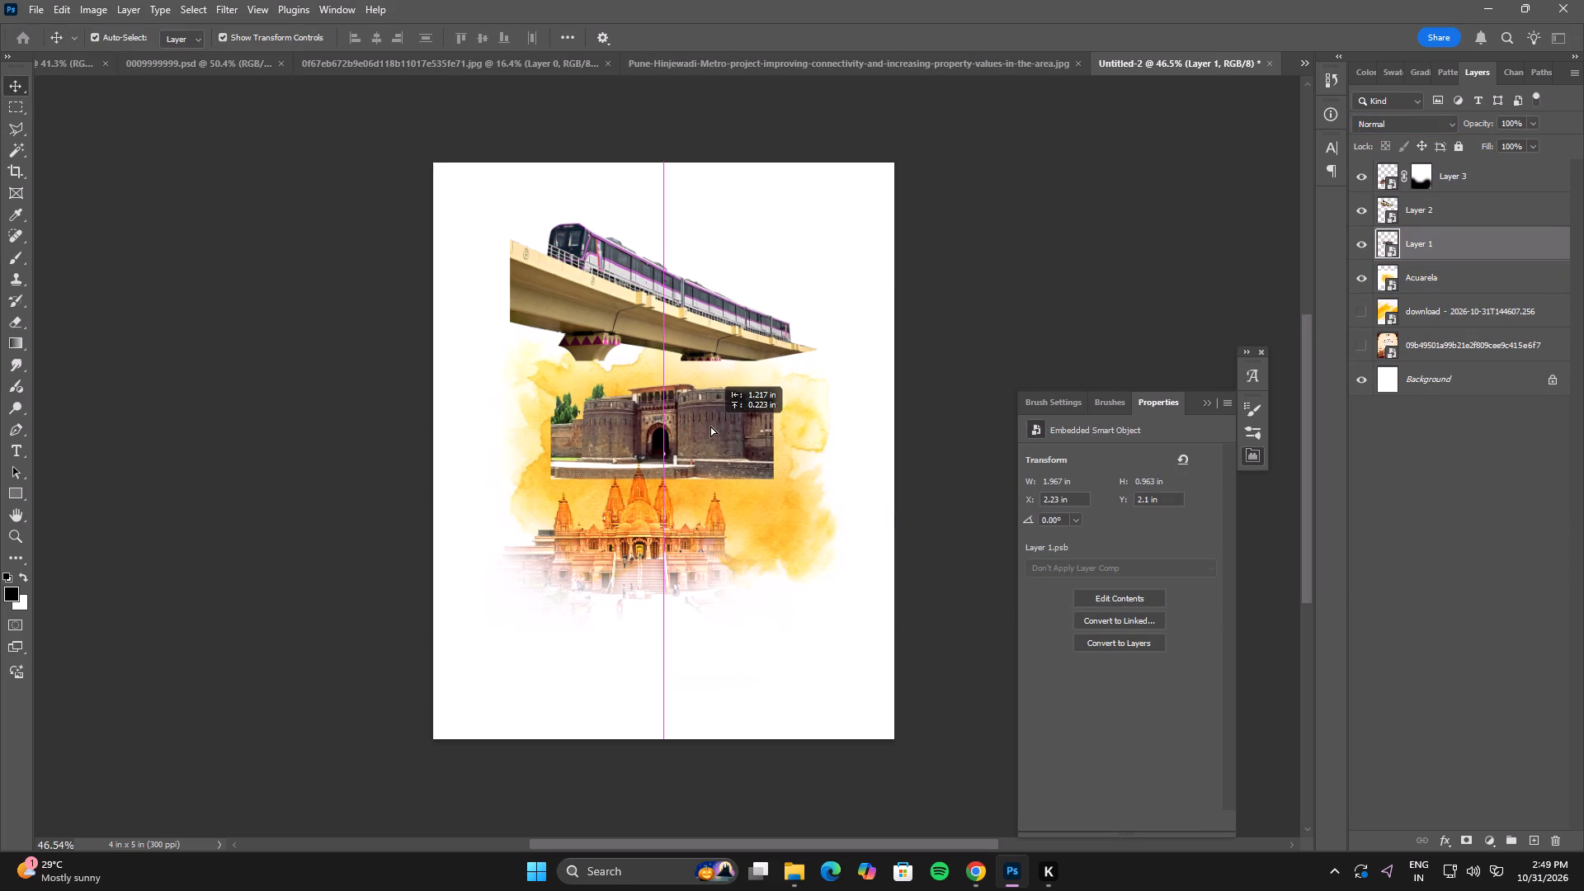
left_click_drag(710, 426, 695, 415)
Set the temple layer's blend mode back to Normal.
left_click(653, 535)
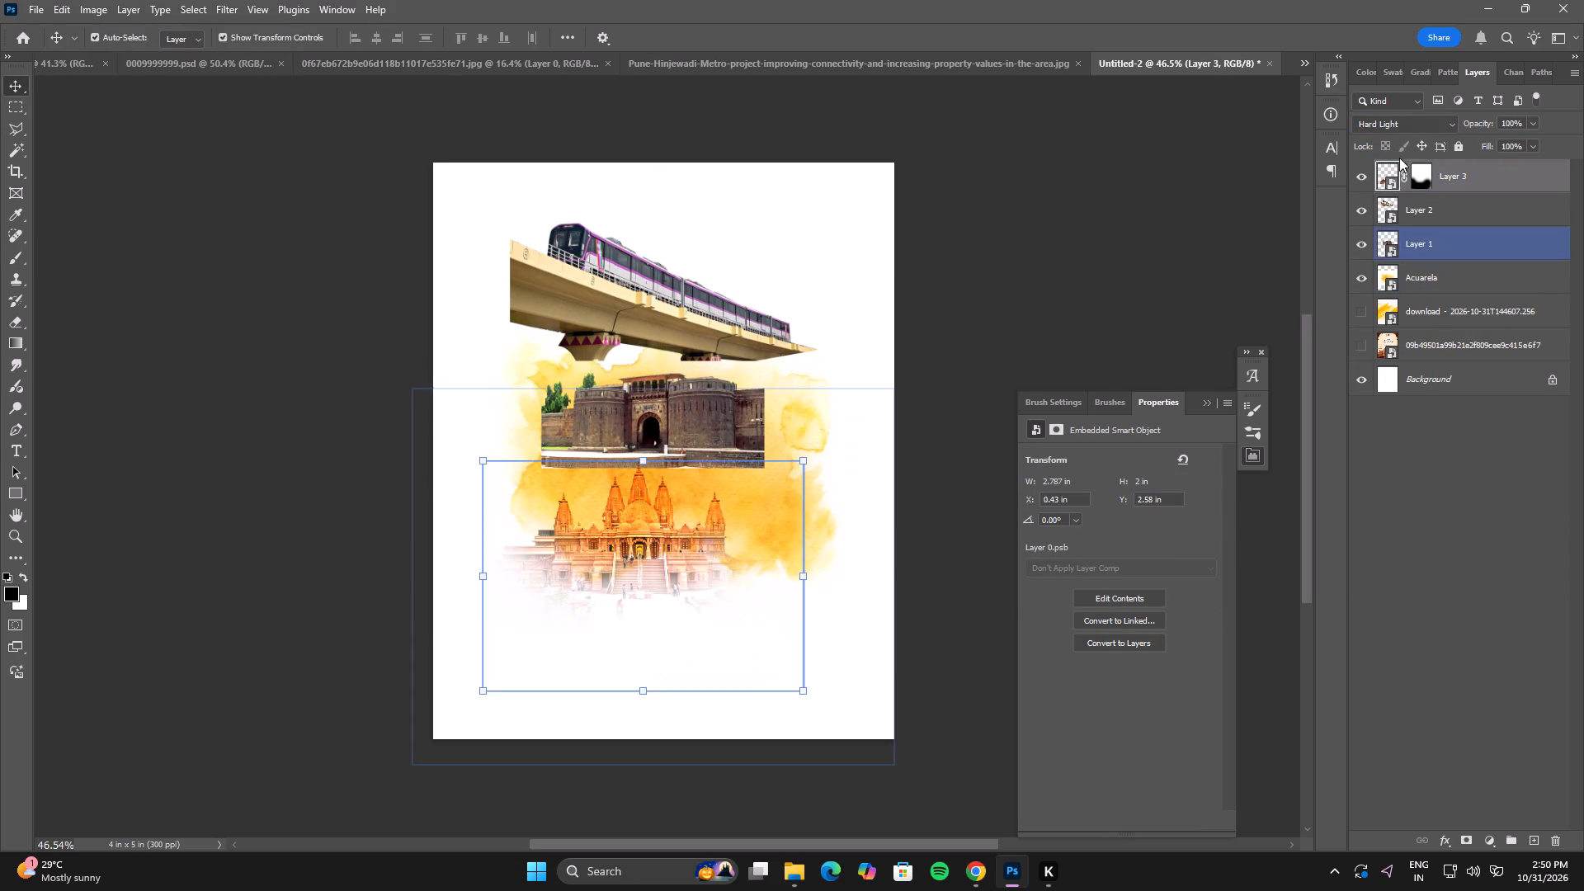
left_click(1393, 125)
left_click(1384, 141)
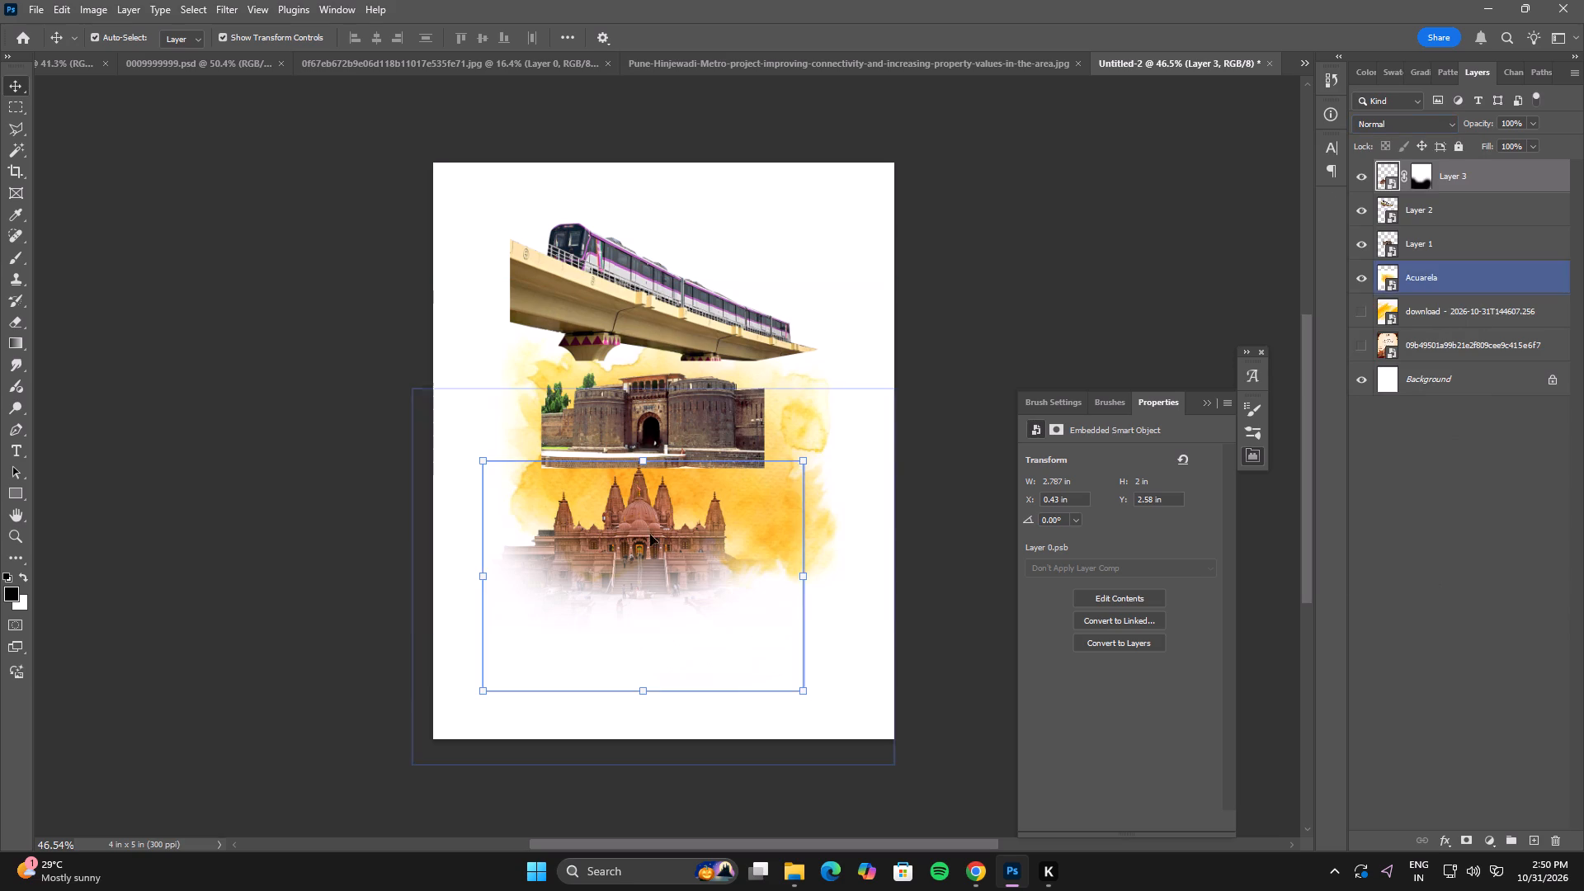
Nudge the temple slightly down and right, and move the fort right and slightly down above it.
left_click_drag(647, 532, 661, 548)
left_click(689, 399)
left_click_drag(707, 403, 746, 419)
Add a layer mask to the fort and fade its left and lower-left edges with a soft 300 px black brush at 43% opacity.
left_click(1470, 838)
key("b")
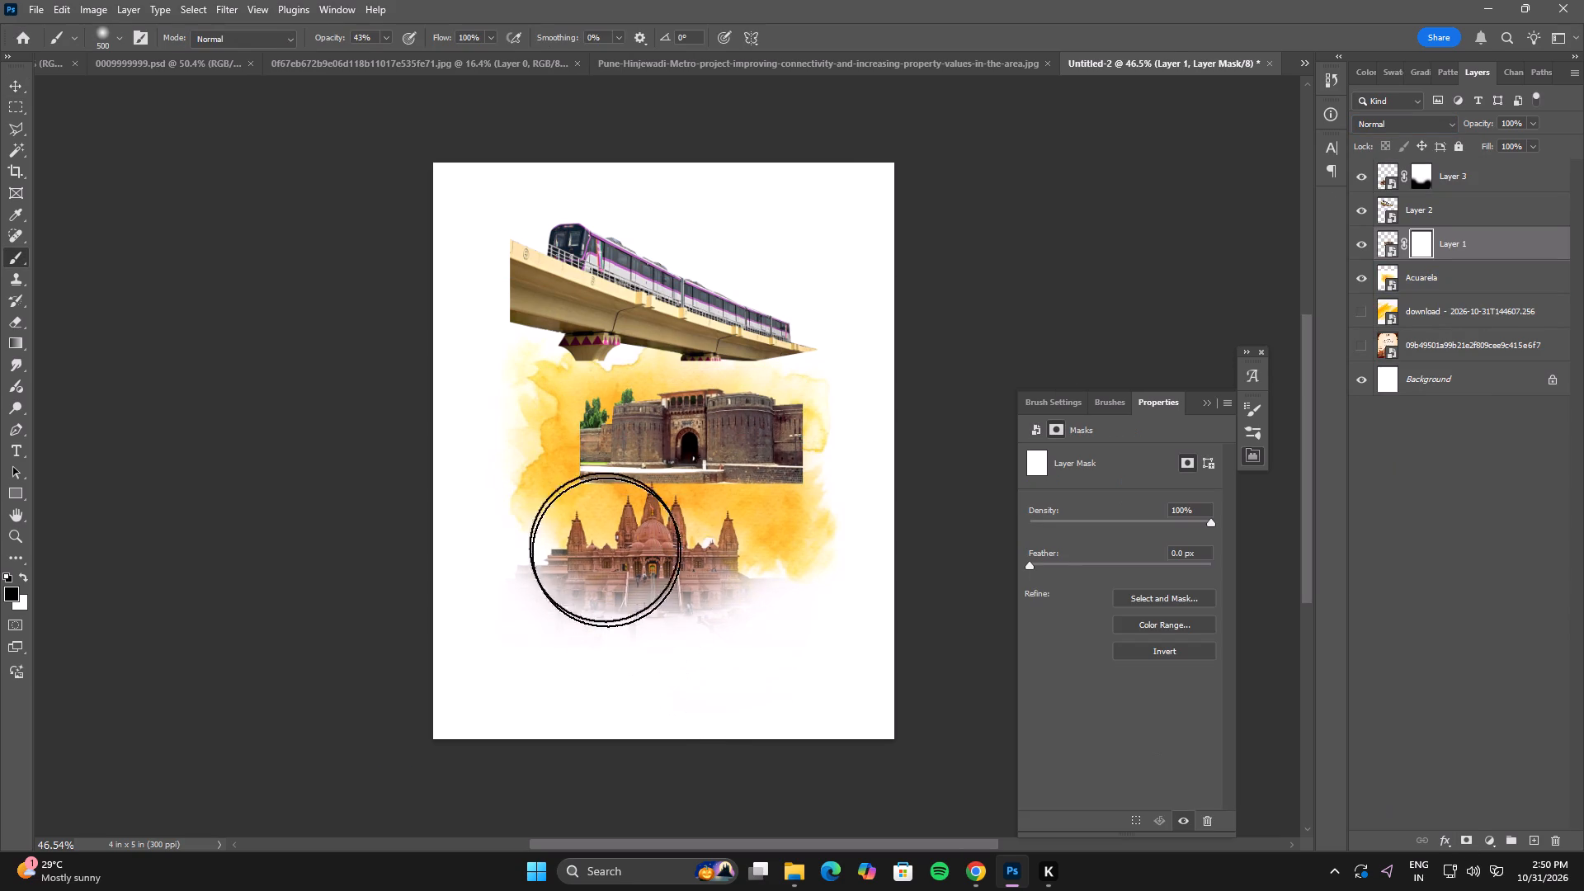
key("bracketright")
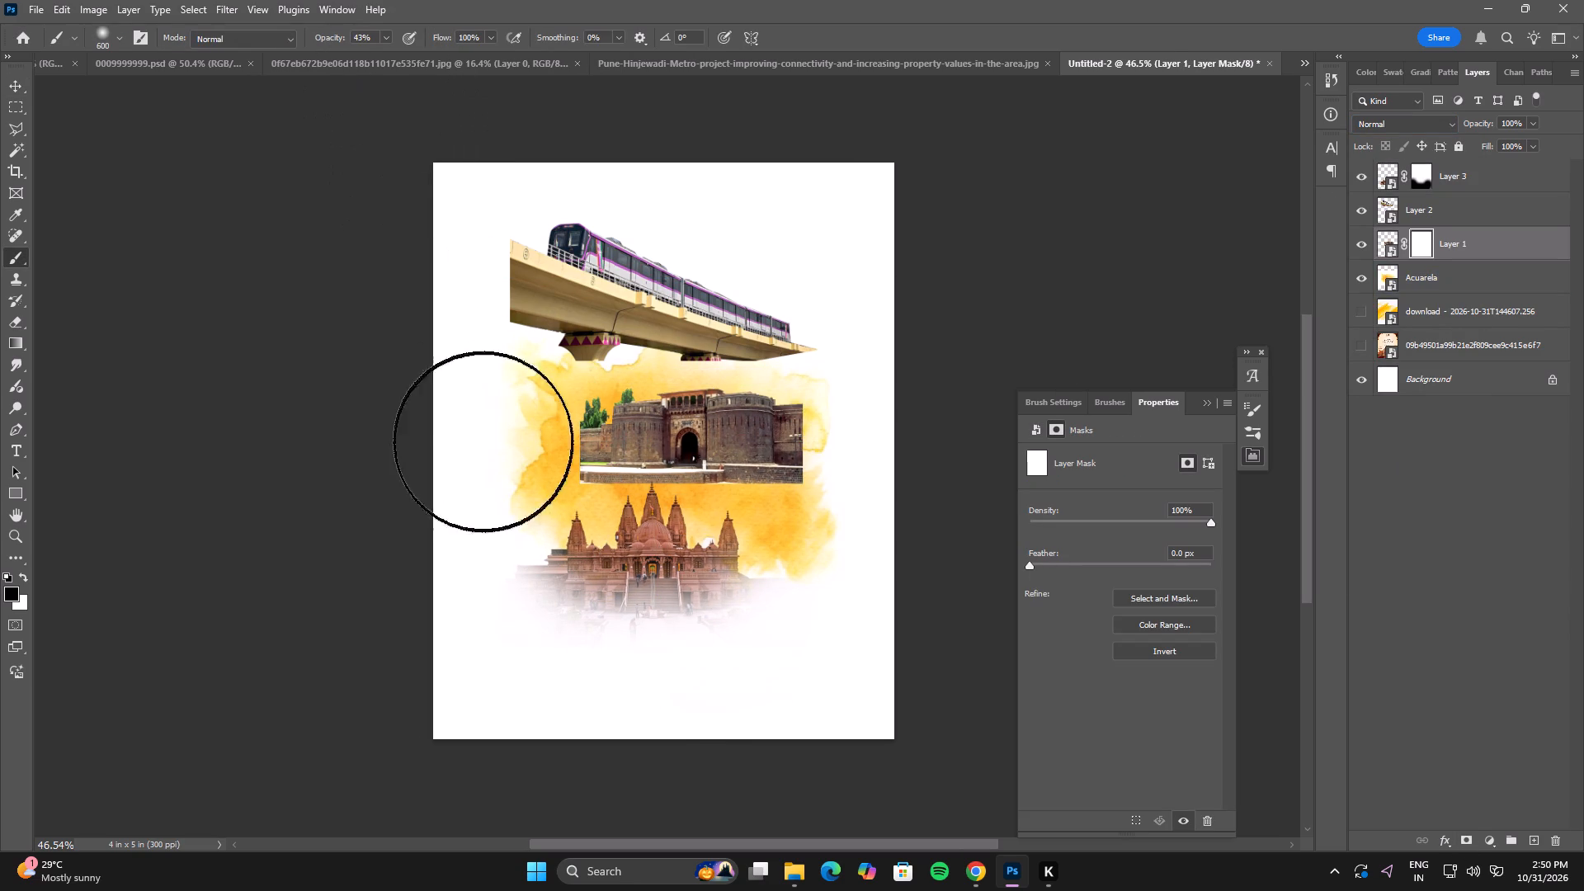
key("bracketleft")
key("bracketleft")
key("bracketleft")
left_click(570, 501)
left_click(596, 507)
left_click(582, 494)
left_click_drag(569, 482, 563, 474)
left_click(556, 464)
left_click(546, 450)
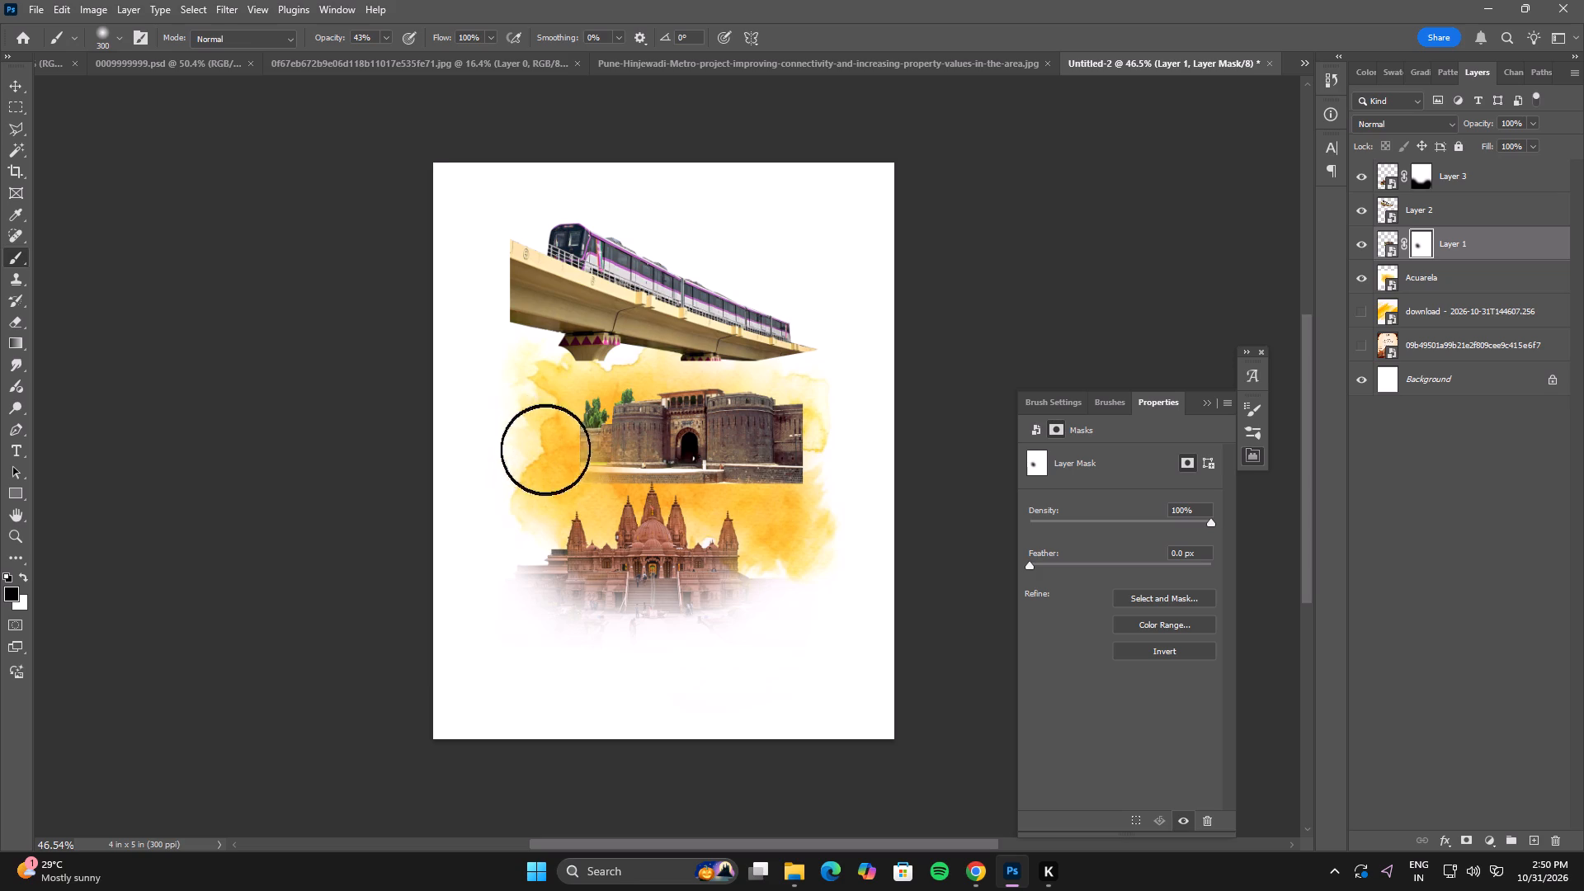
double_click(540, 438)
left_click_drag(540, 440, 554, 455)
left_click_drag(551, 453, 543, 445)
left_click_drag(543, 434, 553, 455)
left_click_drag(563, 472, 597, 512)
left_click_drag(618, 506, 607, 506)
left_click_drag(584, 517, 678, 535)
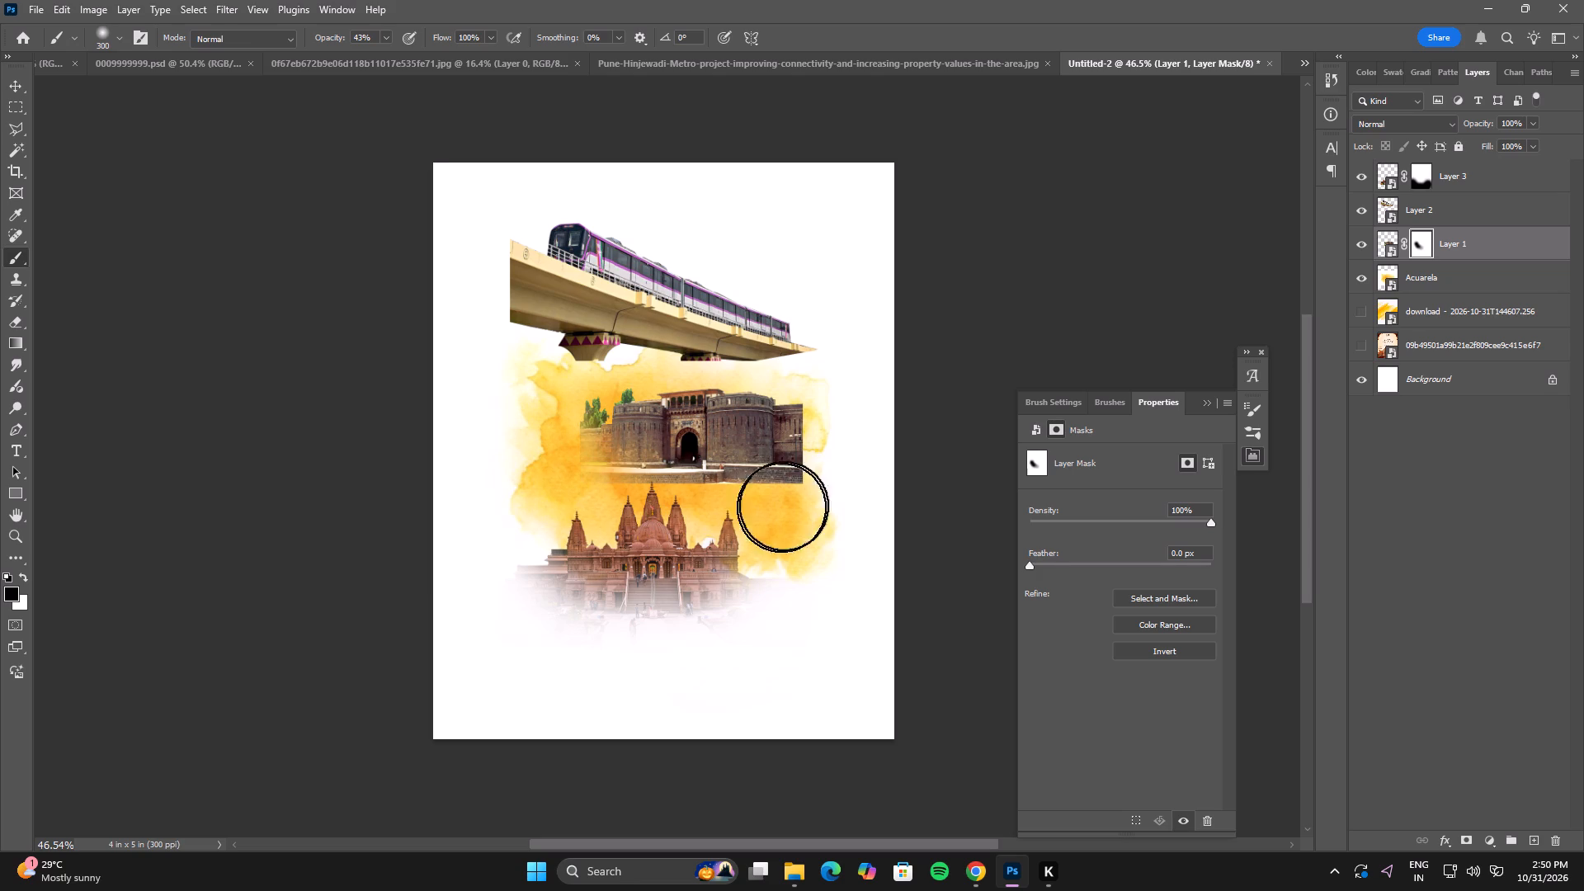
Fade the fort's right and lower-right edges into the watercolour stain on its layer mask.
left_click_drag(795, 483, 797, 492)
left_click_drag(817, 476, 806, 443)
left_click_drag(809, 424, 812, 415)
left_click_drag(811, 401, 823, 422)
left_click_drag(823, 430, 818, 443)
left_click(808, 413)
left_click_drag(810, 412, 818, 465)
left_click_drag(805, 484, 789, 504)
left_click_drag(789, 504, 790, 504)
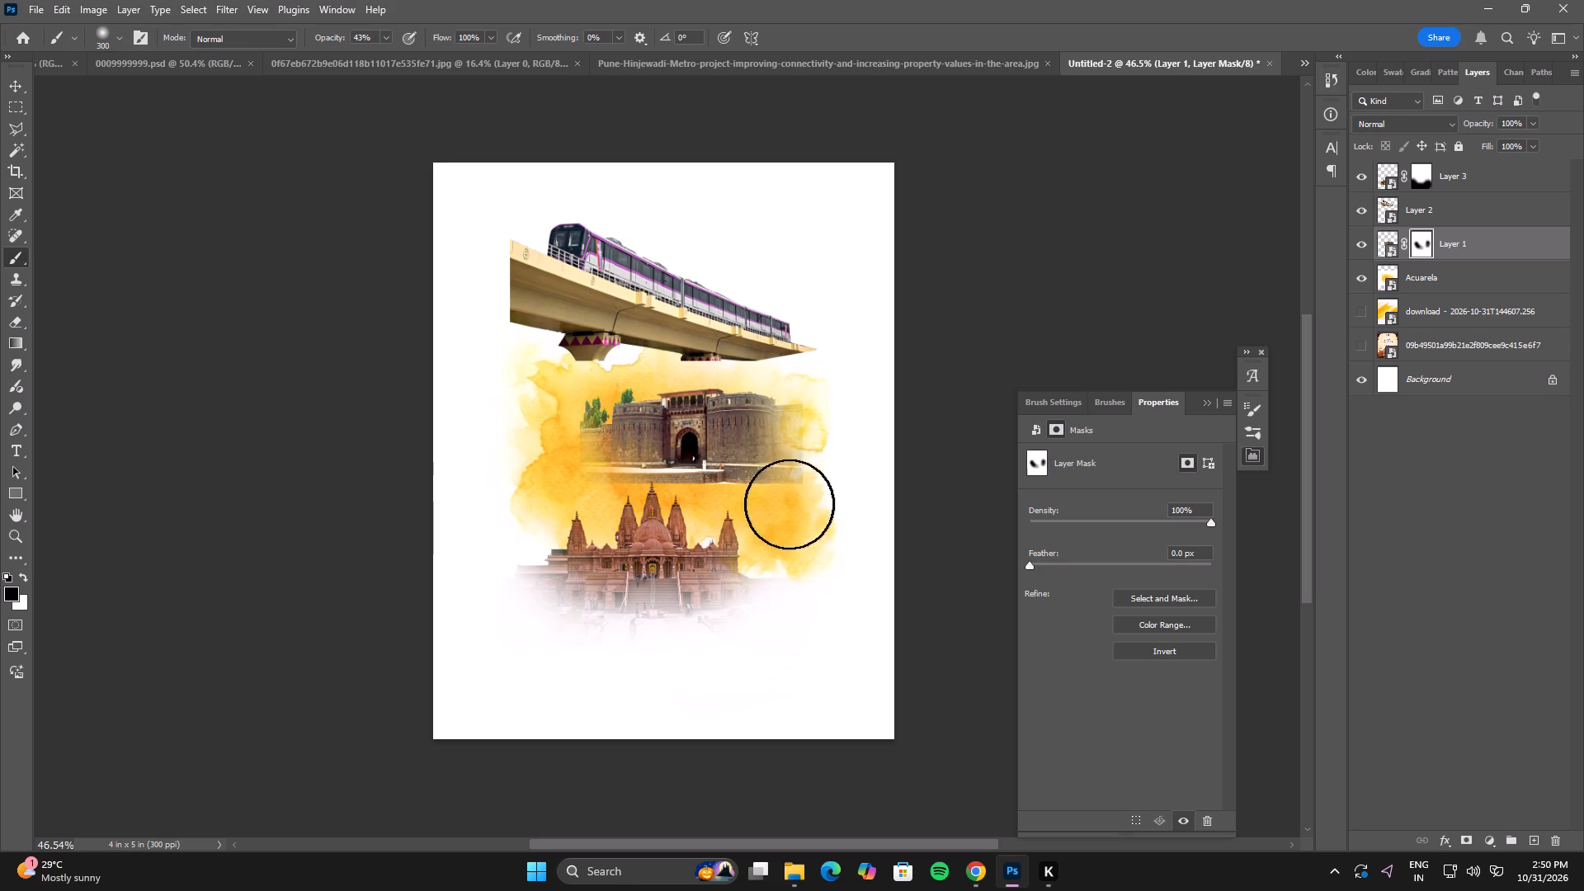
left_click_drag(790, 504, 809, 464)
left_click_drag(816, 422, 810, 407)
left_click_drag(813, 408, 824, 468)
left_click_drag(811, 497, 783, 510)
left_click_drag(763, 505, 756, 514)
Soften the fort's whole base and its left side further on the layer mask so they blend into the stain.
left_click_drag(700, 523, 678, 529)
left_click_drag(648, 530, 636, 524)
left_click_drag(646, 518, 725, 530)
left_click(749, 521)
left_click_drag(686, 535, 653, 538)
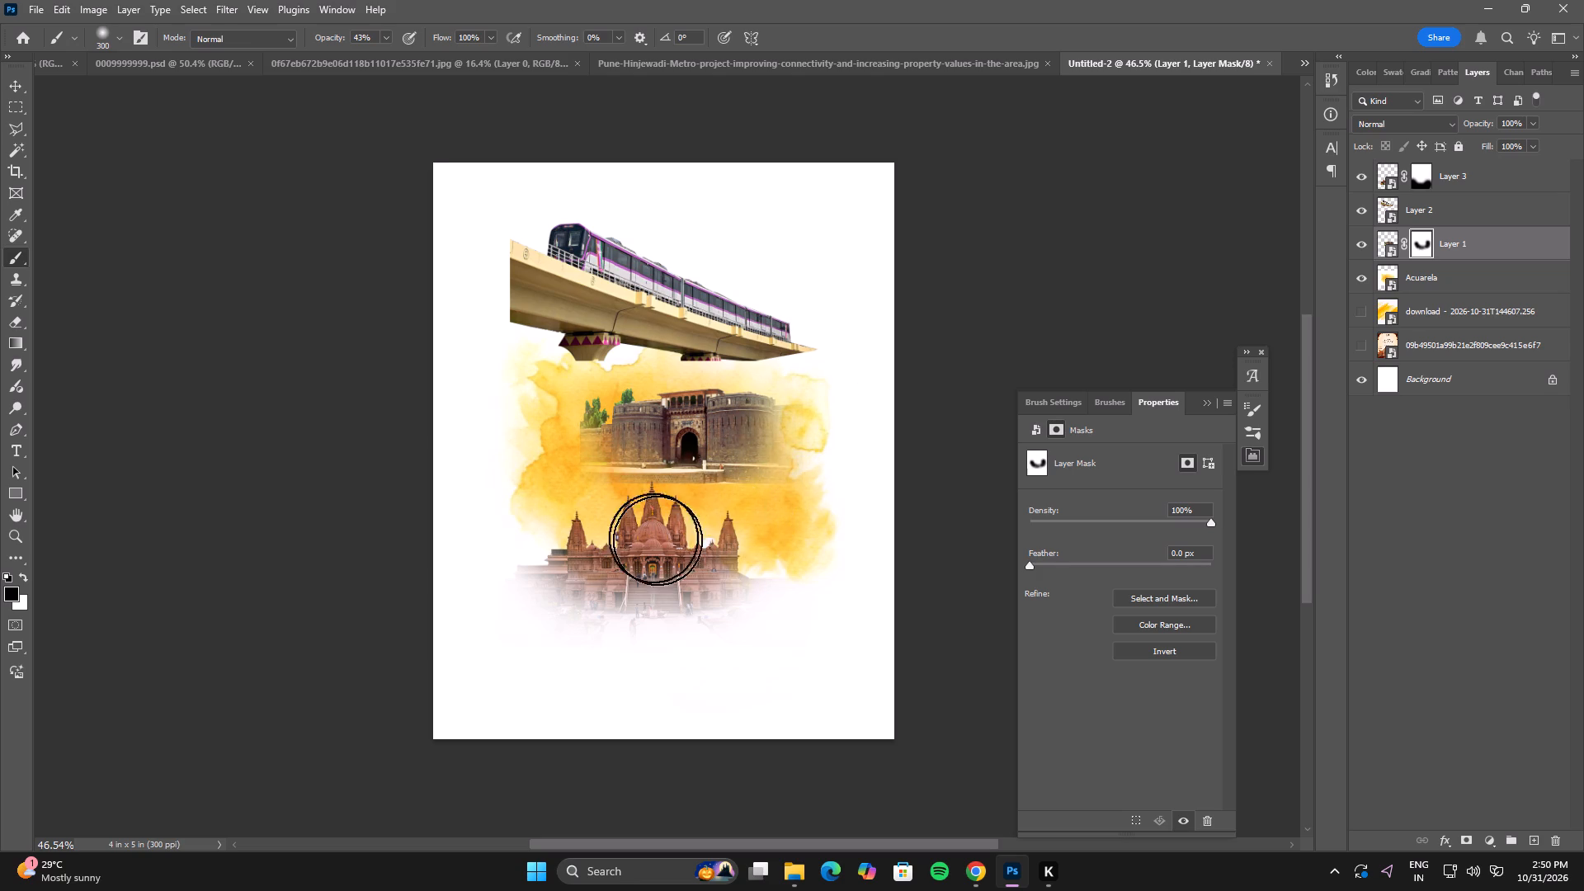
left_click_drag(653, 538, 645, 534)
left_click_drag(651, 537, 781, 558)
left_click_drag(753, 531, 673, 530)
left_click_drag(710, 530, 597, 537)
left_click_drag(559, 462, 548, 432)
left_click_drag(544, 416, 551, 395)
left_click_drag(552, 389, 541, 489)
left_click_drag(548, 494, 559, 511)
left_click_drag(540, 478, 589, 625)
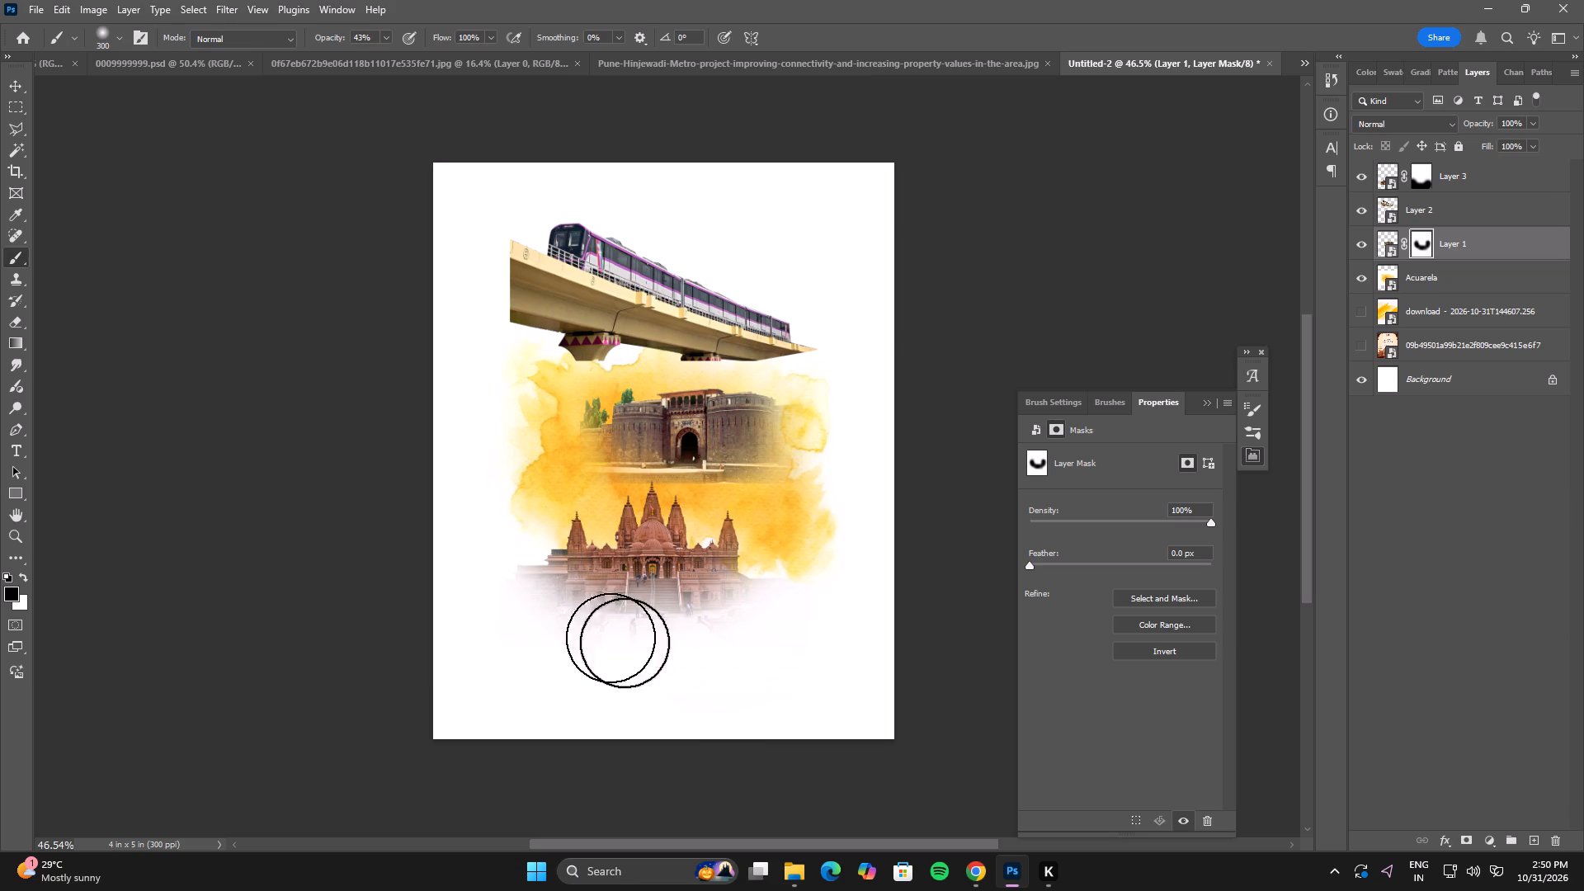
left_click_drag(705, 695, 734, 719)
left_click_drag(681, 510, 631, 538)
left_click_drag(661, 549, 711, 533)
left_click_drag(794, 512, 802, 516)
left_click_drag(828, 510, 774, 570)
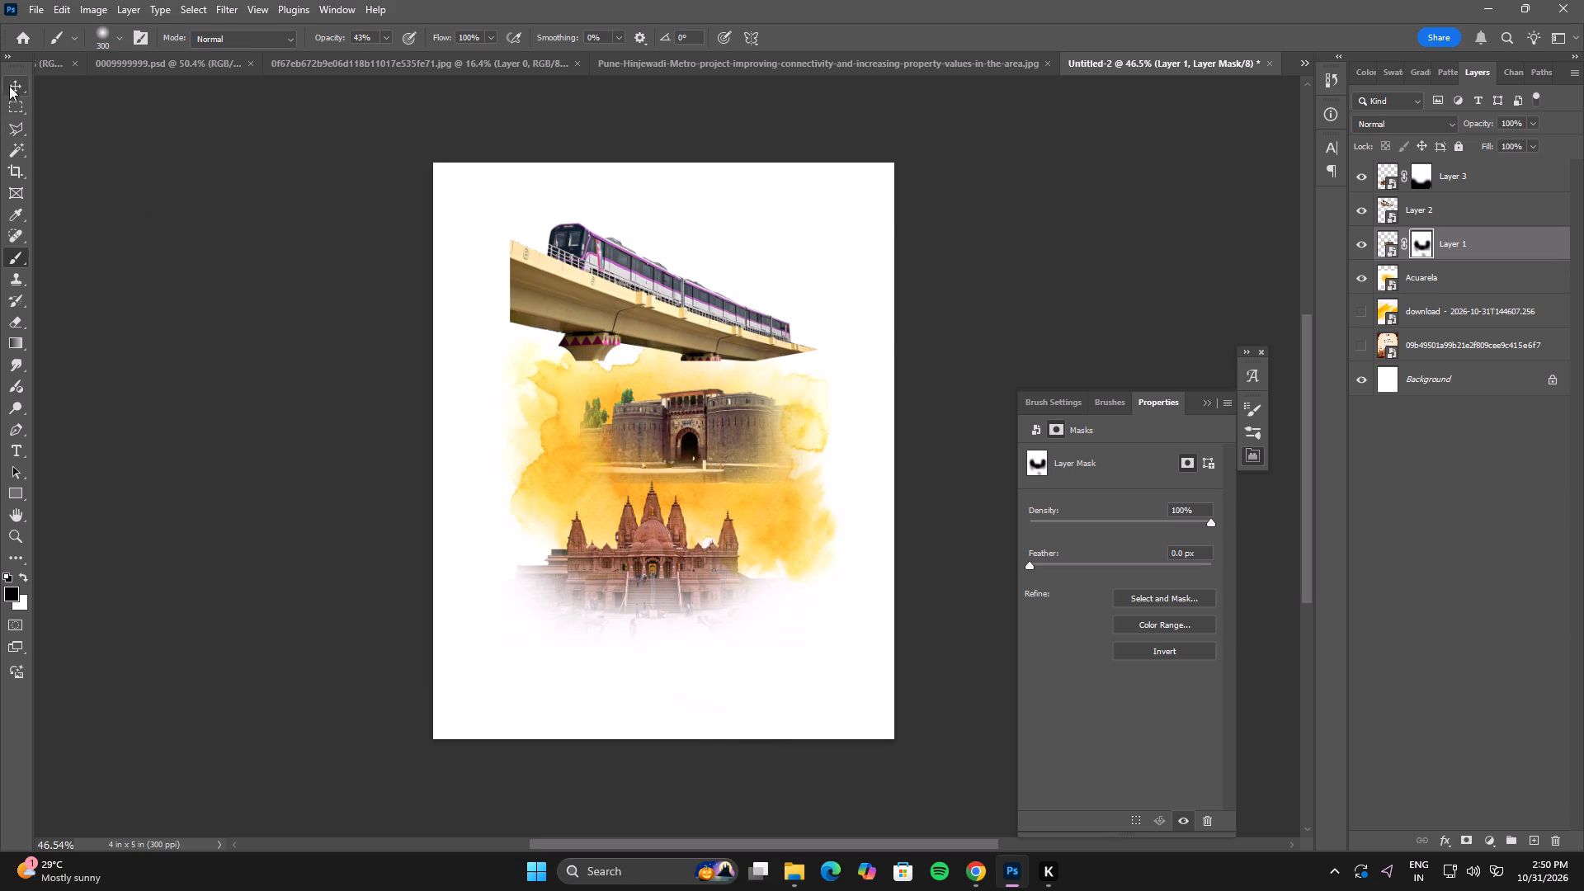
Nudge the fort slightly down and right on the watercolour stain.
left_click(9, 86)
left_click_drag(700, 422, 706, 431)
Scale the metro down to 15.80% and park it in the poster's lower-right area, below the temple.
left_click(684, 311)
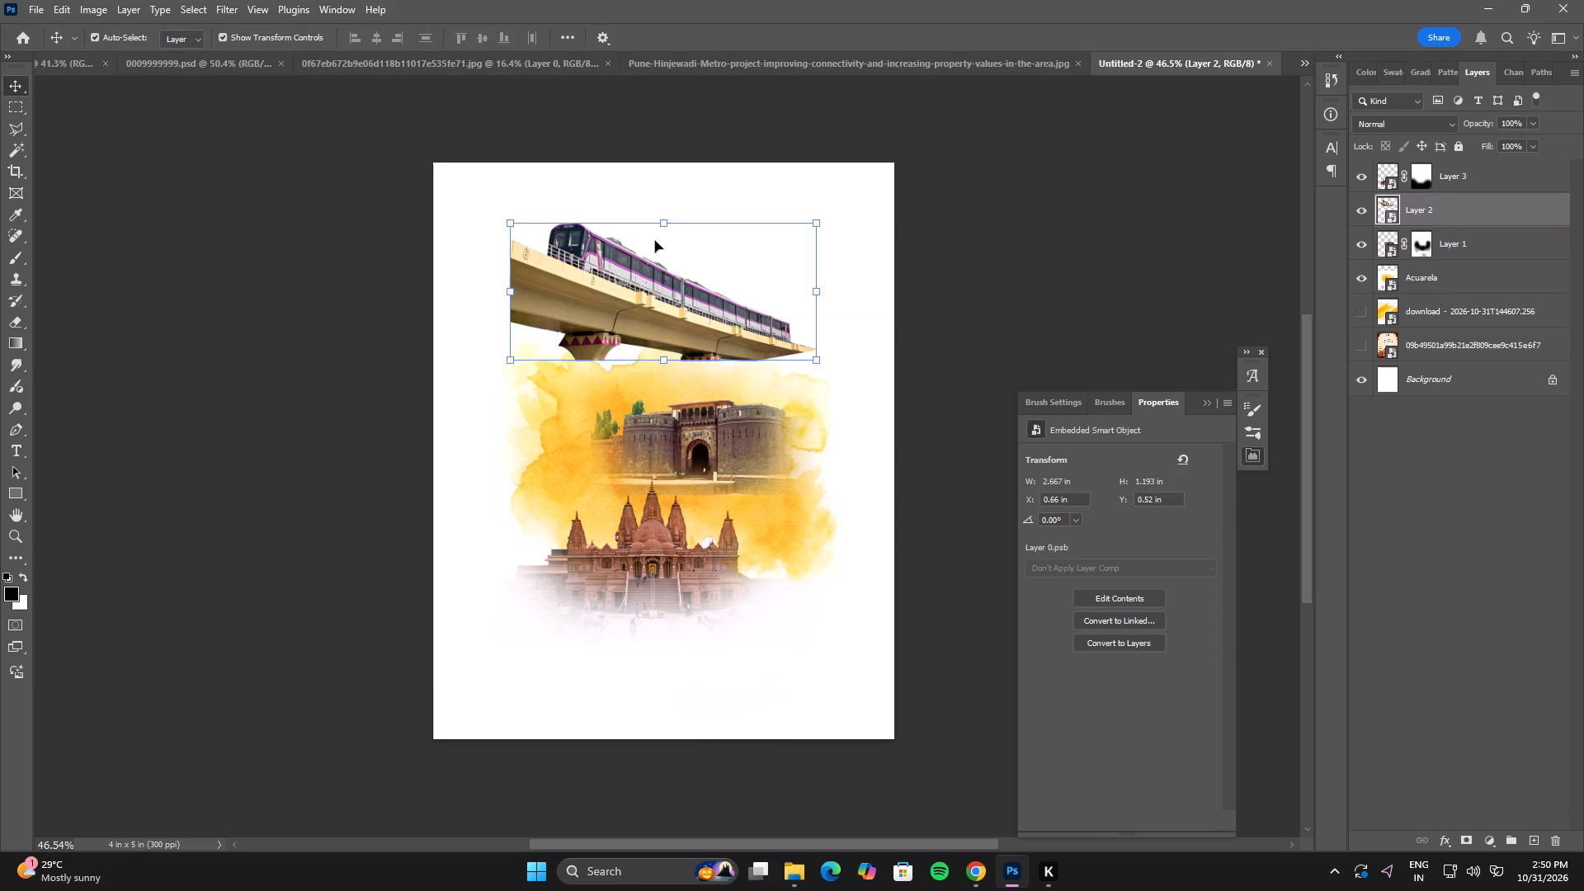
left_click_drag(663, 219, 655, 266)
left_click_drag(690, 341, 606, 500)
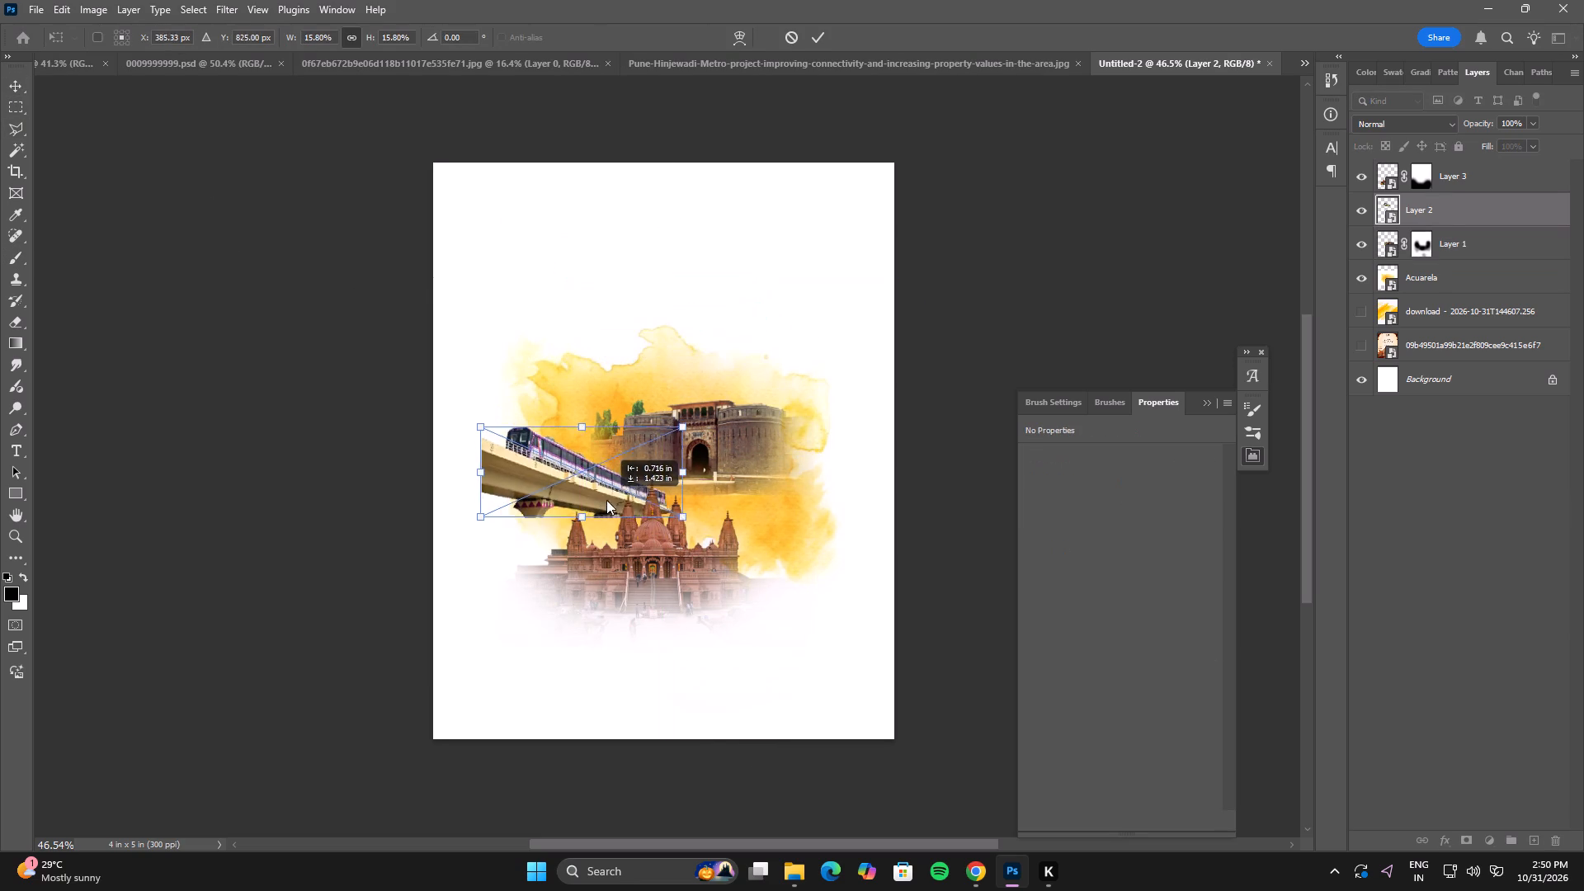
left_click_drag(606, 500, 602, 488)
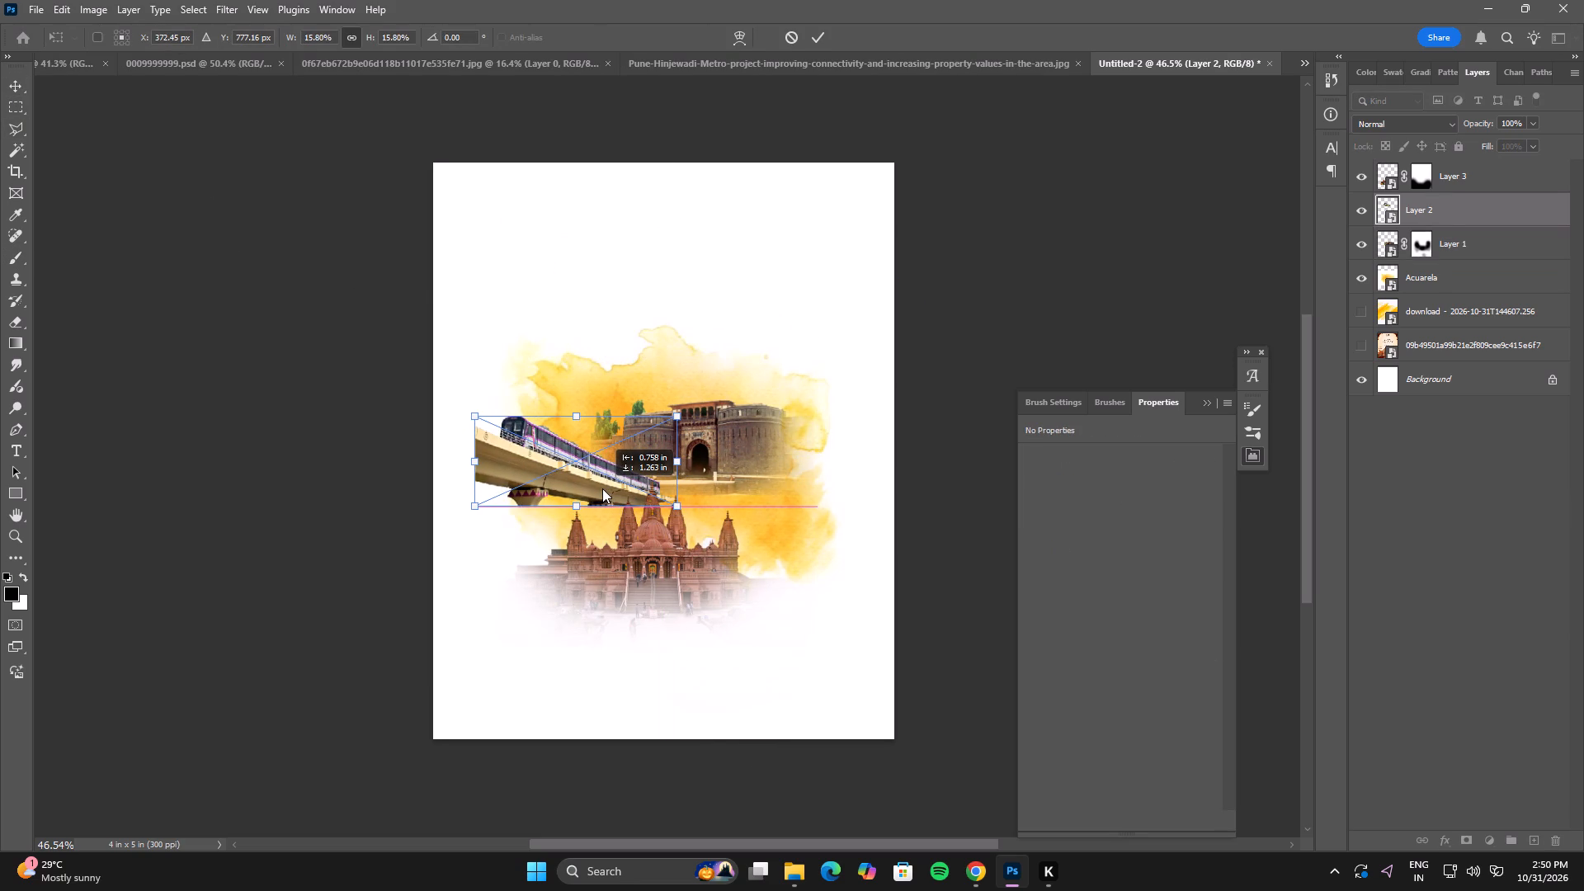
left_click_drag(602, 488, 767, 520)
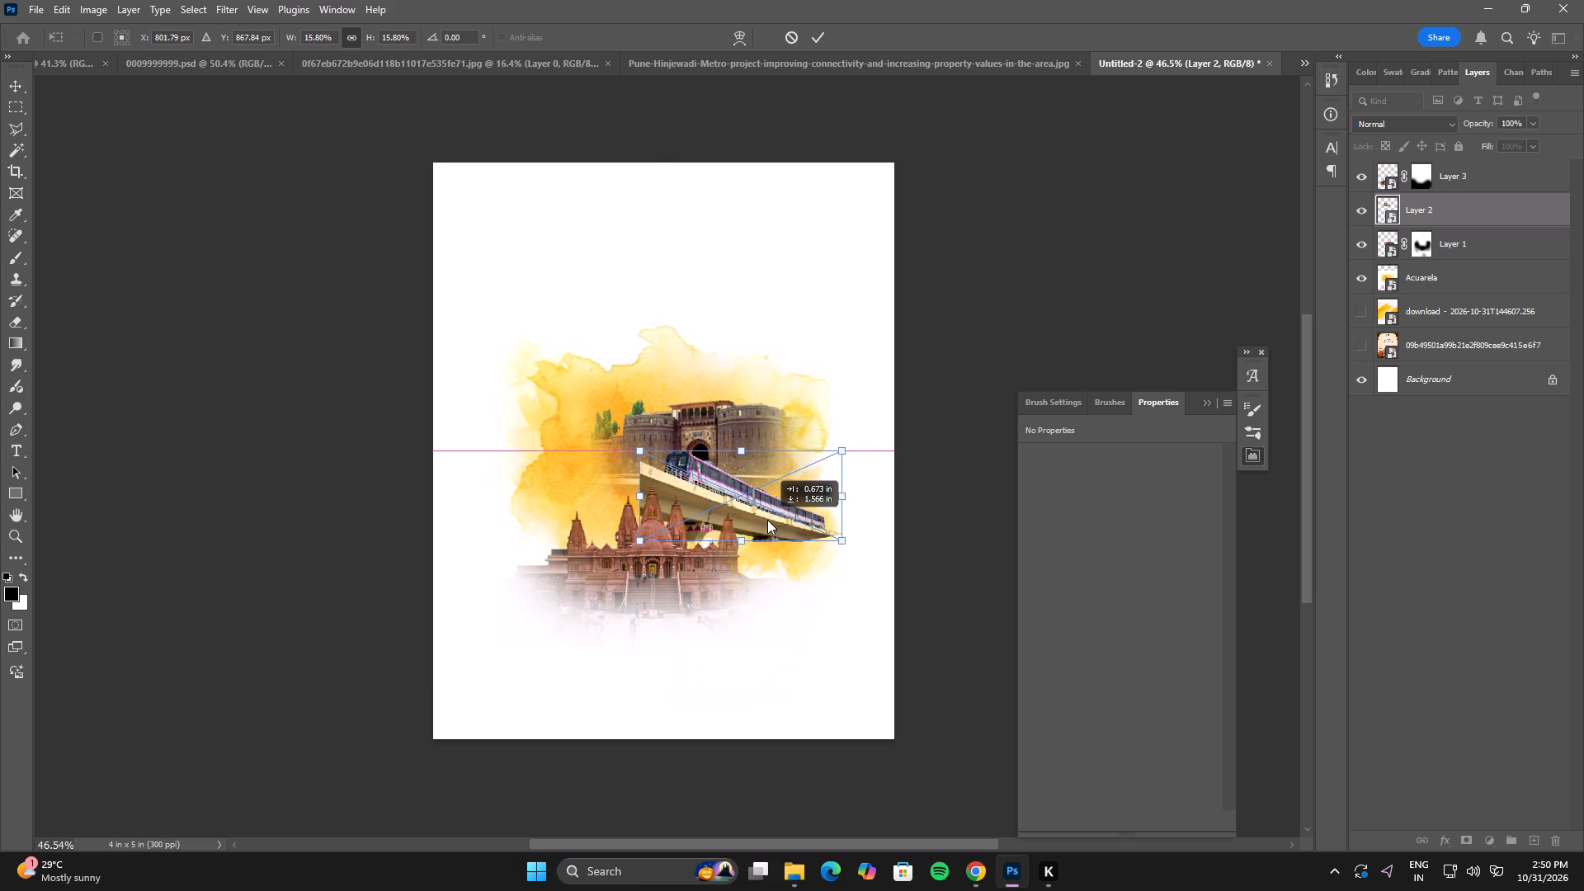
left_click_drag(767, 520, 776, 695)
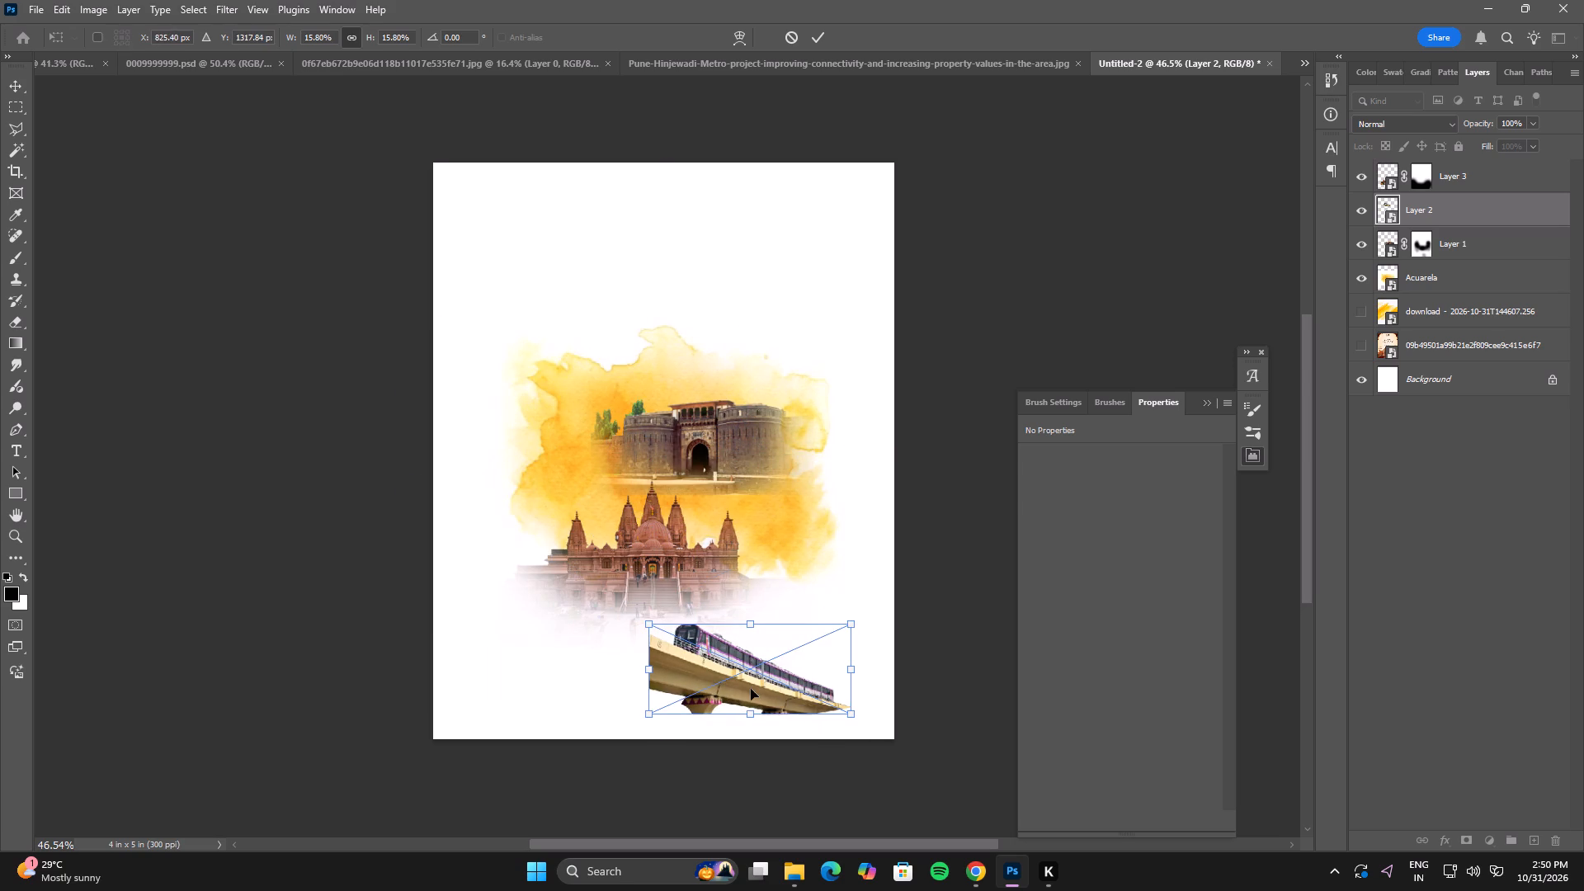
double_click(751, 689)
Move the temple up and right onto the upper watercolour stain, overlapping the fort.
left_click(729, 432)
left_click_drag(662, 559, 666, 525)
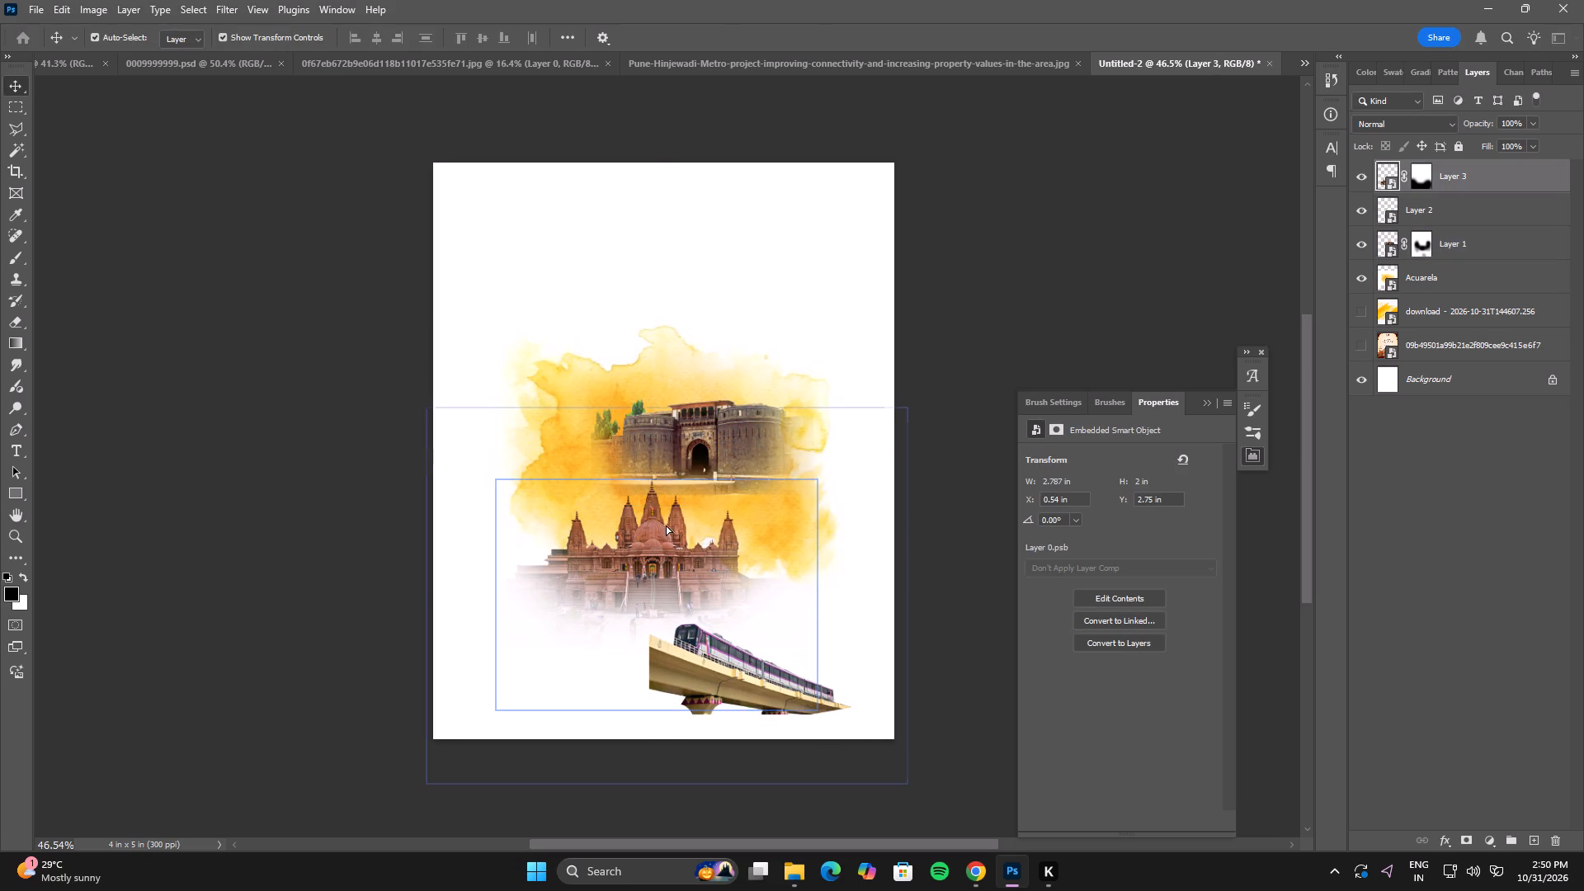
left_click_drag(666, 525, 669, 383)
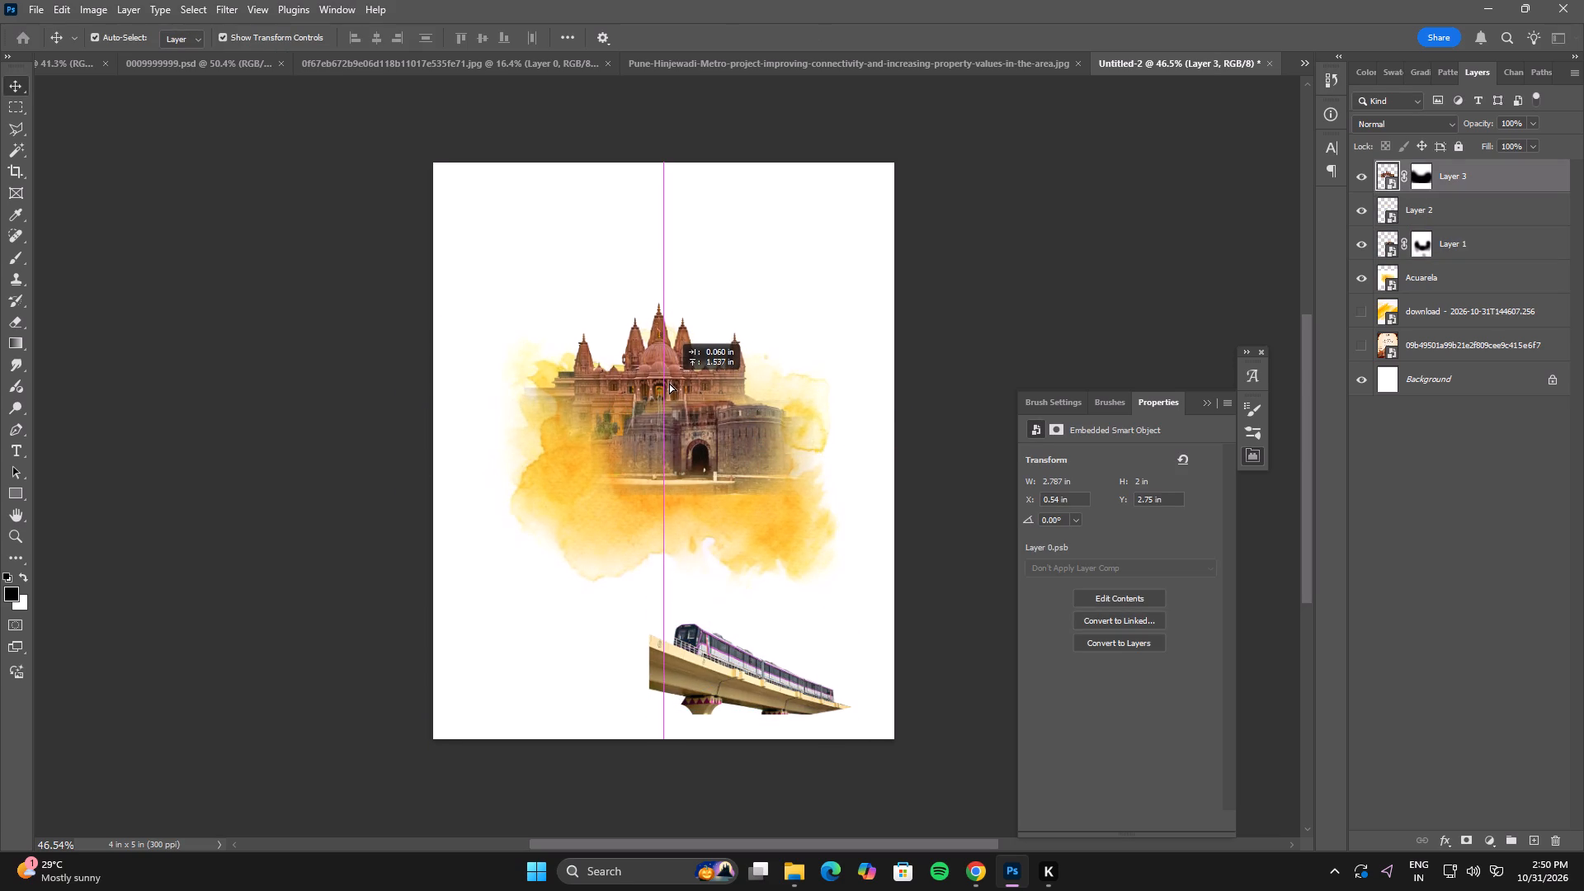
left_click_drag(669, 383, 735, 419)
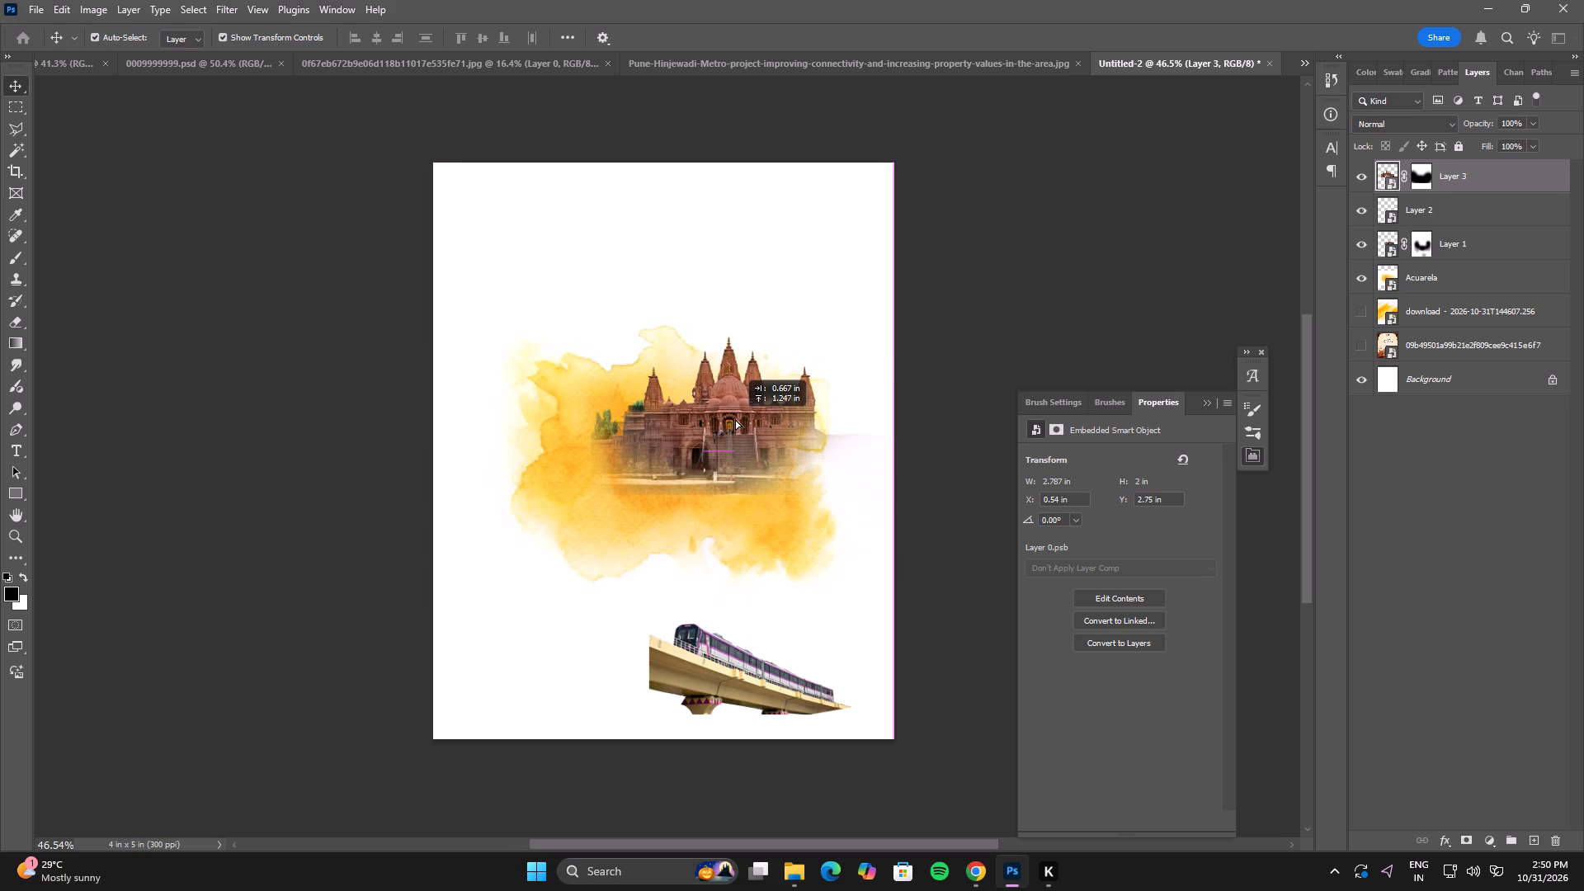
left_click_drag(735, 419, 732, 418)
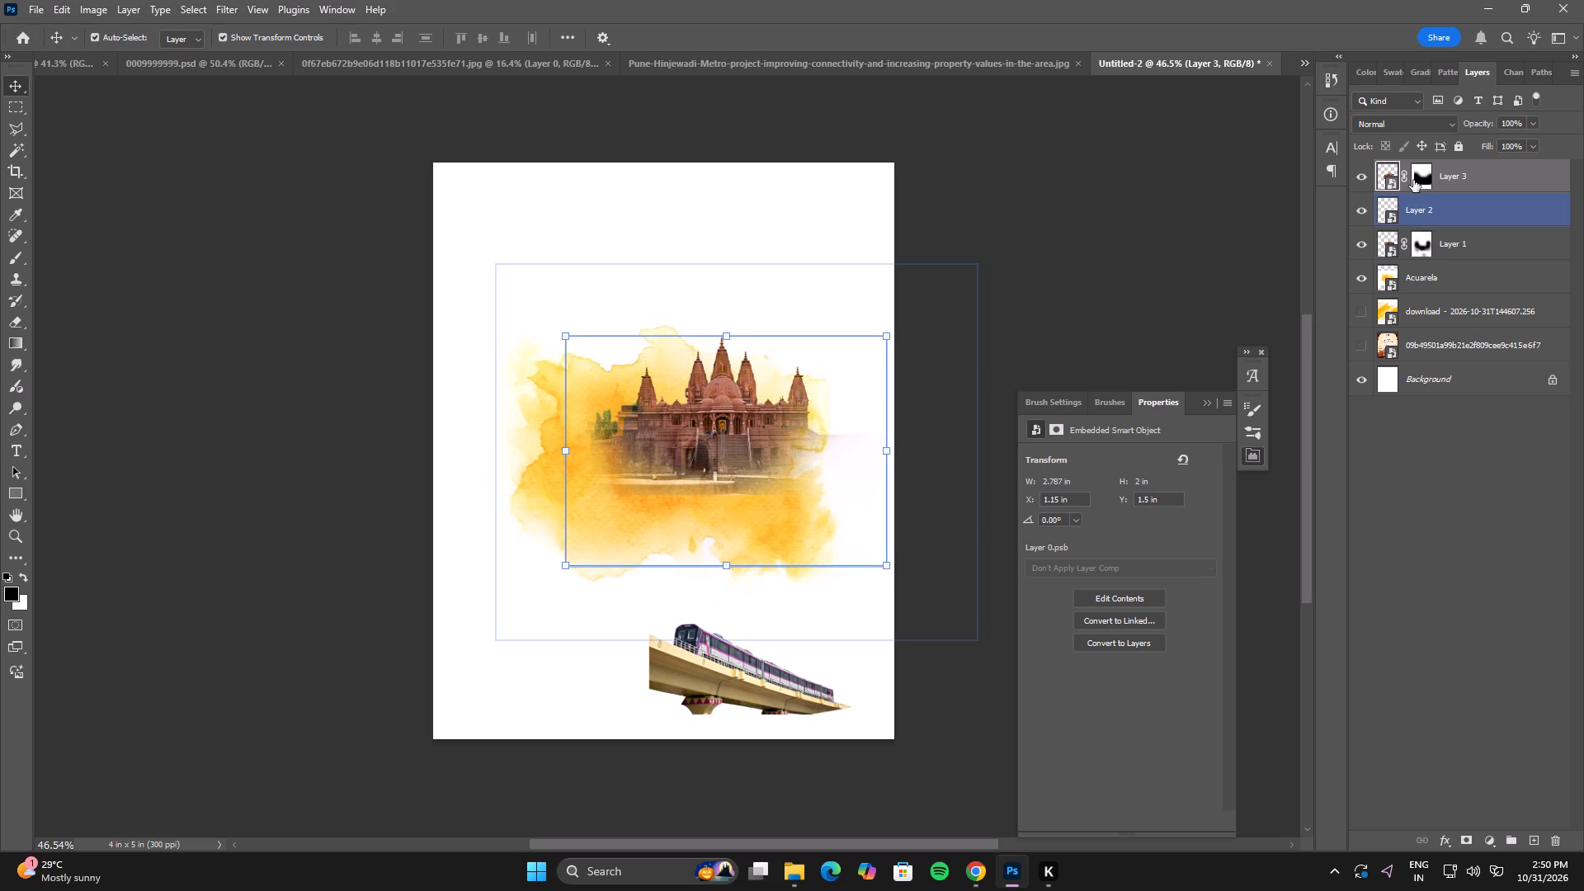
Fade the temple's lower-right haze and base on its layer mask with the soft black brush.
key("b")
left_click(1426, 176)
left_click(859, 470)
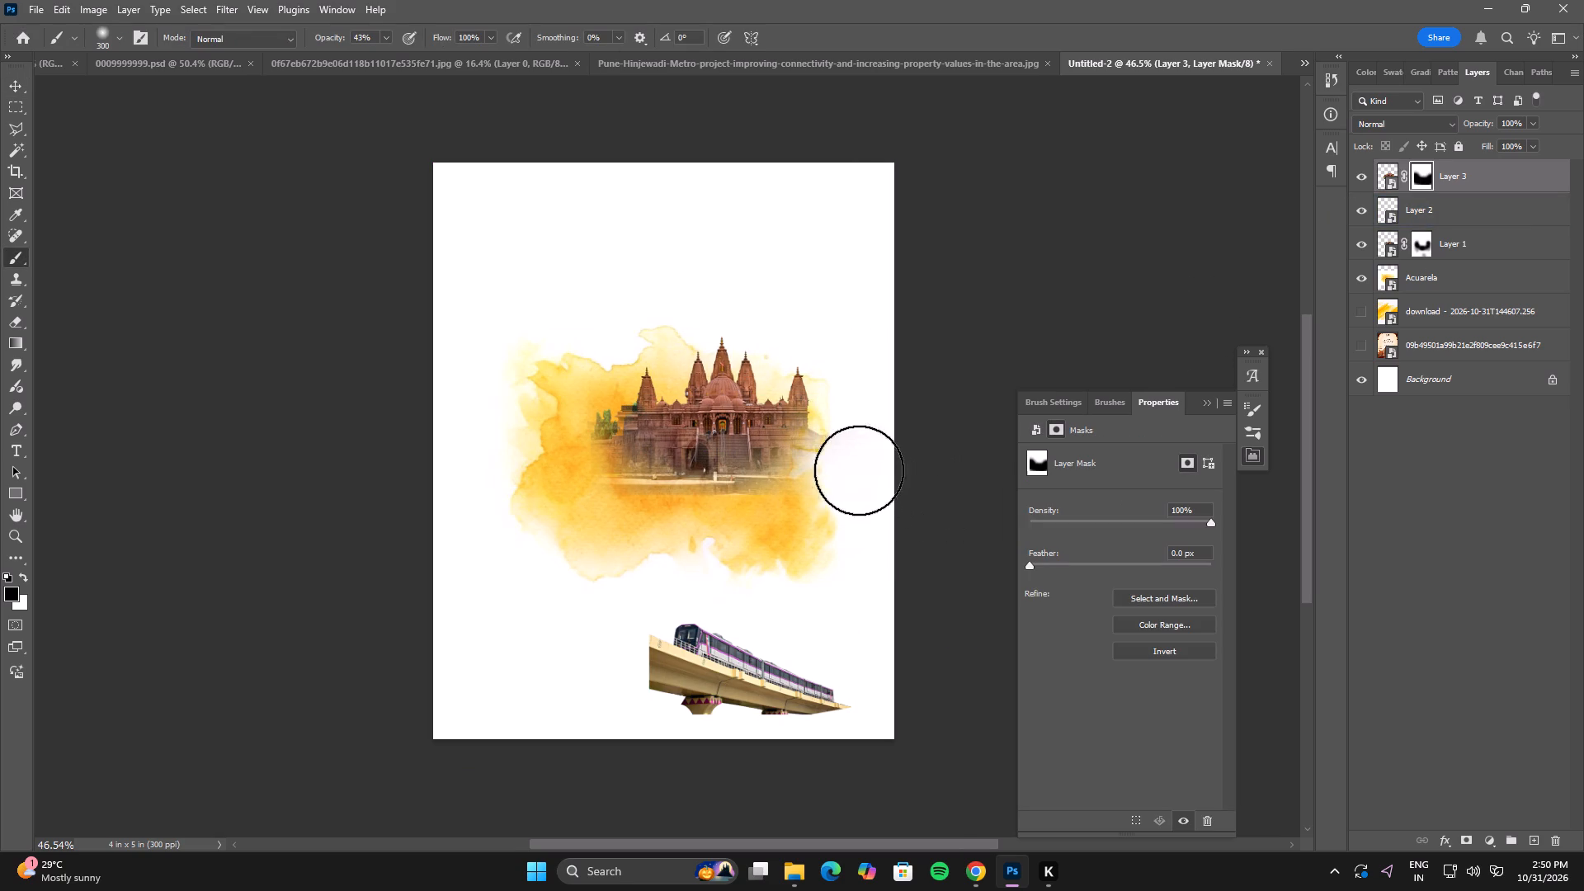
left_click_drag(733, 523, 702, 520)
left_click_drag(698, 516, 715, 516)
left_click_drag(777, 501, 730, 501)
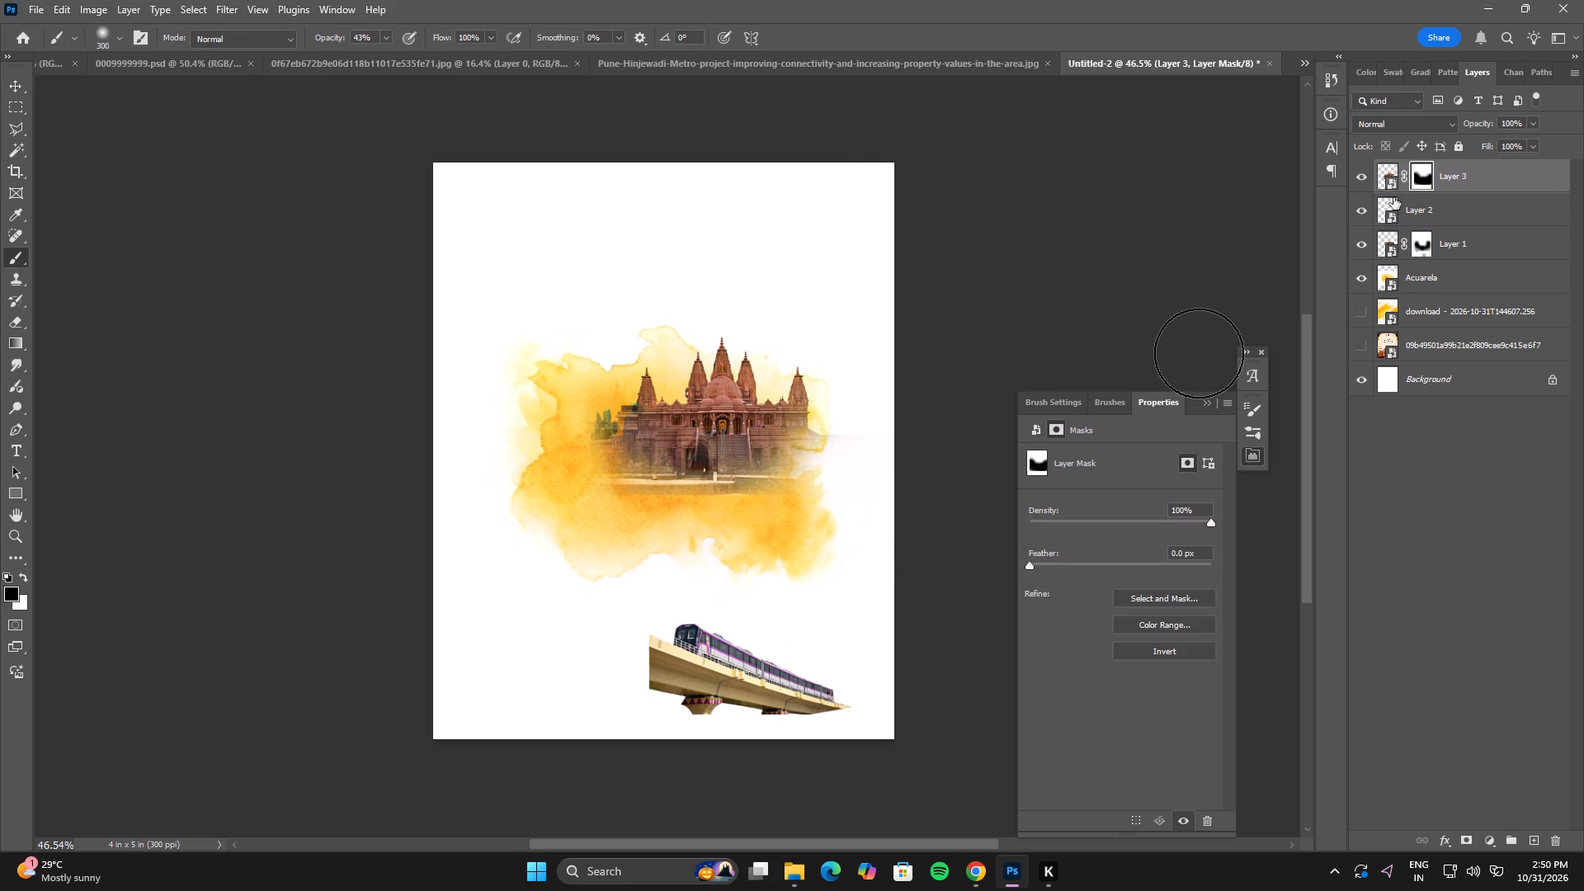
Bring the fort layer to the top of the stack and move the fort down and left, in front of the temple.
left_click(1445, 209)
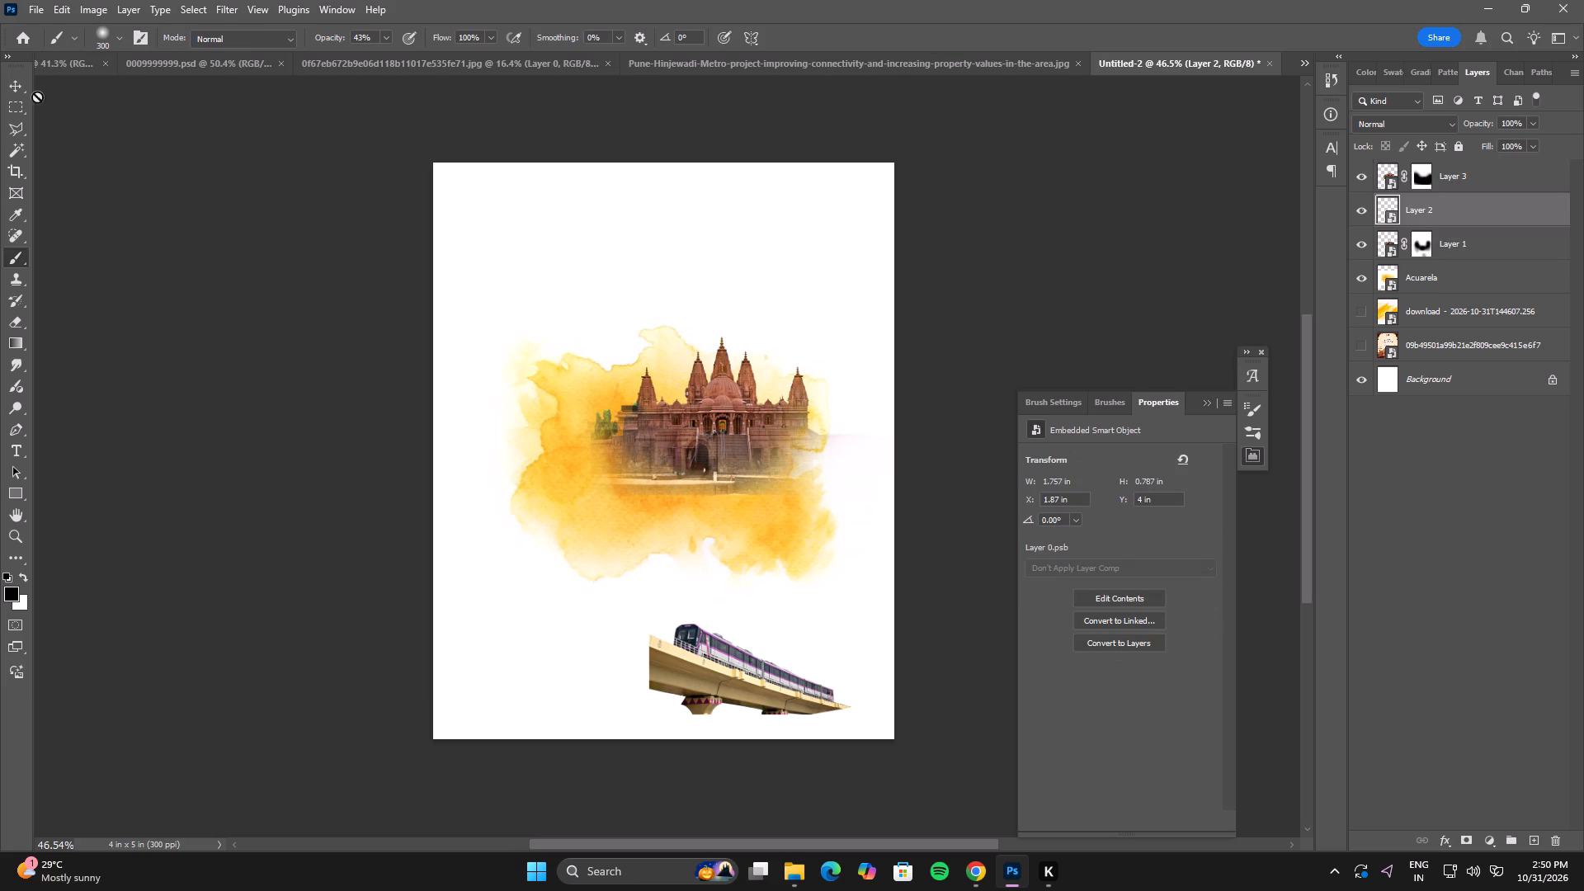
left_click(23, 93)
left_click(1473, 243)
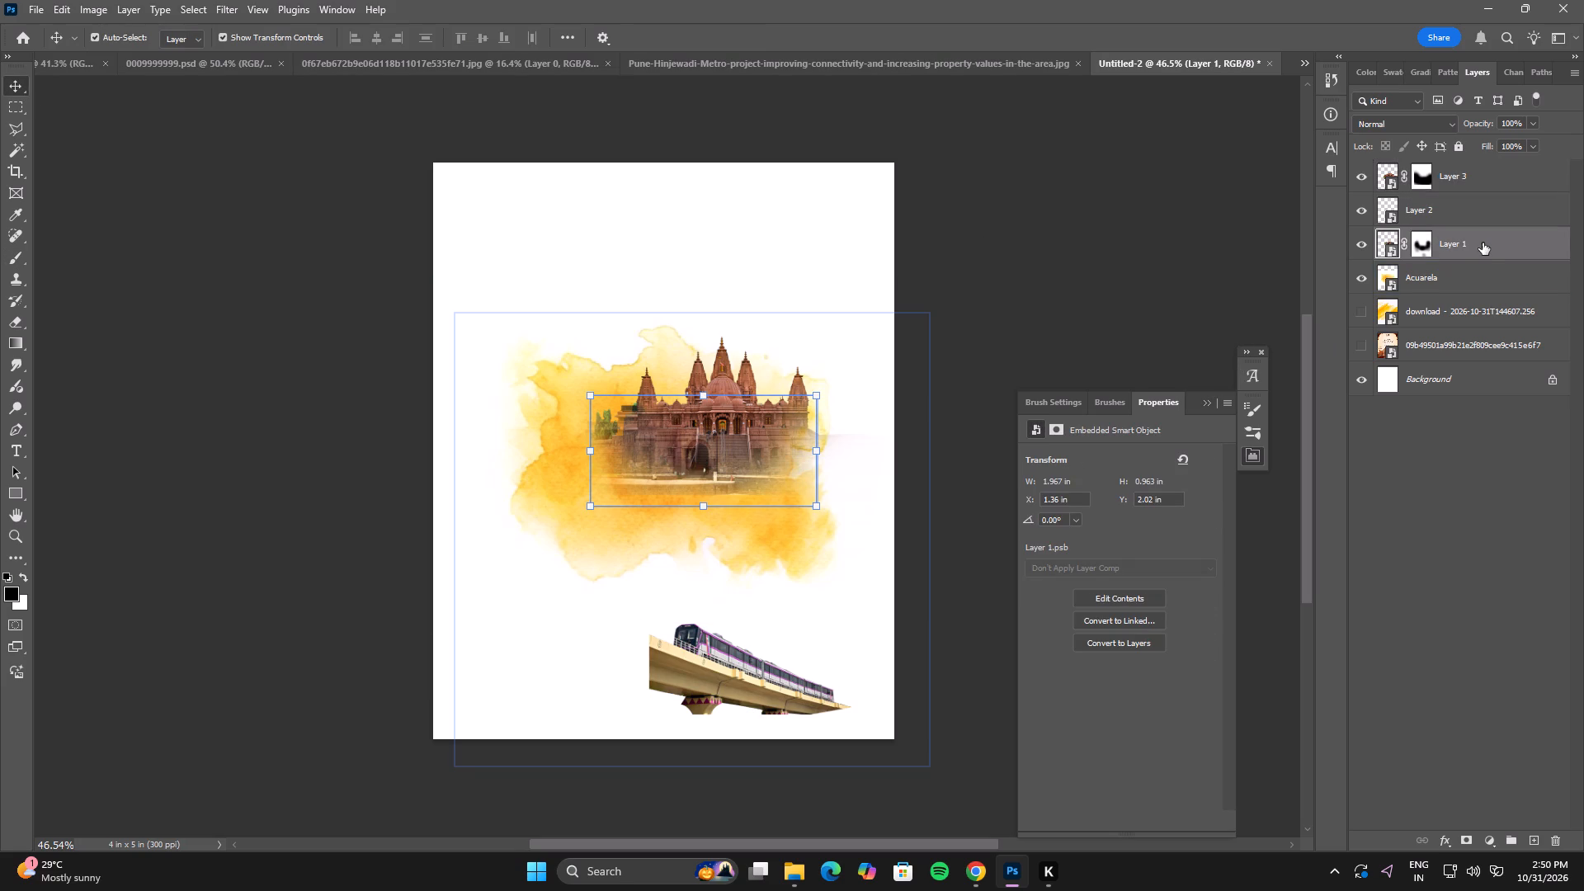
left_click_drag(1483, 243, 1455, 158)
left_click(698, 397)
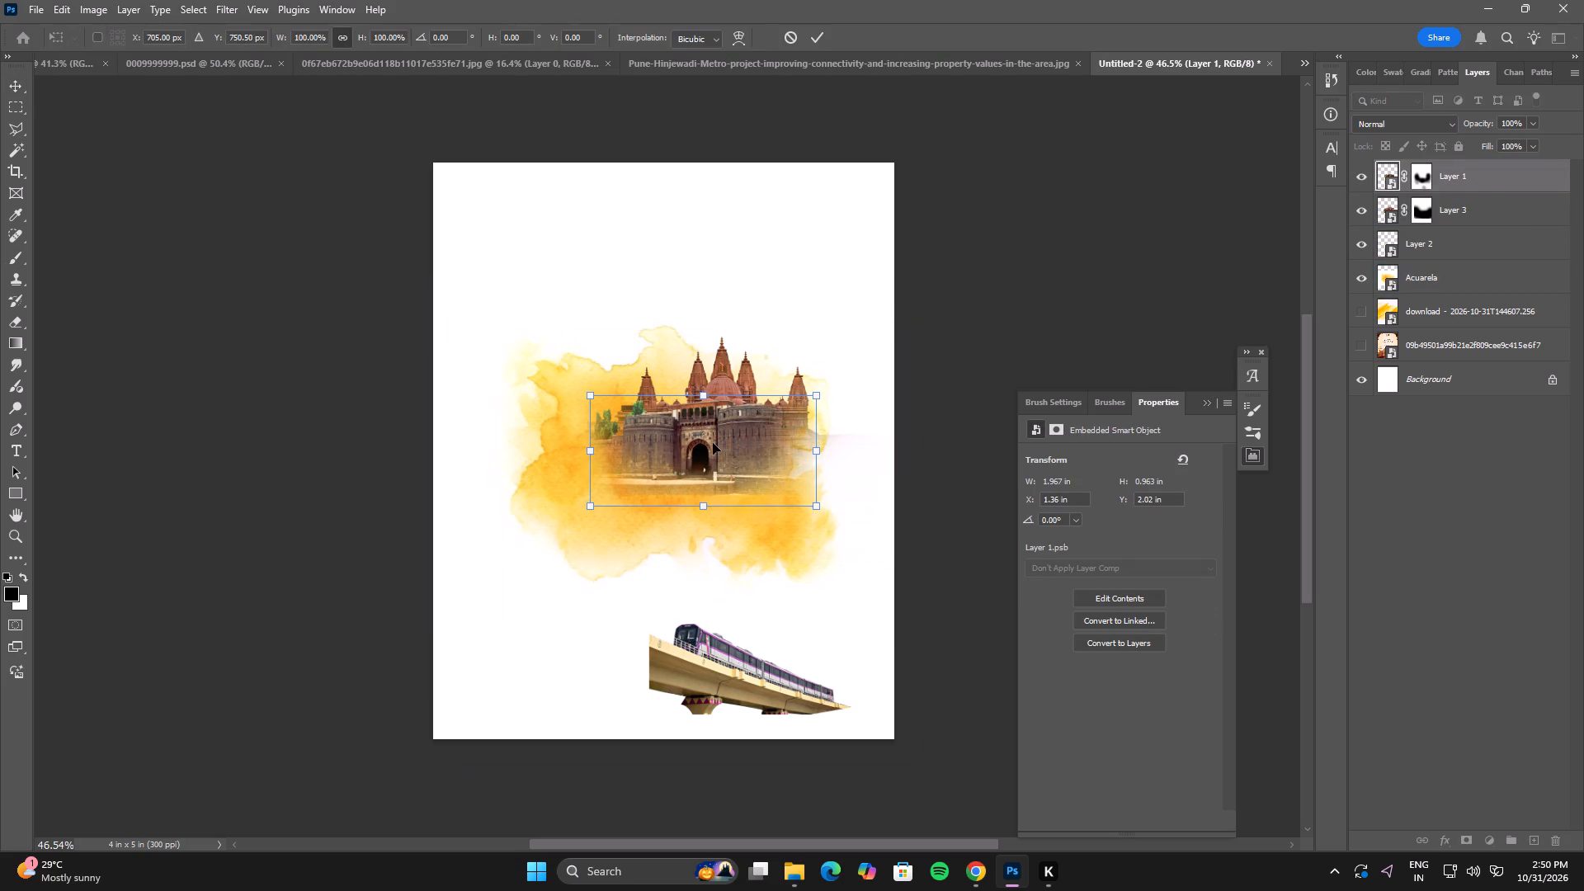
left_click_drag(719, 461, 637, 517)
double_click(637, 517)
Move the metro up against the fort's right side and bring its layer to the top of the stack.
left_click_drag(705, 686, 729, 507)
left_click_drag(1493, 245, 1462, 150)
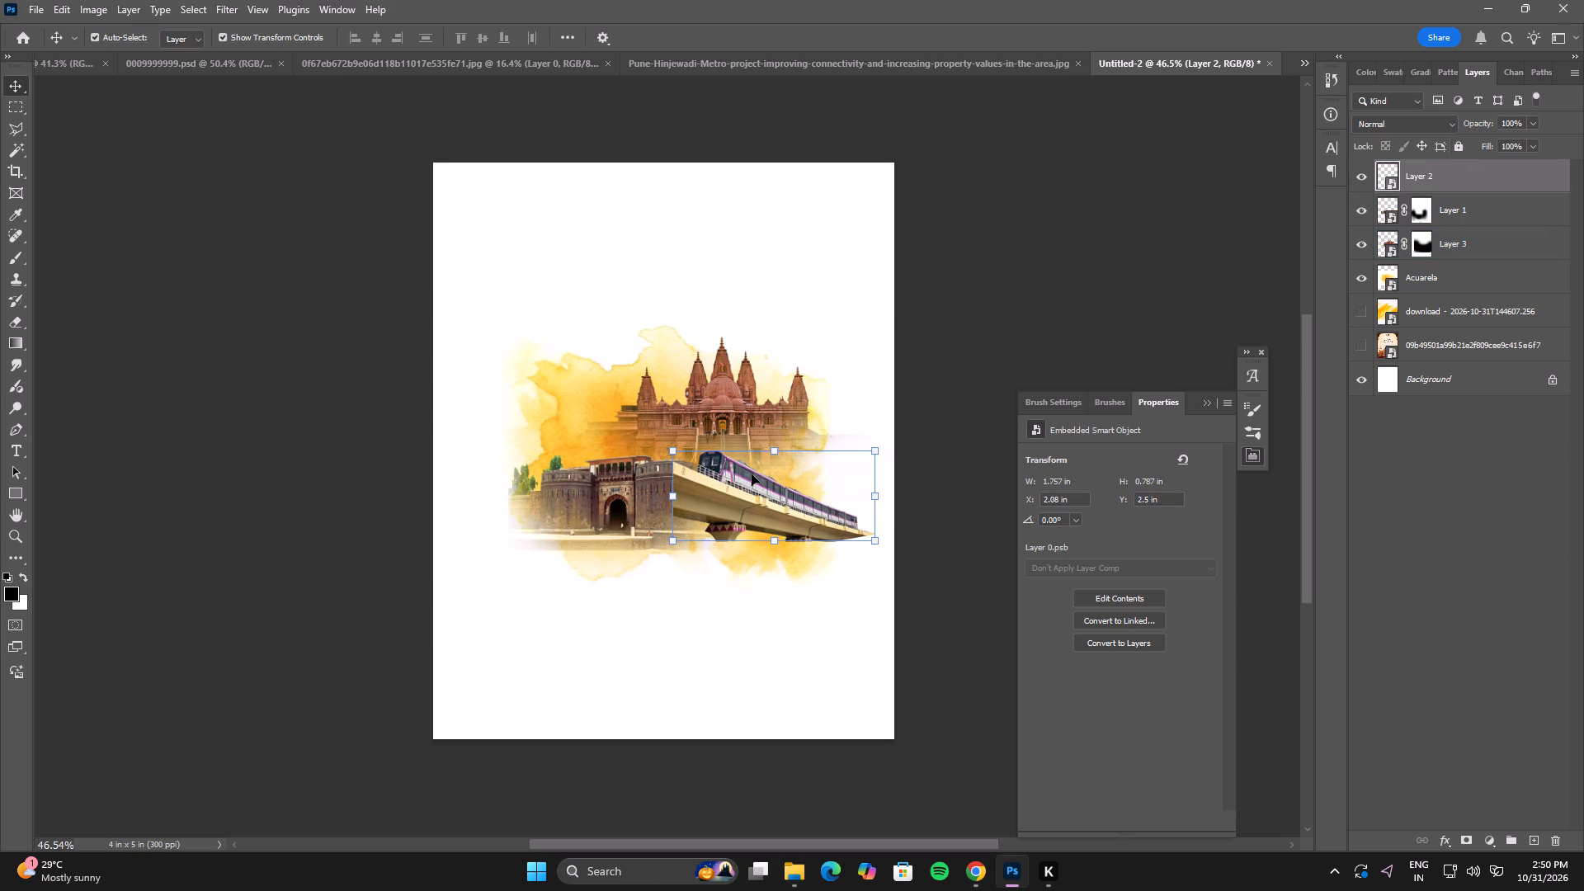
Move the temple left and down so it sits directly behind the fort.
scroll(747, 502, "up", 3, "alt")
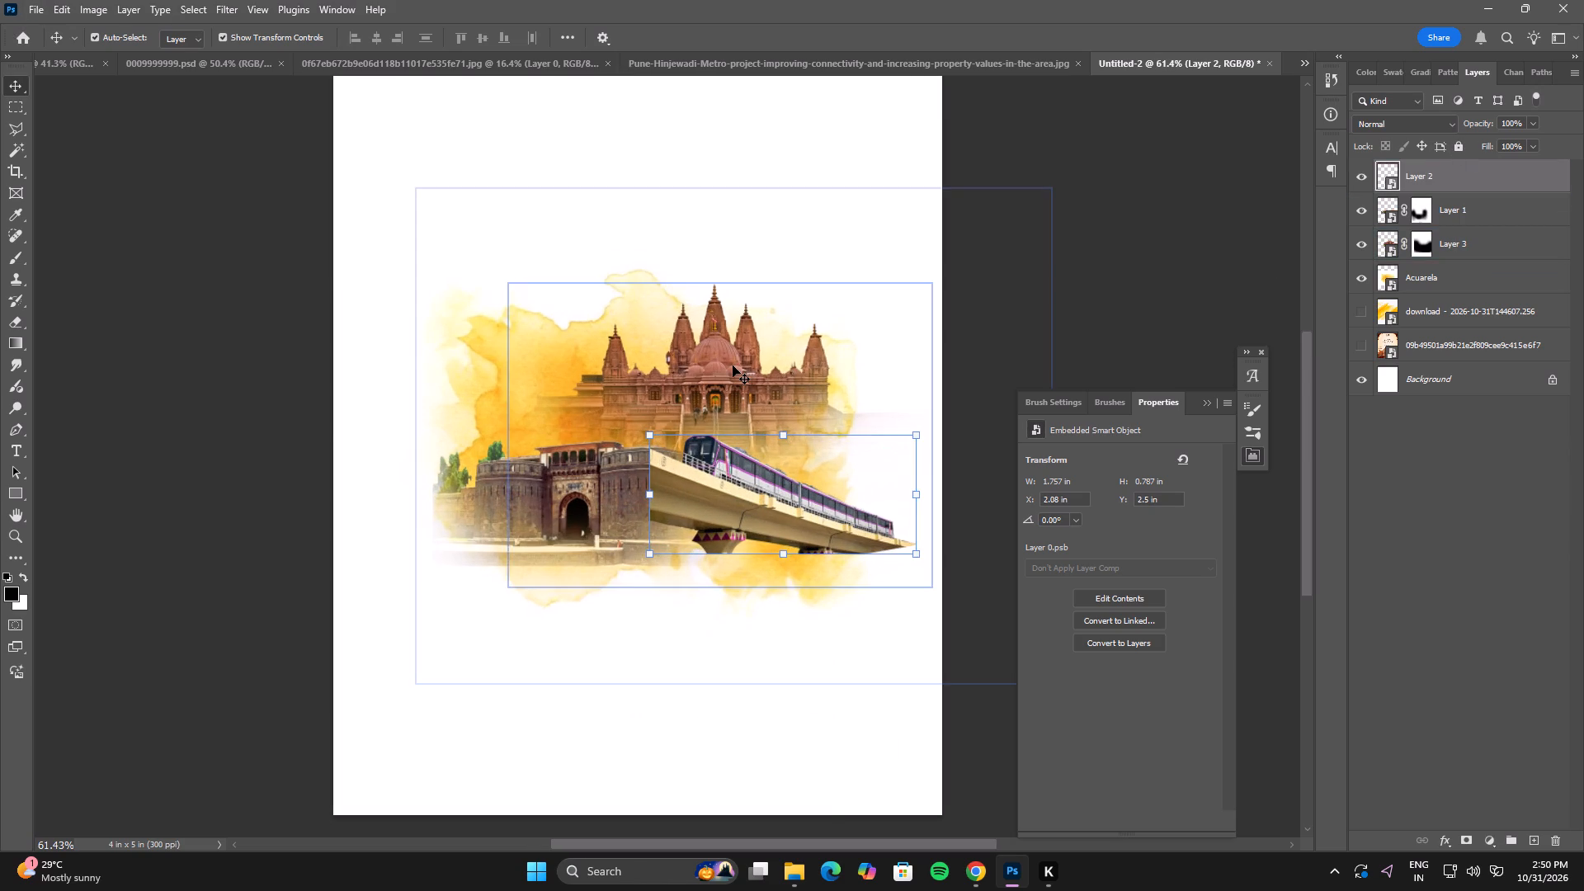
left_click_drag(733, 365, 672, 349)
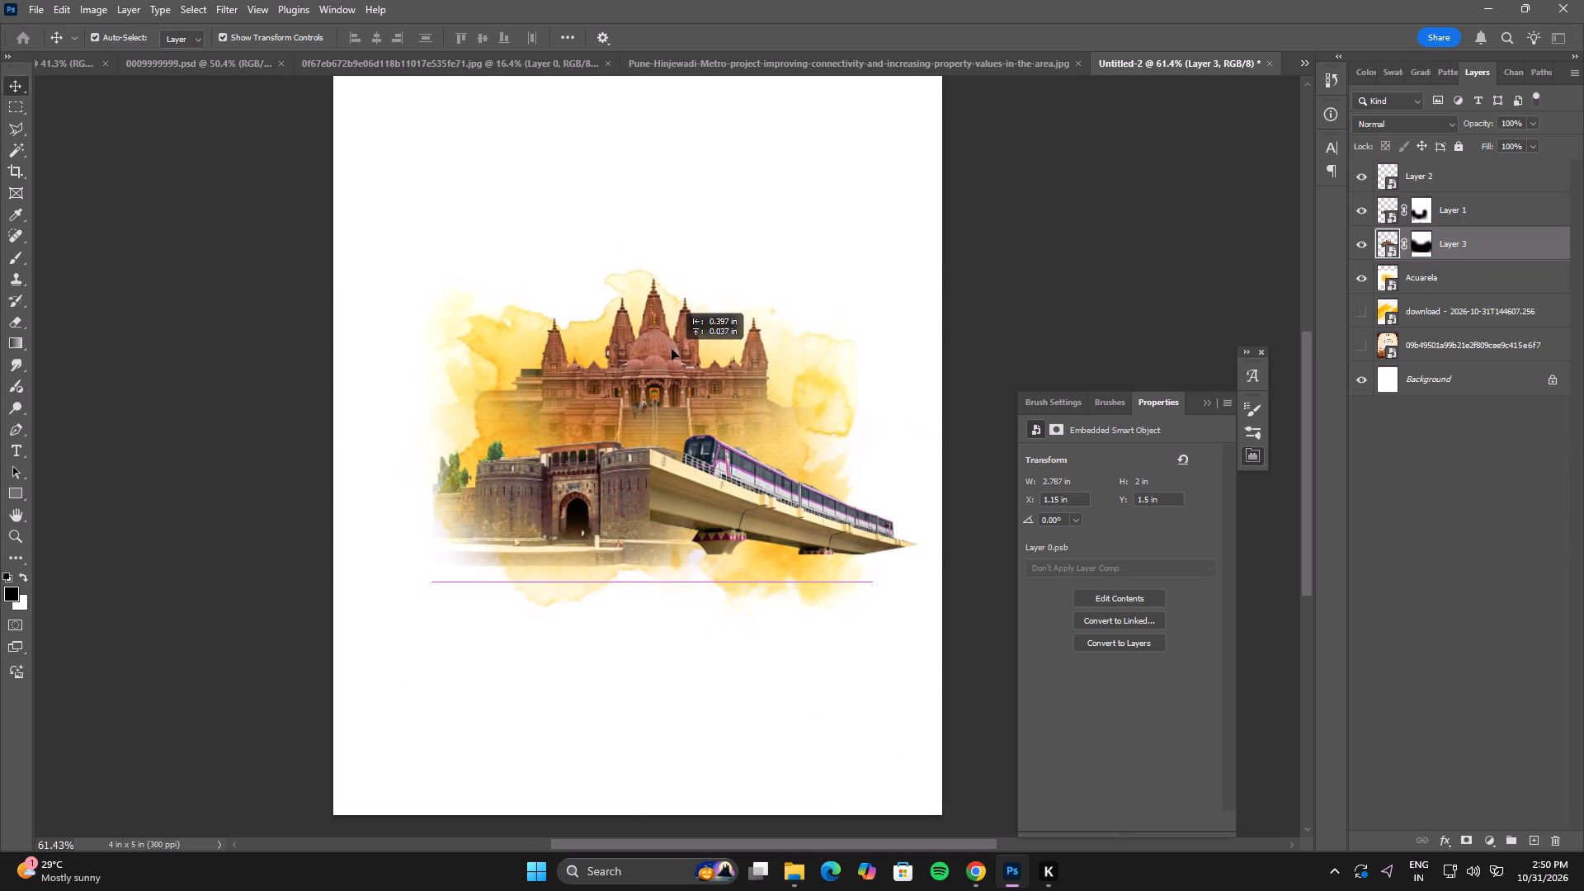
left_click_drag(672, 349, 591, 452)
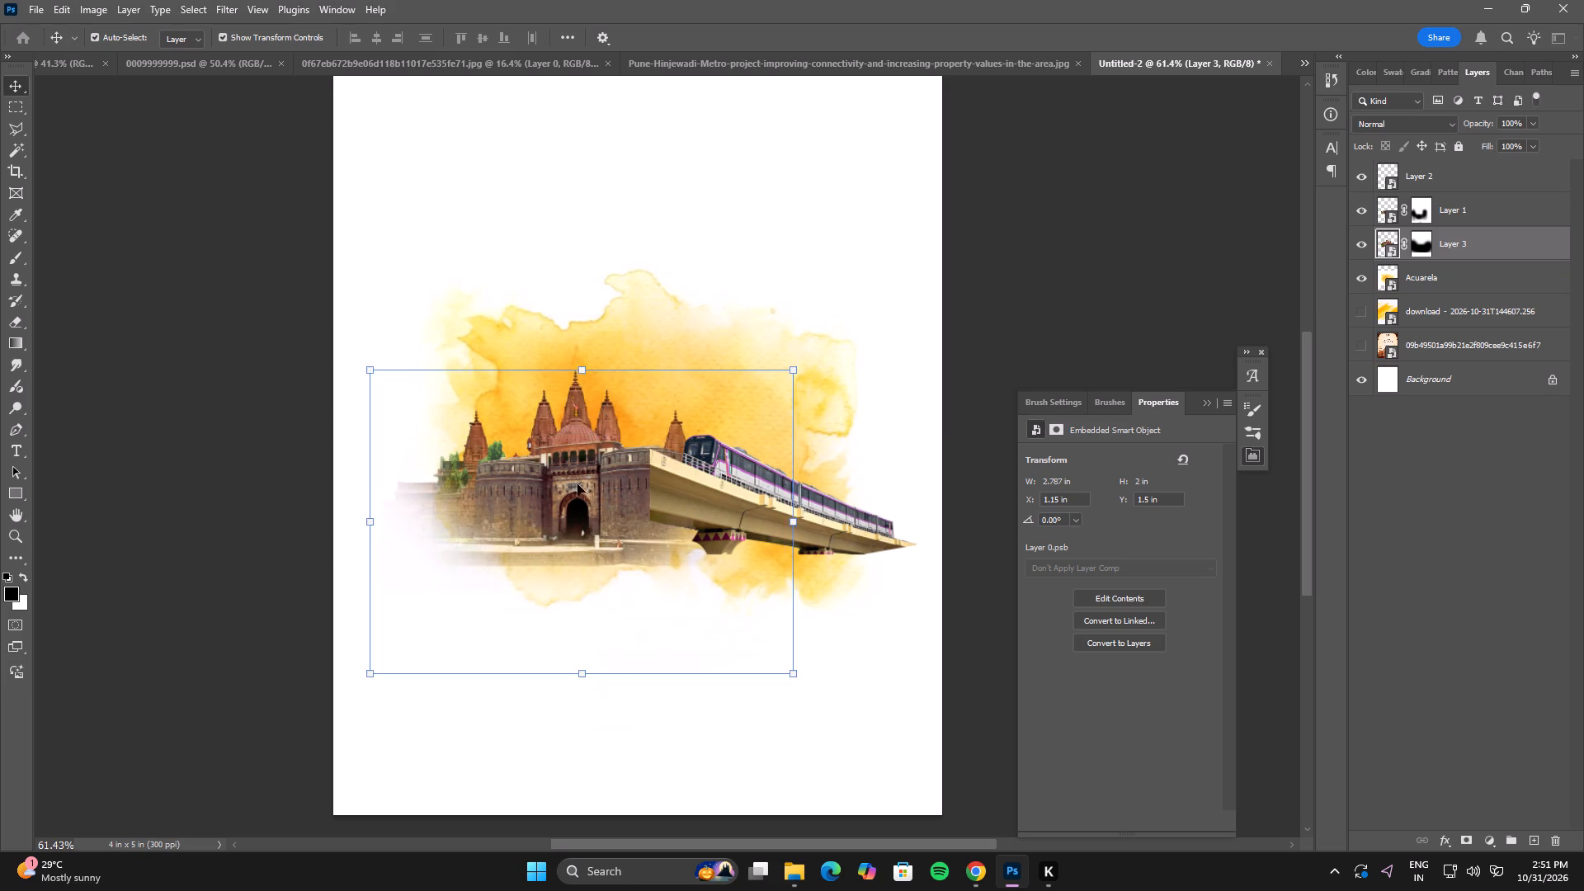
Place the fort above and slightly right of the temple, with its layer directly beneath the temple's layer.
left_click_drag(577, 487, 642, 349)
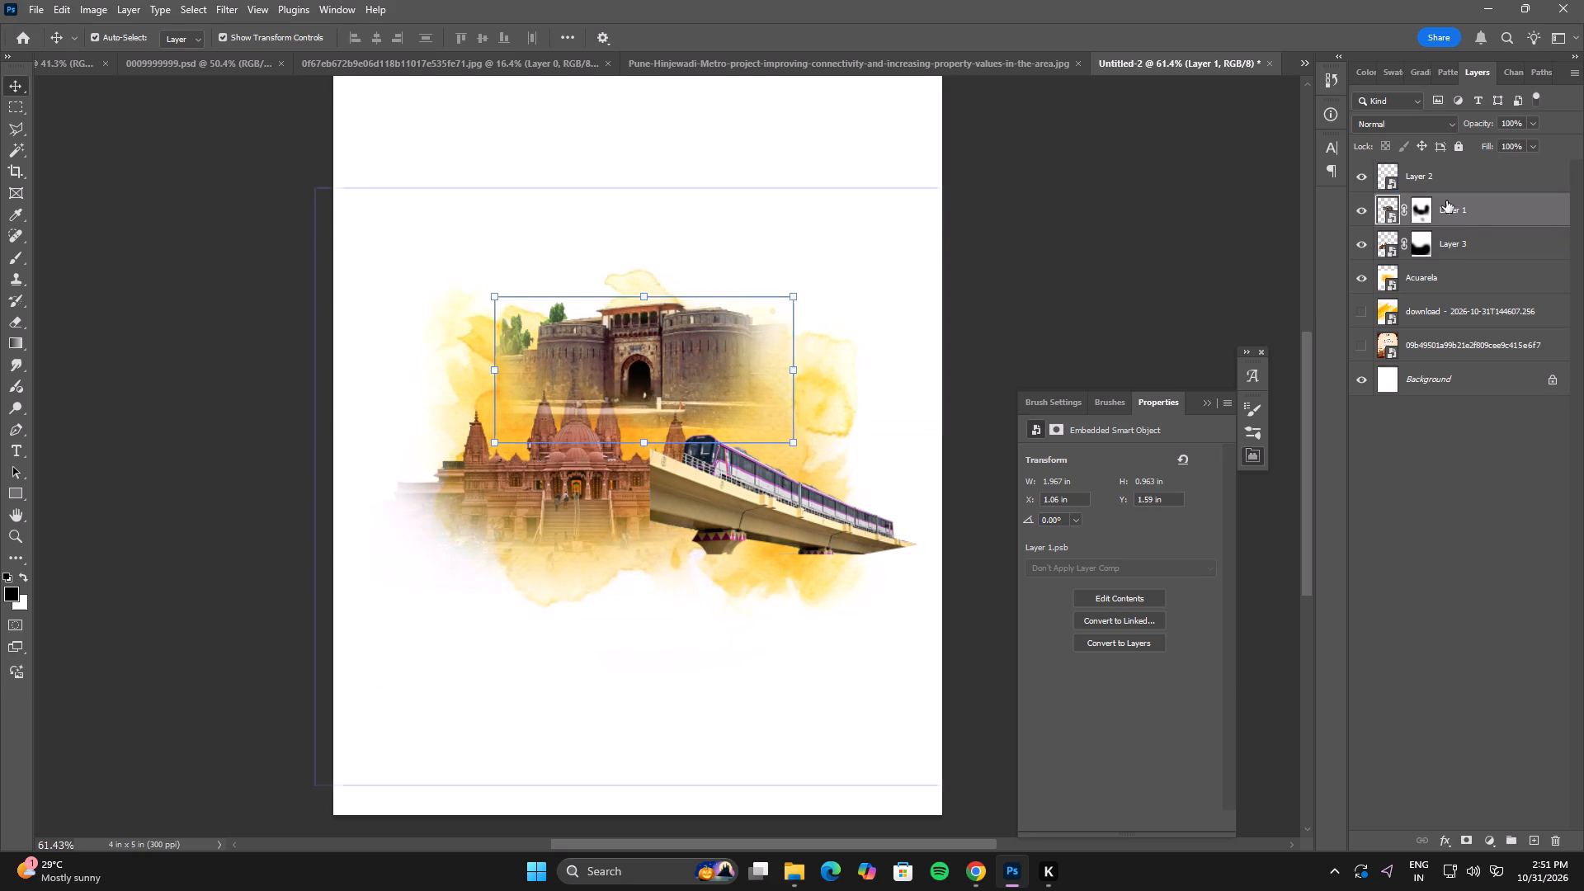
left_click_drag(1465, 214, 1444, 262)
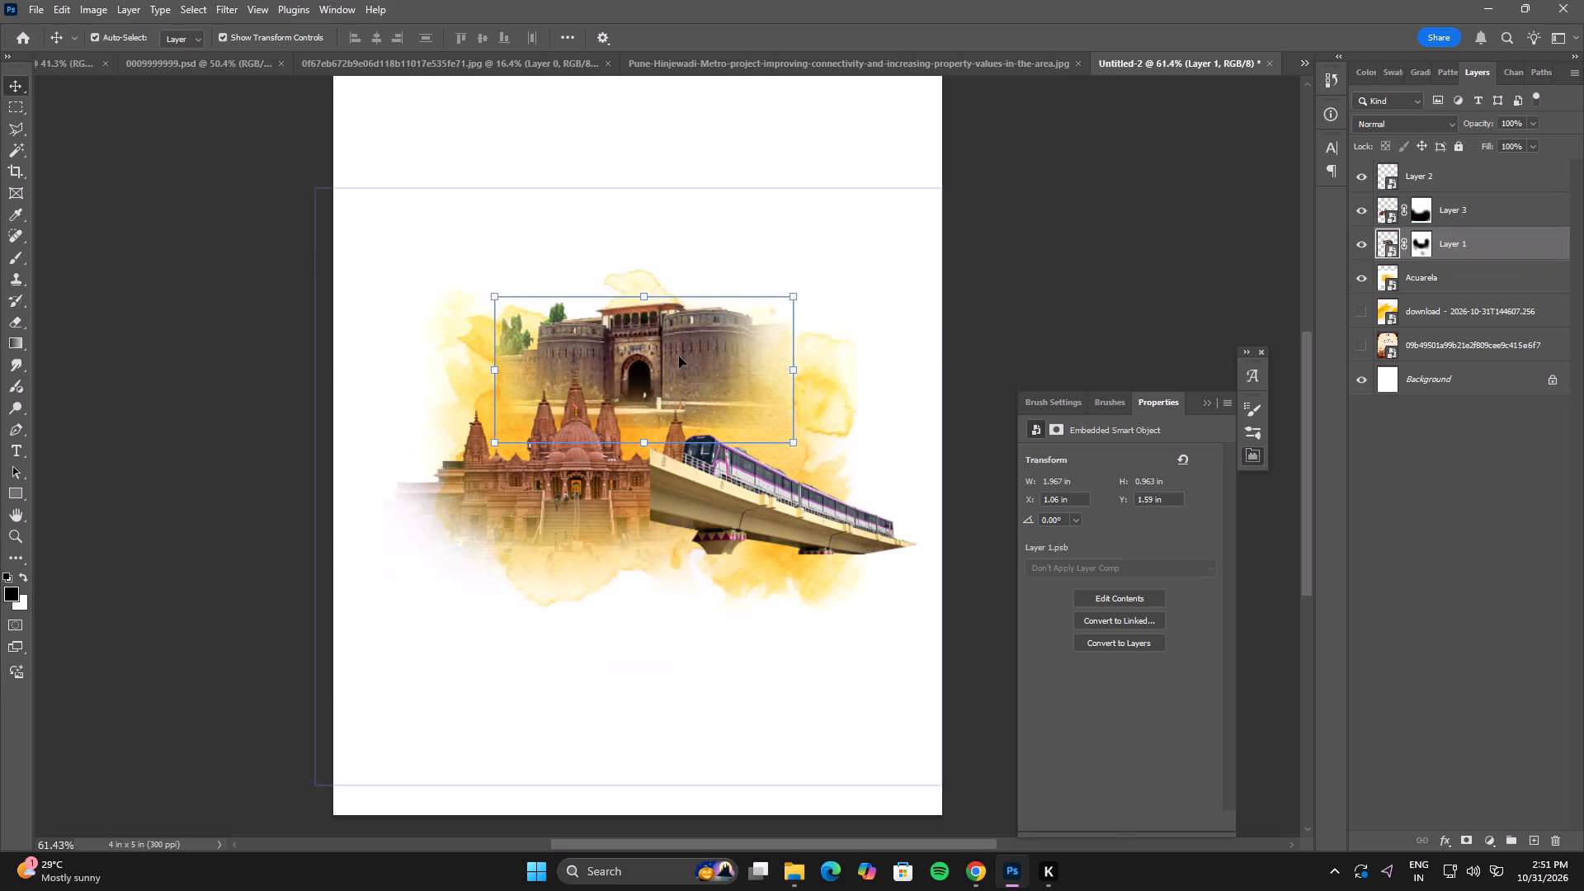
left_click_drag(680, 356, 724, 363)
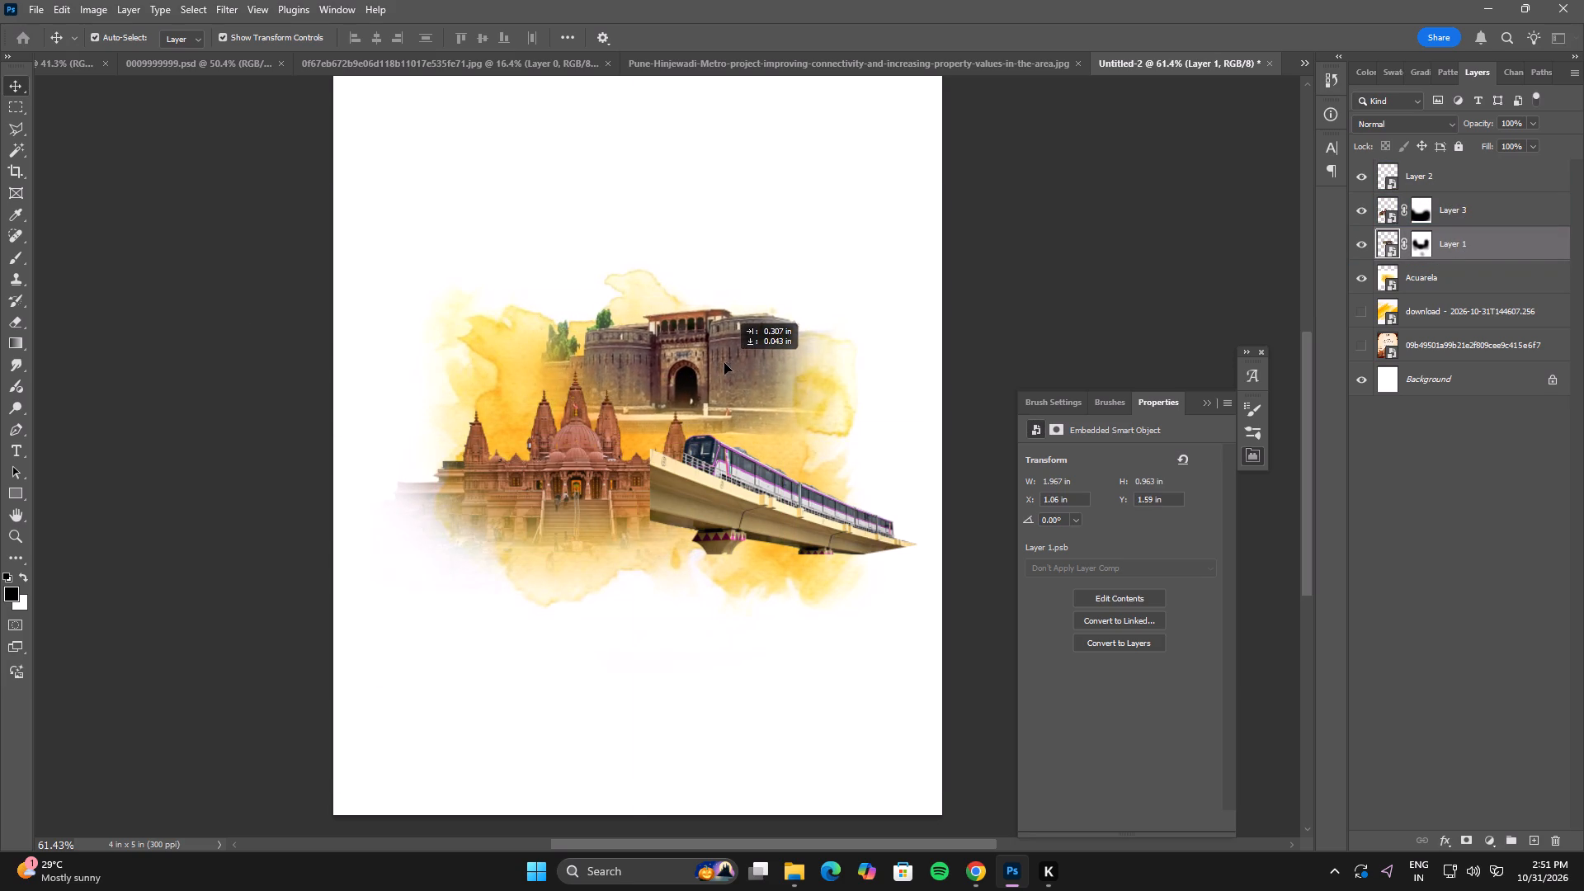
left_click_drag(724, 363, 717, 378)
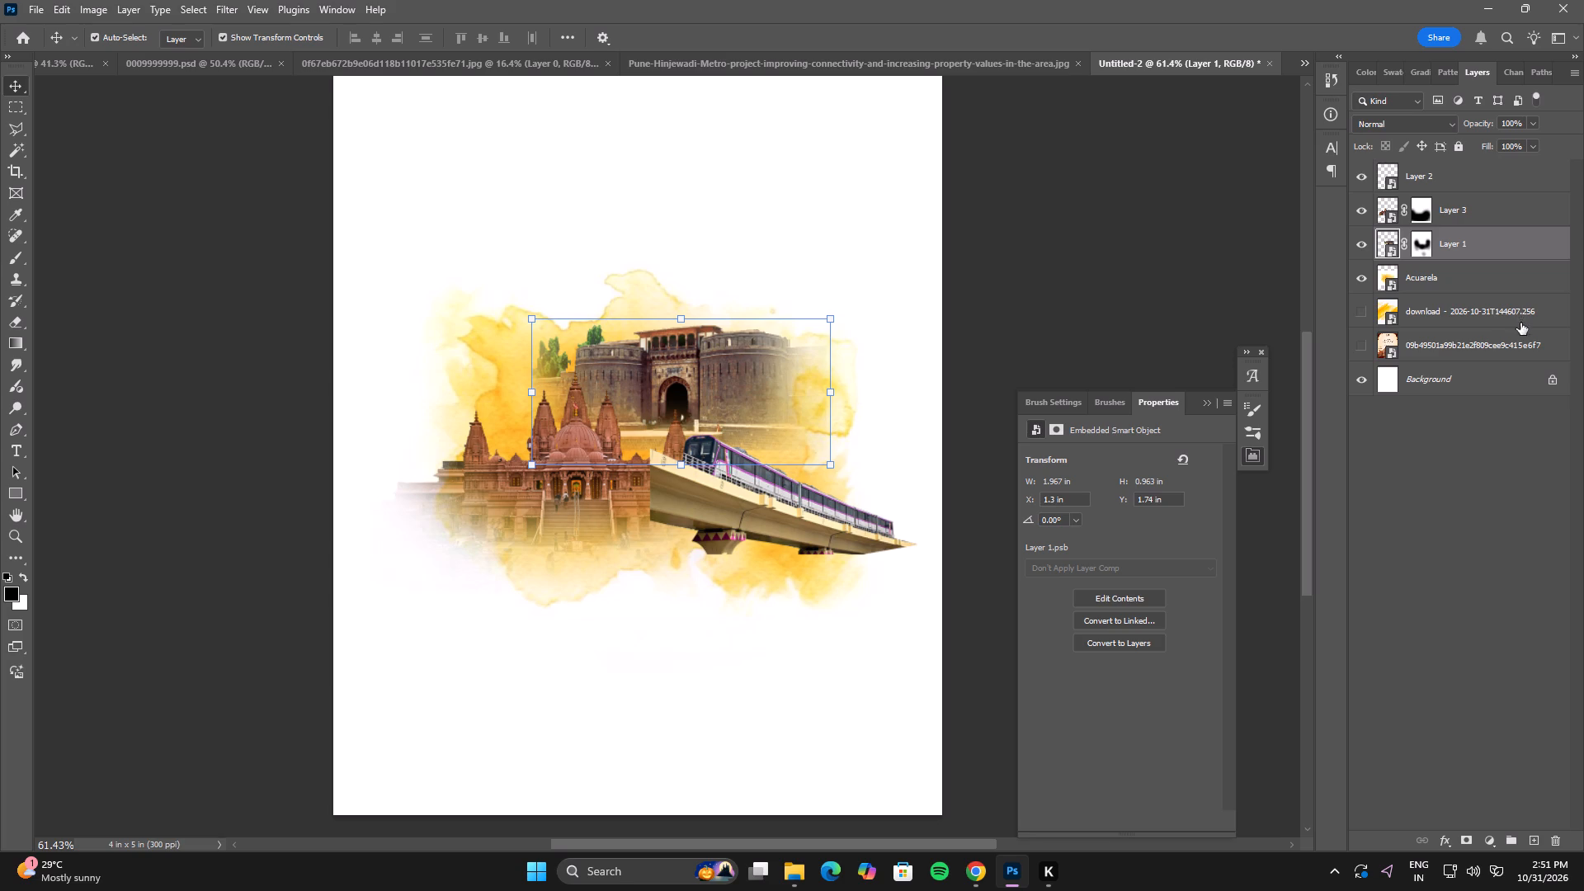
Show the full-page yellow brush-stroke background layer and hide the Acuarela watercolour stain.
left_click(1362, 312)
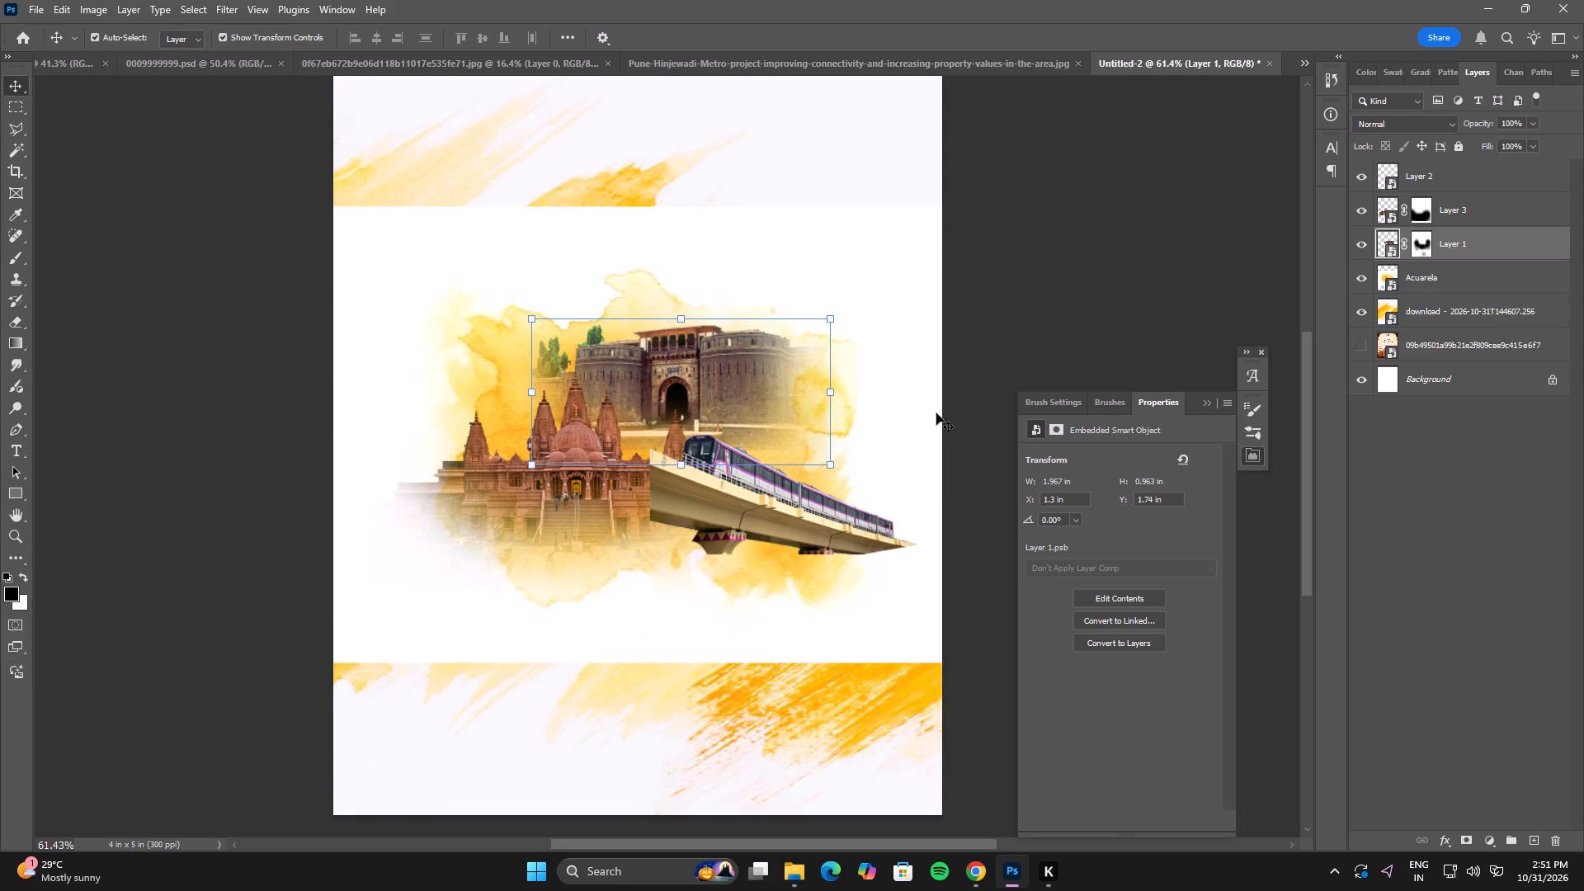
left_click(930, 412)
left_click(1352, 278)
scroll(757, 640, "down", 4, "alt")
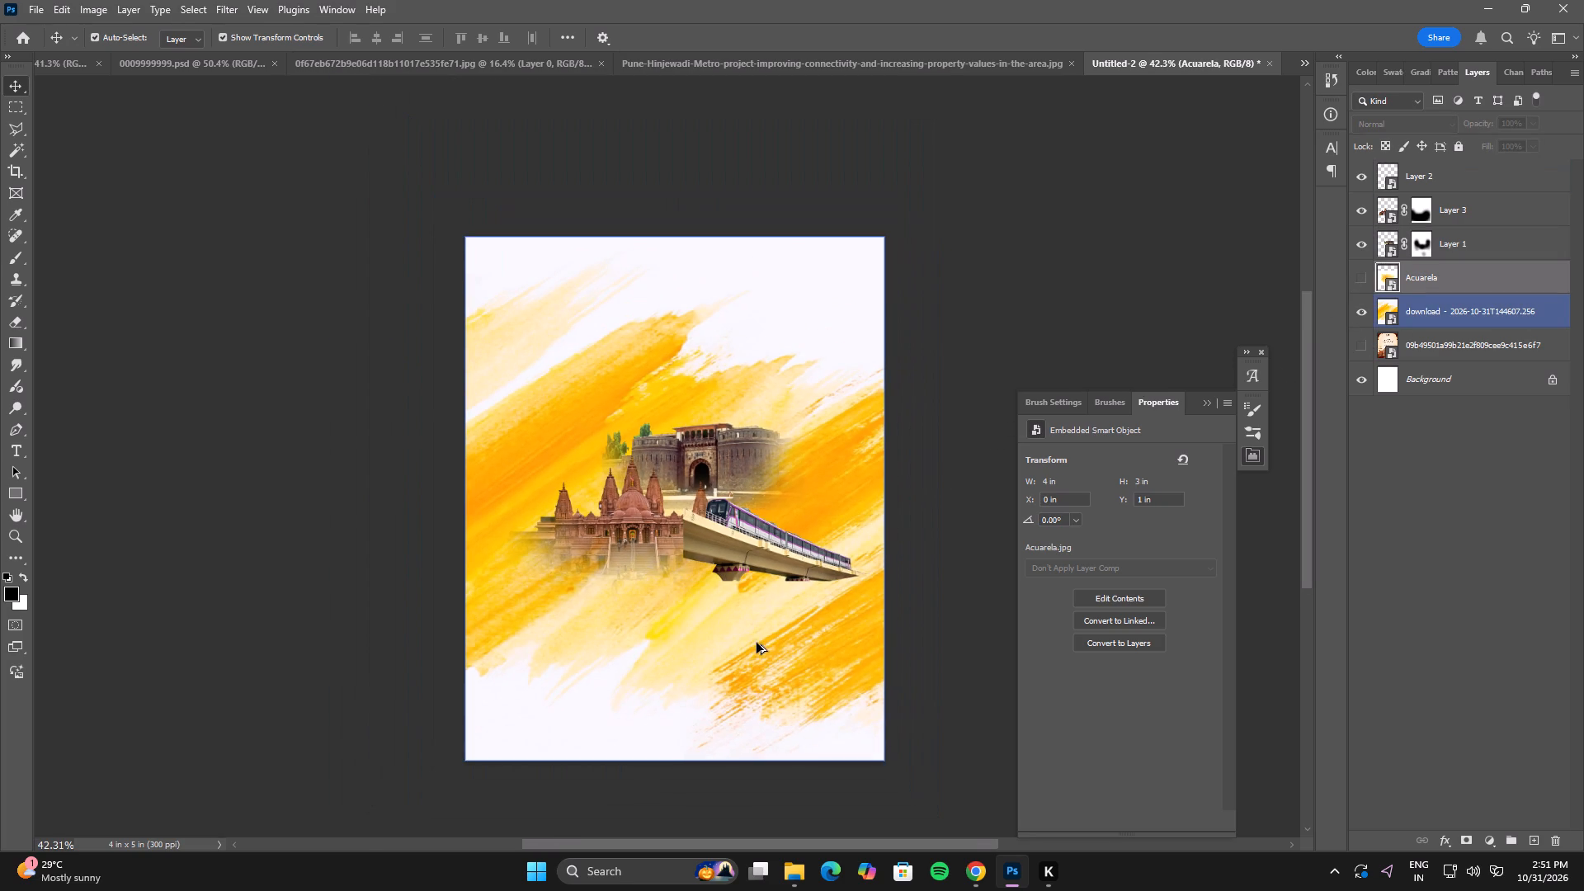
left_click(813, 412)
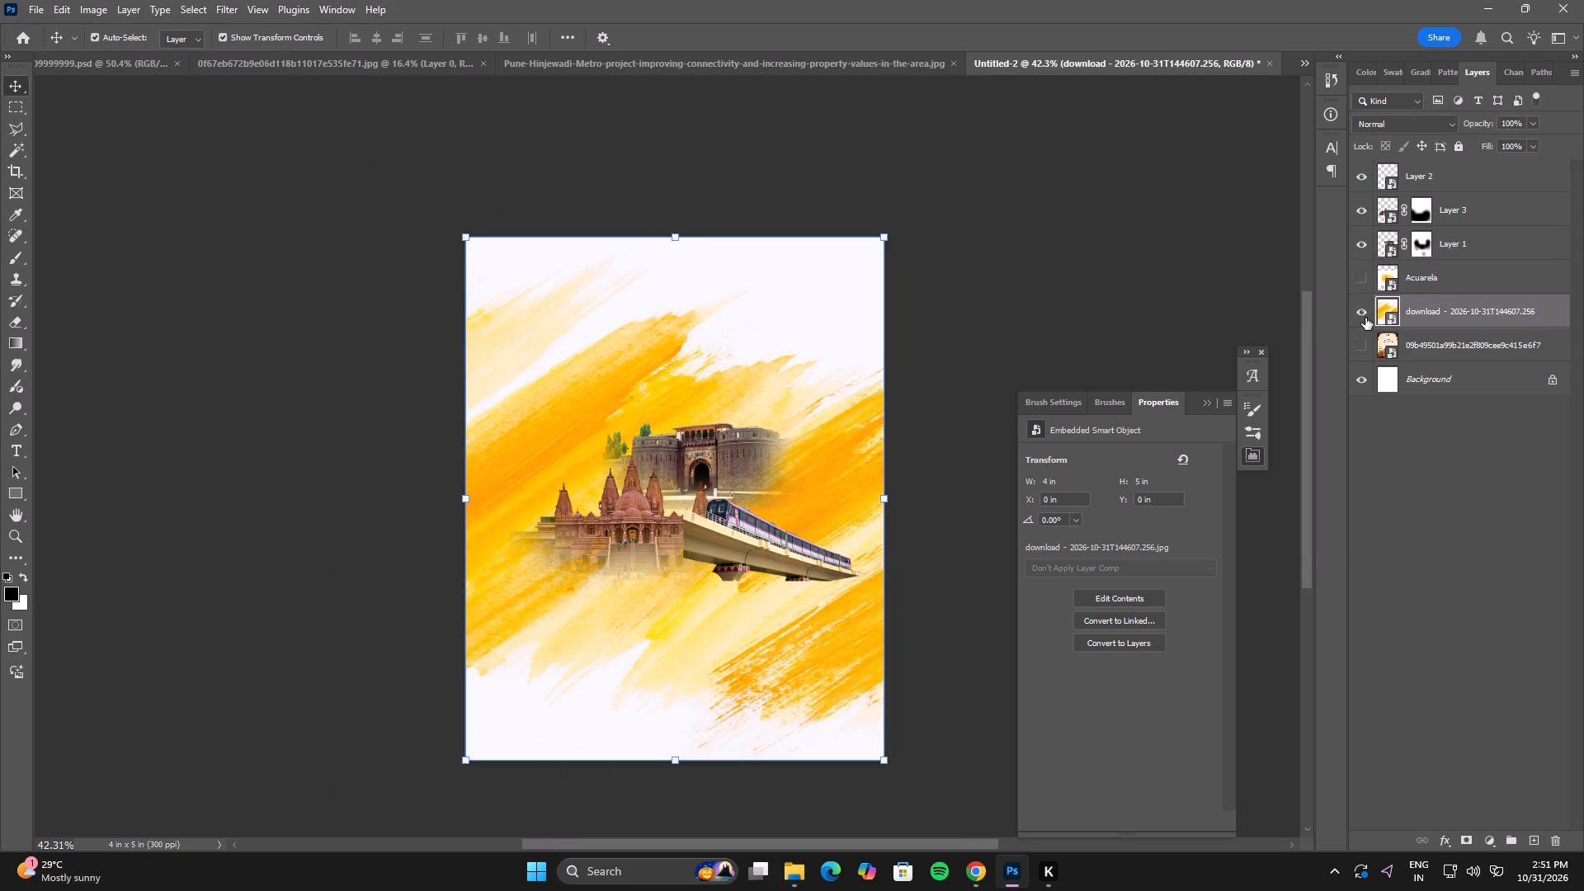
Switch to the Pinterest results in Chrome and browse the yellow watercolour and brush-stroke images for an alternative background texture.
key("alt+Tab")
key("alt+Tab")
scroll(964, 693, "down", 3)
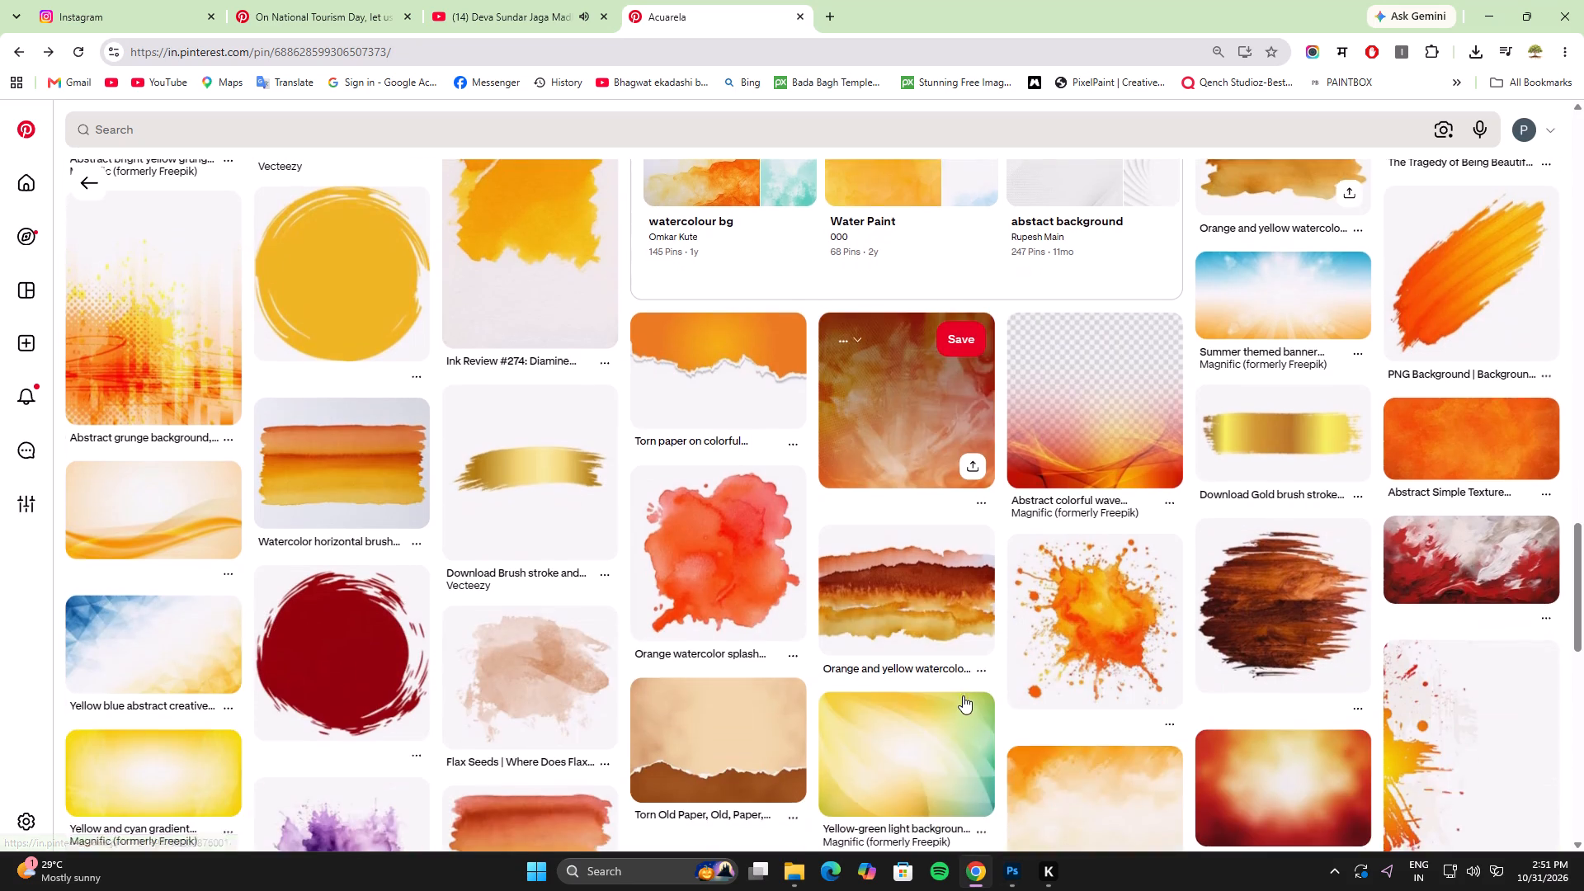
scroll(964, 709, "down", 13)
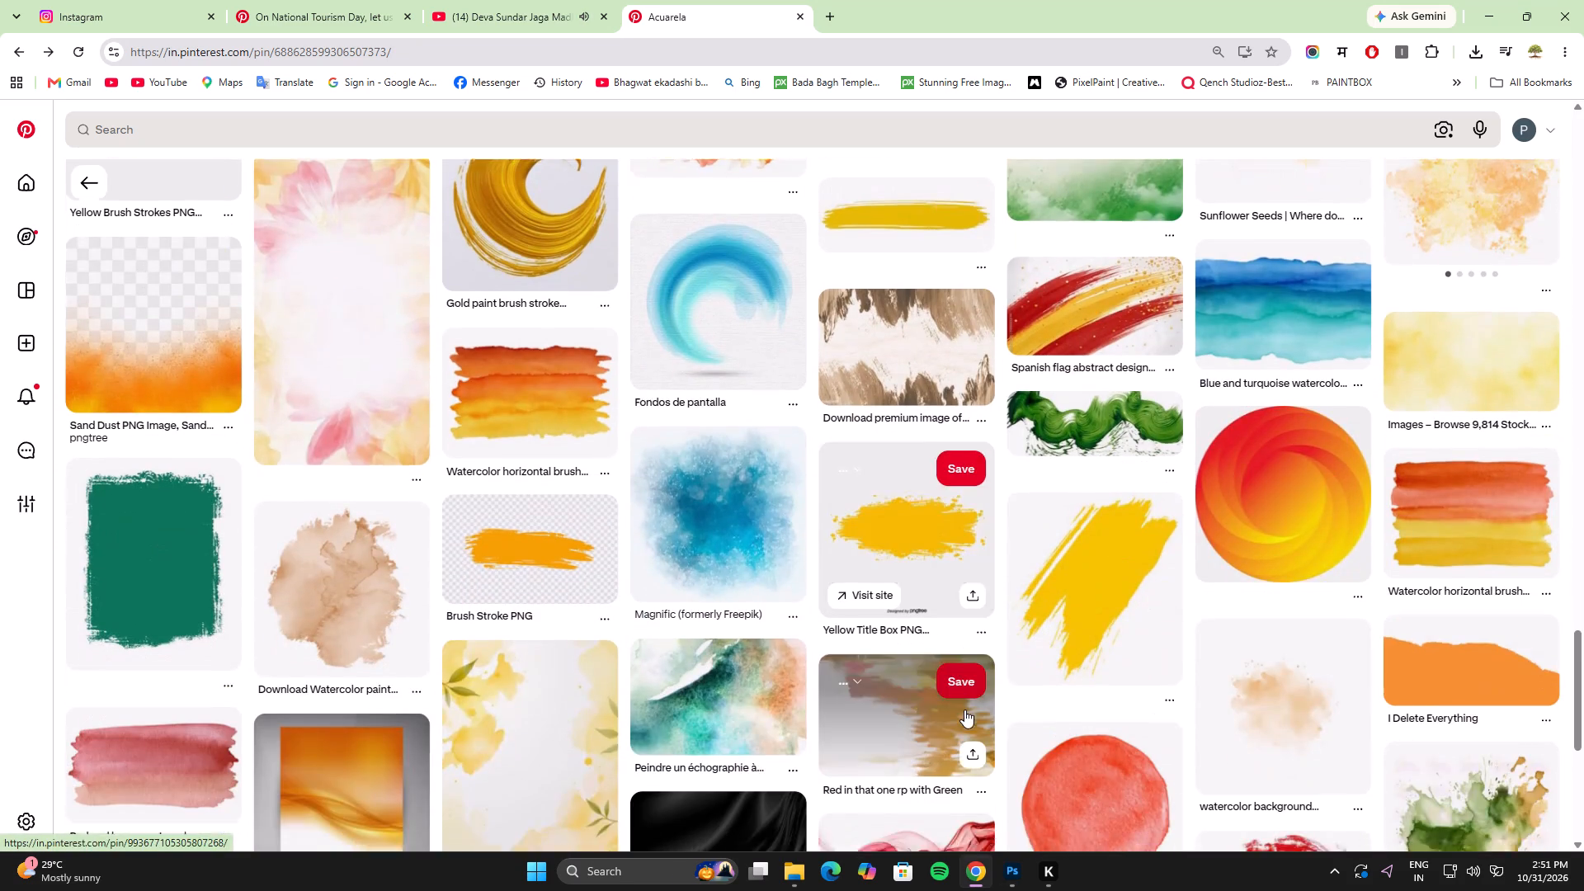
scroll(964, 709, "down", 1)
Back in Photoshop, hide the yellow brush-stroke layer and add a black Solid Color fill layer directly above the Background.
key("alt+Tab")
left_click(1360, 311)
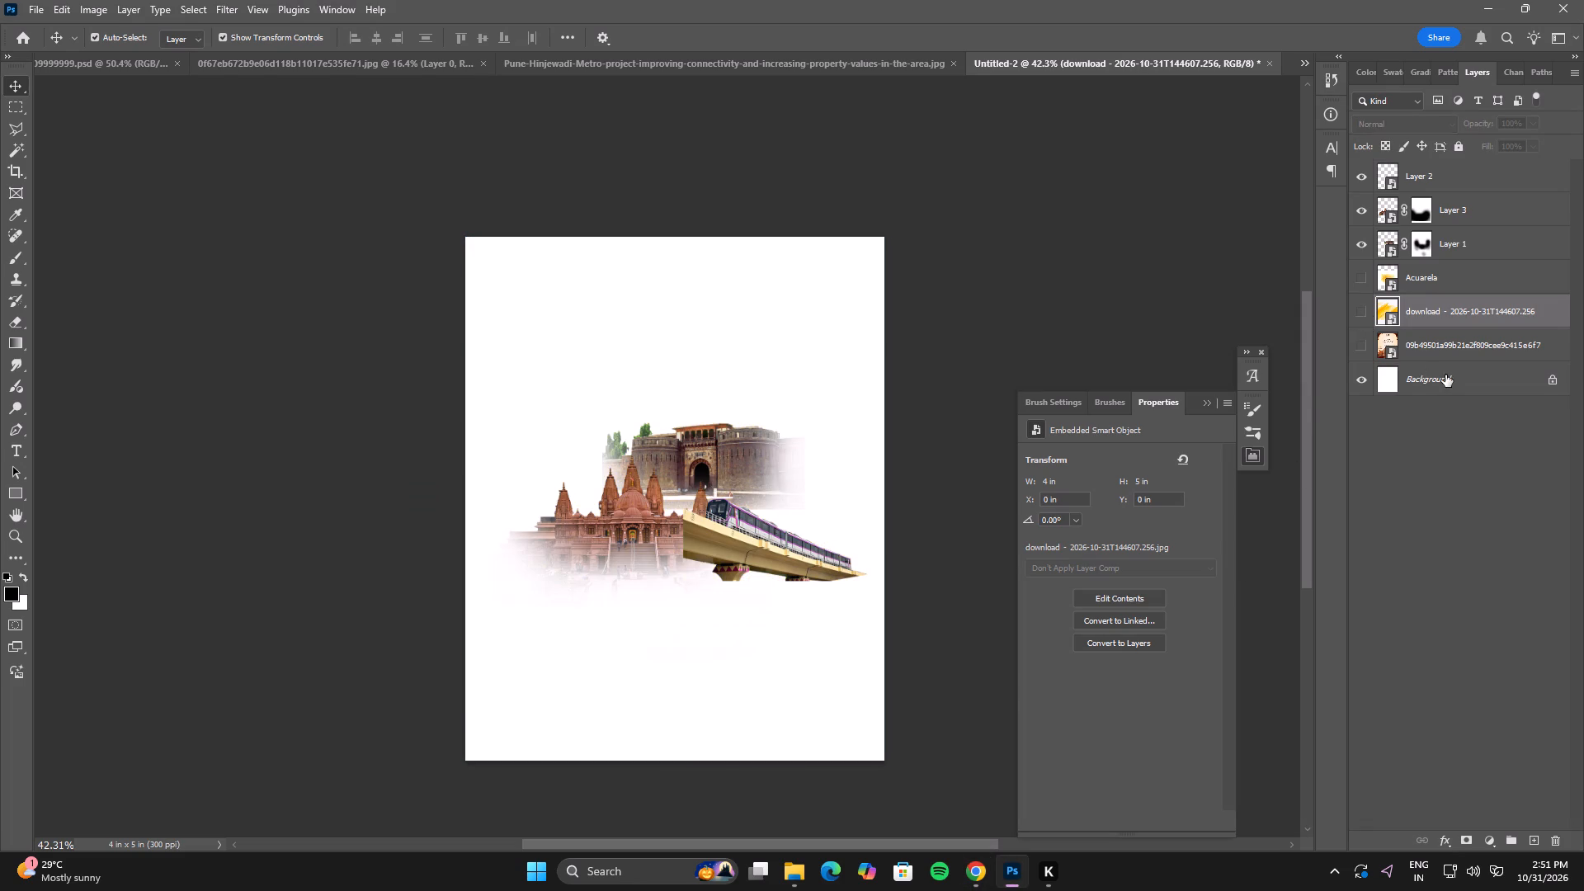
left_click(1445, 375)
left_click(1485, 840)
left_click(1506, 549)
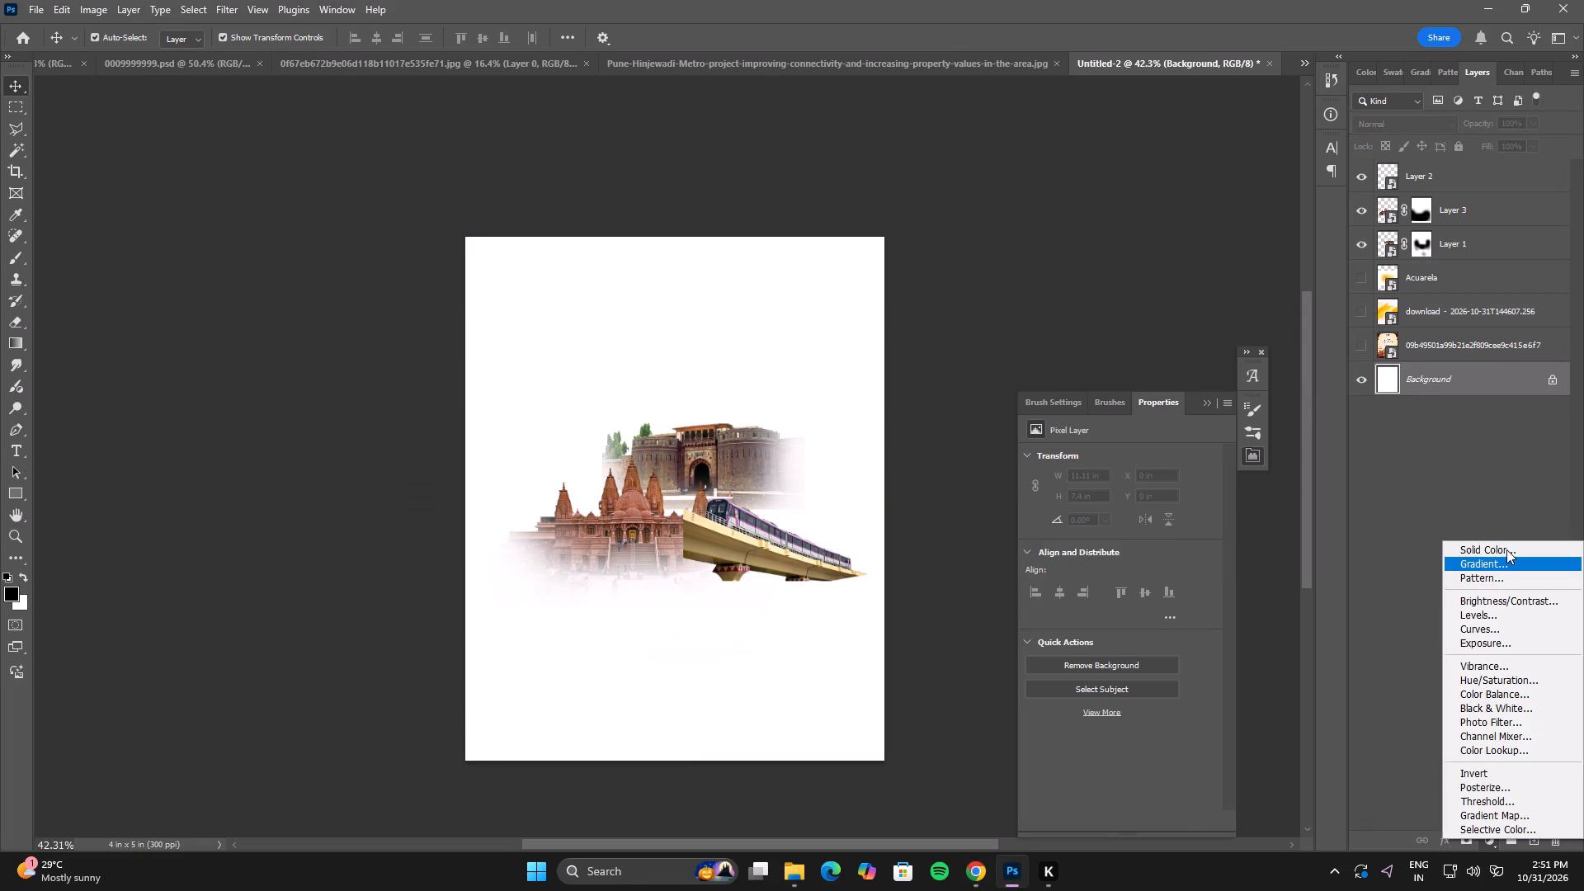
left_click(1527, 457)
left_click(841, 674)
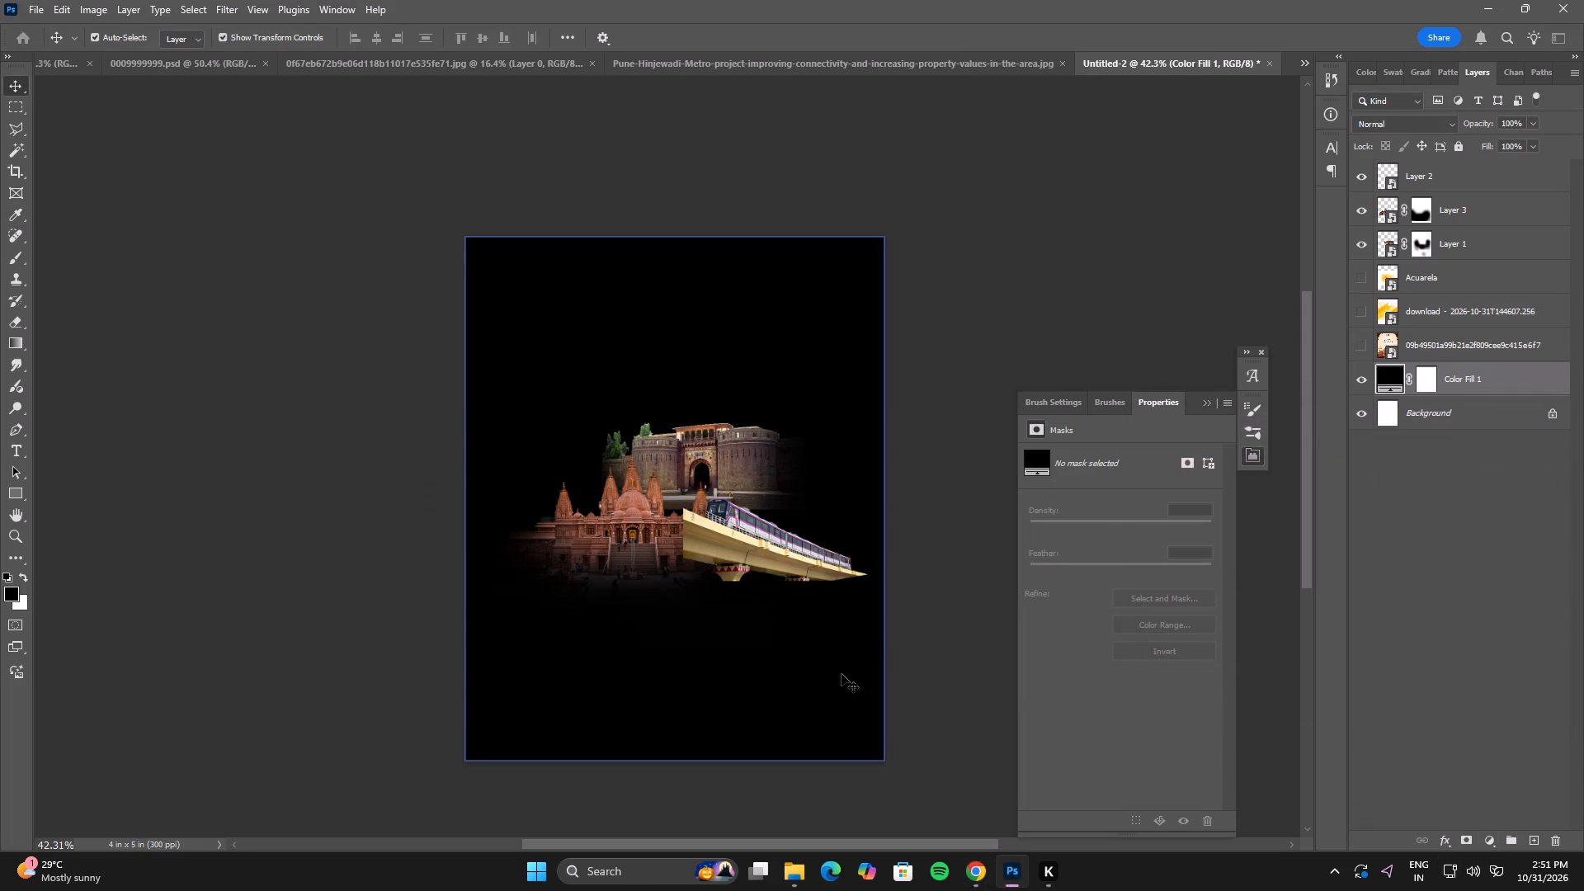
Move the metro down onto the empty area below the temple, to about X 1.68 in, Y 3.61 in.
scroll(756, 614, "up", 4, "alt")
left_click_drag(774, 532, 714, 700)
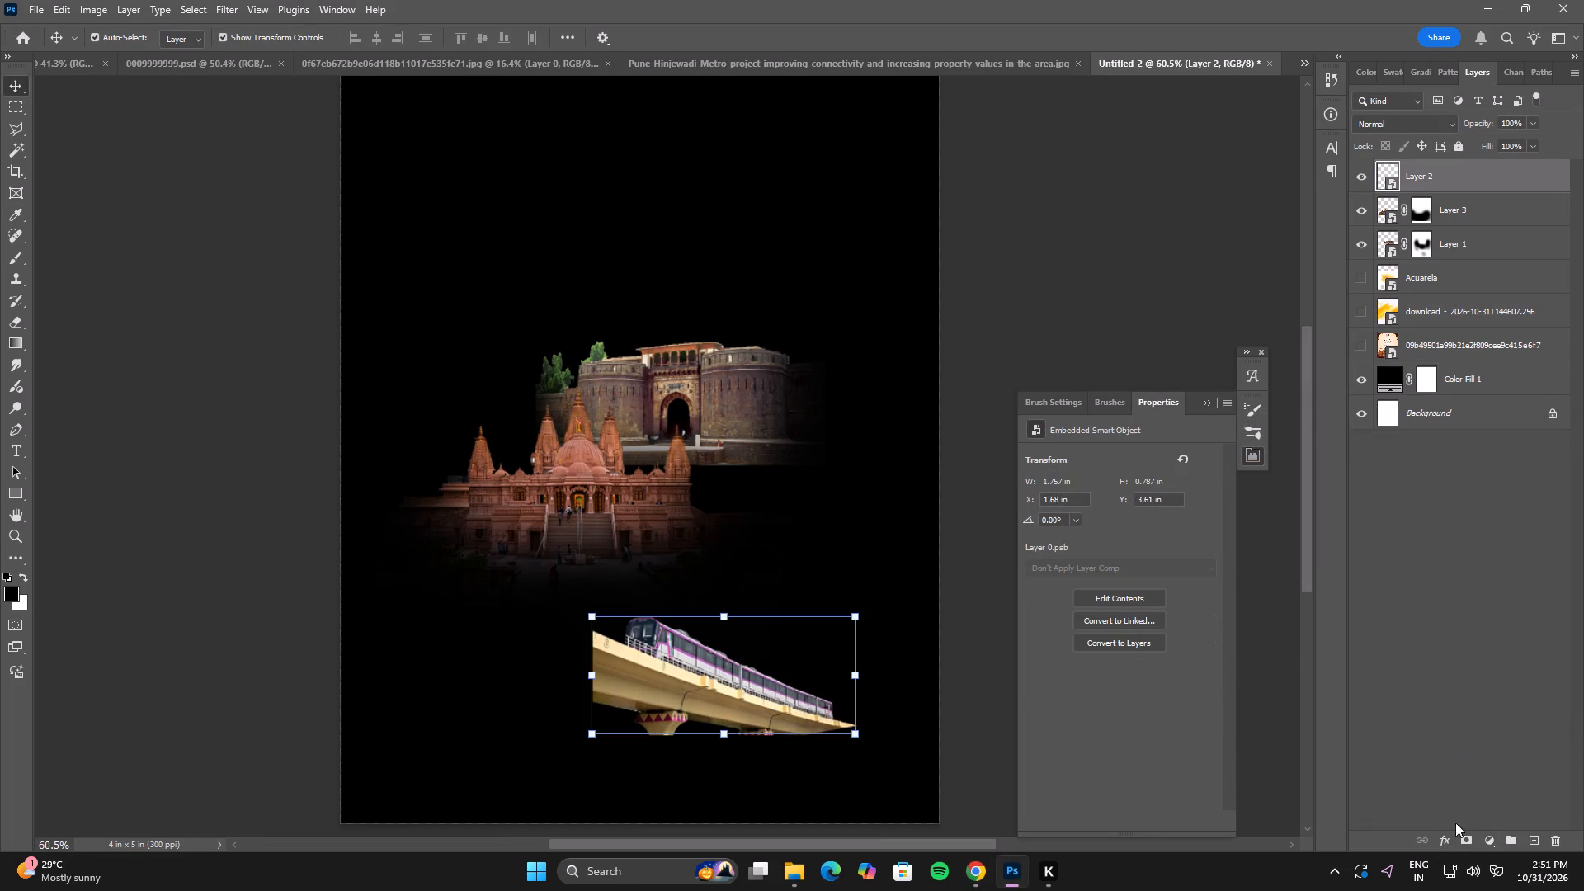
Add a layer mask to the metro and fade its right tip and lower edge using a soft 300 px black brush at 43% opacity.
left_click(1464, 842)
key("b")
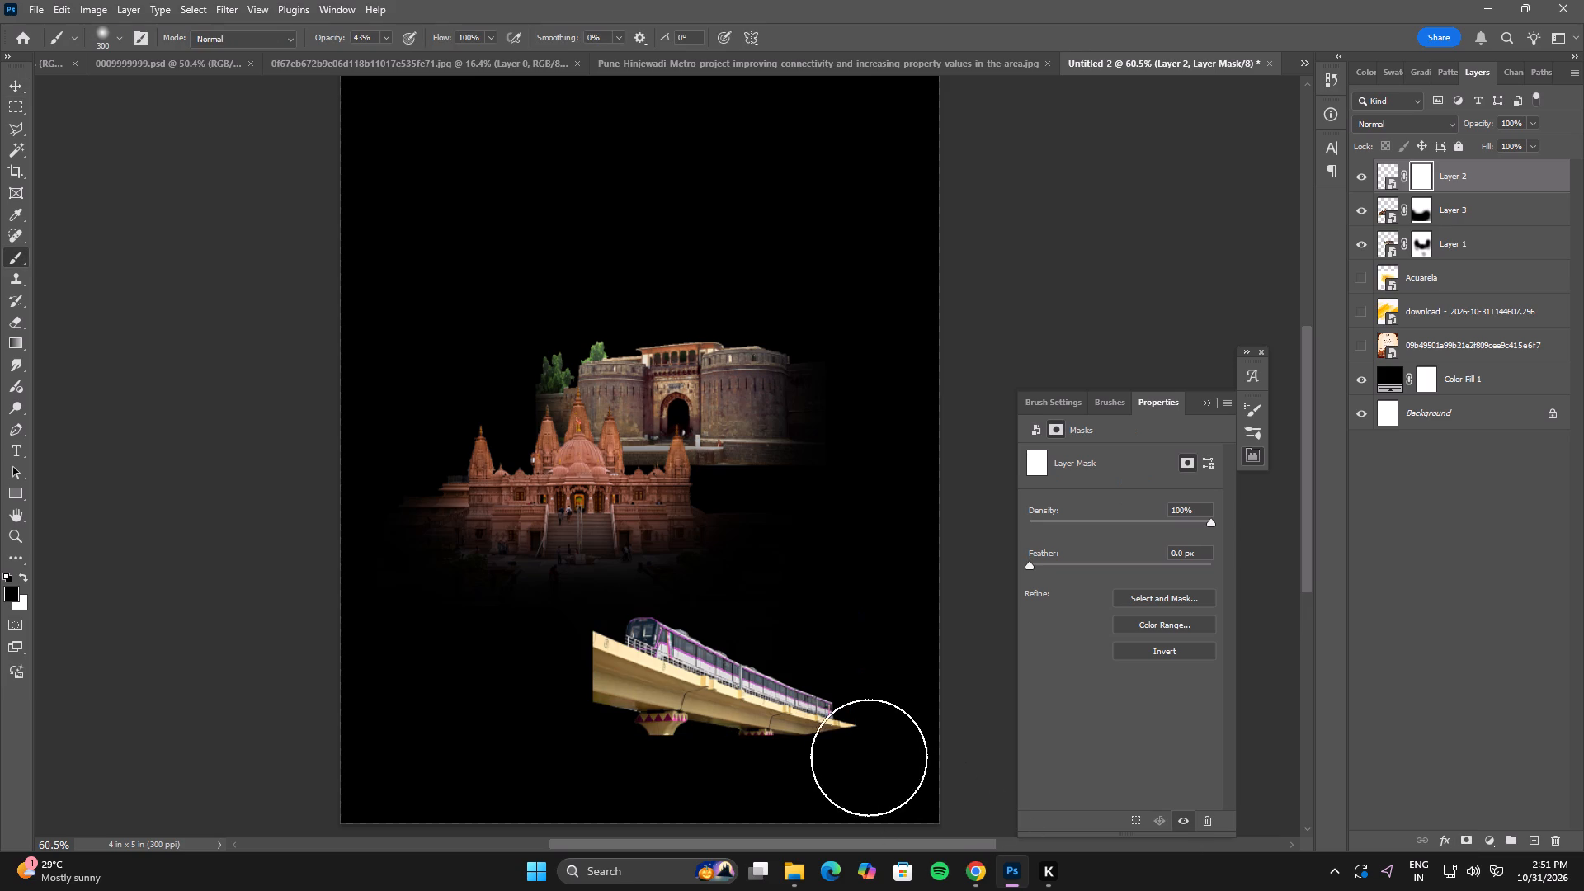
left_click(865, 748)
left_click_drag(851, 750, 840, 757)
left_click_drag(833, 757, 837, 744)
left_click_drag(842, 723, 808, 755)
left_click_drag(750, 770, 720, 774)
left_click_drag(676, 772, 612, 767)
left_click_drag(577, 744, 574, 724)
left_click_drag(568, 683, 563, 670)
left_click_drag(557, 657, 549, 654)
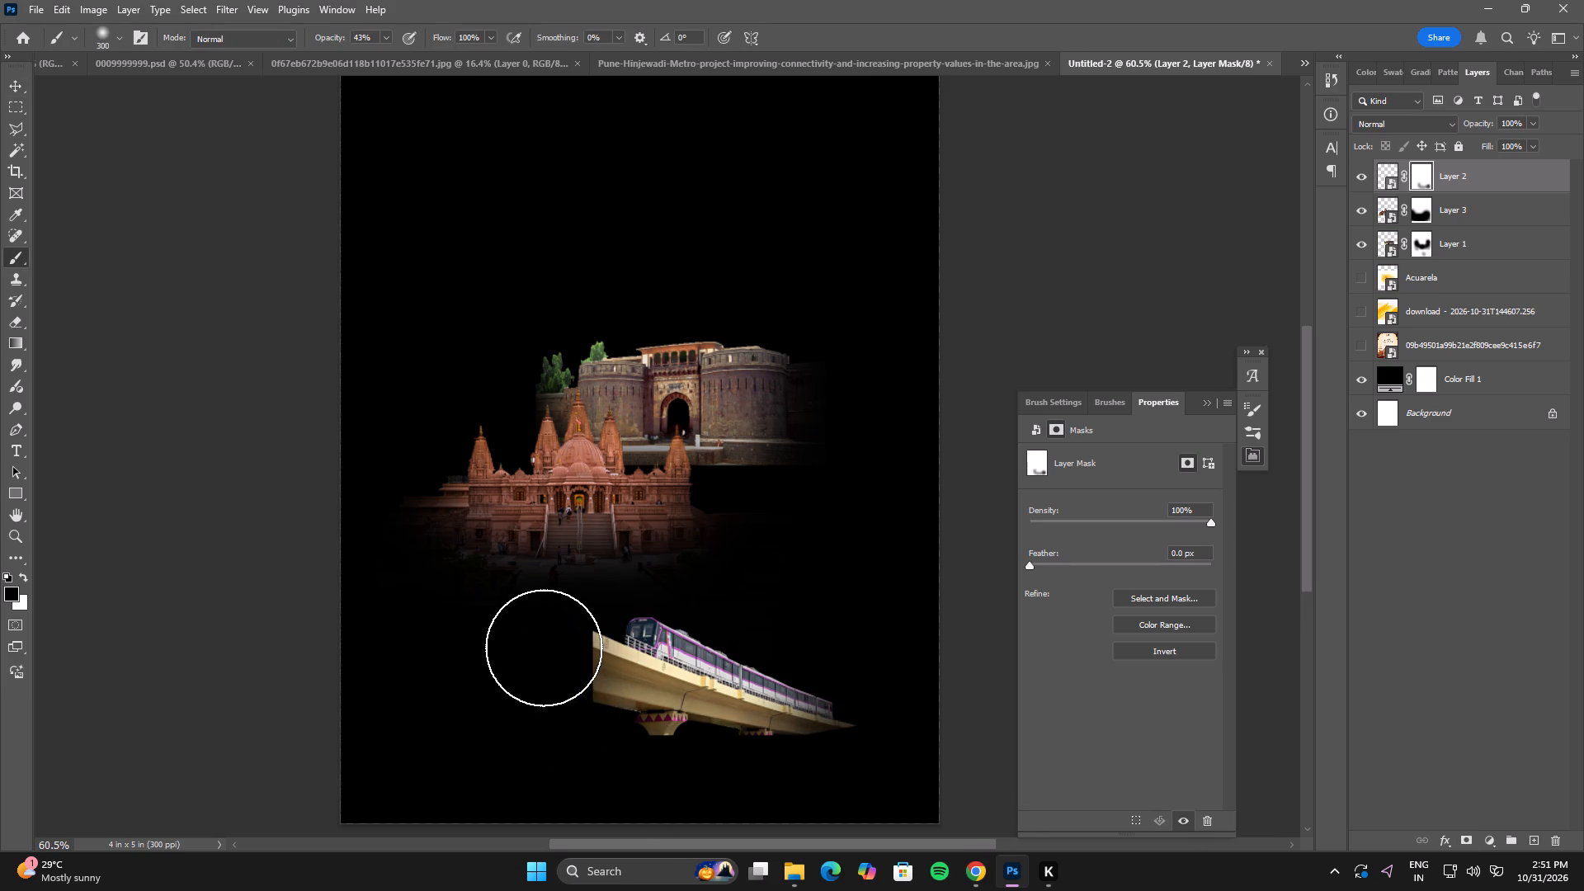
double_click(544, 648)
left_click(543, 653)
Reduce the brush to 125 px and soften the hard-cut left end of the metro viaduct on its mask.
key("bracketleft")
key("bracketleft")
key("bracketleft")
key("bracketleft")
key("bracketleft")
left_click_drag(574, 634, 576, 645)
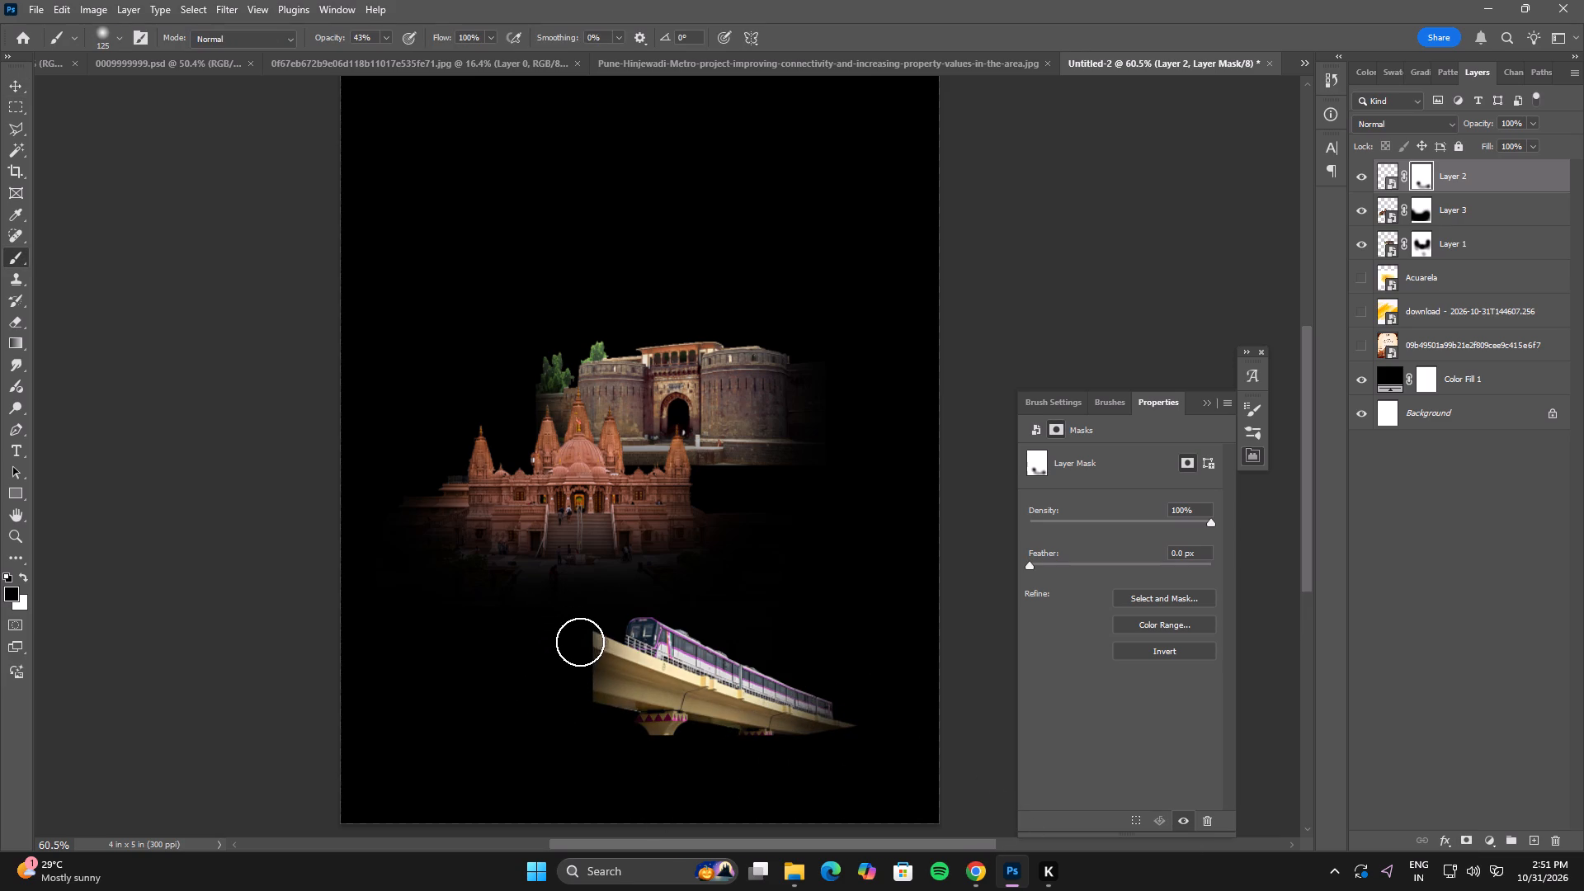
left_click_drag(581, 639, 582, 648)
left_click(581, 643)
left_click_drag(585, 640, 577, 655)
left_click_drag(592, 632, 573, 703)
Enlarge the brush to 175 px and fade the viaduct's left end and left pillar further on the metro's mask.
key("bracketright")
key("bracketright")
left_click_drag(577, 652, 585, 722)
left_click_drag(611, 719, 635, 754)
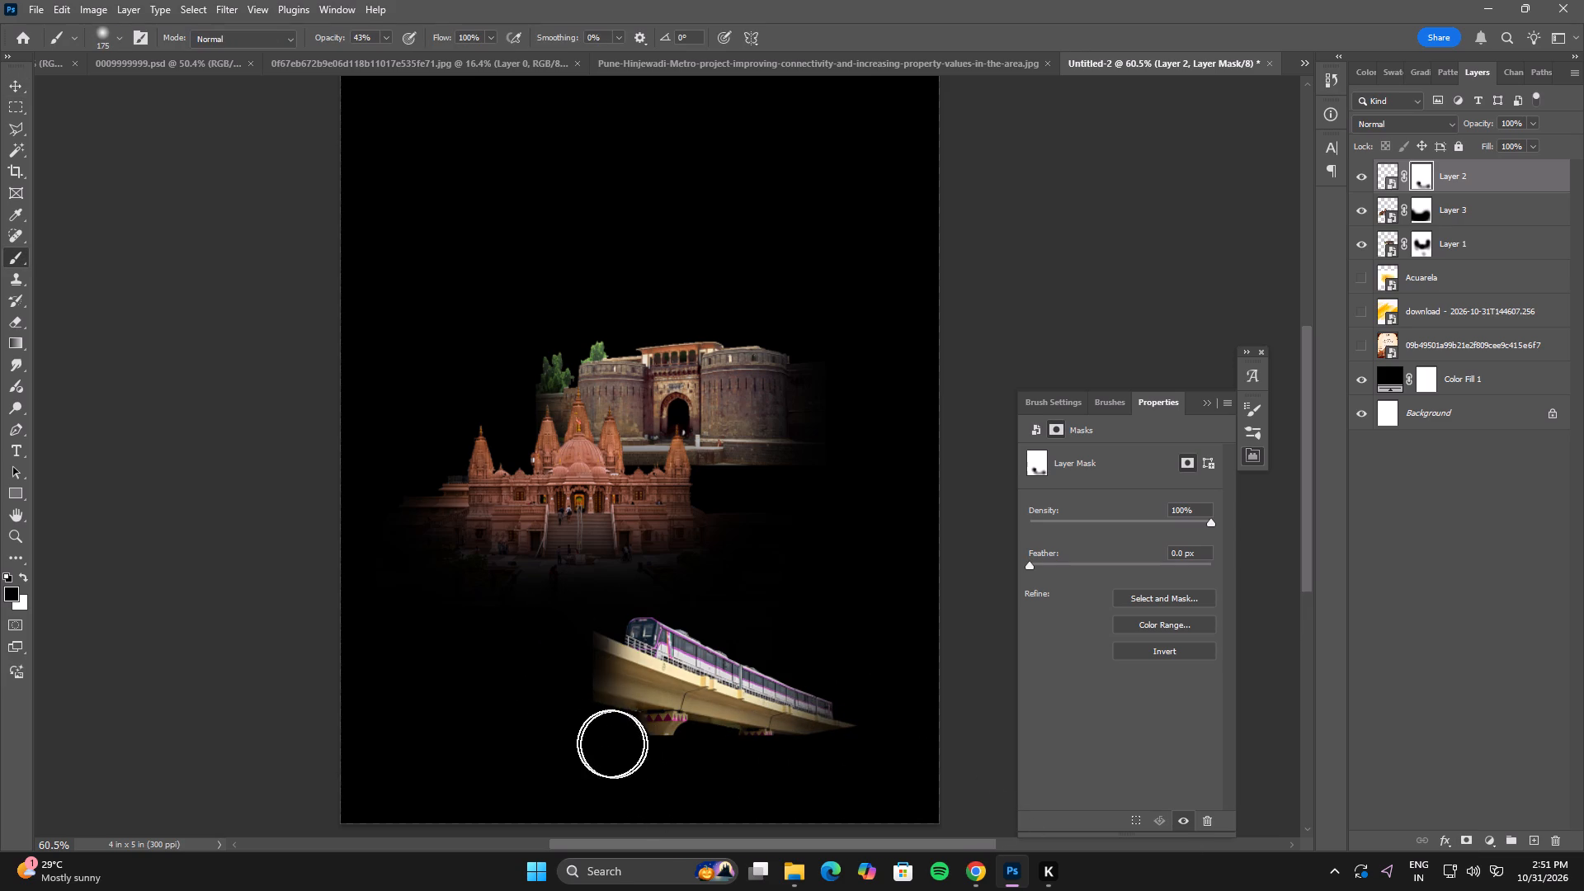
left_click_drag(606, 742, 584, 700)
left_click_drag(584, 648, 598, 705)
left_click_drag(615, 724, 703, 767)
left_click_drag(722, 754, 609, 754)
left_click_drag(635, 761, 685, 774)
left_click_drag(660, 744, 601, 727)
left_click_drag(586, 706, 577, 666)
left_click(573, 632)
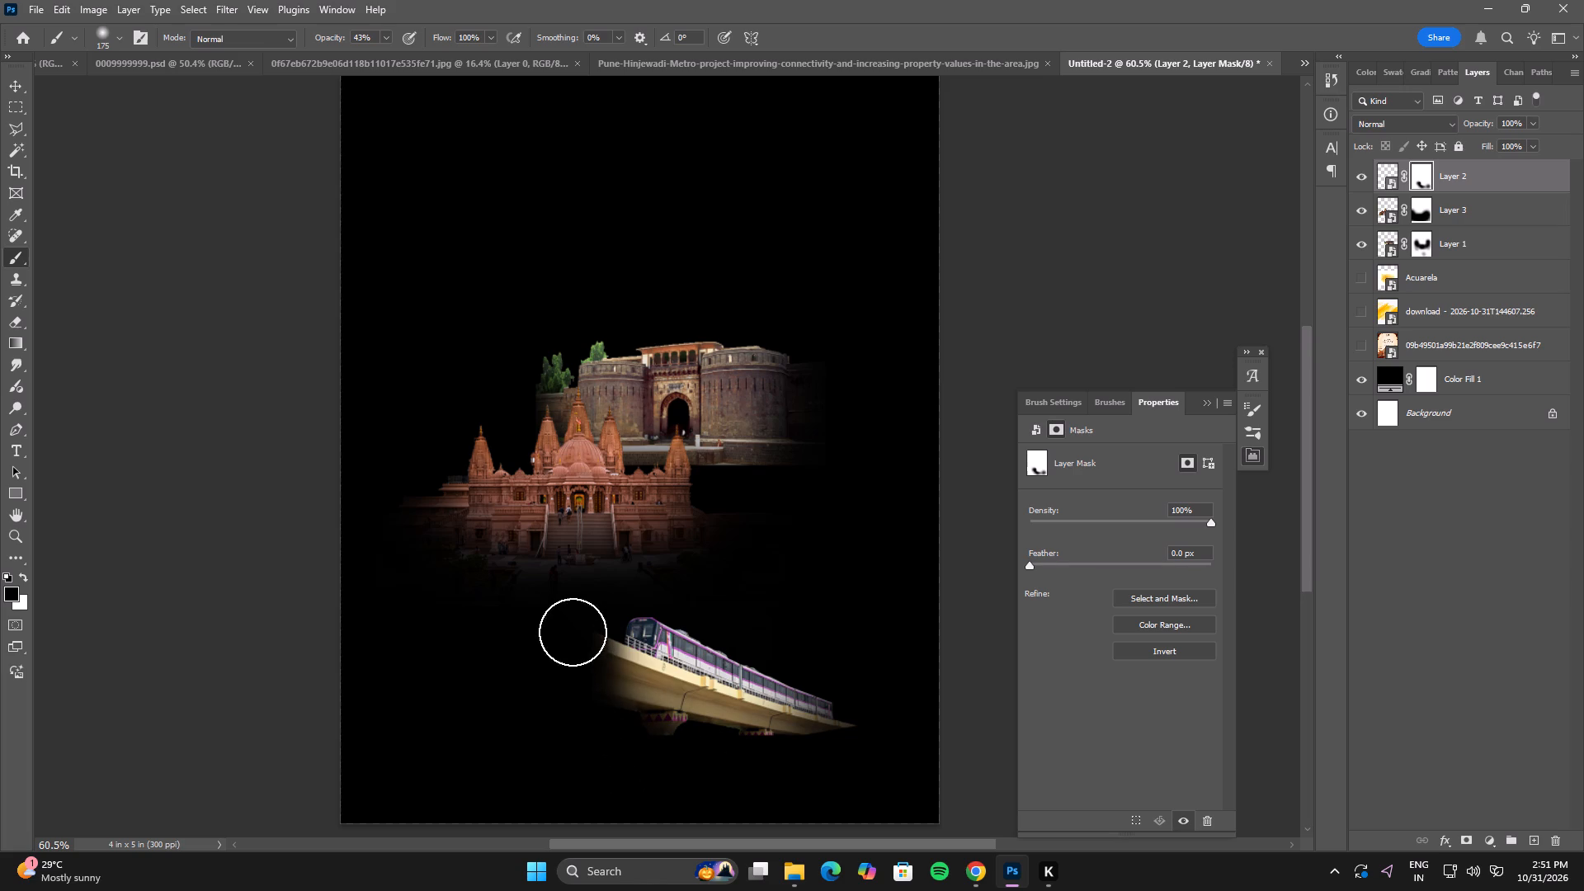
With a 250 px brush, fade the pillars and underside of the viaduct plus both its ends on the metro's mask.
left_click(650, 794)
key("bracketright")
key("bracketright")
left_click_drag(676, 754, 606, 742)
left_click_drag(601, 739, 676, 761)
left_click_drag(756, 775, 771, 775)
left_click_drag(790, 766, 601, 777)
left_click_drag(573, 724, 562, 707)
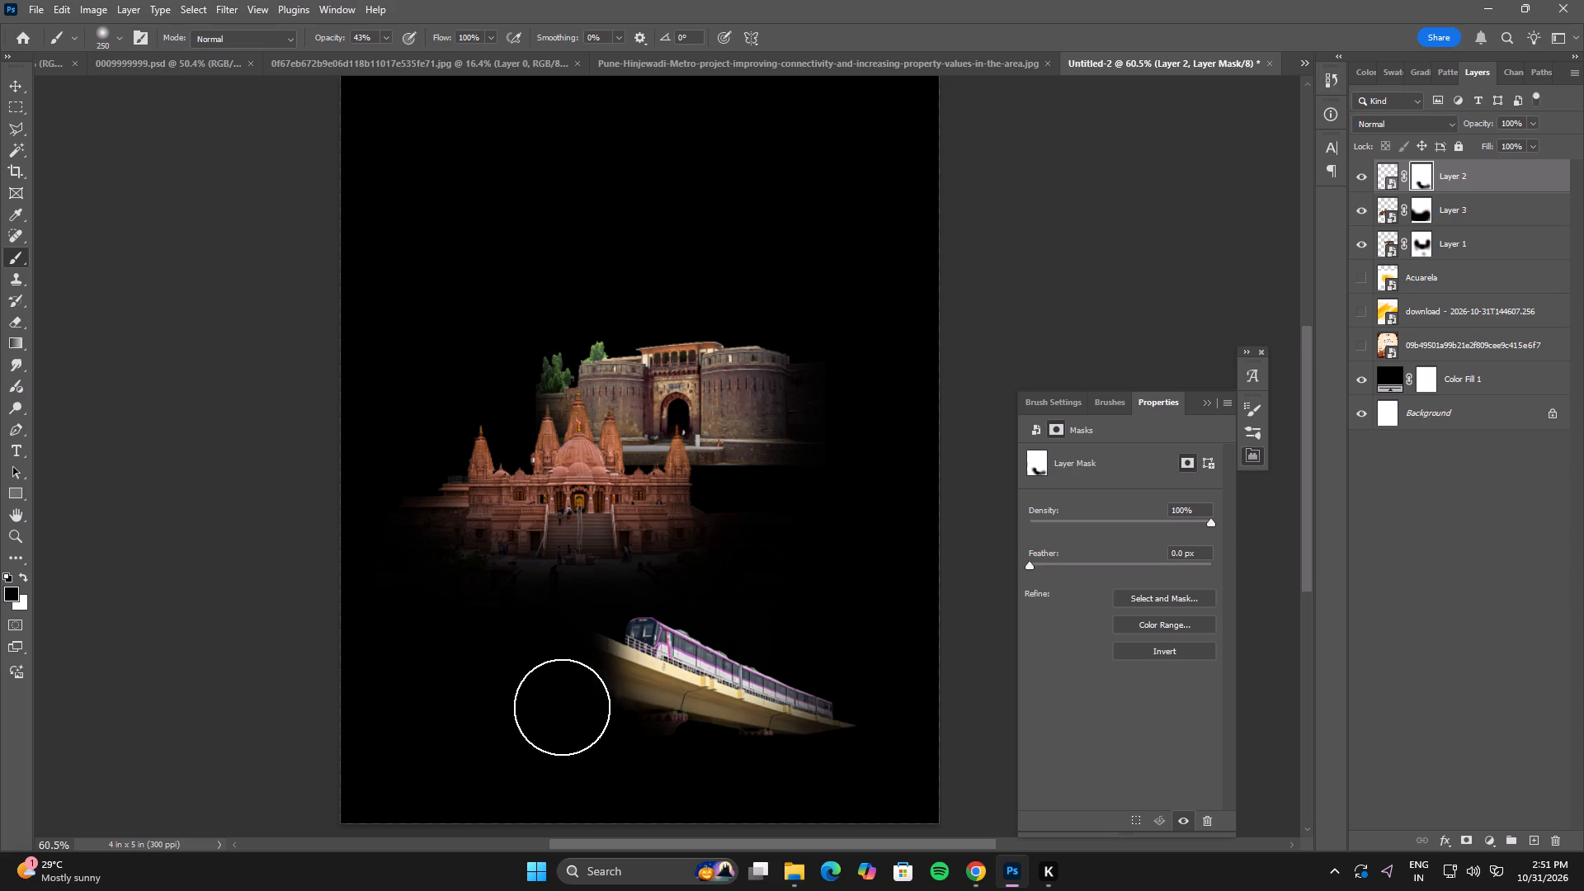
left_click_drag(562, 707, 559, 703)
left_click_drag(559, 658, 559, 645)
left_click_drag(533, 633, 424, 735)
left_click_drag(826, 759, 837, 760)
left_click_drag(870, 737, 815, 759)
left_click_drag(769, 766, 821, 774)
left_click_drag(903, 787, 1025, 817)
left_click(17, 82)
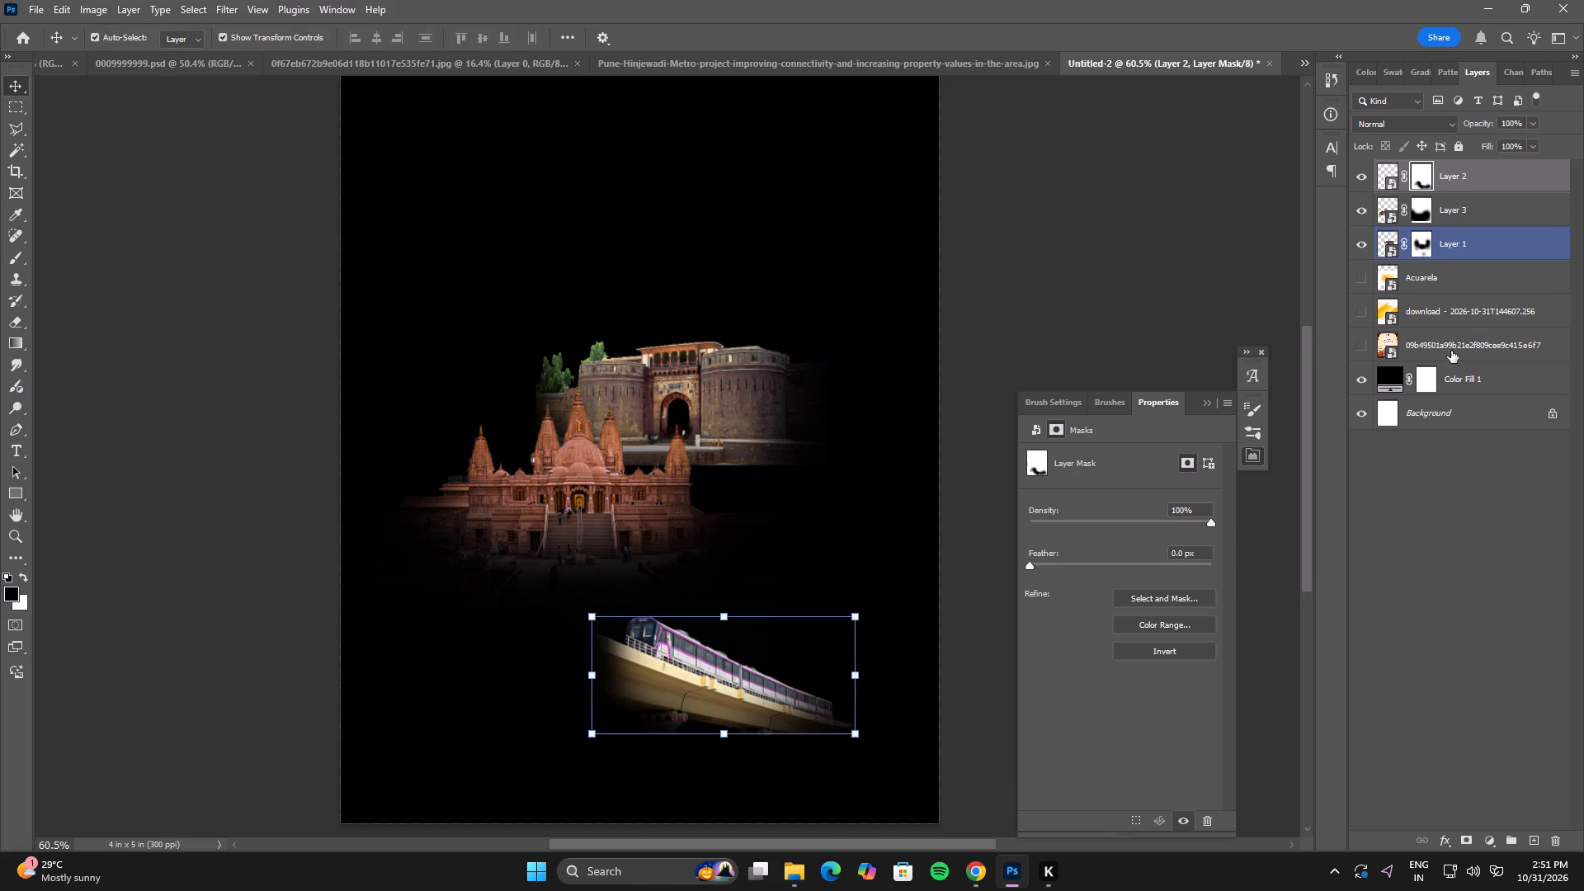
Show the "953 Windows" reference poster layer briefly to check its style, and hide it again.
left_click(1451, 351)
left_click(1365, 346)
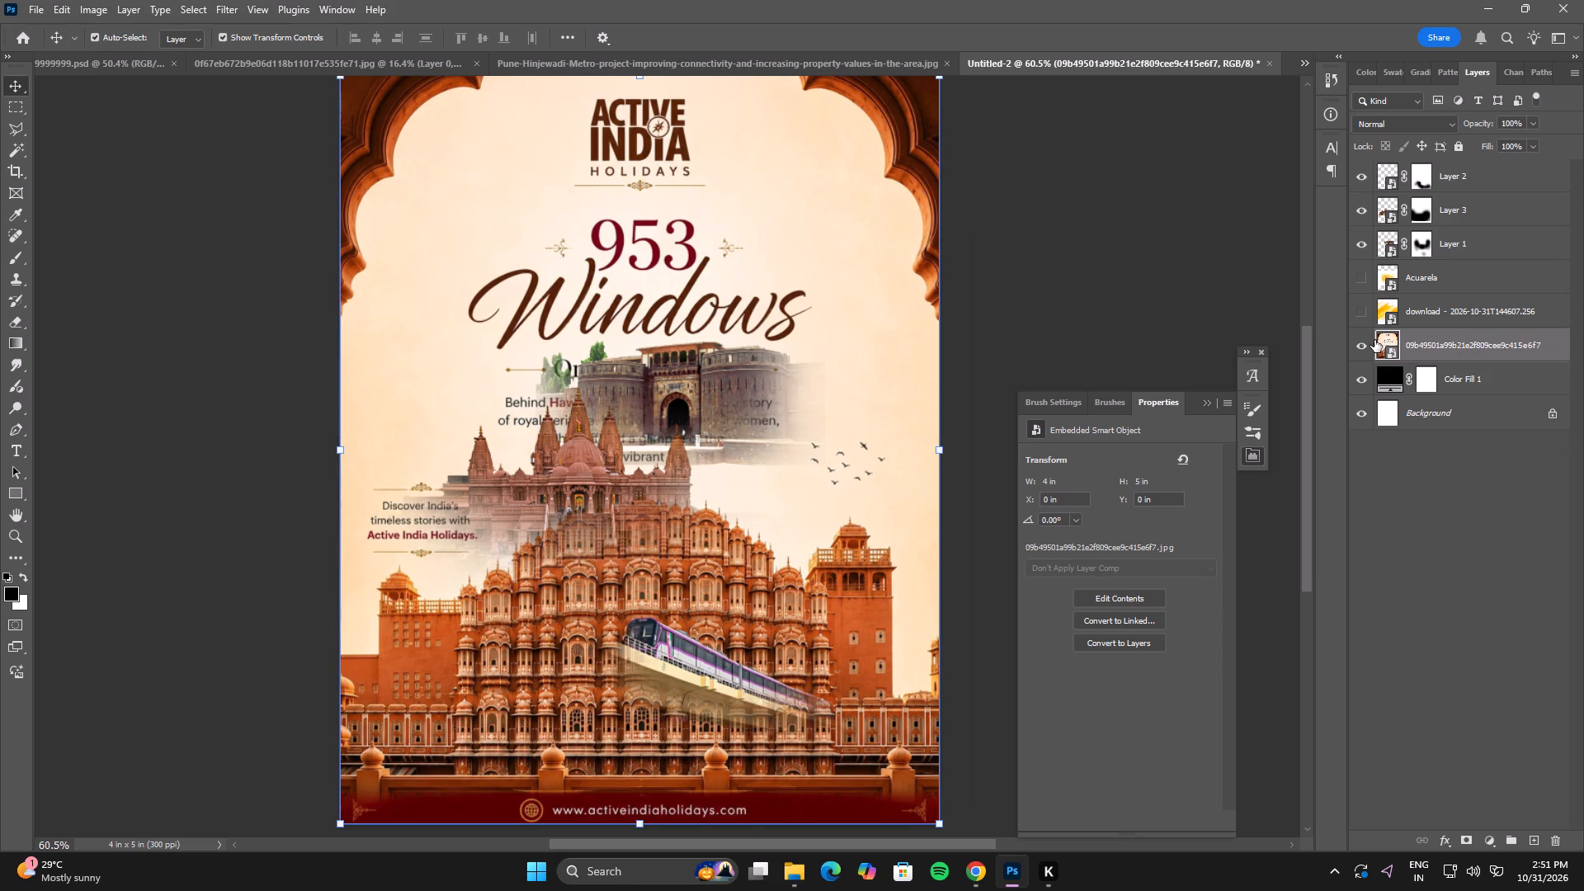
left_click(1374, 340)
left_click(1365, 346)
left_click(1464, 351)
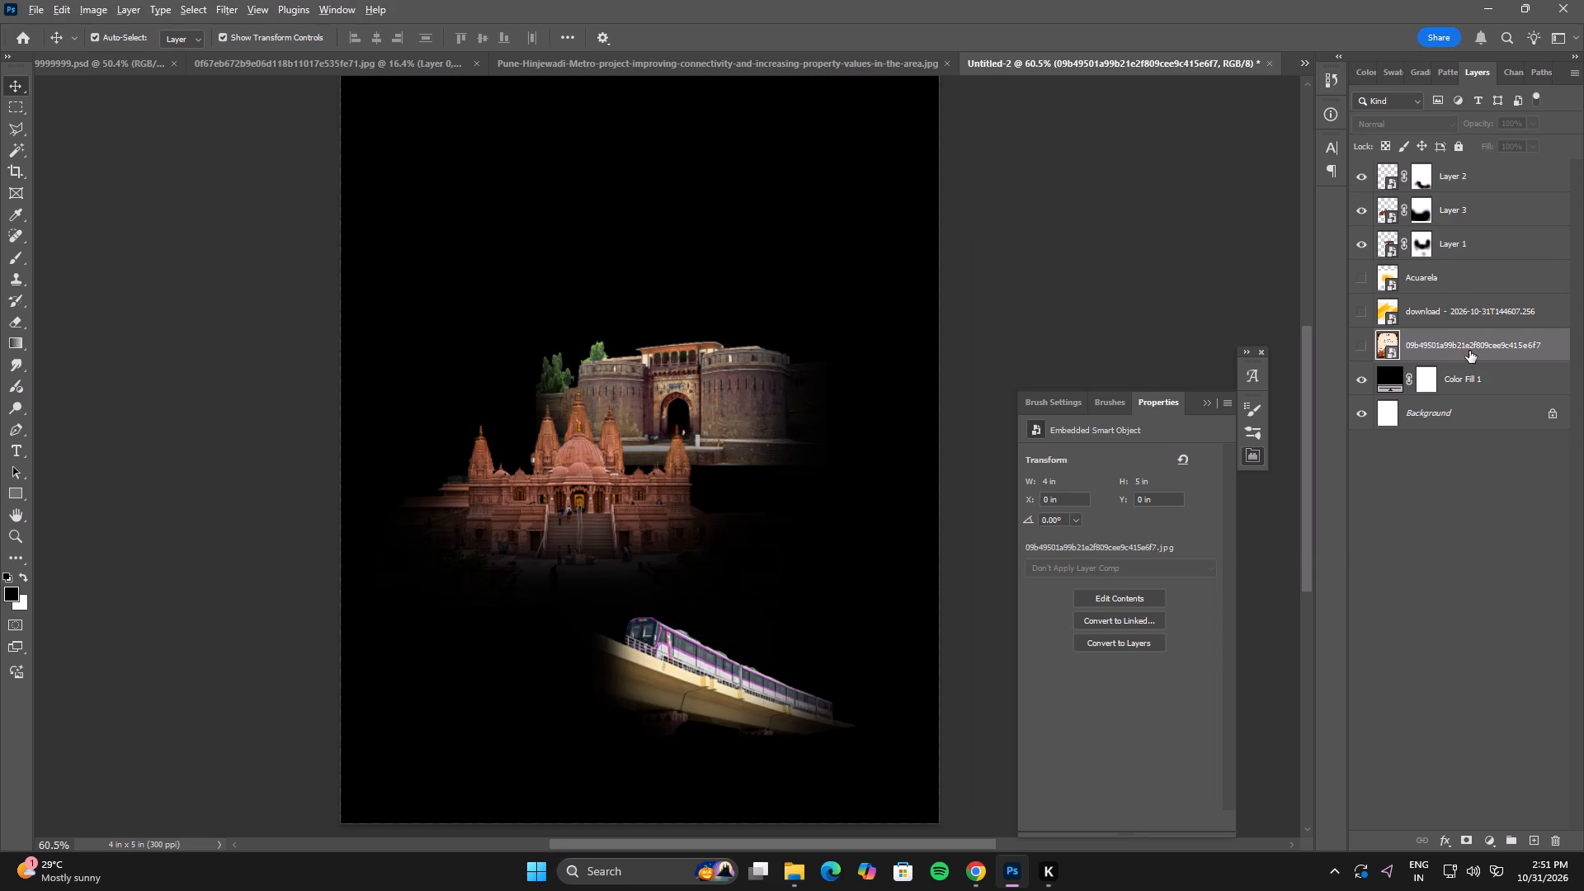
Return to the previous yellow watercolour pin in Chrome and look through its related images for a suitable background texture.
key("alt+Tab")
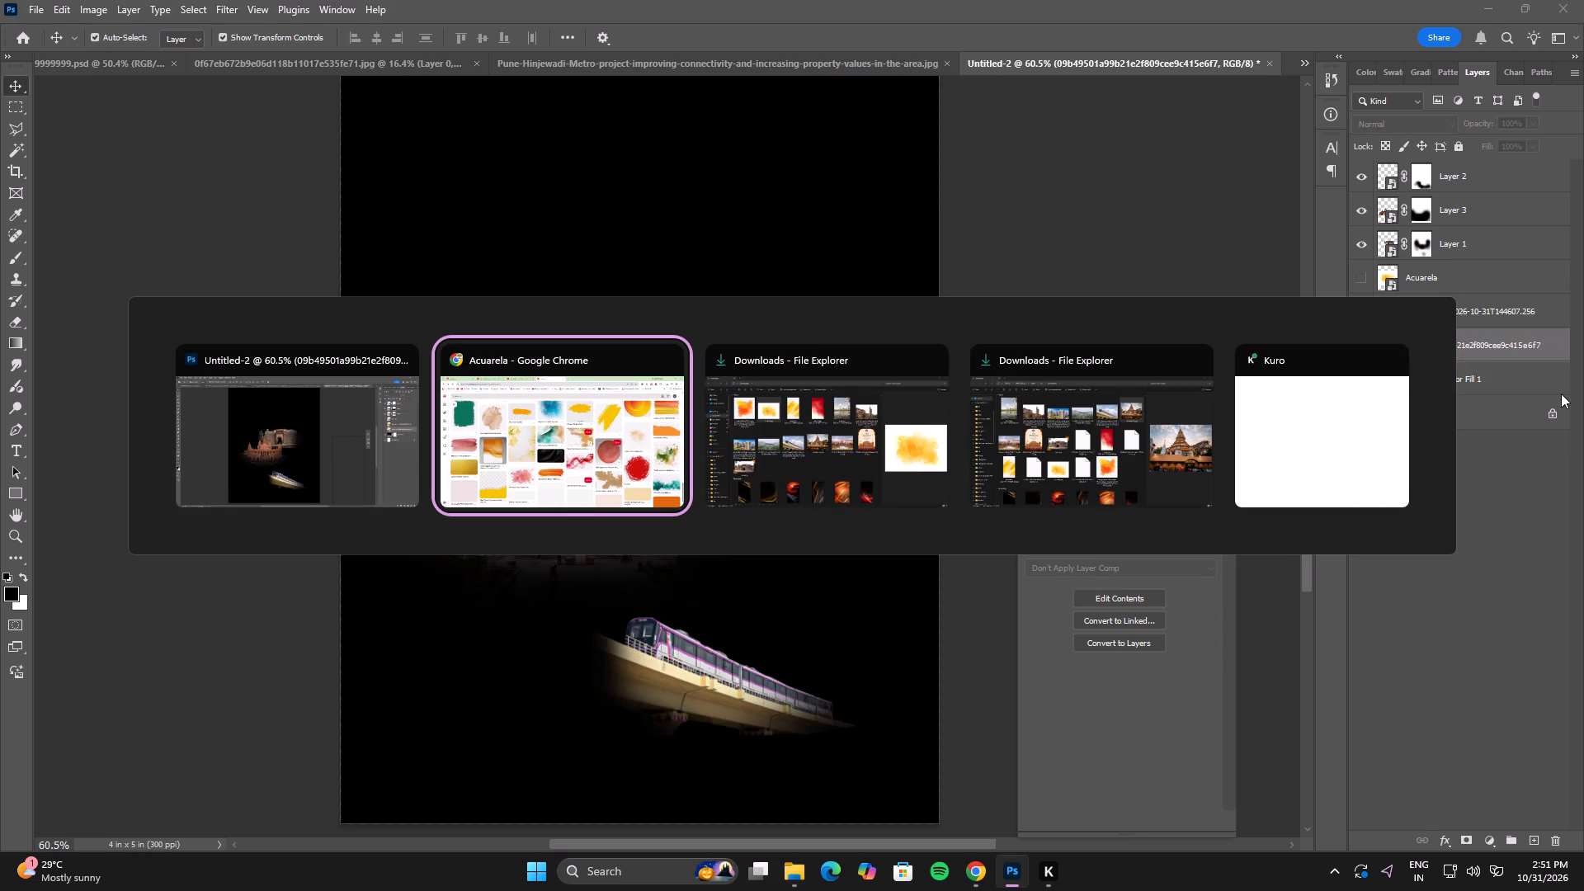
left_click(83, 178)
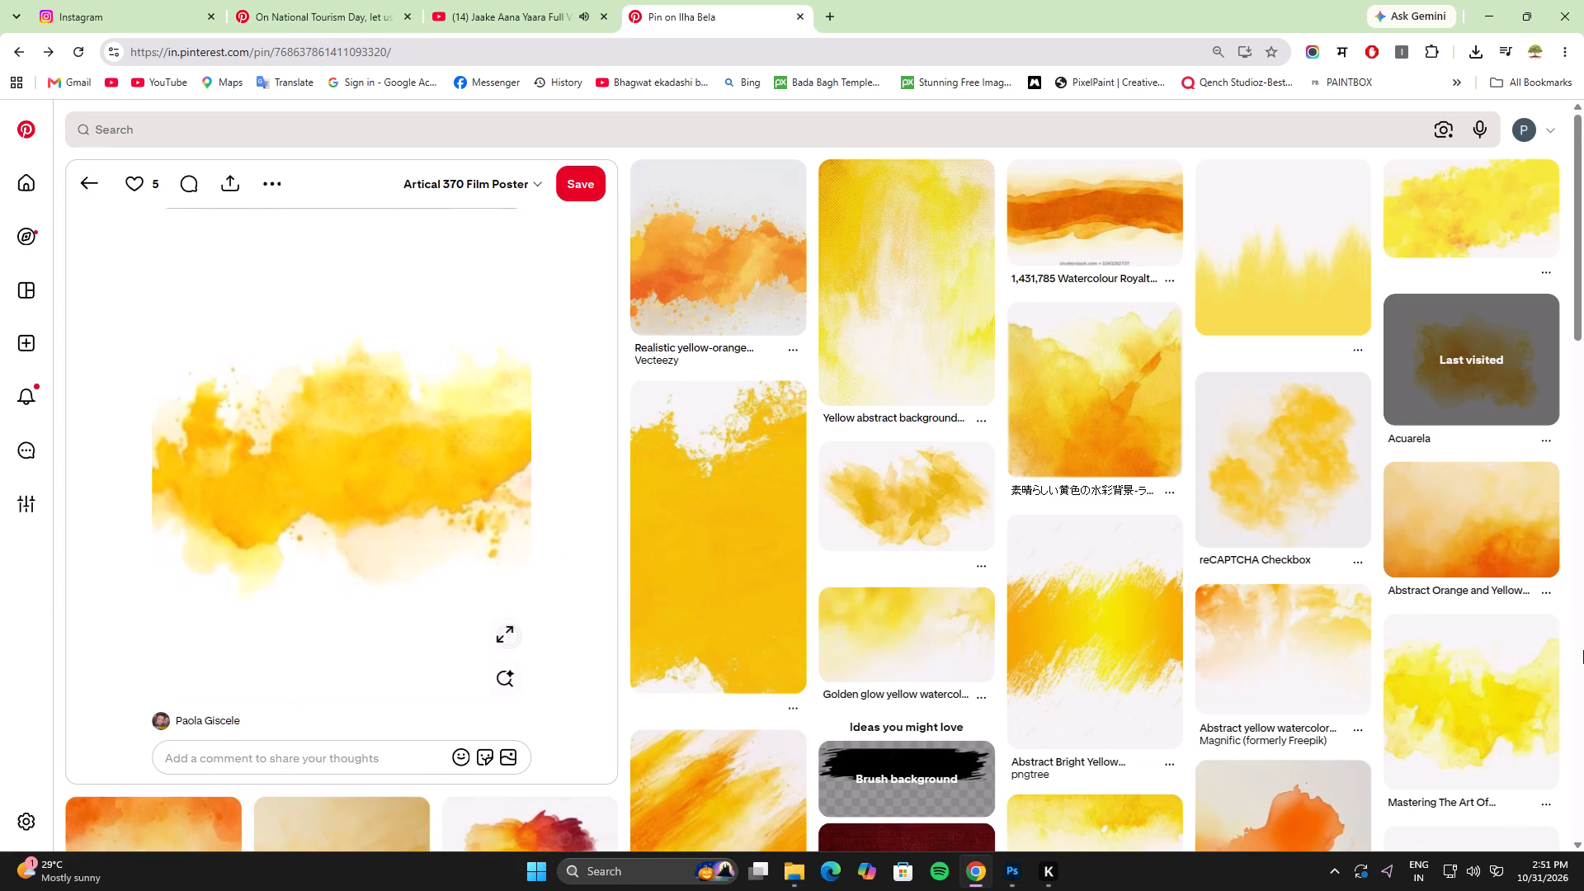
scroll(1583, 650, "down", 4)
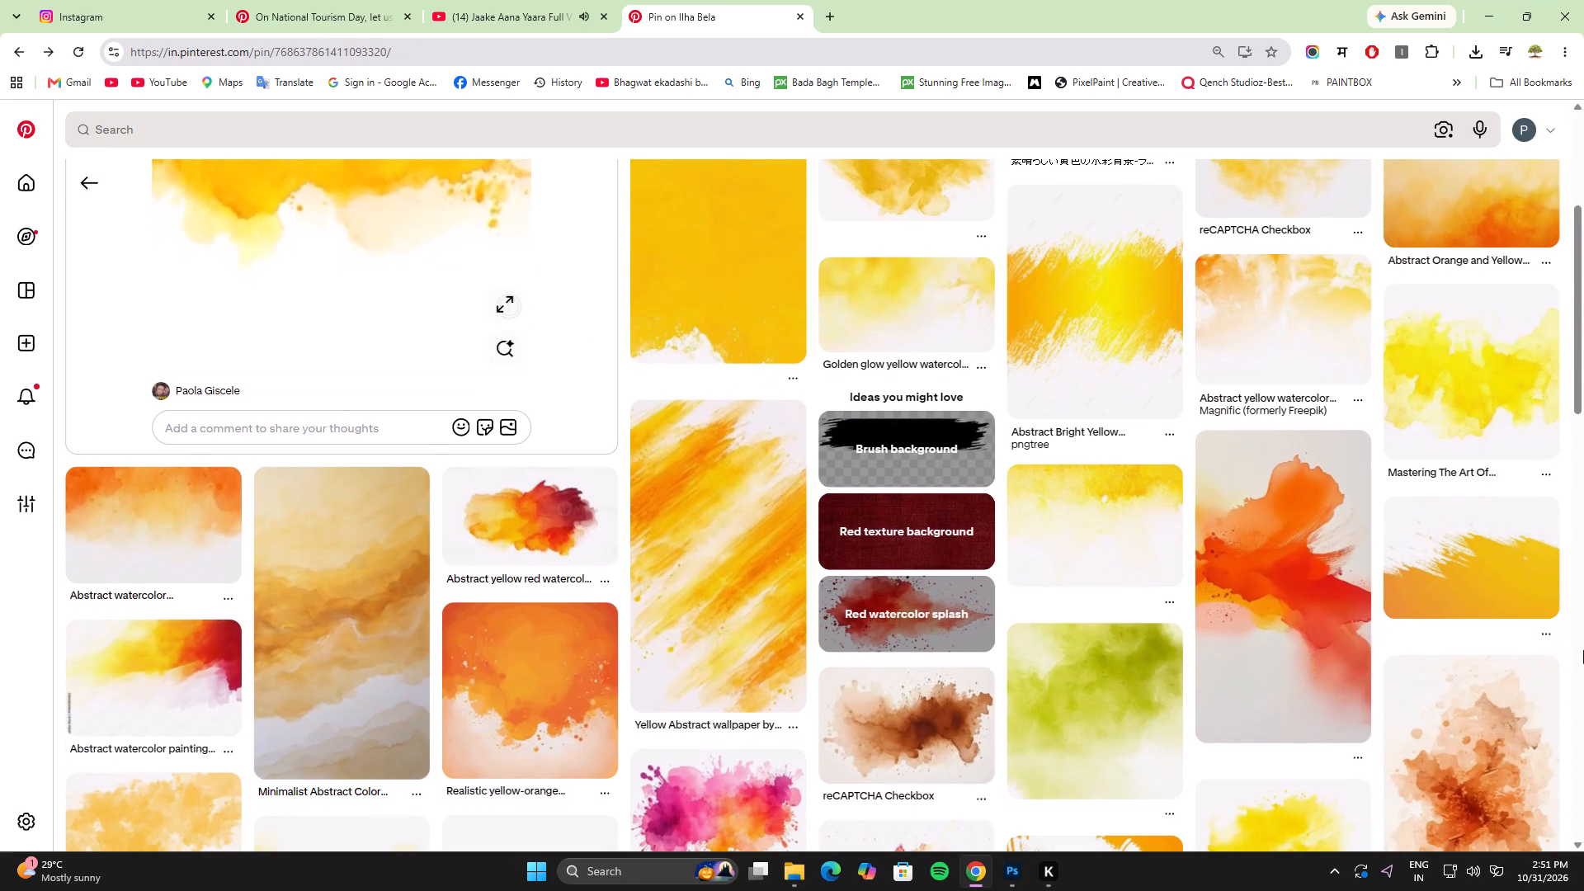
scroll(1583, 650, "down", 4)
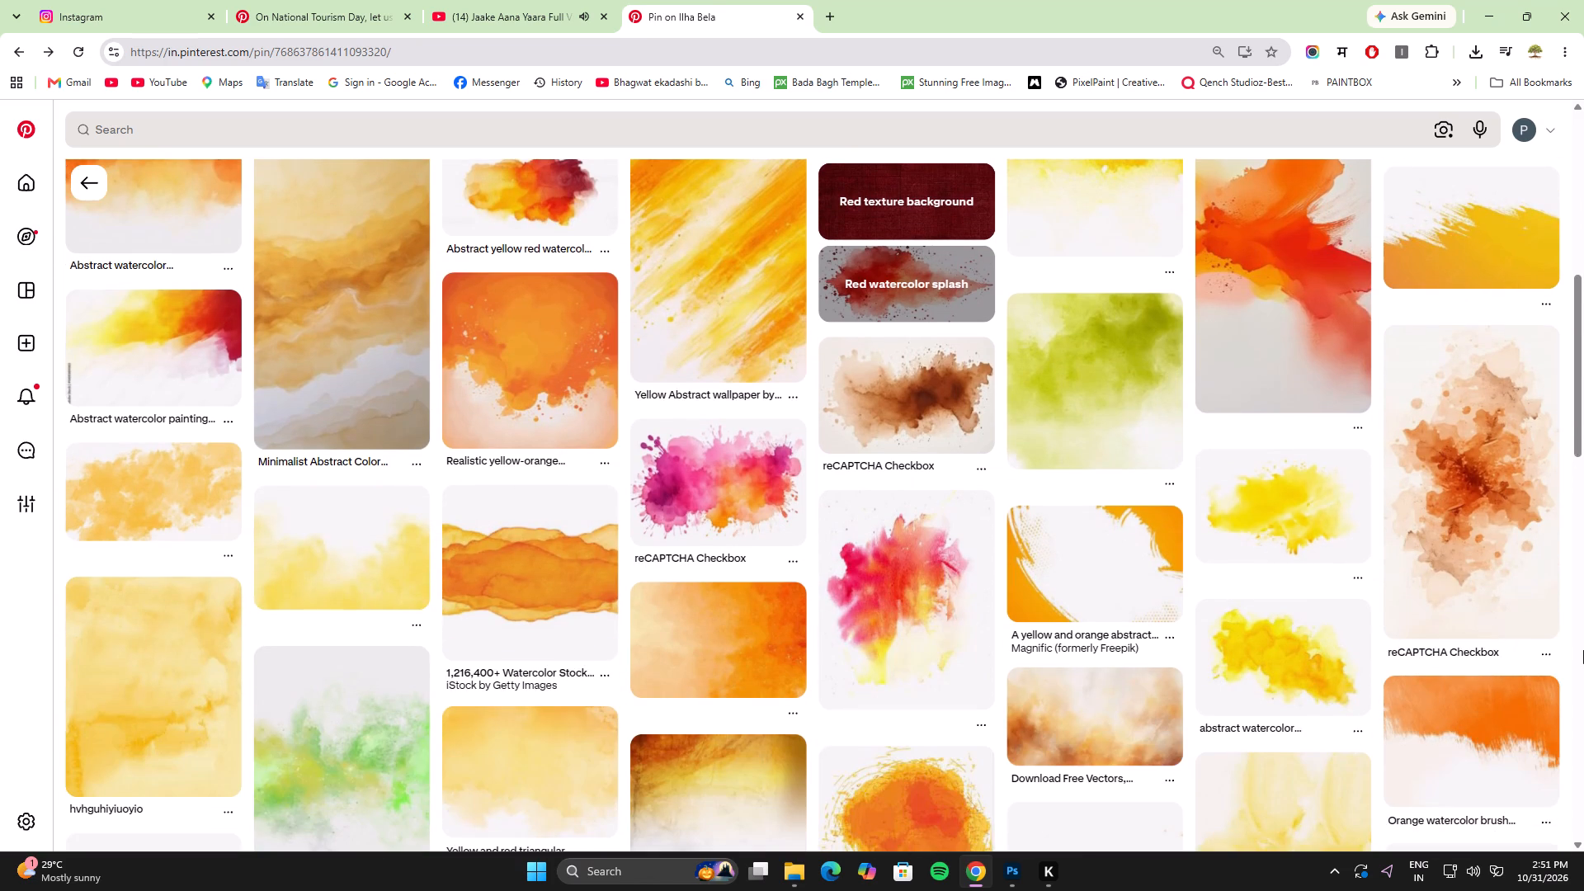
scroll(1583, 650, "down", 4)
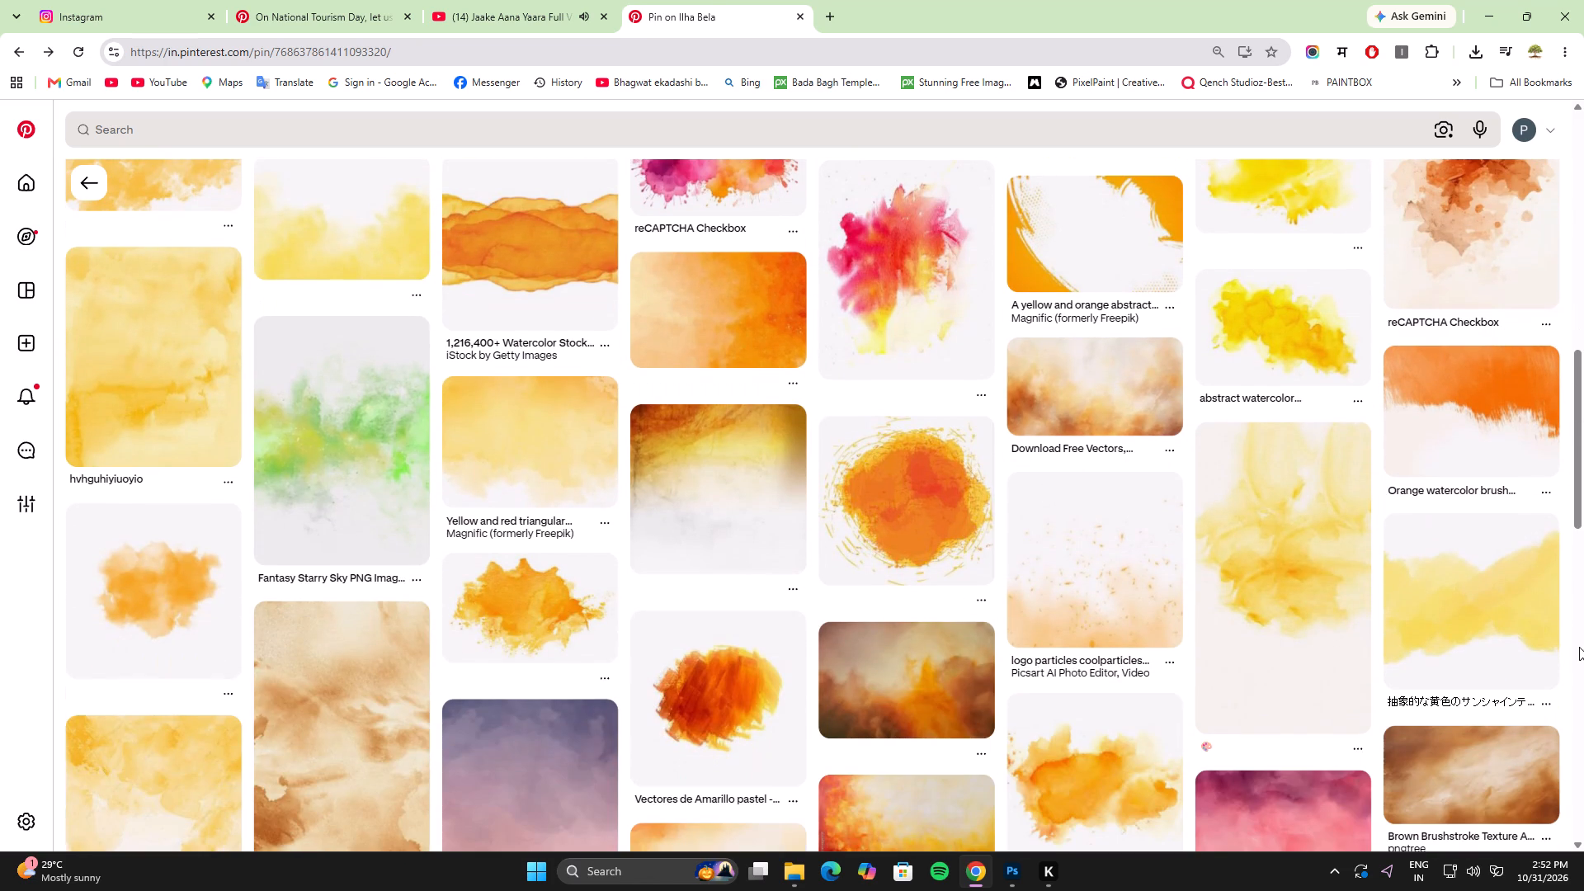
scroll(1576, 647, "down", 5)
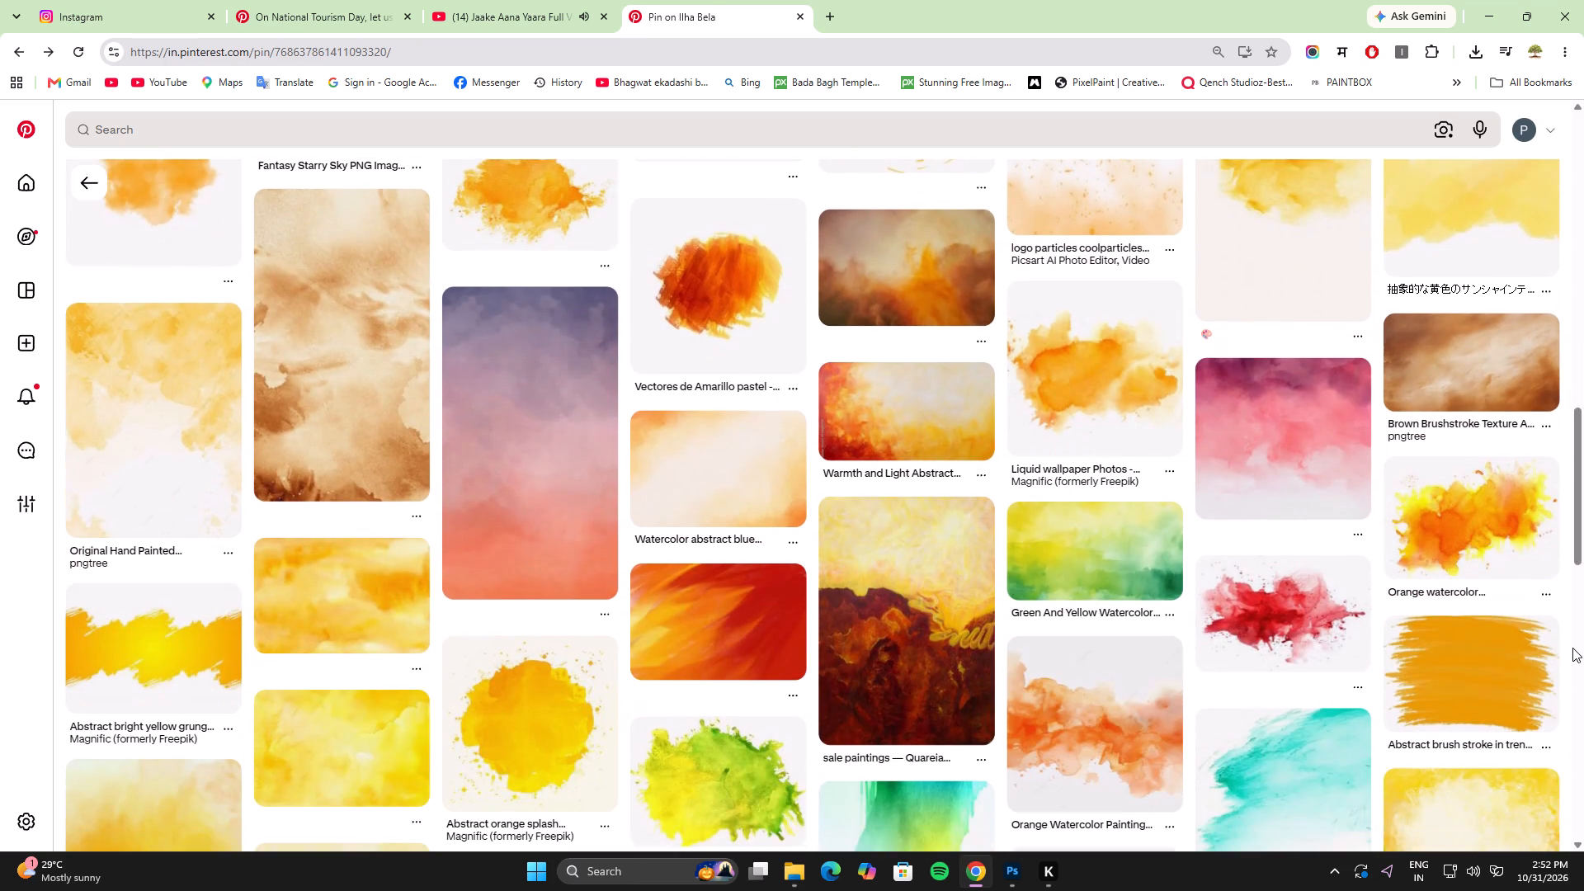
scroll(1572, 648, "down", 5)
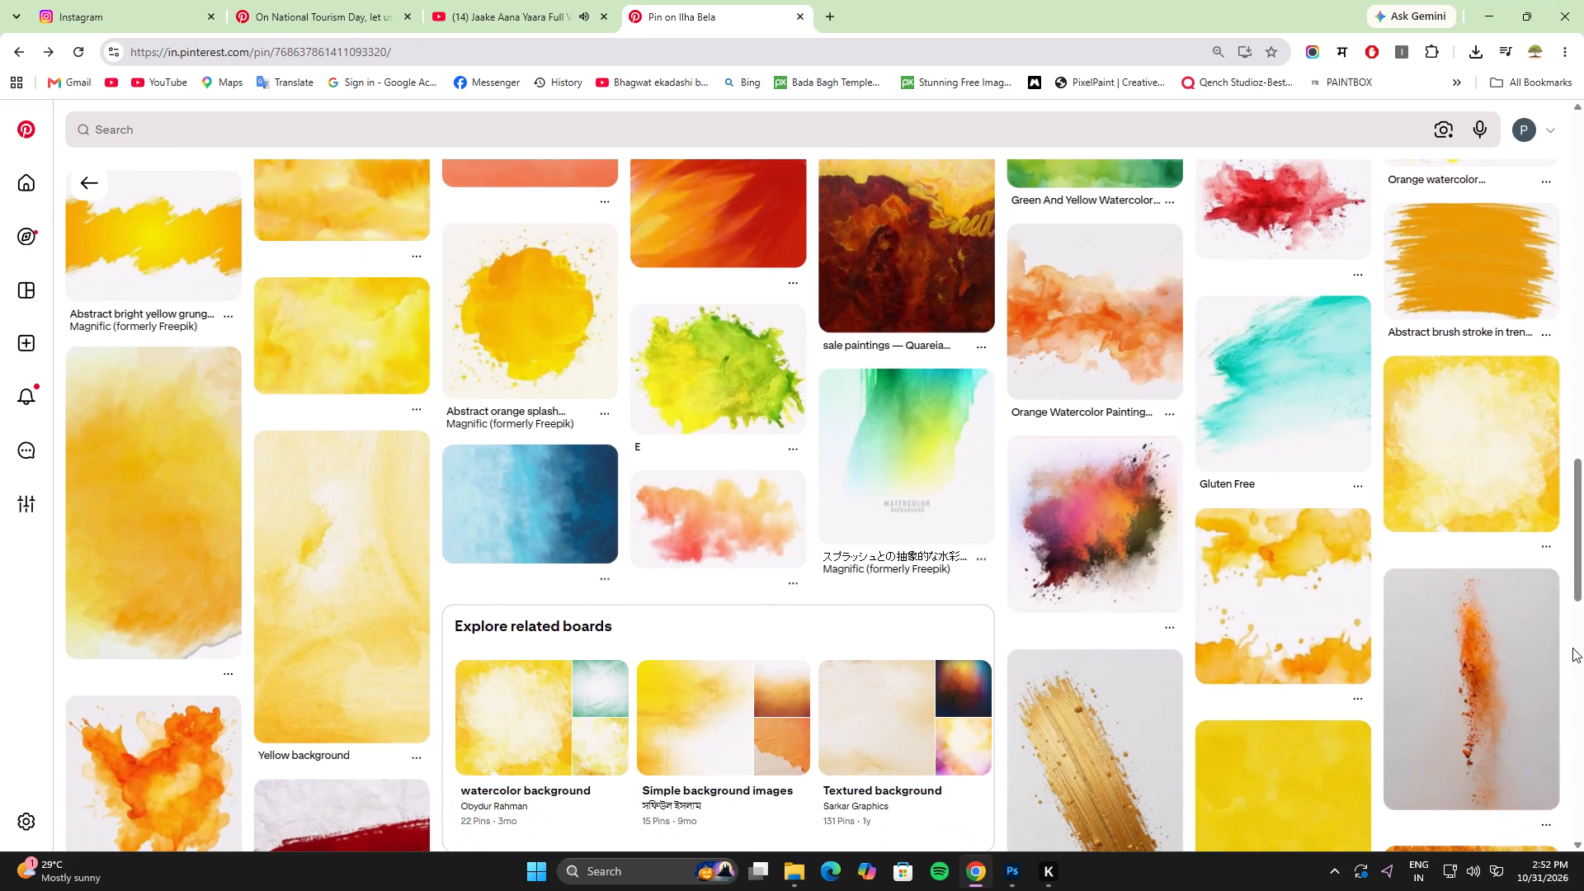
scroll(1572, 648, "down", 5)
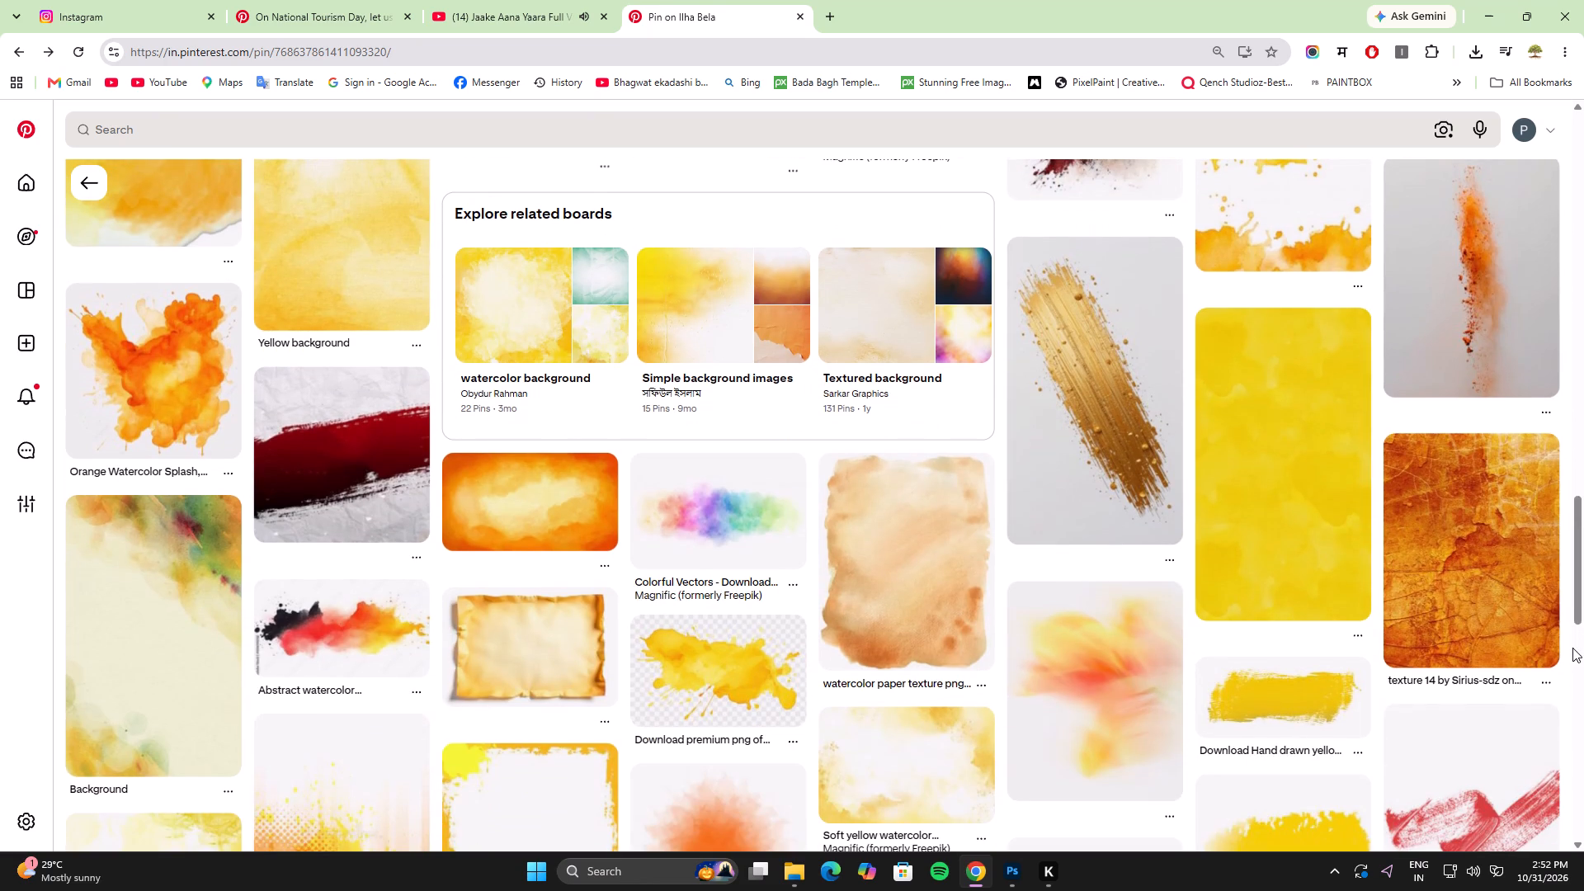
scroll(1572, 648, "down", 4)
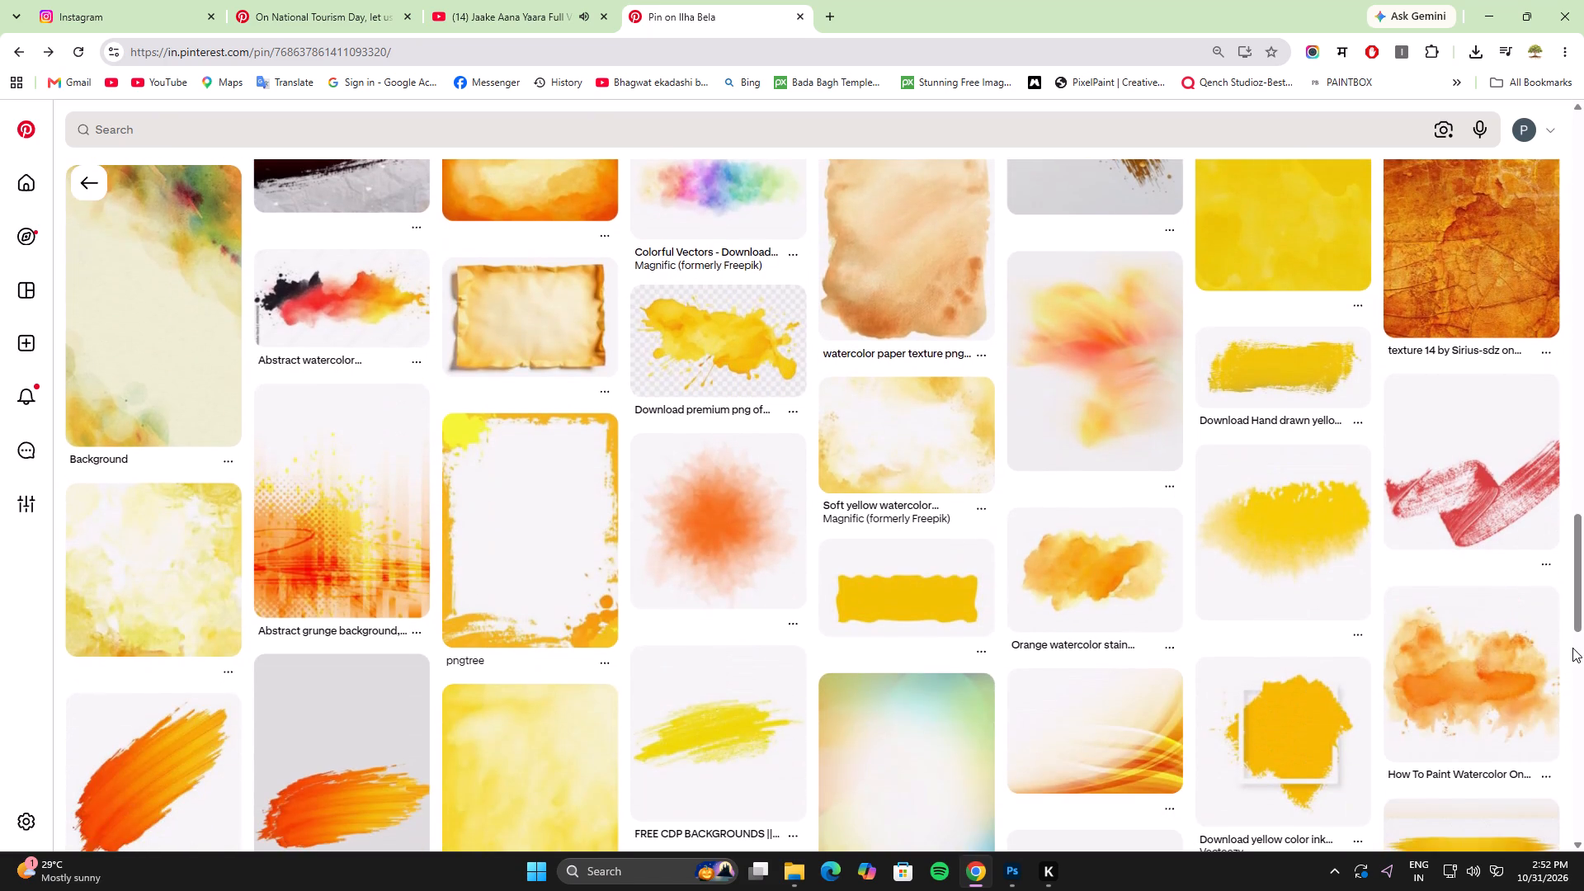
scroll(1572, 648, "down", 8)
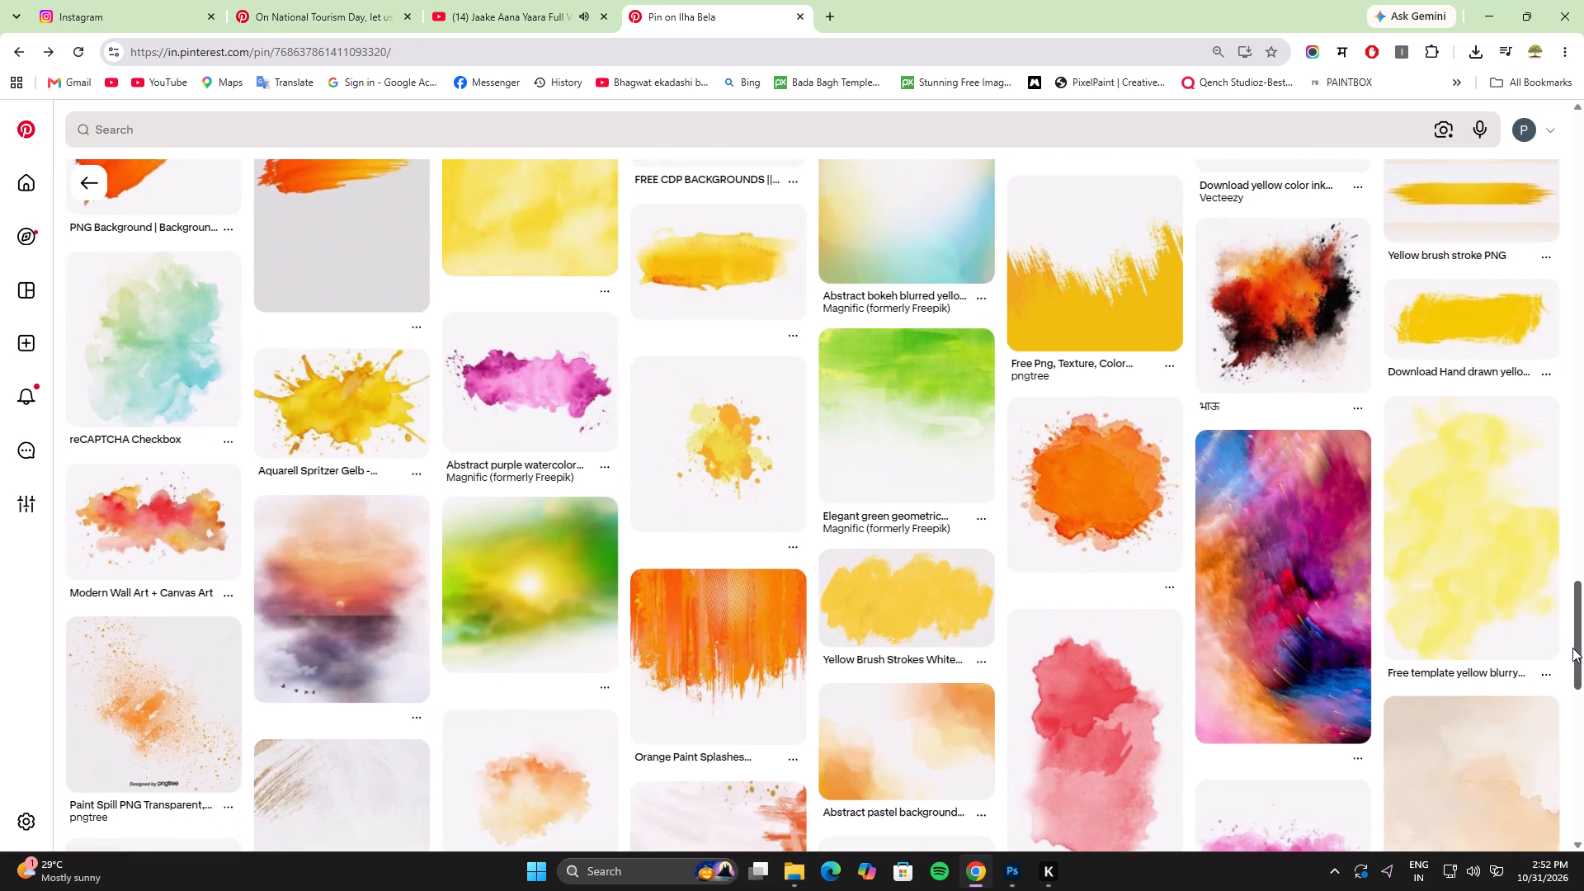
scroll(1572, 648, "down", 6)
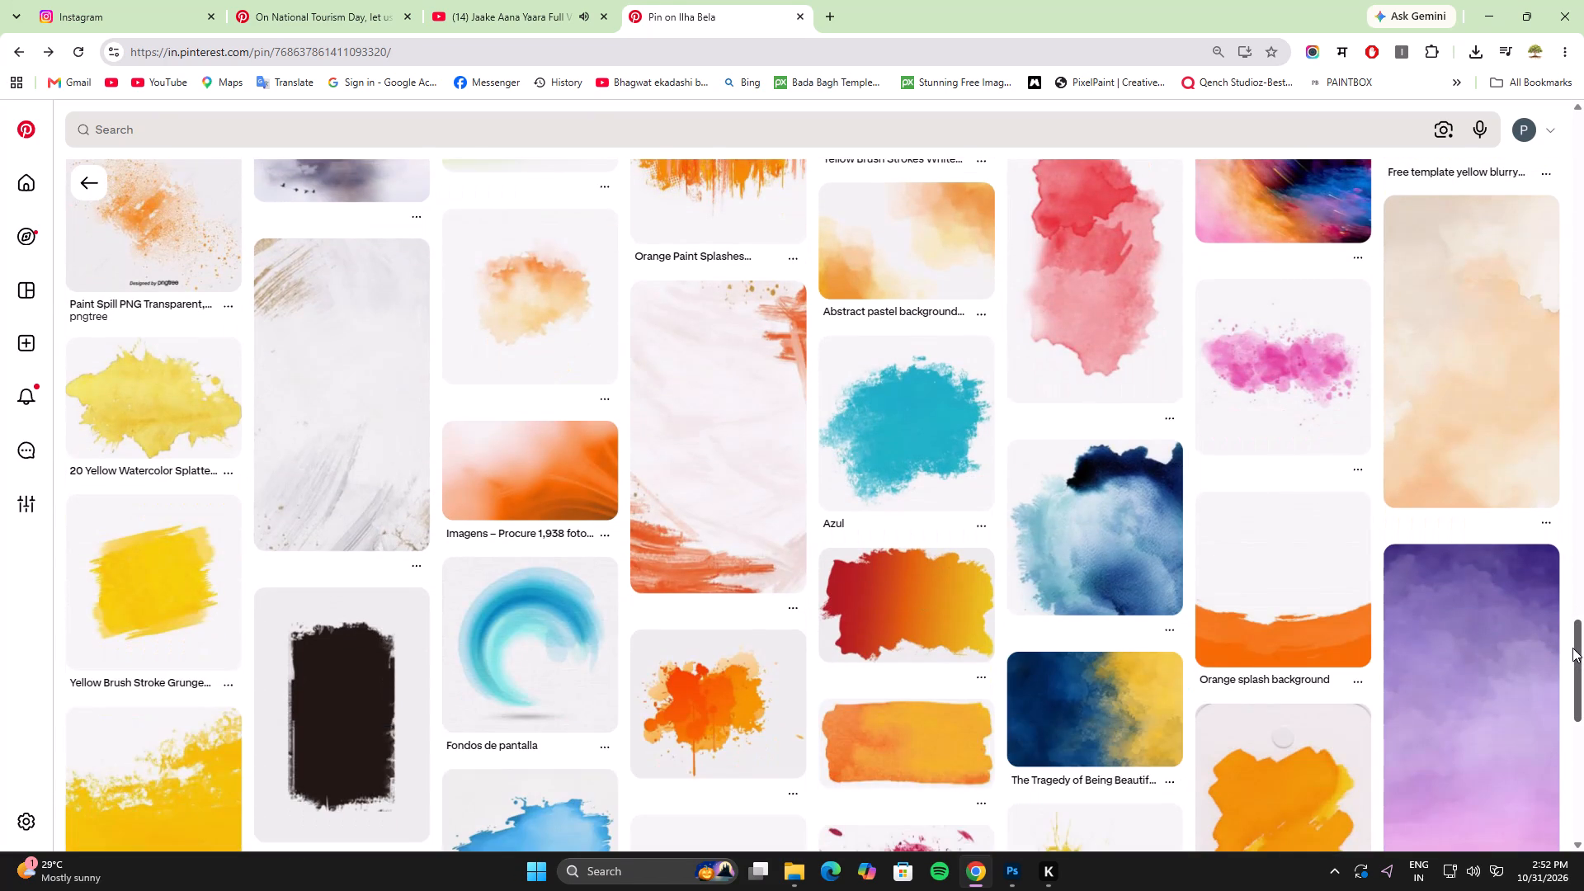
scroll(1572, 648, "down", 6)
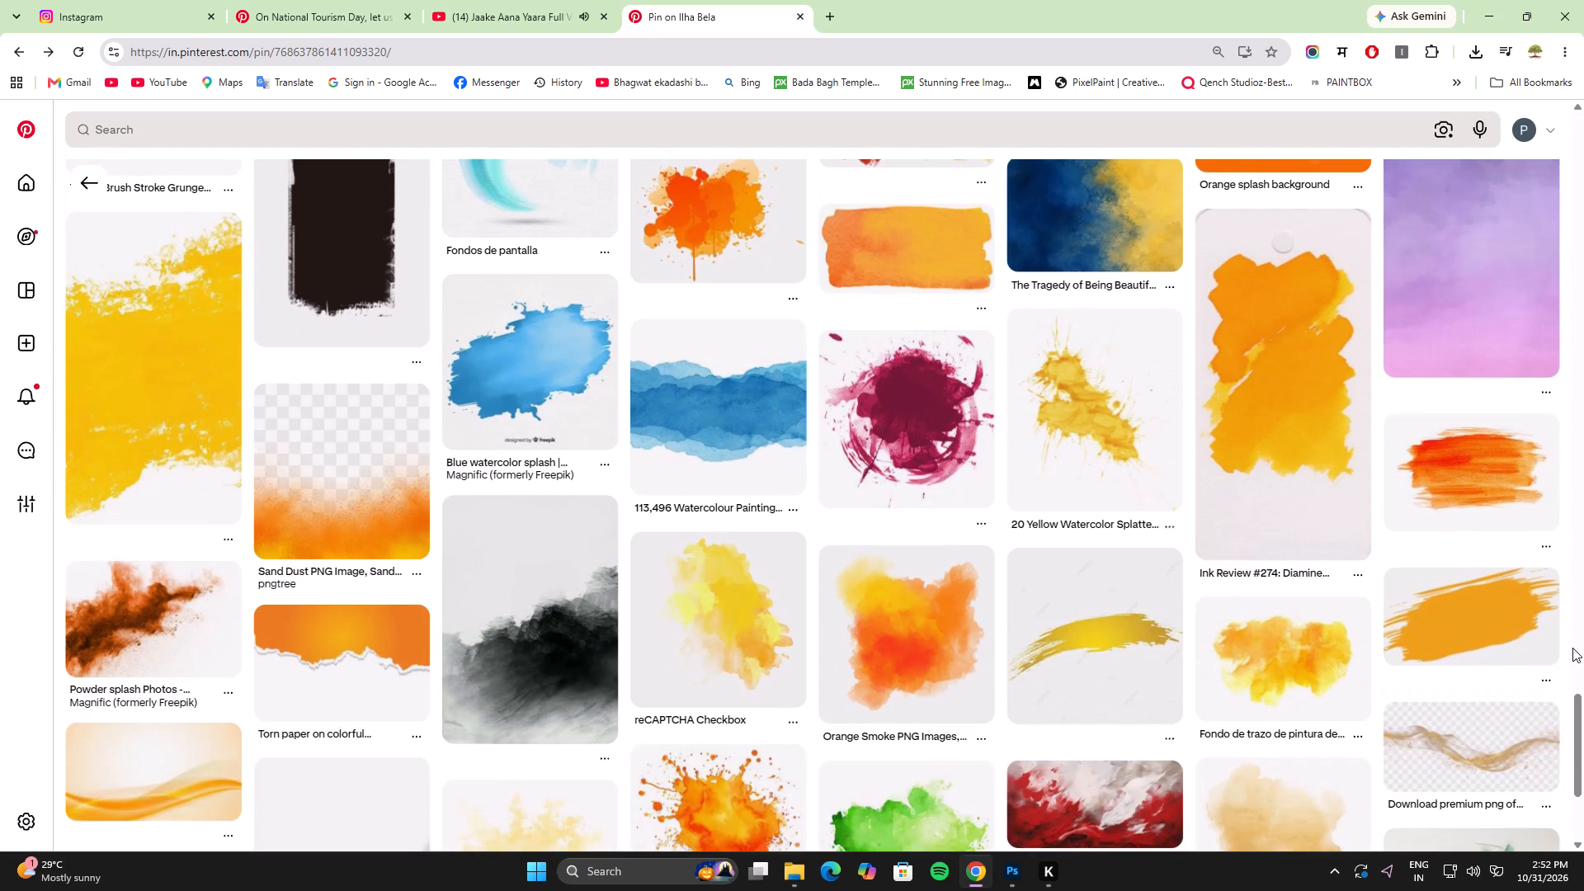
scroll(1572, 648, "down", 6)
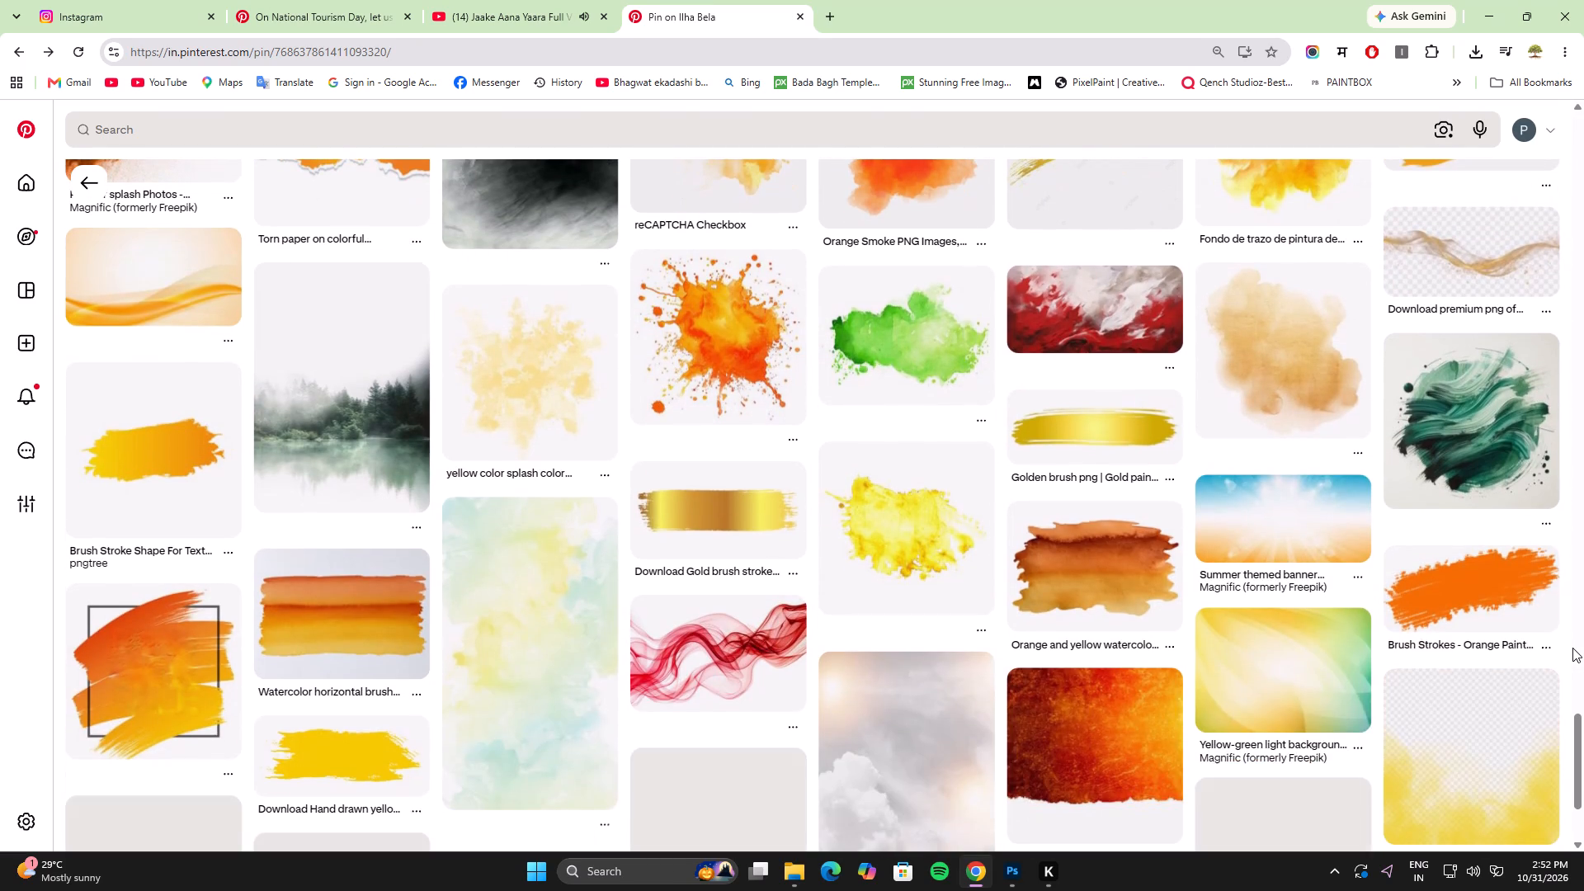
scroll(1572, 648, "up", 4)
scroll(1572, 648, "down", 7)
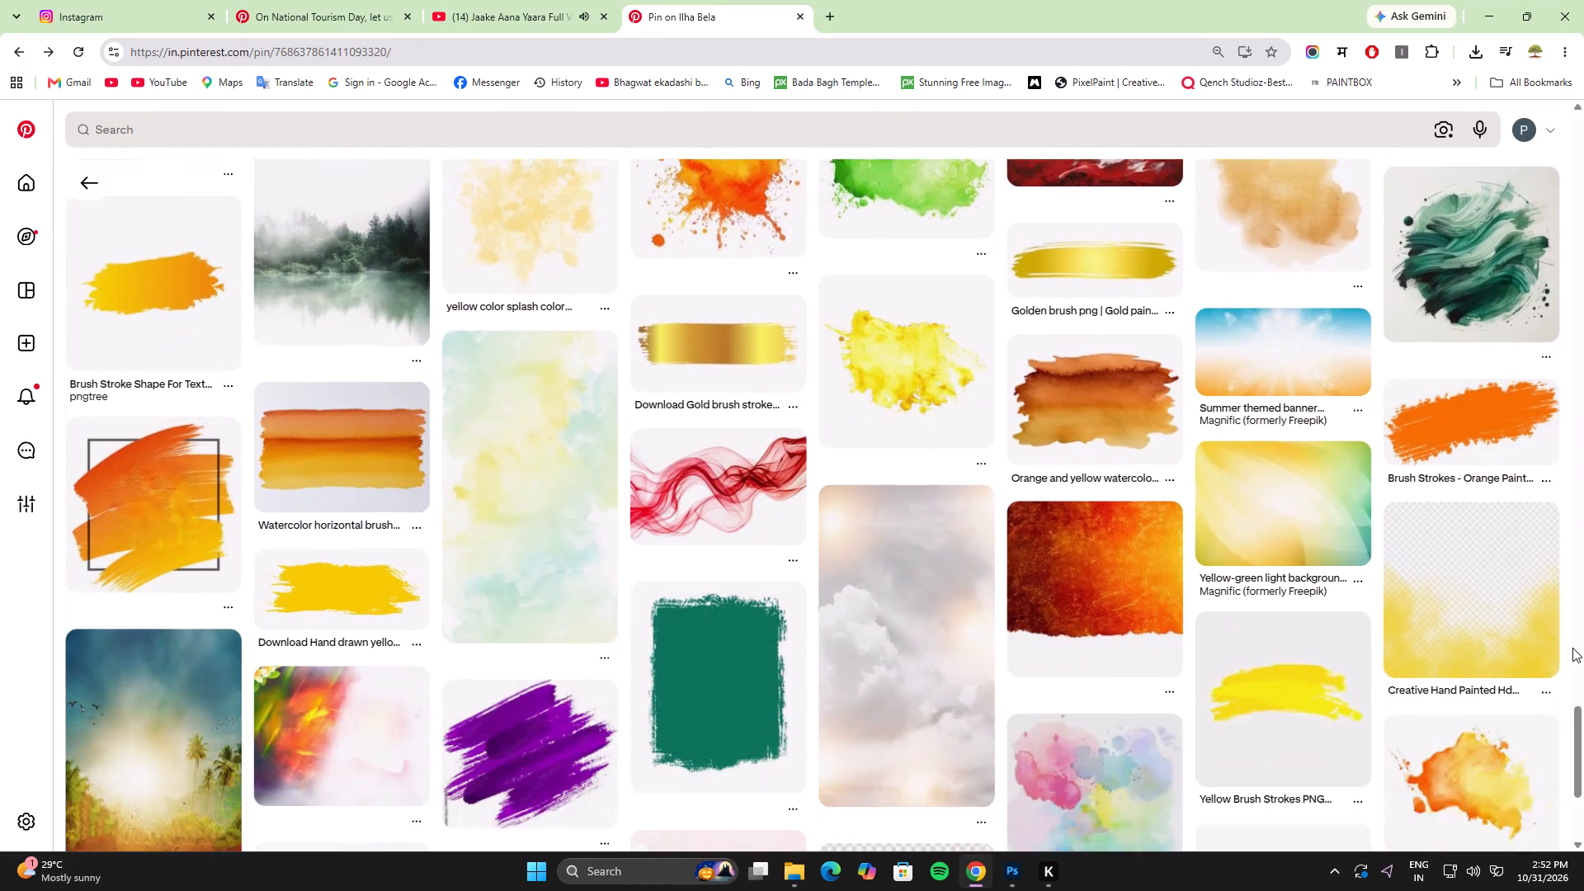
scroll(1572, 648, "up", 9)
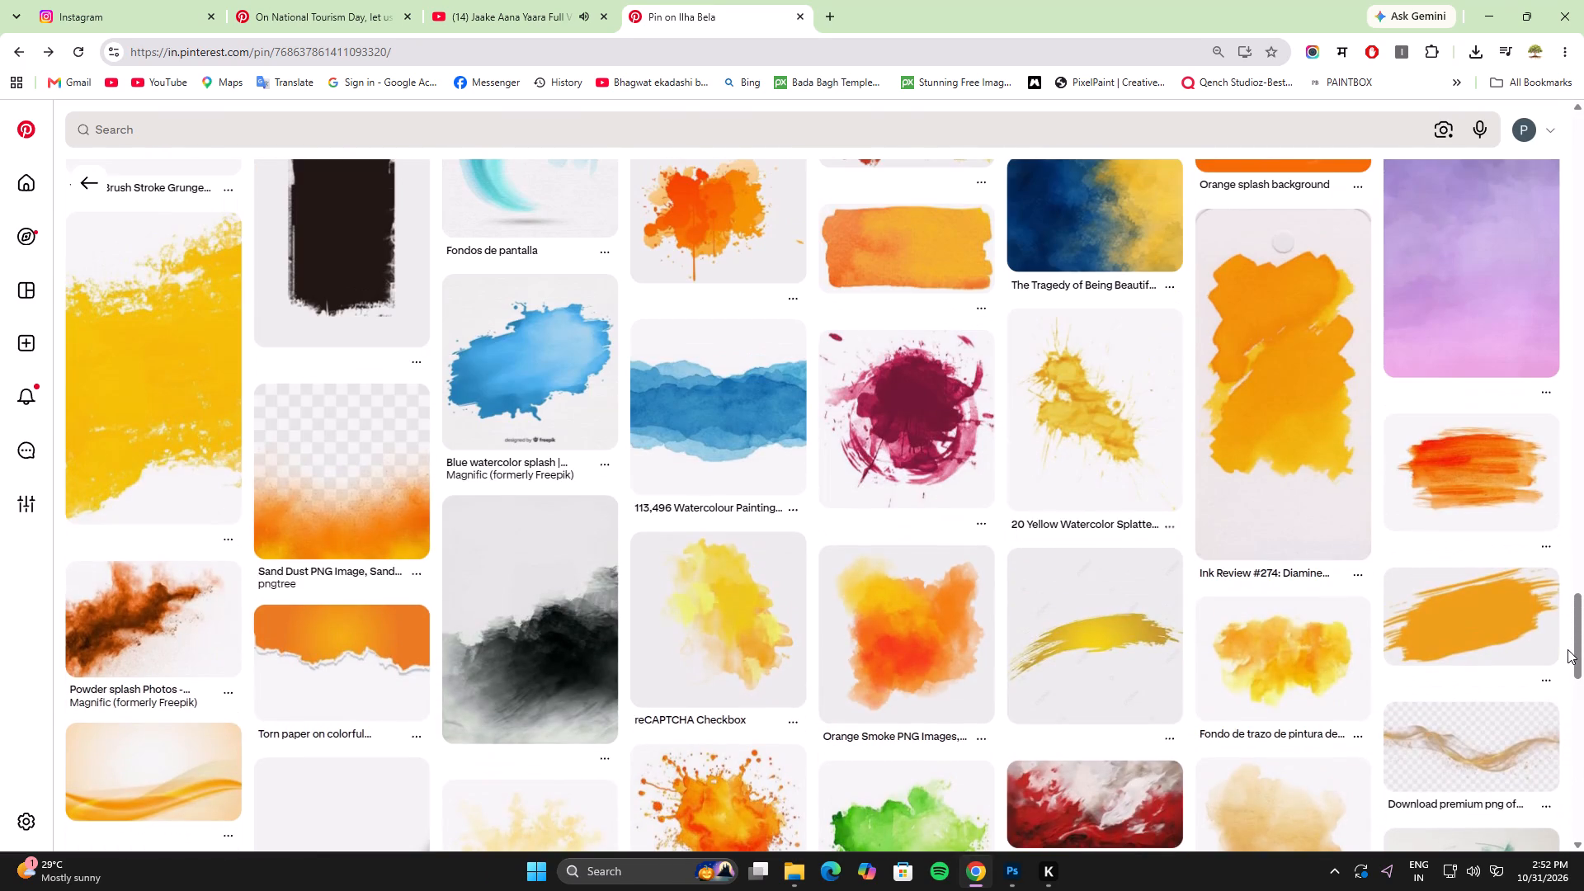
scroll(1567, 649, "down", 15)
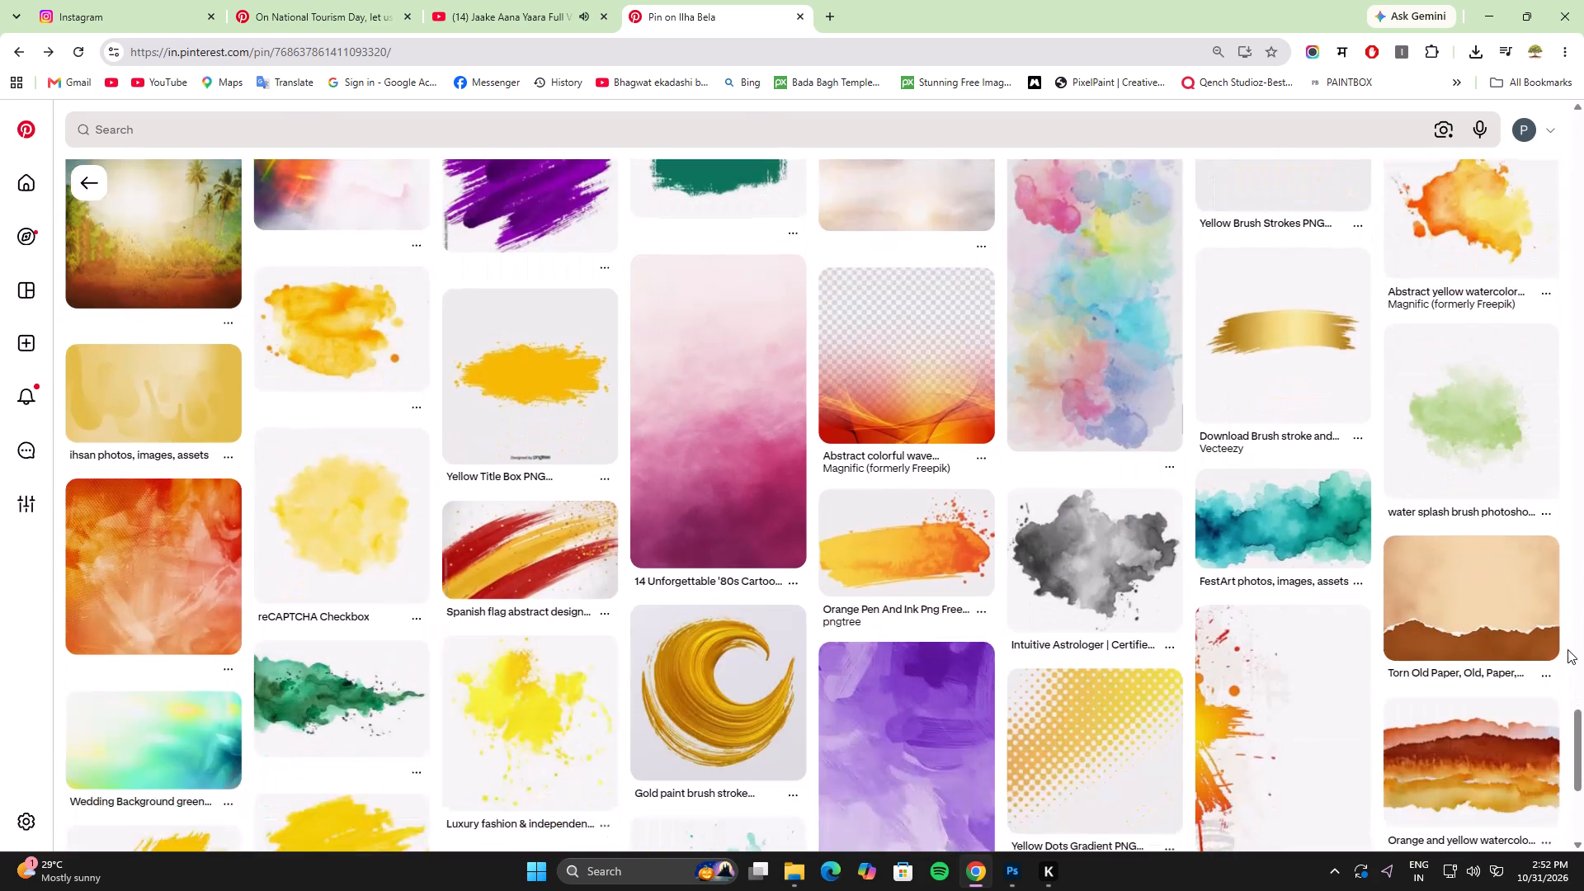
scroll(1567, 649, "down", 8)
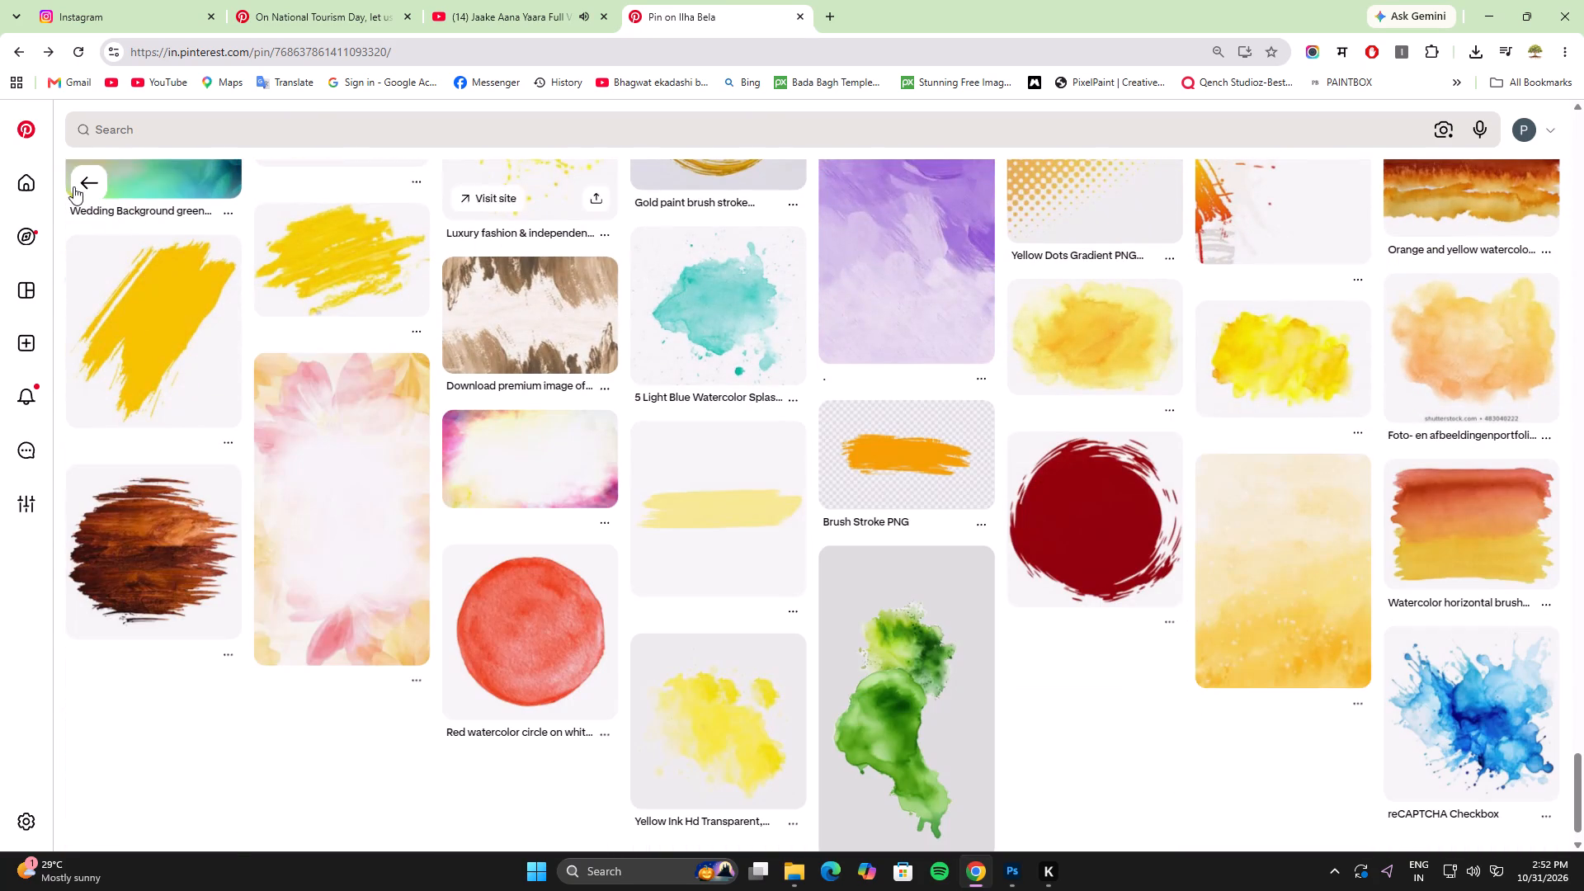
Back out of the related pins and browse the profile's saved pins for a suitable poster background texture.
left_click(87, 185)
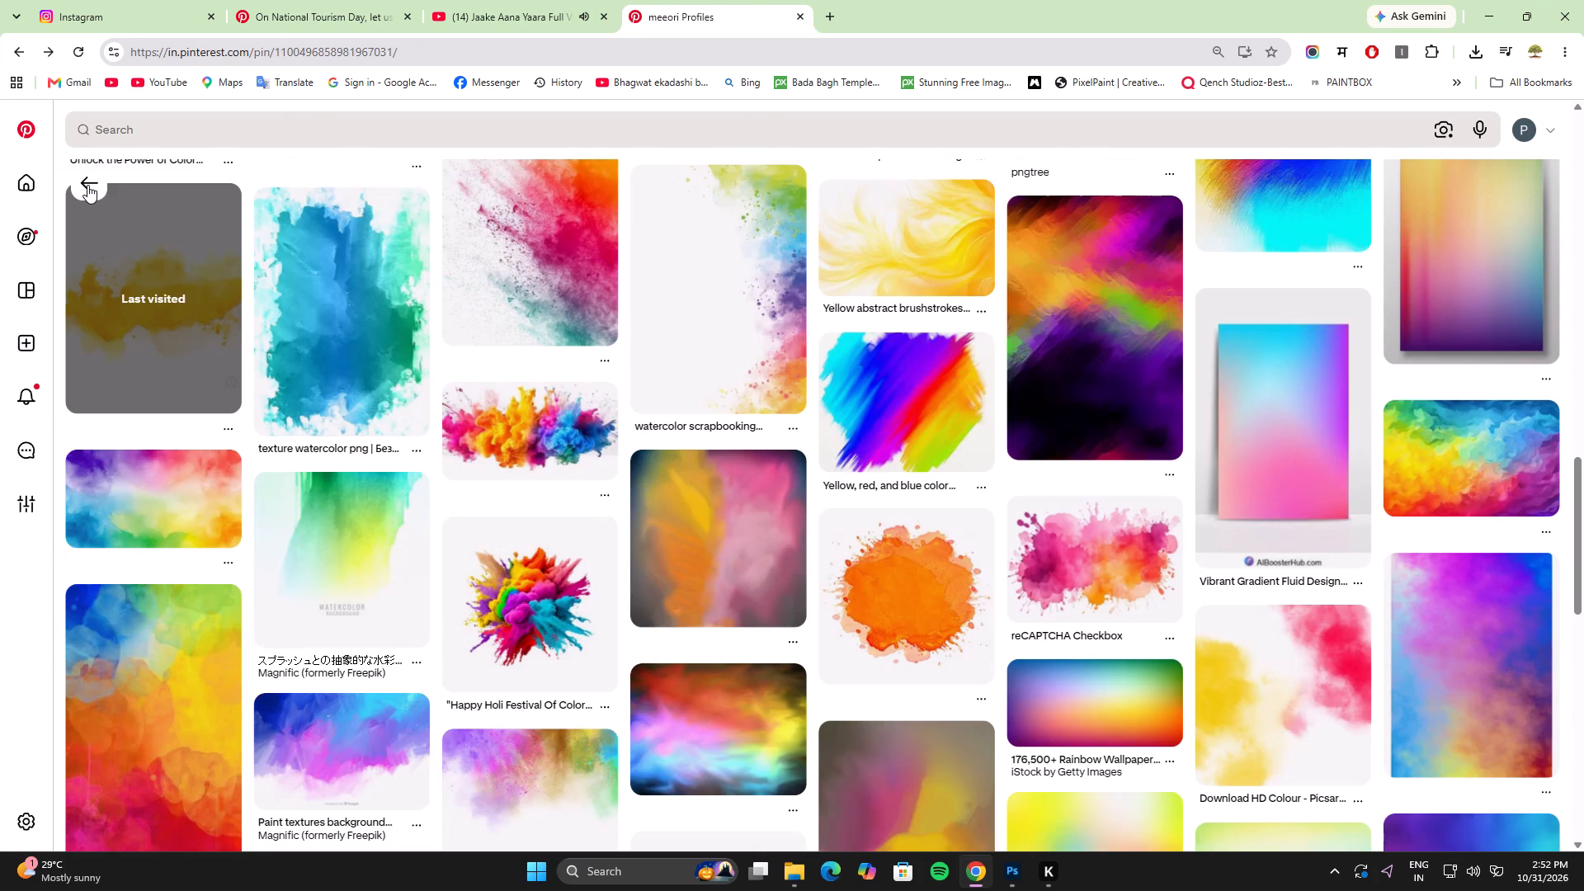
left_click(87, 185)
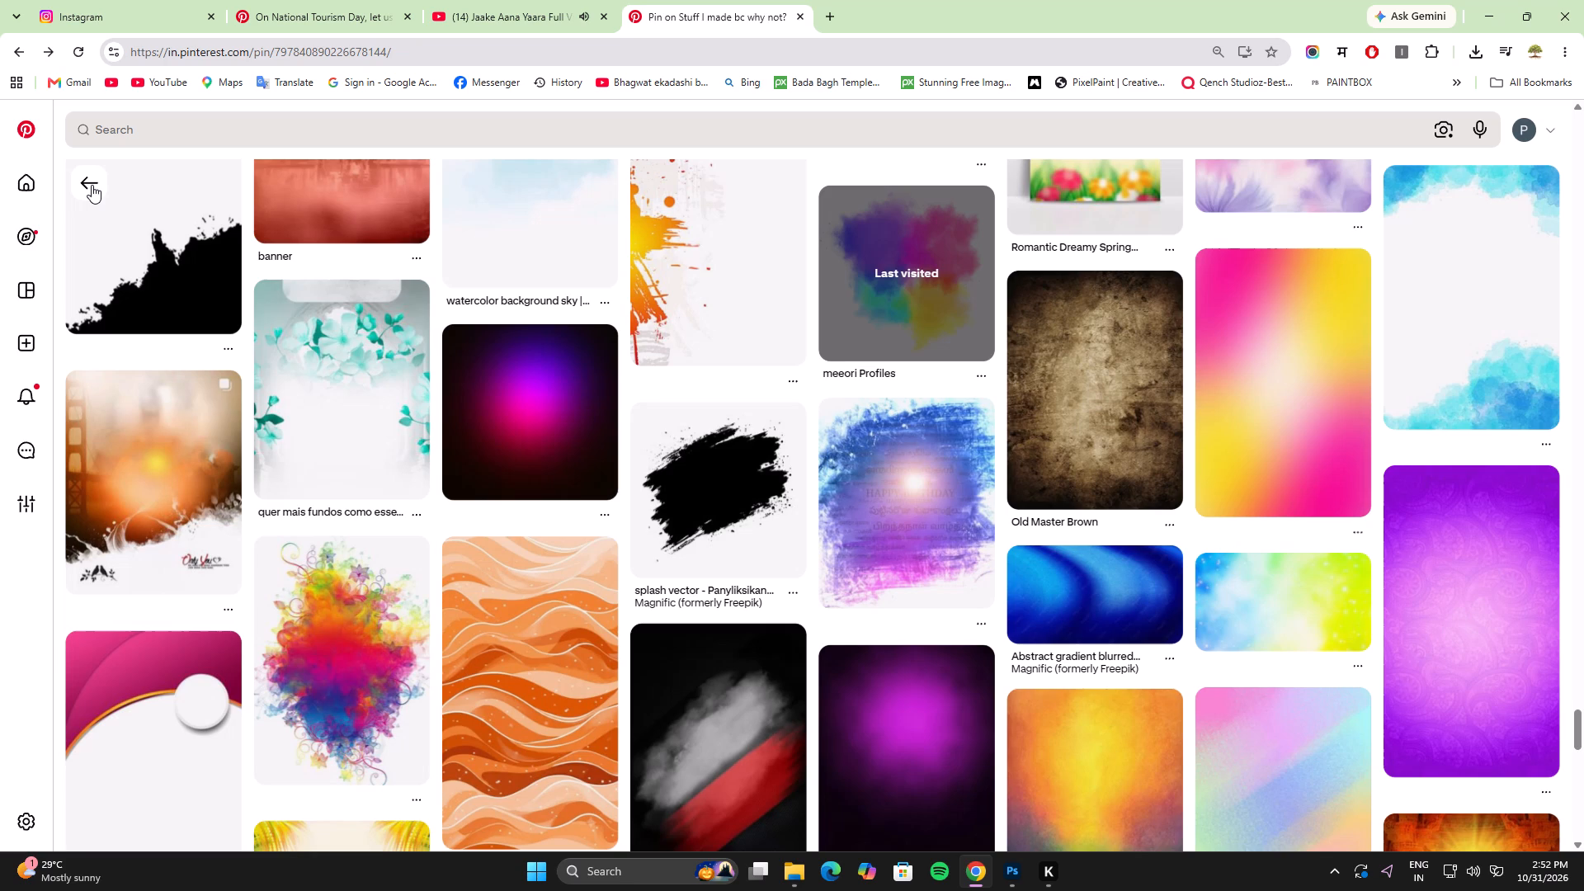
left_click(92, 185)
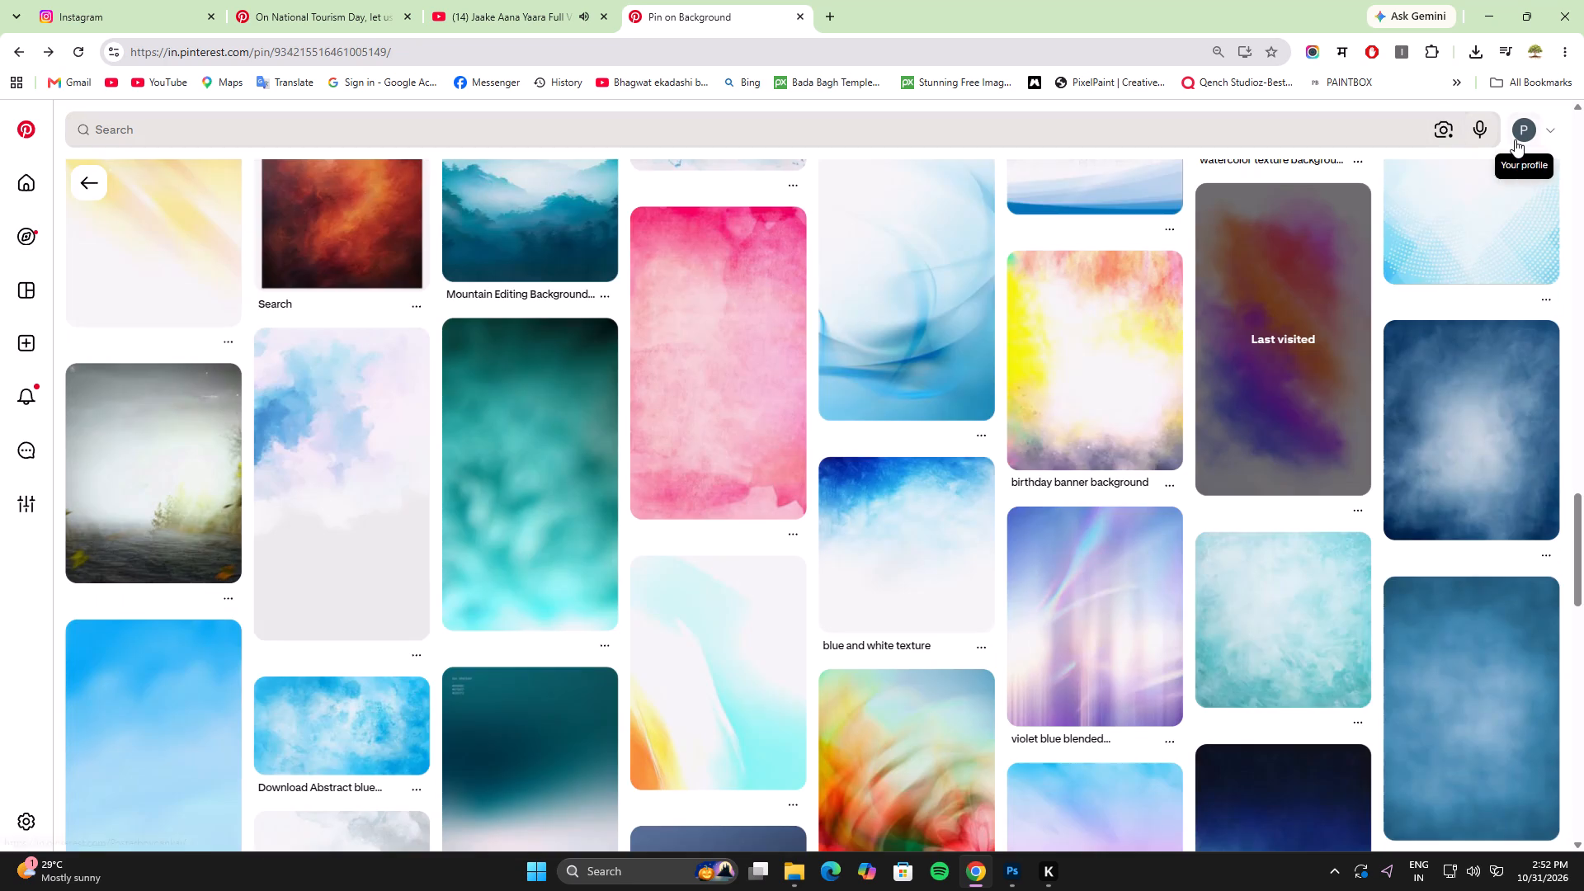
left_click(1515, 139)
left_click(185, 243)
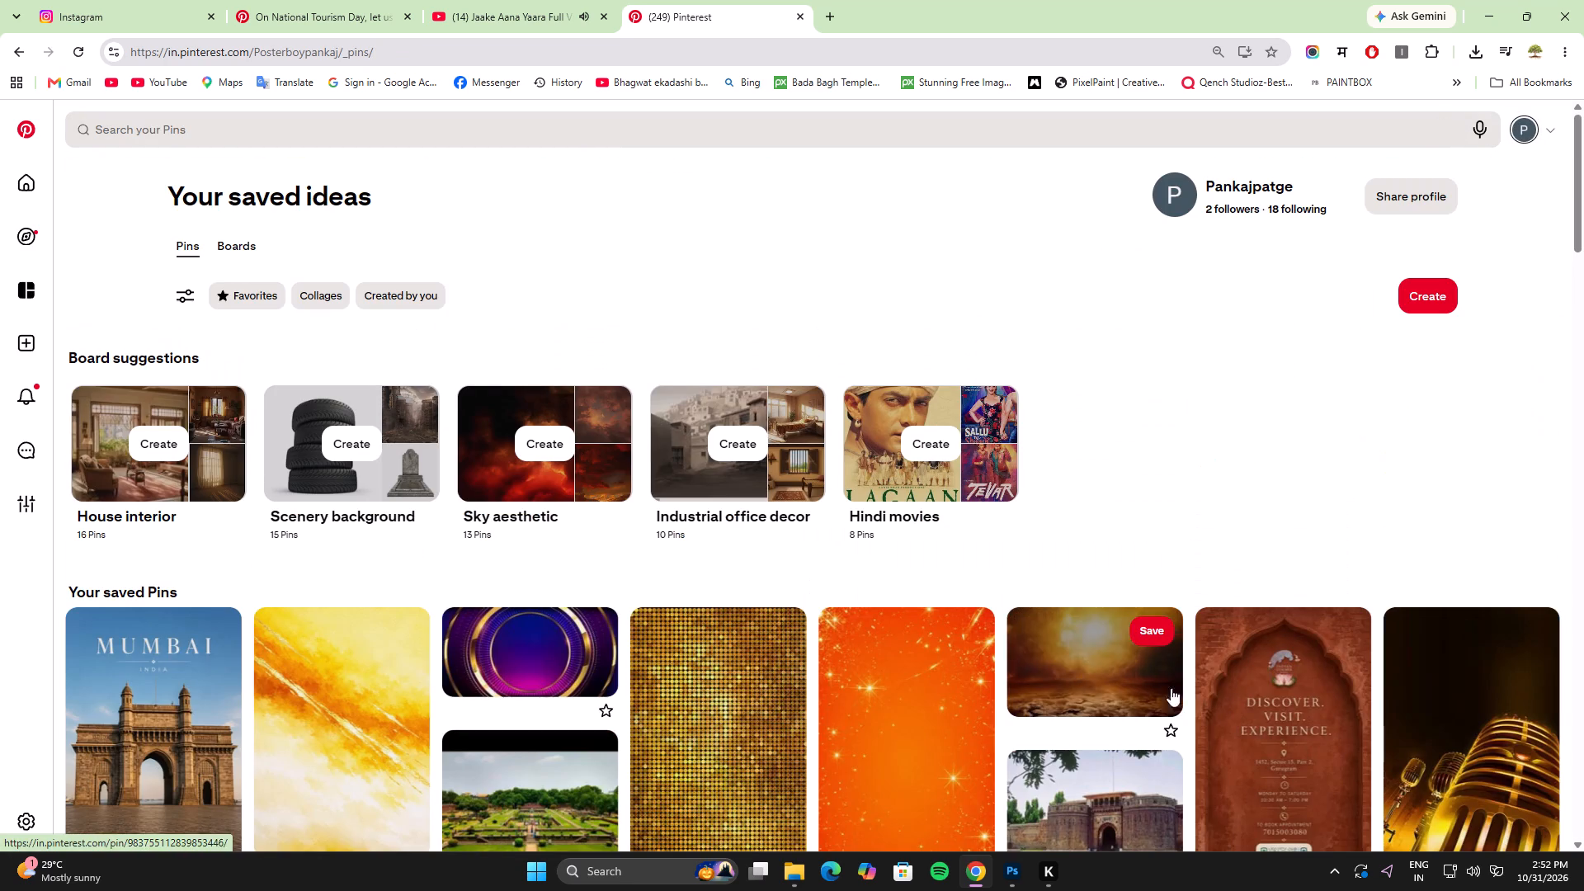
scroll(1256, 701, "down", 7)
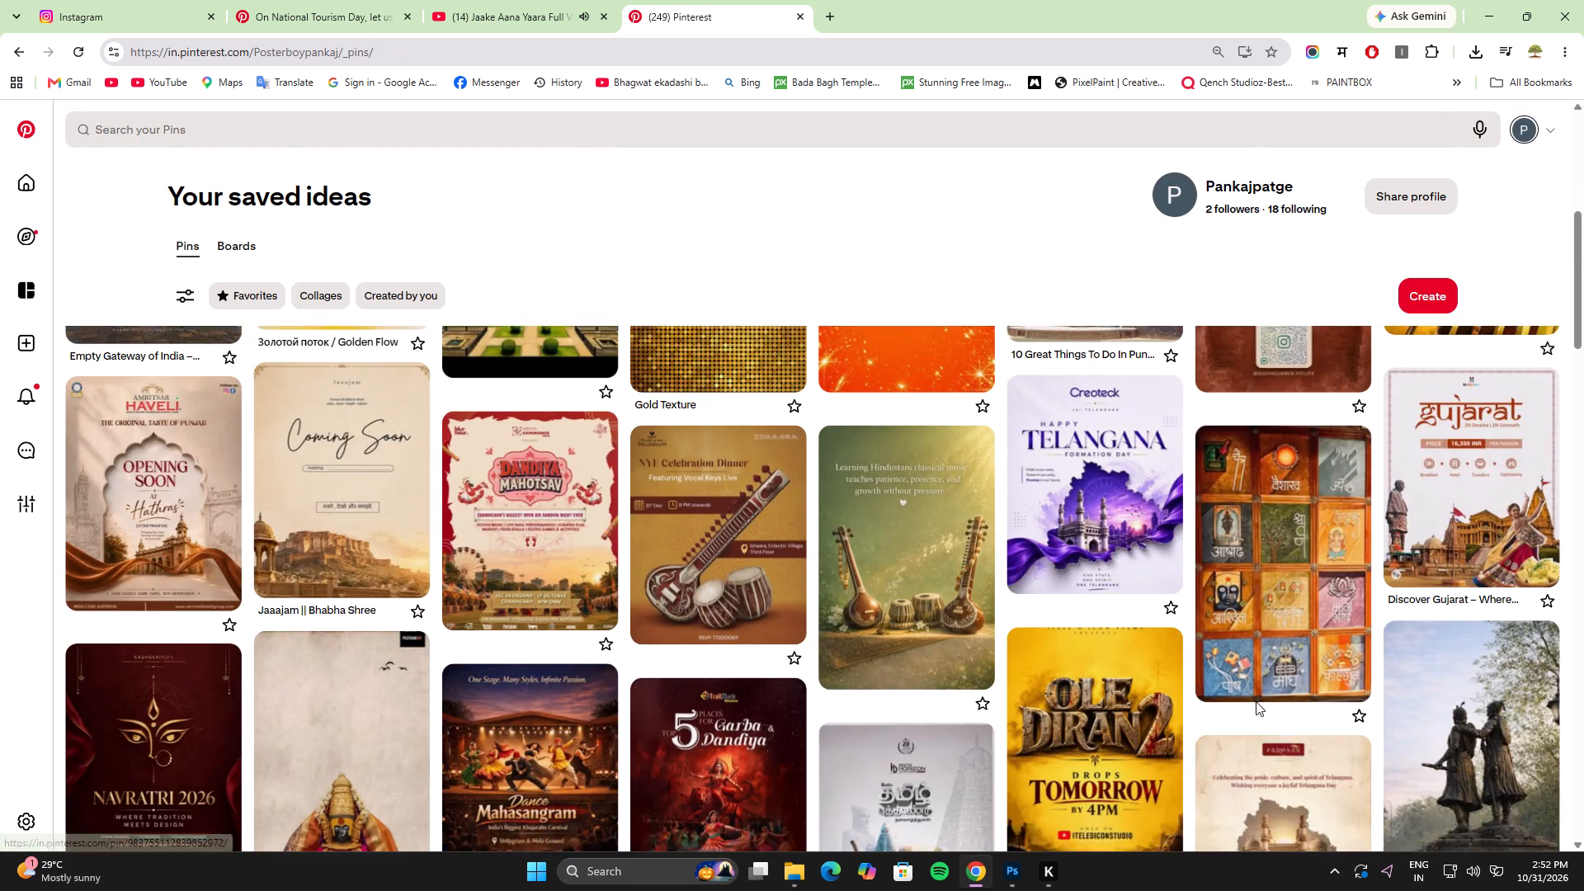
scroll(1256, 701, "down", 3)
scroll(1256, 701, "up", 4)
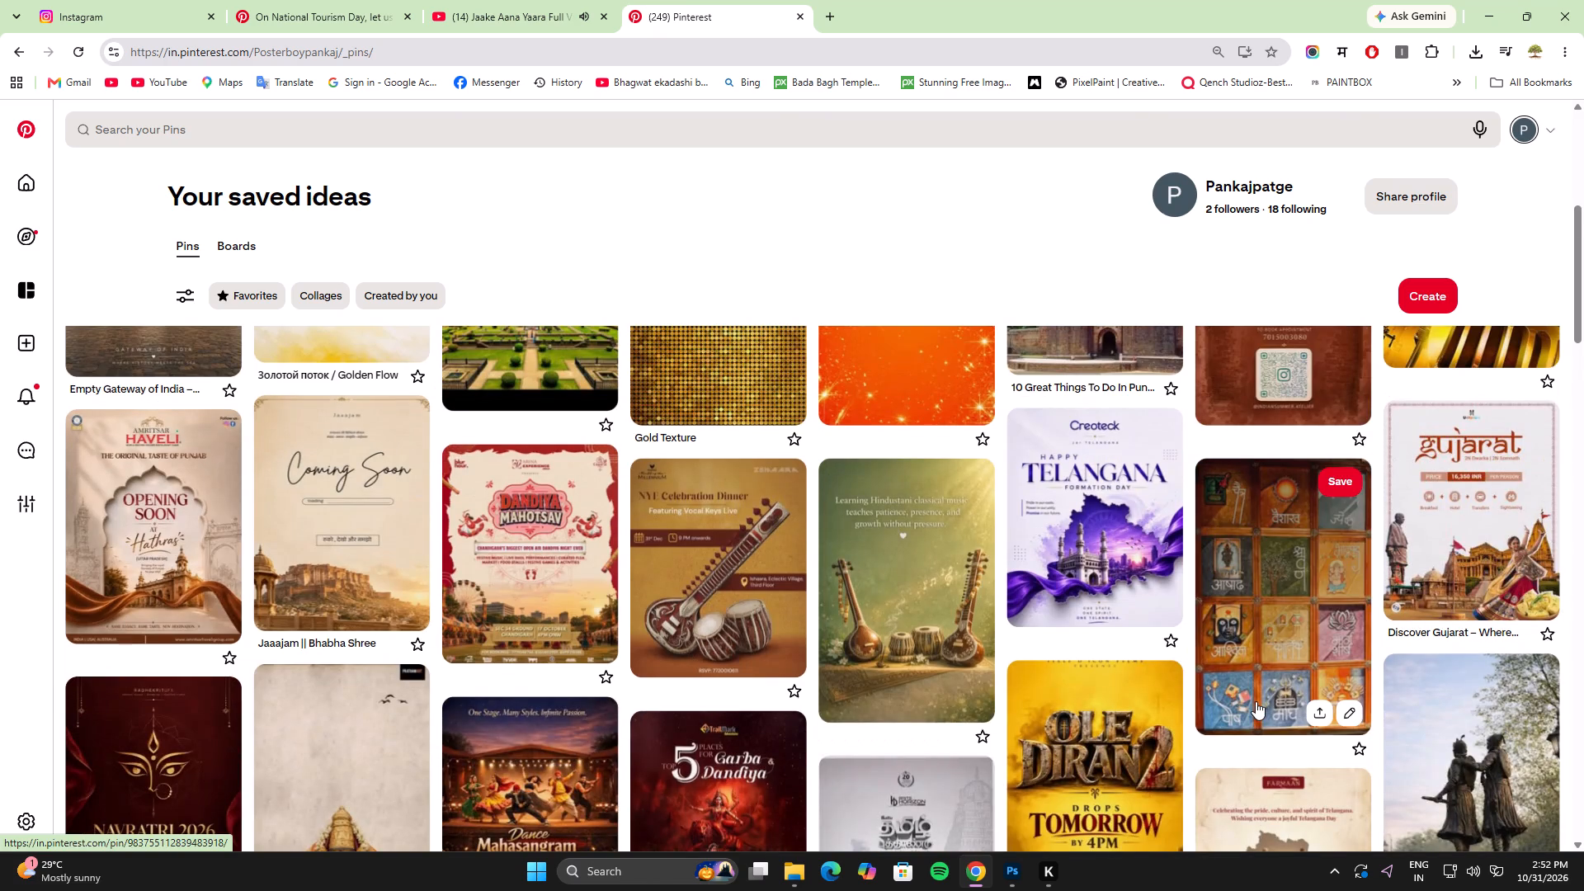
scroll(1256, 701, "down", 3)
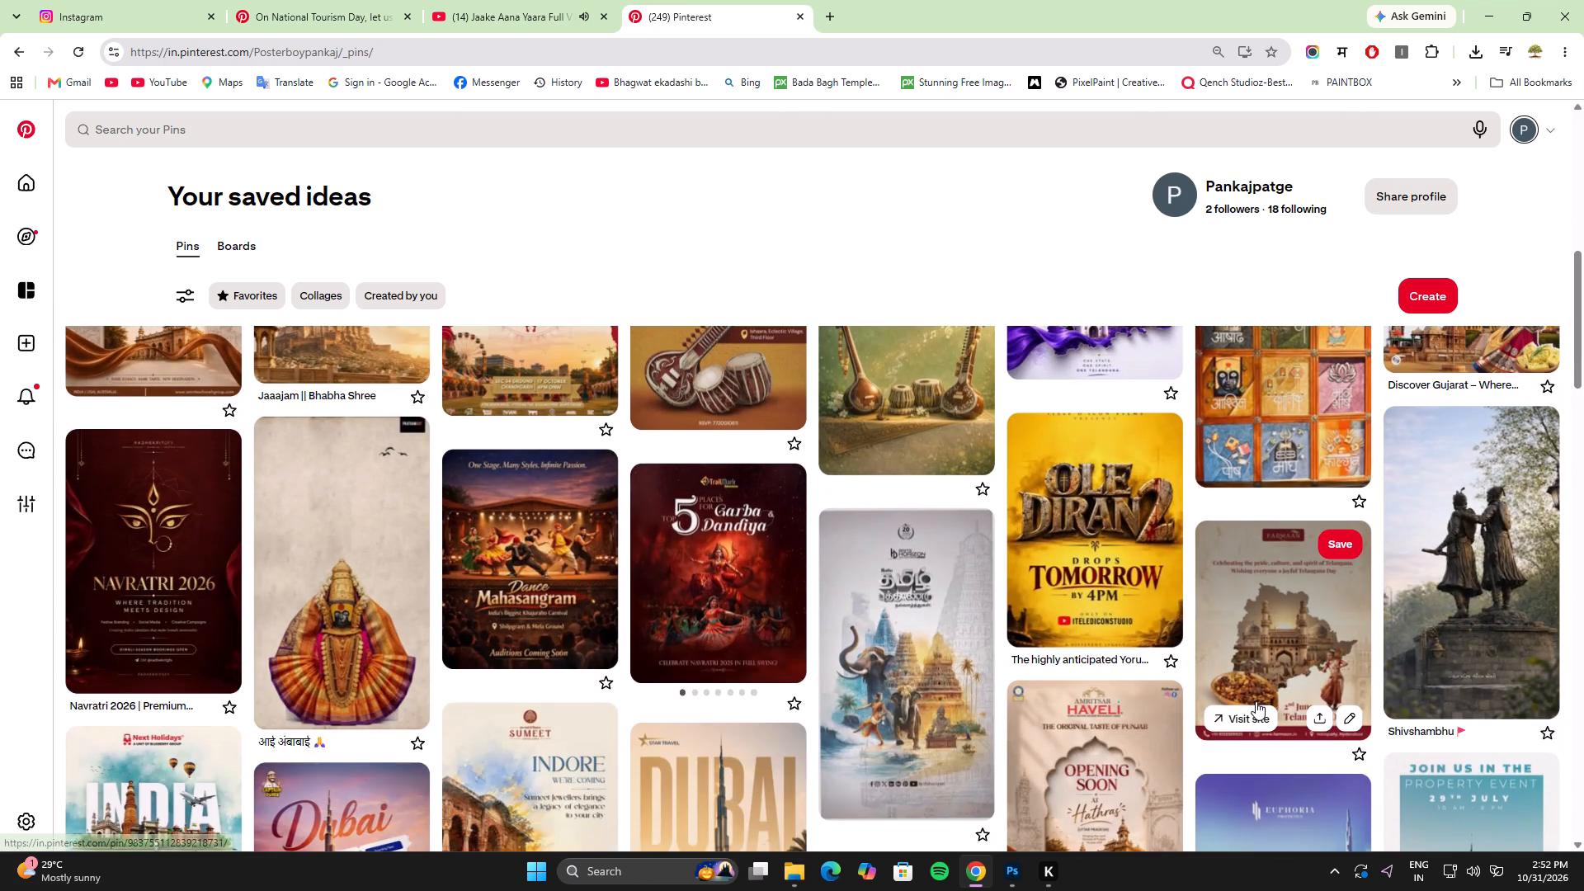
scroll(1583, 729, "down", 5)
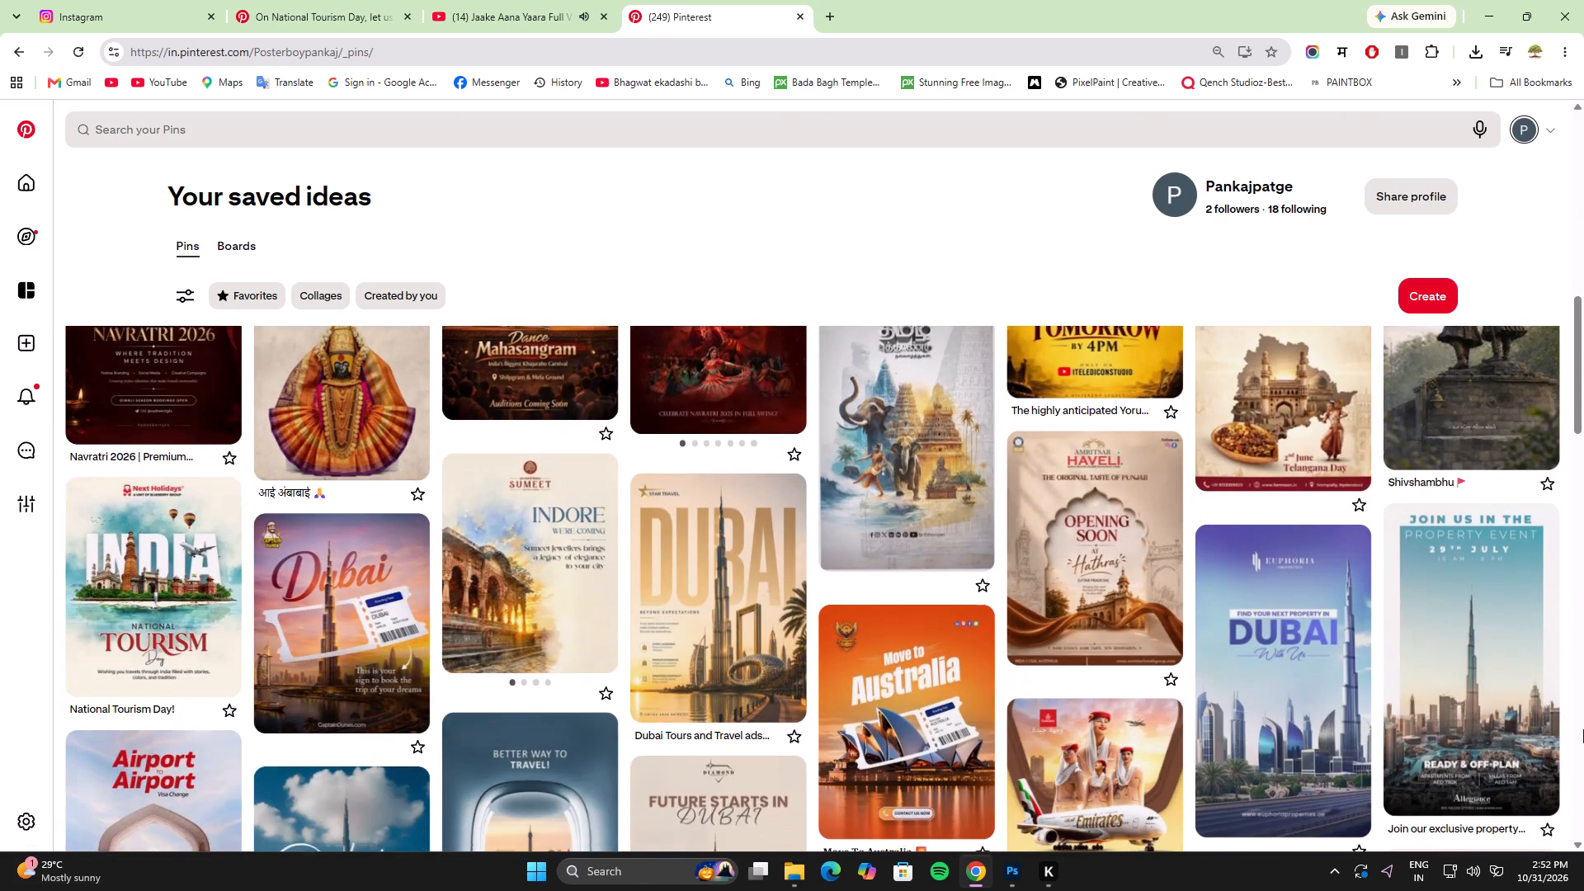
scroll(1583, 729, "down", 12)
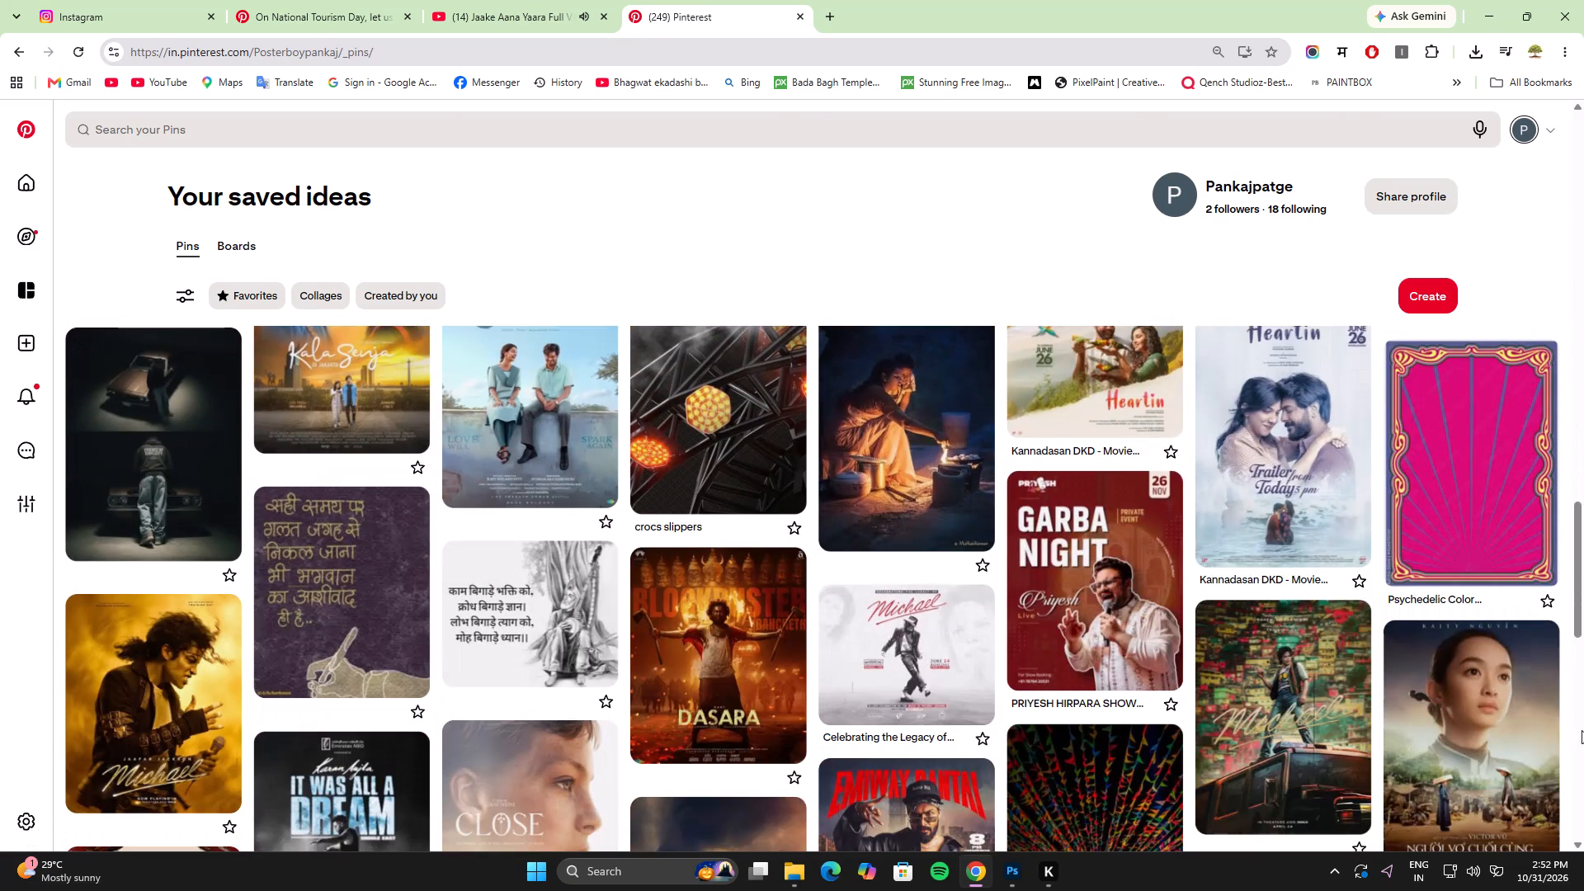
scroll(1582, 730, "down", 7)
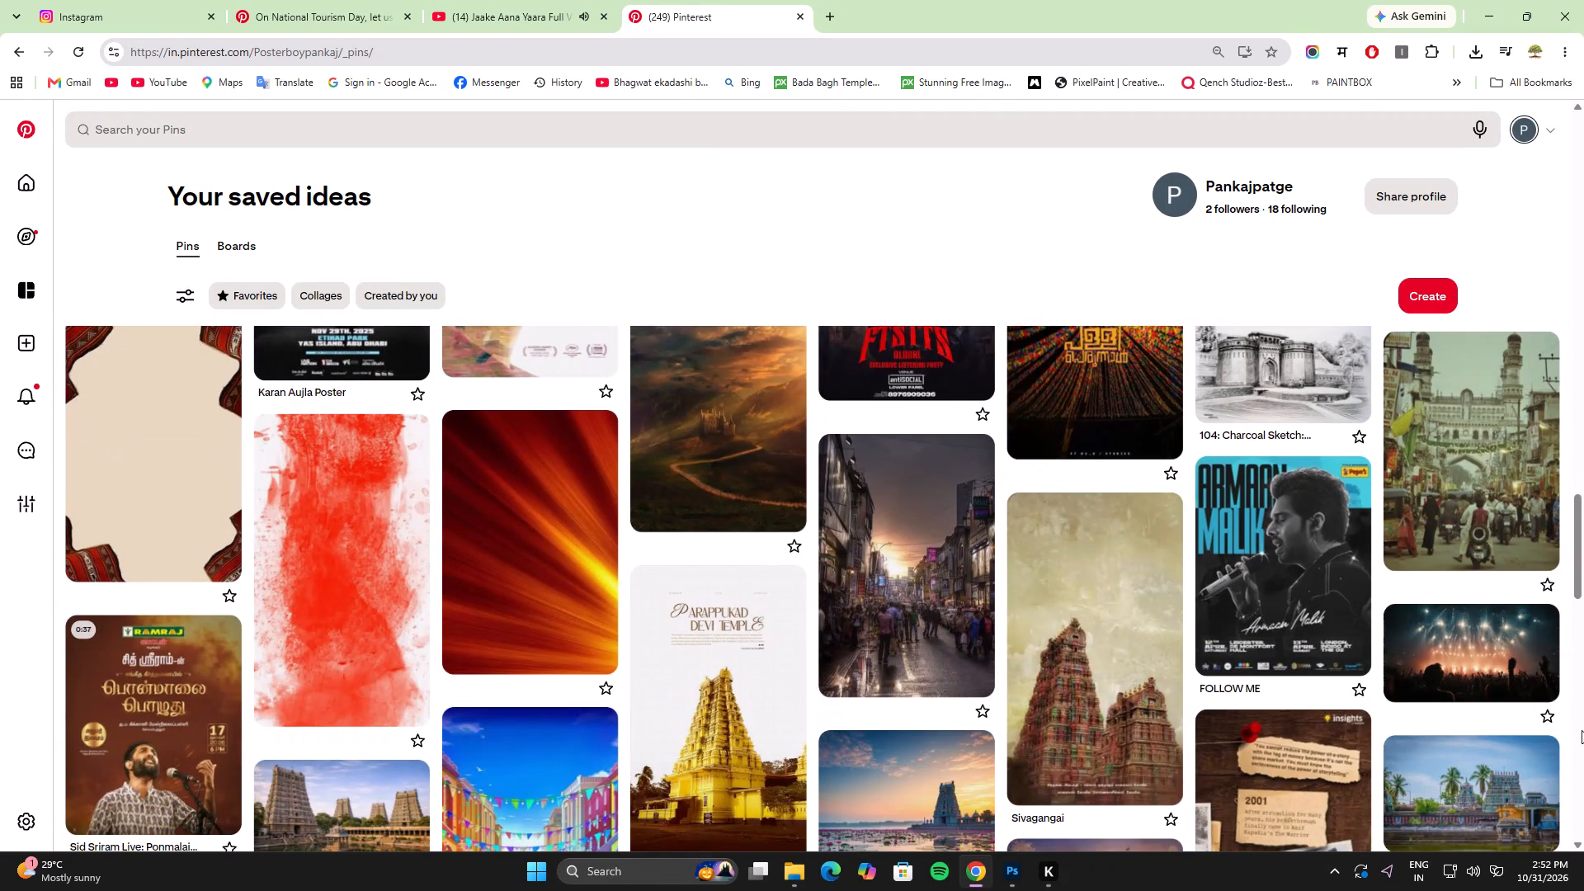
scroll(1582, 730, "down", 8)
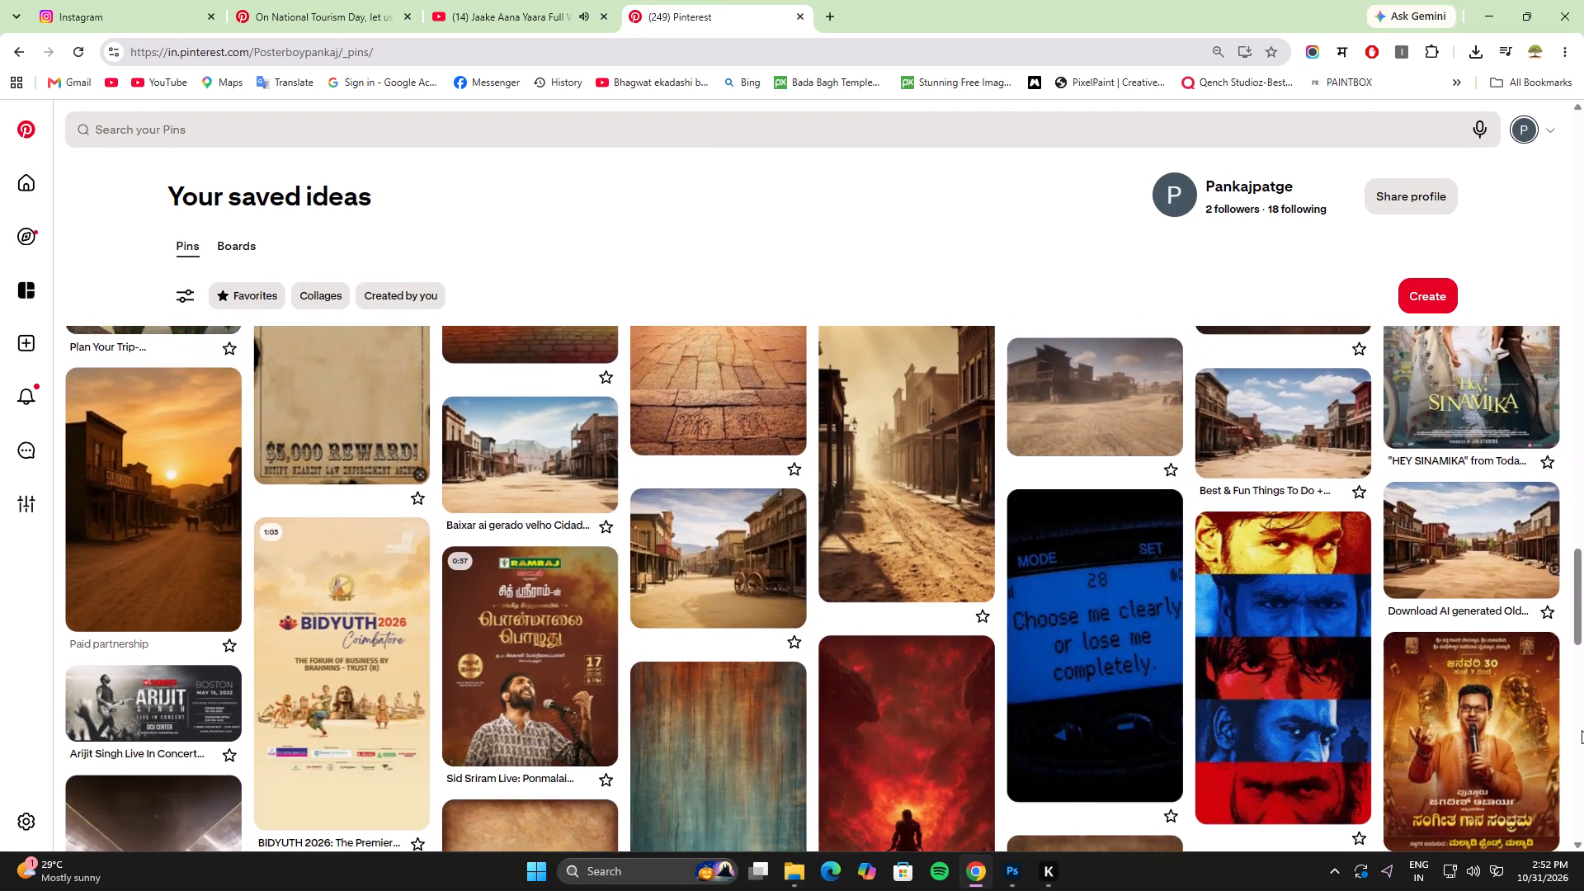
scroll(1582, 730, "down", 3)
scroll(1561, 741, "up", 3)
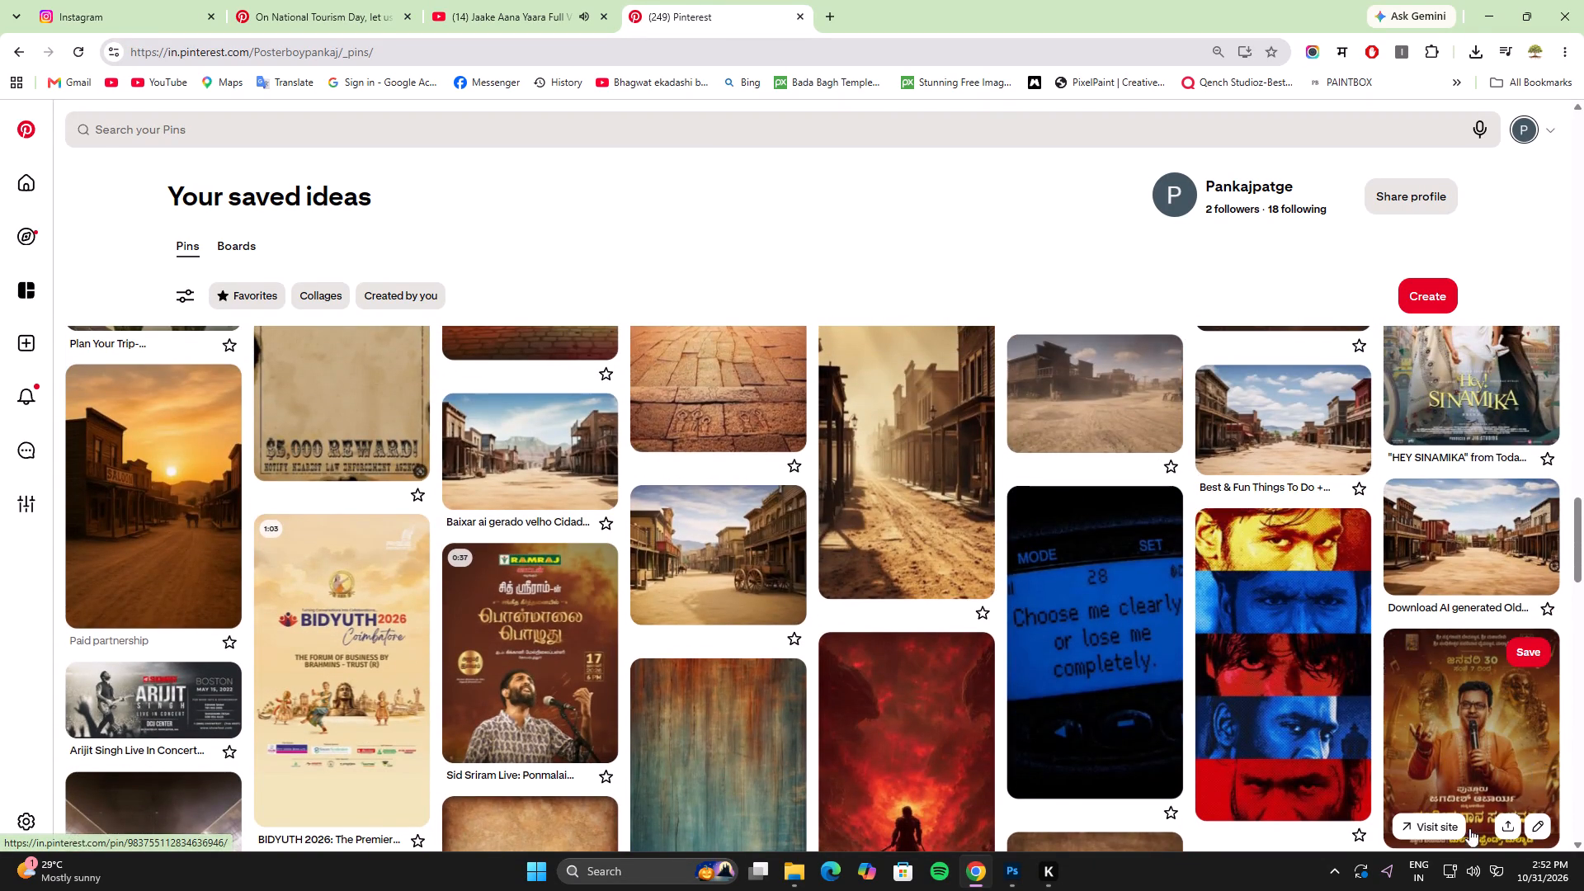
scroll(1095, 674, "down", 3)
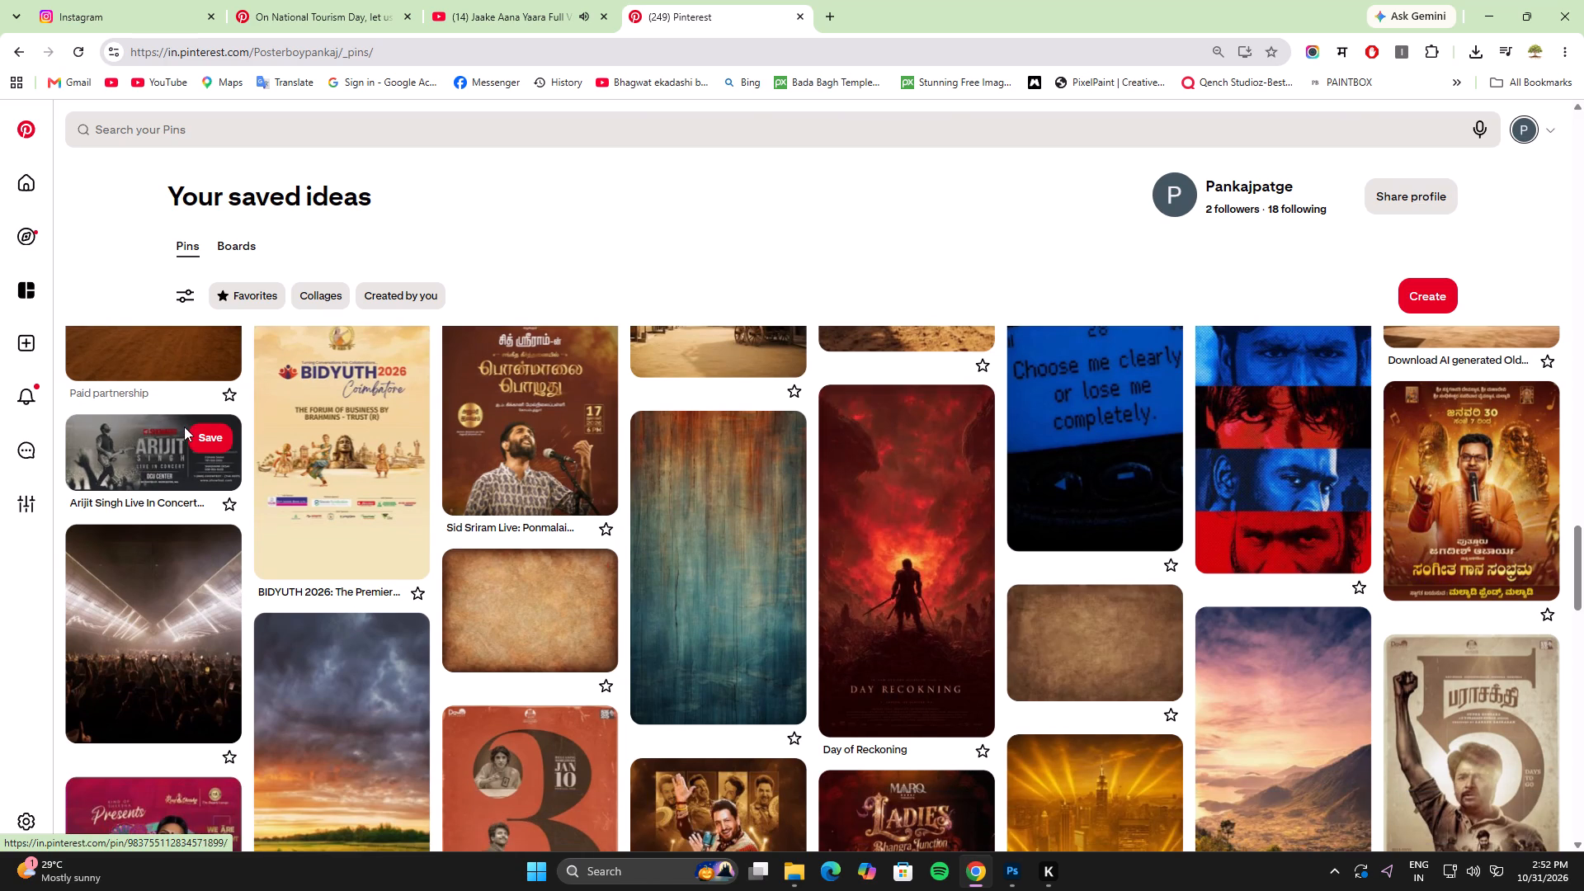
scroll(328, 465, "down", 3)
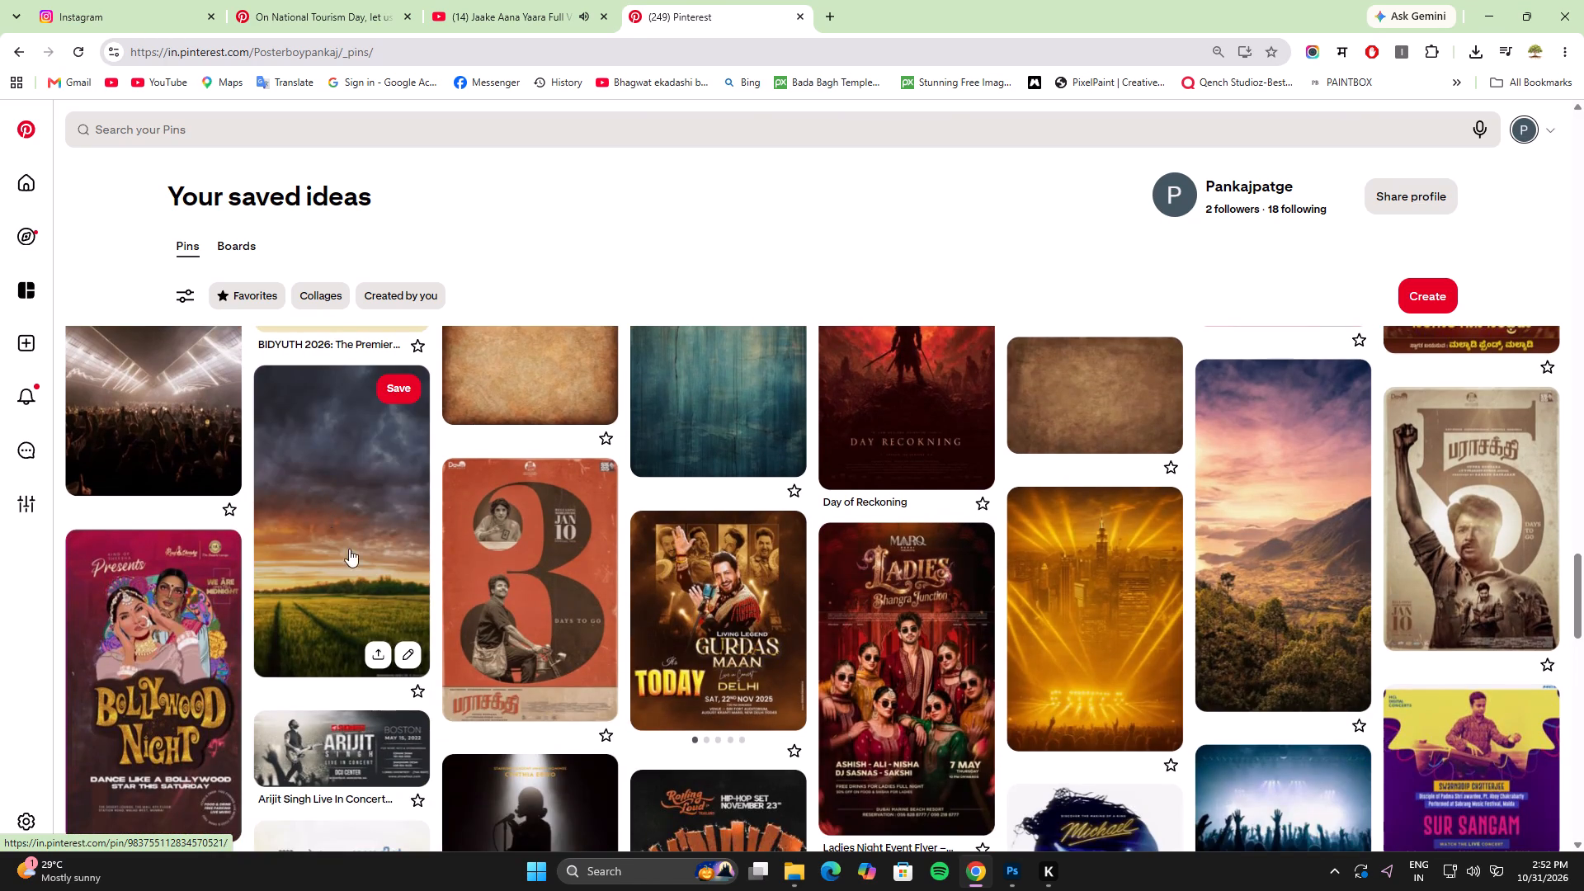
scroll(367, 573, "up", 3)
scroll(367, 573, "down", 4)
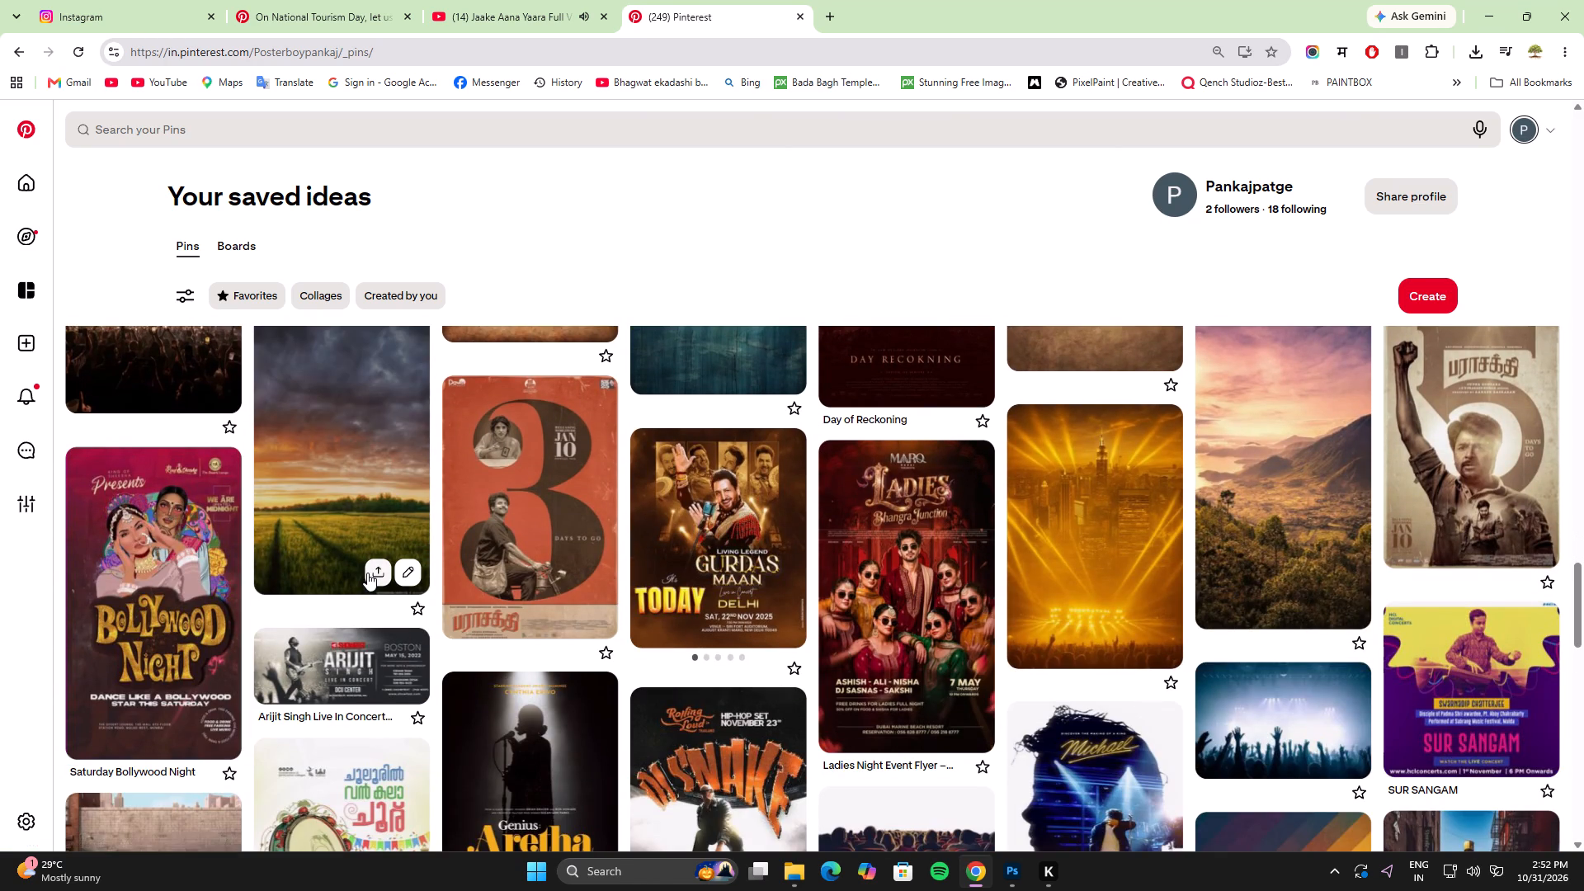
scroll(367, 573, "down", 6)
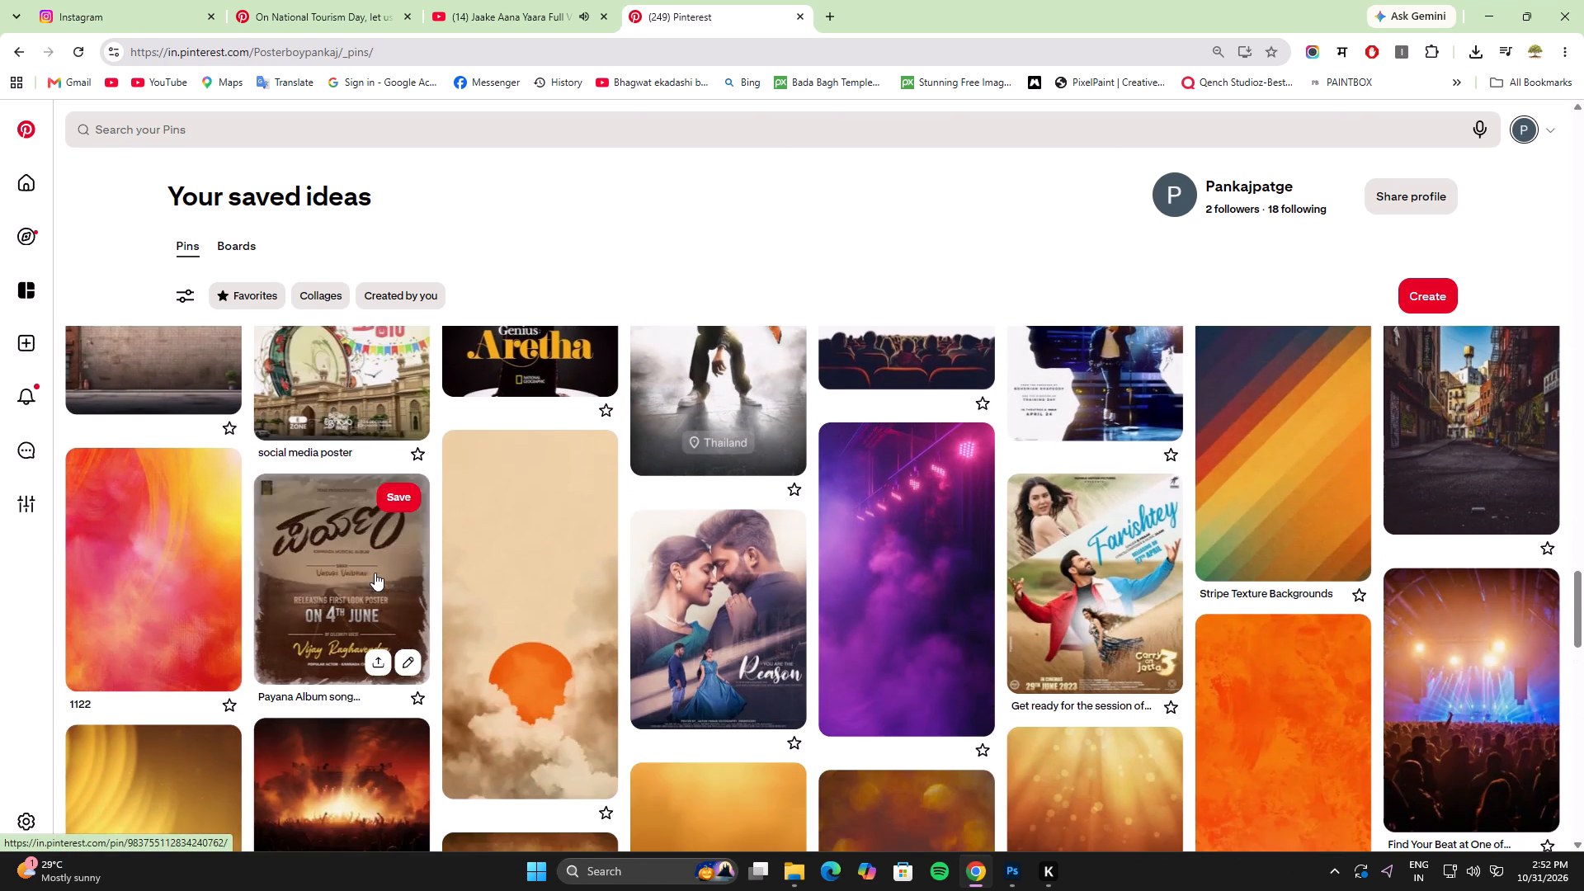
scroll(1572, 743, "down", 9)
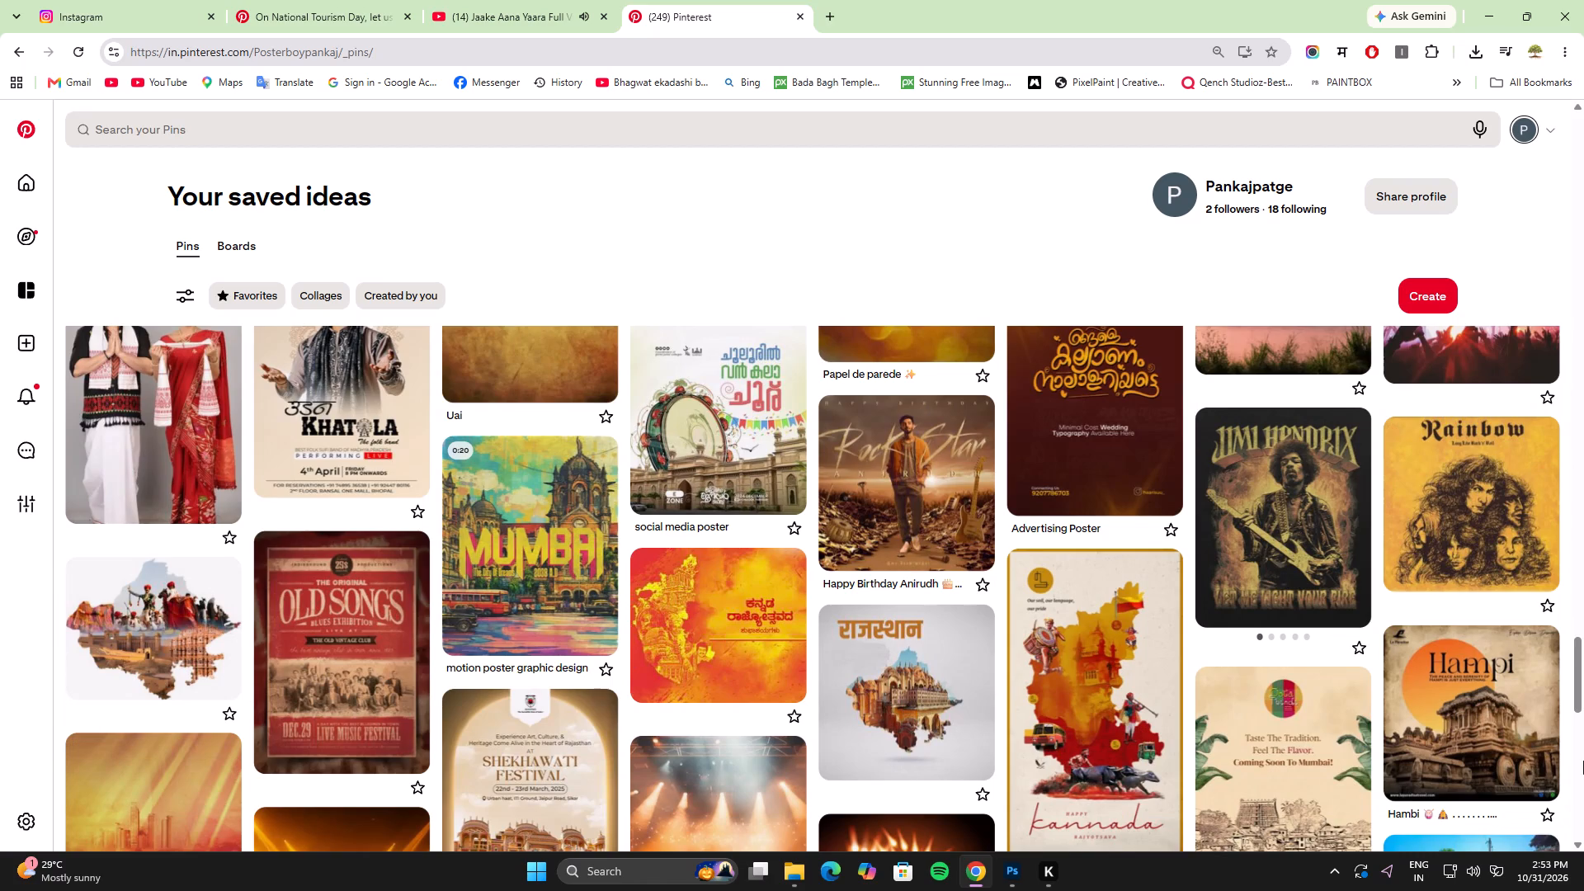
scroll(1583, 761, "down", 7)
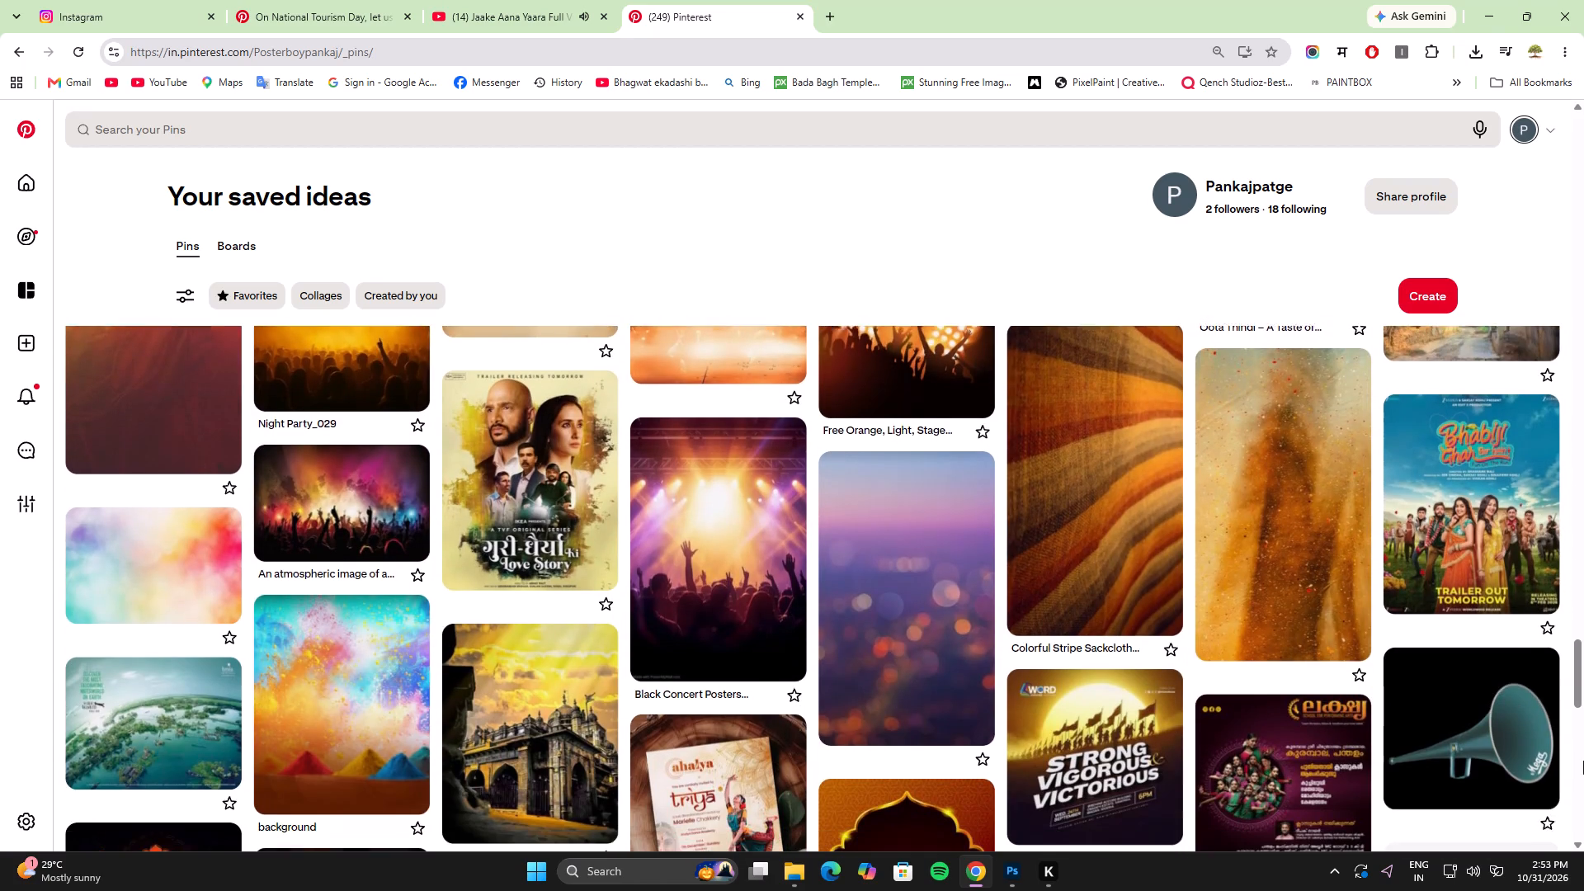
scroll(1583, 761, "down", 7)
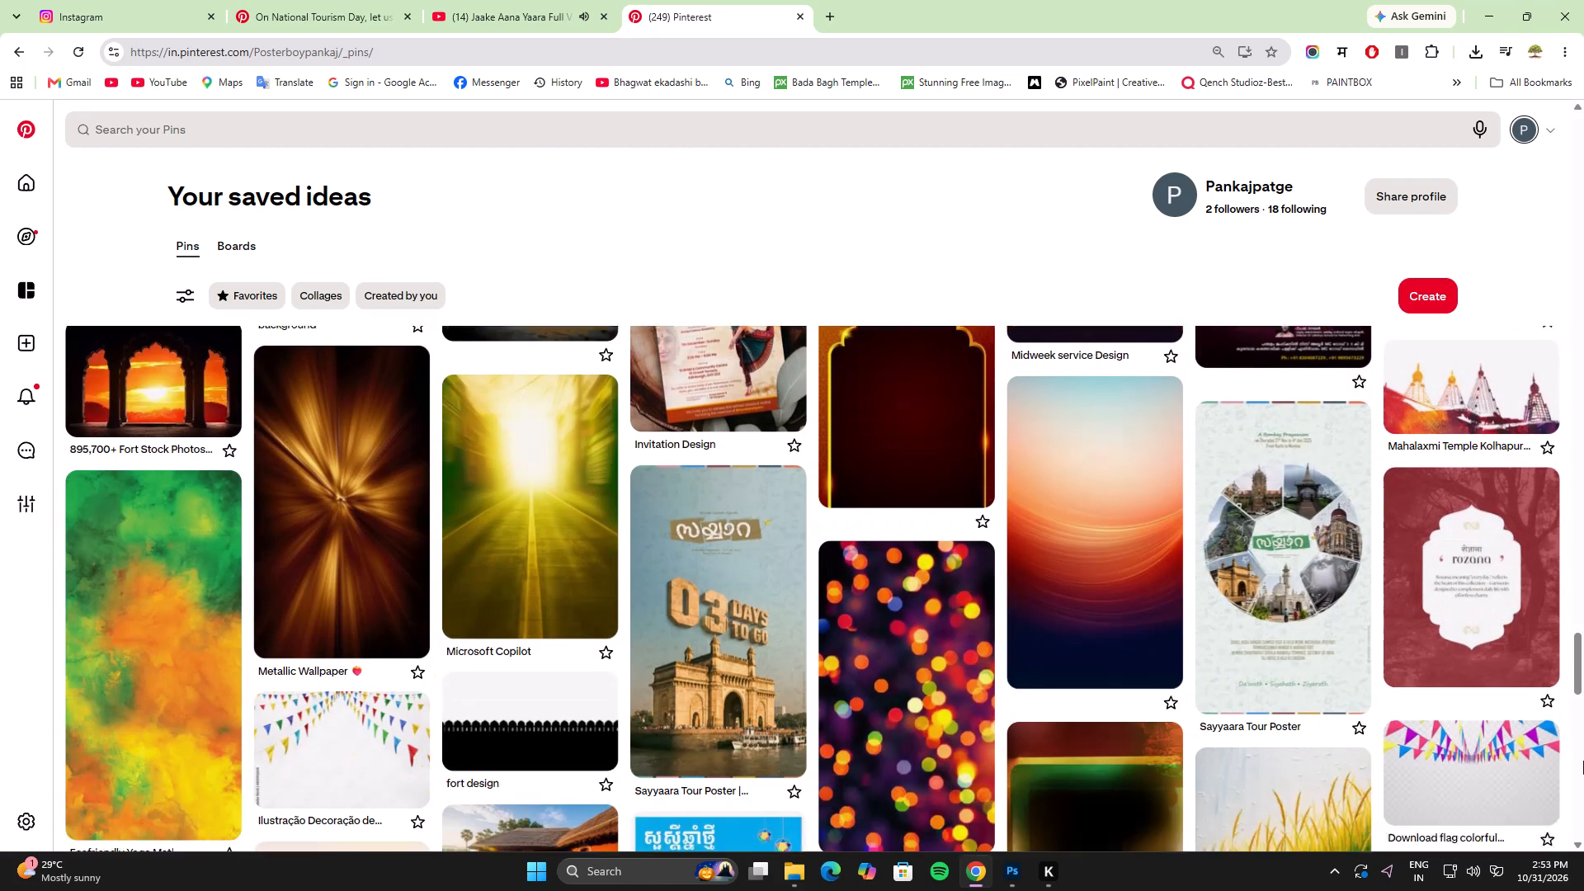
scroll(1583, 761, "down", 9)
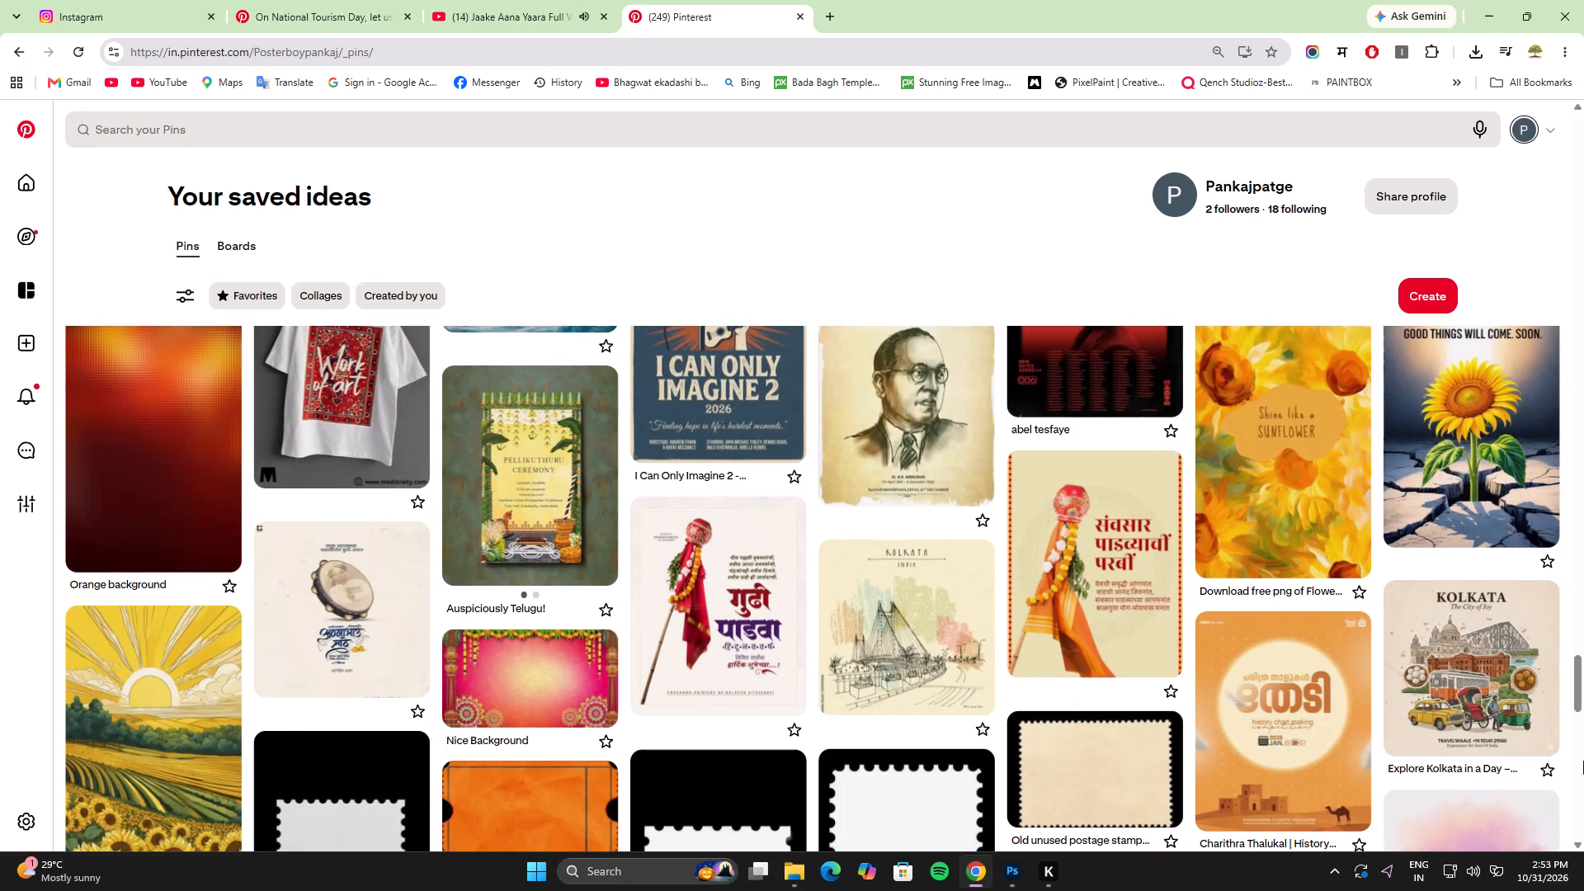
scroll(1583, 761, "down", 5)
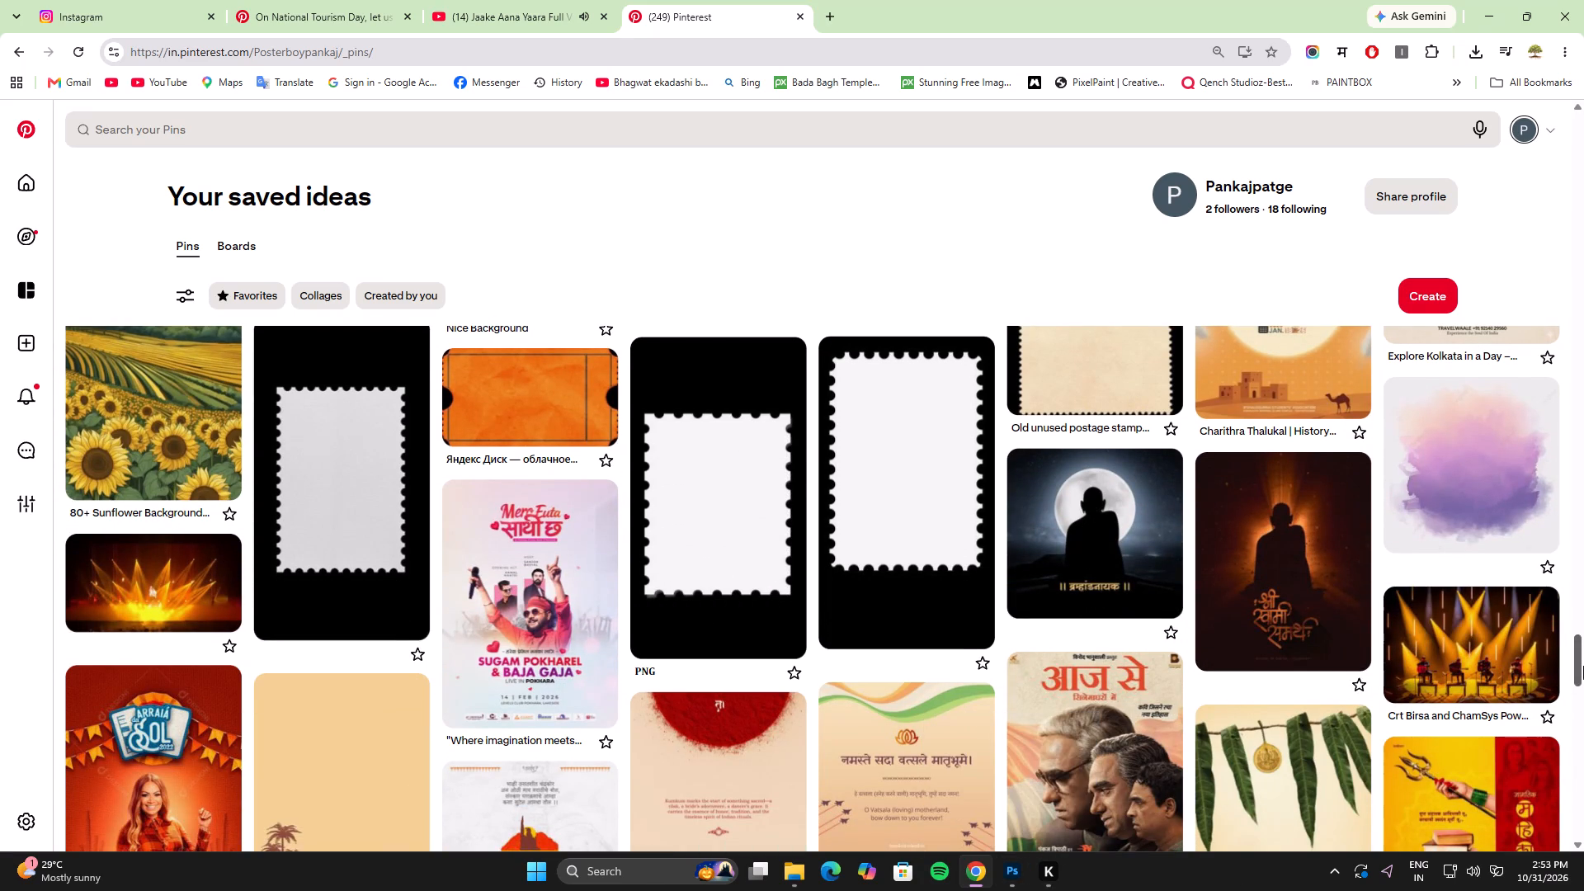
scroll(1558, 673, "down", 3)
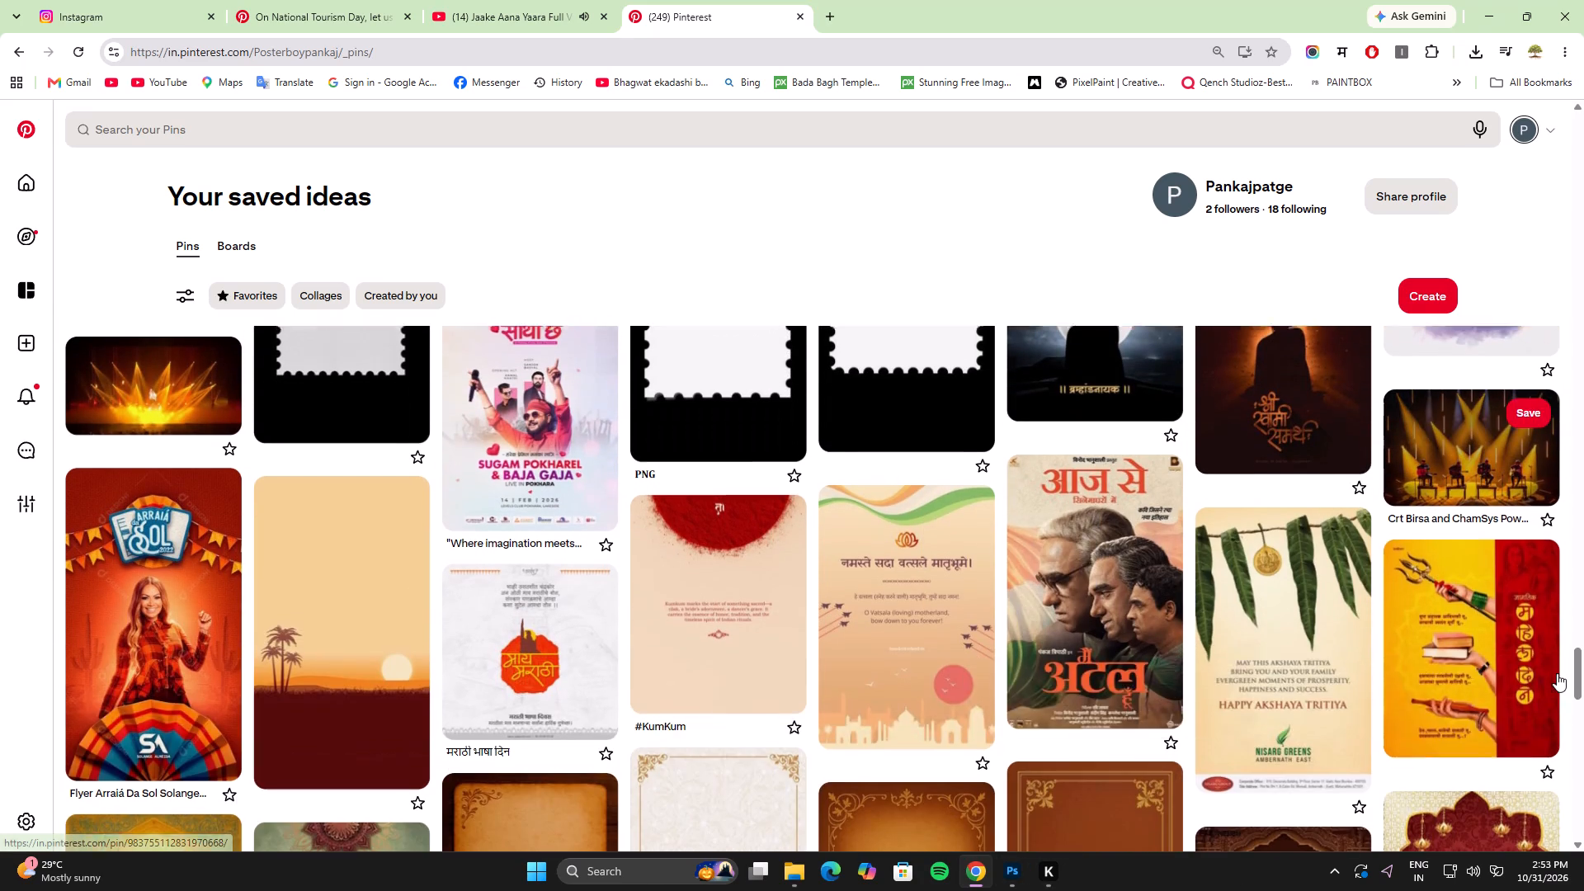
scroll(1557, 673, "down", 9)
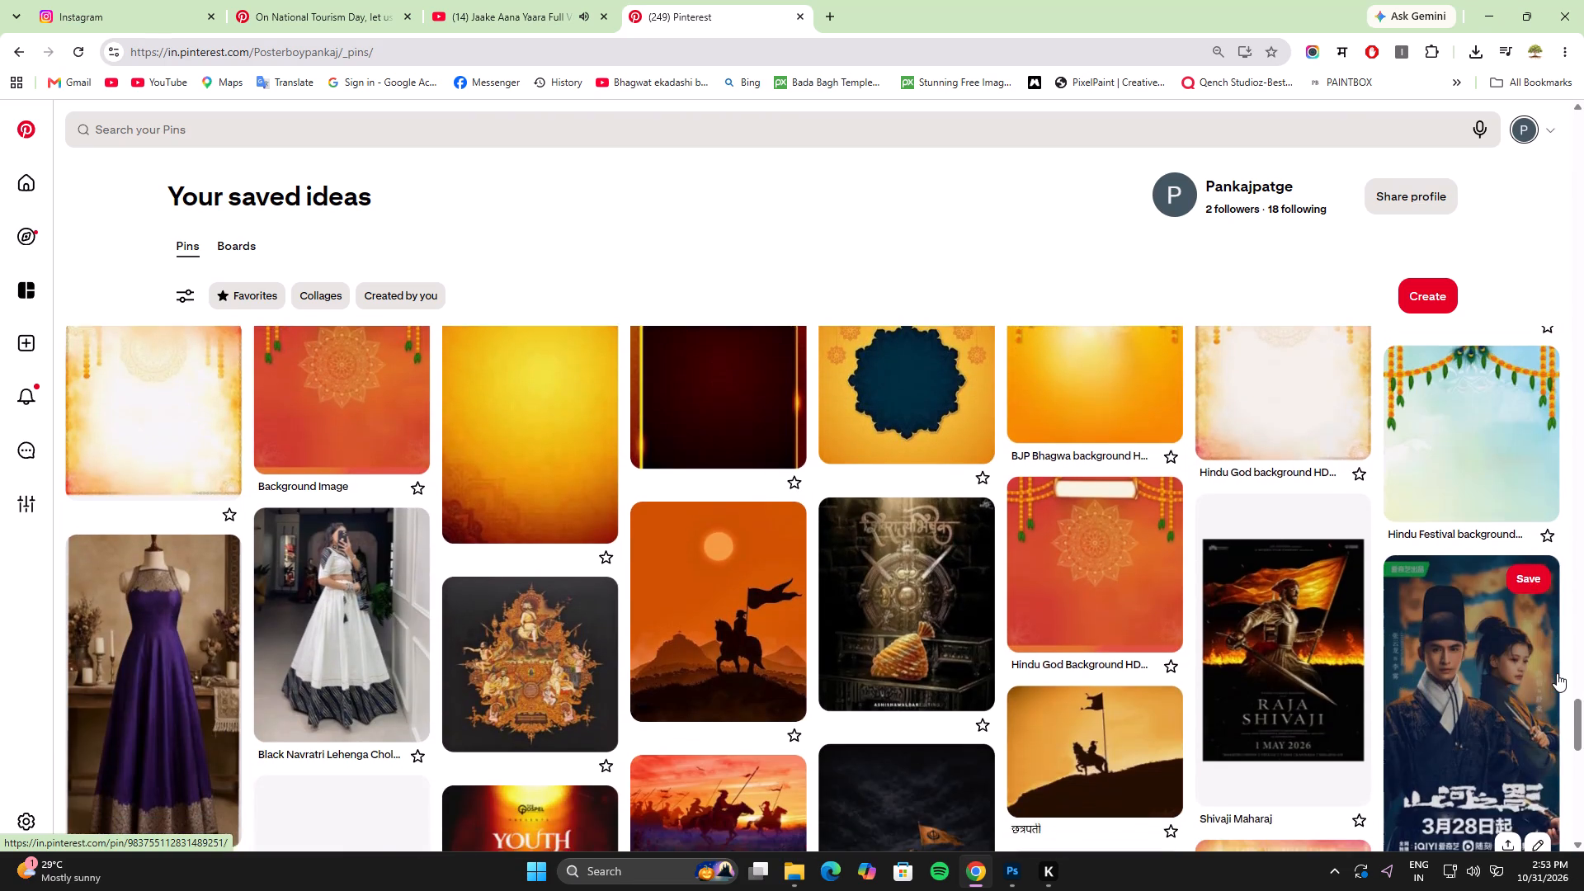
scroll(1557, 673, "up", 4)
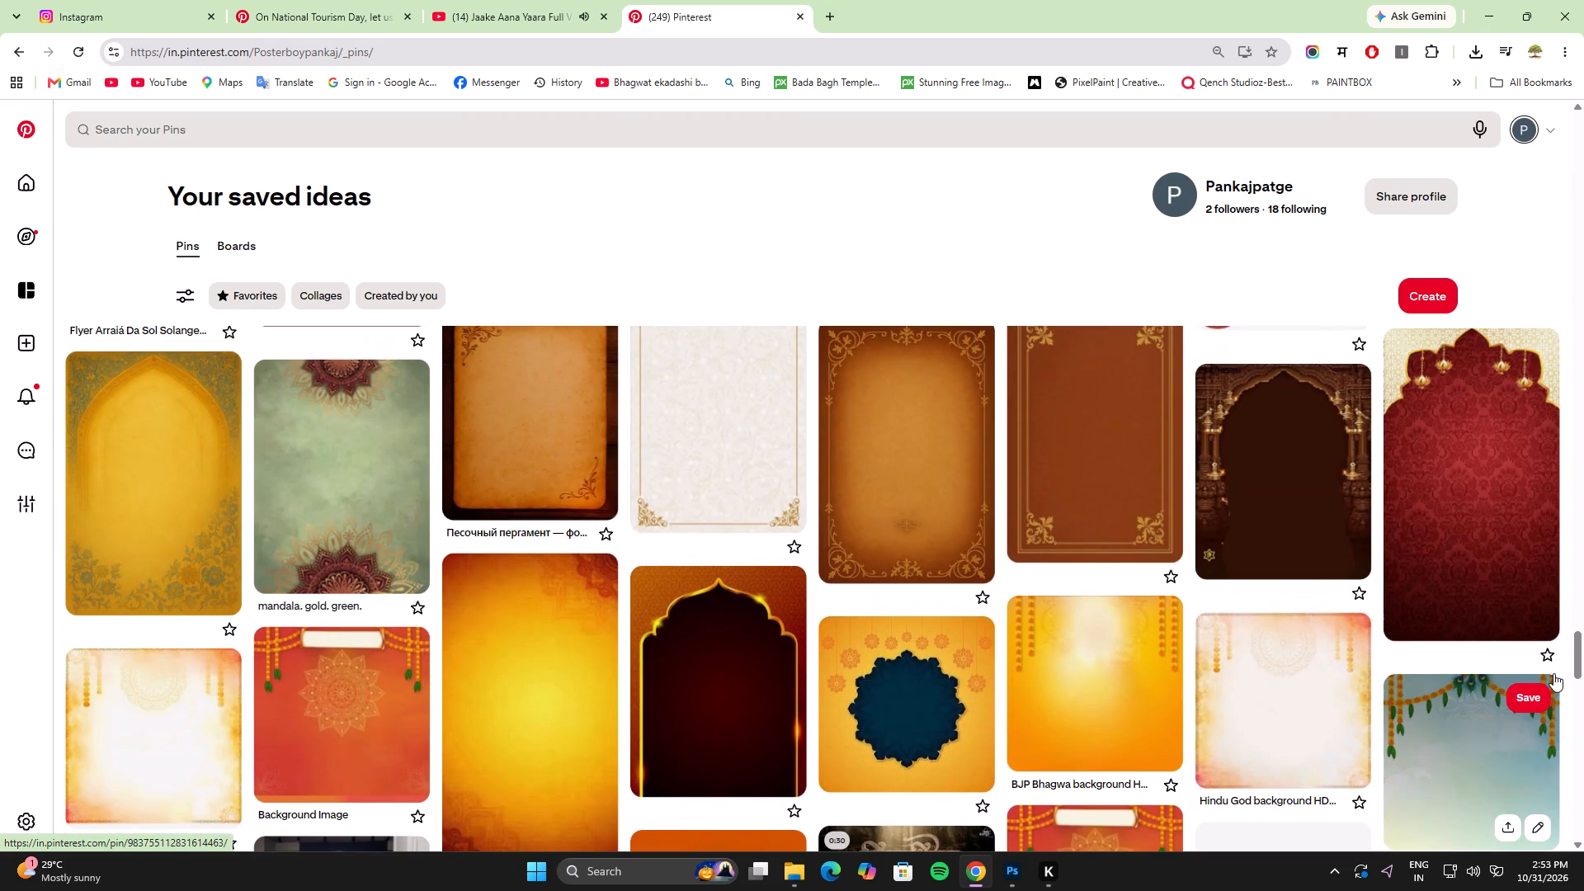
scroll(1541, 680, "down", 4)
Open the saved yellow-orange gradient pin, examine its related images for a background texture, and return to the saved pins.
left_click(521, 427)
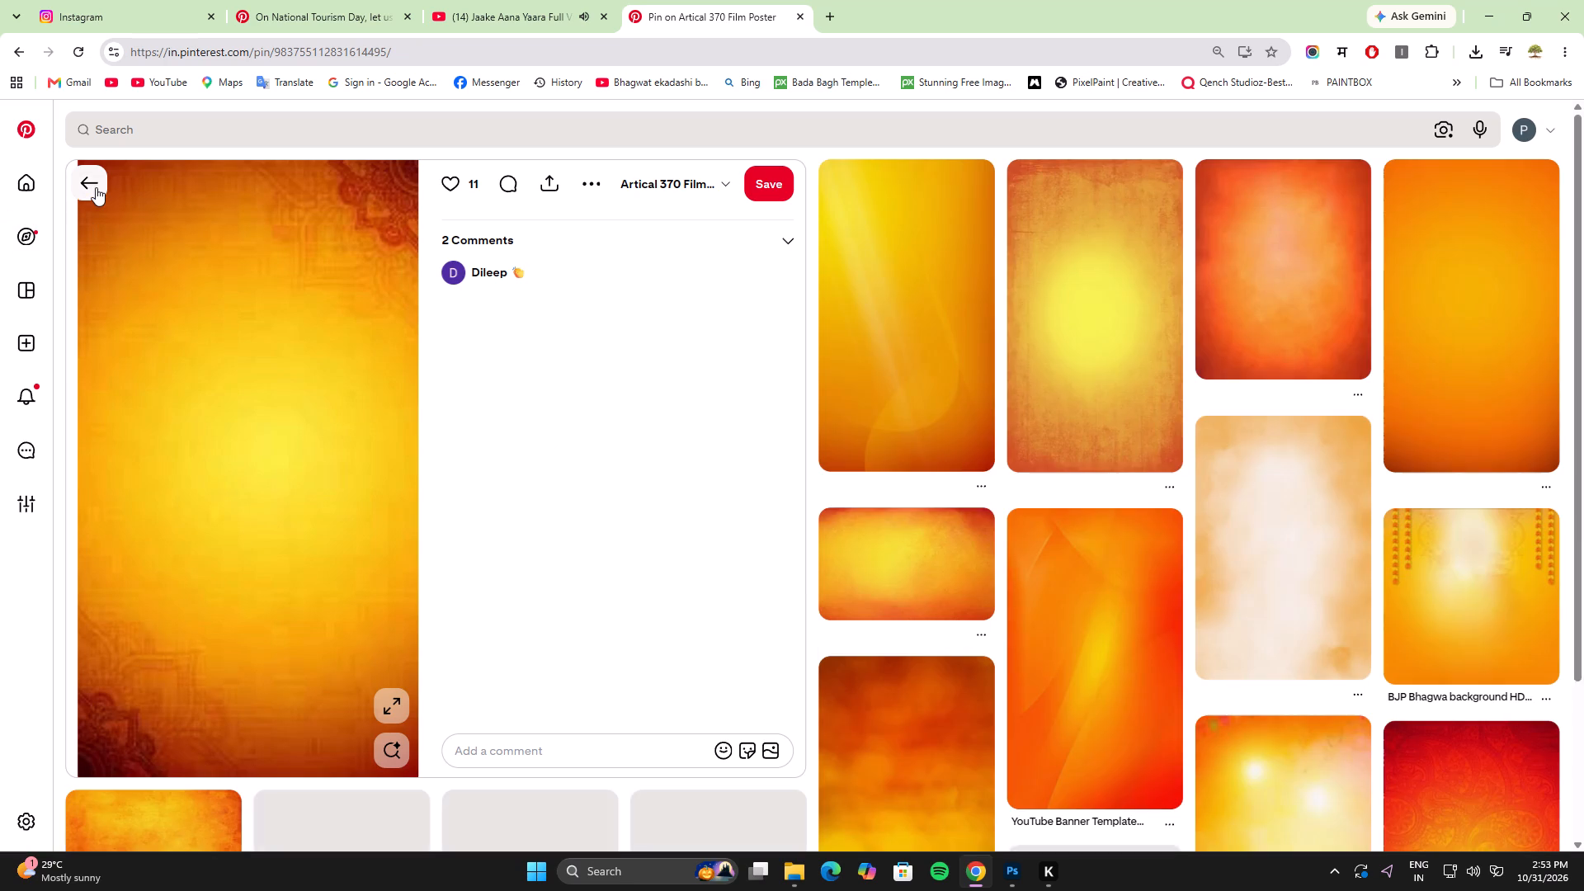
scroll(474, 468, "down", 4)
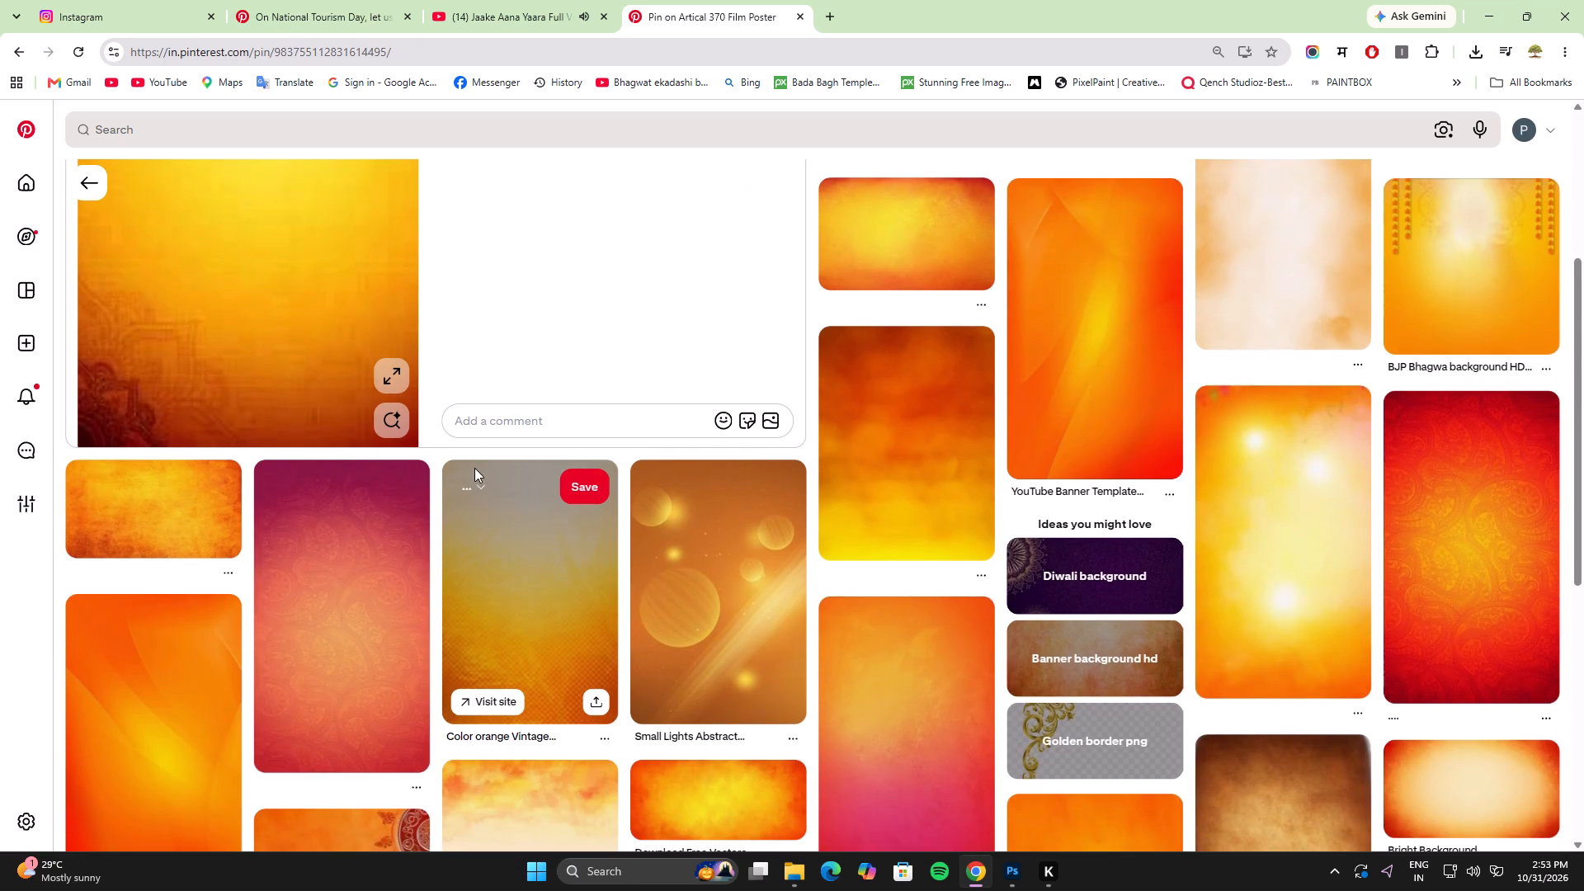
scroll(474, 468, "down", 6)
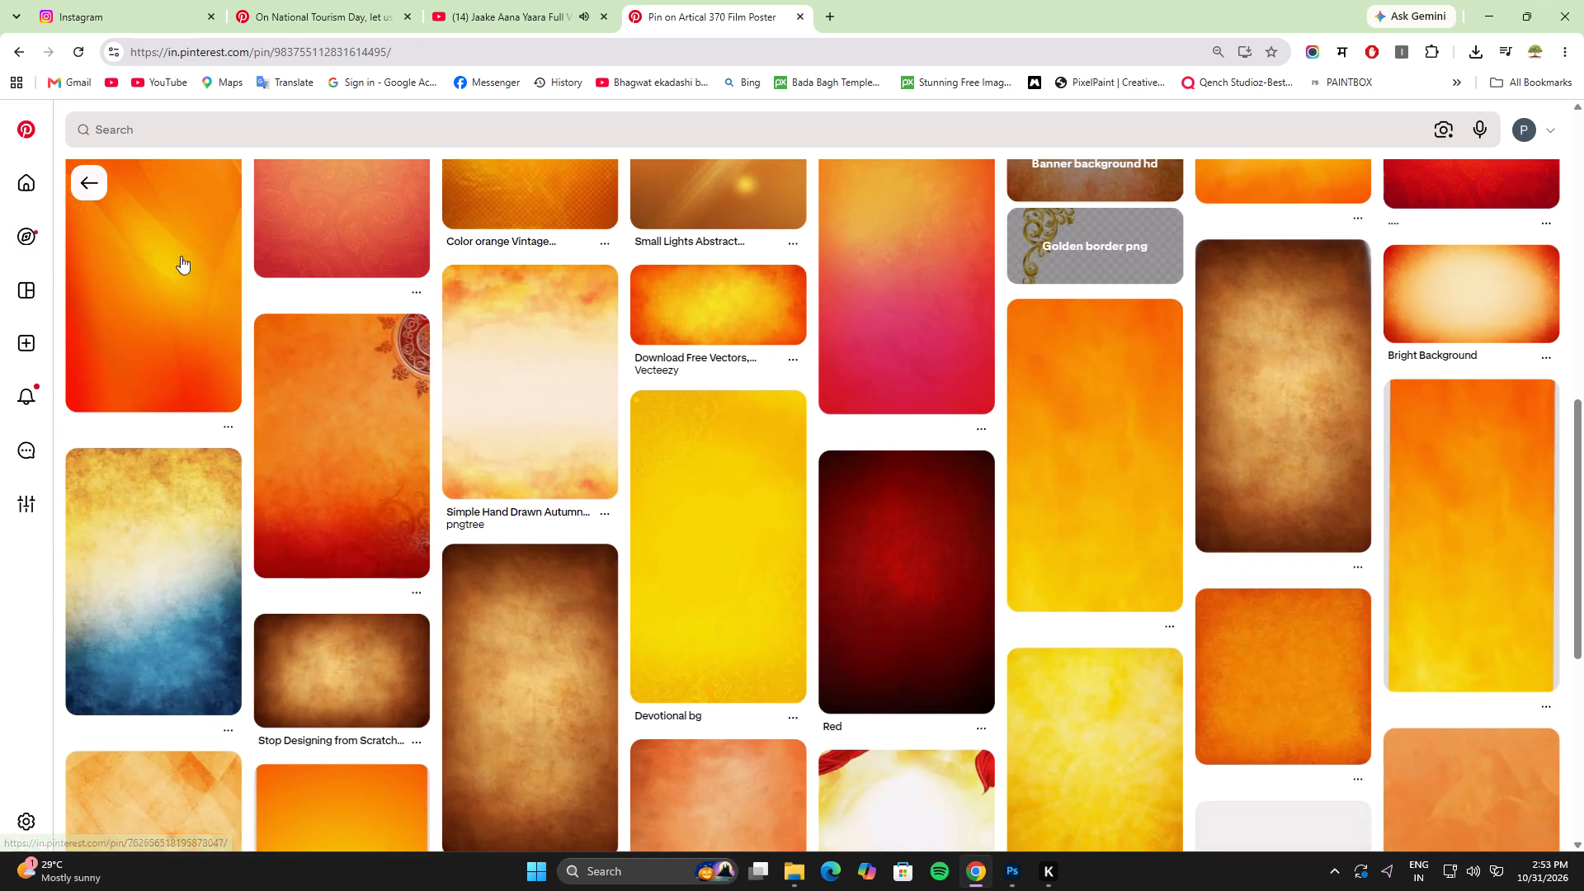
scroll(351, 417, "down", 3)
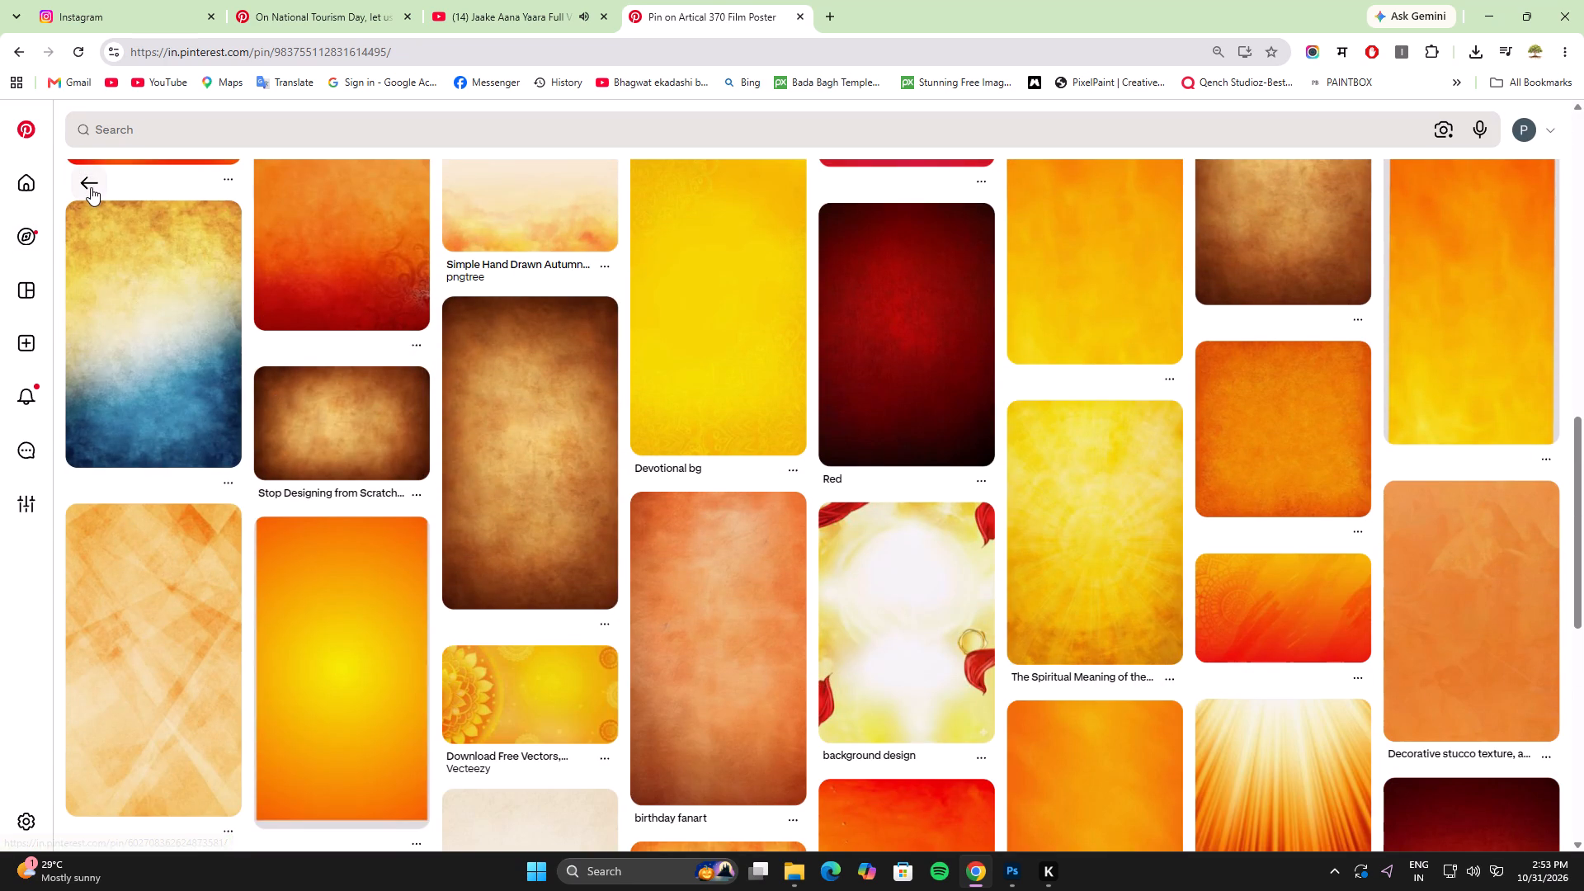
left_click(91, 187)
Browse further down the saved pins for a watercolour or painted background texture.
scroll(364, 527, "down", 4)
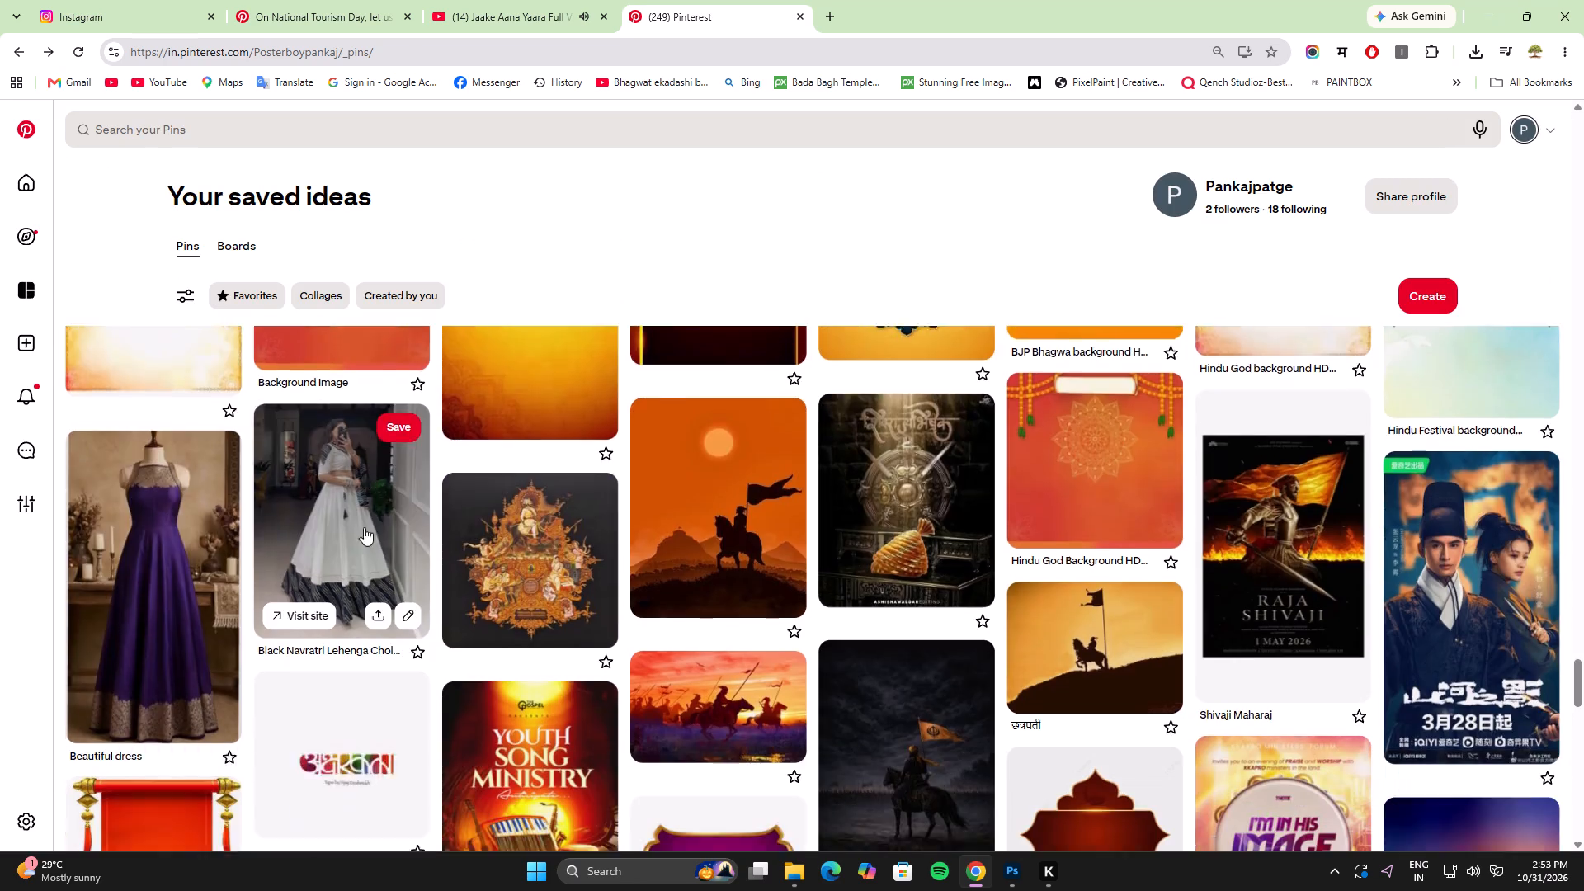
scroll(364, 527, "down", 3)
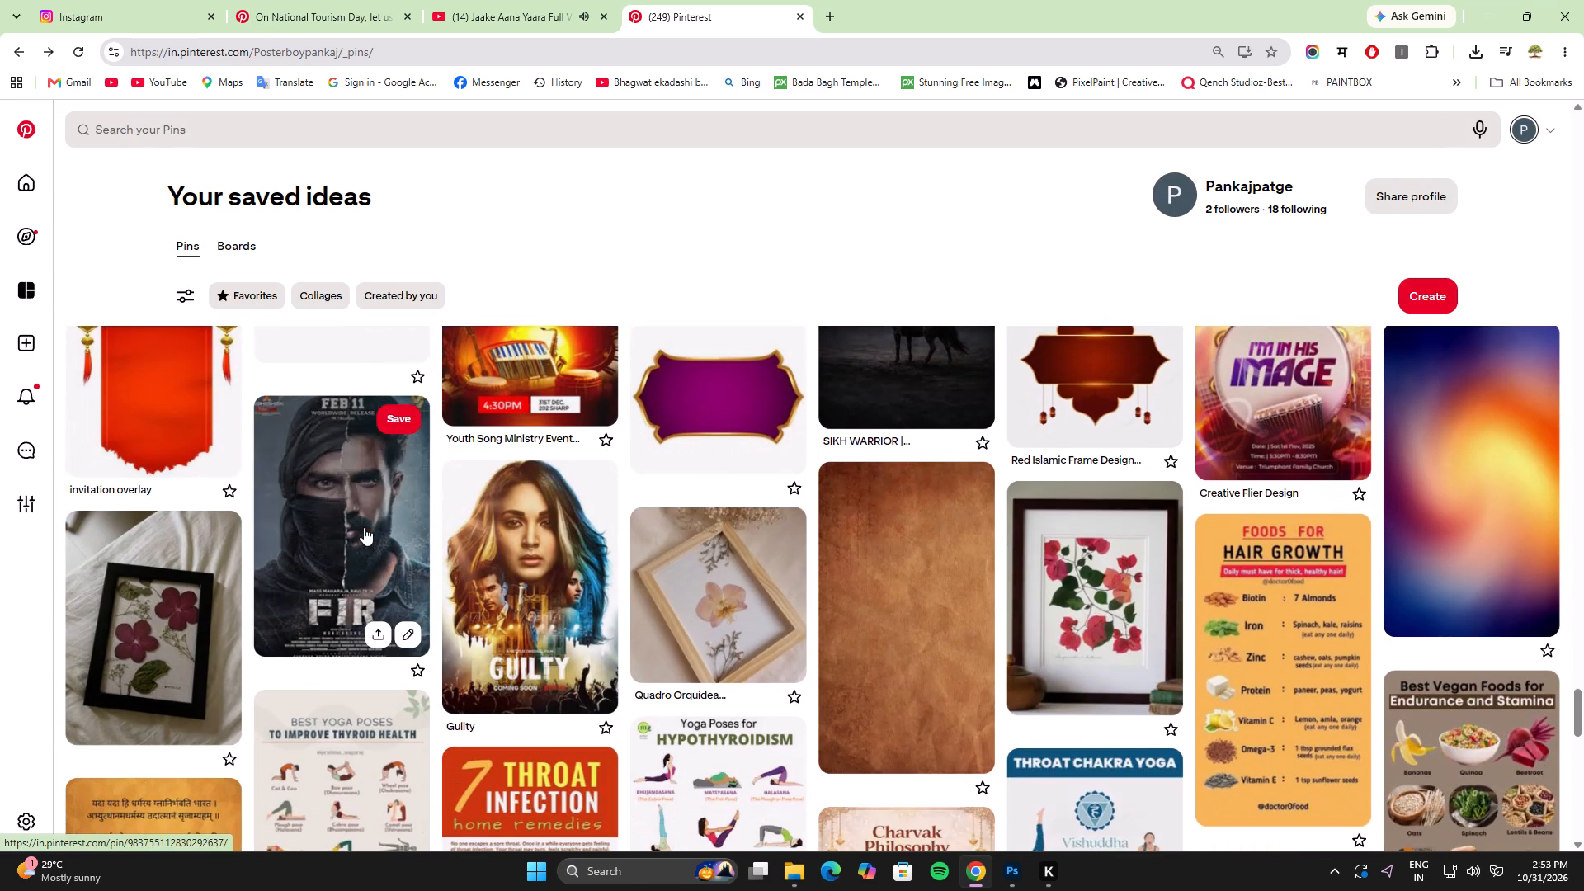
scroll(364, 527, "down", 7)
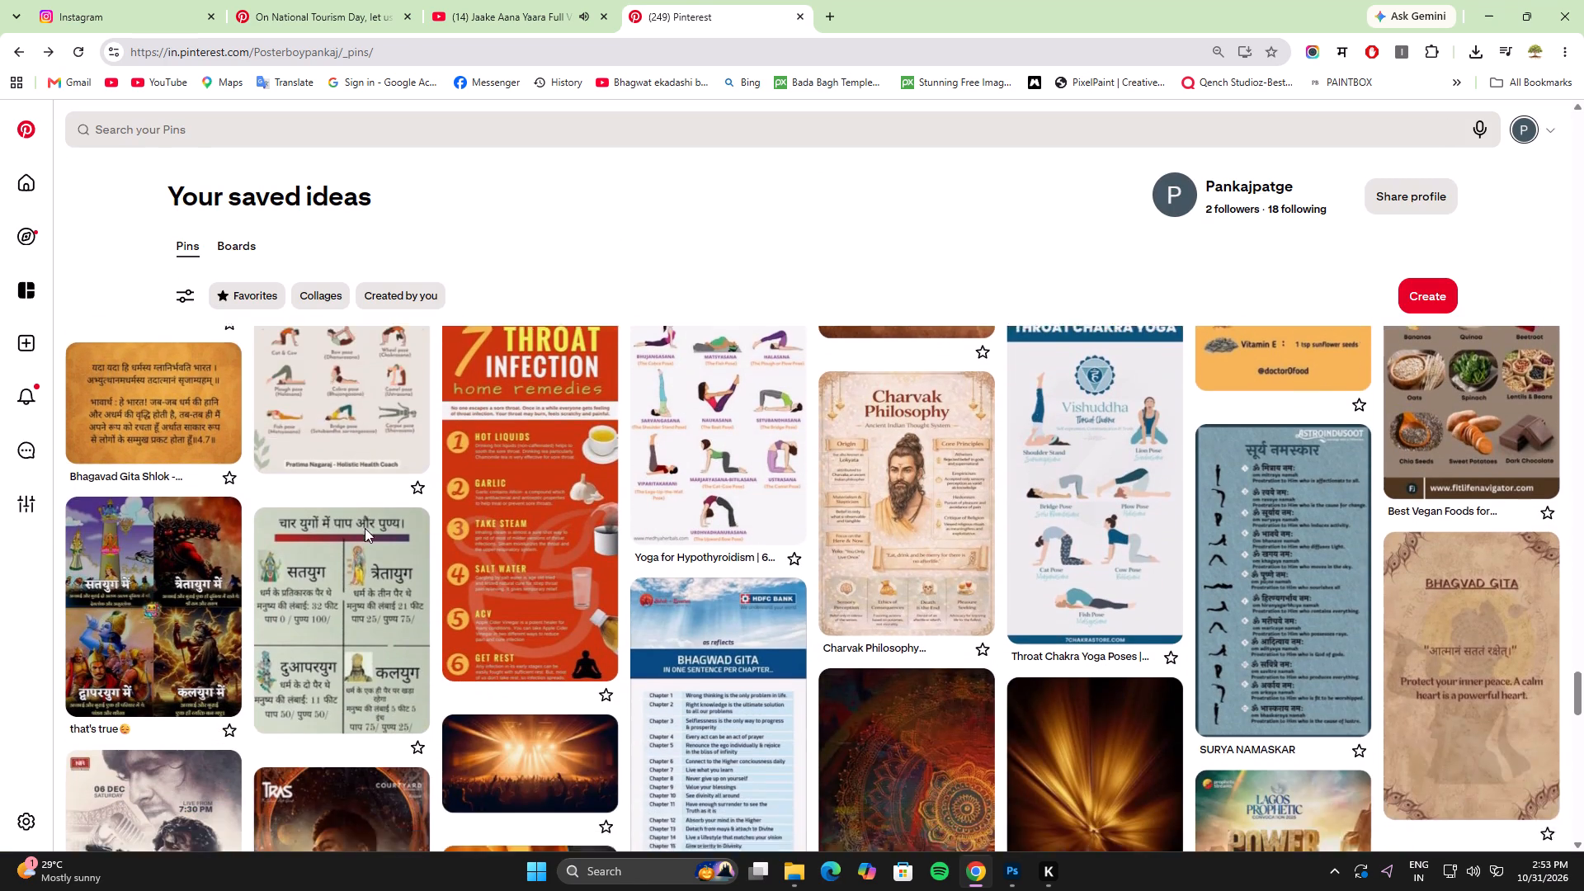
scroll(365, 528, "down", 5)
scroll(546, 556, "down", 2)
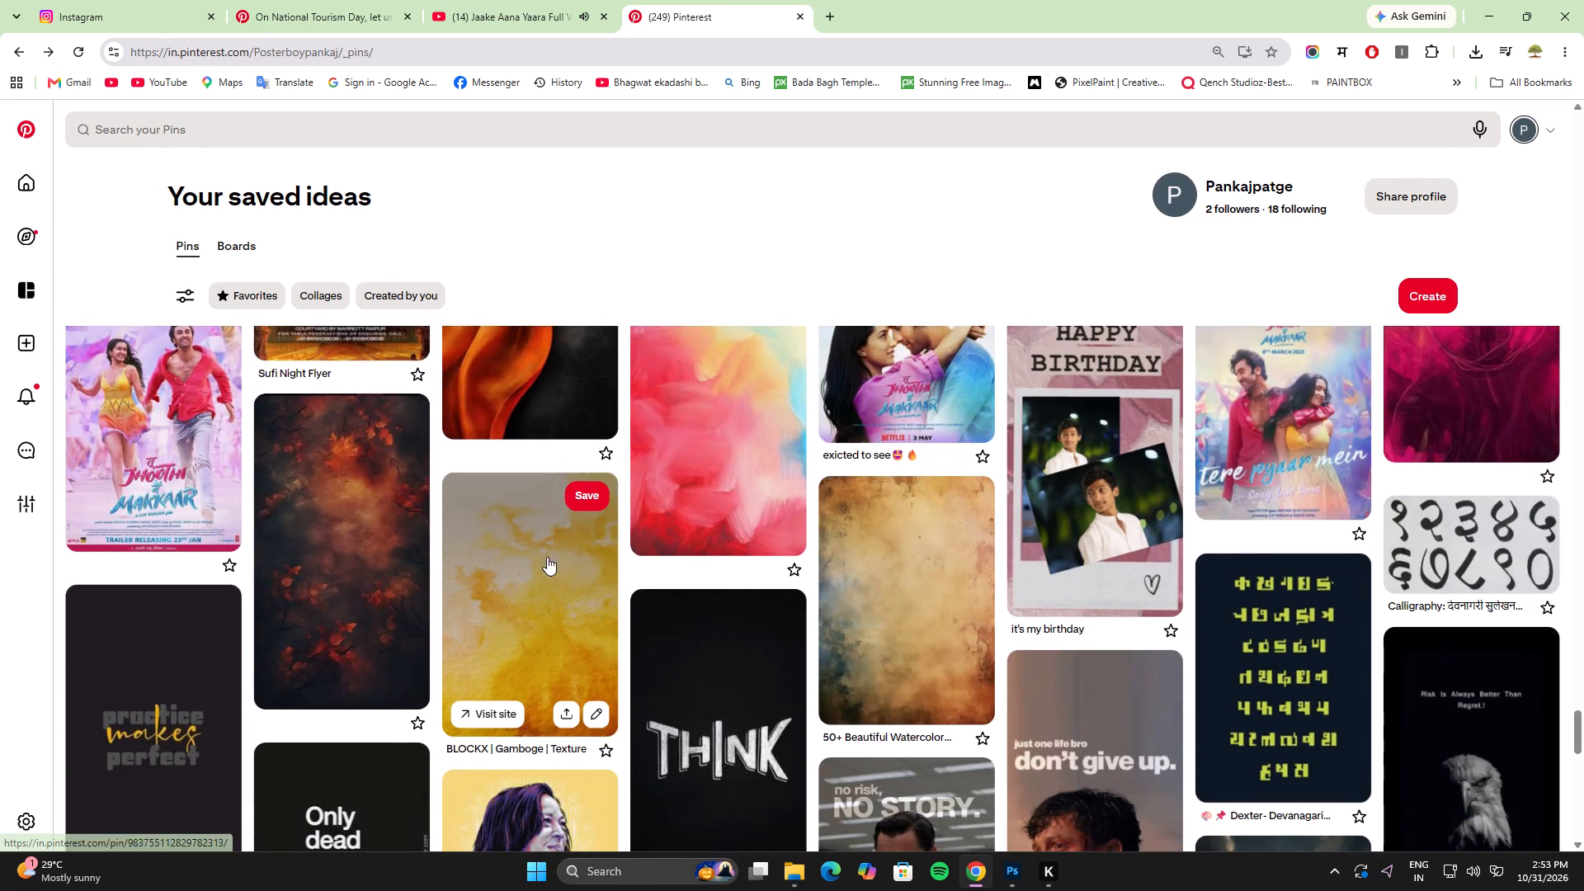
scroll(601, 568, "up", 2)
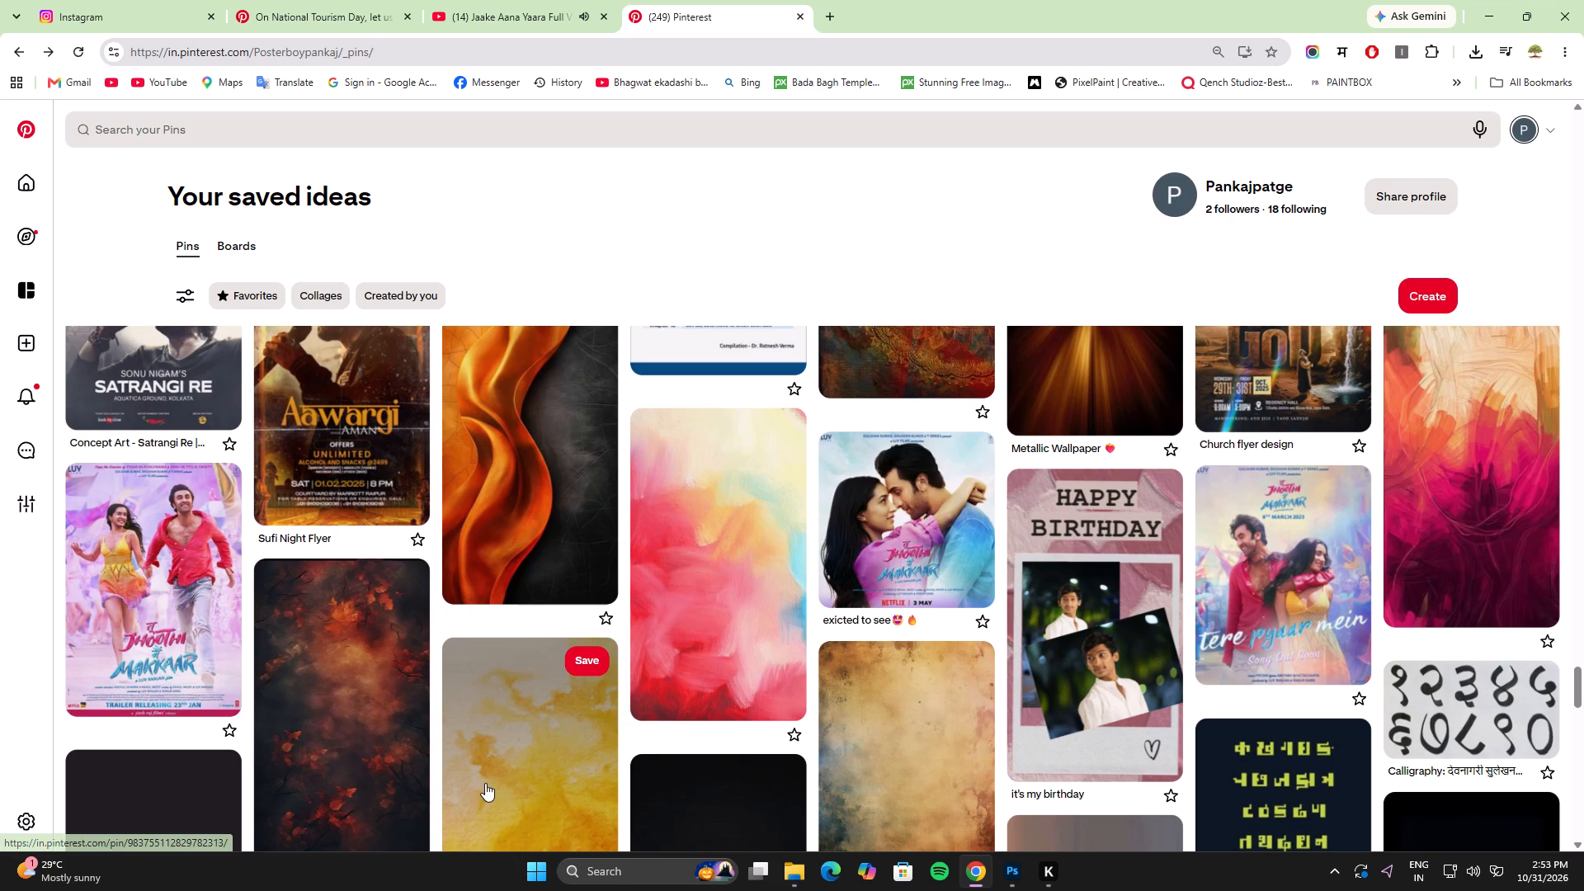
Open the saved pink, red and yellow brushstroke pin and examine its related images for a poster background texture.
left_click(667, 639)
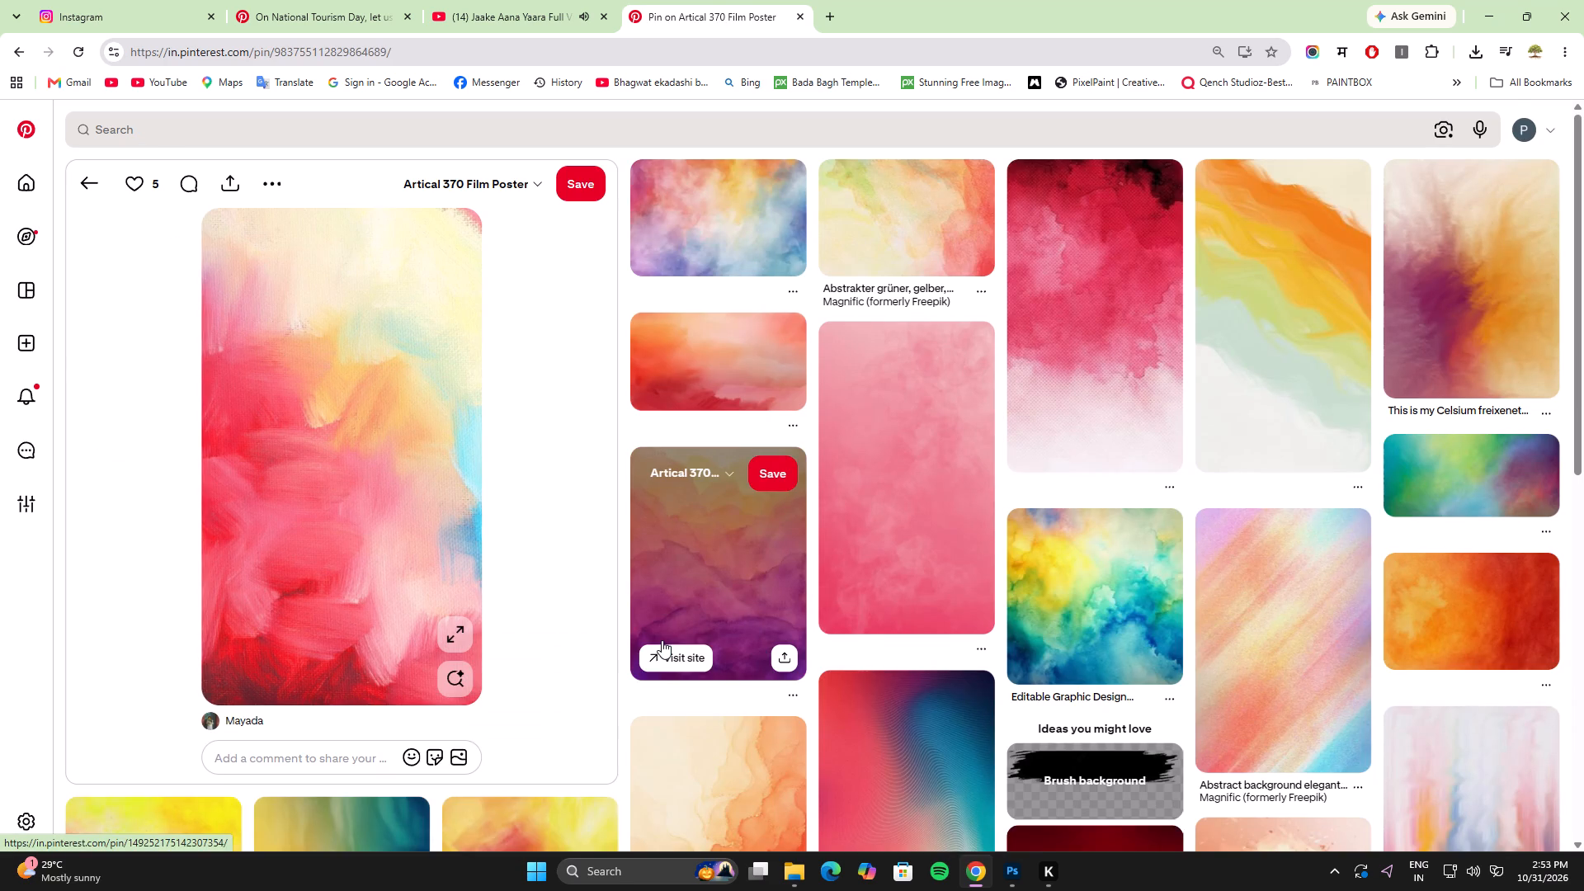
scroll(662, 640, "down", 5)
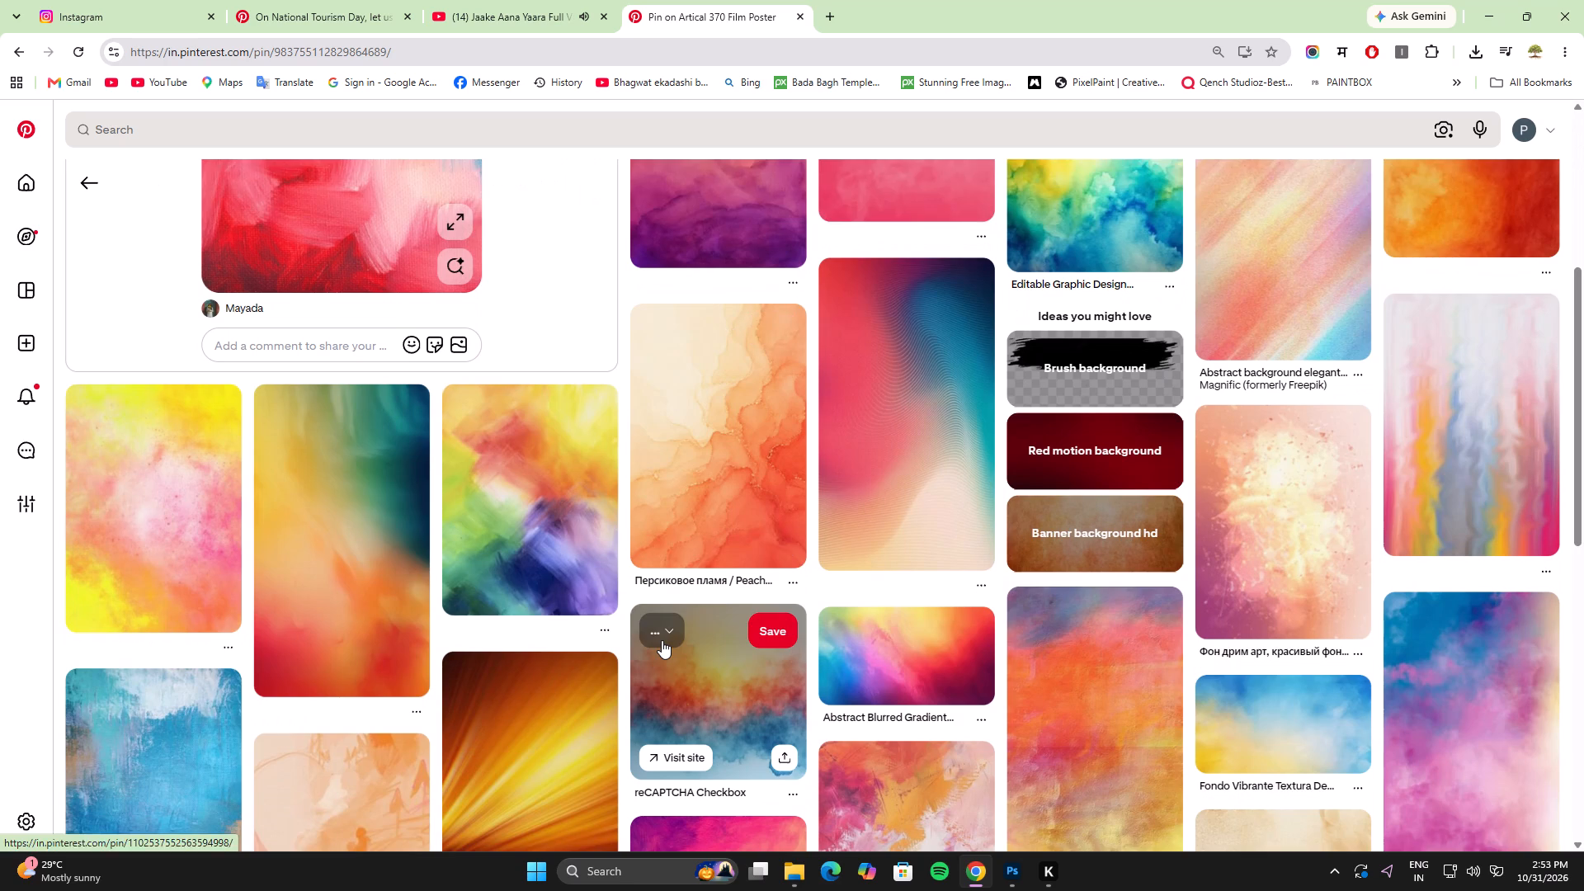
scroll(662, 640, "down", 5)
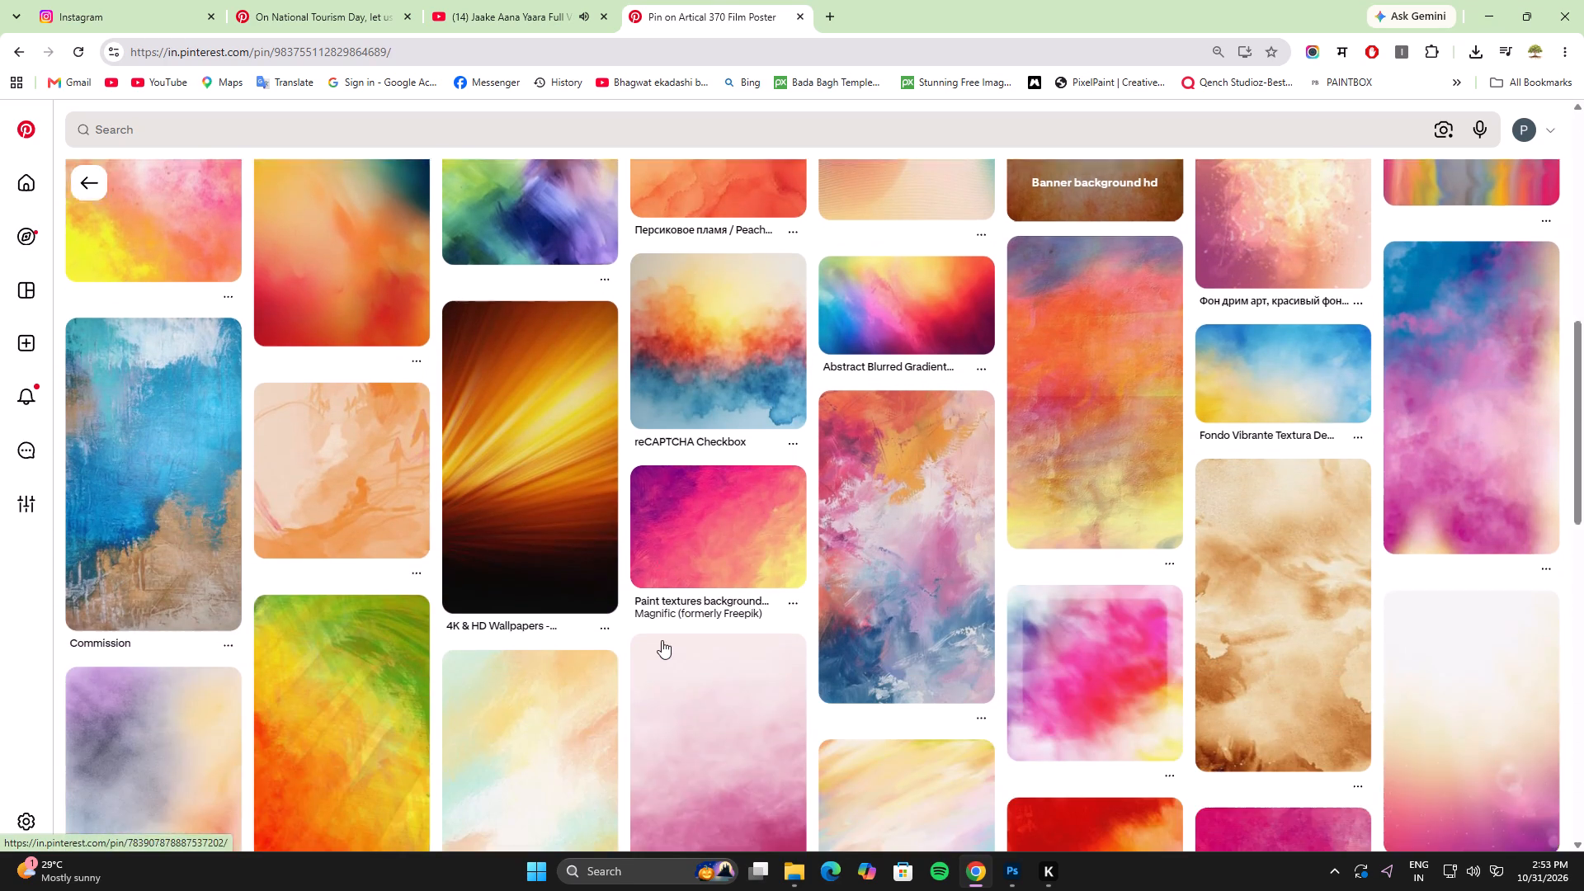
scroll(662, 640, "down", 3)
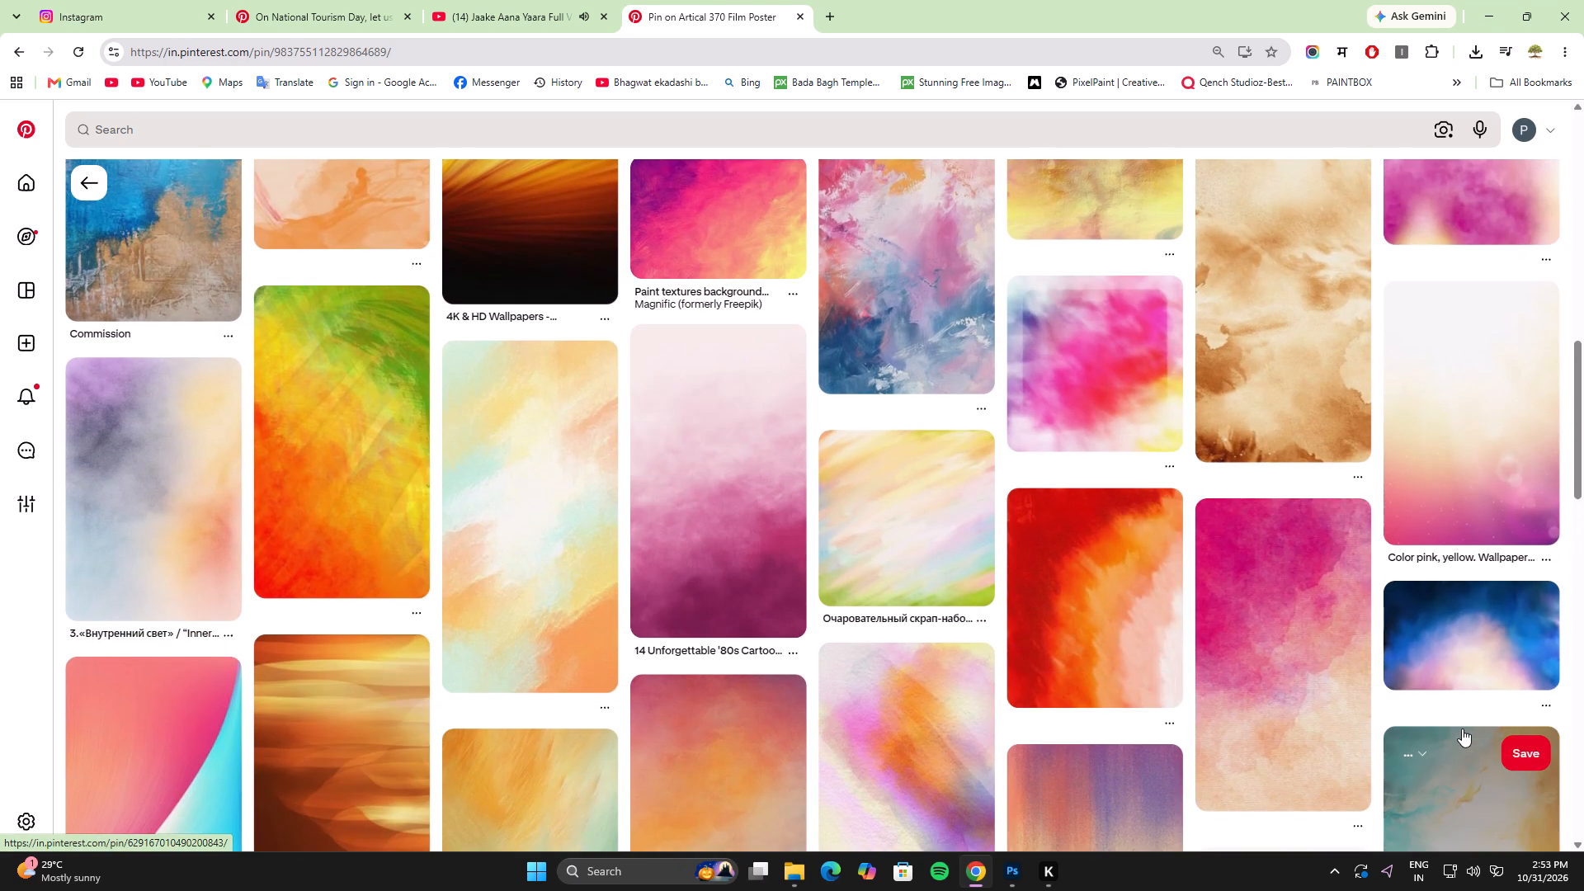
scroll(1462, 728, "down", 3)
scroll(1583, 754, "down", 2)
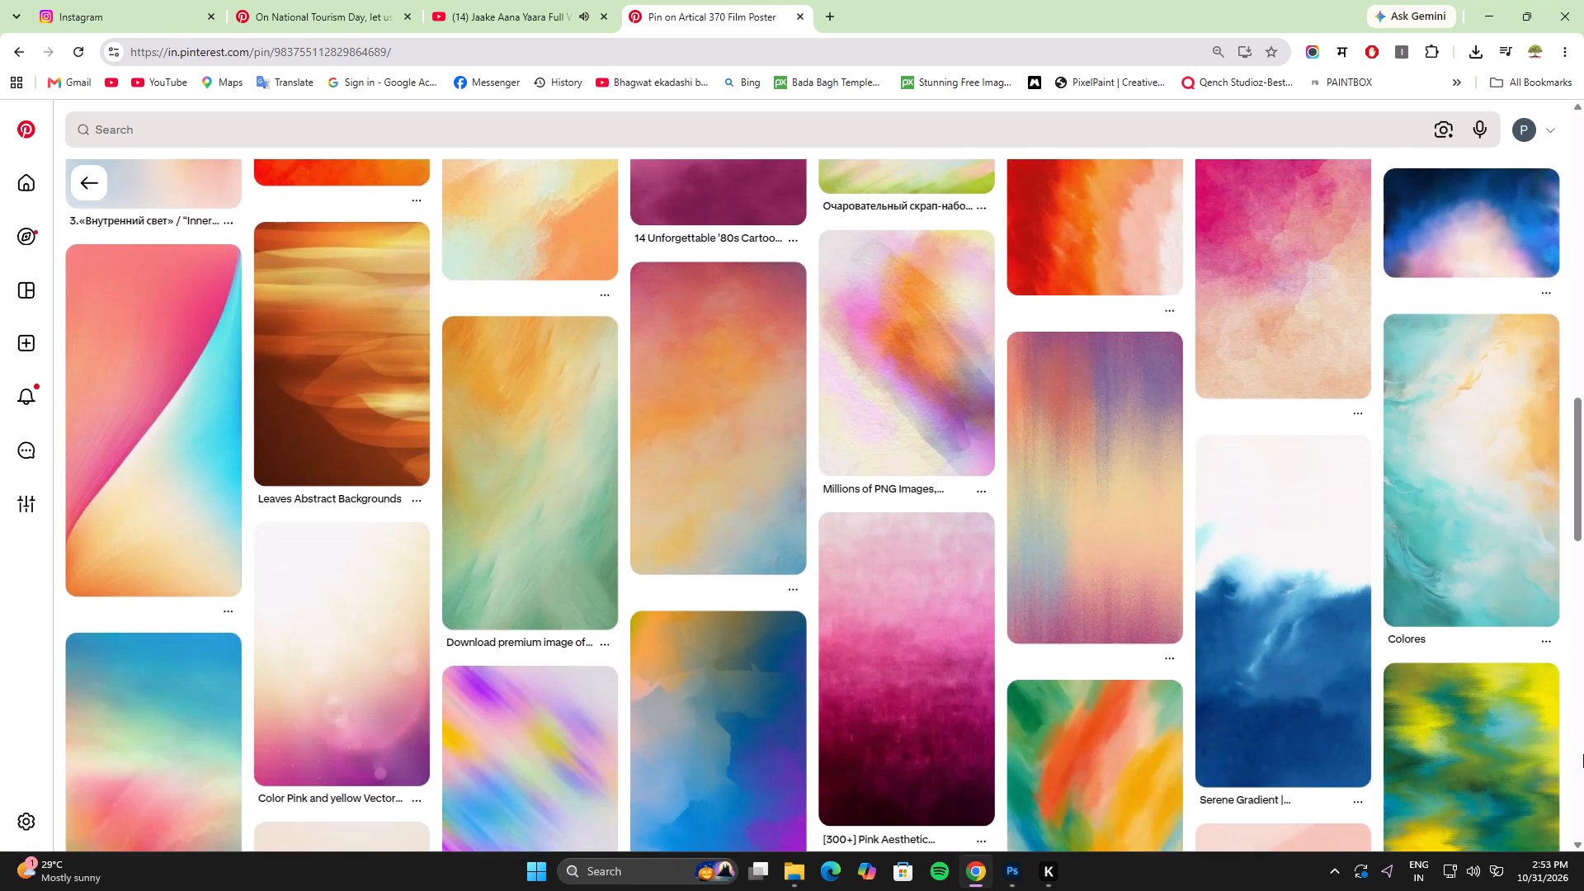
scroll(1583, 754, "down", 9)
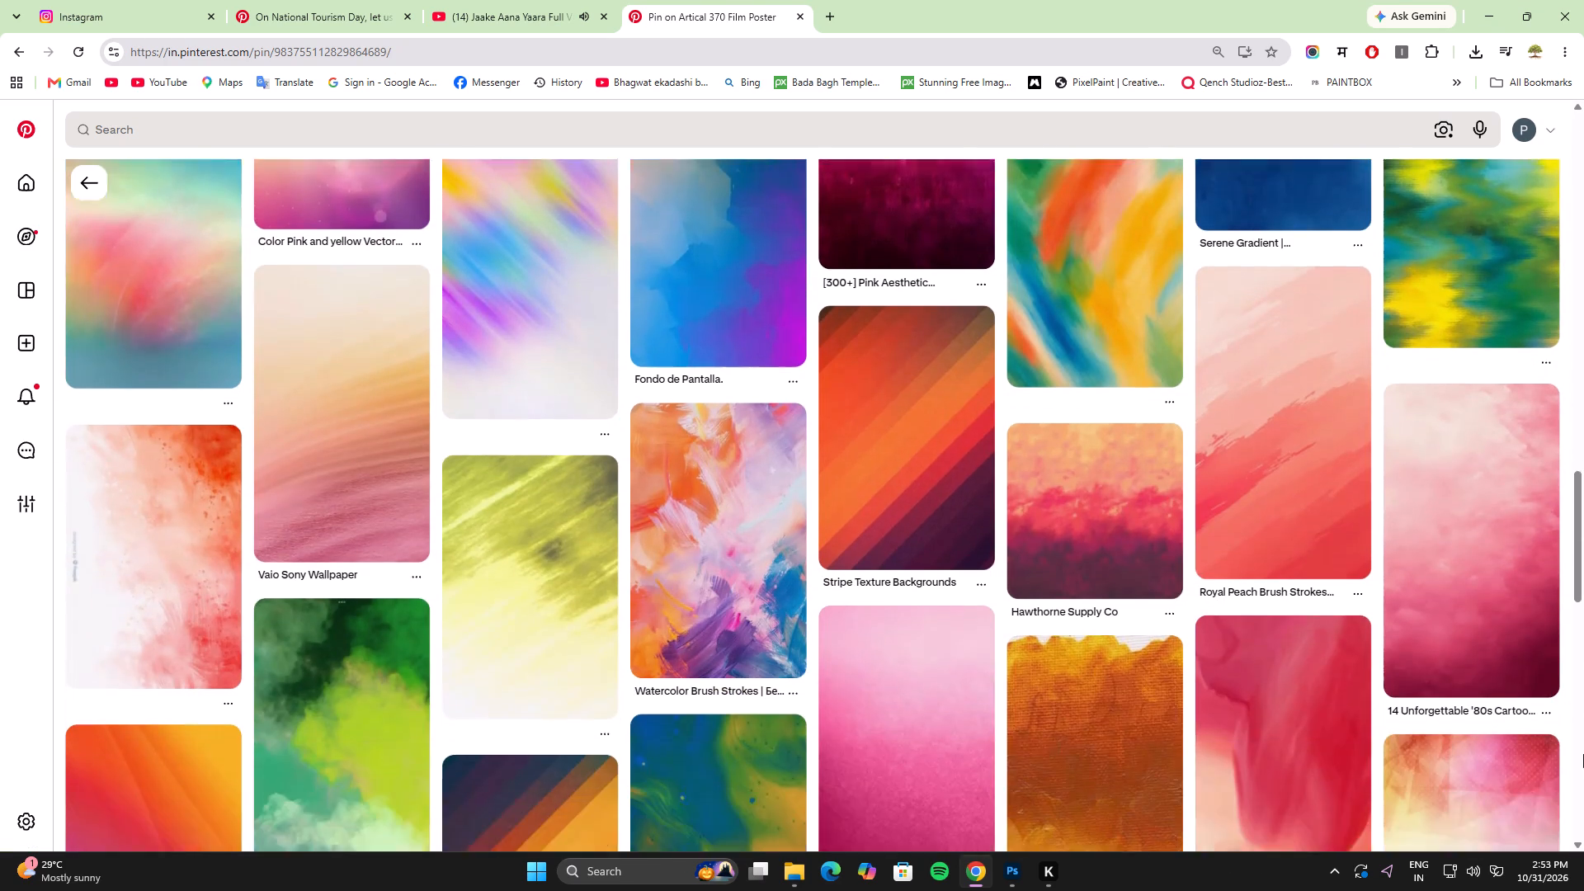
scroll(1583, 754, "down", 3)
scroll(1582, 754, "up", 2)
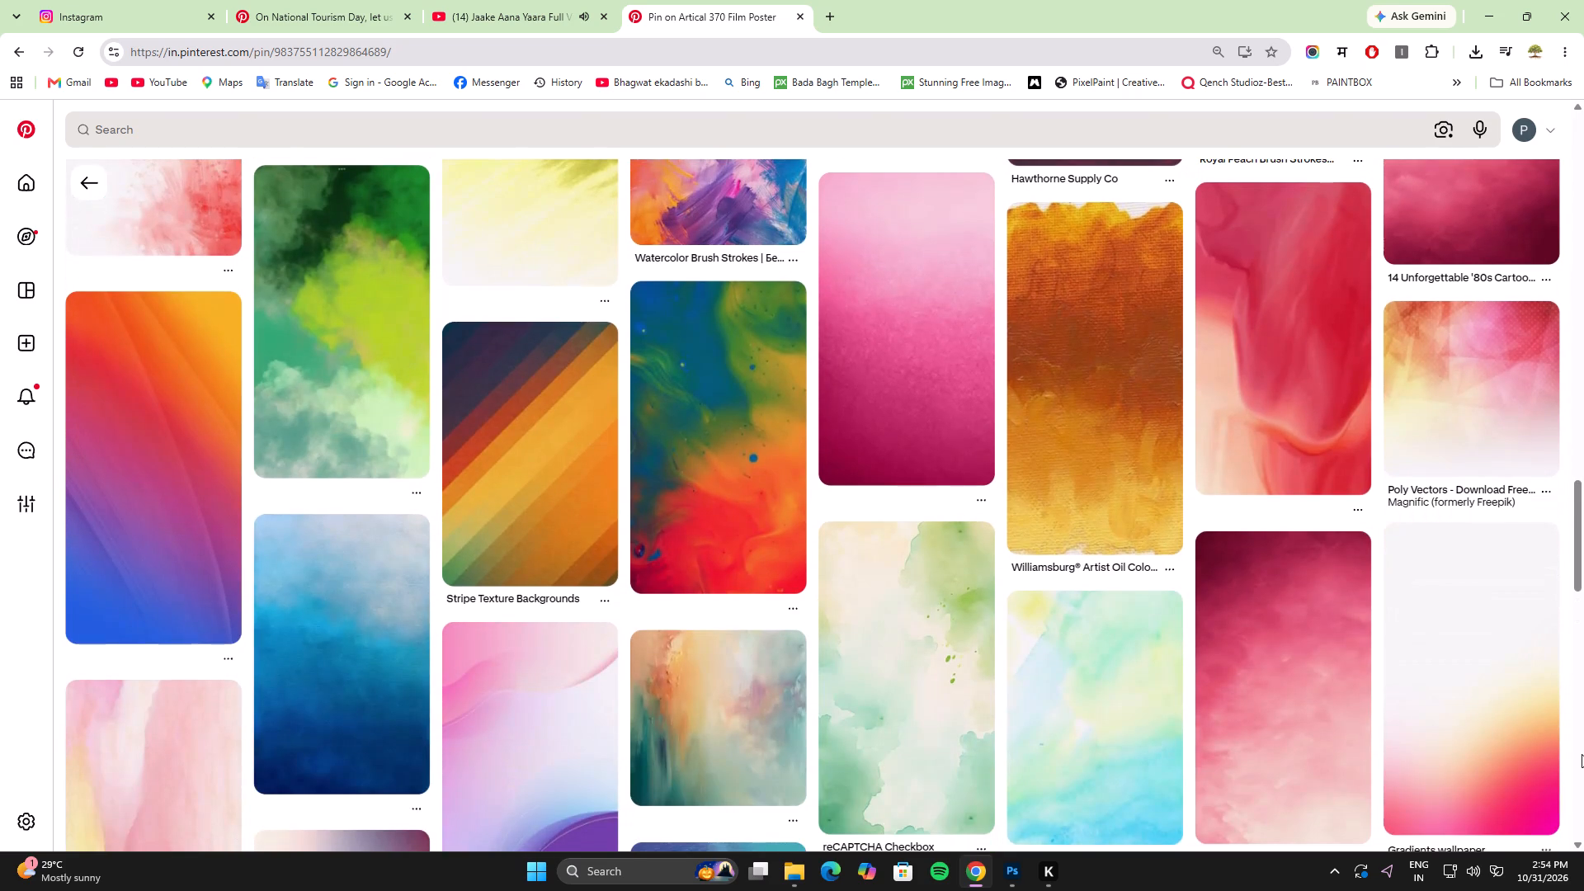
scroll(1582, 754, "up", 14)
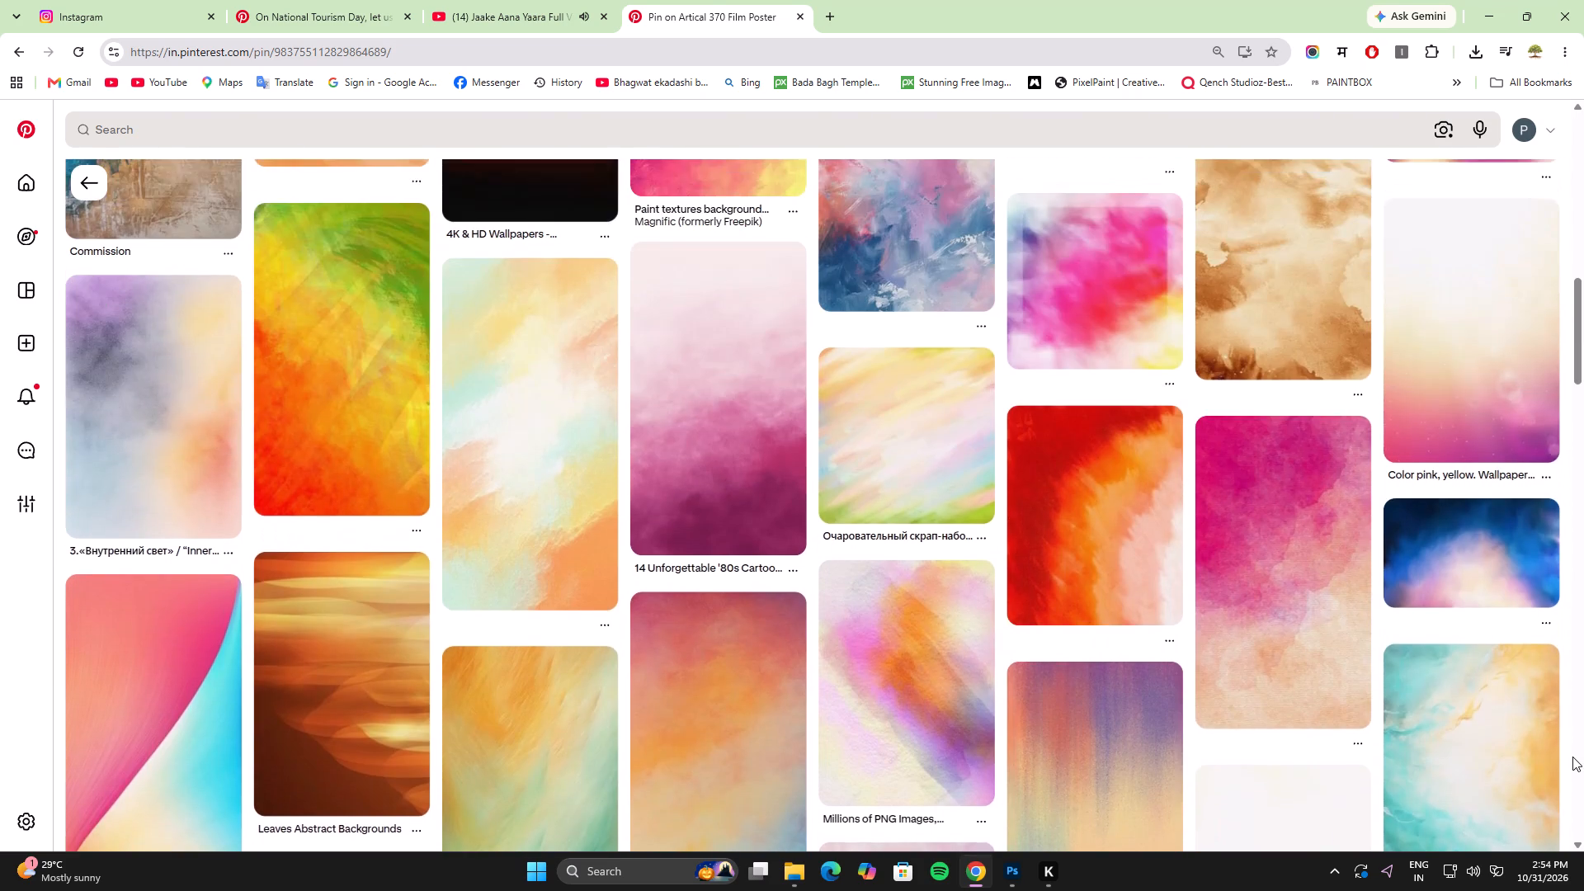
scroll(1572, 757, "up", 9)
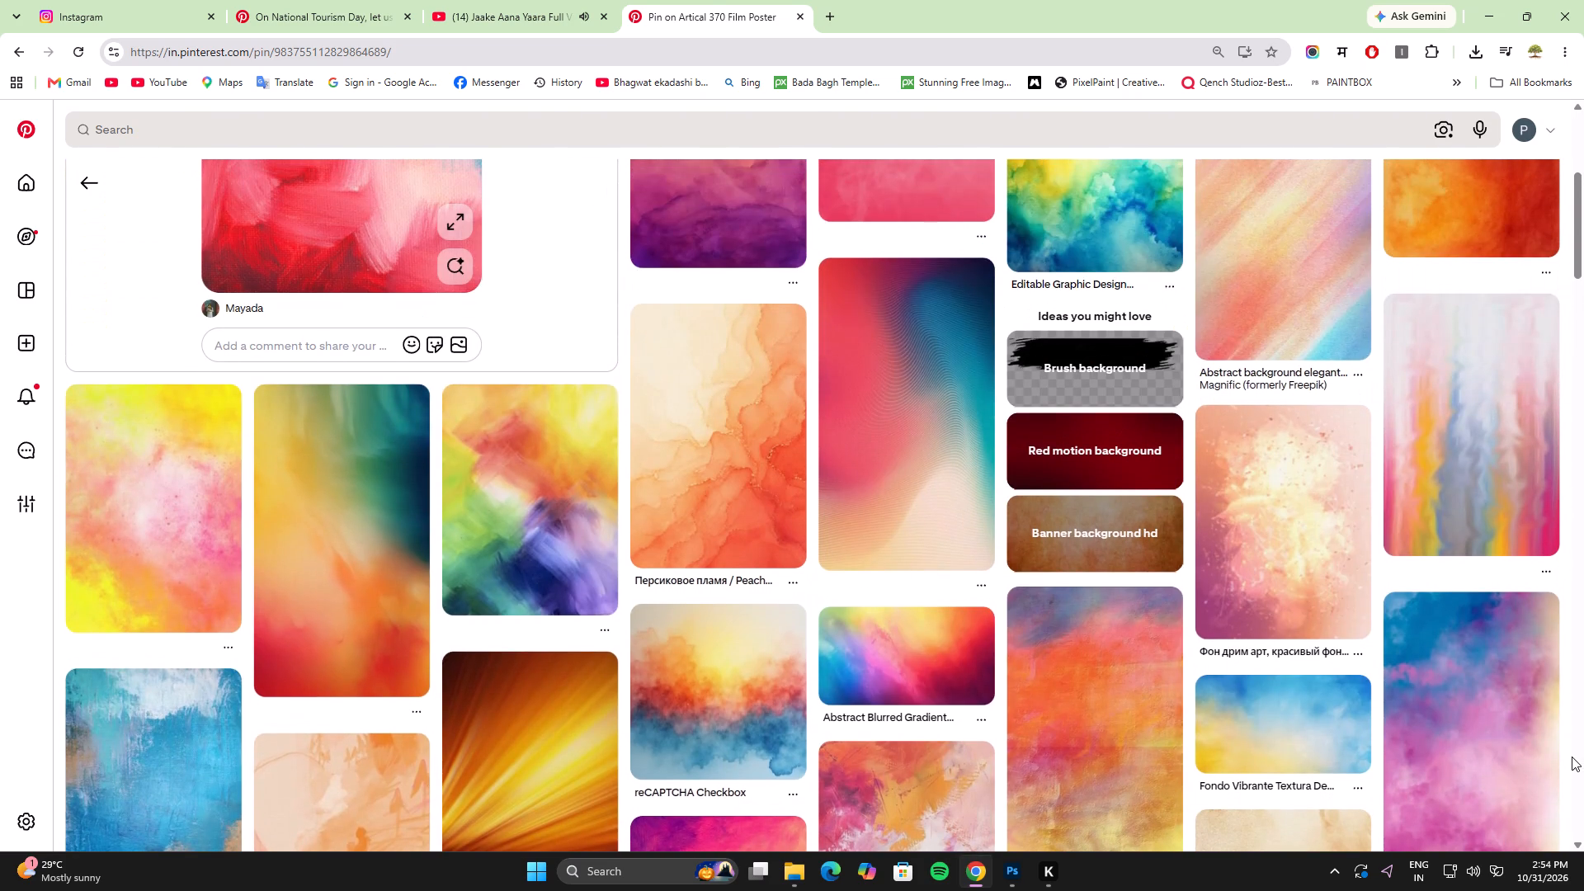
scroll(1572, 757, "up", 2)
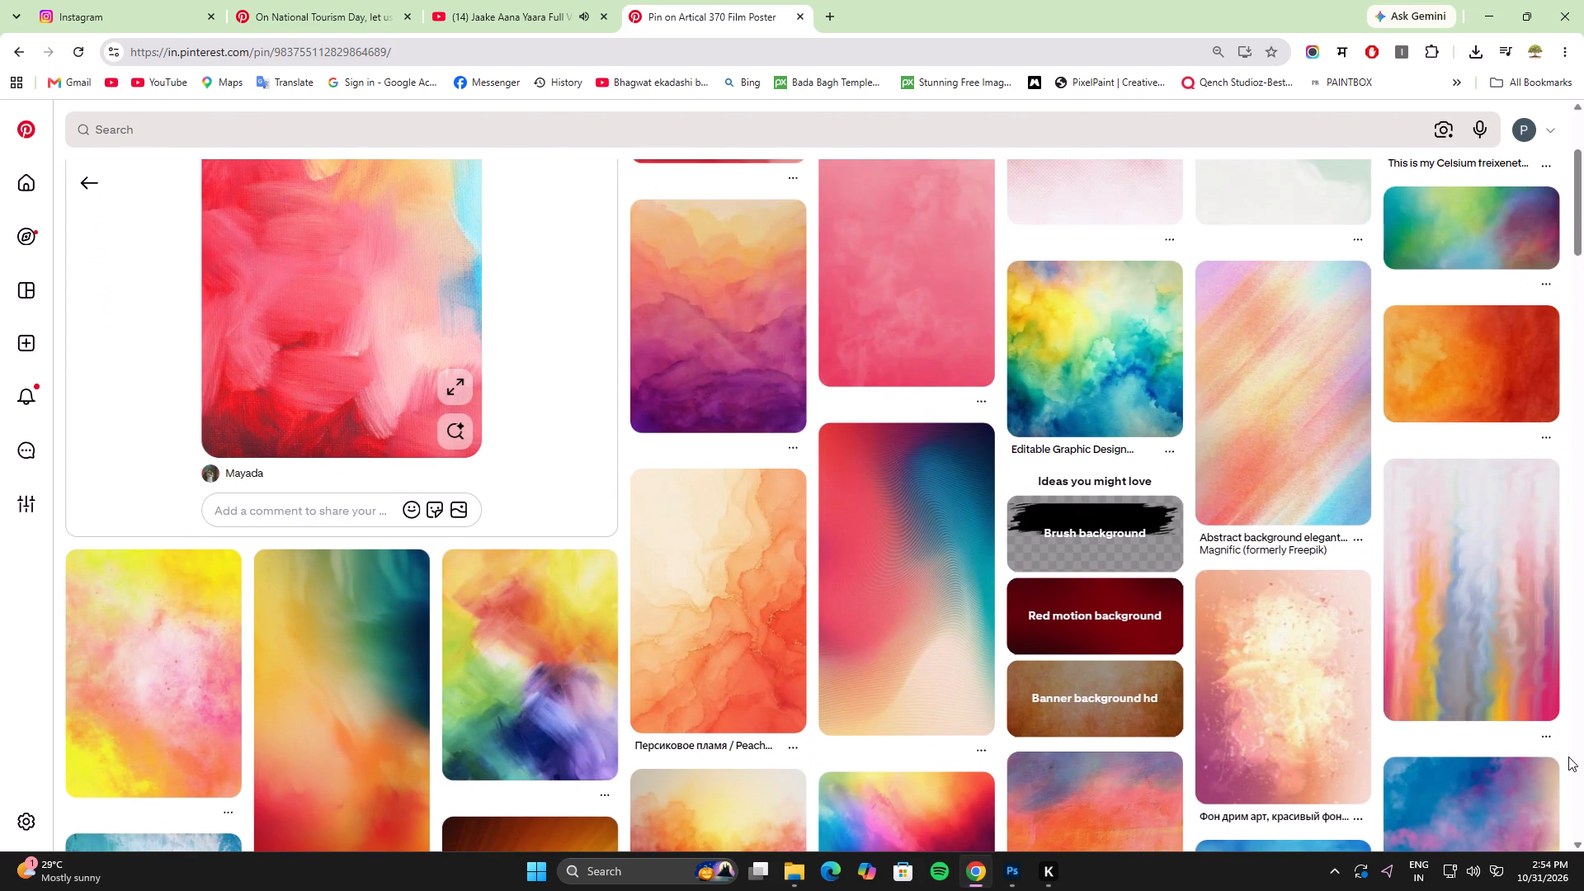
scroll(1525, 763, "up", 3)
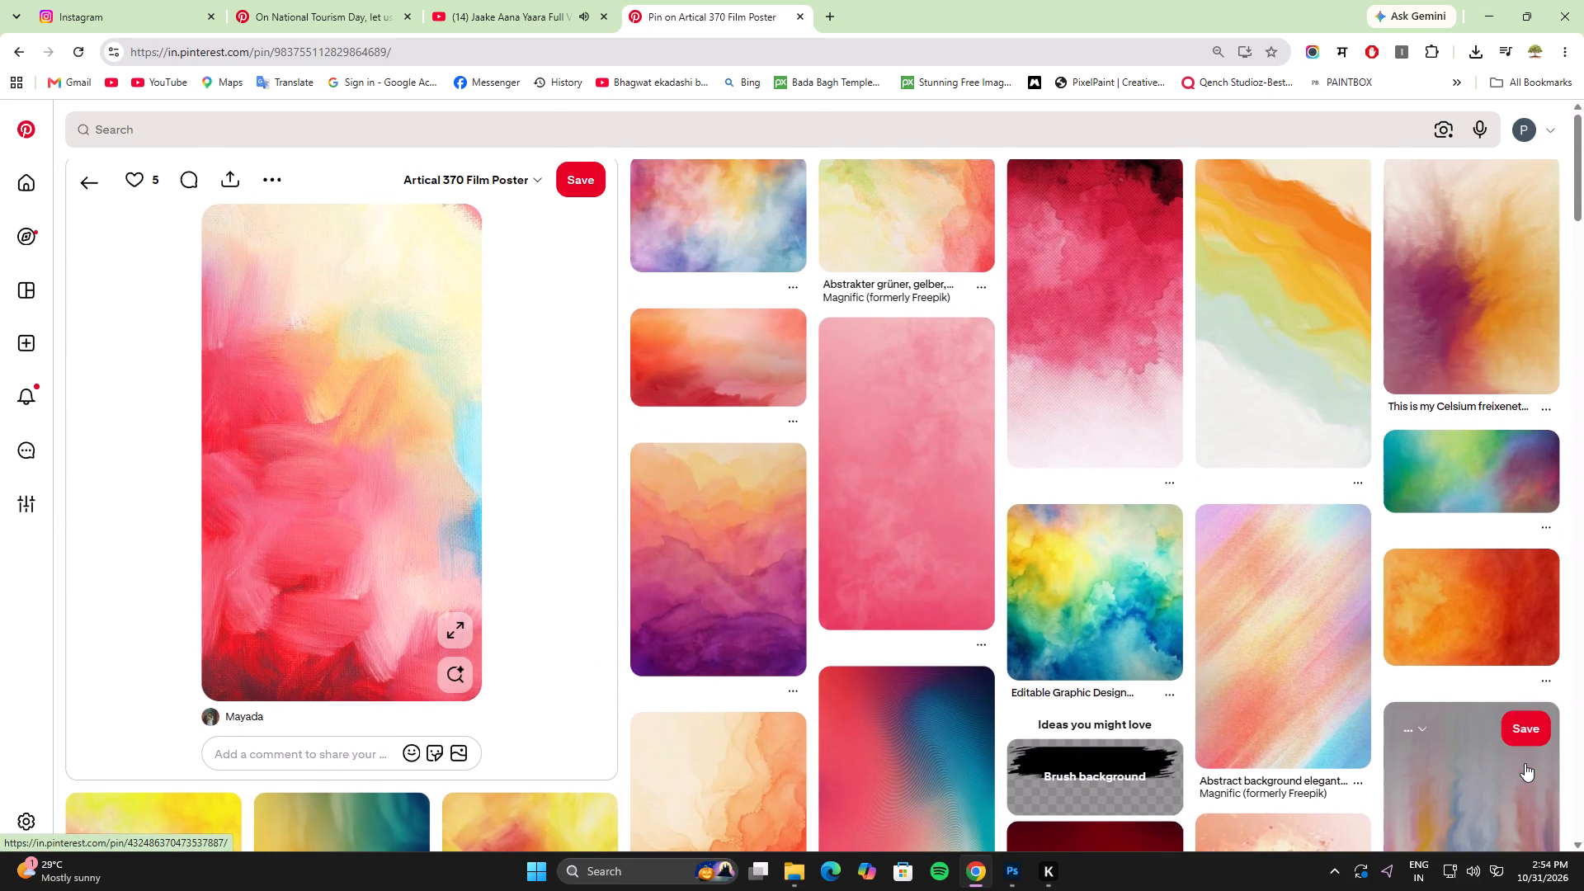
scroll(1525, 763, "up", 3)
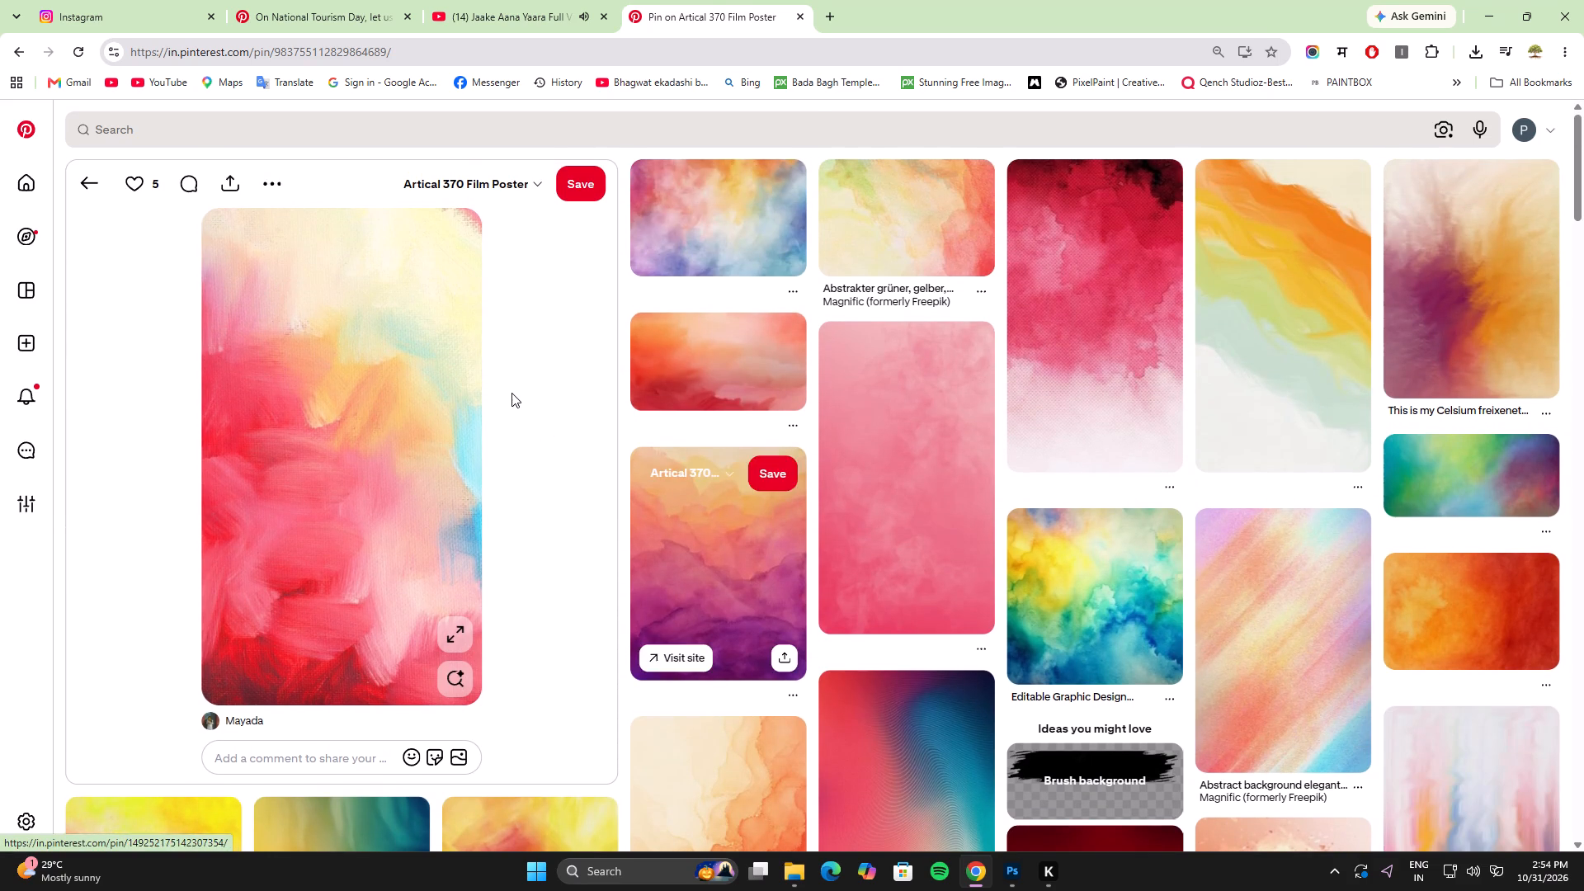
Download the pink, red and yellow brushstroke image as a JPEG to the Downloads folder.
left_click(271, 181)
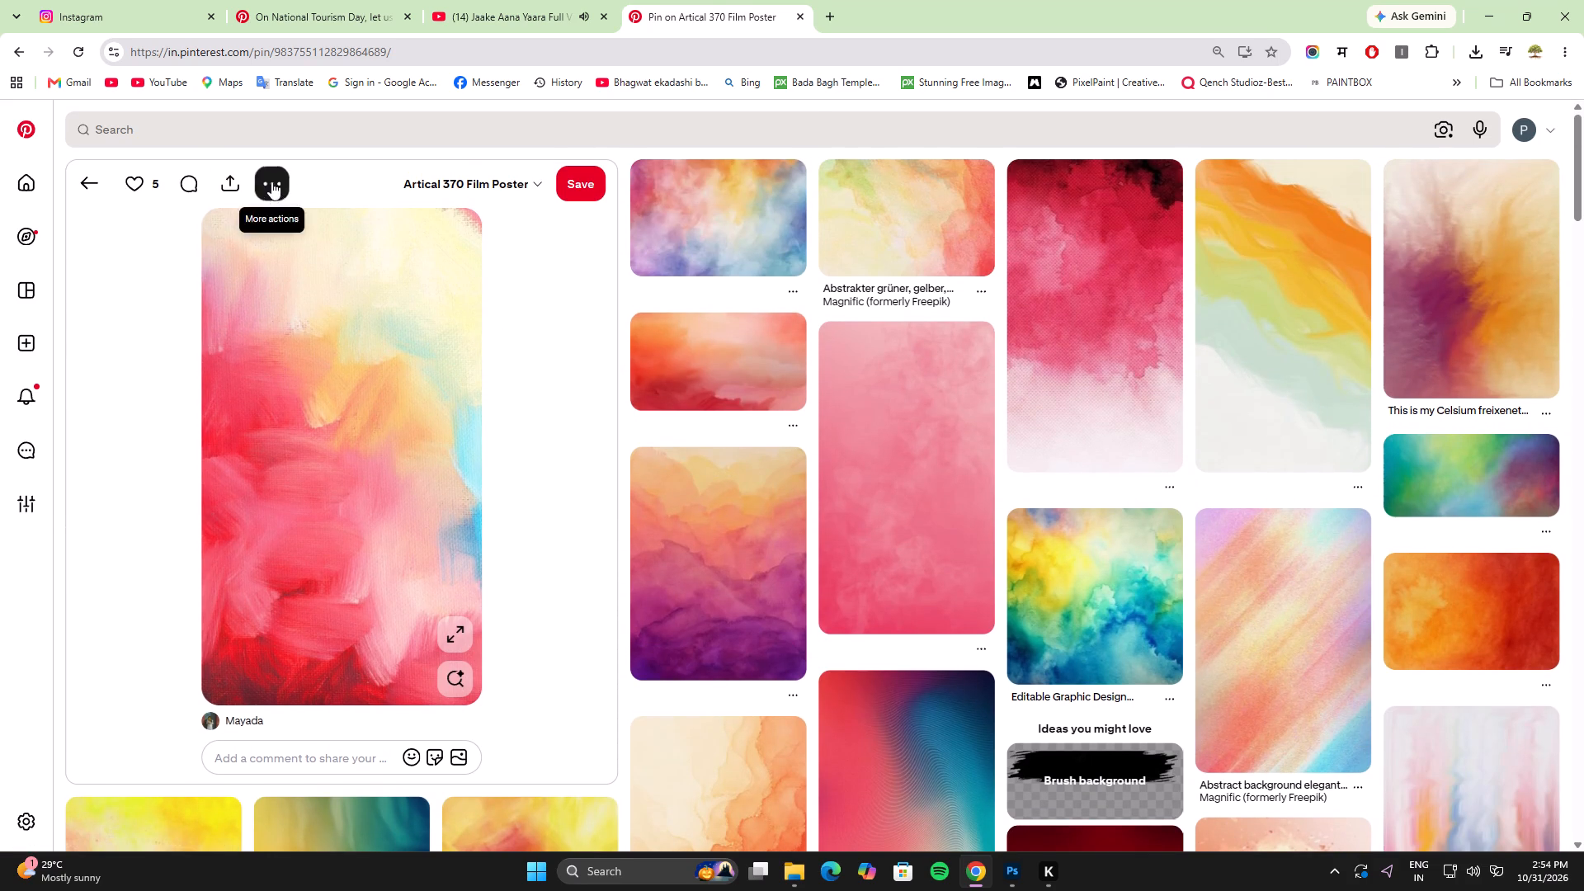
left_click(262, 256)
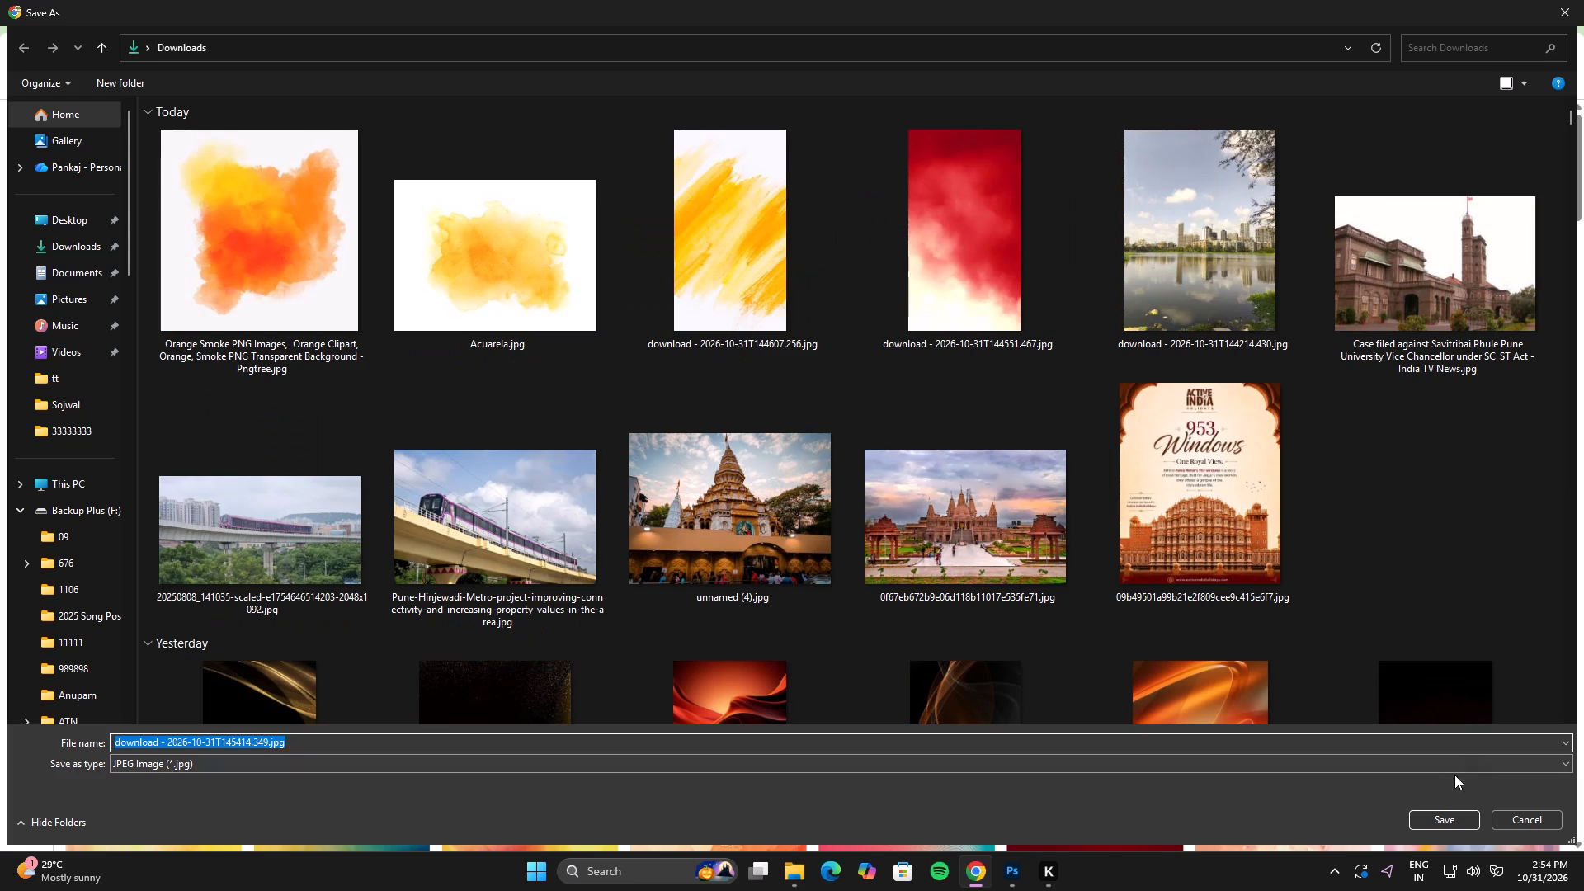
left_click(1445, 831)
left_click(1441, 817)
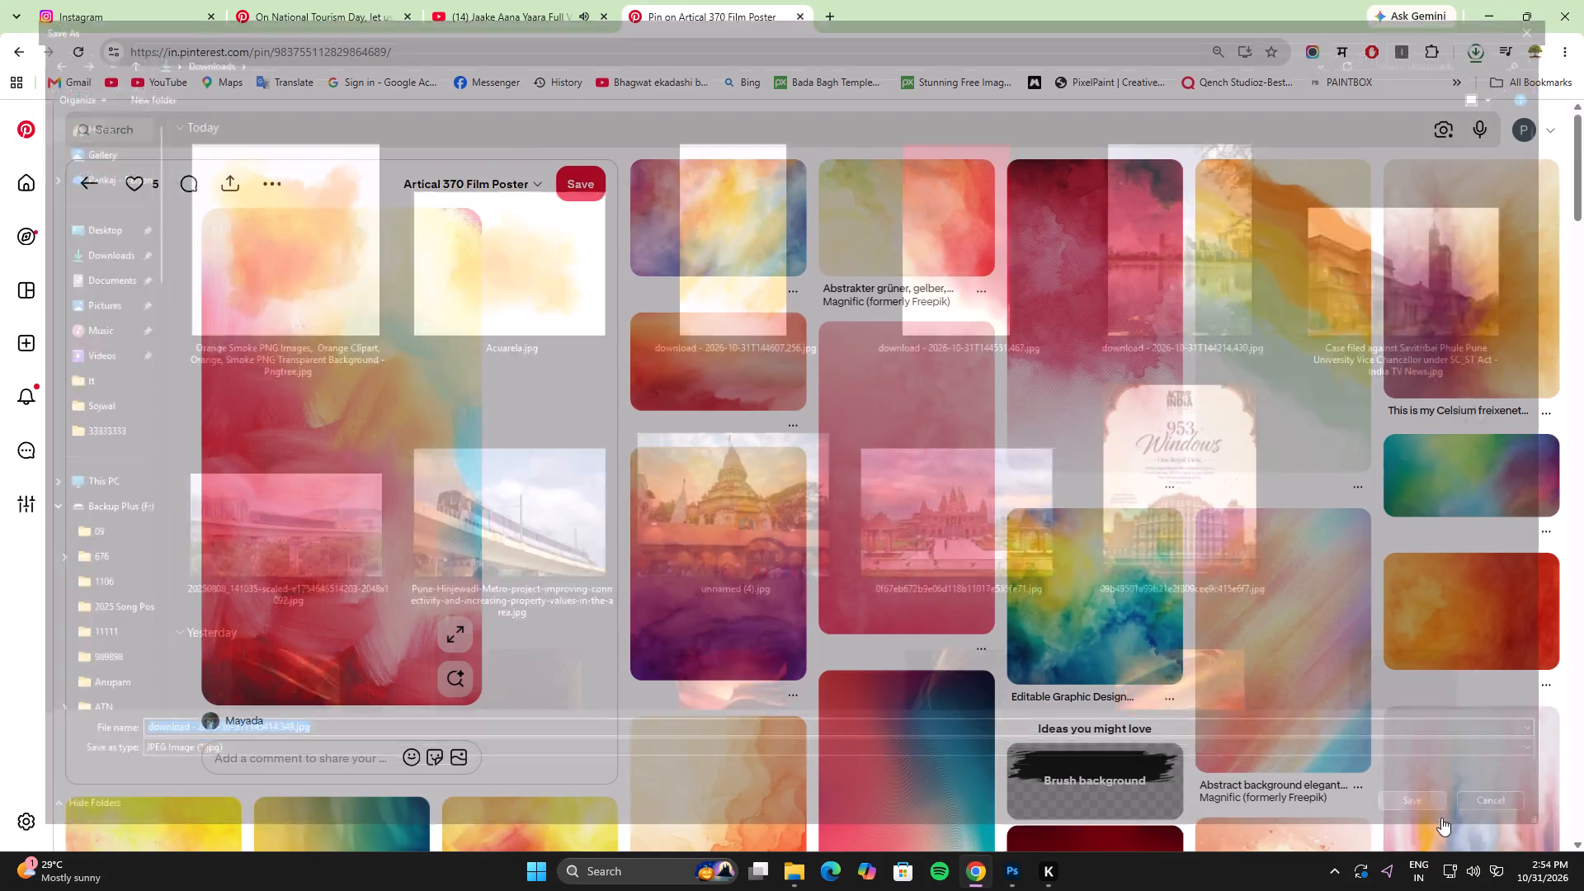
Look further through the brushstroke pin's related images for more background textures, and return to the saved pins.
scroll(948, 650, "down", 4)
scroll(851, 651, "down", 9)
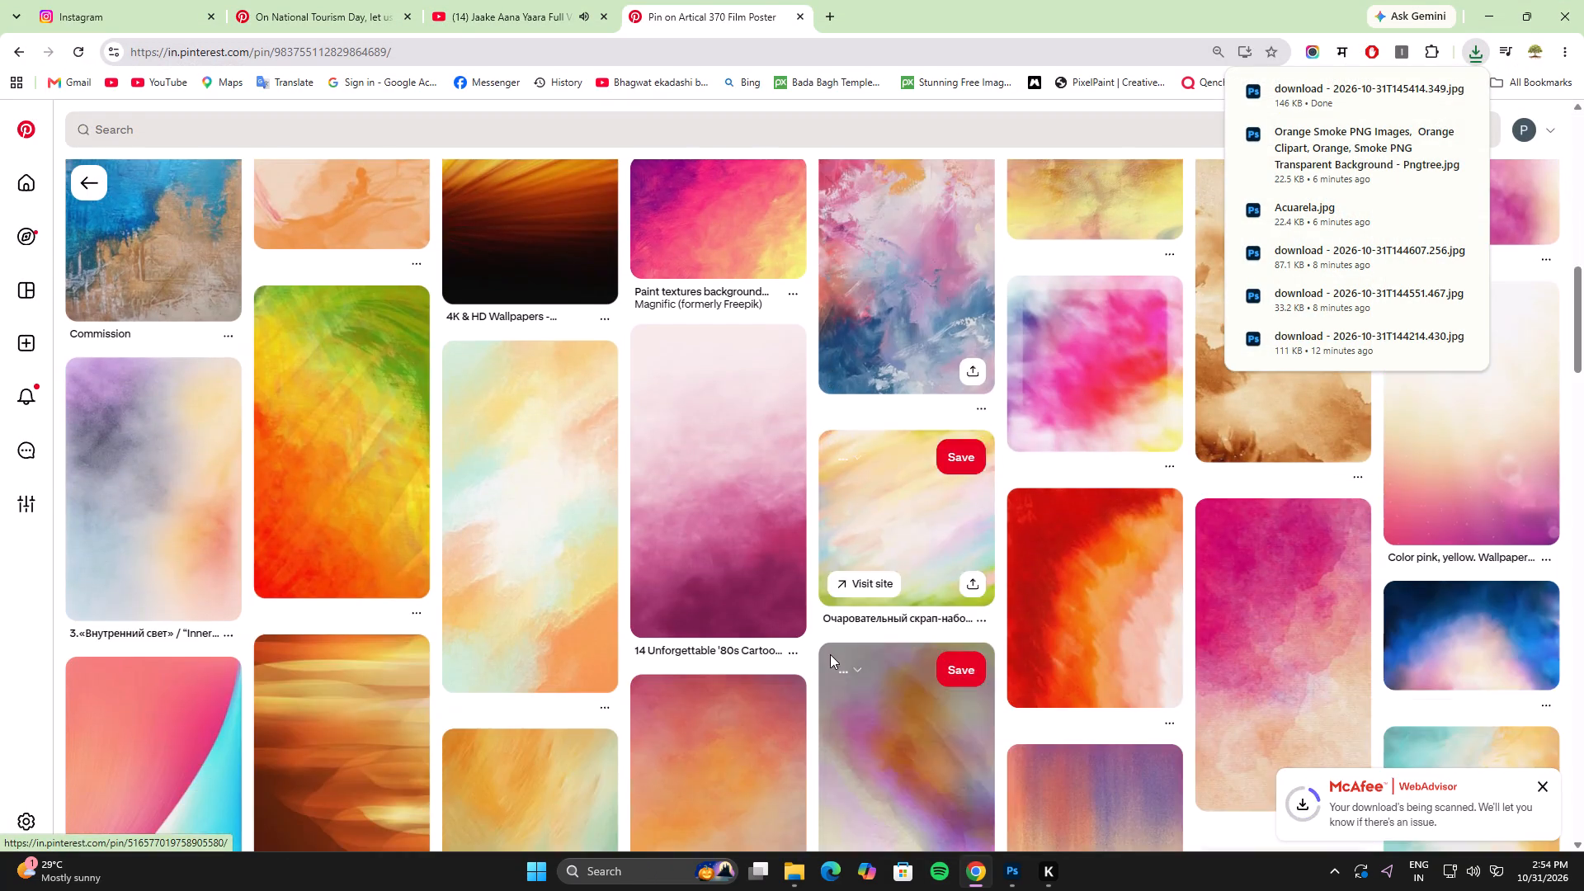
scroll(830, 654, "down", 11)
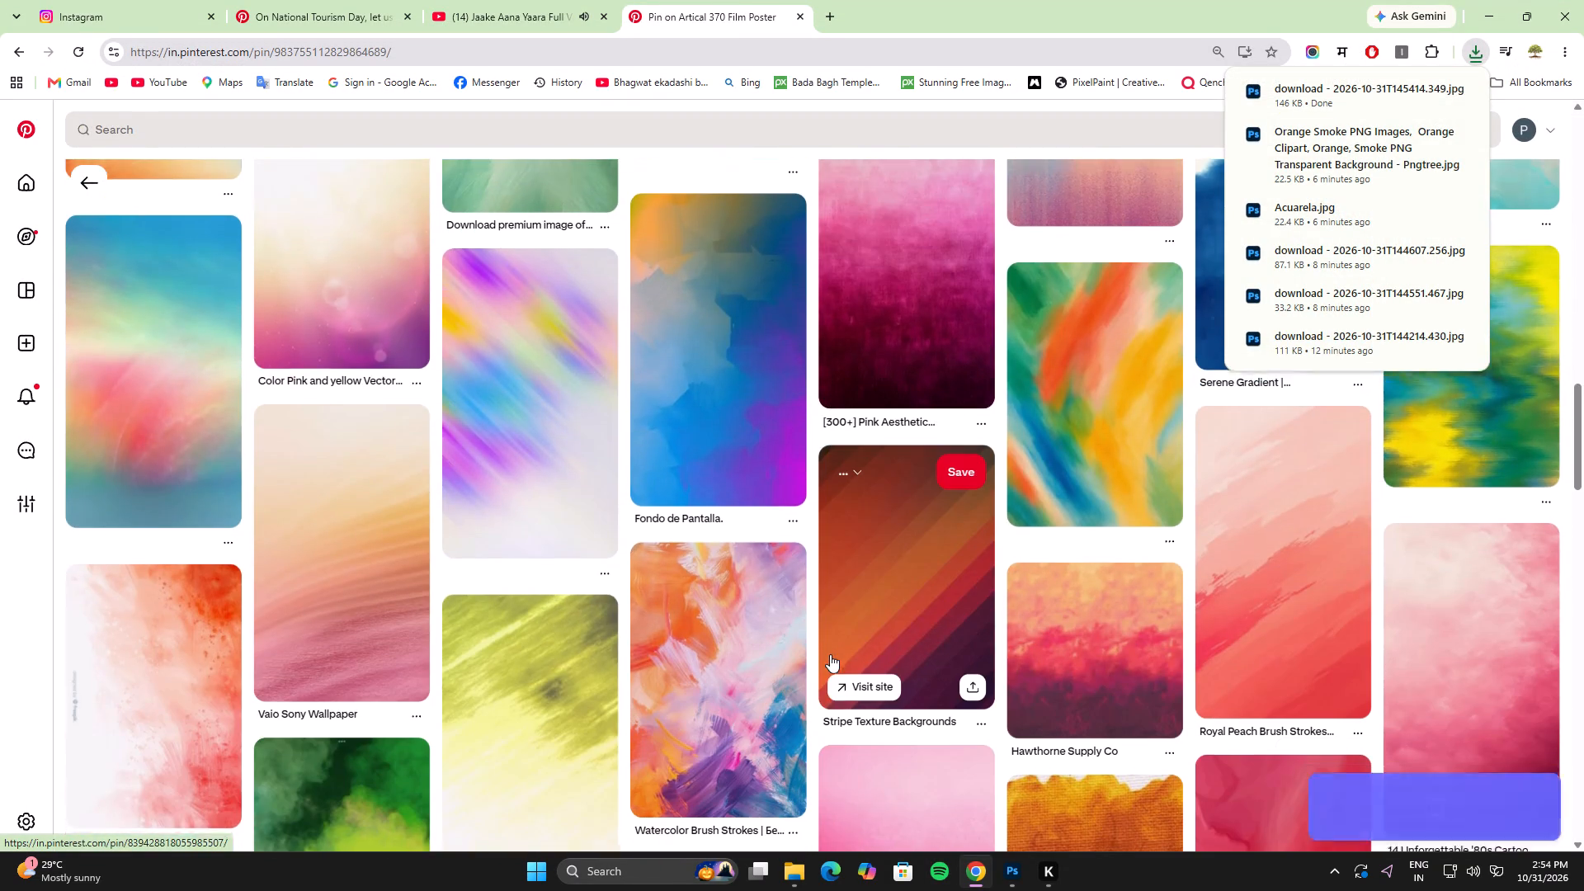
scroll(830, 654, "down", 11)
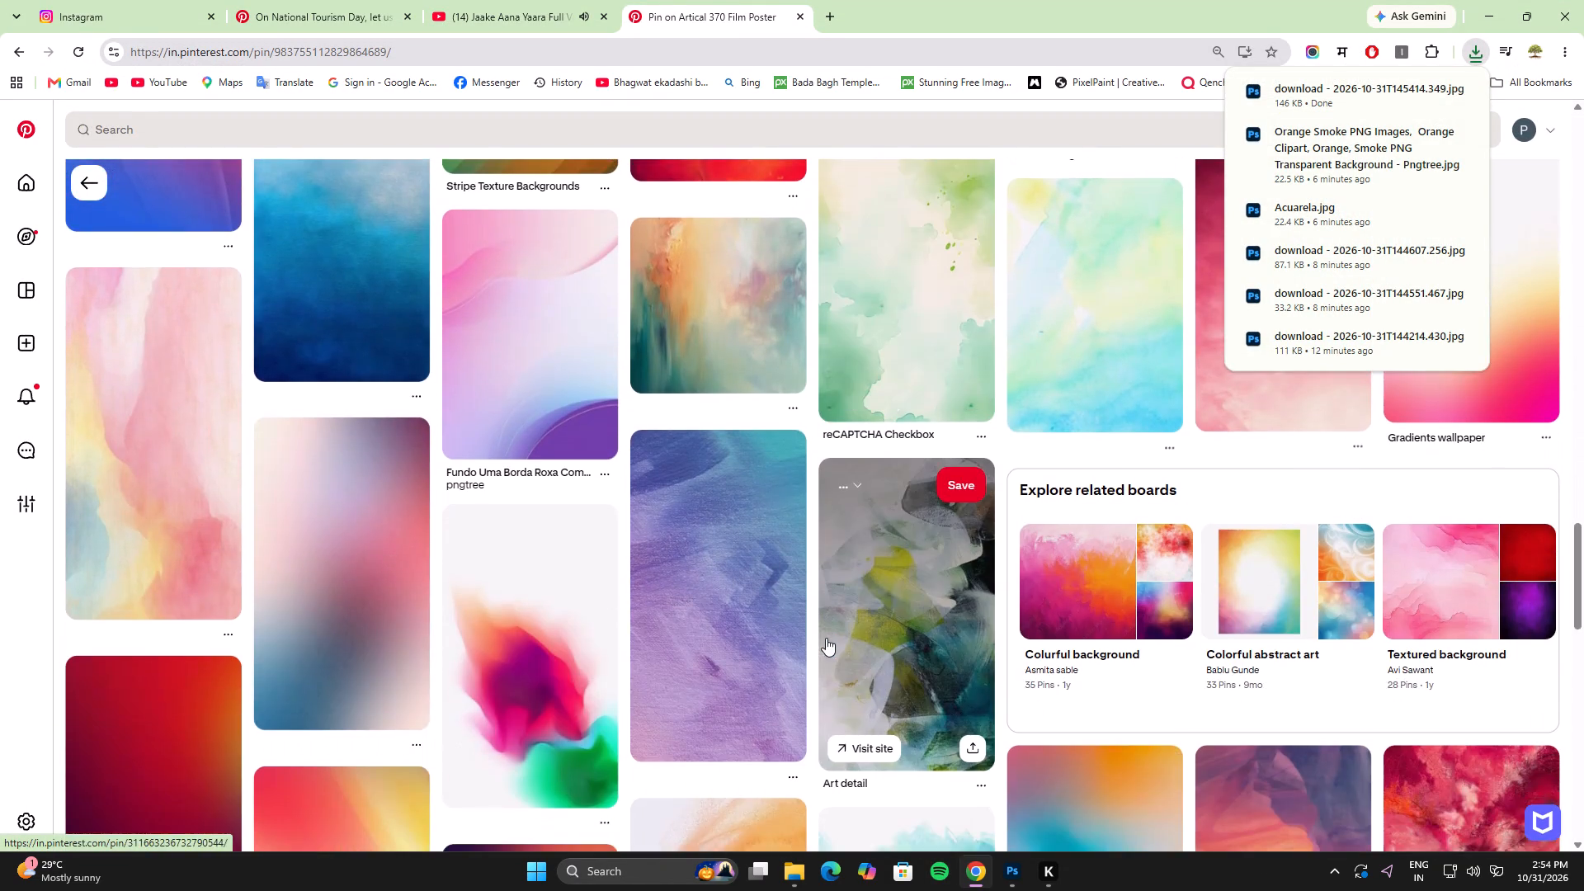
scroll(827, 639, "down", 10)
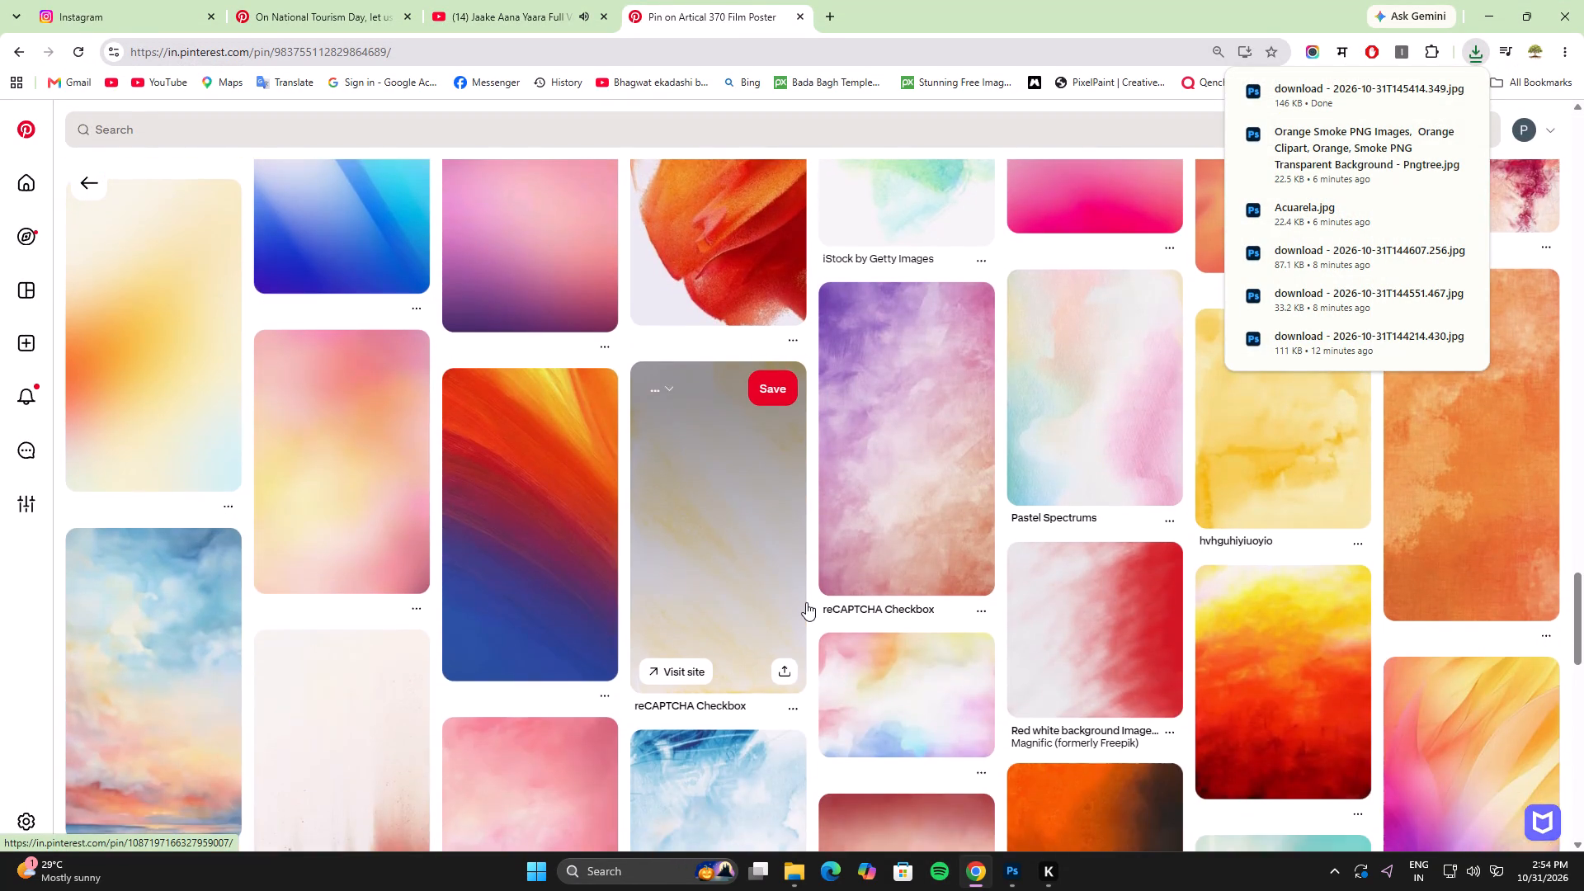
scroll(799, 639, "up", 2)
scroll(793, 646, "down", 7)
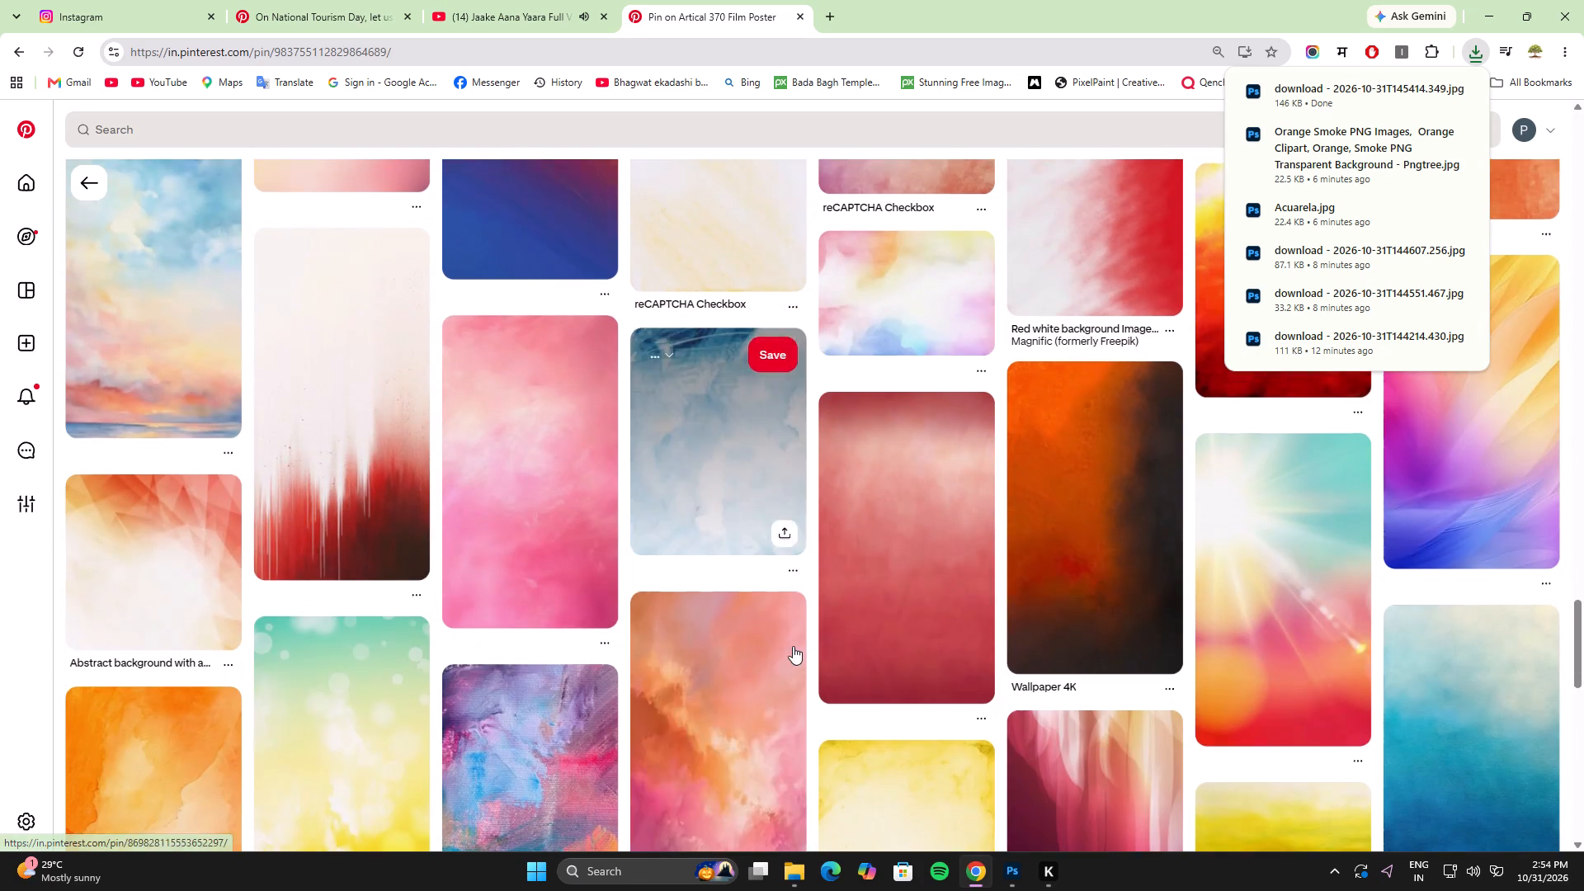
scroll(793, 646, "down", 11)
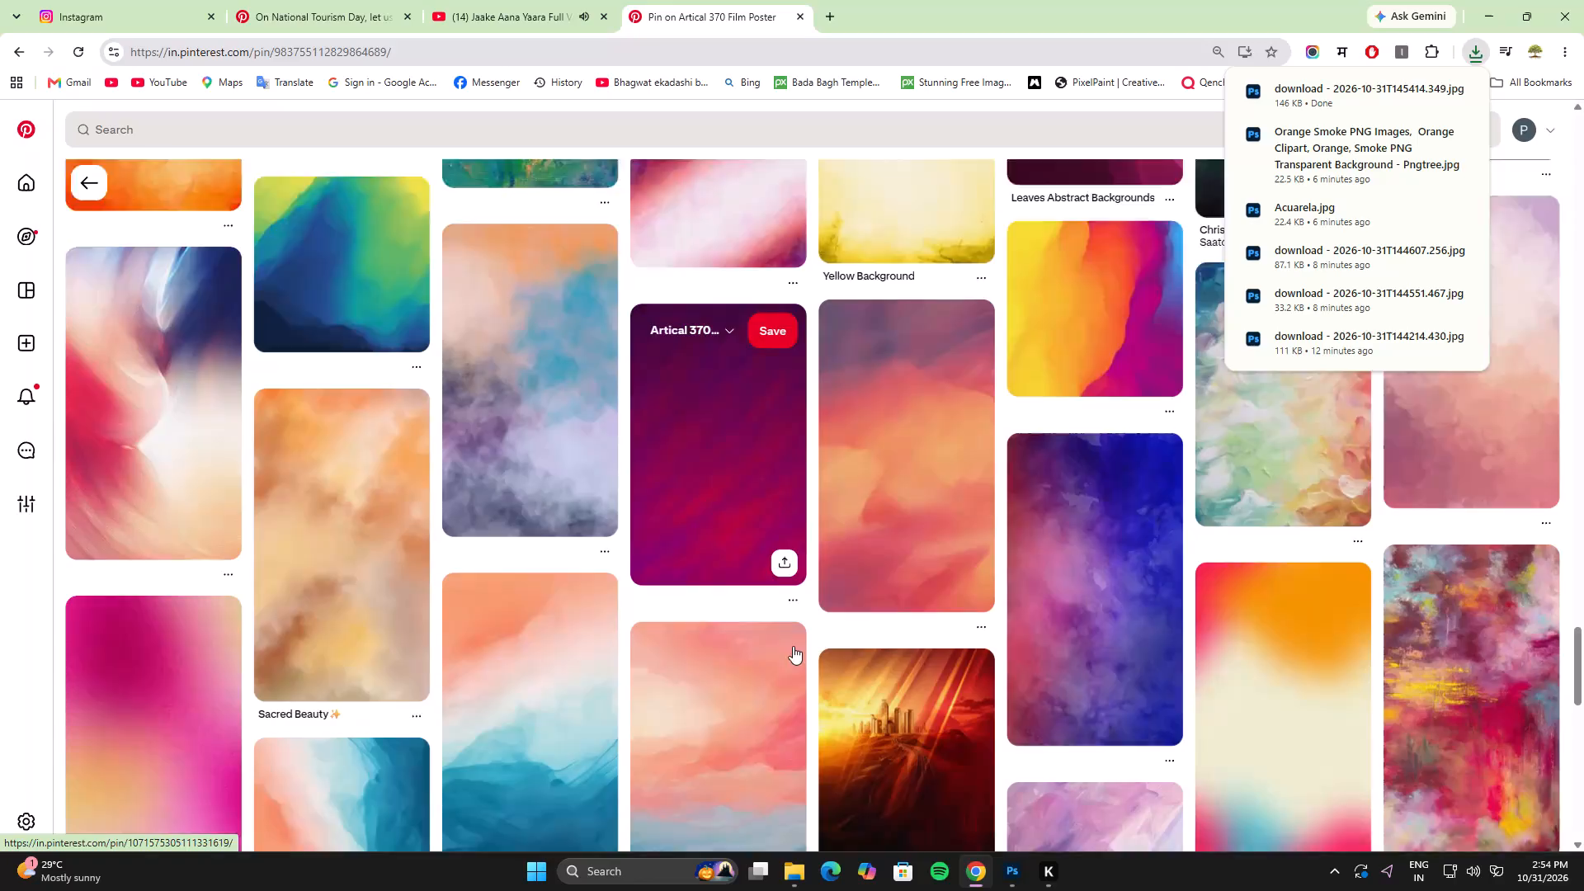
scroll(793, 646, "down", 5)
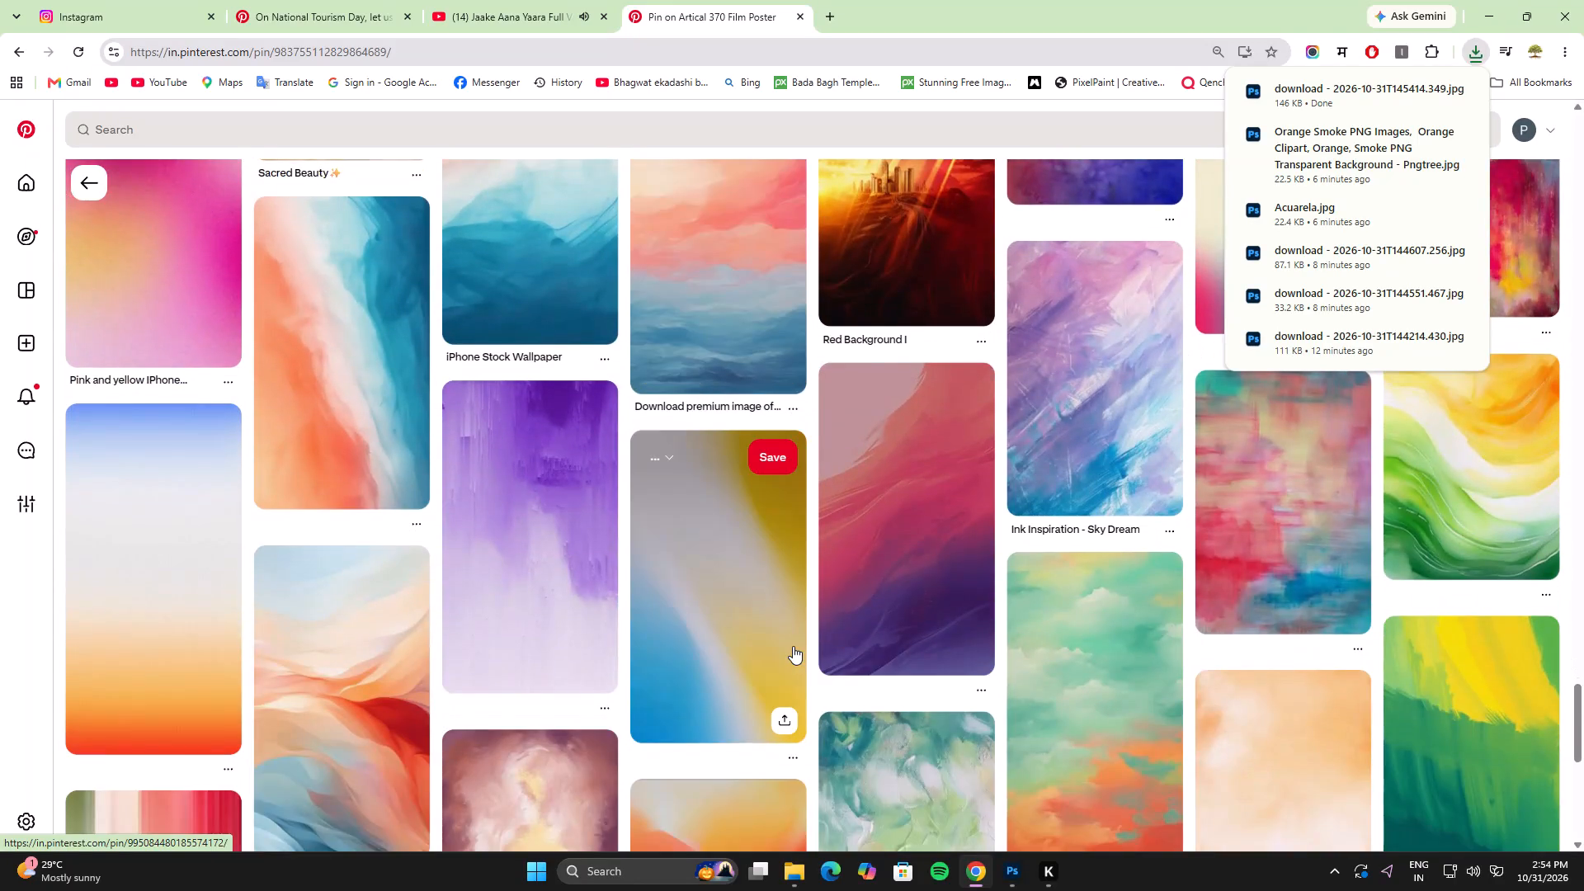
scroll(793, 646, "down", 9)
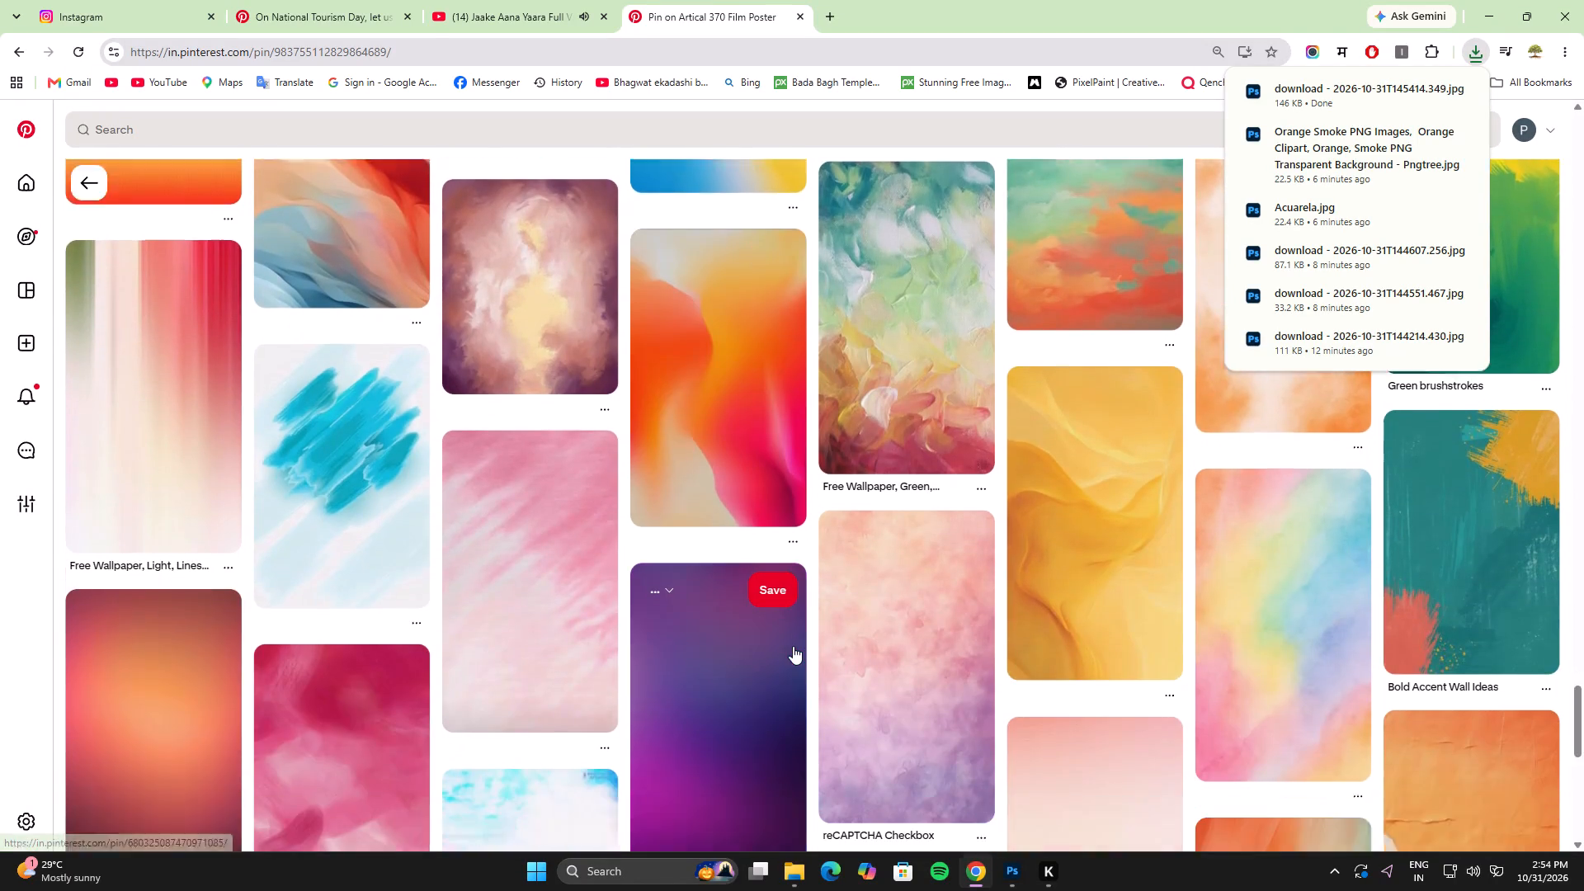
scroll(793, 646, "down", 10)
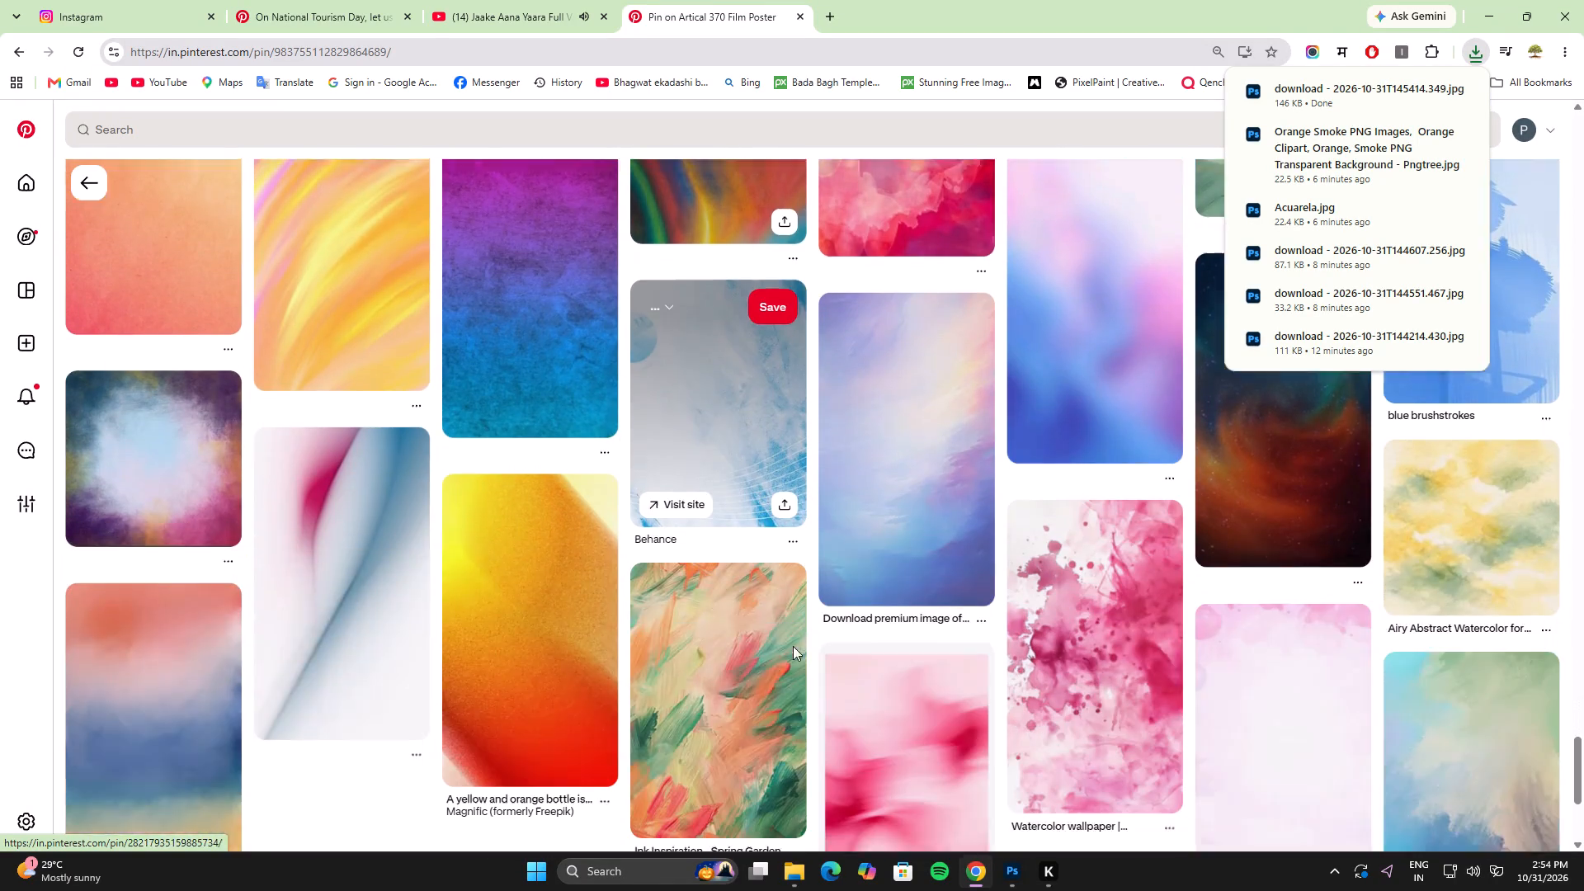
scroll(793, 646, "down", 8)
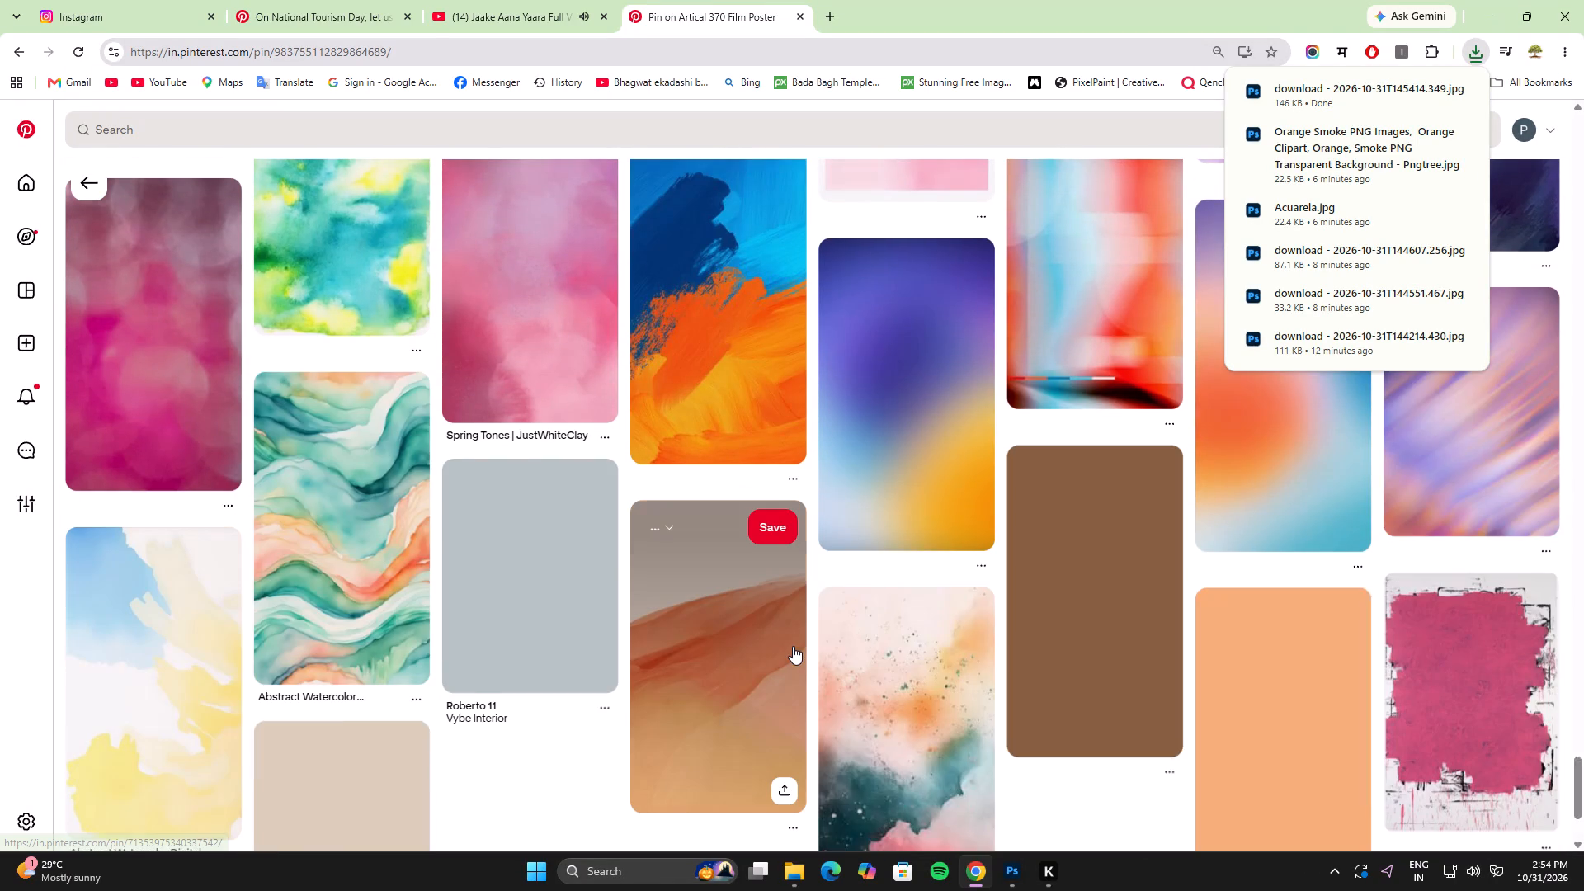
scroll(793, 646, "down", 2)
left_click(92, 176)
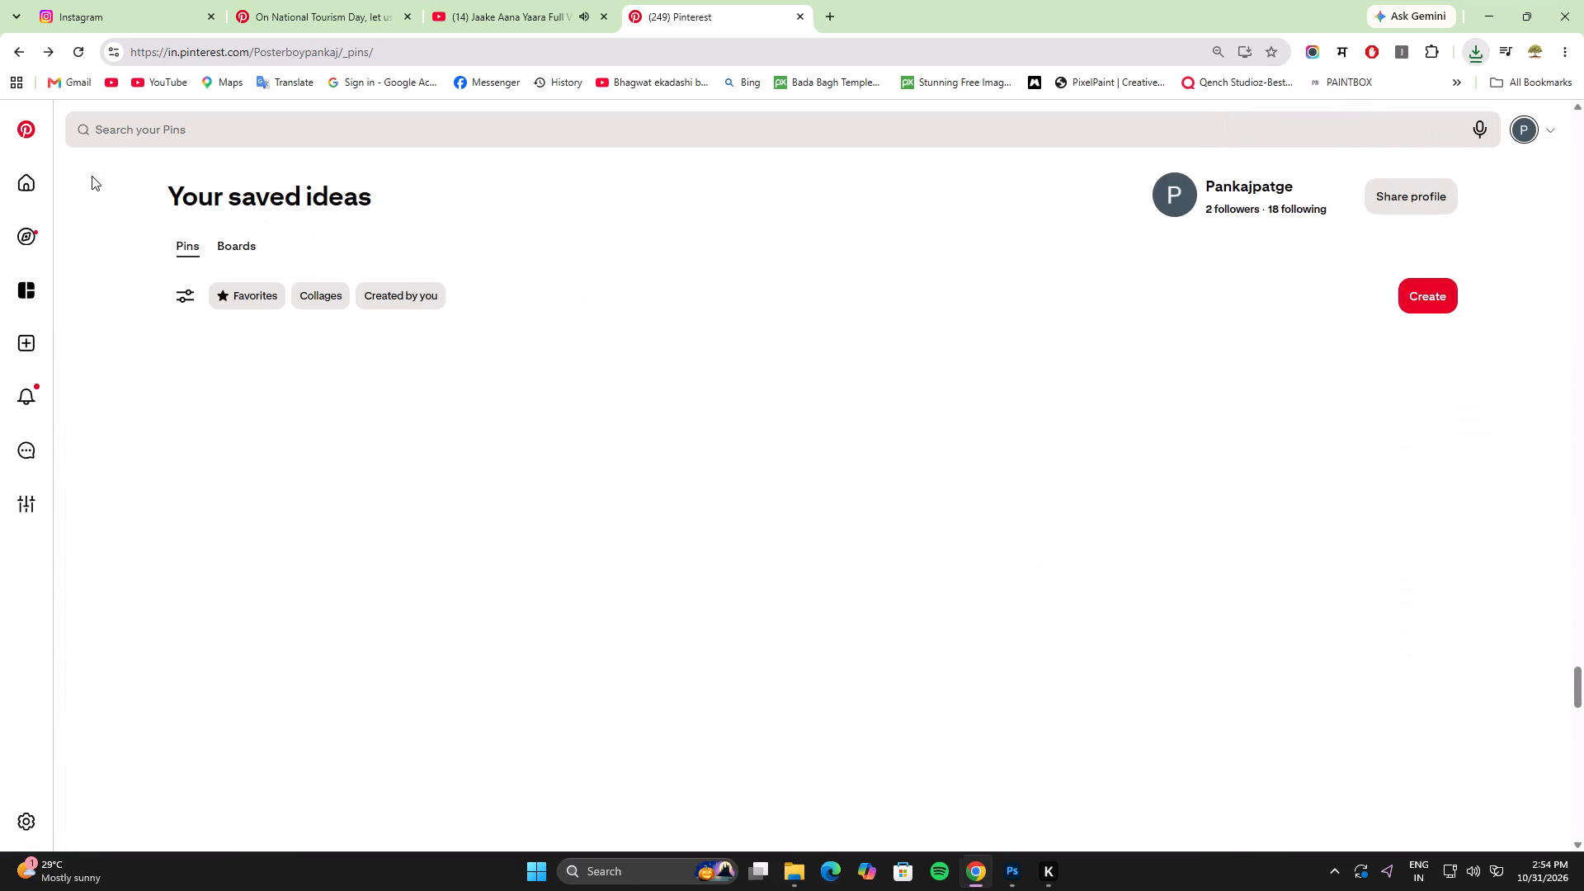
Browse further down the saved pins for a watercolour, painted or aged paper background texture.
scroll(194, 605, "down", 5)
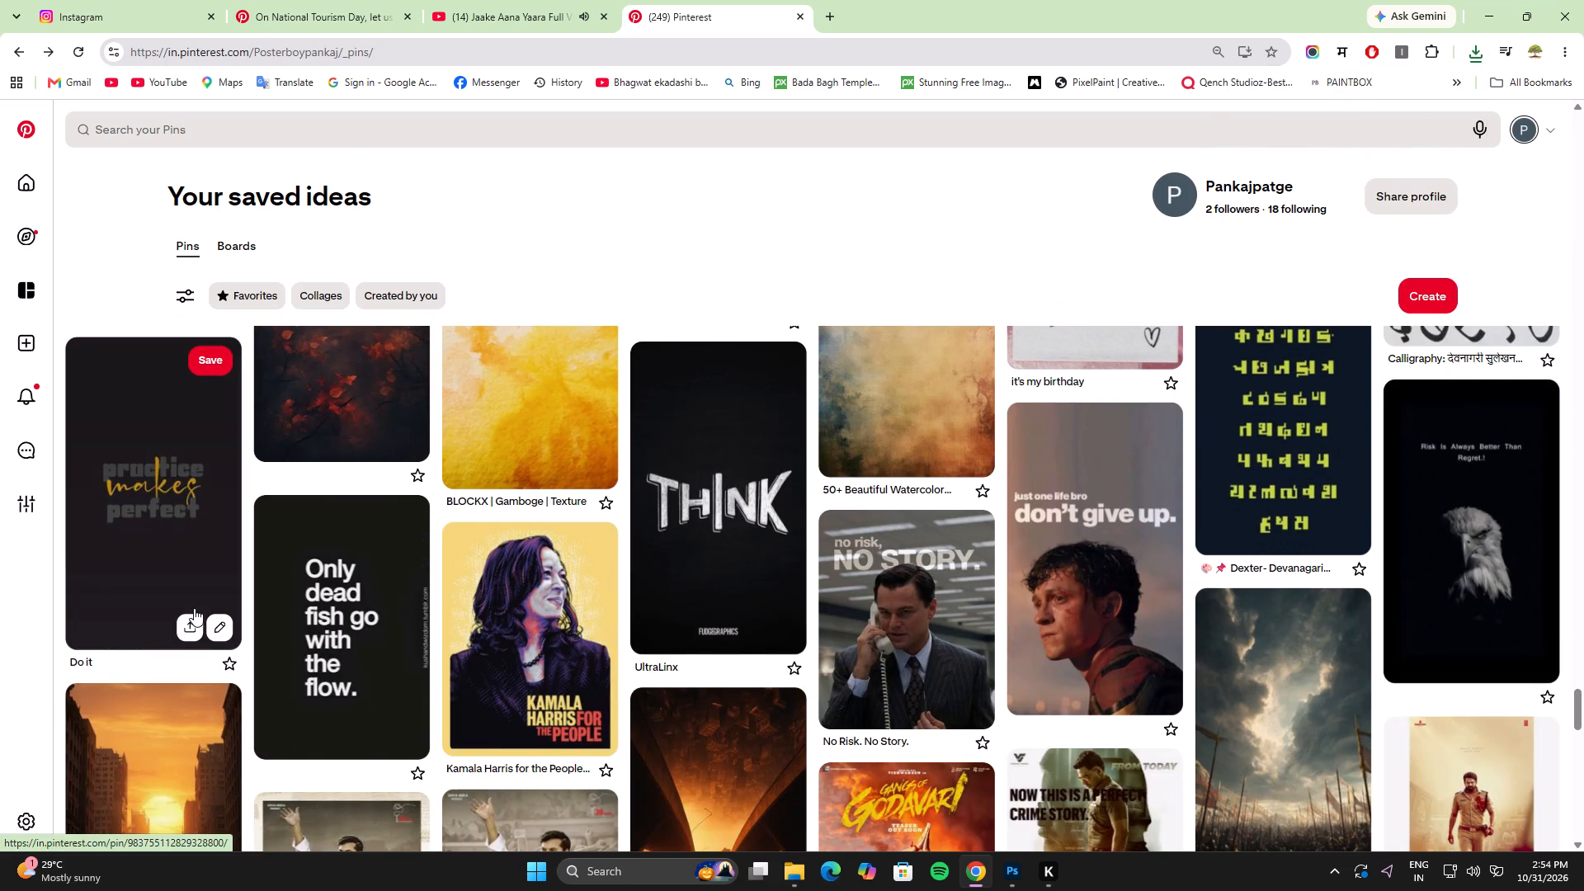
scroll(51, 689, "down", 7)
scroll(536, 265, "down", 3)
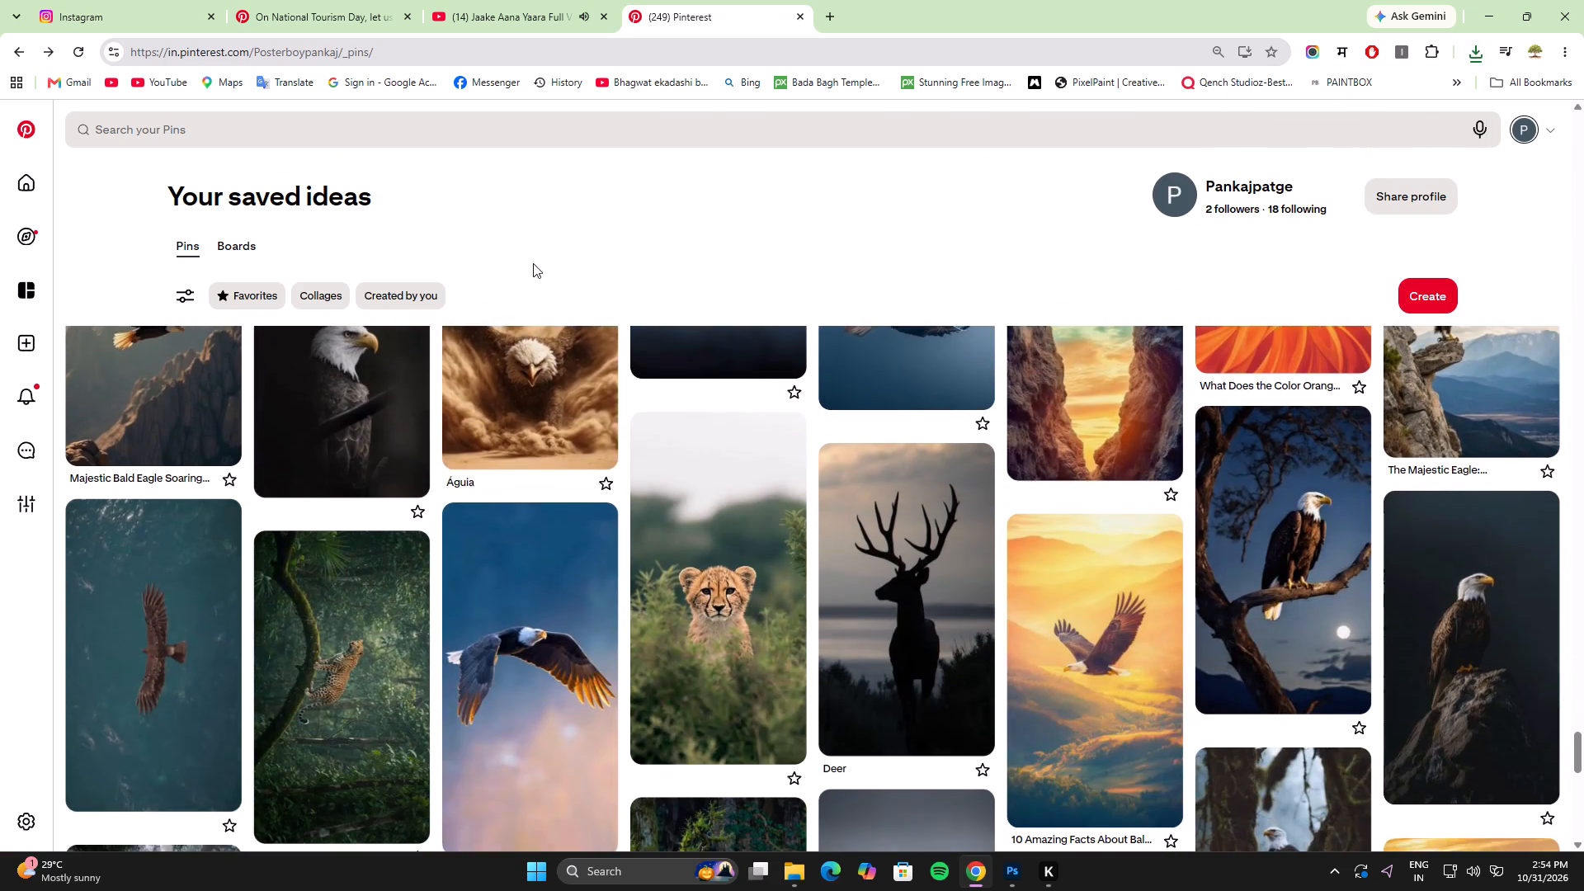
scroll(531, 263, "down", 4)
scroll(1233, 247, "down", 4)
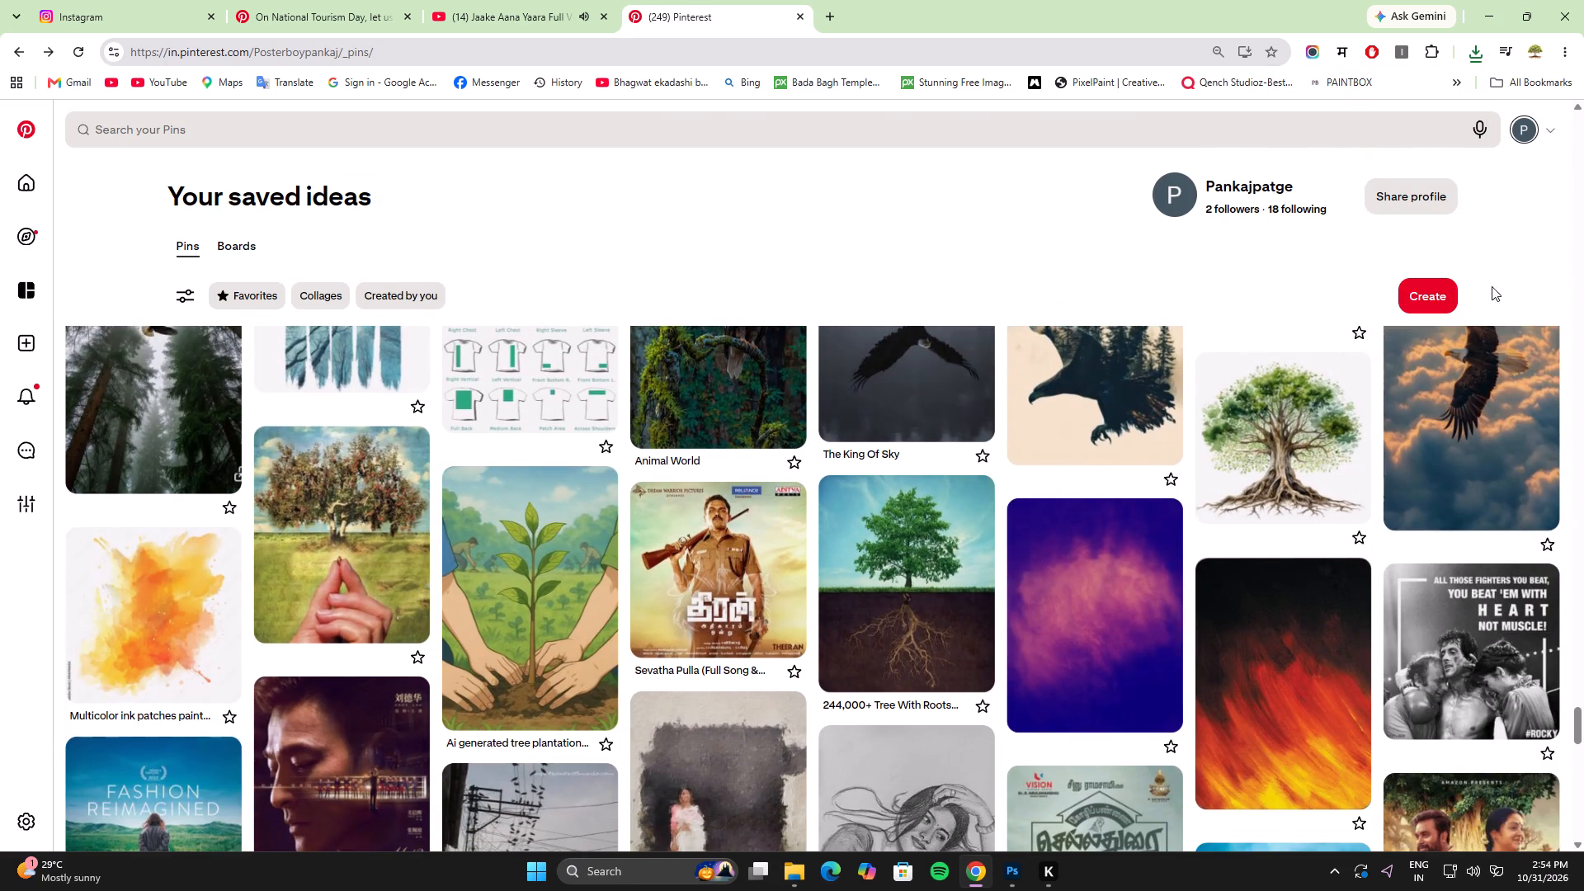
left_click(1580, 111)
scroll(507, 417, "down", 1)
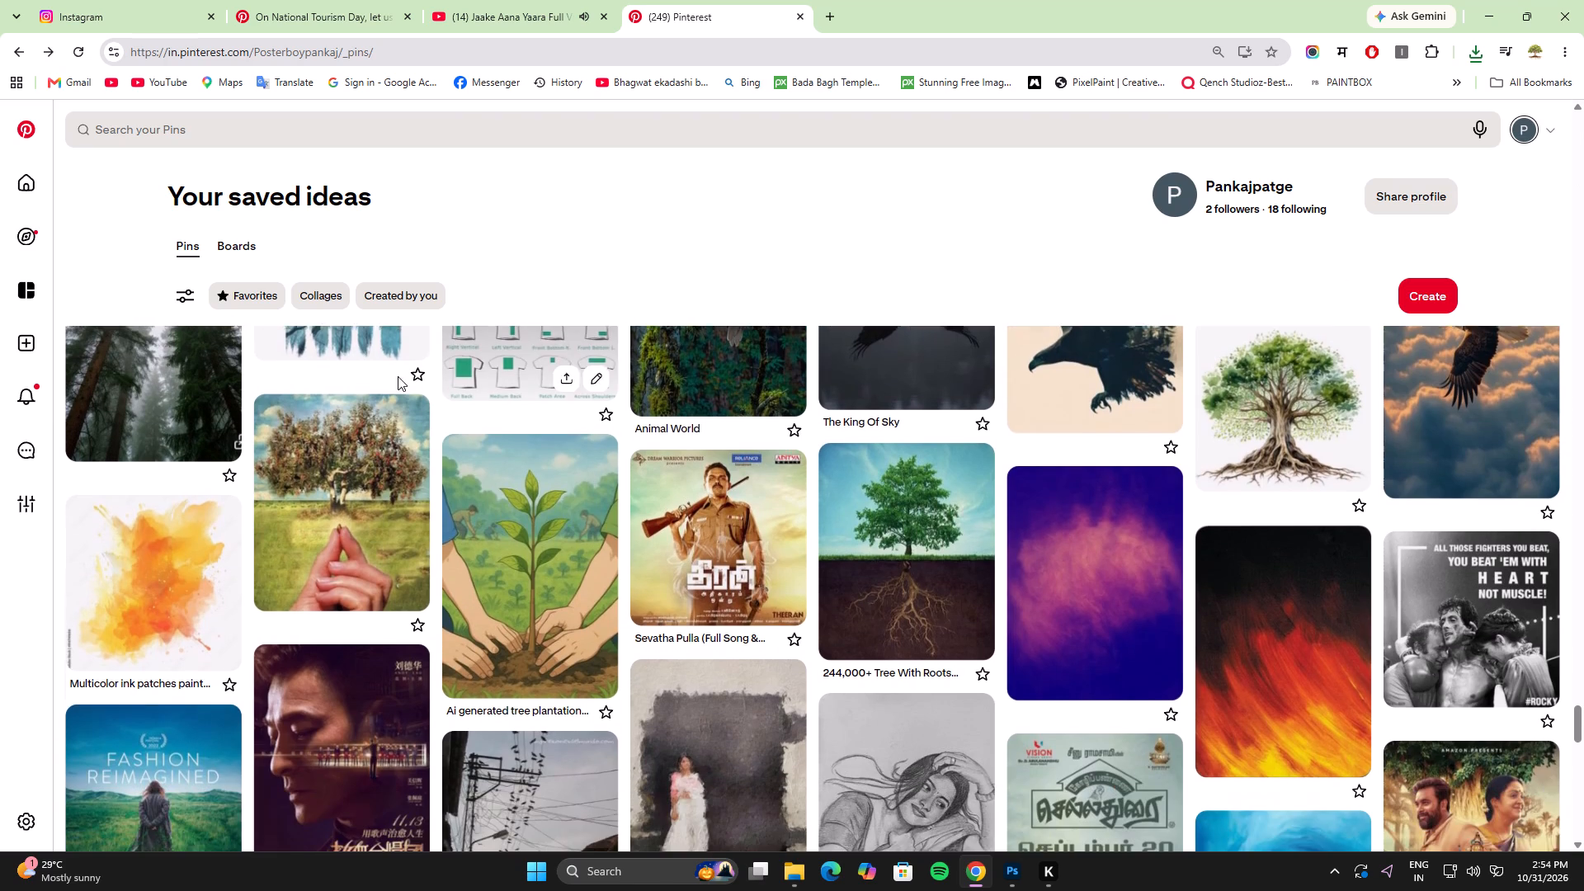
scroll(379, 347, "down", 5)
scroll(361, 464, "down", 4)
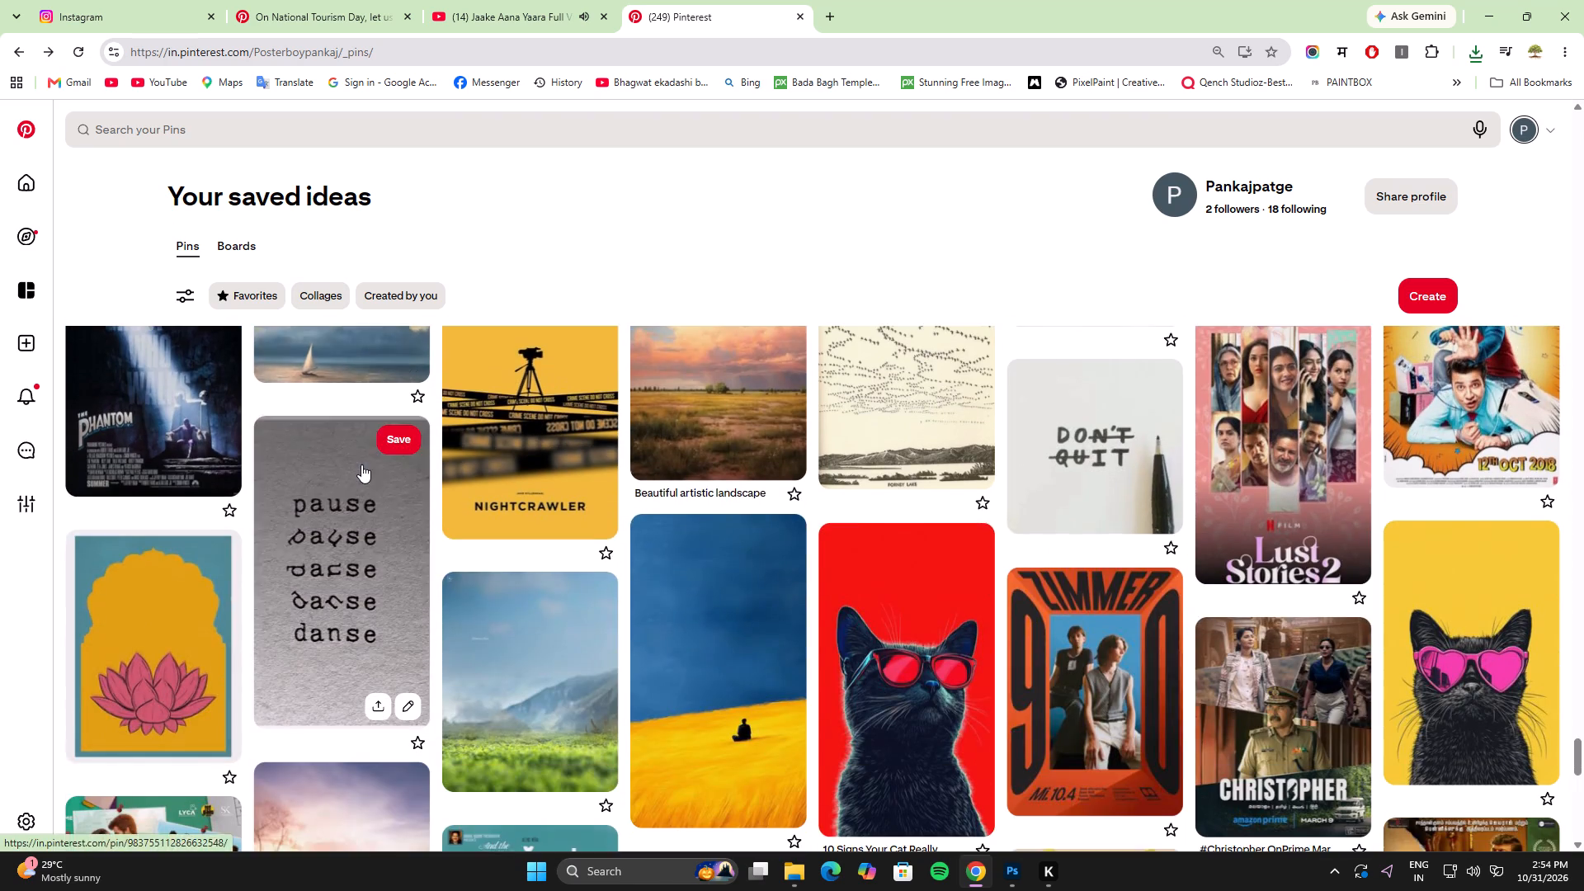
scroll(361, 464, "down", 13)
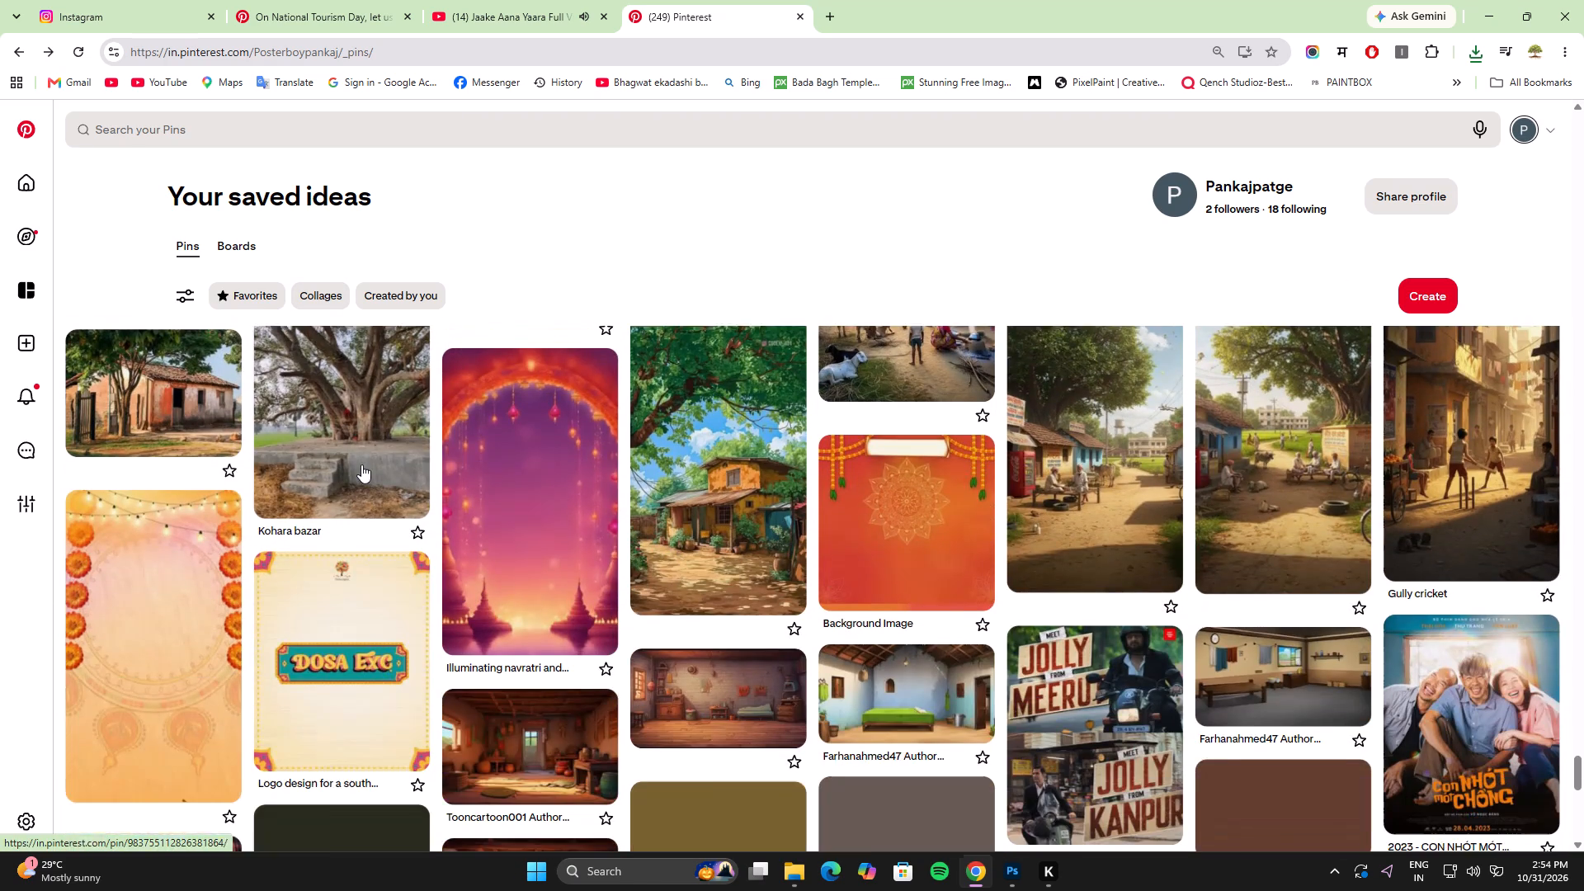
scroll(361, 464, "down", 8)
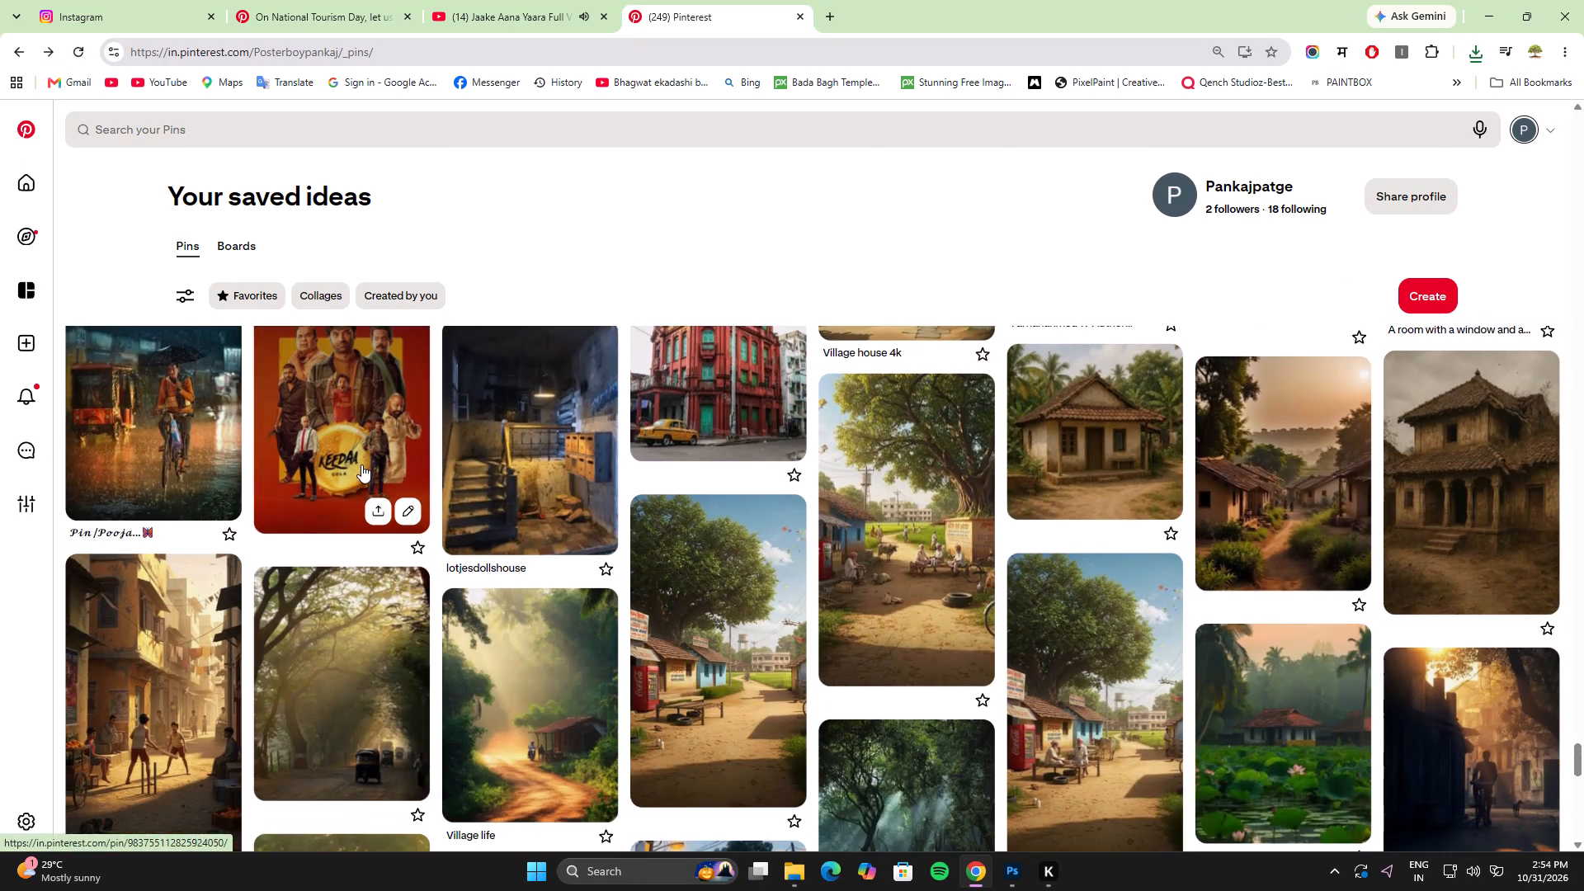
scroll(361, 464, "down", 9)
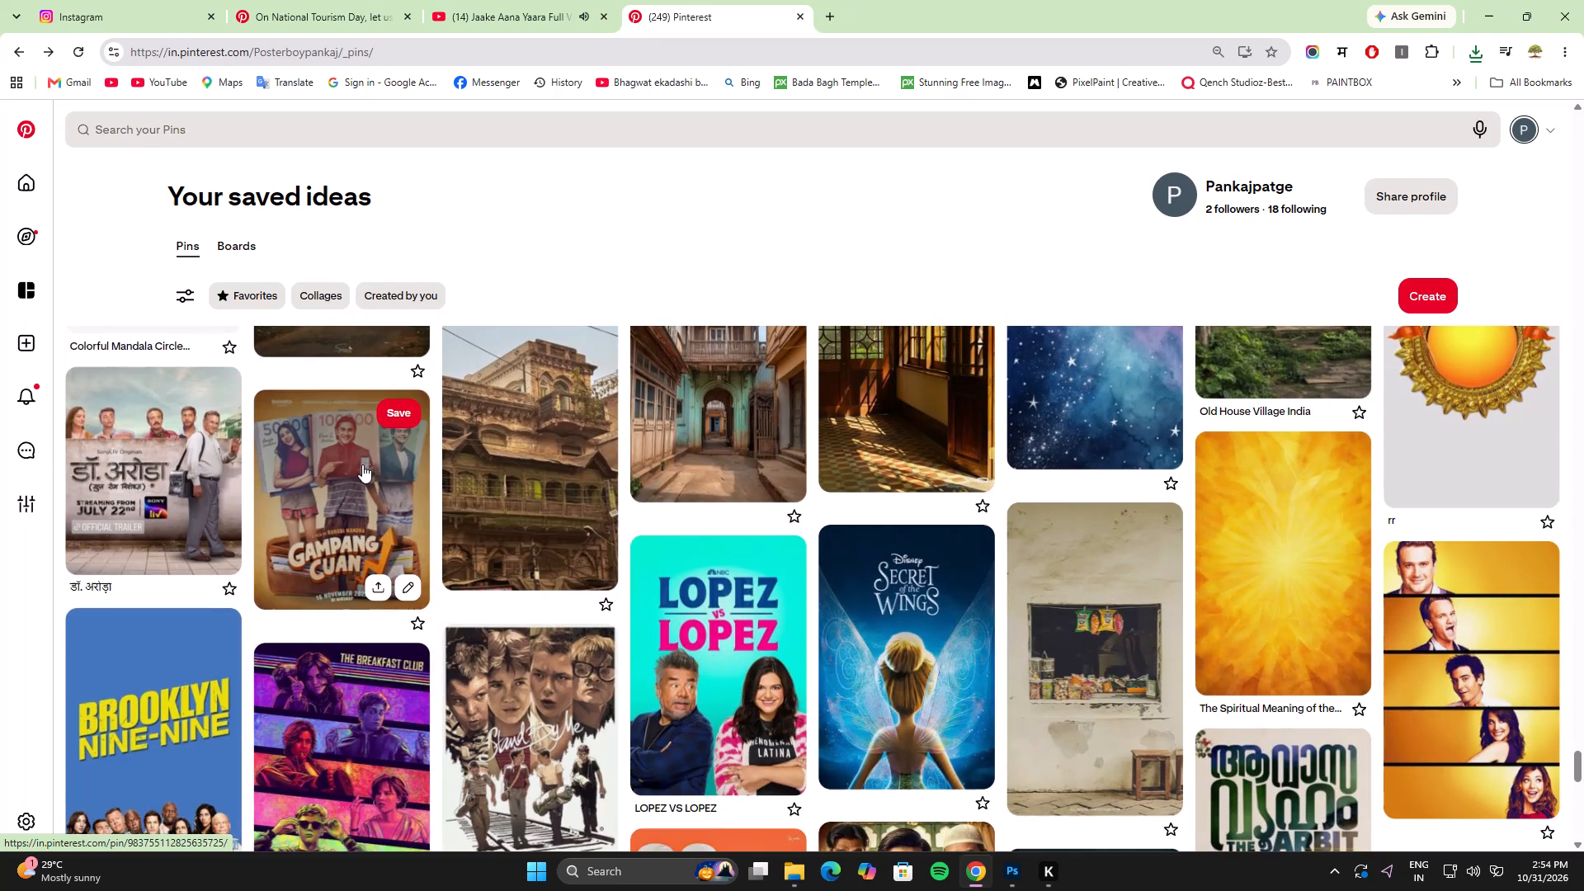
scroll(362, 464, "down", 5)
scroll(363, 464, "up", 1)
scroll(363, 464, "down", 3)
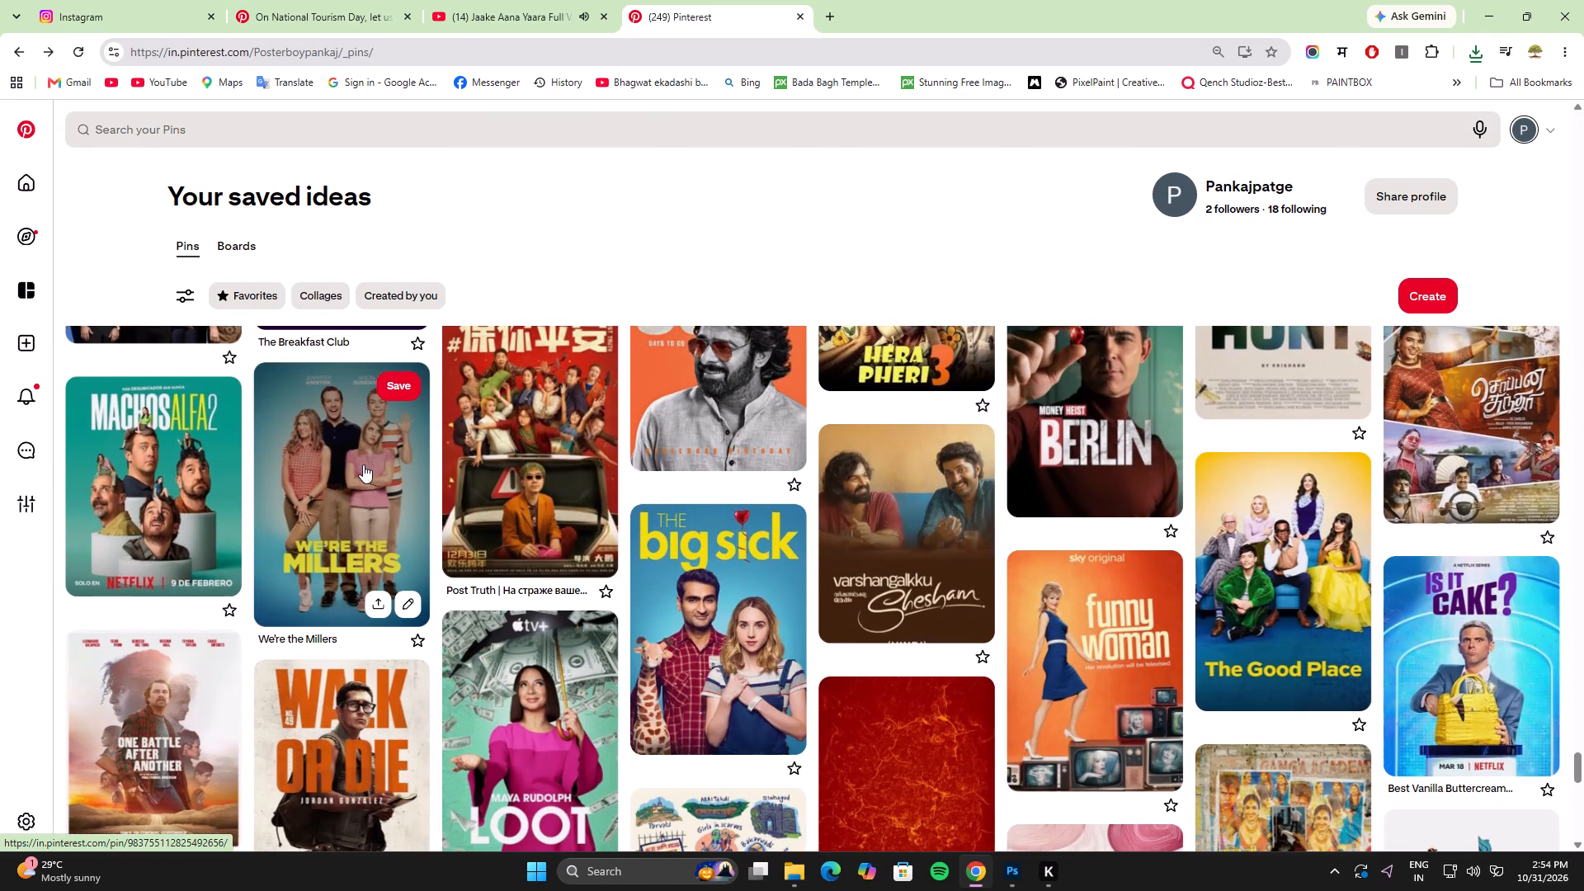
scroll(363, 464, "down", 11)
scroll(364, 465, "up", 3)
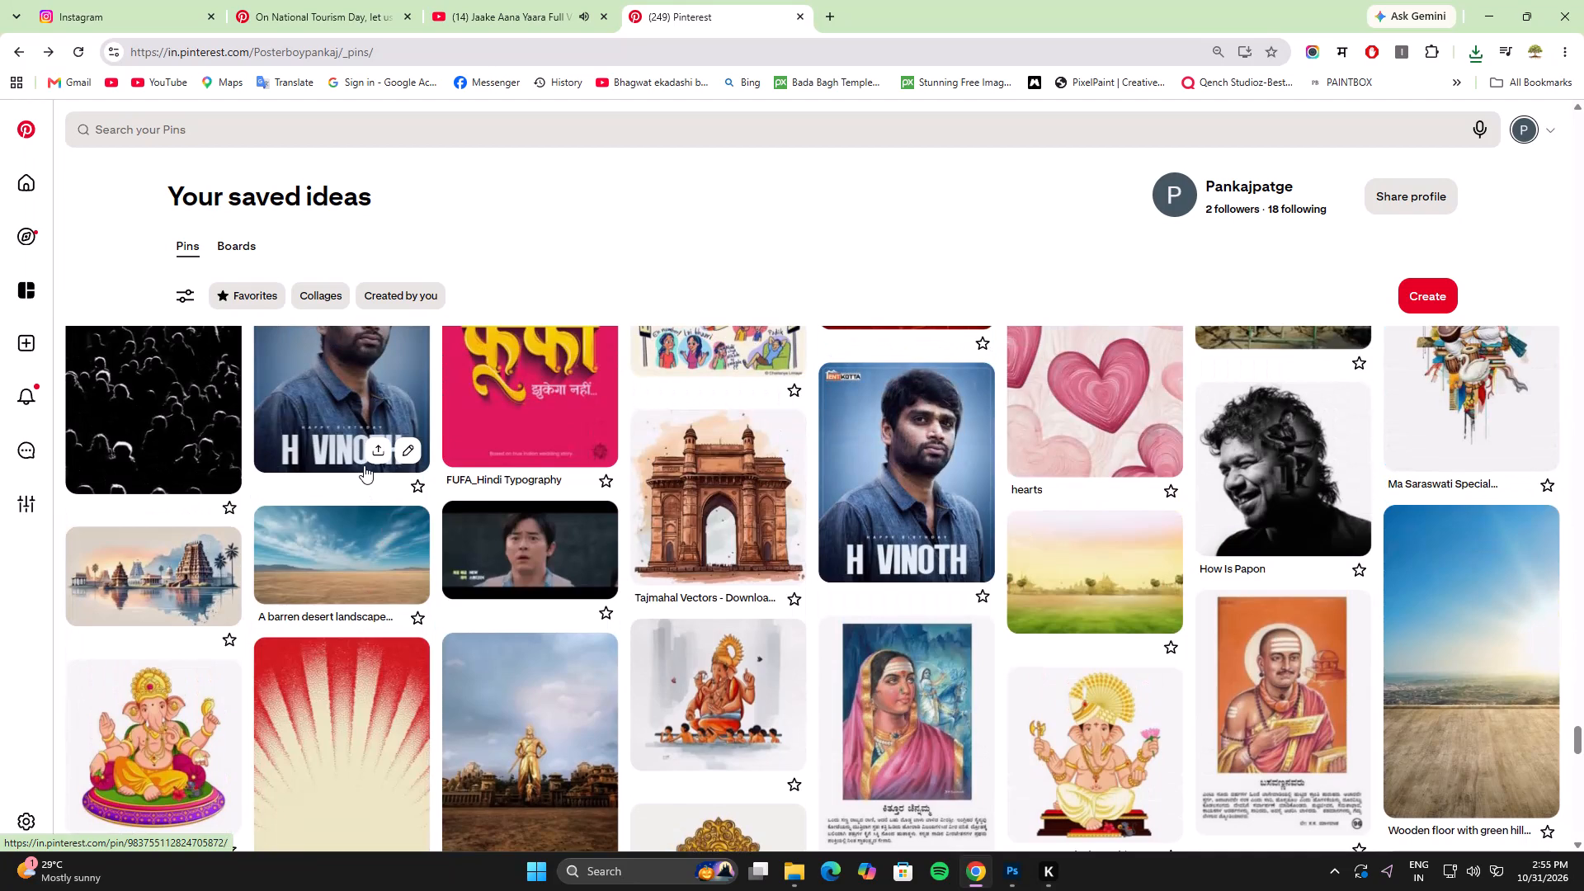
scroll(364, 465, "down", 3)
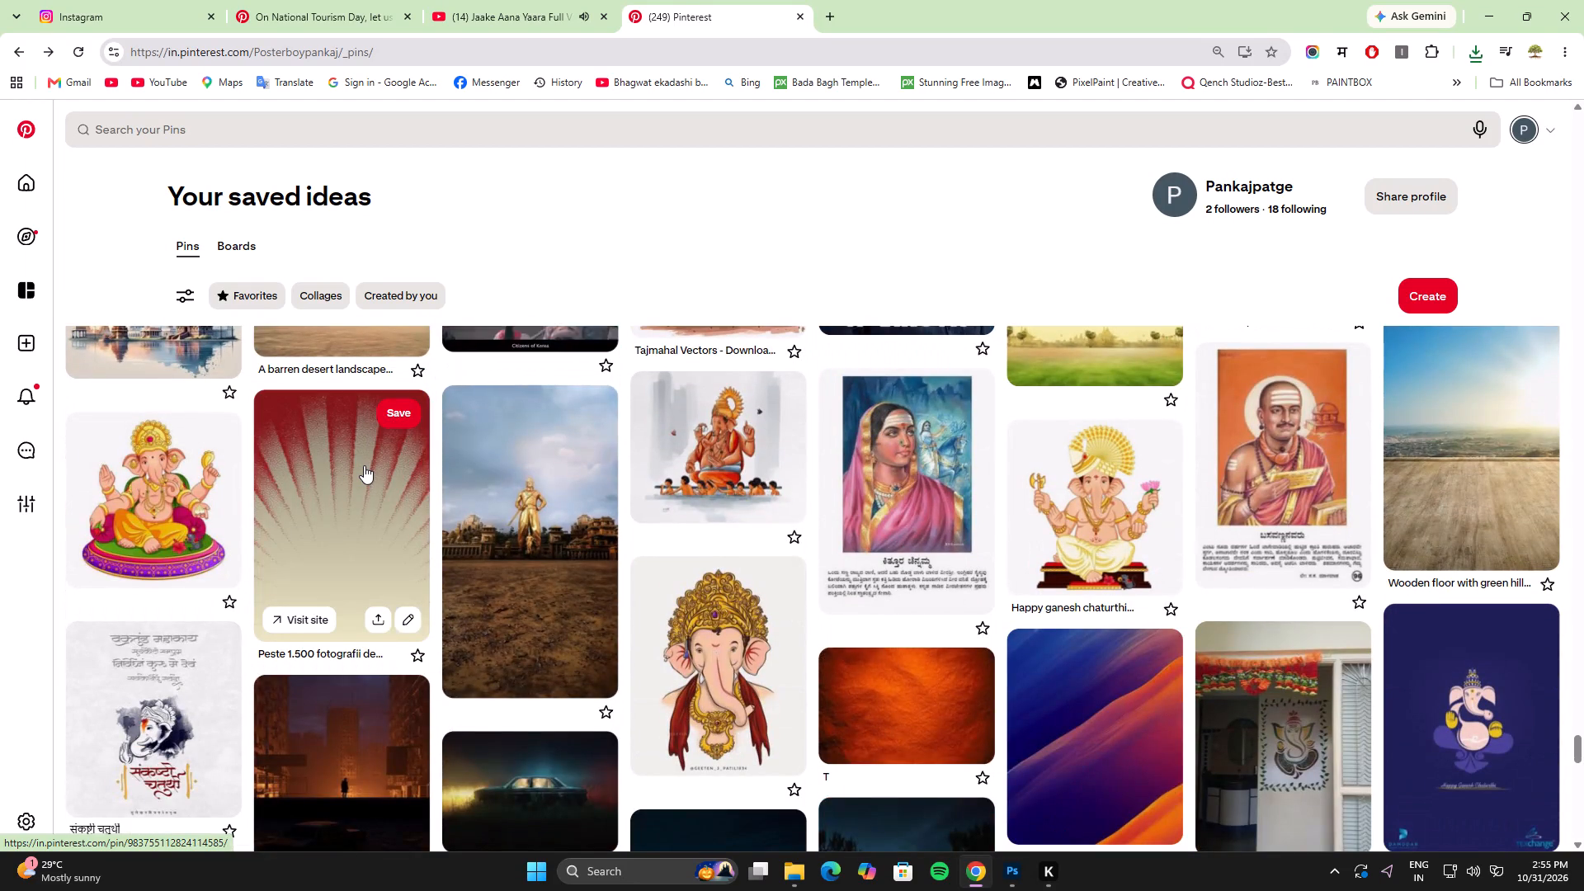
scroll(364, 465, "down", 2)
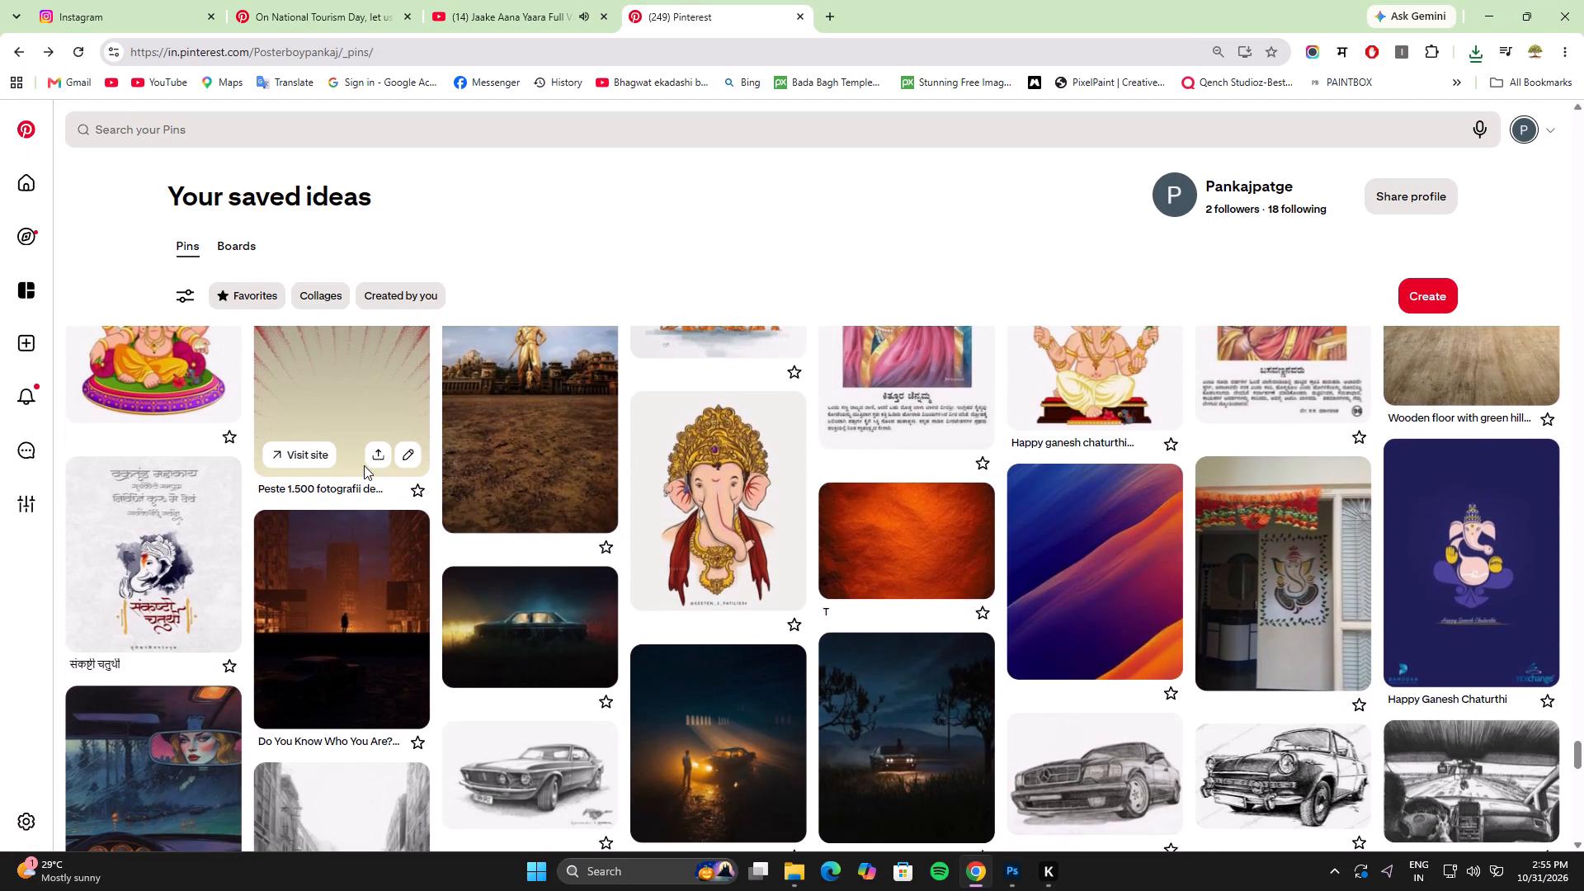
scroll(364, 465, "down", 10)
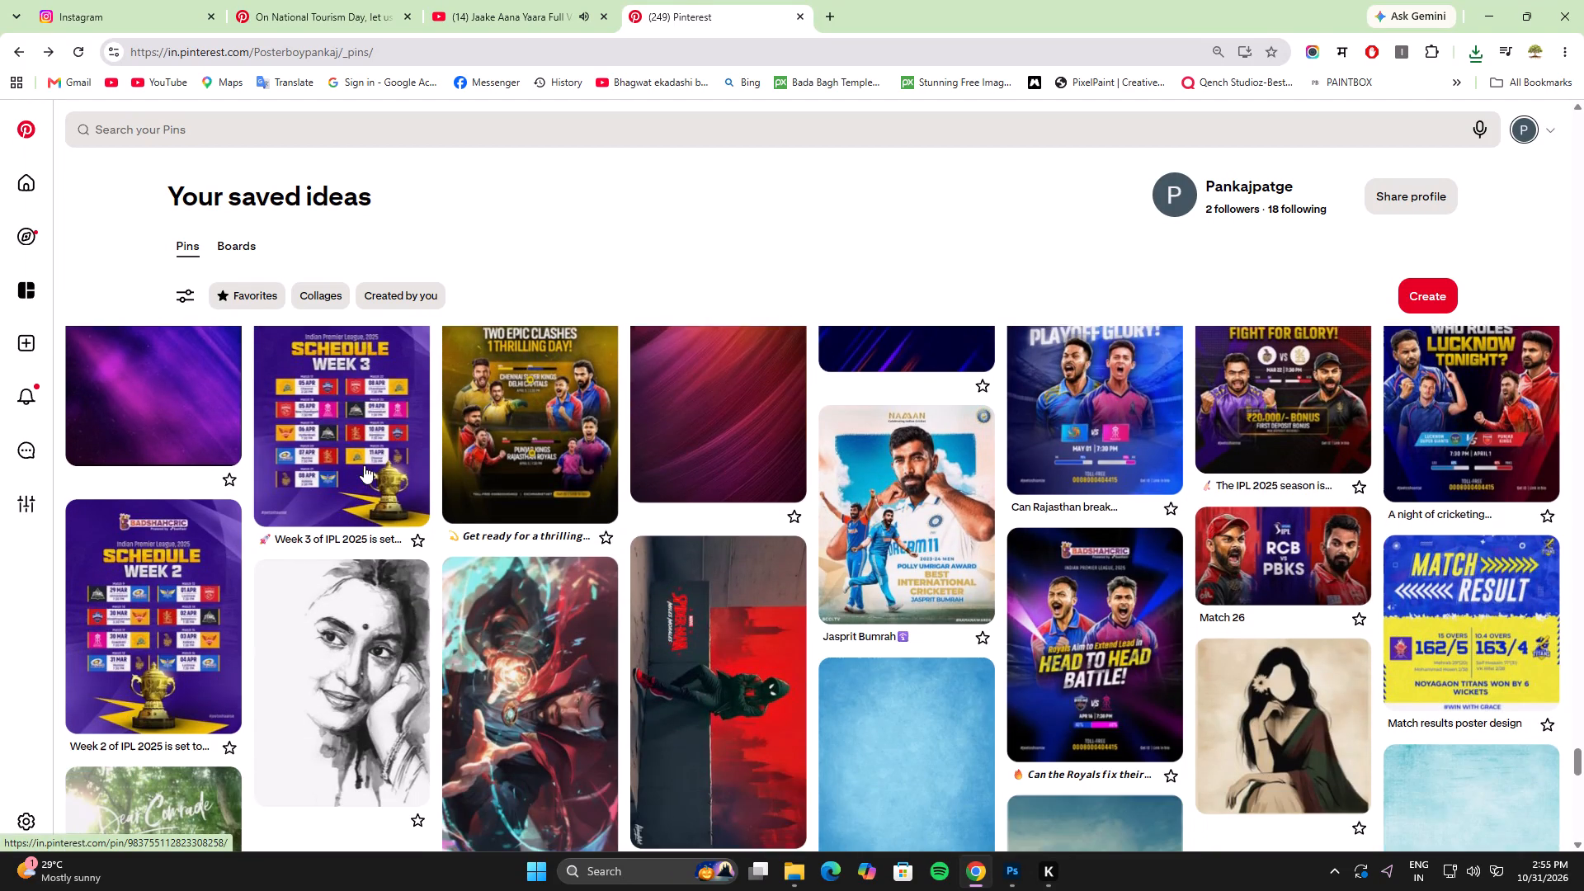
scroll(364, 465, "down", 2)
scroll(364, 465, "up", 1)
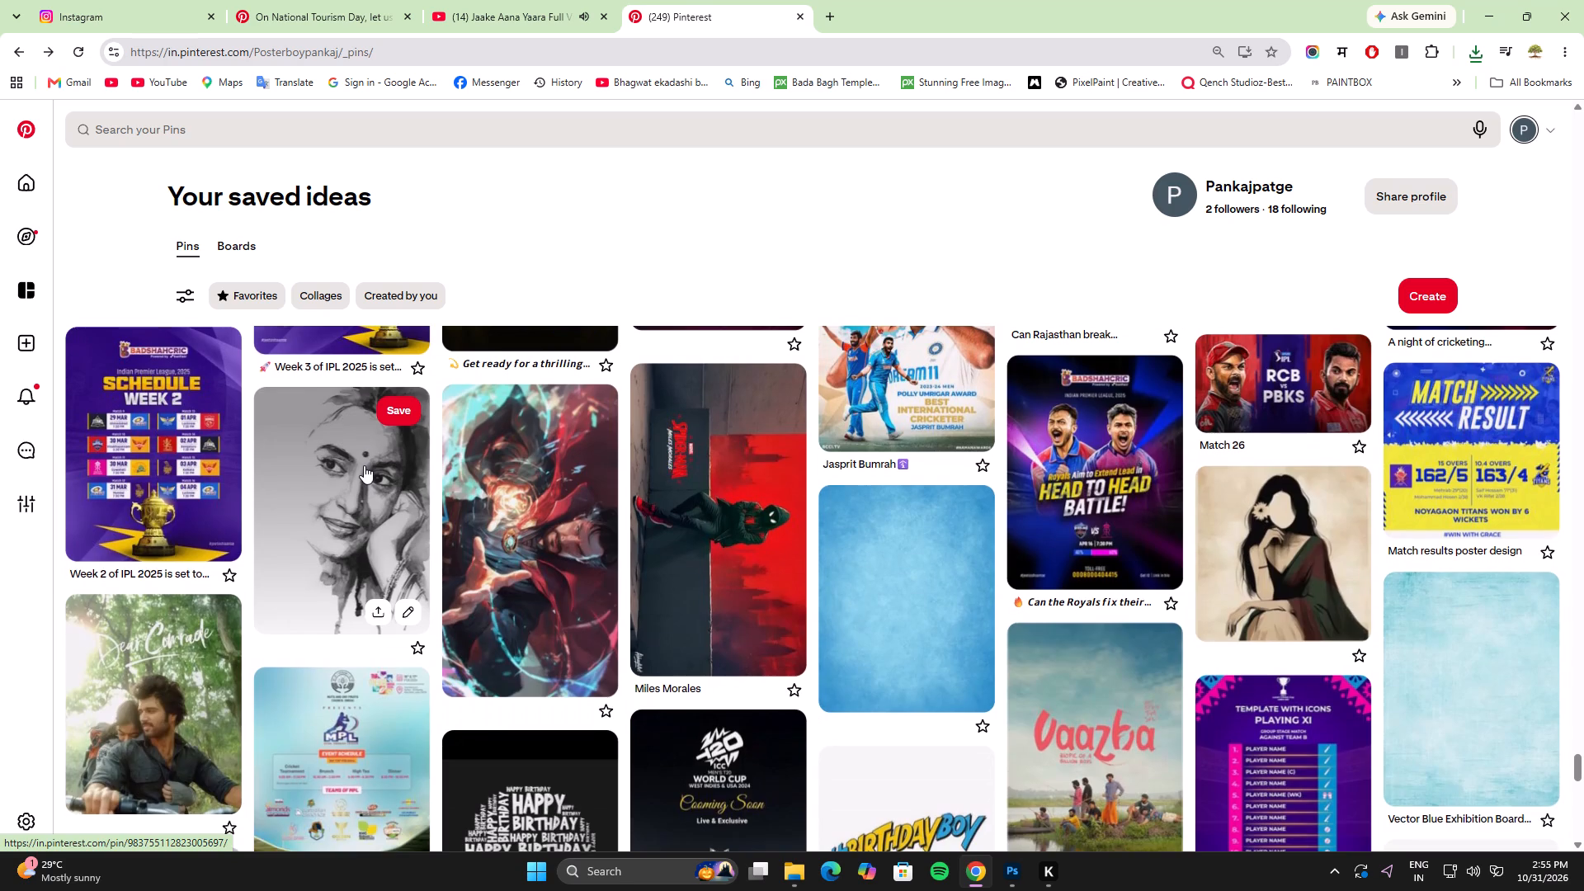
scroll(364, 465, "up", 2)
scroll(364, 465, "down", 1)
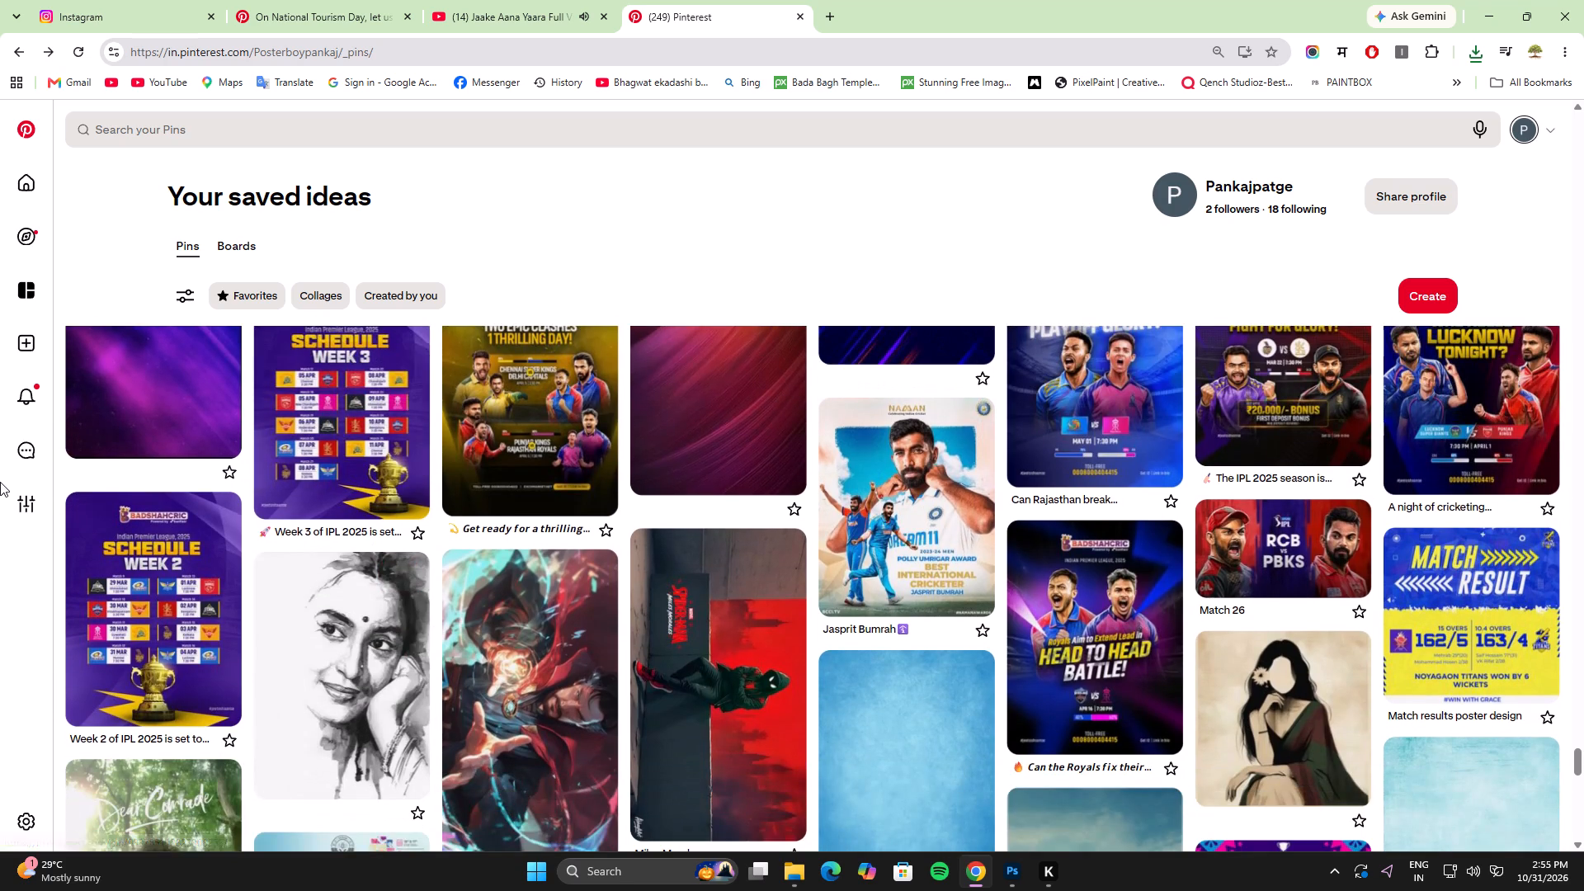
scroll(0, 482, "down", 10)
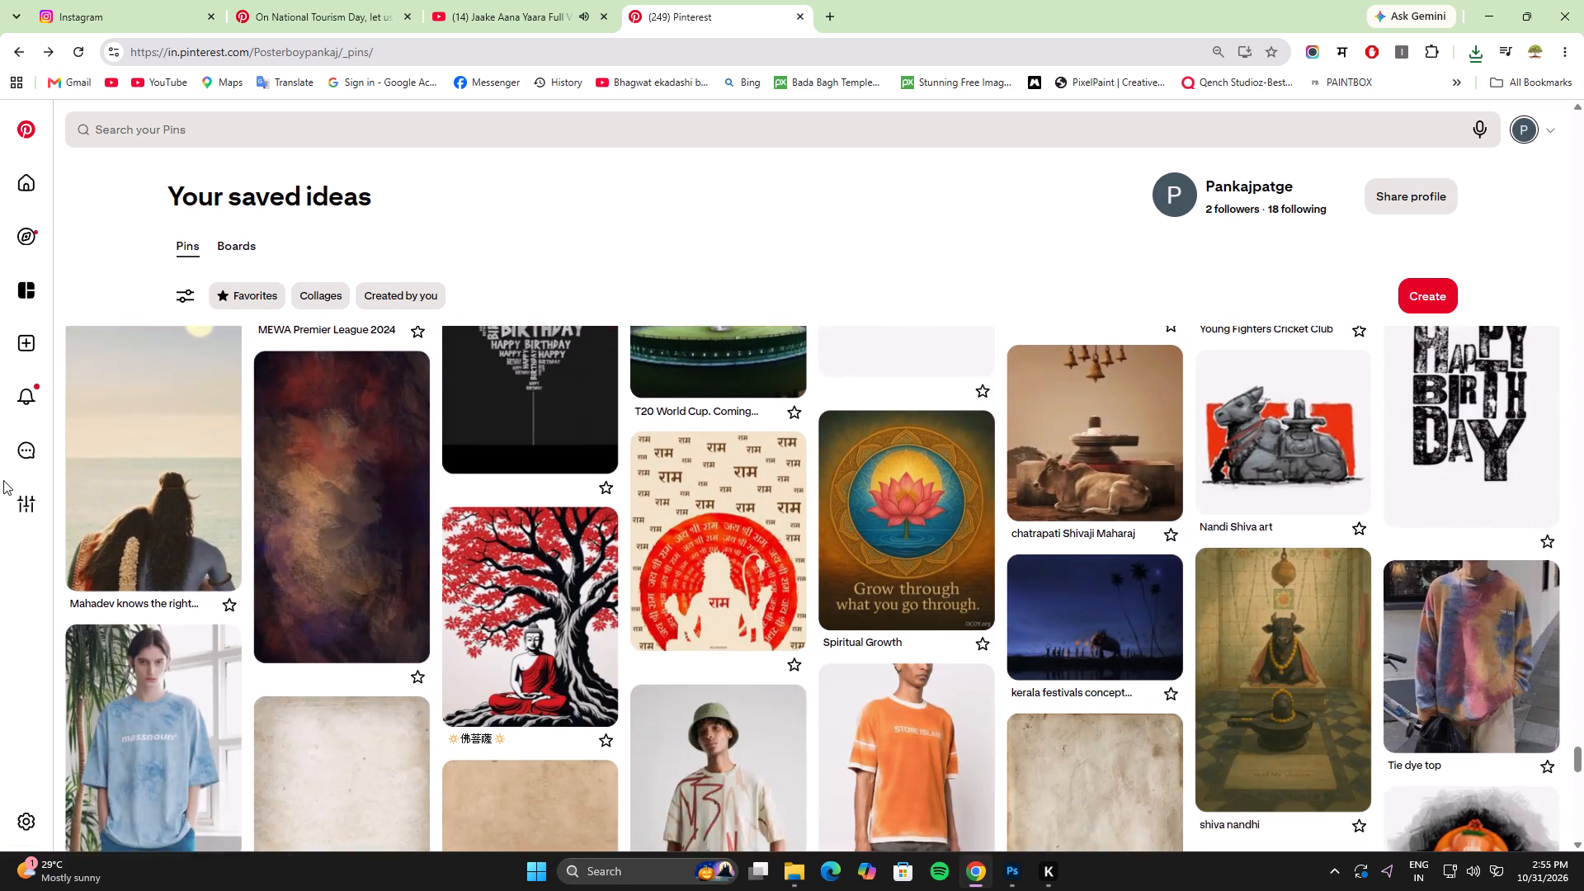
scroll(3, 480, "down", 3)
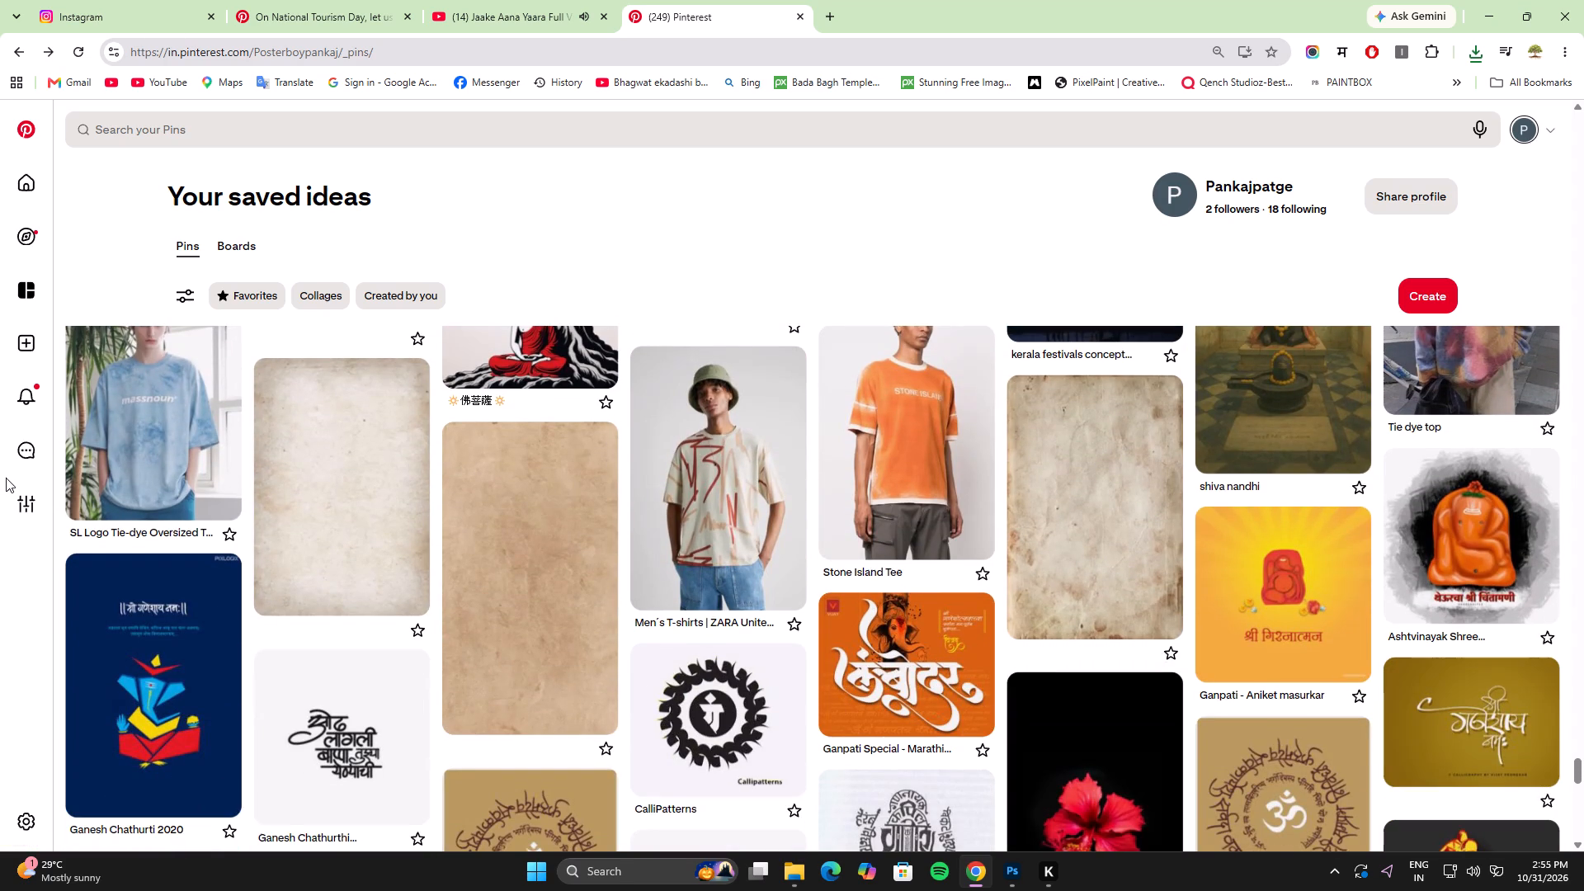
From the saved aged paper pin, open the related cream paper texture titled "ppr" and download it as a JPEG to Downloads.
left_click(332, 459)
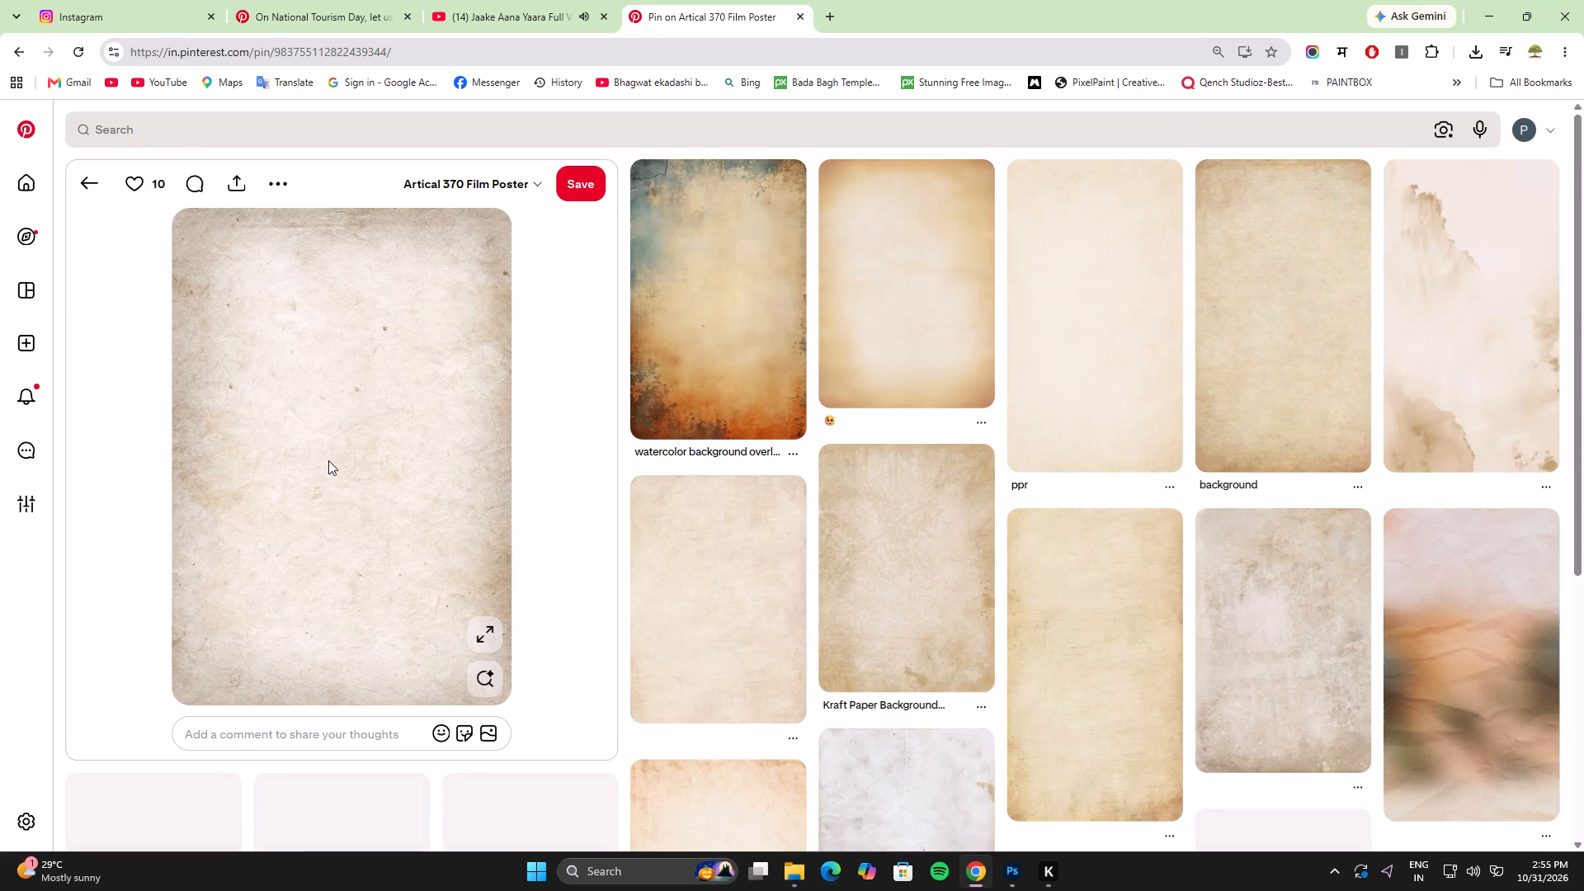
left_click(1078, 347)
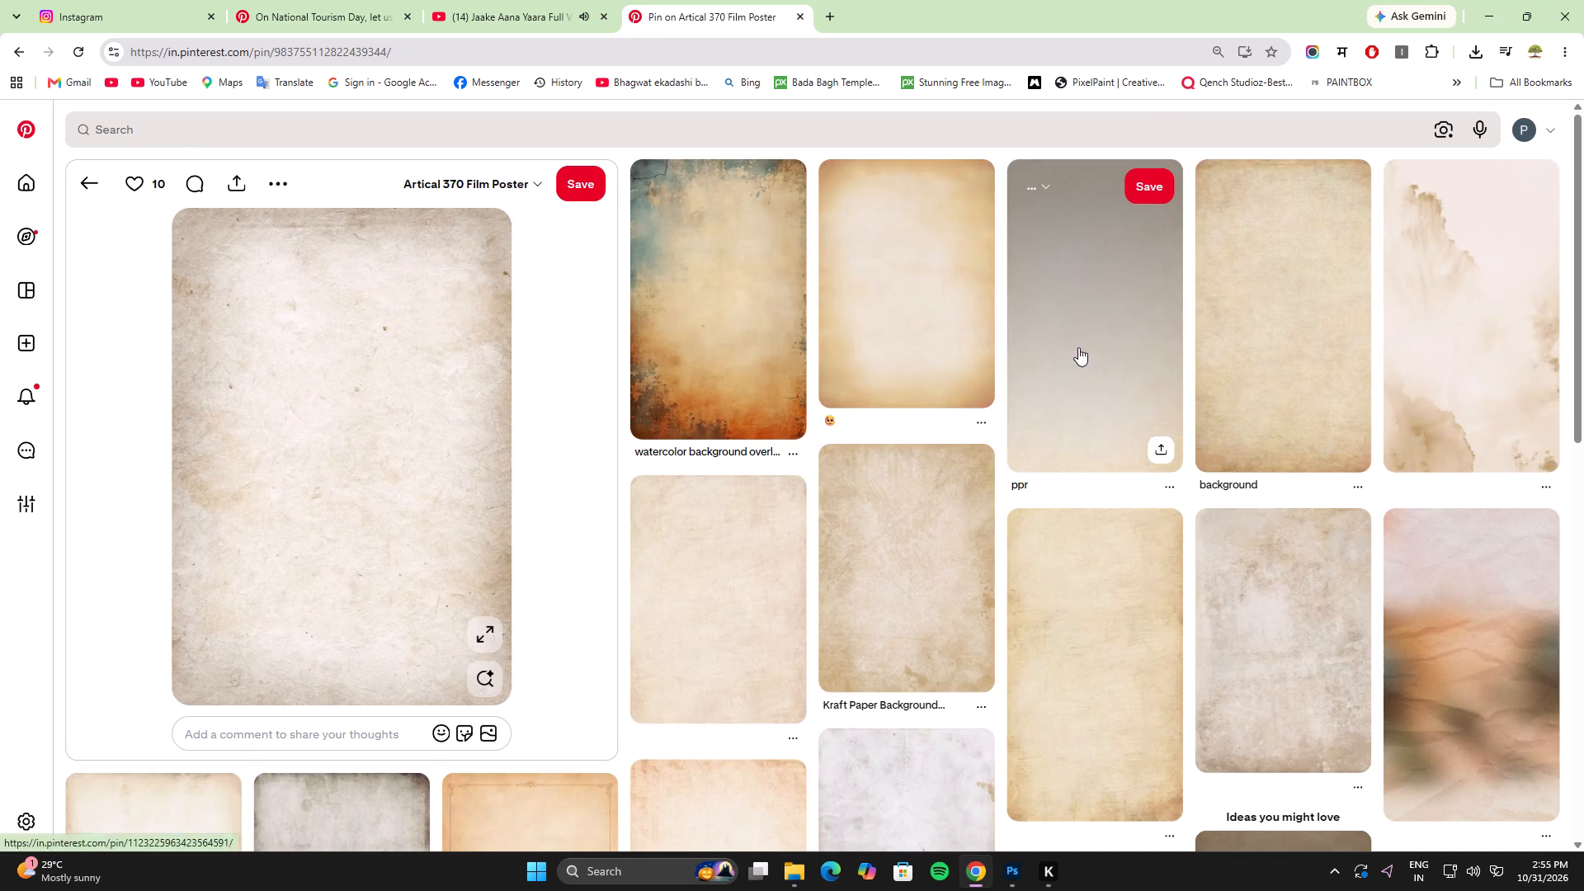
left_click(603, 184)
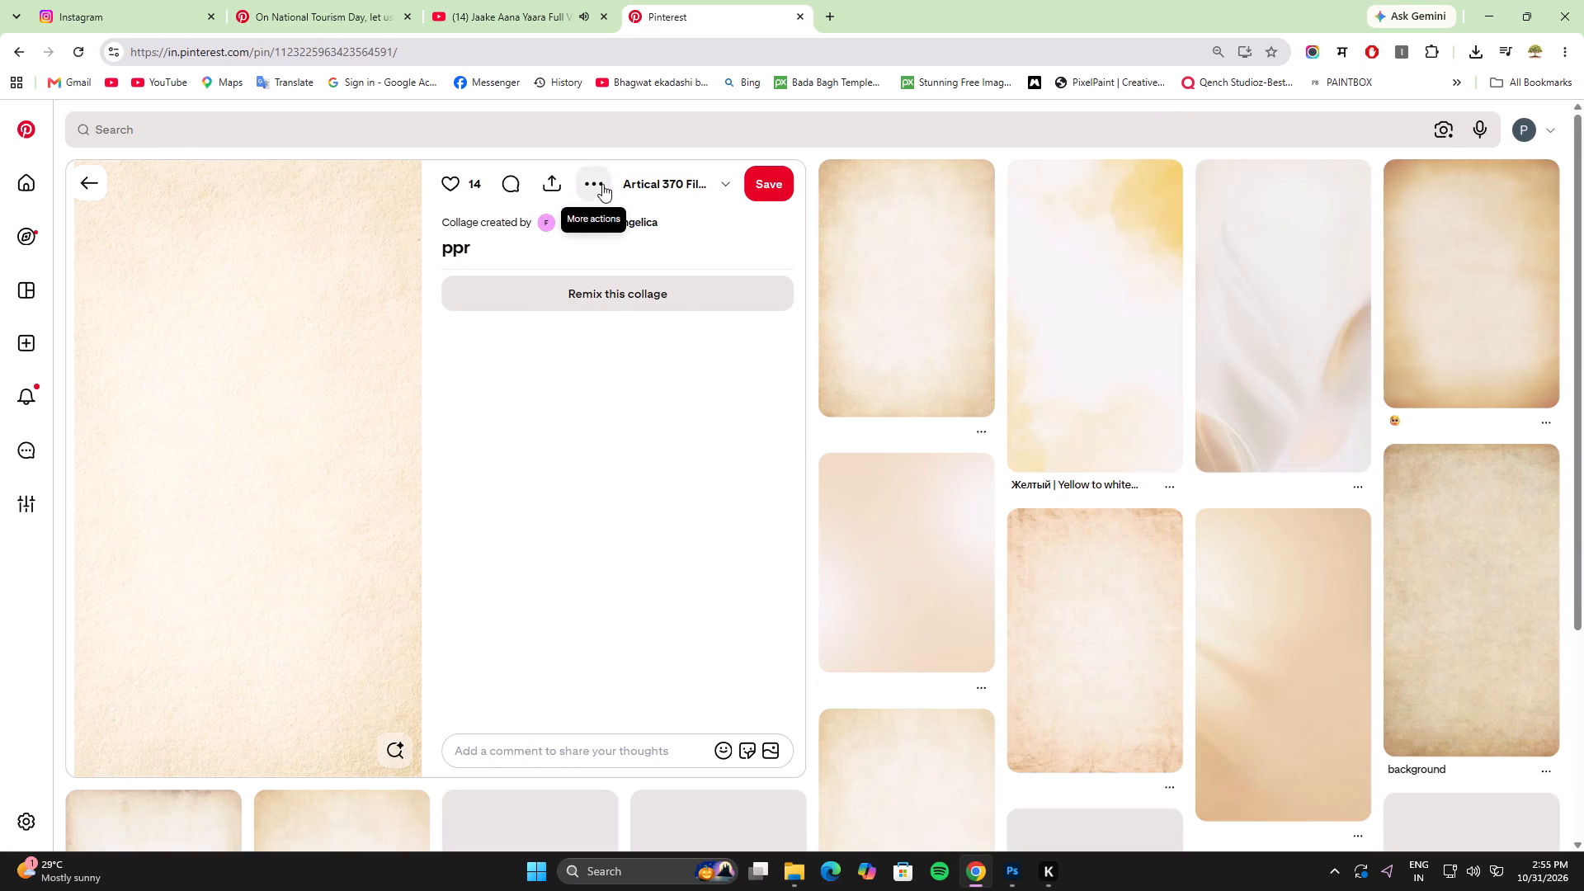
left_click(571, 257)
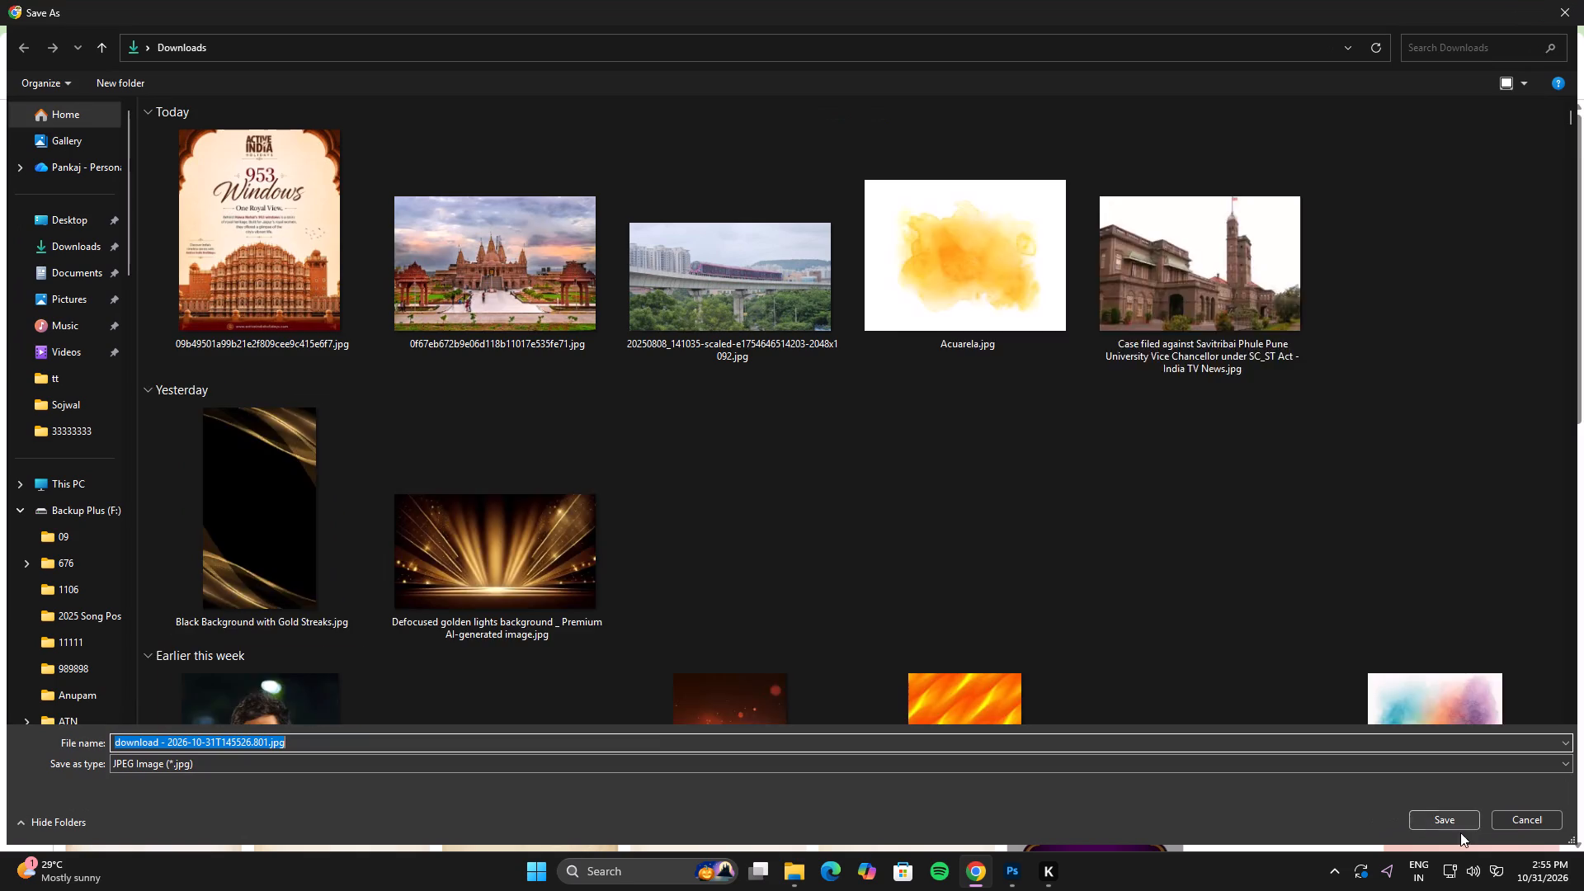
left_click(1459, 825)
Open the related cream parchment texture with tan grainy edges and download it as a JPEG to Downloads.
left_click(935, 296)
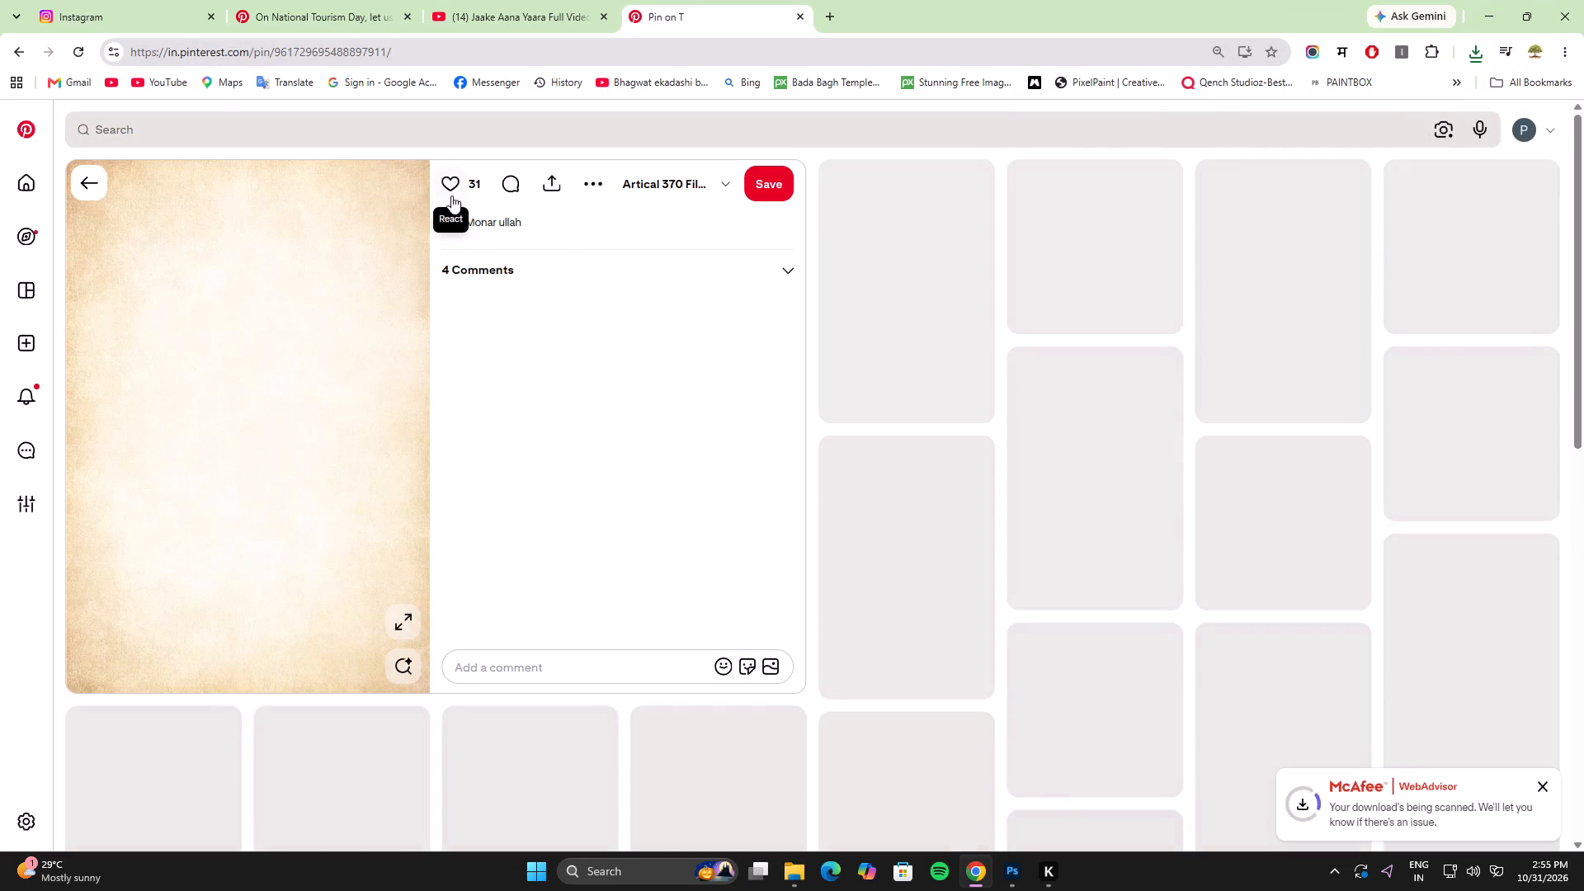
left_click(586, 183)
left_click(563, 229)
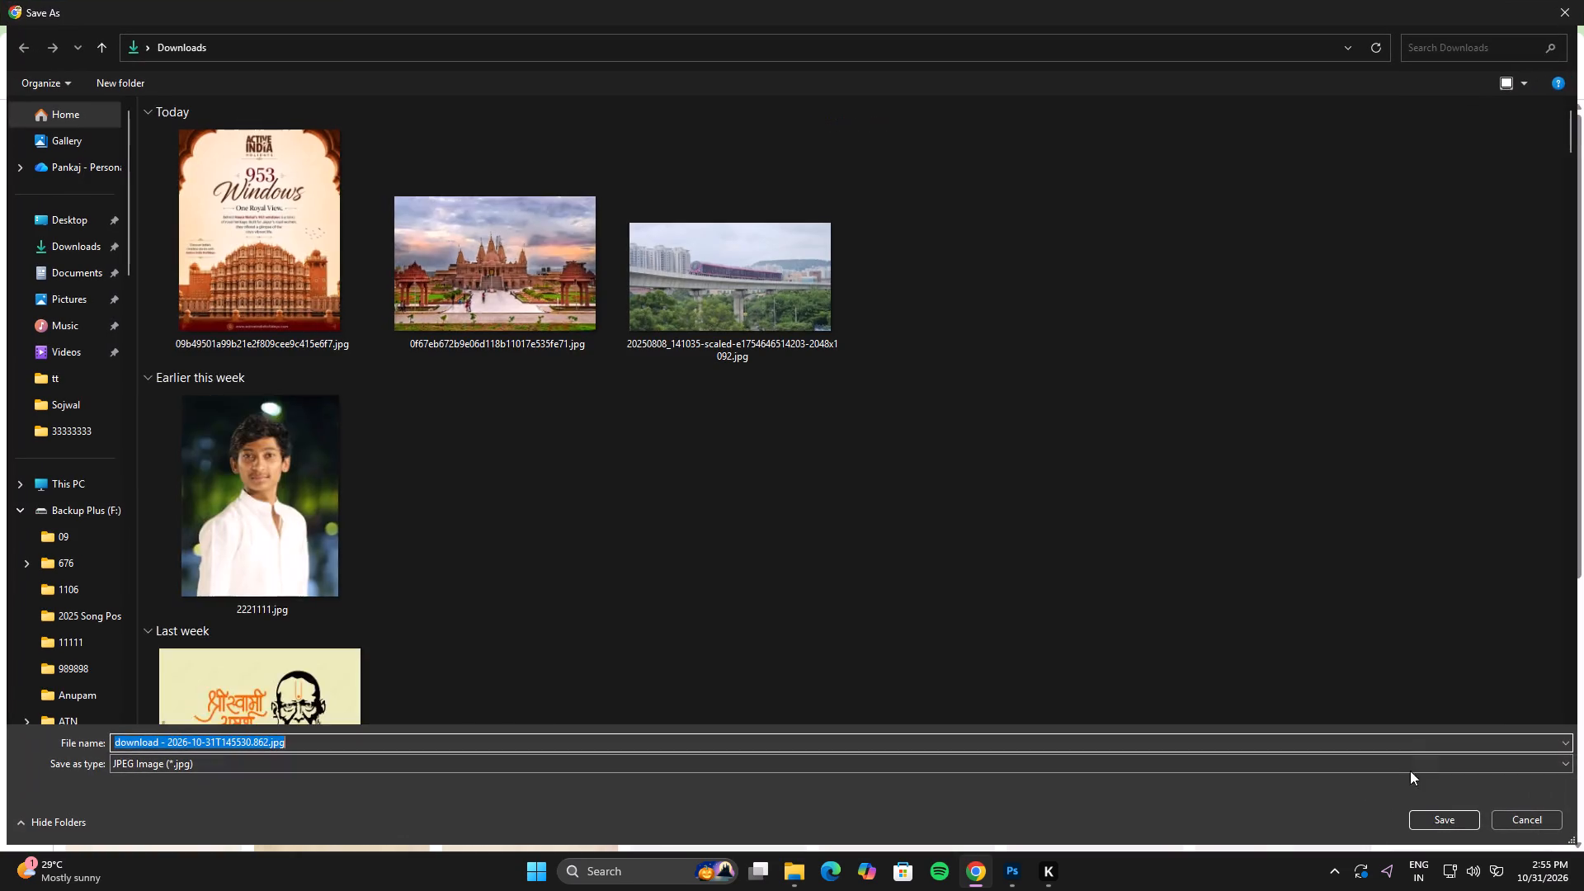
left_click(1435, 820)
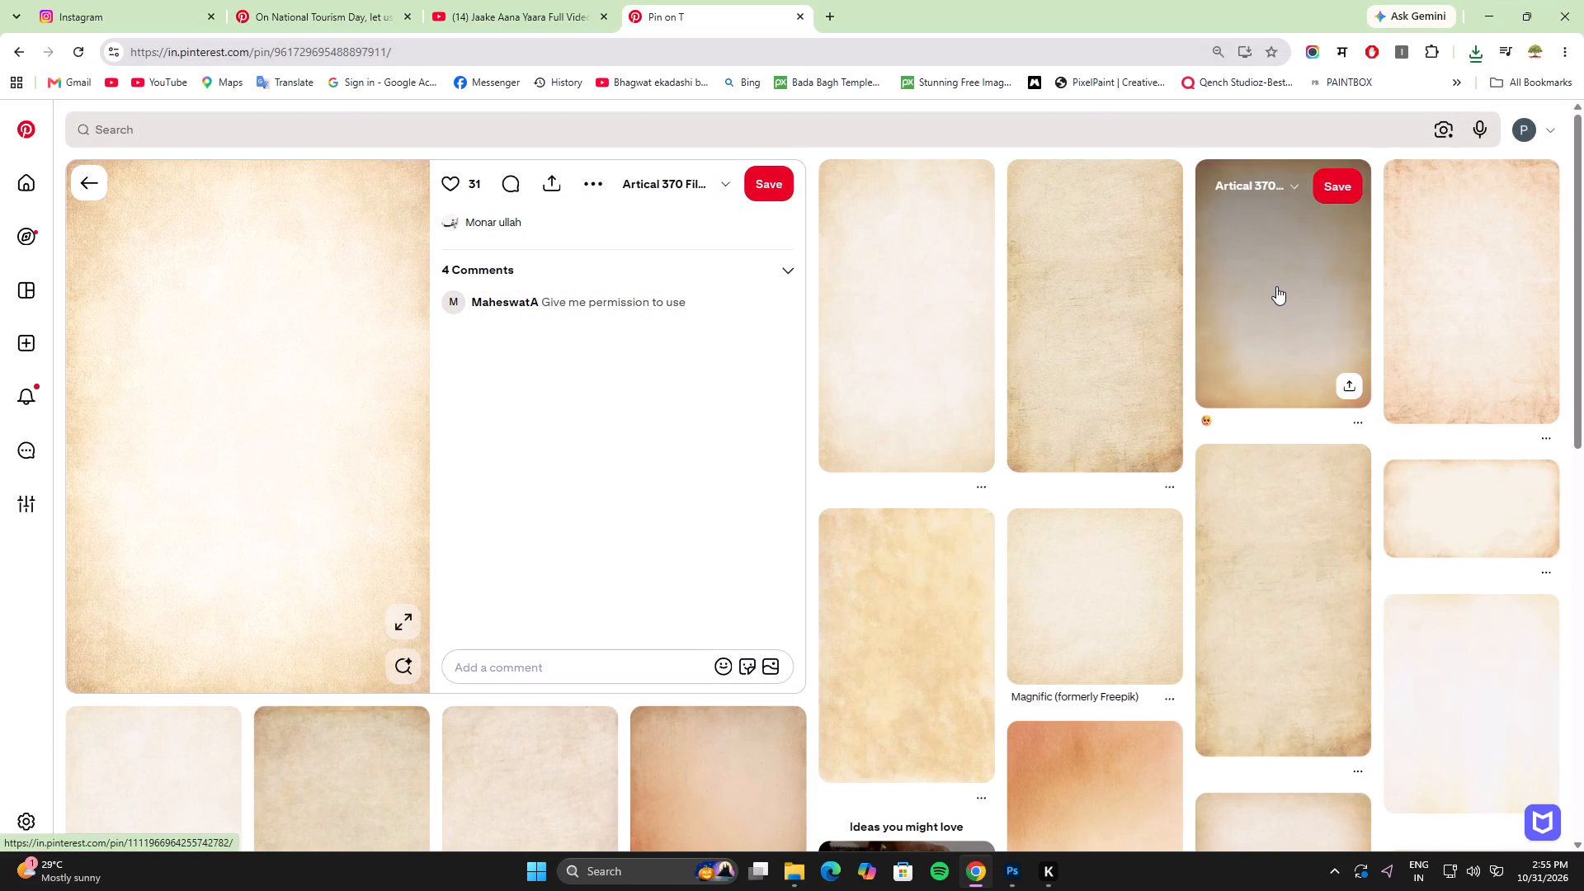
Open the related parchment texture with darker golden-brown edges and download it as a JPEG to Downloads.
left_click(1288, 294)
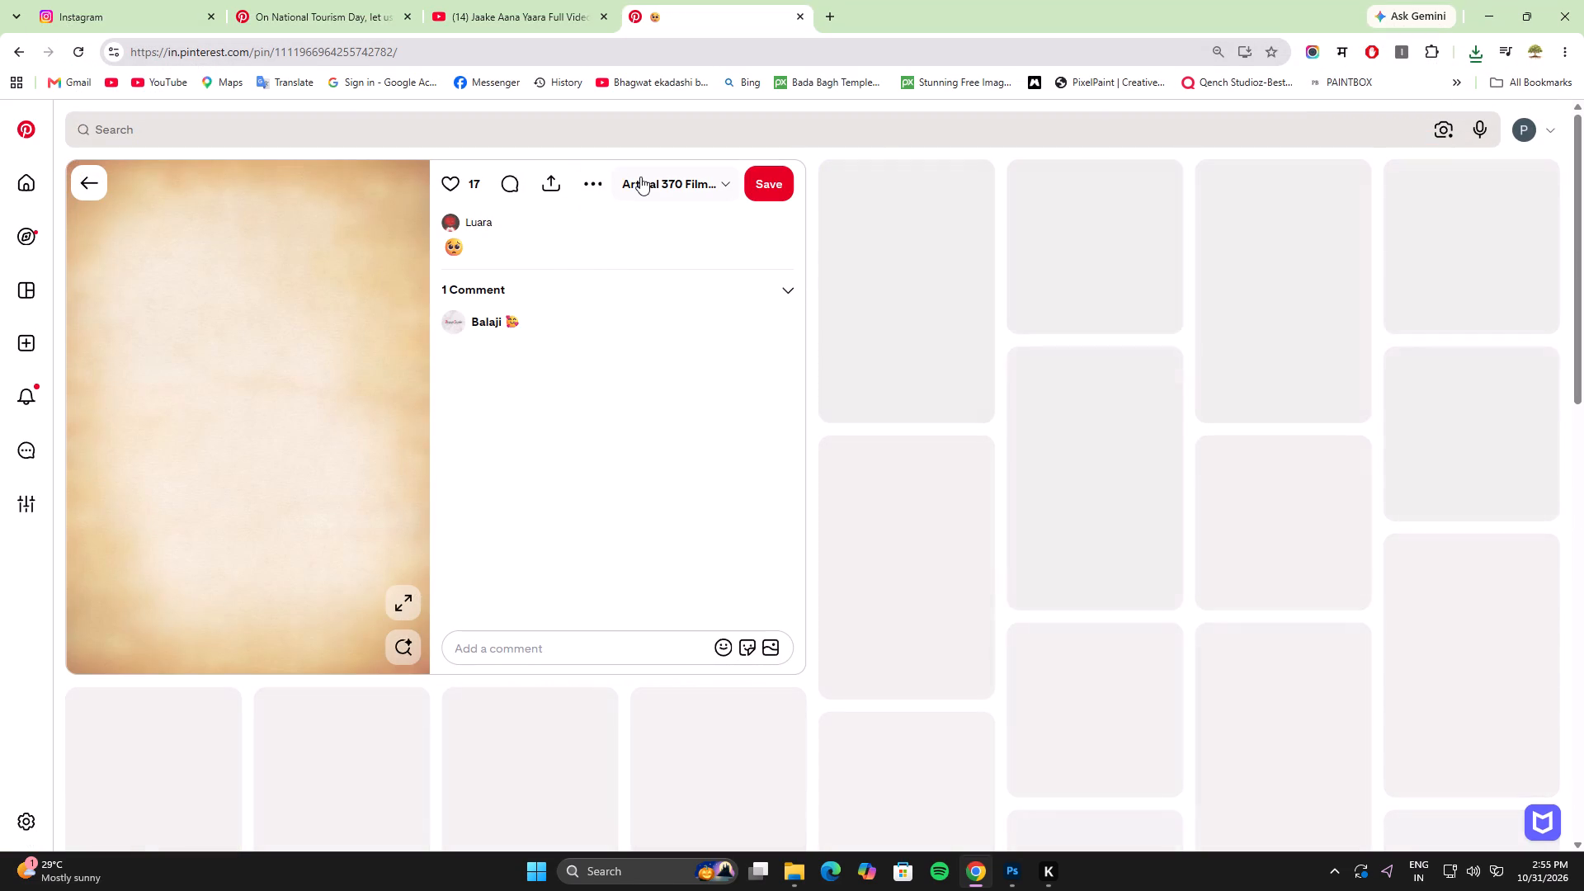
left_click(601, 184)
left_click(573, 224)
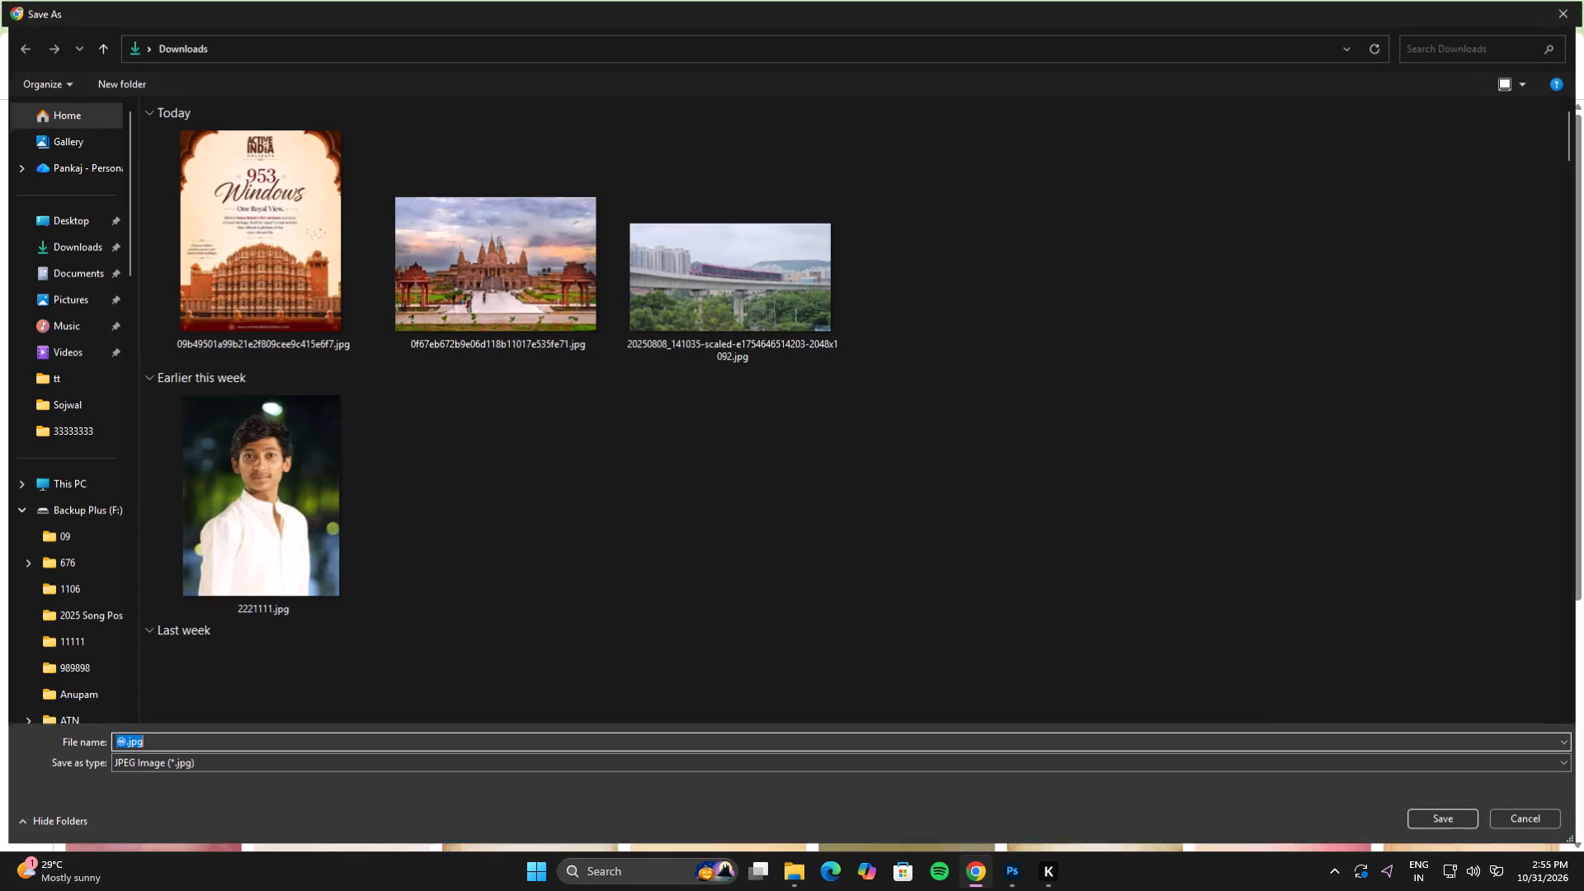
left_click(1415, 820)
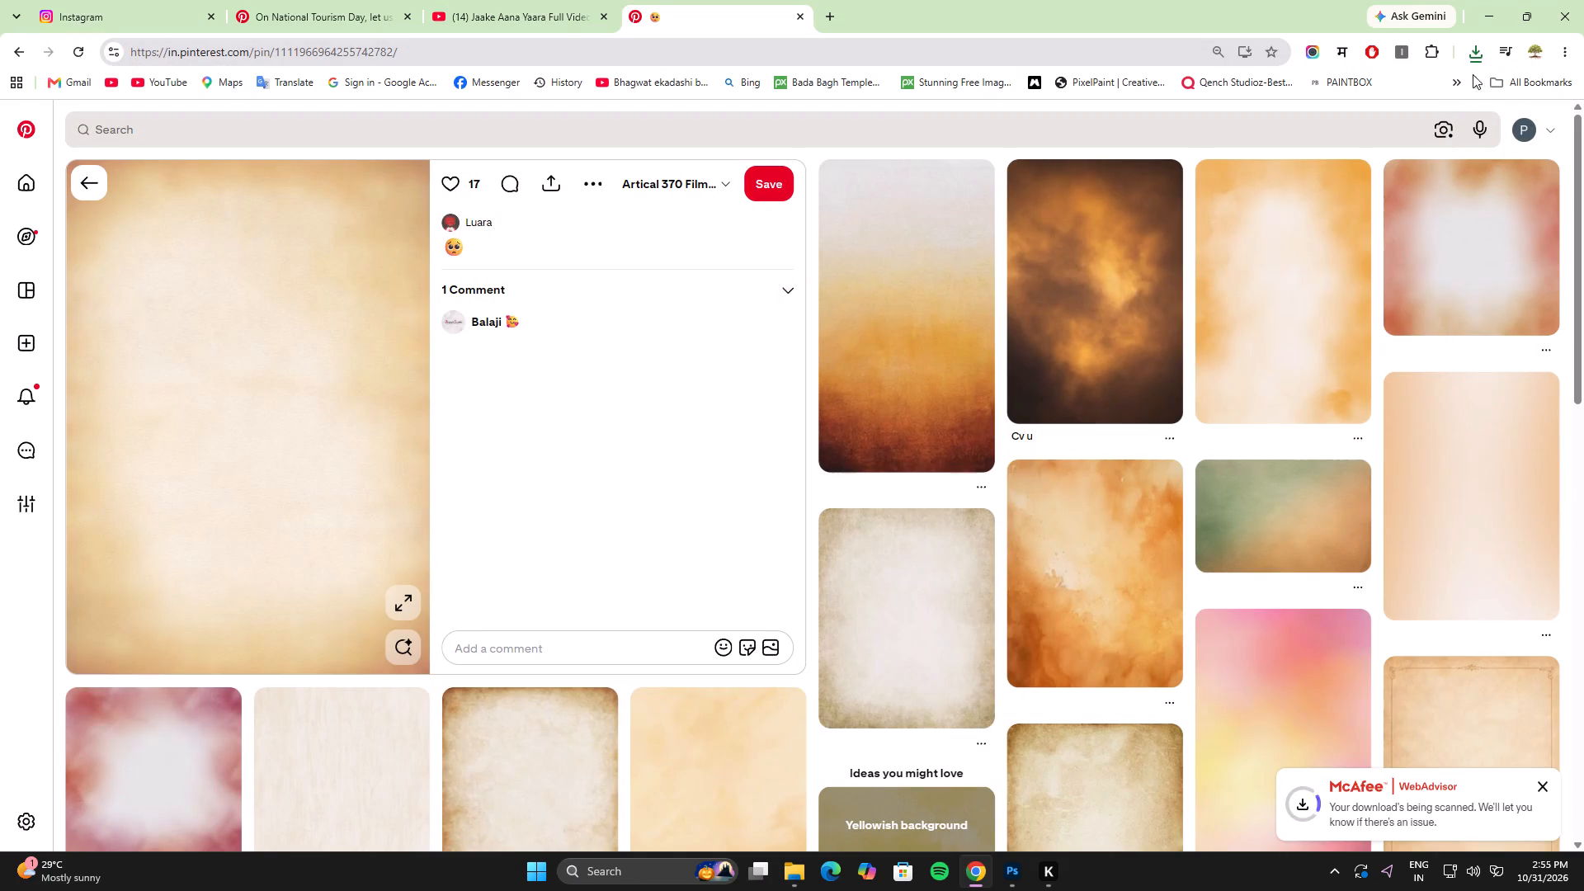
Show the downloads in their folder, refresh the listing and compare the previews of the new paper textures.
left_click(1477, 53)
left_click(1407, 123)
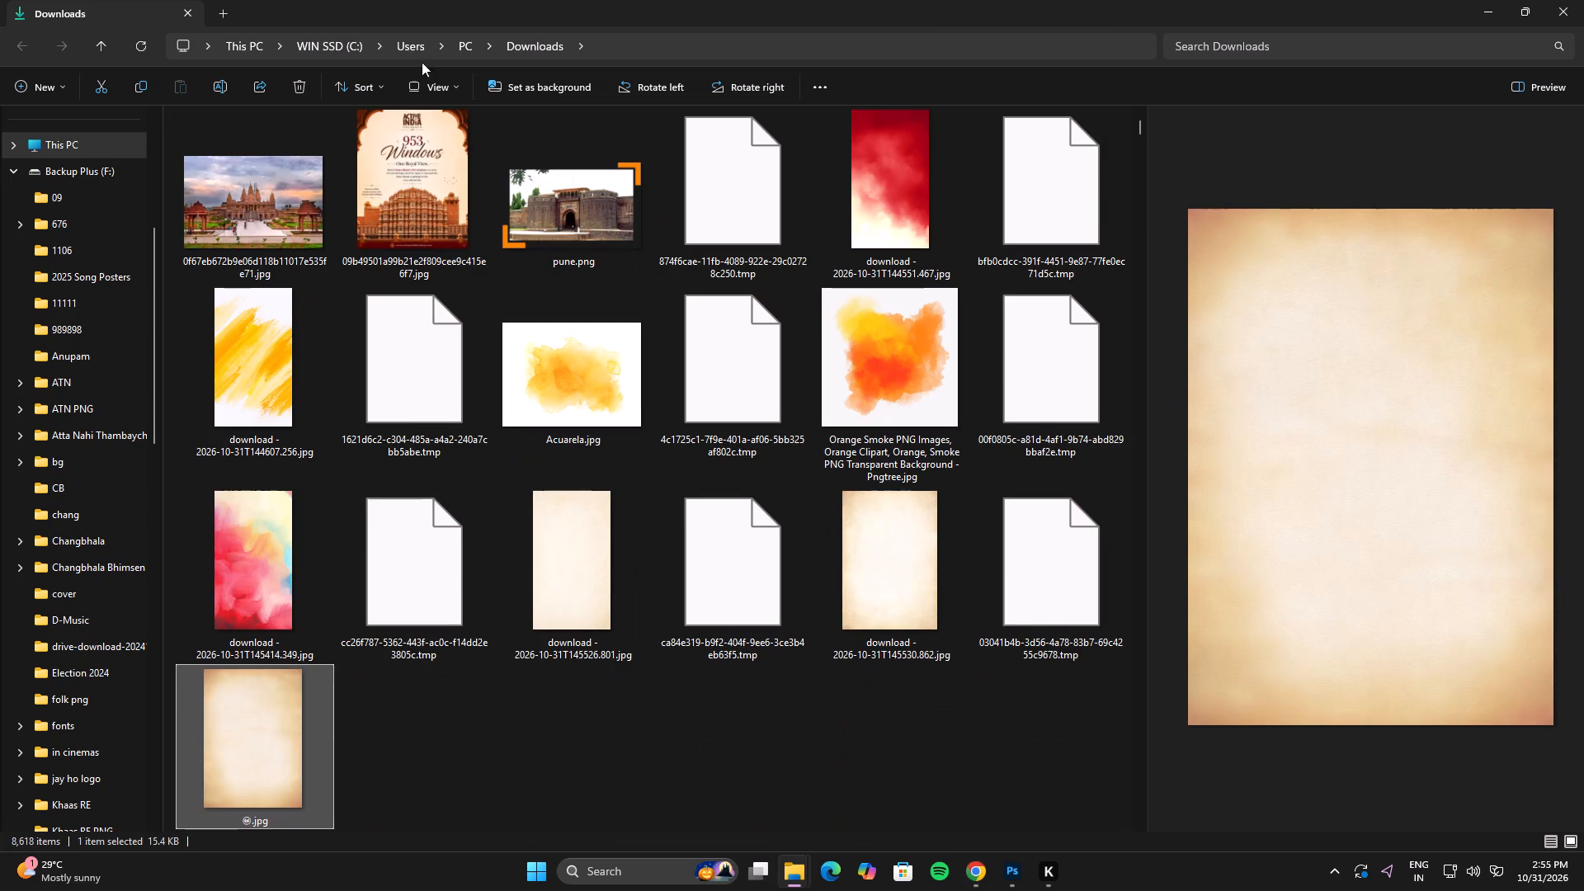
left_click(142, 42)
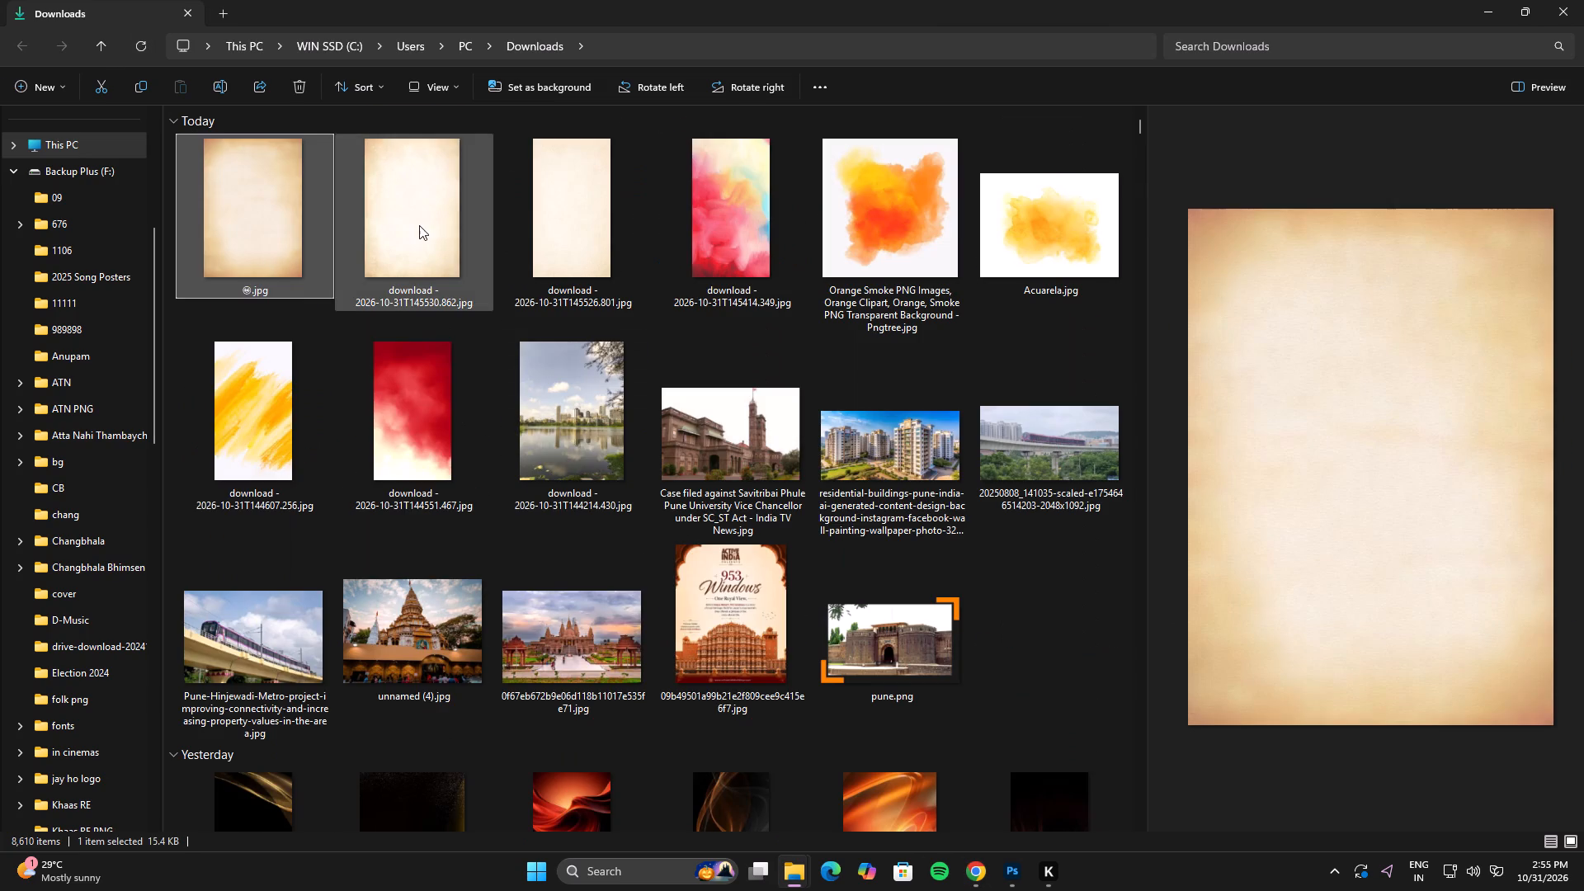
left_click(419, 225)
left_click(569, 230)
left_click(463, 222)
left_click(356, 225)
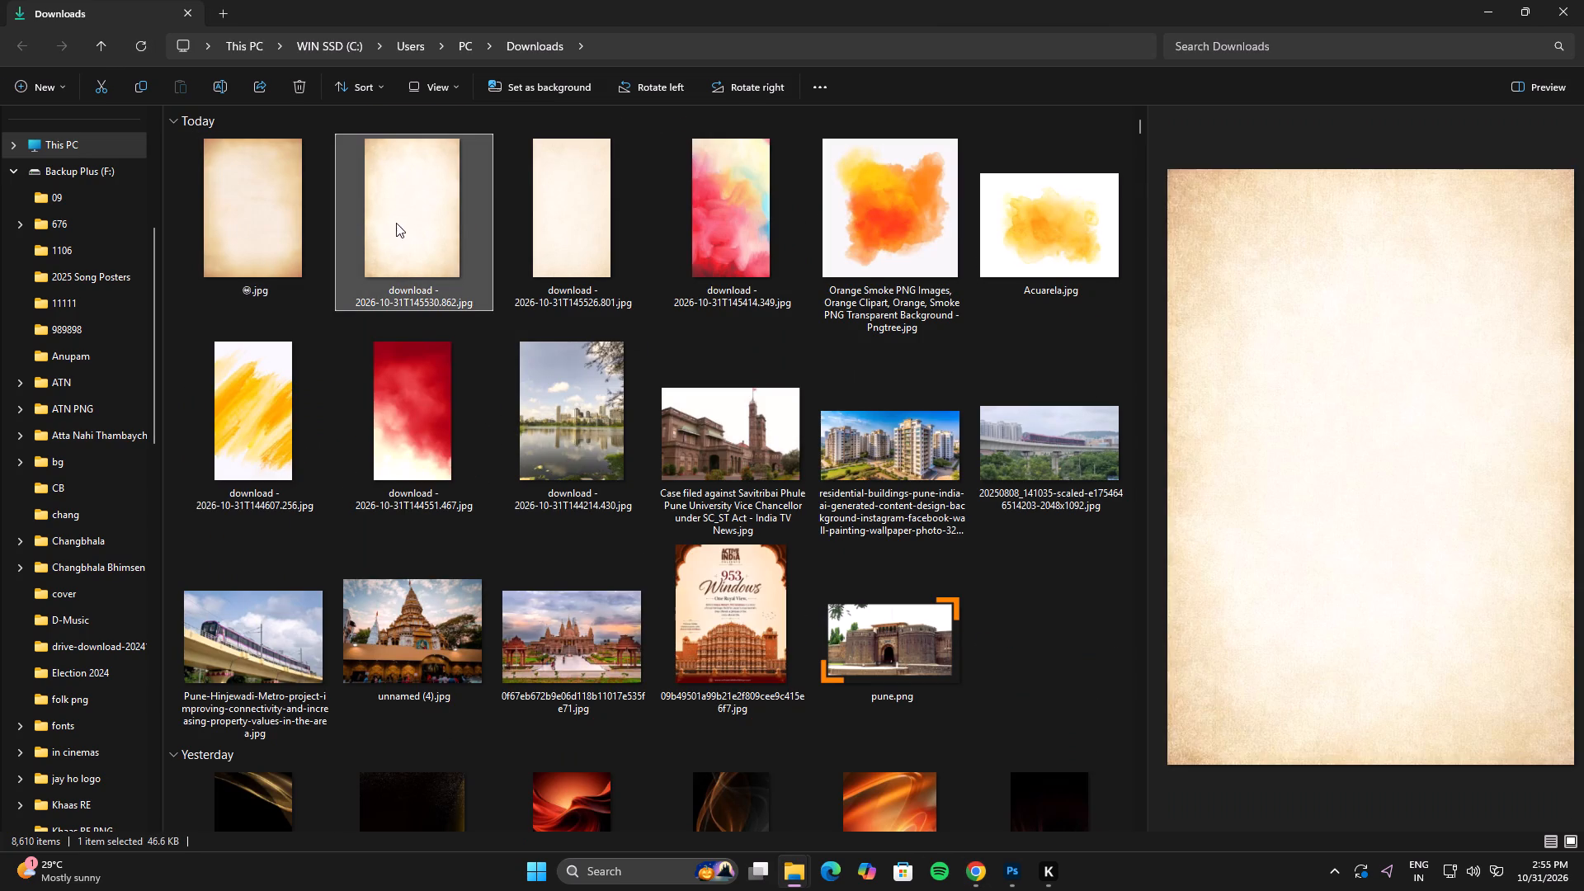
left_click(300, 210)
left_click(374, 213)
Place the grainy-edged parchment (download - 2026-10-31T145530.862) behind the landmarks in Photoshop and widen it to fill the 4 x 5 in poster.
left_click_drag(397, 203, 390, 388)
key("alt+Tab")
key("alt+Tab")
double_click(744, 450)
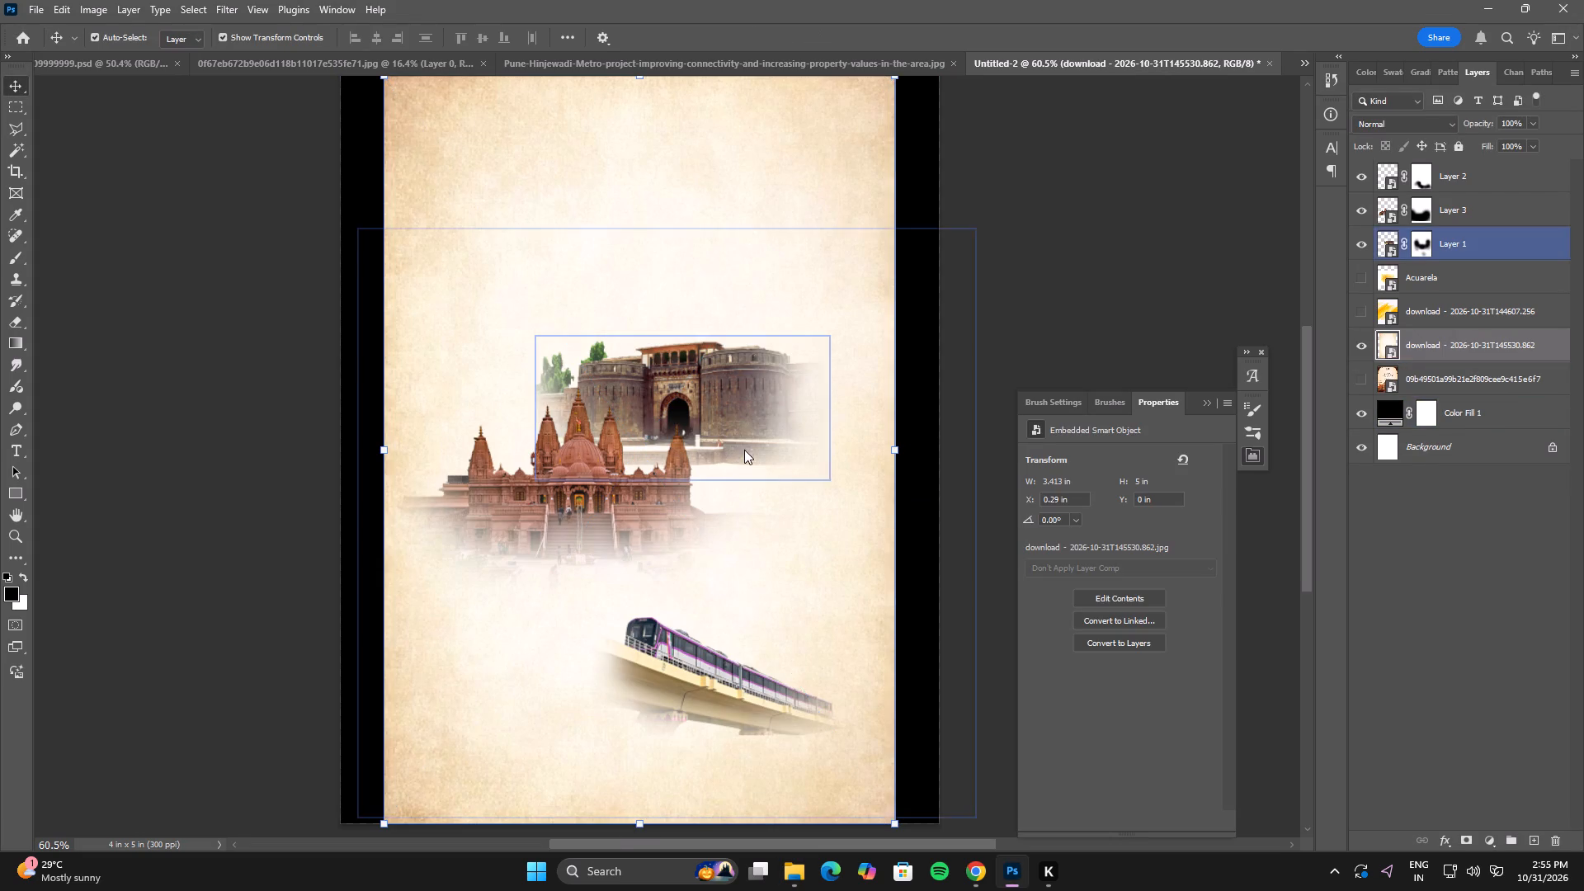
scroll(898, 450, "down", 4, "alt")
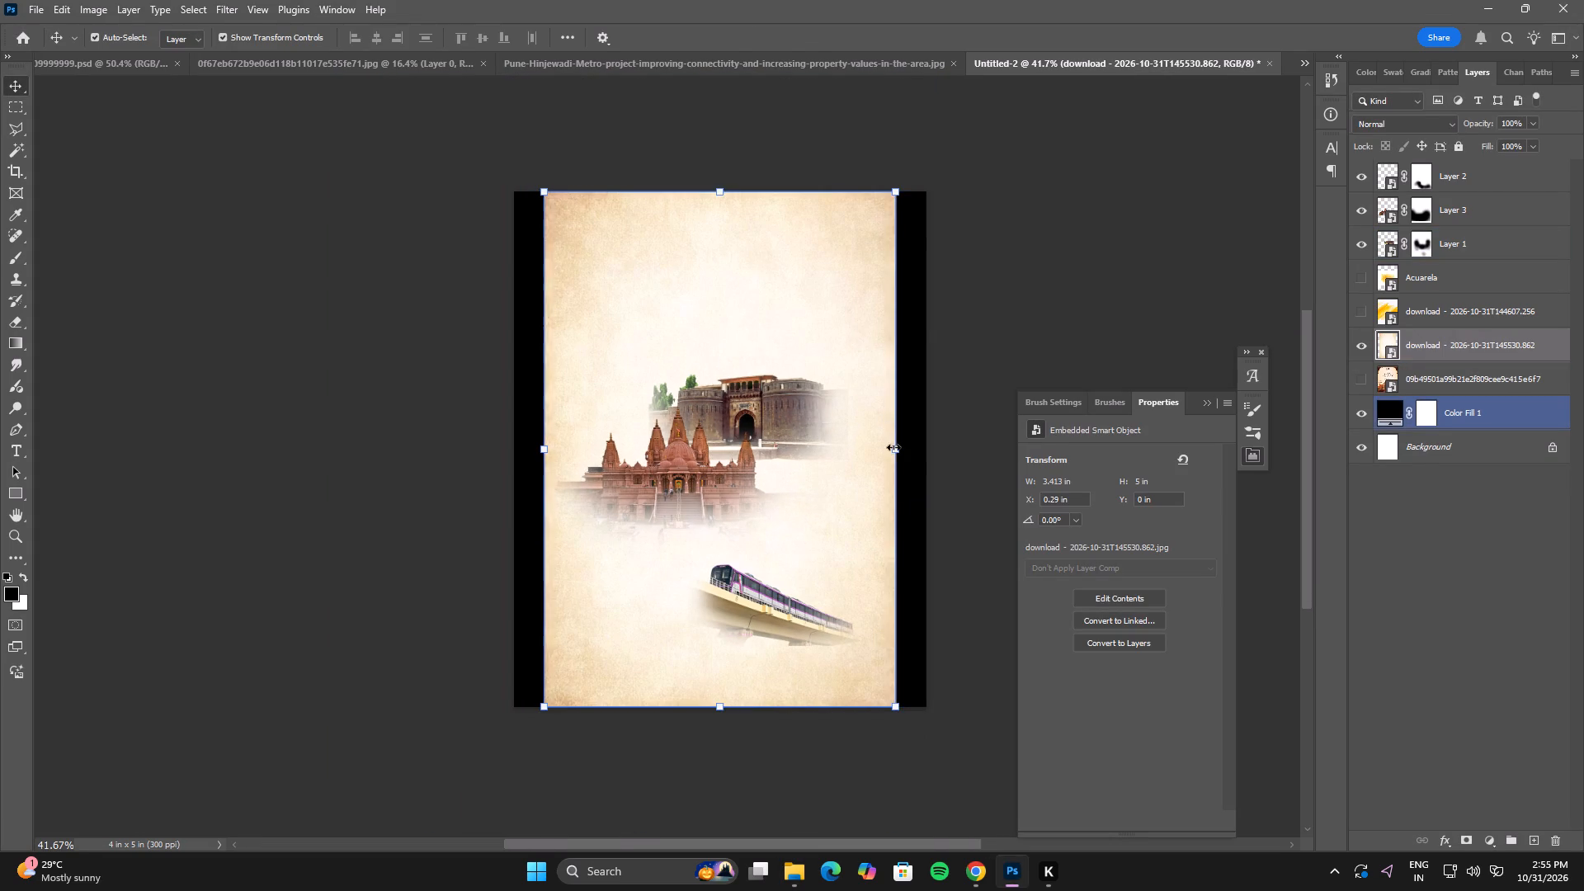
left_click_drag(903, 449, 928, 447, "alt+shift")
double_click(879, 422)
left_click(996, 313)
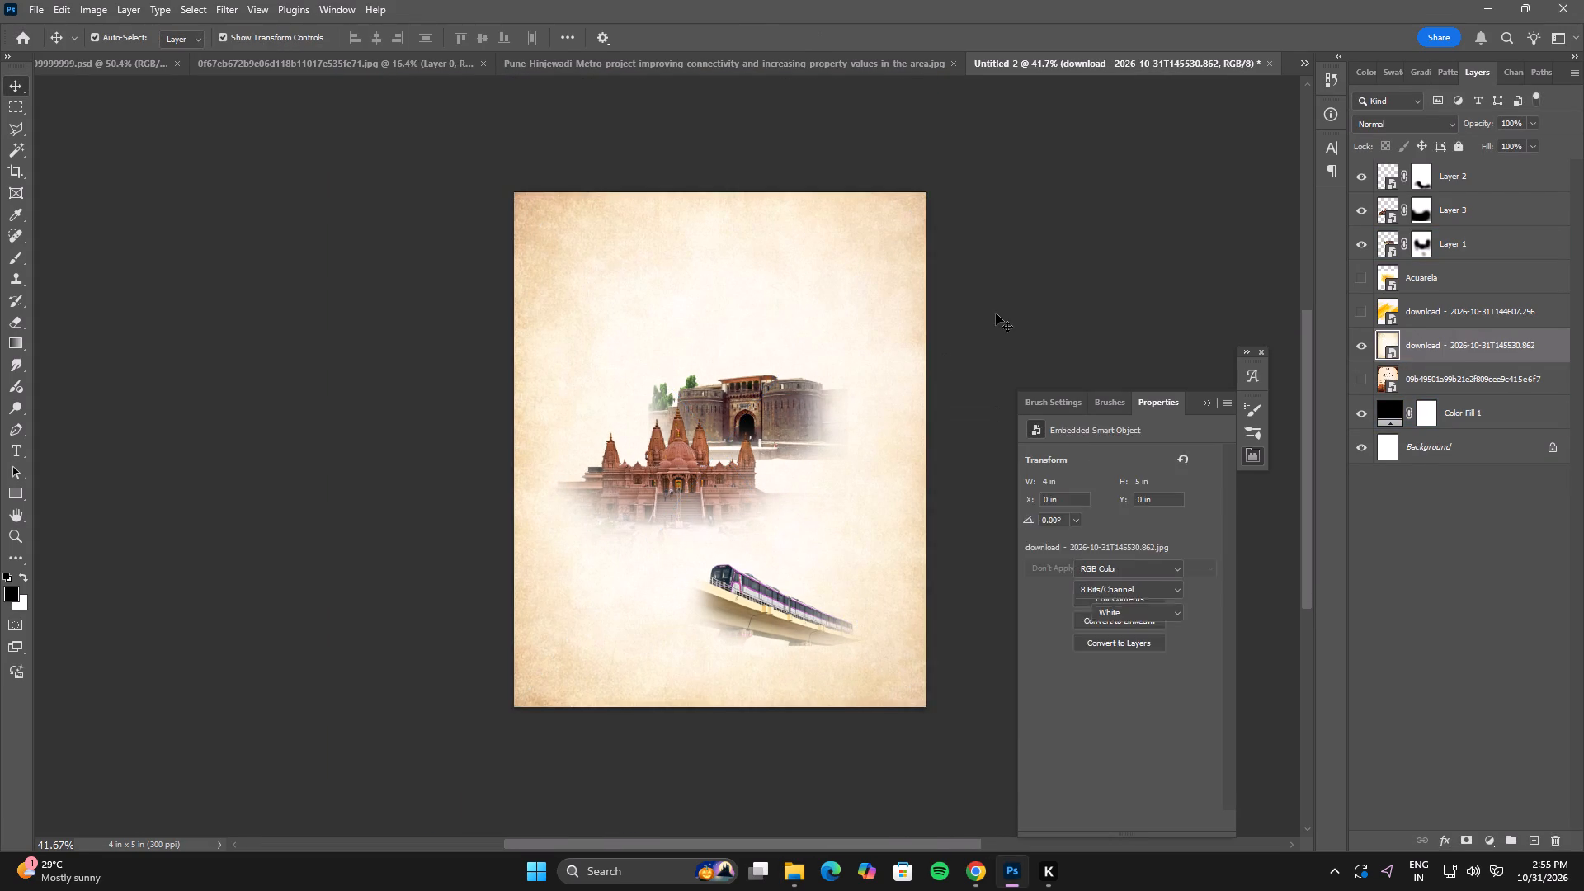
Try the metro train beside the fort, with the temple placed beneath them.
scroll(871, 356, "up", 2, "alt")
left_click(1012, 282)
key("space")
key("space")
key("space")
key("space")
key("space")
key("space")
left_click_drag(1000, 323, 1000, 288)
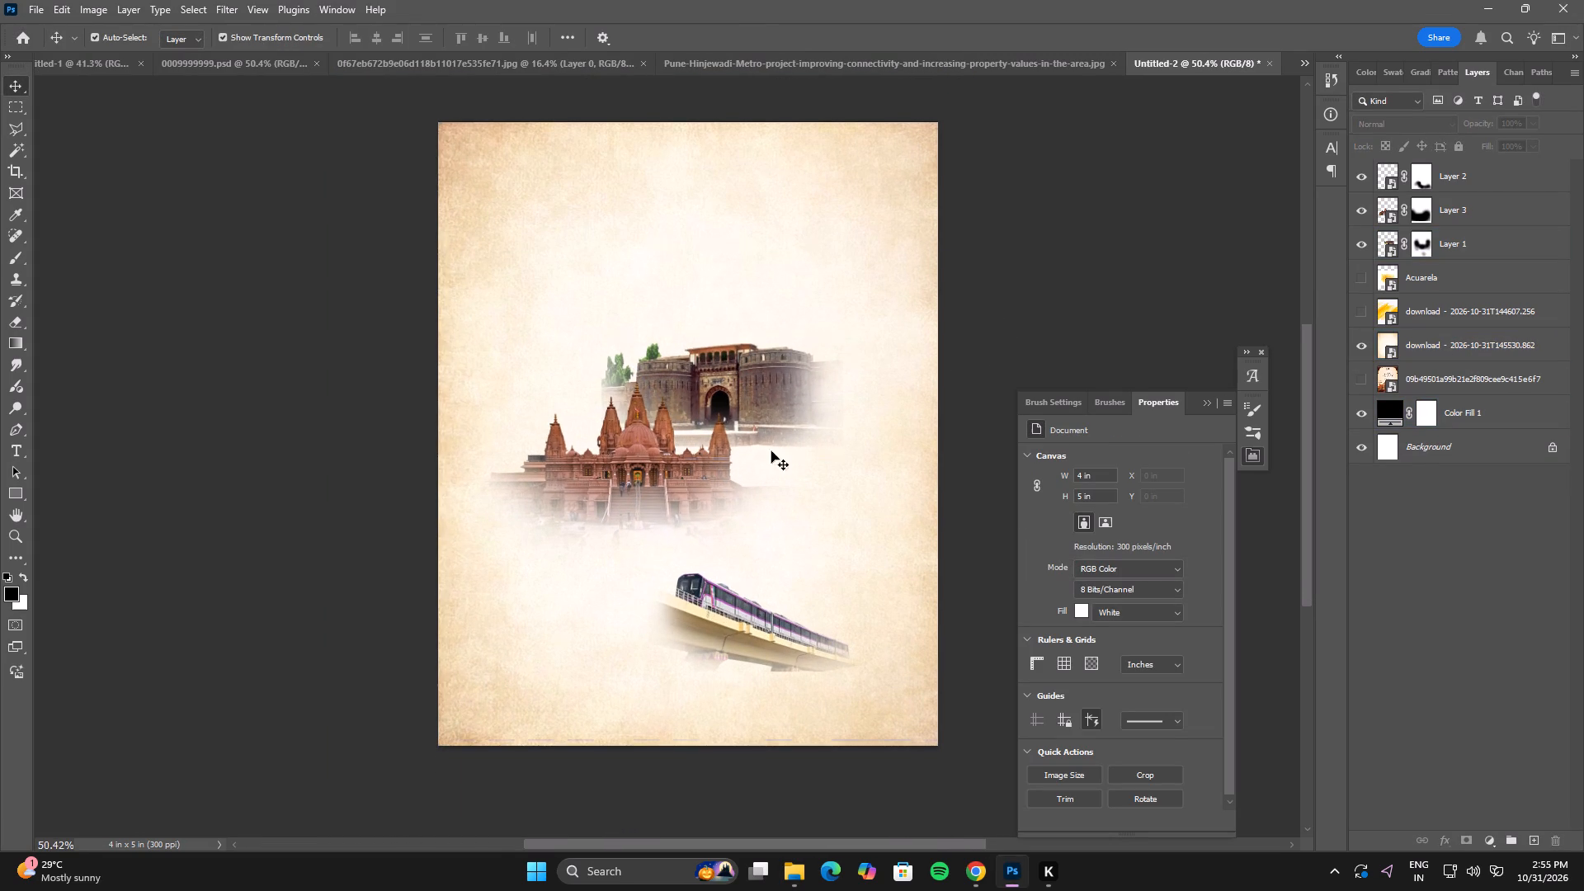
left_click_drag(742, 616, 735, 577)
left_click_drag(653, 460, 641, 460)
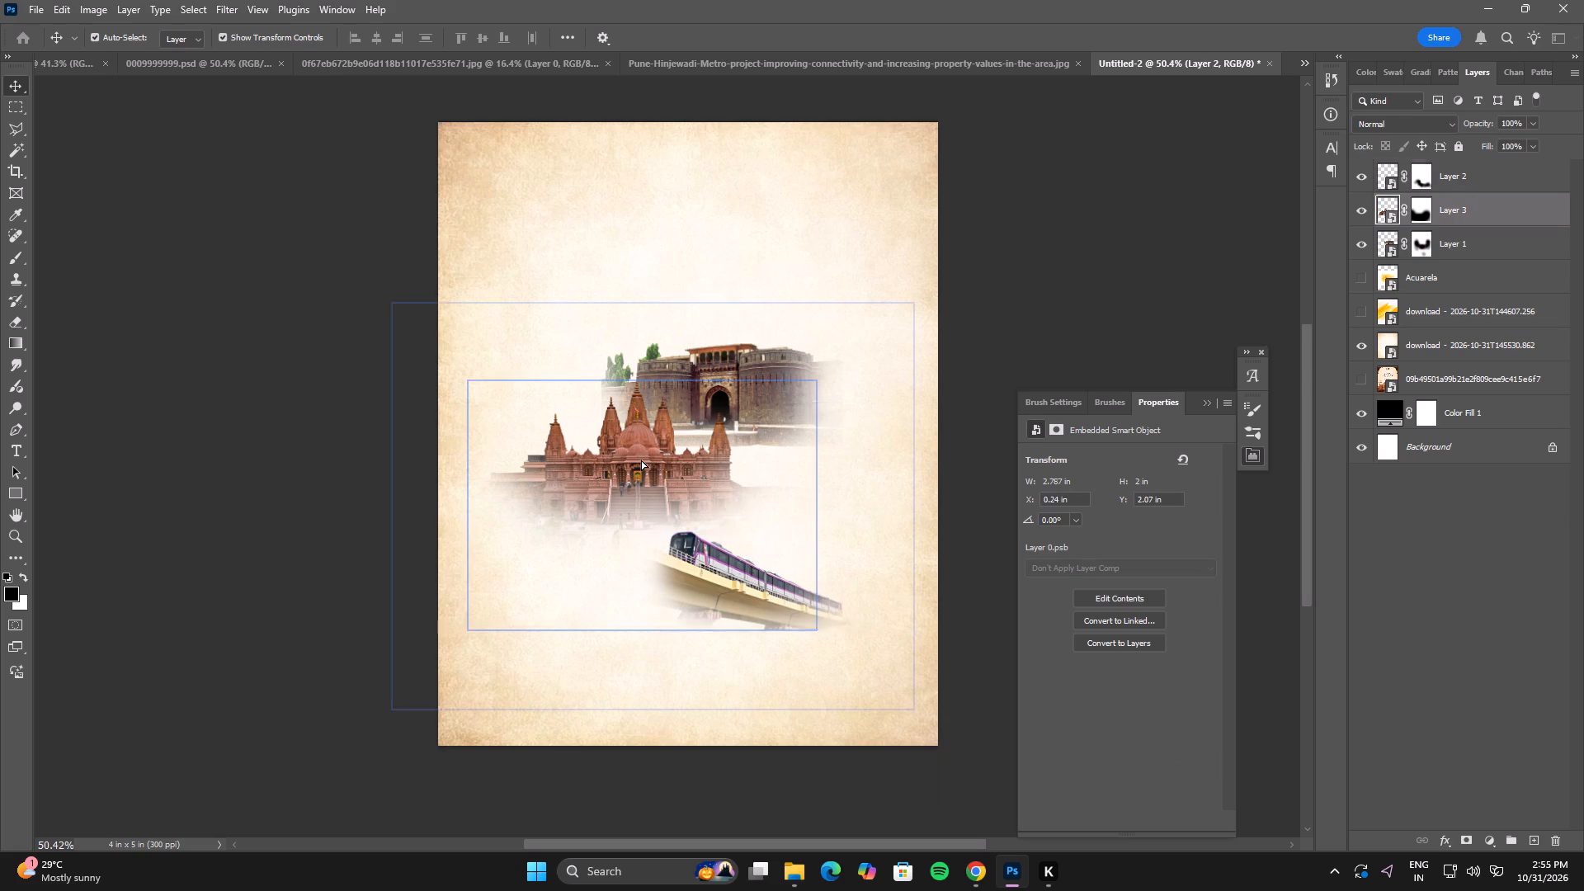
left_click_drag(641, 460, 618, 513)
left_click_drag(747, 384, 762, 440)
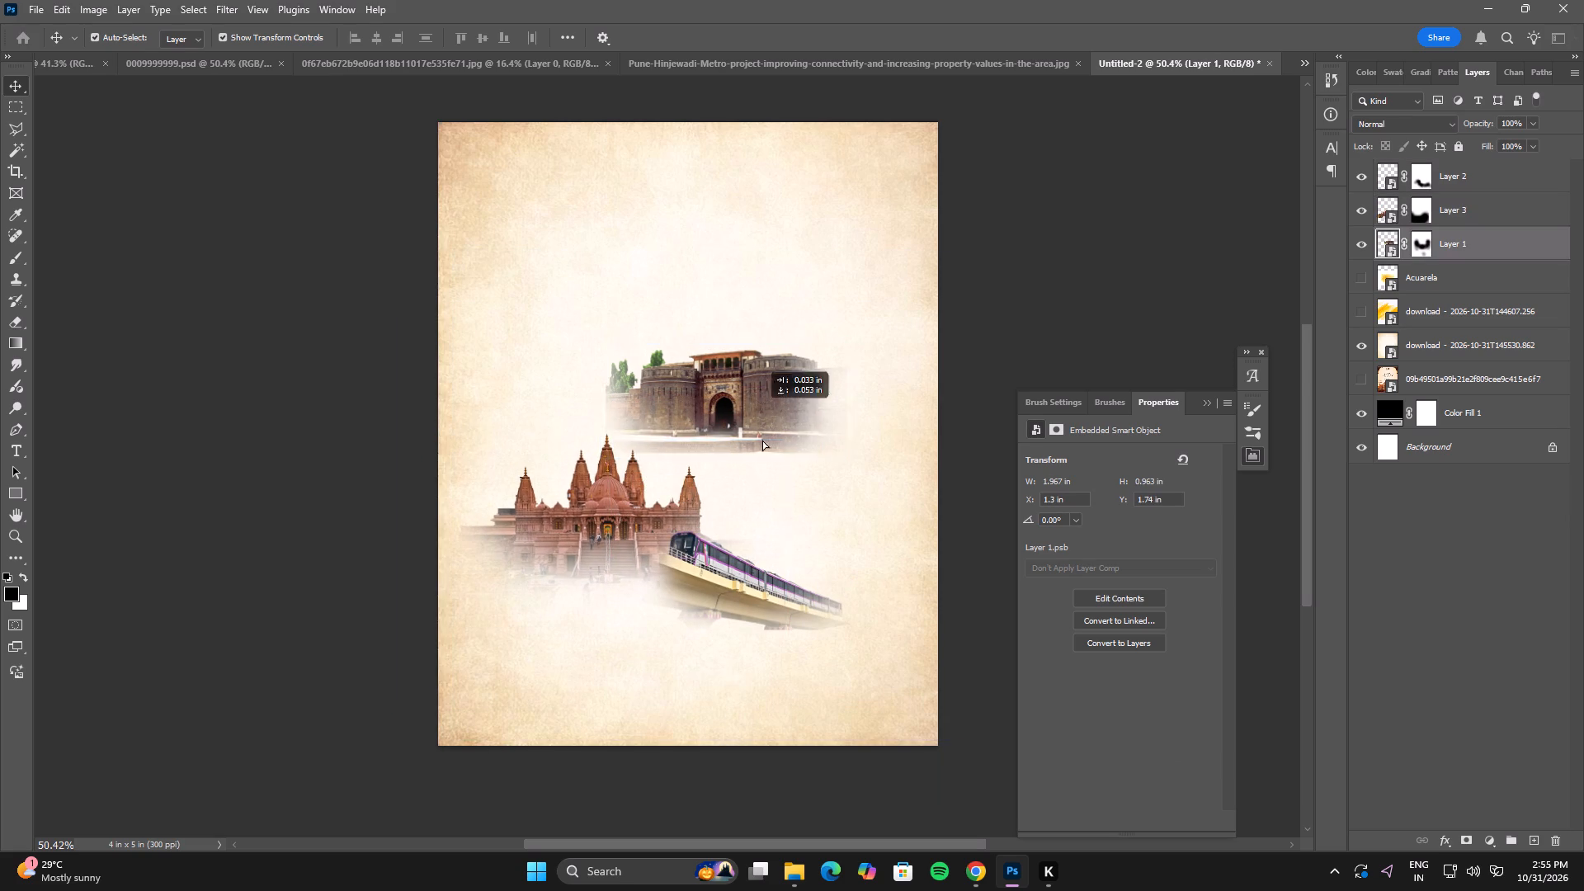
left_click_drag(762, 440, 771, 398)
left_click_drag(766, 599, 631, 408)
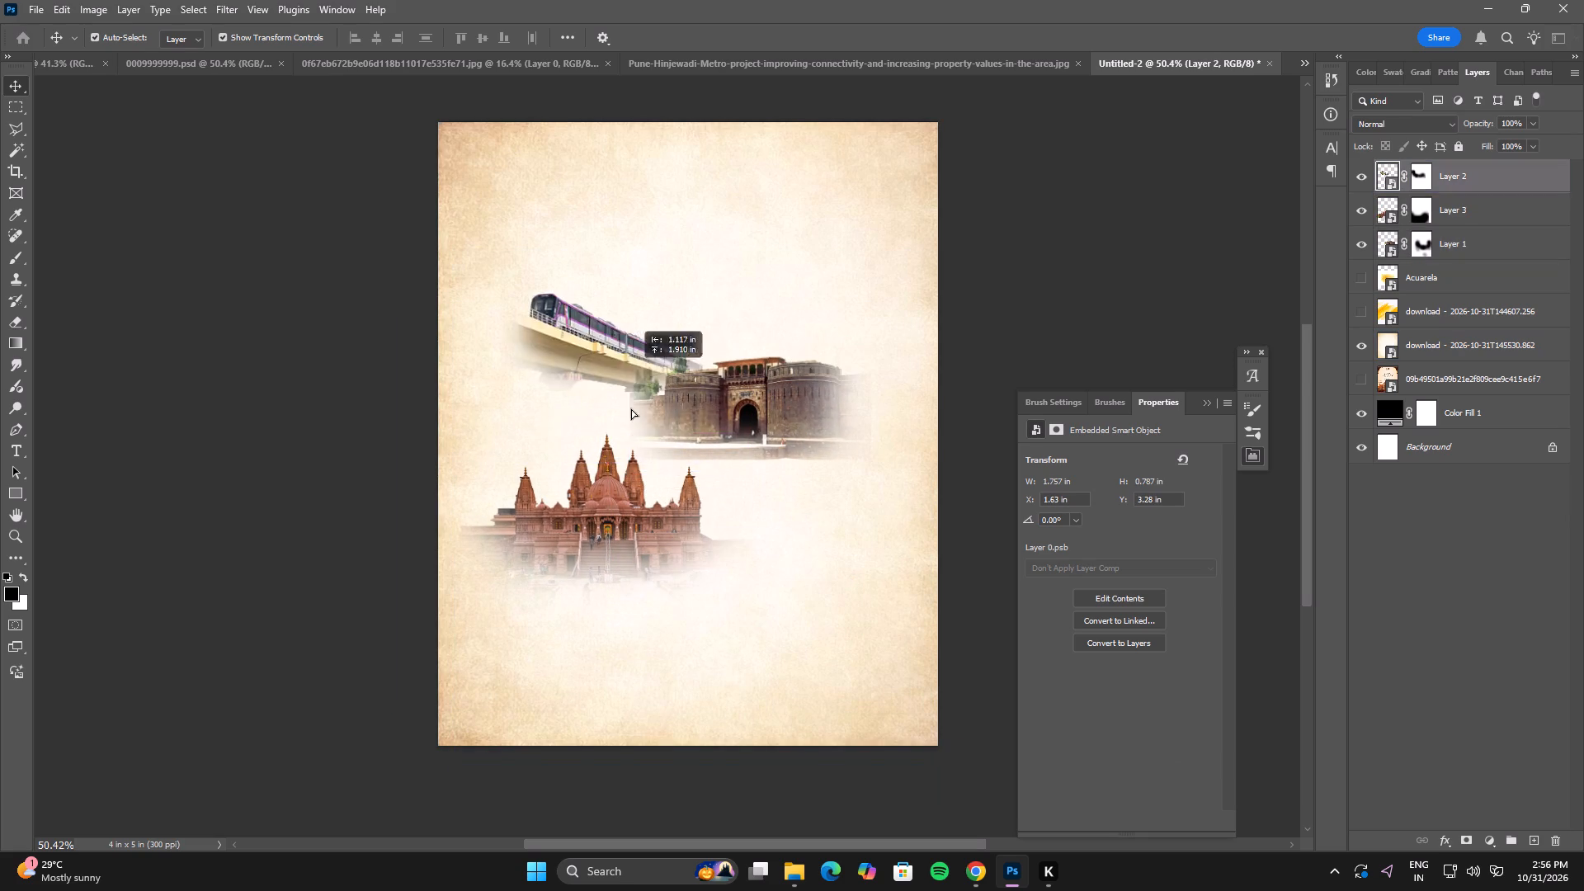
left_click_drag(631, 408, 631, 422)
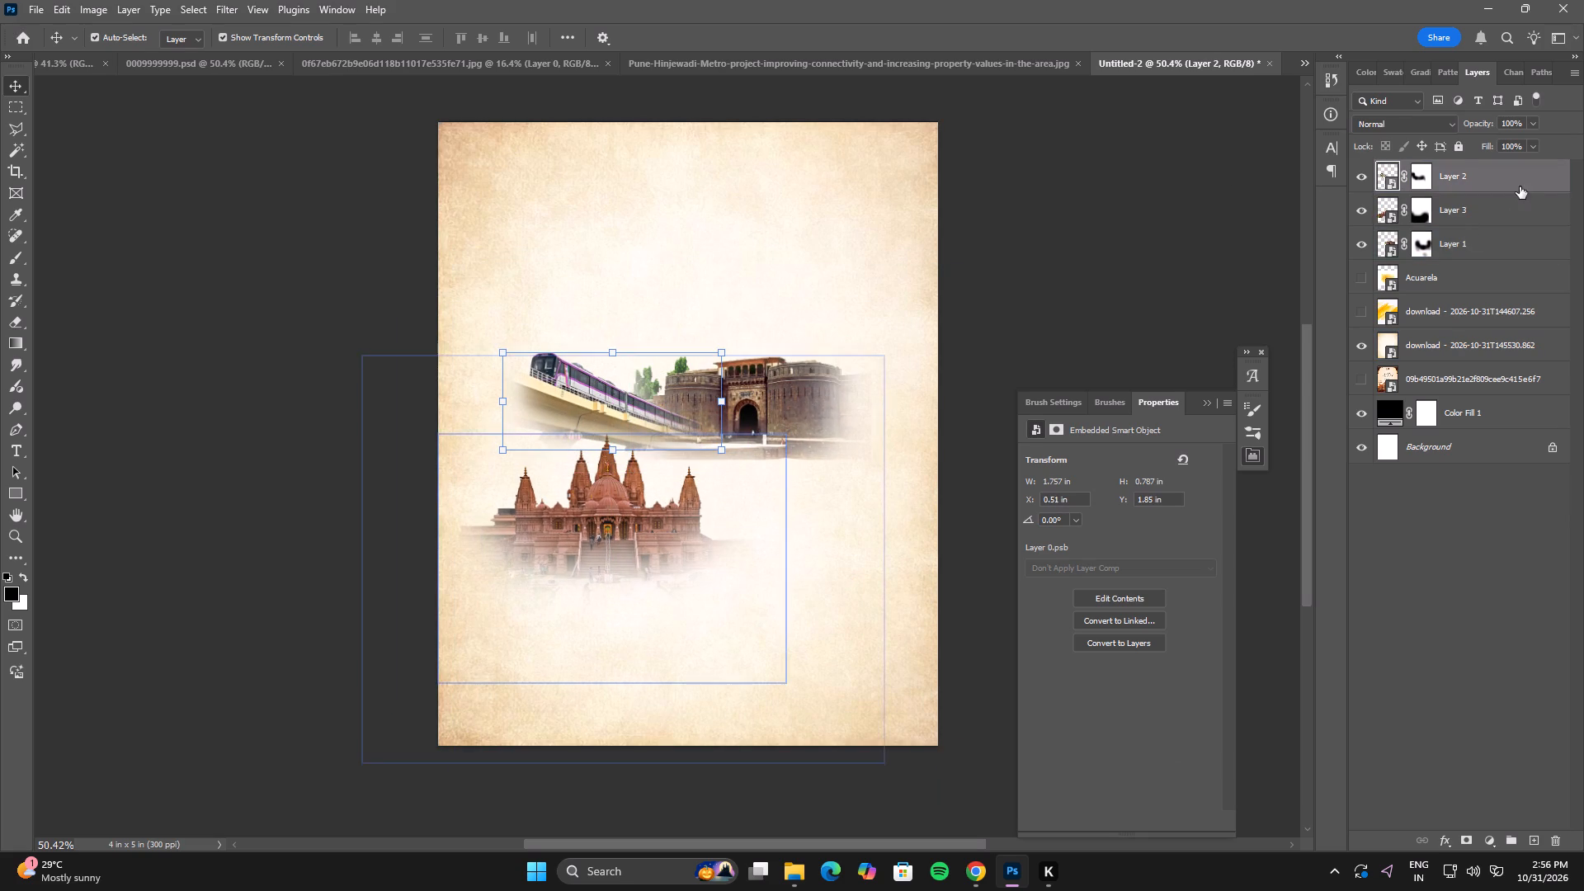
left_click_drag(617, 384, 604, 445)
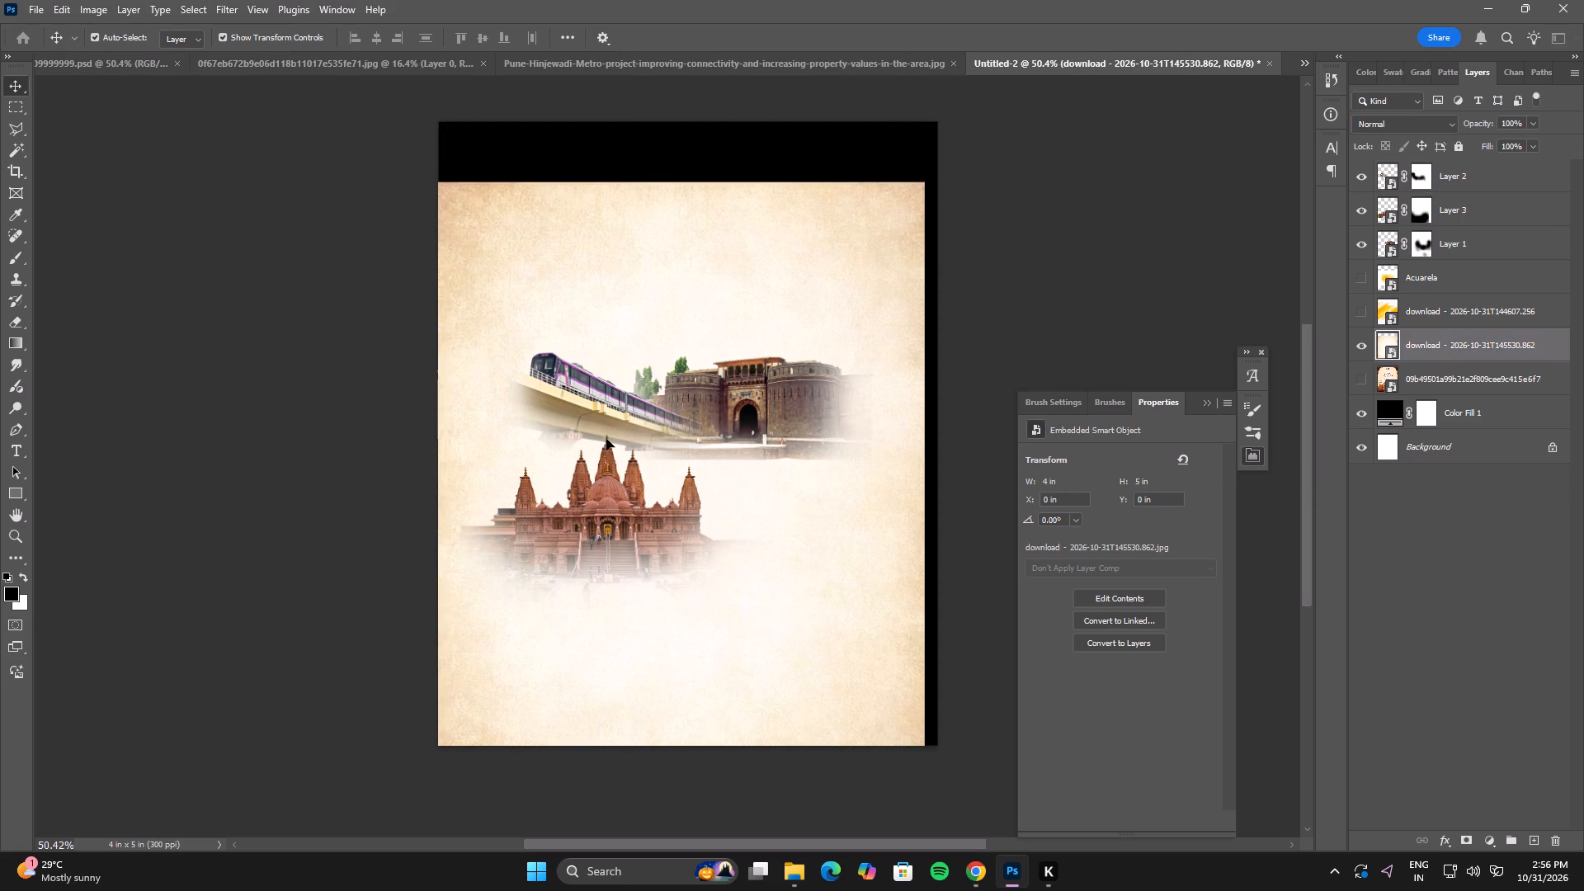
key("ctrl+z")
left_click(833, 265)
Move the fort below the other landmarks and place the temple beside the metro, overlapping the end of its track.
left_click_drag(799, 388, 777, 451)
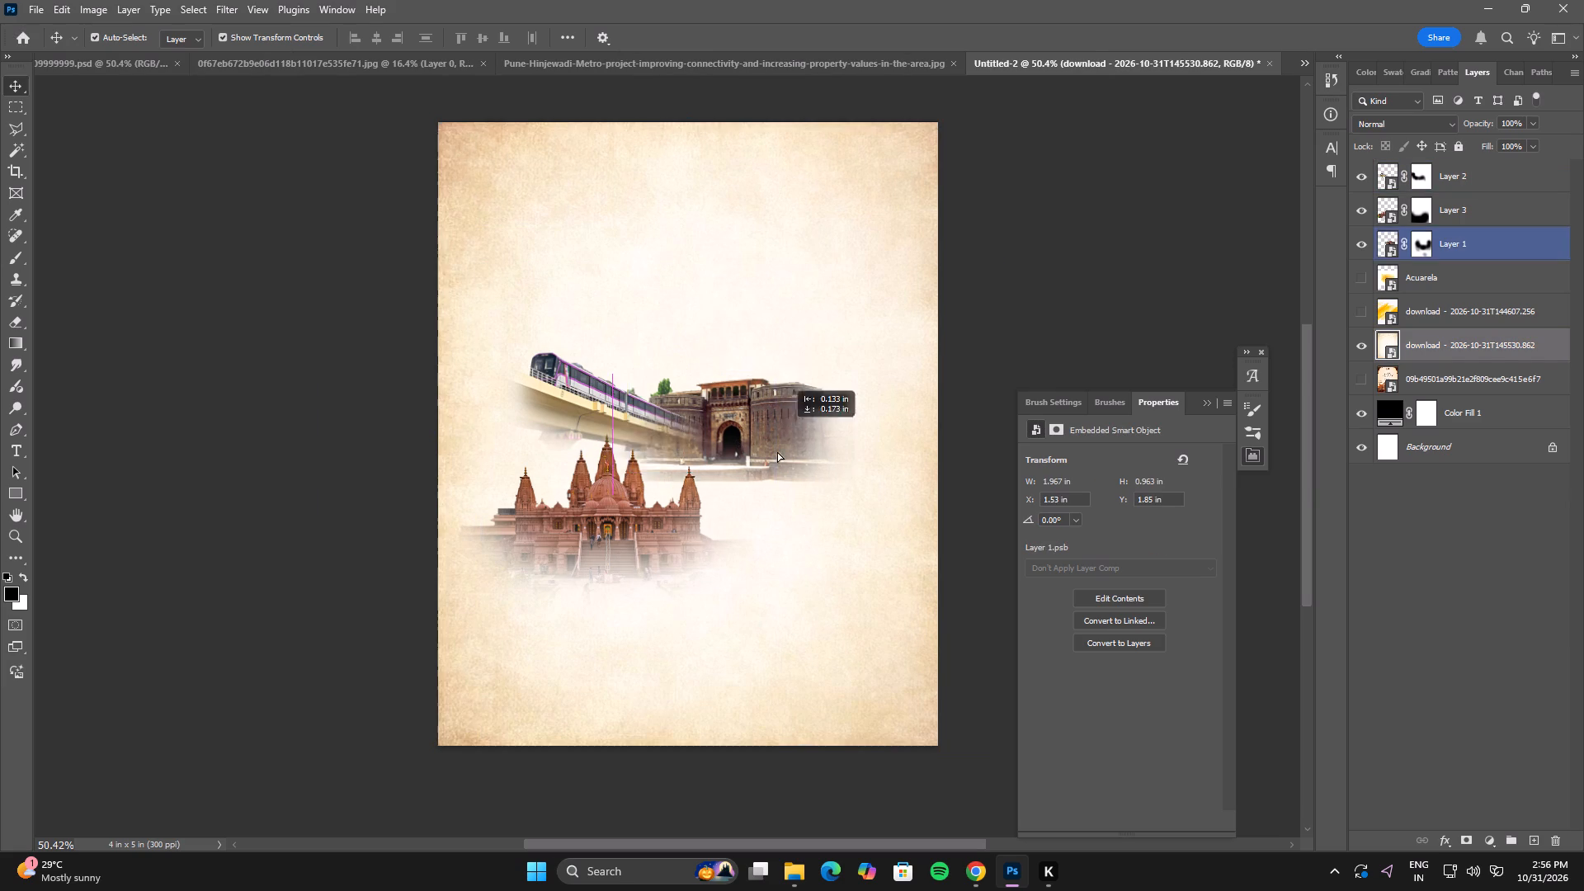
left_click_drag(777, 451, 700, 577)
left_click_drag(596, 486, 746, 425)
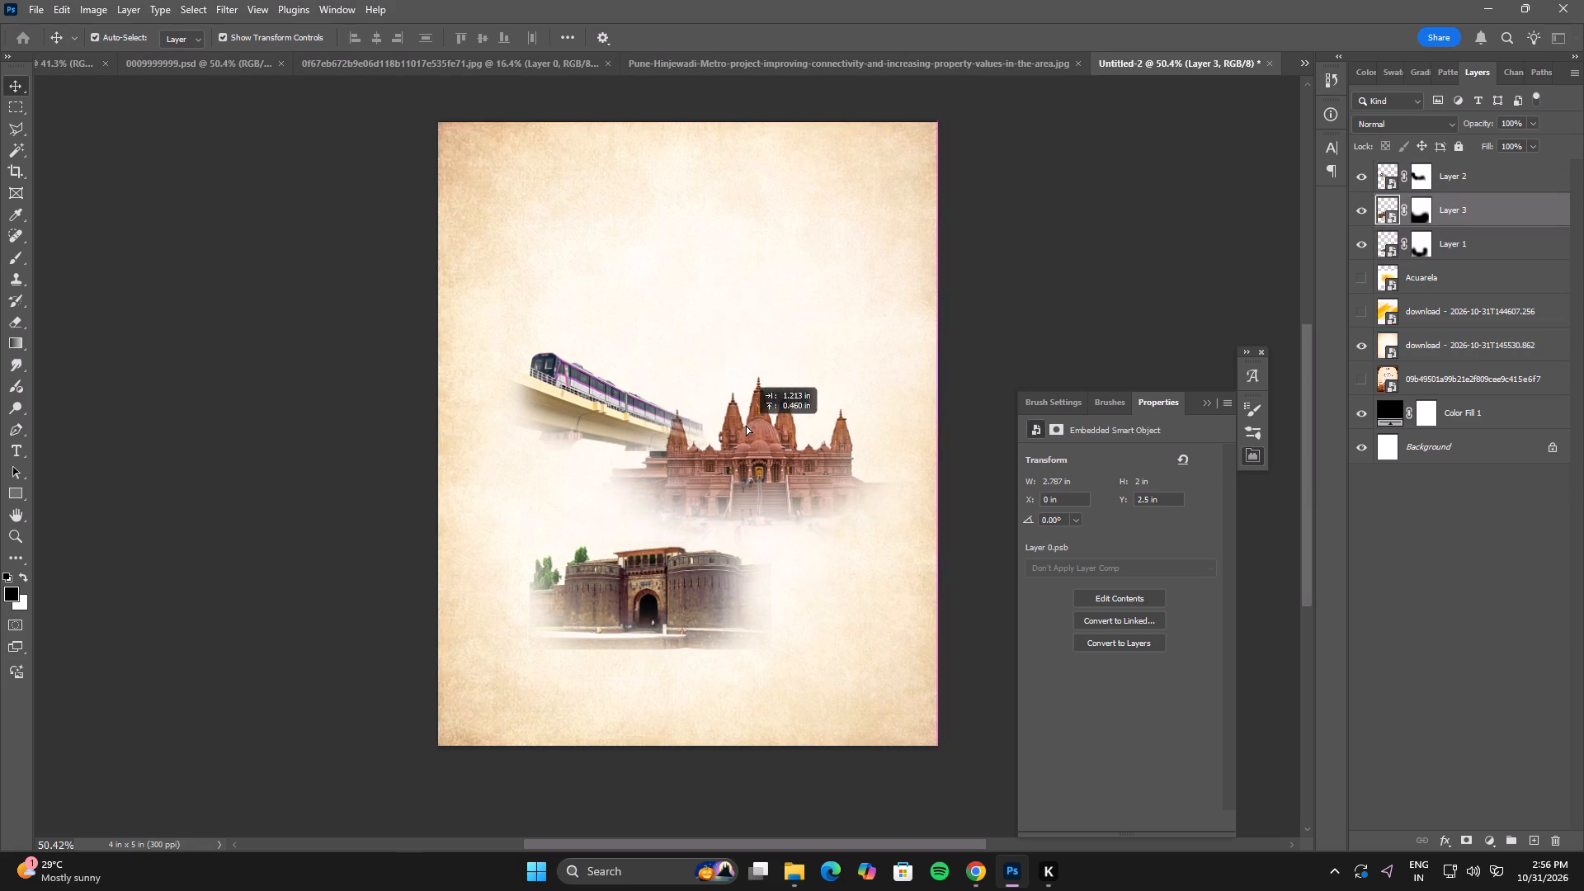
left_click_drag(746, 425, 735, 399)
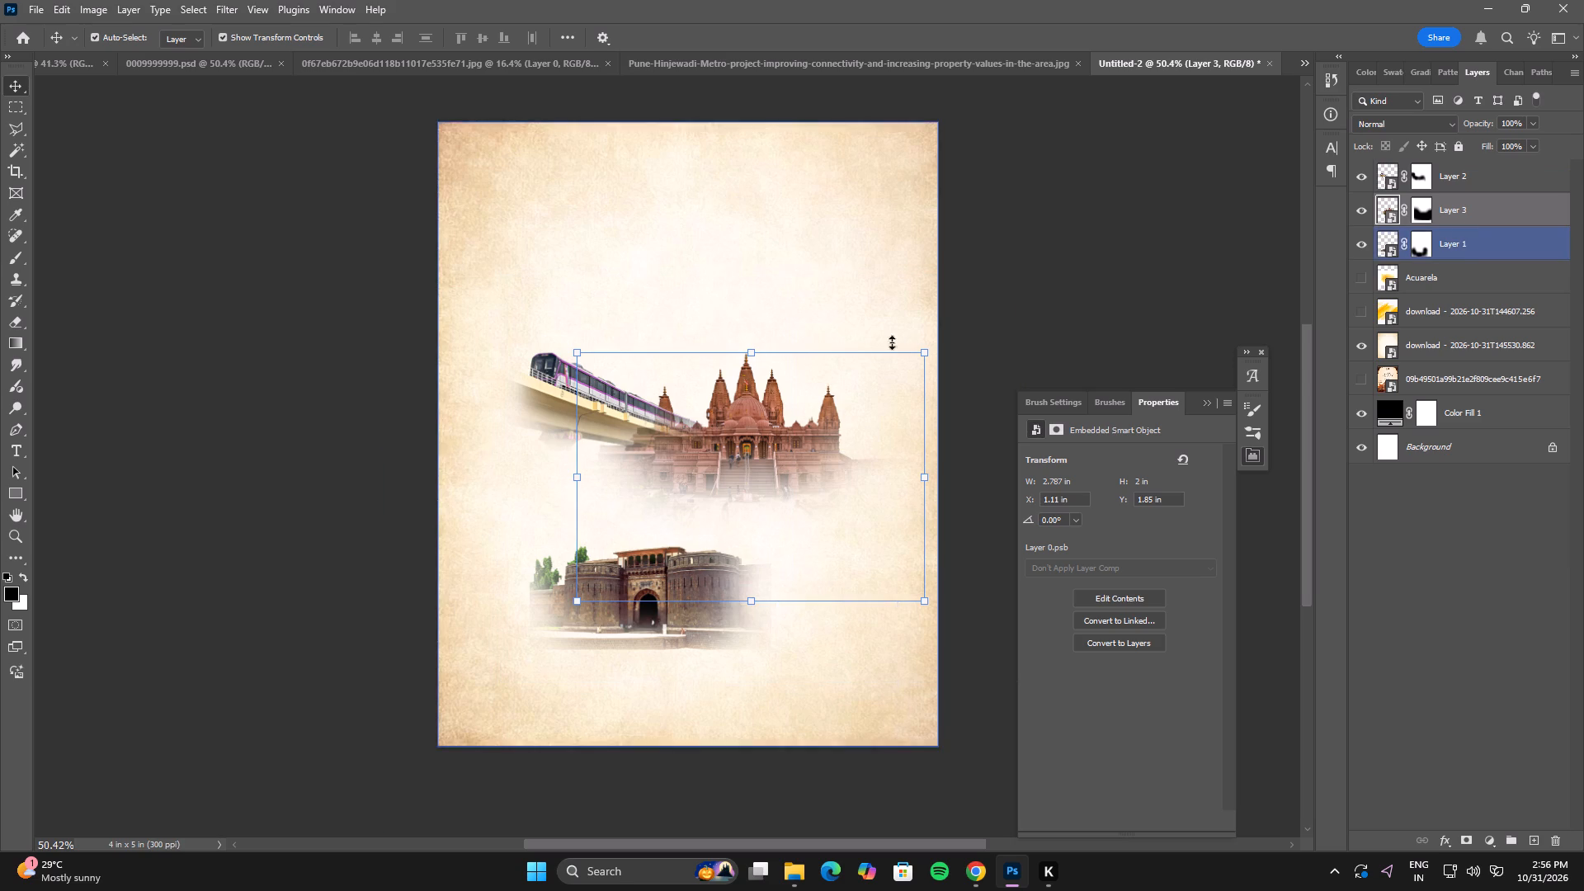
Move the temple layer (Layer 3) beneath the fort layer (Layer 1).
left_click_drag(1468, 214, 1453, 267)
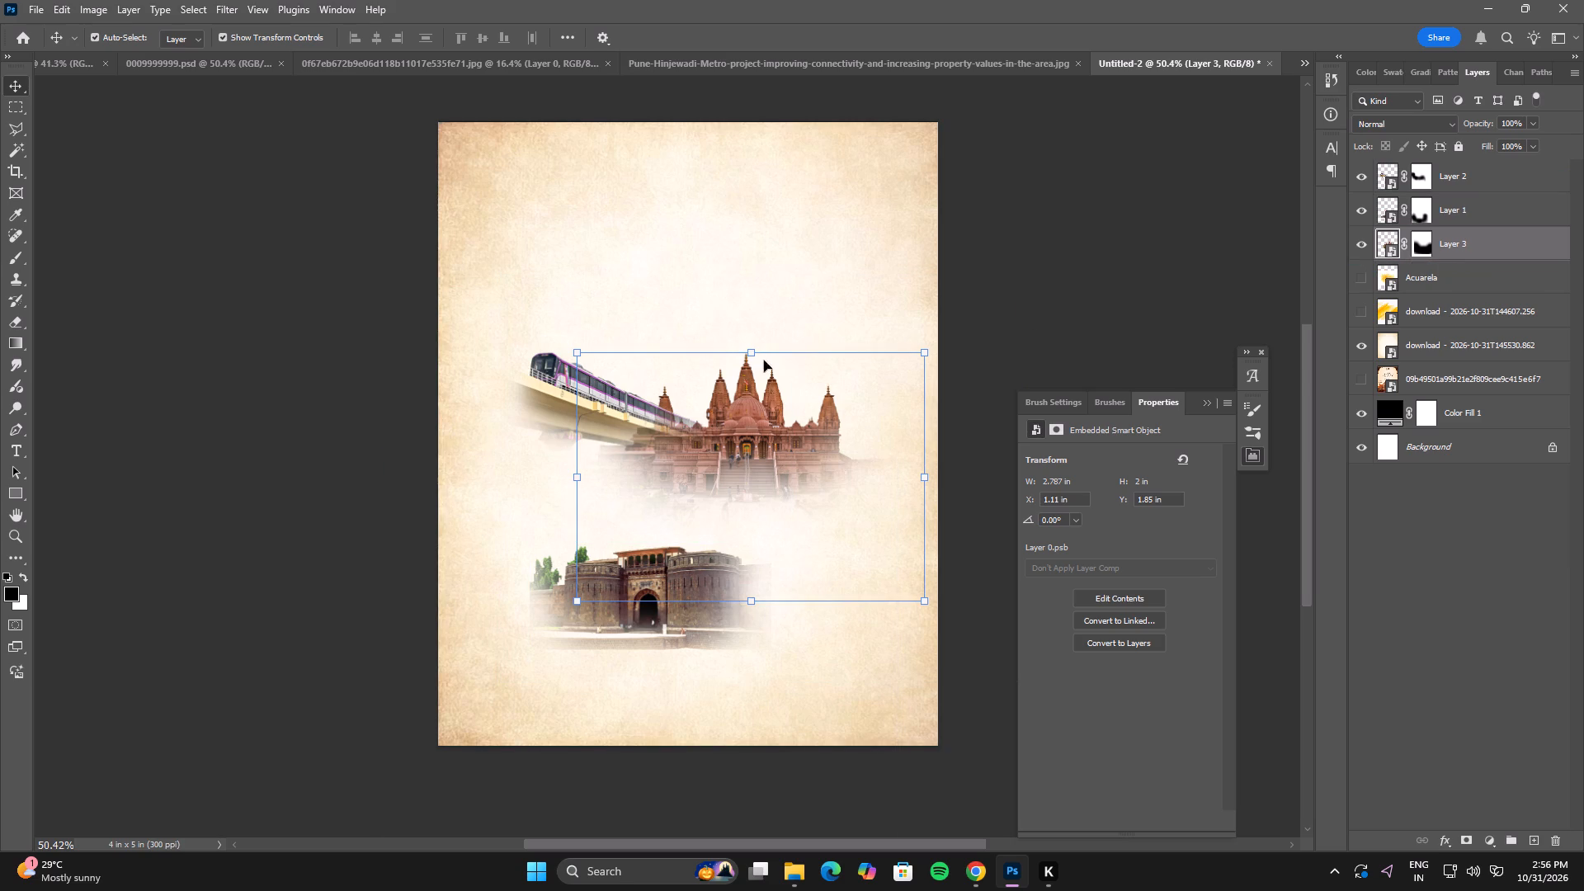
Gather the landmarks into a cluster, with the temple behind the fort's upper left and the metro against the fort's left side.
left_click(600, 417)
scroll(1475, 185, "up", 3)
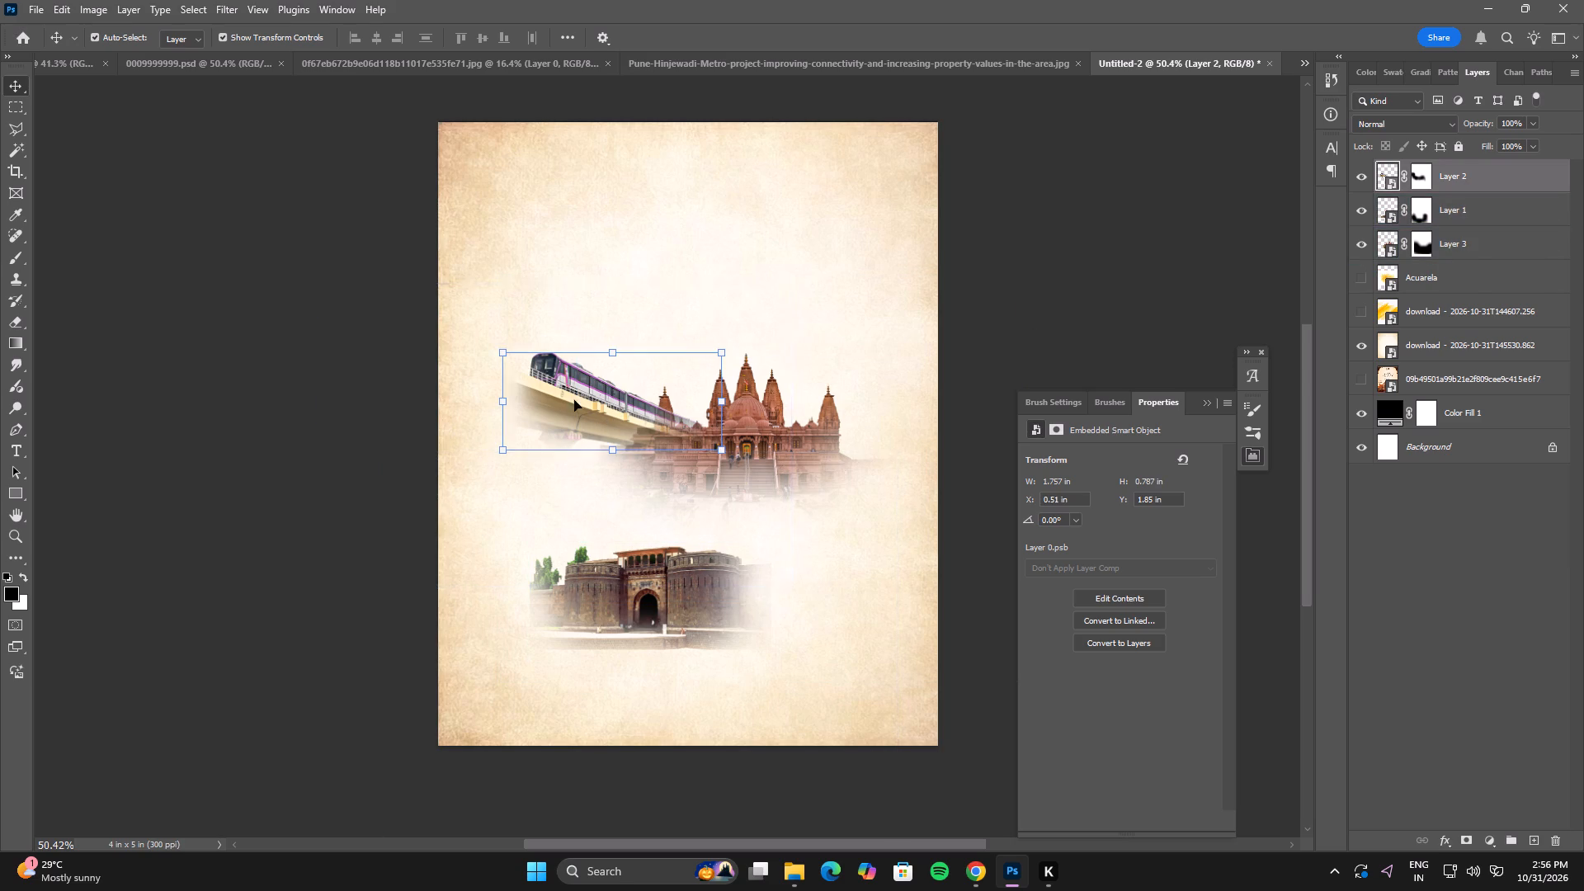
left_click_drag(577, 394, 594, 428)
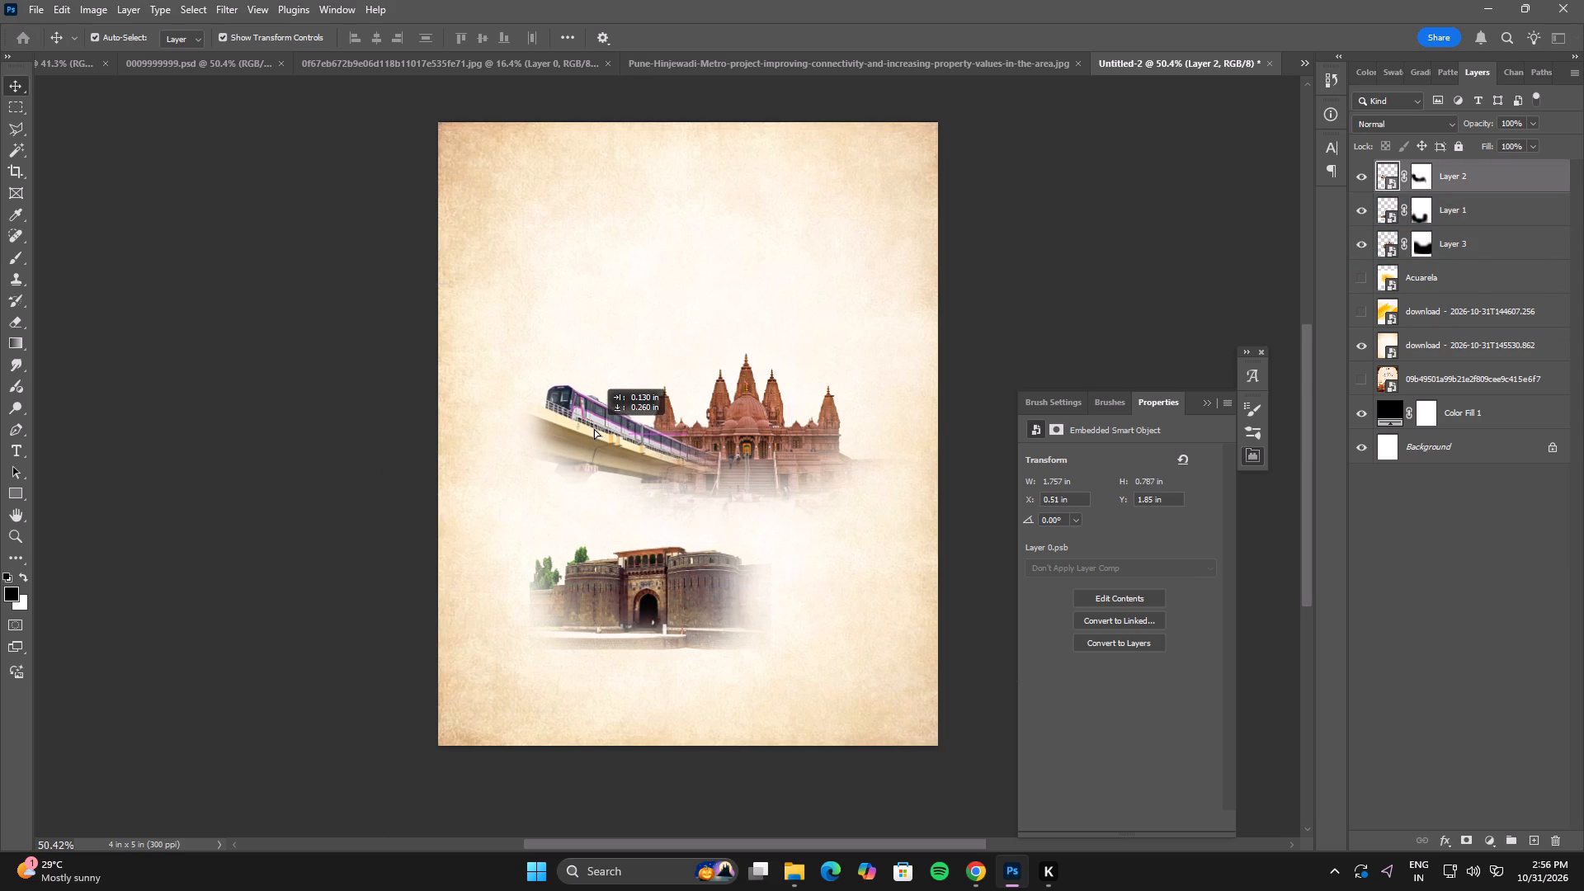
left_click_drag(594, 428, 620, 487)
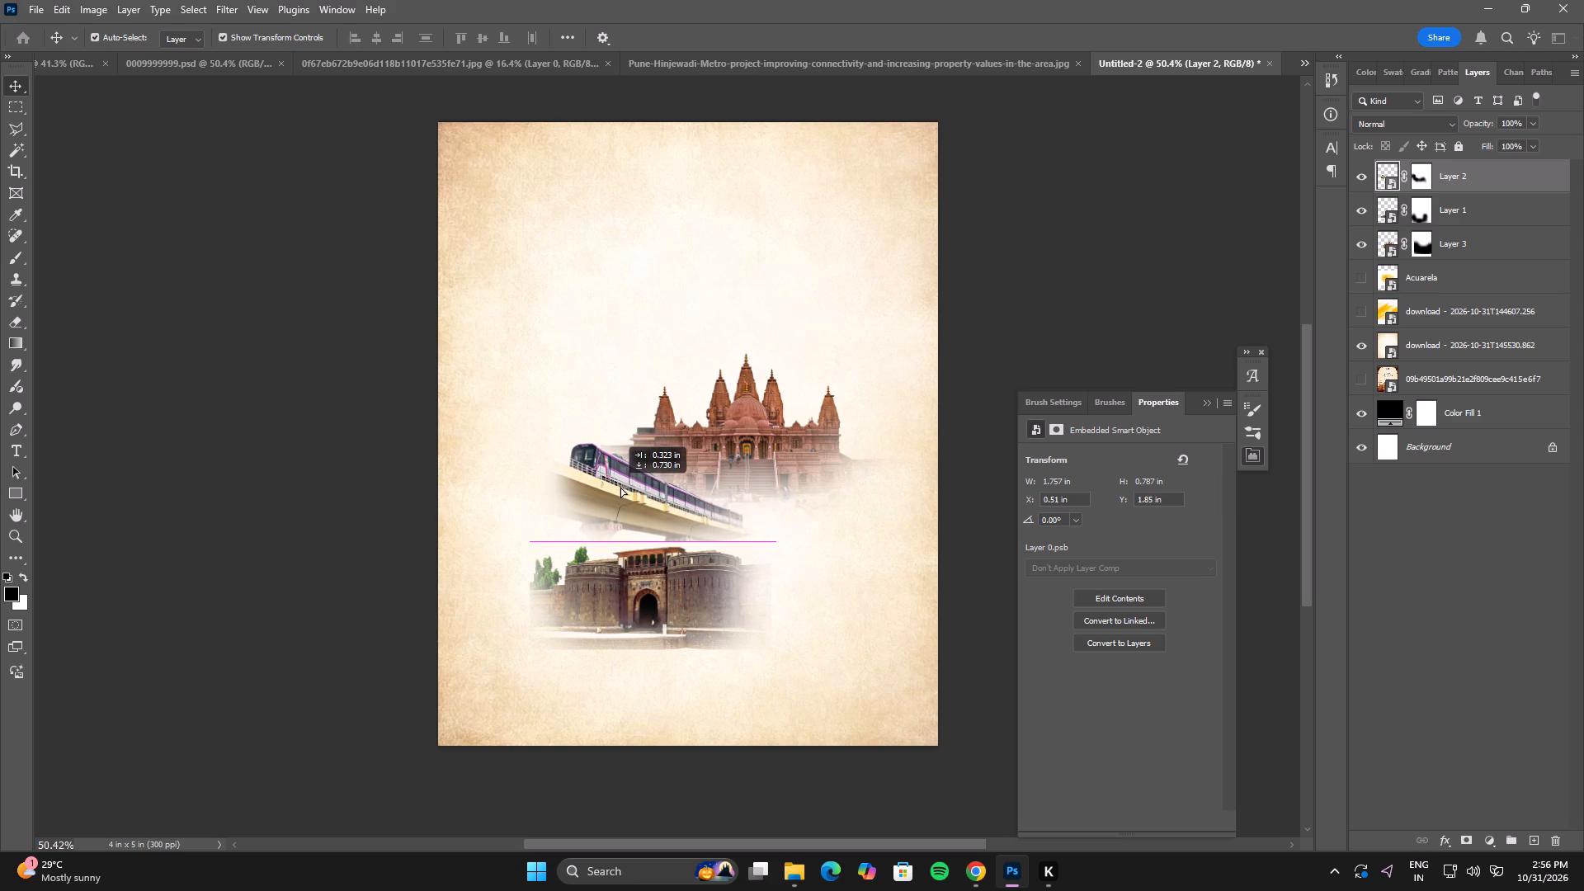
left_click_drag(620, 487, 634, 489)
left_click_drag(747, 382, 603, 460)
left_click_drag(637, 500, 710, 523)
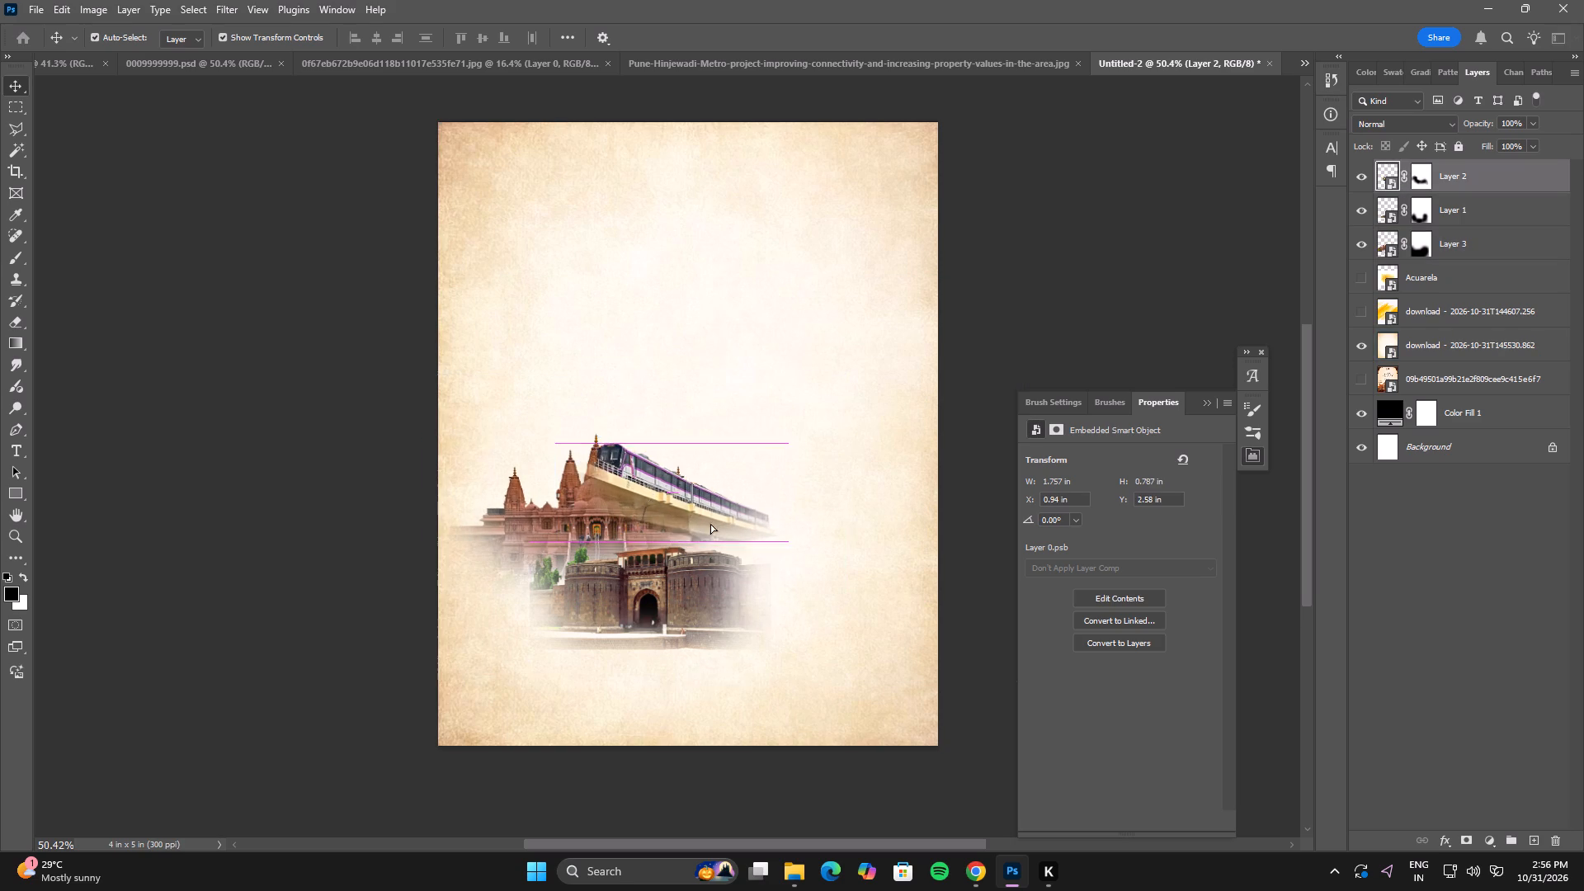
left_click_drag(710, 523, 512, 582)
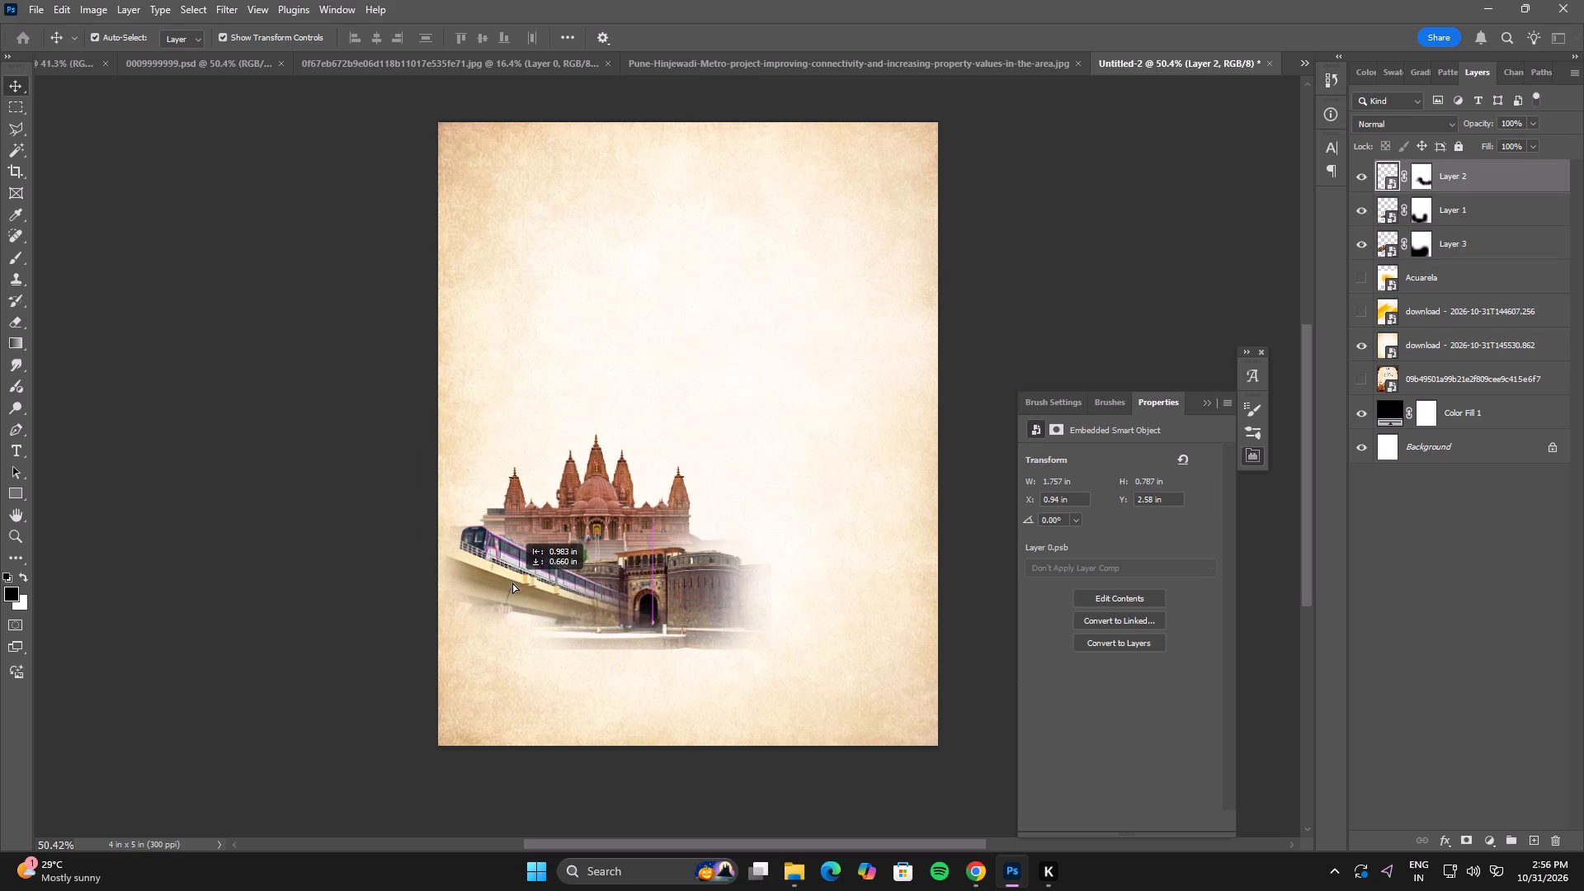
left_click_drag(512, 582, 534, 566)
Move the metro layer (Layer 2) beneath the temple layer (Layer 3).
left_click_drag(1464, 178, 1443, 229)
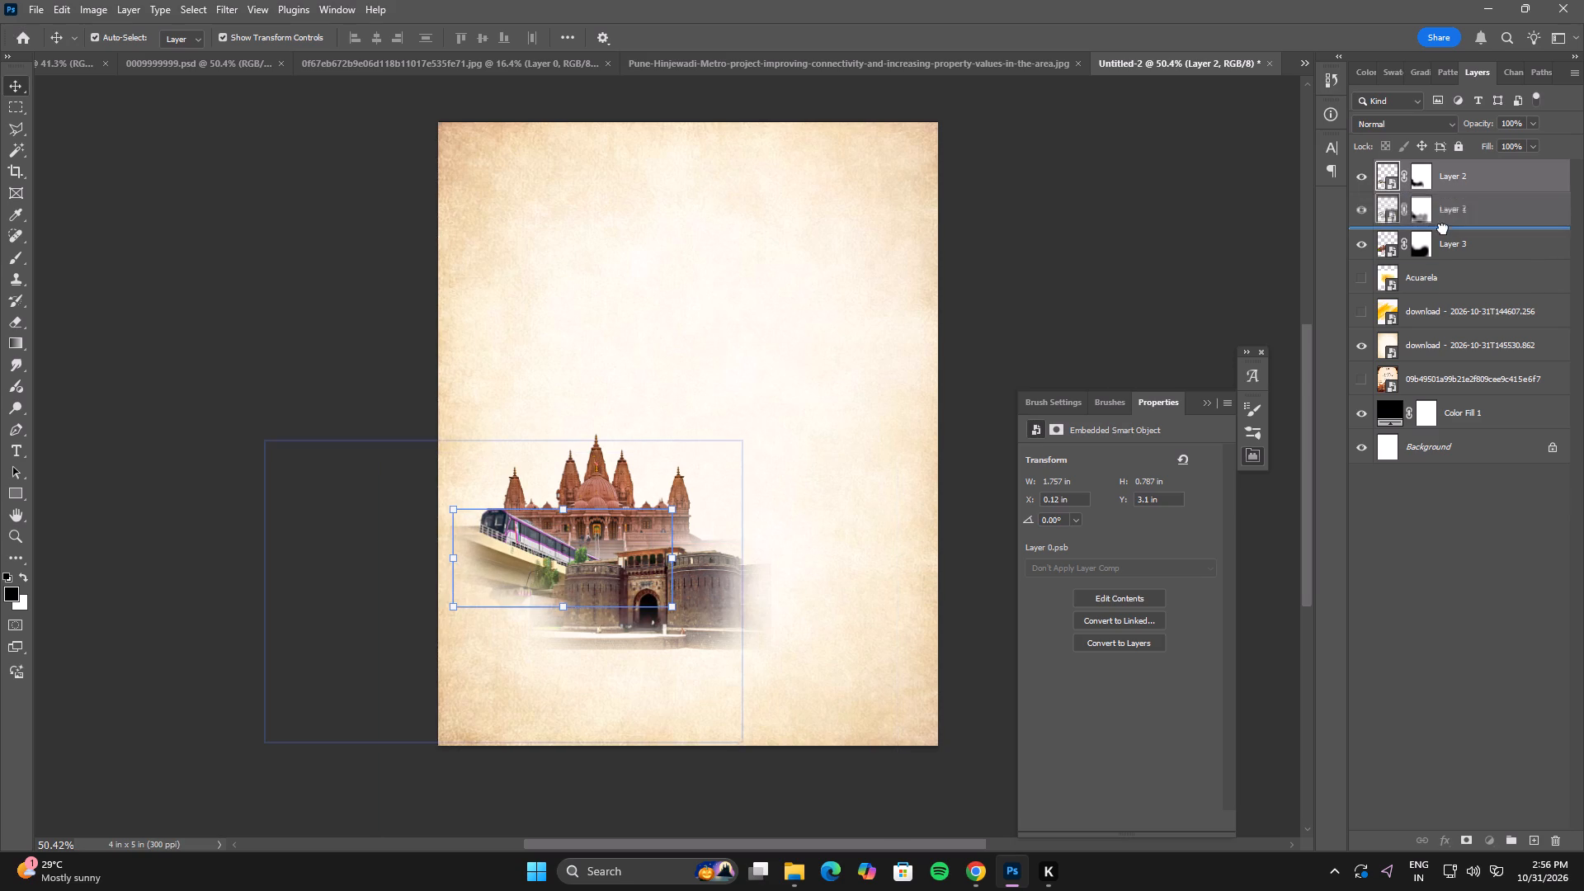
left_click_drag(1443, 229, 1437, 264)
Move the temple to the right so it rises centred above the fort's gateway.
left_click_drag(582, 467, 594, 452)
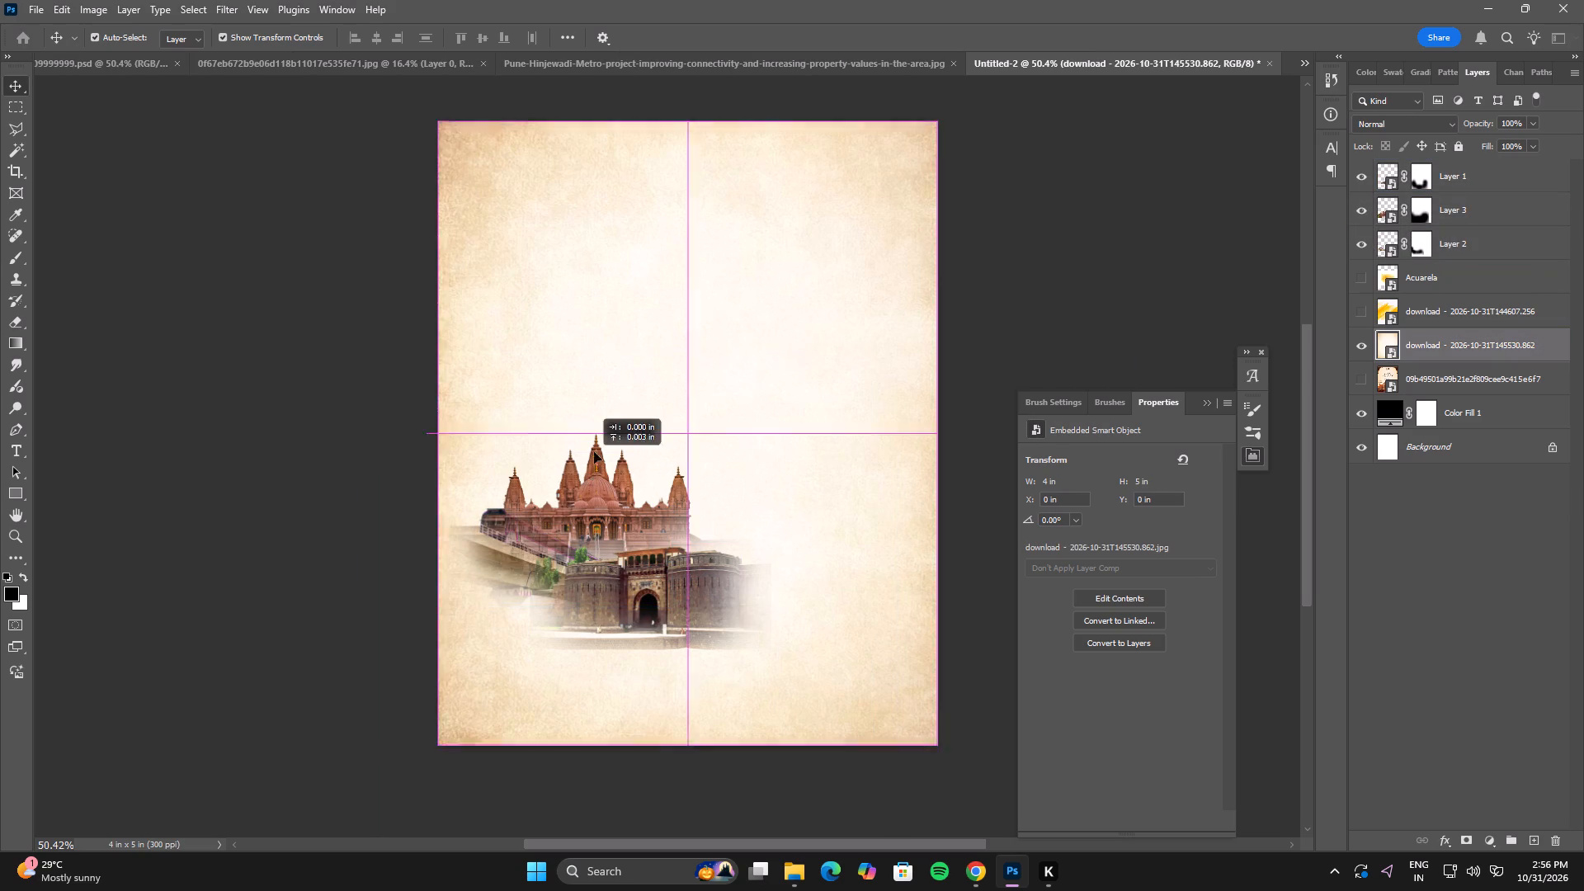
left_click_drag(594, 452, 590, 459)
key("ctrl+z")
left_click_drag(600, 492, 649, 454)
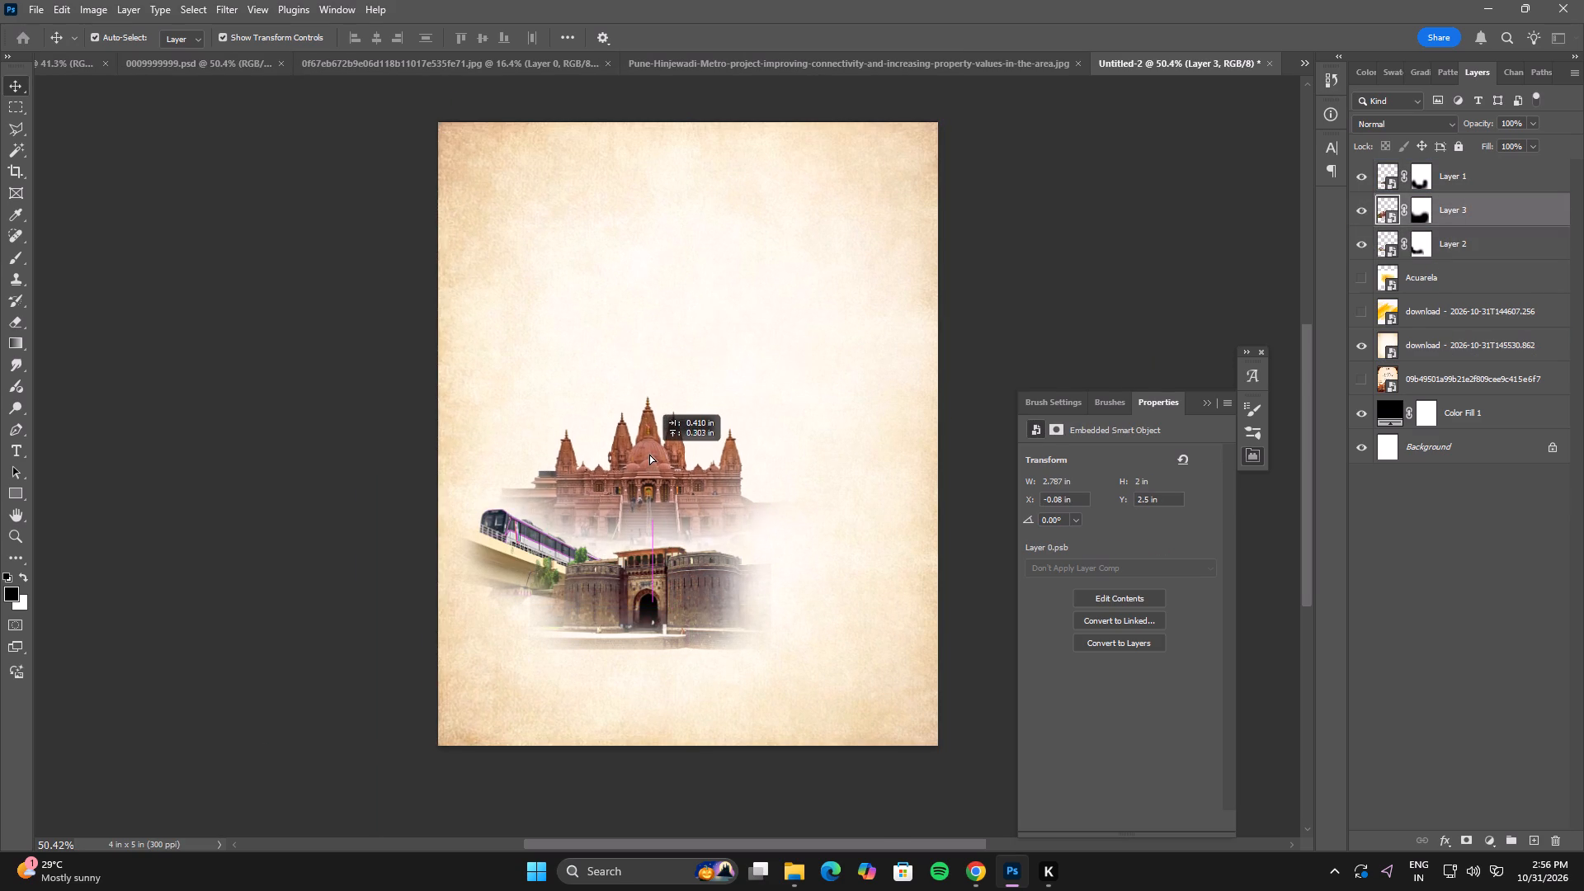
left_click_drag(649, 454, 650, 474)
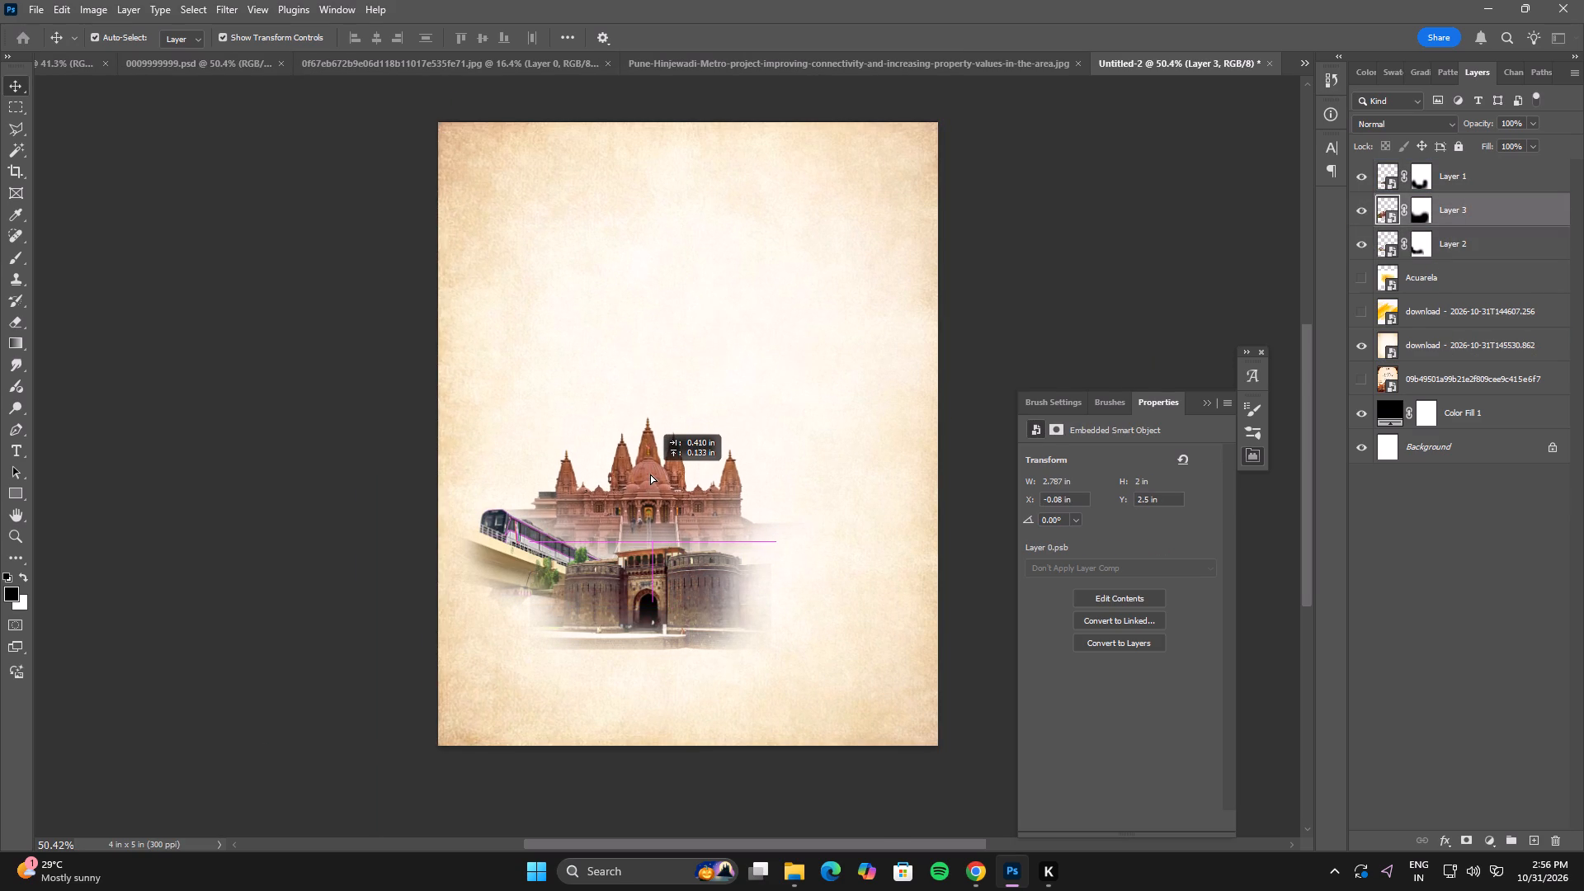
left_click_drag(650, 474, 647, 467)
Scale the temple down to 77.75%, about 2.17 x 1.55 in, and set it just behind the fort's top.
left_click_drag(823, 408, 773, 427)
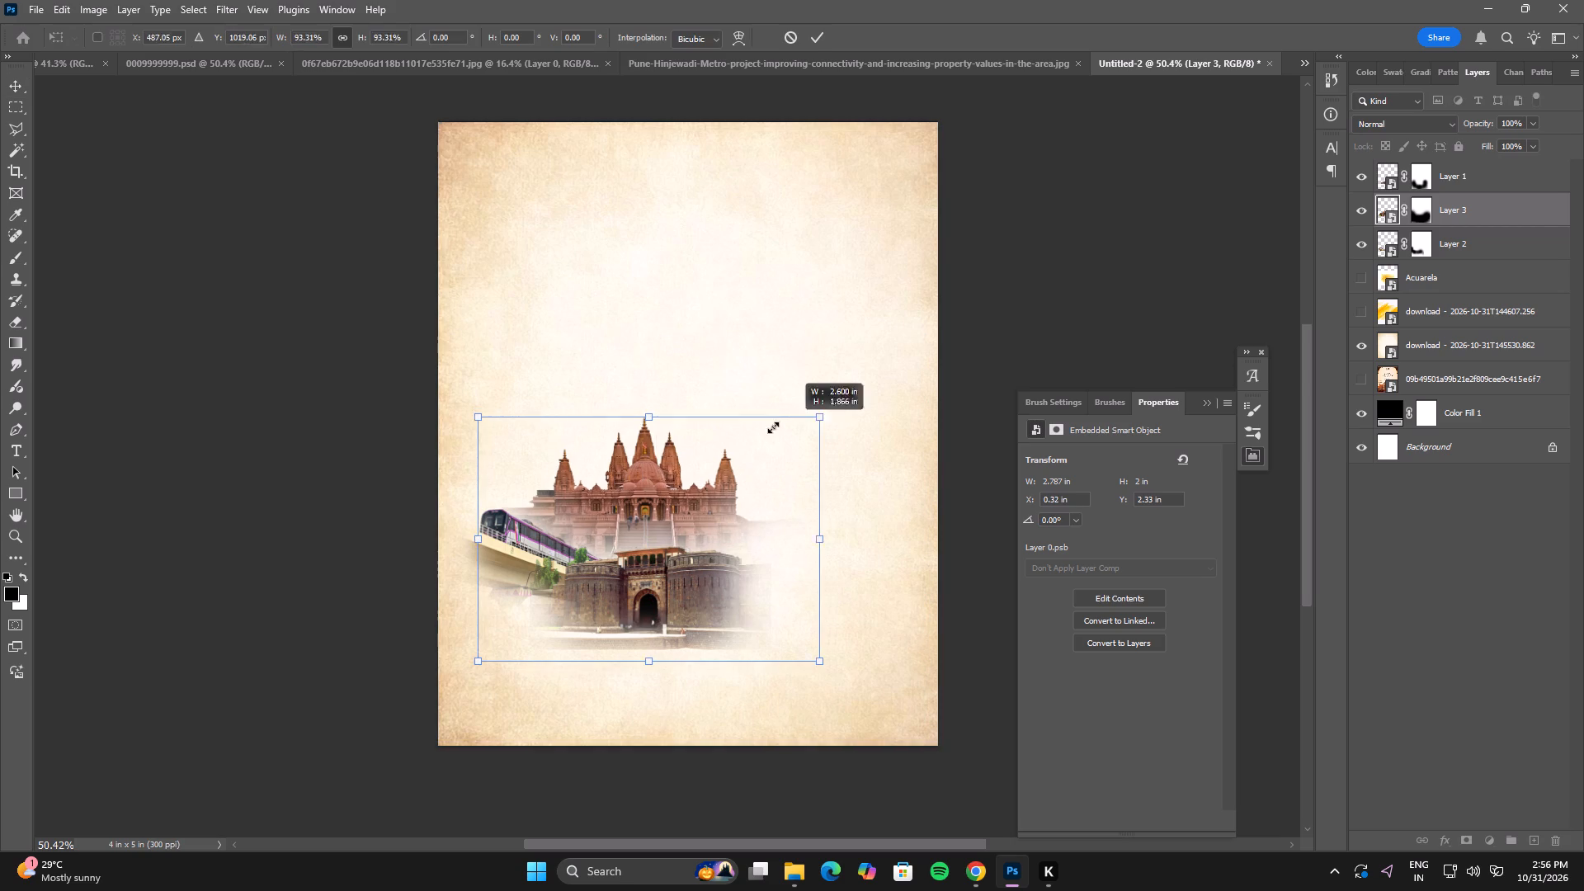
left_click_drag(773, 427, 734, 448)
left_click_drag(646, 501, 644, 476, "shift")
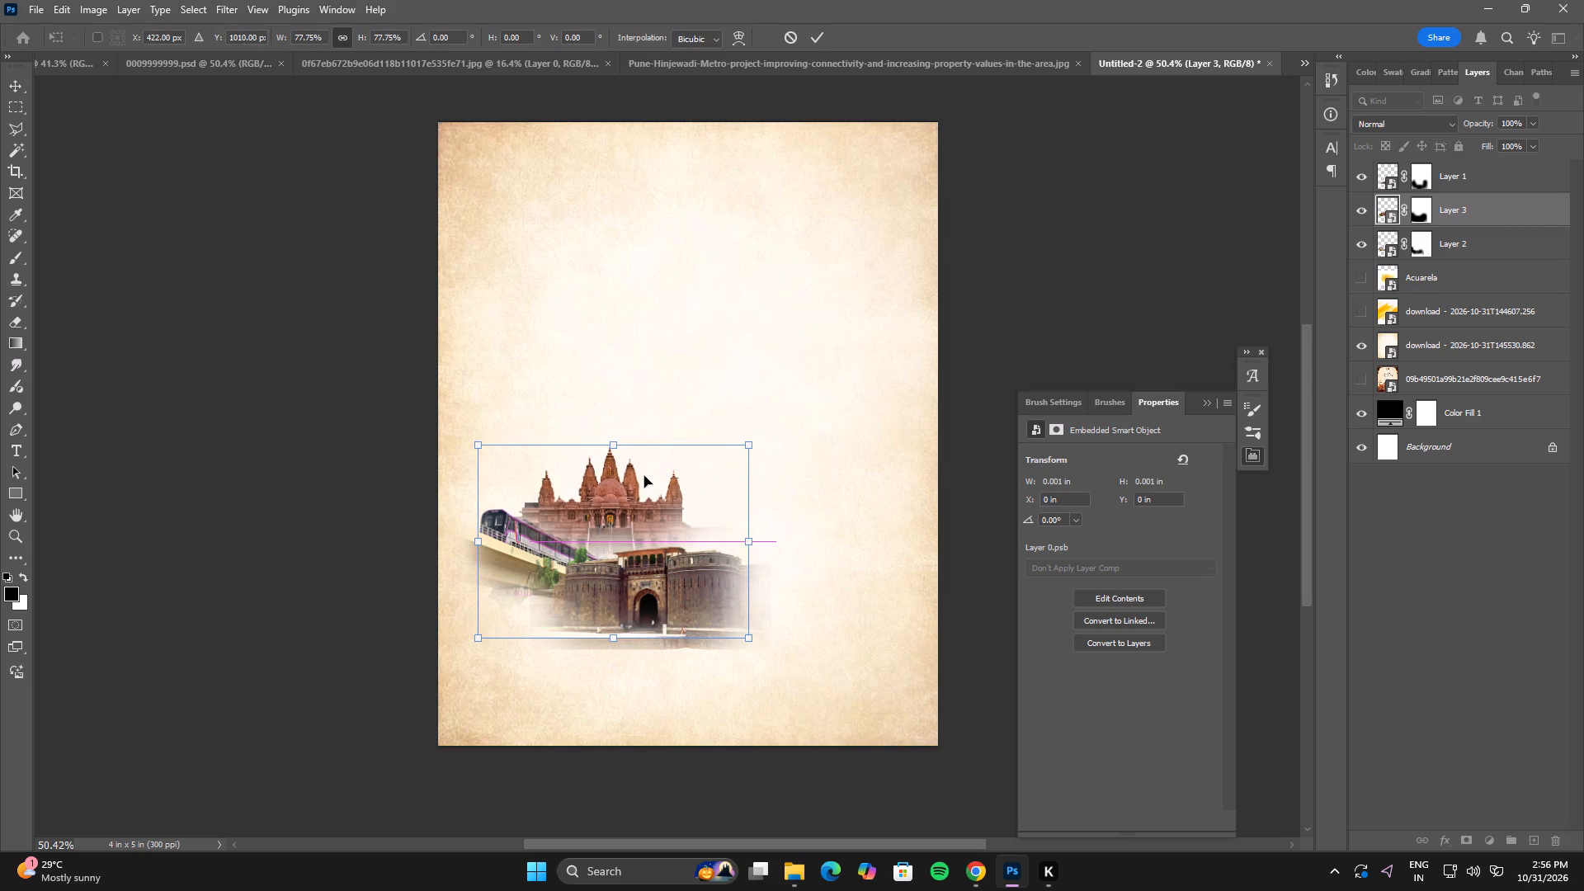
left_click_drag(625, 491, 640, 499, "shift")
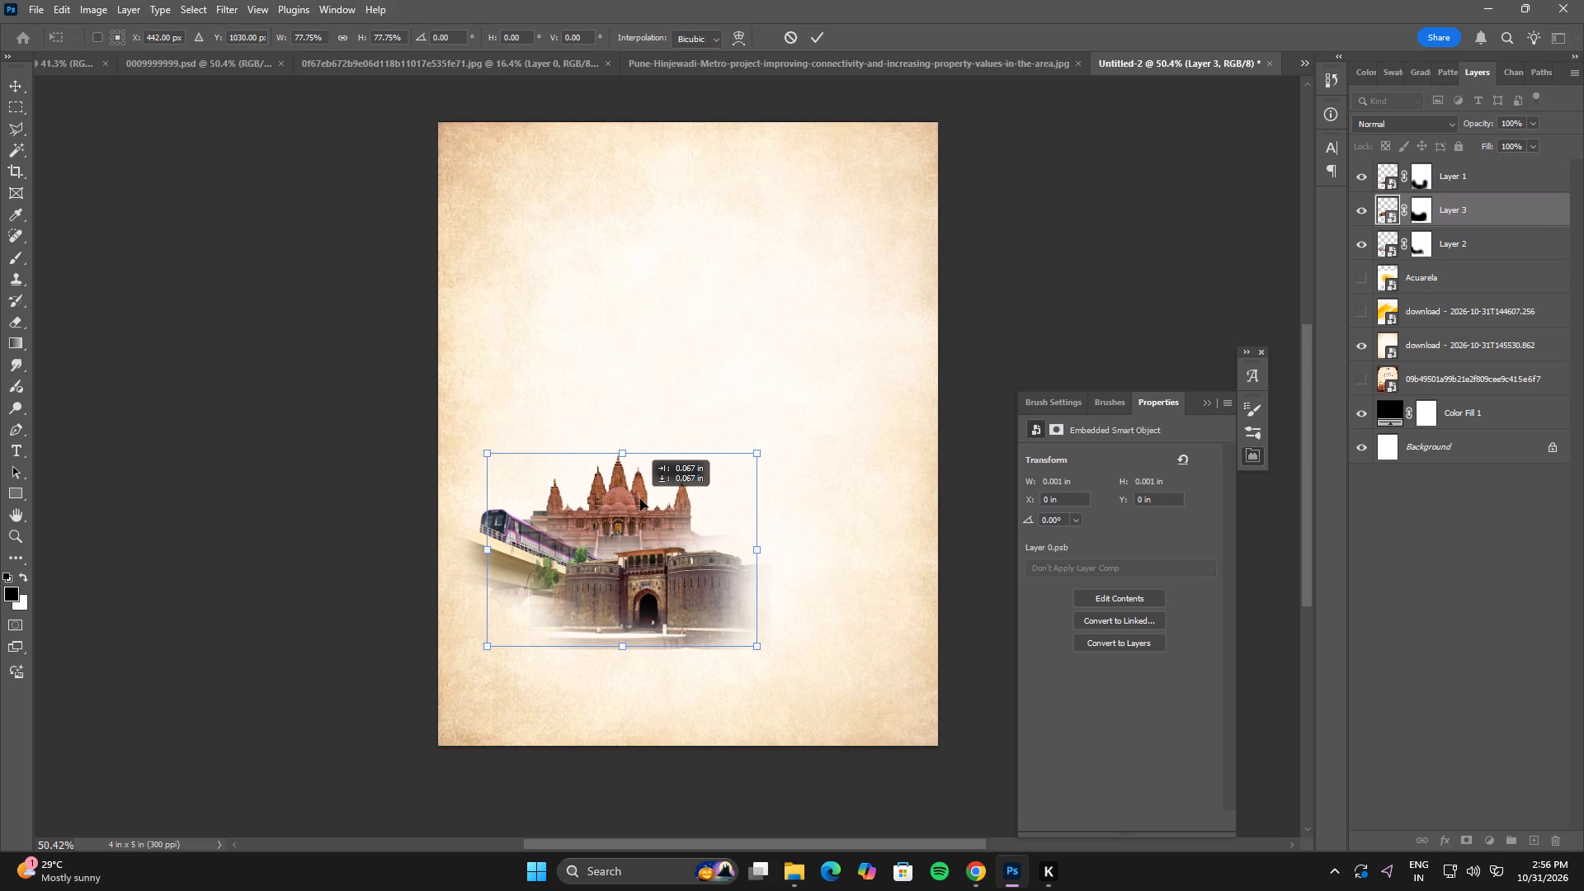
left_click_drag(640, 499, 639, 502, "shift")
double_click(643, 511)
Nudge the temple up and to the right to X 0.54 in, Y 2.61 in, behind the fort's gateway.
key("Up")
key("Up")
key("Up")
key("Up")
key("Up")
key("Up")
key("Up")
key("Up")
key("Up")
key("Up")
key("Up")
key("Up")
key("Up")
key("Up")
key("Up")
key("Up")
key("Up")
key("Up")
key("Up")
key("Up")
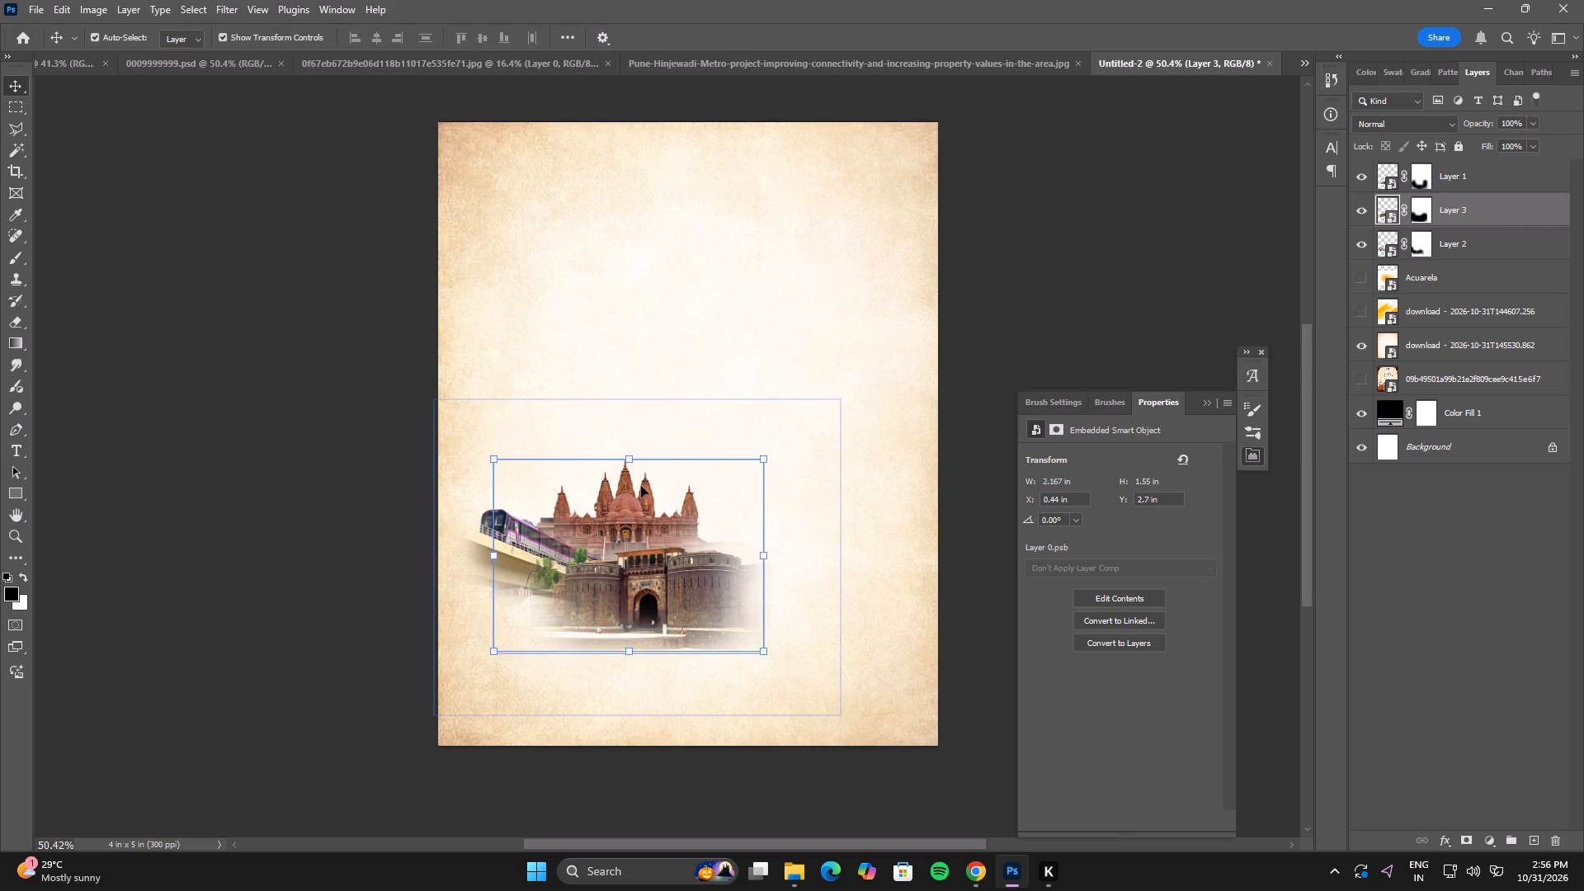
key("Right")
key("Right")
key("Right")
key("Right")
key("Right")
key("Right")
key("Right")
key("Right")
key("Right")
key("Right")
key("Right")
key("Right")
key("Right")
key("Right")
key("Right")
key("Right")
key("Right")
key("Right")
key("Right")
key("Right")
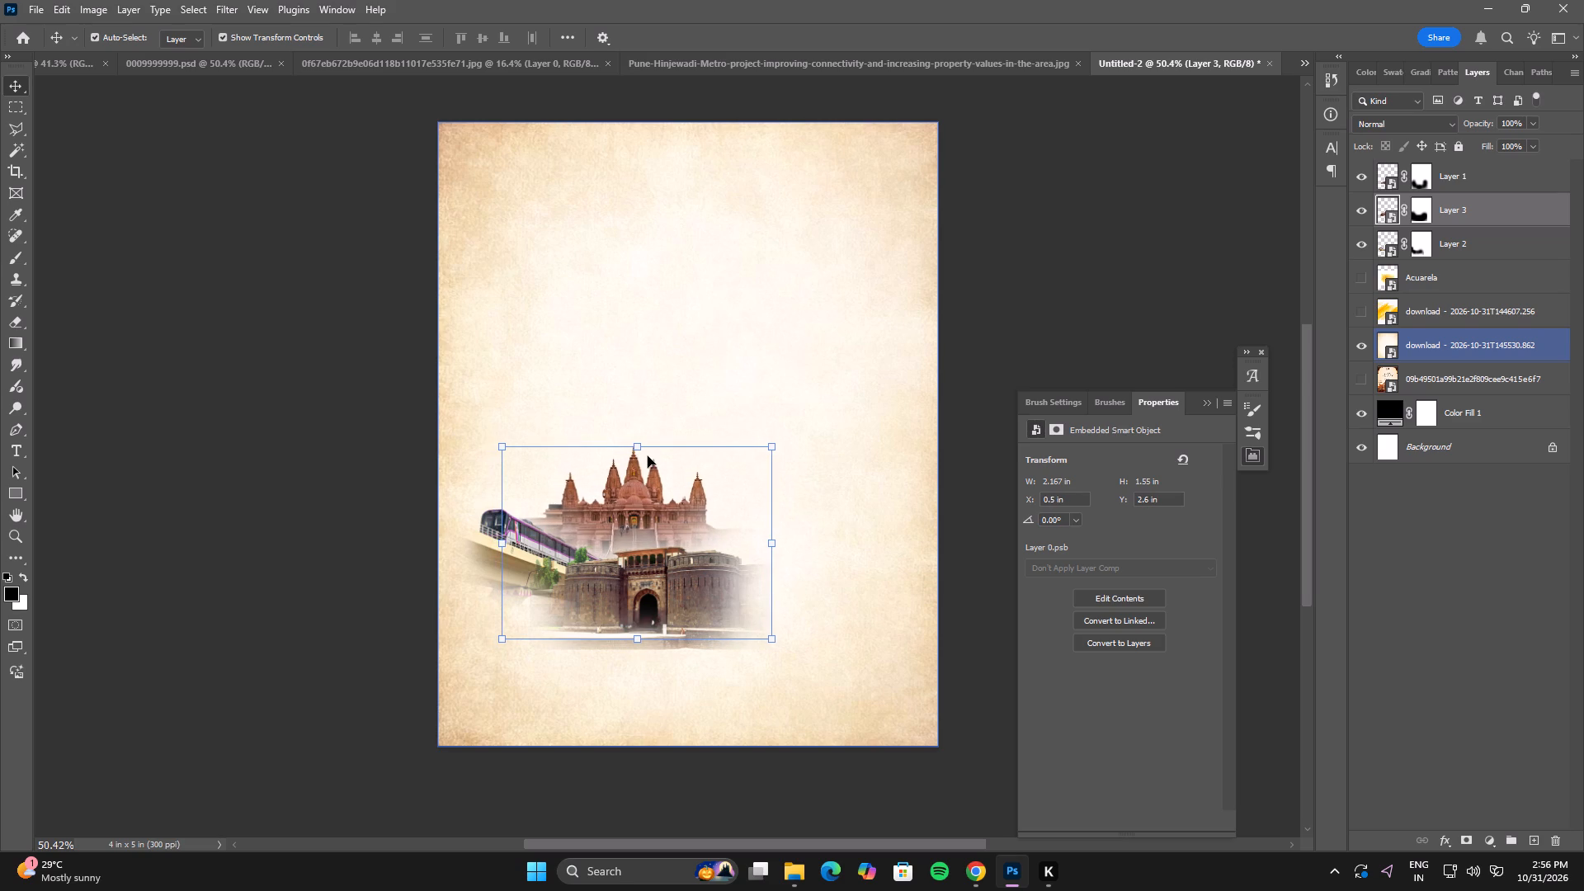
key("Down")
key("Down")
key("Right")
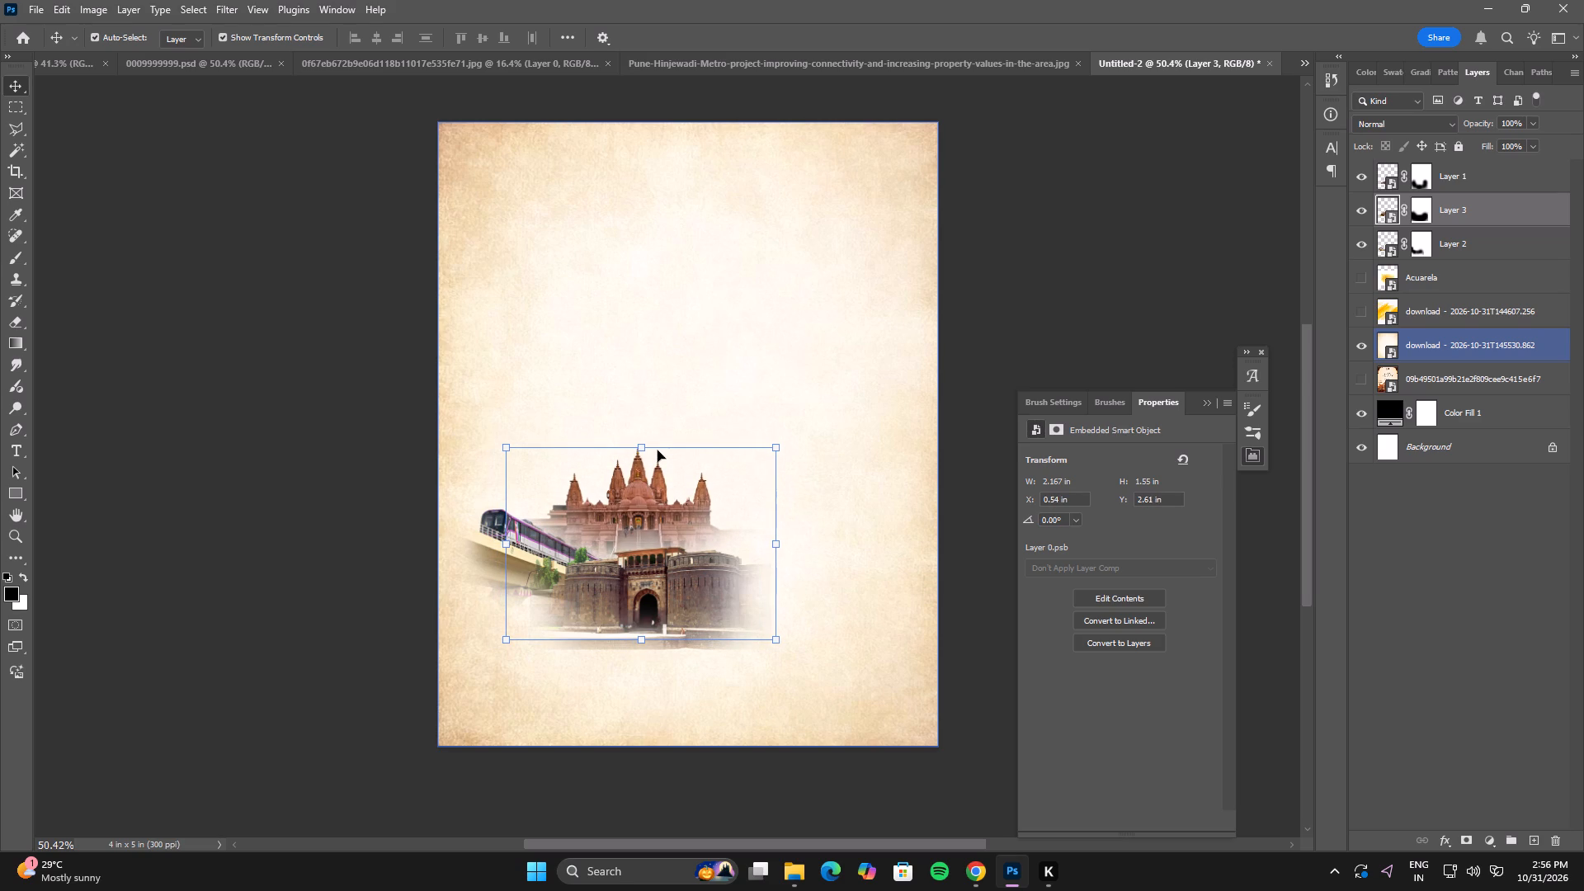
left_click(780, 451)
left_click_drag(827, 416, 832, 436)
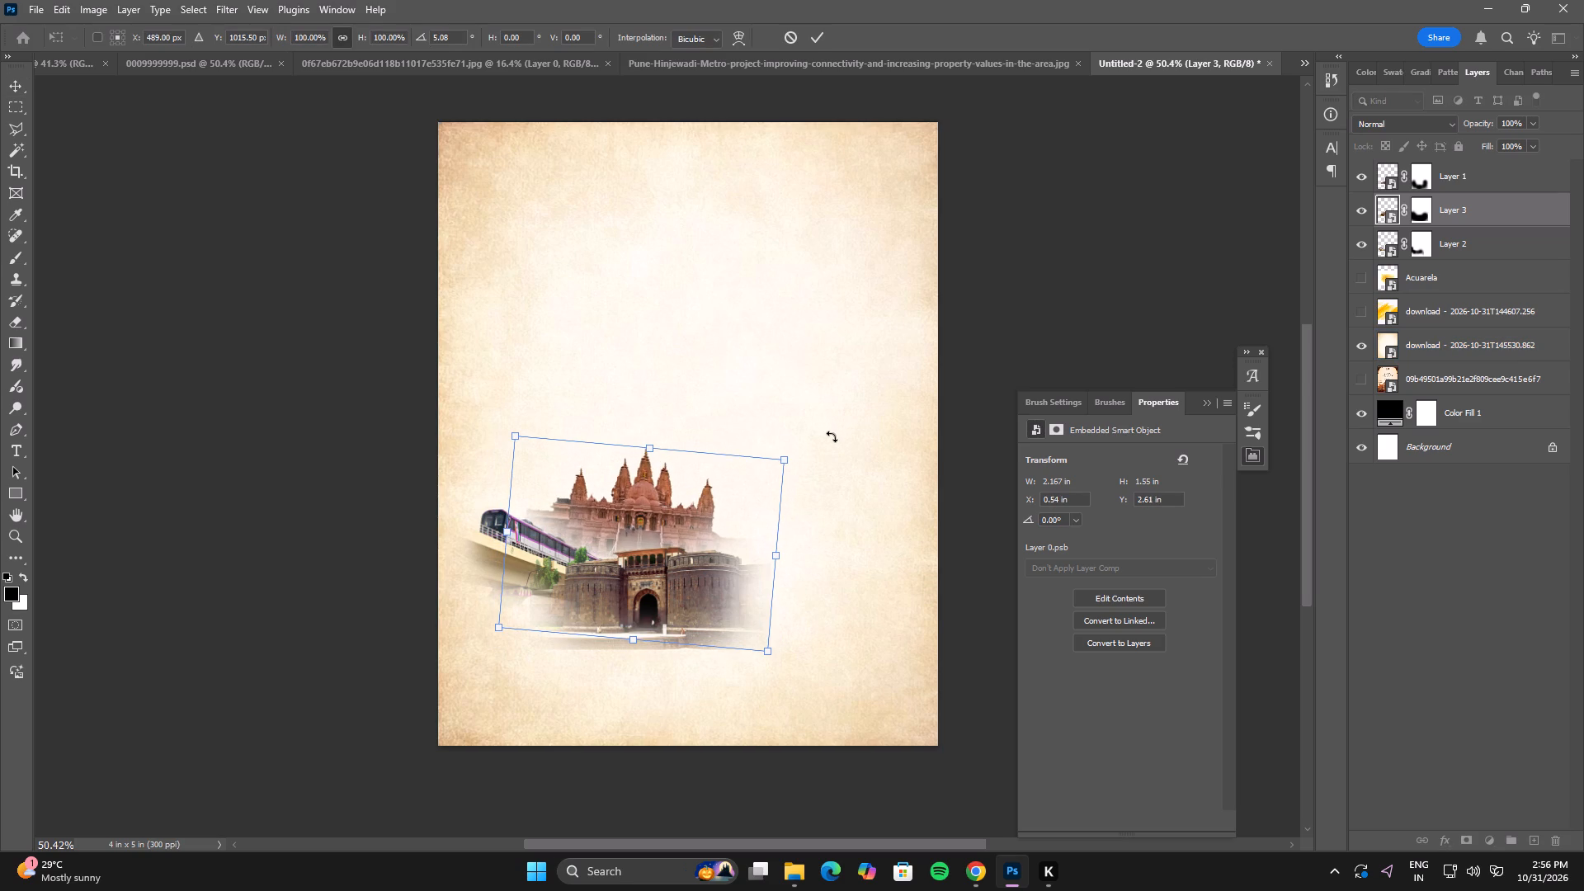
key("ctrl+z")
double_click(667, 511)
Shift the metro about 0.12 in left and slightly up so its layer bounds meet the poster's left edge.
left_click(548, 549)
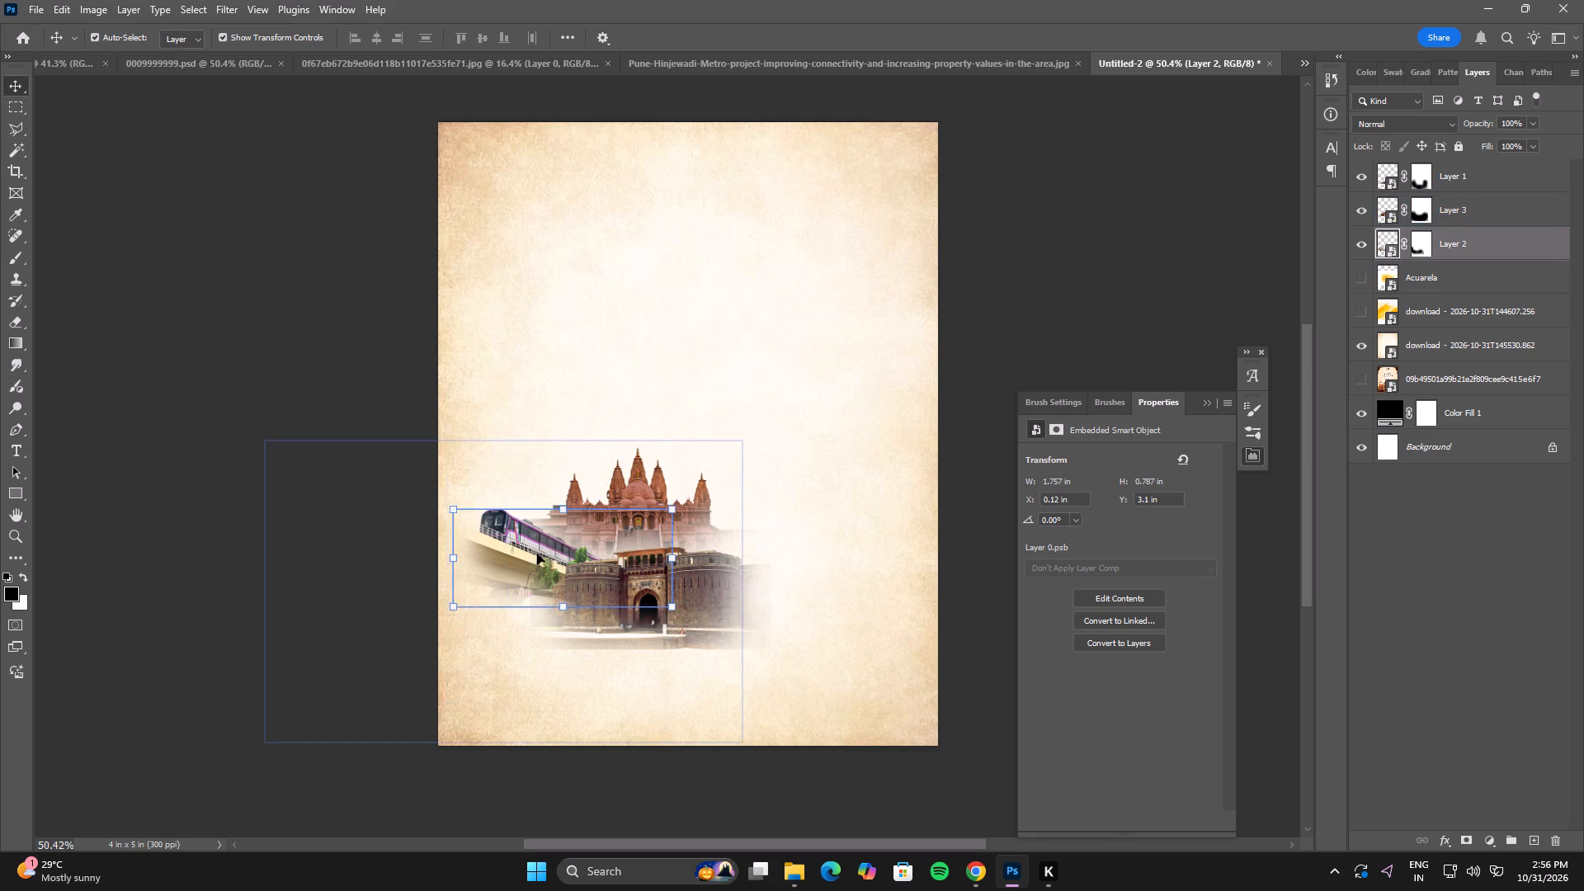
left_click_drag(543, 551, 527, 542)
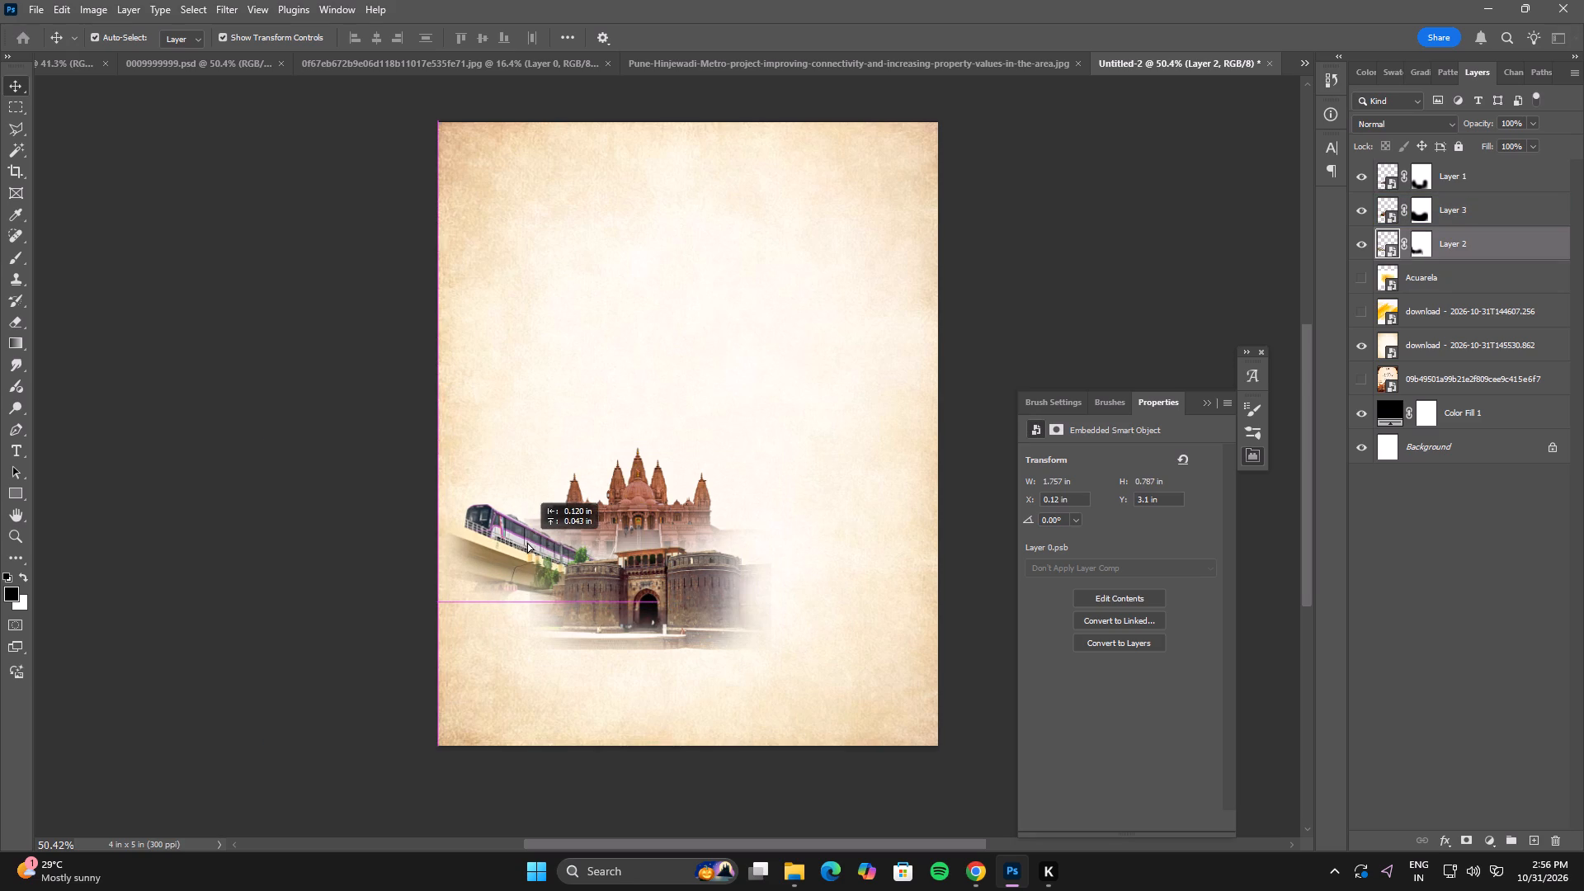
left_click_drag(527, 542, 526, 543)
Scale the metro, temple and fort together to 114.70% and move the group to the middle of the poster.
left_click(640, 464, "shift")
left_click(686, 563, "shift")
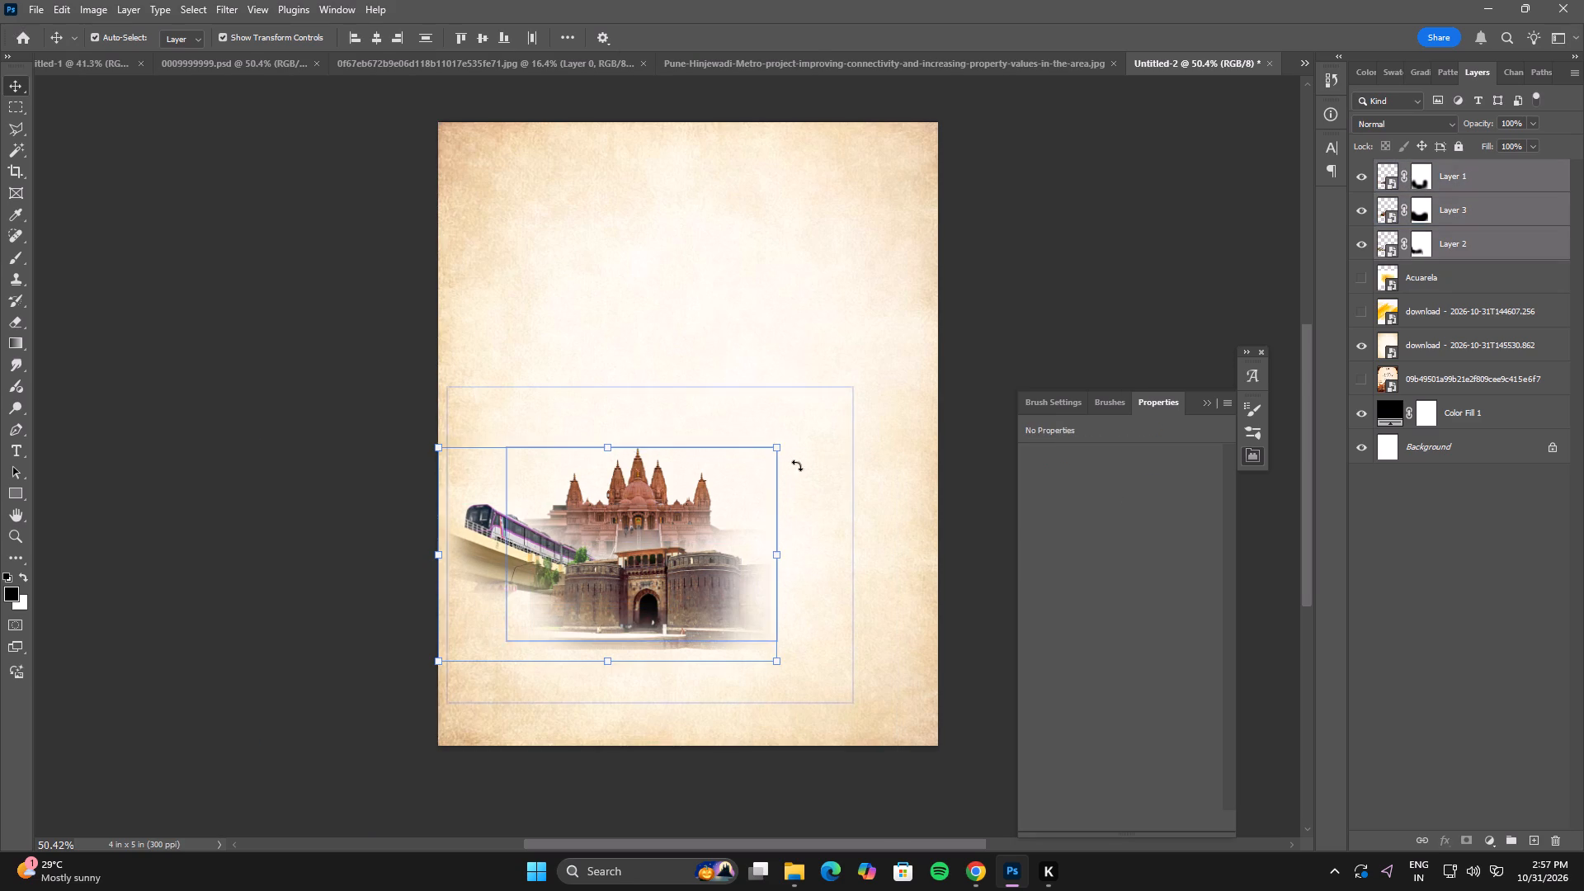
left_click_drag(775, 450, 840, 443)
left_click_drag(749, 509, 815, 460)
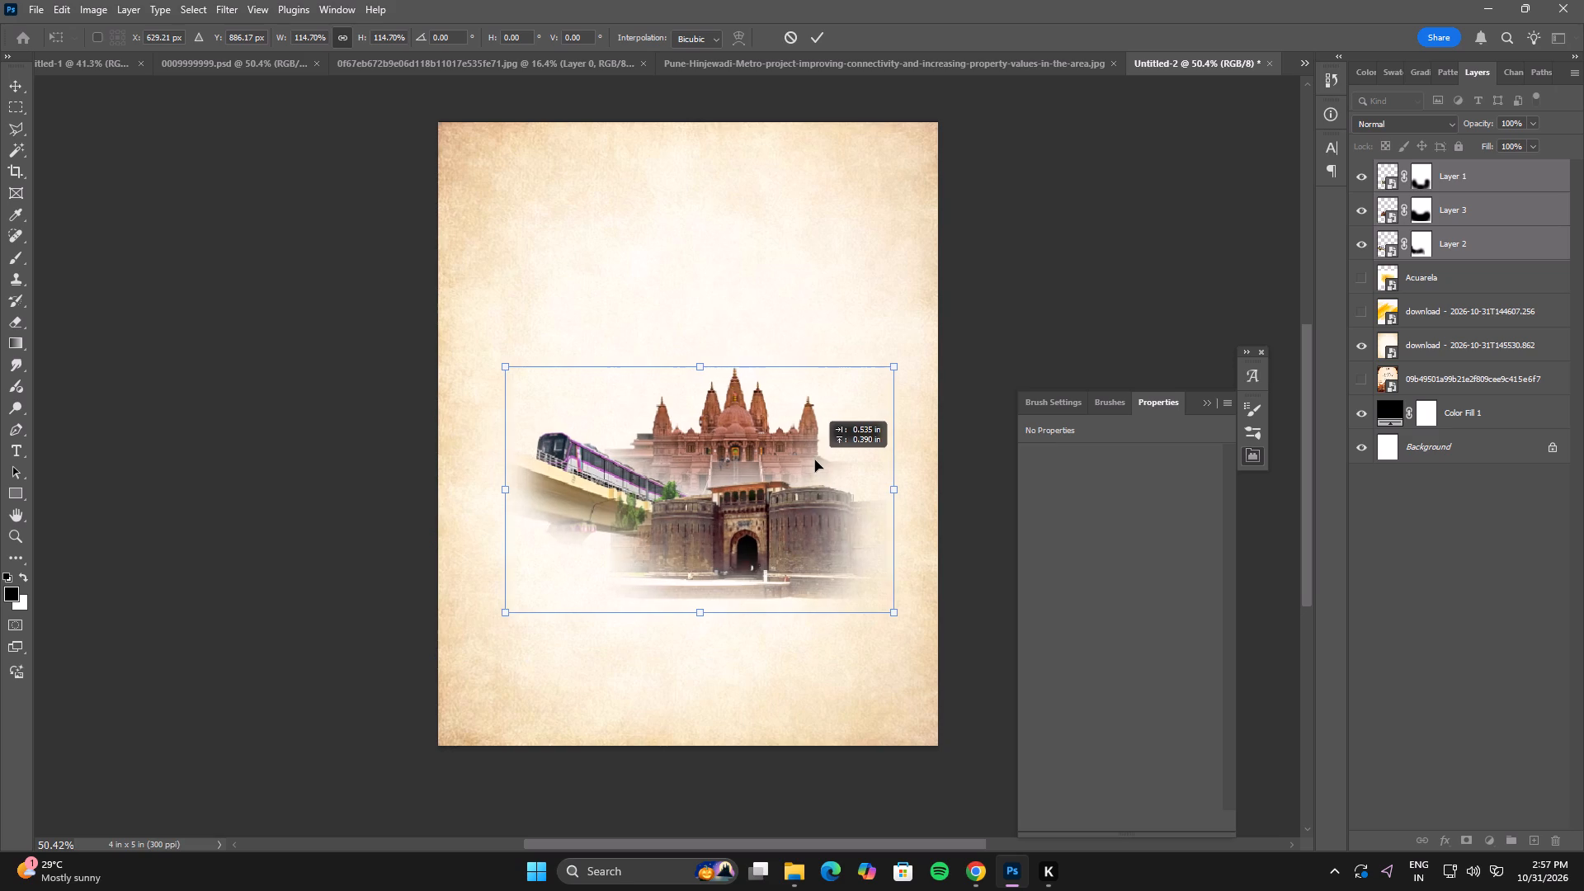
left_click_drag(815, 460, 794, 462)
double_click(794, 462)
left_click(1118, 328)
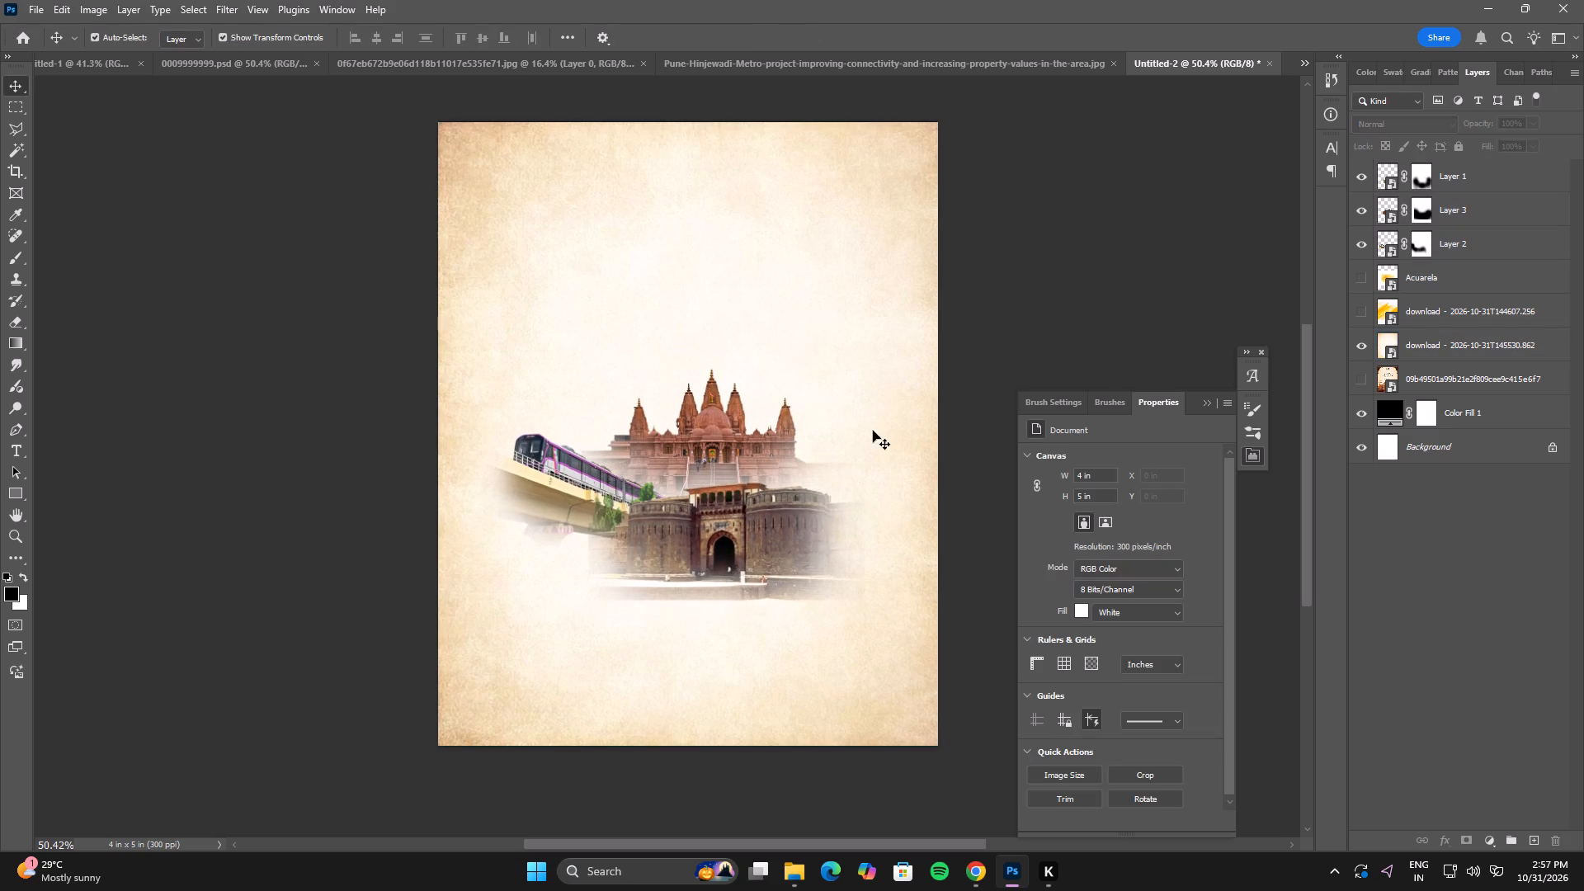
Spread the collage by lowering the fort below the metro track and moving the temple right to X 1.51 in, Y 2.06 in.
left_click_drag(735, 557, 733, 610)
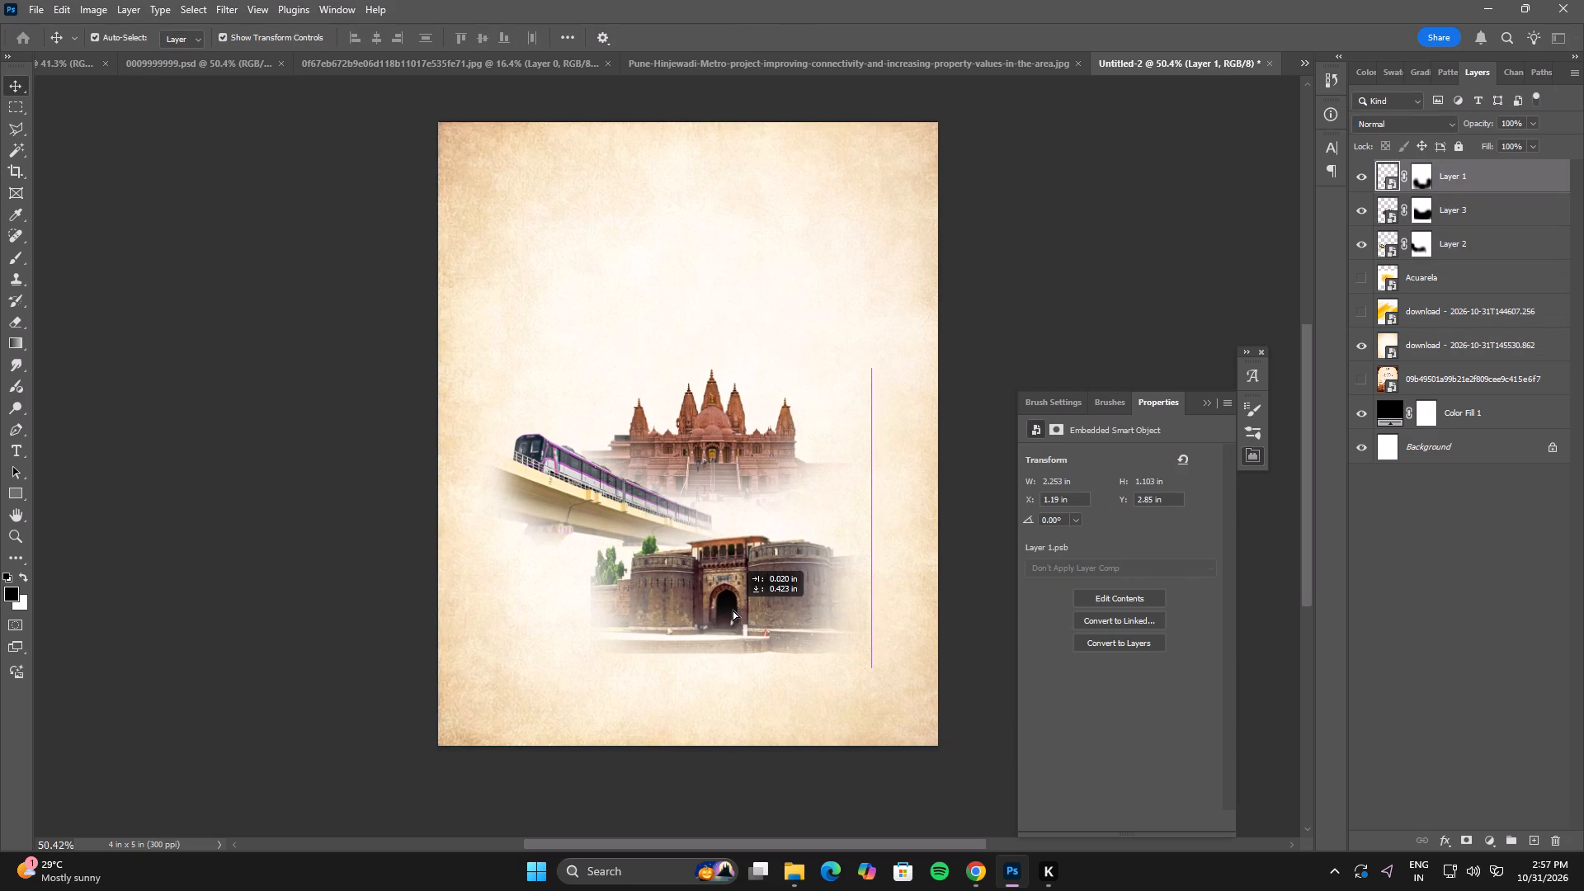
left_click_drag(733, 610, 733, 593)
left_click_drag(718, 432, 718, 425)
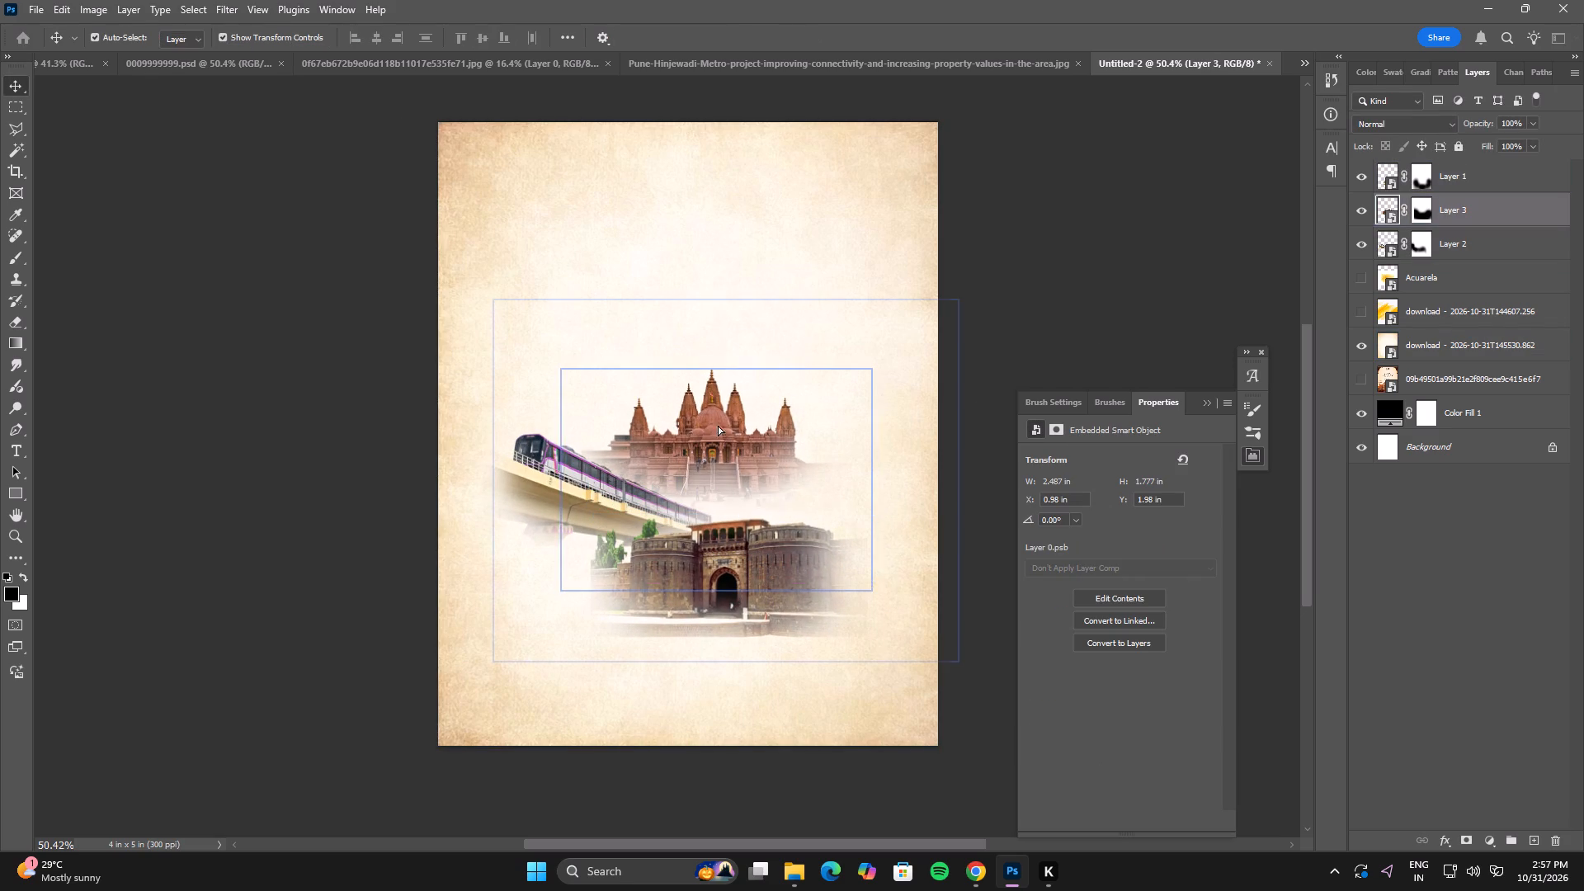
left_click_drag(718, 425, 690, 436)
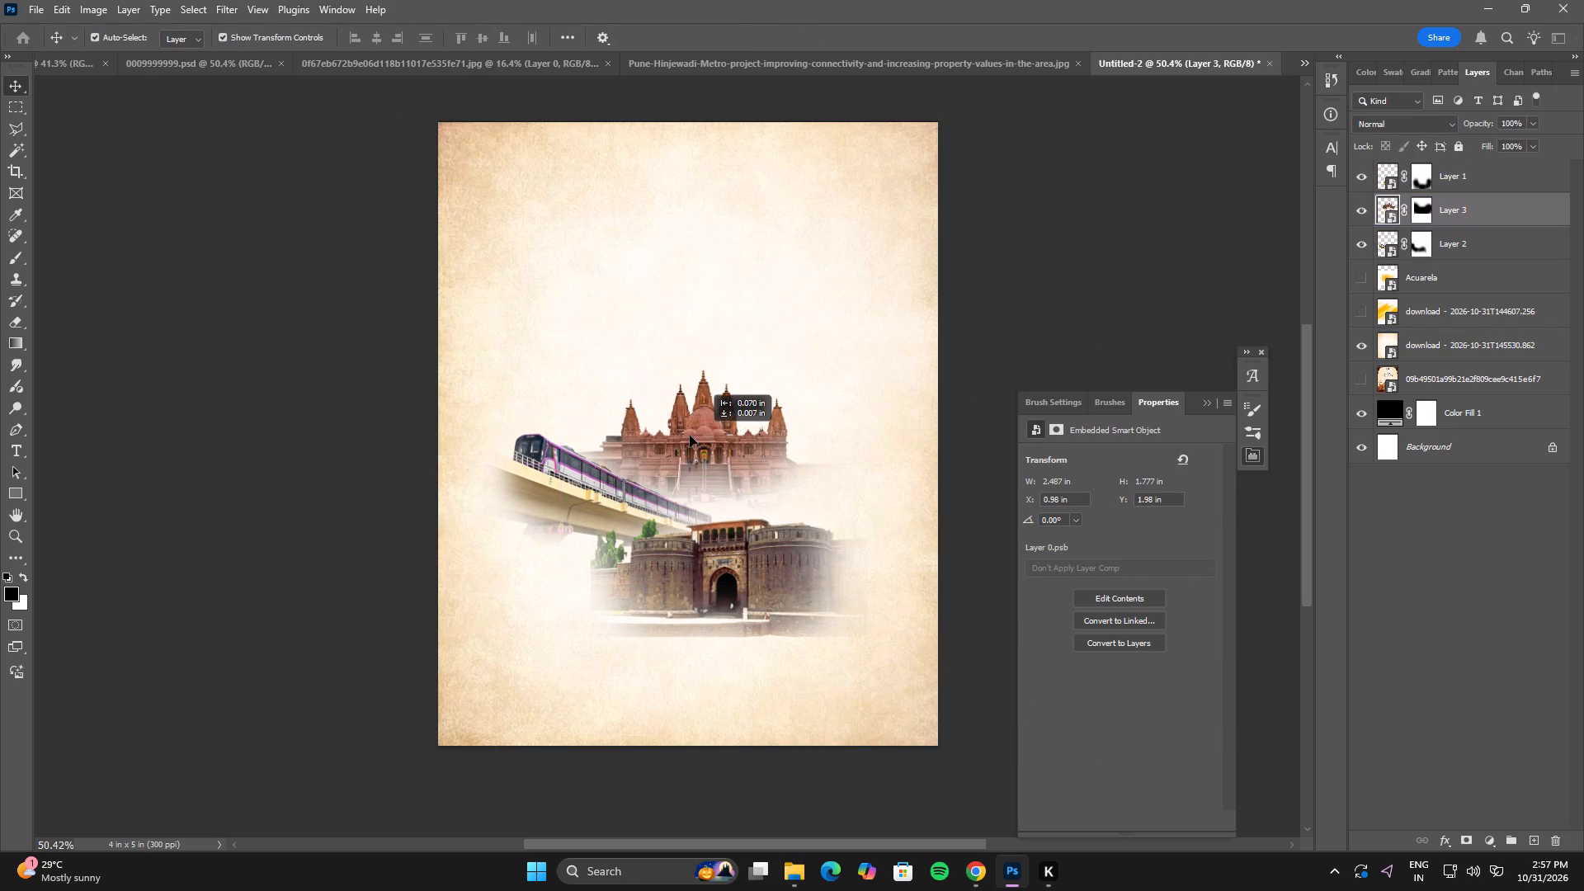
left_click_drag(690, 436, 779, 443)
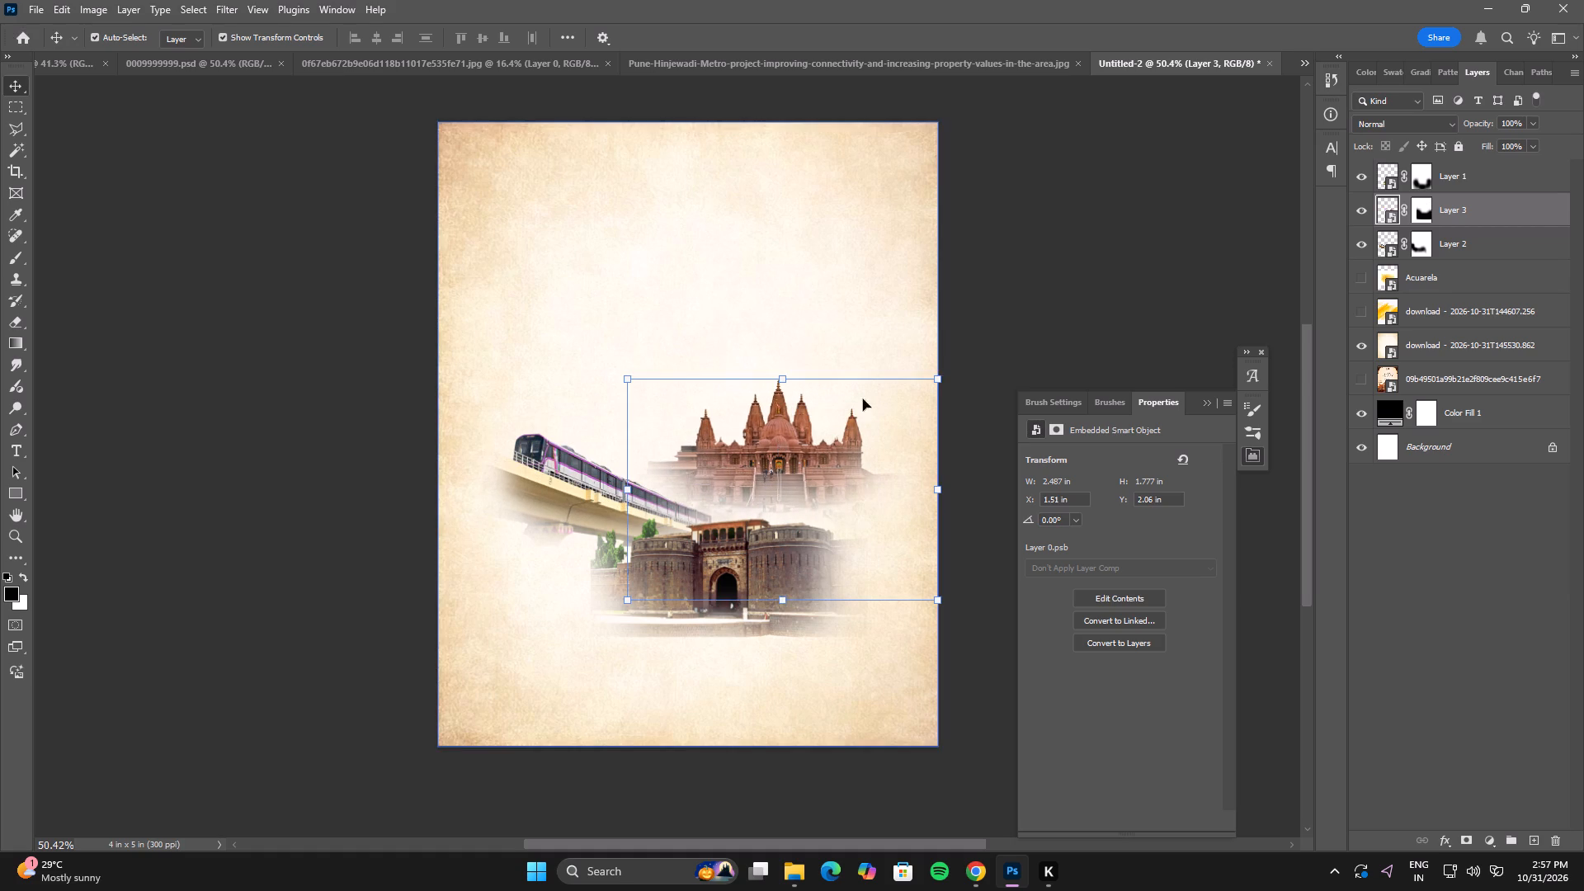
Scale the temple down to 76.90% and place it at X 1.55 in, Y 2.32 in, above the fort.
left_click_drag(938, 375, 847, 399)
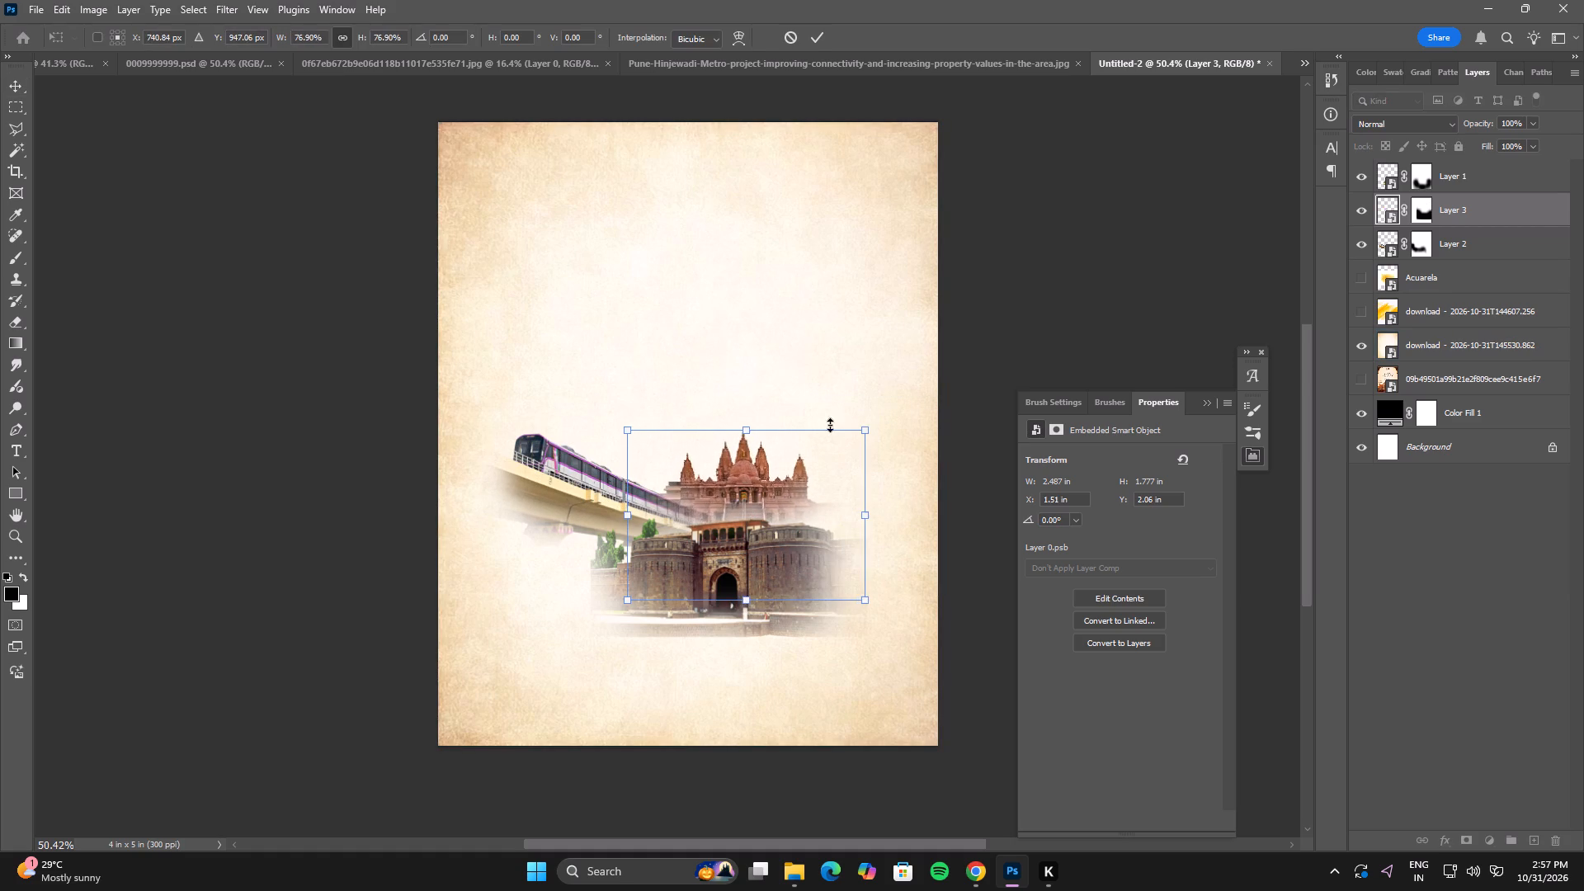
left_click_drag(771, 483, 777, 464)
double_click(777, 464)
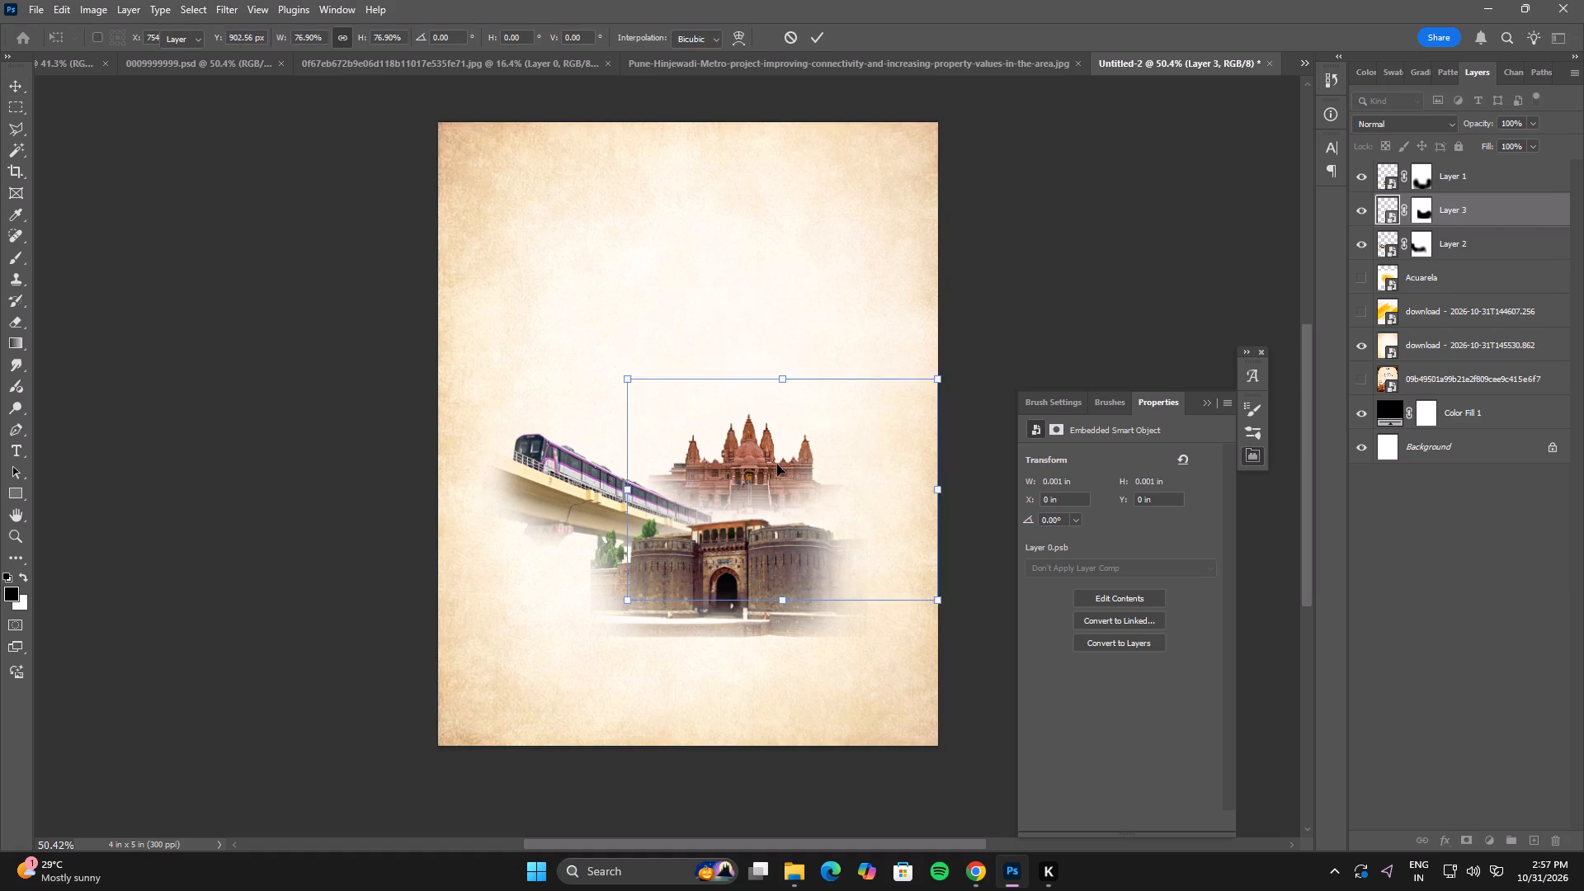
Nudge the temple straight down to Y 2.39 in, closer behind the fort.
left_click(767, 464)
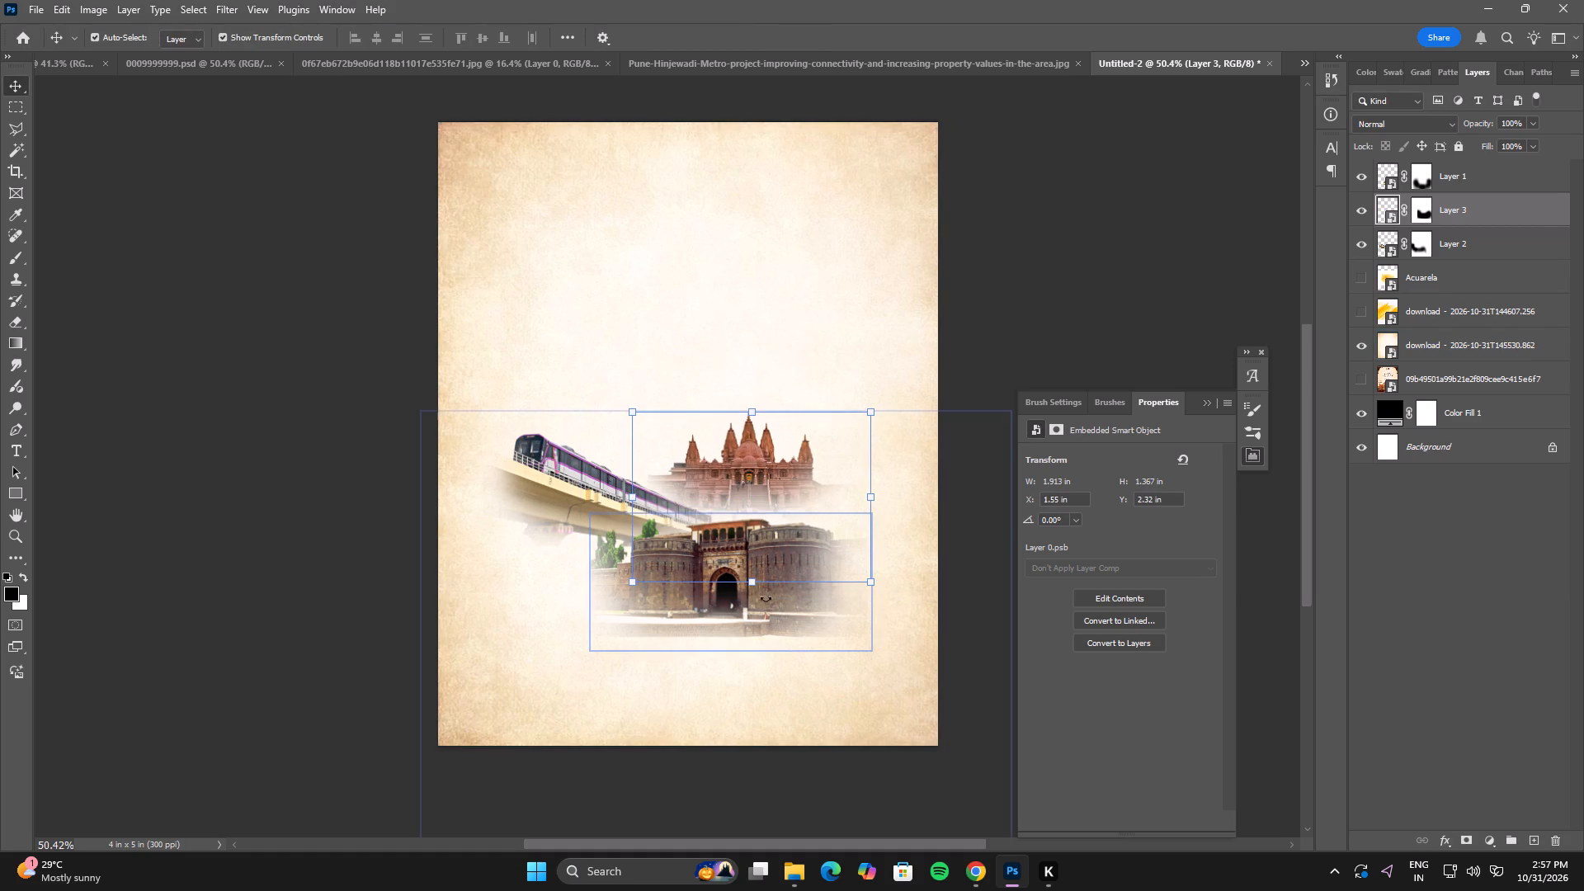
key("Down")
key("Down")
key("Down")
key("Down")
key("Down")
key("Down")
key("Down")
key("Down")
key("Down")
key("Down")
key("Down")
key("Down")
key("Down")
key("Down")
key("Down")
key("Down")
key("Down")
key("Down")
key("Down")
key("Down")
key("Down")
key("Down")
key("Down")
key("Down")
key("Down")
key("Down")
key("Down")
key("Down")
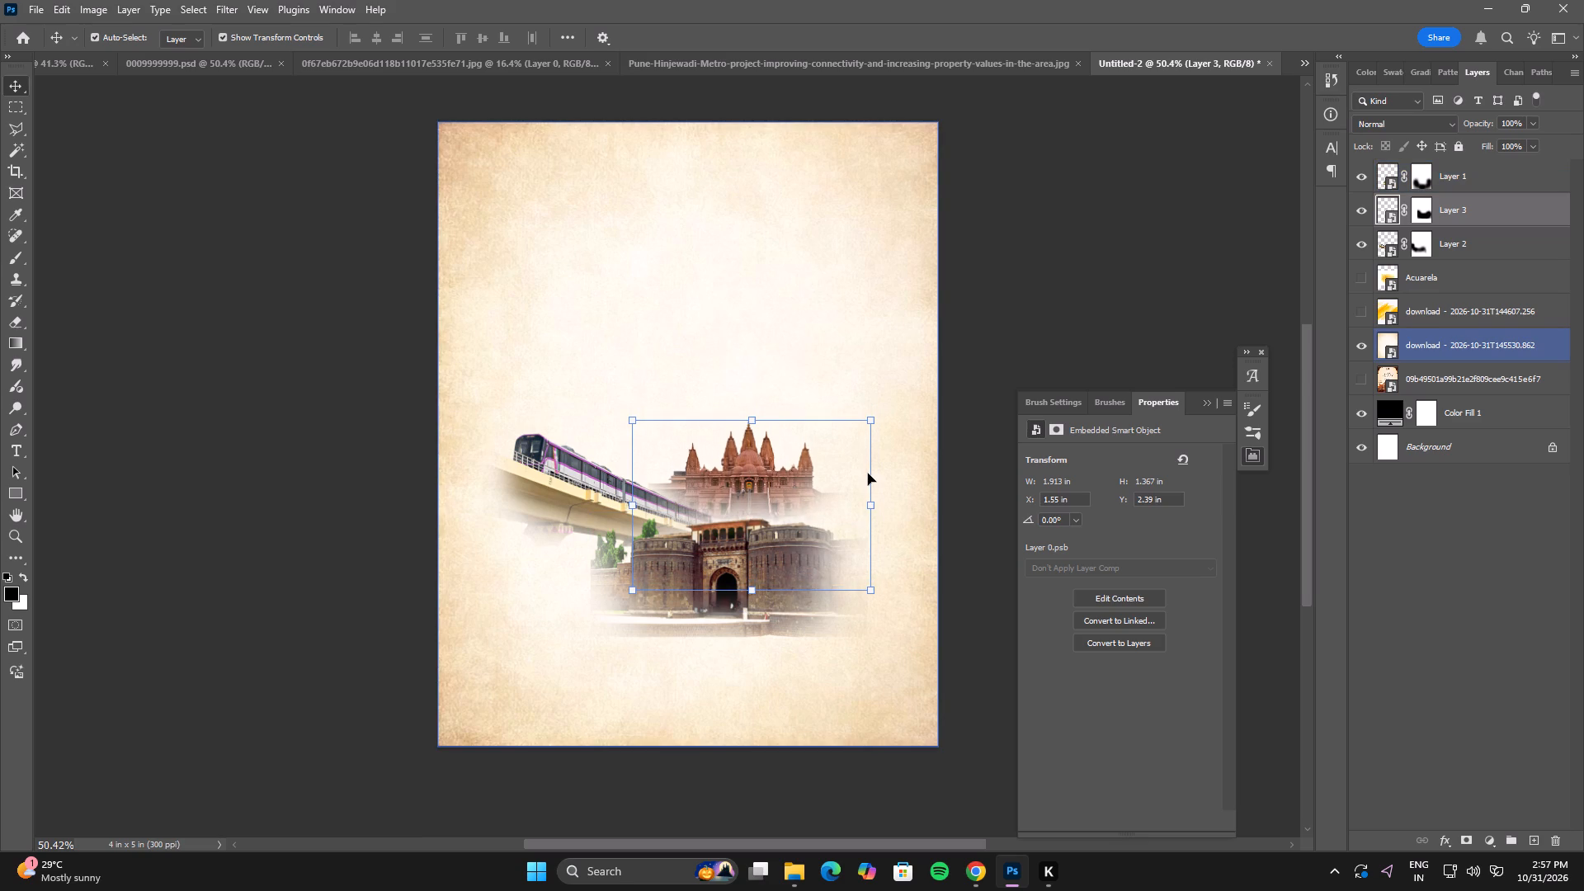
key("Down")
left_click(944, 495)
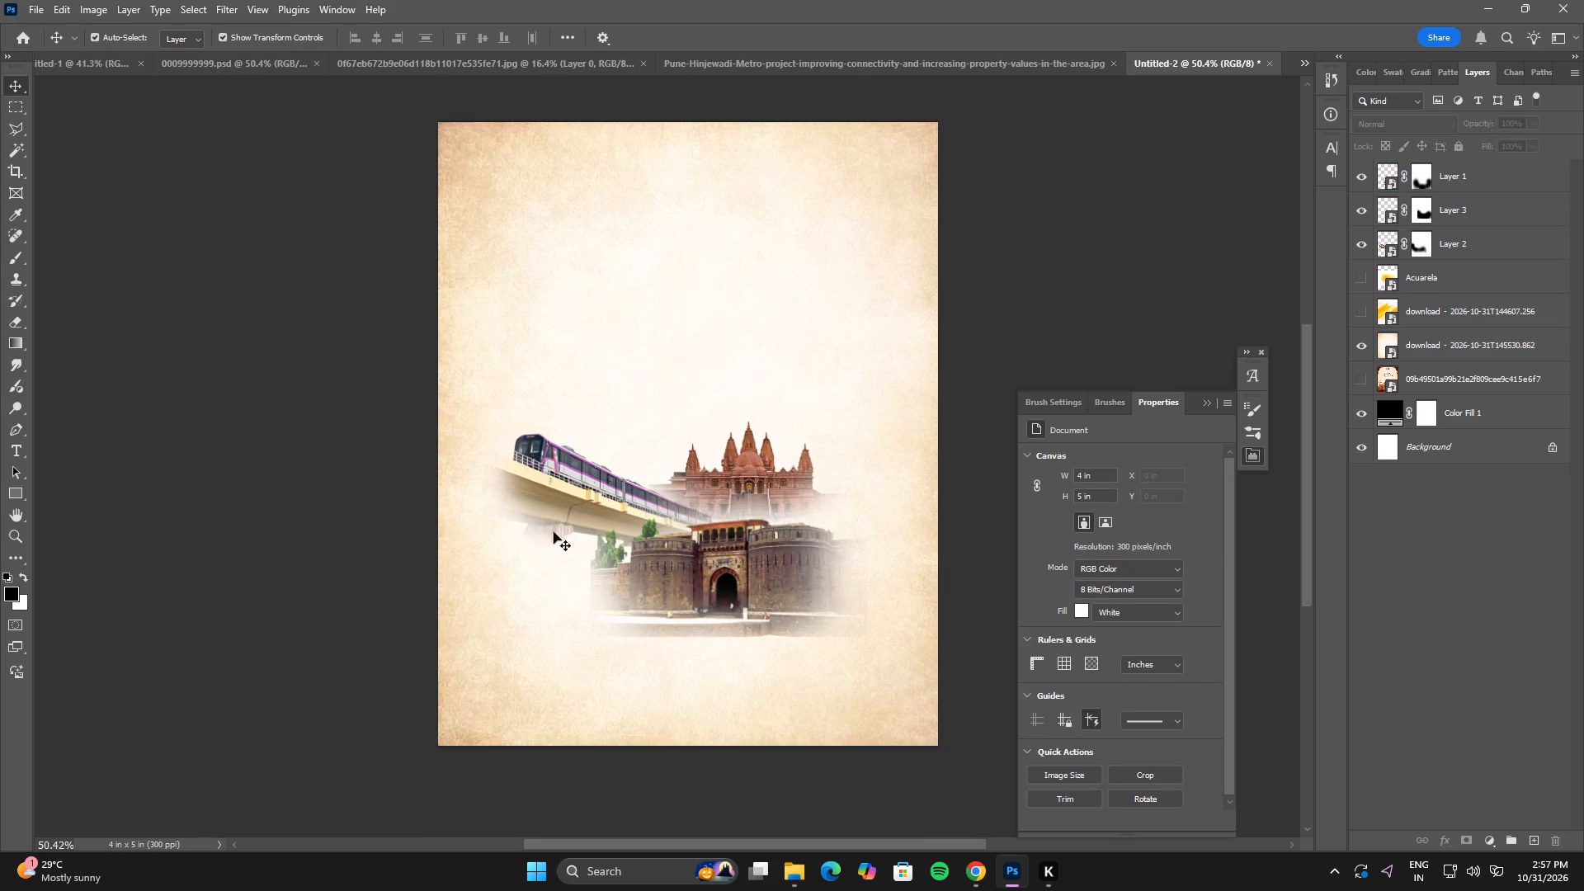
Enlarge the fort proportionally to about 2.50 in wide by 1.23 in high, keeping its top edge in place.
left_click(780, 574)
left_click_drag(731, 656, 727, 706)
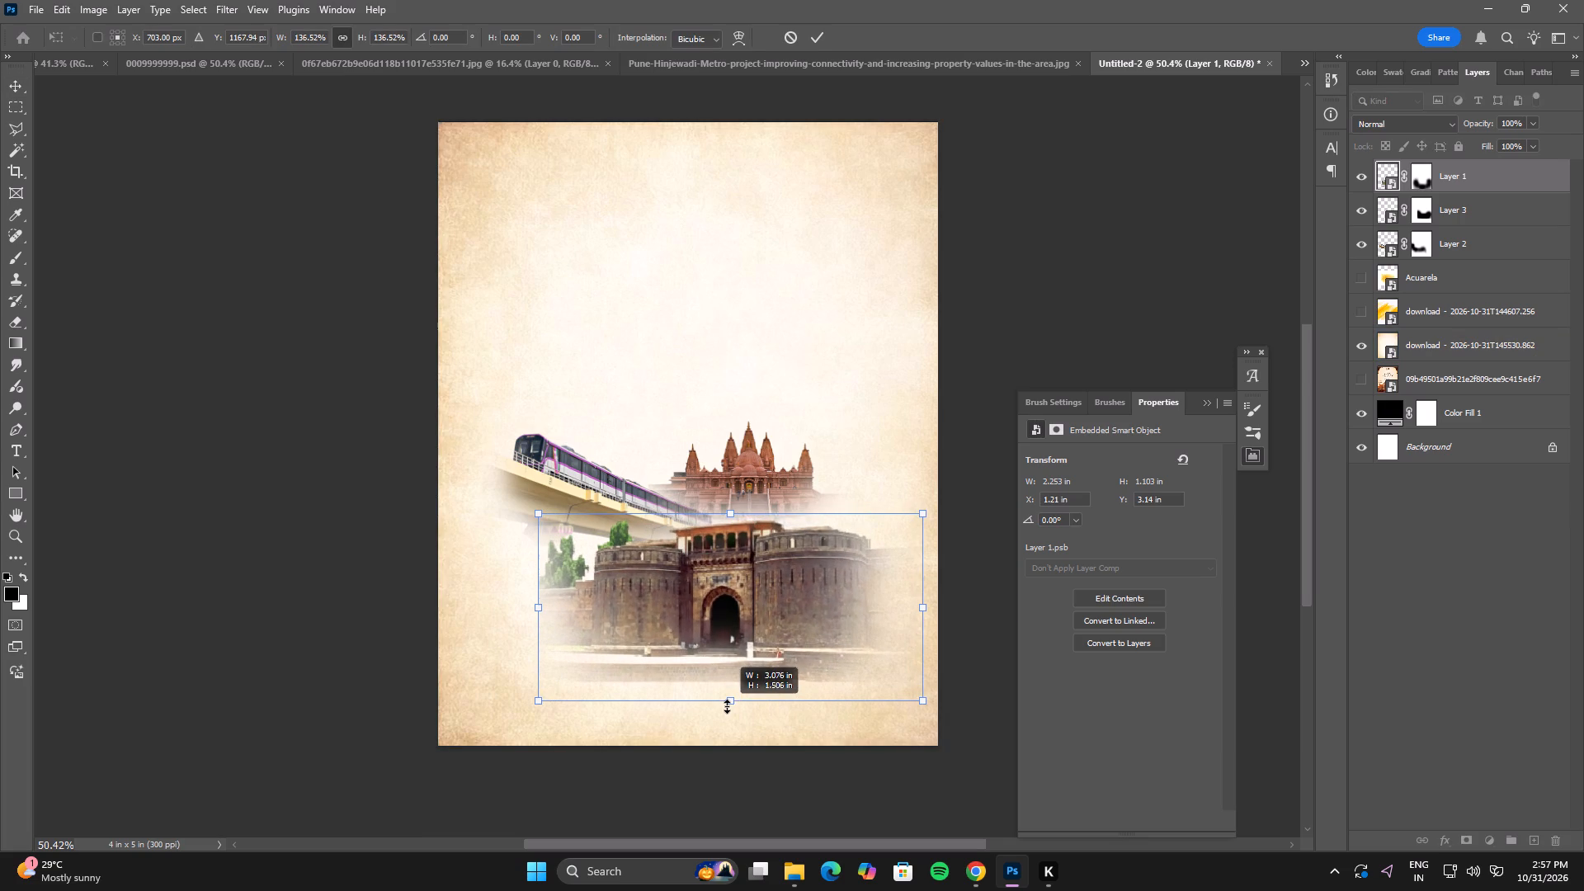
left_click_drag(727, 706, 726, 695)
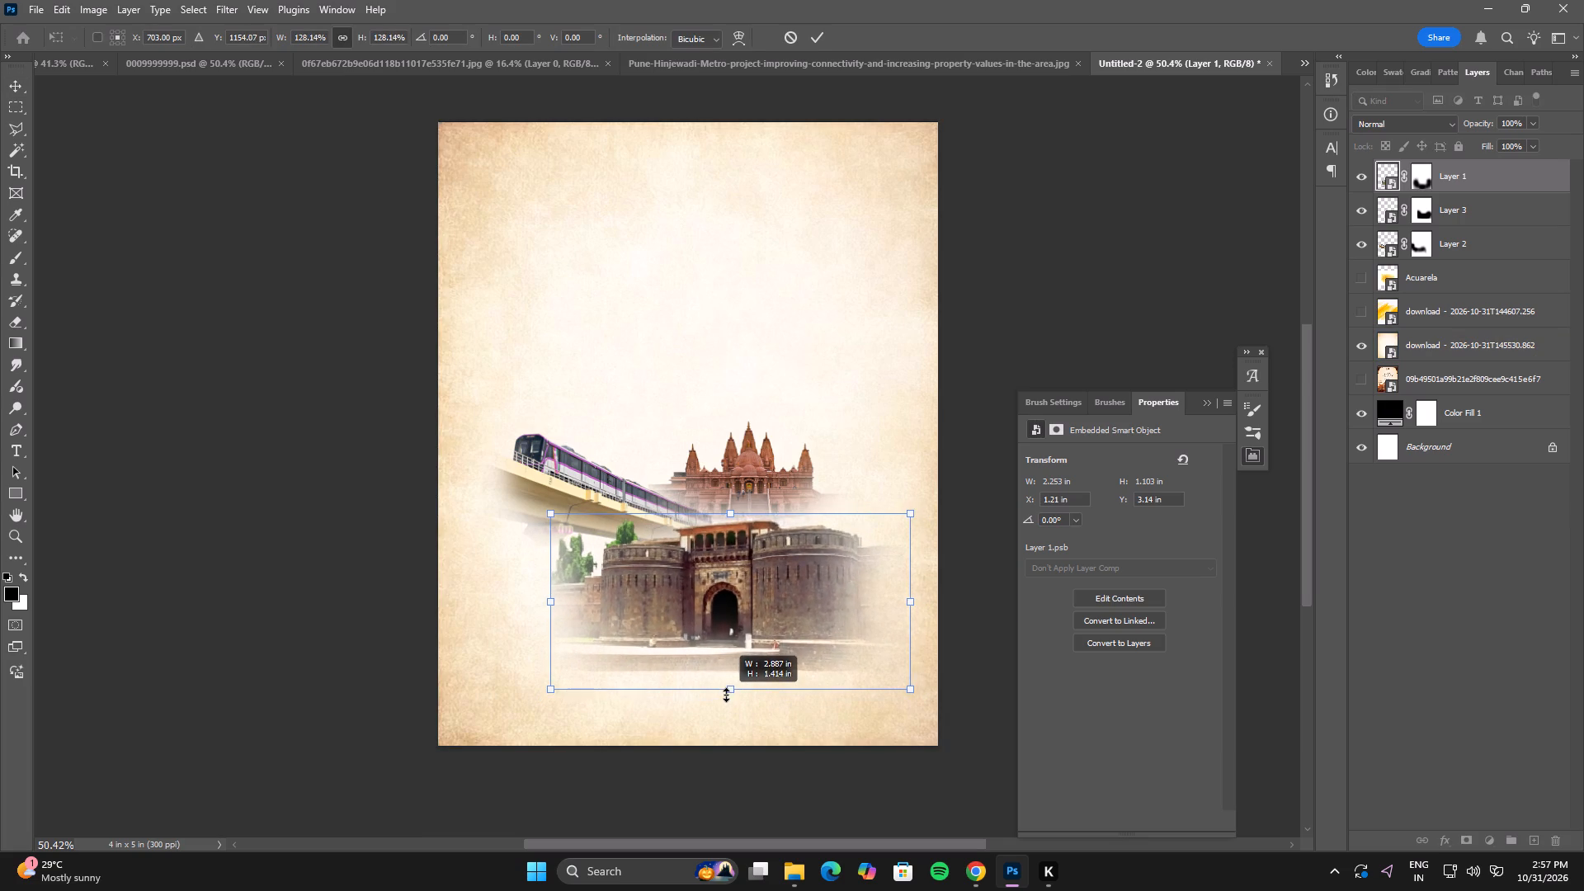
left_click_drag(726, 695, 725, 672)
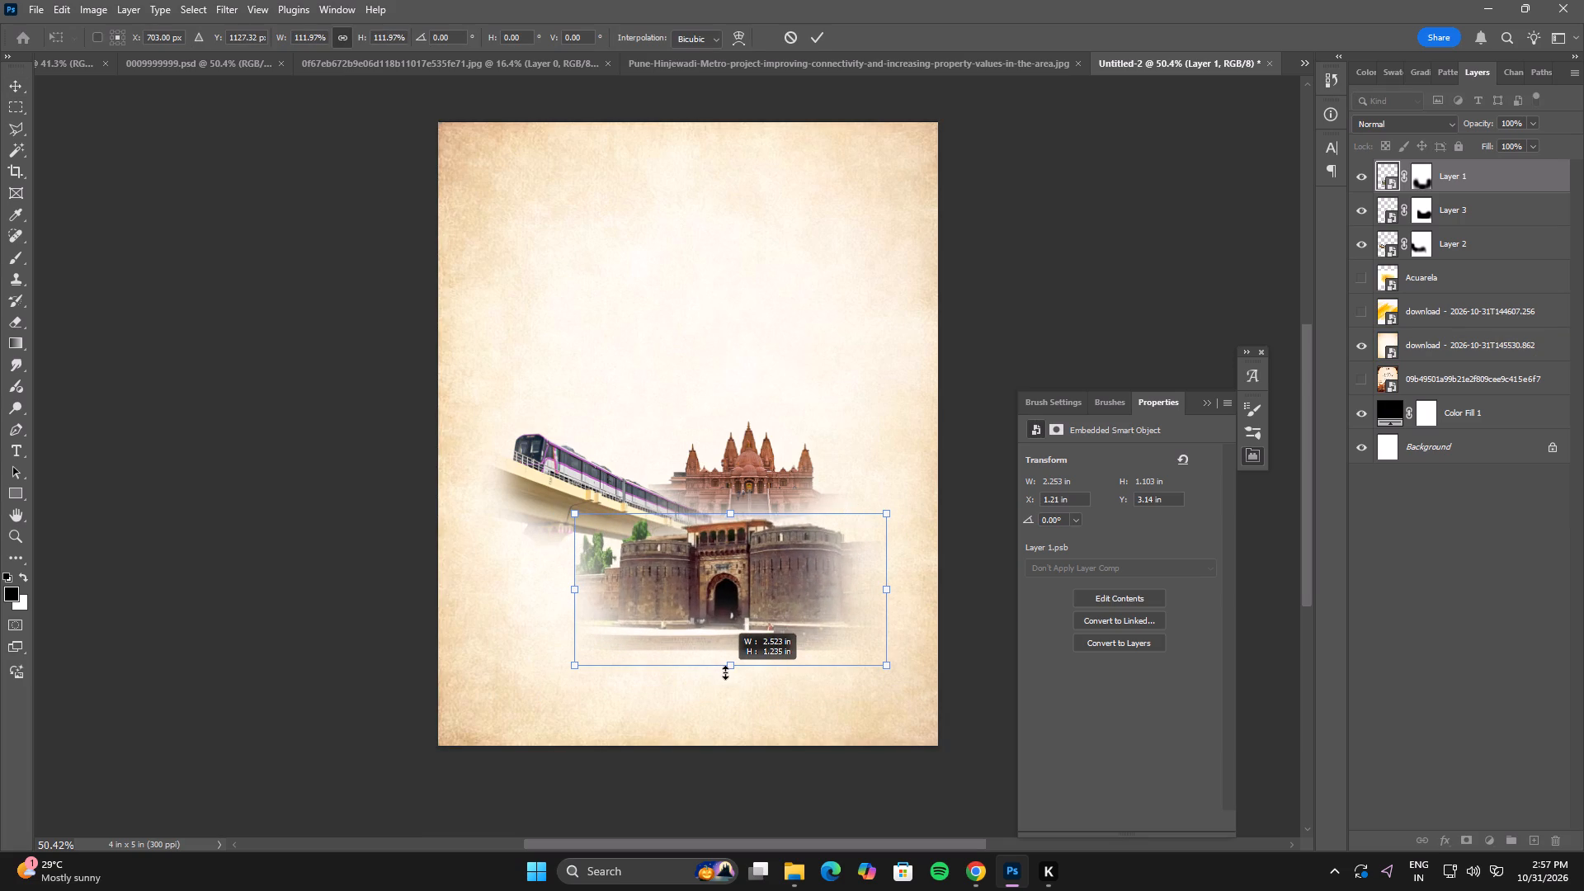
left_click_drag(725, 672, 725, 671)
double_click(725, 614)
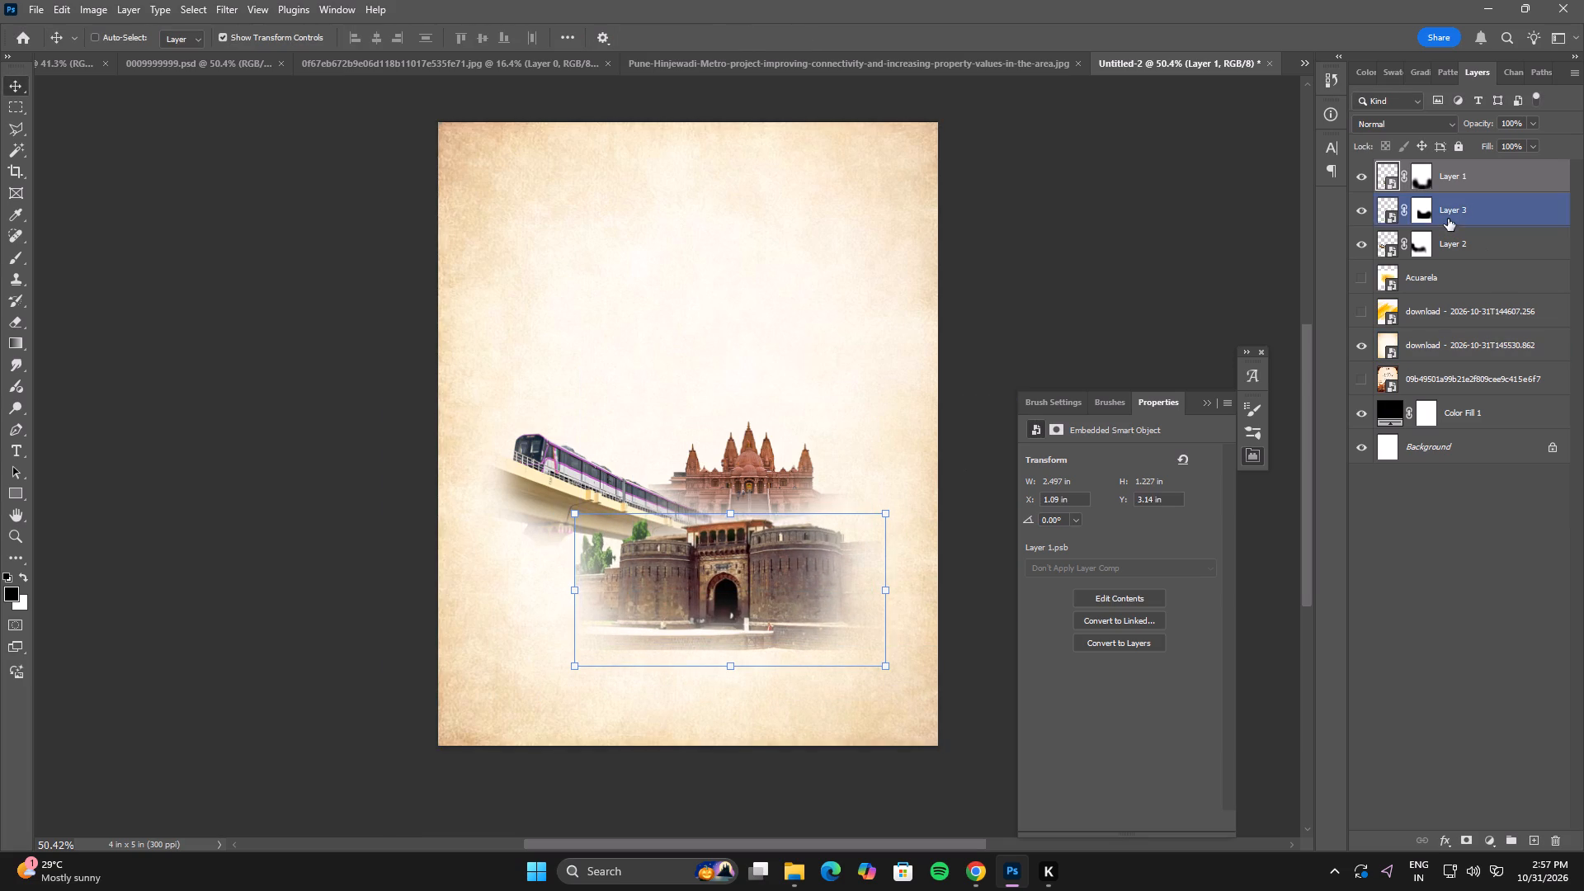
Apply Color Balance to the fort's midtones with Cyan to Red at +20 and Yellow to Blue shifted towards yellow.
key("ctrl+b")
left_click_drag(1127, 422, 1162, 423)
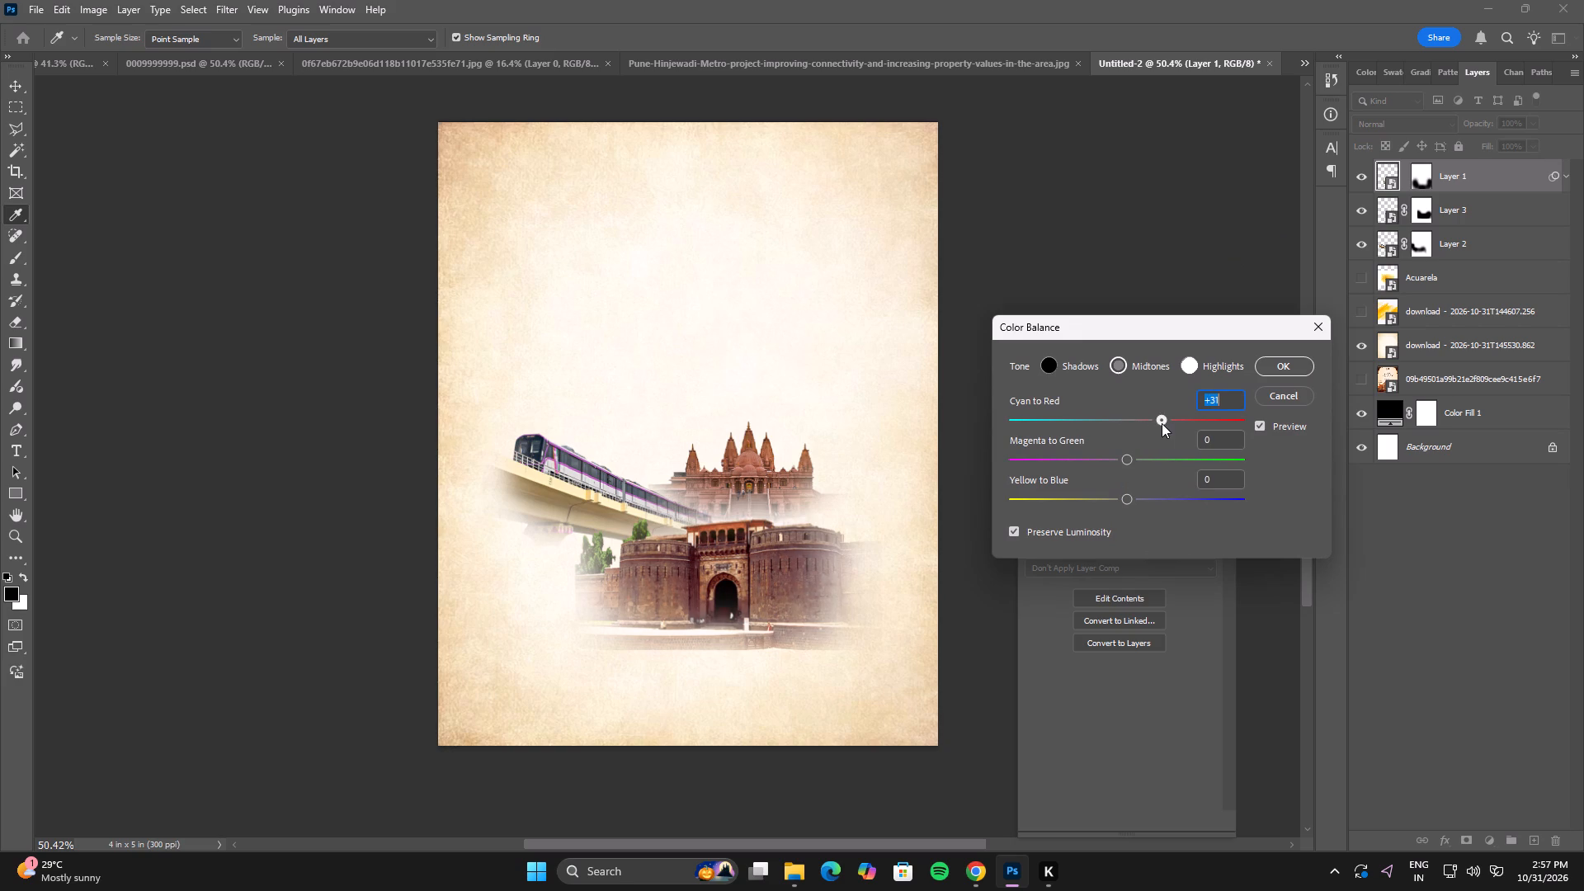
left_click_drag(1162, 423, 1149, 425)
left_click_drag(1123, 498, 1100, 492)
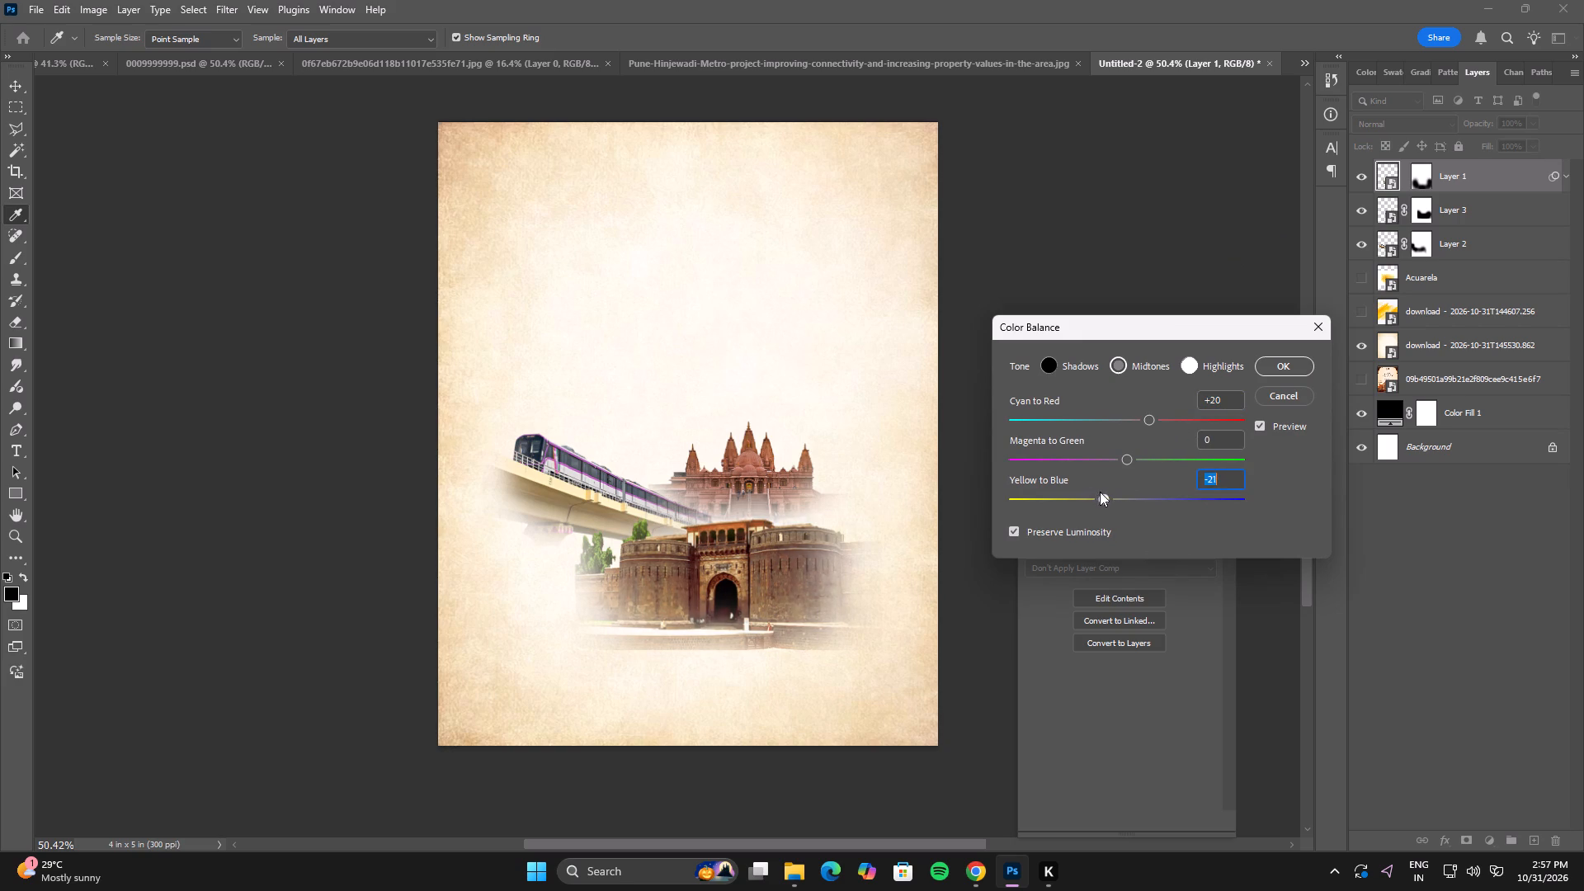
left_click_drag(1100, 492, 1087, 489)
left_click(1277, 358)
Scale the metro very slightly to 100.73%, keeping it in its current place.
left_click(596, 487)
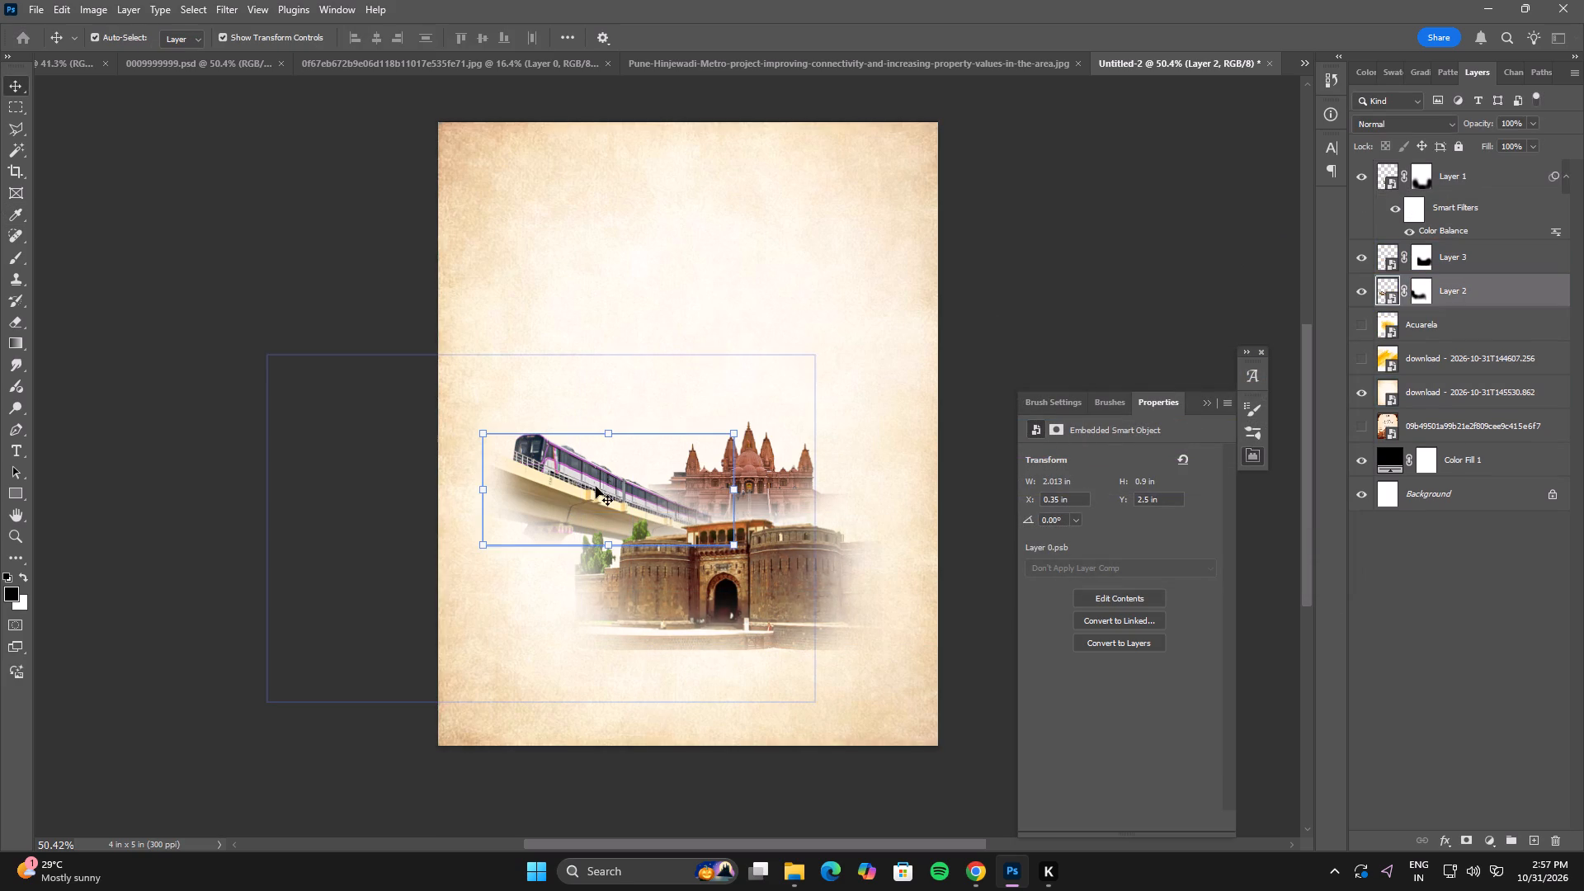
left_click(955, 361)
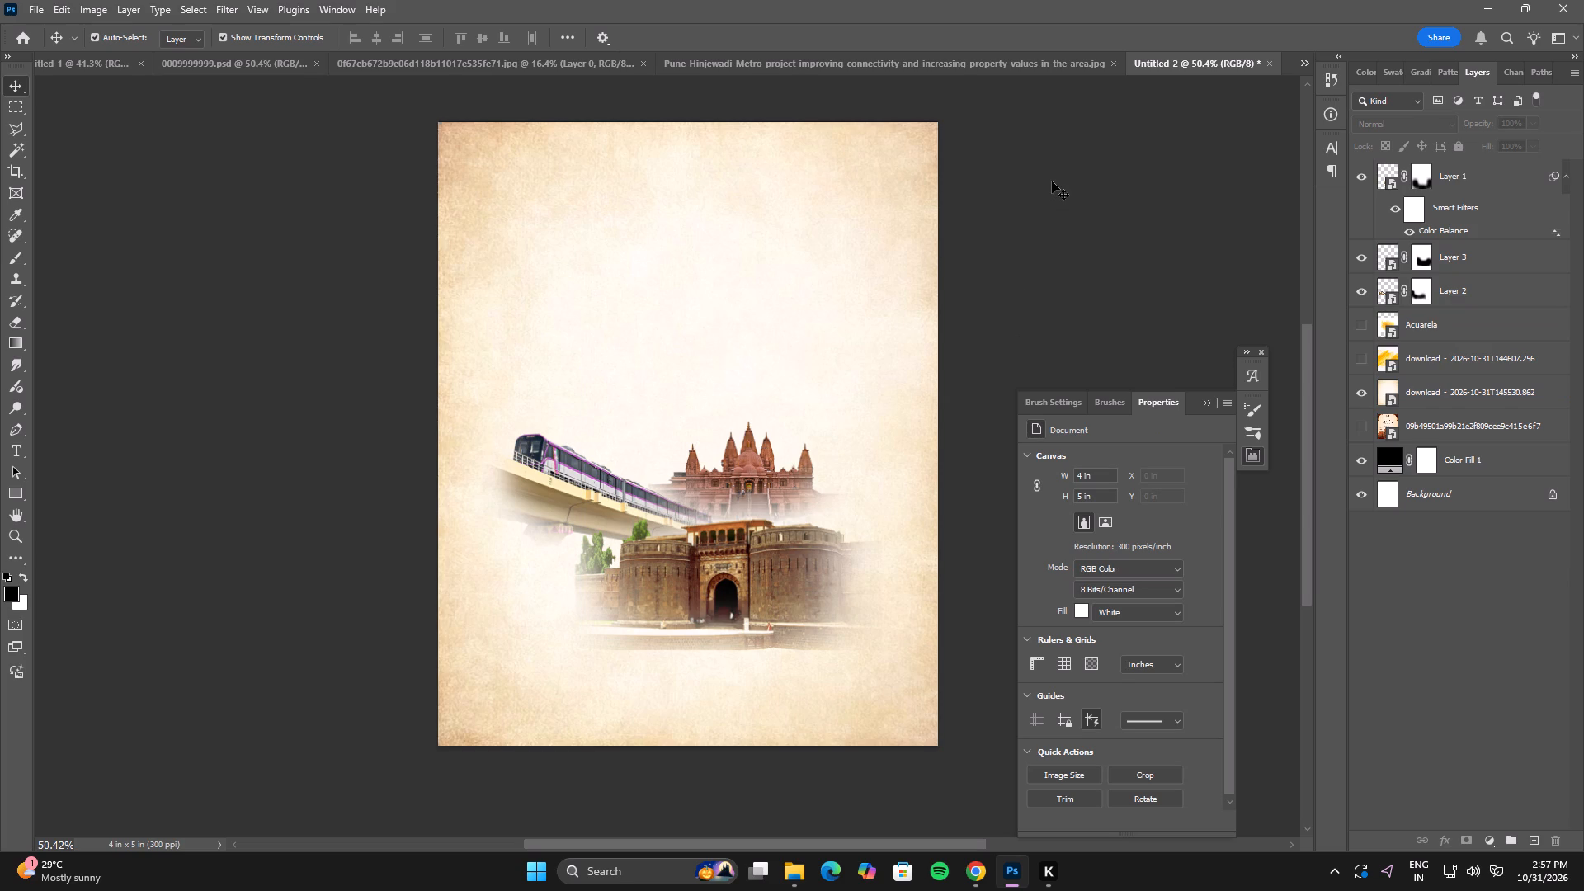
left_click(614, 493)
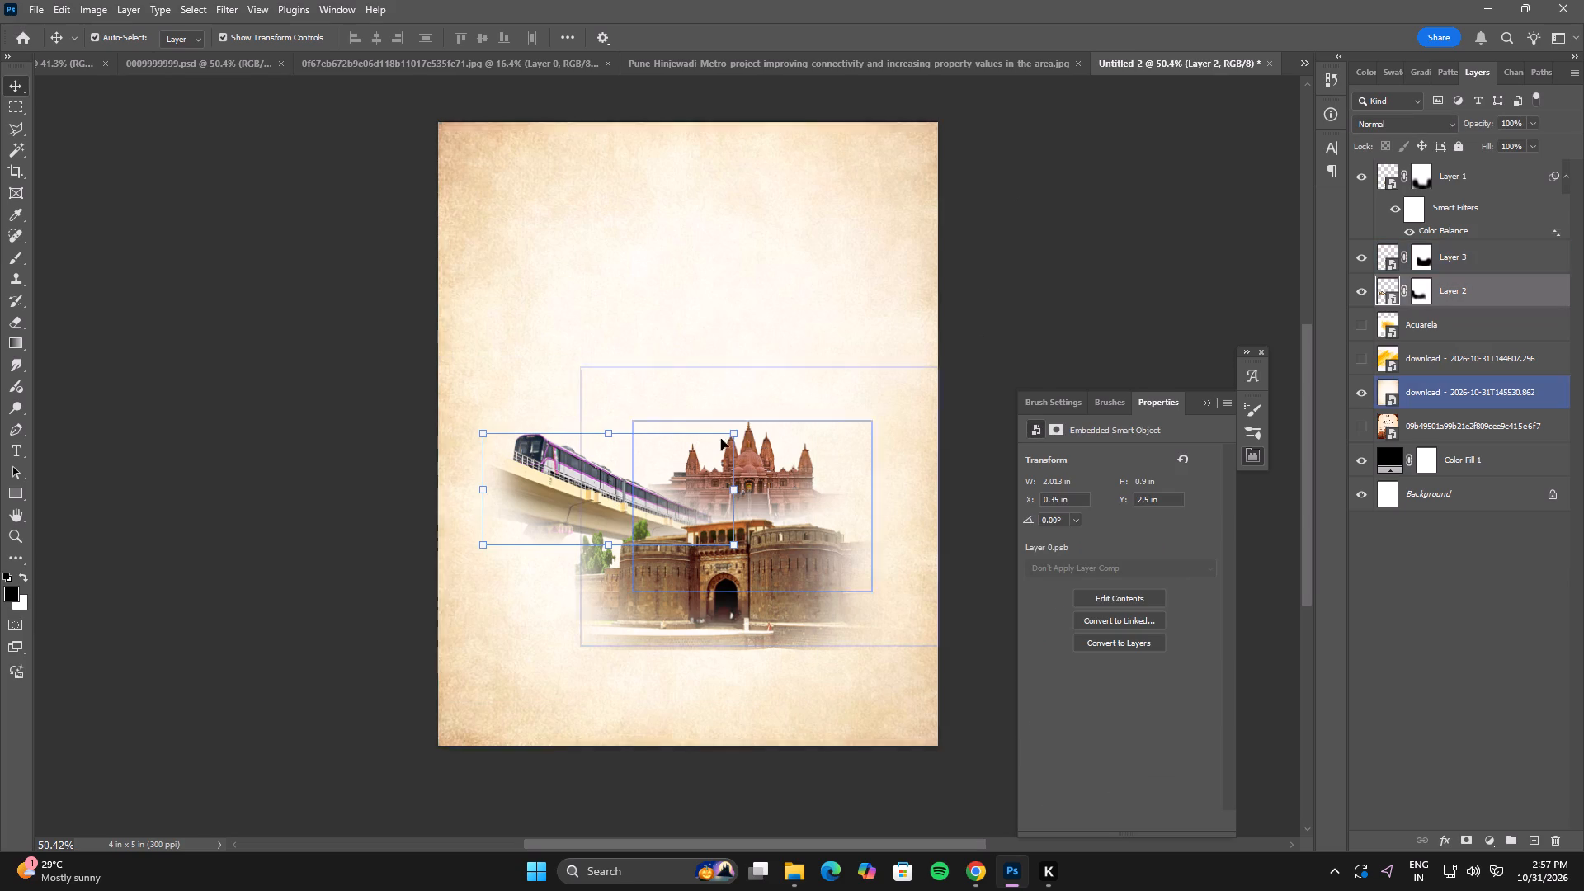
left_click(735, 431, "alt")
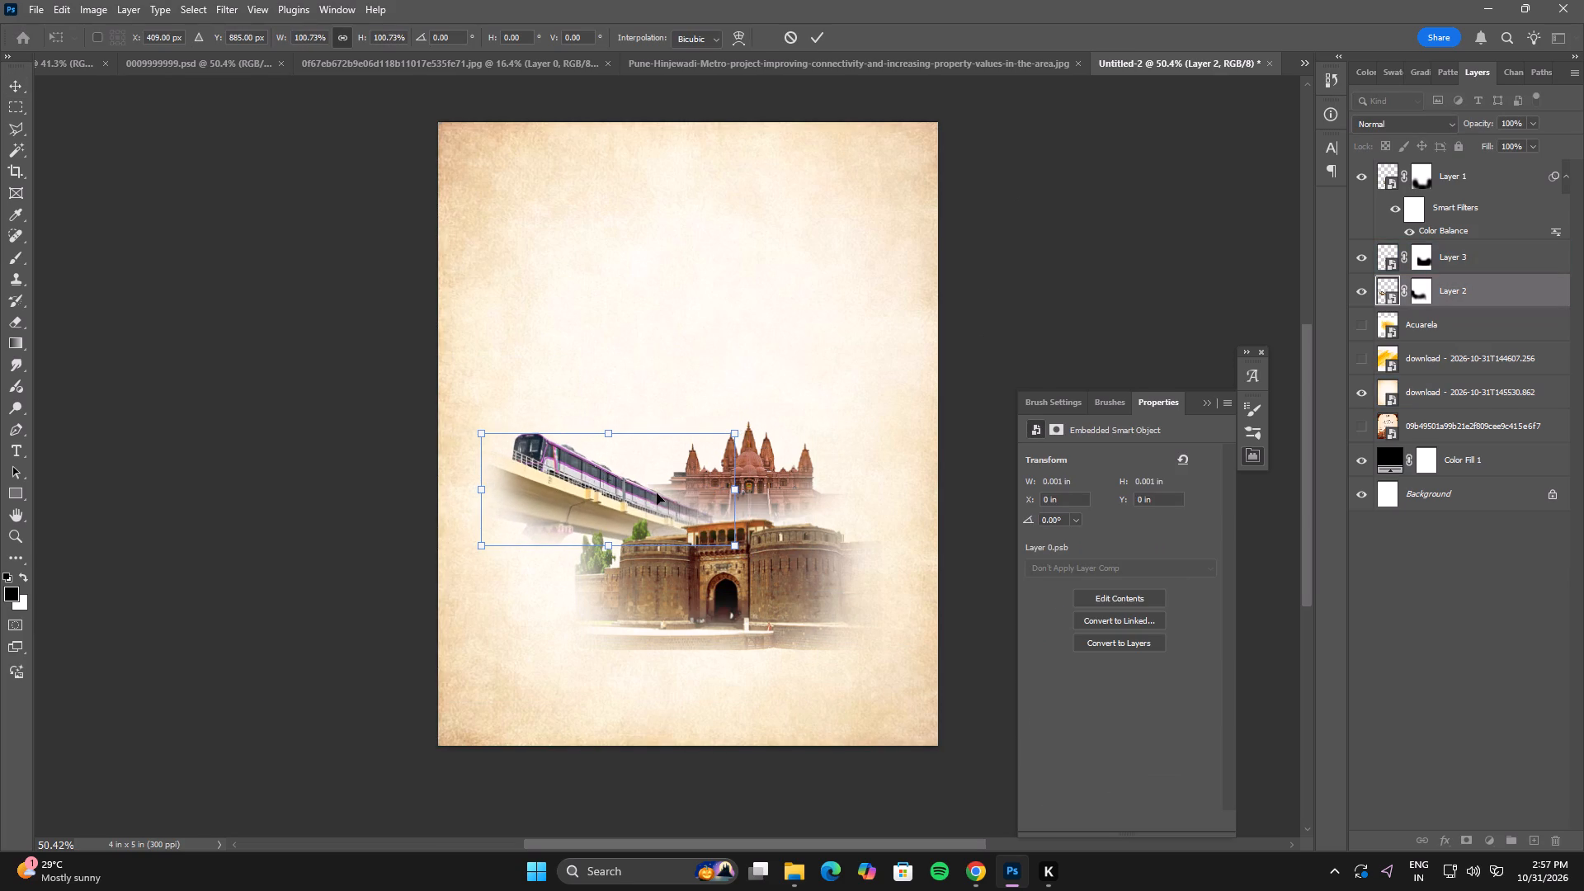
double_click(657, 493)
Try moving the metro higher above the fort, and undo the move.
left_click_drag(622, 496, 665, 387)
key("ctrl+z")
Move the temple left to X 1.42 in, Y 2.38 in, behind the fort's gateway.
left_click(766, 451)
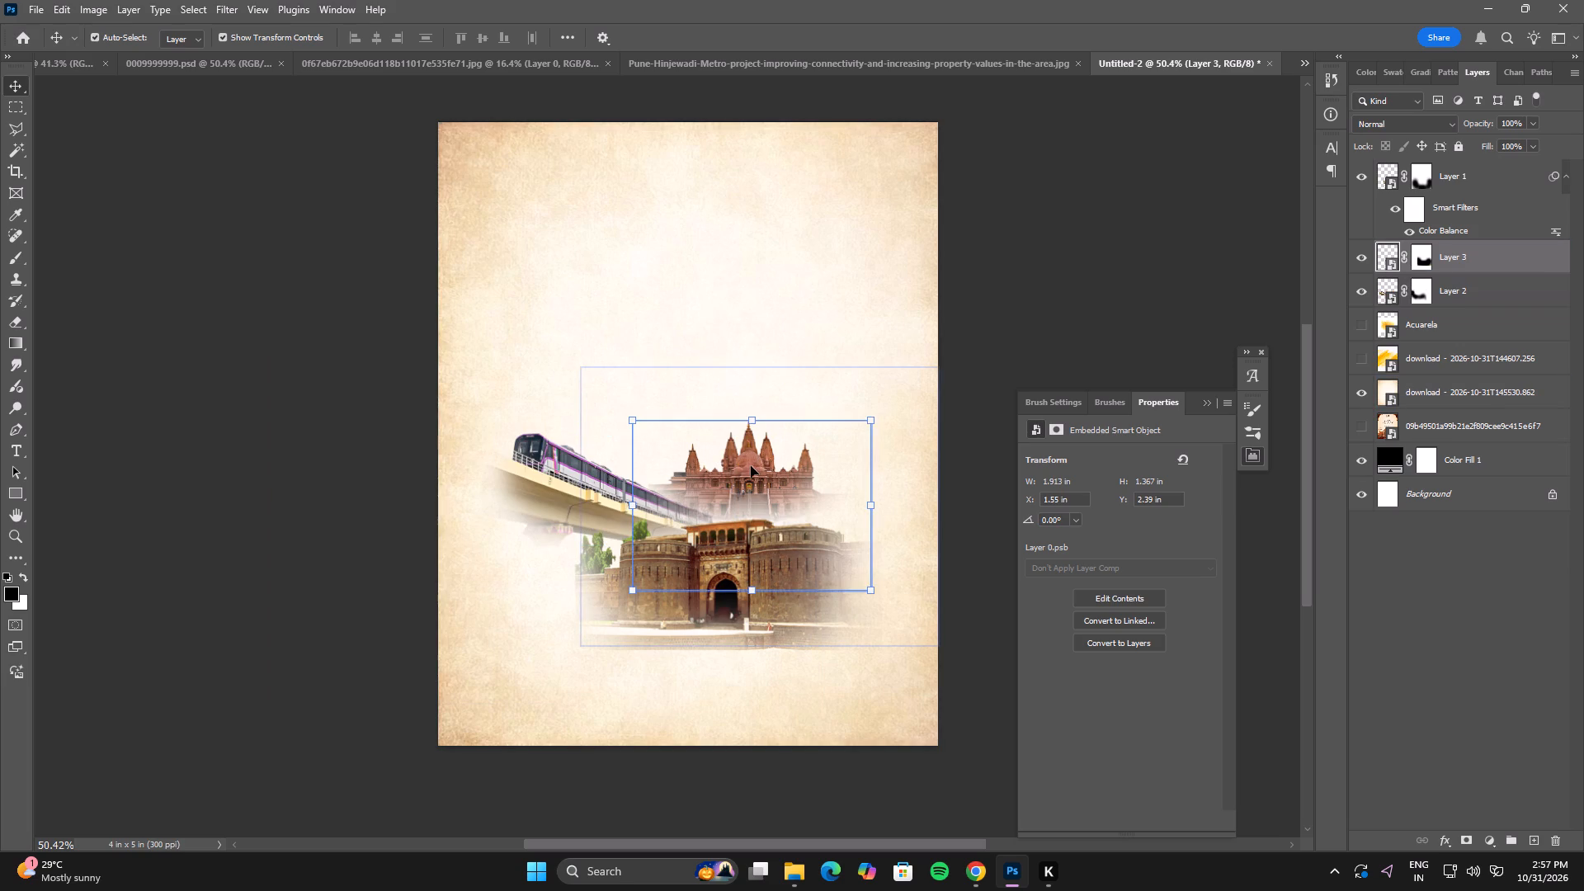
left_click_drag(754, 464, 683, 452, "shift")
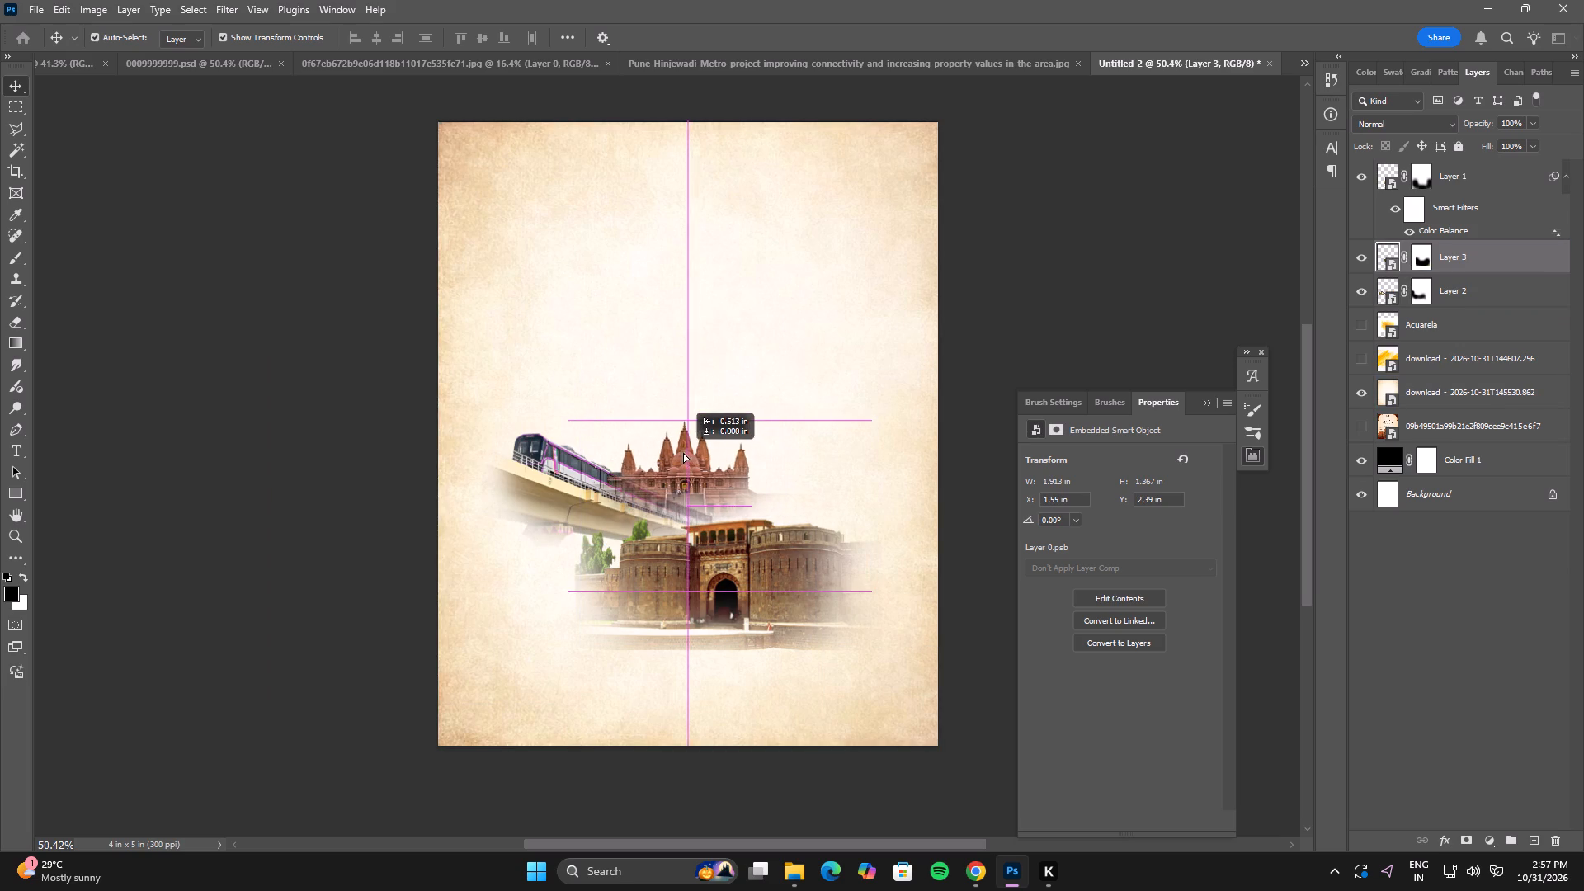
left_click_drag(683, 452, 728, 454, "shift")
left_click(713, 463, "shift")
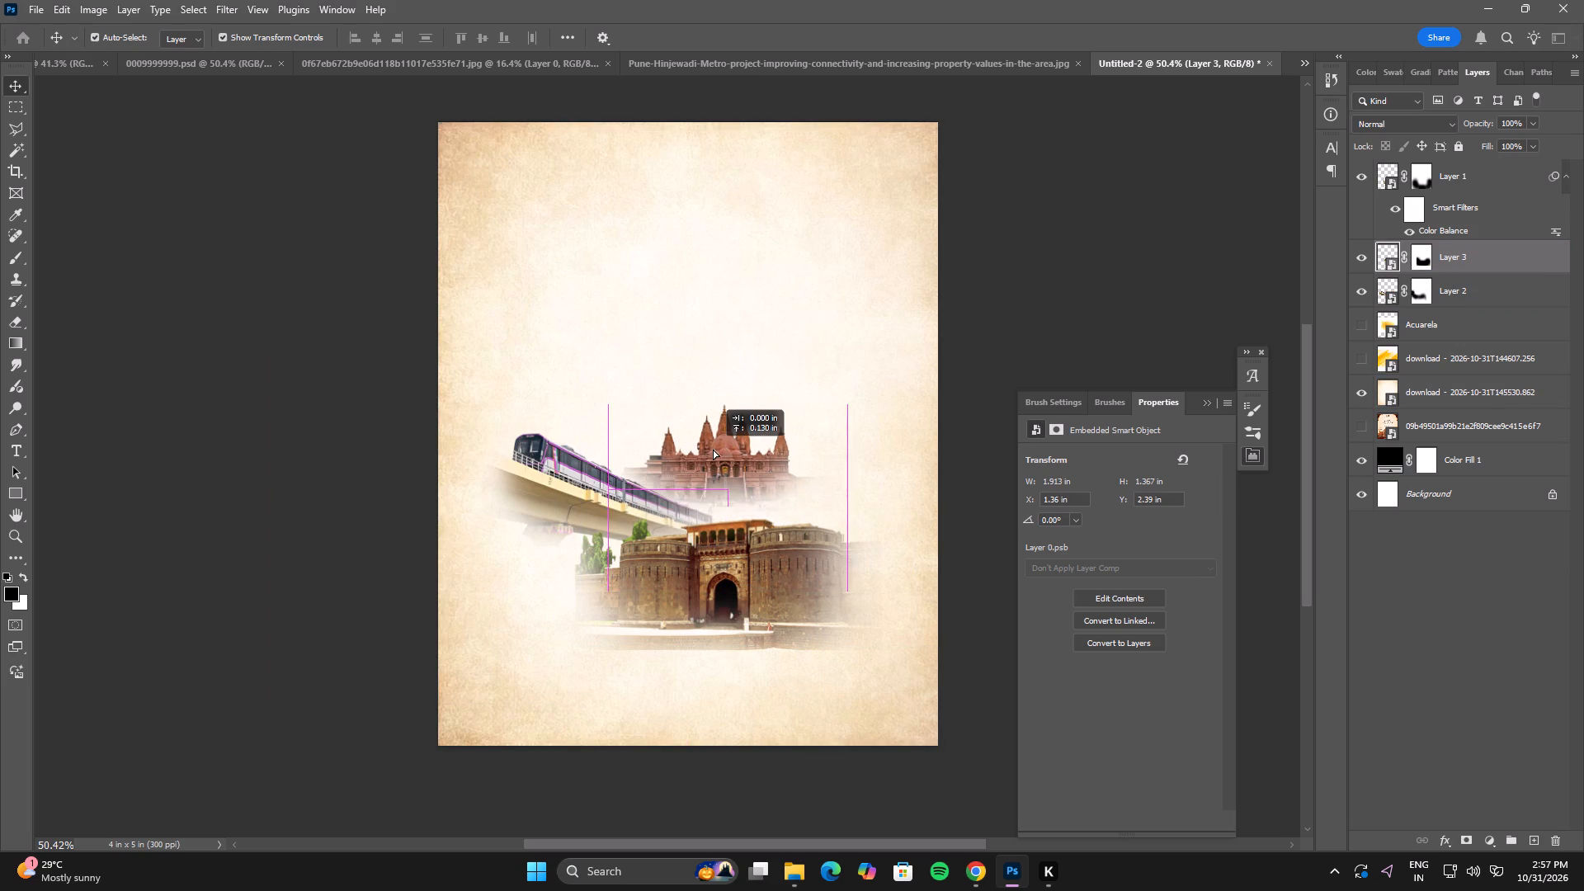
left_click_drag(711, 461, 721, 462, "shift")
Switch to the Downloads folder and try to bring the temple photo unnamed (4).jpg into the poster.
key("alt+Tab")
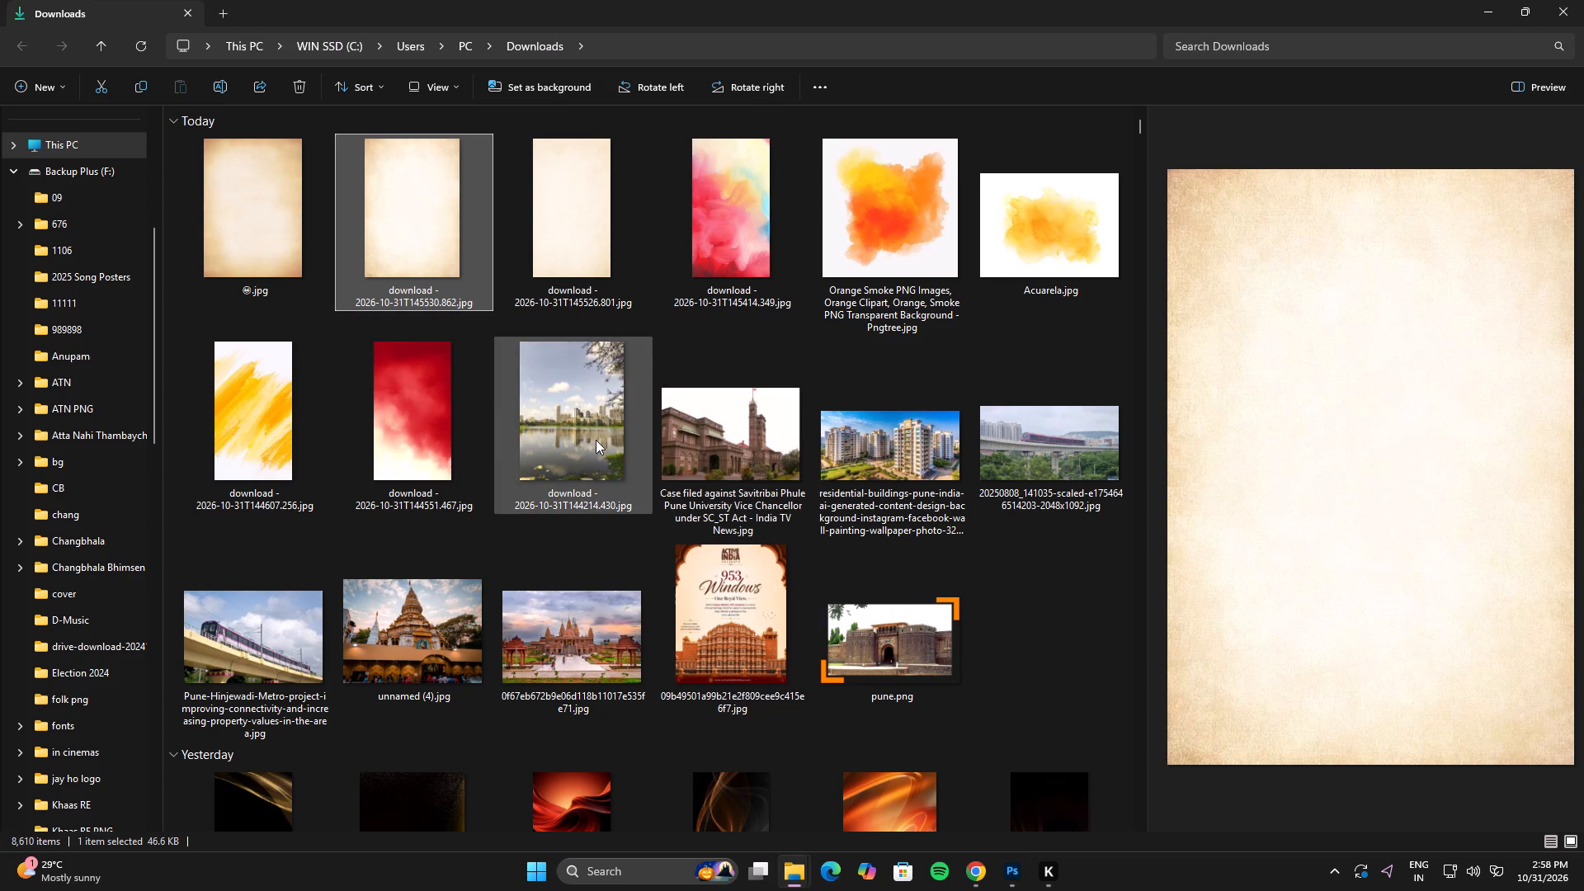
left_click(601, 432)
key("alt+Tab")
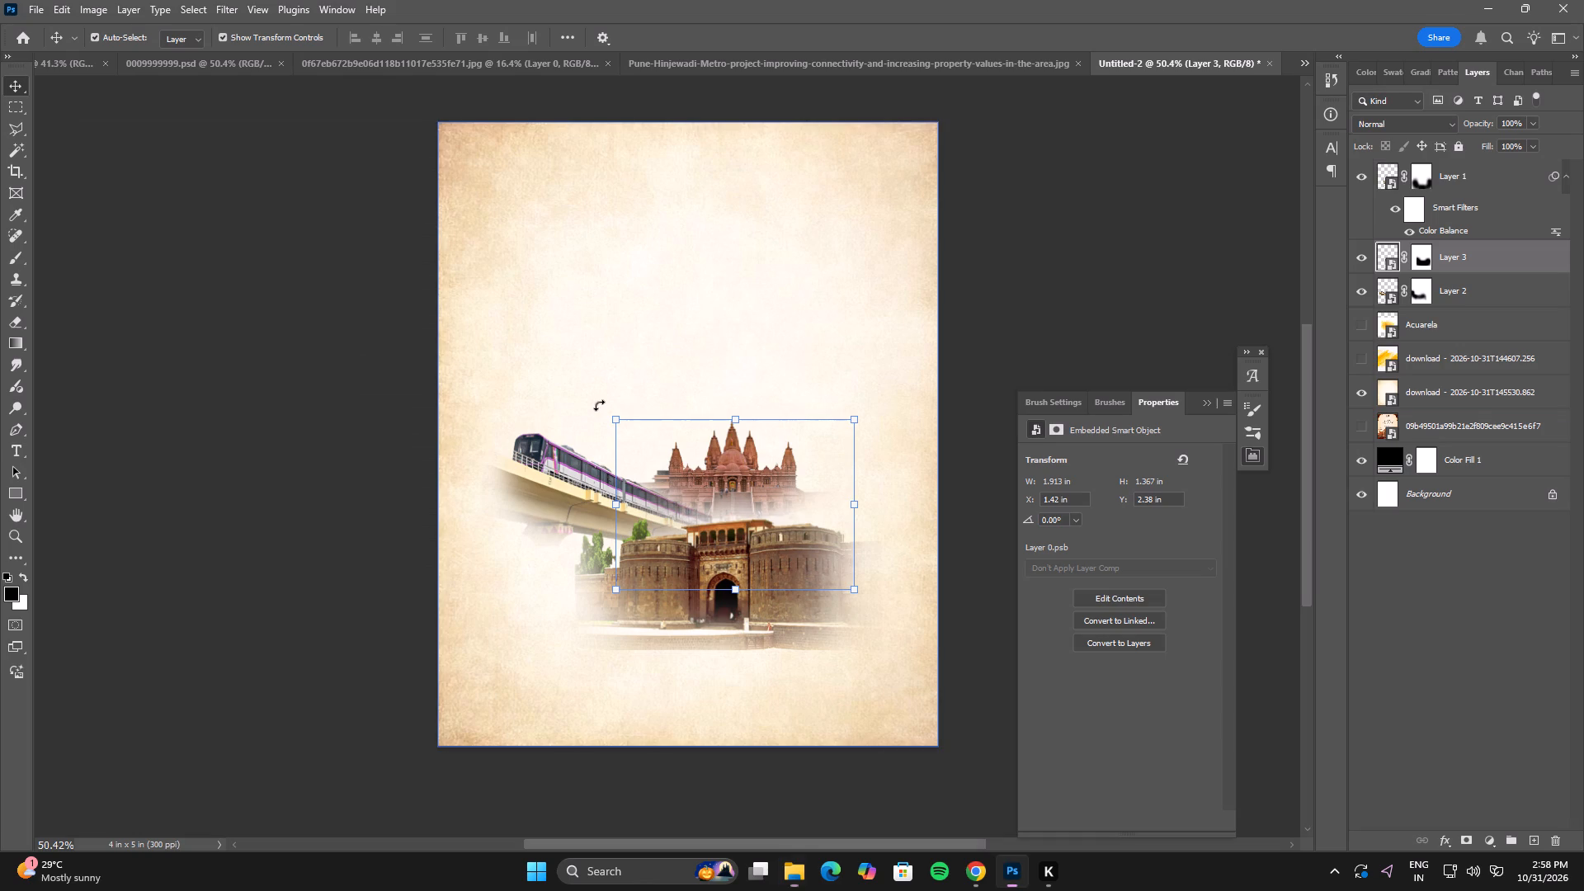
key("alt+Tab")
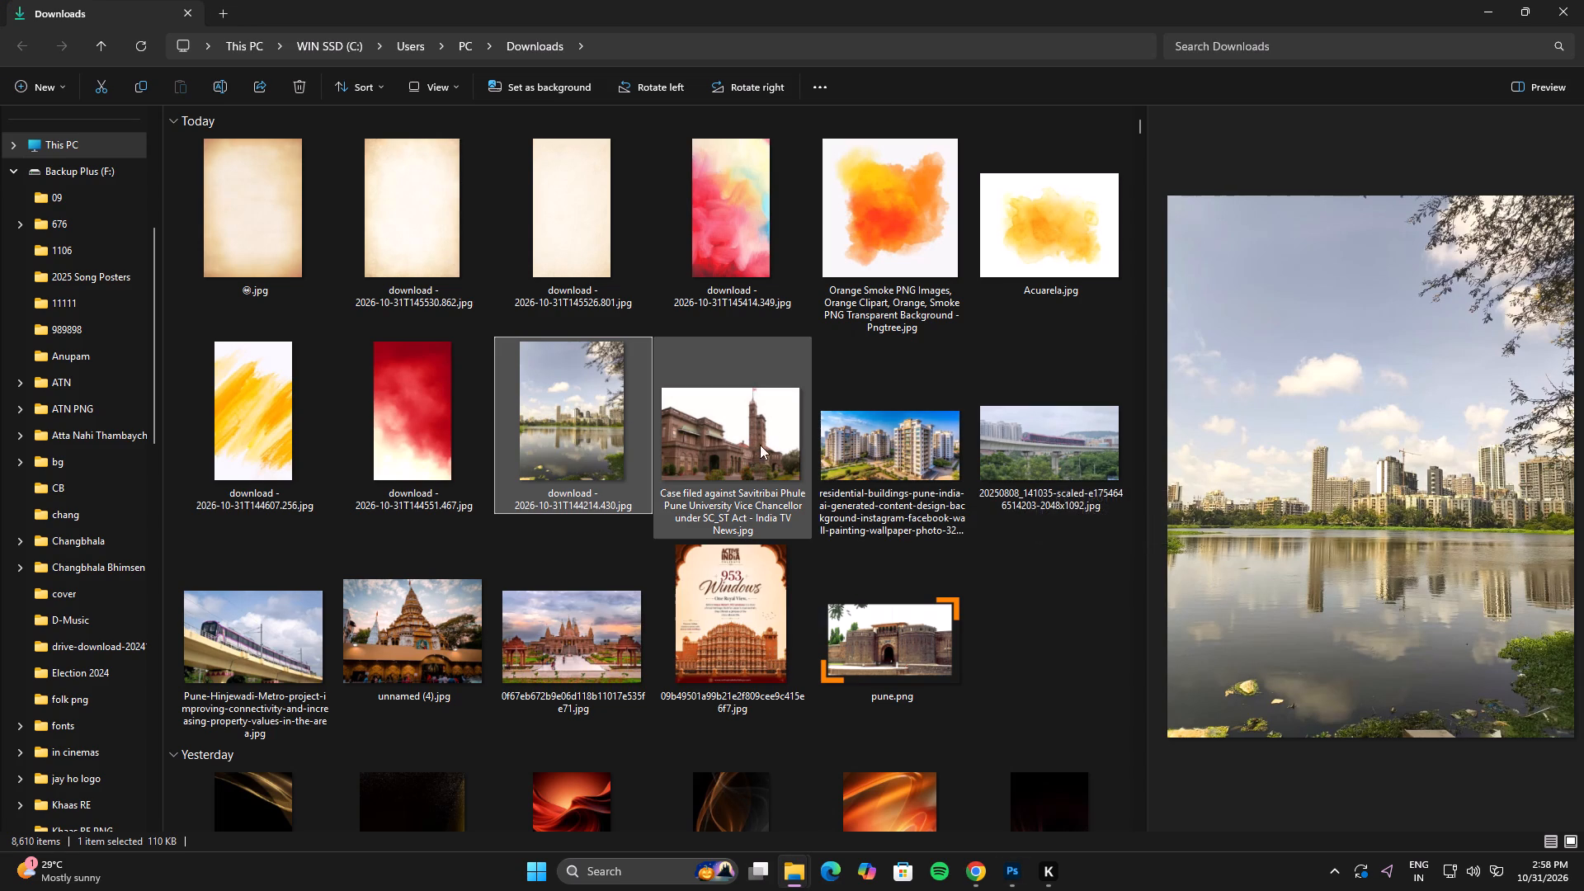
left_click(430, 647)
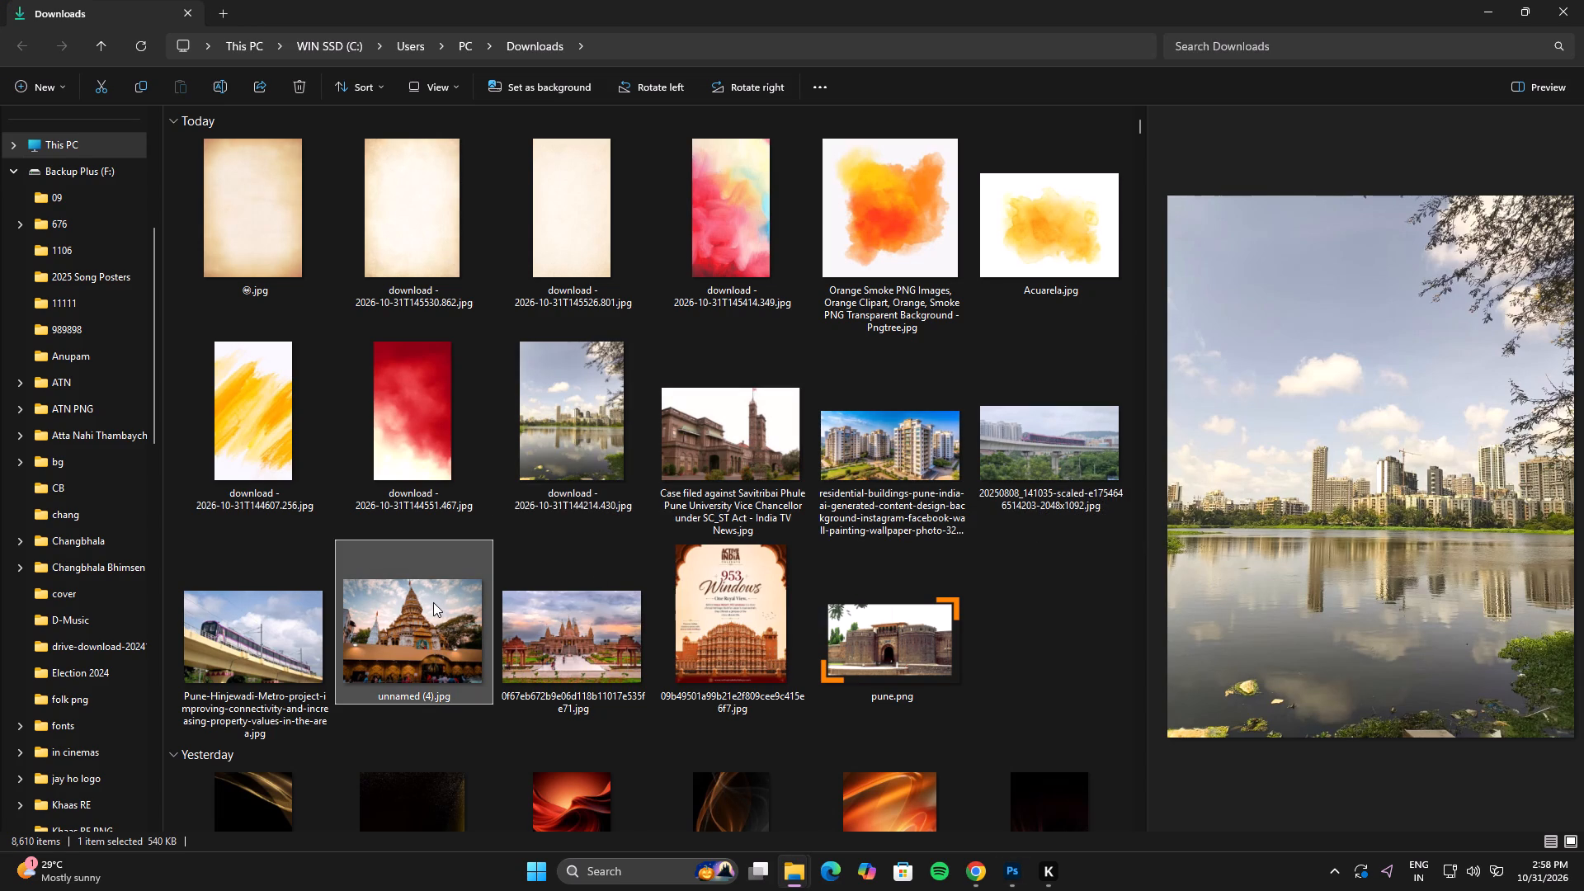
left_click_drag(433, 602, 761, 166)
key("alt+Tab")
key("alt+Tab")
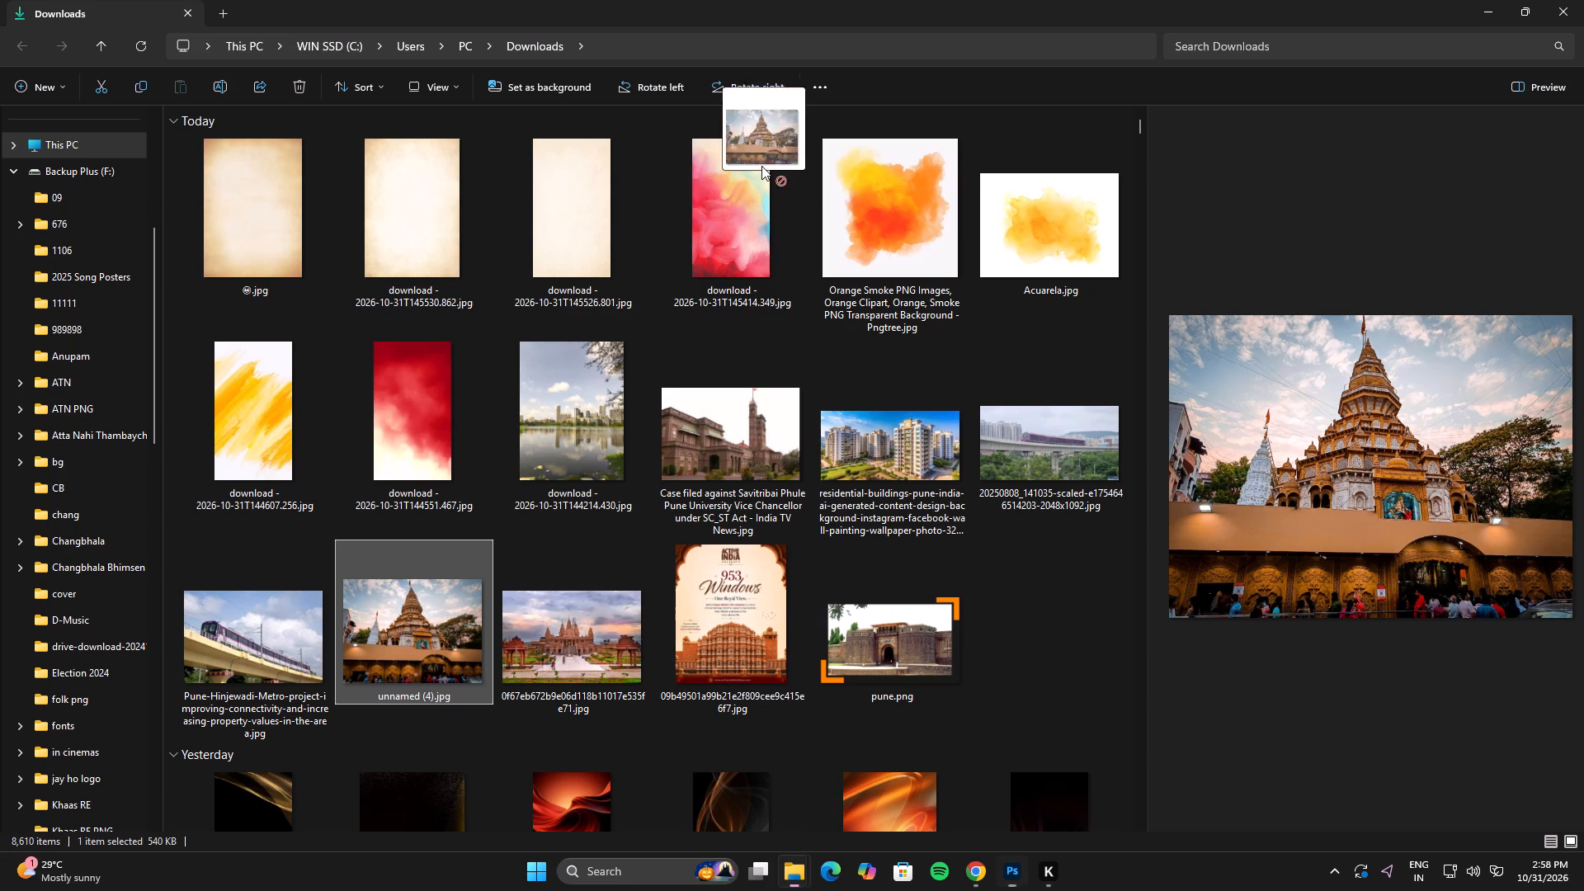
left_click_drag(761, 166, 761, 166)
Preview the Pune photos in Downloads, including the temple, metro, fort, university and residential buildings, for further collage material.
left_click(528, 636)
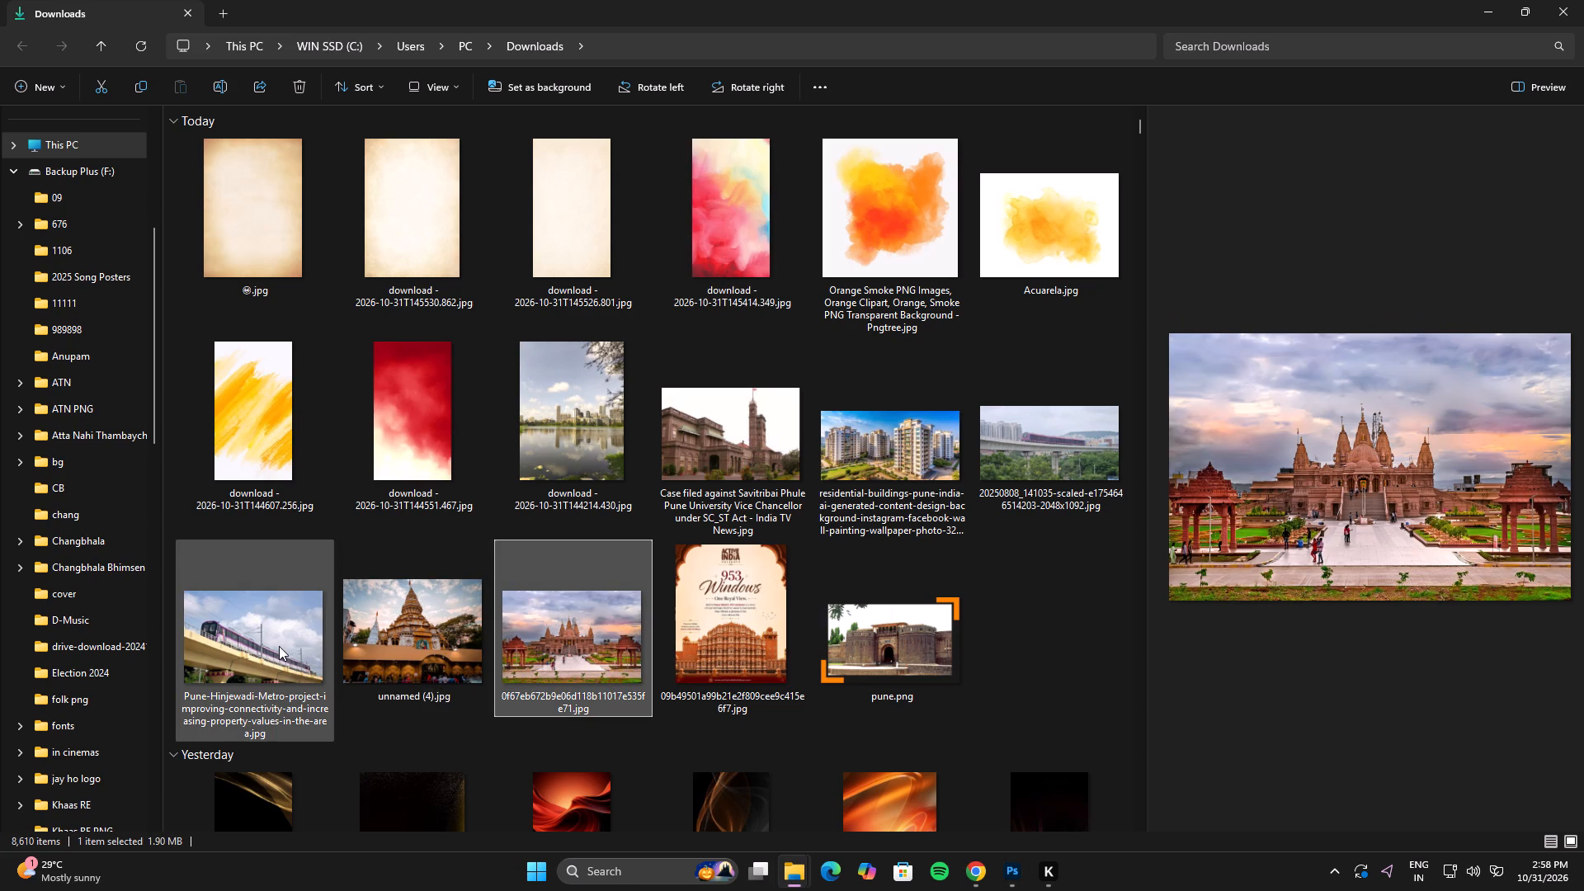
left_click(279, 646)
left_click(893, 680)
left_click(759, 466)
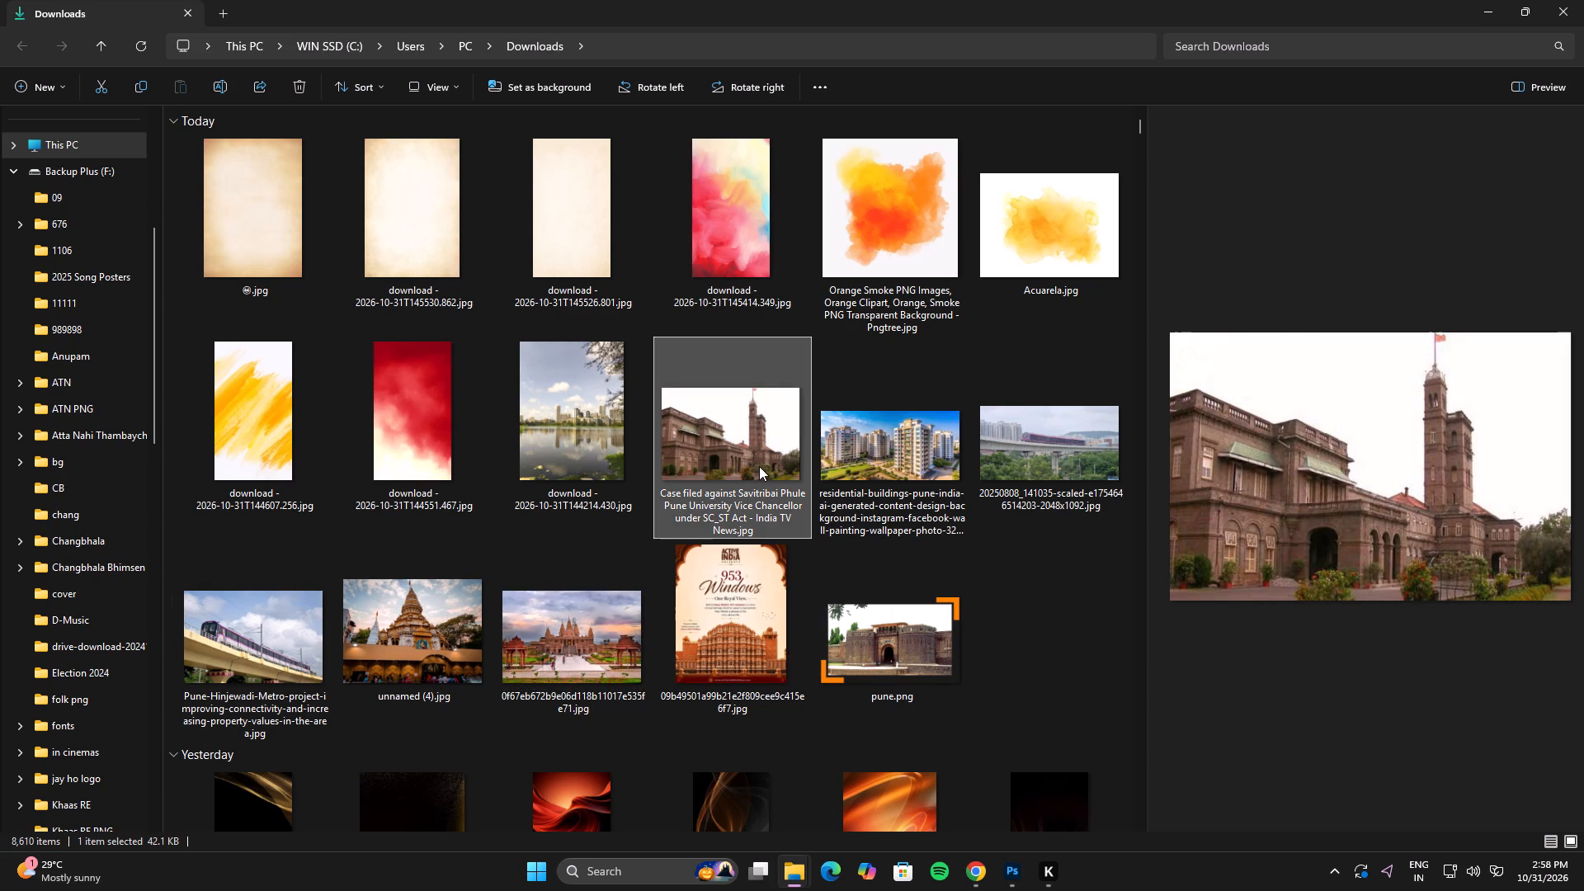
left_click(1044, 429)
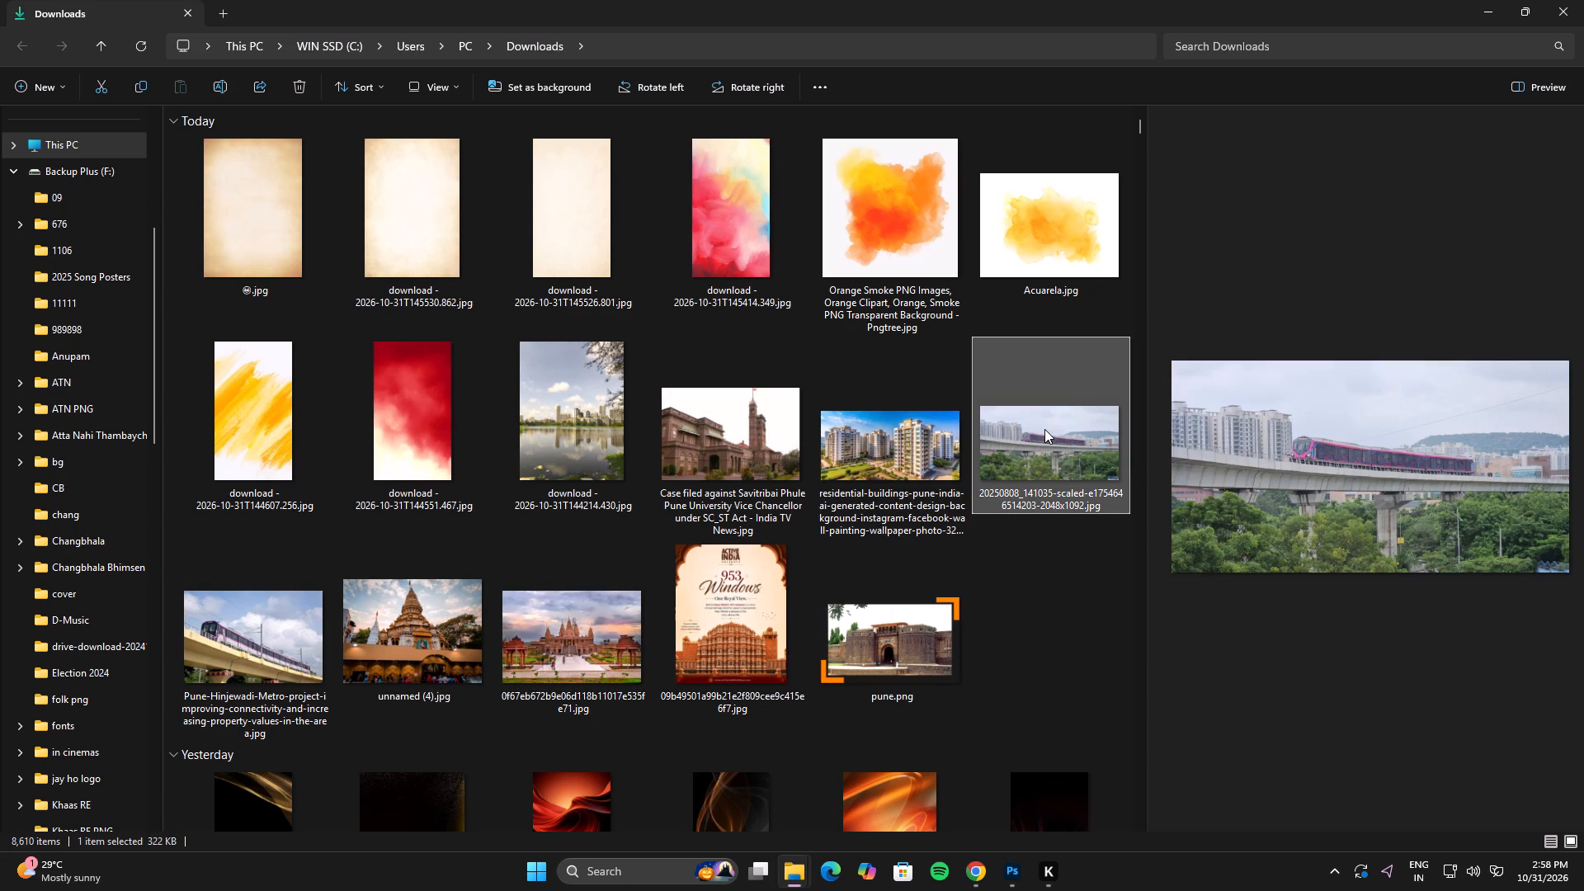
left_click(873, 453)
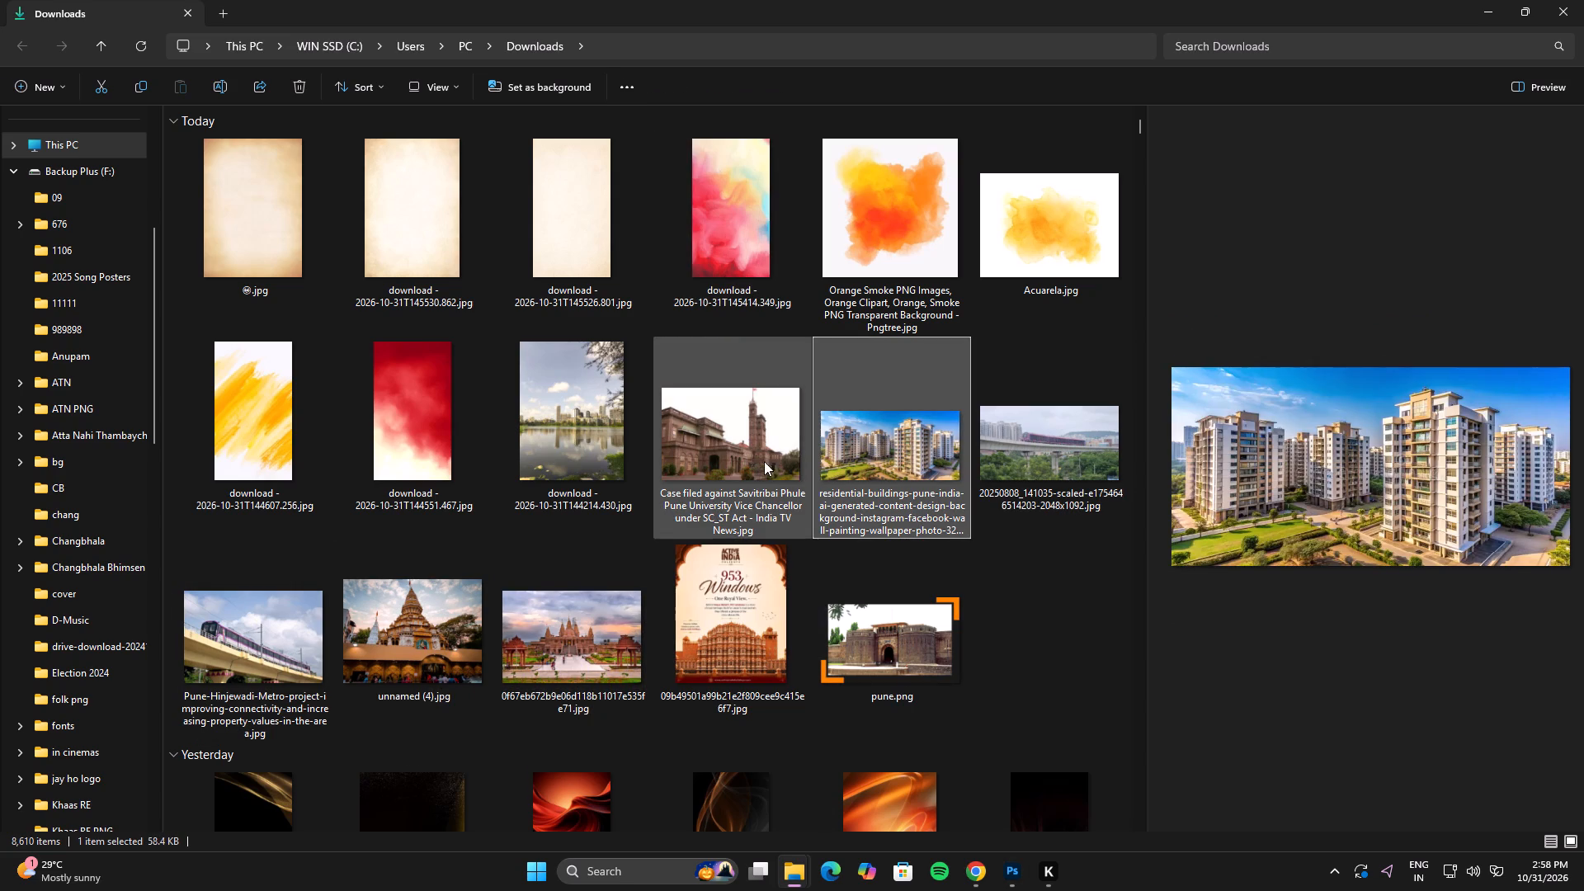
left_click(728, 458)
left_click(1057, 427)
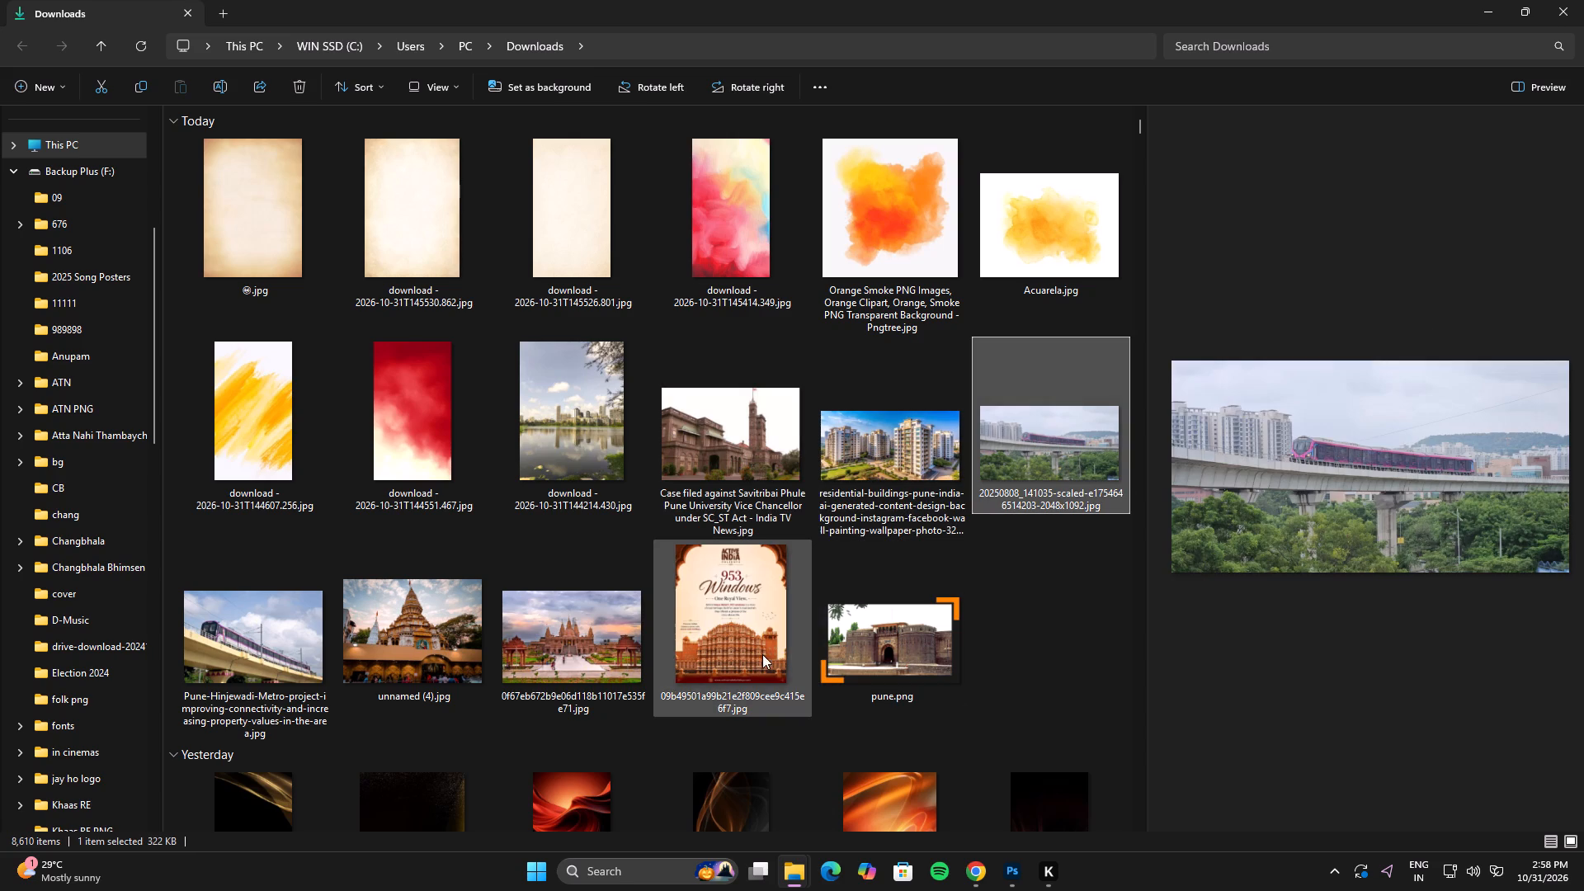
left_click(427, 639)
key("alt+Tab")
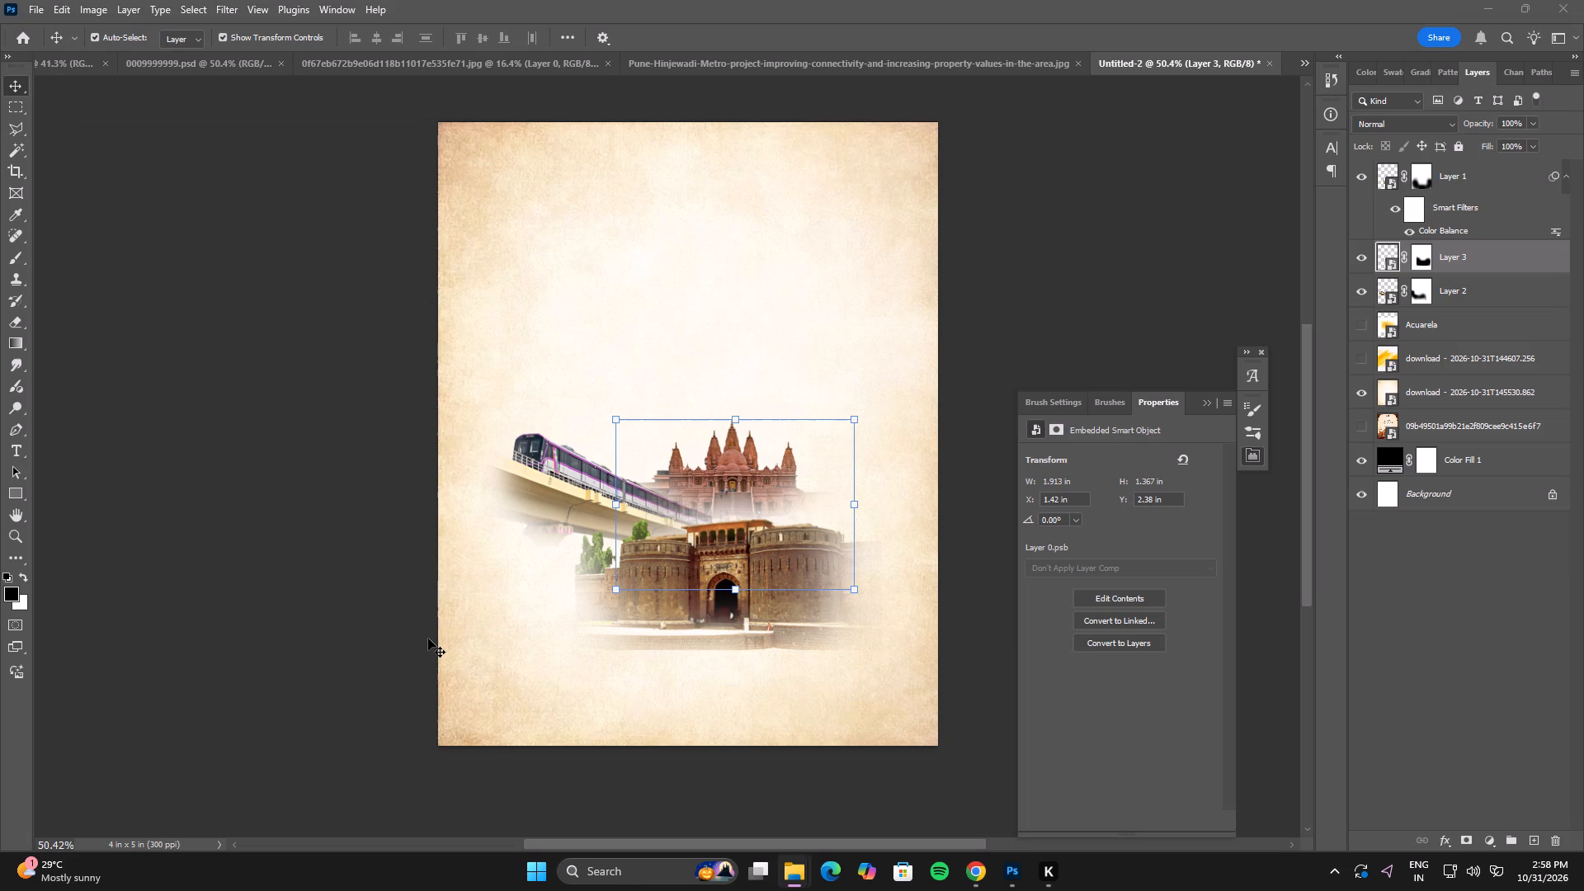
Add the title text "pune" in the empty area above the landmarks.
left_click(960, 650)
key("t")
left_click(683, 314)
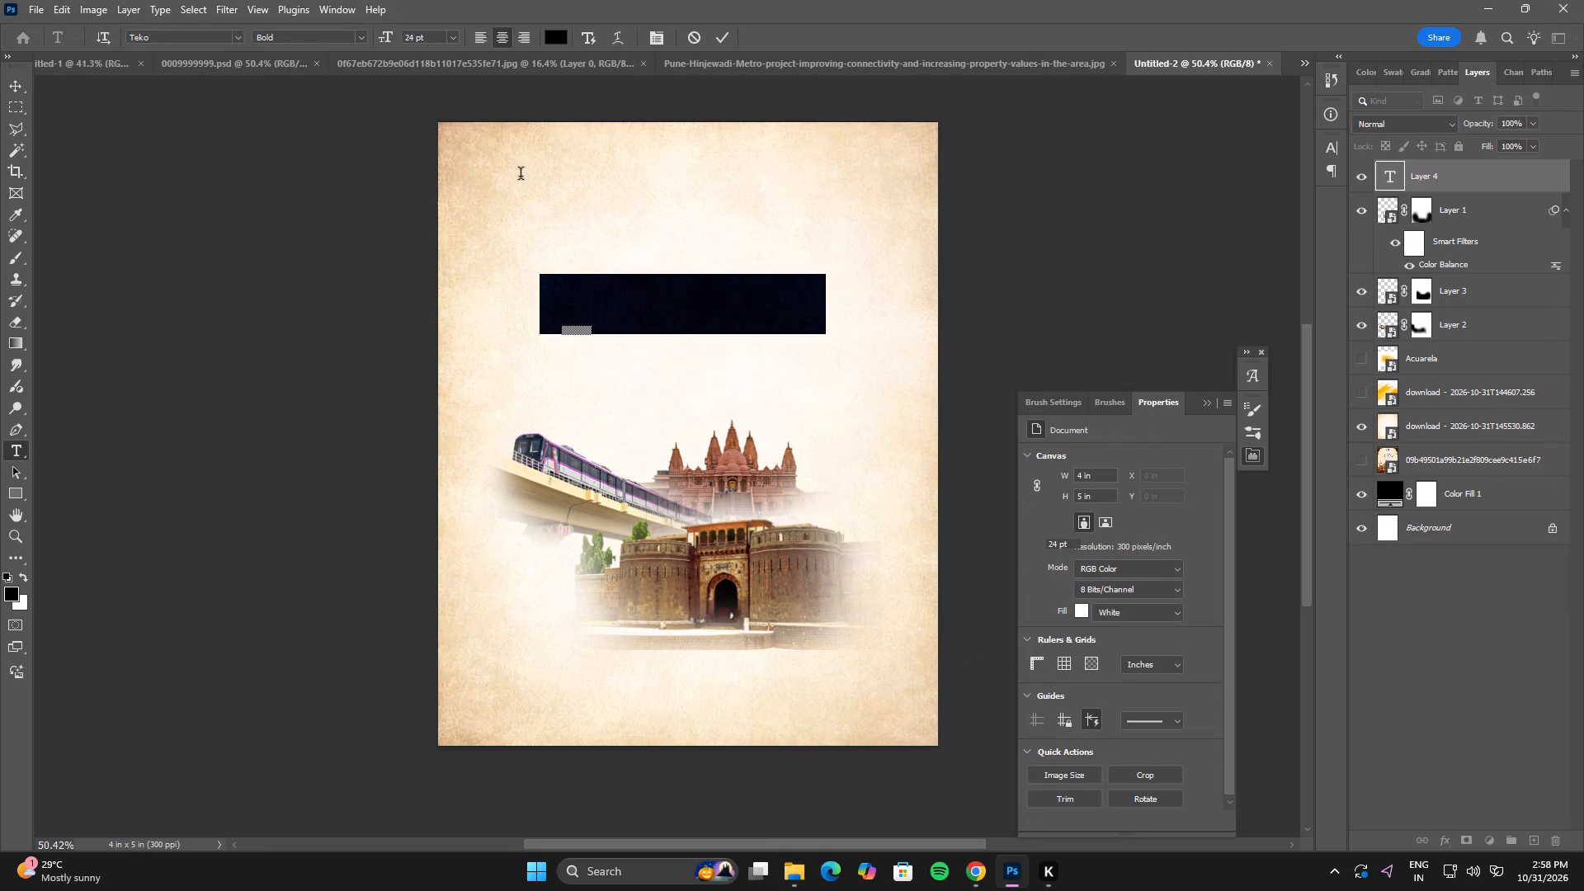
left_click(237, 36)
scroll(251, 97, "up", 5)
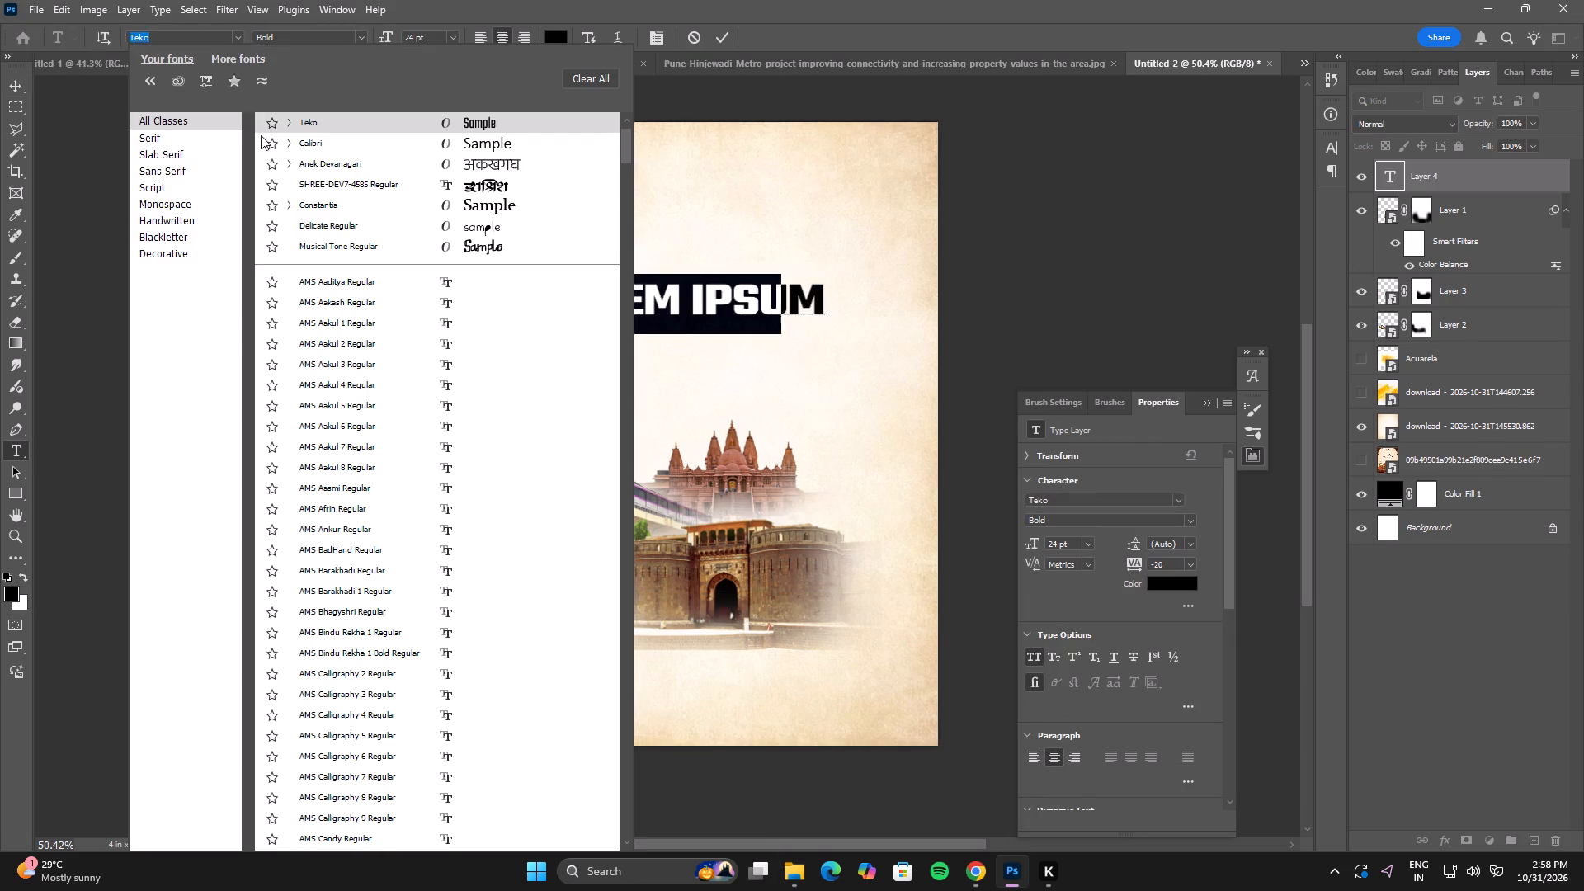
scroll(610, 296, "up", 3)
left_click(976, 871)
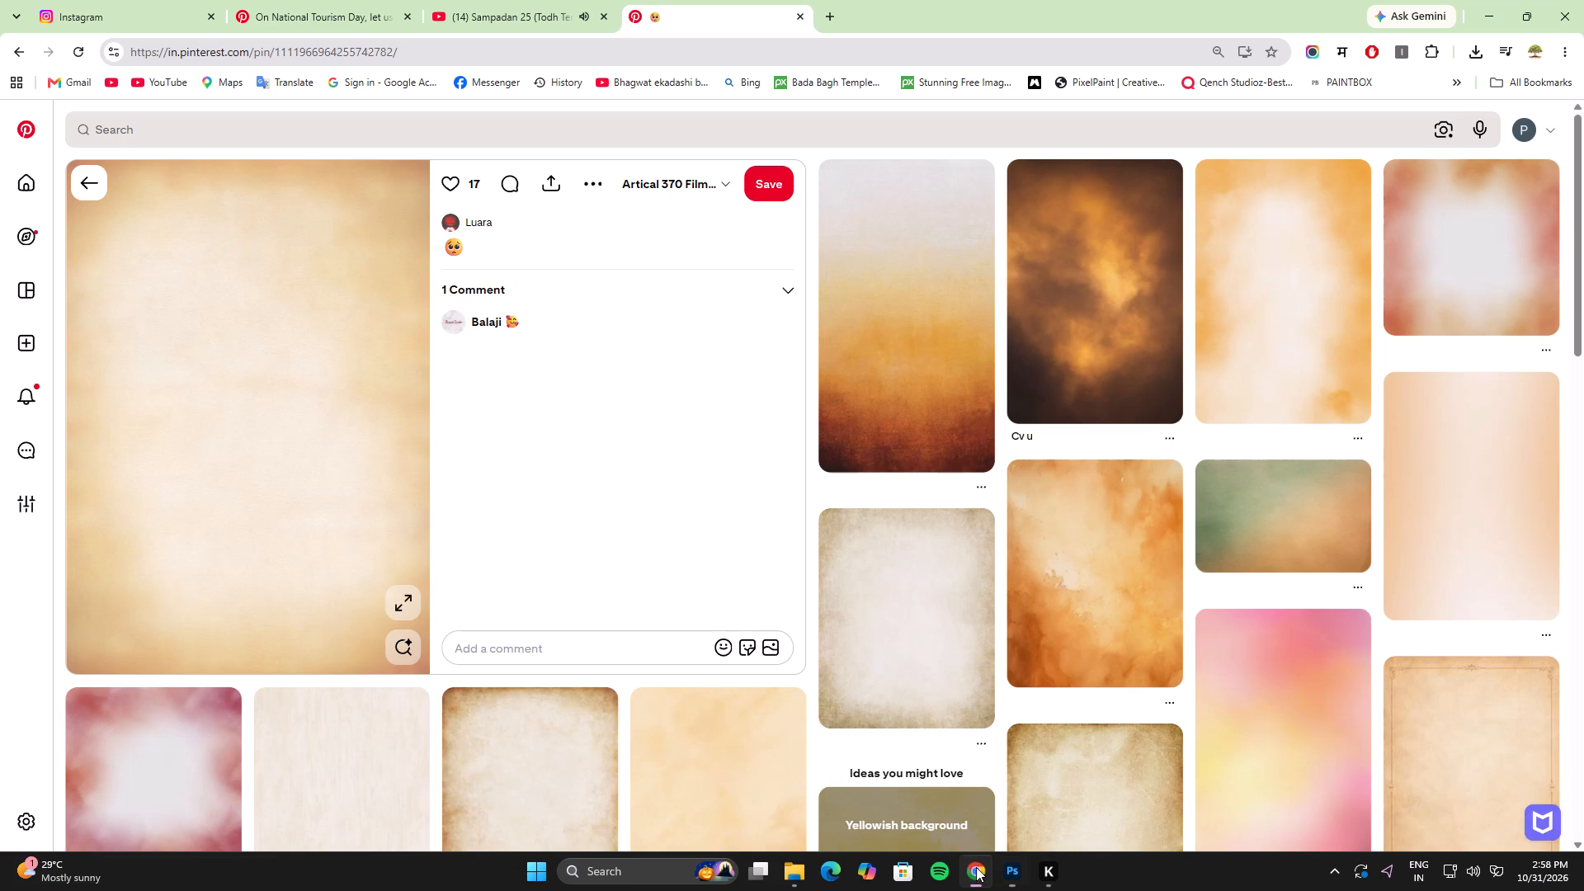
key("alt+Tab")
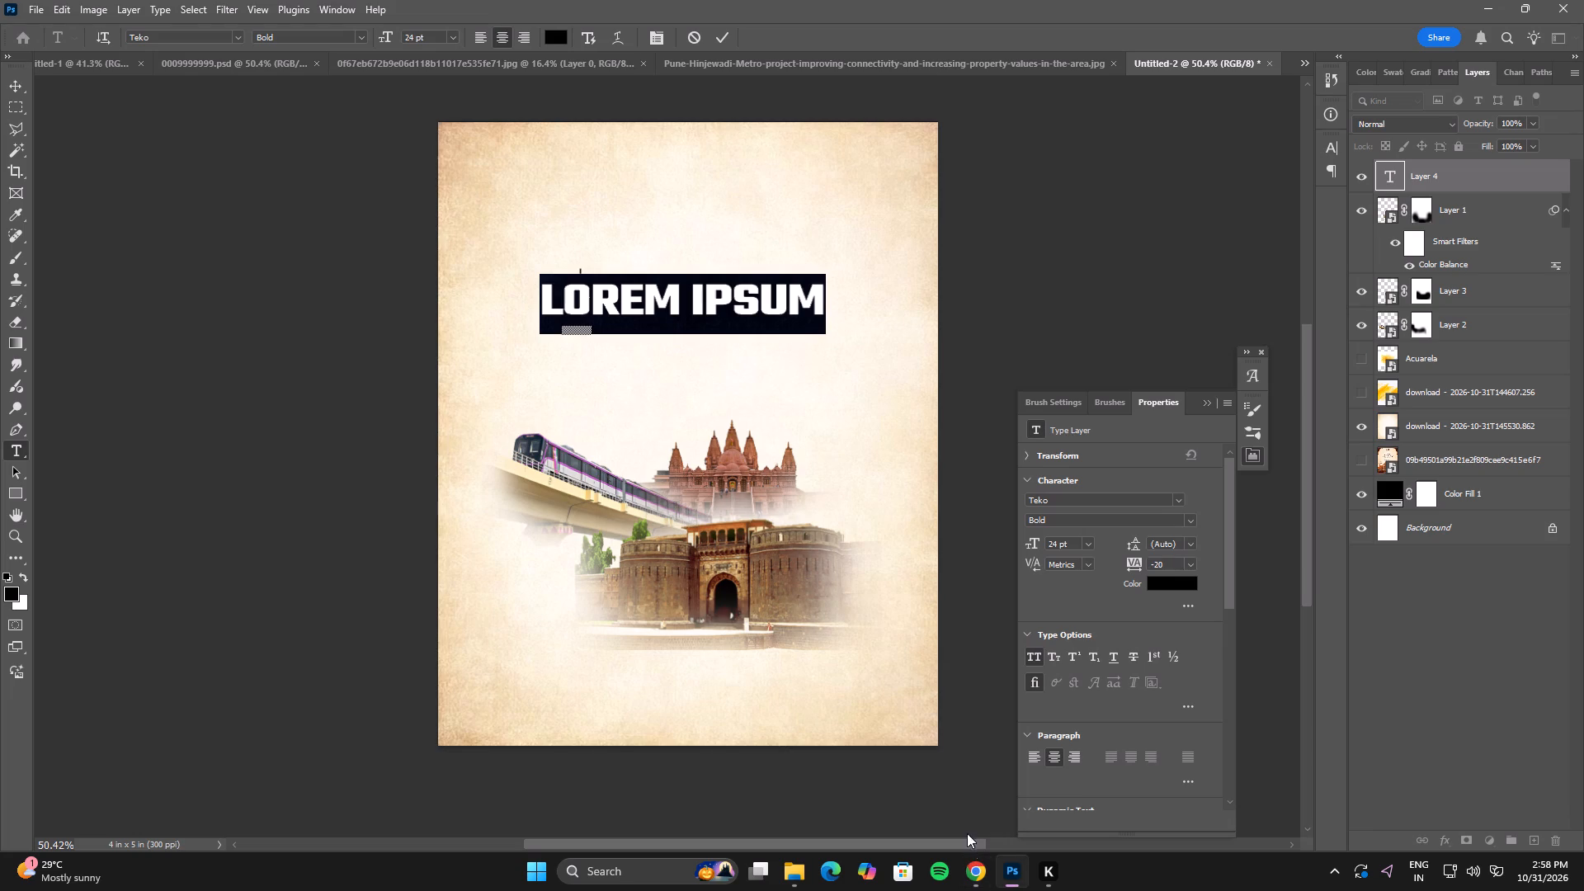
type("pune")
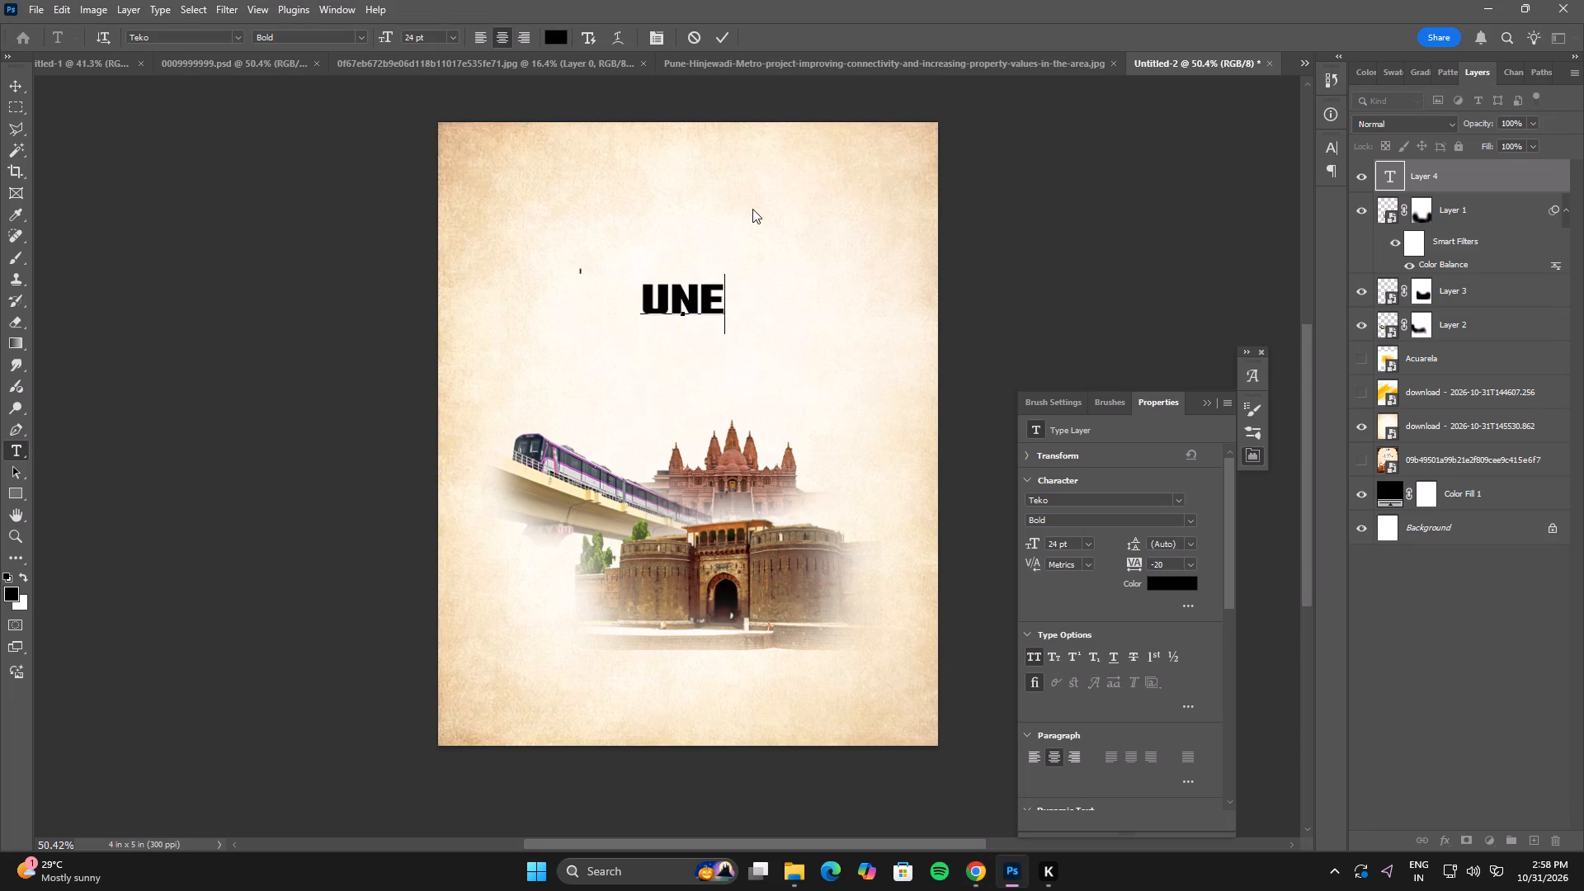
key("ctrl+a")
key("BackSpace")
type("pune")
left_click(15, 79)
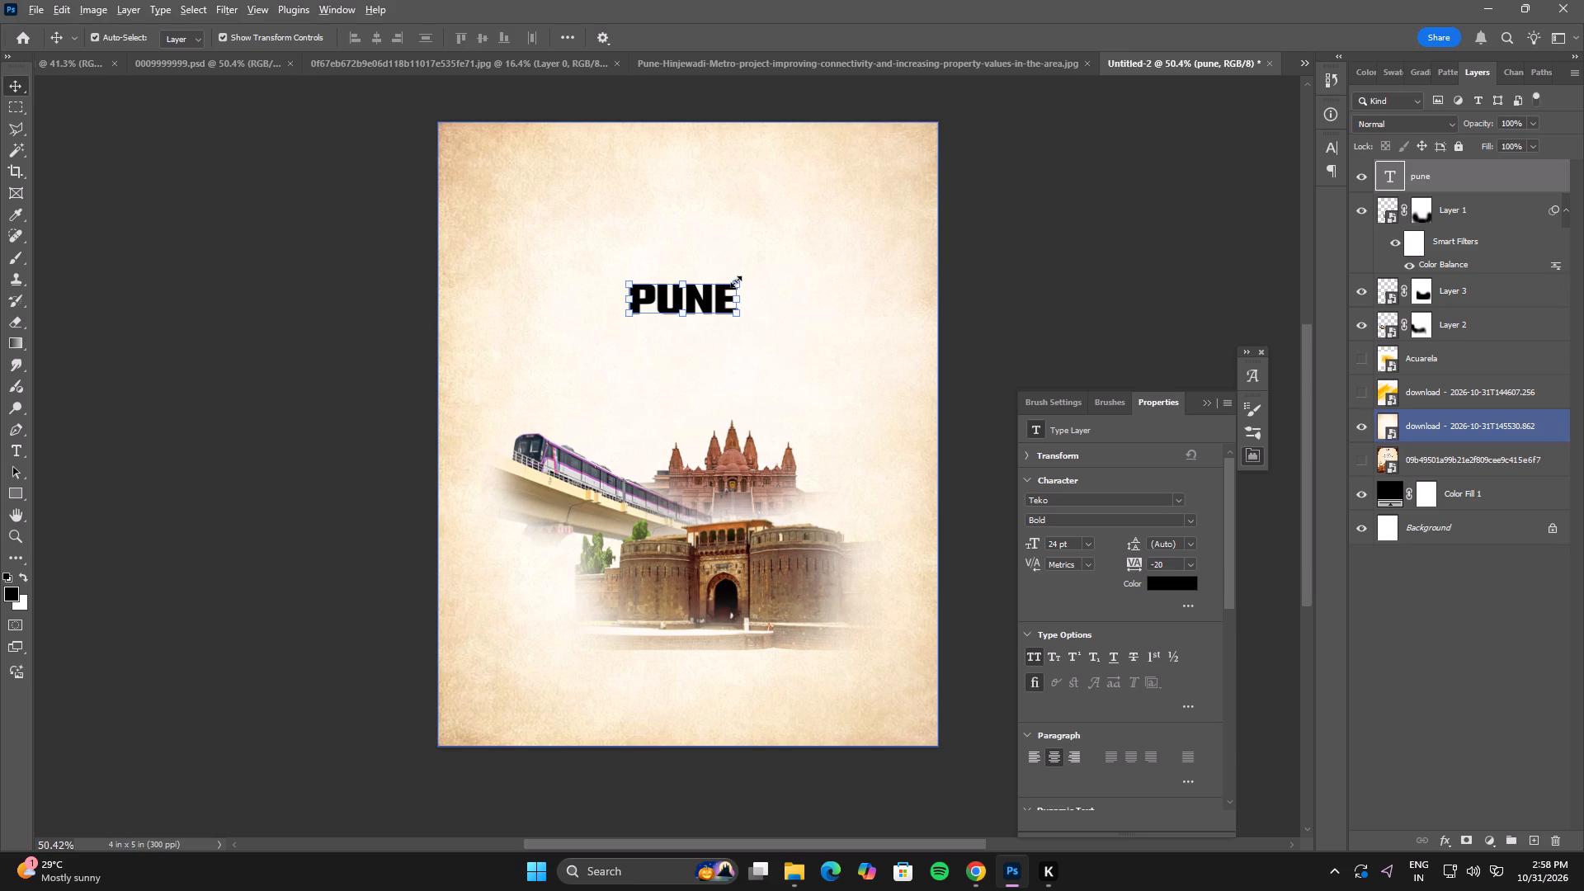
Enlarge the title to about 62.46 pt and move it down to sit just above the temple and metro.
left_click_drag(736, 281, 833, 247, "alt")
double_click(724, 312)
left_click_drag(718, 298, 719, 323)
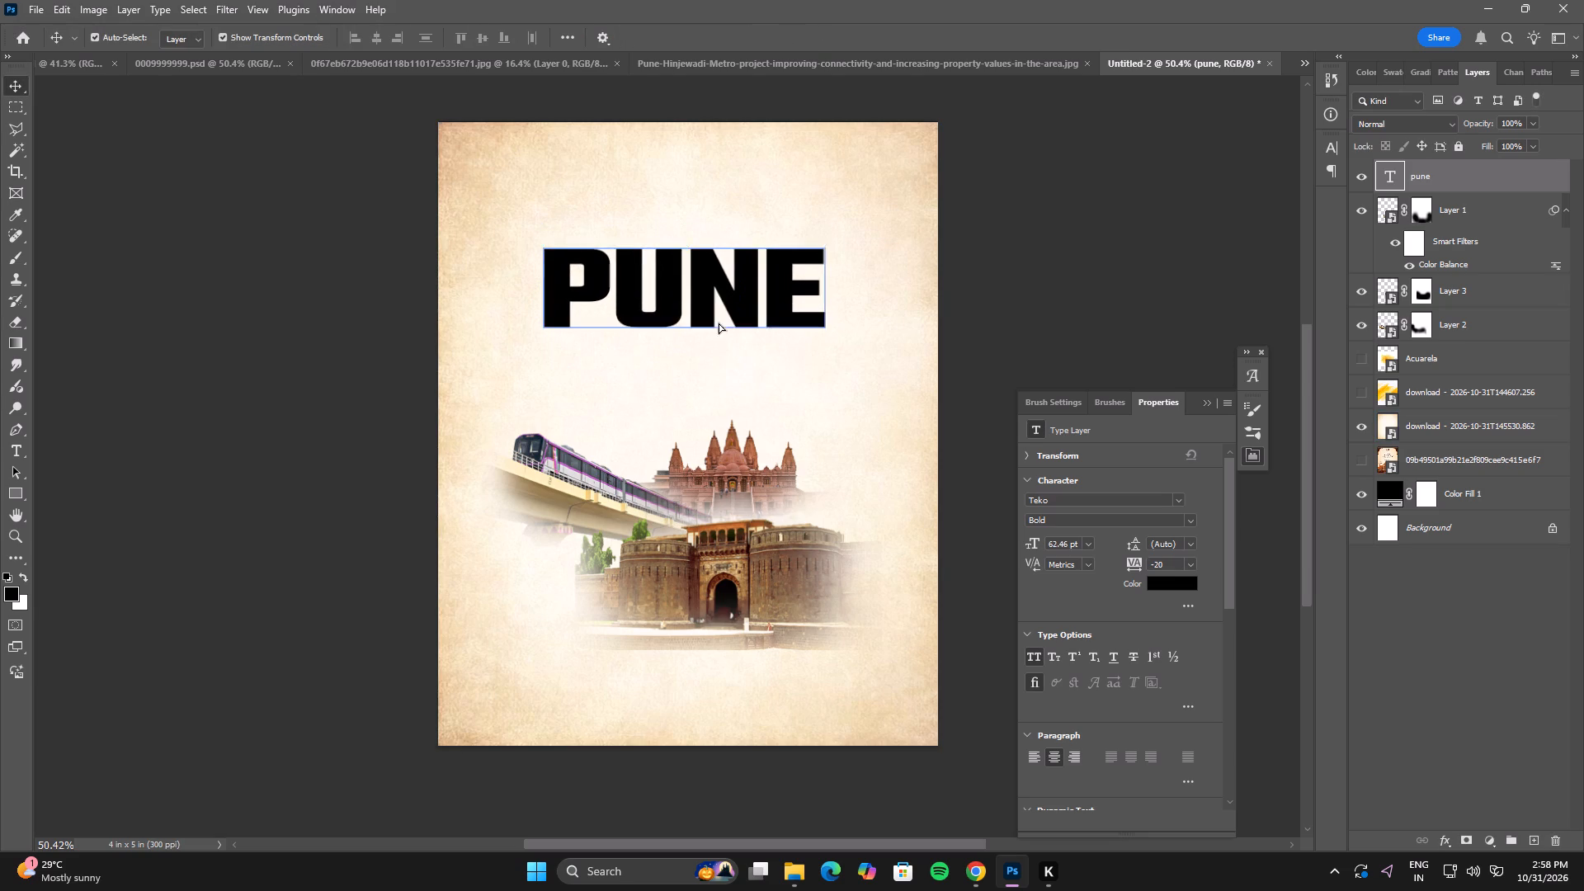
left_click_drag(719, 323, 721, 383)
Recolour the title brown #9b8067, sampled from the fort area, and preview the poster full screen.
left_click(1186, 583)
left_click(781, 572)
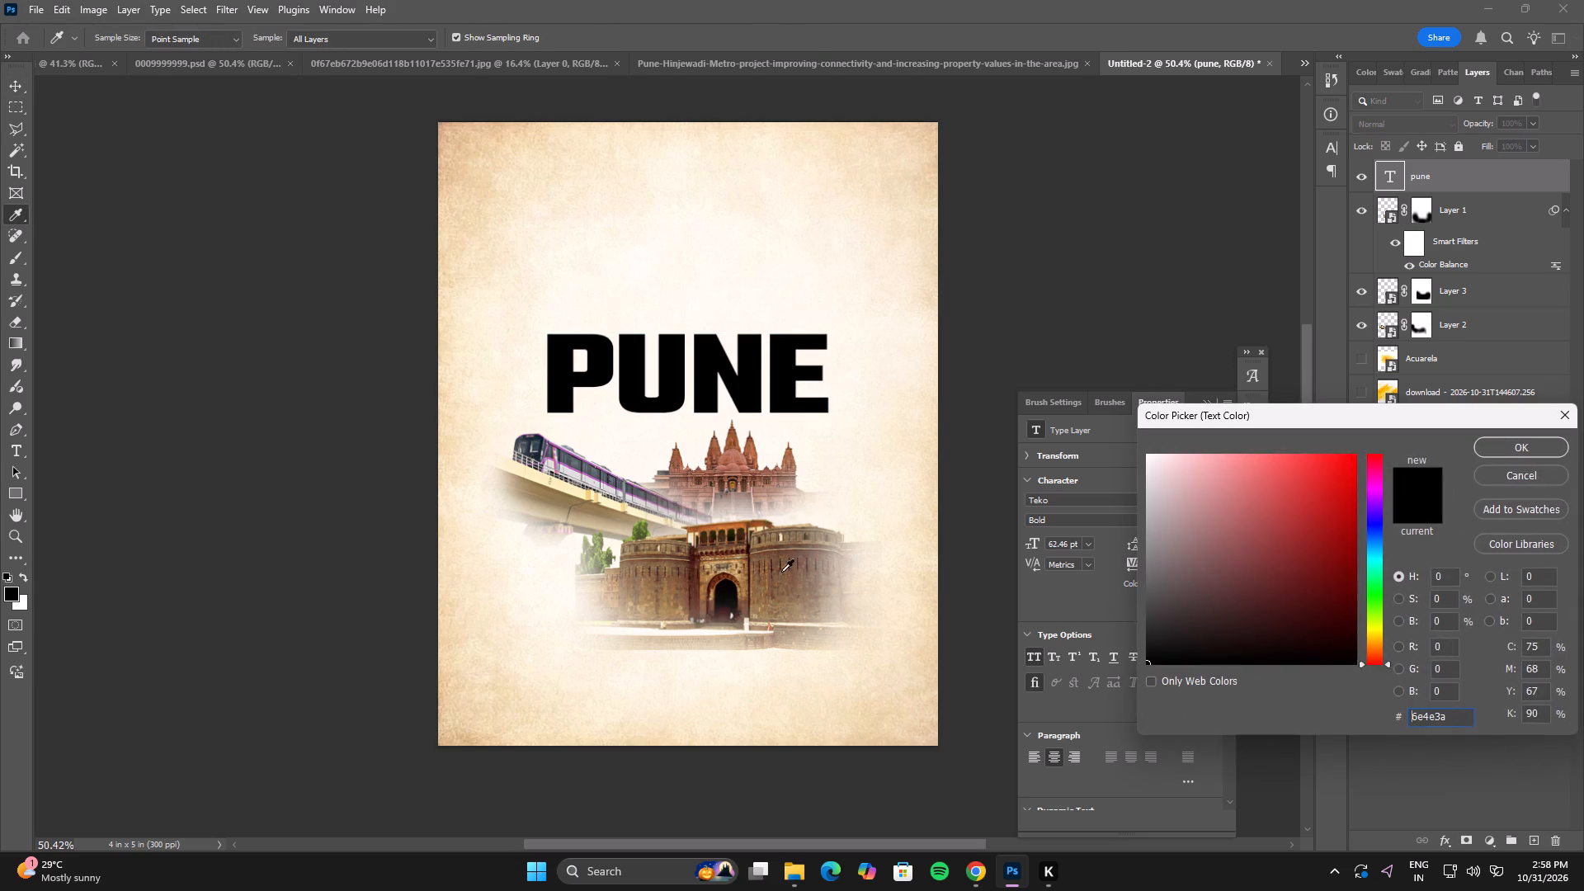
left_click(742, 469)
left_click(733, 464)
left_click(752, 501)
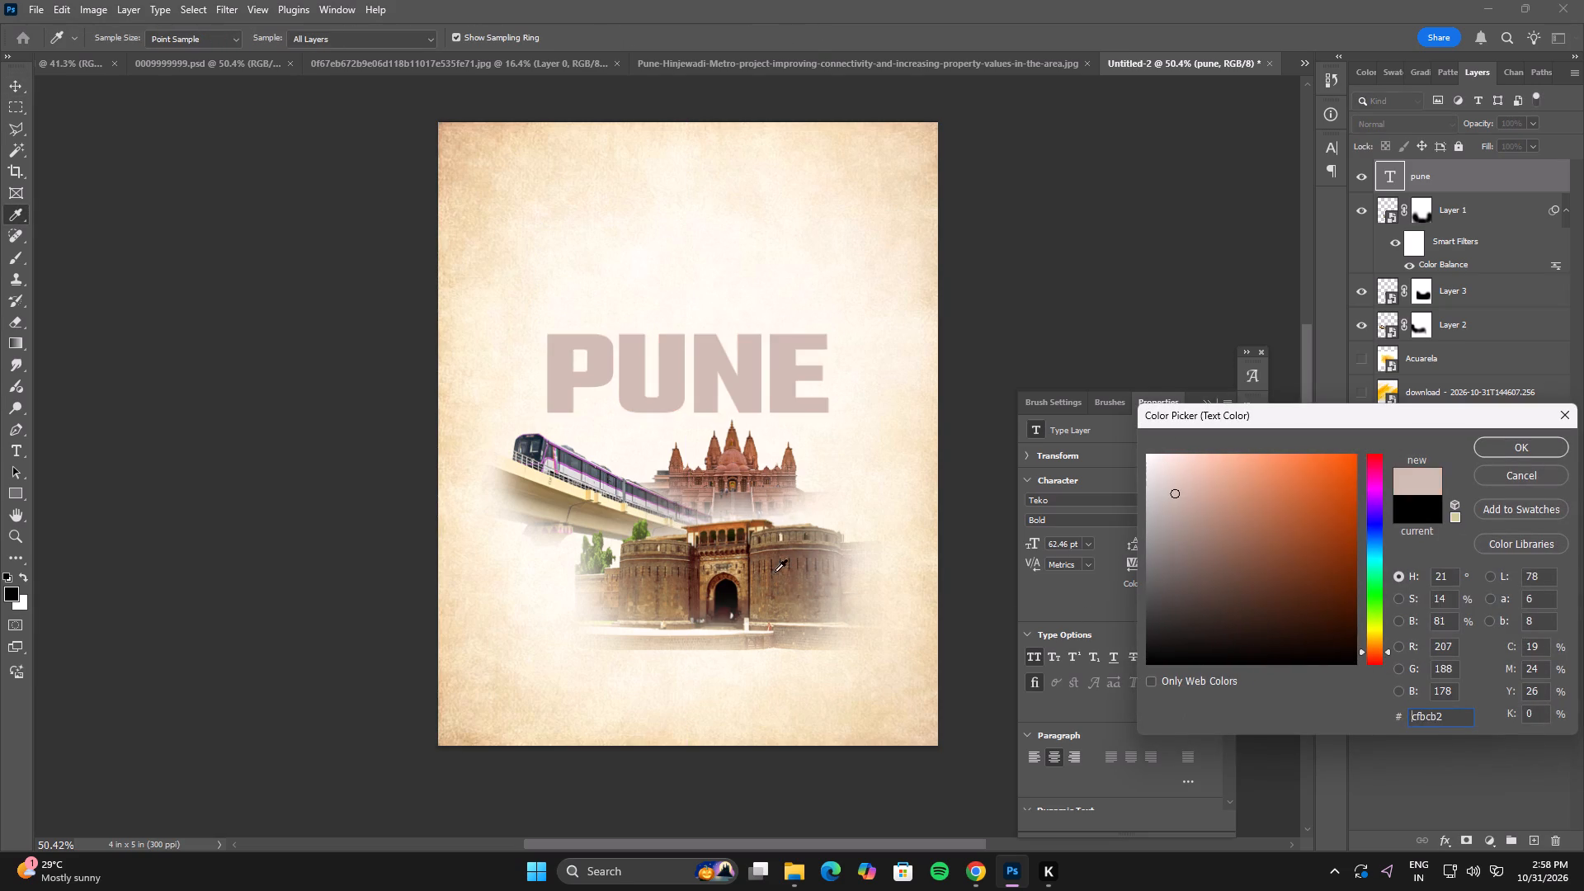
left_click(775, 572)
left_click(782, 608)
left_click(789, 620)
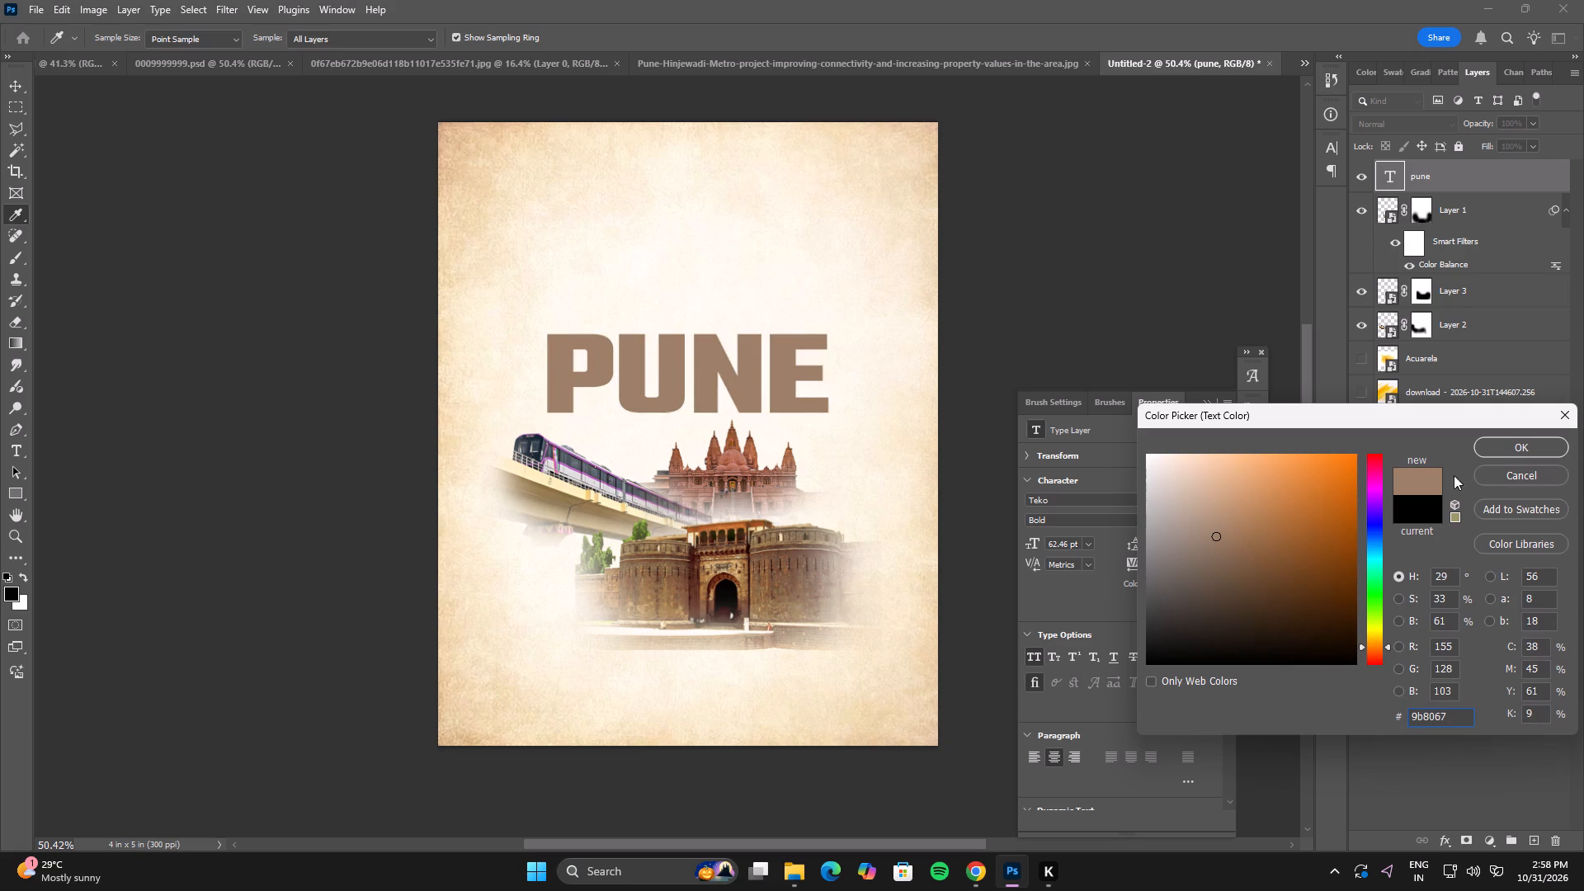
left_click(1488, 446)
left_click(983, 574)
key("f")
key("f")
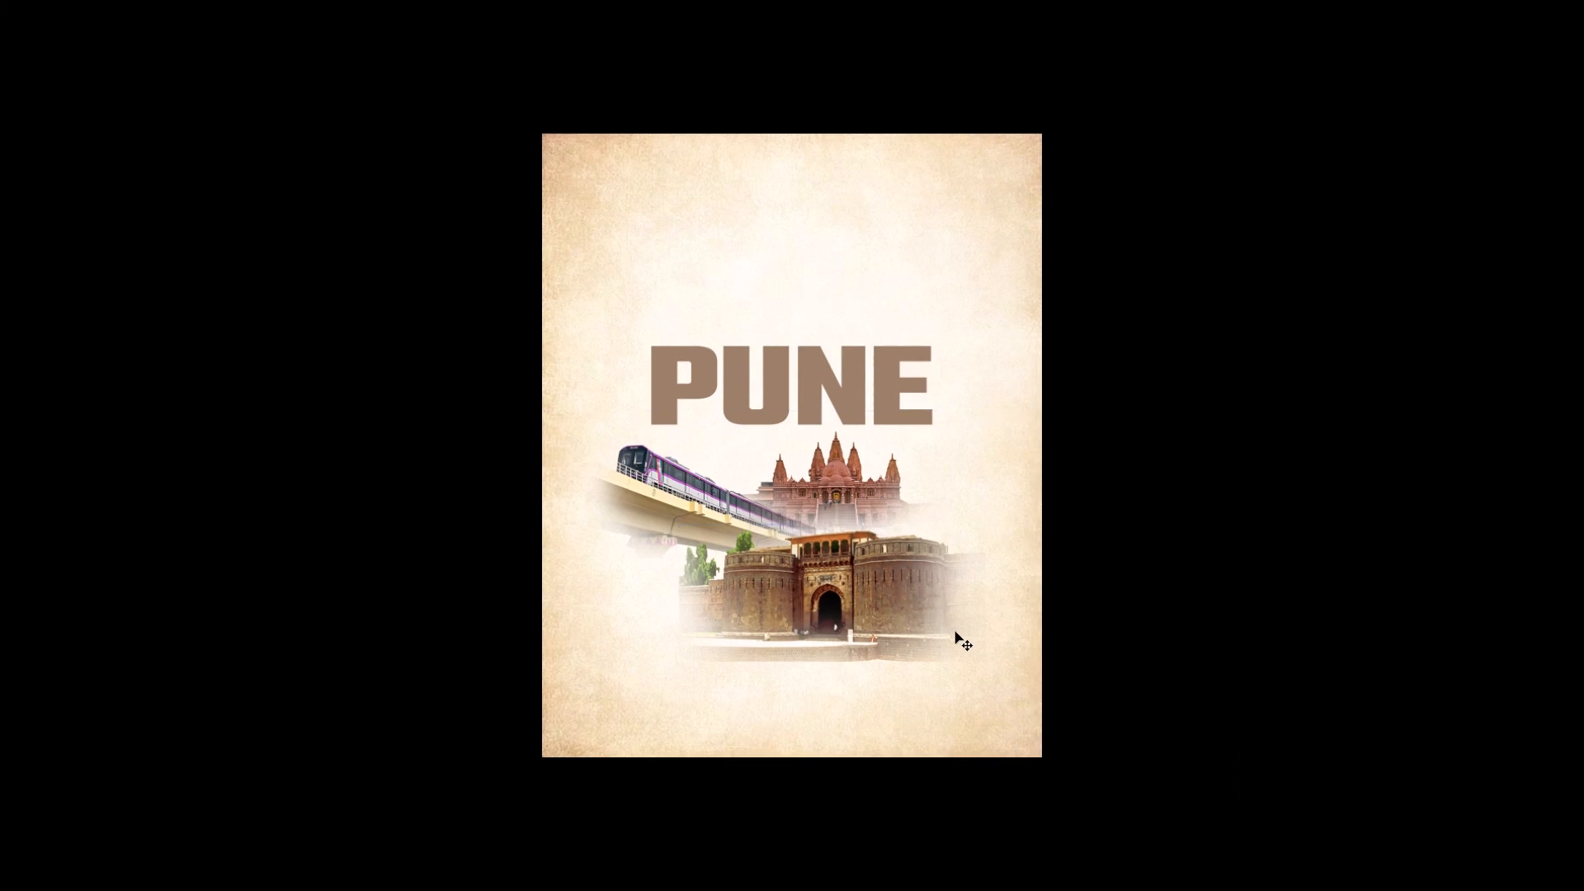
key("f")
Switch to 0009999999.psd and examine its layer stack for the three performers' layers, checking Group 7's visibility.
left_click(200, 62)
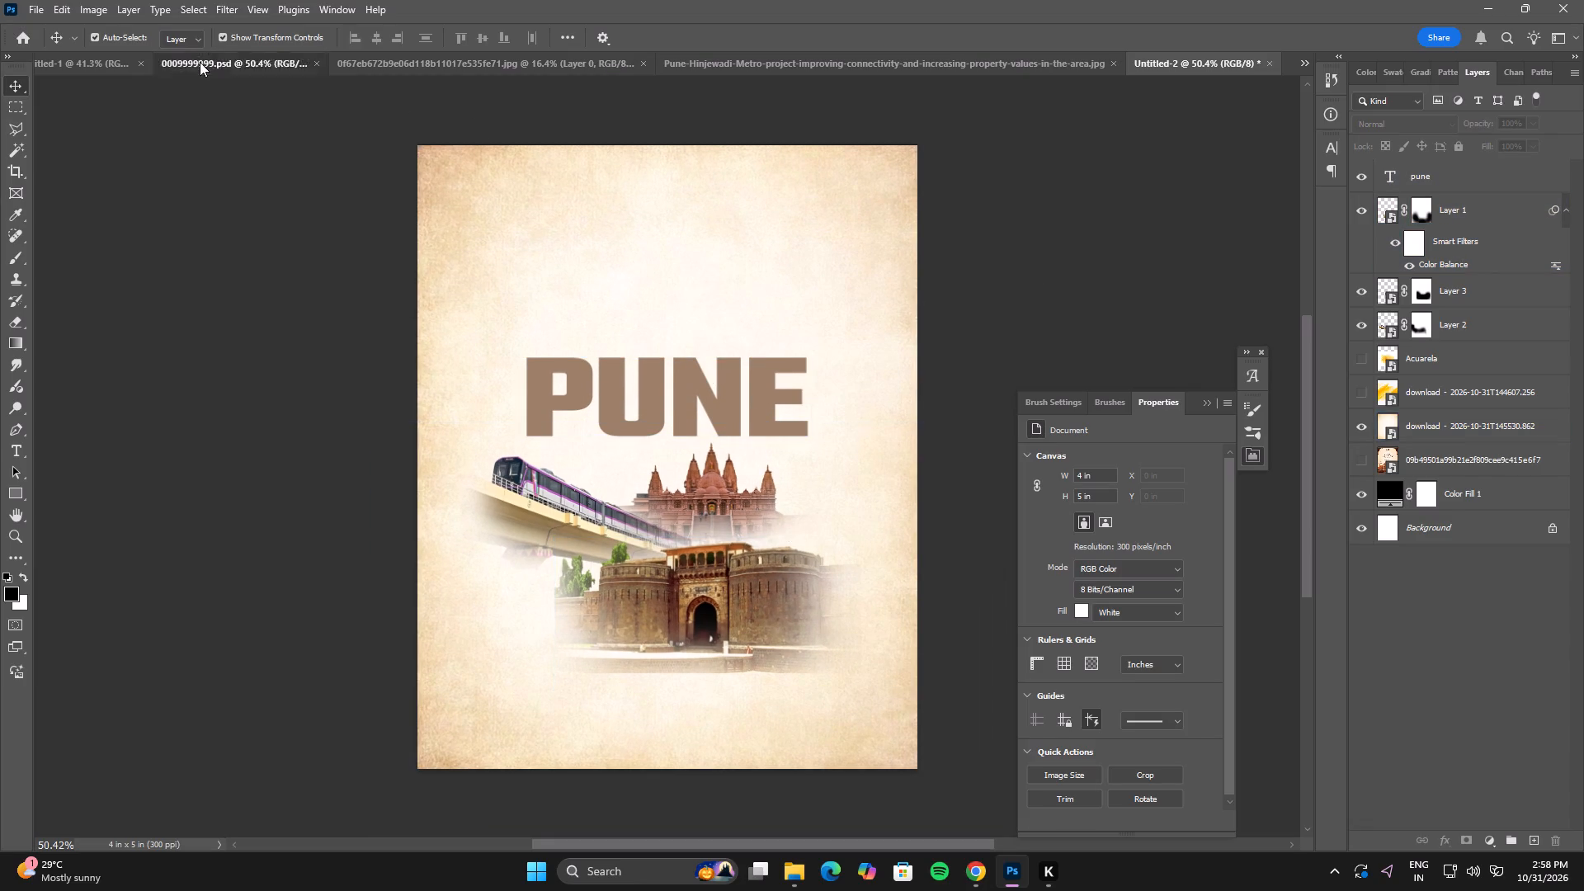
left_click(587, 358)
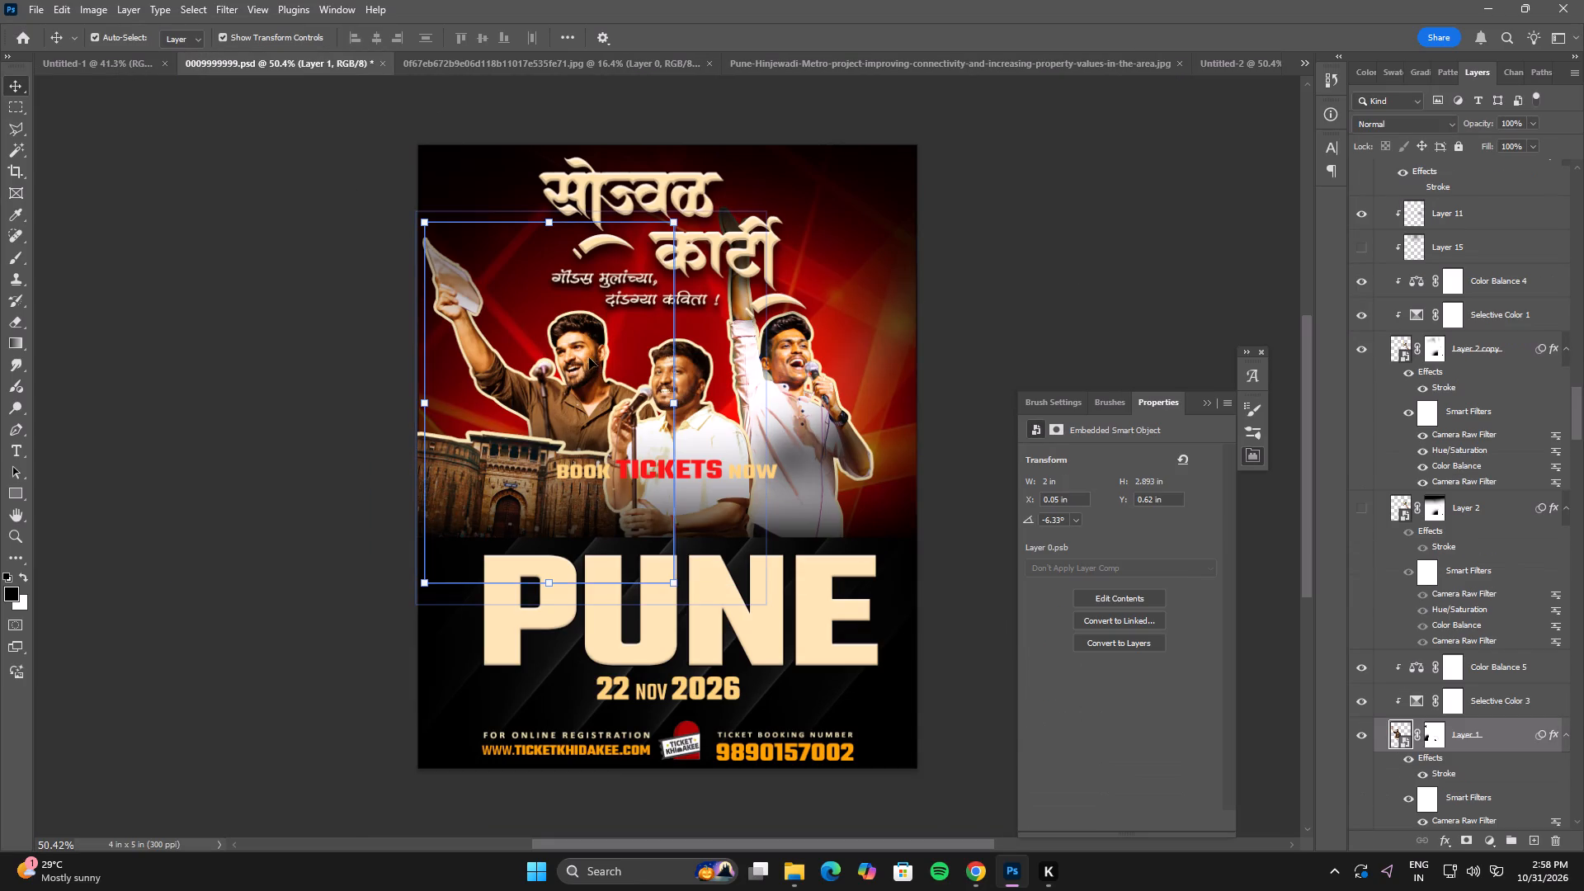
scroll(1466, 398, "up", 5)
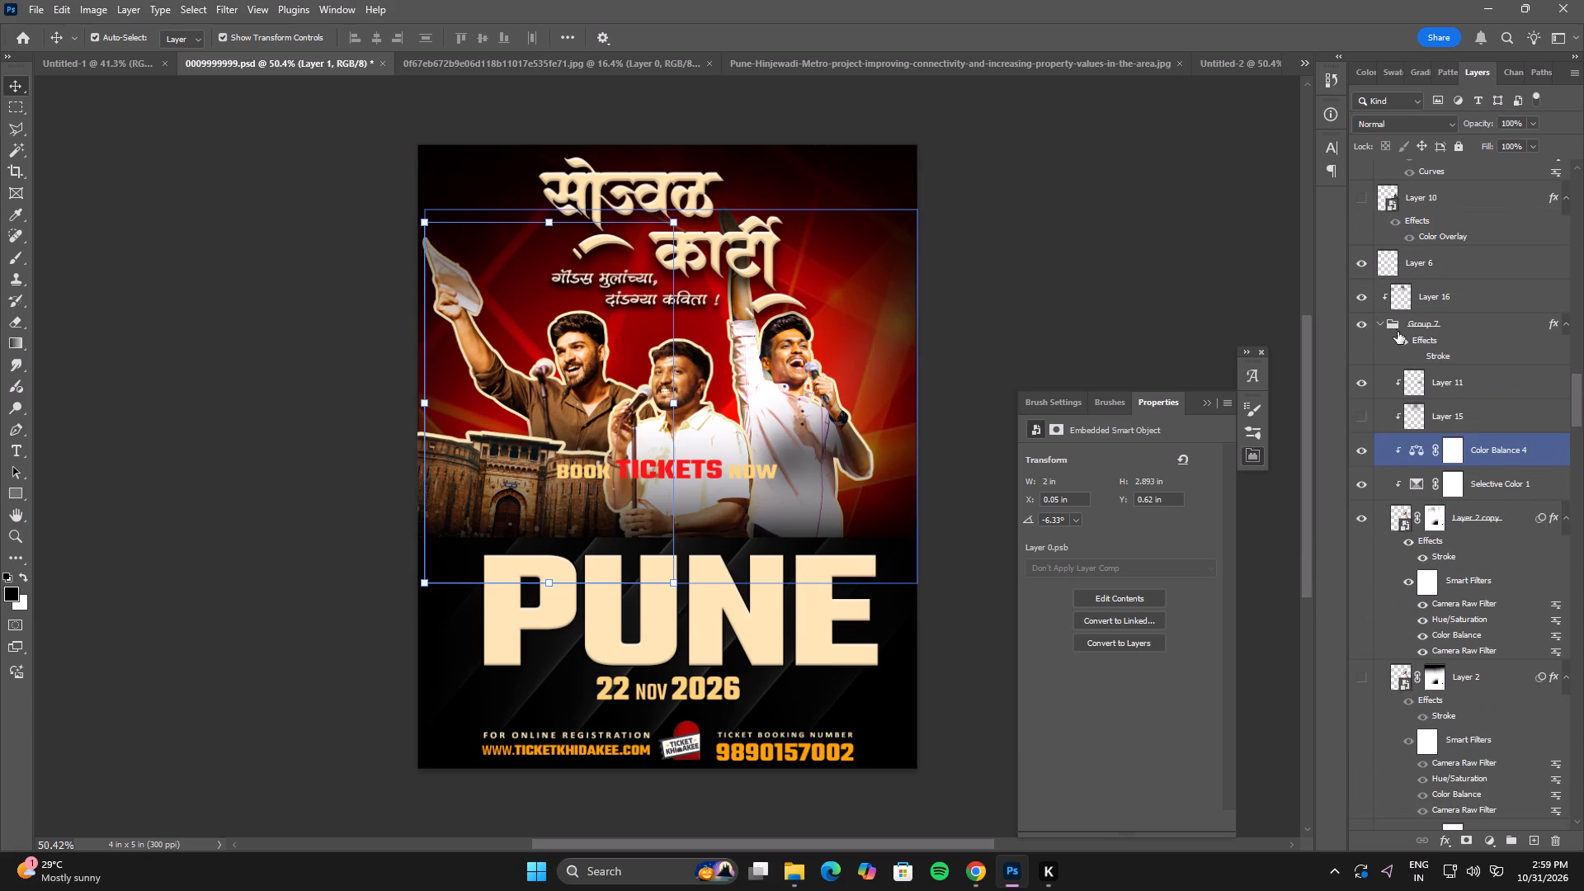
left_click(1377, 324)
left_click(1383, 326)
left_click(1366, 326)
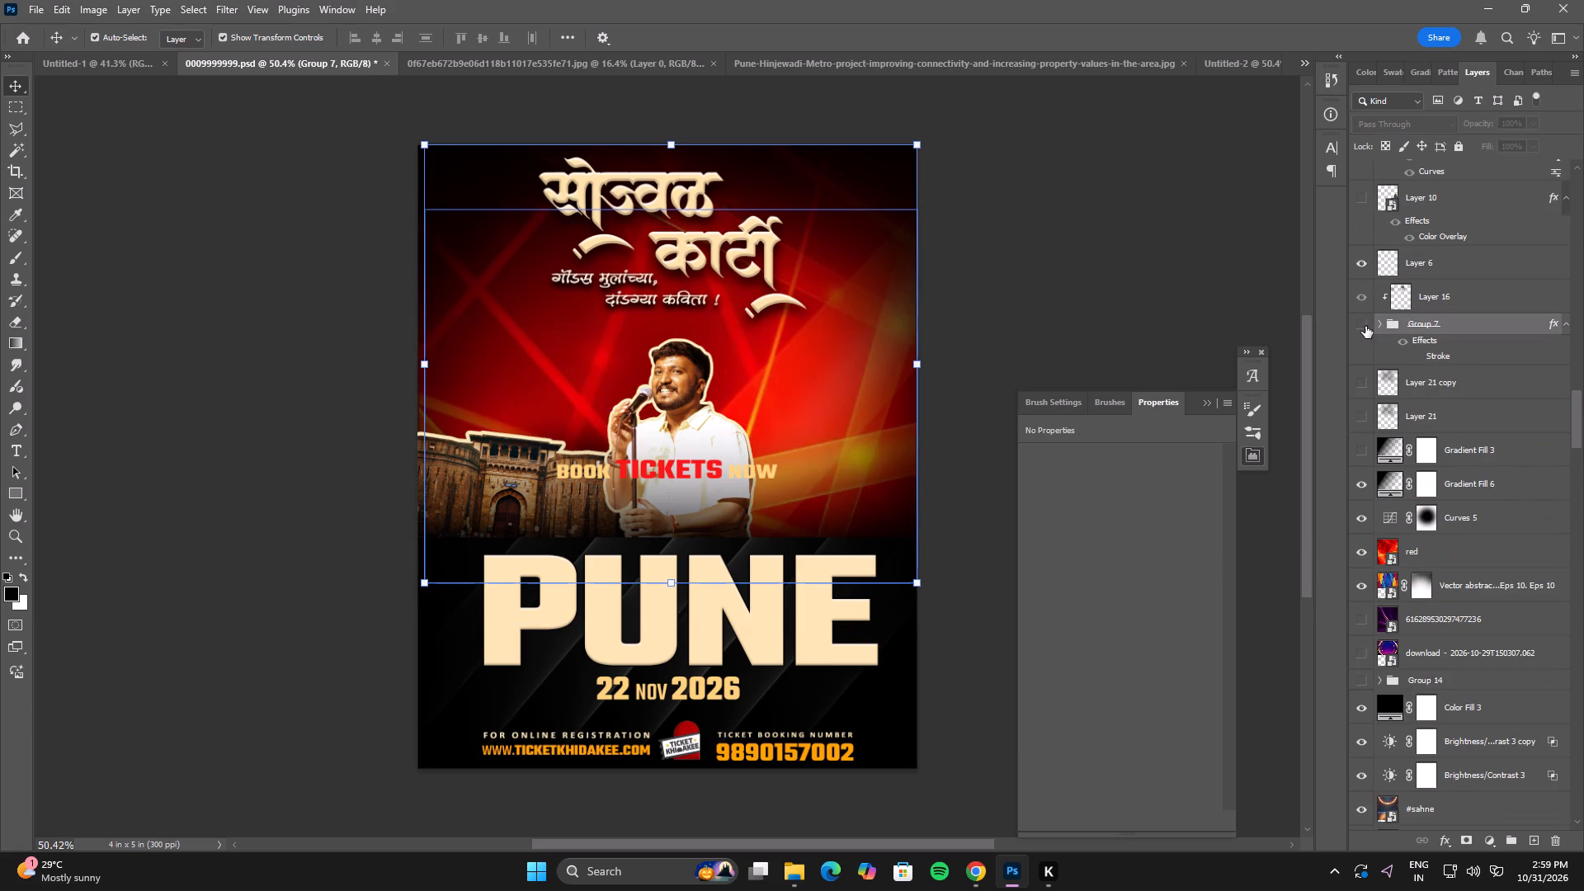
left_click(1365, 326)
left_click(1416, 327)
scroll(1485, 538, "up", 5)
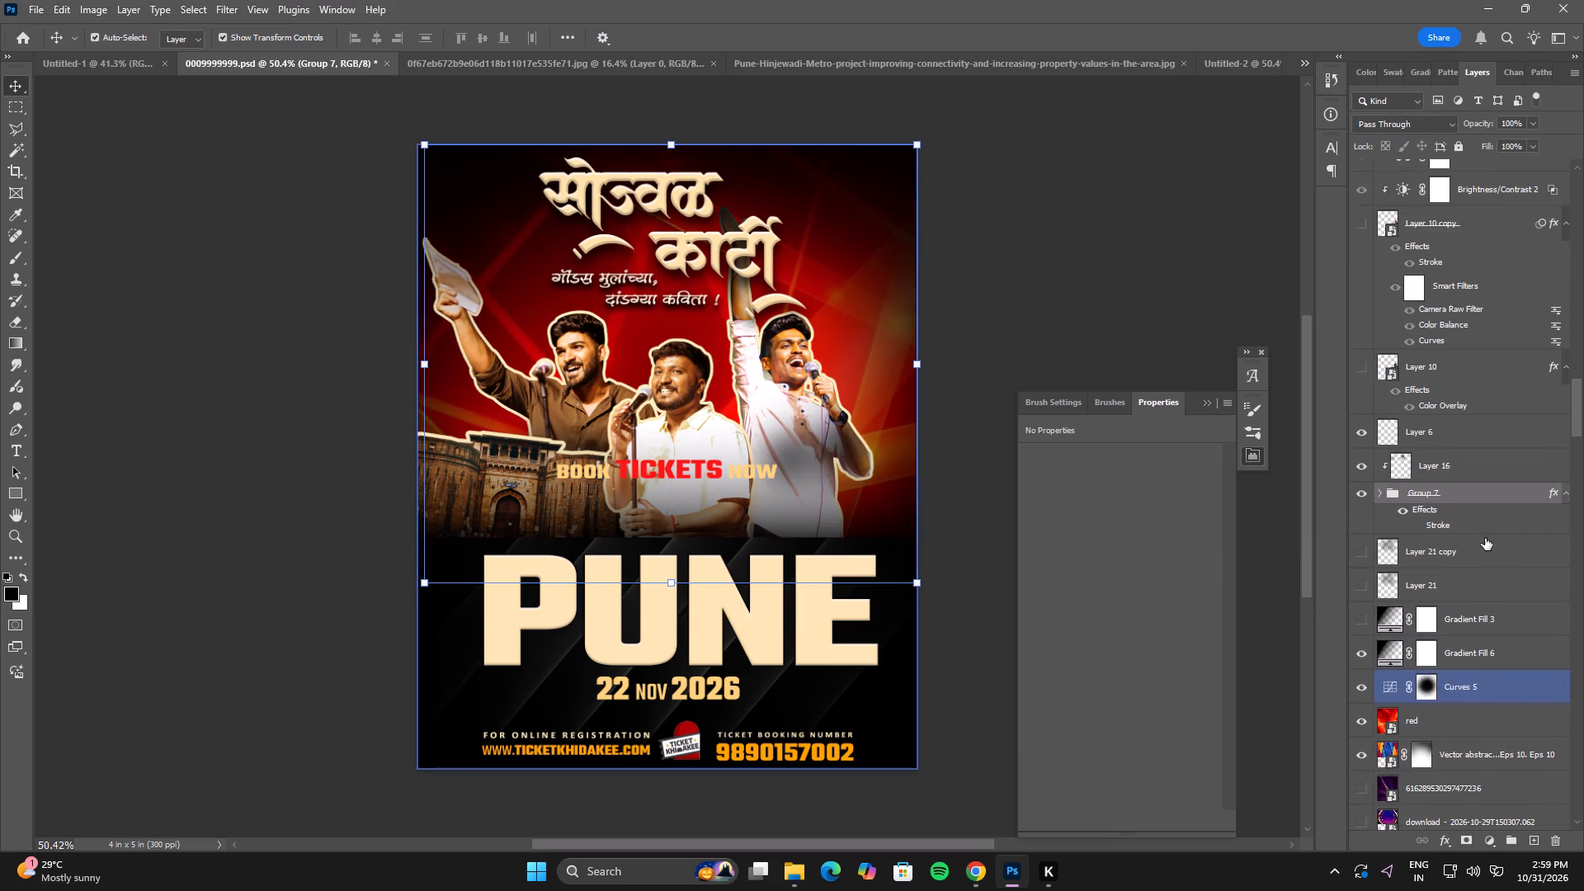
scroll(1446, 408, "up", 6)
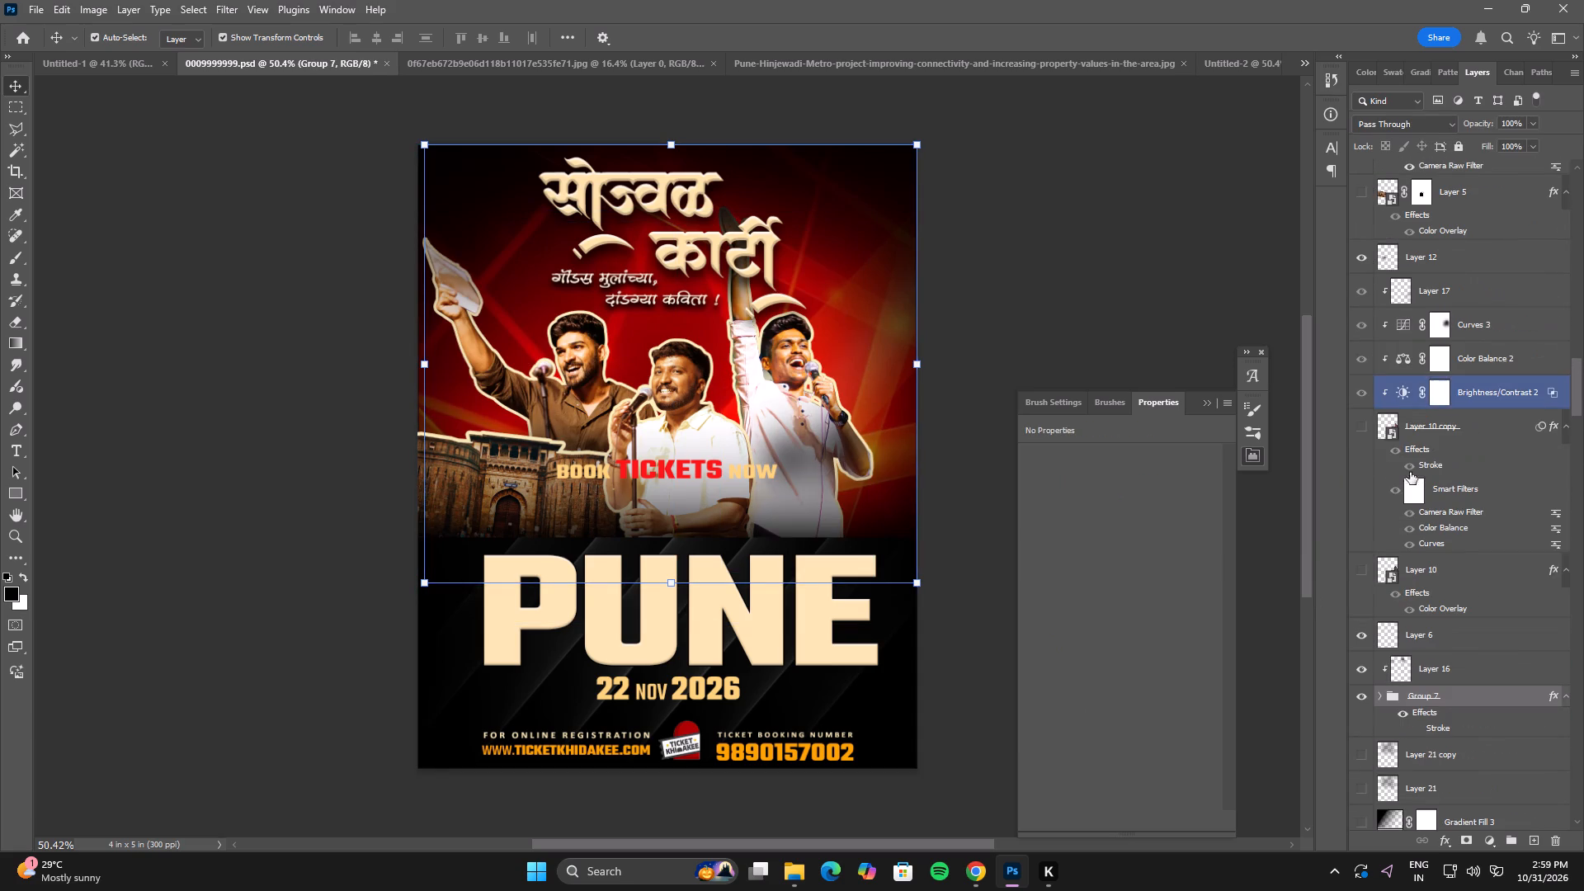
scroll(1426, 464, "up", 7)
scroll(1435, 379, "up", 1)
scroll(1467, 593, "down", 19)
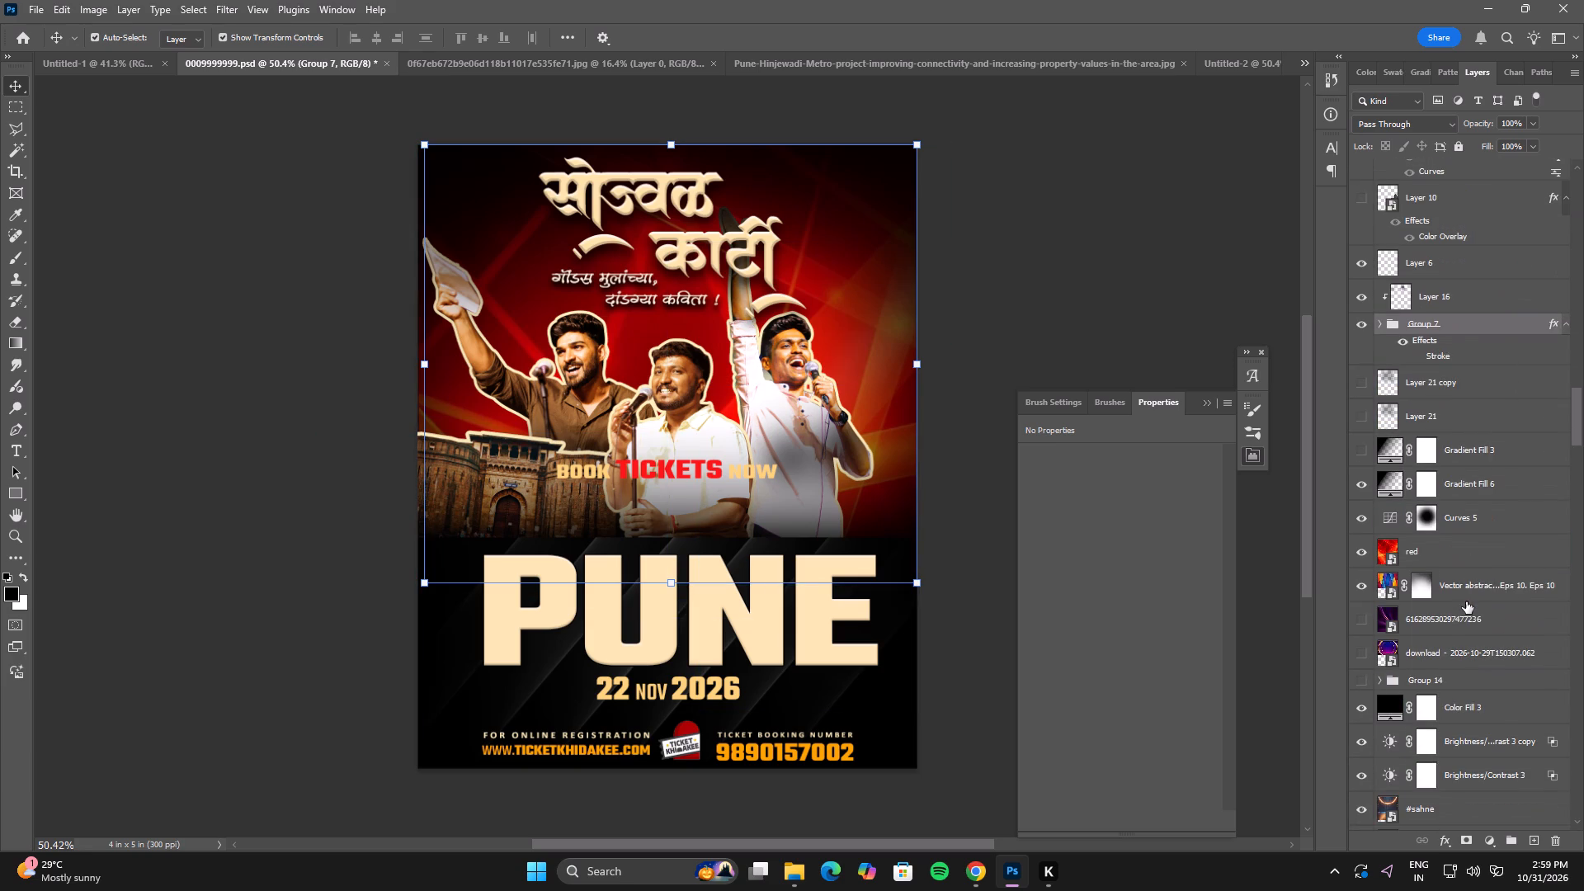
Copy the seated performer with his colour adjustments, plus Group 7 and its clipped shading layer, into the Untitled-2 poster.
left_click(676, 371)
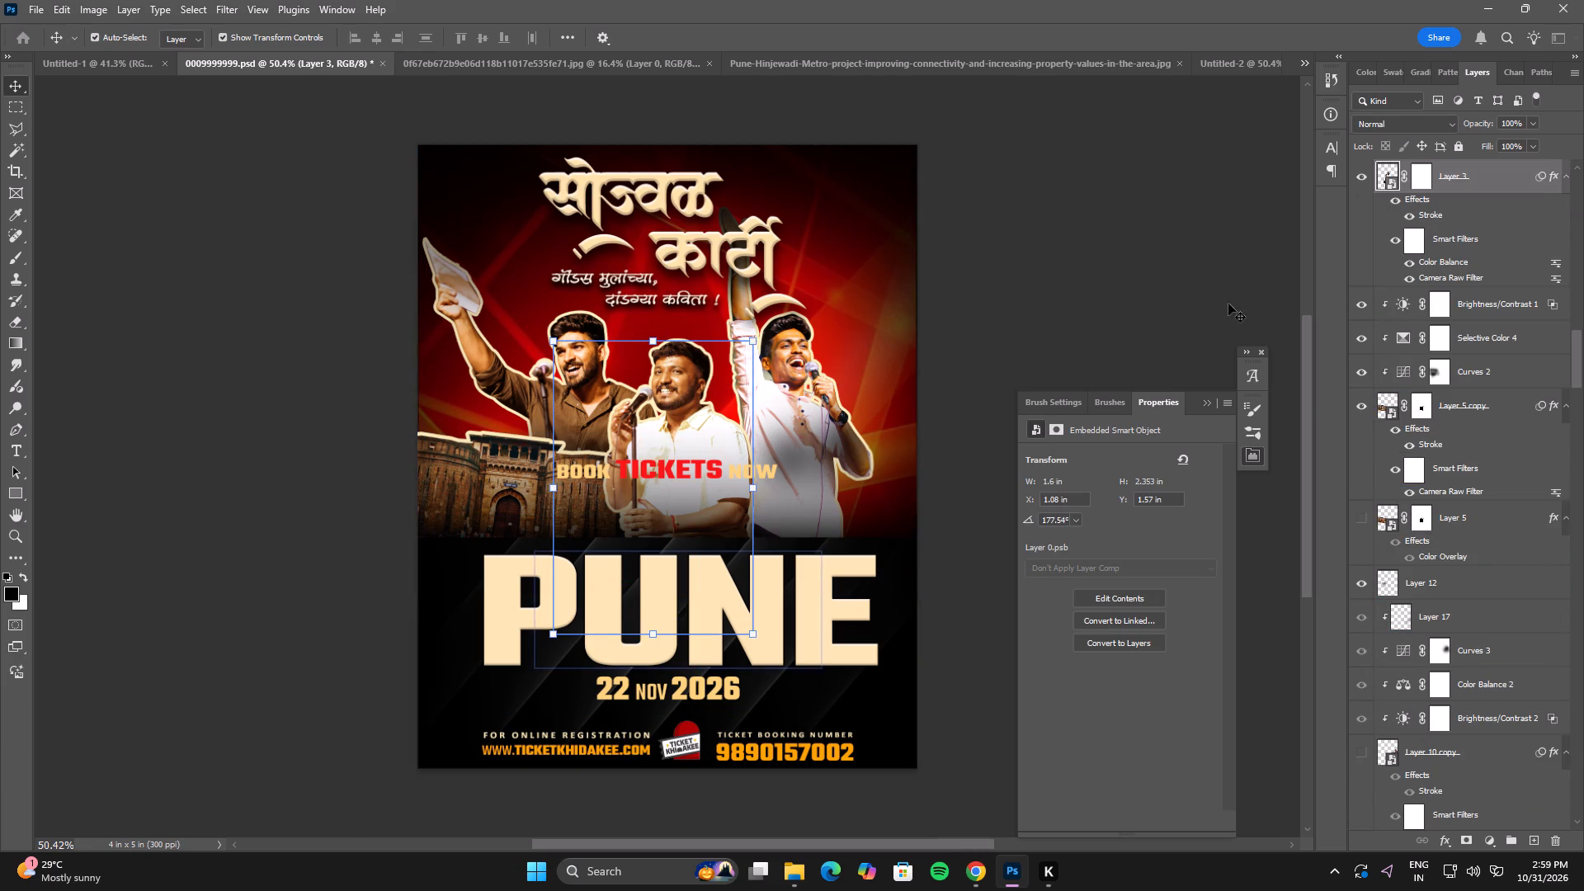
scroll(1523, 403, "up", 4)
left_click(1497, 247, "shift")
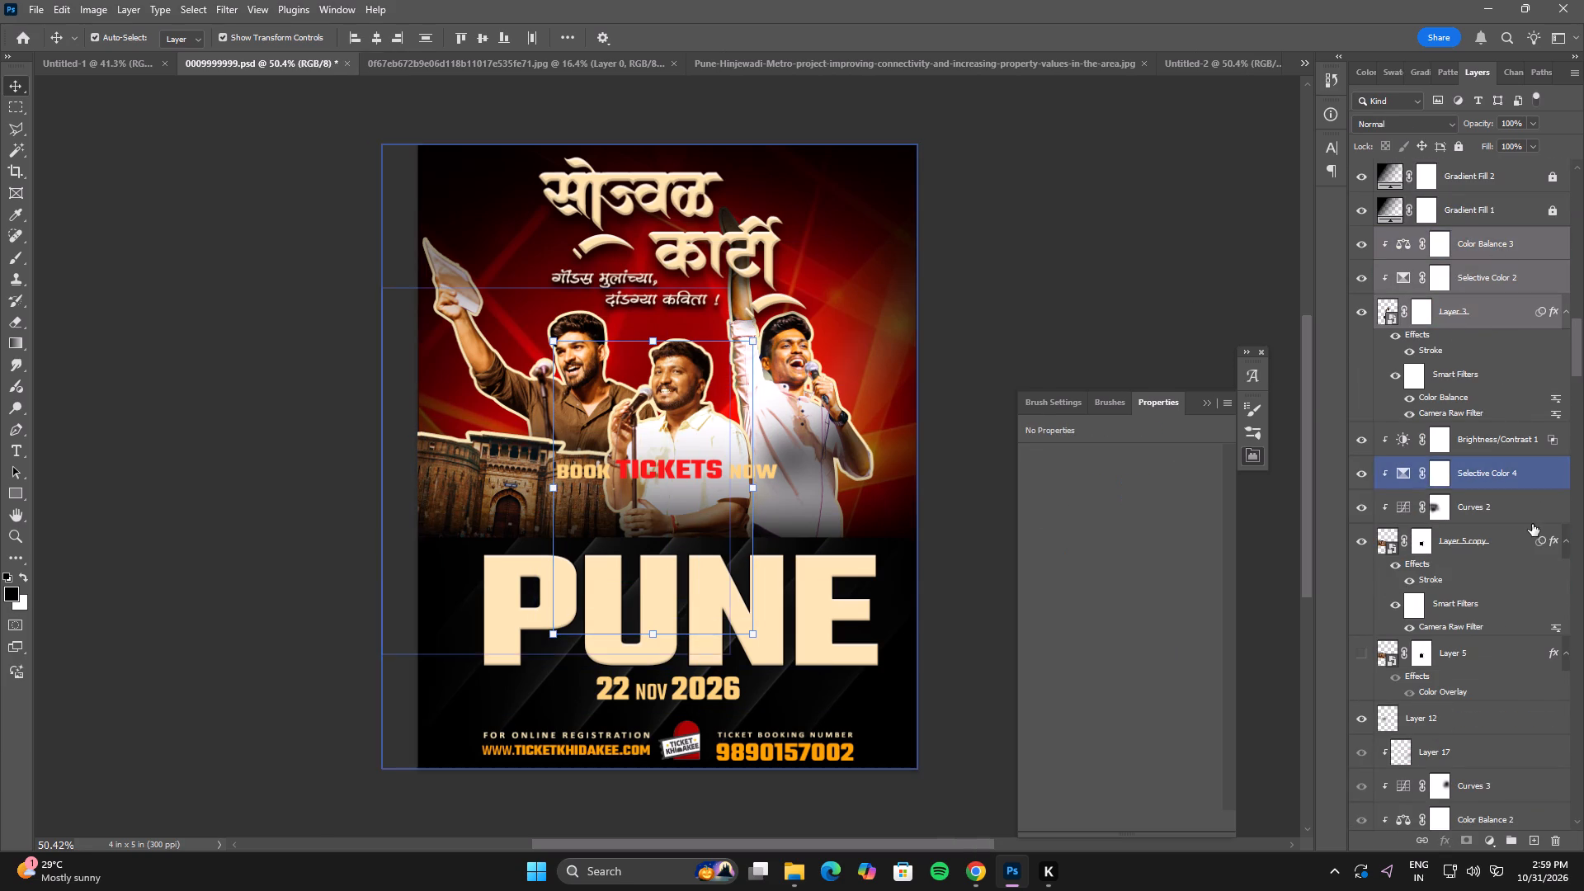
scroll(1523, 568, "up", 6)
scroll(1523, 568, "down", 6)
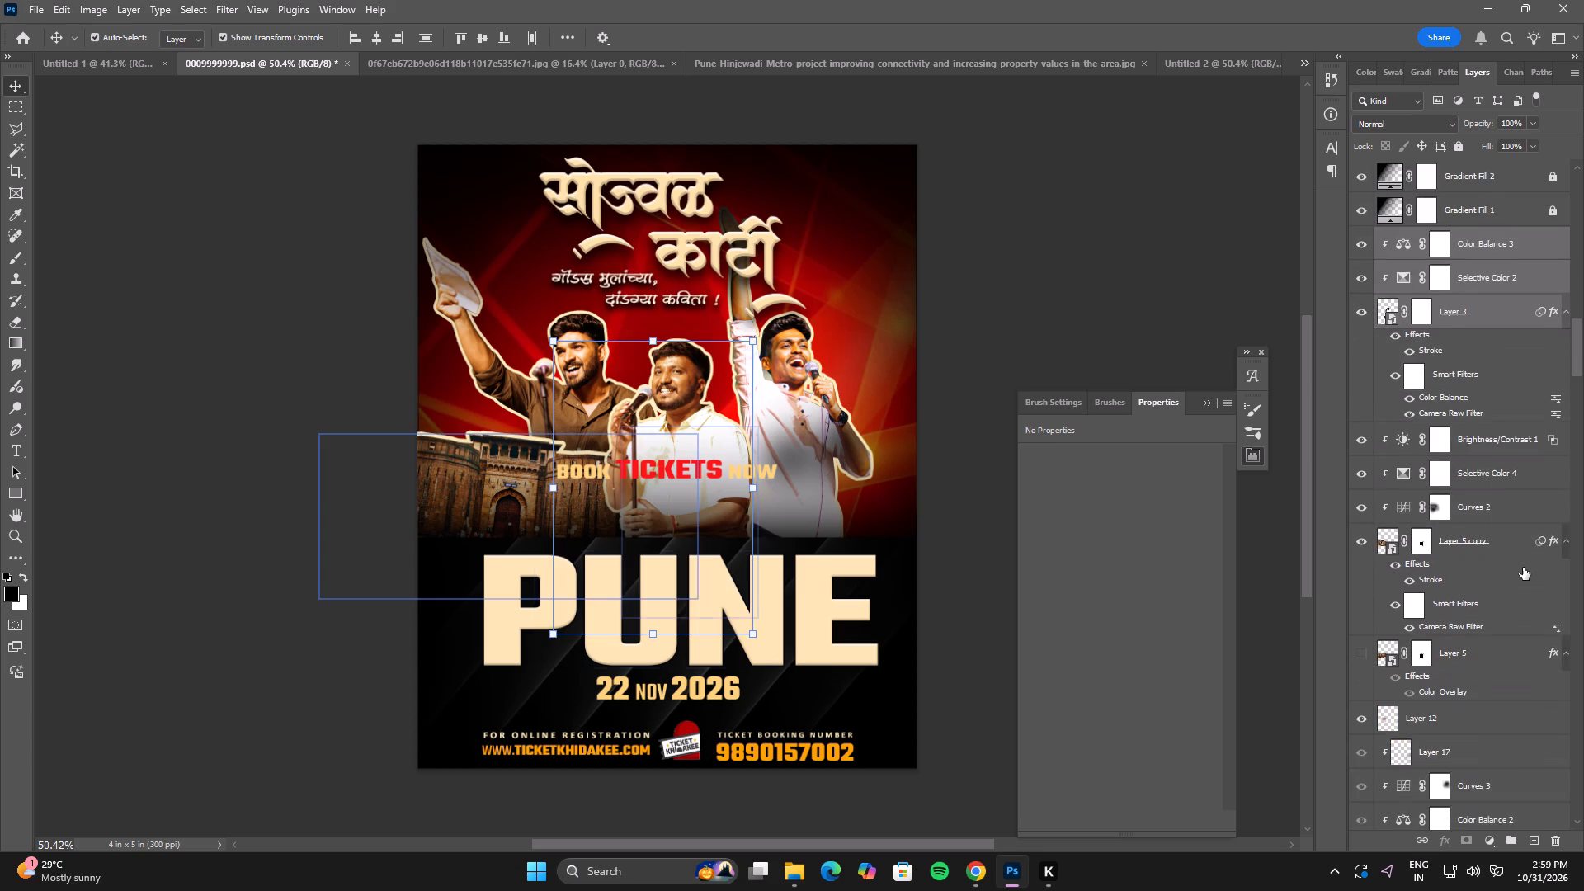
scroll(1523, 568, "down", 14)
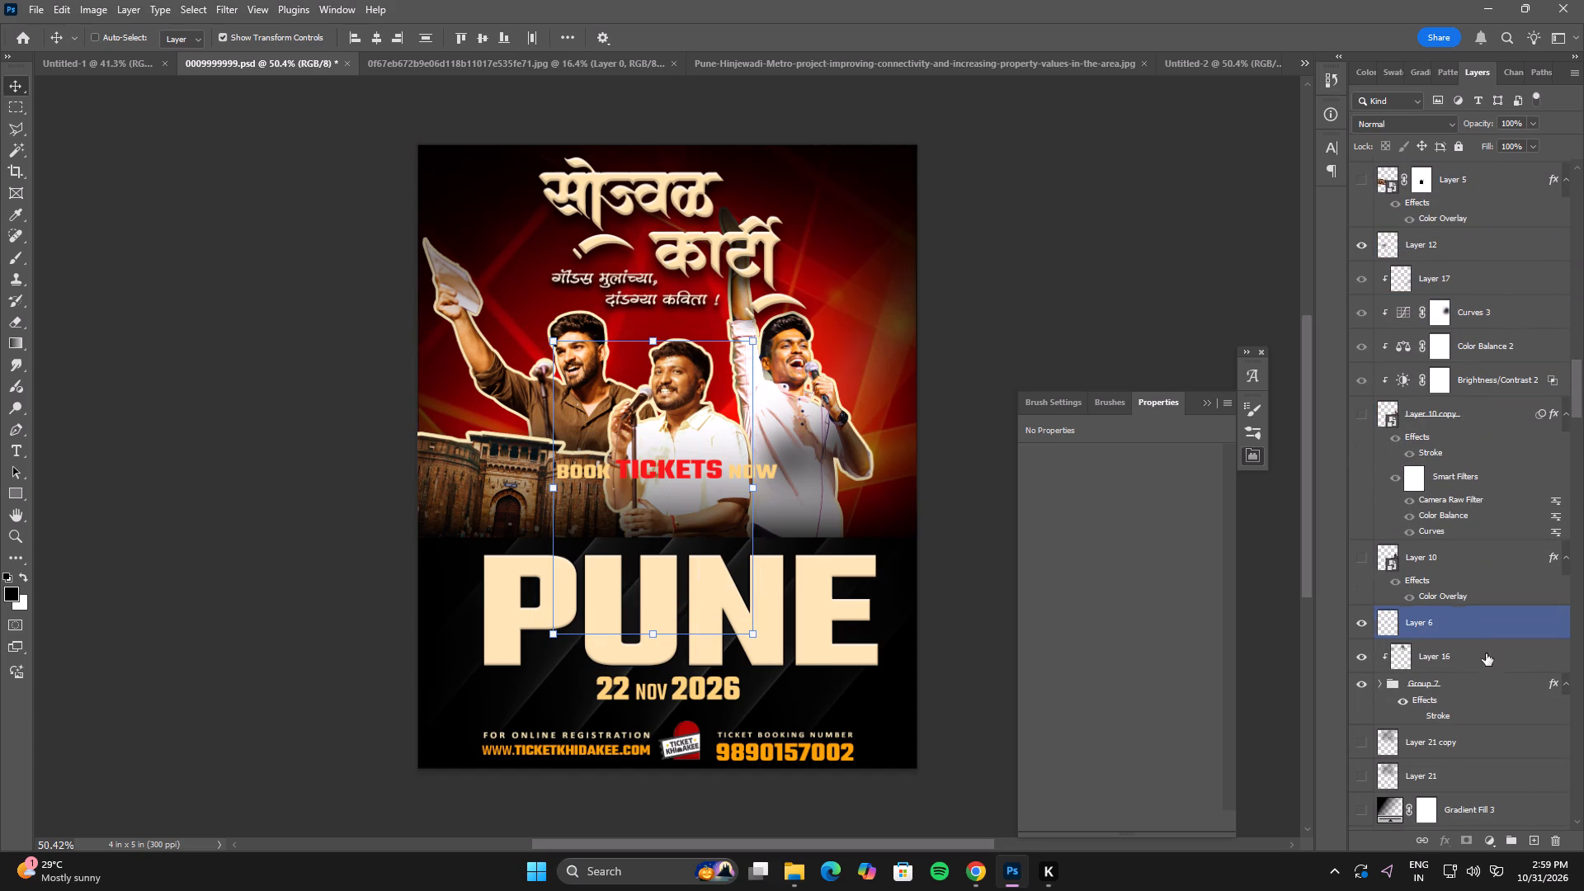
left_click(1478, 687, "ctrl")
left_click(1478, 664, "ctrl")
left_click_drag(1498, 653, 548, 123)
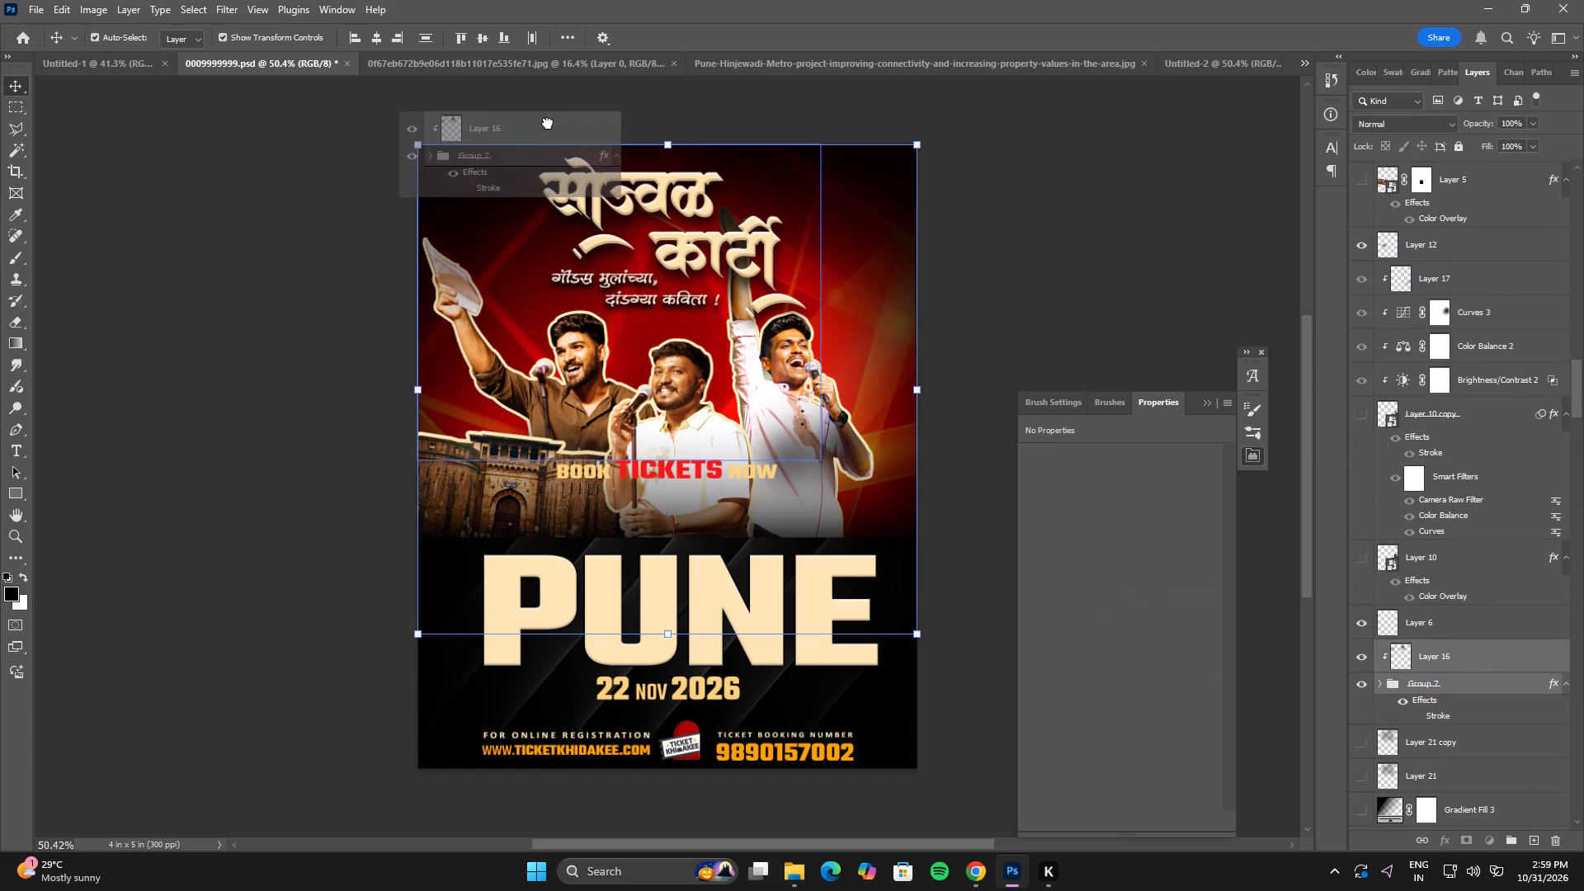
left_click_drag(548, 123, 719, 412)
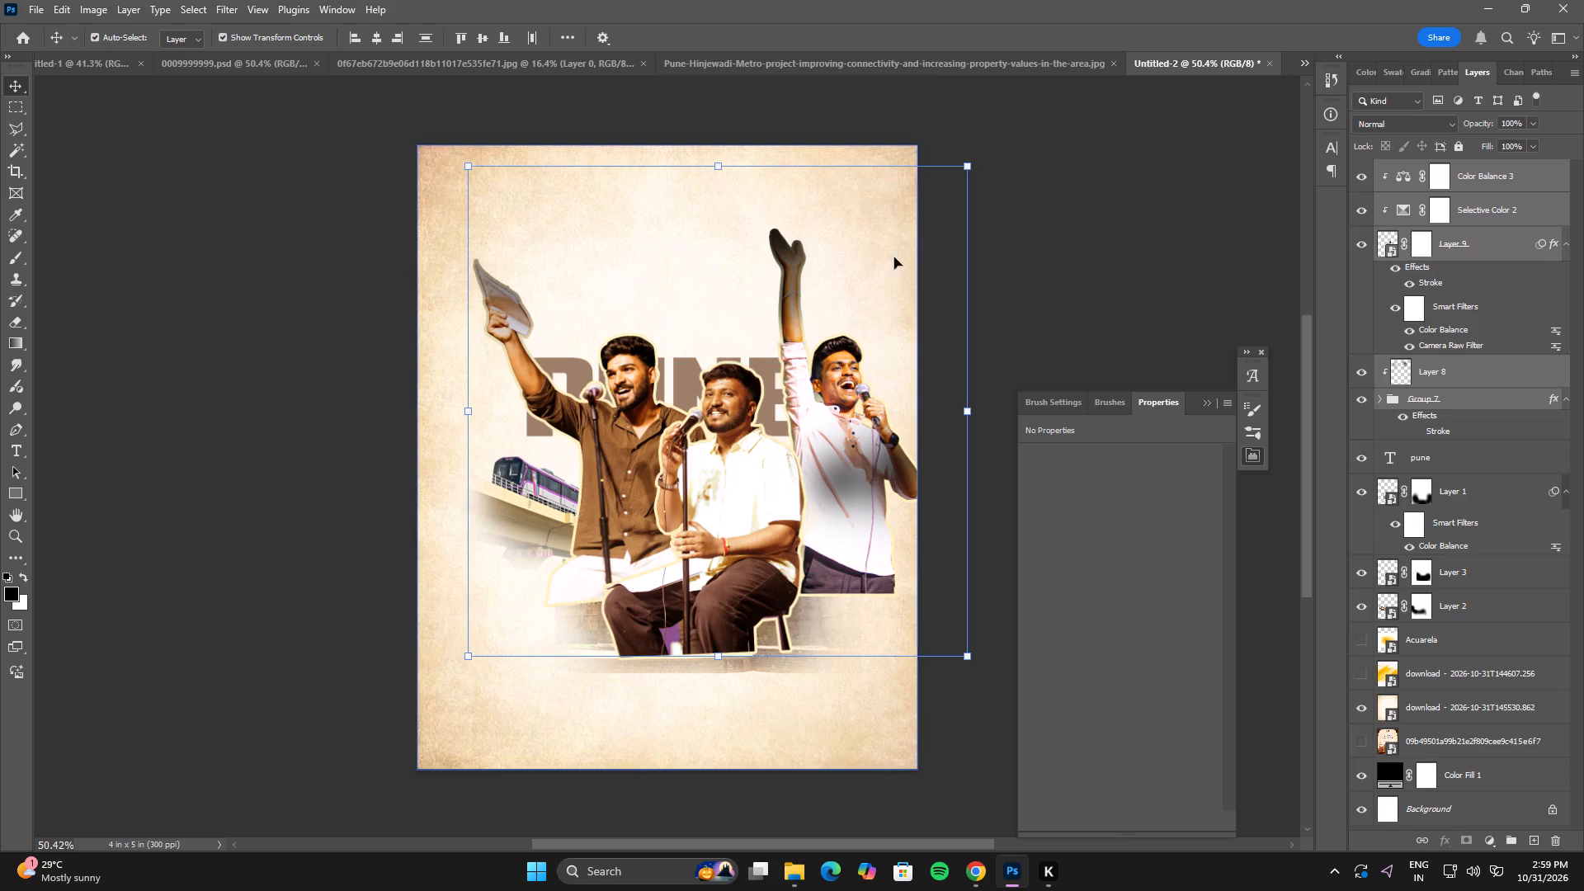
Hide the shading layer clipped to Group 7.
left_click(1366, 372)
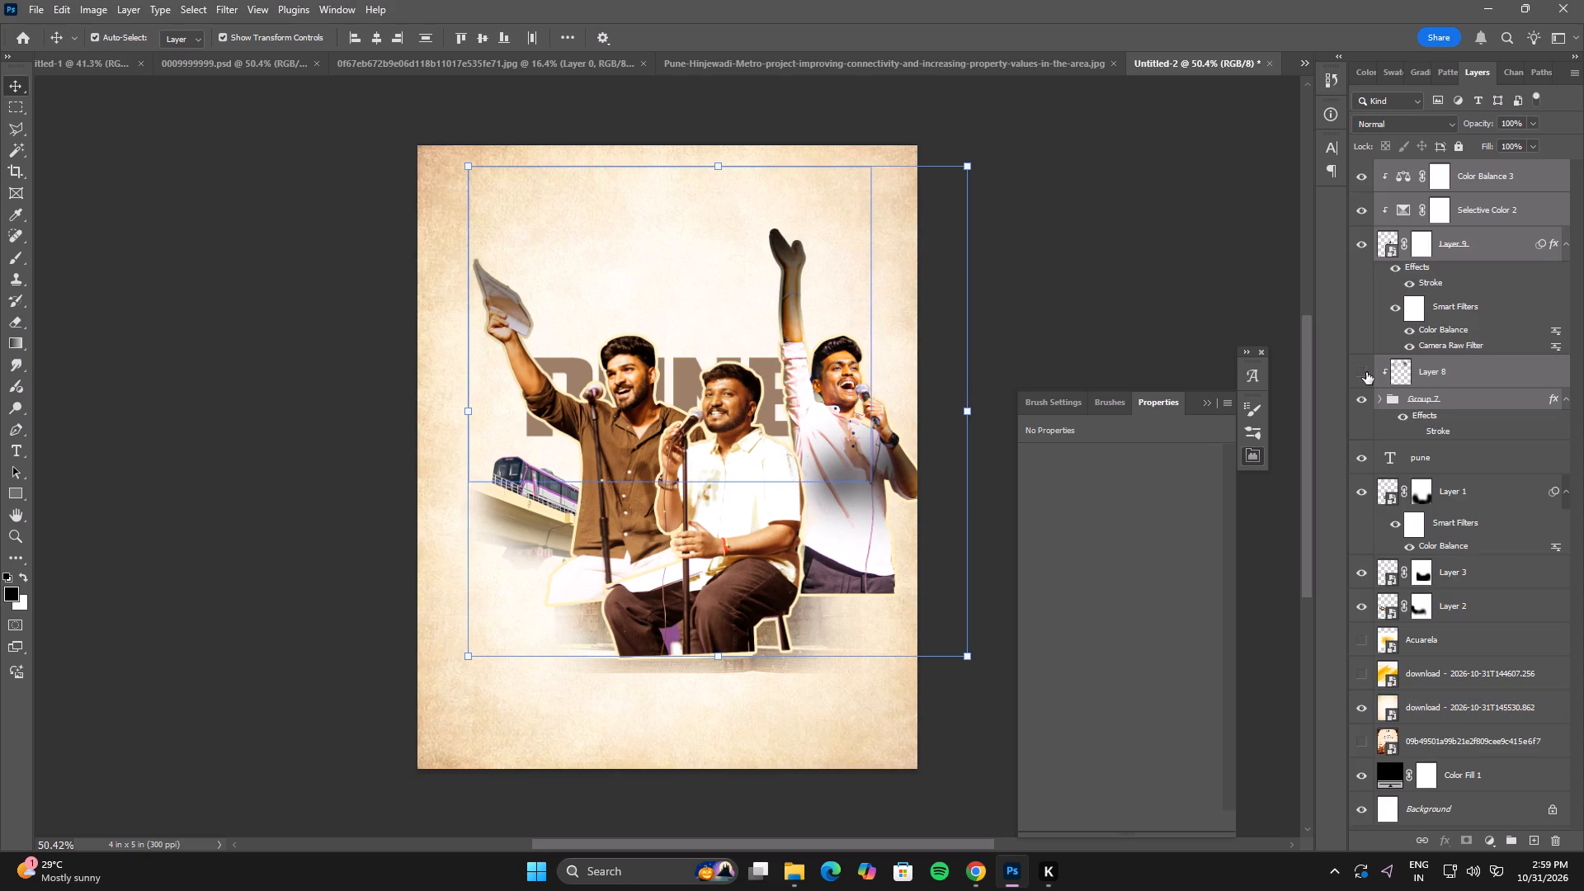
Scale the performers down to about 88% and move them up and left on the poster.
left_click_drag(970, 167, 940, 195, "alt")
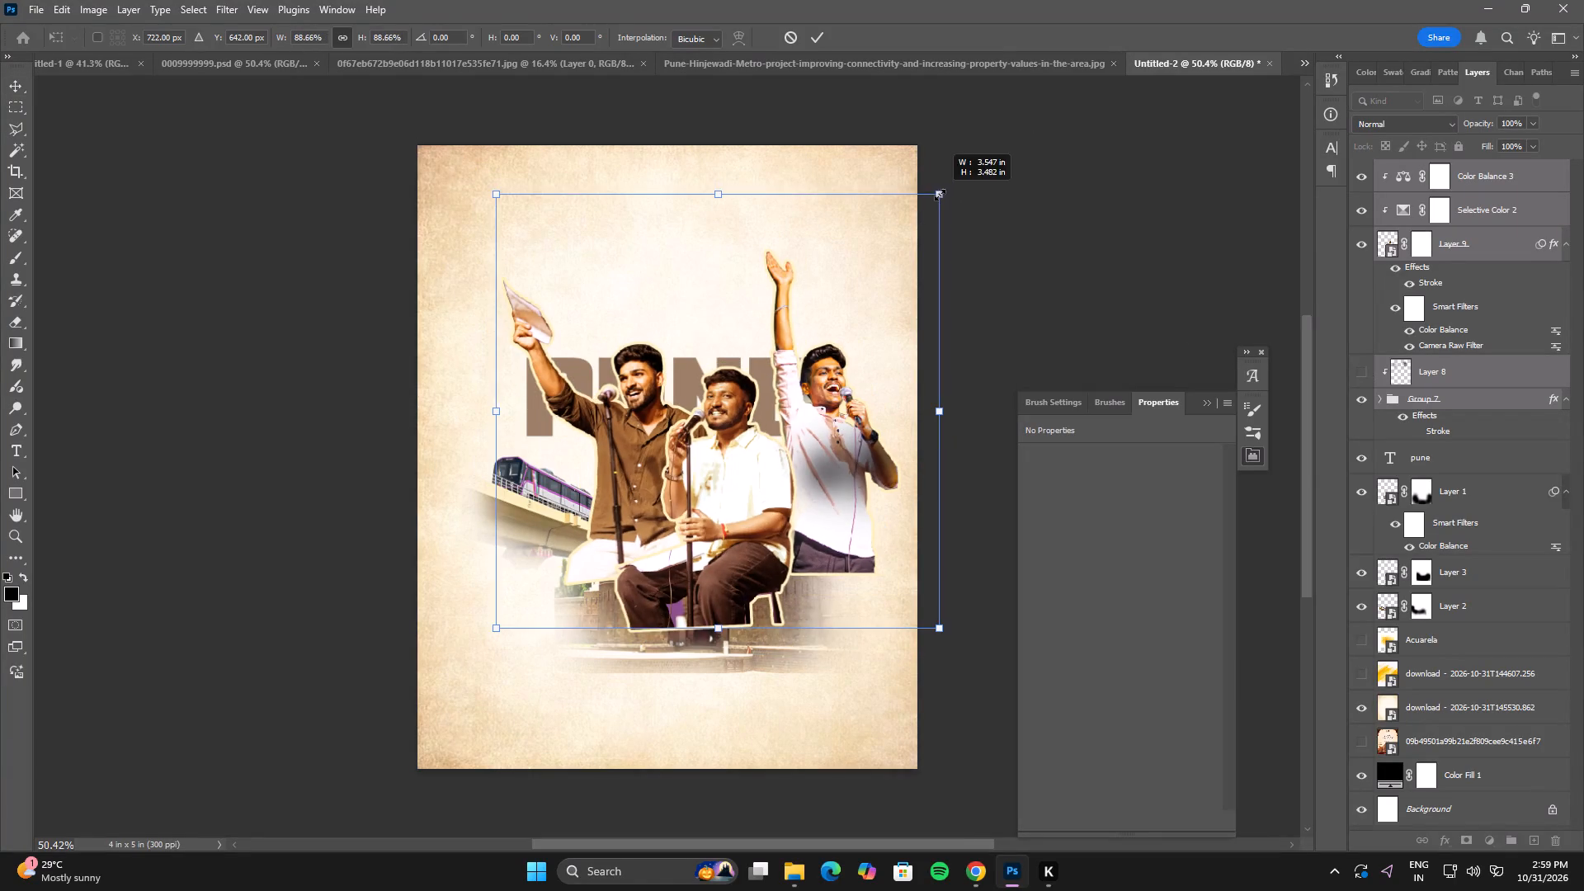
left_click_drag(940, 195, 939, 196, "alt")
left_click_drag(819, 394, 779, 372)
double_click(779, 372)
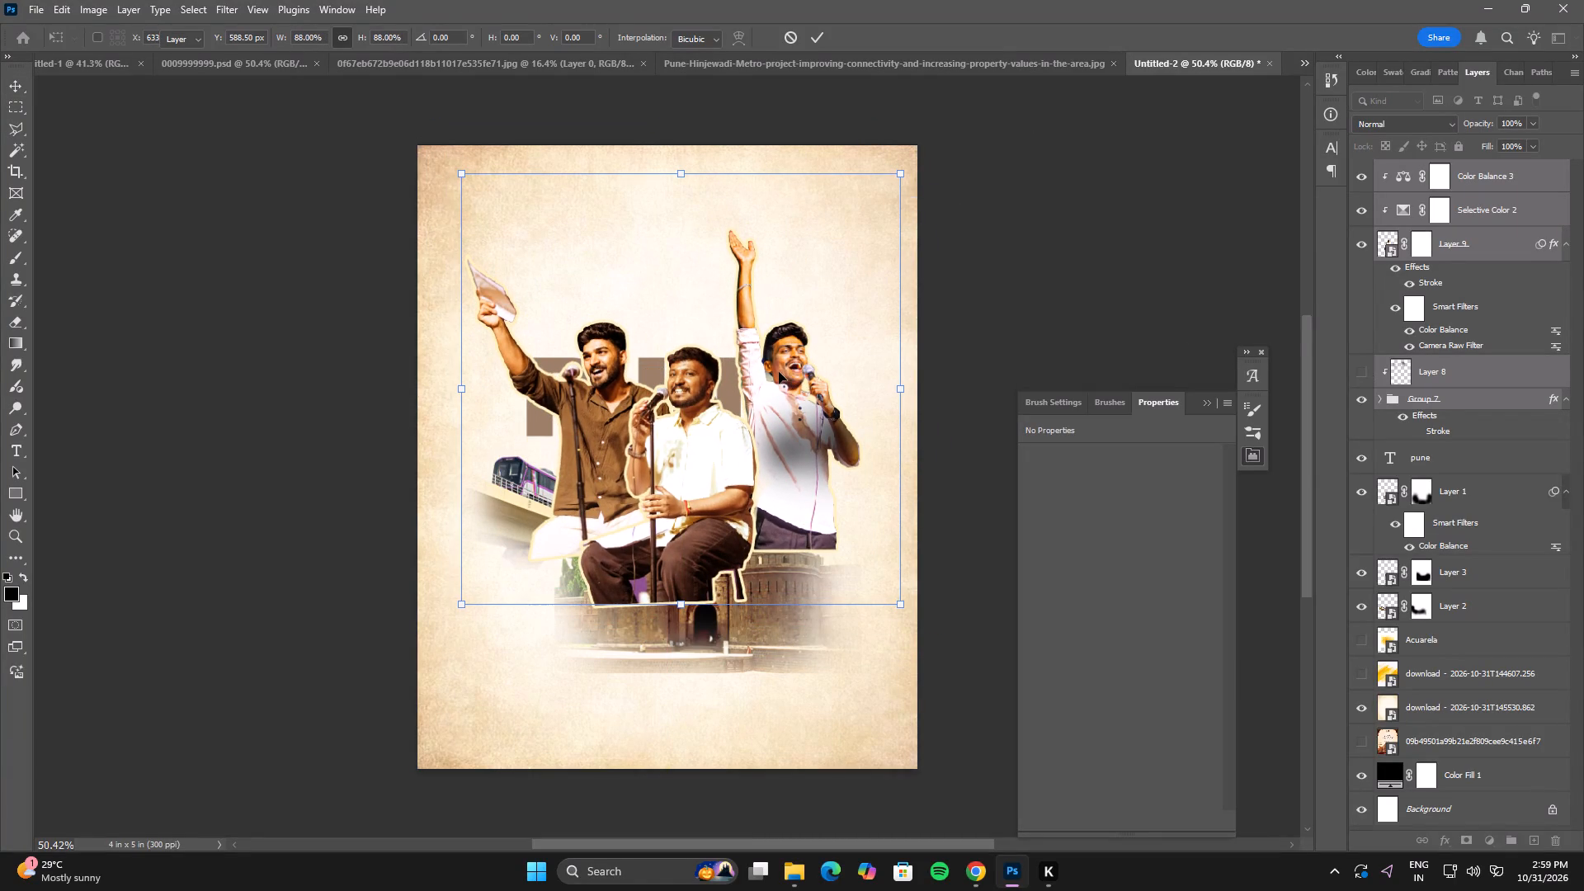
Hide the pune title layer.
left_click(1361, 460)
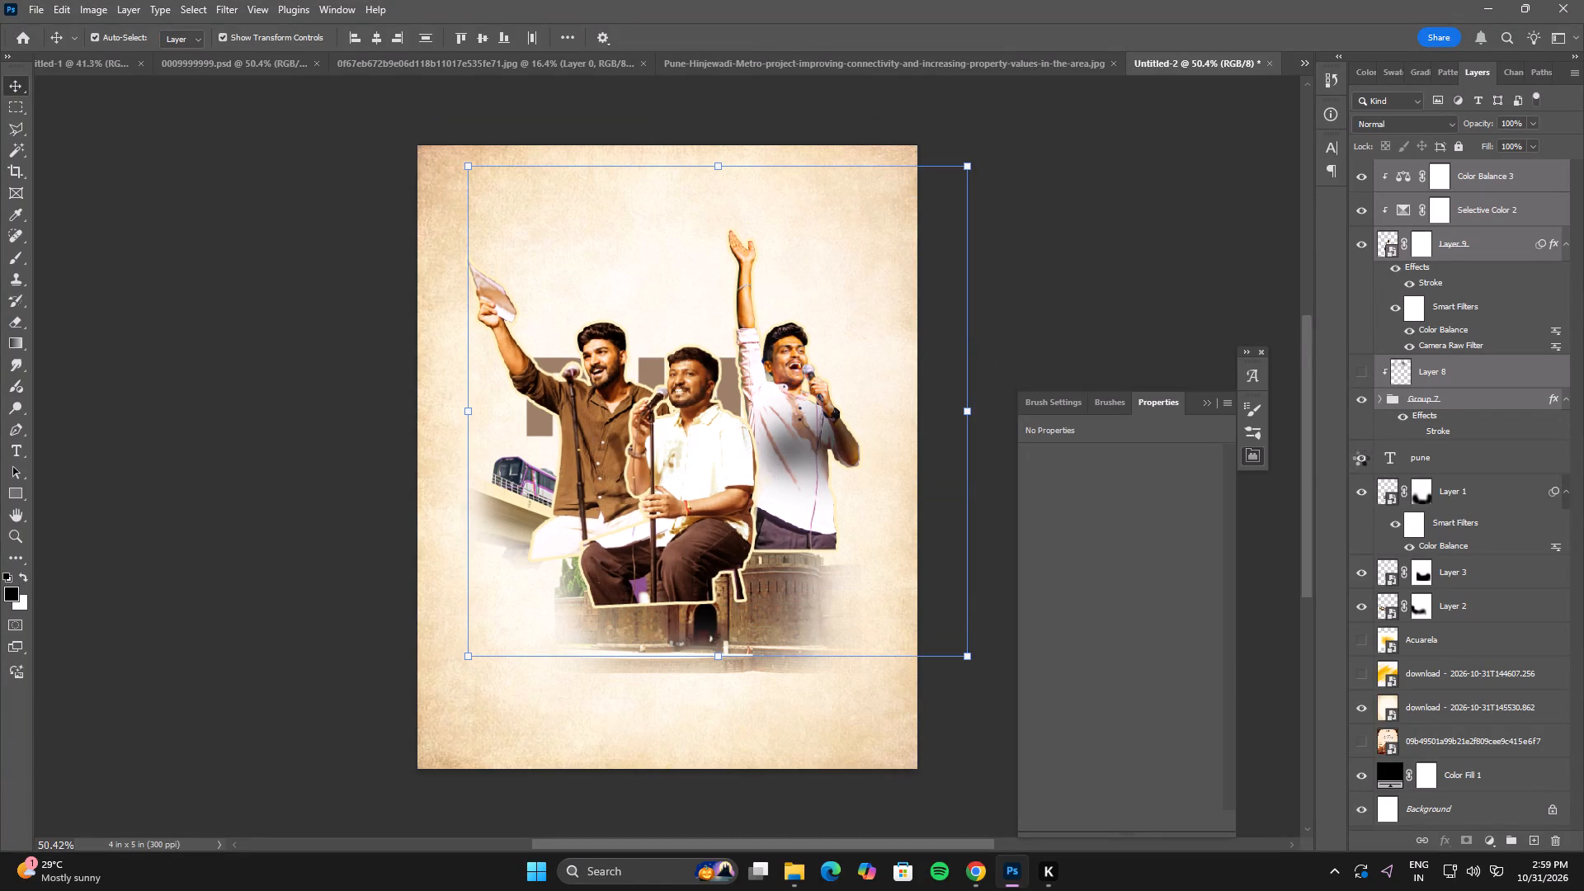
left_click(1360, 458)
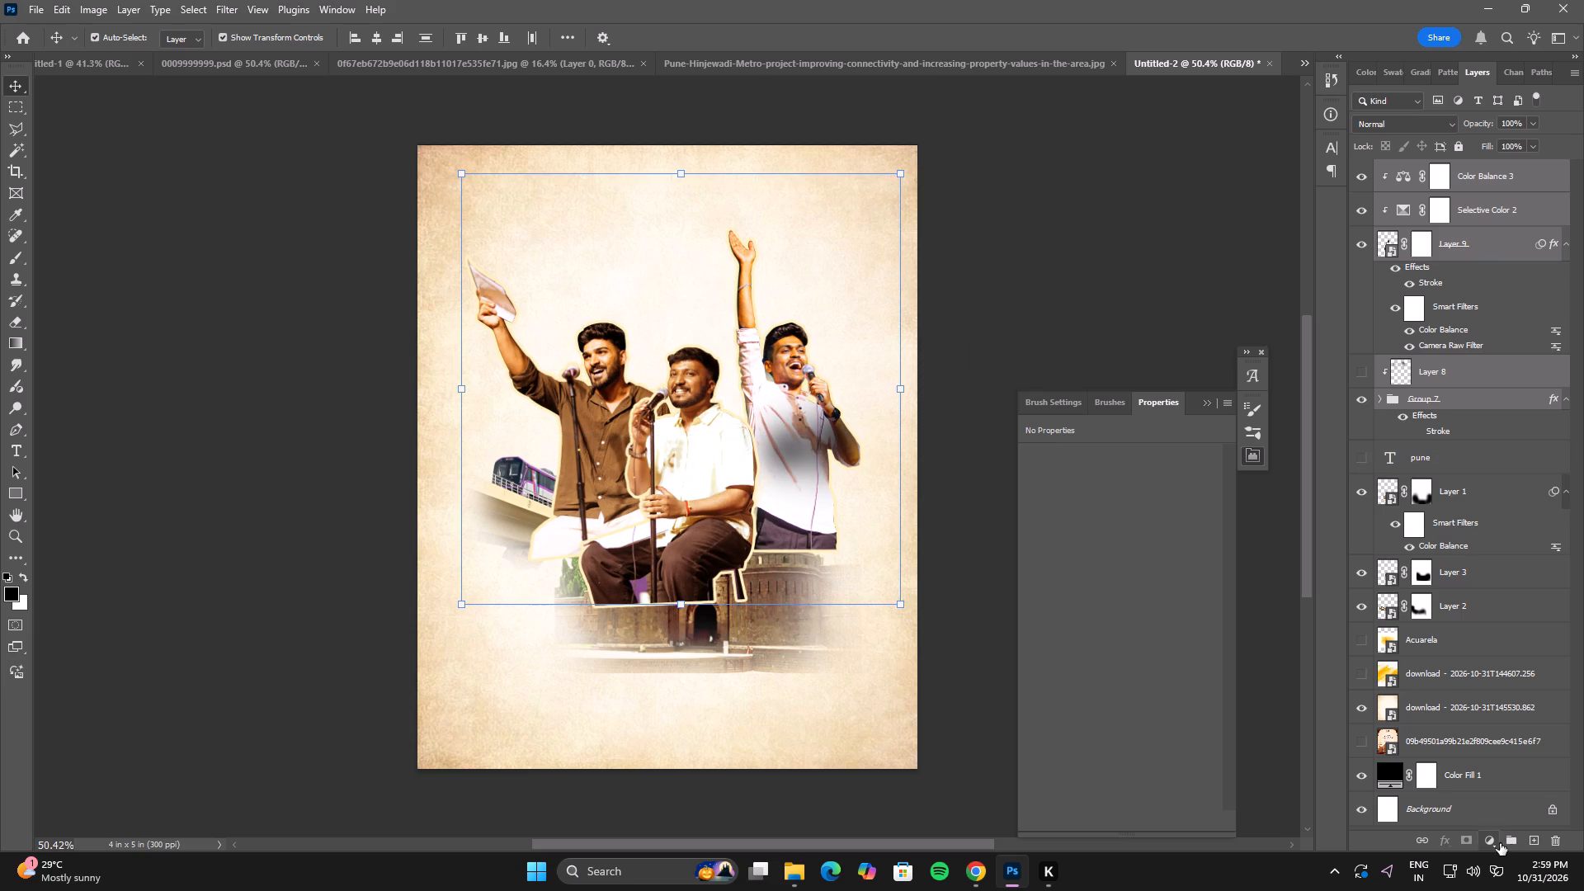
Group the performers' layers and place the group behind the landmarks, directly beneath the Acuarela layer.
left_click(1516, 844)
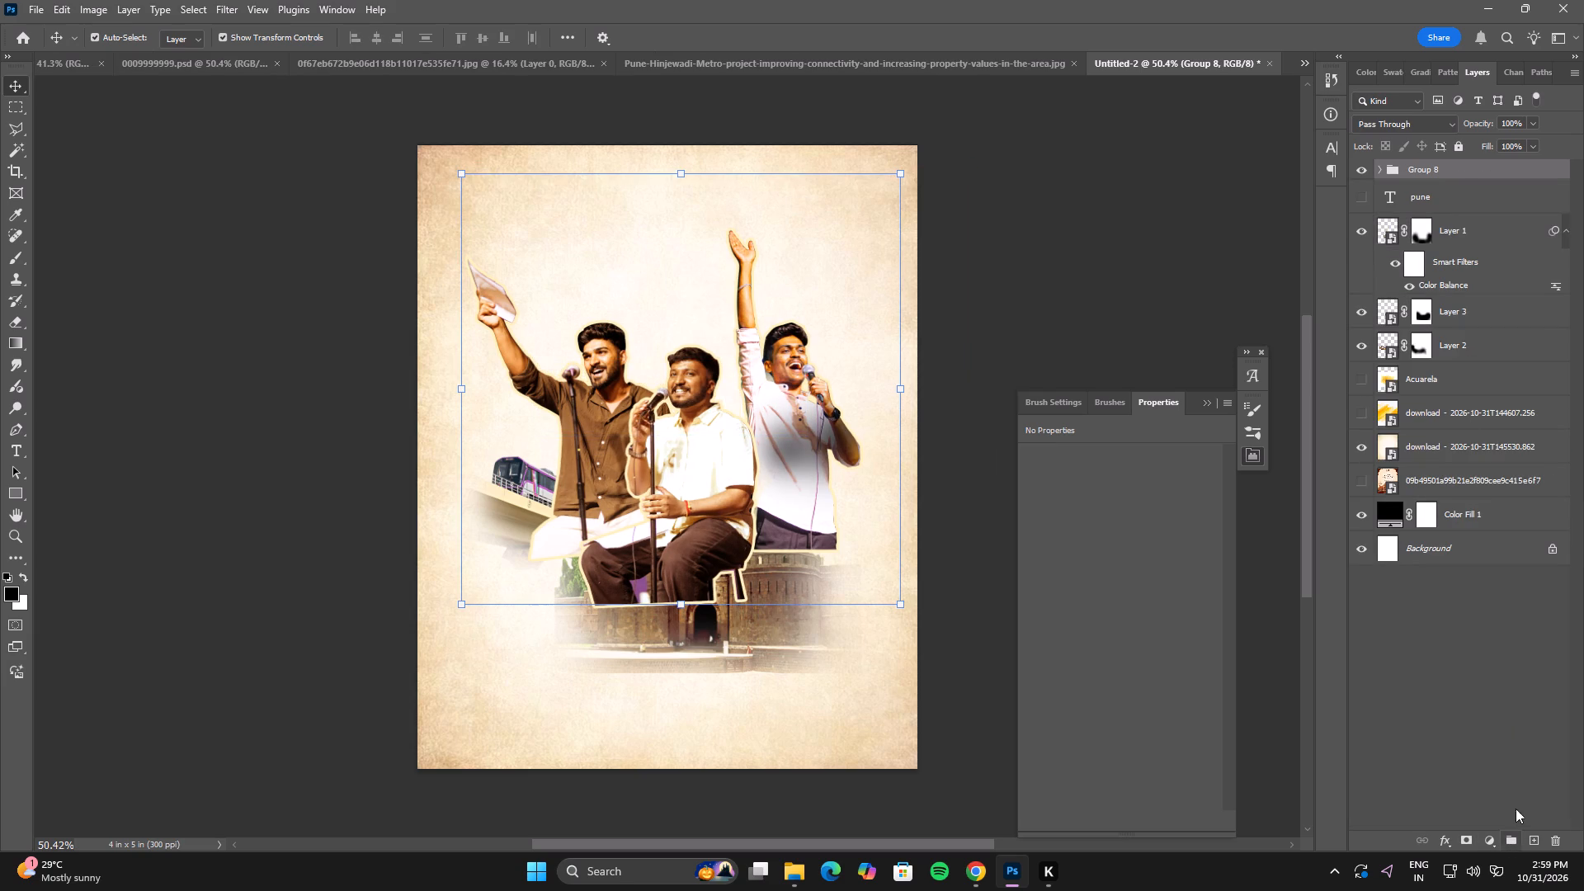
left_click_drag(1461, 168, 1421, 497)
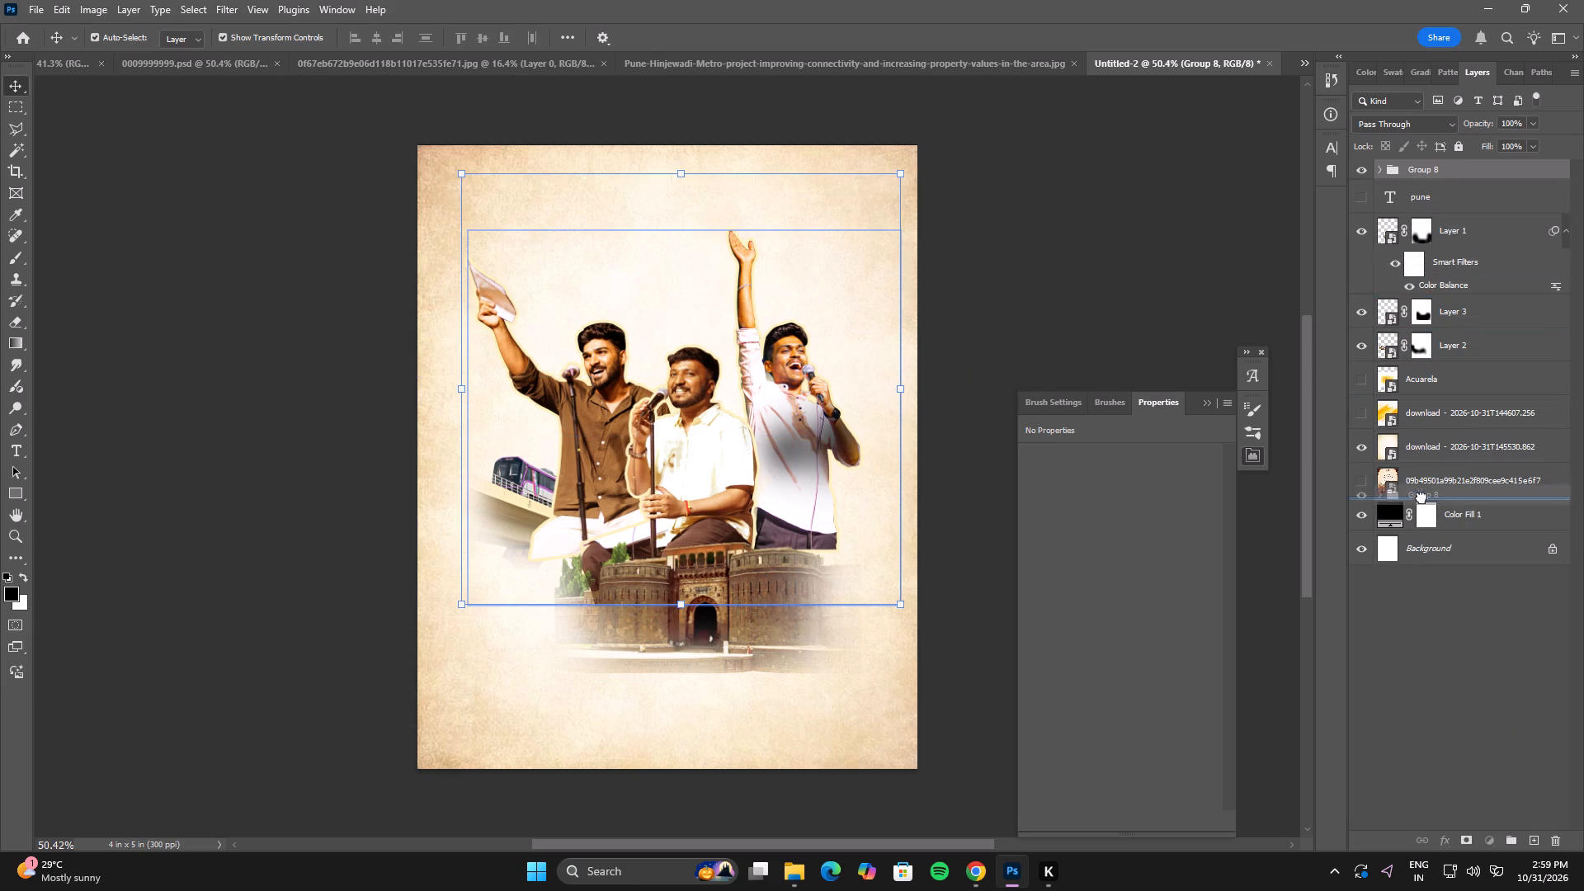
left_click_drag(1421, 497, 1424, 397)
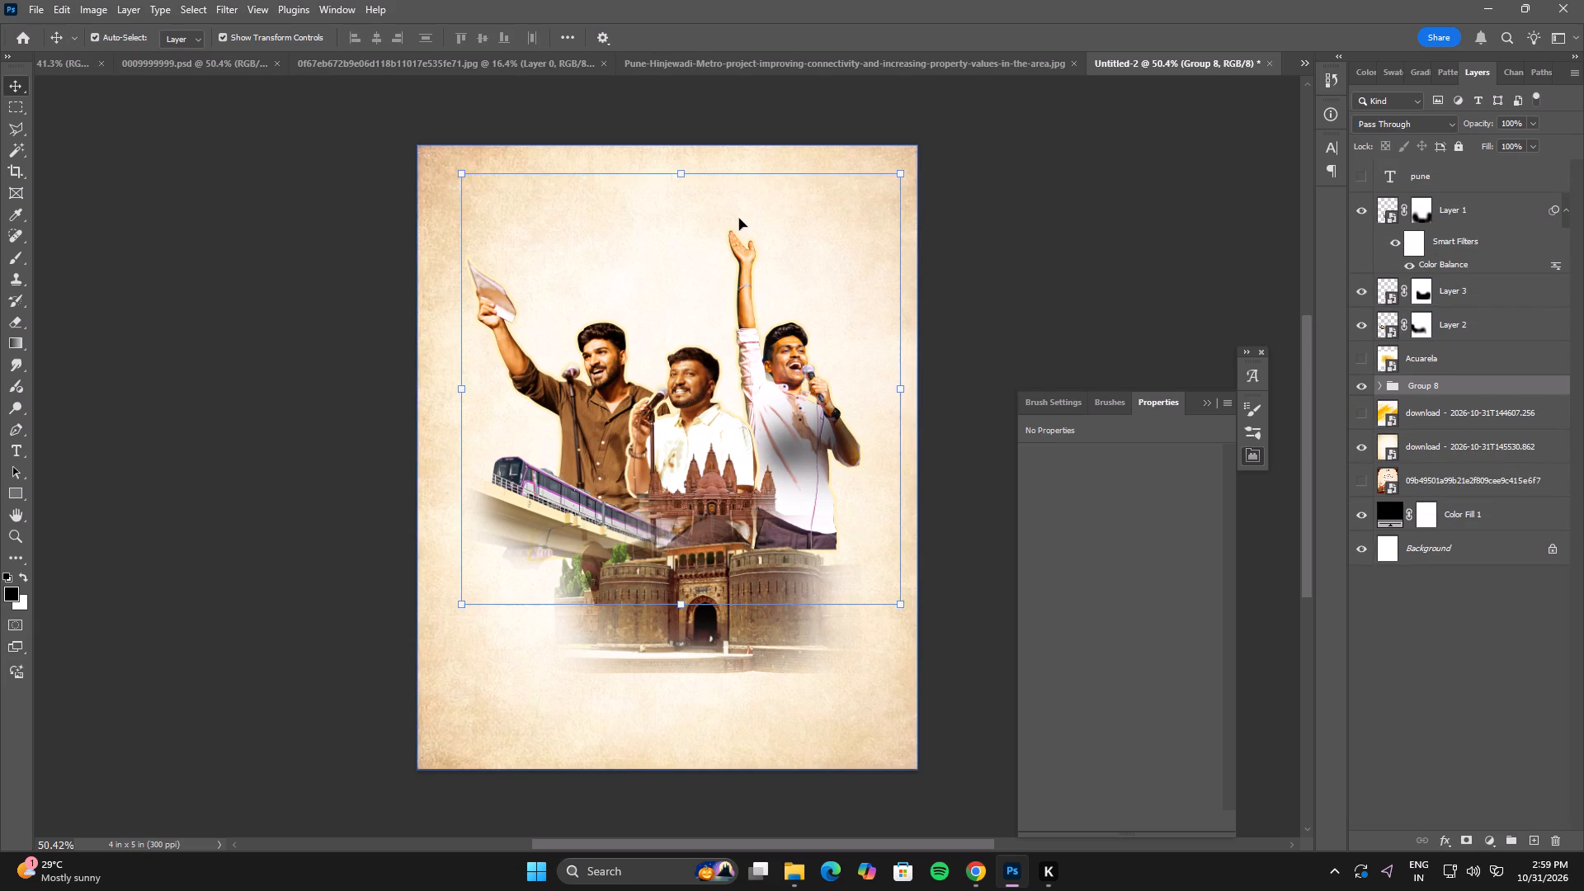
Scale the performers' group up to about 102.68% and shift it slightly left and up.
left_click_drag(683, 172, 681, 161)
left_click_drag(794, 416, 773, 412)
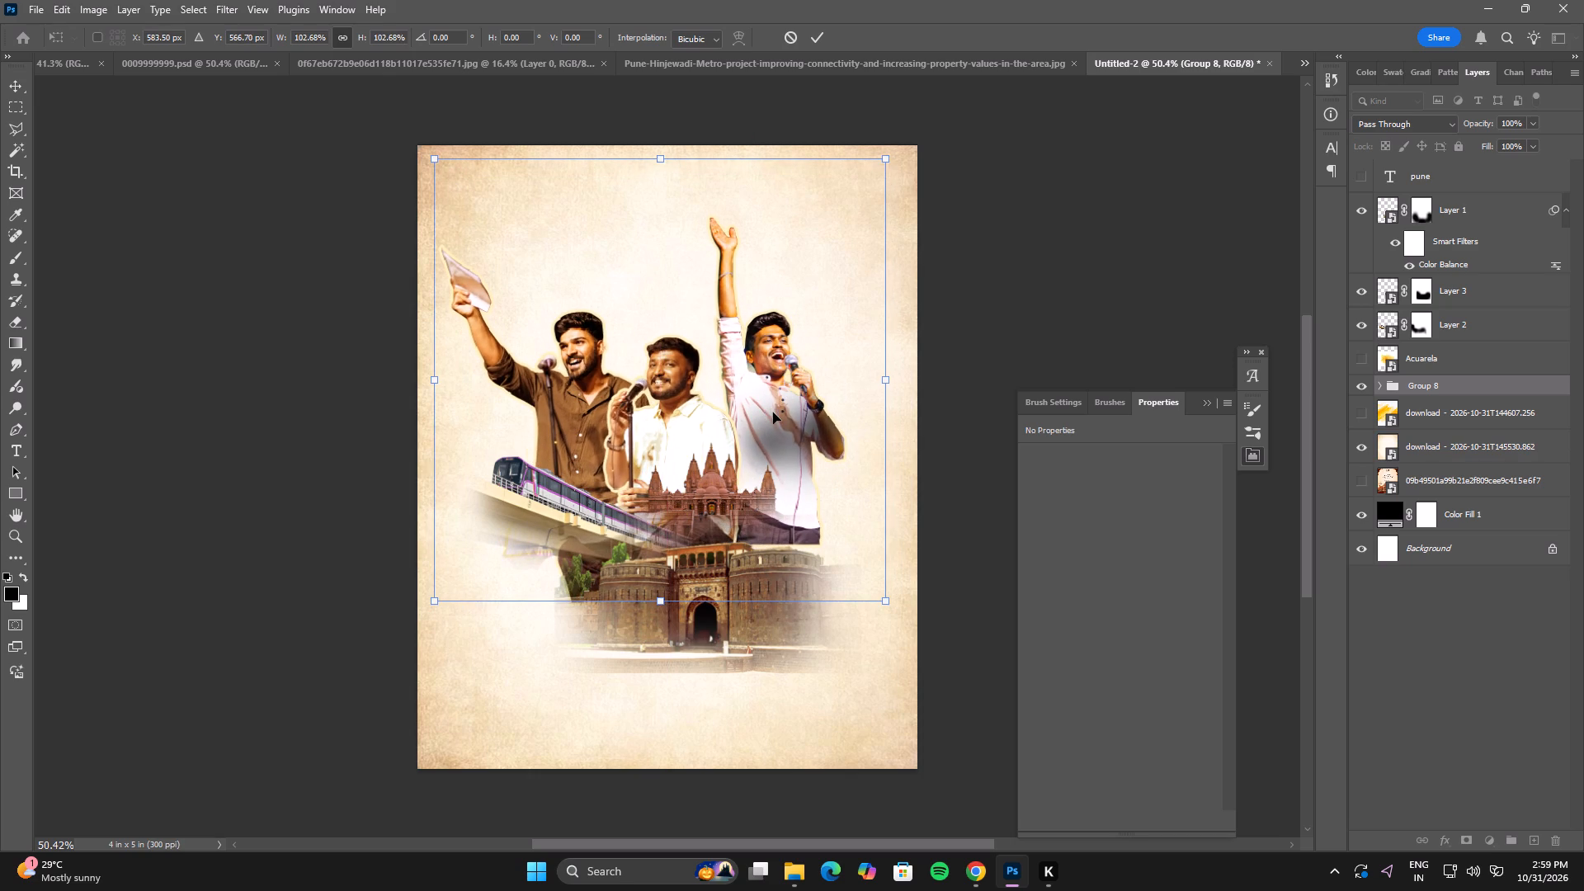
double_click(773, 412)
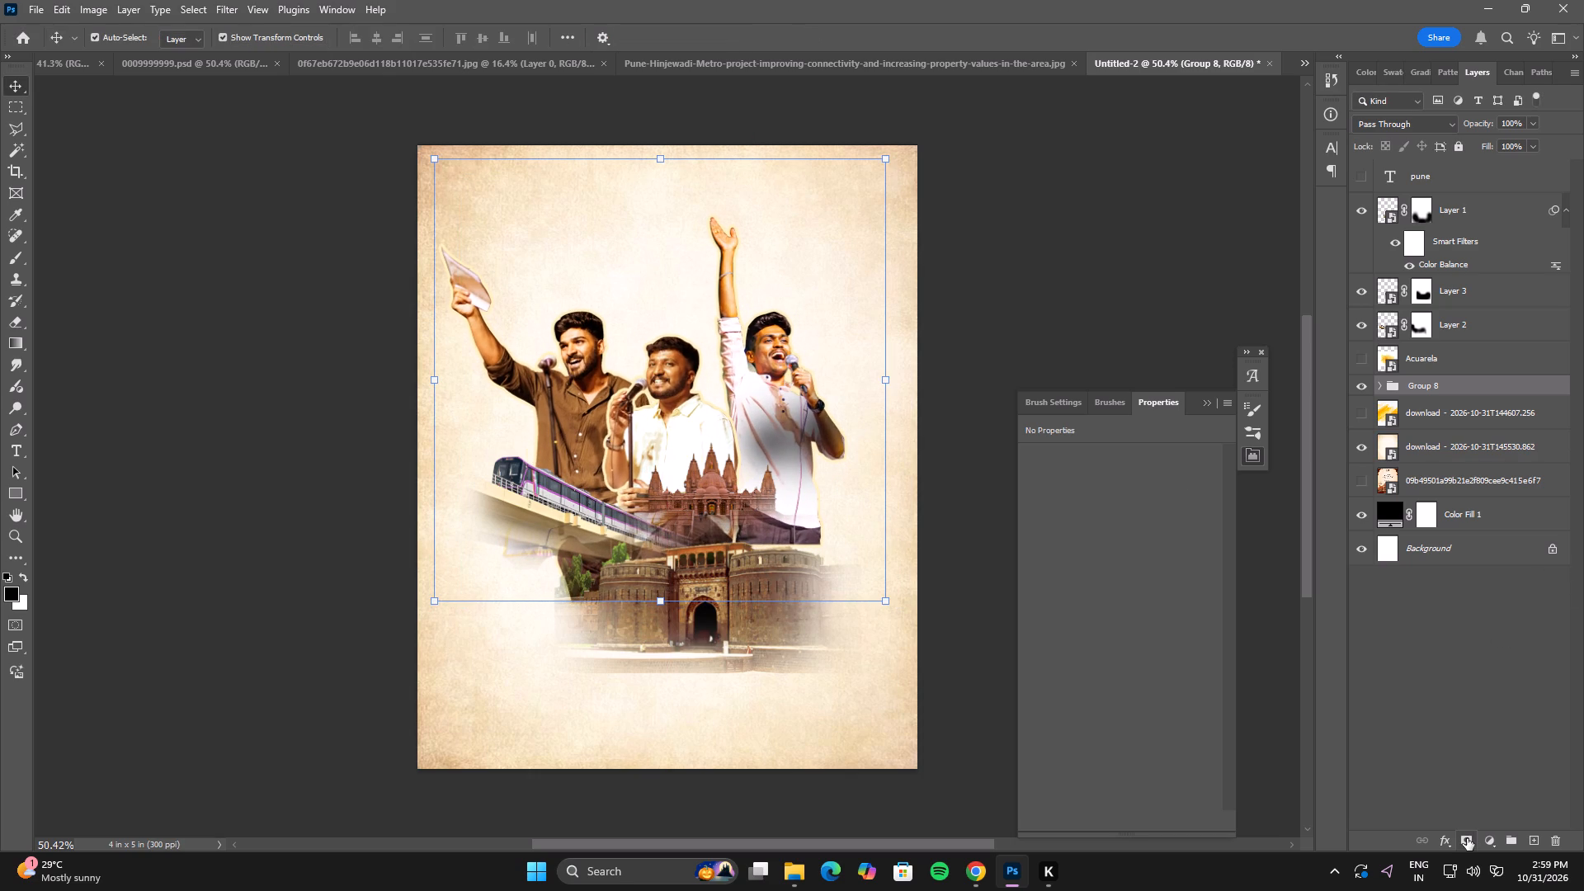
Add a layer mask to the performers' group and paint out its lower edge beneath the metro with a soft 250 px brush.
left_click(1467, 838)
key("b")
left_click_drag(562, 574, 562, 600)
left_click_drag(587, 586, 563, 616)
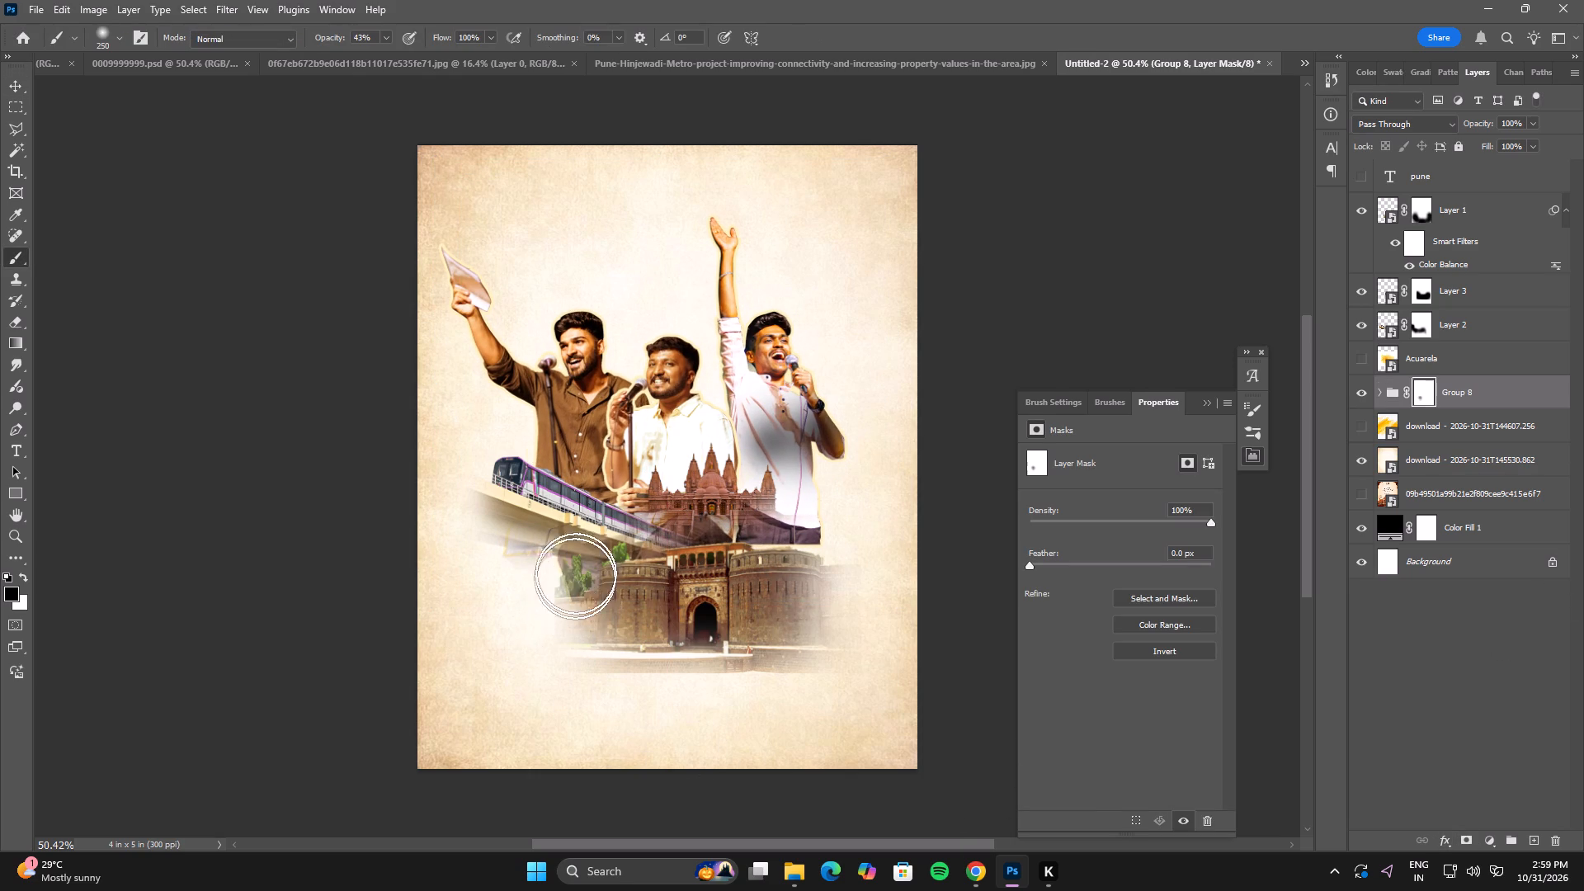
left_click_drag(577, 577, 559, 620)
left_click_drag(568, 582, 555, 597)
left_click_drag(556, 575, 517, 597)
left_click_drag(519, 578, 505, 583)
left_click_drag(521, 568, 527, 582)
double_click(509, 578)
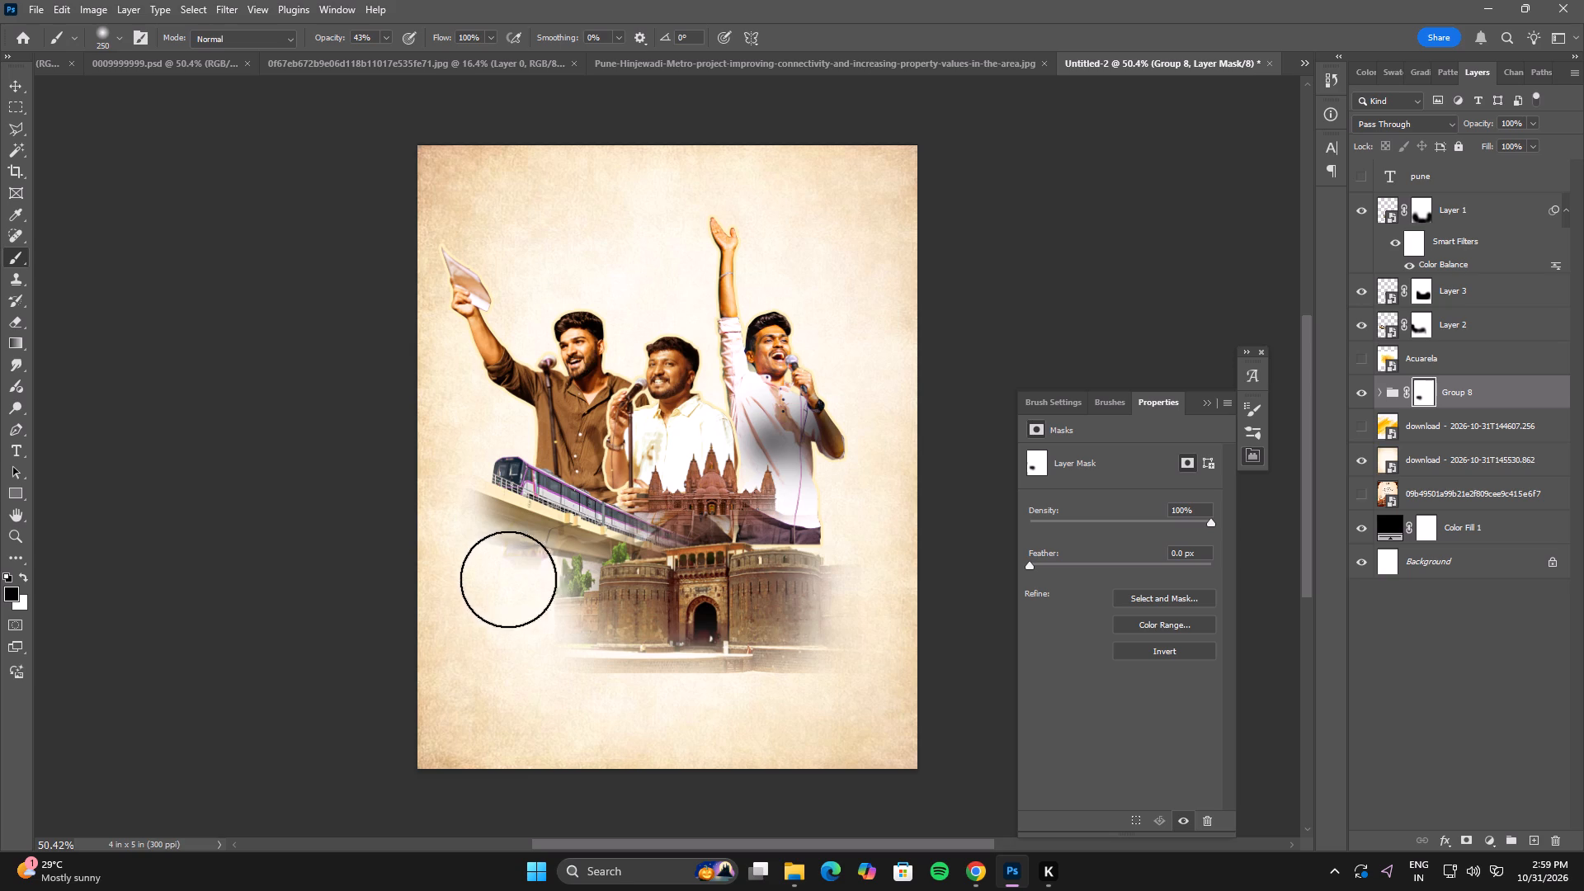
Enlarge the mask brush to 400 px and fade the performers' lower bodies from beneath the metro across to the right performer's shirt hem.
key("bracketright")
key("bracketright")
left_click_drag(582, 568, 532, 587)
left_click_drag(513, 589, 526, 598)
left_click_drag(558, 586, 622, 589)
left_click_drag(658, 540, 706, 580)
left_click_drag(816, 546, 837, 549)
left_click_drag(841, 548, 823, 555)
left_click_drag(823, 541, 832, 559)
left_click_drag(806, 549, 816, 563)
left_click_drag(804, 540, 831, 580)
left_click_drag(813, 550, 830, 578)
left_click_drag(778, 545, 768, 563)
left_click_drag(747, 540, 673, 565)
left_click_drag(664, 561, 667, 571)
left_click_drag(713, 543, 639, 584)
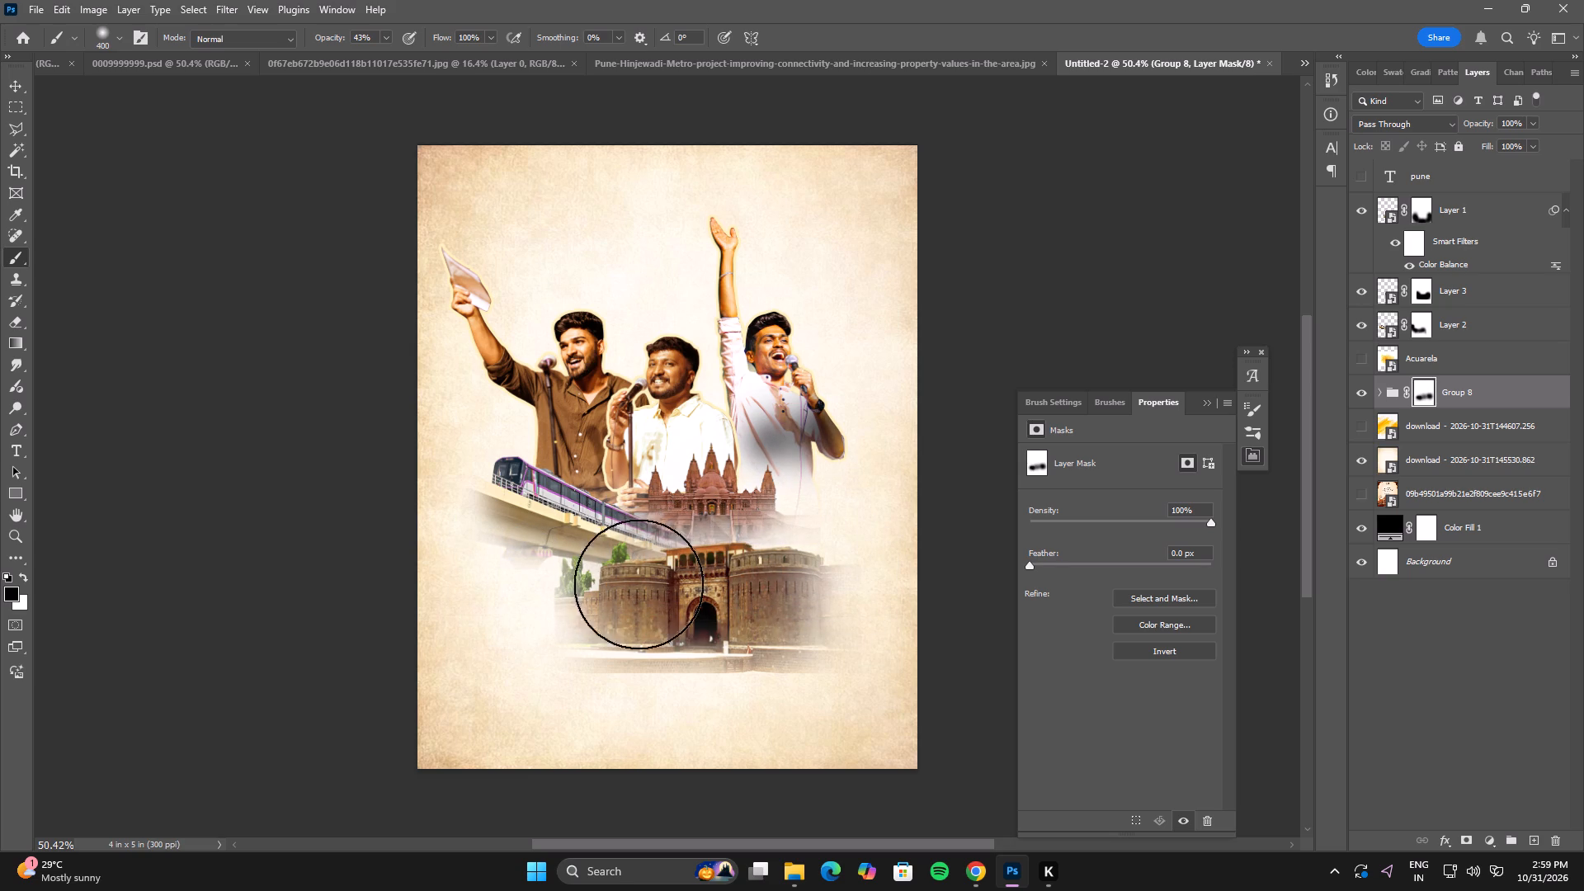
left_click_drag(639, 584, 614, 587)
left_click_drag(577, 587, 539, 623)
left_click_drag(492, 607, 483, 625)
left_click_drag(535, 593, 1027, 675)
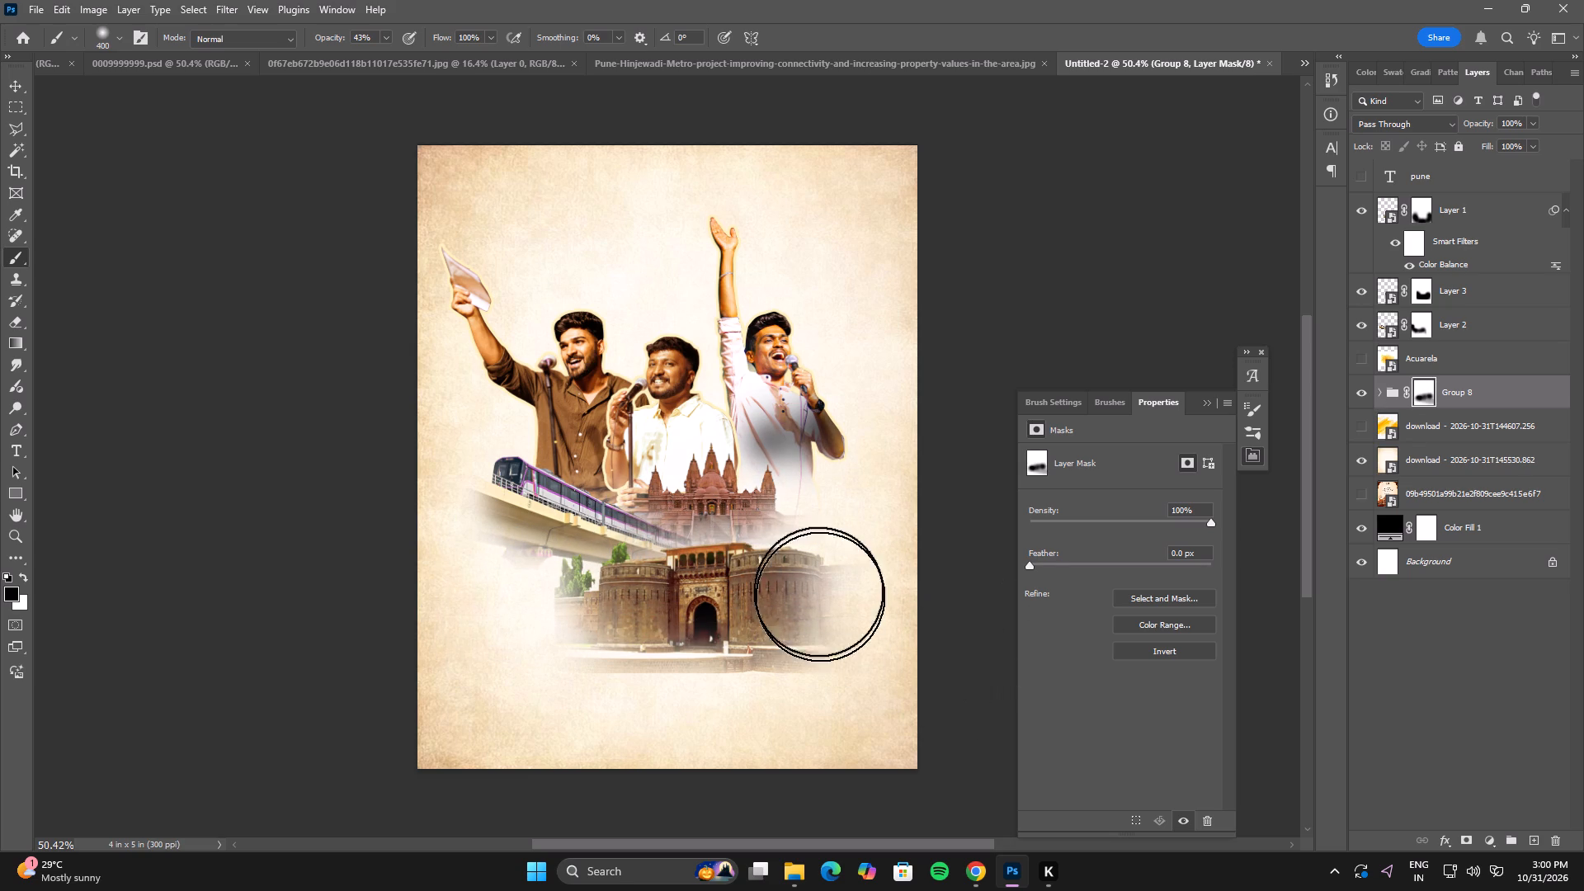
Paint further on the group mask to fade what remains of the performers behind the fort and the temple.
left_click_drag(806, 566, 819, 604)
left_click_drag(811, 568, 787, 594)
left_click_drag(695, 559, 647, 573)
left_click_drag(658, 620, 699, 642)
left_click(752, 575)
left_click(715, 507)
left_click_drag(707, 492, 699, 505)
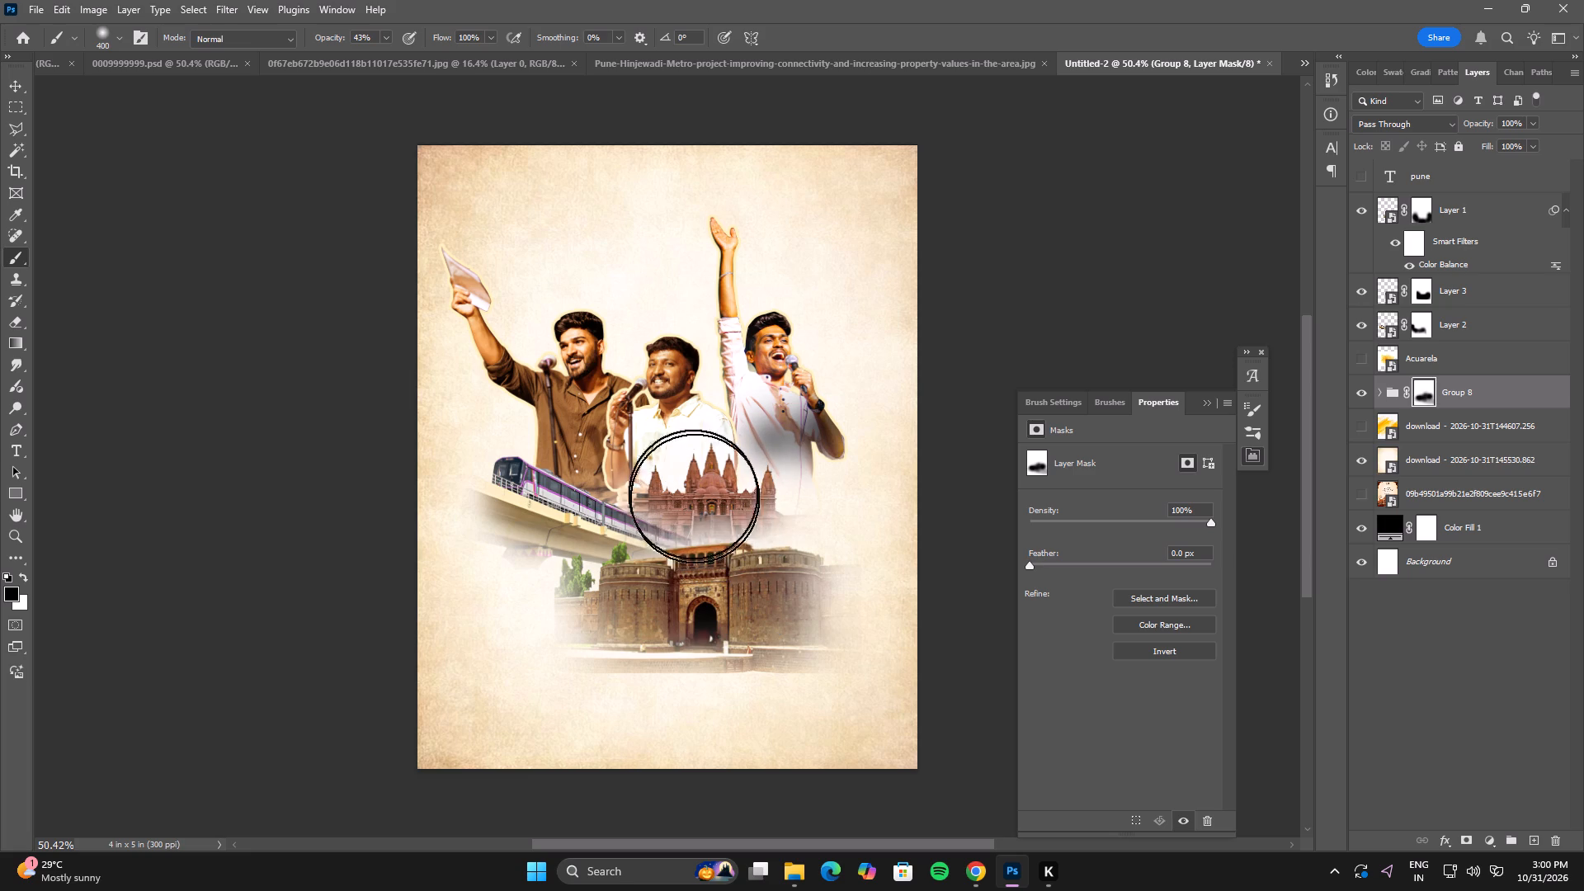
left_click_drag(681, 500, 670, 530)
left_click_drag(667, 532, 660, 587)
left_click_drag(660, 597, 668, 639)
left_click_drag(653, 577, 653, 613)
left_click_drag(695, 588, 727, 618)
left_click_drag(804, 614, 868, 700)
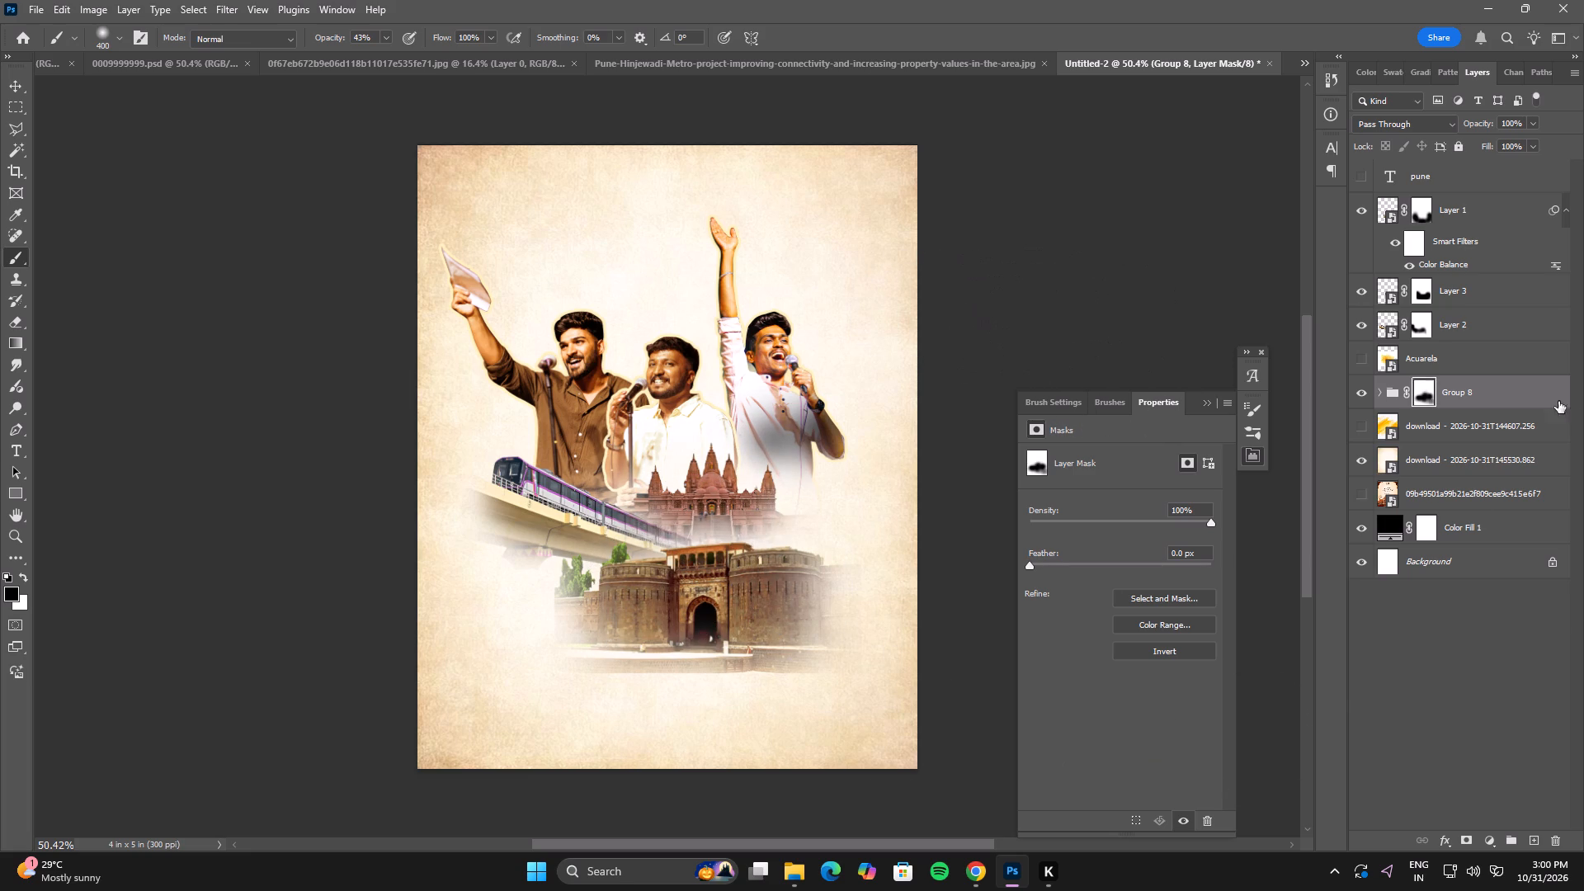
Expand Group 8 and its nested Group 7, and hide Layer 7.
left_click(1382, 392)
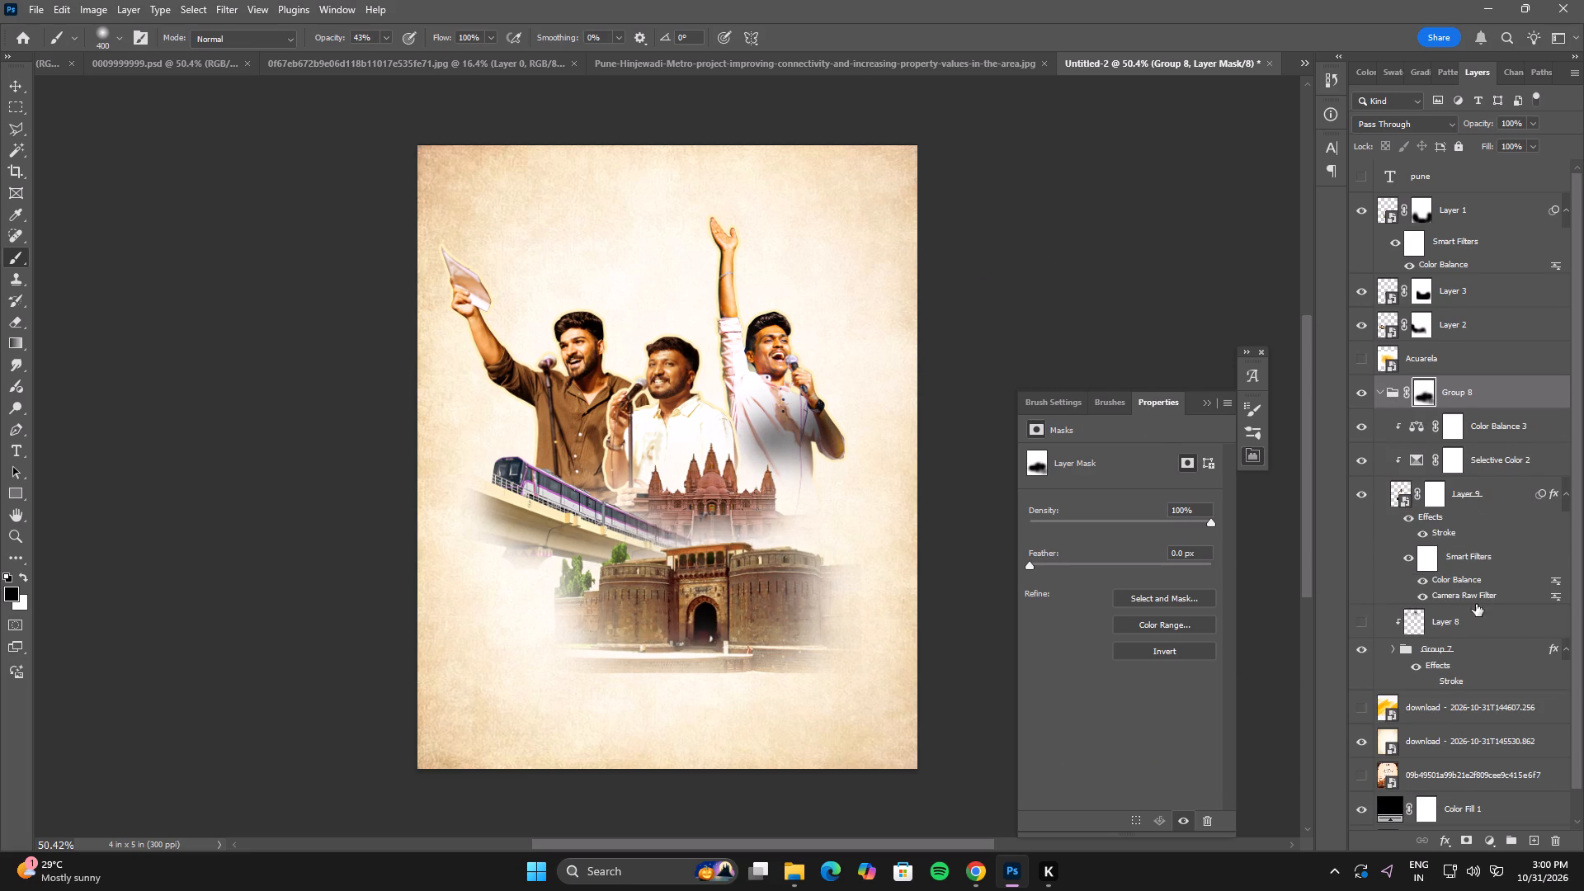
scroll(1467, 622, "down", 3)
left_click(1393, 622)
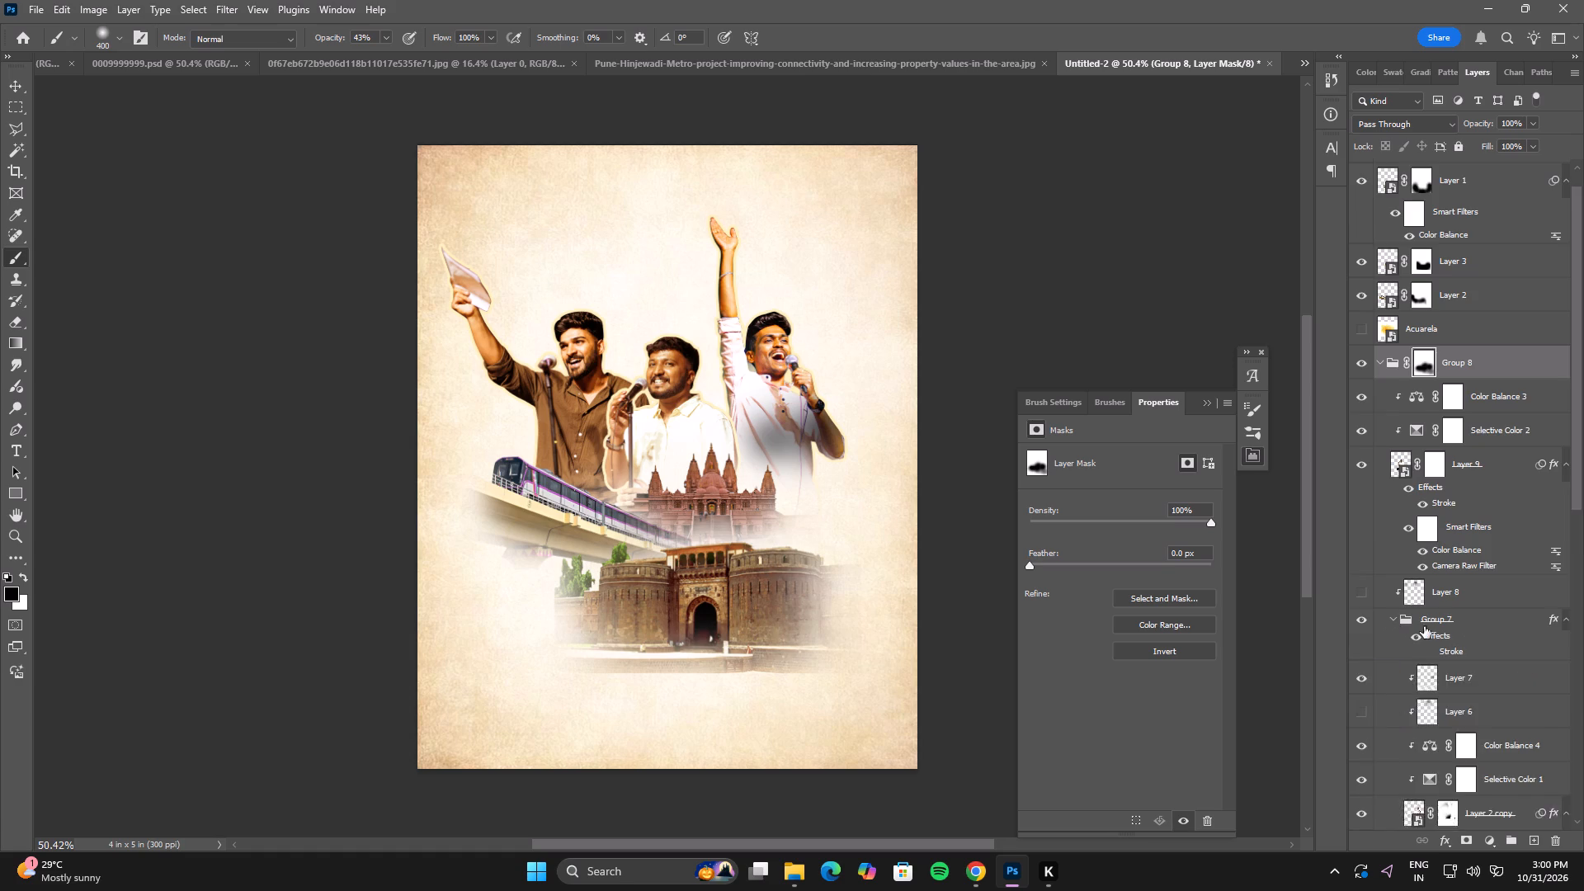
scroll(1463, 647, "down", 3)
left_click(1364, 582)
left_click(1364, 582)
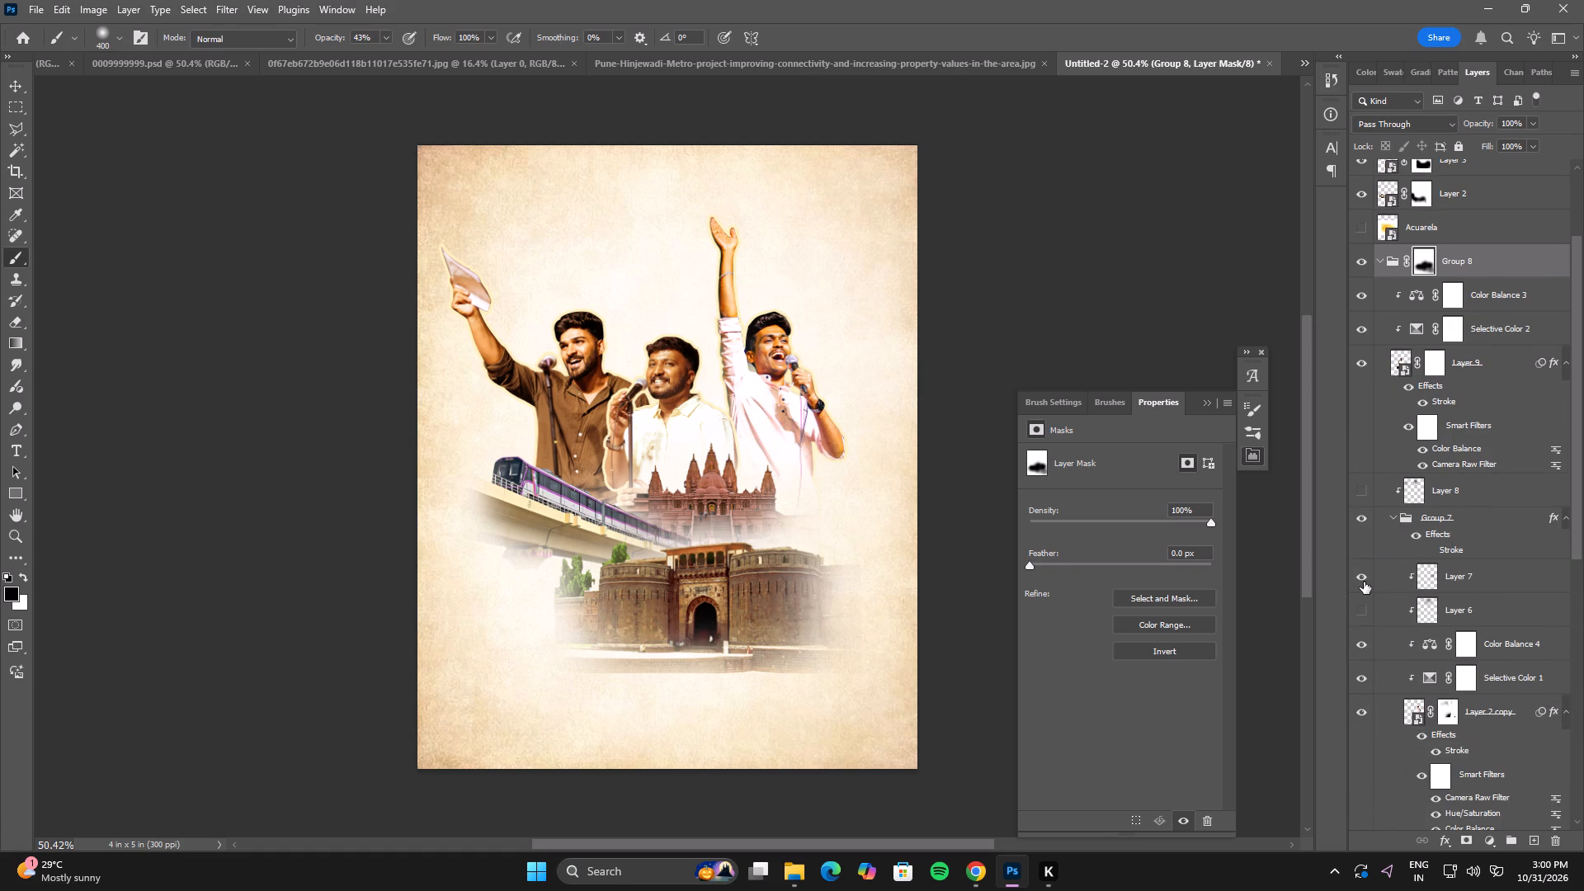
left_click(1364, 582)
Turn off the Stroke effect on the three performer layers: Layer 4, Layer 2 copy and Layer 9.
scroll(1495, 648, "down", 2)
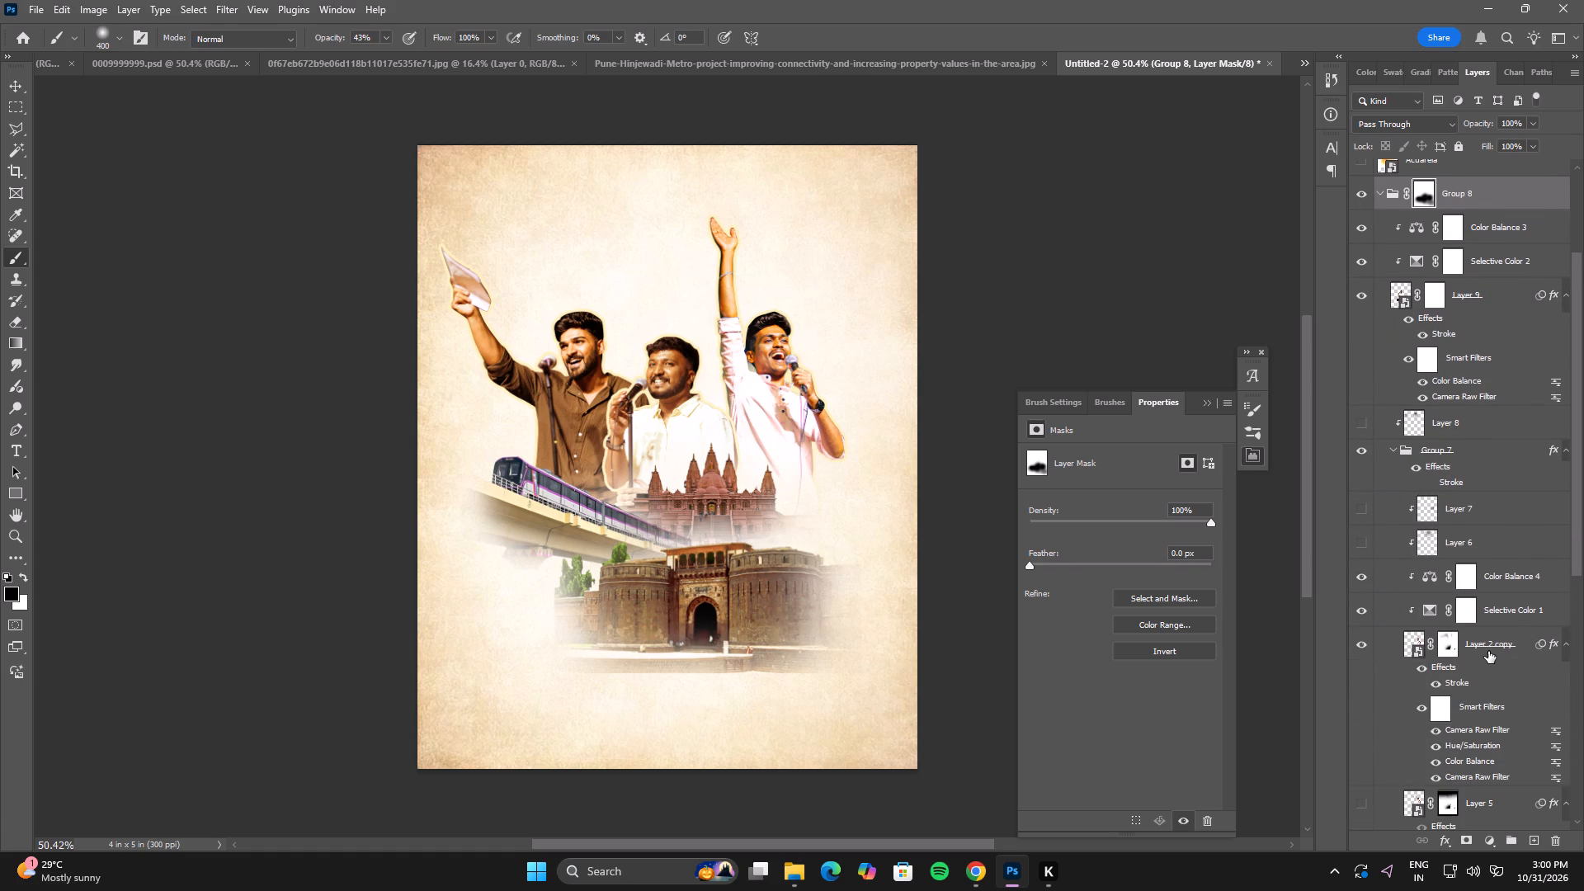
scroll(1479, 660, "down", 6)
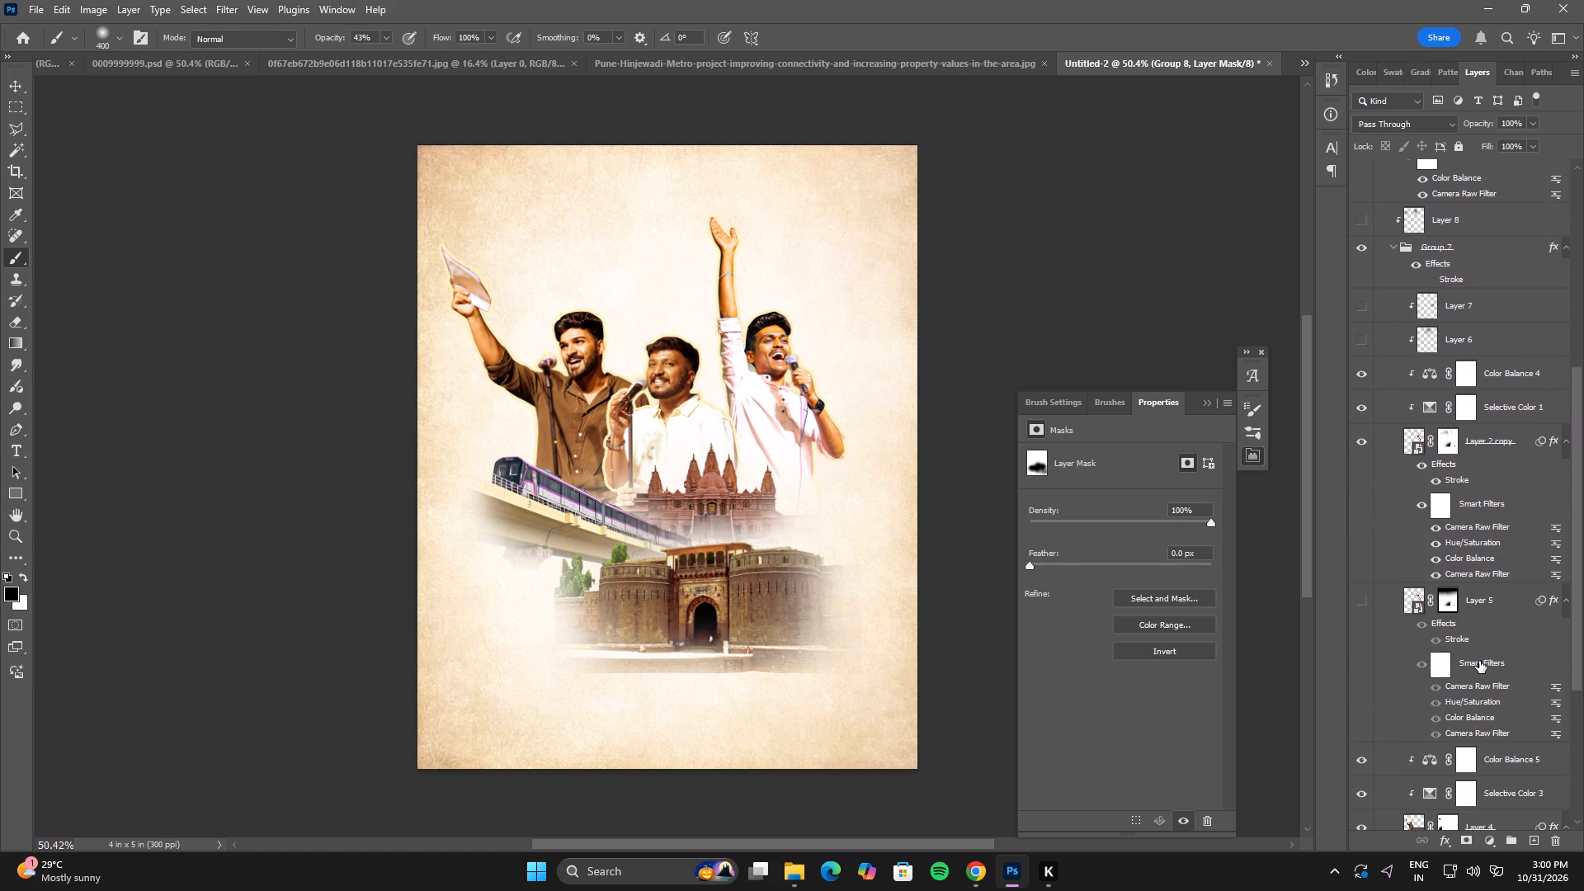
scroll(1479, 661, "down", 7)
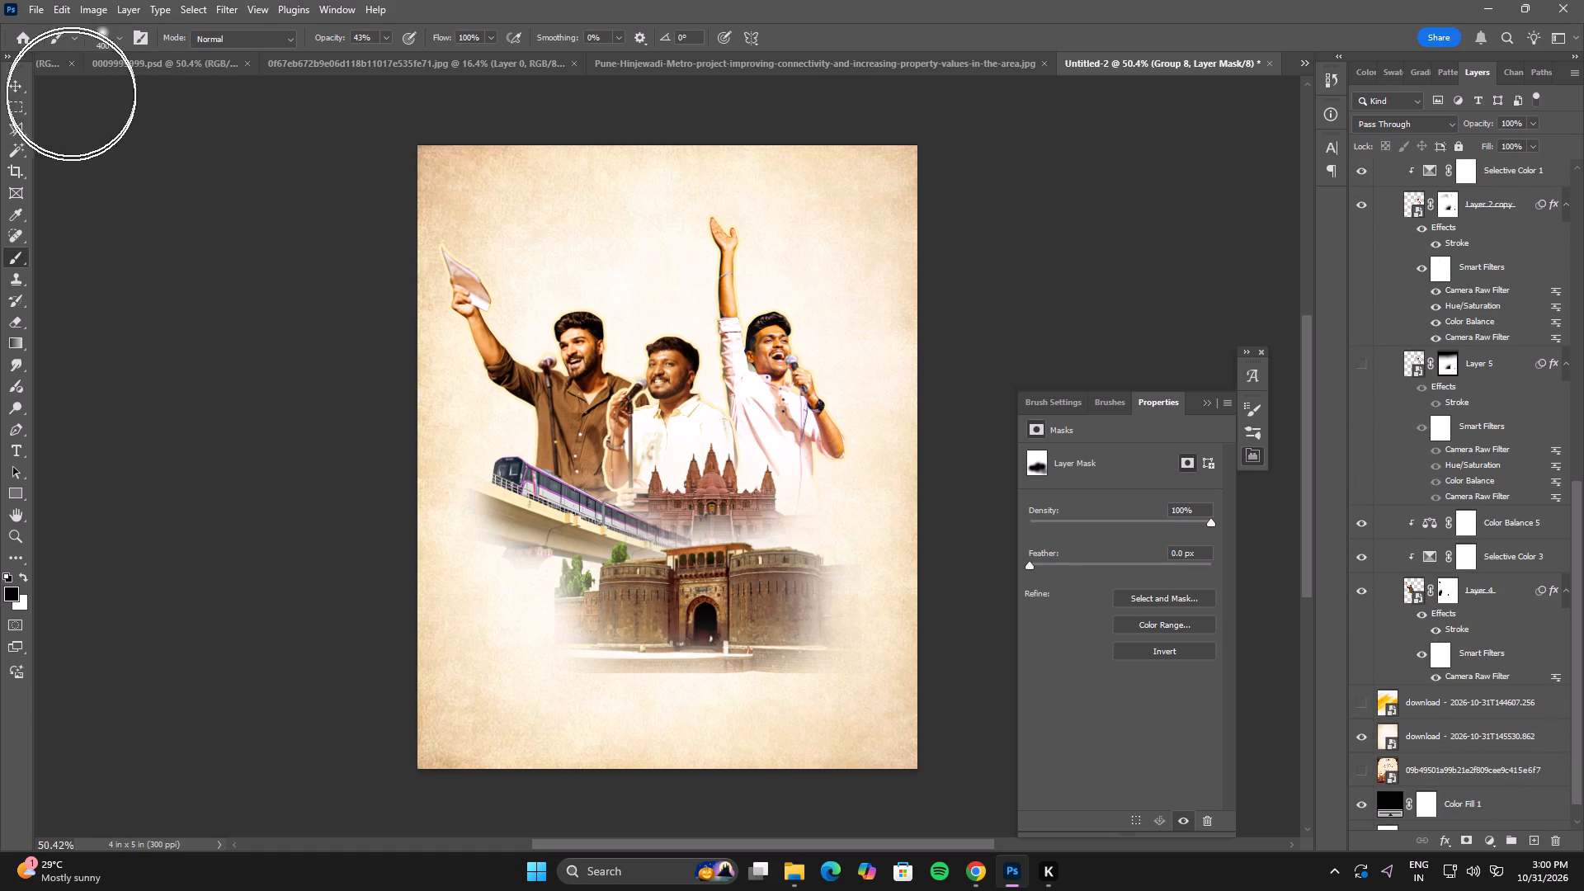
left_click(1434, 631)
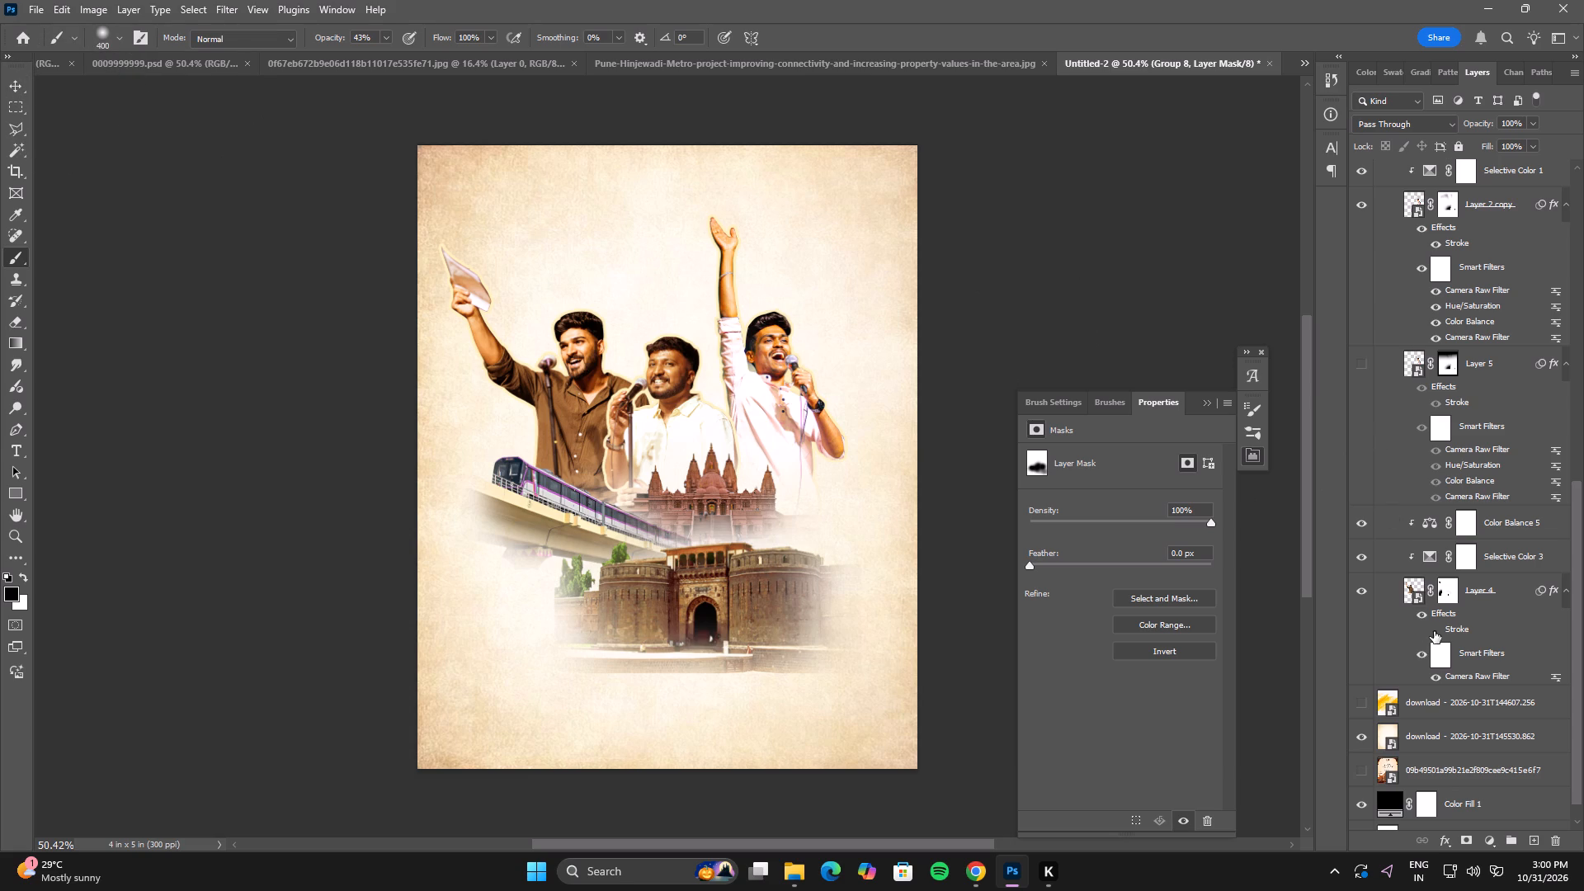
scroll(1438, 422, "up", 2)
left_click(1436, 313)
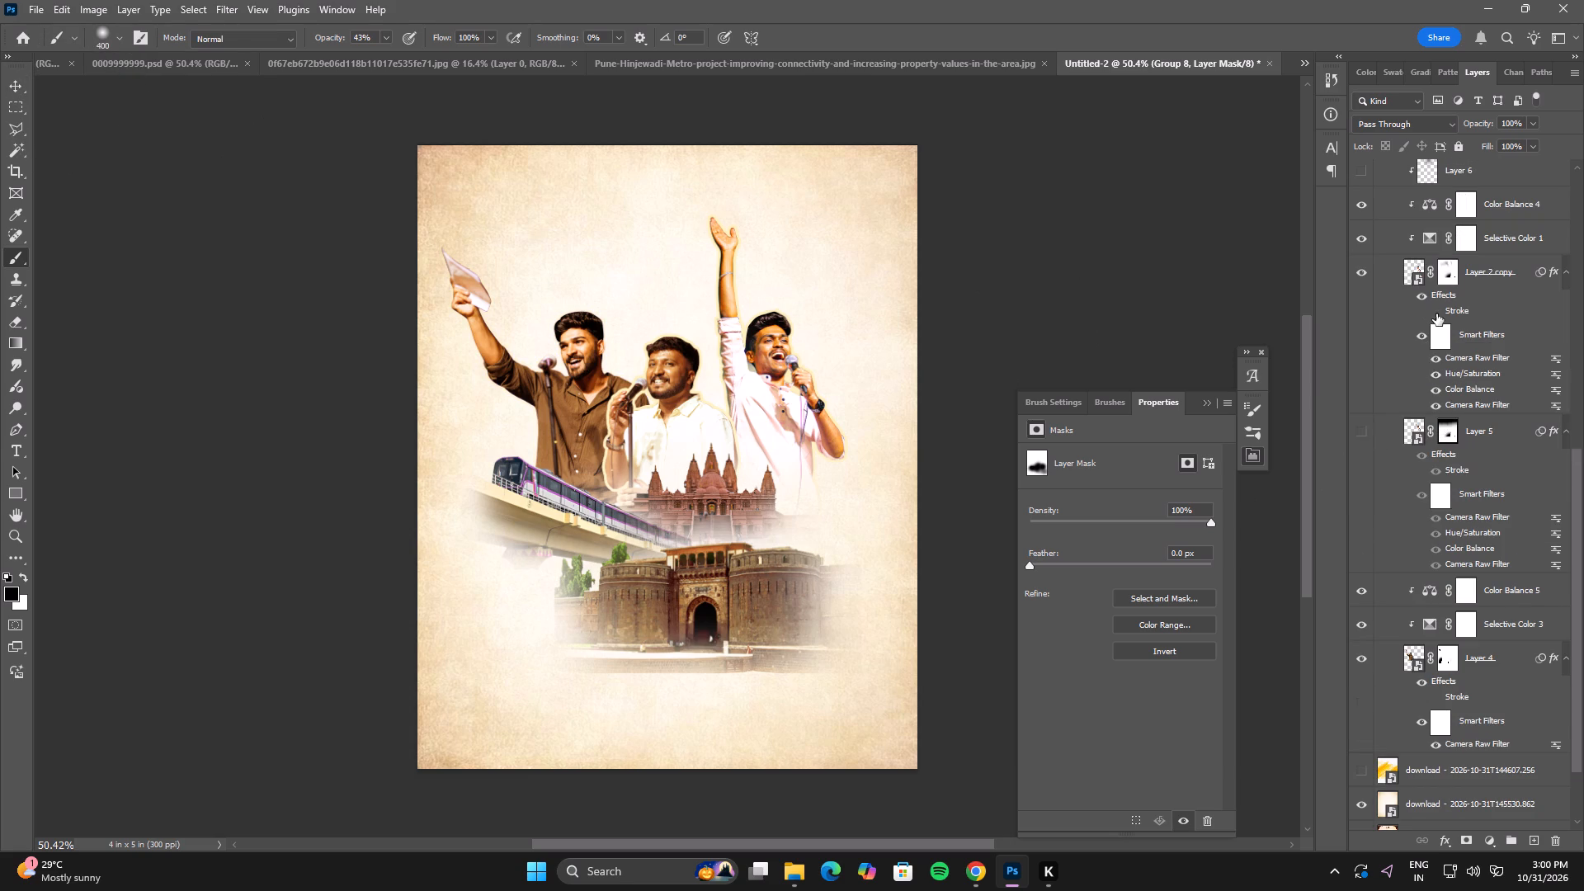
scroll(1454, 417, "up", 4)
scroll(1452, 344, "up", 4)
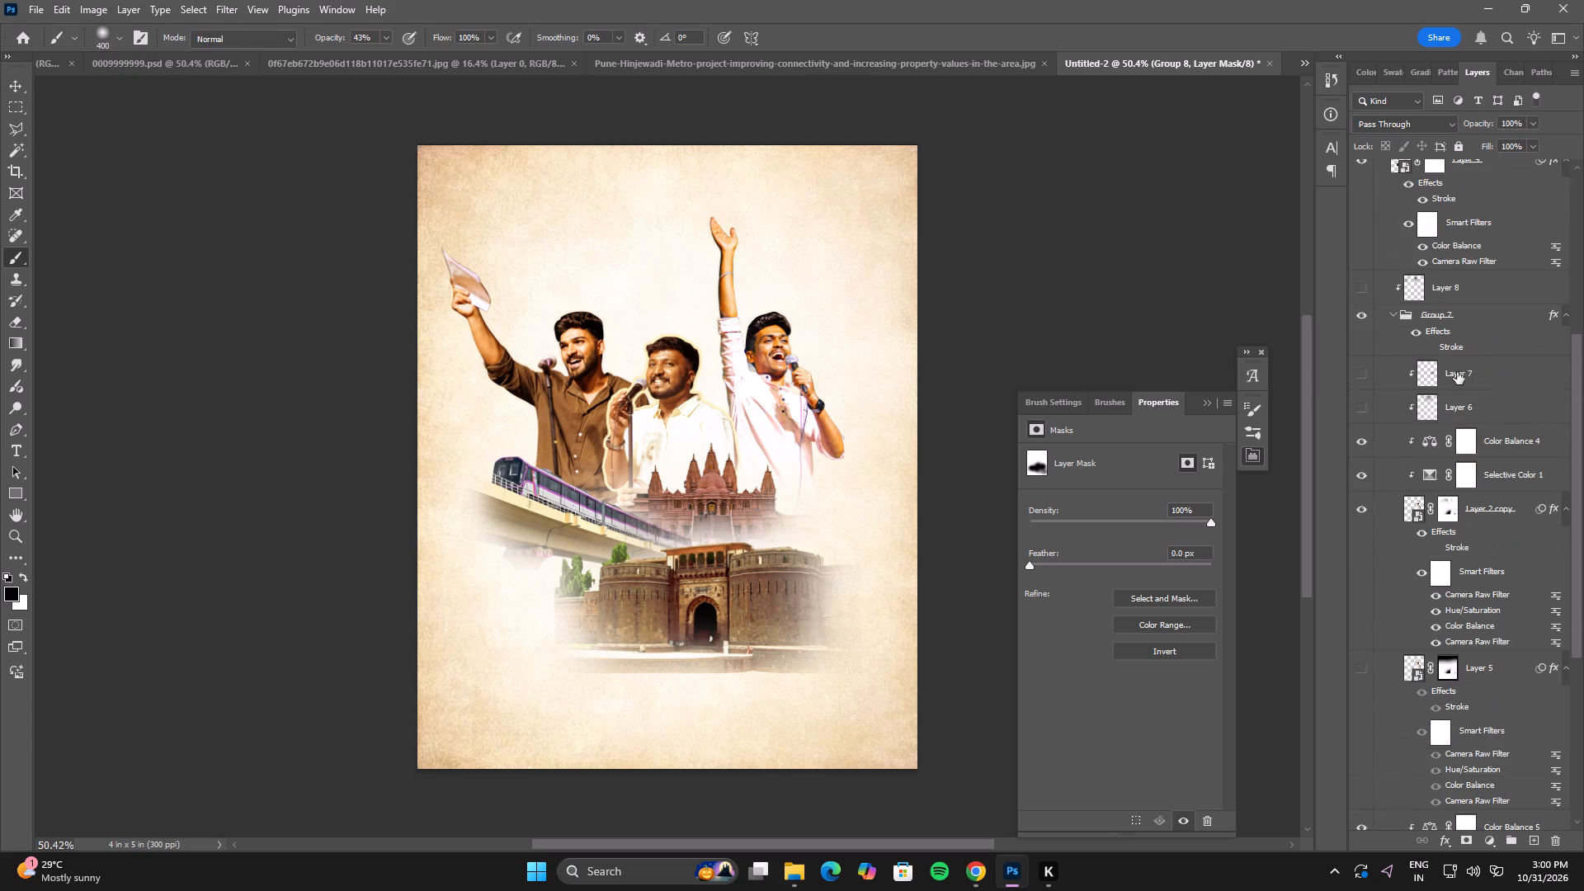
scroll(1456, 379, "up", 4)
left_click(1419, 369)
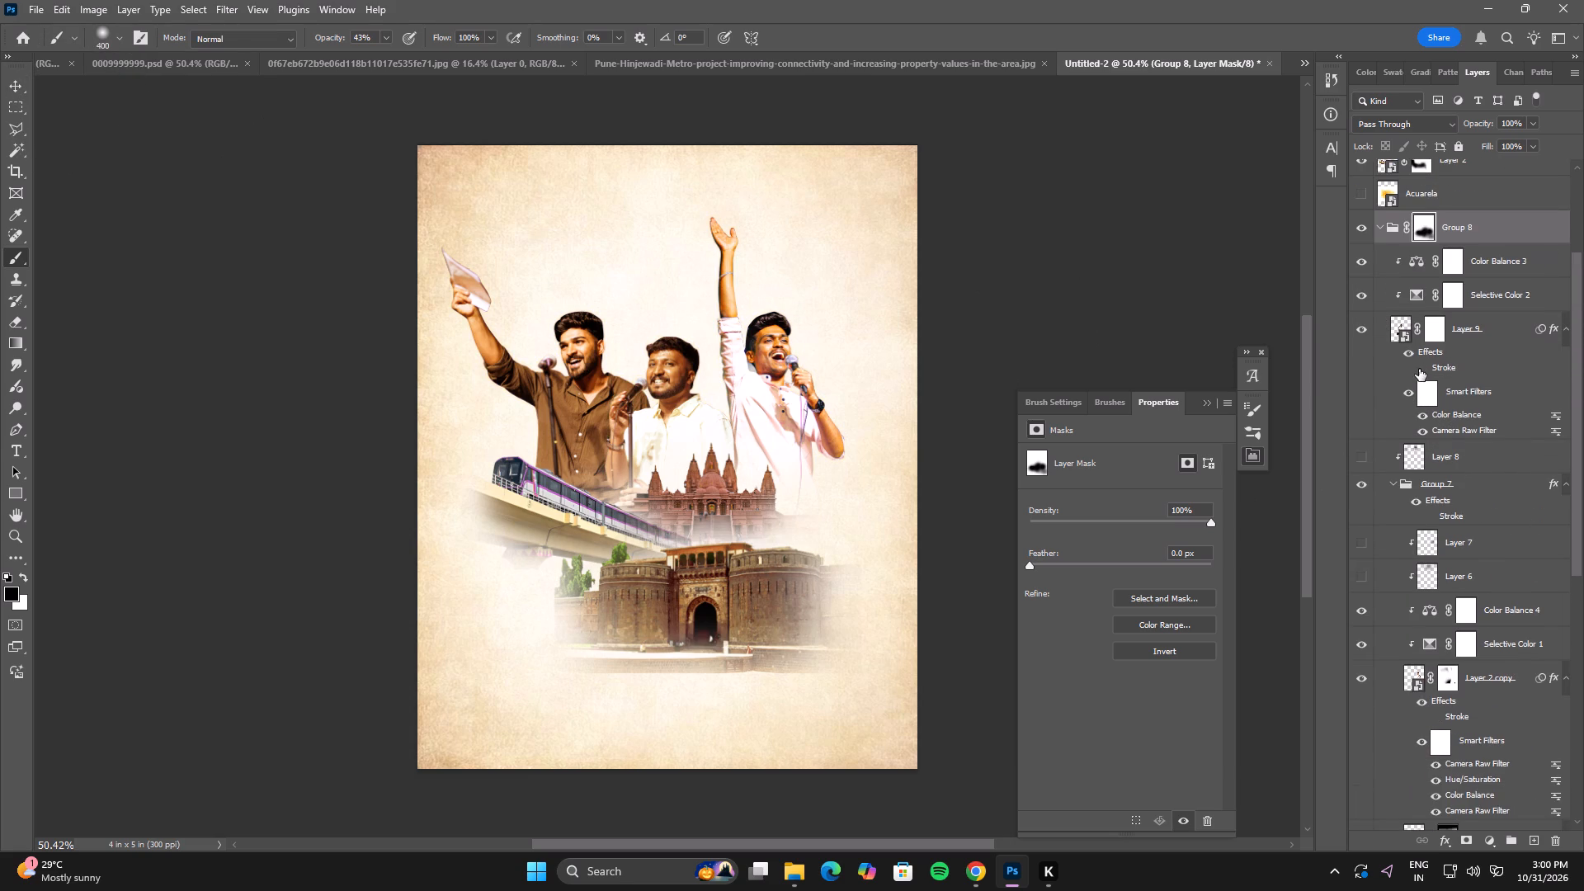
Select the right performer's layer and nudge it down and left, with a small correction back up.
left_click(10, 87)
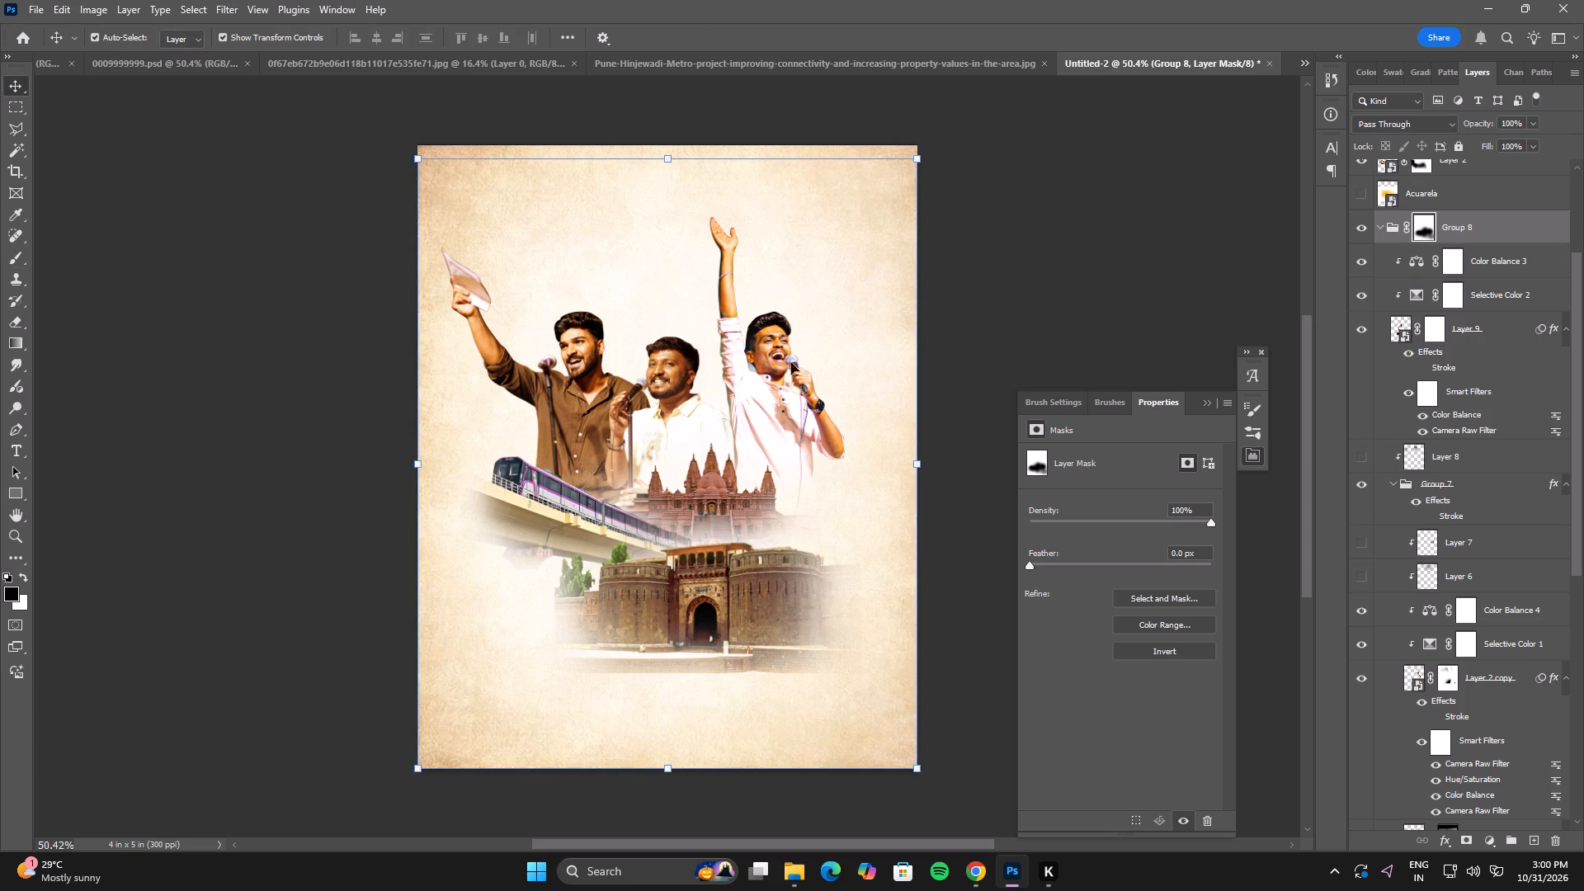
left_click(765, 364)
key("Down")
key("Down")
key("Down")
key("Down")
key("Down")
key("Down")
key("Down")
key("Down")
key("Down")
key("Down")
key("Down")
key("Down")
key("Down")
key("Down")
key("Down")
key("Down")
key("Down")
key("Down")
key("Down")
key("Down")
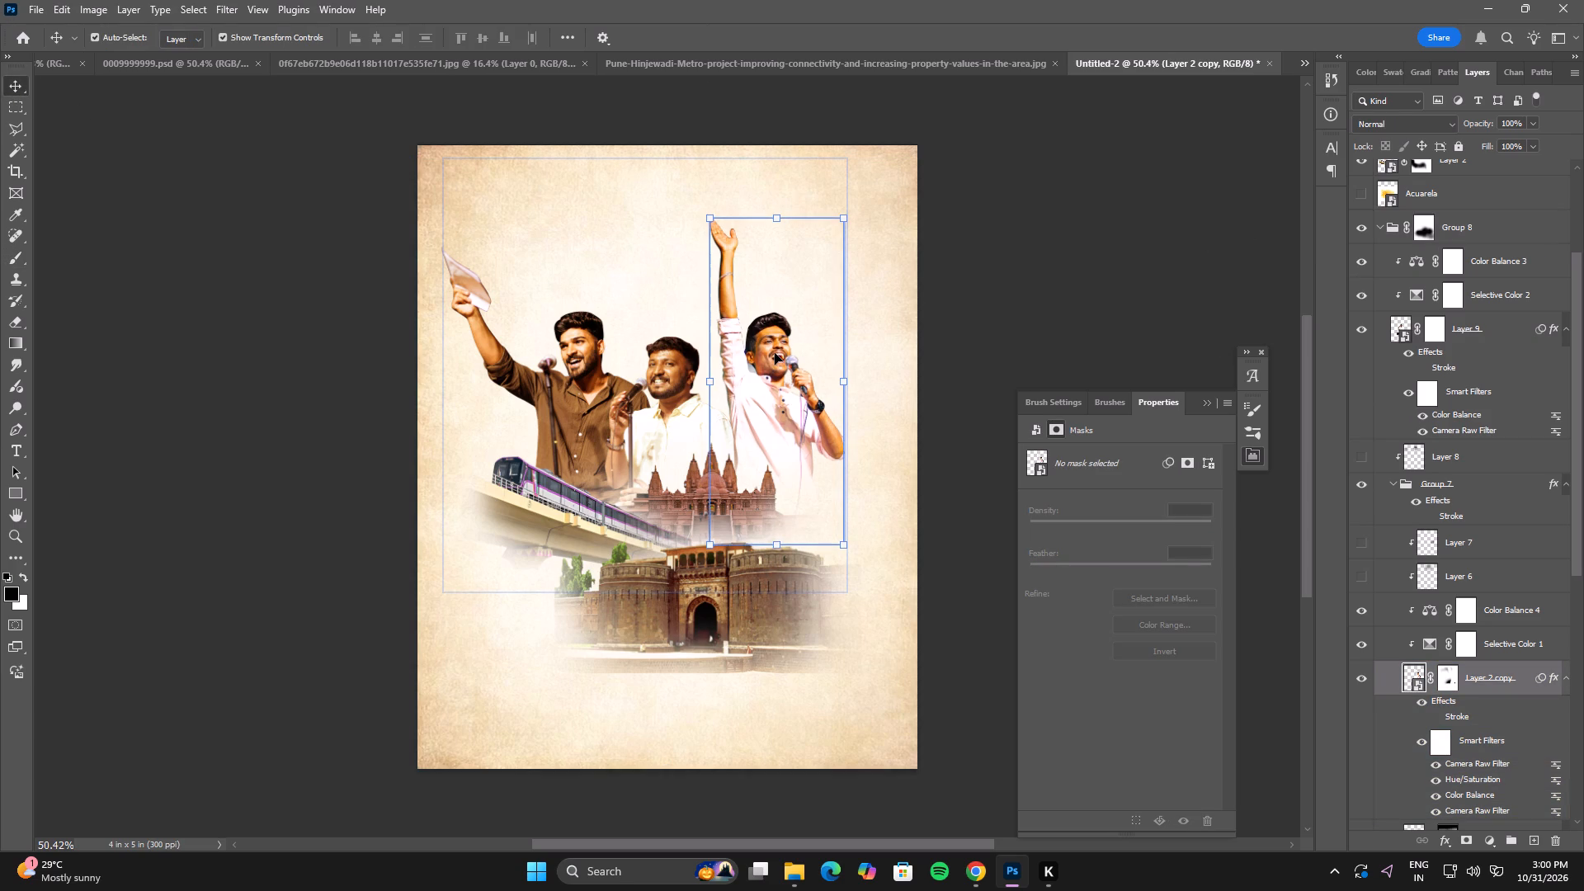
key("Left")
key("Left")
key("Left")
key("Left")
key("Left")
key("Left")
key("Left")
key("Left")
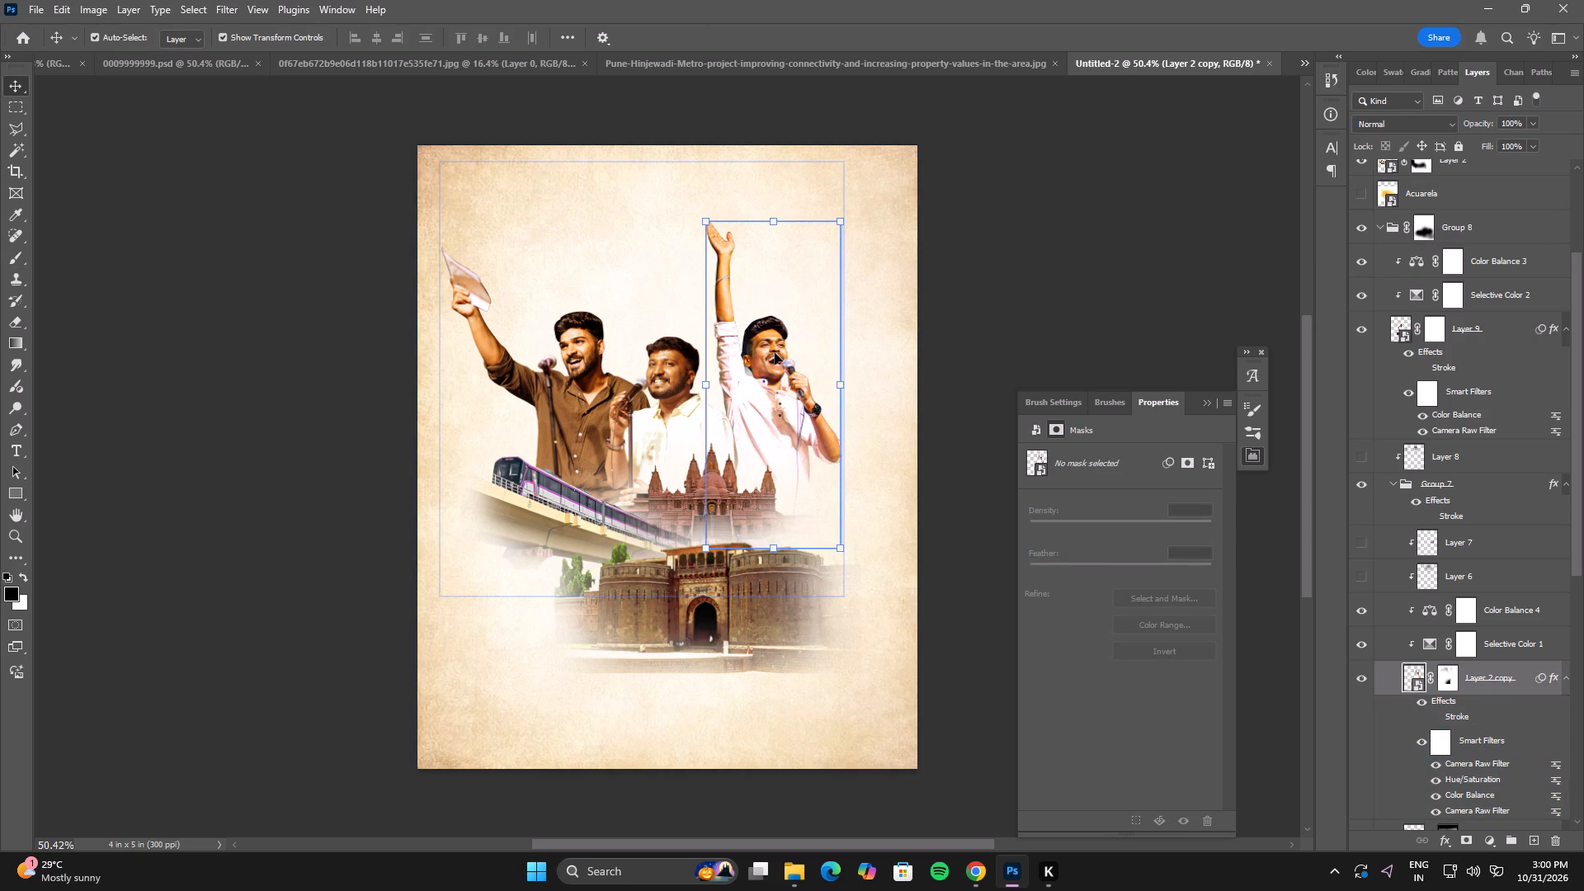
key("Up")
key("Up")
key("Up")
Nudge the middle performer slightly right and scale him down to about 97%.
left_click(667, 379)
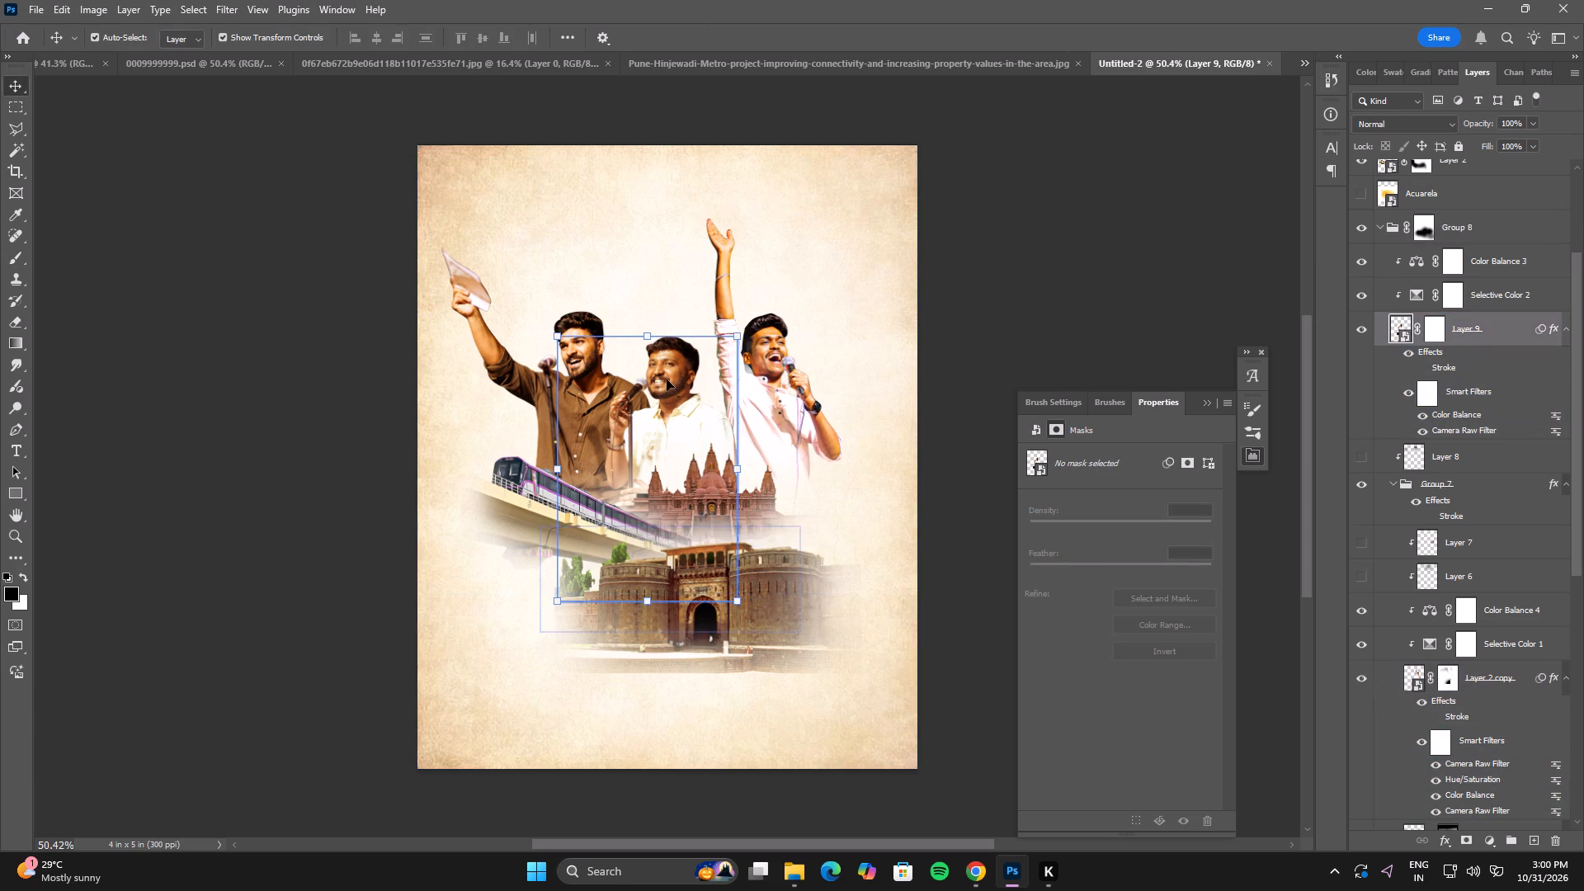
key("Right")
key("Right")
key("Right")
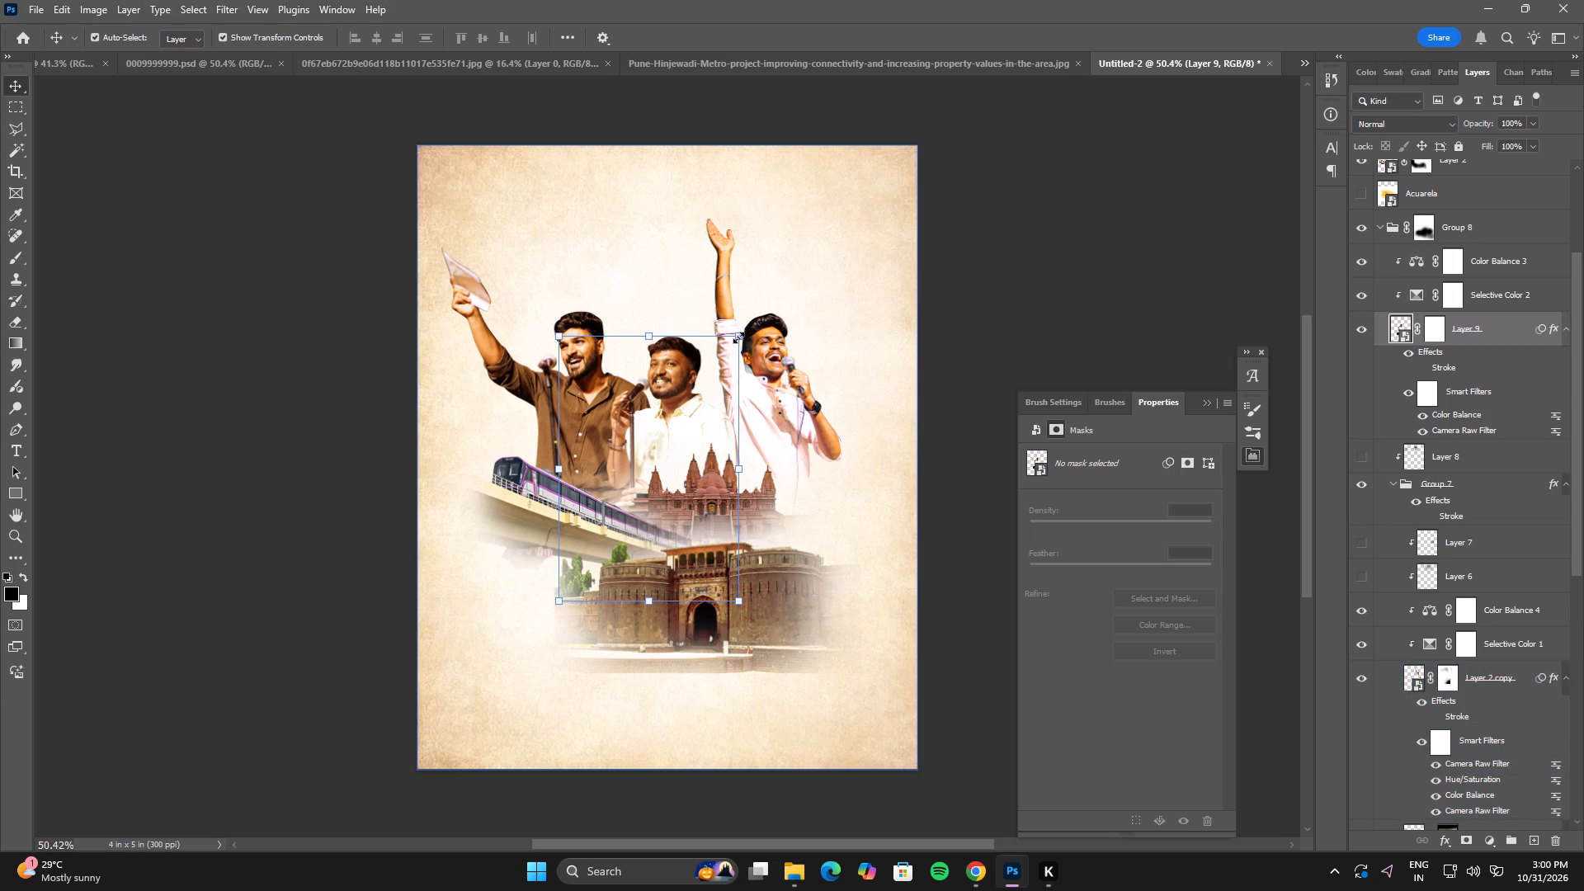
left_click(738, 337, "alt")
double_click(688, 377)
Nudge the middle performer up and right between the other two, to about X 1.18 in, Y 1.43 in.
key("Up")
key("Up")
key("Up")
key("Up")
key("Up")
key("Up")
key("Up")
key("Up")
key("Up")
key("Up")
key("Up")
key("Up")
key("Up")
key("Up")
key("Up")
key("Up")
key("Up")
key("Up")
key("Up")
key("Up")
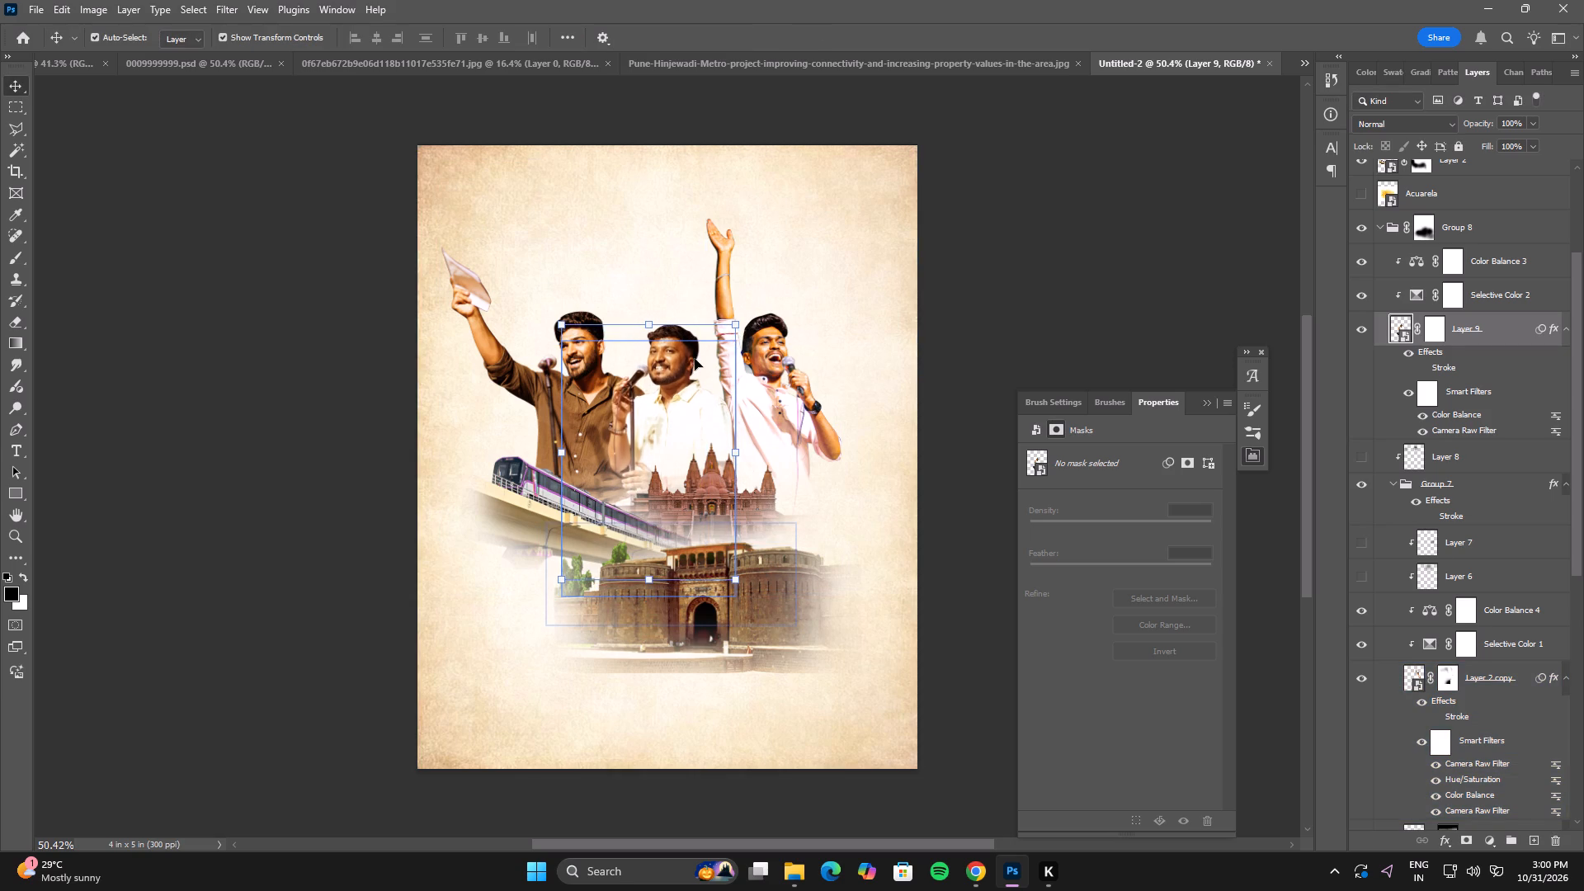
key("Right")
key("Right")
key("Right")
key("Right")
key("Right")
key("Right")
key("Right")
key("Right")
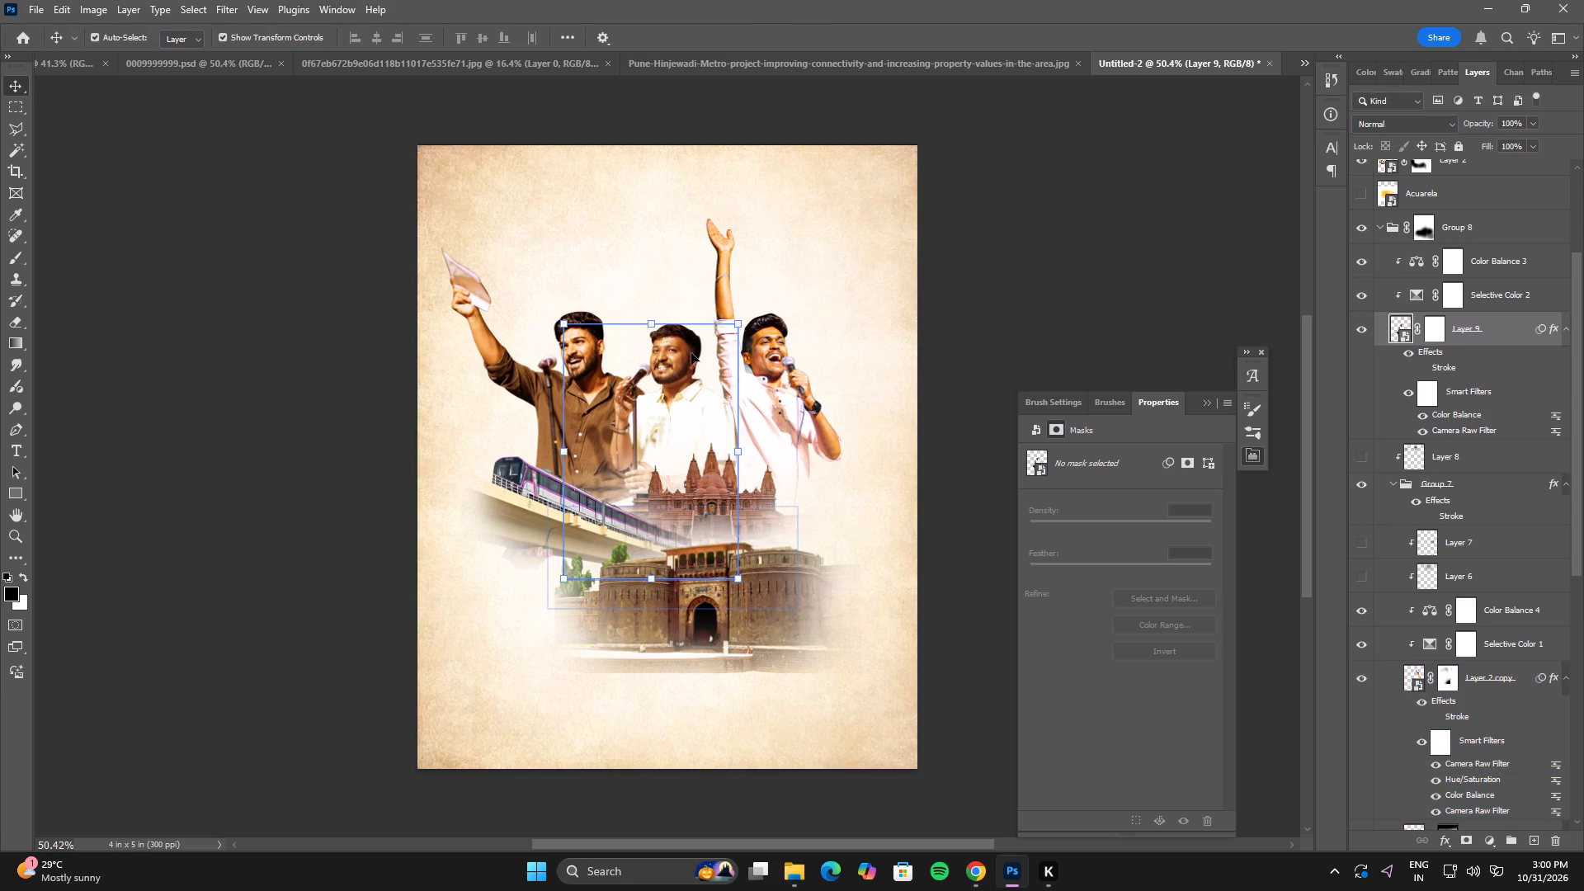
key("Right")
key("Right")
left_click(780, 353)
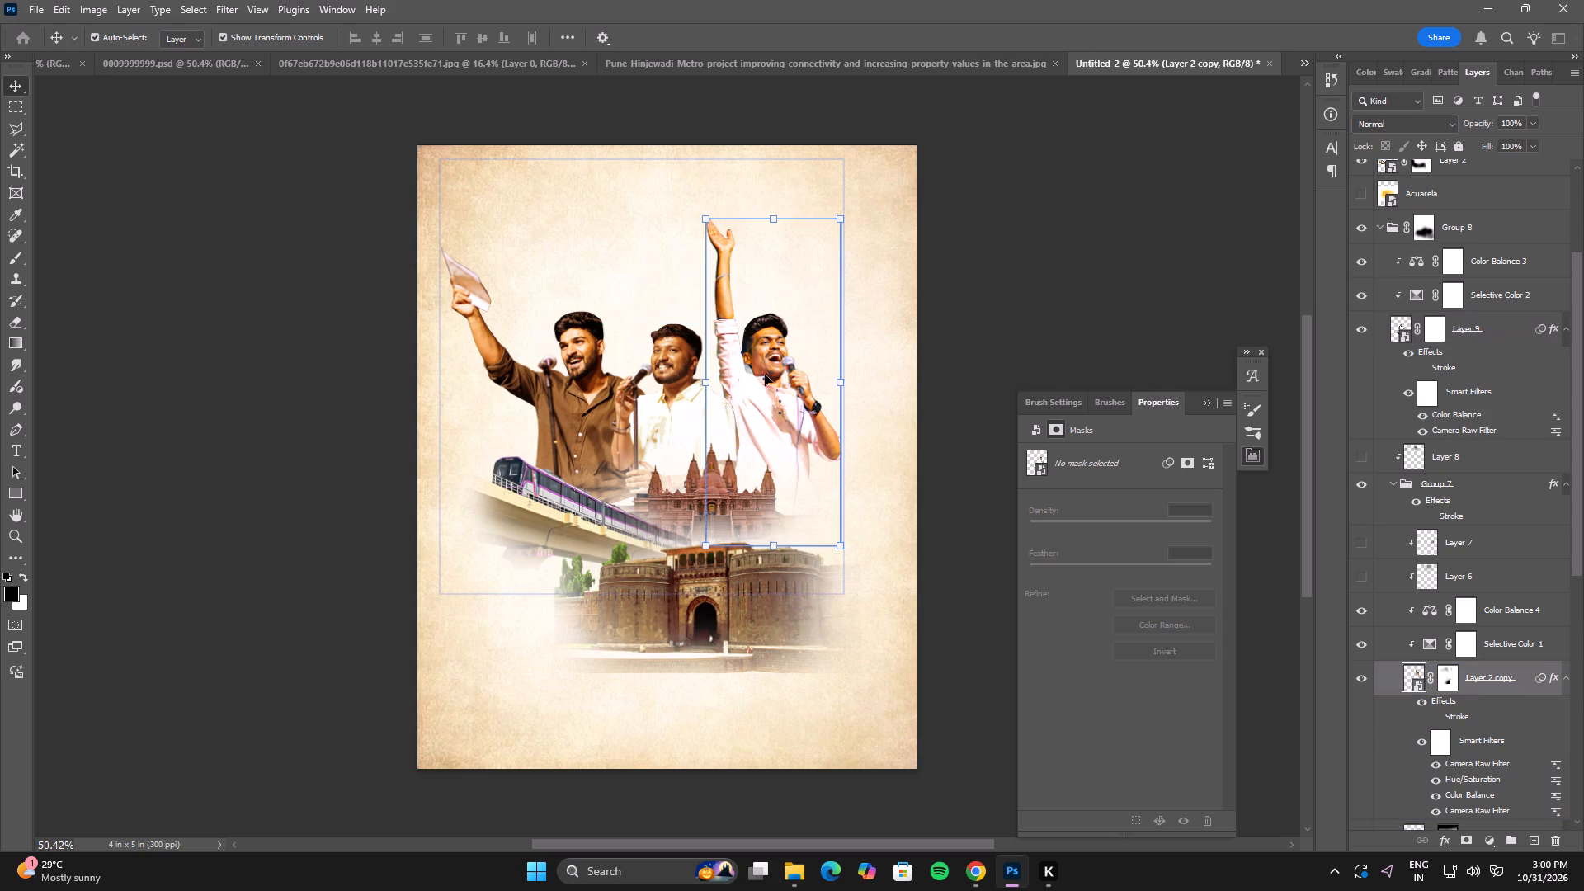
left_click(654, 379)
left_click(666, 373)
key("Right")
key("Right")
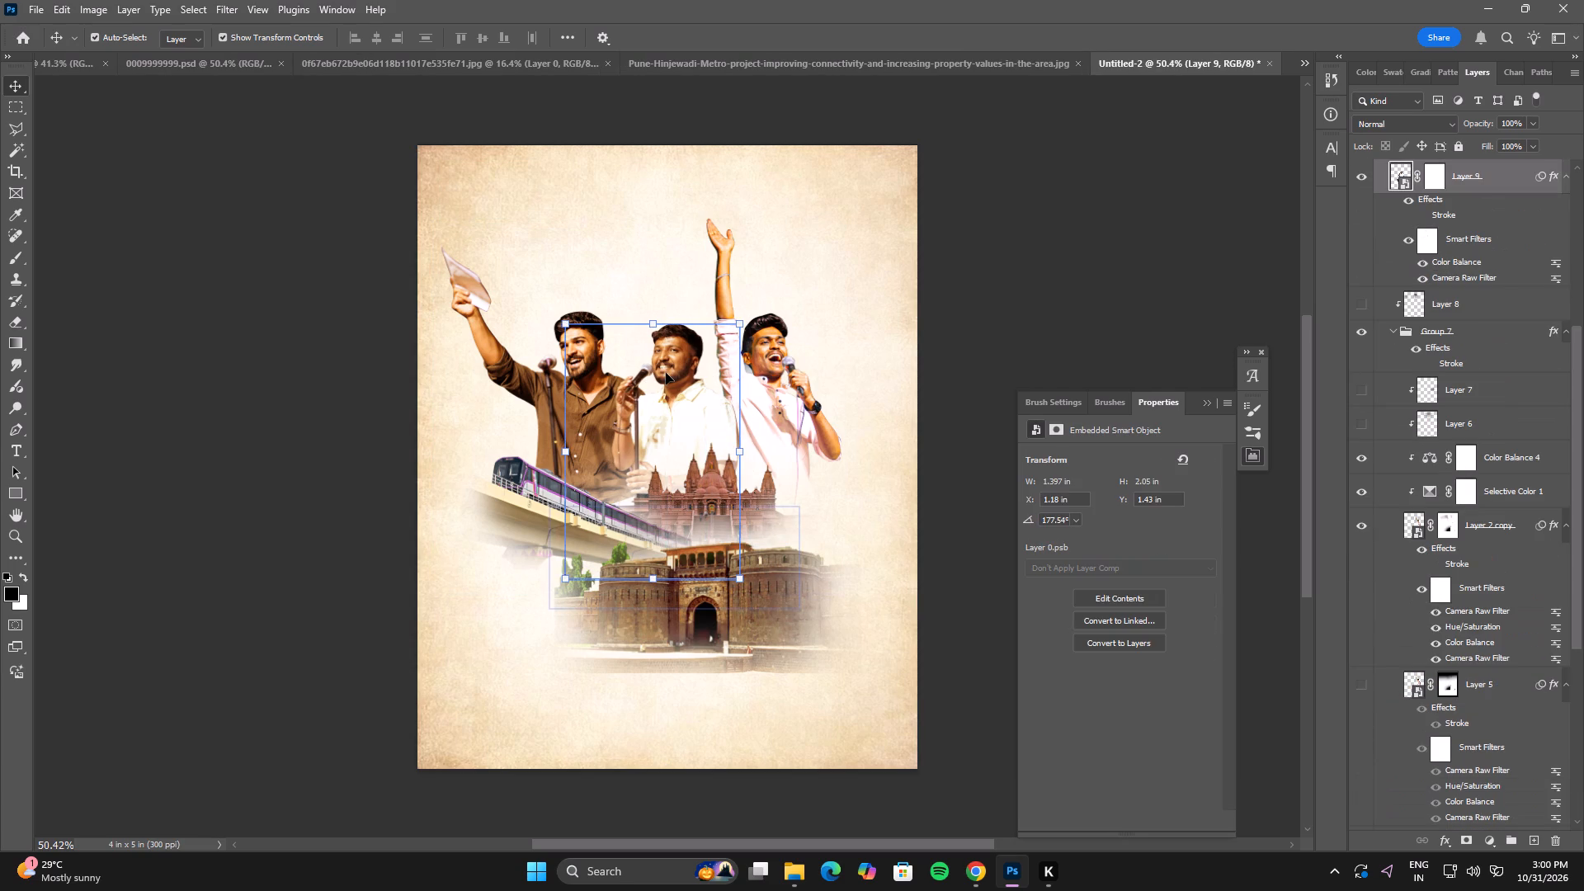
left_click(1067, 238)
Nudge the right performer to the right, to about X 2.35 in.
left_click(756, 337)
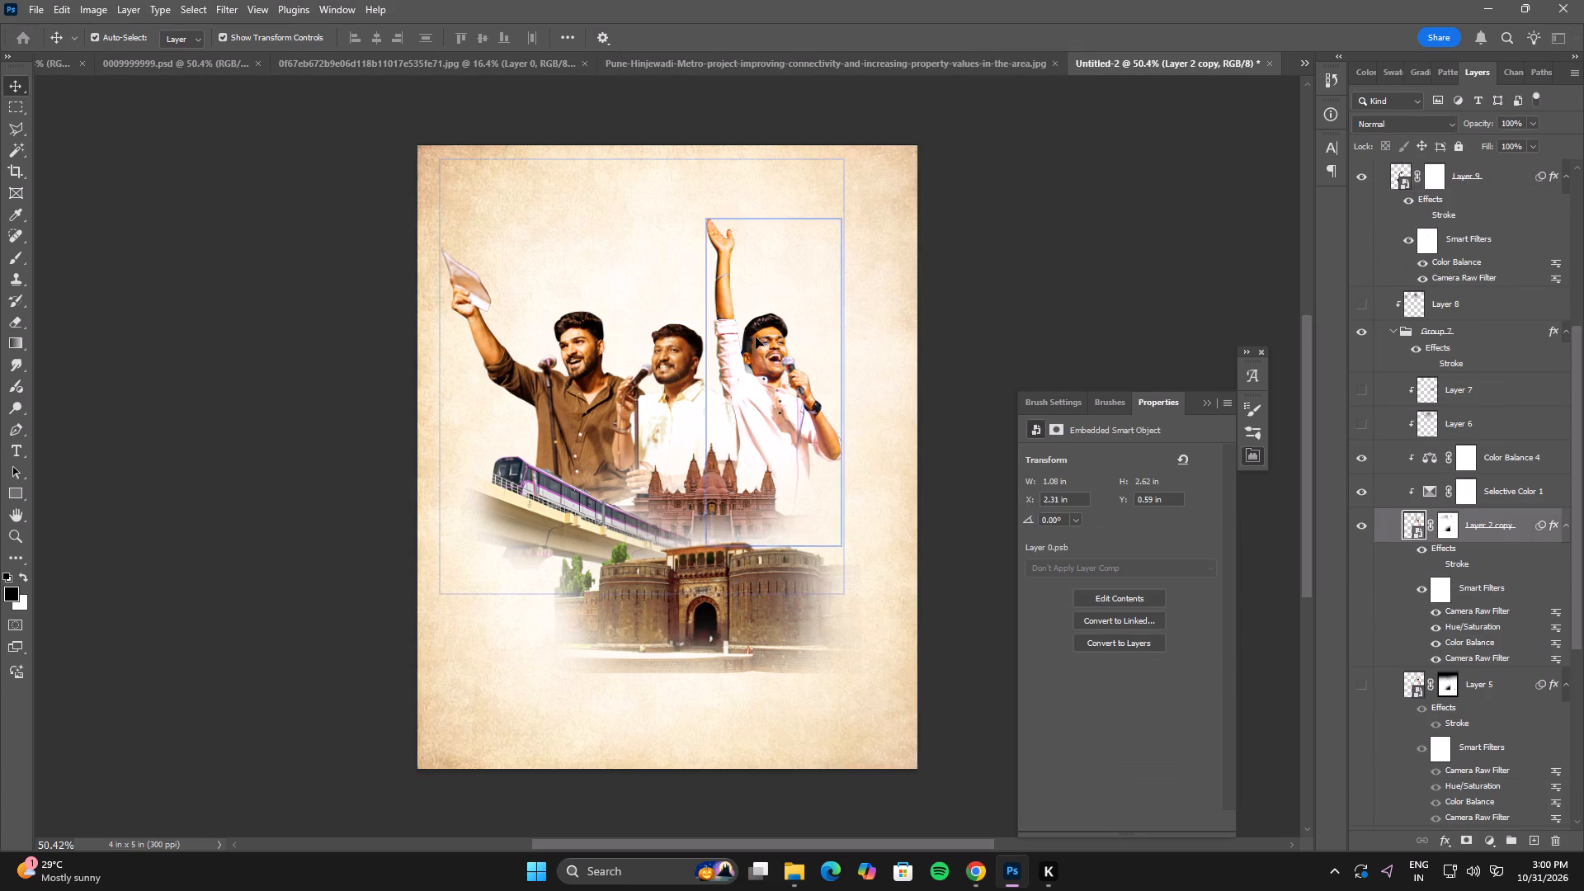
key("Right")
key("Right")
key("Right")
key("Right")
key("Right")
key("Right")
key("Right")
key("Right")
key("Right")
key("Right")
key("Right")
key("Right")
key("Right")
key("Right")
key("Right")
key("Right")
key("Right")
key("Right")
key("Right")
key("Right")
key("Right")
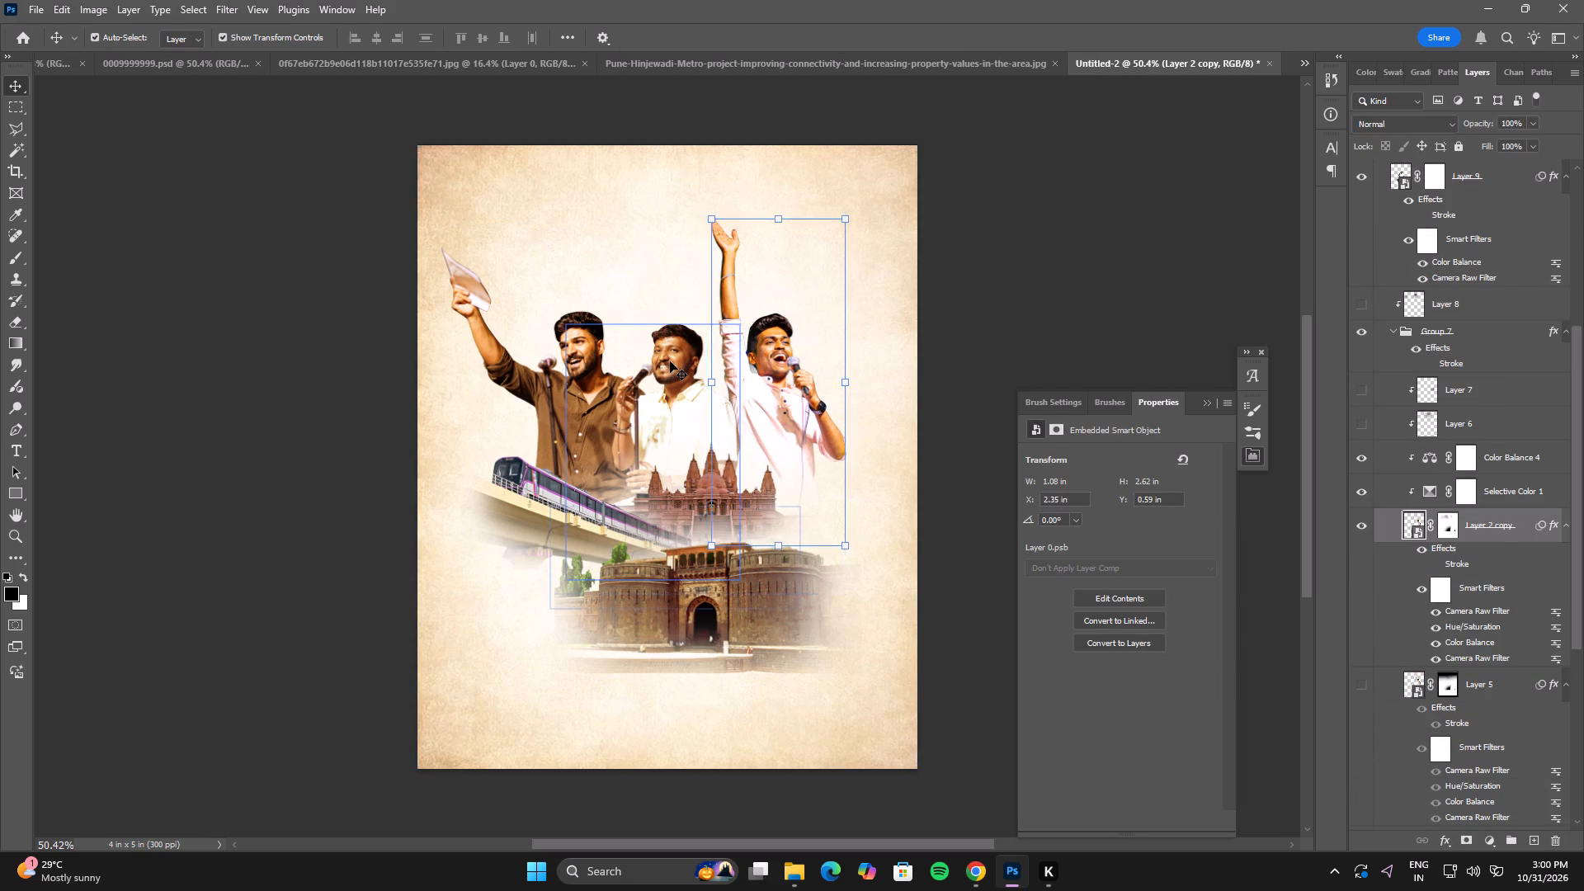
Nudge the middle performer right, with a small correction back left and up, to about X 1.19 in, Y 1.43 in.
left_click(670, 361)
key("Right")
key("Right")
key("Right")
key("Right")
key("Right")
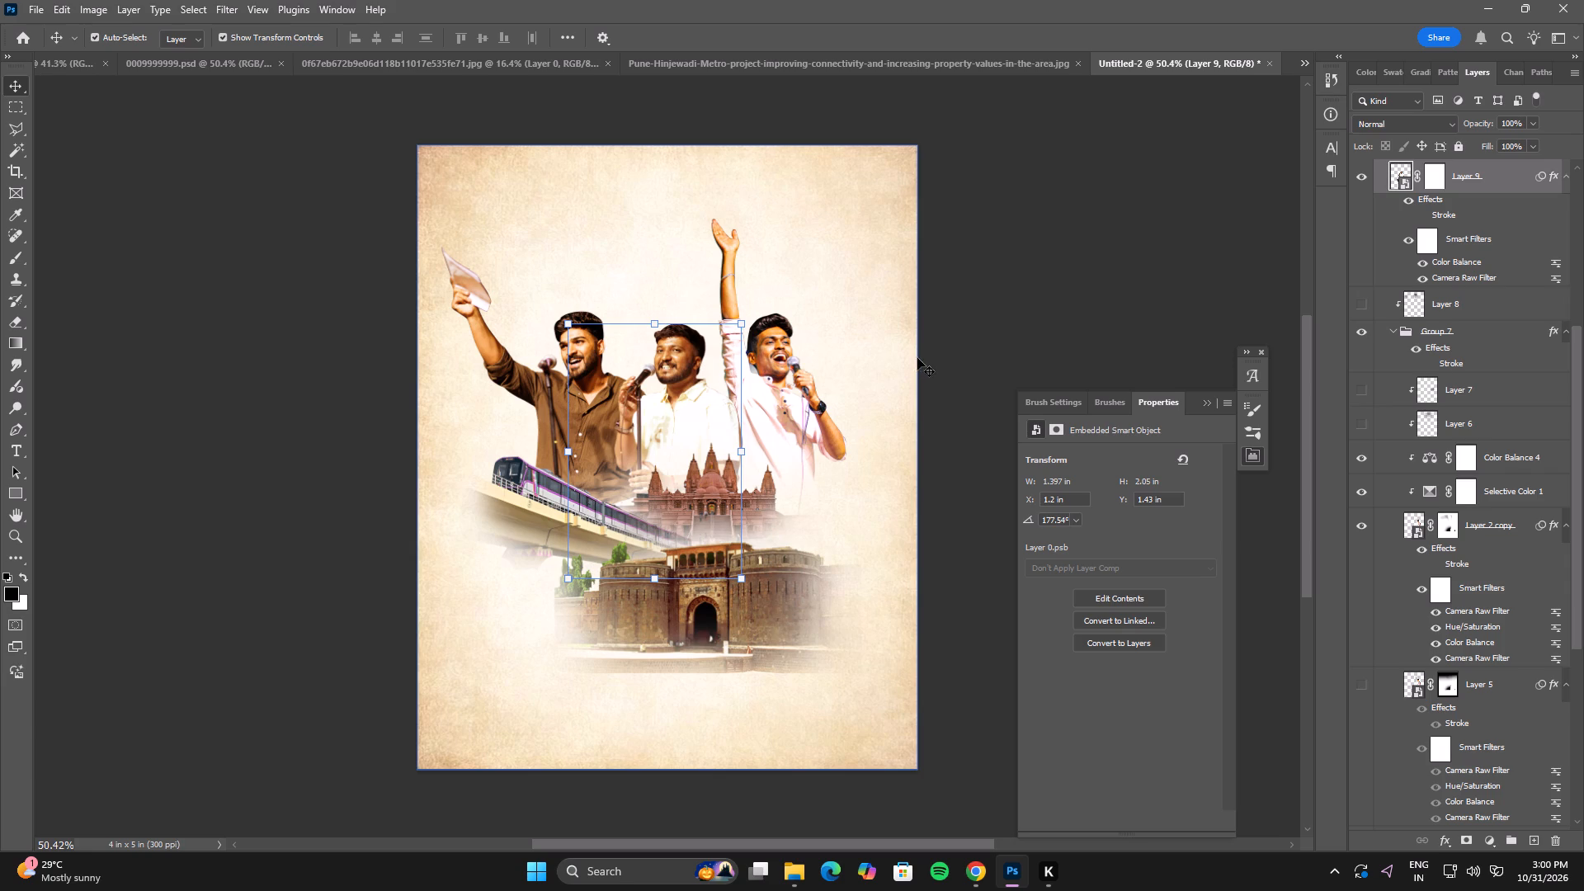
key("Left")
key("Left")
key("Up")
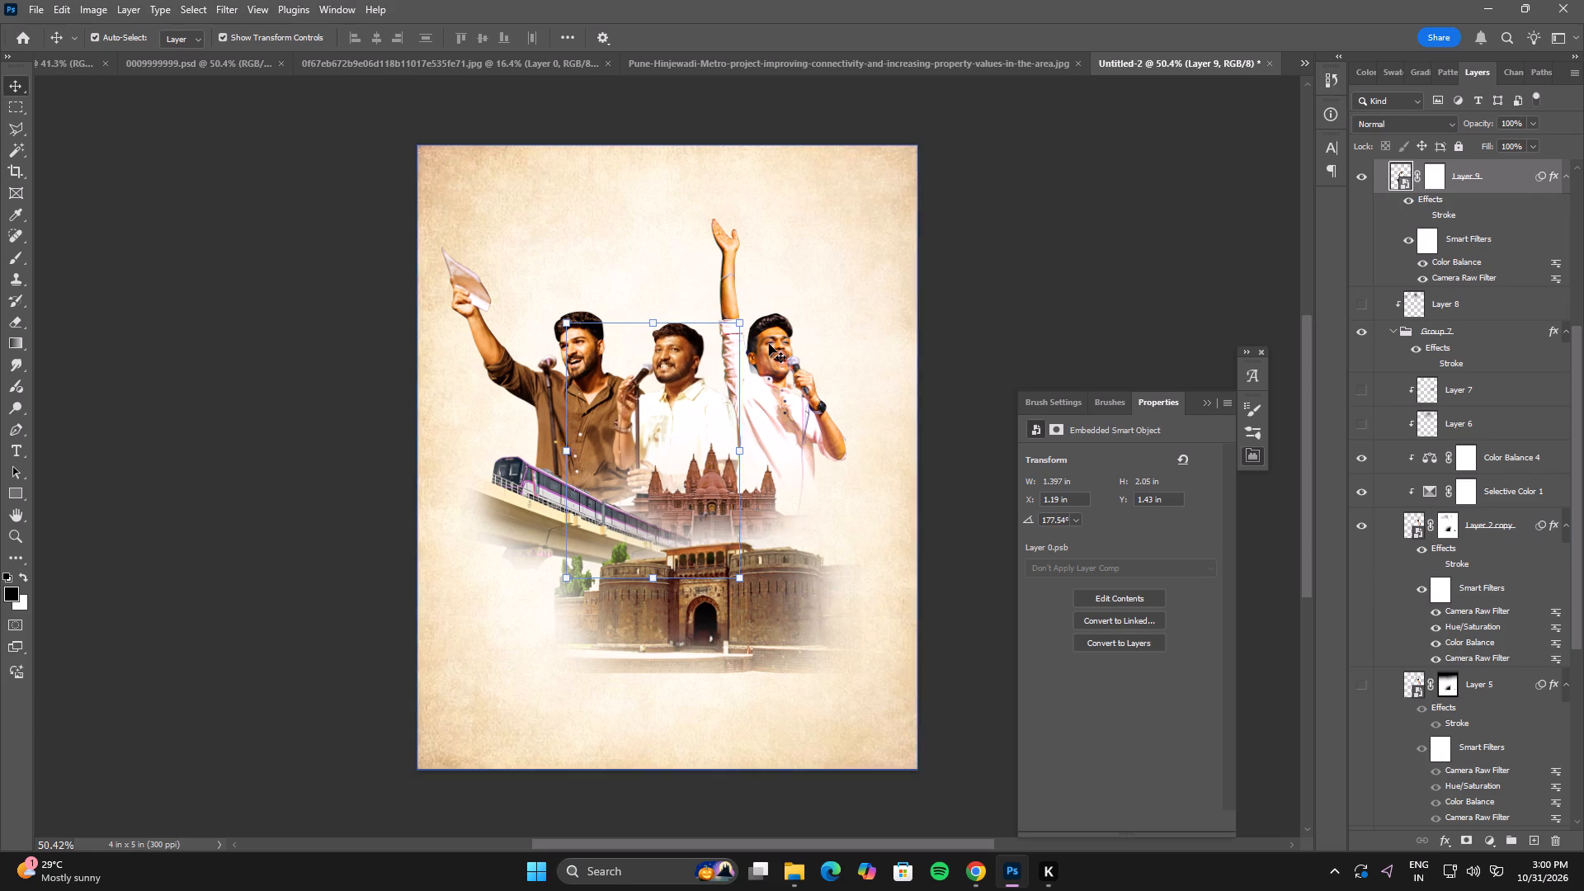
Nudge the right performer slightly right and up, to about X 2.35 in, Y 0.57 in.
left_click(769, 344)
key("Right")
key("Right")
key("Up")
key("Up")
key("Up")
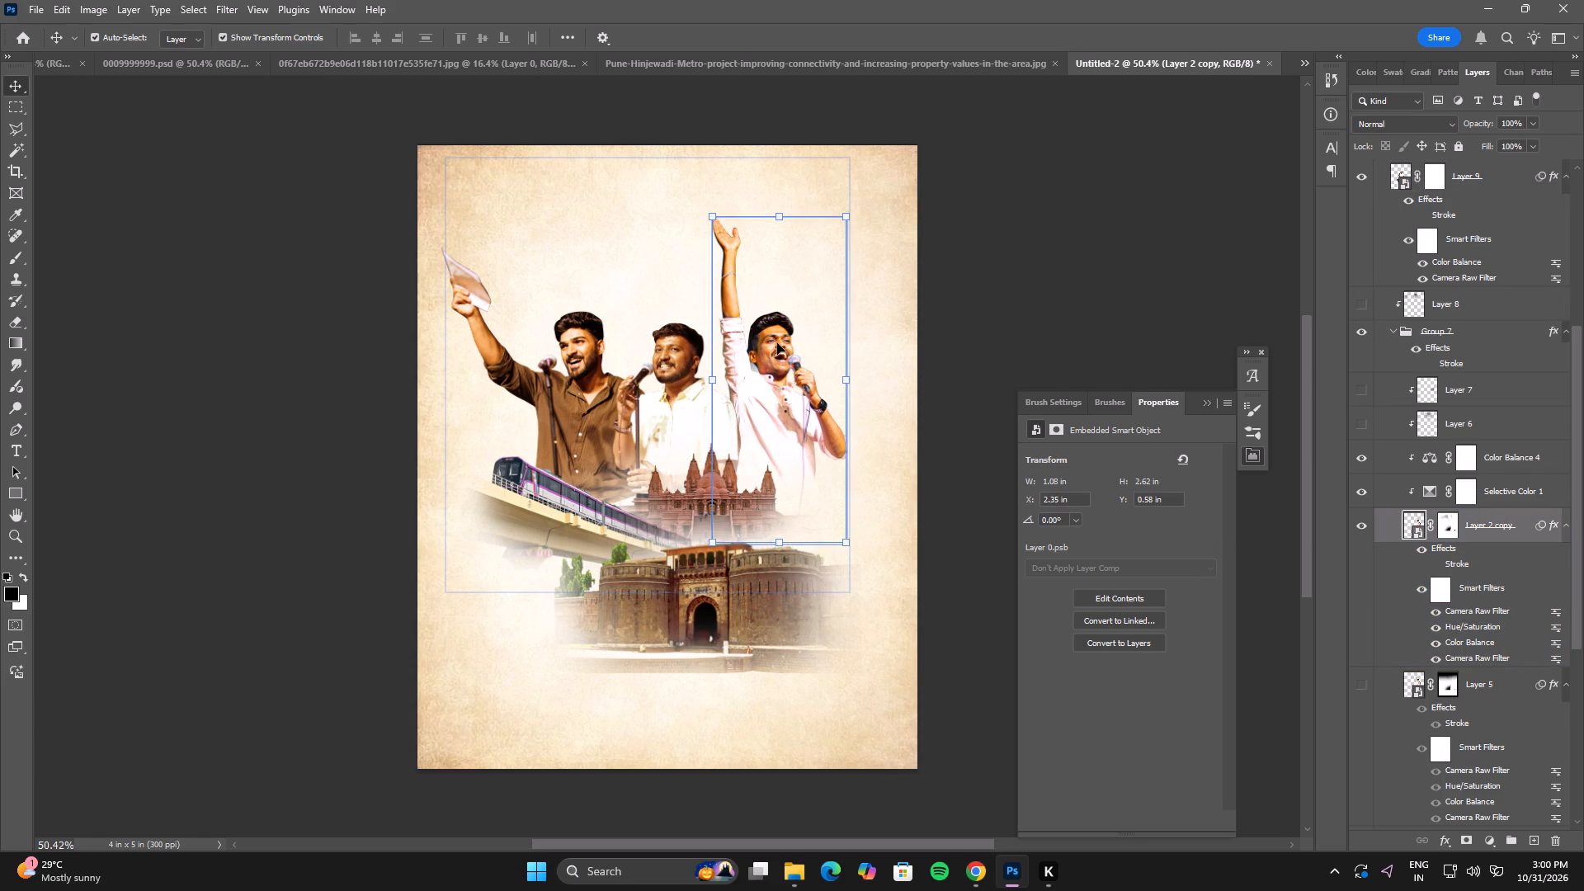
key("Up")
left_click(978, 255)
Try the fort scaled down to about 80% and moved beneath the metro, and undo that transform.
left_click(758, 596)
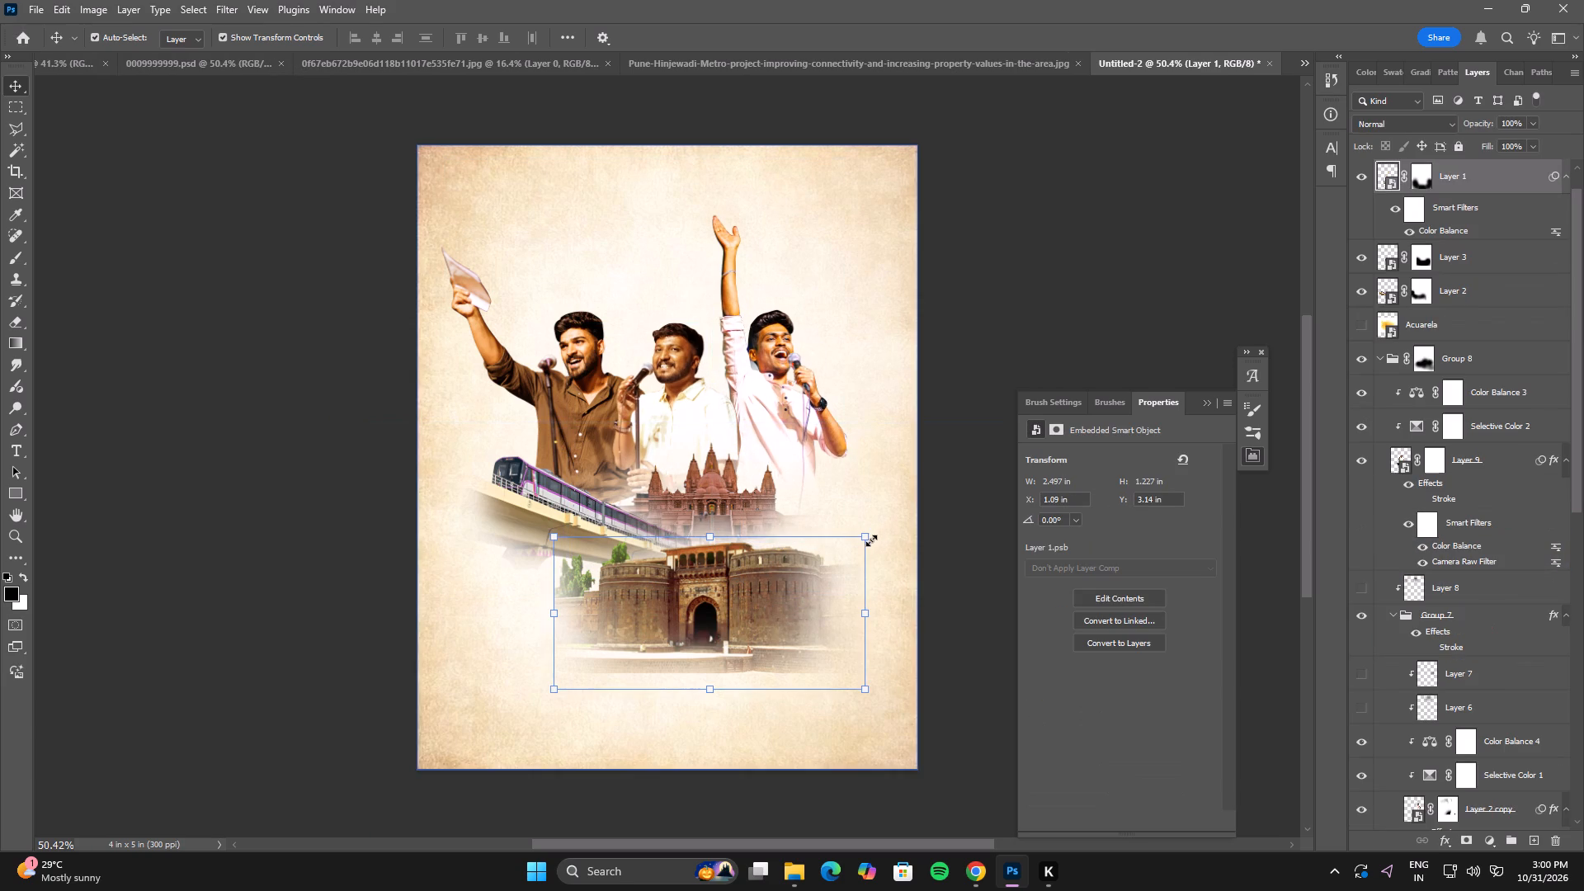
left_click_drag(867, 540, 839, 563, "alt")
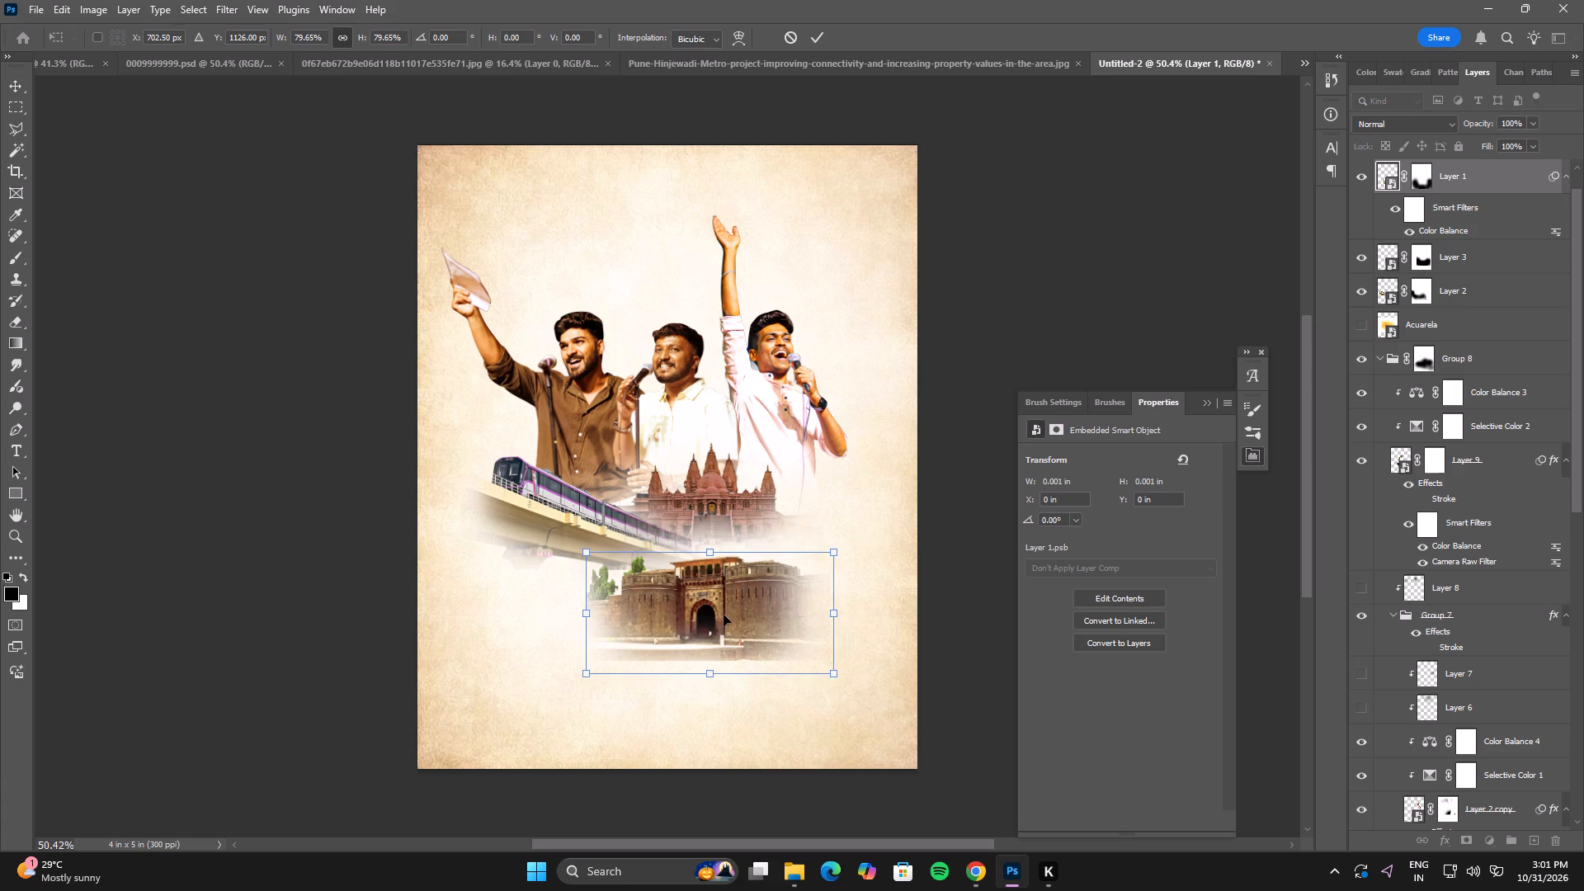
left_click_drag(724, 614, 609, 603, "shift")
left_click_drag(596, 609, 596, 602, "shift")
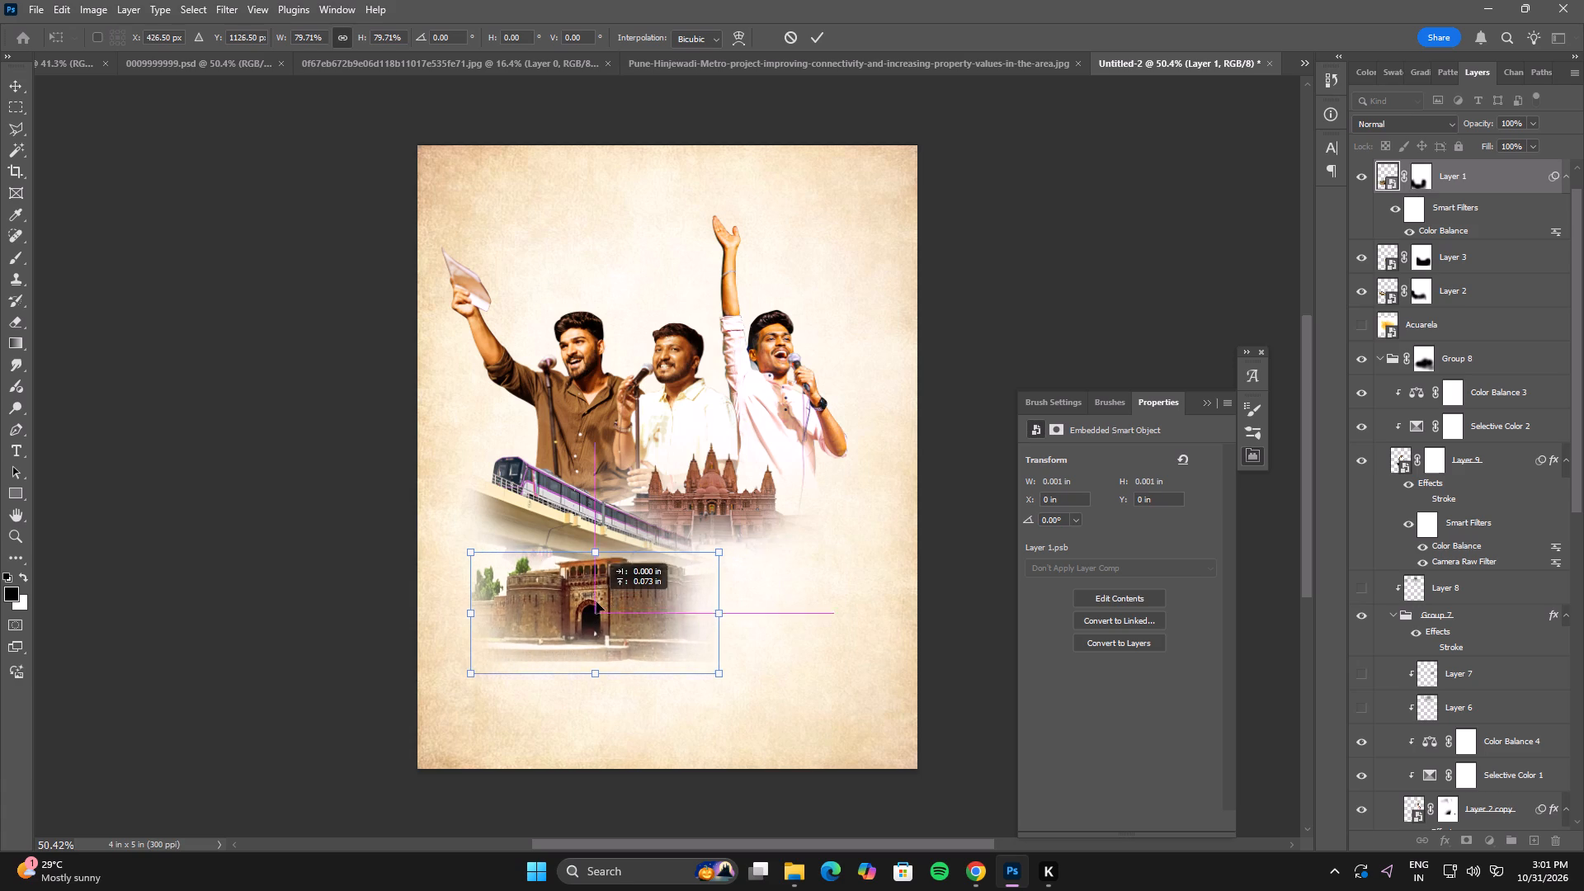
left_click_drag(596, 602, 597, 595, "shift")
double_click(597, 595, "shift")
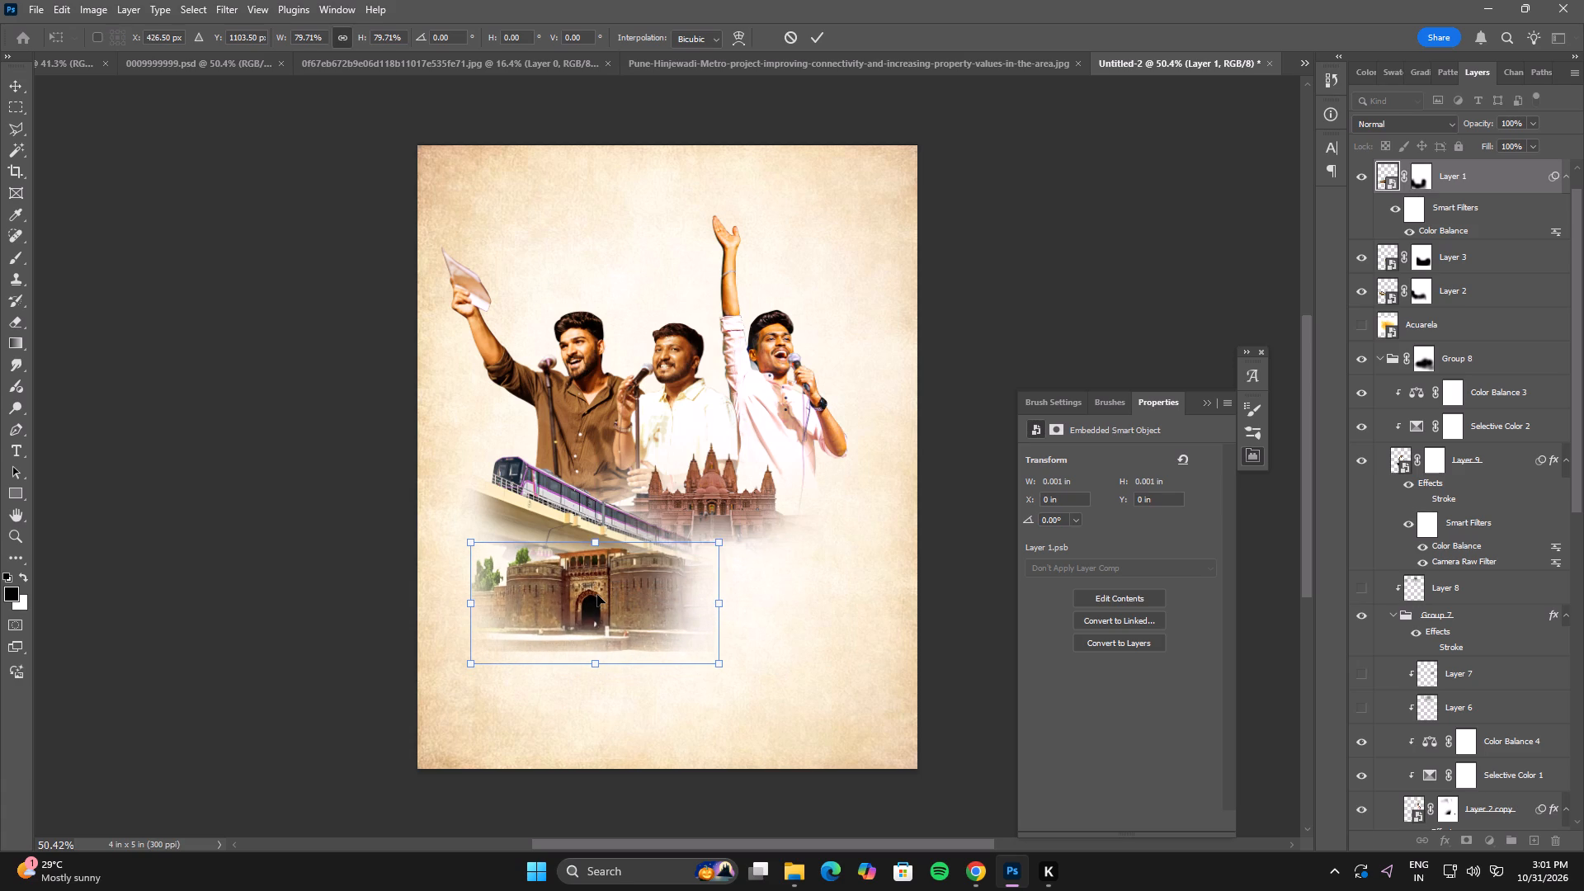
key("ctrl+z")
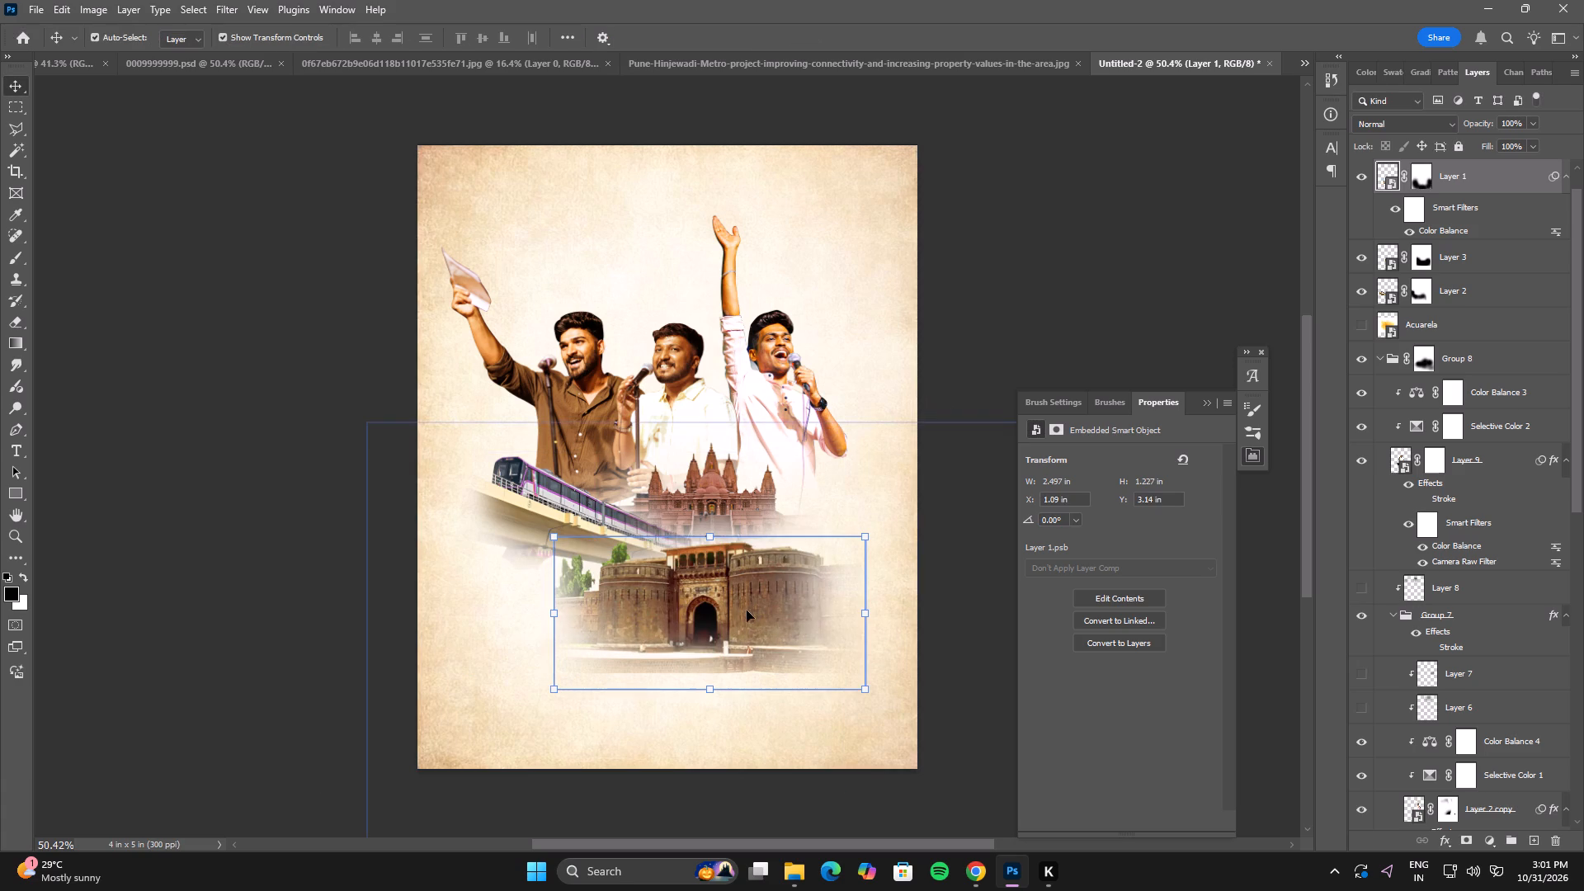
Scale the fort down to about 94% and shift it left to about X 0.9 in, Y 3.18 in.
left_click_drag(867, 613, 843, 613)
left_click_drag(770, 606, 756, 606, "shift")
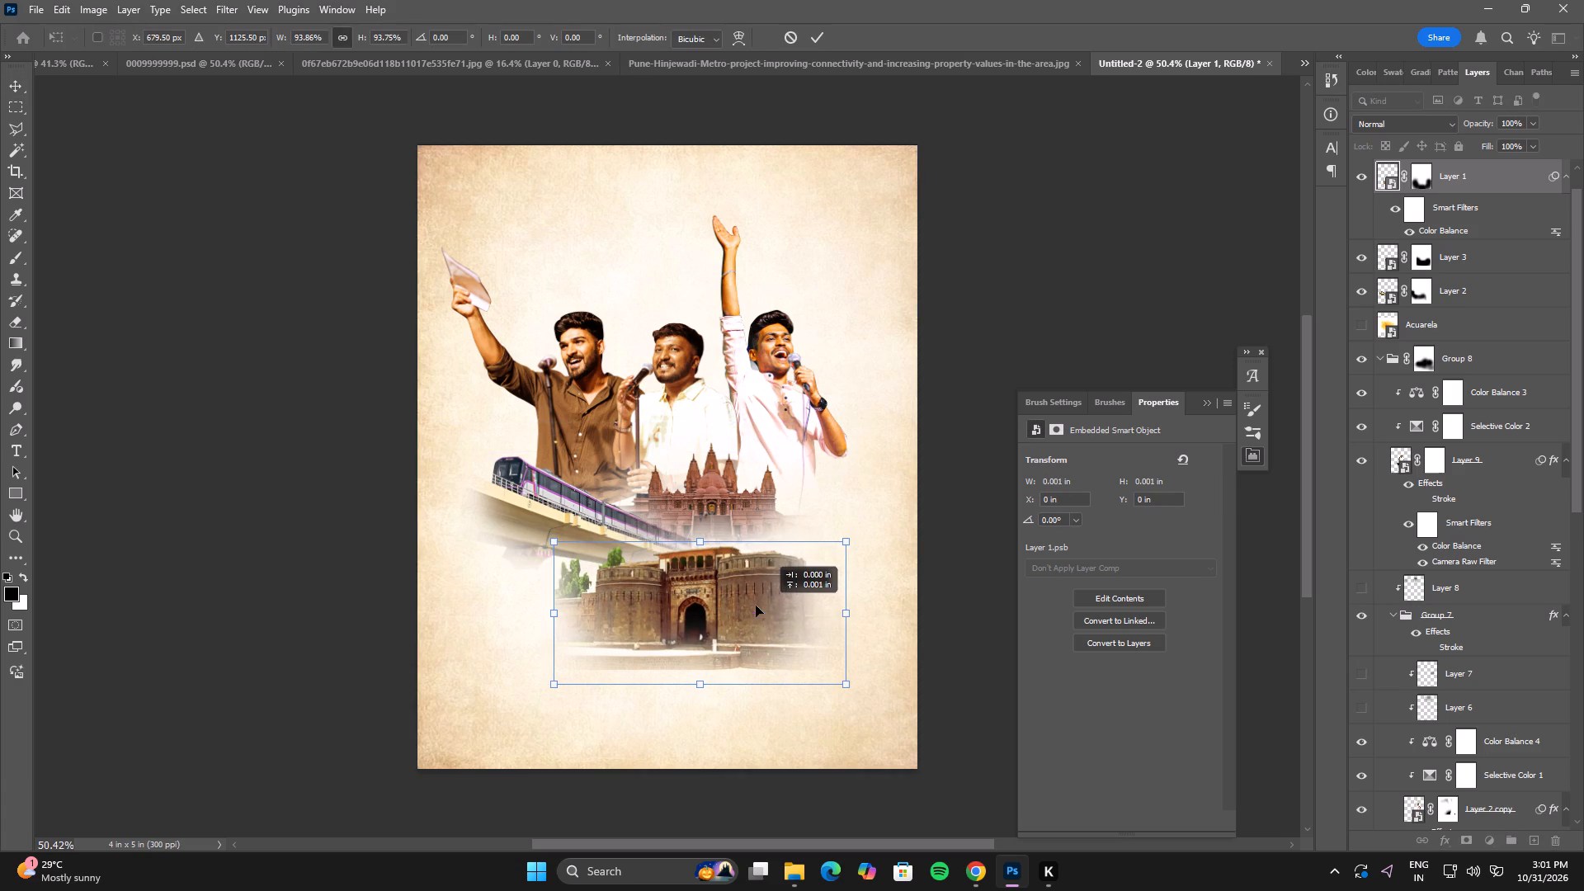
left_click_drag(756, 606, 746, 608, "shift")
double_click(746, 608)
left_click(1025, 271)
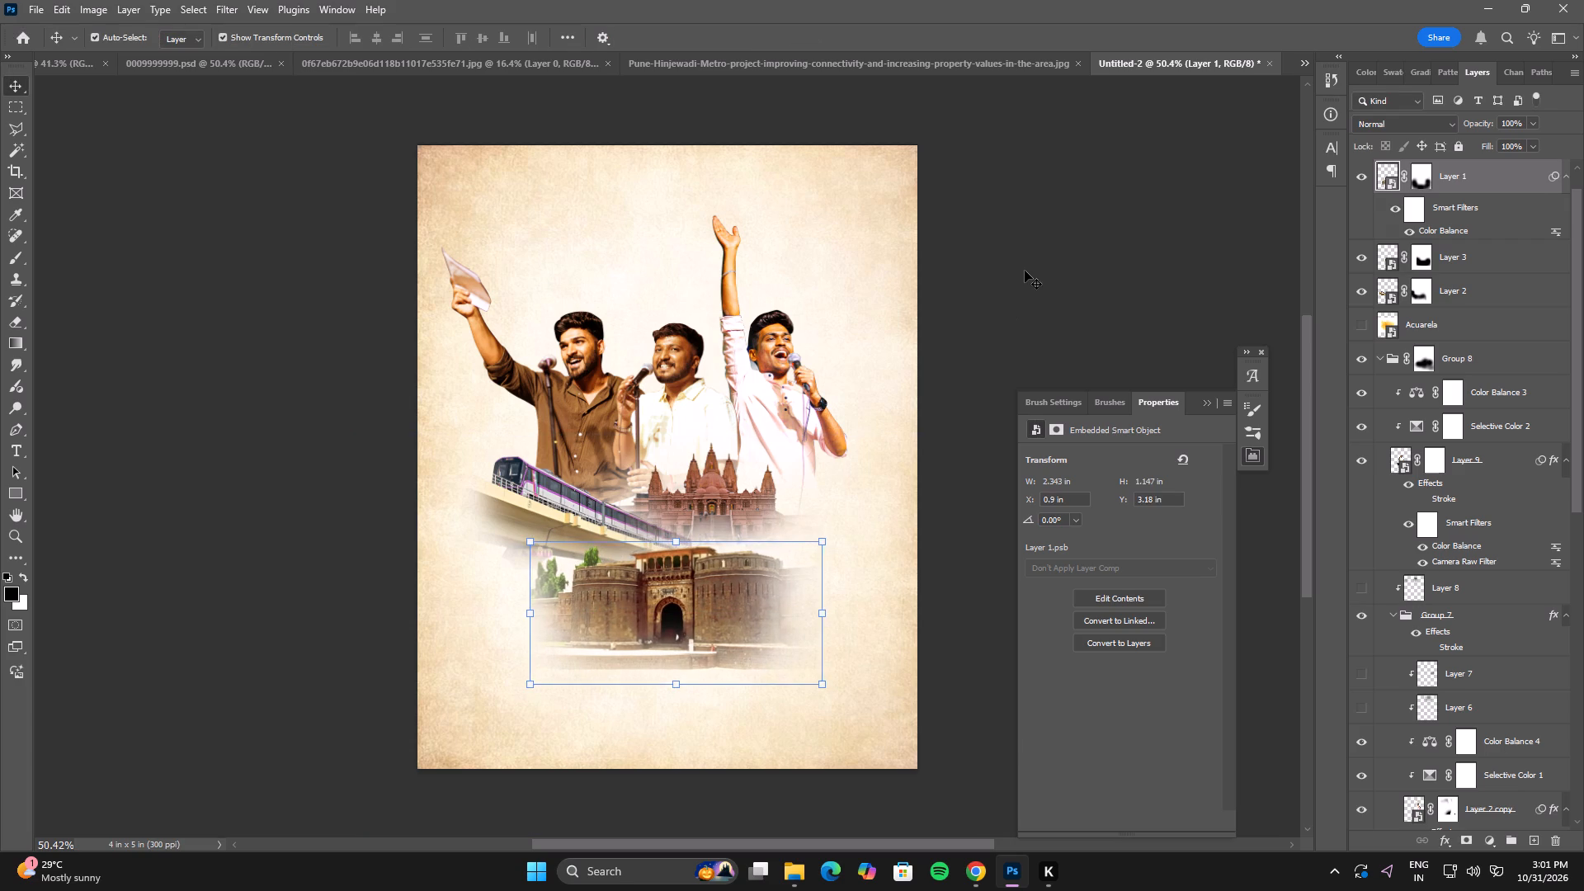
Copy the Marathi title artwork सोज्वळ कार्टी from 0009999999.psd onto the Untitled-2 poster.
left_click(219, 61)
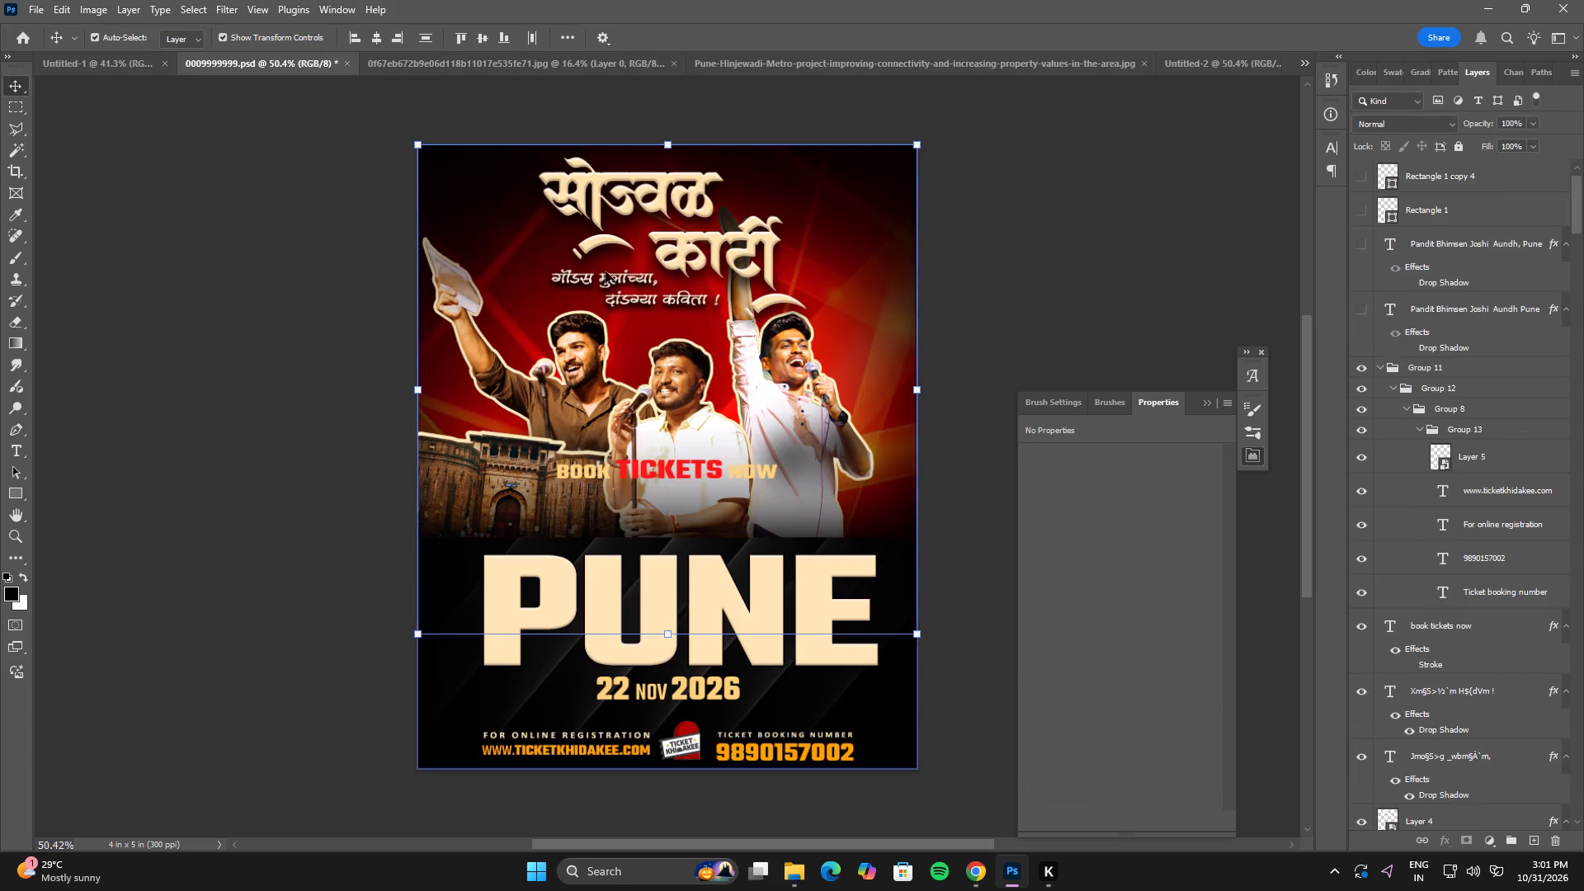
left_click_drag(662, 198, 1187, 93)
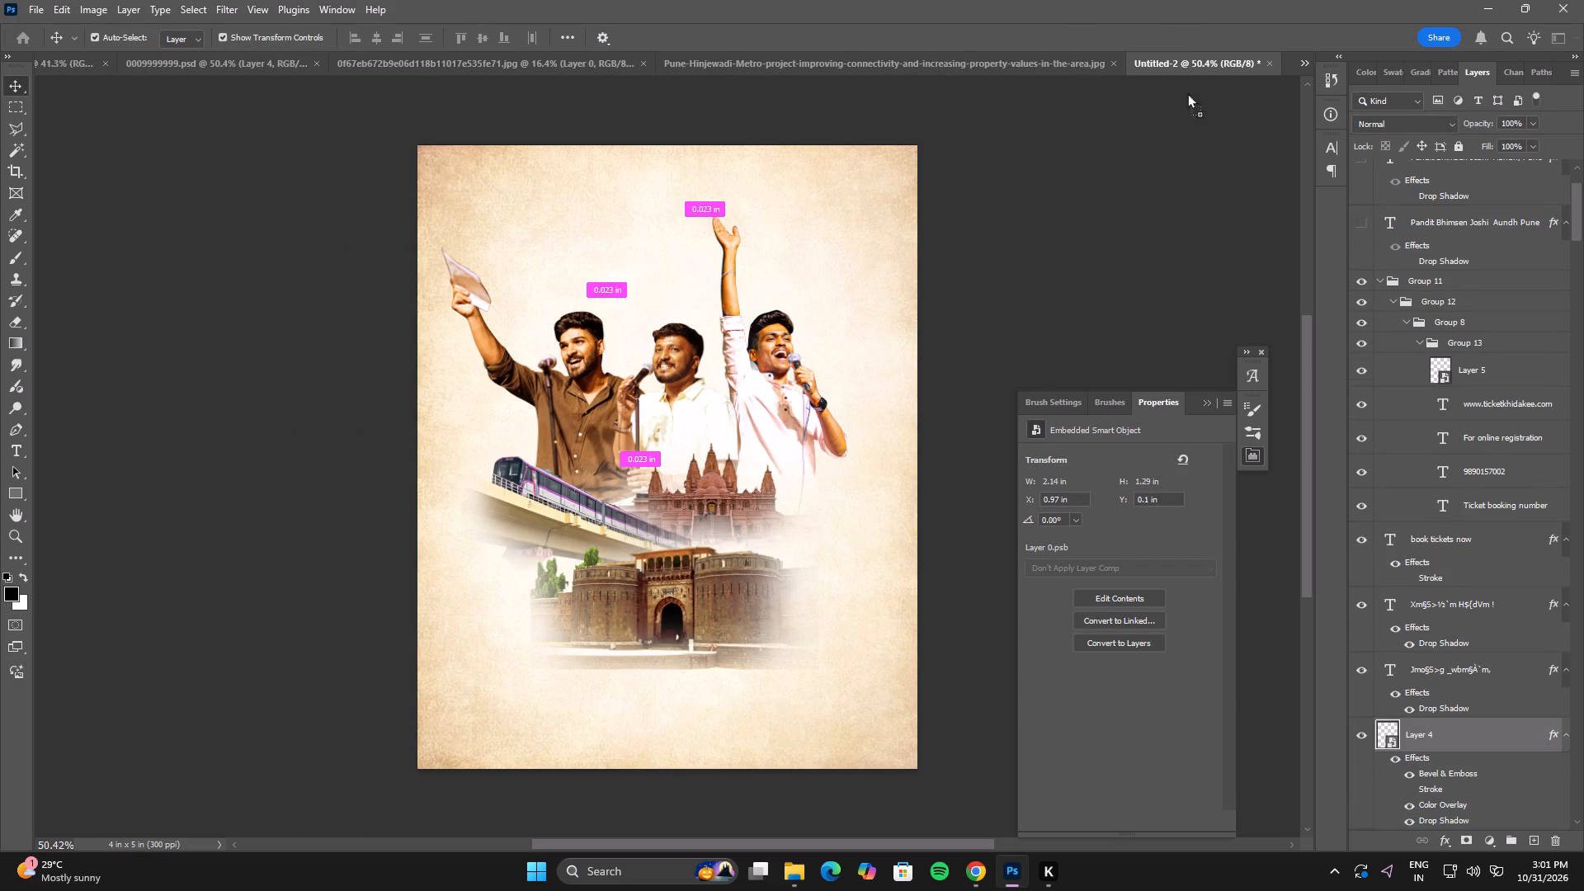
left_click_drag(1187, 93, 694, 246)
Scale the Marathi title down to about 1.65 in wide and move it up to about X 1.36 in, Y 0.18 in.
left_click_drag(707, 162, 709, 191)
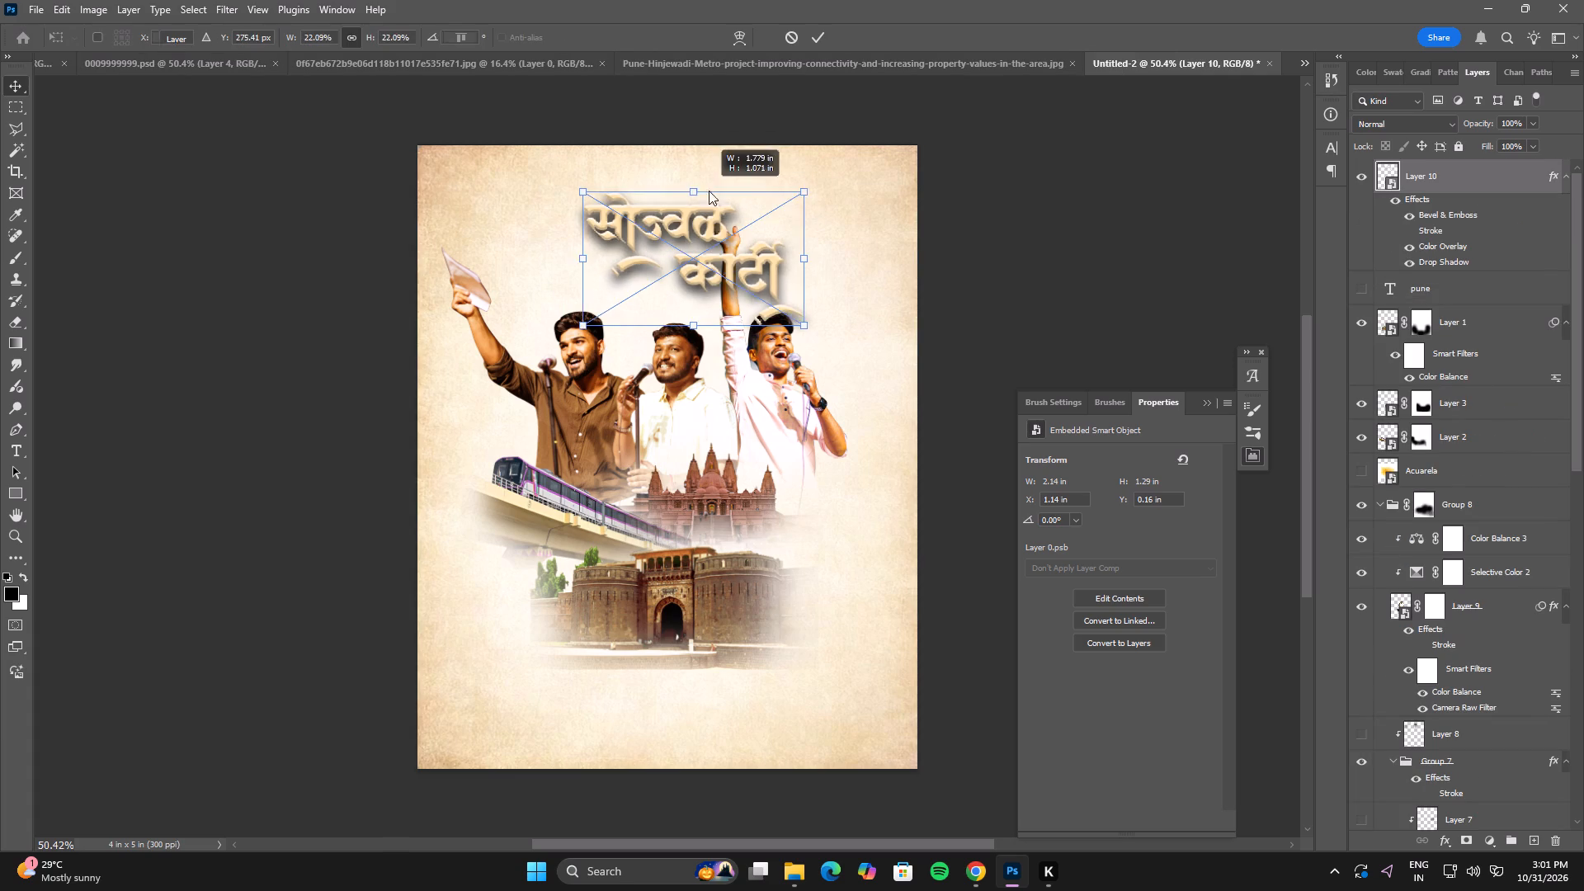
left_click_drag(709, 191, 709, 199)
double_click(718, 257)
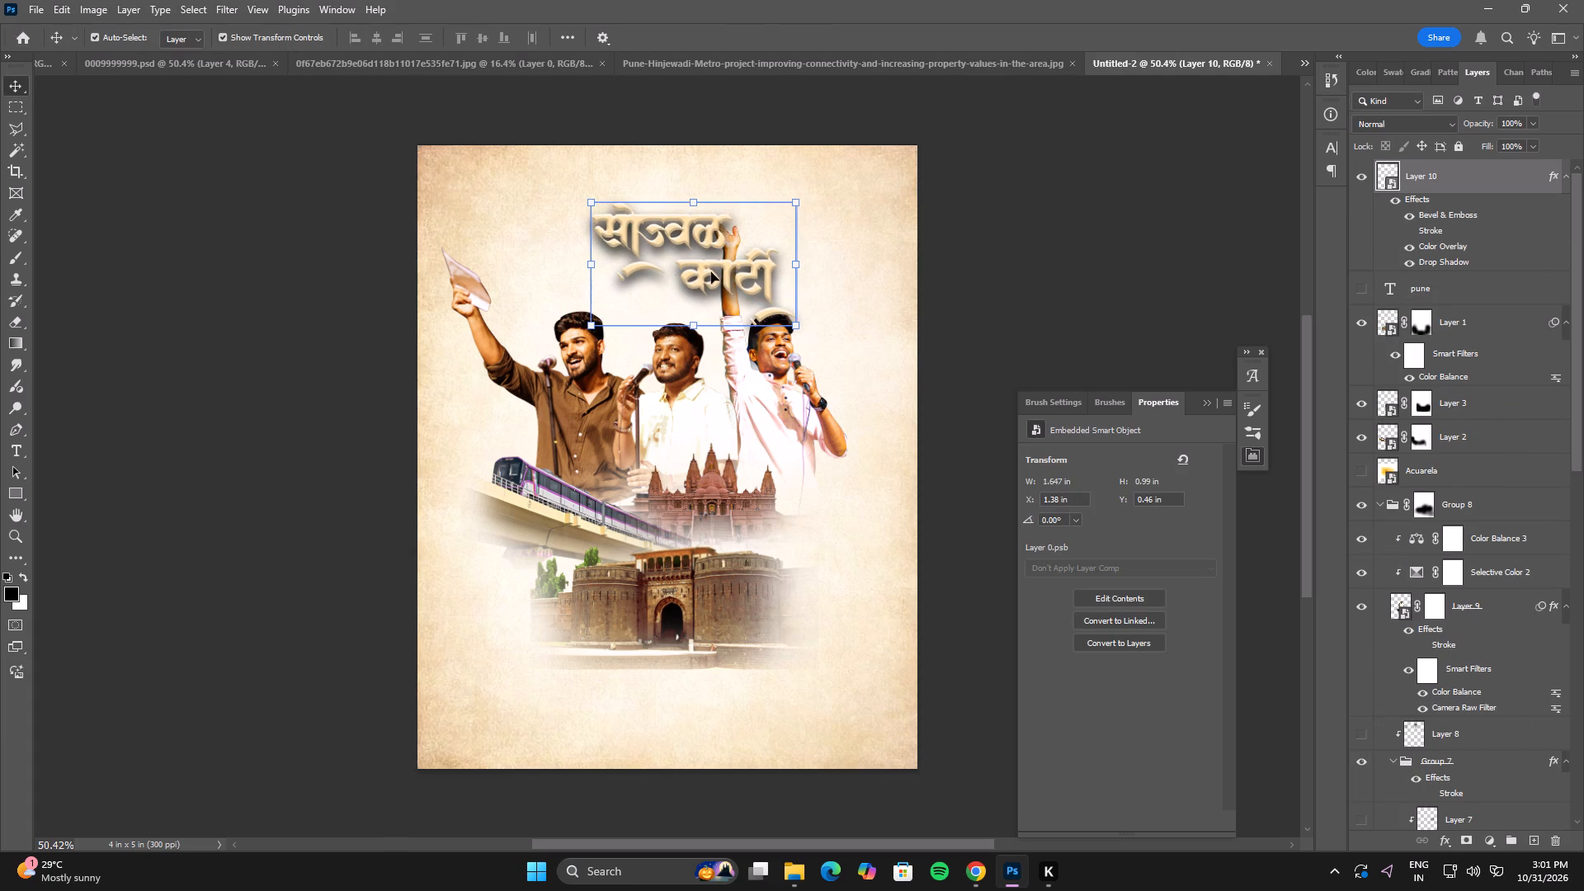
left_click_drag(711, 270, 708, 238)
Move the right performer down below the title, to about X 2.37 in, Y 0.96 in.
left_click(775, 381)
left_click_drag(780, 378, 777, 402)
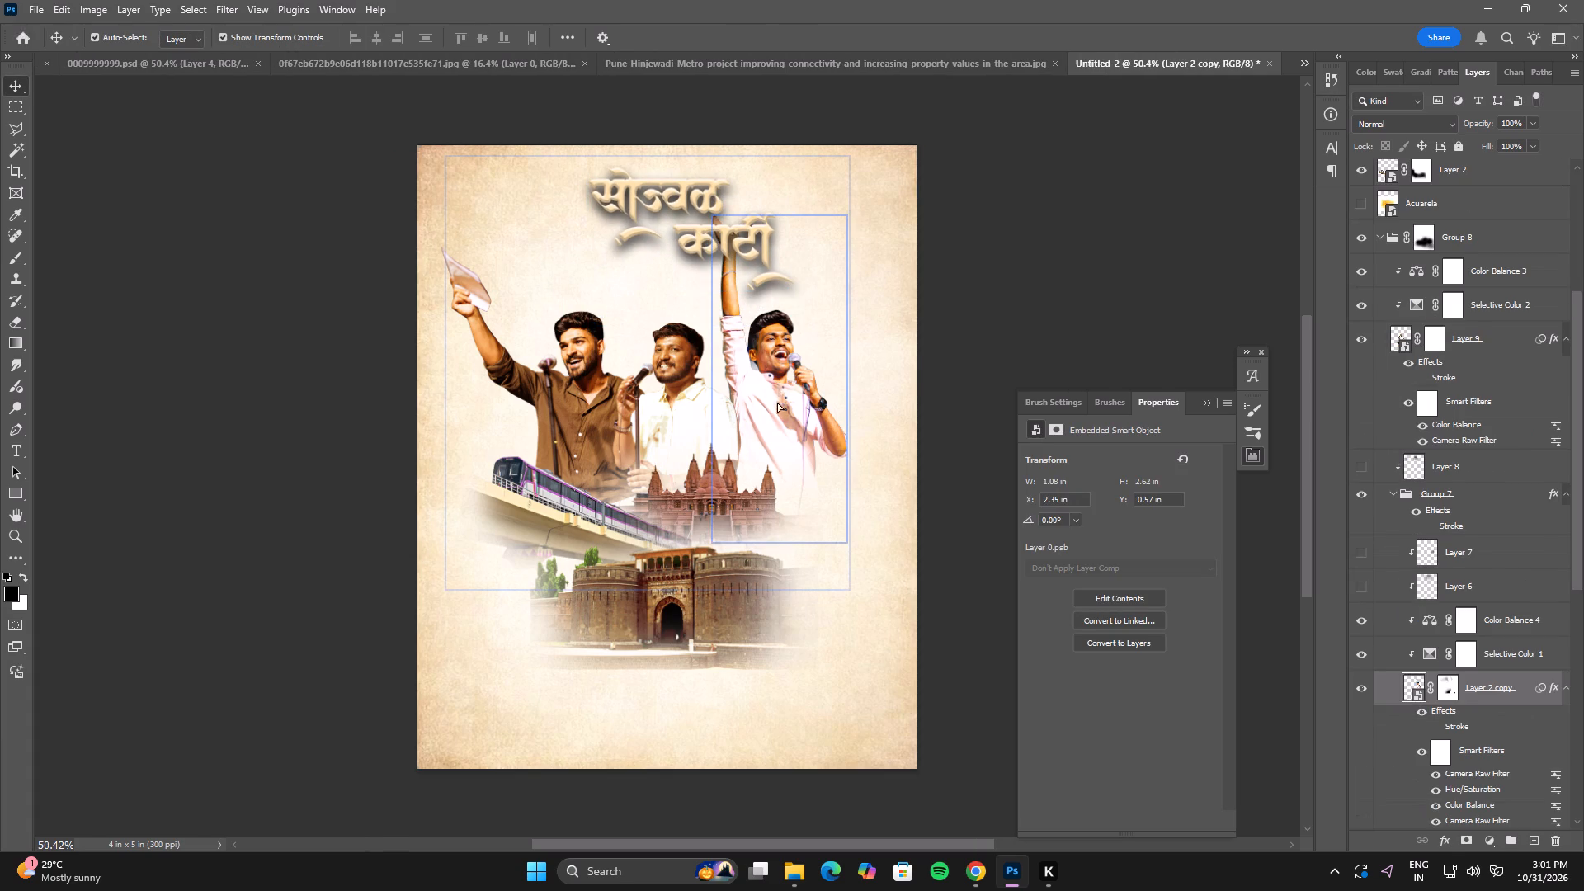
left_click_drag(777, 402, 788, 427)
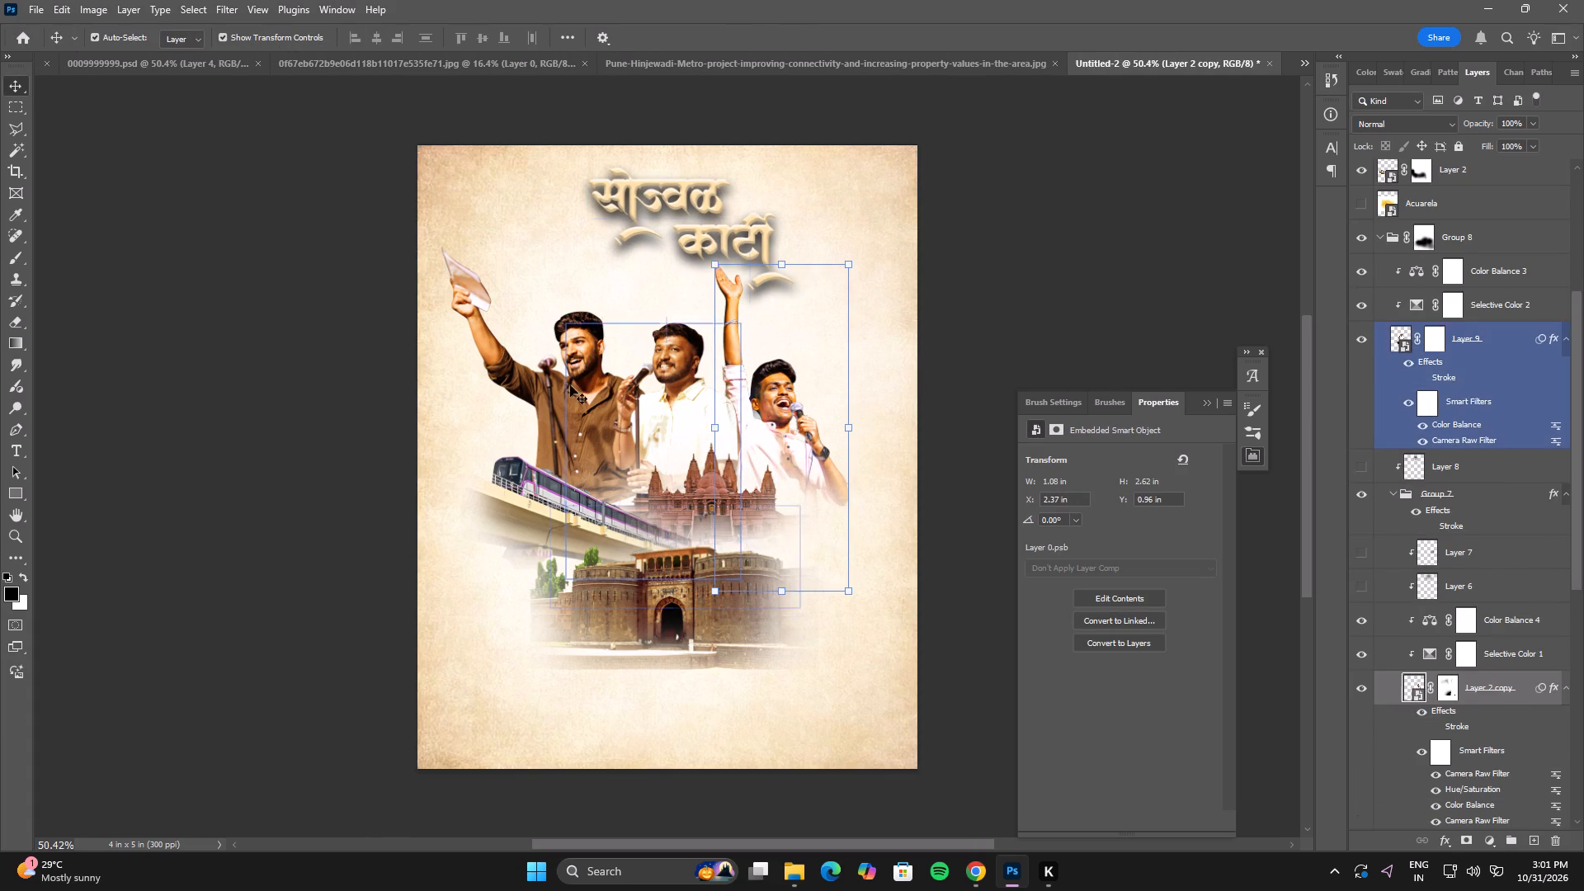
Move the left performer down by about 0.3 in.
left_click_drag(576, 357, 583, 398)
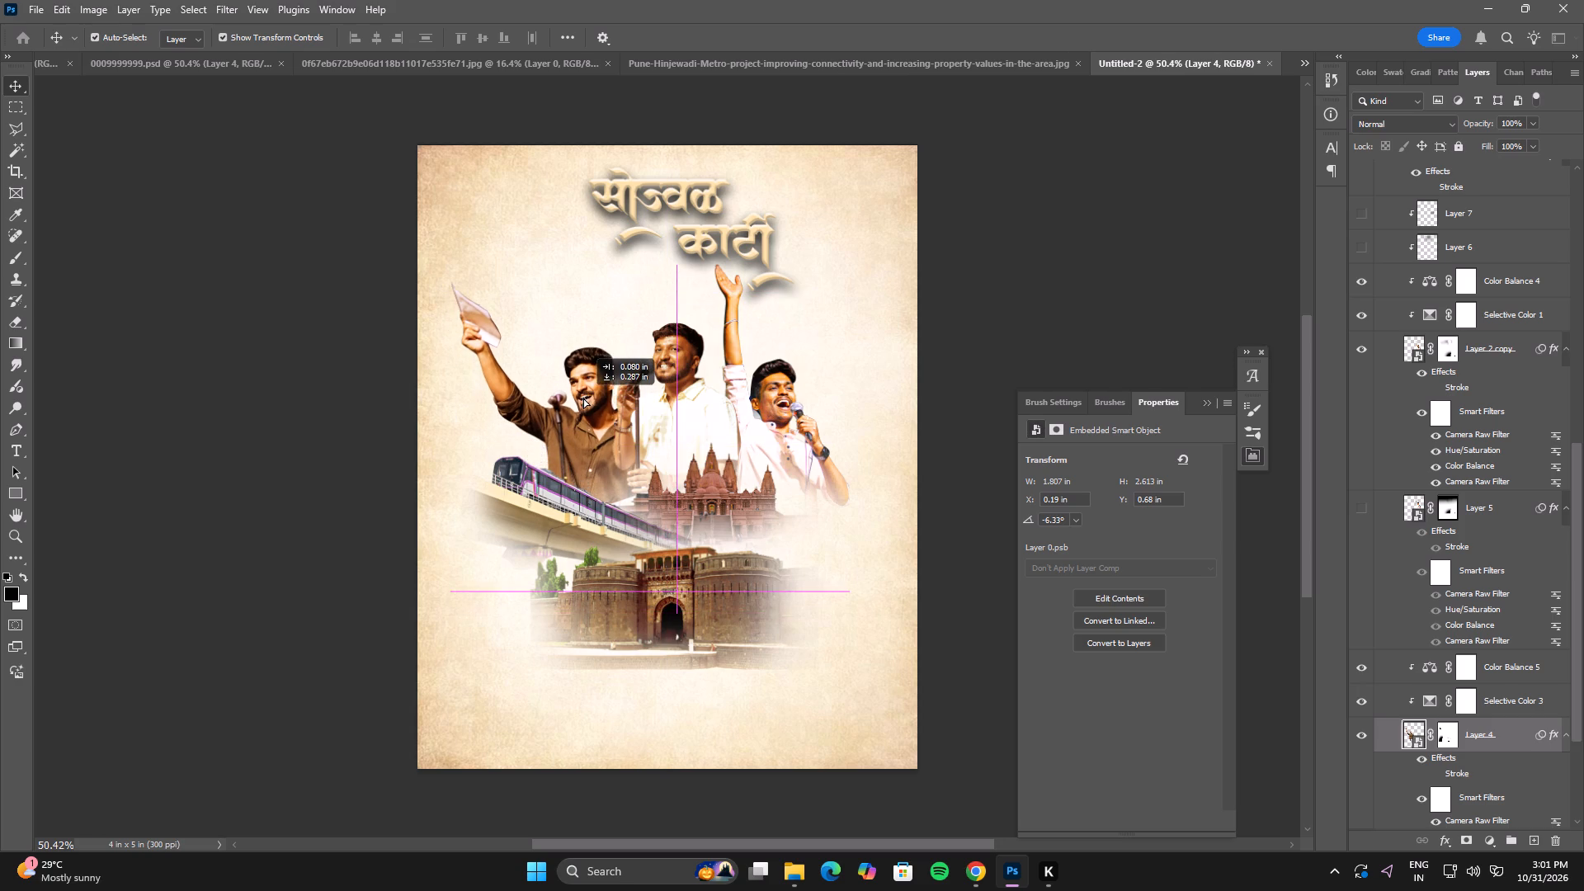
left_click_drag(583, 398, 577, 398)
Shift the middle performer slightly down and right, to about X 1.21 in, Y 1.47 in.
left_click(698, 365)
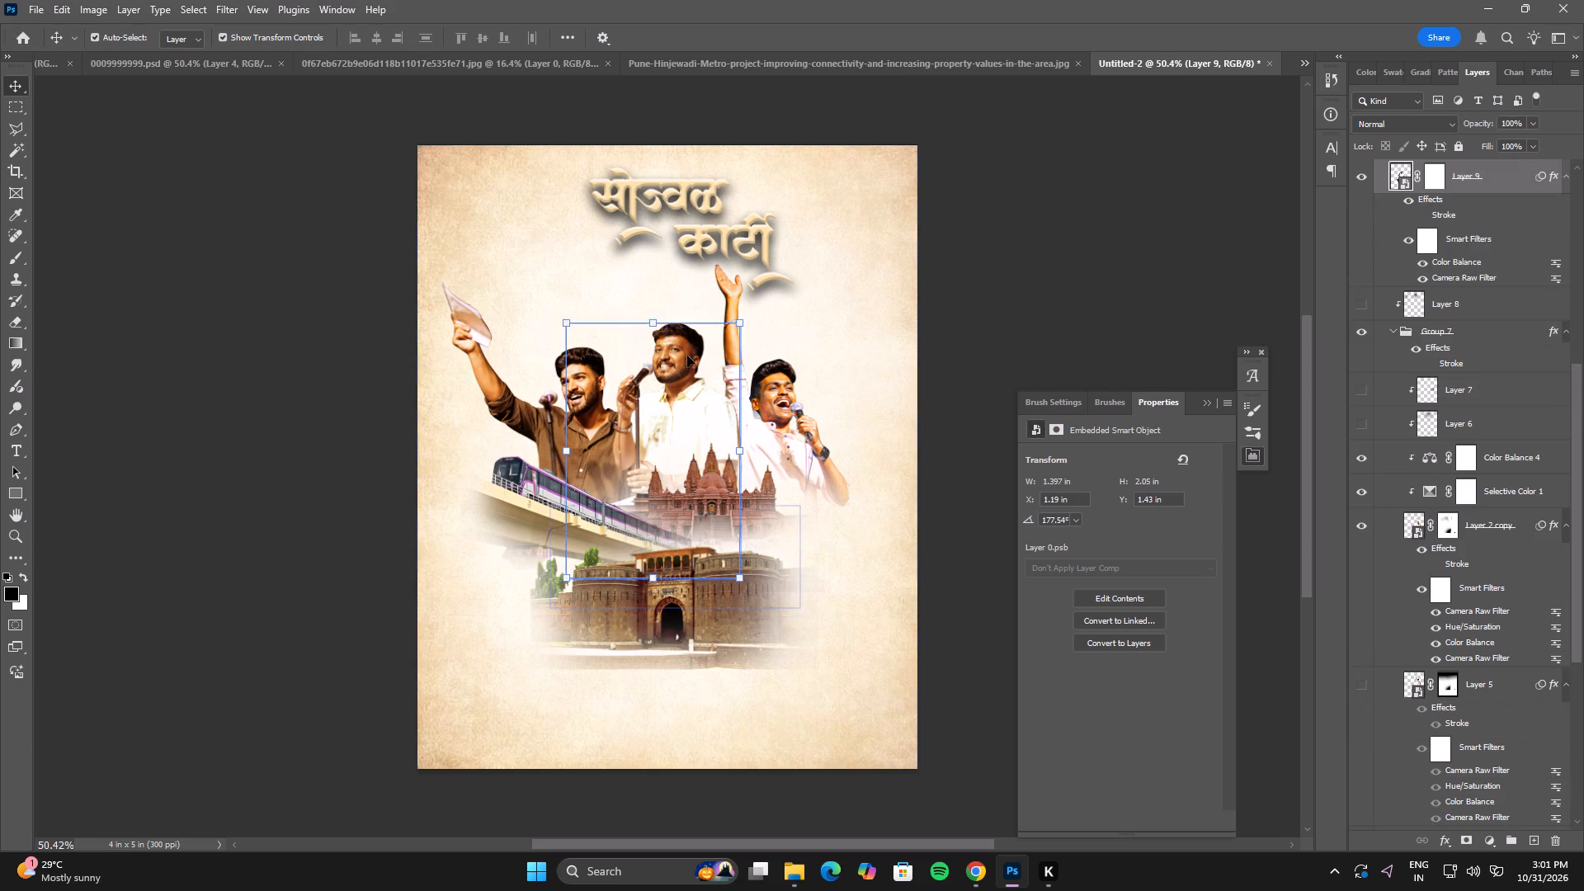
left_click(687, 356)
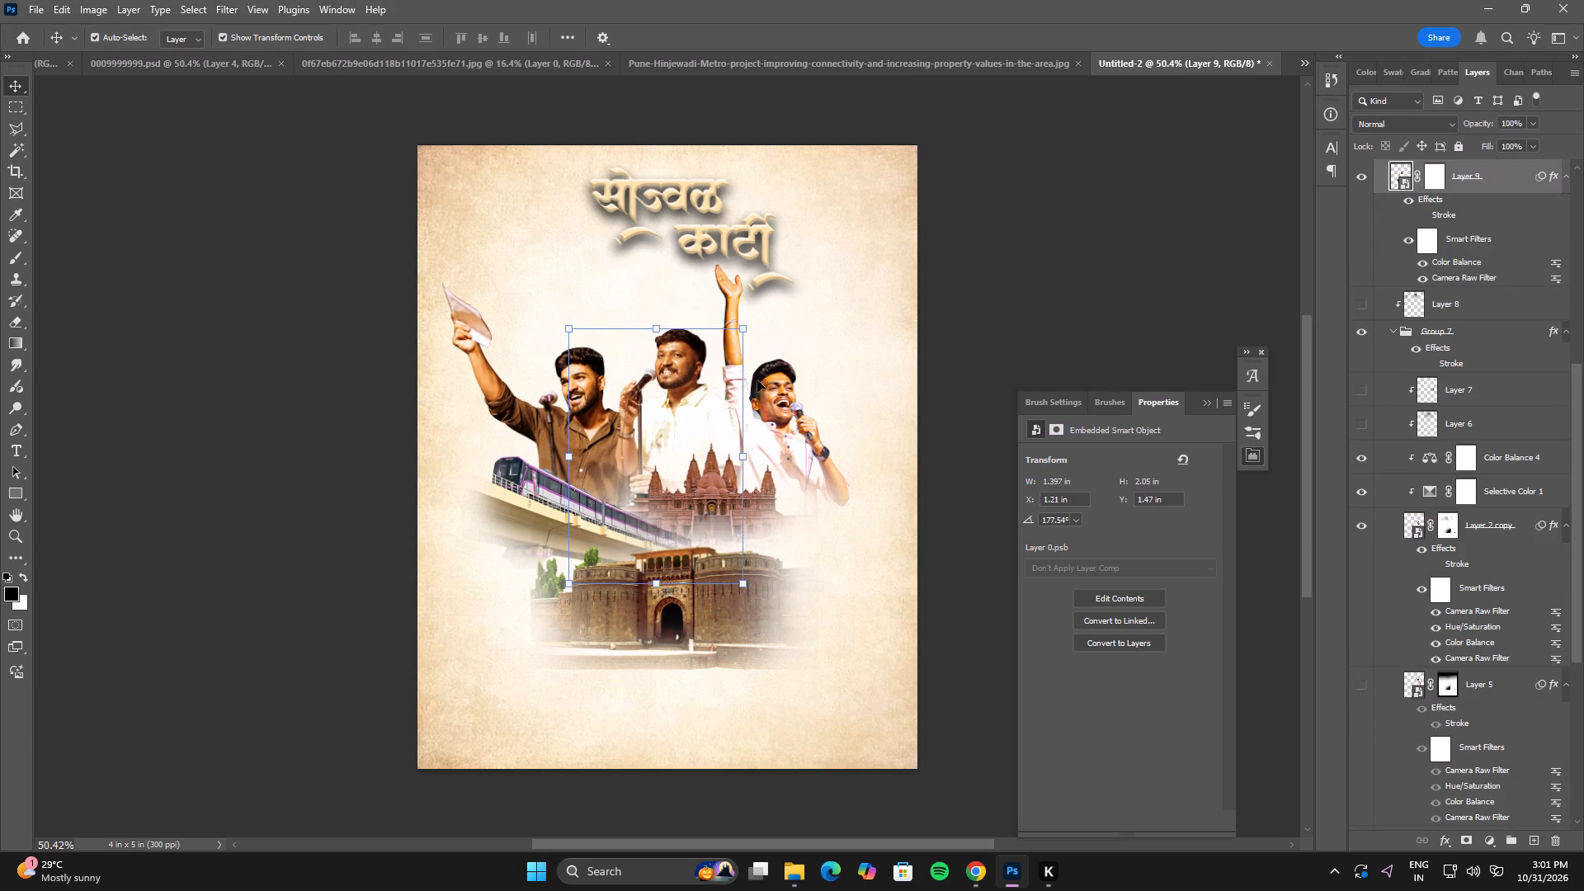
Nudge the right performer right and up, to about X 2.38 in, Y 0.96 in.
left_click(791, 391)
left_click(781, 389)
key("Right")
key("Right")
key("Right")
key("Right")
key("Up")
key("Up")
key("Up")
key("Up")
key("Up")
key("Up")
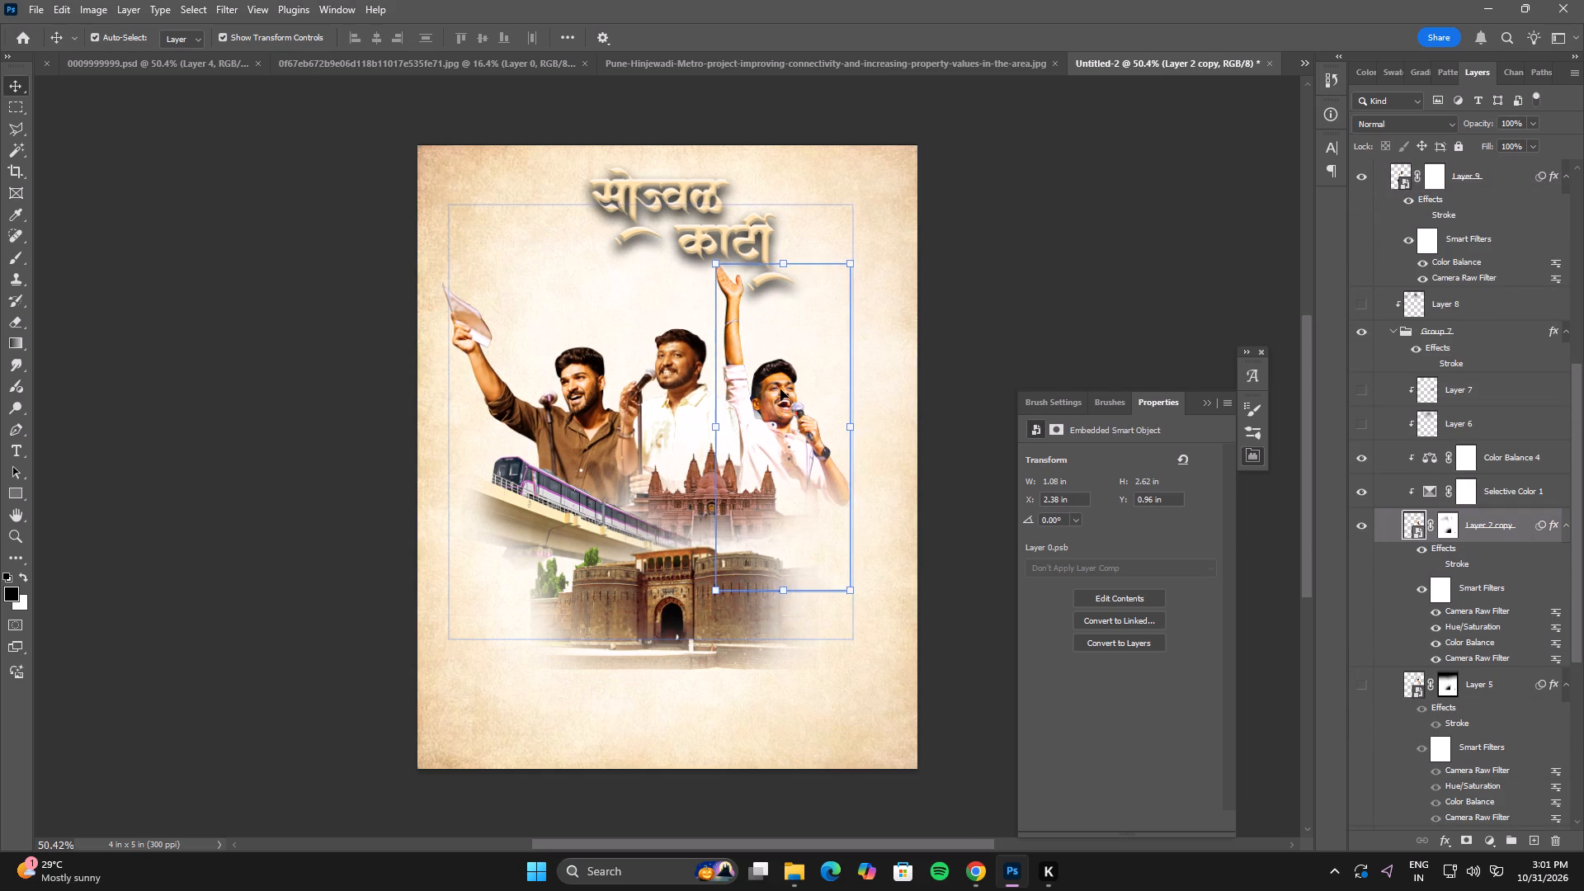
key("Up")
Enlarge the Marathi title from its centre to about 1.87 in wide by 1.13 in high.
left_click(705, 194)
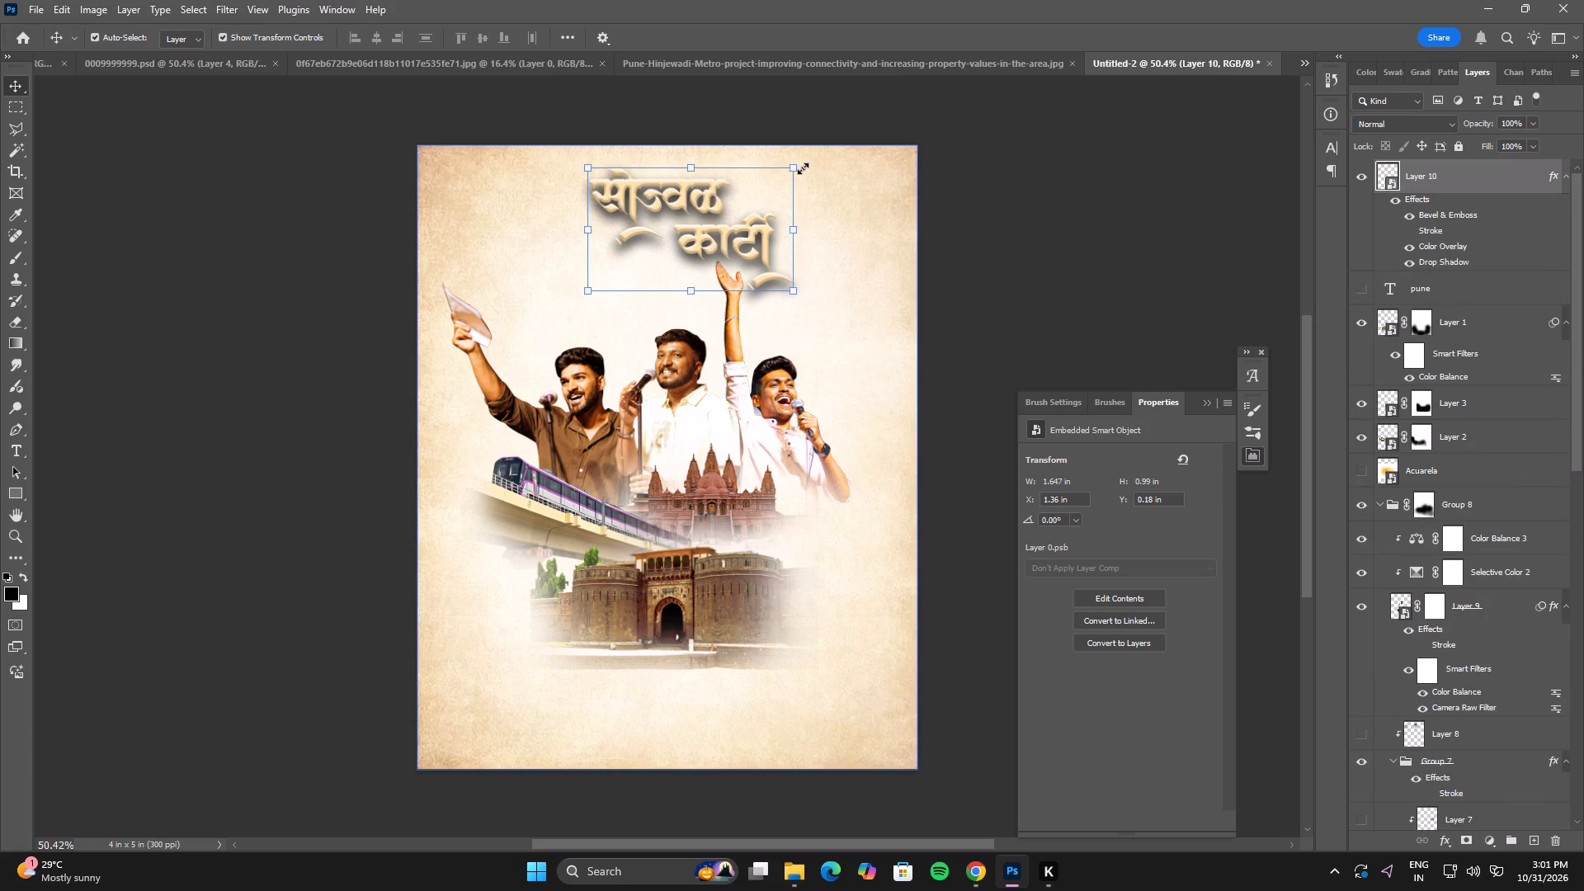
left_click_drag(799, 168, 808, 151, "alt")
double_click(758, 203)
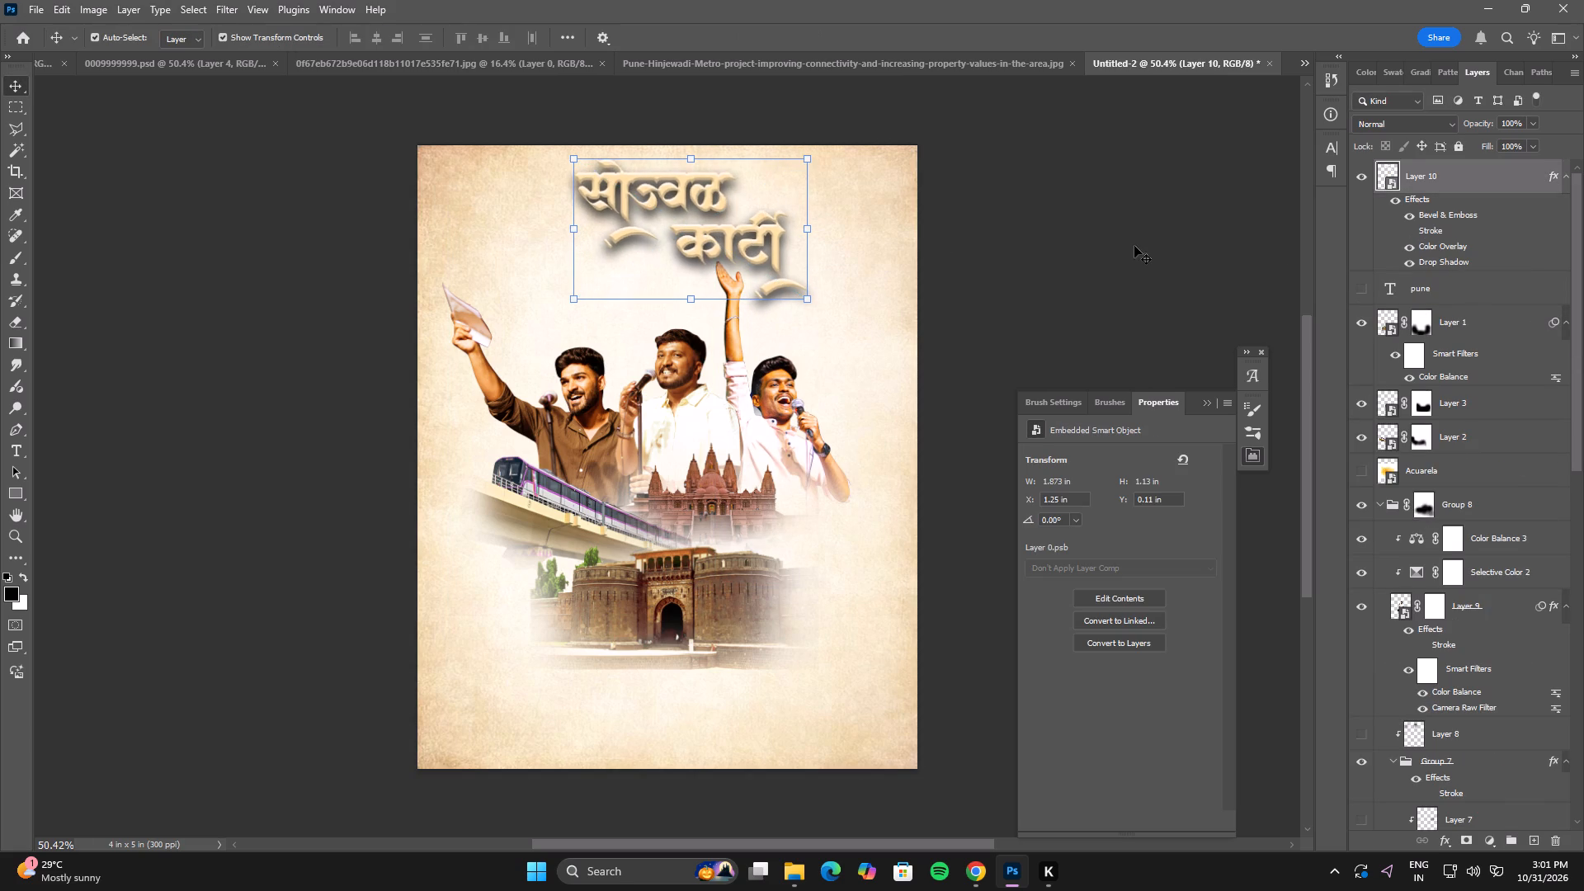
Hide the Drop Shadow and Bevel & Emboss effects on the Marathi title layer.
left_click(1407, 265)
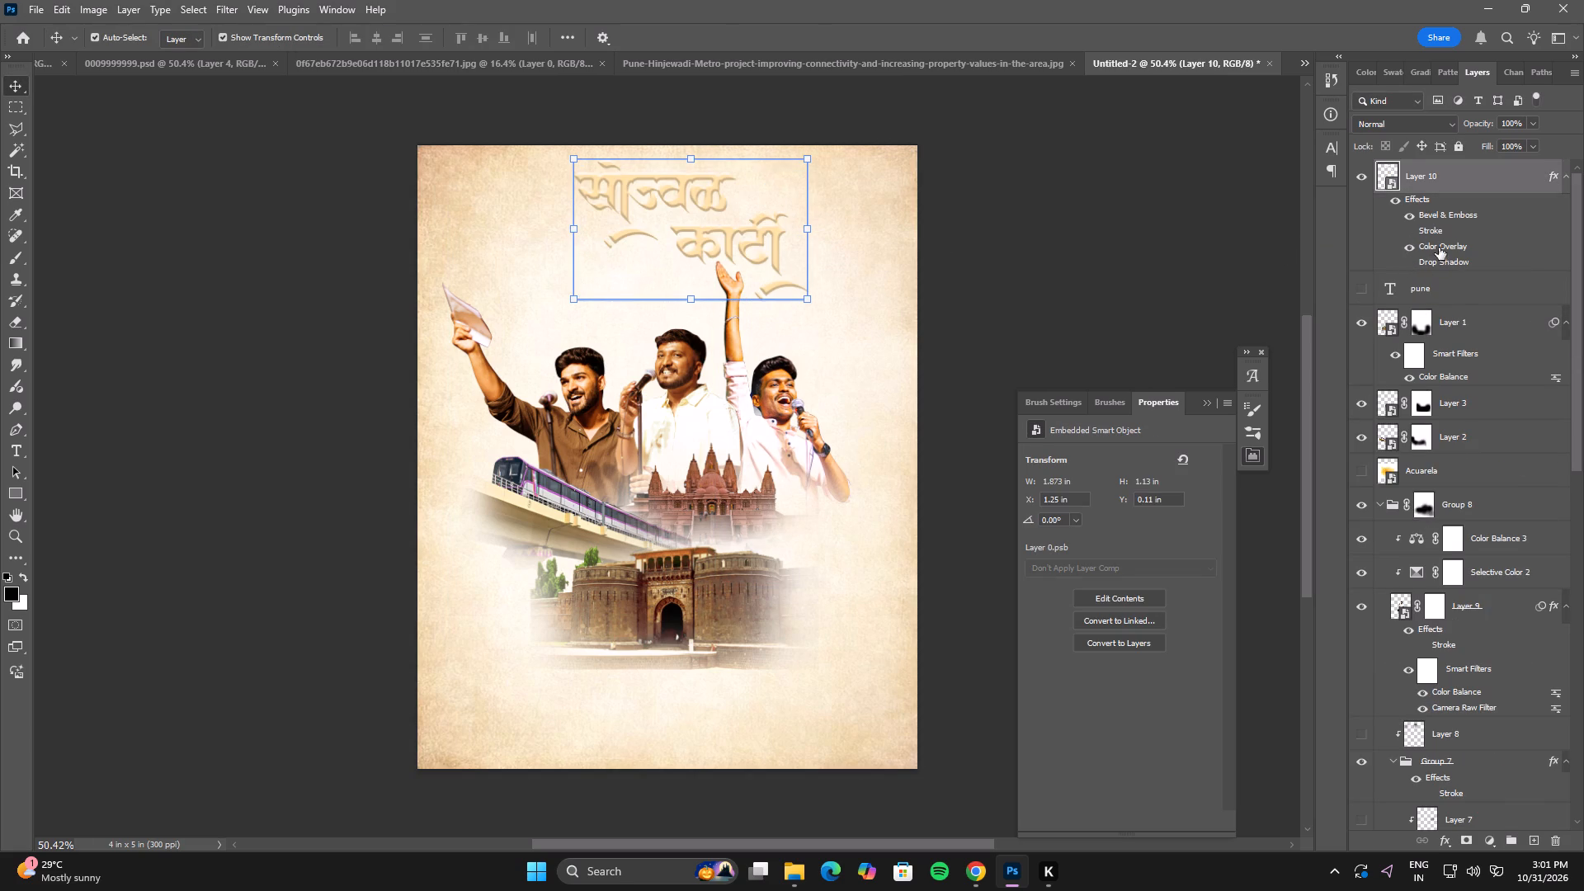
left_click(1408, 219)
Set the Marathi title's Color Overlay to black, 000000.
double_click(1445, 247)
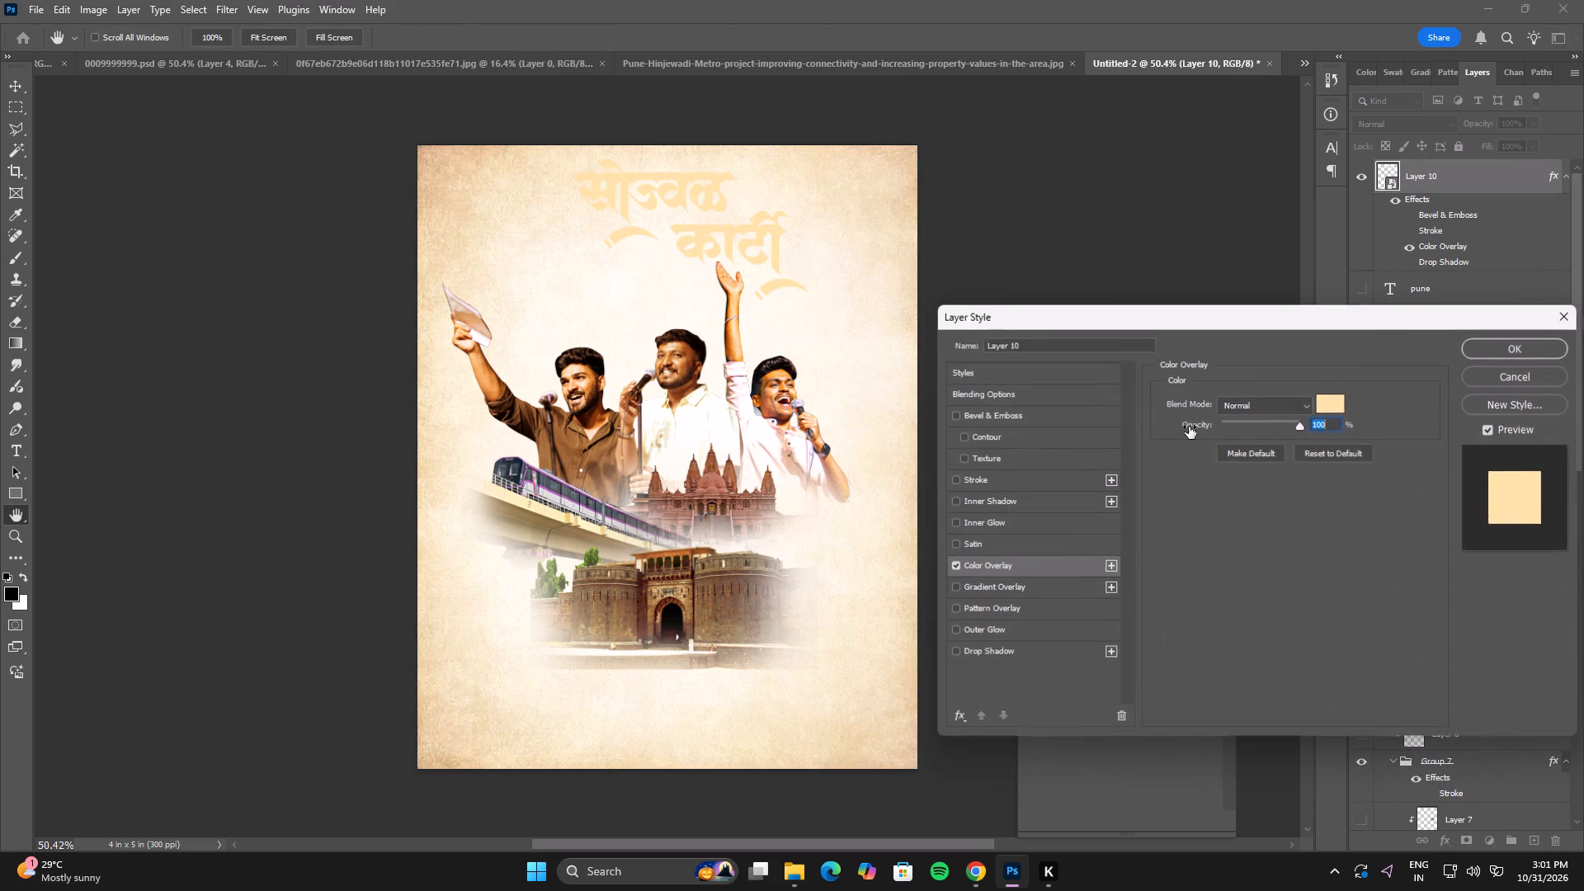
left_click(1338, 398)
left_click_drag(1174, 563, 1105, 765)
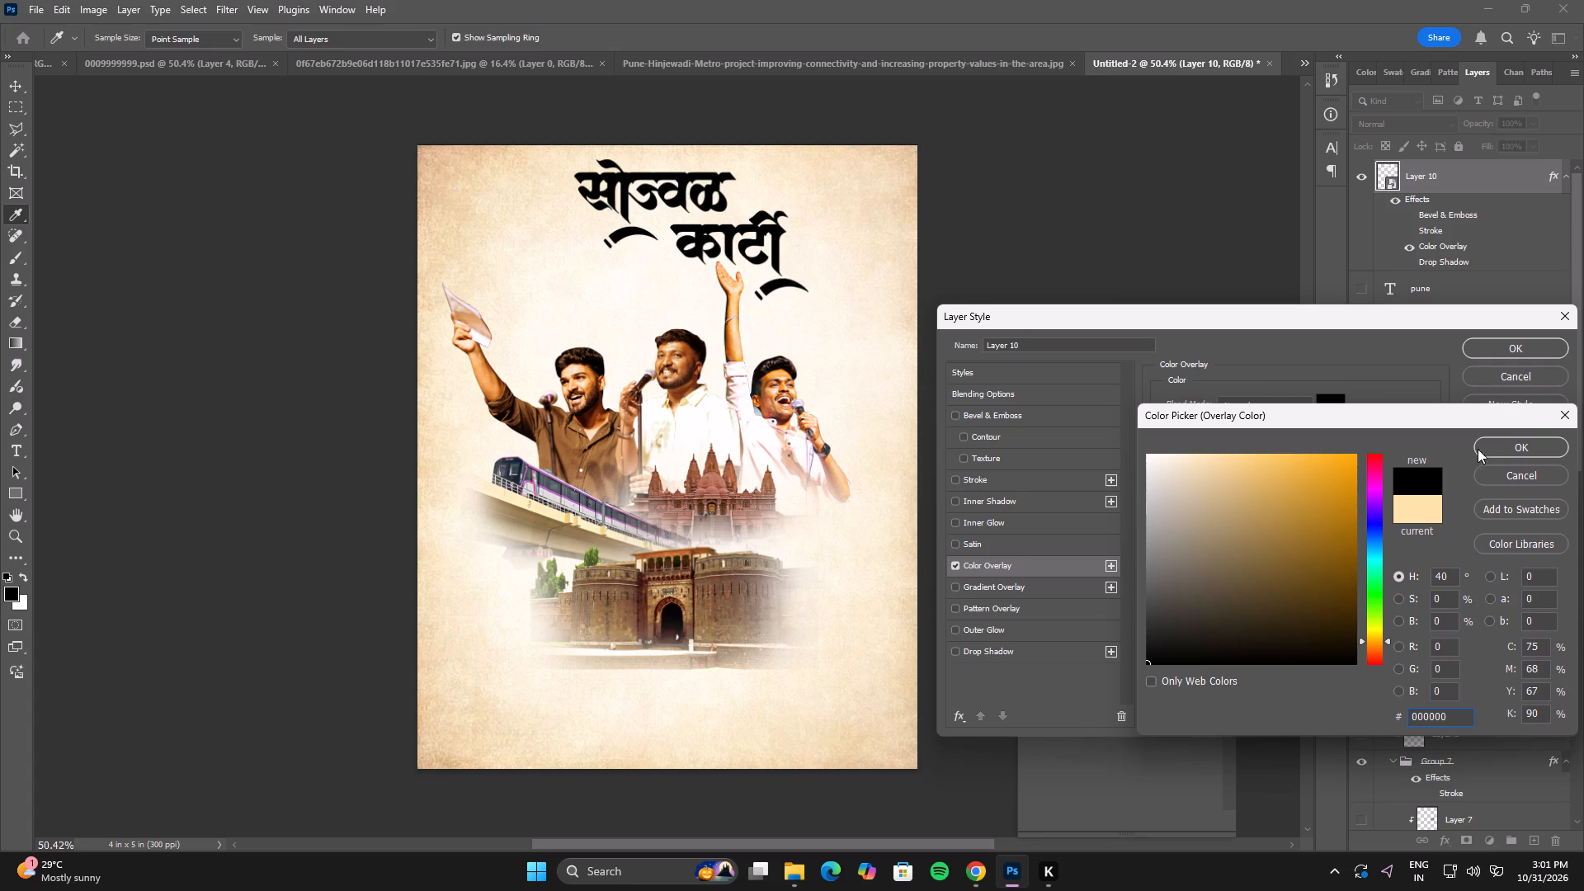
left_click(1539, 451)
left_click(1515, 343)
Nudge the Marathi title down and left, to about X 1.21 in, Y 0.16 in.
key("Down")
key("Down")
key("Down")
key("Down")
key("Down")
key("Down")
key("Down")
key("Down")
key("Down")
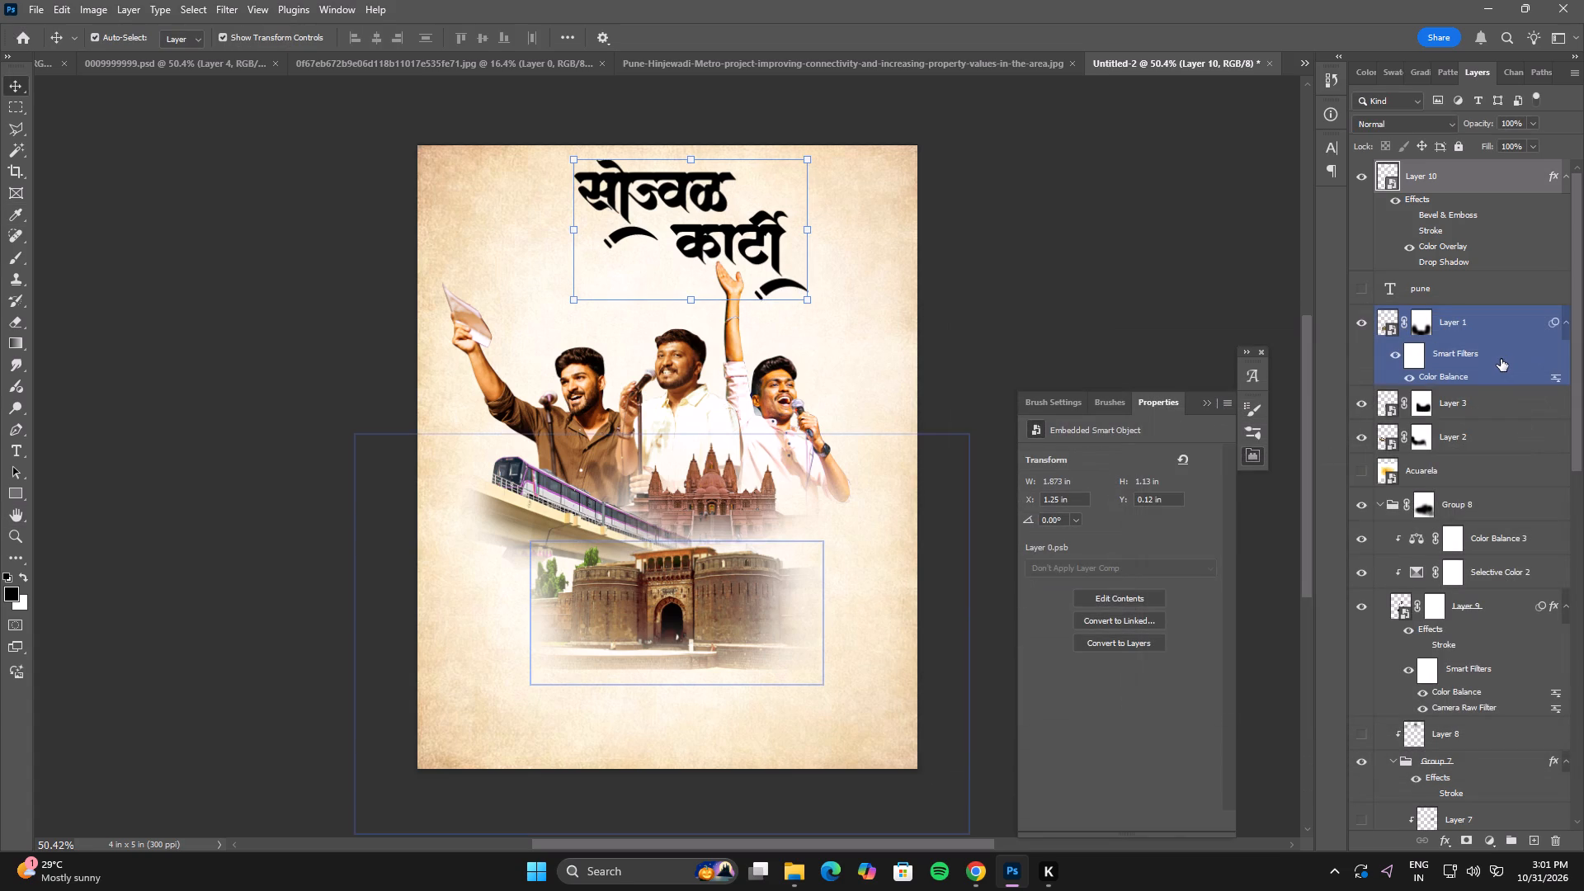
key("Left")
key("Left")
key("Left")
key("Left")
key("Left")
key("Down")
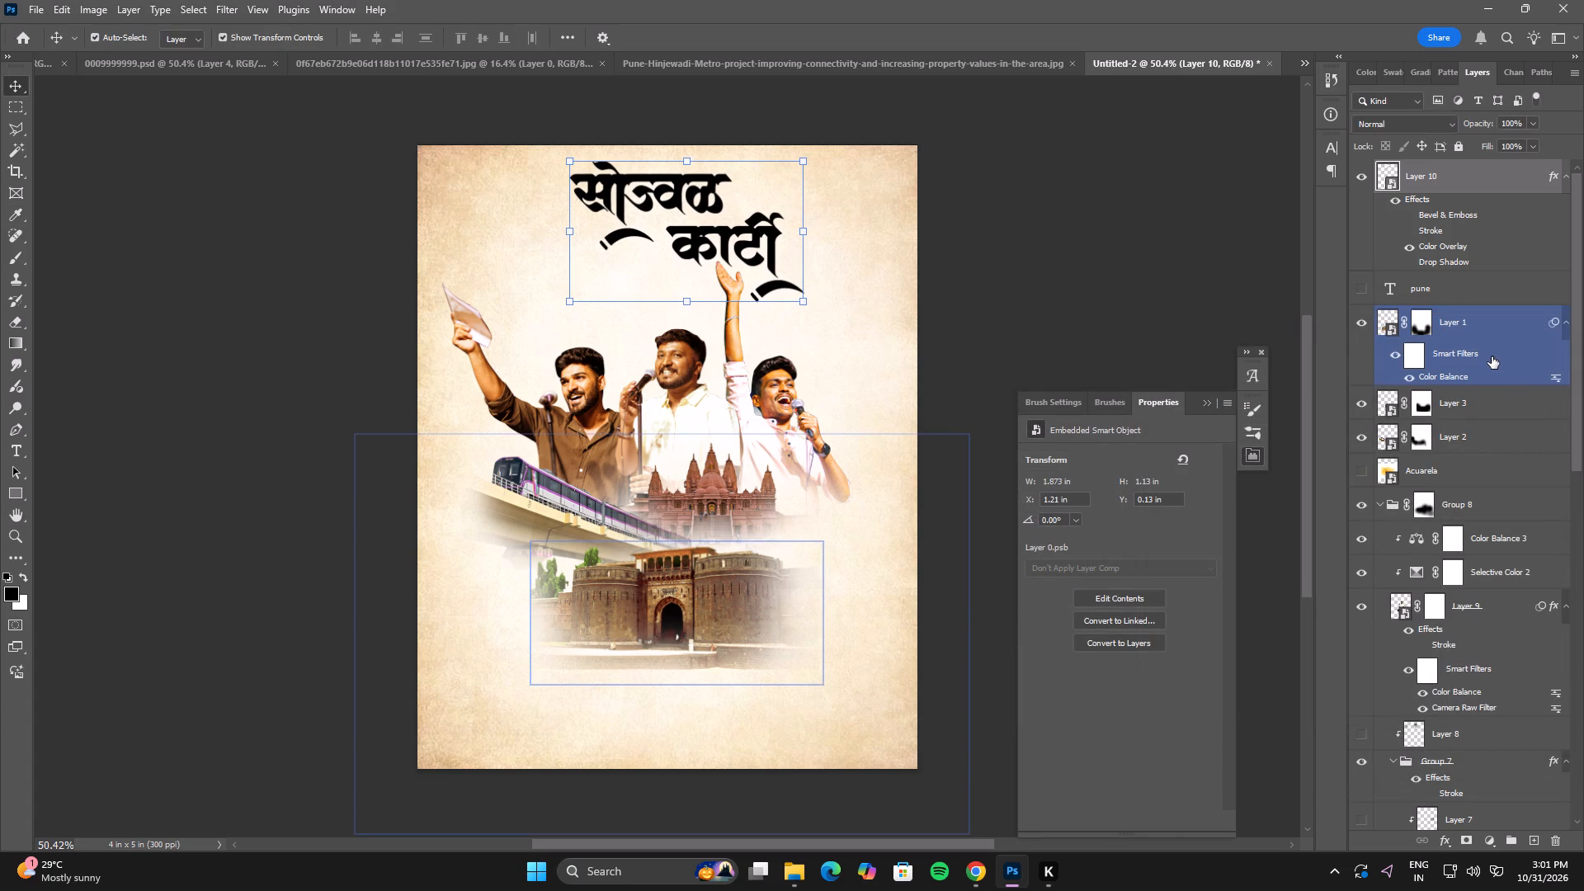
key("Down")
key("Down")
key("Down")
key("Down")
key("Down")
key("Down")
key("Down")
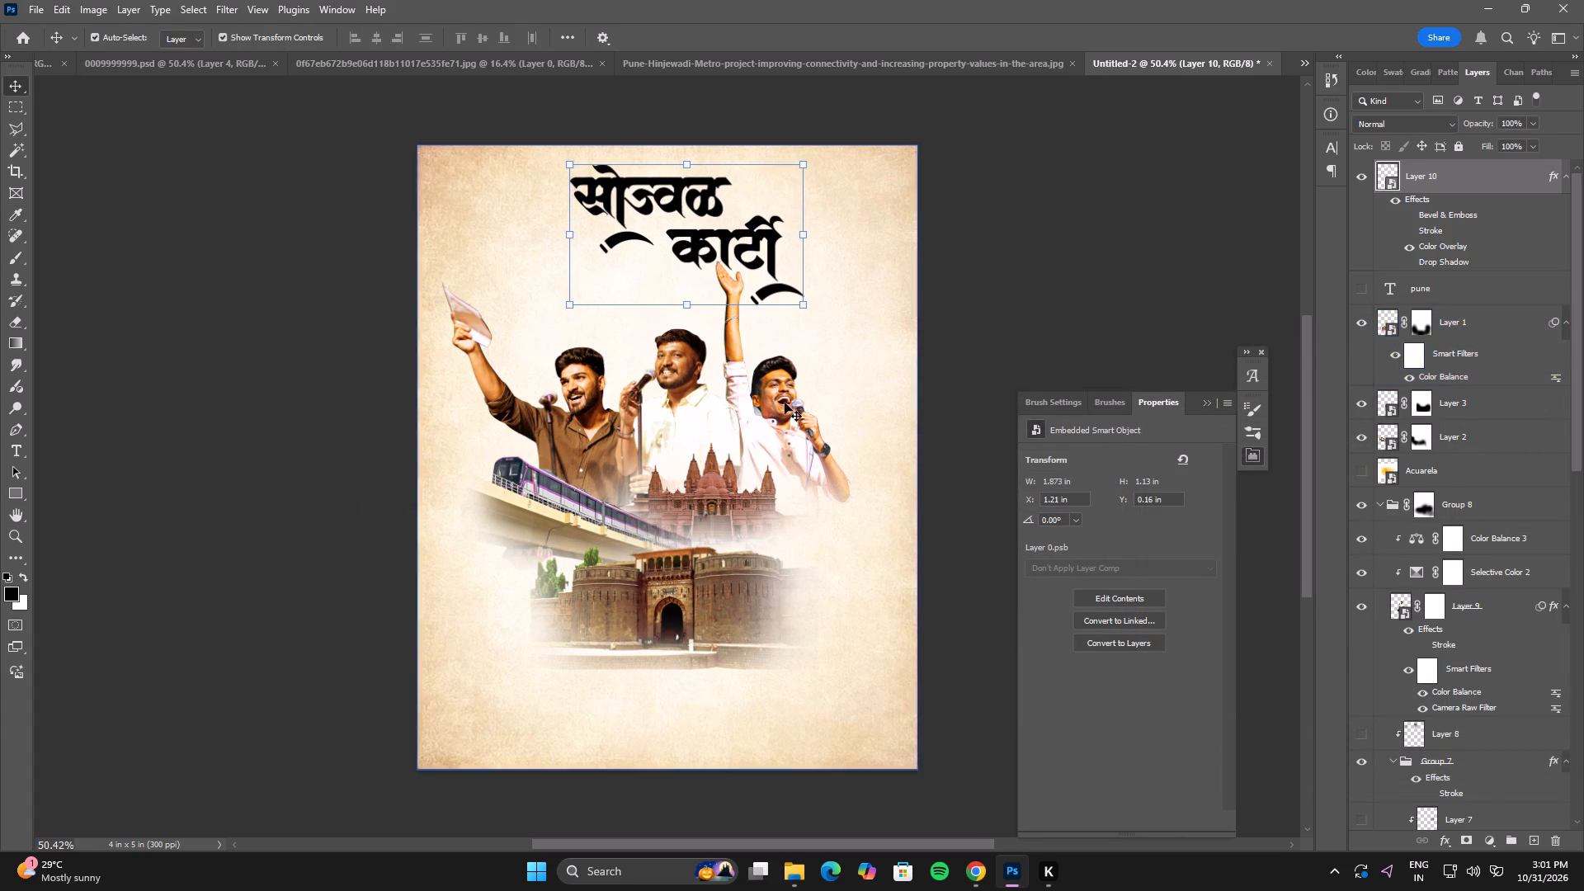
Nudge the right performer down to about Y 1 in, with a small correction back up.
left_click(784, 403)
key("Down")
key("Down")
key("Down")
key("Down")
key("Down")
key("Down")
key("Down")
key("Down")
key("Down")
key("Down")
key("Down")
key("Down")
key("Down")
key("Down")
key("Down")
key("Down")
key("Down")
key("Down")
key("Down")
key("Down")
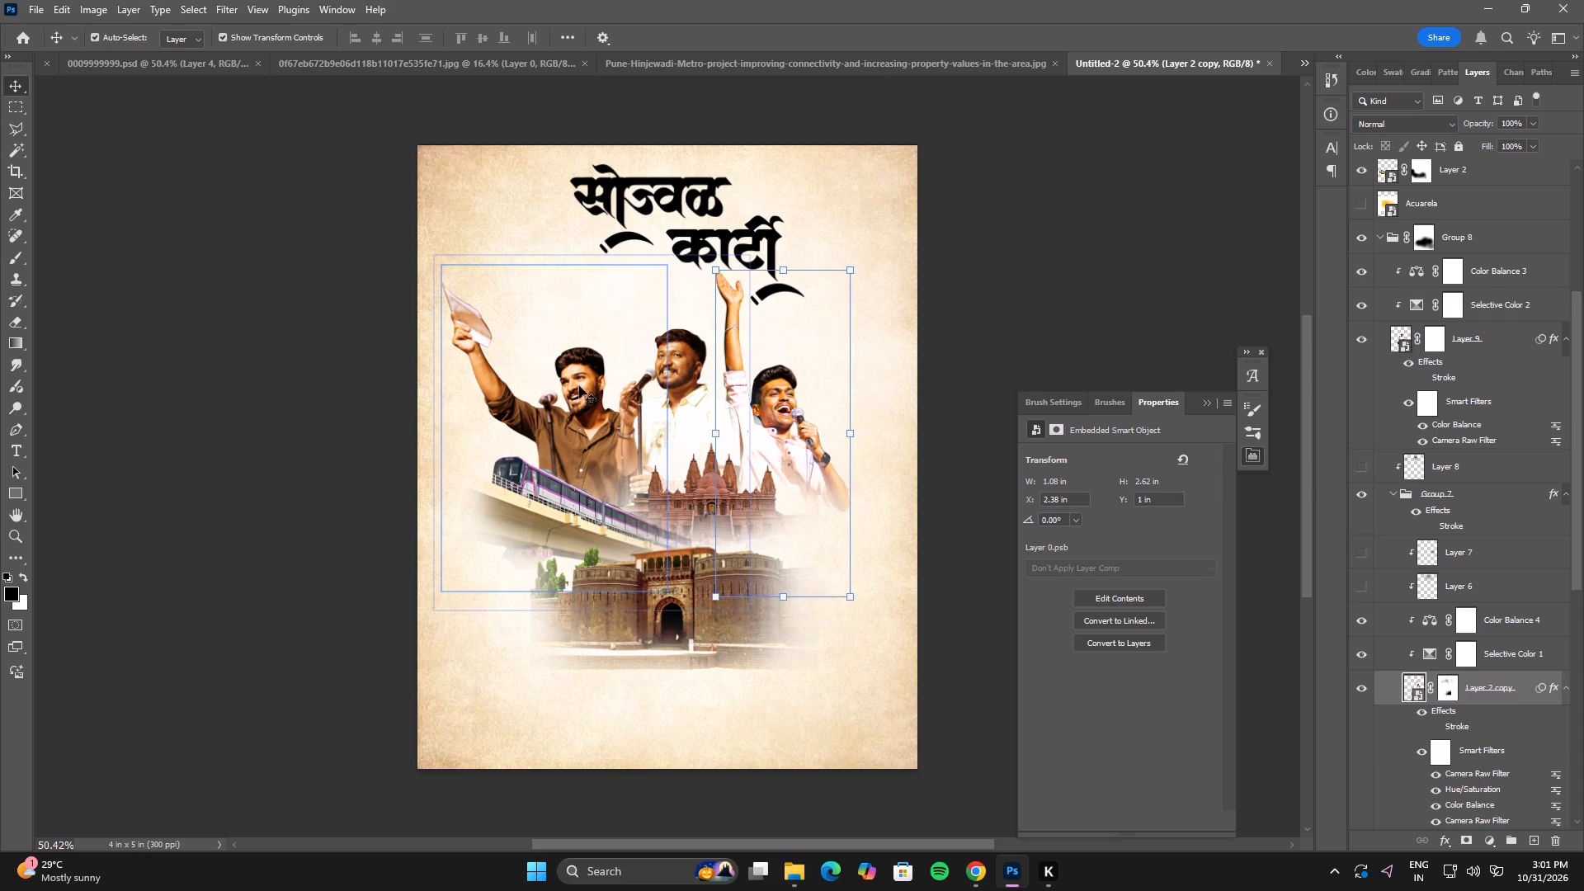
key("Up")
Scale the fort down to about 82% and nudge it up and right, to about X 1.17 in, Y 3.22 in.
left_click(709, 653)
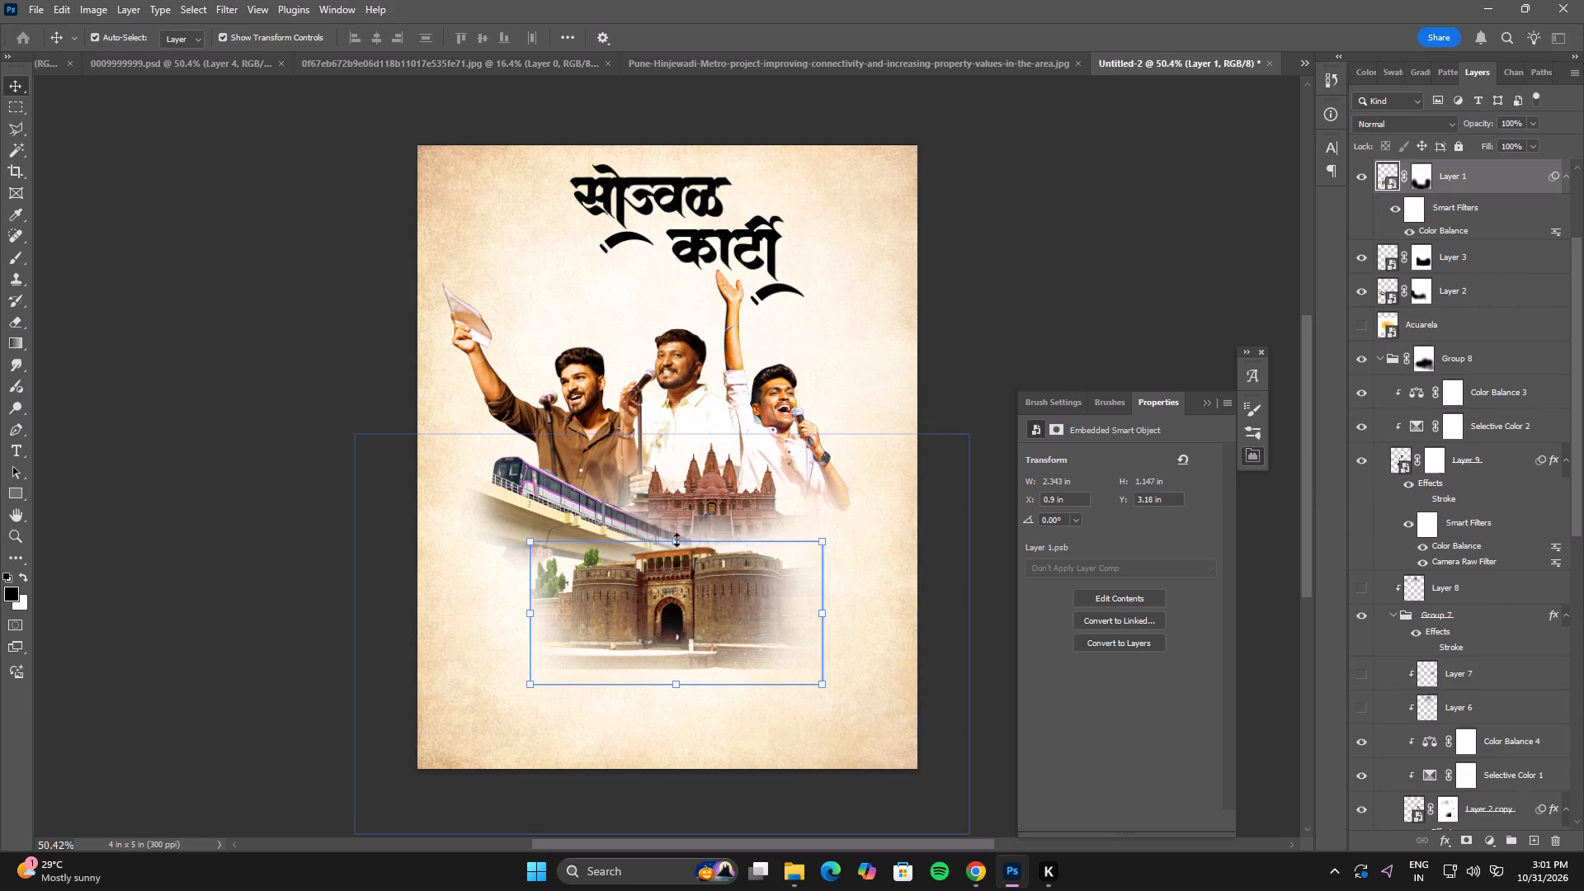
left_click_drag(676, 540, 677, 560)
key("Up")
key("Up")
key("Up")
key("Up")
key("Up")
key("Up")
key("Up")
key("Up")
key("Up")
key("Up")
key("Up")
key("Up")
key("Up")
key("Up")
key("Up")
key("Up")
key("Up")
key("Up")
key("Up")
key("Up")
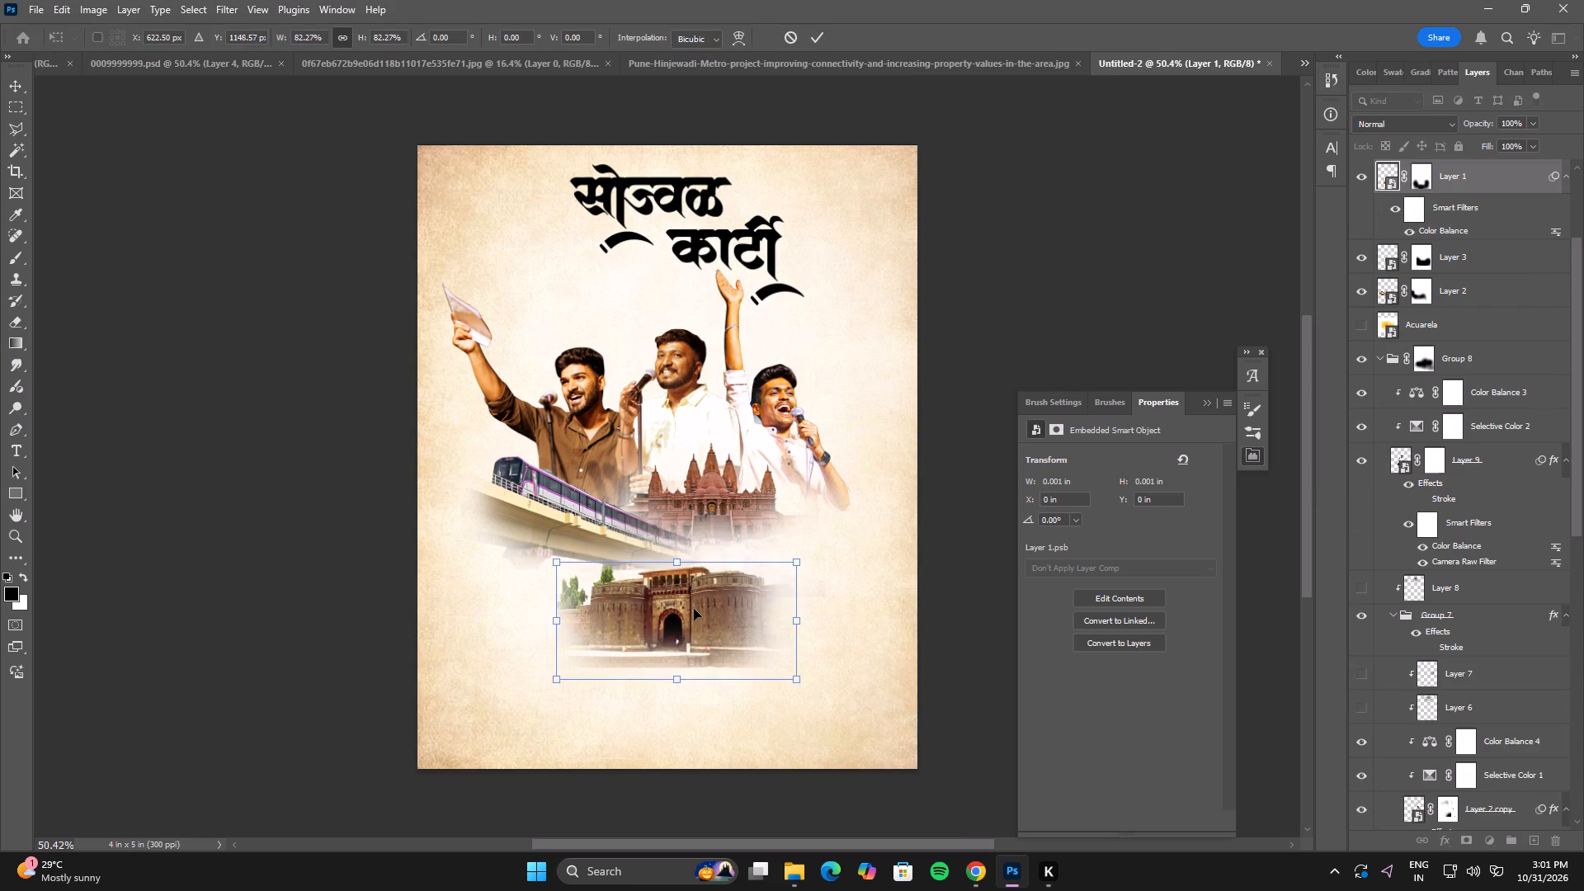
key("Right")
key("Right")
key("Right")
key("Right")
key("Right")
key("Right")
key("Right")
key("Right")
key("Right")
key("Right")
key("Right")
key("Right")
key("Right")
key("Right")
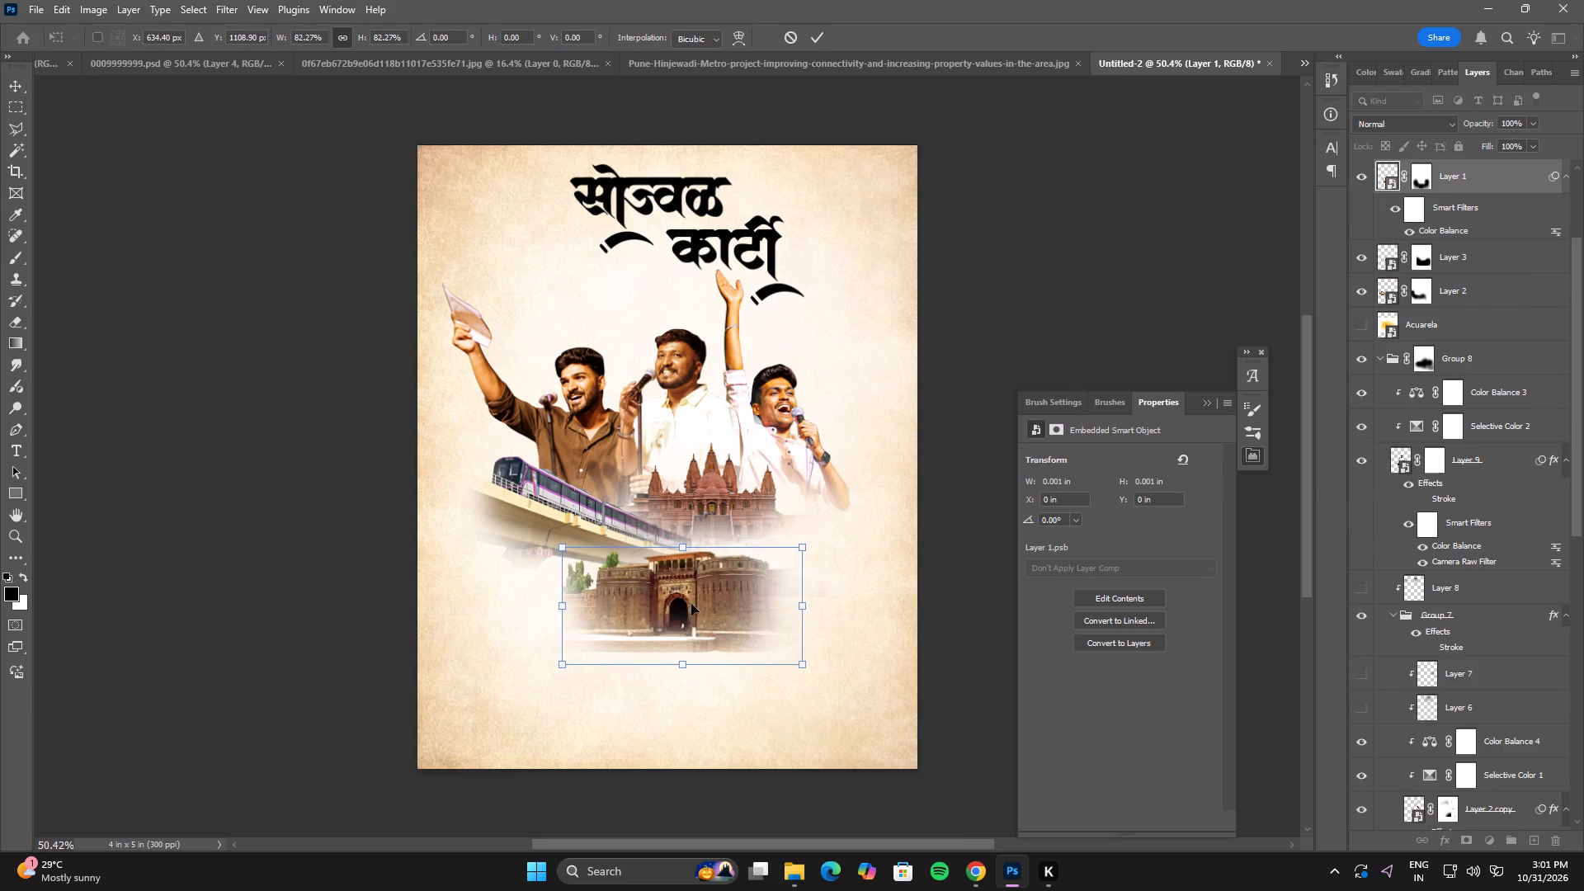
double_click(653, 605)
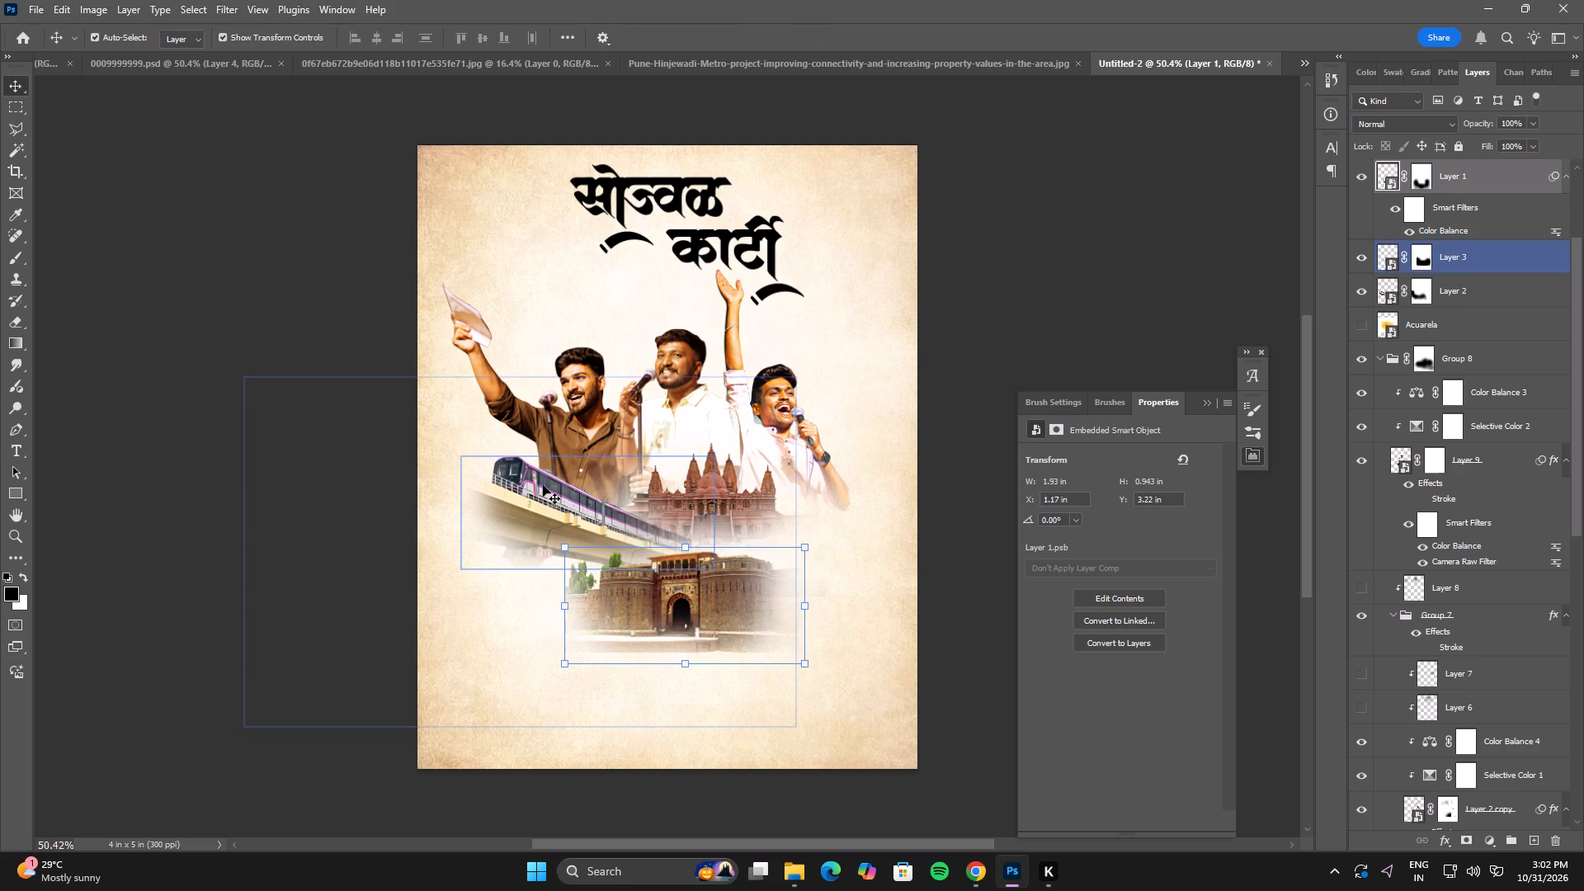
Select the metro and temple along with the fort and nudge all three landmarks down, bringing the fort to about Y 3.36 in.
left_click(543, 485, "shift")
left_click(716, 492, "shift")
key("Down")
key("Down")
key("Down")
key("Down")
key("Down")
key("Down")
key("Down")
key("Down")
key("Down")
key("Down")
key("Down")
key("Down")
key("Down")
key("Down")
key("Down")
key("Down")
key("Down")
key("Down")
key("Down")
key("Down")
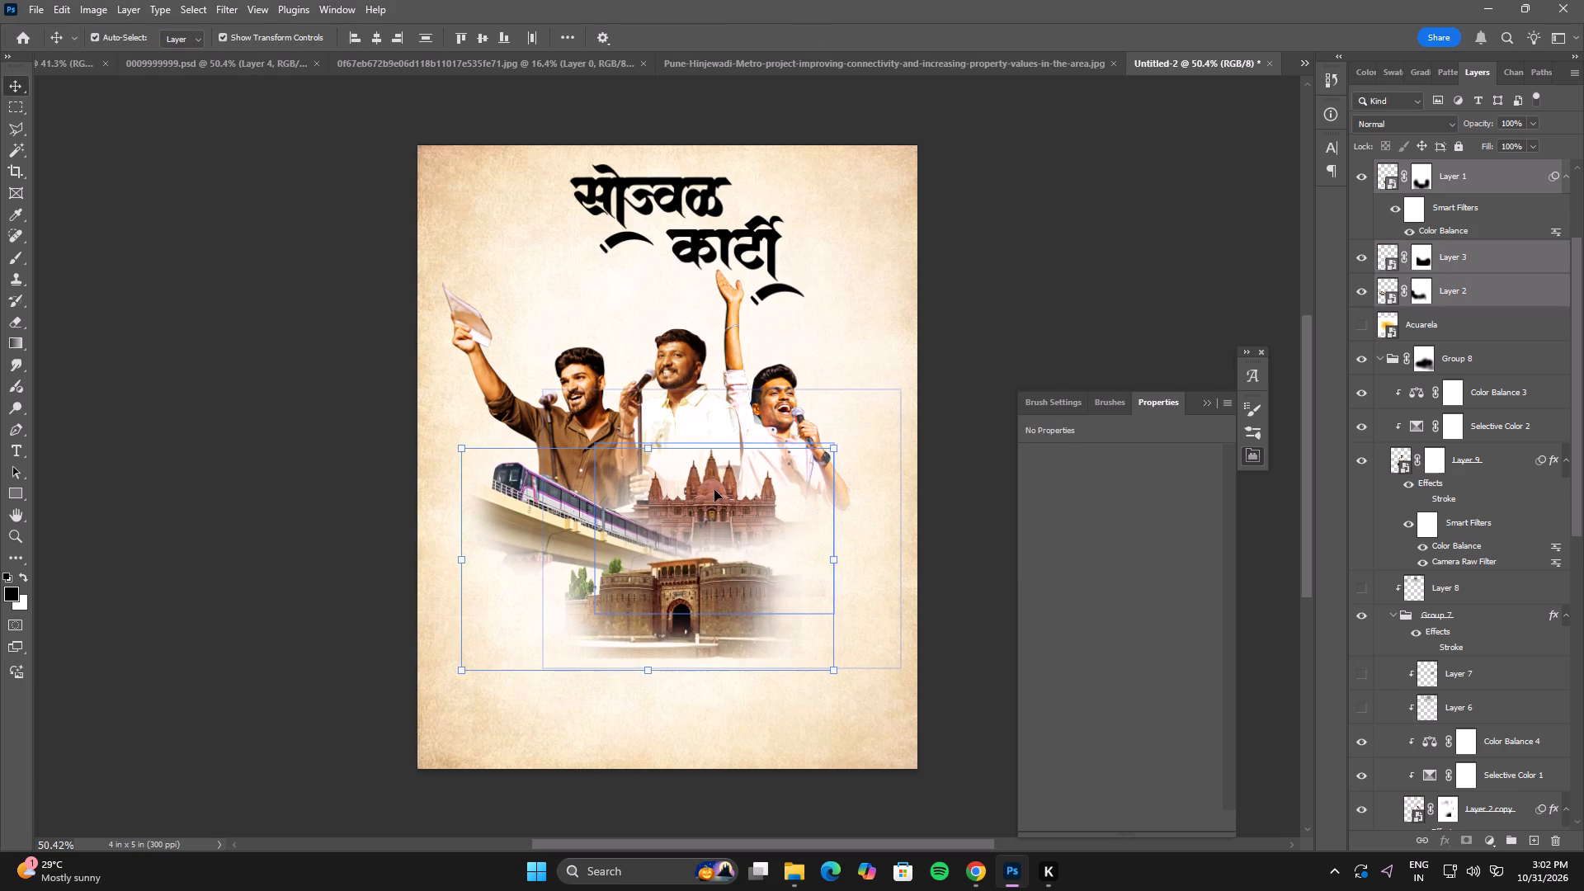
left_click(996, 309)
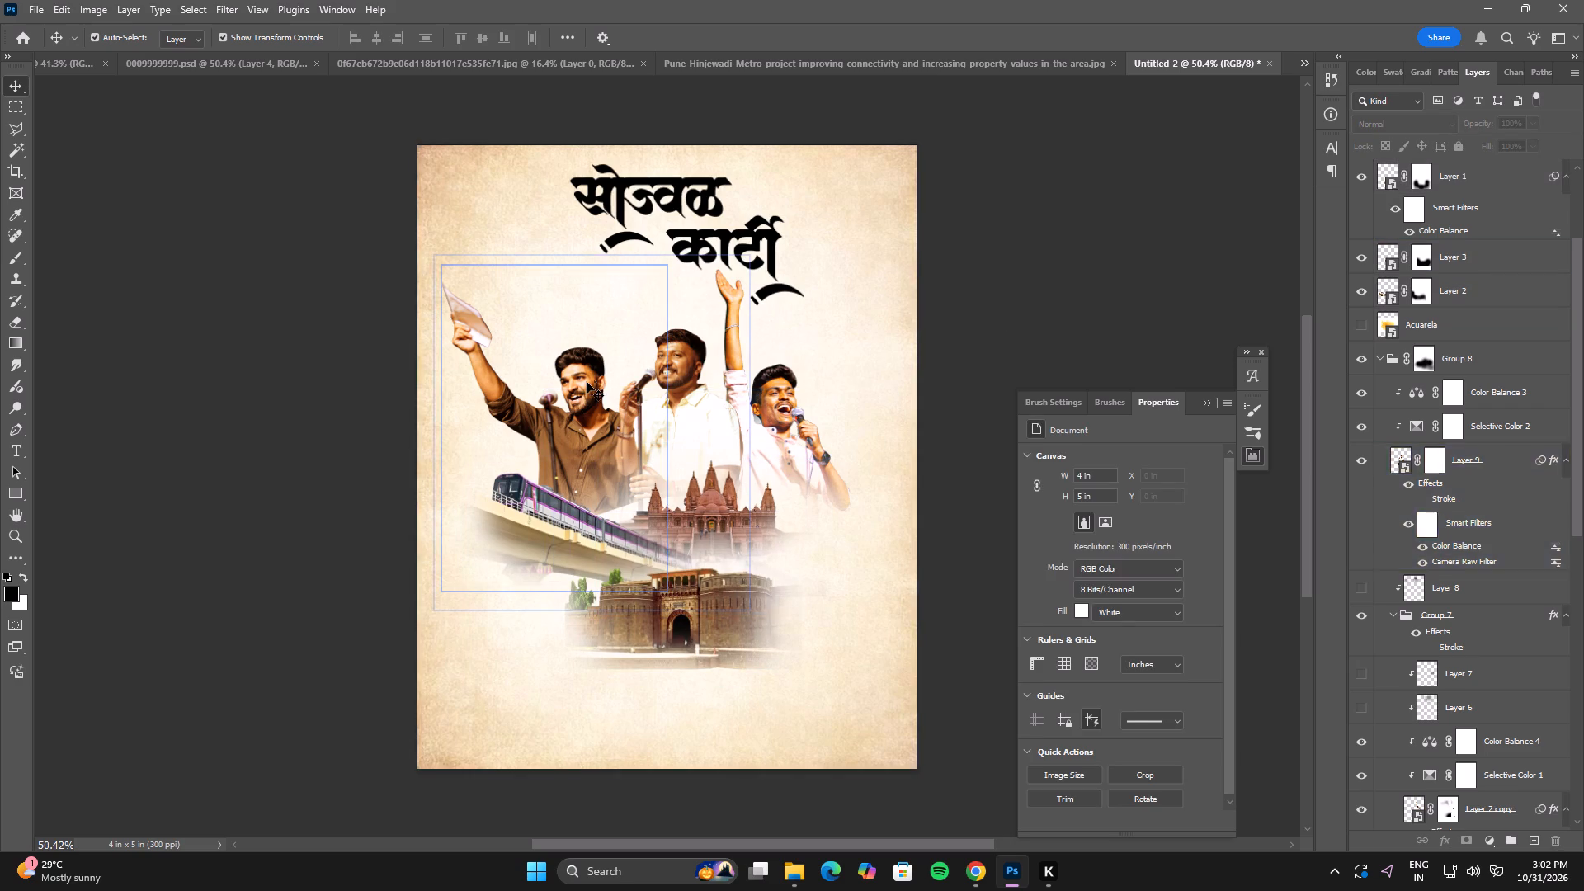
Select the performers' group, Group 8, and nudge it down slightly as one unit.
left_click(587, 382)
scroll(1433, 535, "up", 4)
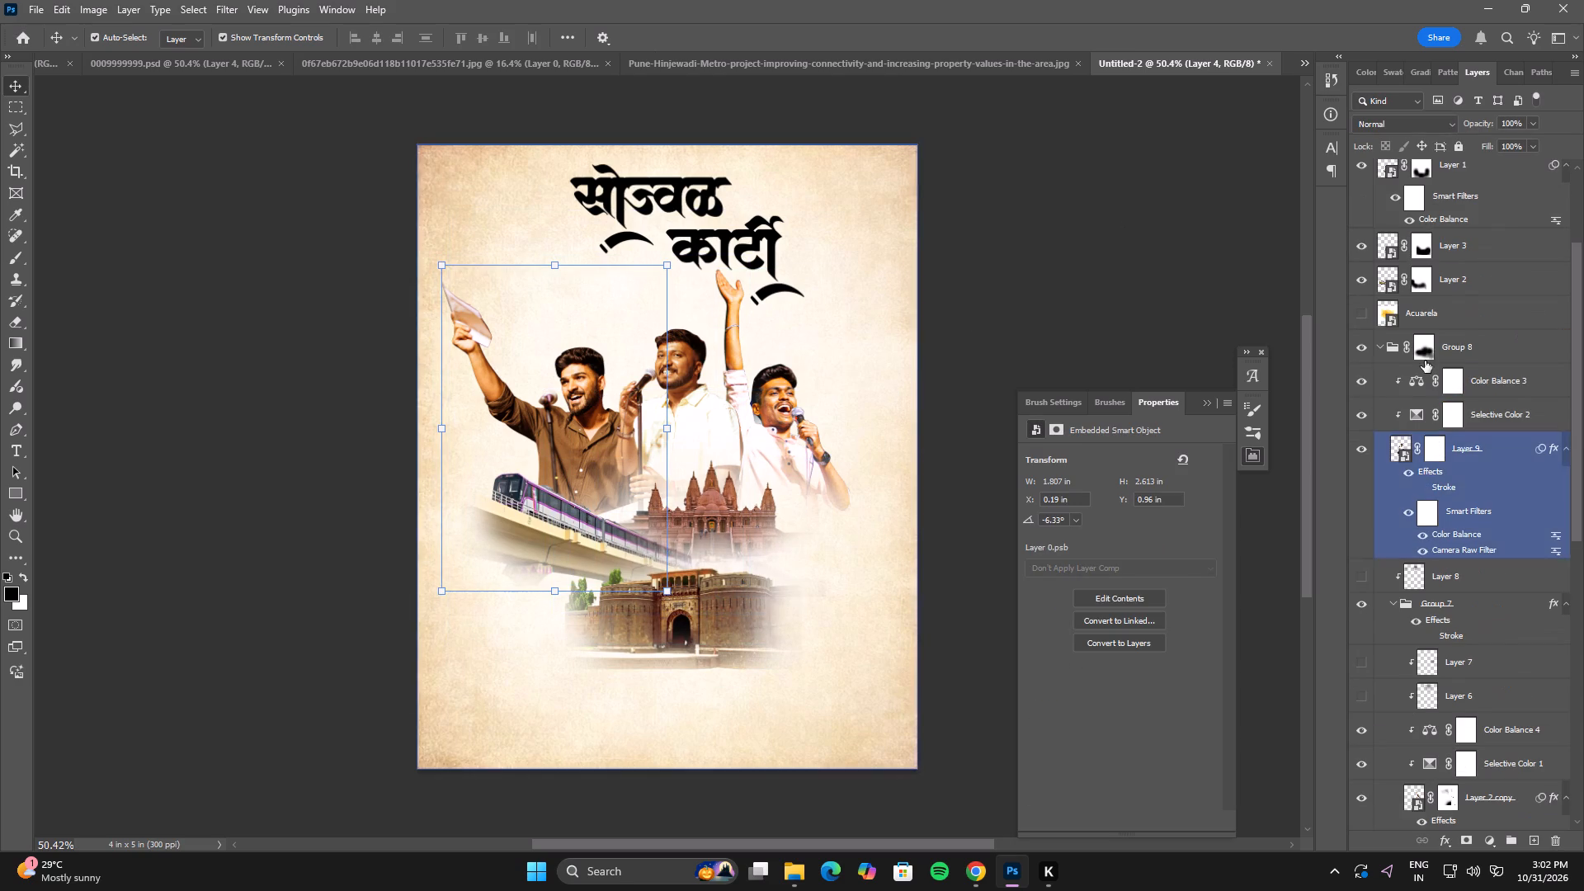
left_click(1374, 347)
left_click(1387, 346)
left_click(1375, 346)
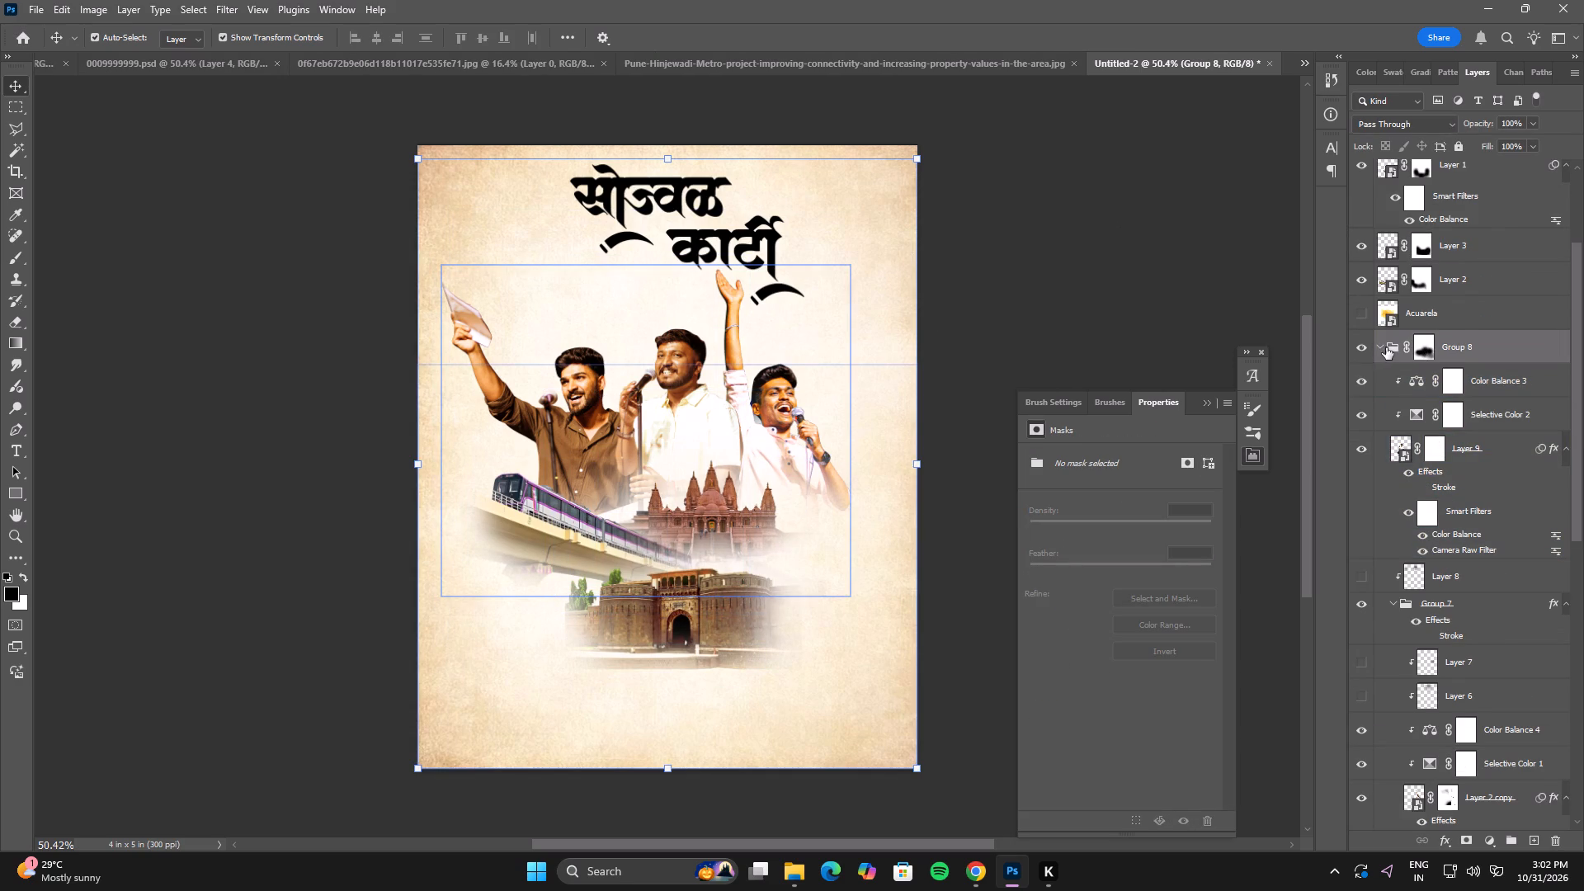
left_click(1379, 347)
left_click(1507, 495)
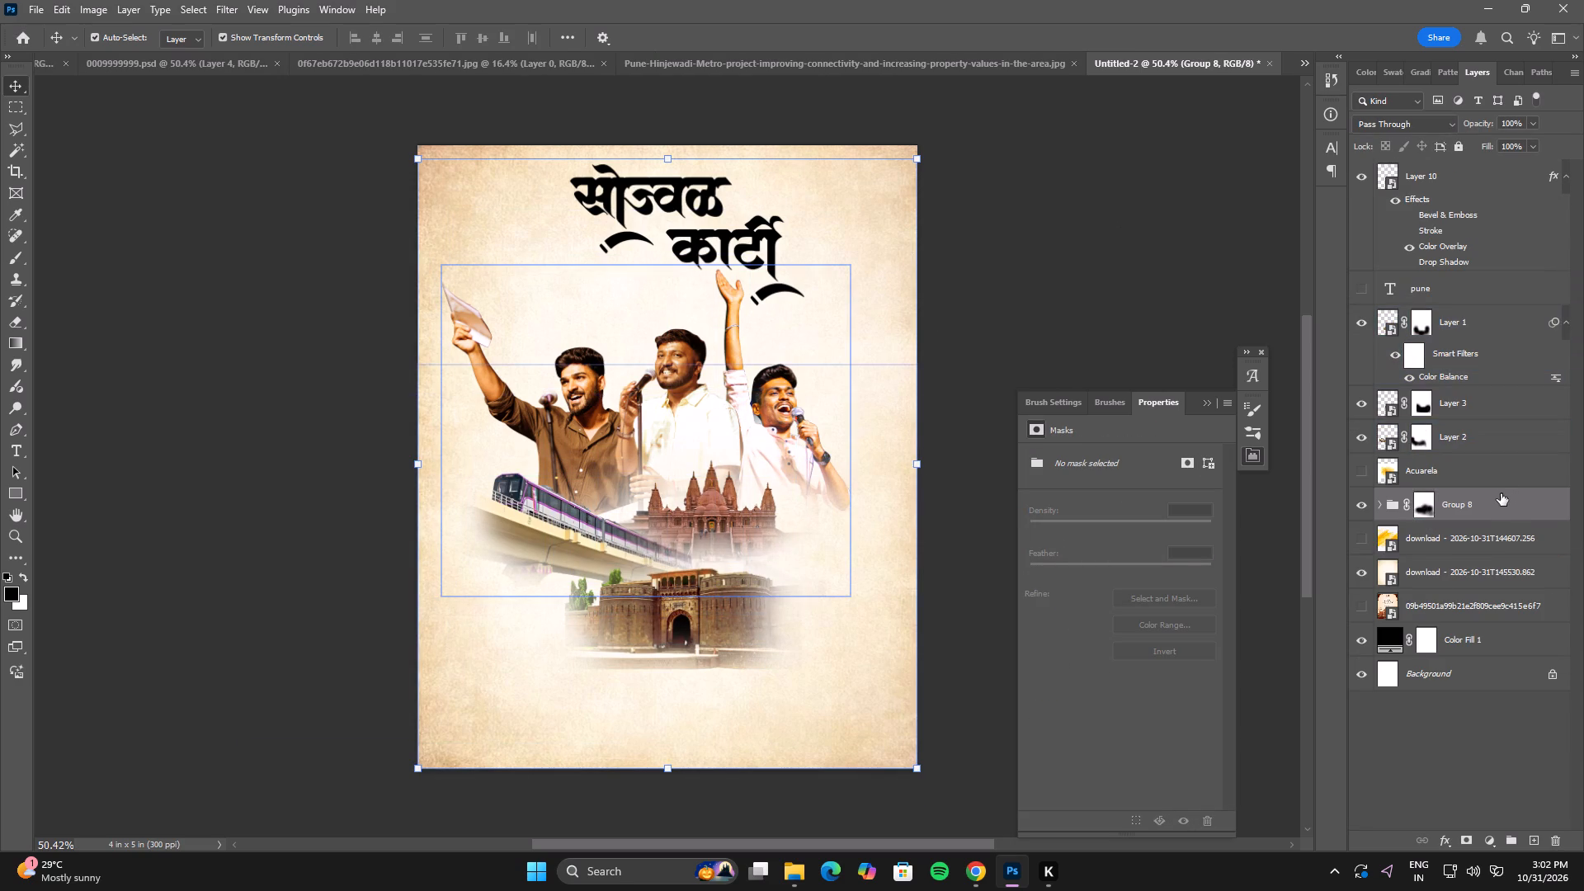
key("Down")
key("Down")
key("Down")
key("Down")
key("Down")
key("Down")
key("Down")
key("Down")
key("Down")
key("Down")
key("Down")
key("Down")
key("Down")
key("Down")
key("Down")
key("Down")
key("Down")
key("Down")
key("Down")
key("Down")
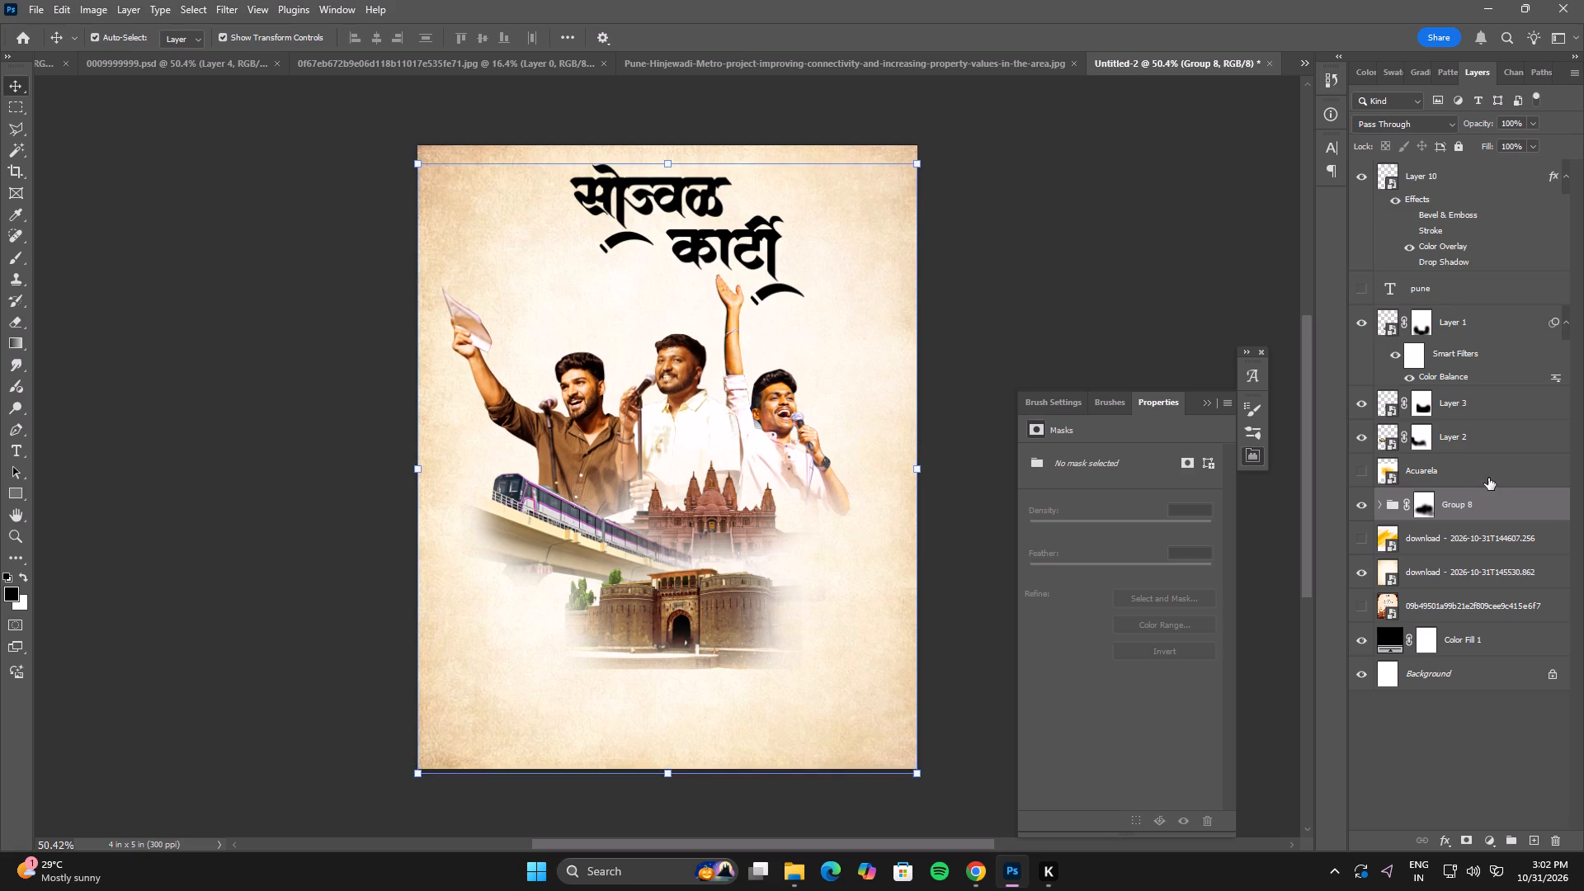
left_click(965, 307)
Nudge the left performer down and right, to about X 0.23 in, Y 1.1 in.
left_click(593, 388)
key("Down")
key("Down")
key("Down")
key("Down")
key("Down")
key("Down")
key("Down")
key("Down")
key("Down")
key("Down")
key("Down")
key("Down")
key("Down")
key("Down")
key("Down")
key("Down")
key("Down")
key("Down")
key("Down")
key("Down")
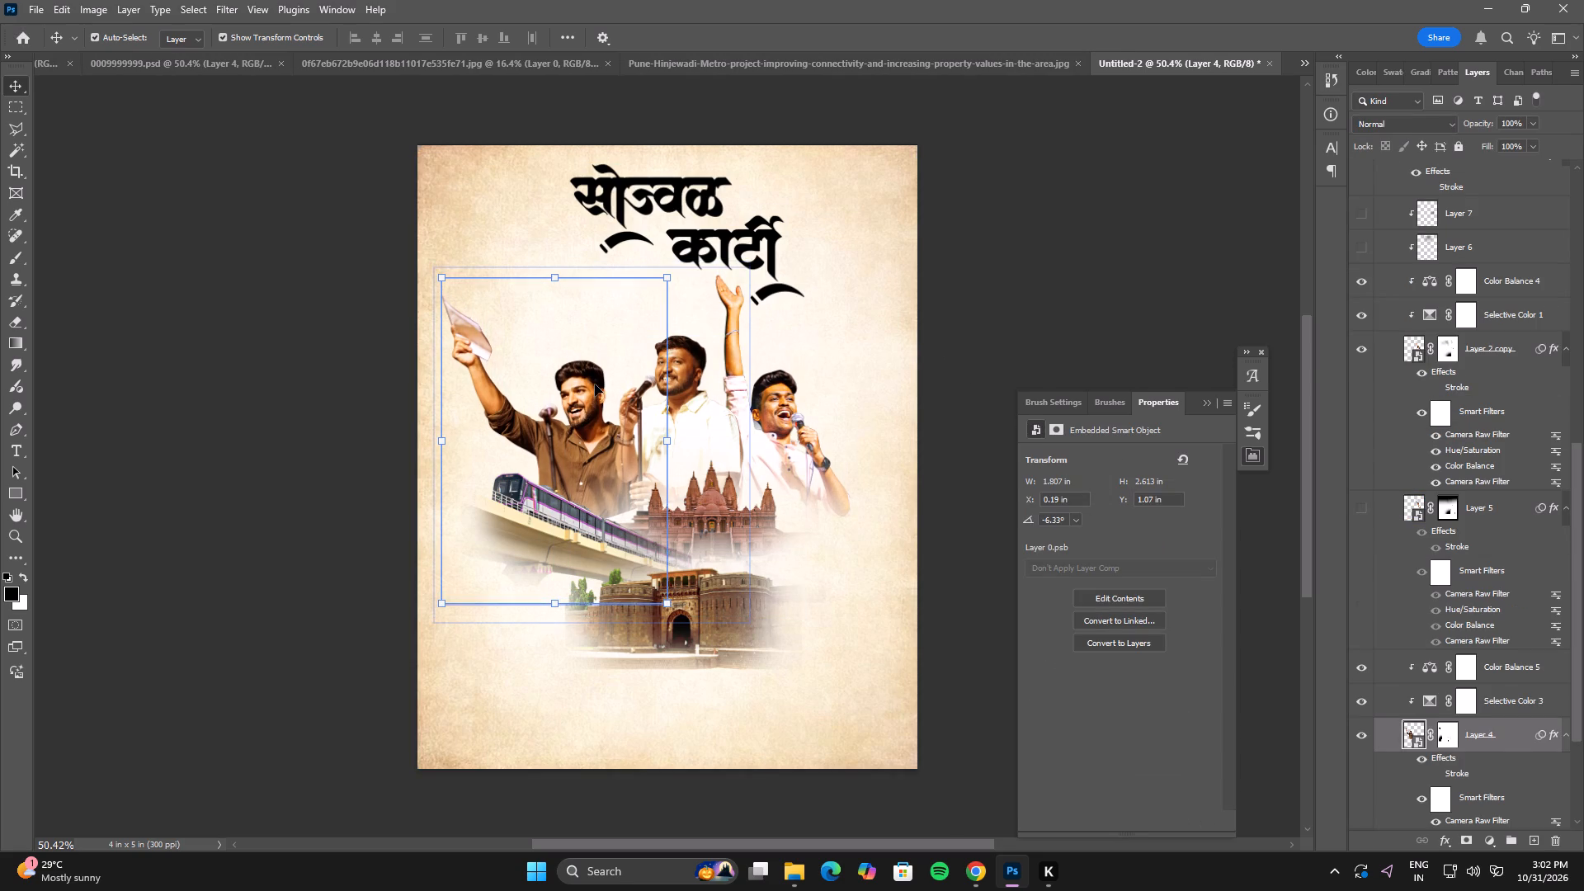
key("Down")
key("Down")
key("Down")
key("Down")
key("Down")
key("Down")
key("Down")
key("Down")
key("Down")
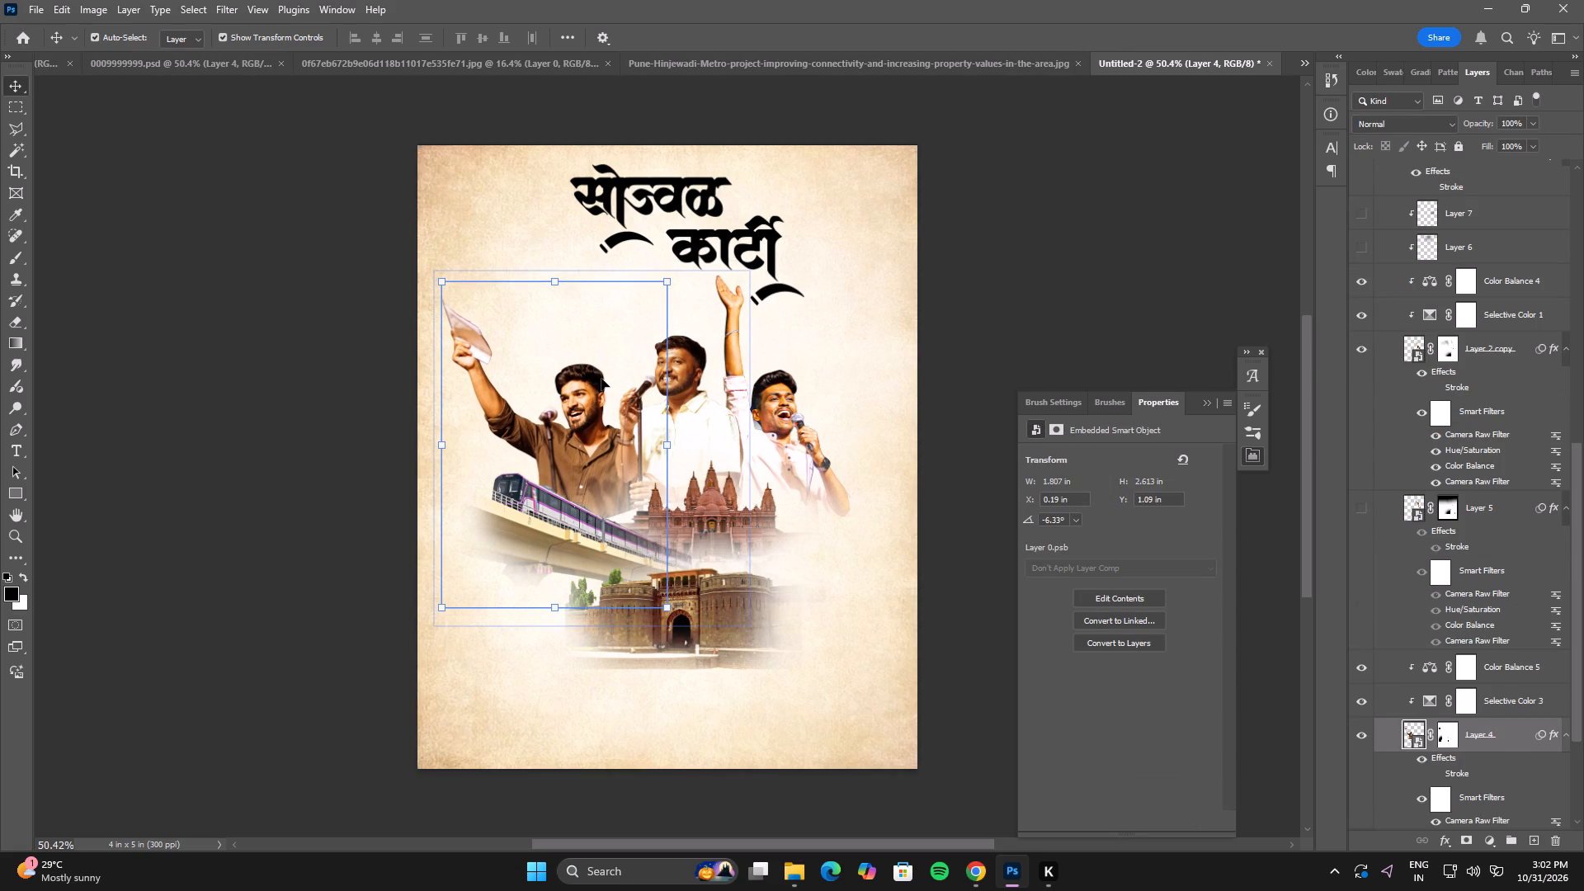
key("Right")
key("Right")
key("Right")
key("Right")
key("Right")
key("Right")
key("Right")
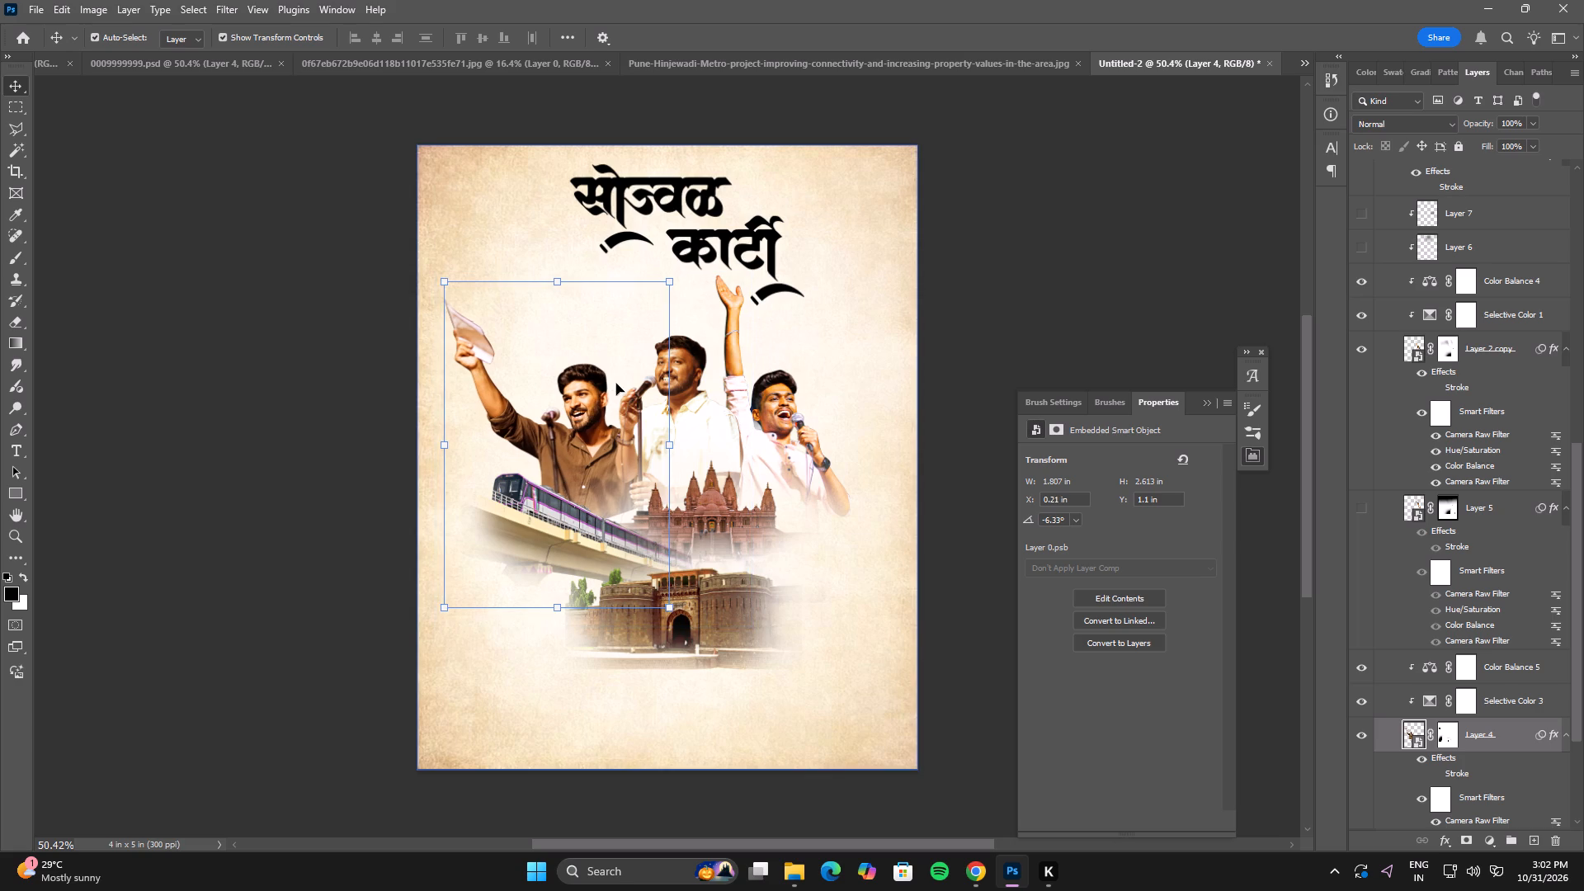
key("Right")
key("Right")
key("Right")
key("Right")
key("Right")
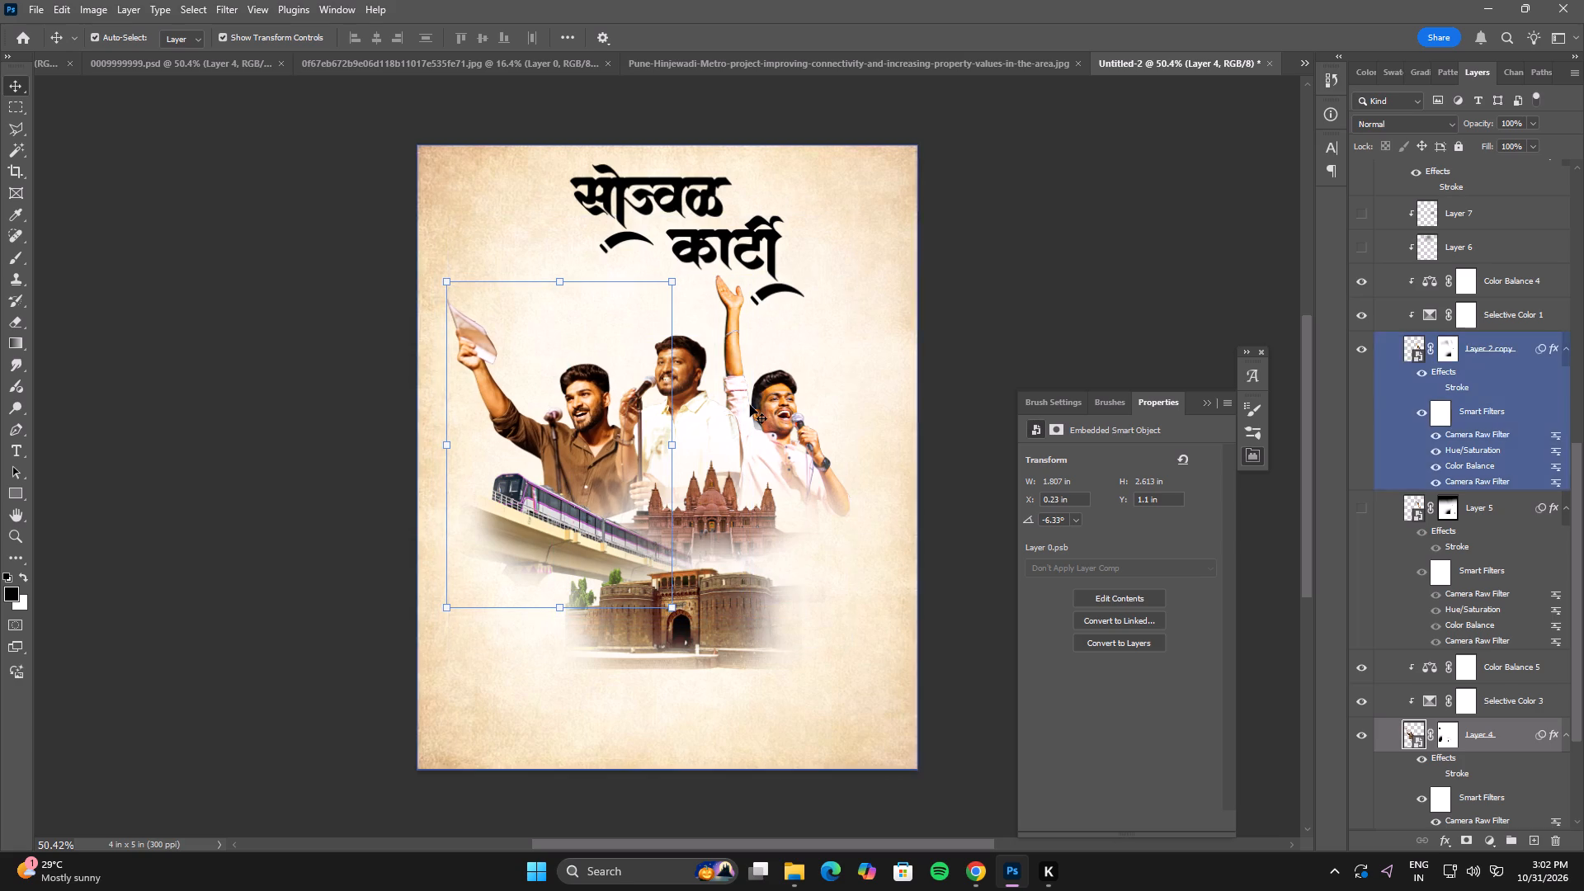
key("Right")
key("Right")
Nudge the right performer up slightly, to about X 2.38 in, Y 1.03 in.
left_click(779, 404)
key("Left")
key("Up")
key("Up")
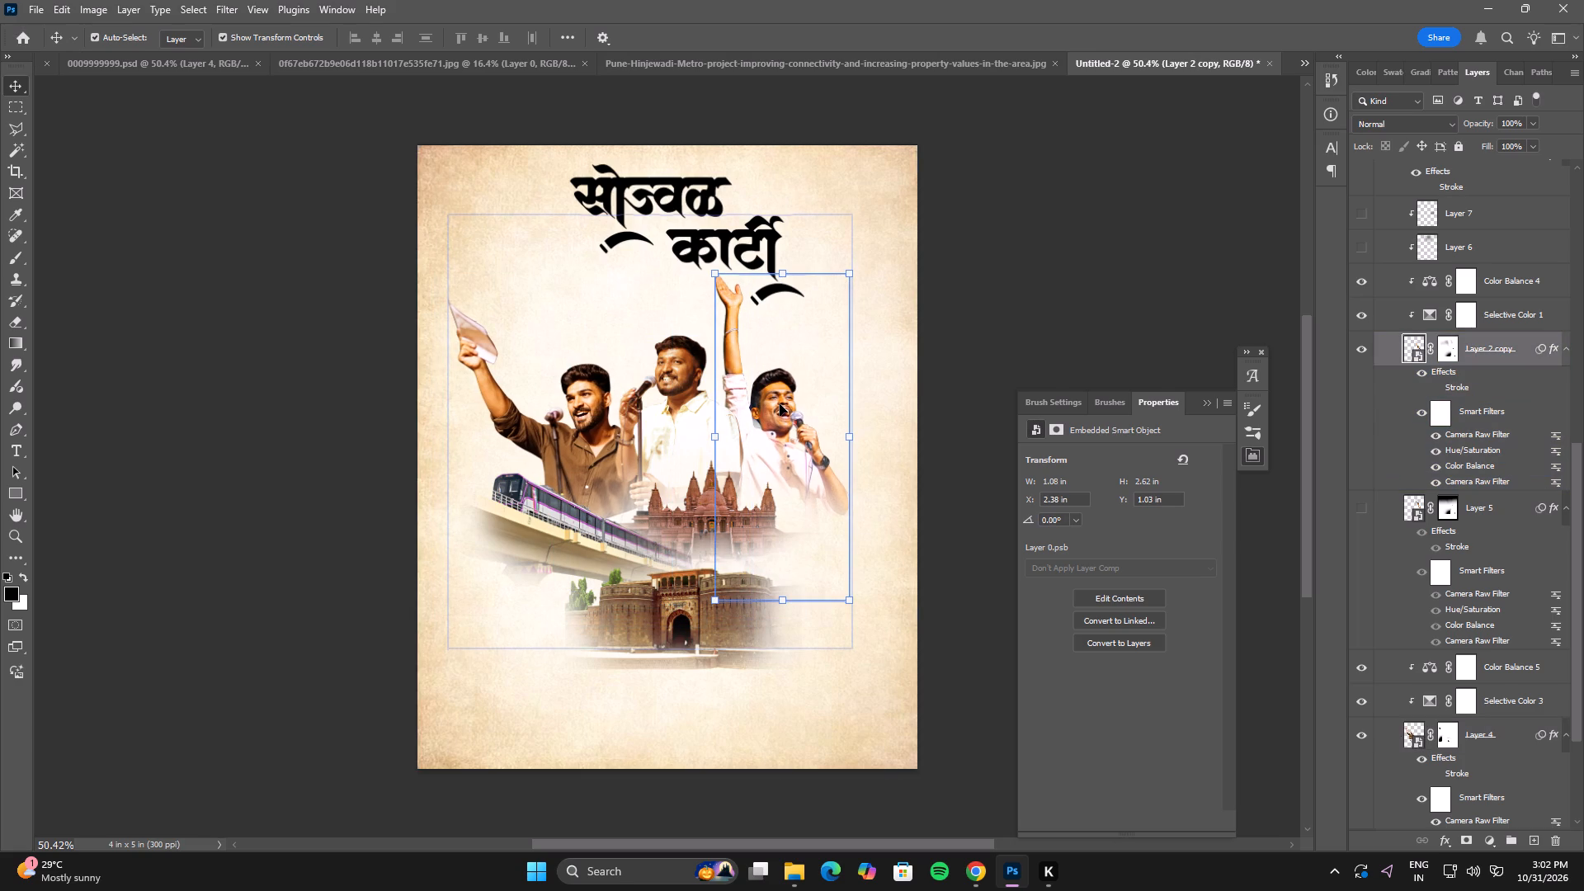
key("Right")
left_click(1000, 331)
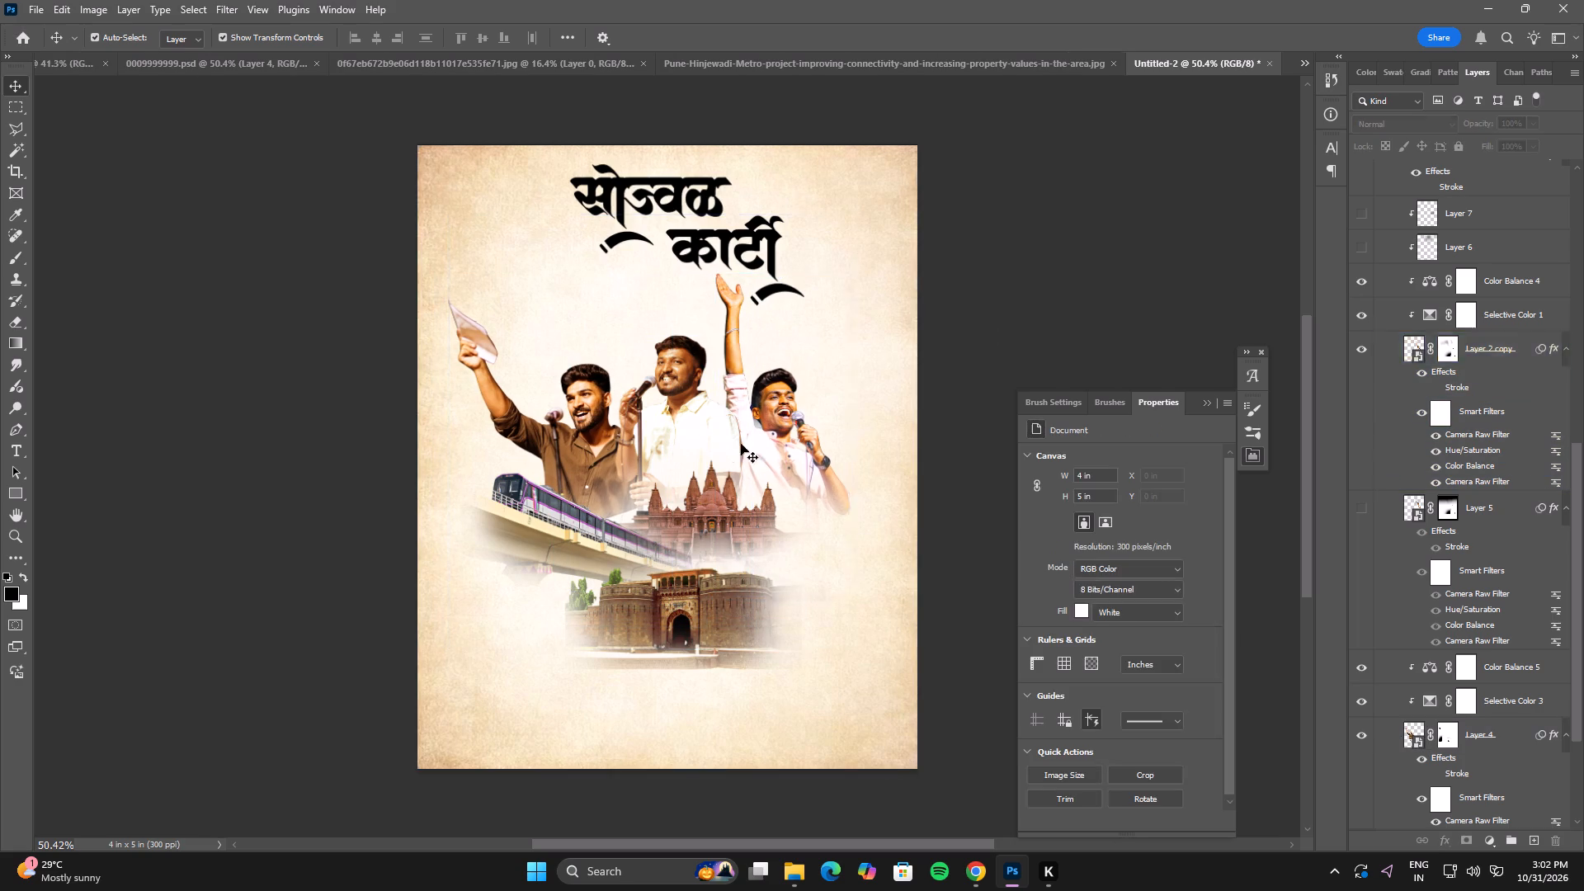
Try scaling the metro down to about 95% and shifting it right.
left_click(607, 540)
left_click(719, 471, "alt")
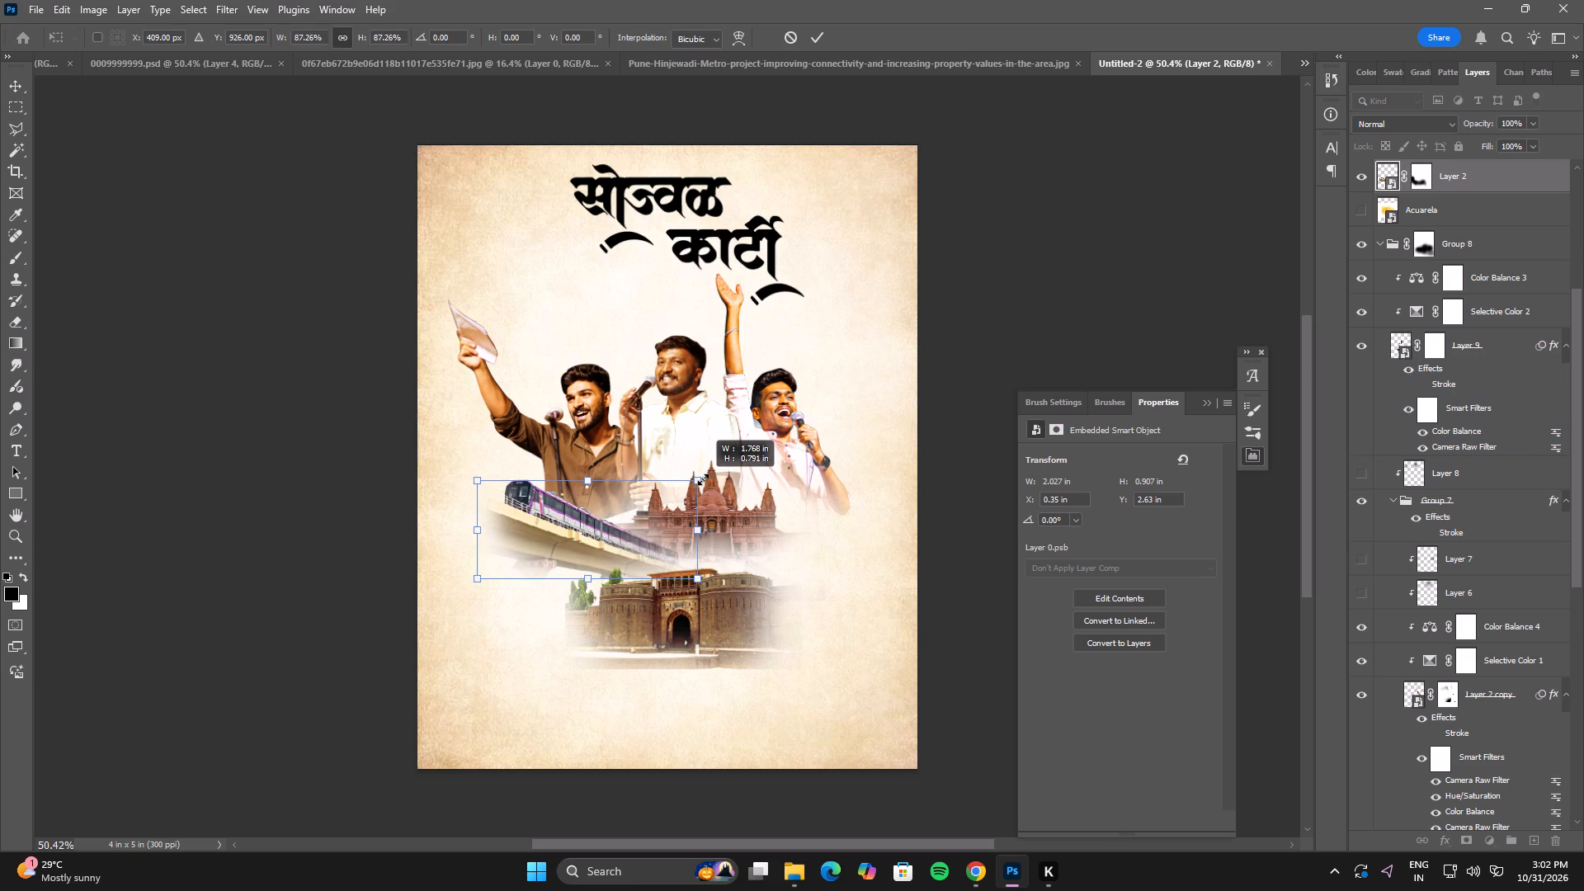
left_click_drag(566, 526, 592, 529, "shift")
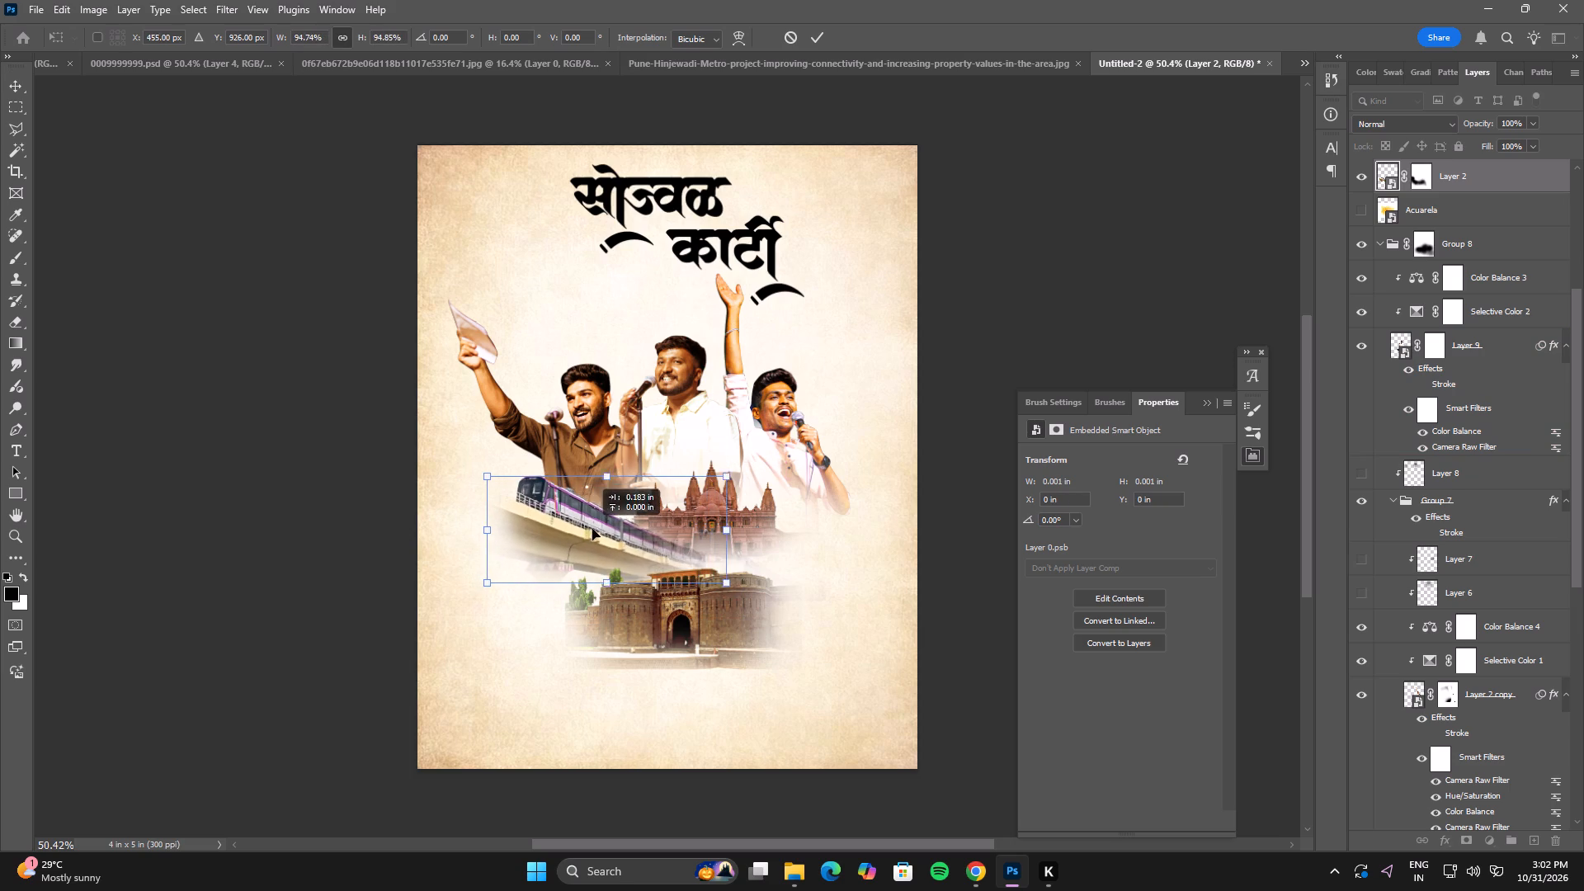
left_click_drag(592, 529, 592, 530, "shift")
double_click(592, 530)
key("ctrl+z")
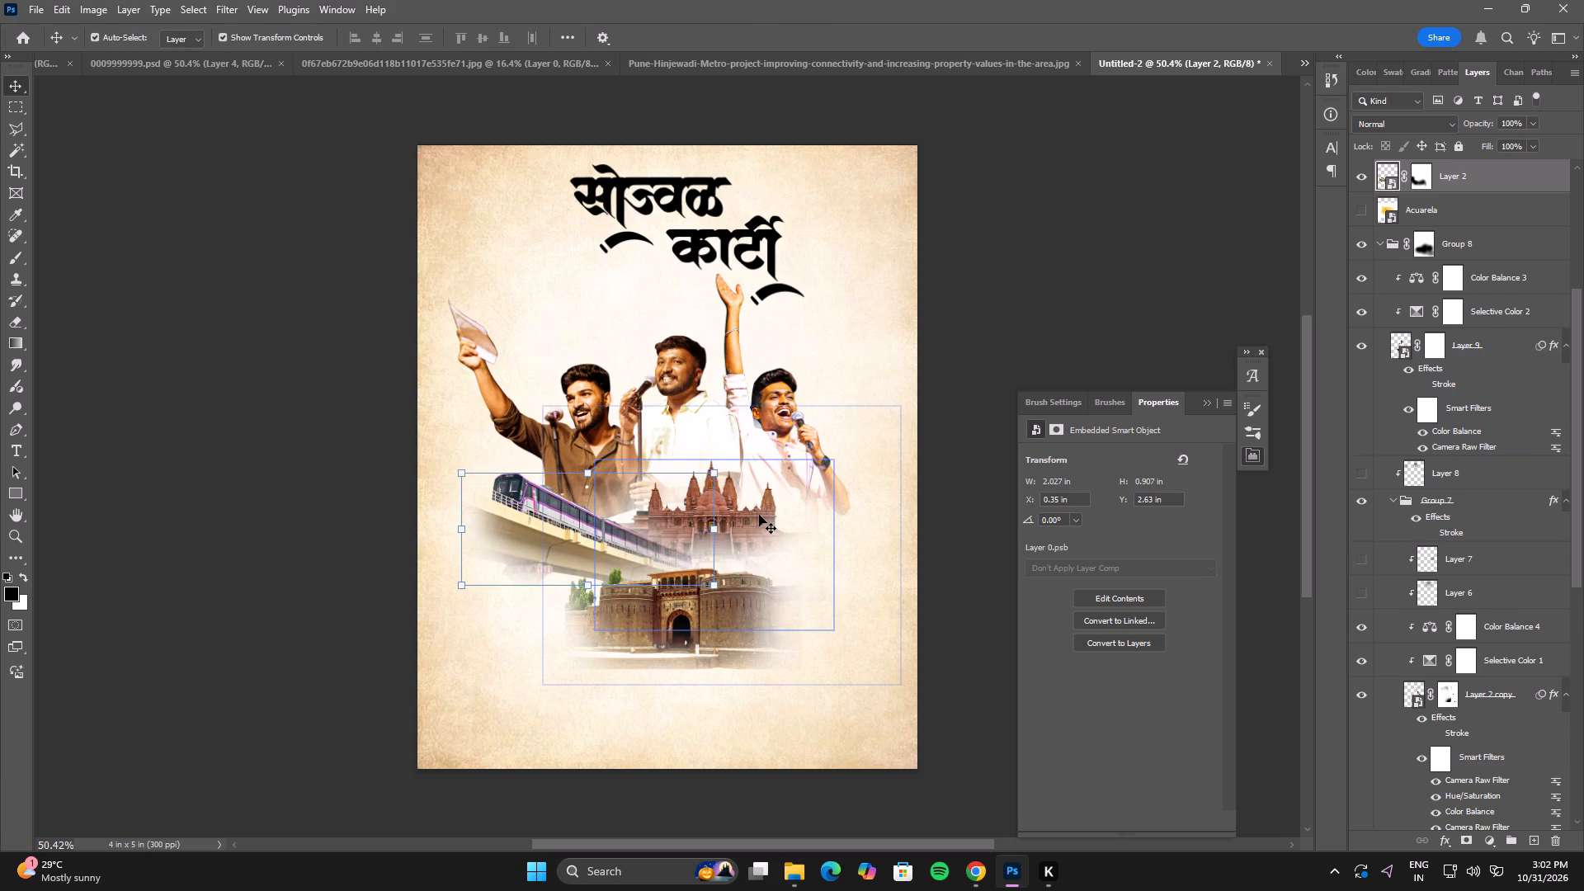
Enlarge the temple to about 2.06 in wide, at about X 1.42 in, Y 2.42 in.
left_click(759, 515)
left_click_drag(841, 460, 876, 460)
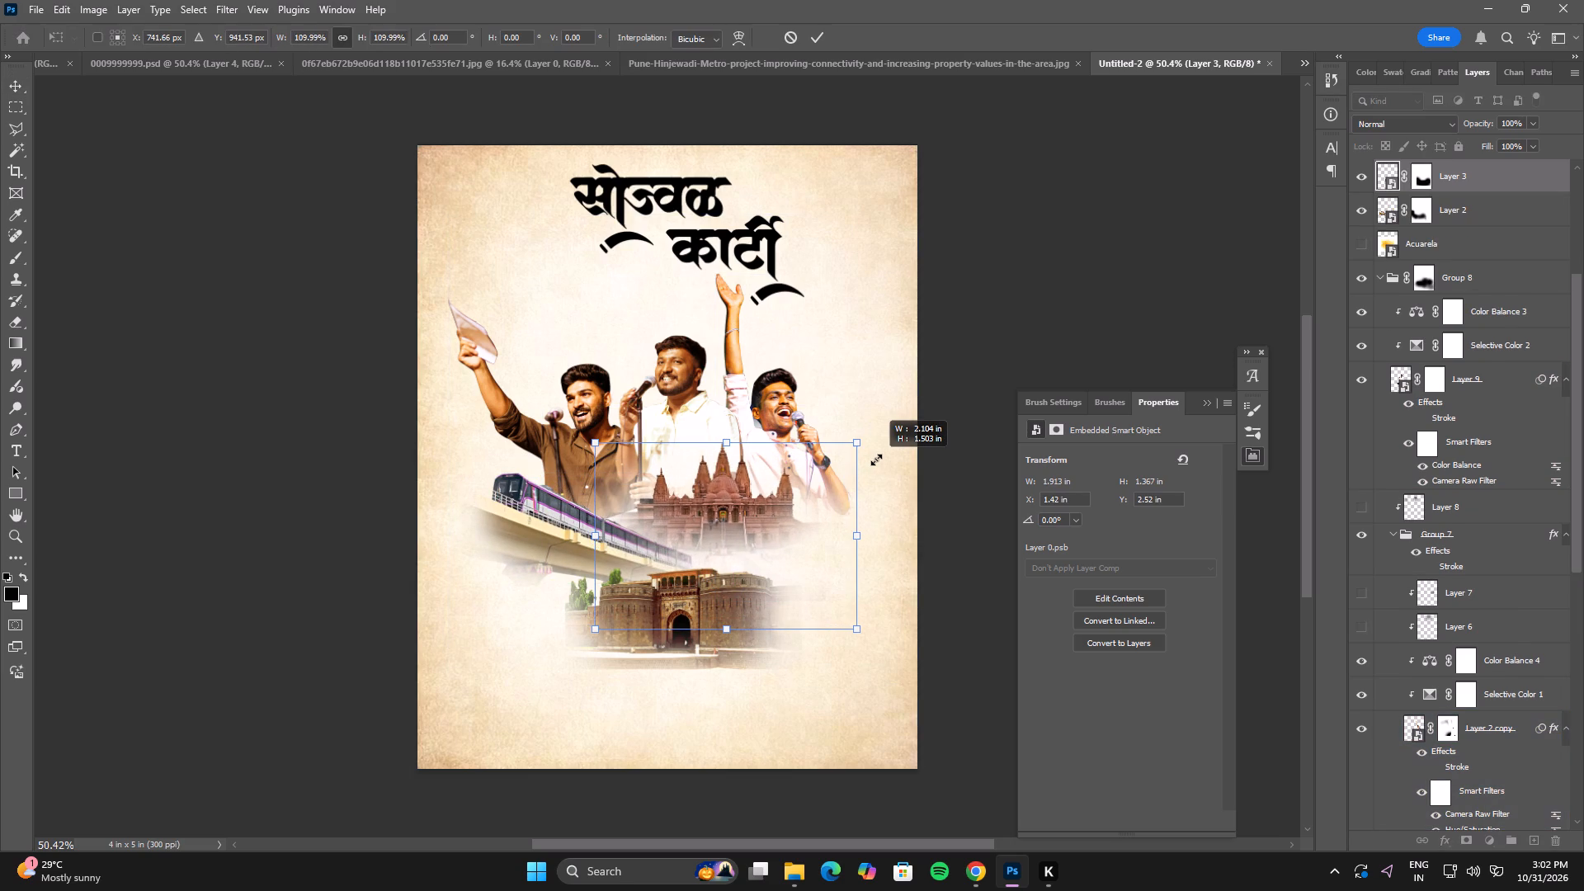
left_click_drag(876, 460, 871, 464)
key("Down")
double_click(785, 510)
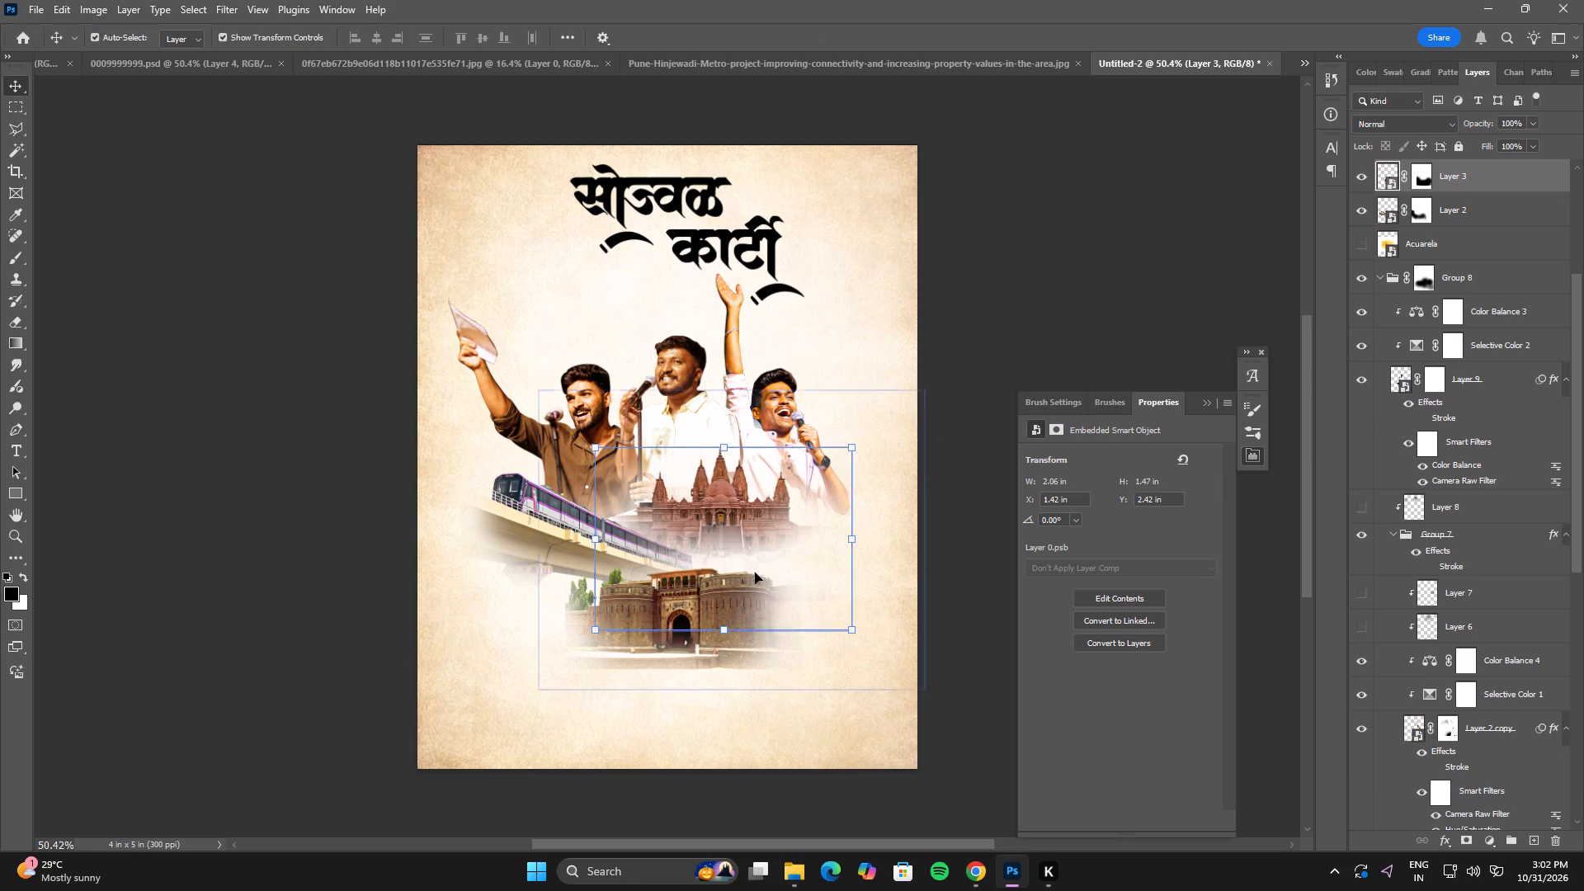
Rotate the fort by about -0.88° and enlarge it to about 110%, roughly 2.11 in wide.
left_click(750, 584)
left_click(809, 563)
left_click(884, 549)
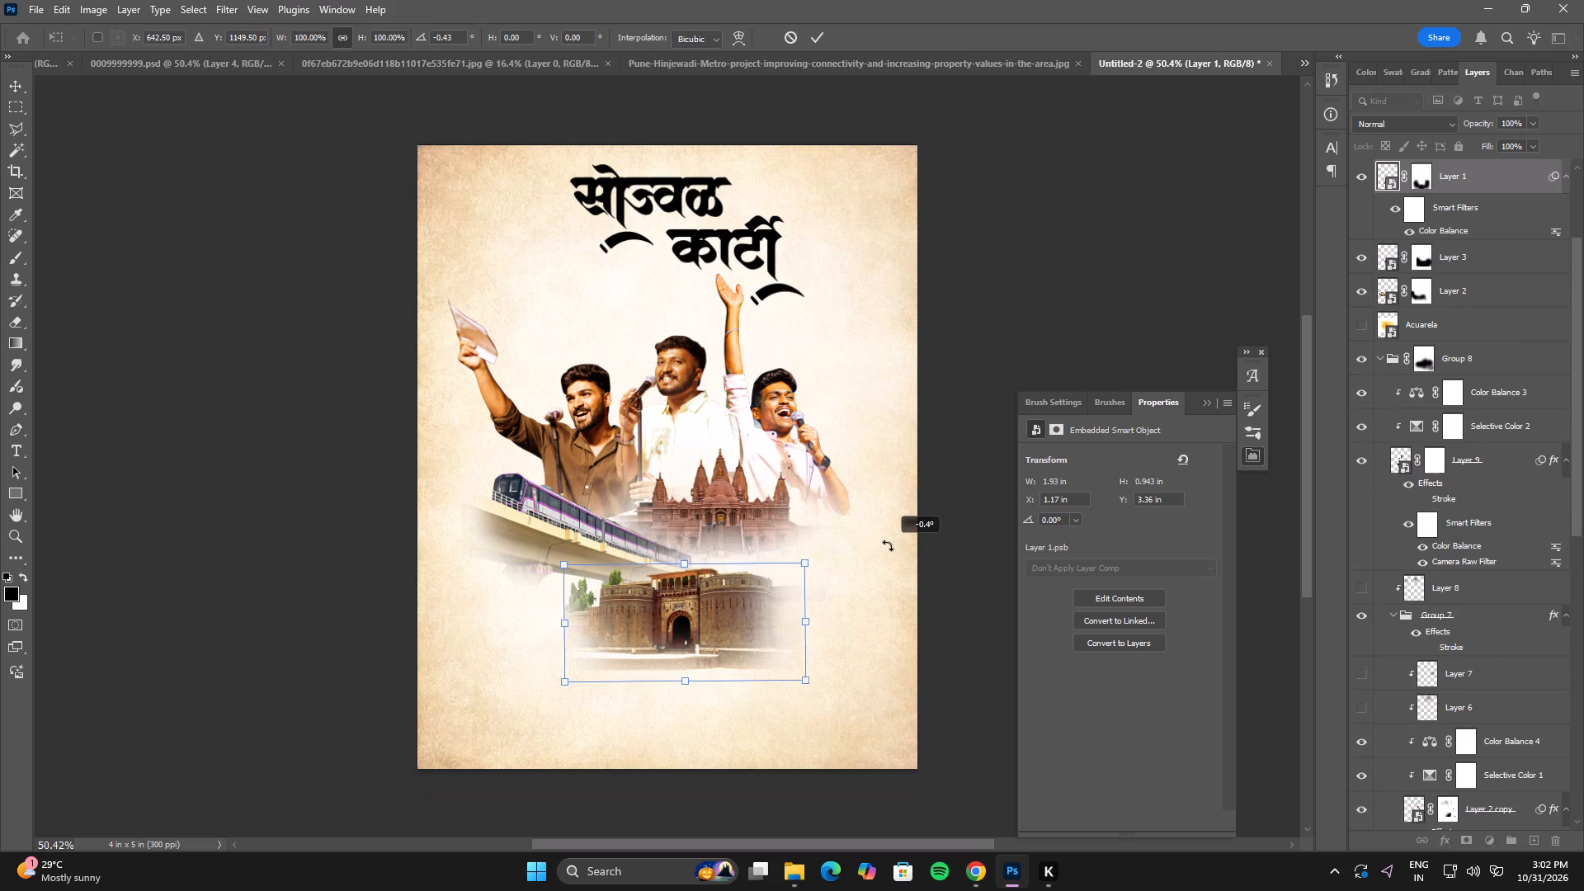
left_click_drag(799, 557, 821, 540)
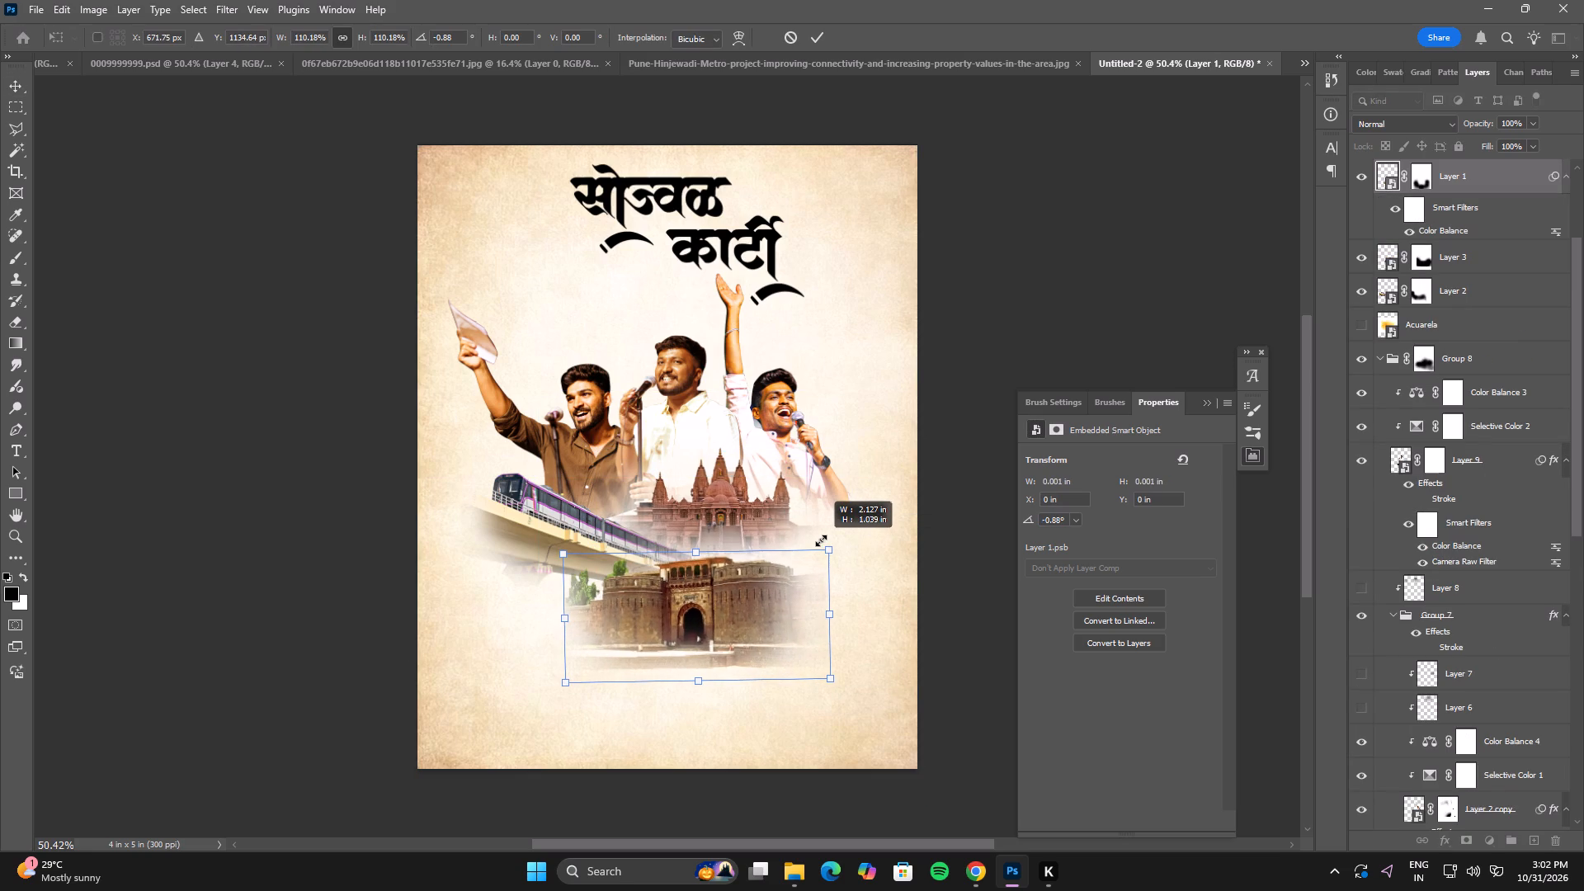
left_click_drag(821, 540, 820, 541)
double_click(723, 622)
Nudge the enlarged fort right and slightly up.
key("Right")
key("Right")
key("Right")
key("Right")
key("Right")
key("Right")
key("Right")
key("Right")
key("Right")
key("Right")
key("Right")
key("Right")
key("Right")
key("Right")
key("Right")
key("Right")
key("Right")
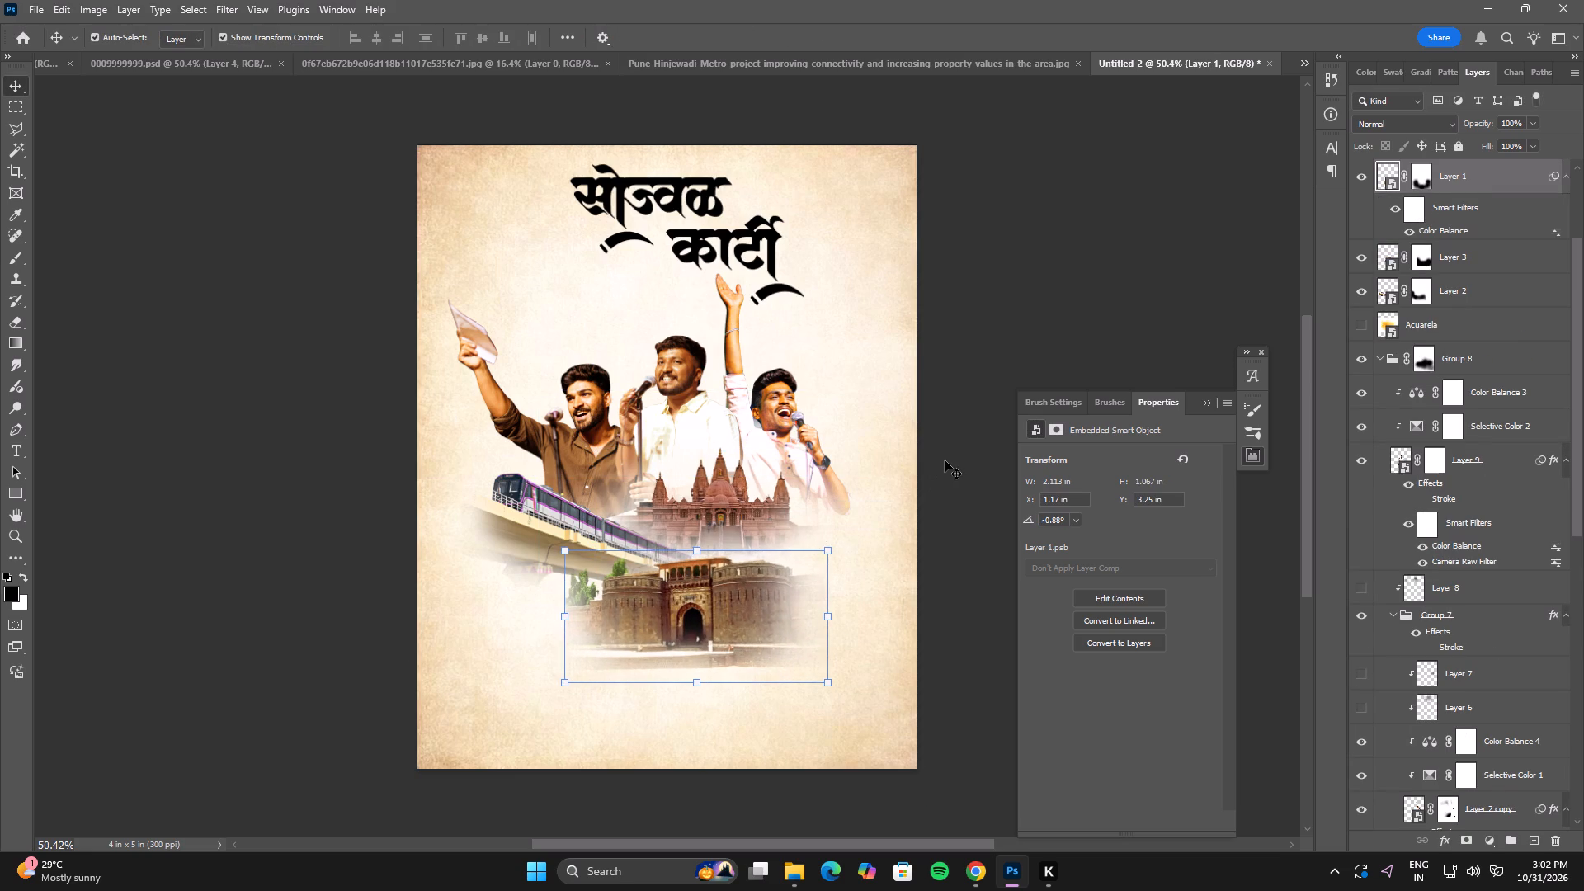
key("Up")
key("Up")
left_click(960, 342)
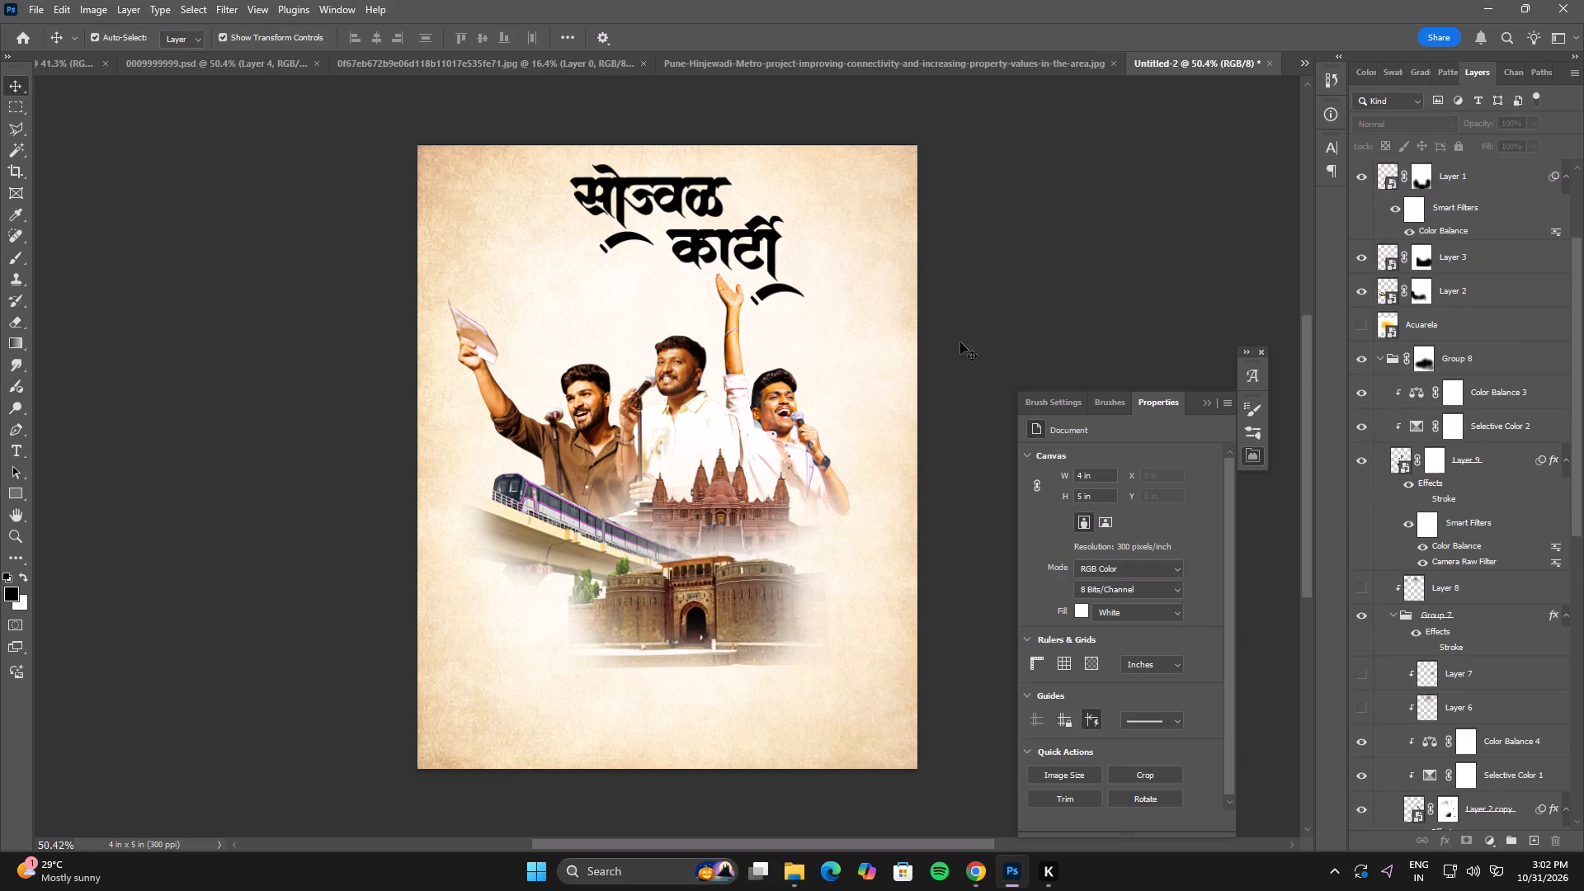
Copy both Marathi tagline text lines from 0009999999.psd into Untitled-2, placing them below the title.
left_click(232, 66)
left_click(582, 394)
left_click(573, 275)
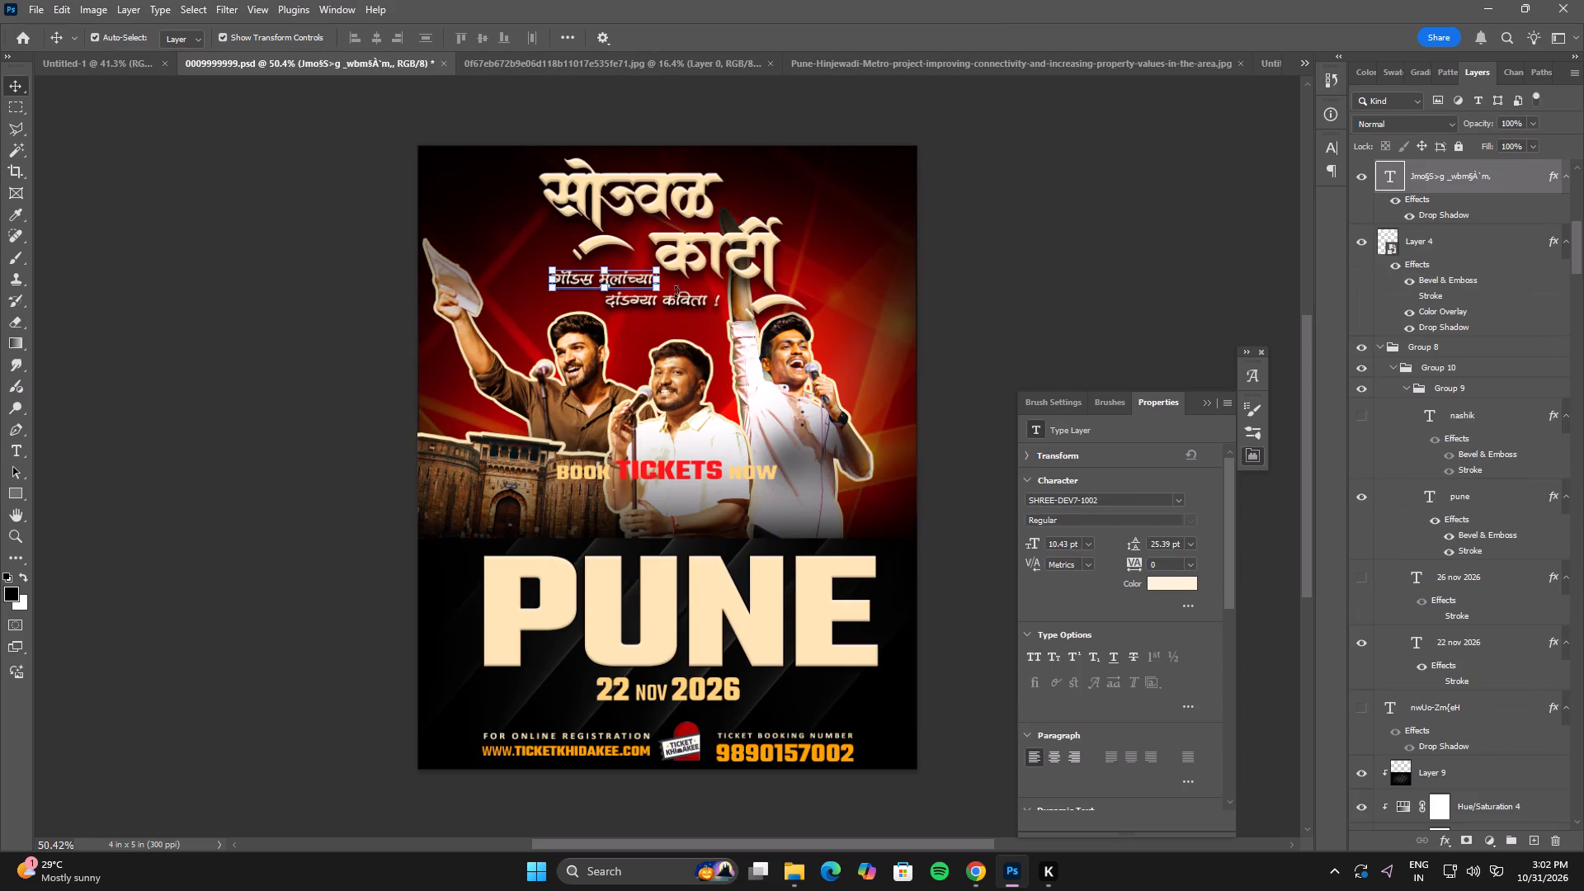
left_click(691, 301, "shift")
left_click_drag(697, 296, 1205, 70)
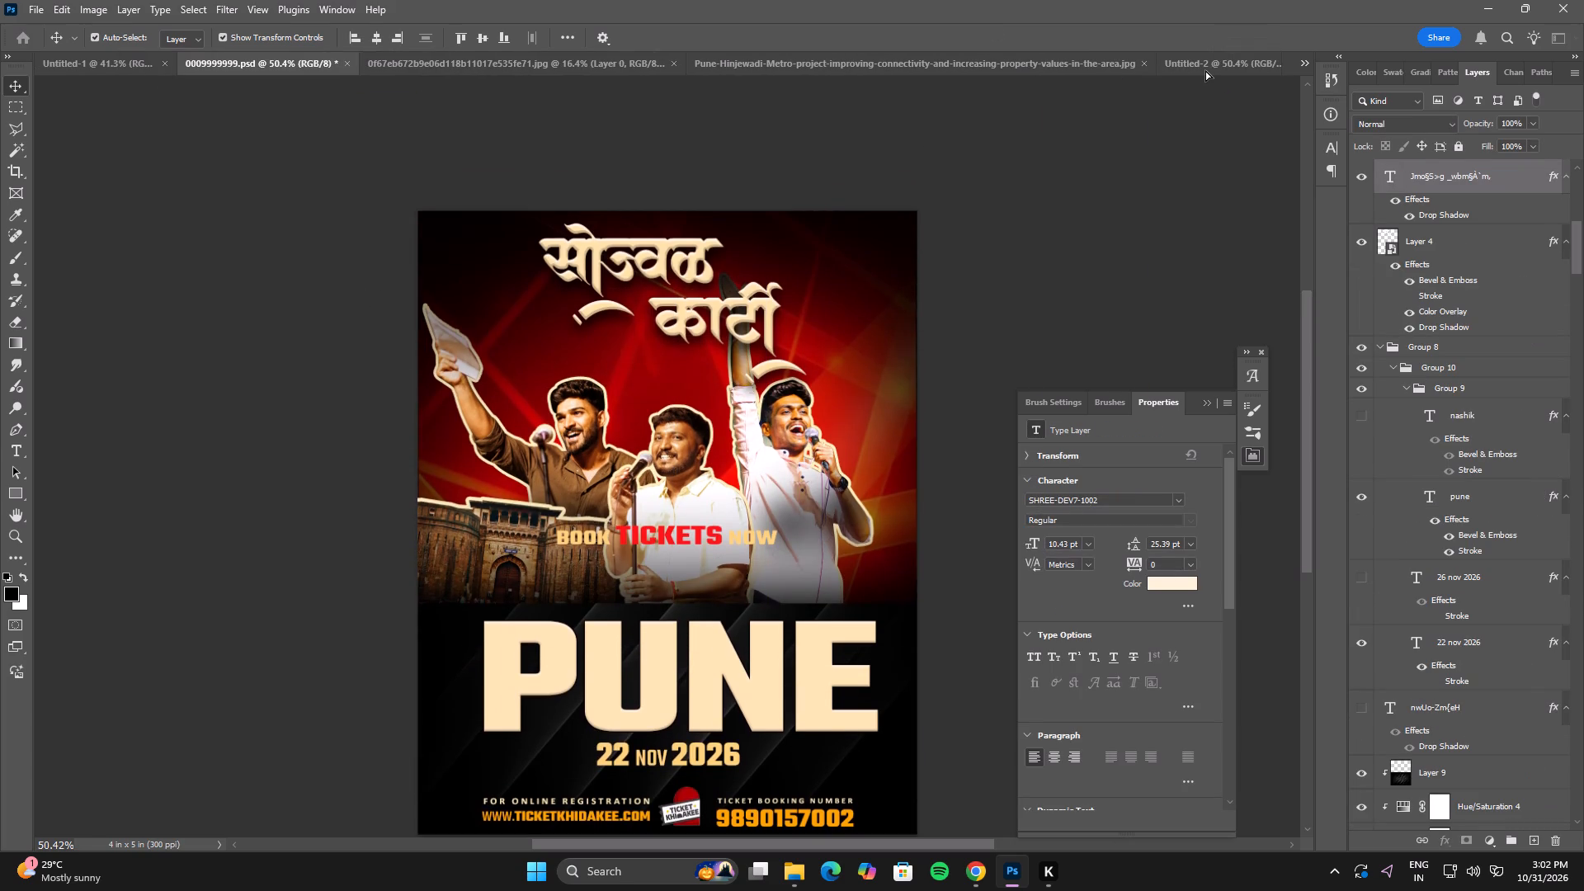
left_click_drag(1205, 70, 629, 293)
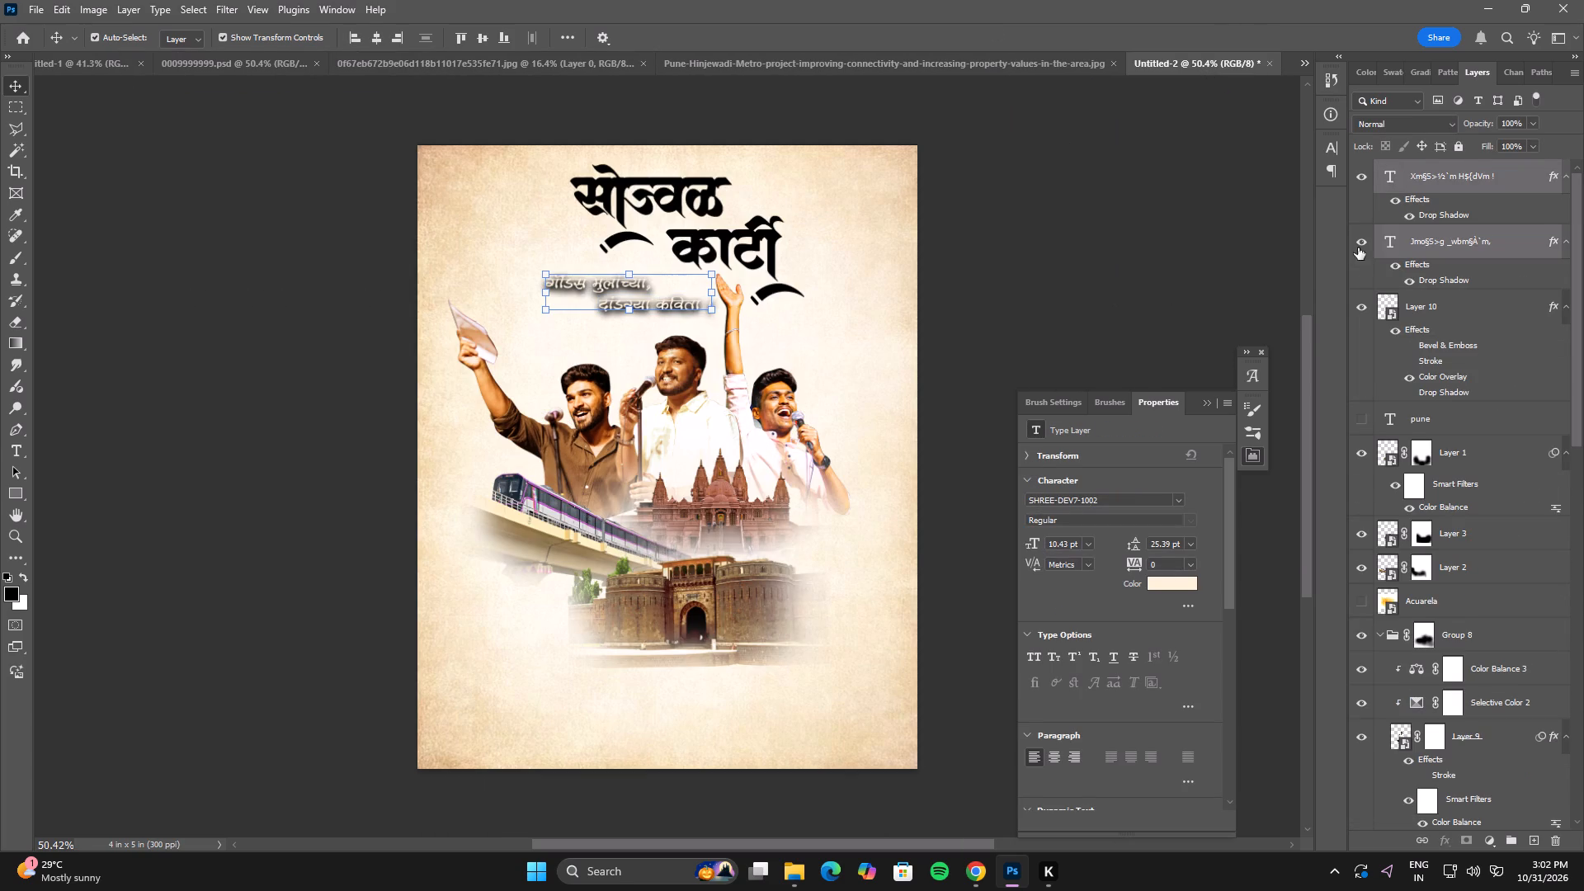
Turn off the Drop Shadow on both tagline lines and set their text colour to black, 000000.
left_click(1408, 282)
left_click(1410, 219)
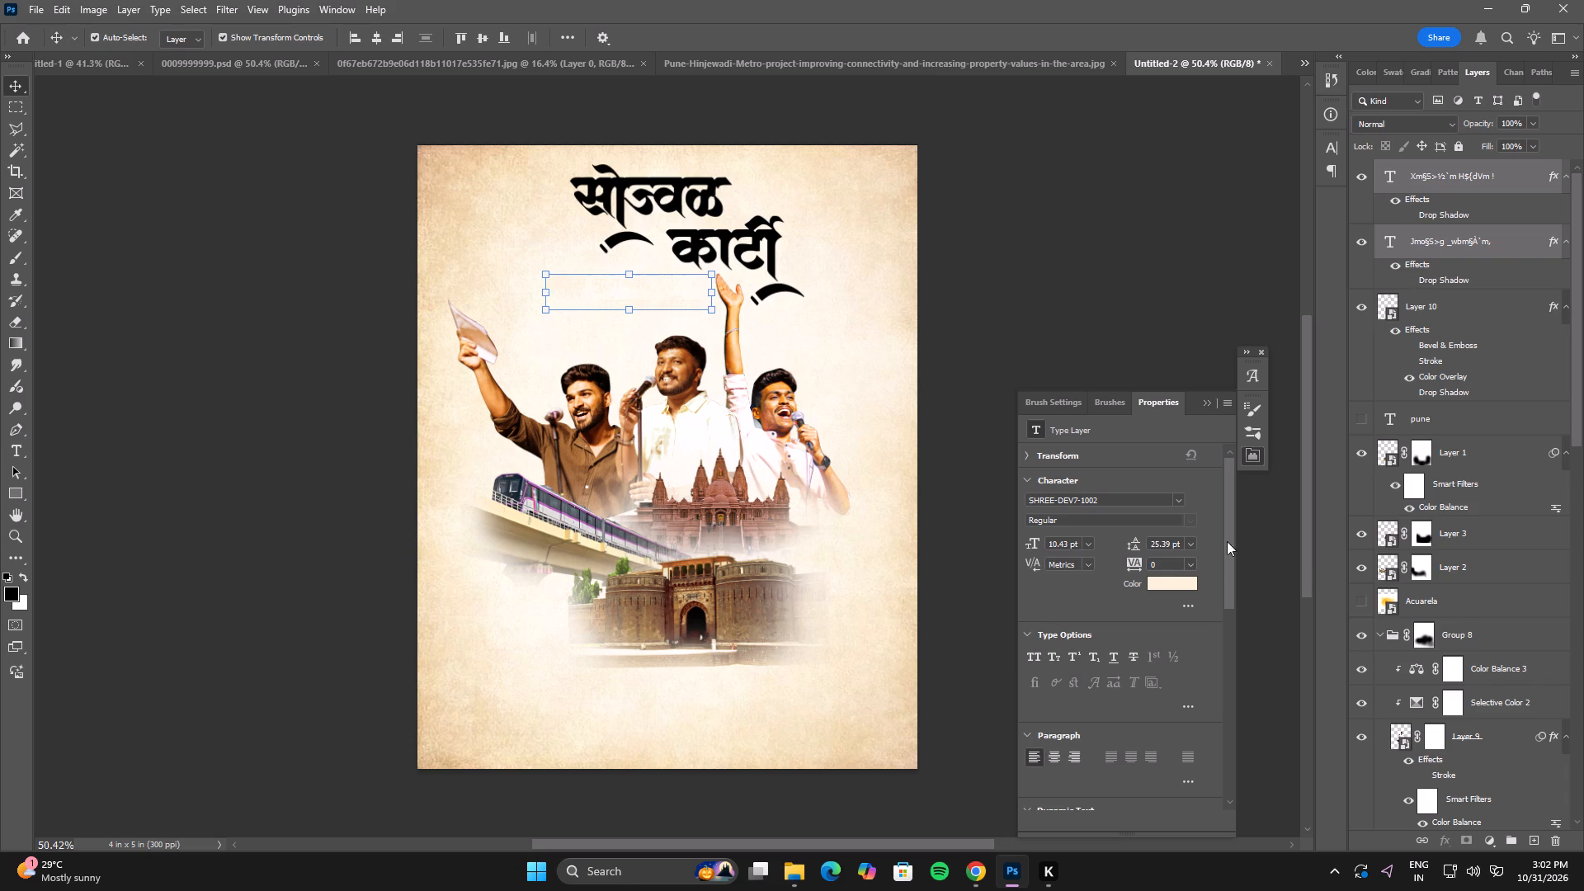
left_click(1184, 587)
left_click(772, 235)
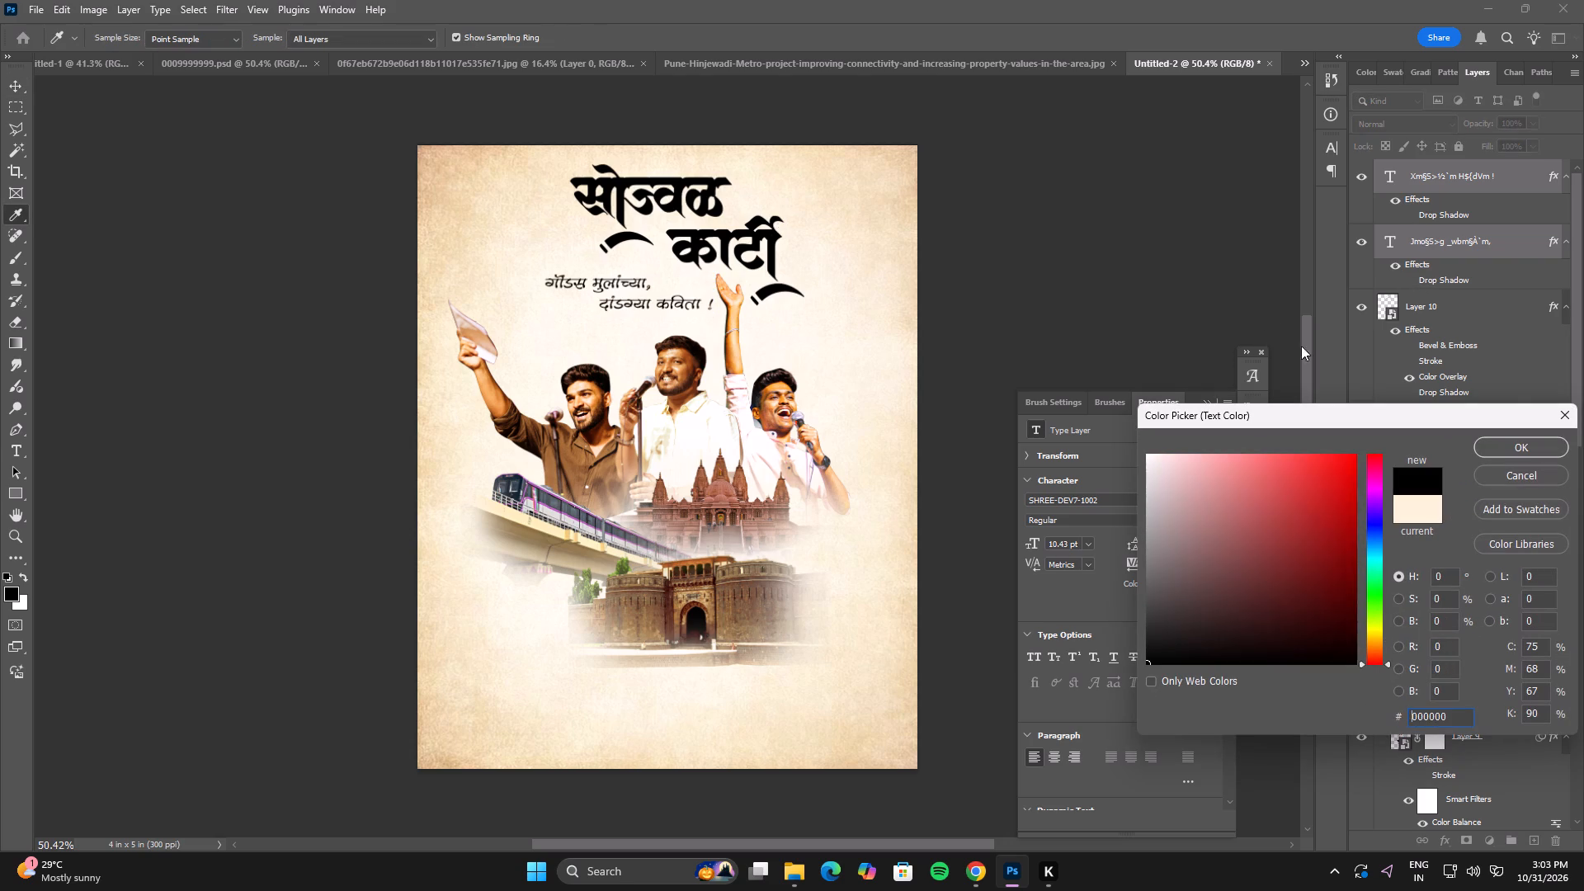
left_click(1506, 444)
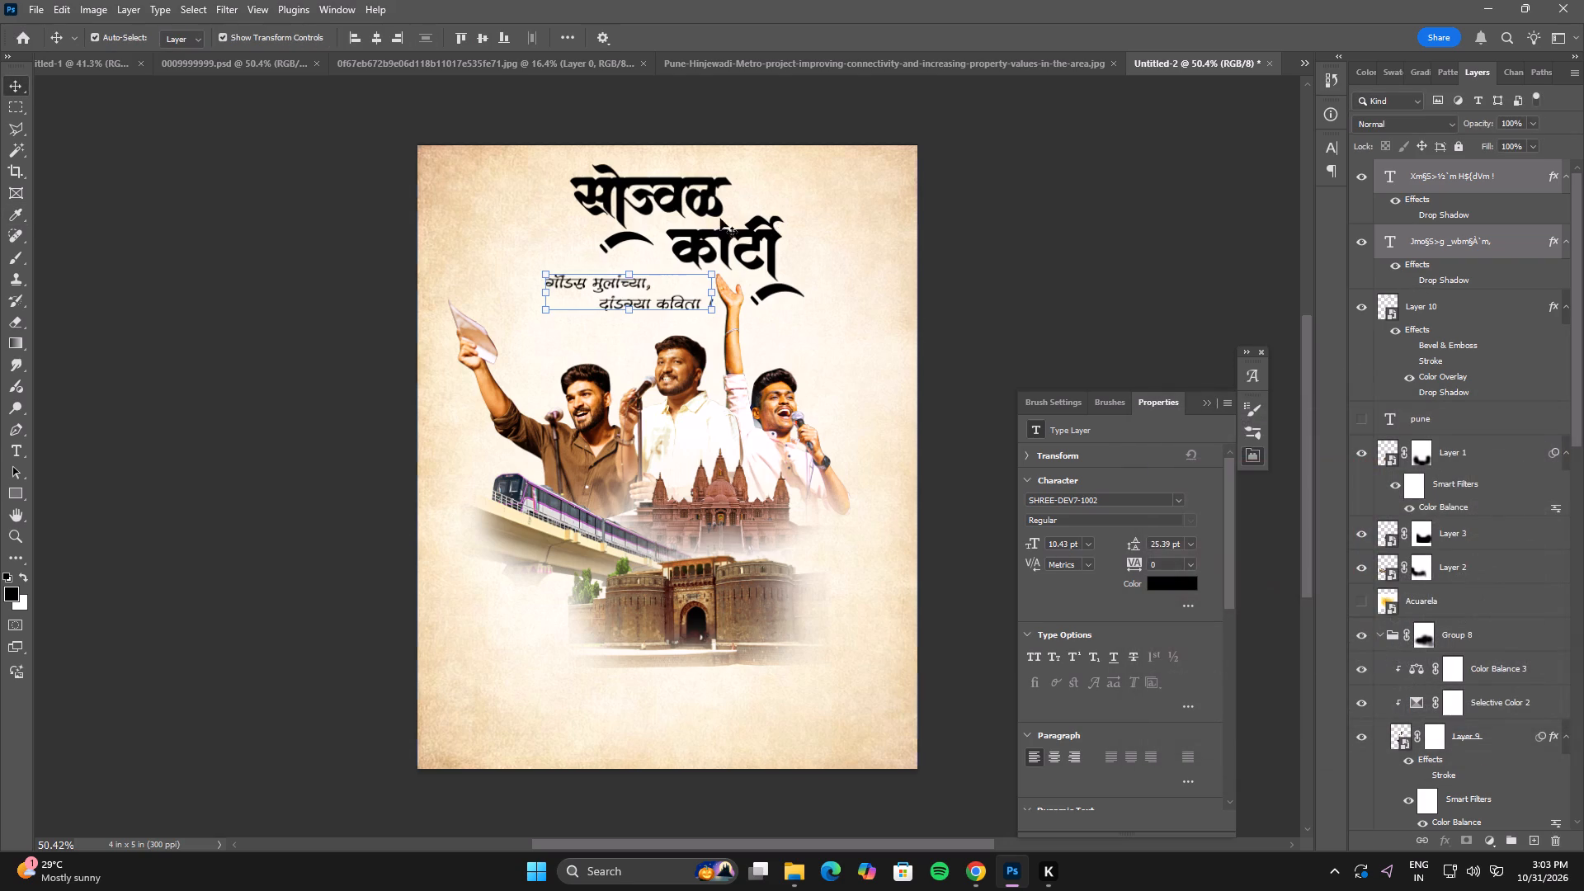
Scale the two-line tagline down to about 88% and shift it slightly right, beneath the title.
left_click_drag(714, 270, 703, 270, "alt")
left_click(673, 288)
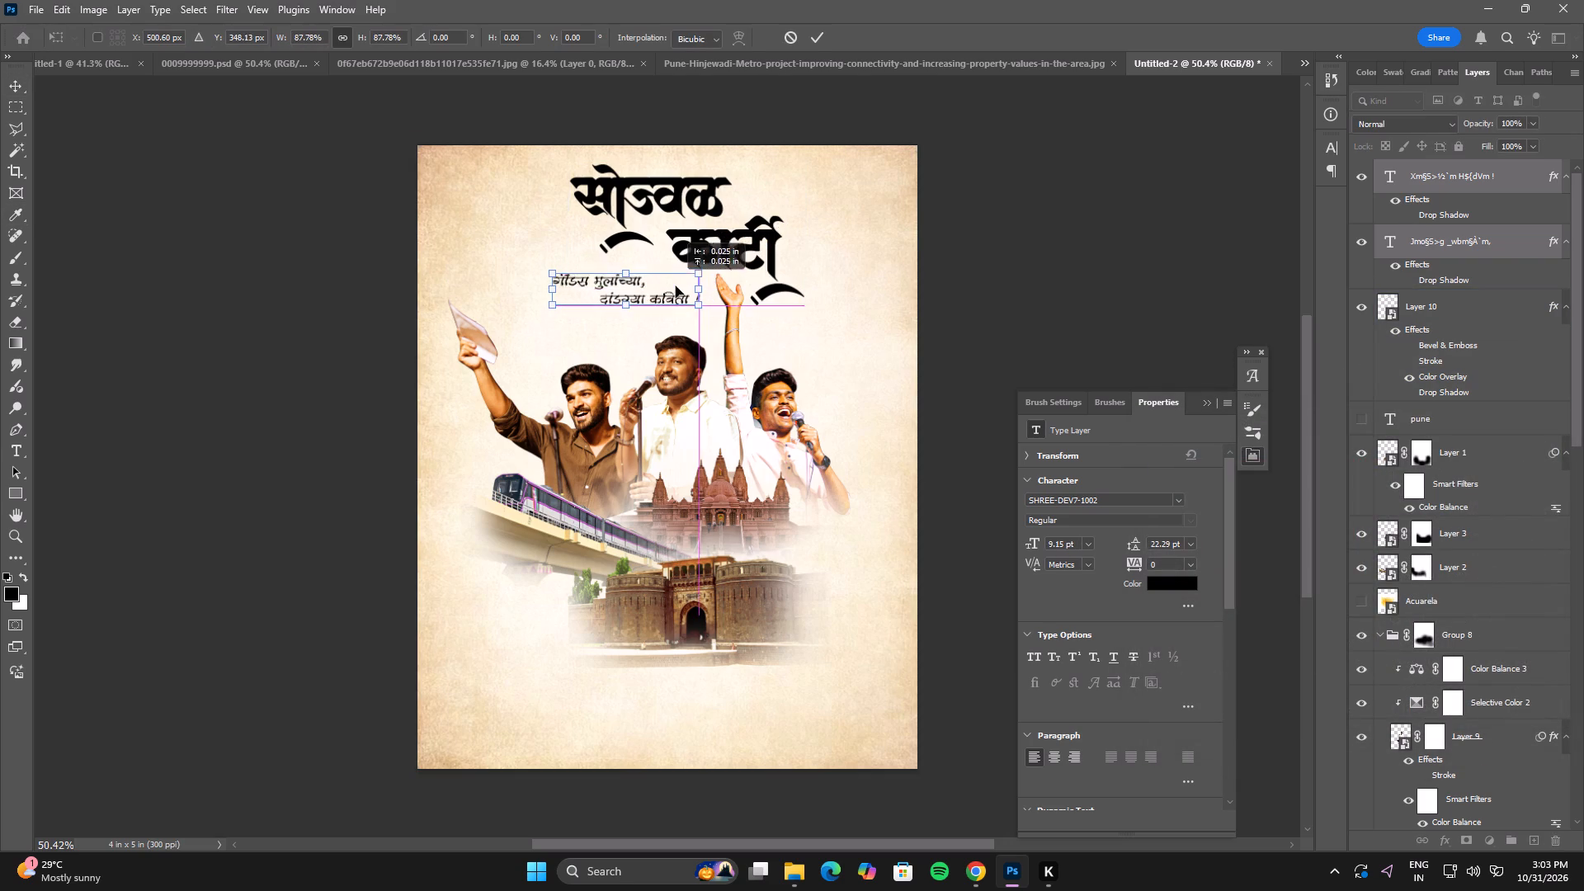
double_click(676, 287)
Enlarge the Marathi title to about 2.1 in wide and position it at about X 1.1 in, Y 0.15 in.
left_click(771, 247)
left_click_drag(805, 164, 808, 155, "alt")
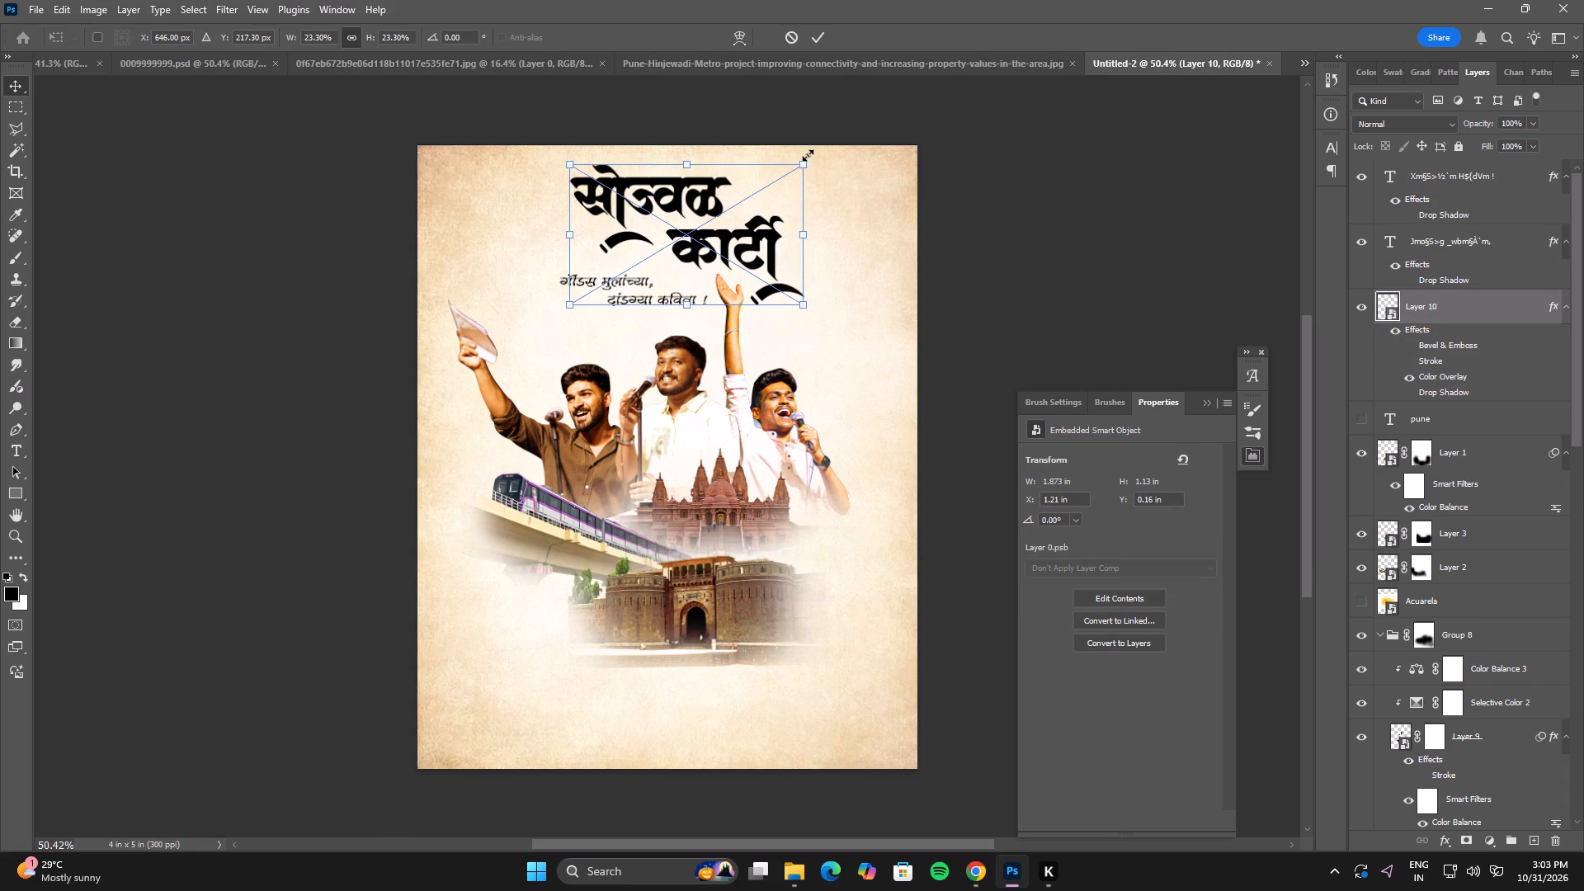
left_click_drag(808, 155, 811, 143, "alt")
left_click_drag(754, 218, 751, 226, "shift")
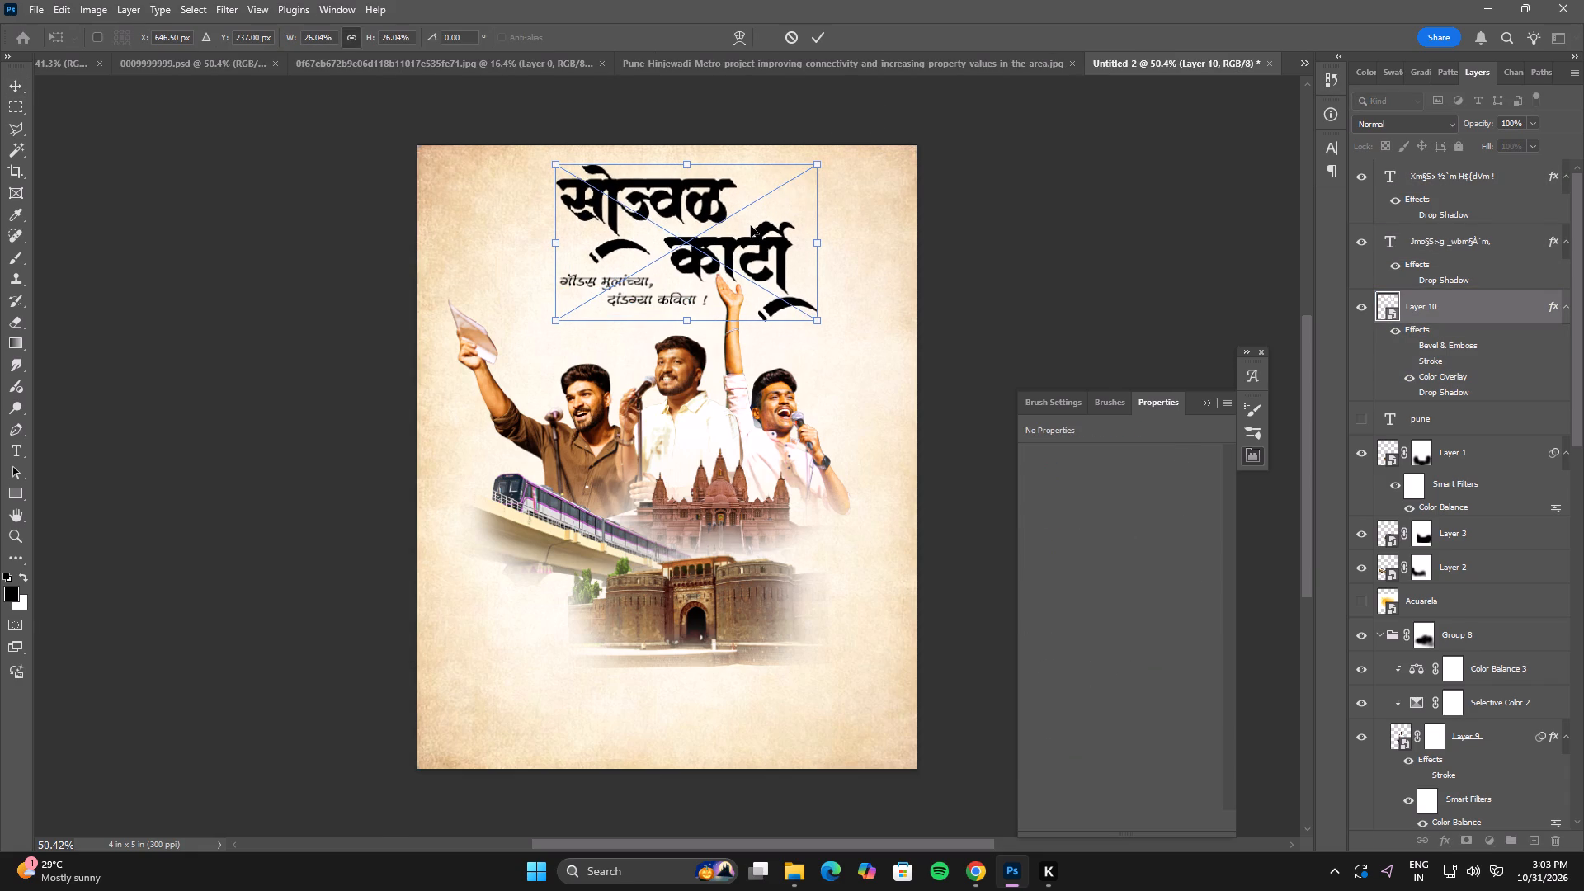
double_click(751, 226)
key("Down")
key("Up")
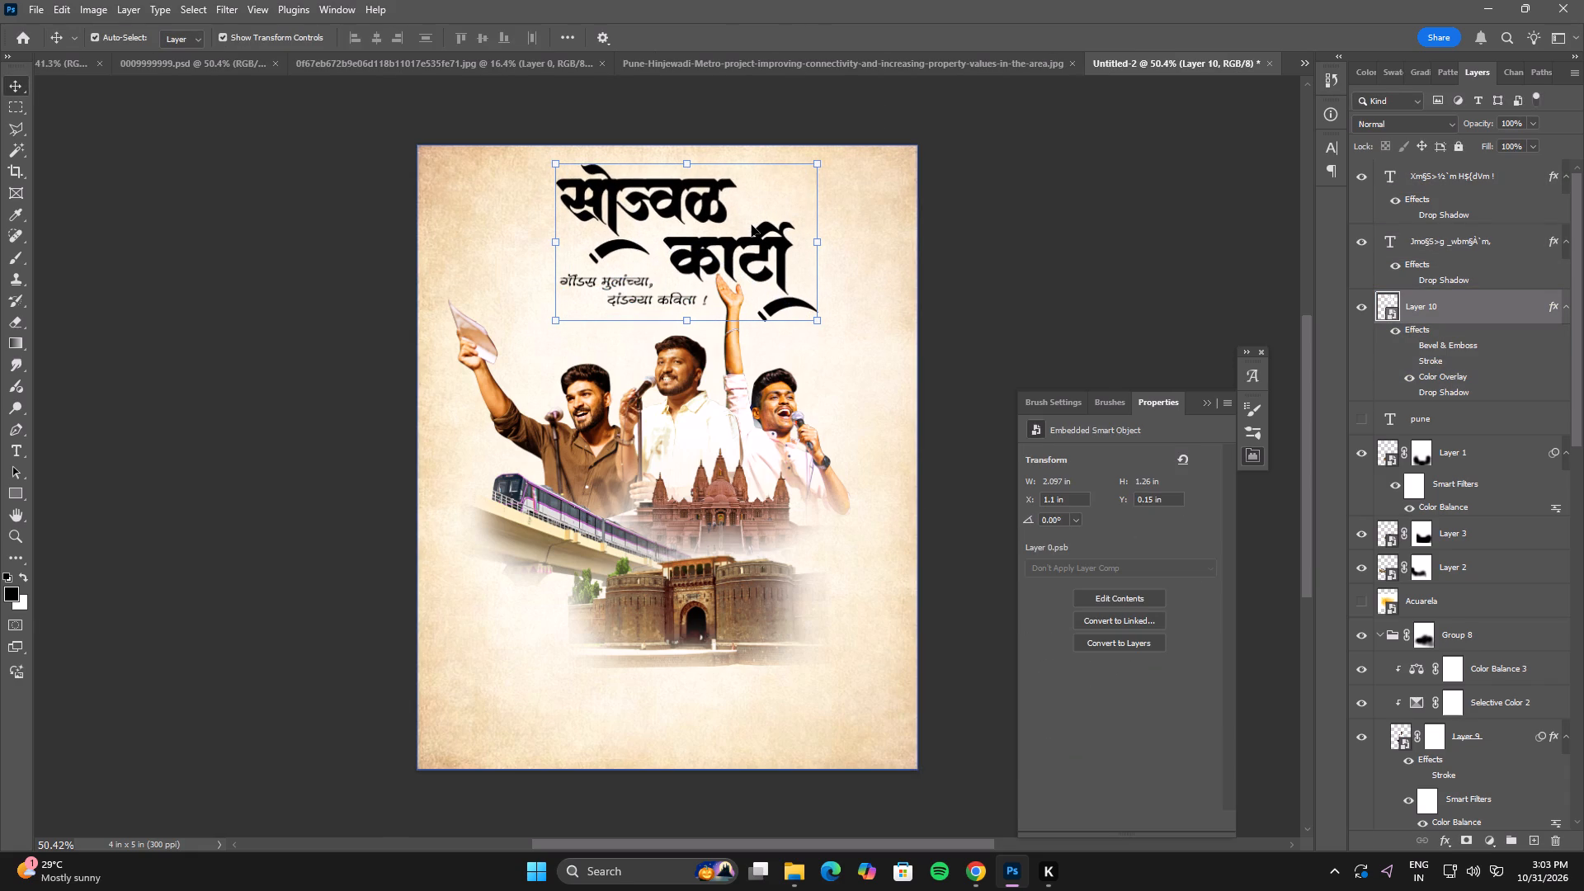
Nudge the Marathi title slightly left and up, to about X 1.08 in, Y 0.14 in.
key("Left")
key("Left")
key("Left")
key("Left")
key("Up")
key("Up")
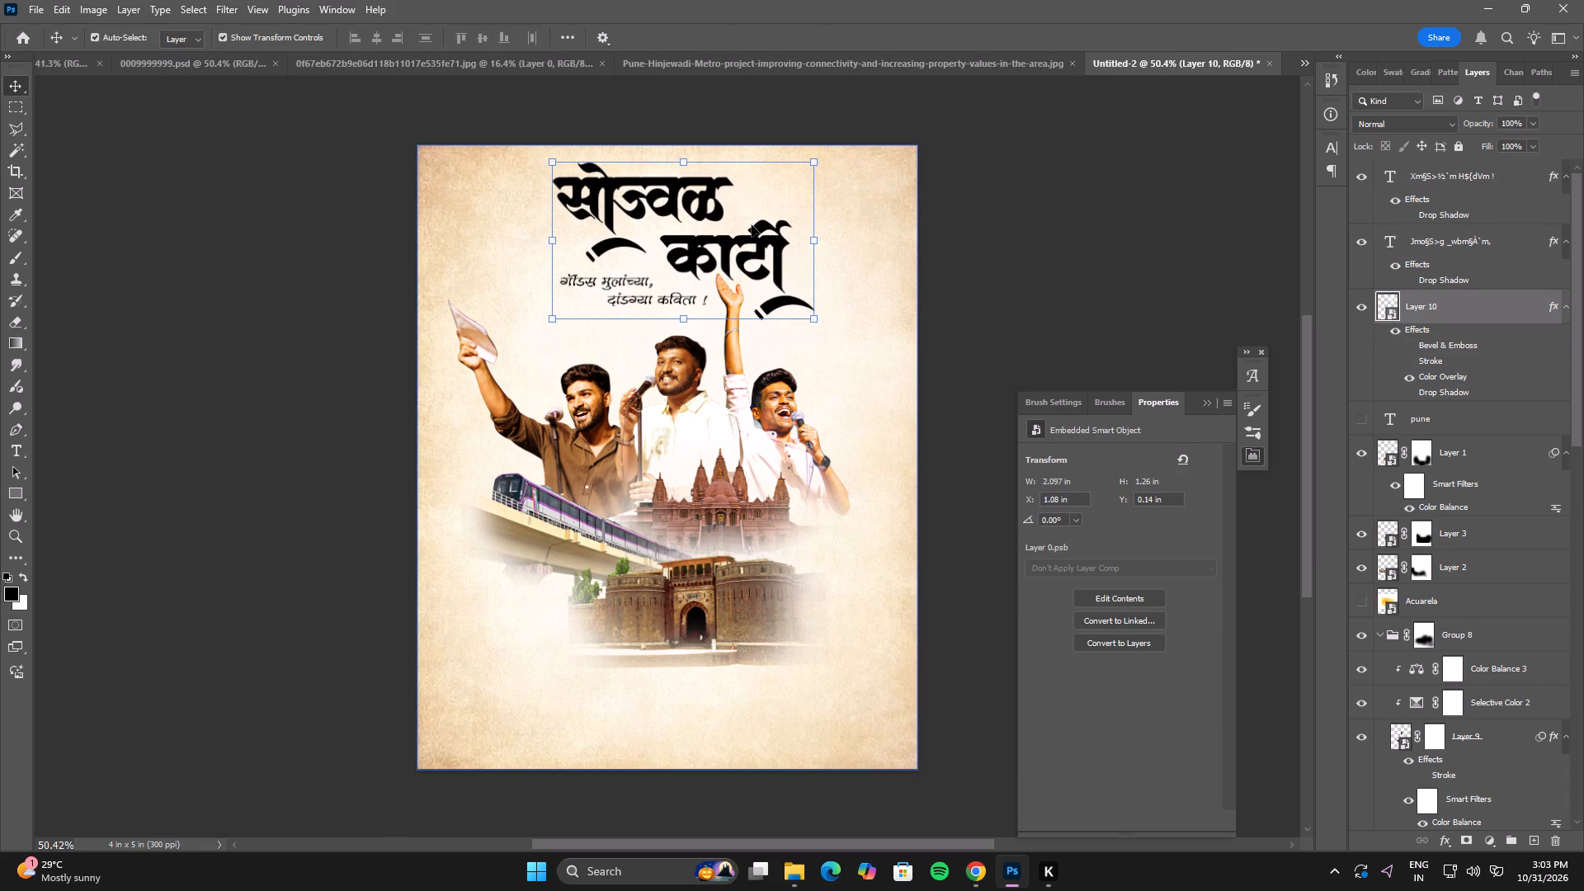
key("Left")
left_click(1068, 269)
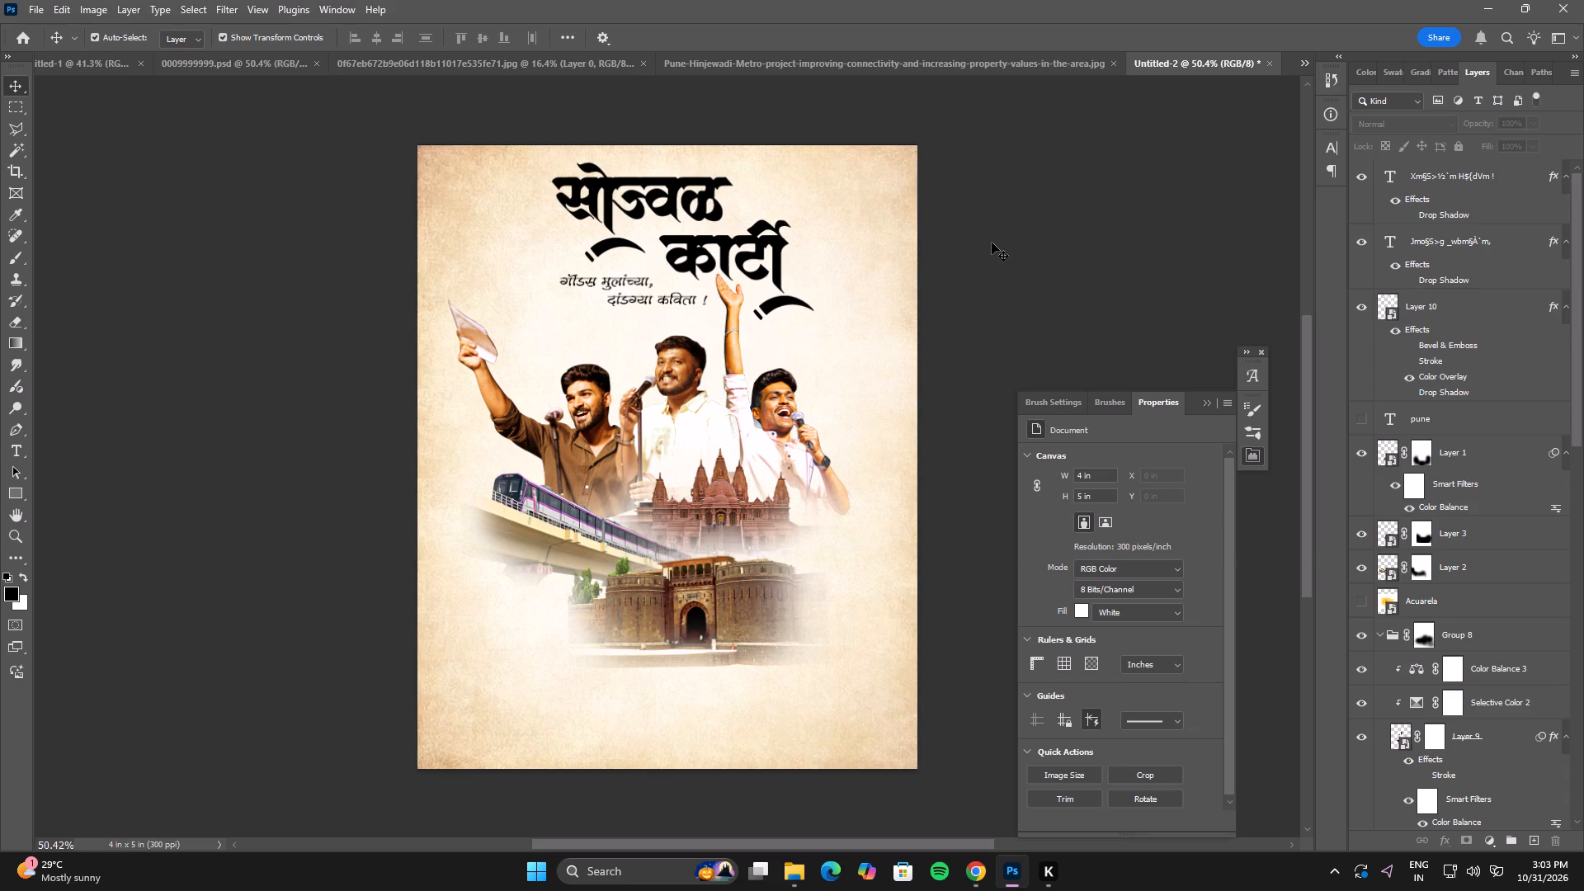
Open the 953 Windows poster image from the Downloads folder in Photoshop as its own document.
key("alt+Tab")
key("alt+Tab")
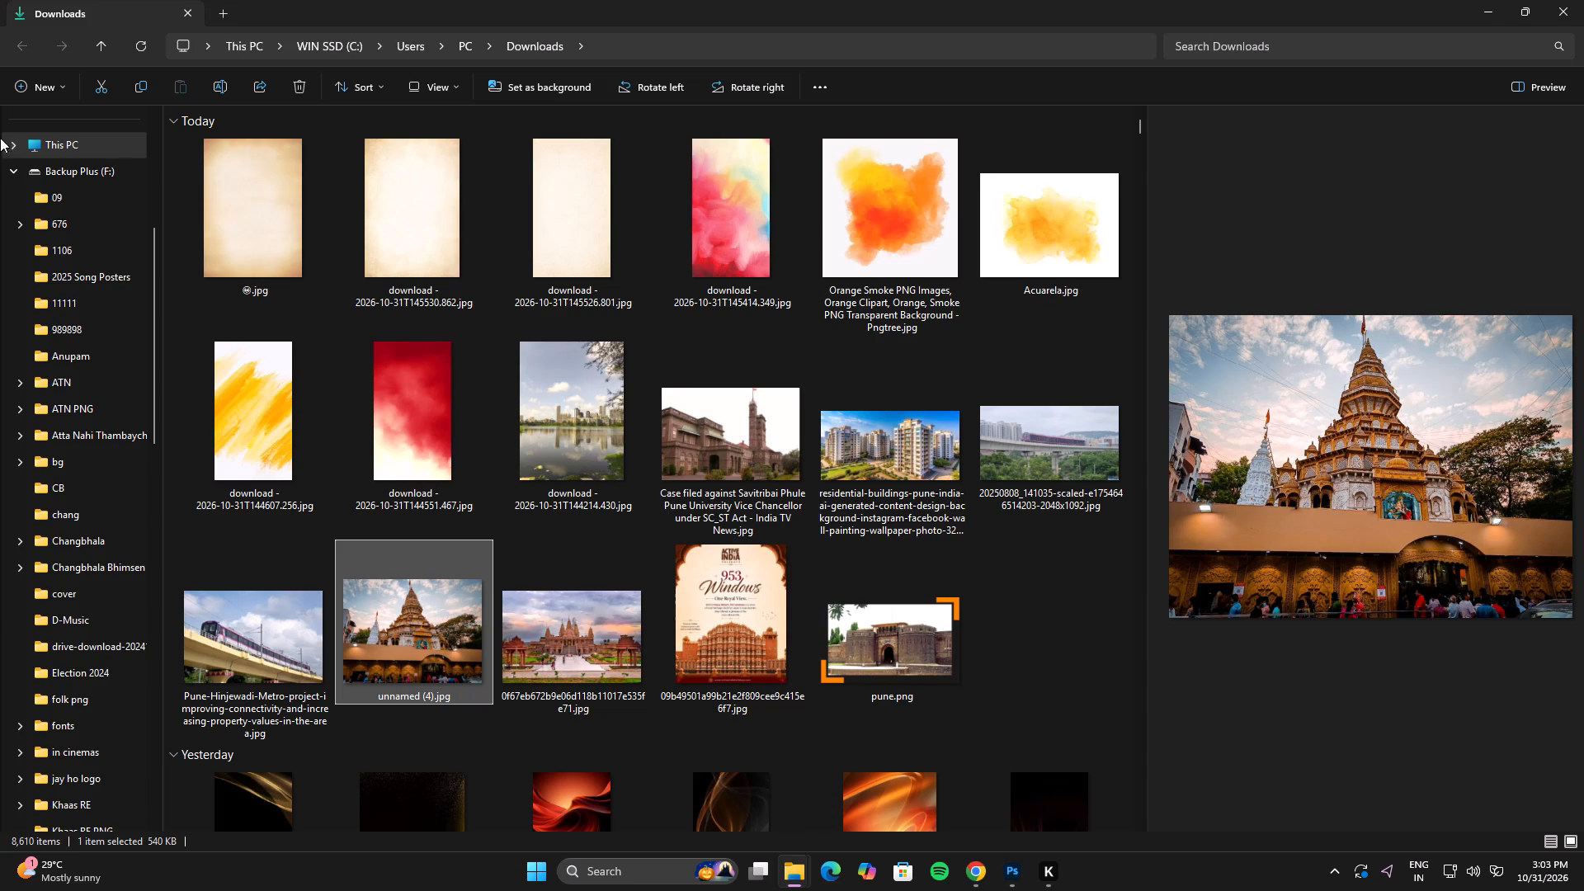
scroll(75, 204, "up", 3)
left_click(78, 177)
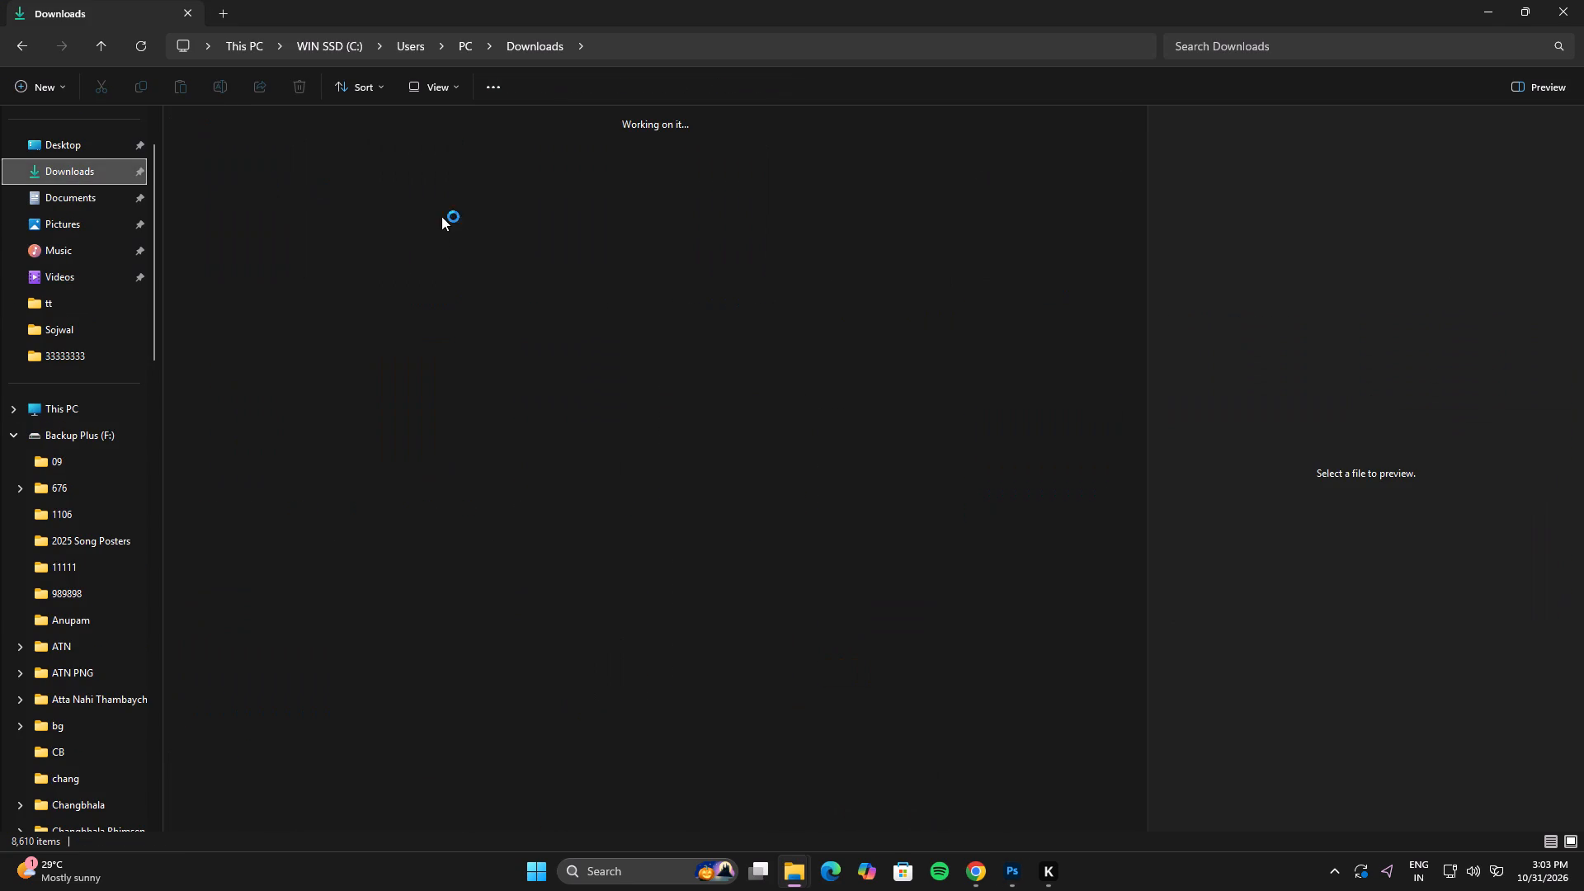
scroll(487, 271, "up", 4)
left_click(709, 592)
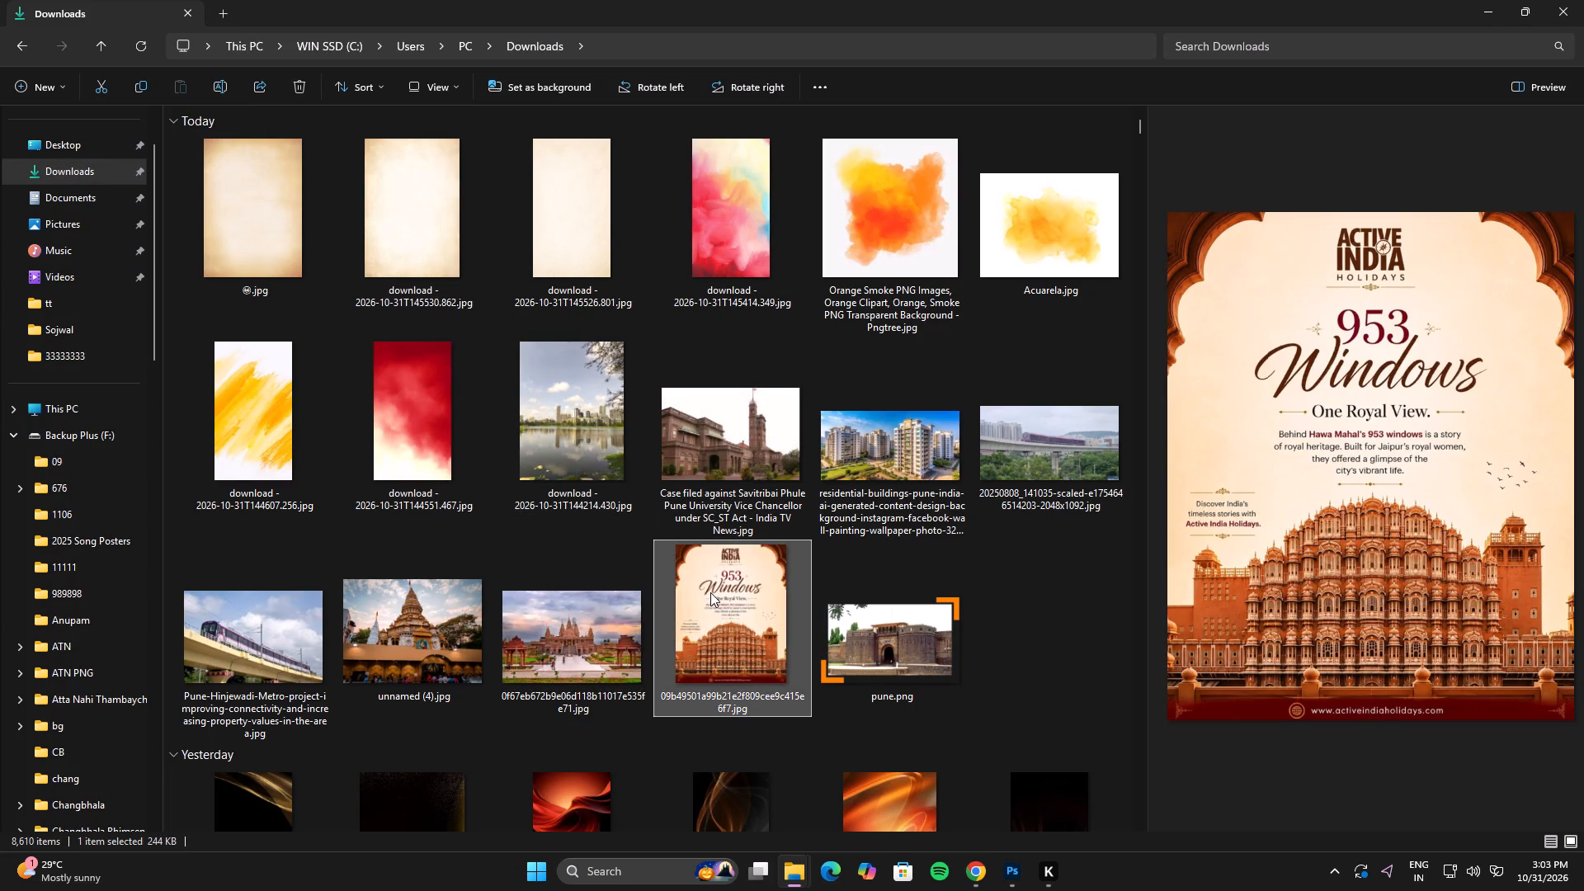
left_click_drag(757, 553, 874, 30)
key("alt+Tab")
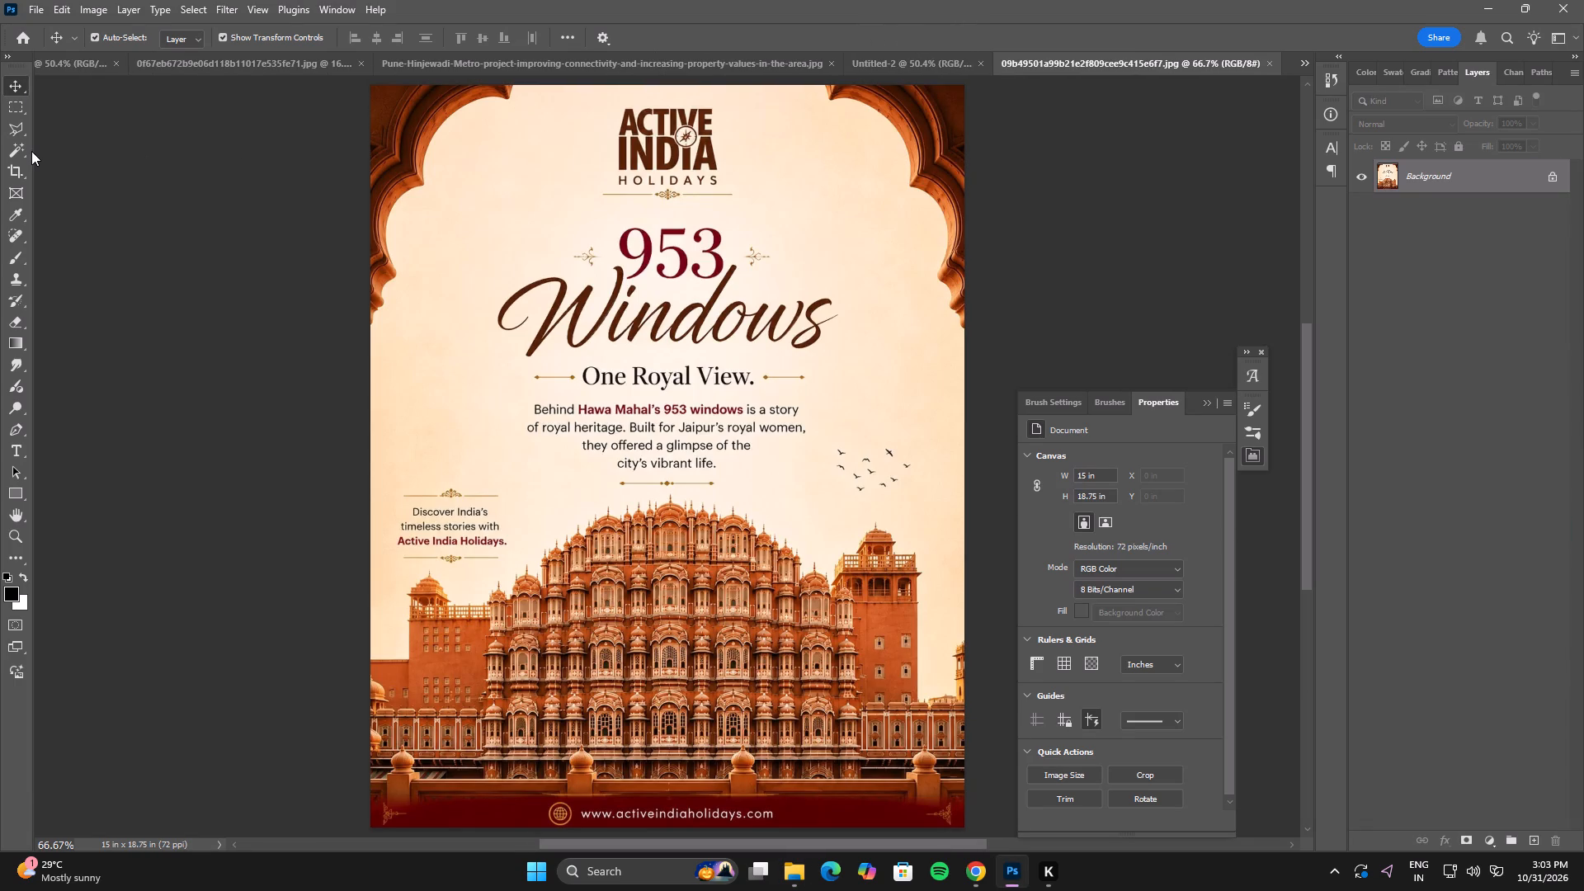
Select the poster's cream background with the Magic Wand, then add rectangular selections over the text, palace and footer, leaving the corner arches unselected.
scroll(428, 585, "down", 1, "alt")
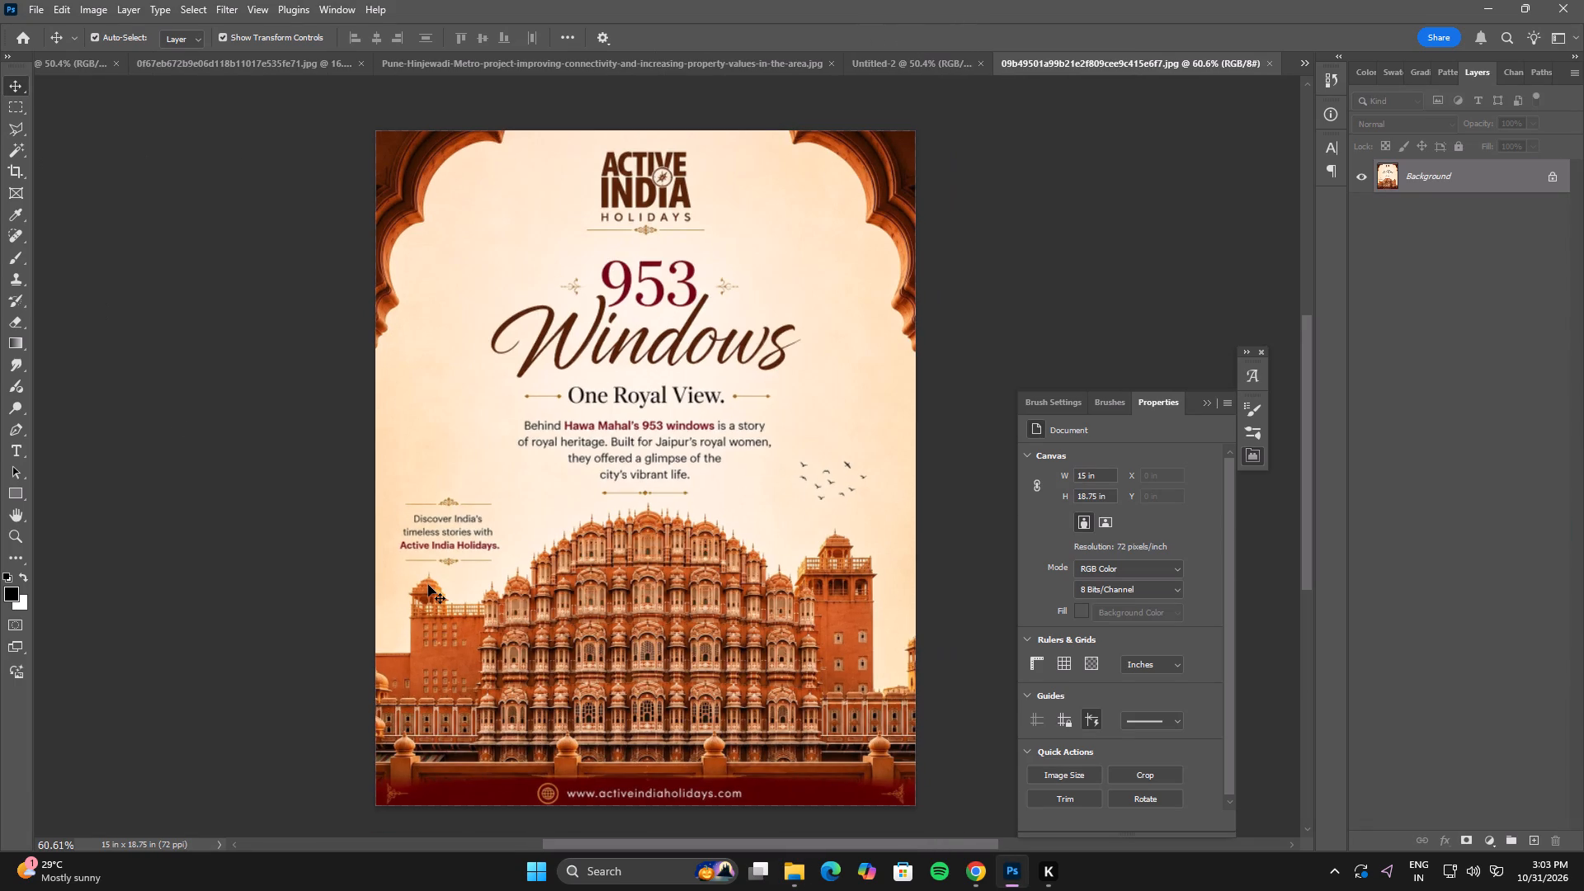
left_click(18, 145)
left_click(468, 227, "shift")
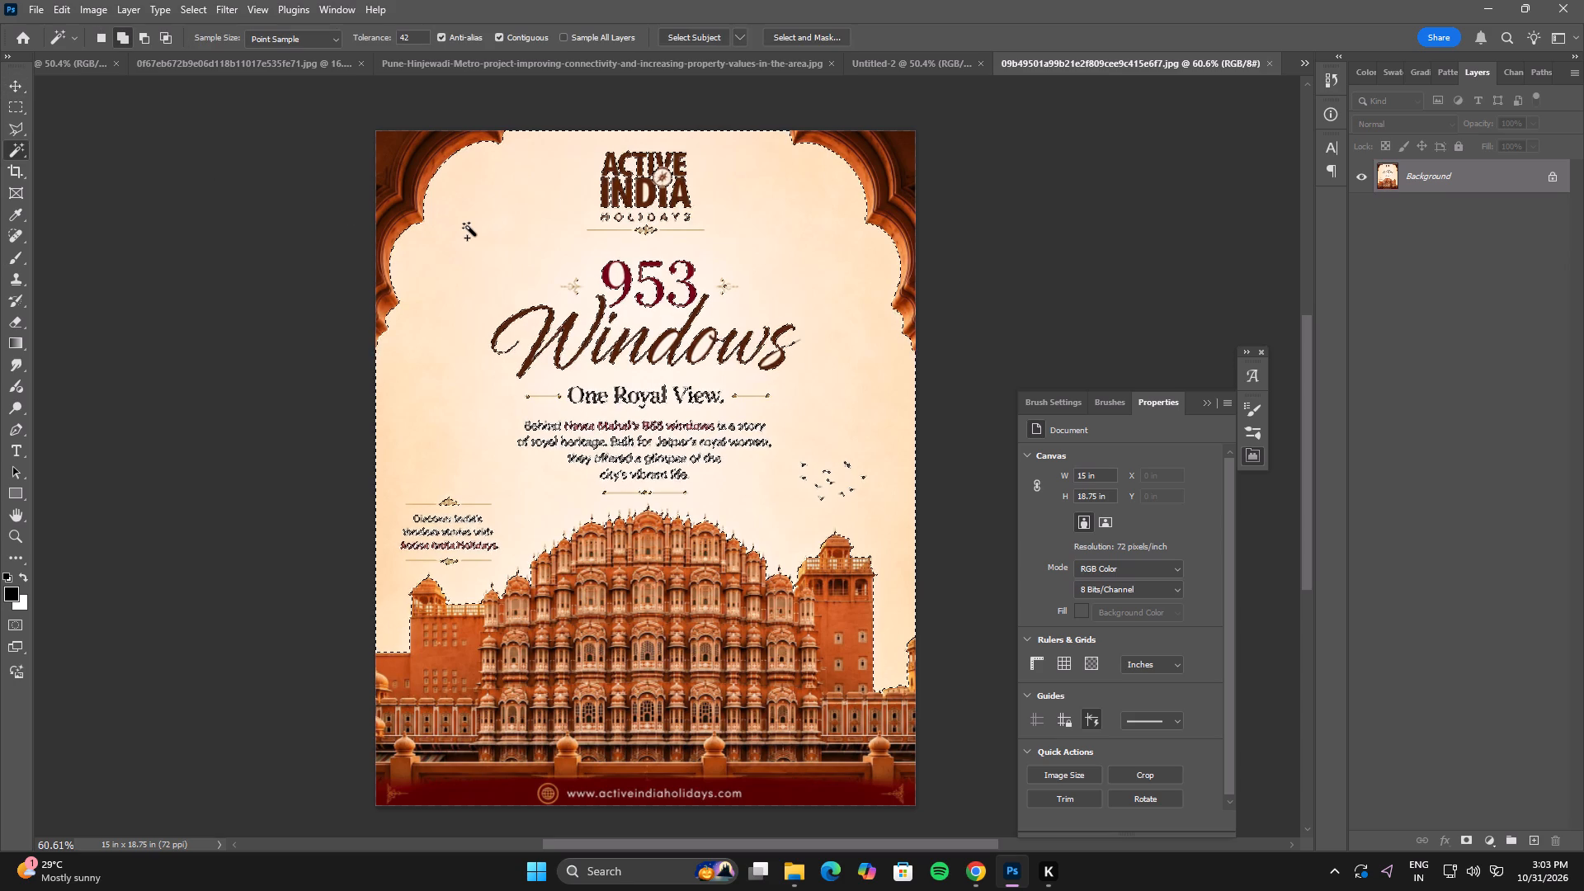
left_click(468, 227, "shift")
left_click(13, 109)
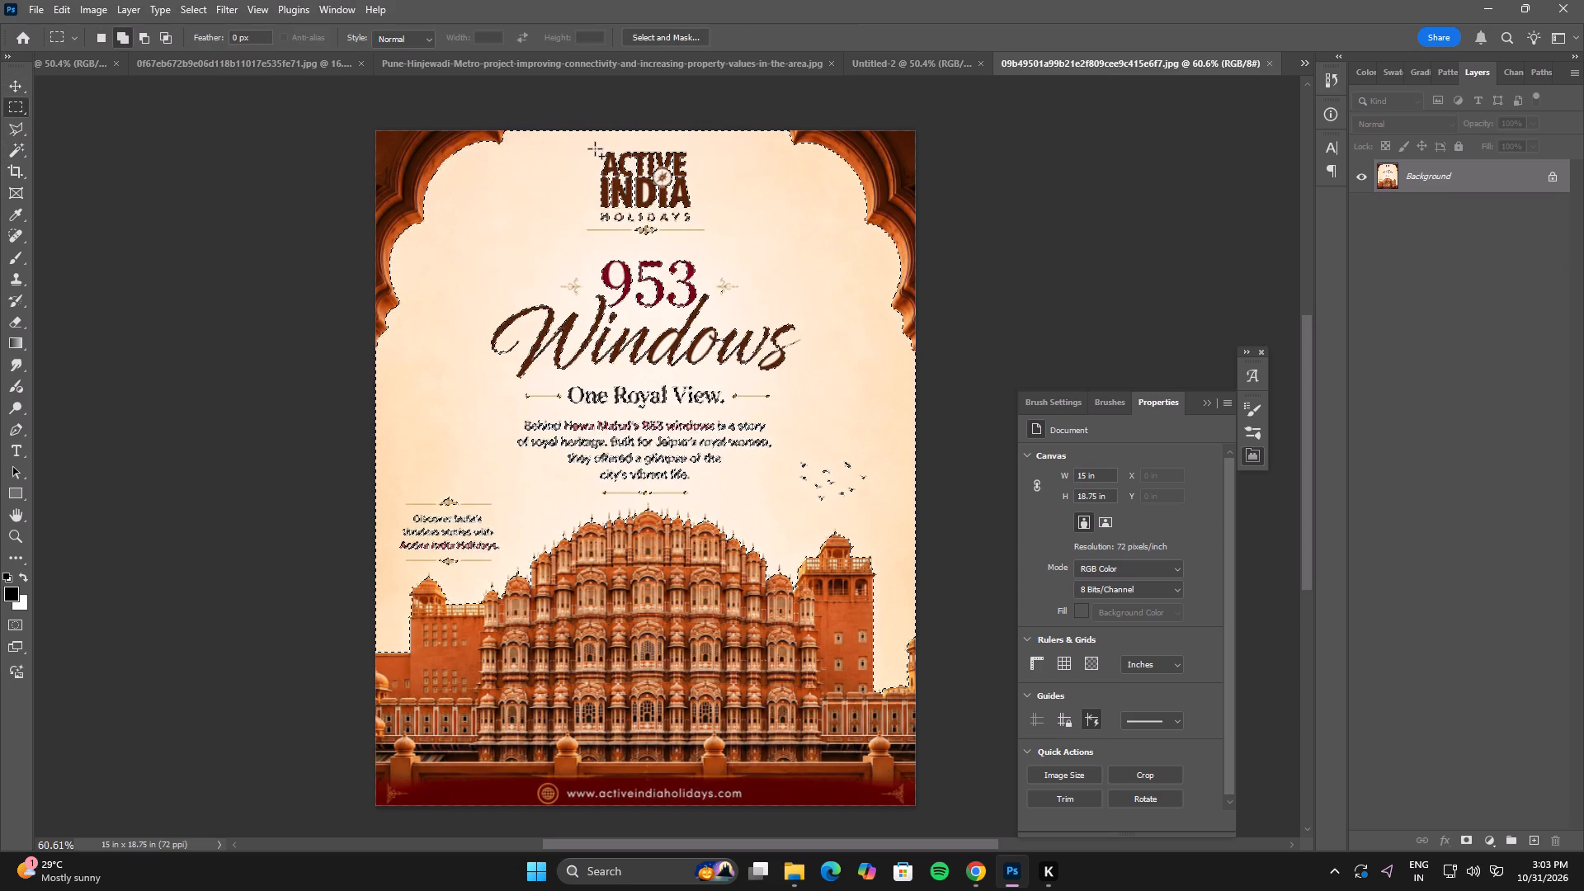
left_click_drag(581, 141, 742, 596, "shift")
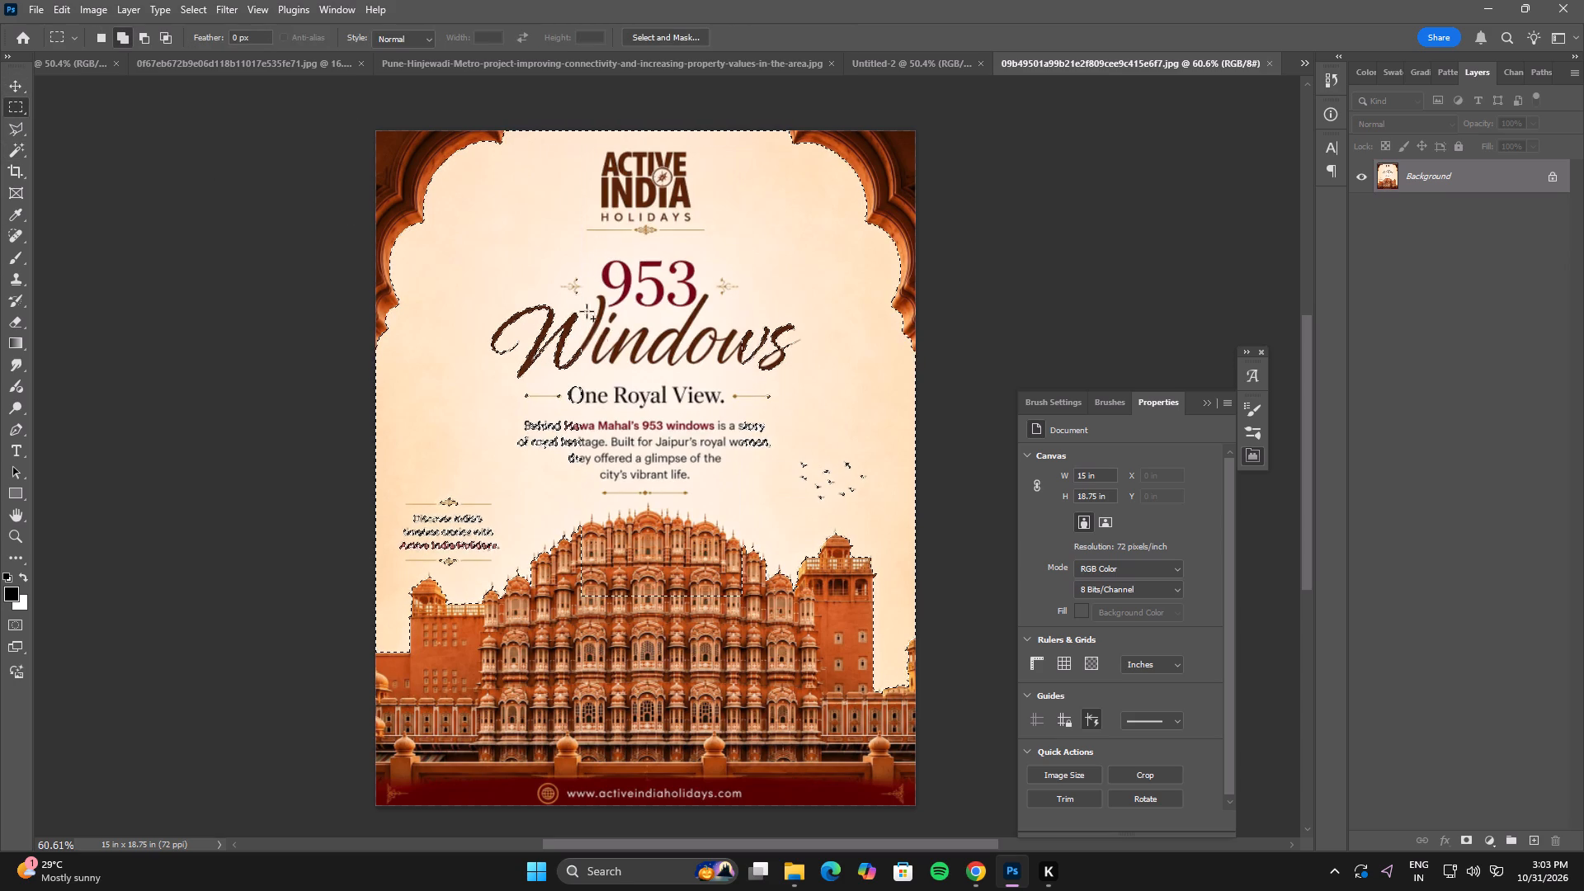
left_click_drag(471, 278, 862, 614, "shift")
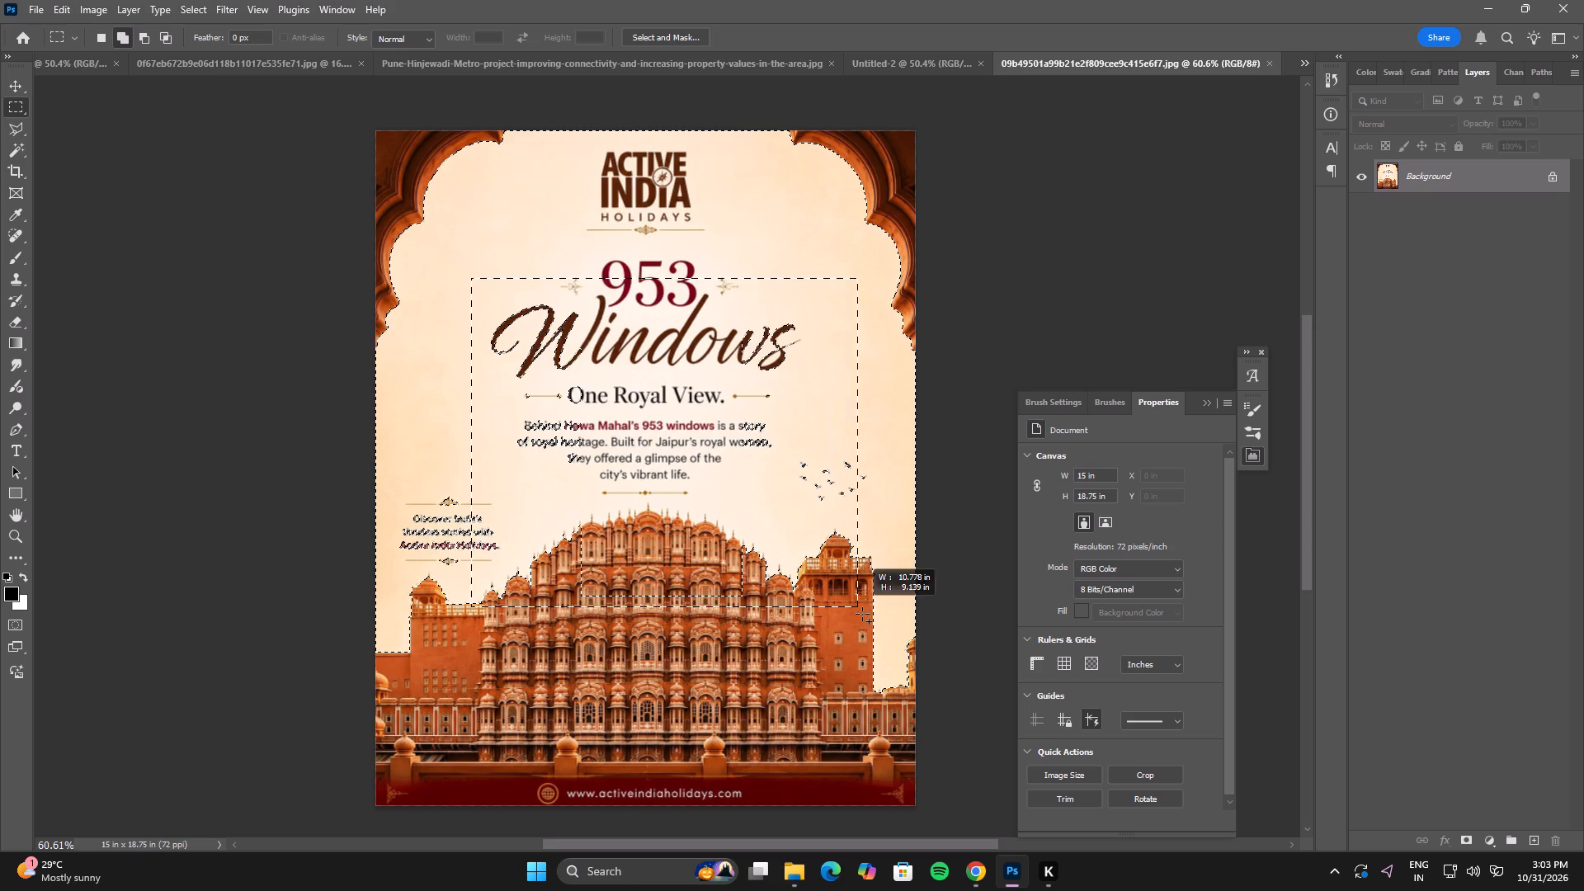
left_click_drag(862, 614, 863, 615, "shift")
left_click_drag(389, 462, 527, 658, "shift")
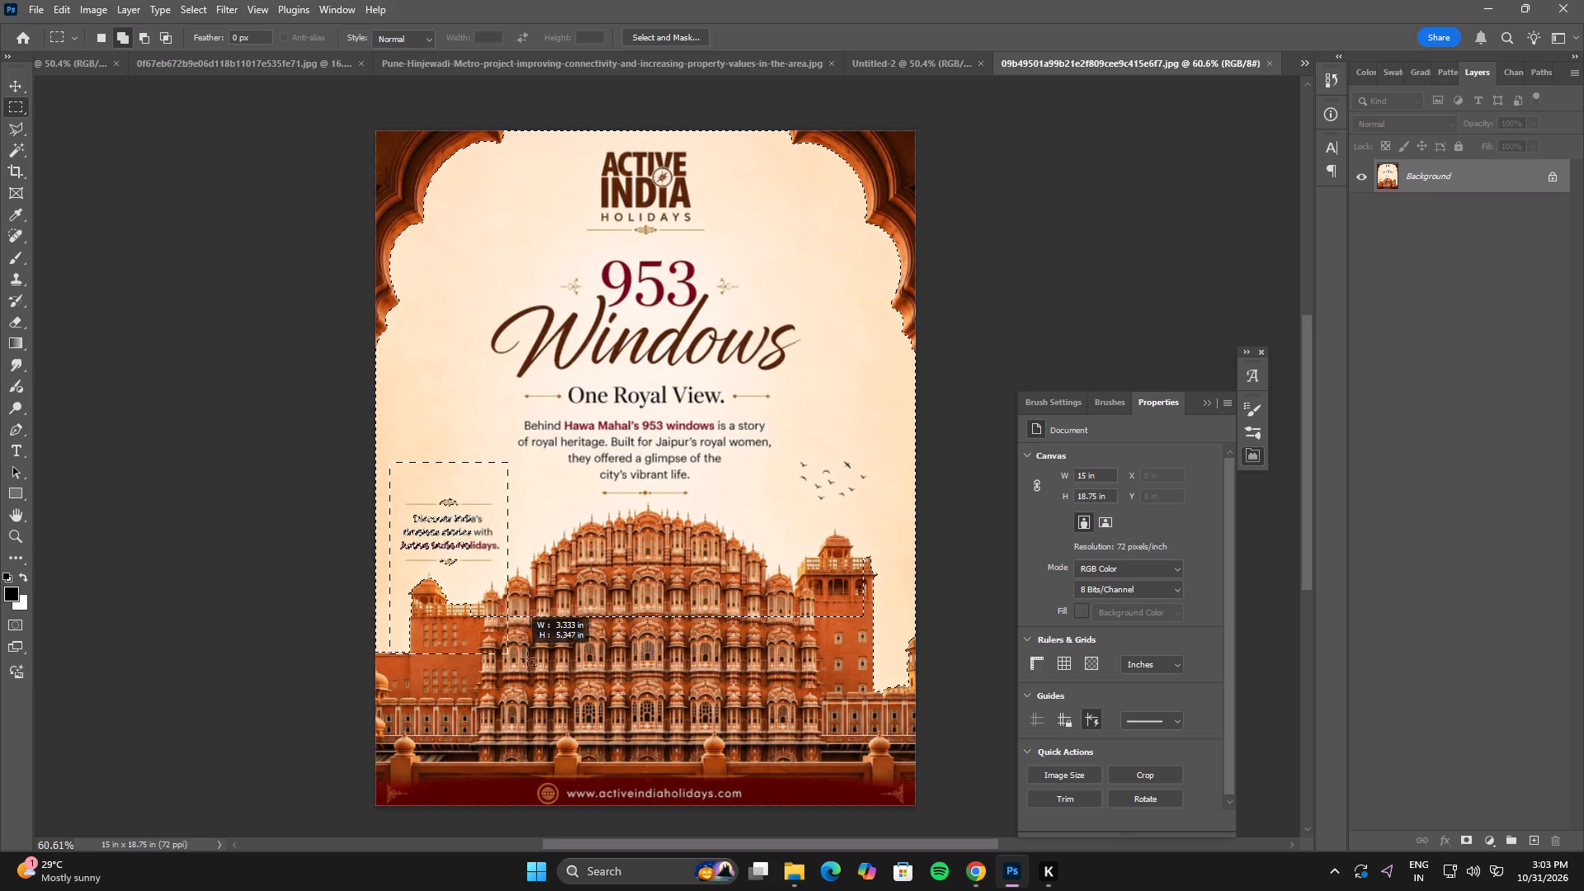
left_click_drag(527, 658, 968, 837, "shift")
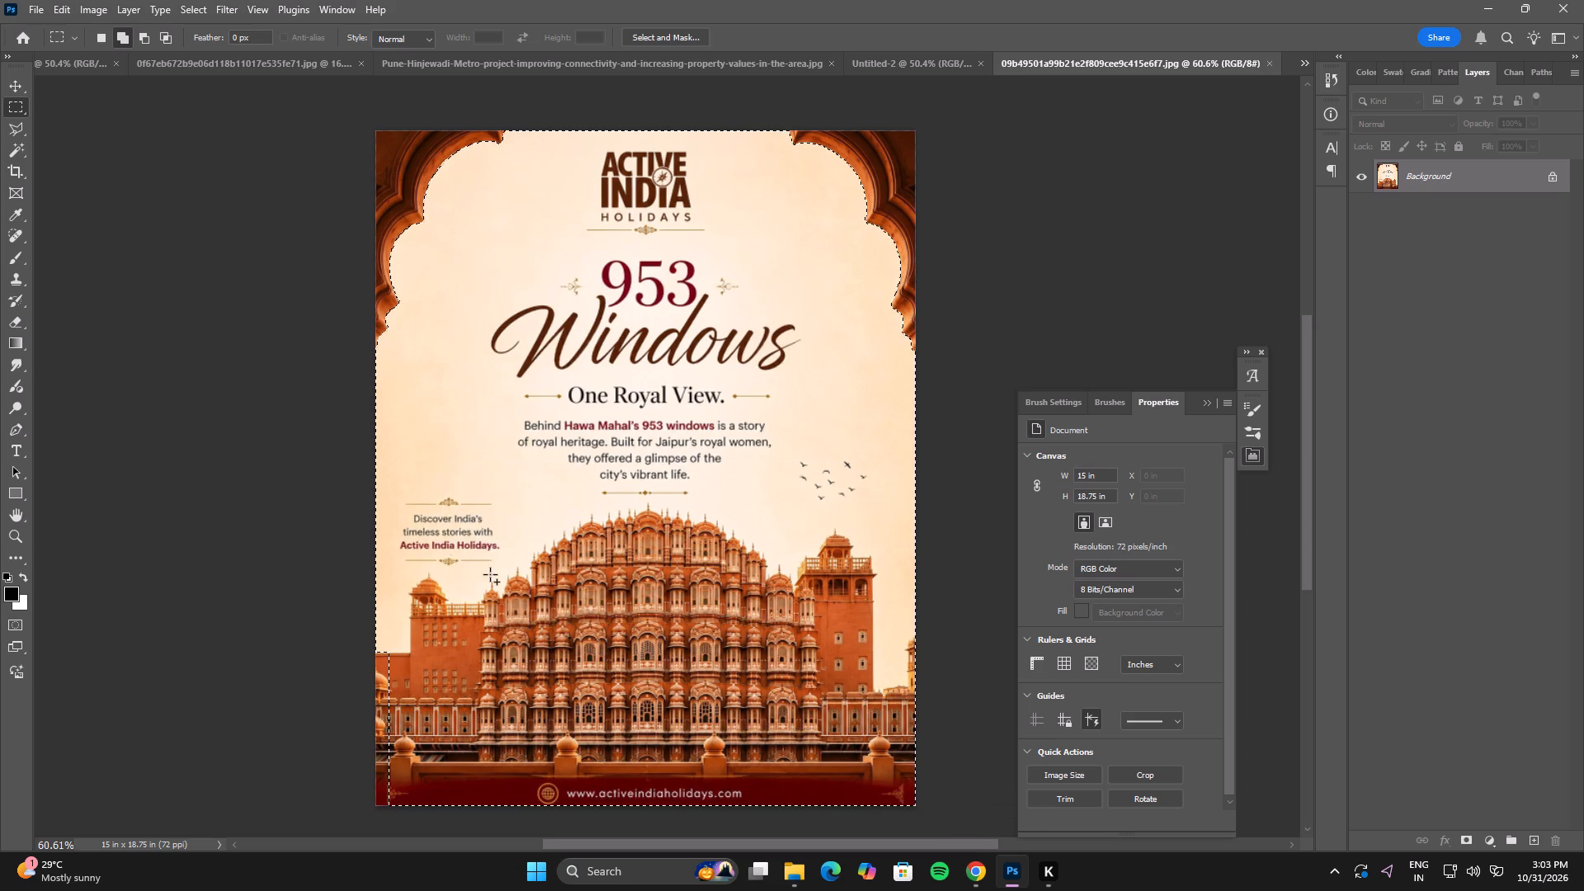
left_click_drag(305, 502, 959, 884, "shift")
scroll(634, 569, "down", 6, "alt")
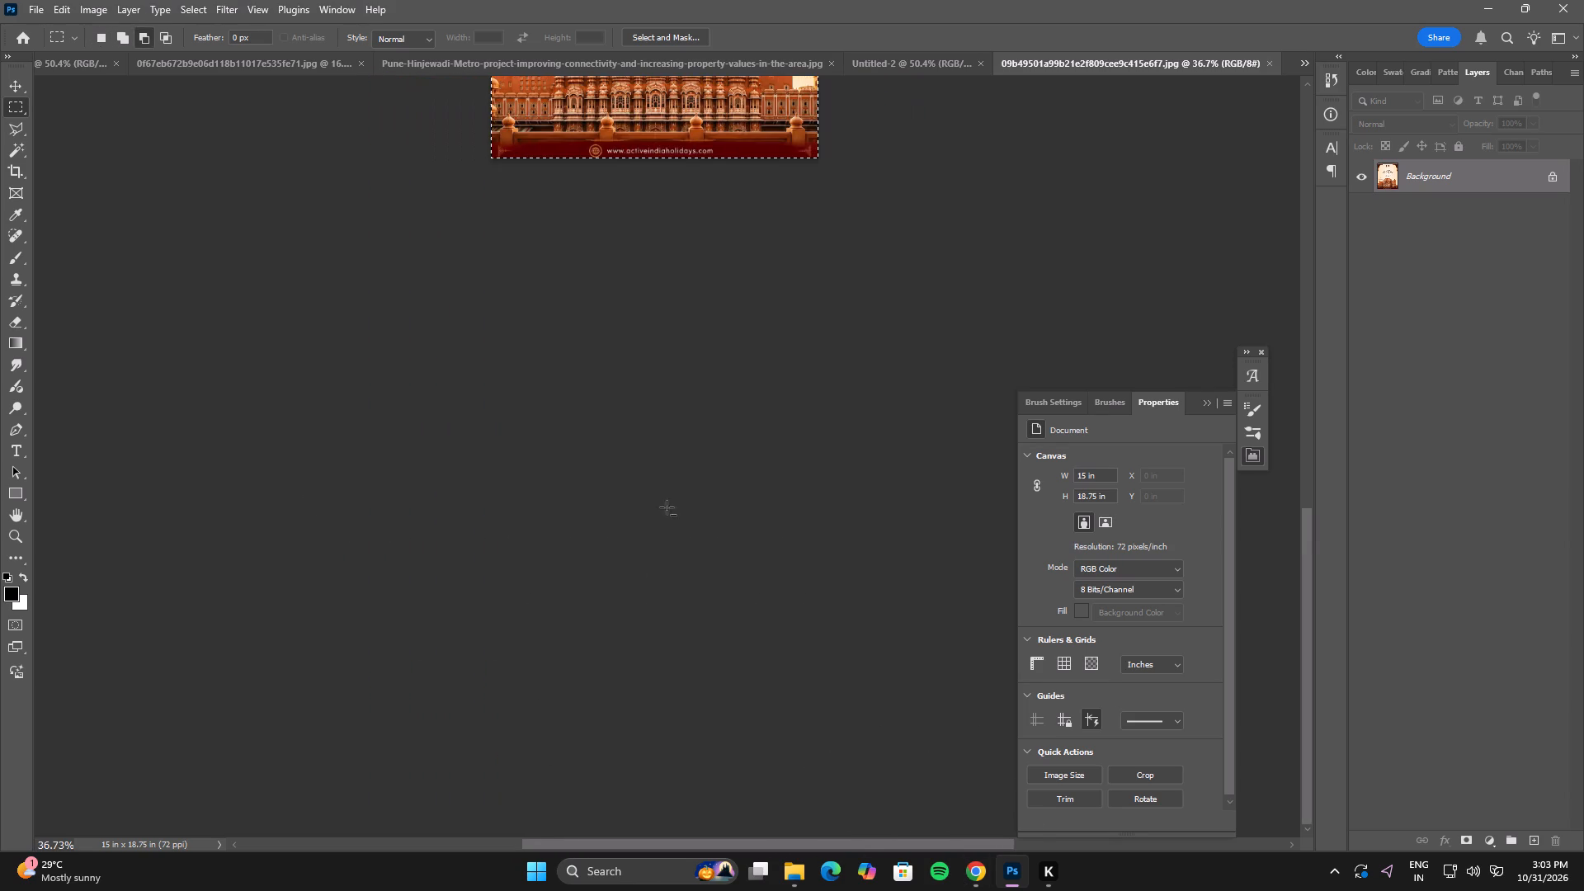
key("space")
key("space")
key("space")
key("space")
key("space")
left_click_drag(711, 276, 652, 705)
scroll(651, 639, "up", 2, "alt")
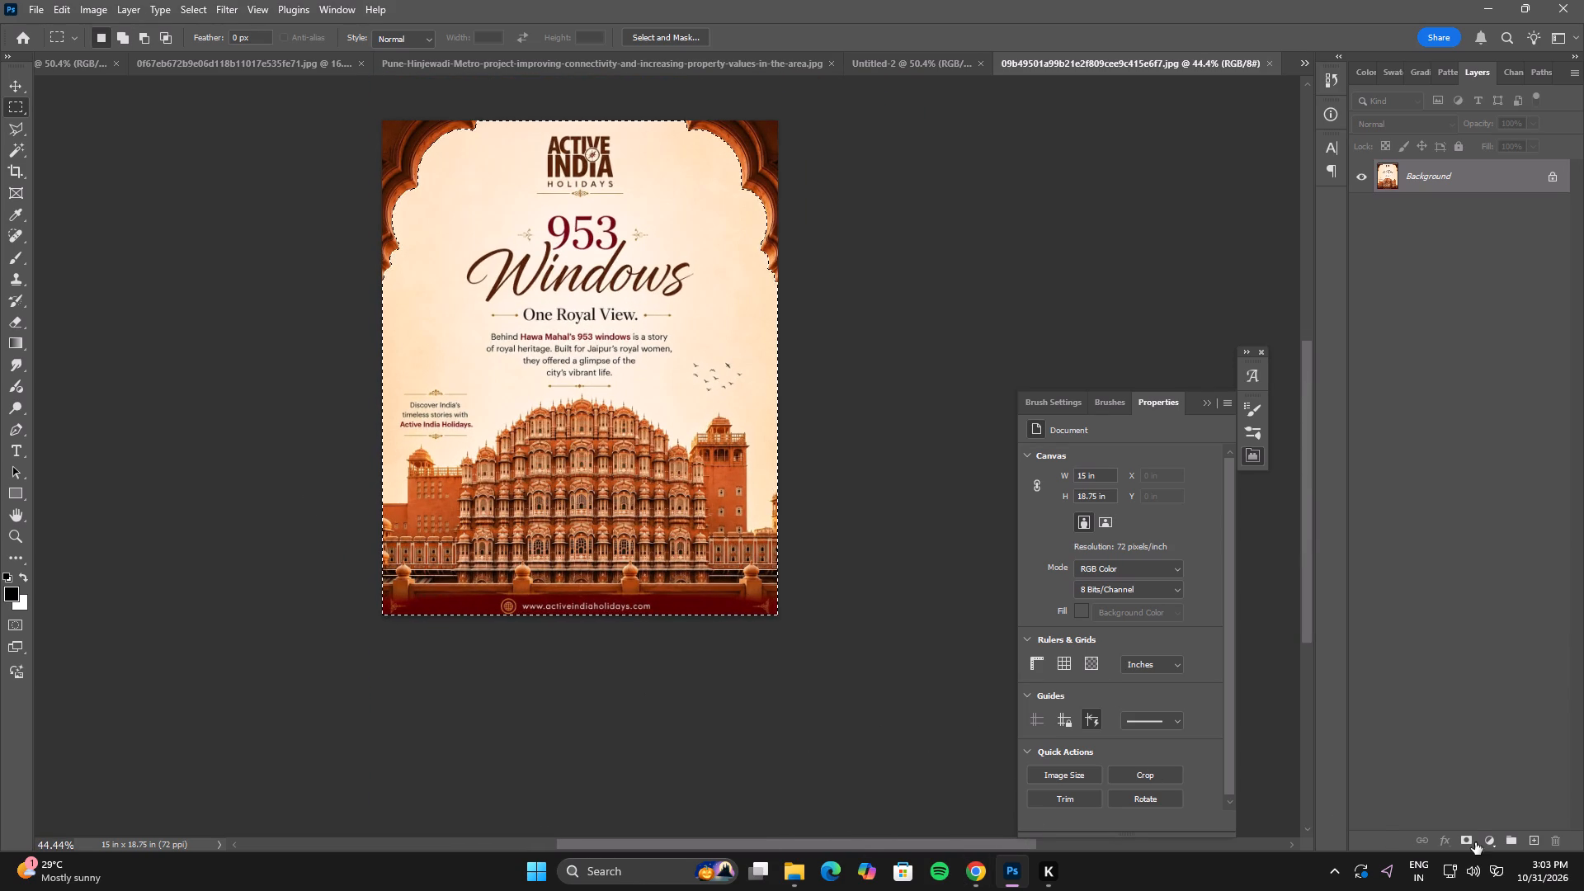
Mask out the selected area so only the two corner arches show, and convert the layer to a Smart Object.
left_click(1470, 840)
key("ctrl+i")
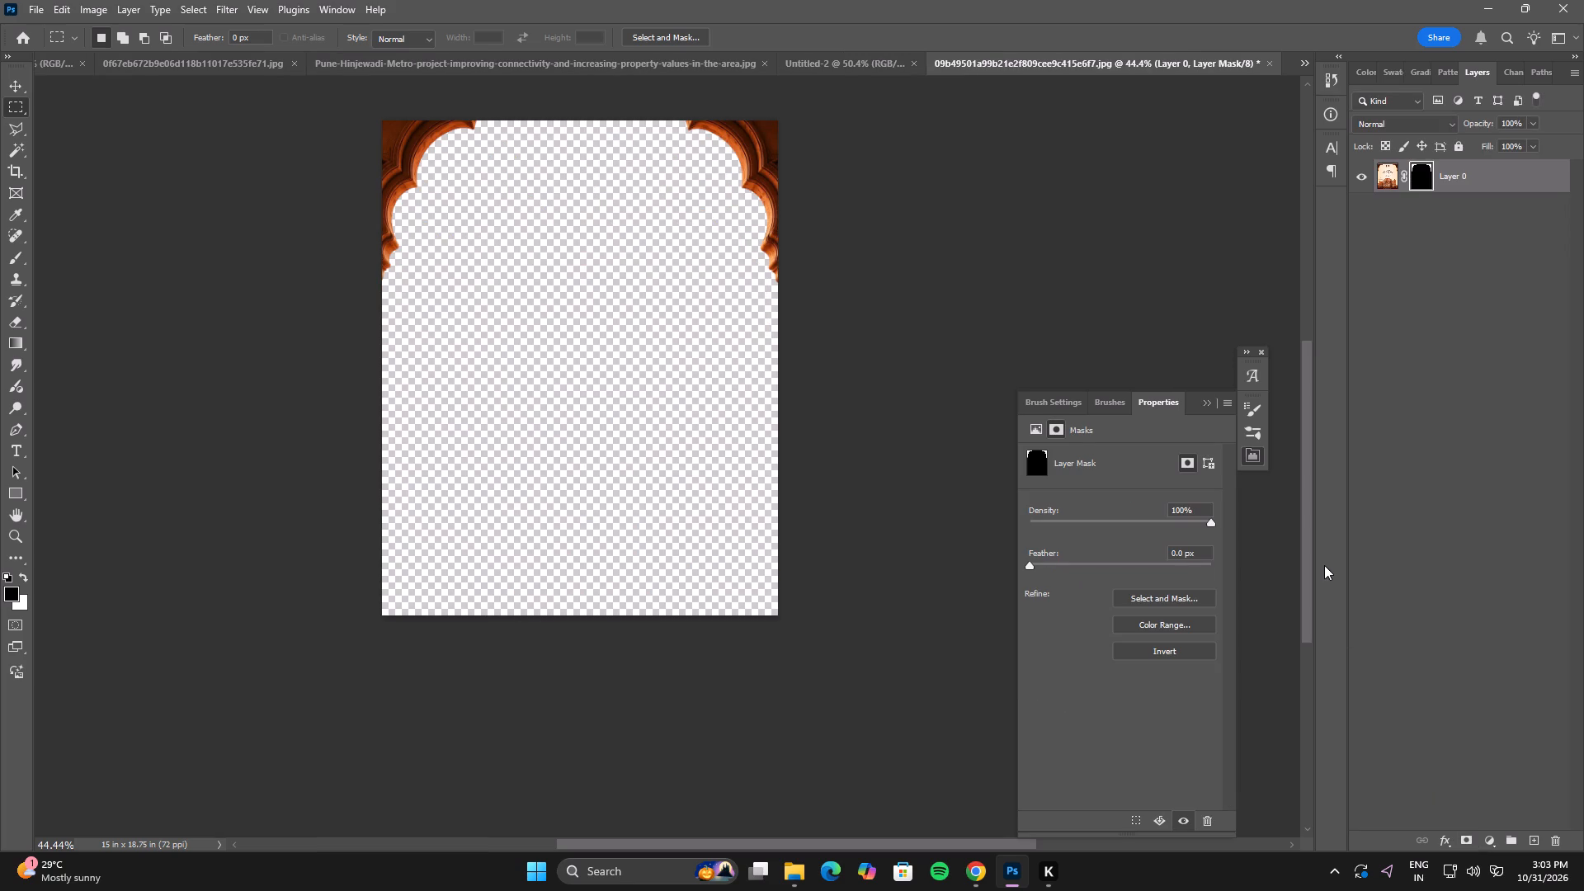
right_click(1494, 166)
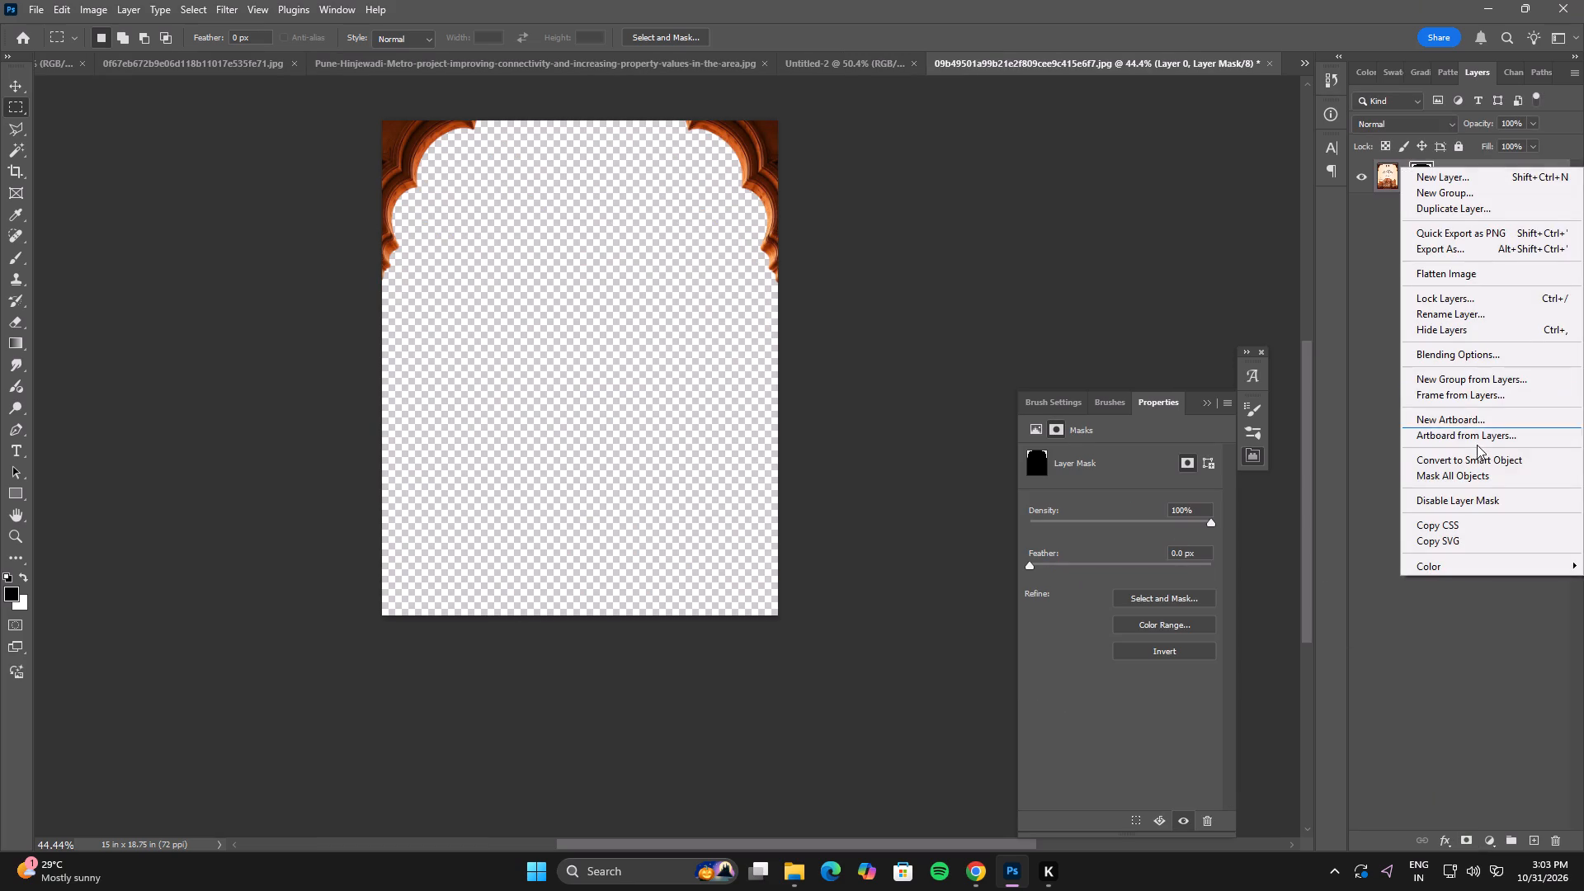
left_click(1473, 455)
Copy the arches Smart Object into Untitled-2.
left_click(12, 83)
left_click_drag(744, 156, 742, 172)
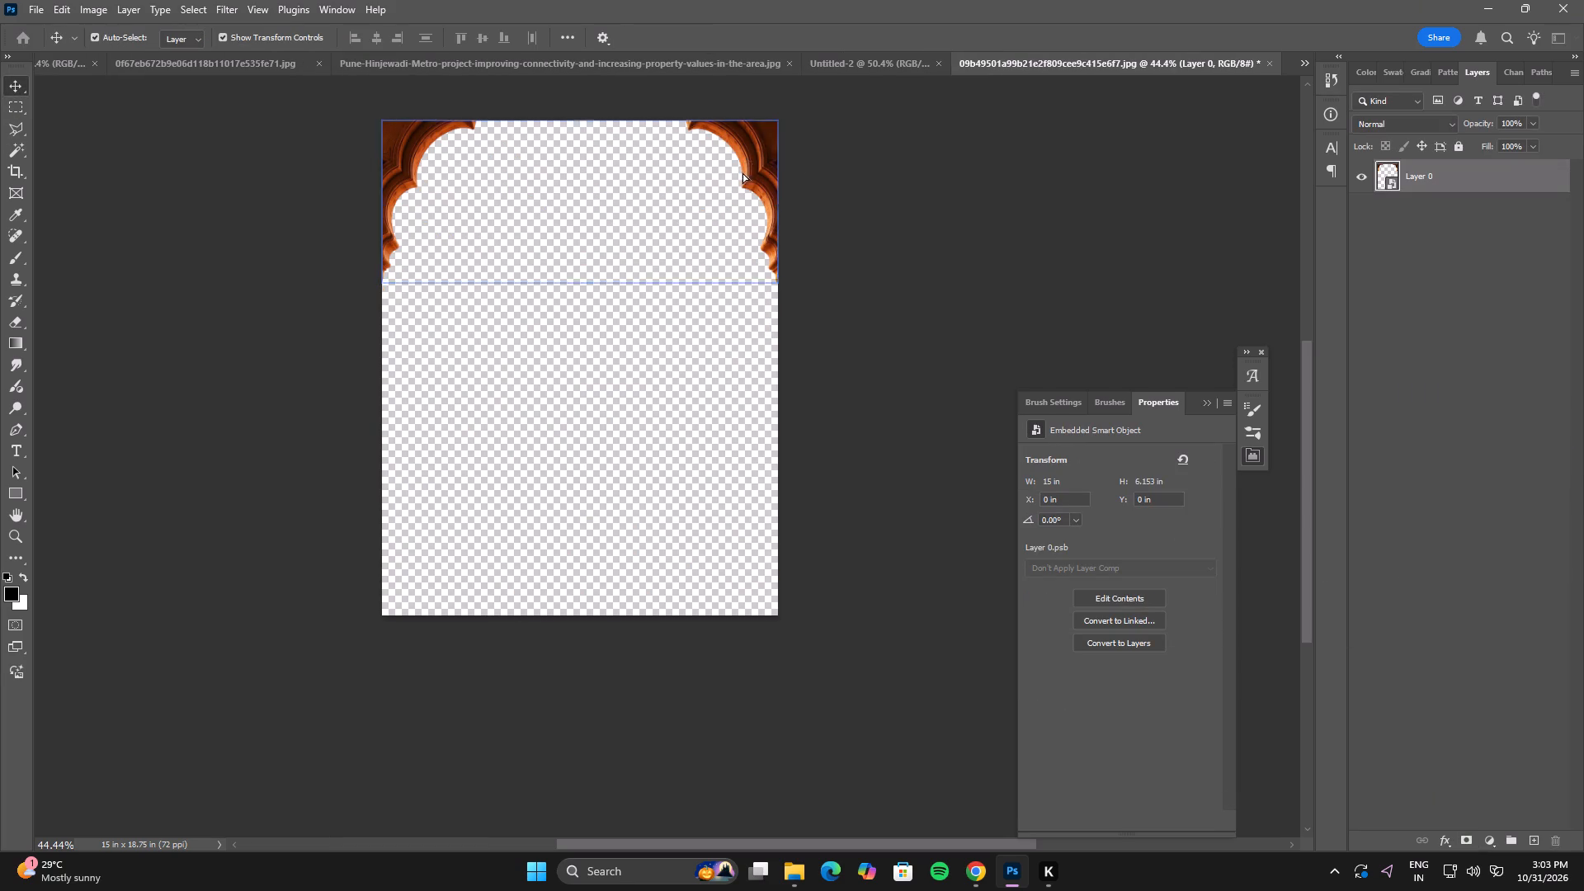
left_click_drag(742, 172, 1021, 59)
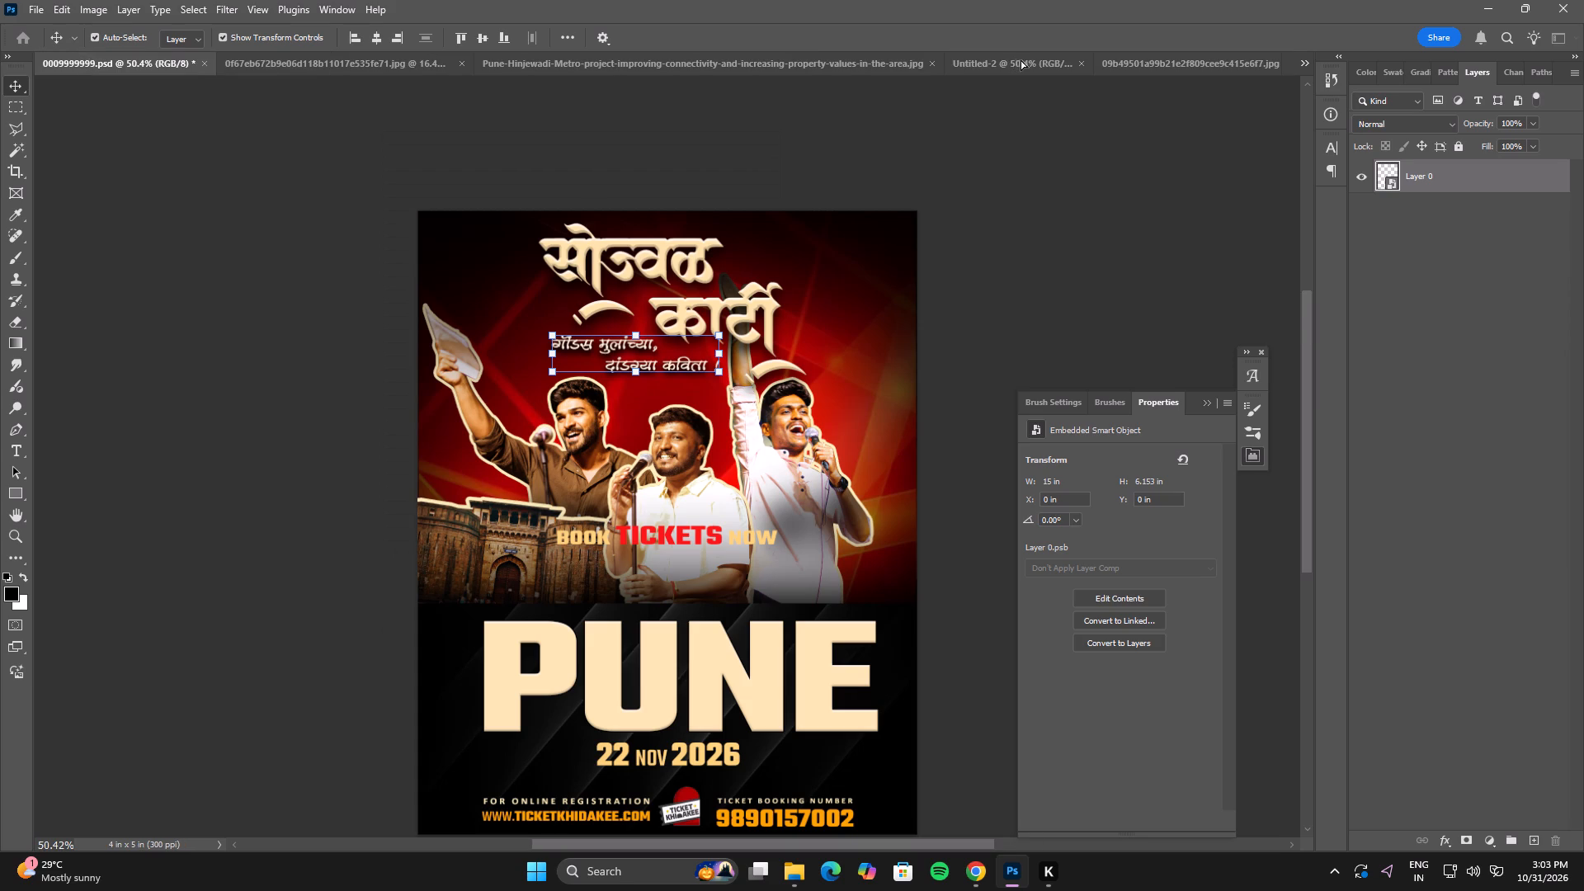
left_click_drag(1021, 59, 705, 341)
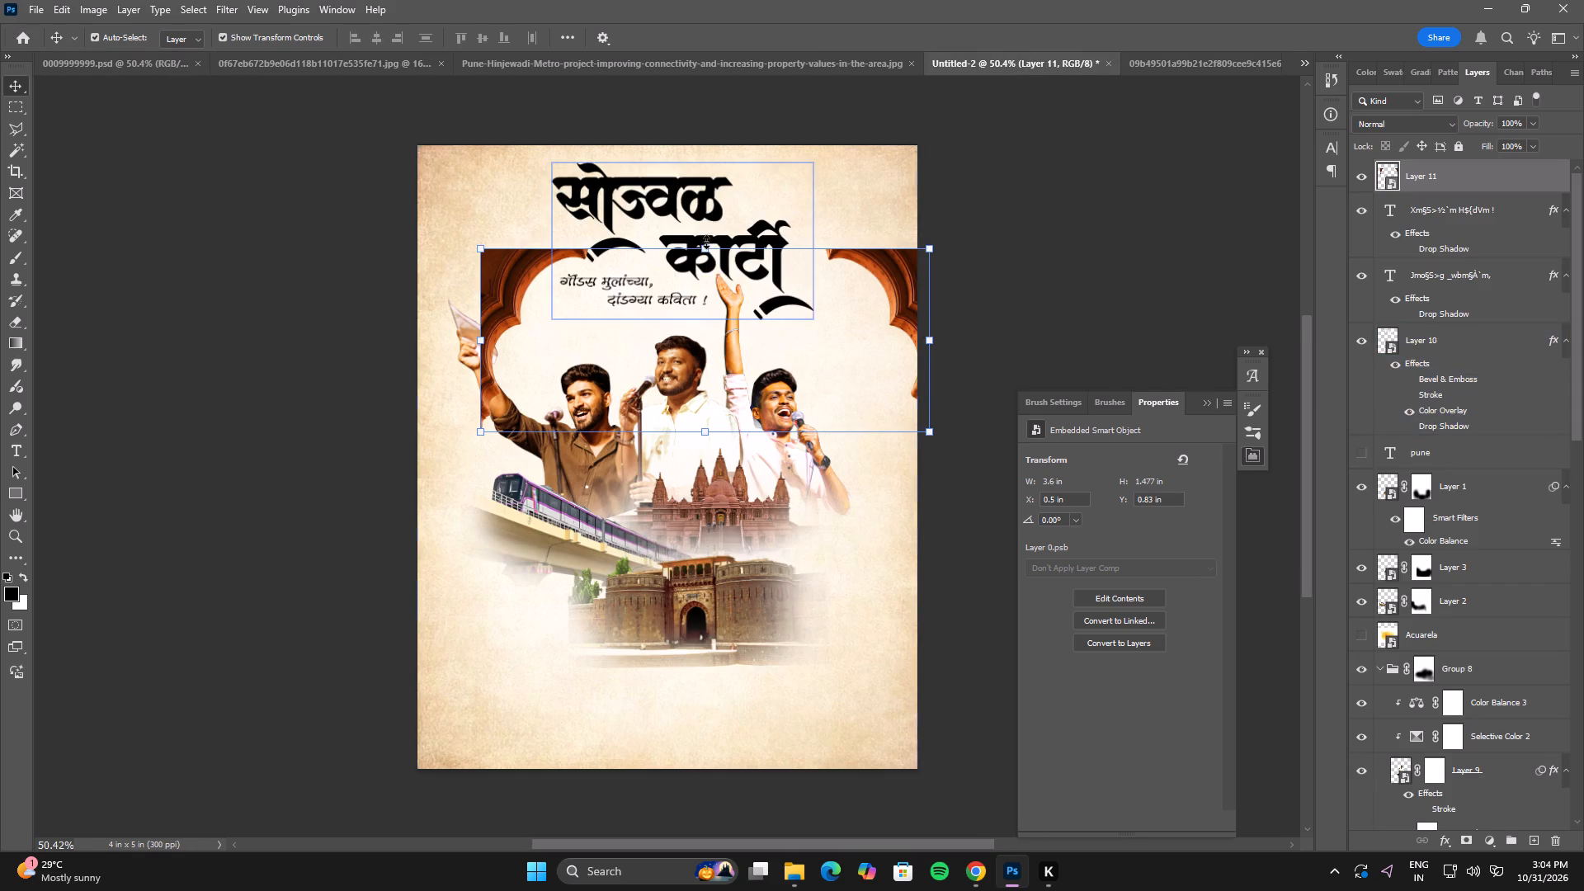
Scale the arches to the full 4 in poster width and align them to the top corners at X 0, Y 0 in.
left_click(705, 245)
left_click_drag(728, 299, 689, 234)
left_click_drag(892, 266, 916, 263, "alt")
left_click_drag(820, 273, 819, 273, "shift")
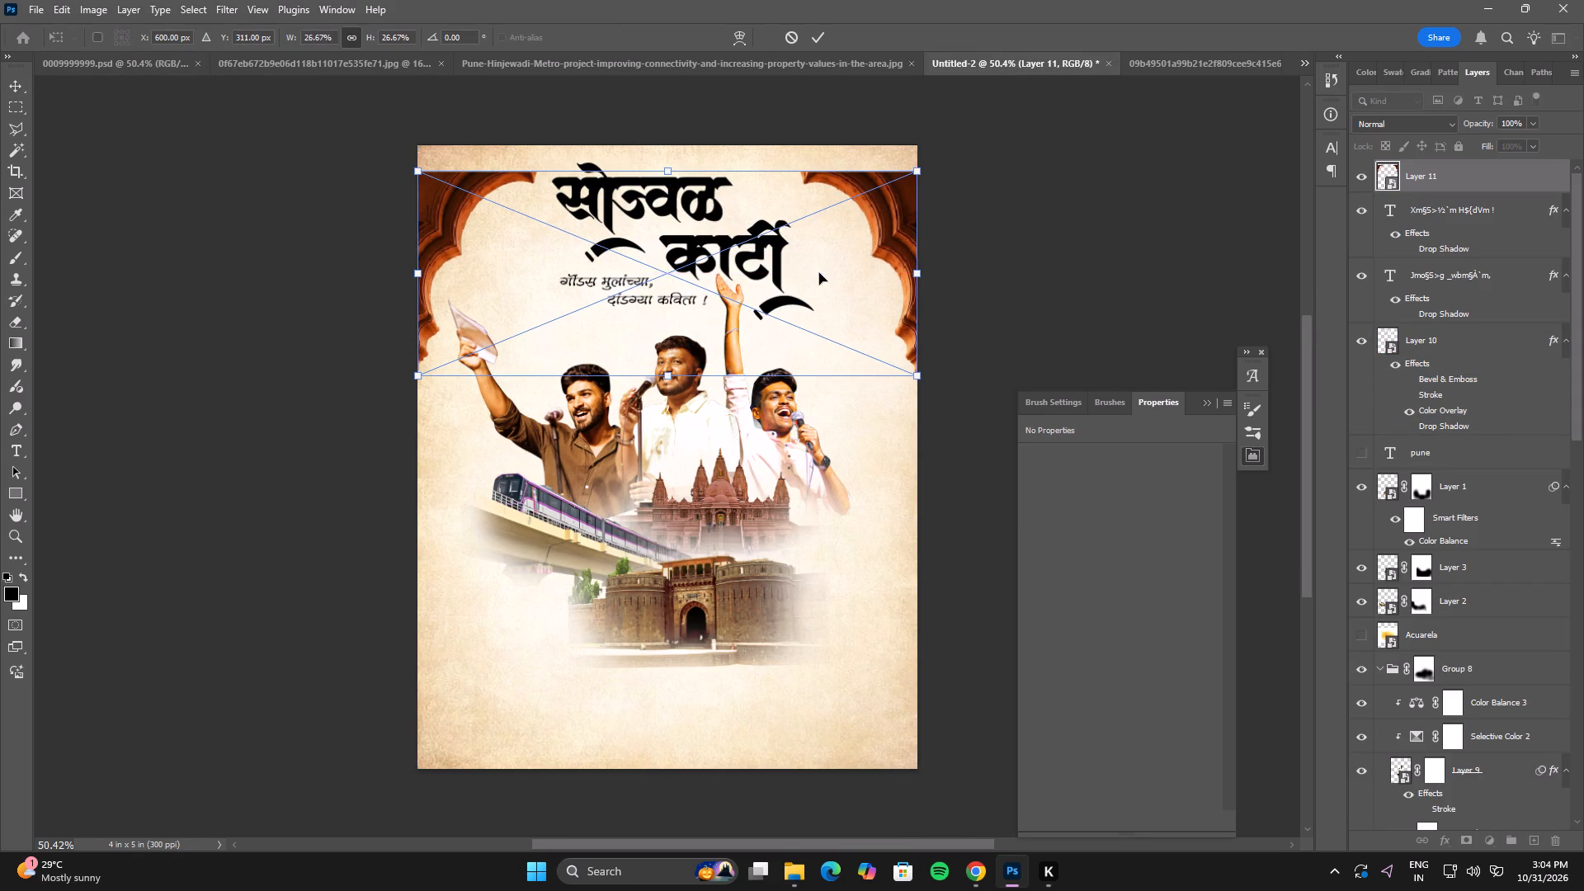
left_click_drag(819, 273, 823, 249, "shift")
double_click(823, 249)
scroll(988, 371, "down", 2, "alt")
left_click(1076, 308)
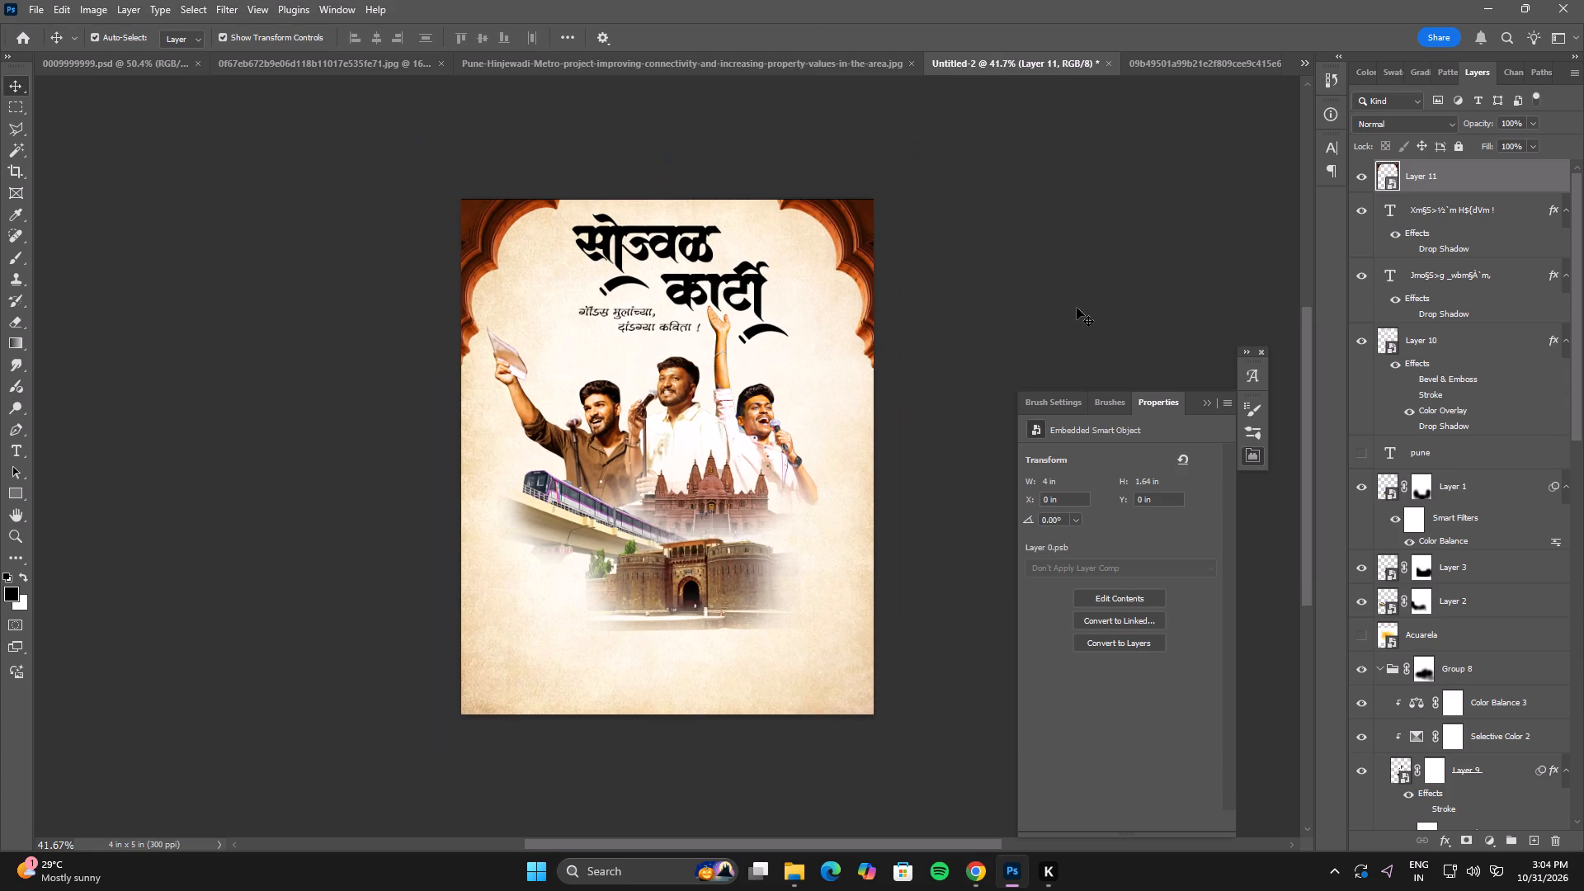
type("ff")
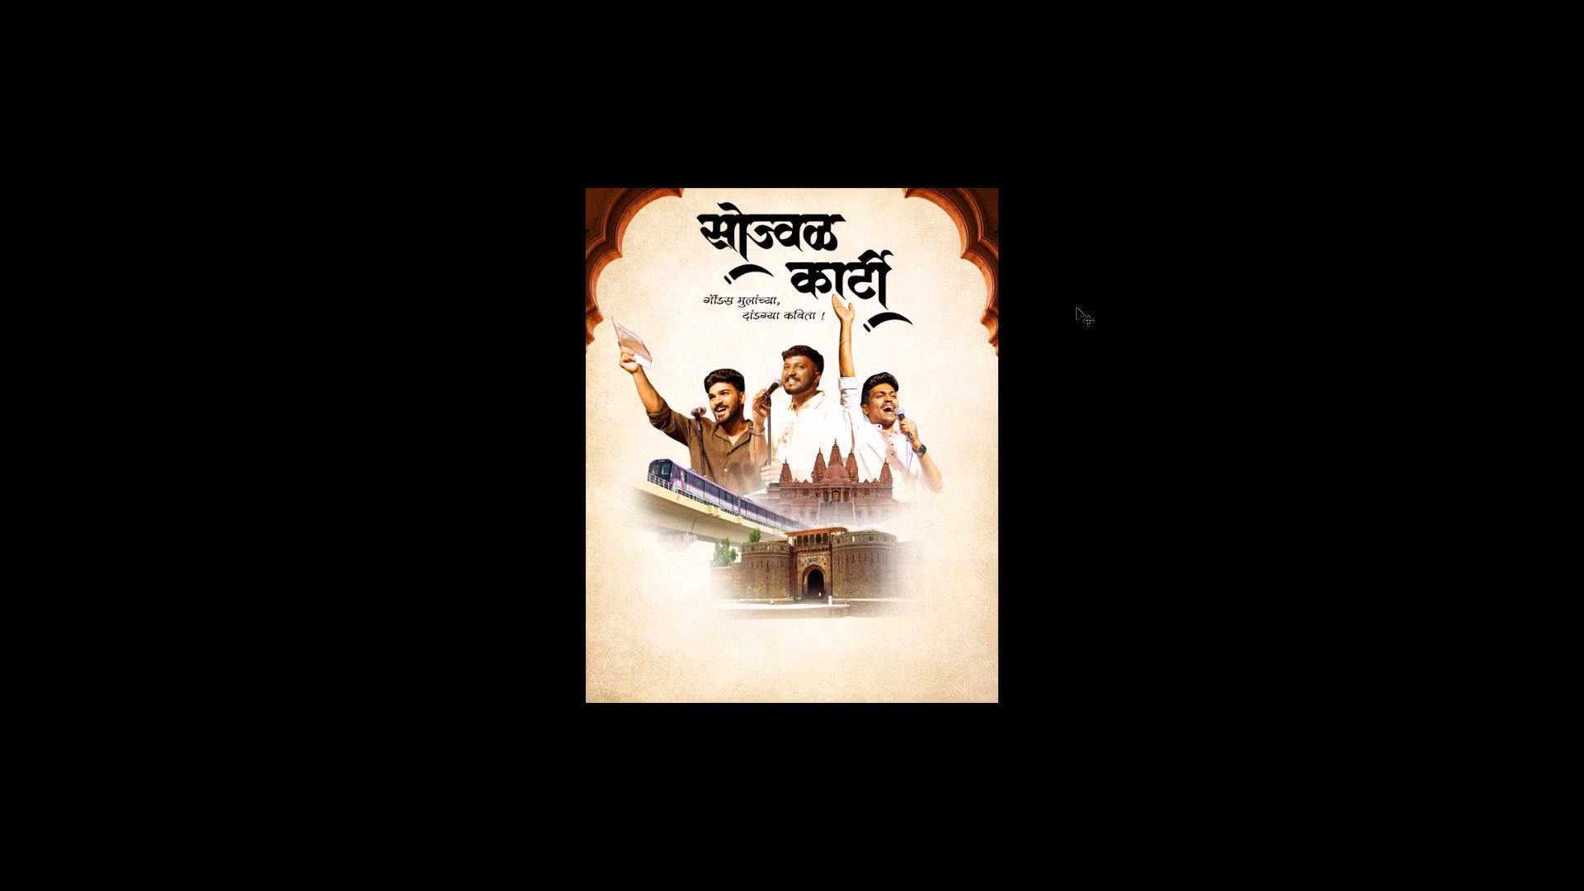
key("f")
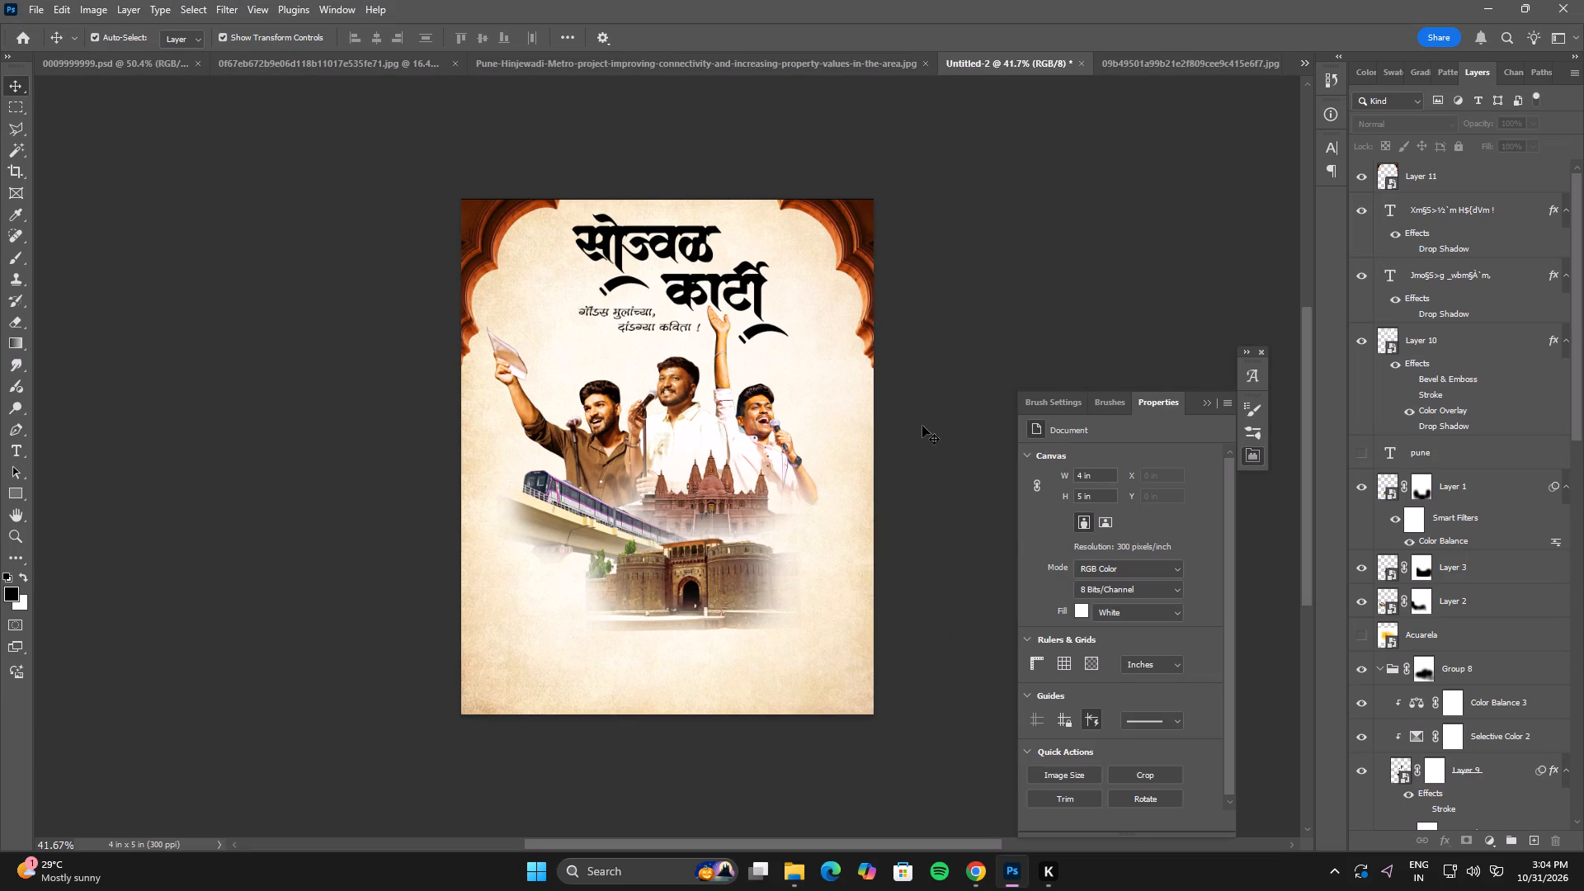
Nudge the performer with the raised arm slightly right and up.
left_click(760, 404)
key("Right")
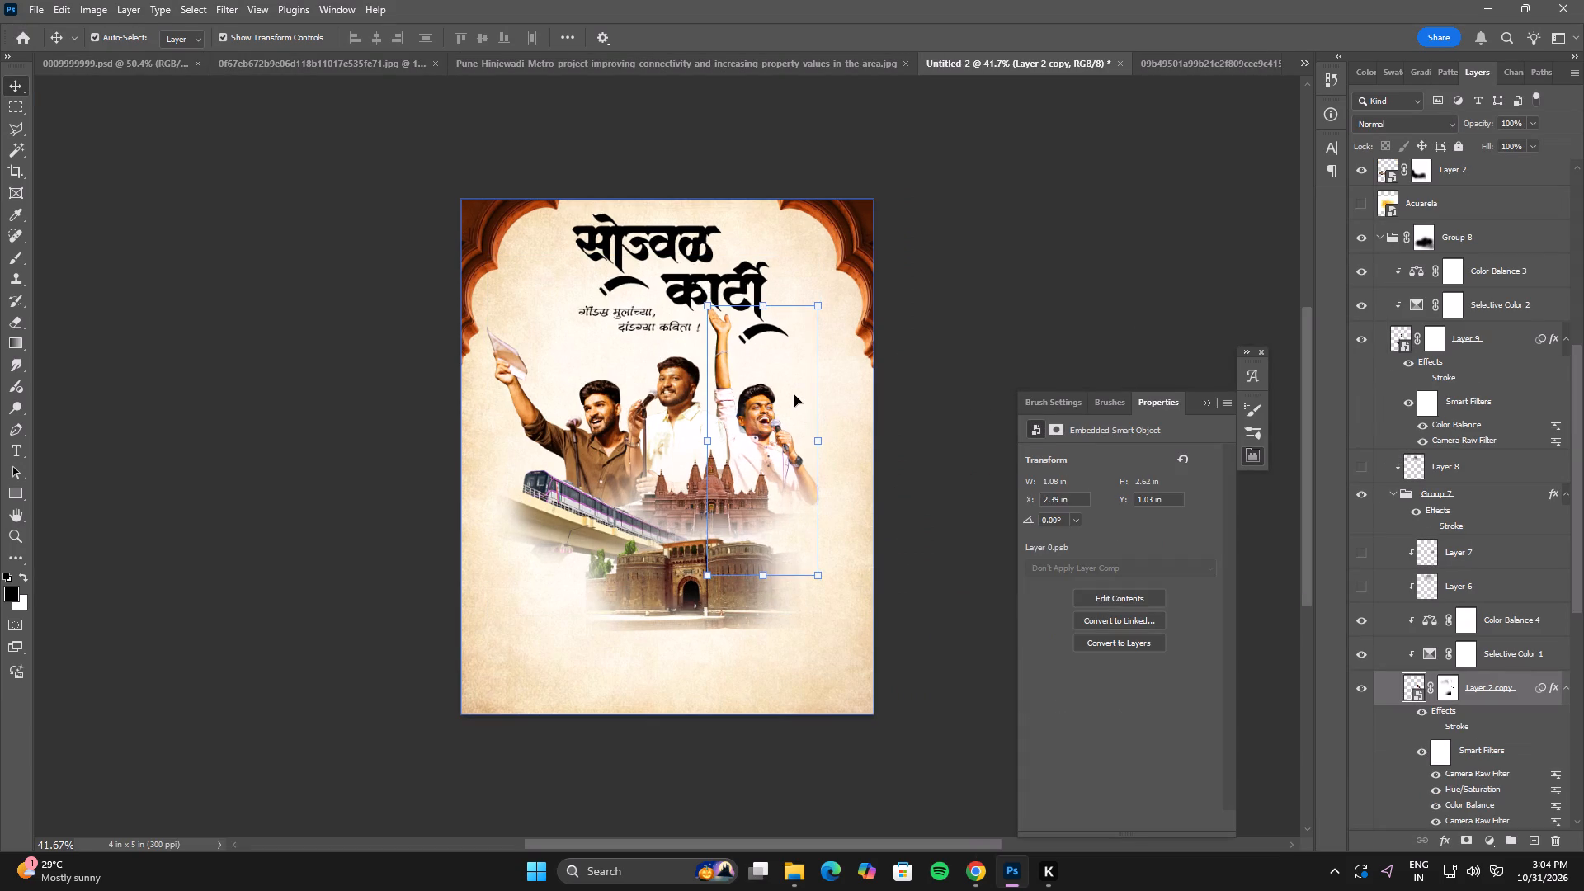
key("Up")
key("Up")
left_click(1030, 317)
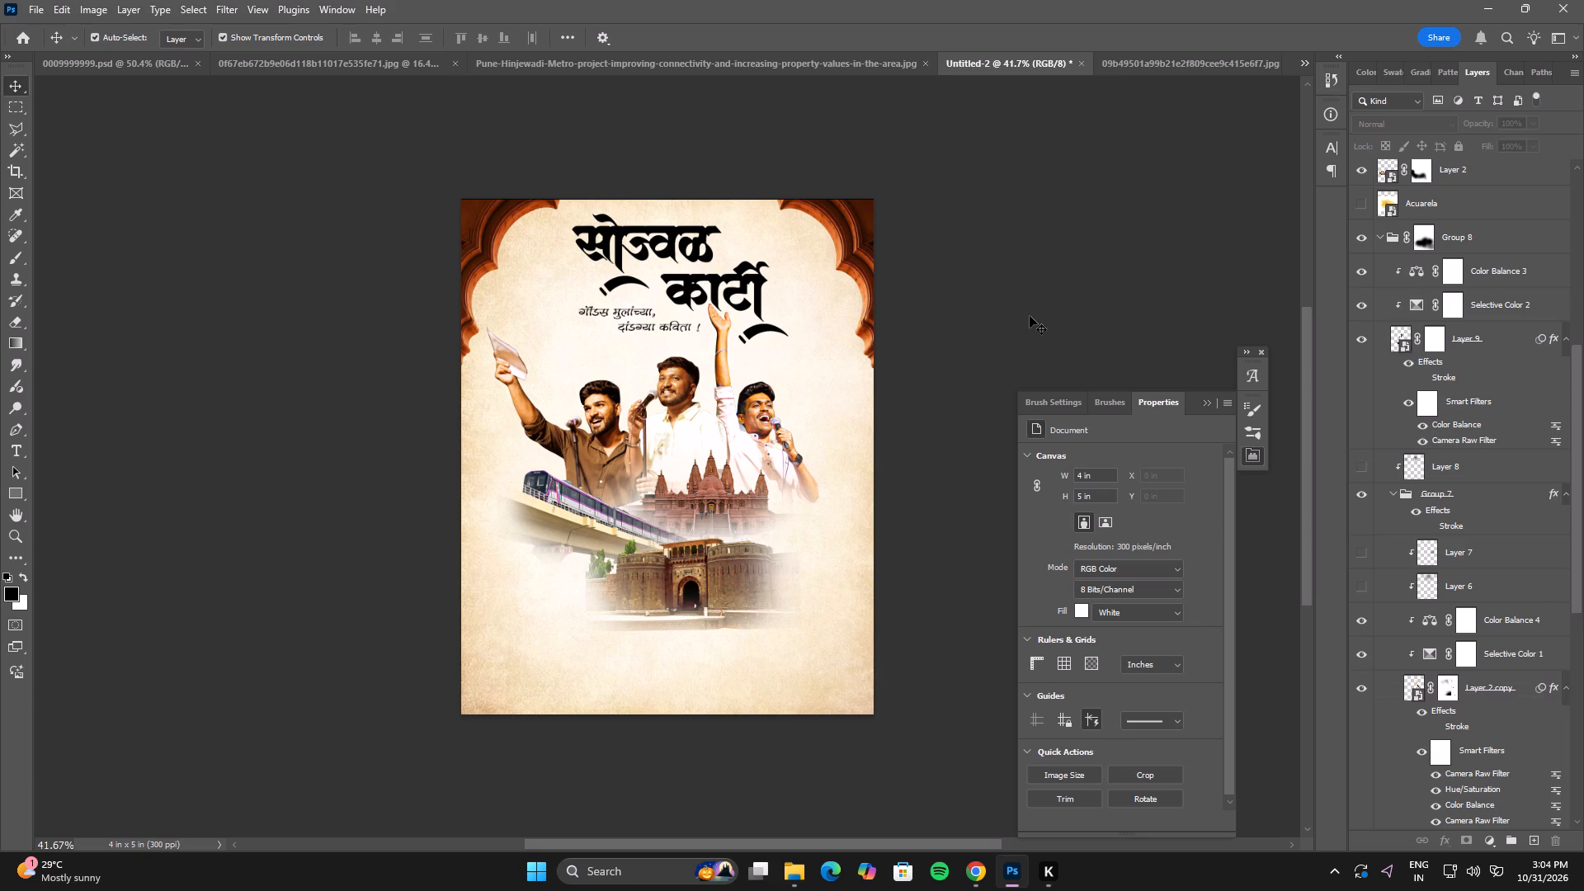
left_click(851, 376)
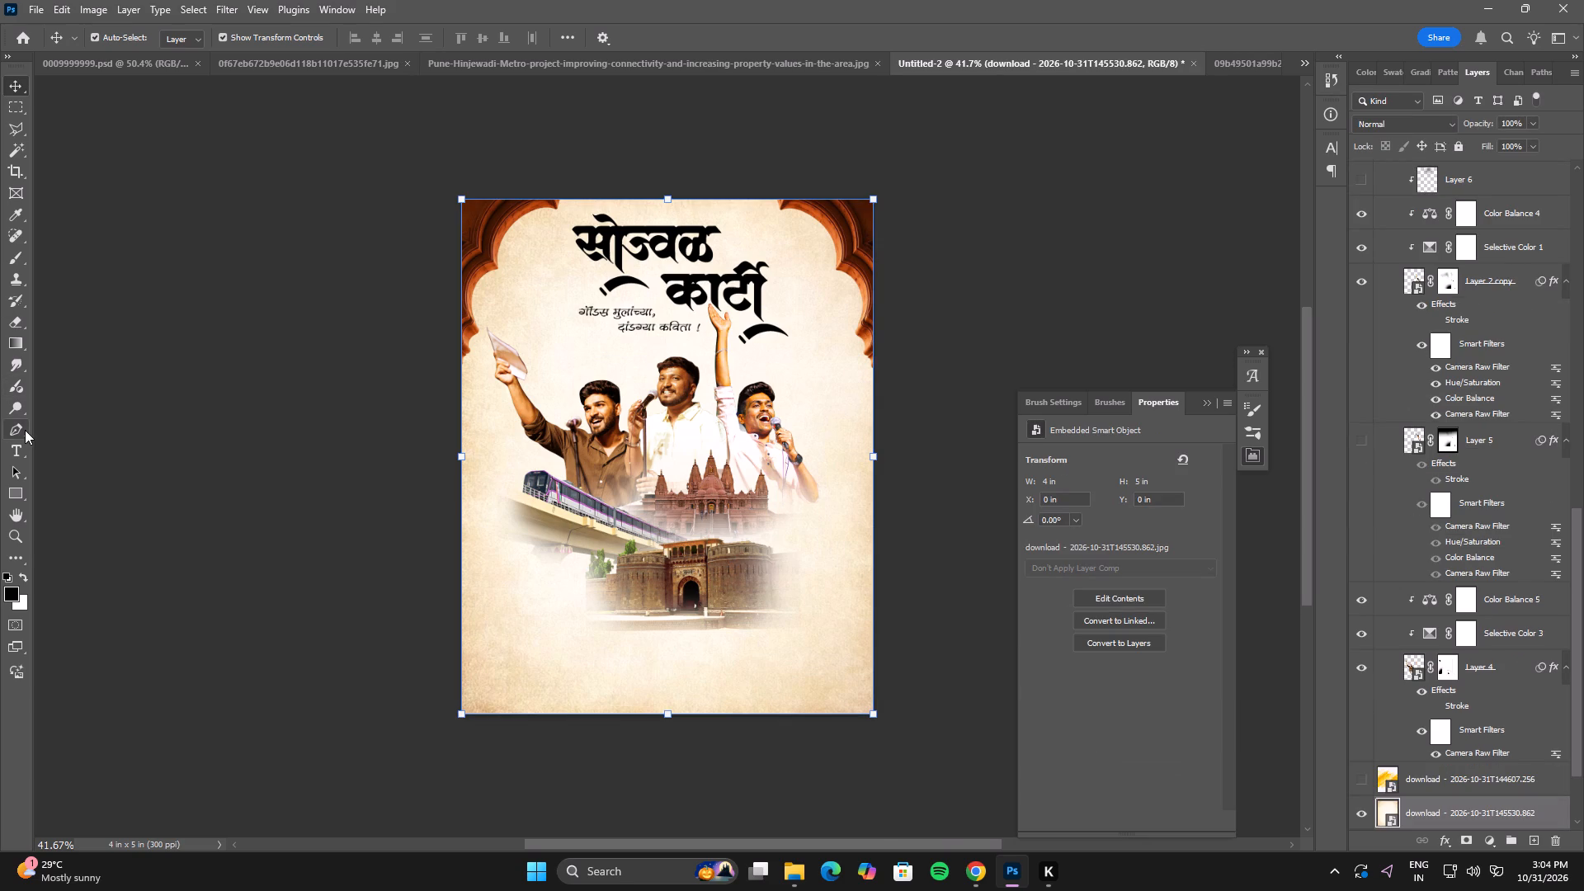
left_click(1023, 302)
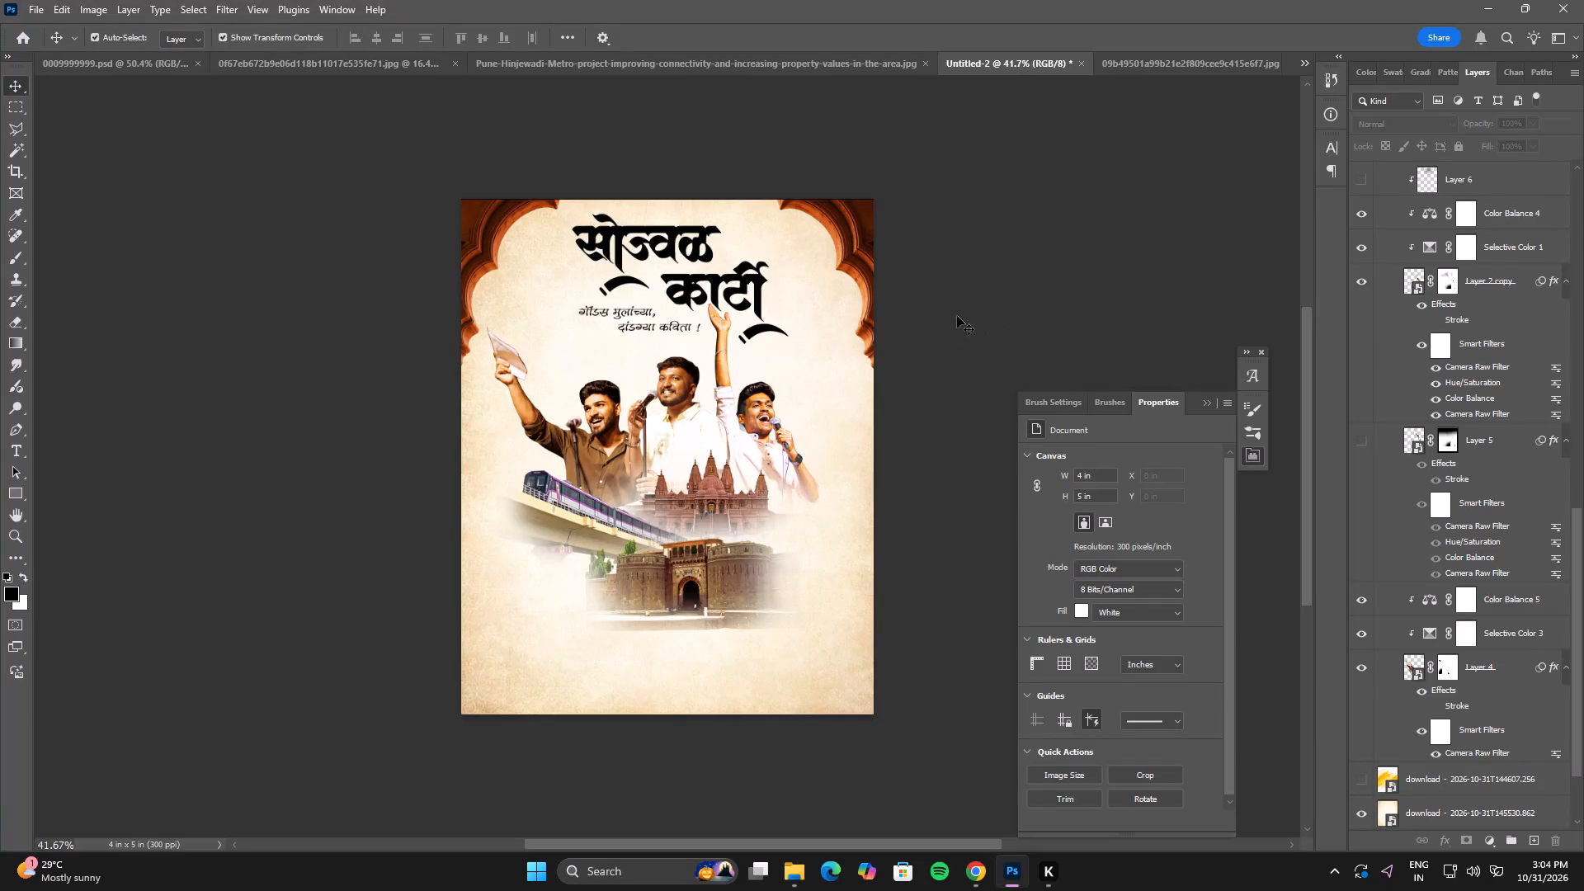
Add a Brightness/Contrast adjustment clipped to the temple layer, Layer 3, with brightness set to 55.
left_click(714, 494)
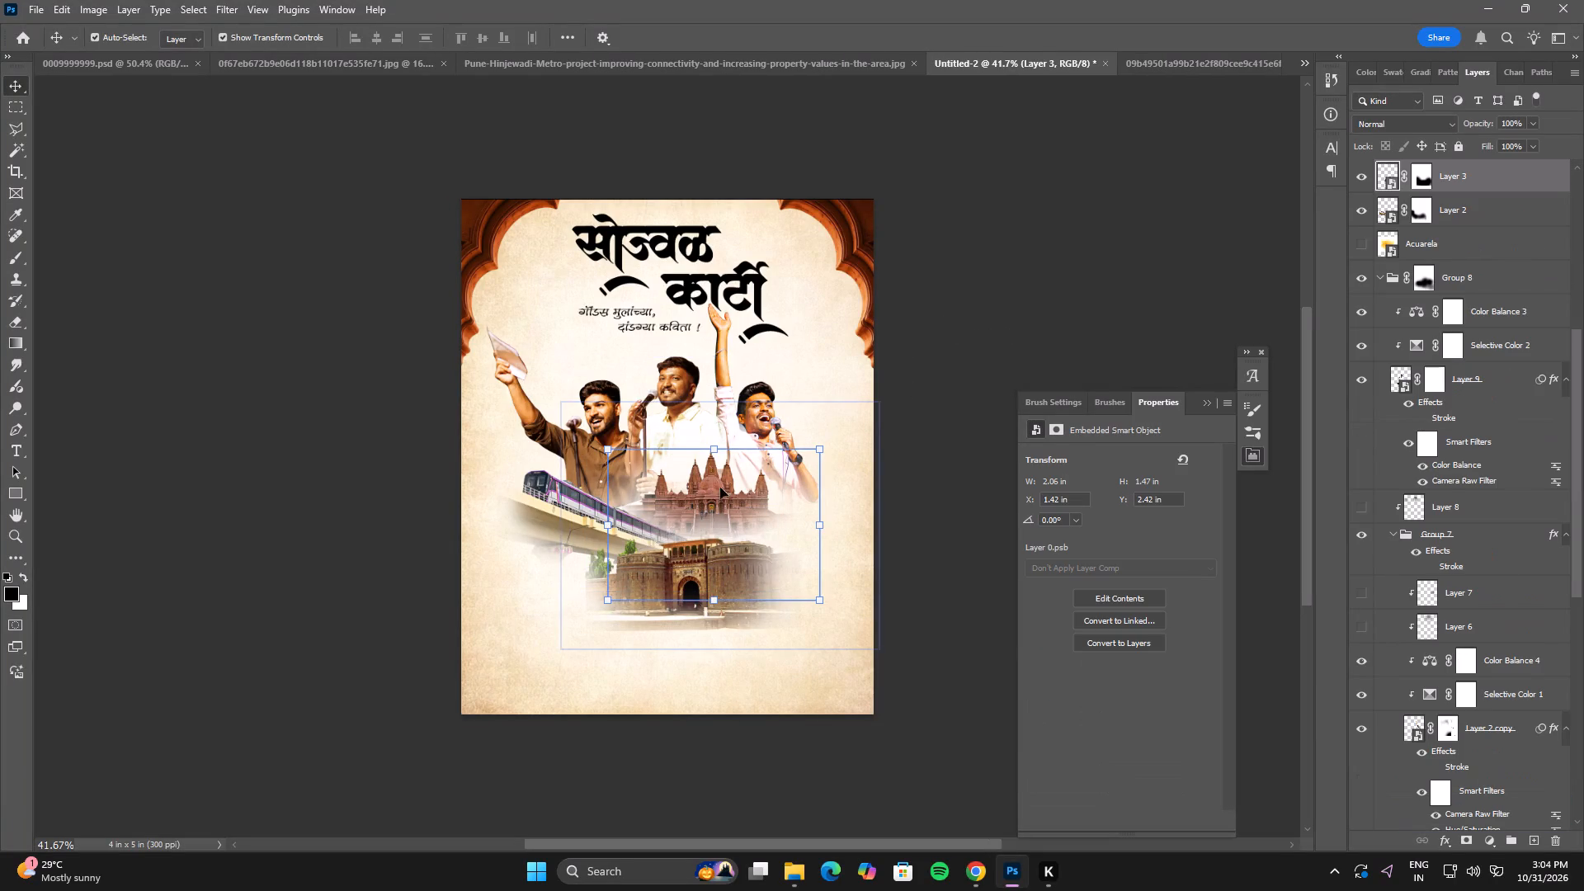
left_click(1495, 843)
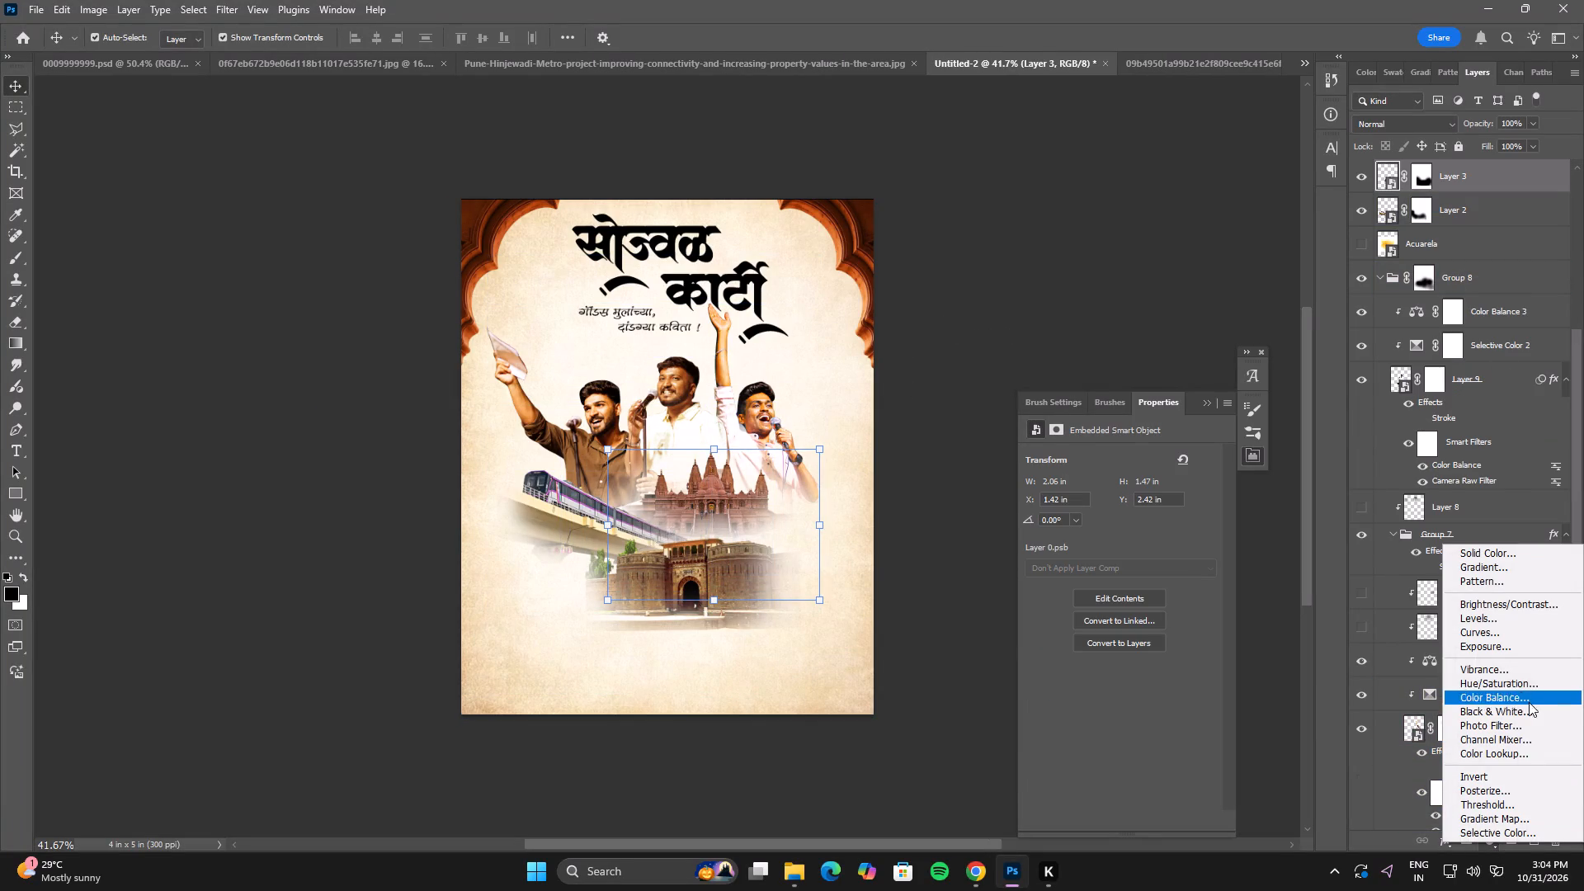
left_click(1504, 601)
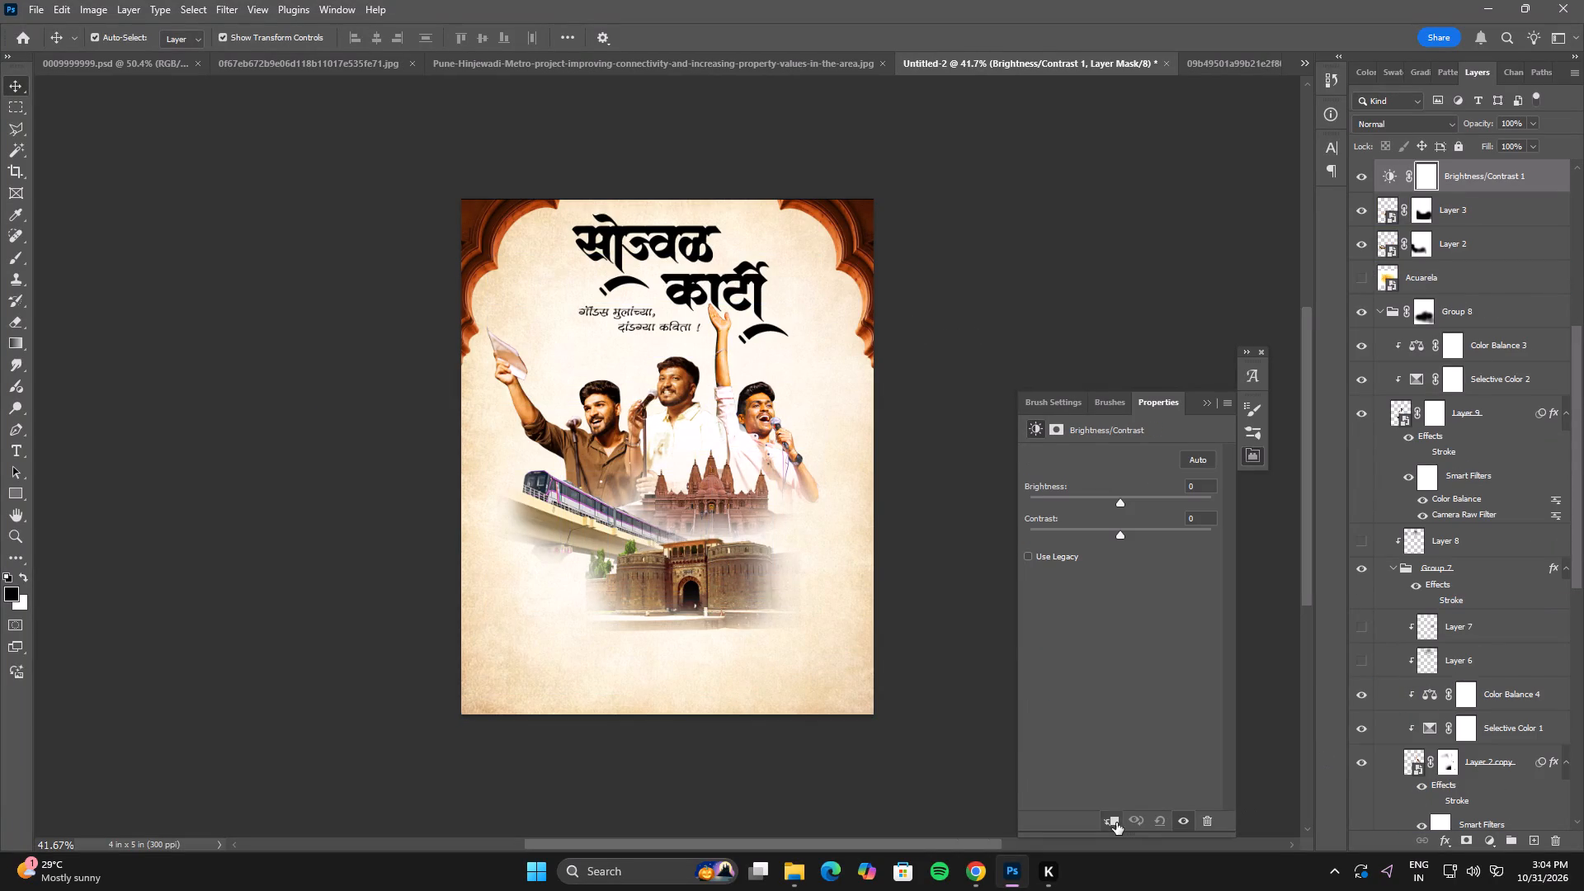
left_click(1116, 823)
left_click_drag(1123, 498, 1144, 502)
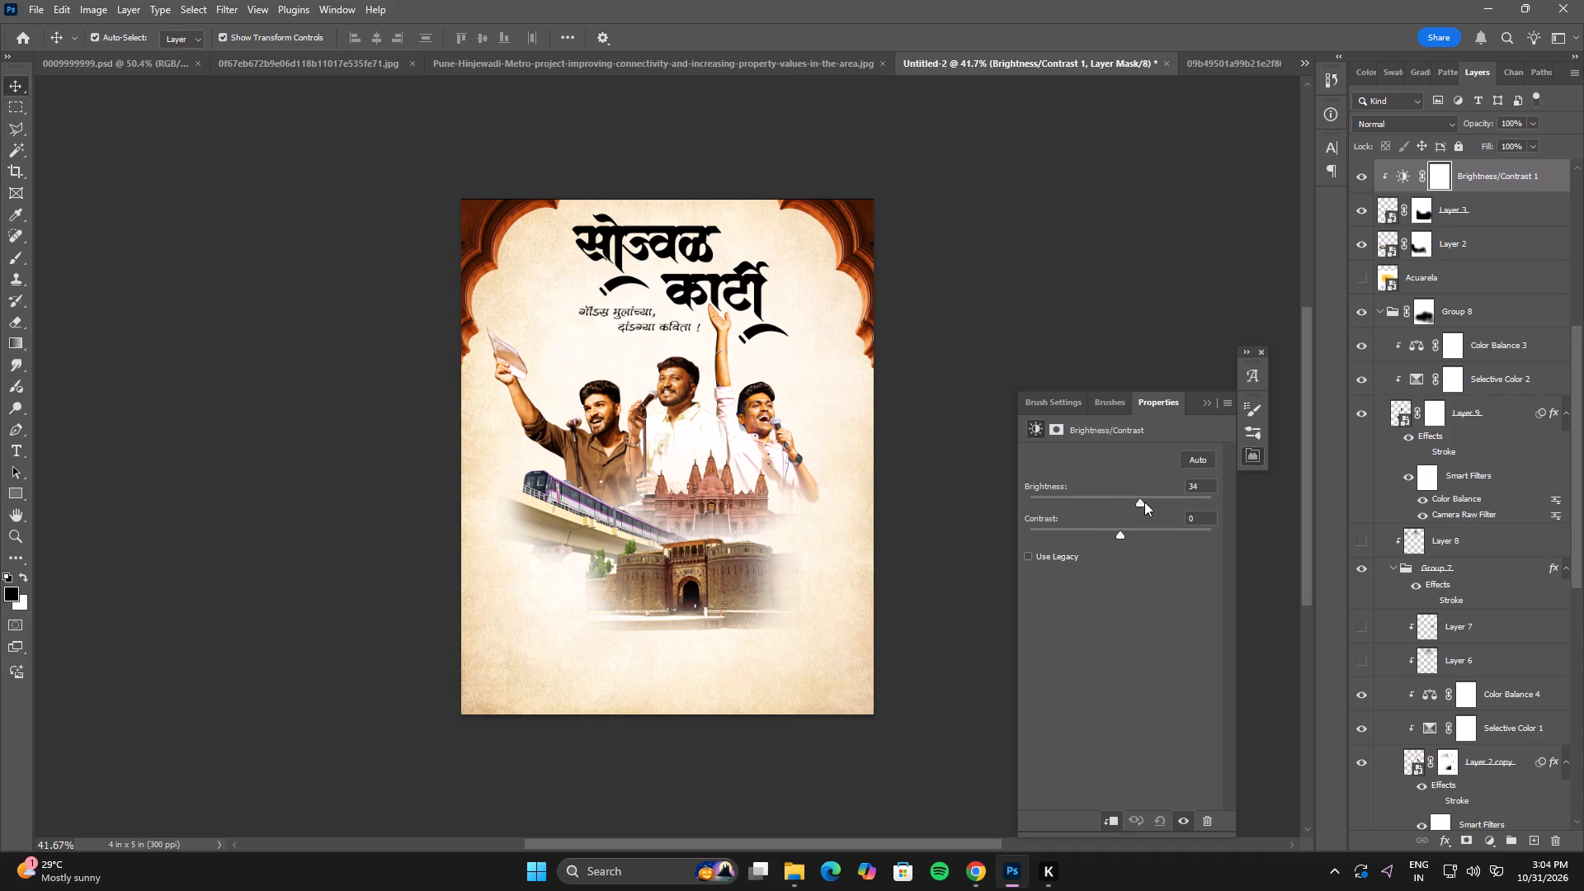
left_click_drag(1144, 502, 1153, 515)
Split the temple brightness adjustment's Blend If underlying-layer shadow slider to 43 / 128 and compare the adjustment on and off.
double_click(1554, 174)
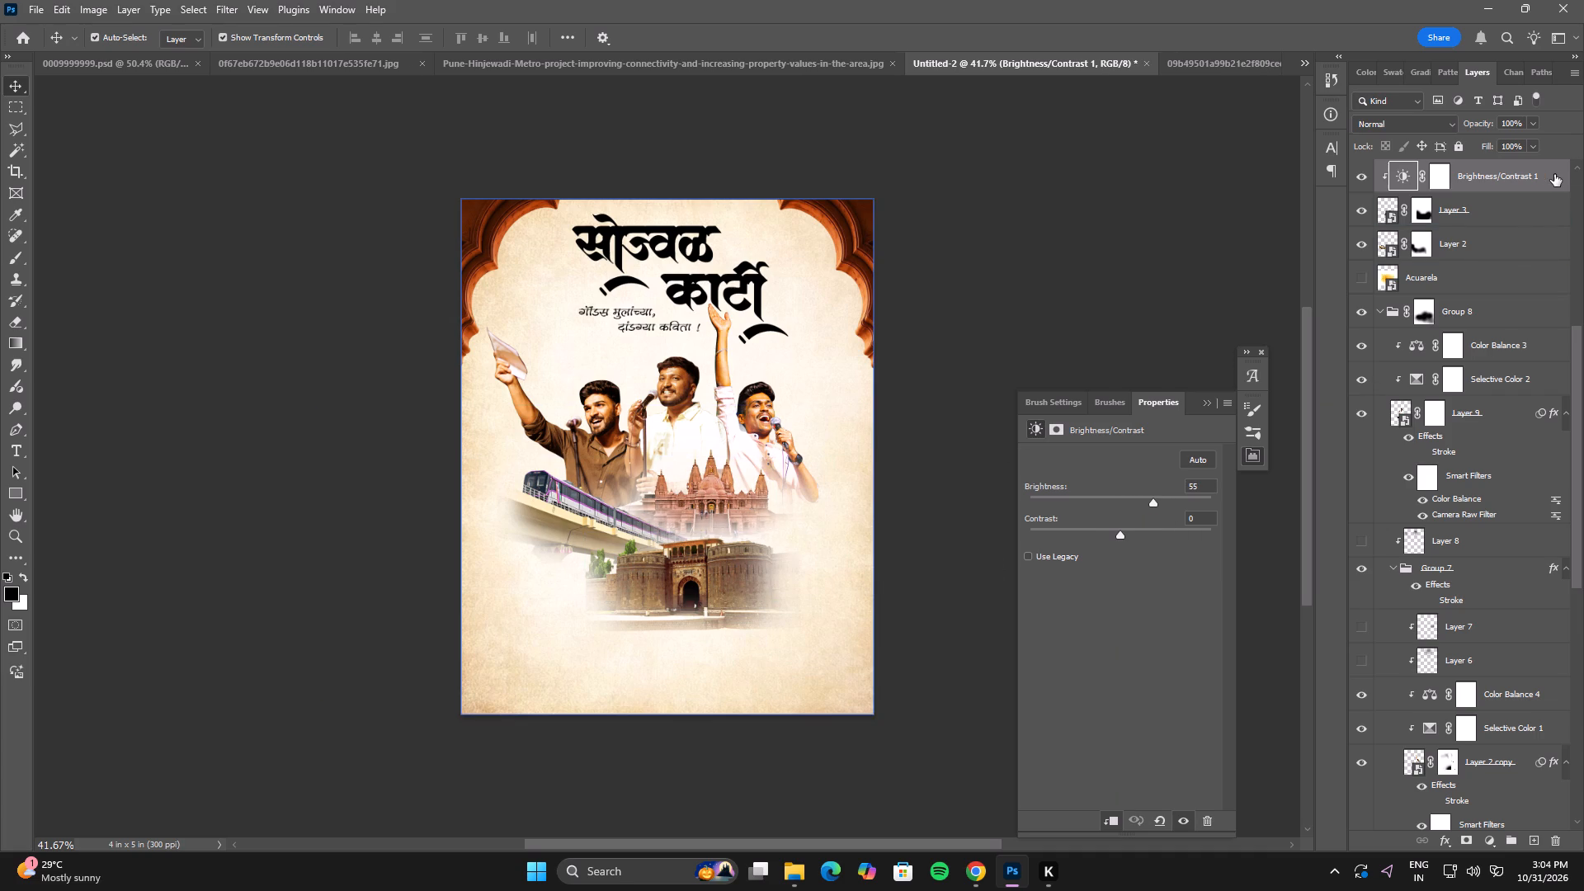
left_click_drag(1167, 660, 1204, 660)
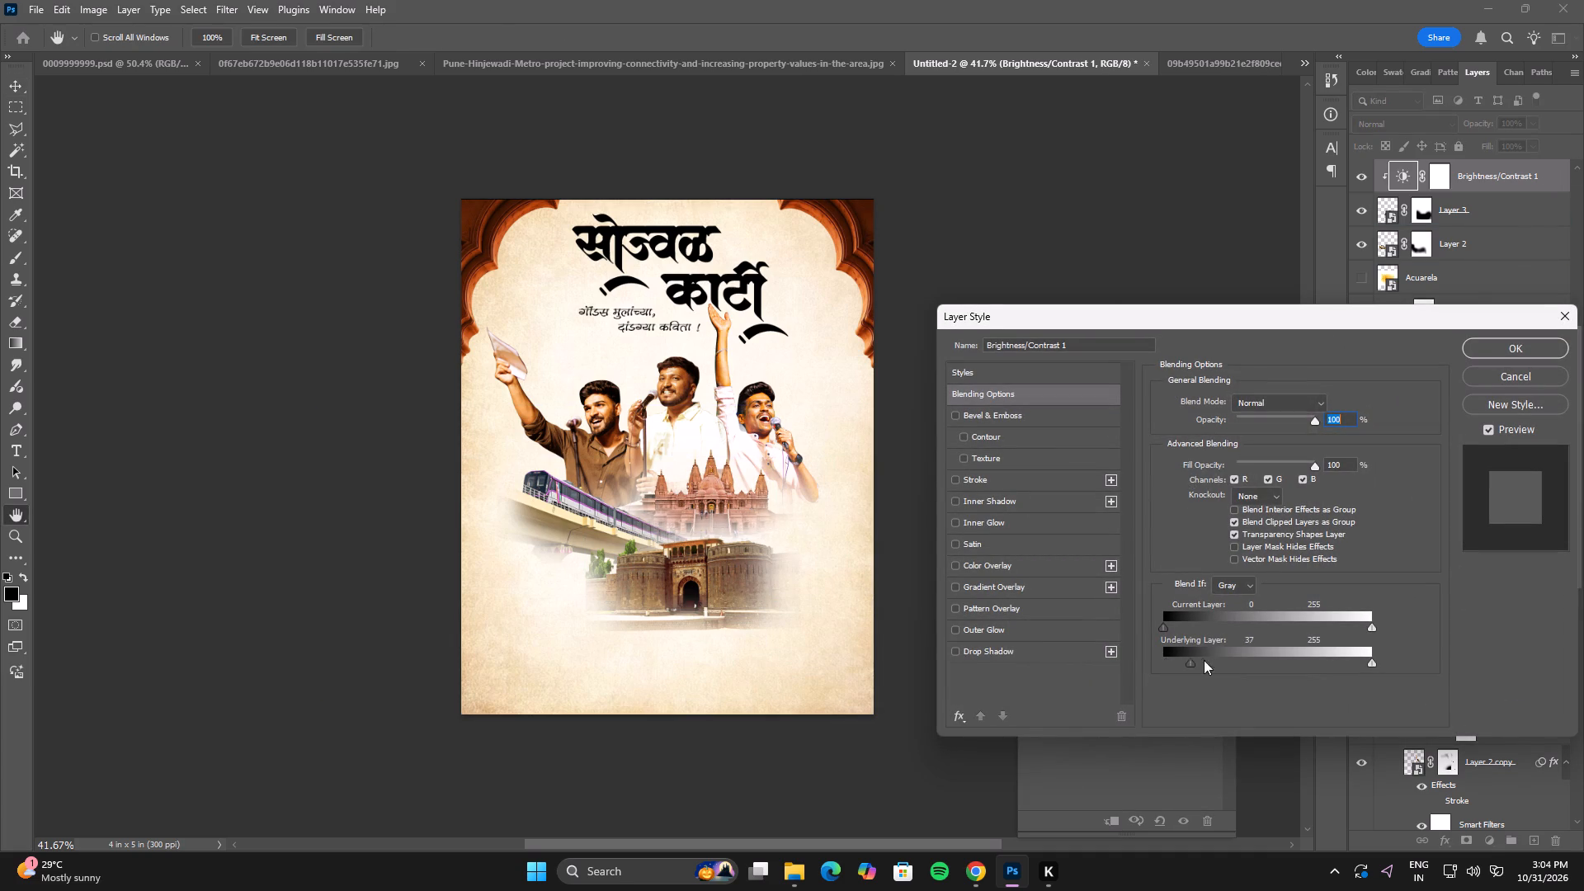
left_click_drag(1204, 660, 1250, 661)
left_click(1247, 665, "alt")
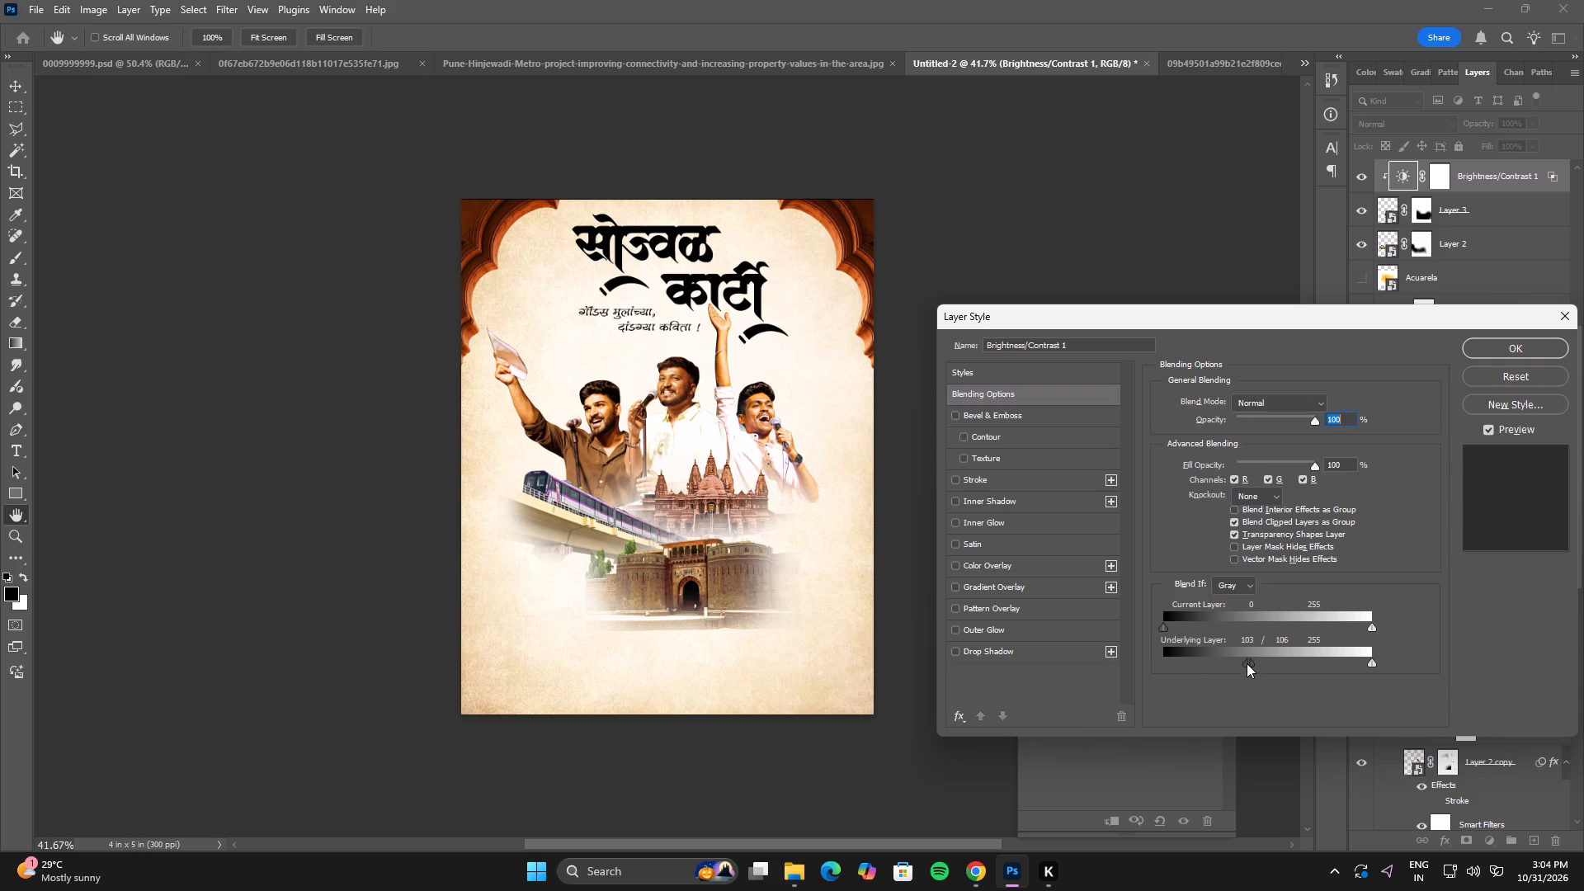
left_click_drag(1247, 663, 1223, 667)
left_click_drag(1254, 663, 1271, 663)
left_click_drag(1271, 663, 1268, 663)
left_click_drag(1214, 662, 1198, 662)
left_click_drag(1198, 662, 1199, 662)
left_click(1512, 351)
double_click(1368, 179)
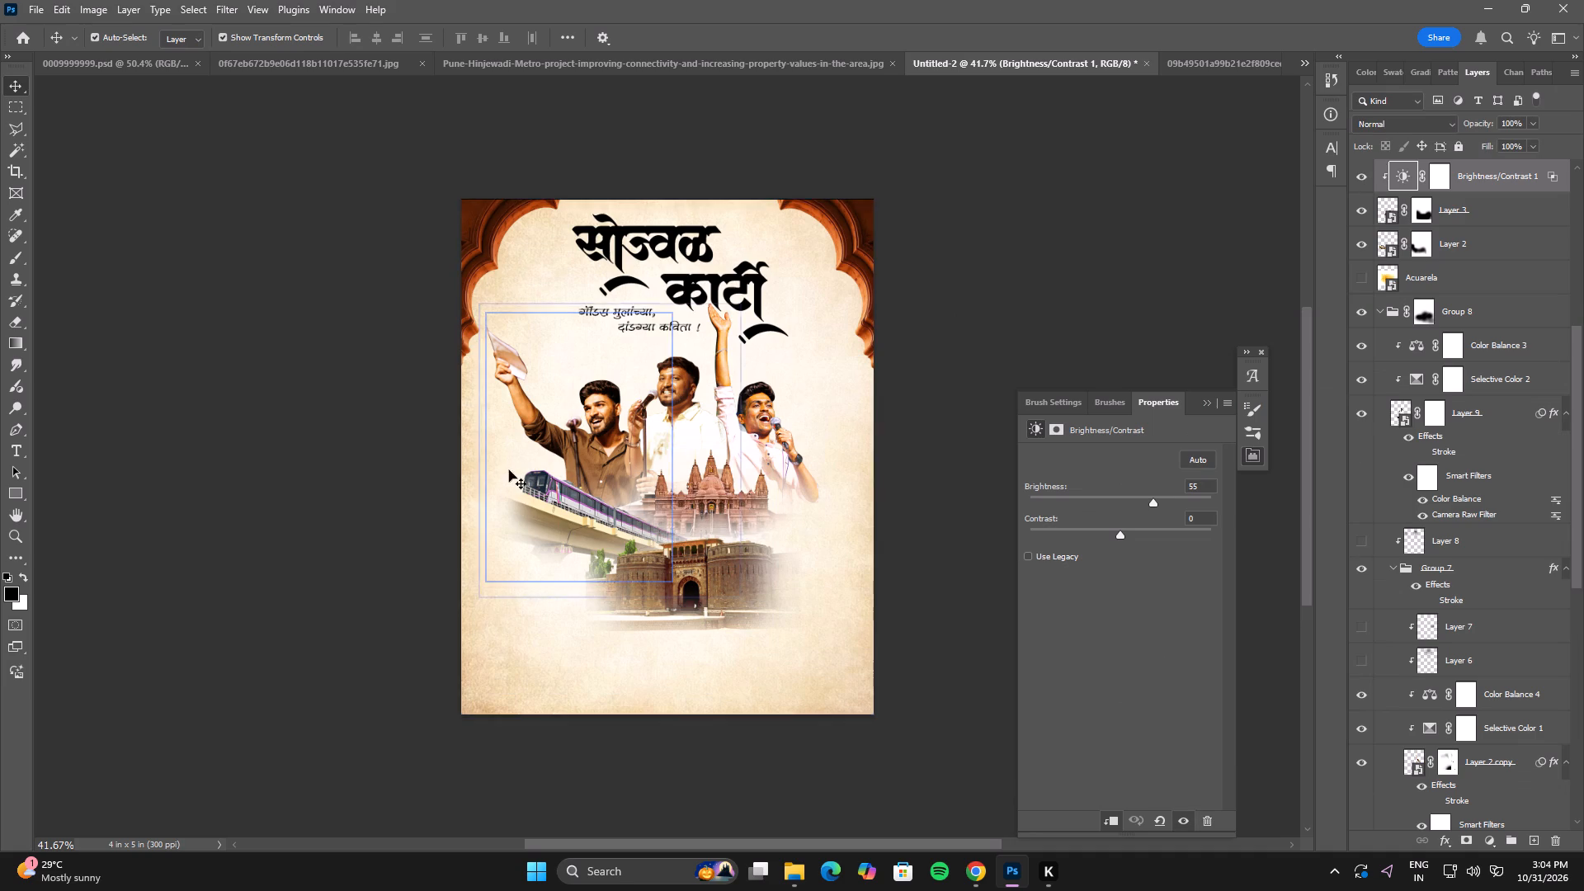
Add a Brightness/Contrast adjustment clipped to the fort layer, Layer 1, with brightness set to 20.
left_click(724, 594)
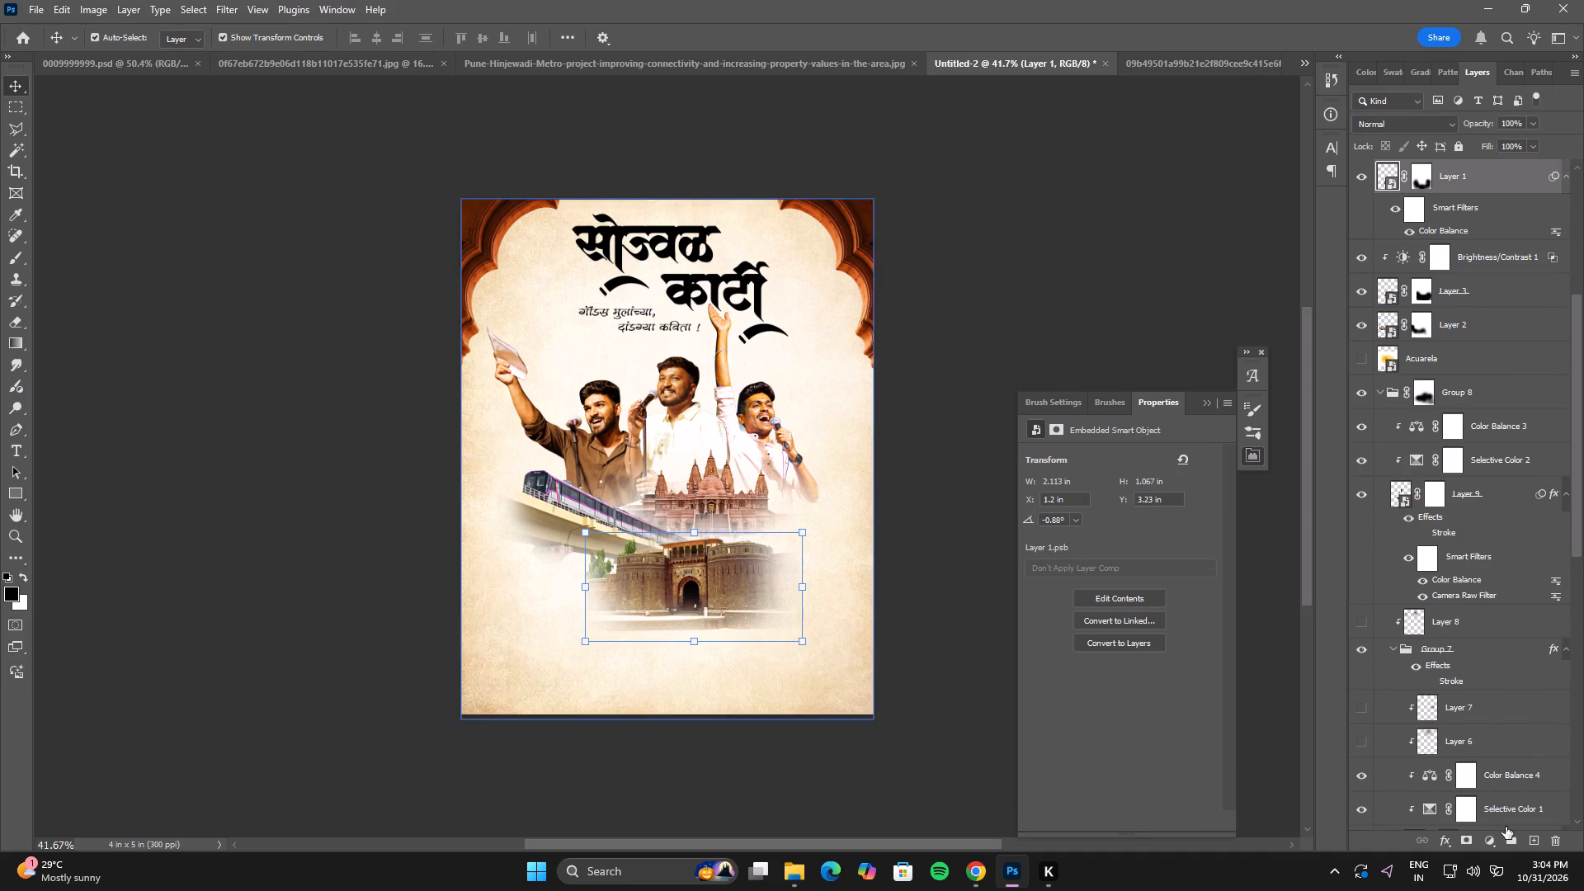
left_click(1486, 841)
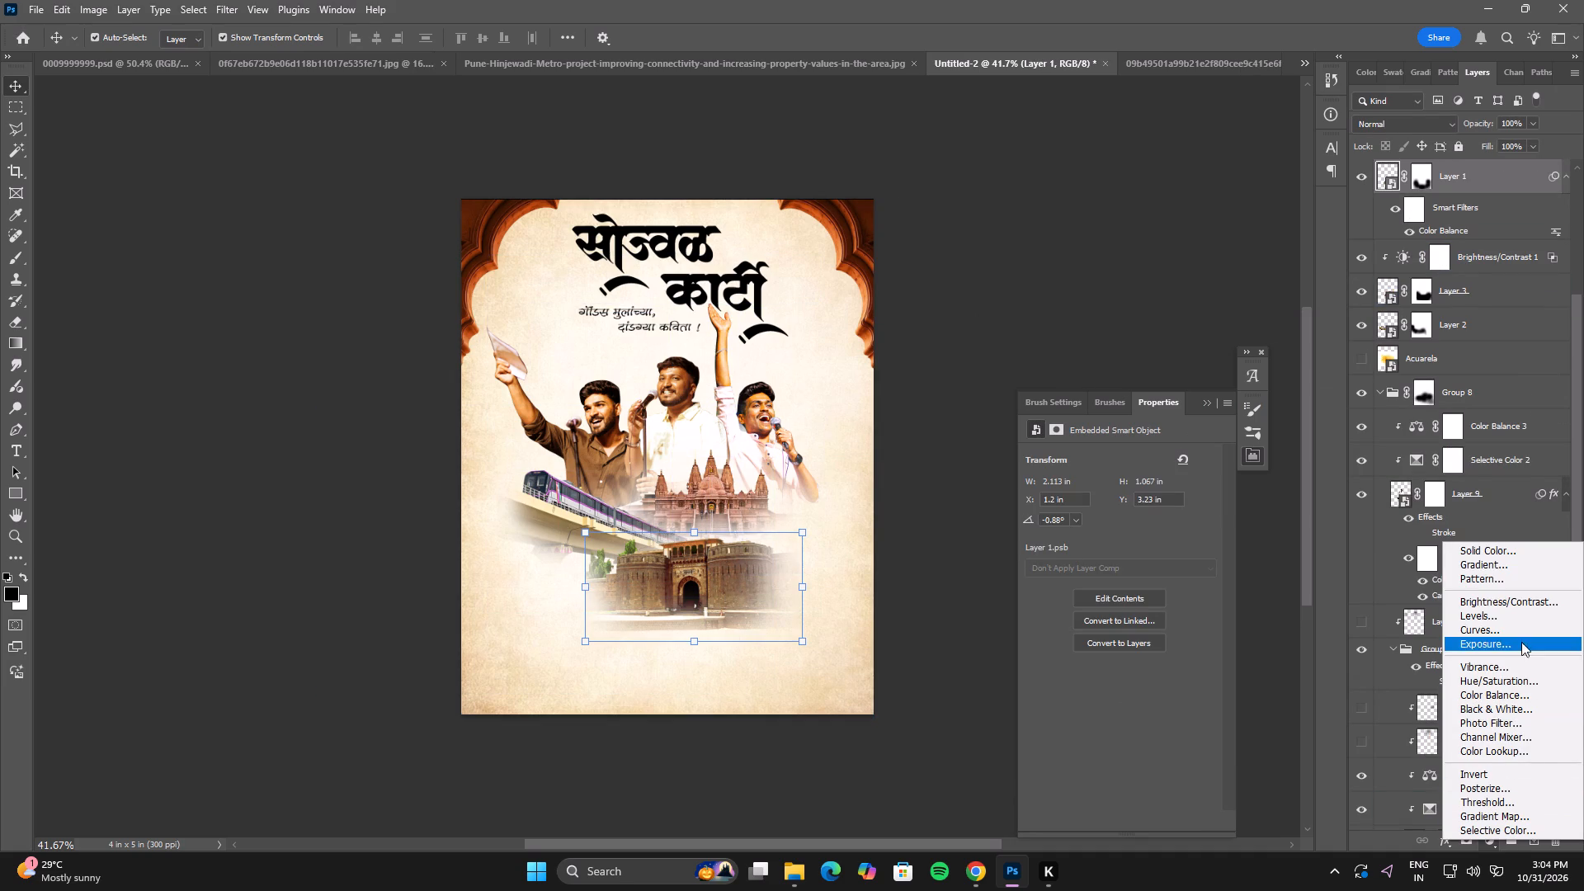
left_click(1504, 604)
left_click(1111, 817)
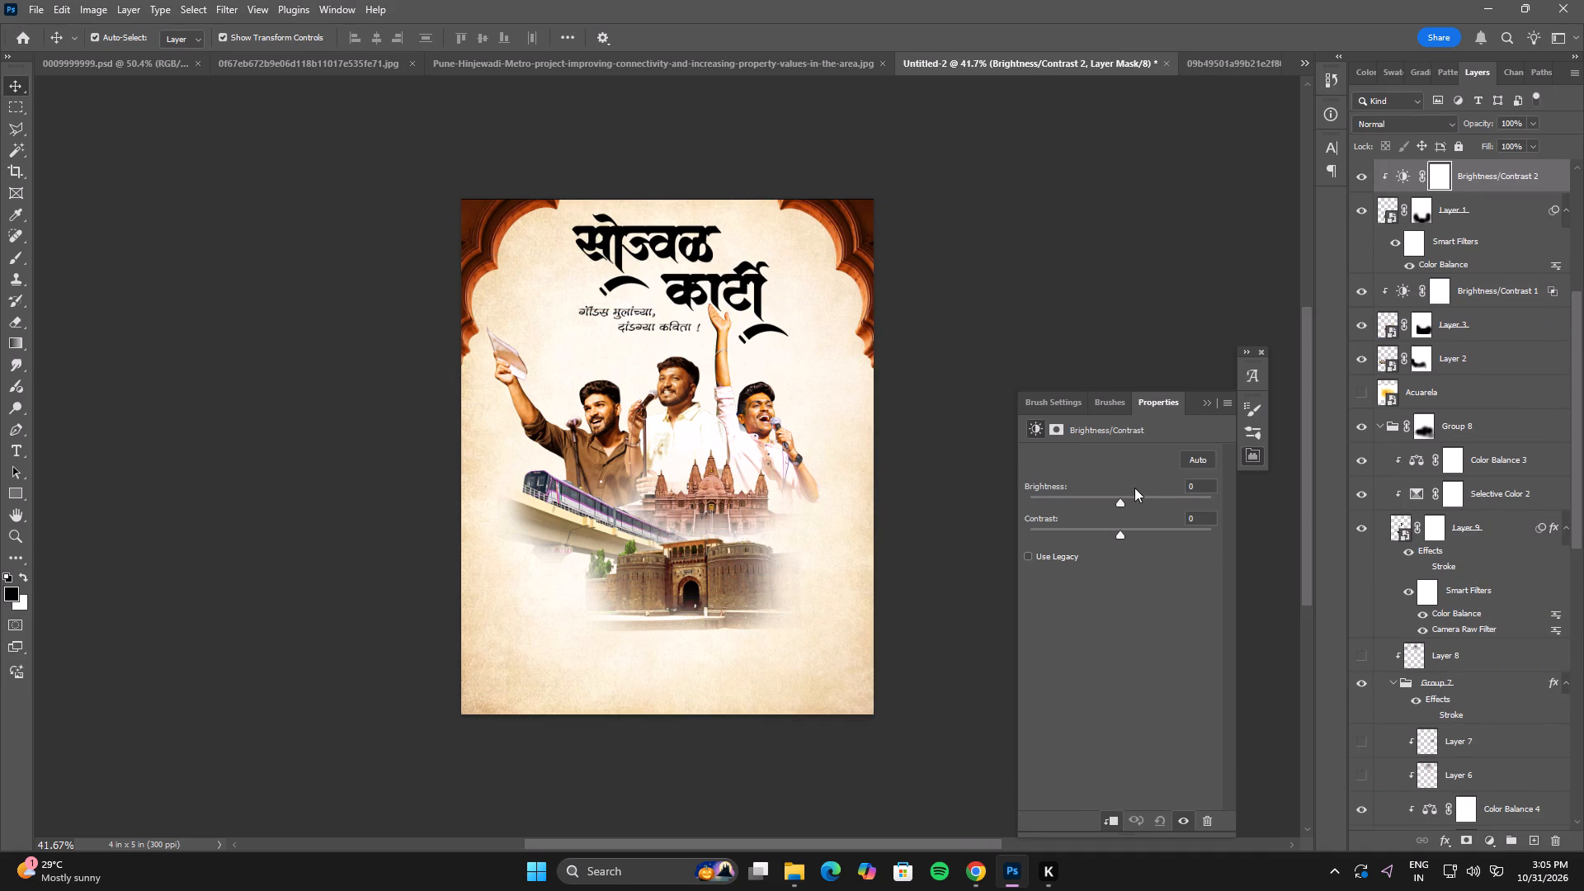
left_click(1133, 497)
Split the fort brightness adjustment's Blend If underlying-layer shadow slider to about 60 / 145.
double_click(1549, 185)
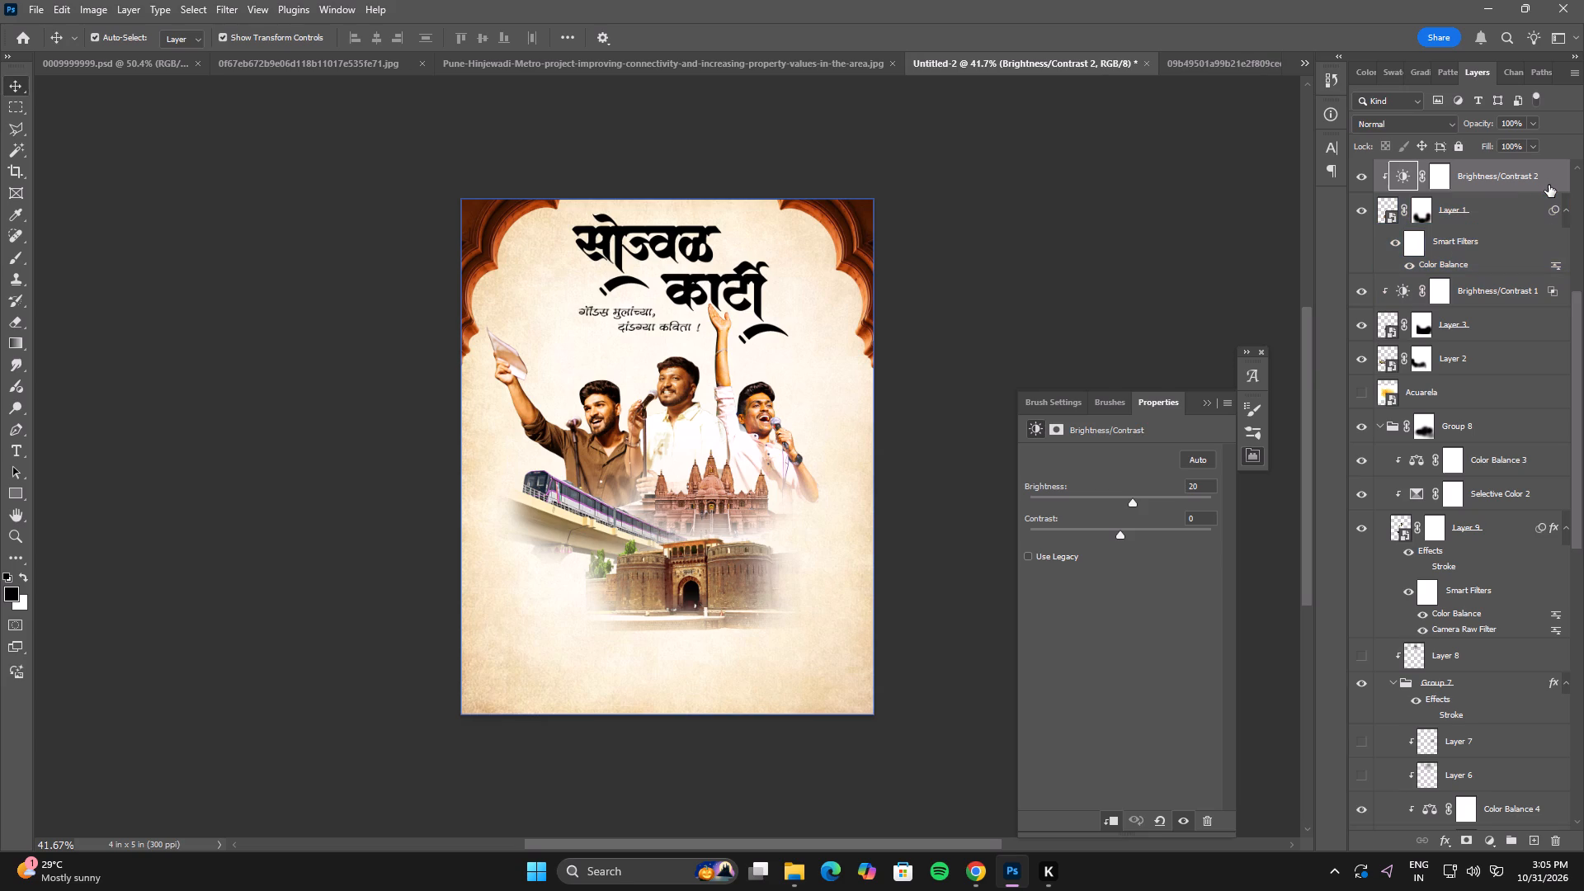
left_click_drag(1166, 658, 1279, 667)
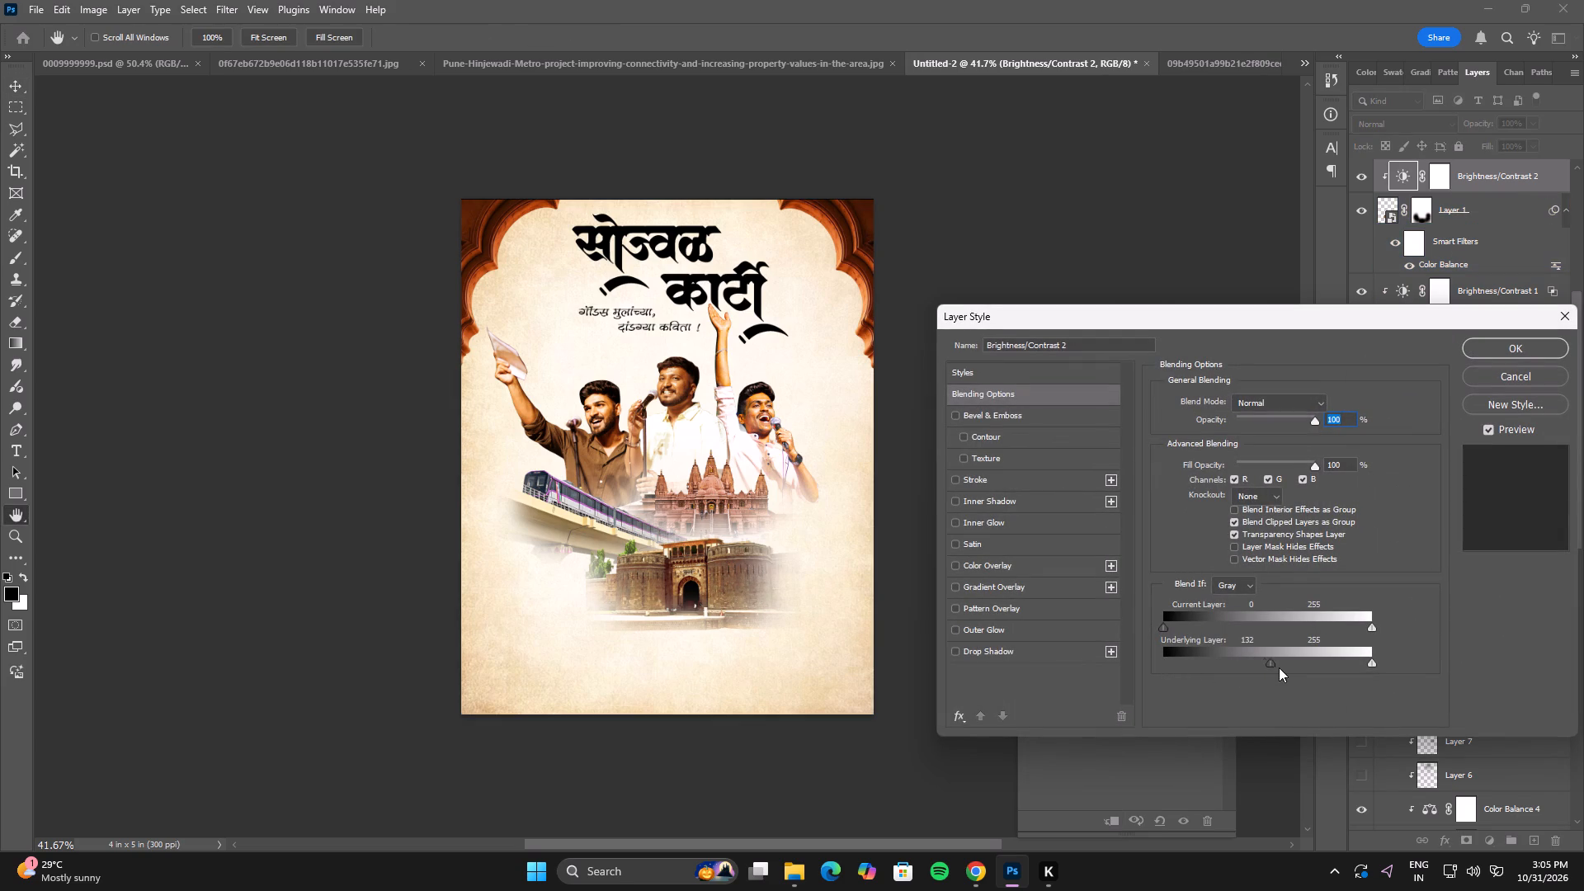
left_click_drag(1279, 667, 1262, 665)
left_click(1261, 665, "alt")
left_click_drag(1258, 663, 1213, 662)
left_click_drag(1264, 662, 1282, 662)
left_click_drag(1282, 662, 1280, 662)
left_click(1495, 348)
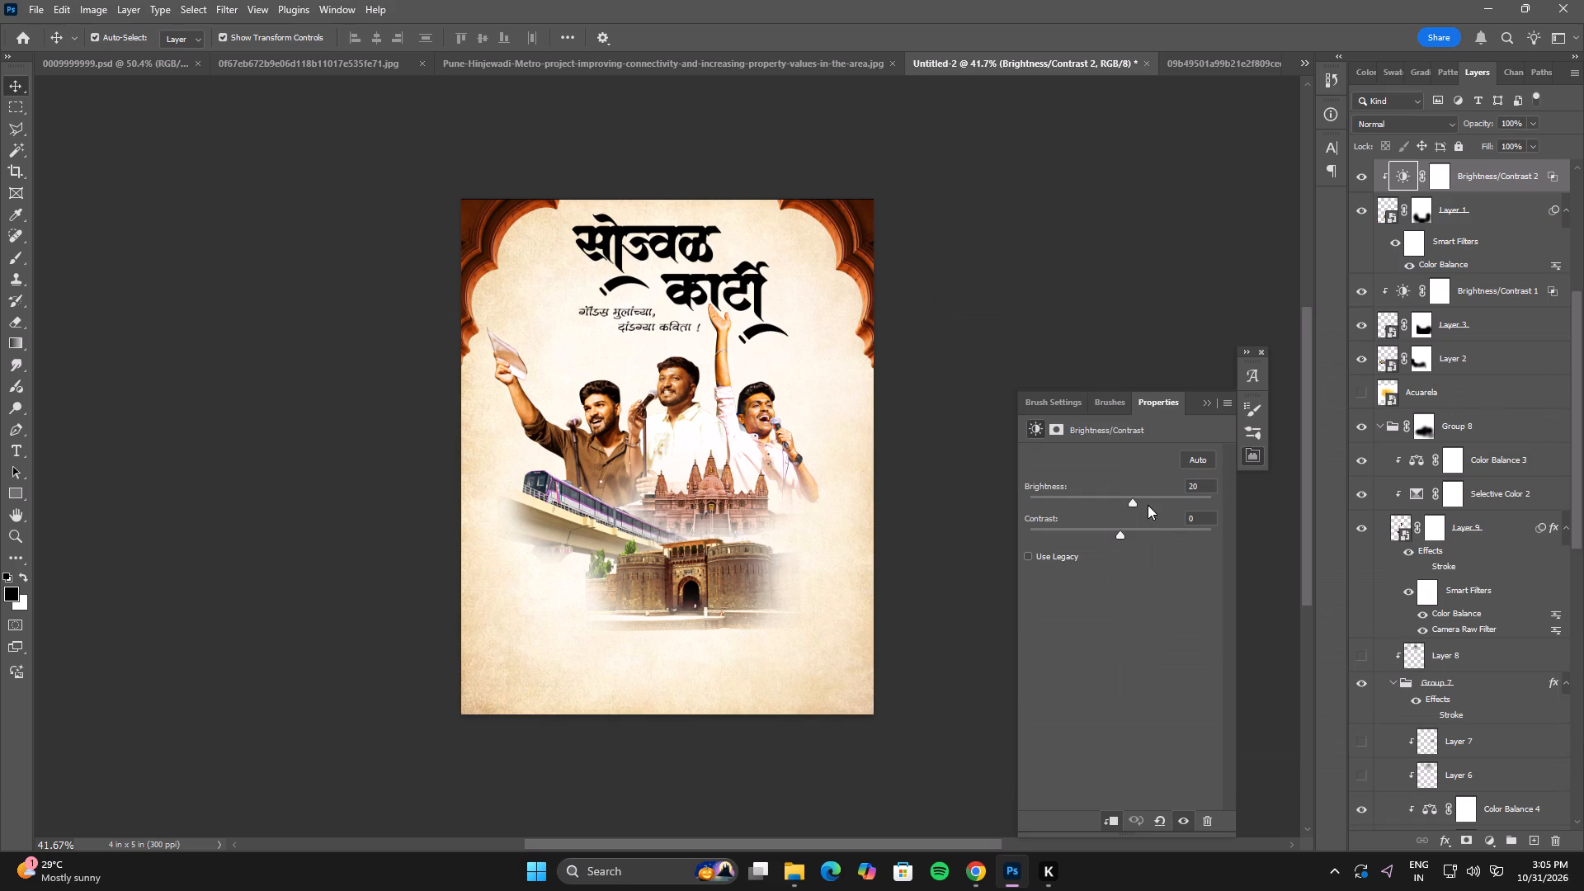
Raise the fort adjustment's brightness to about 34.
left_click(1134, 501)
left_click(940, 528)
Add a Brightness/Contrast adjustment clipped to the metro train layer, Layer 2, with brightness set to 44.
left_click(573, 526)
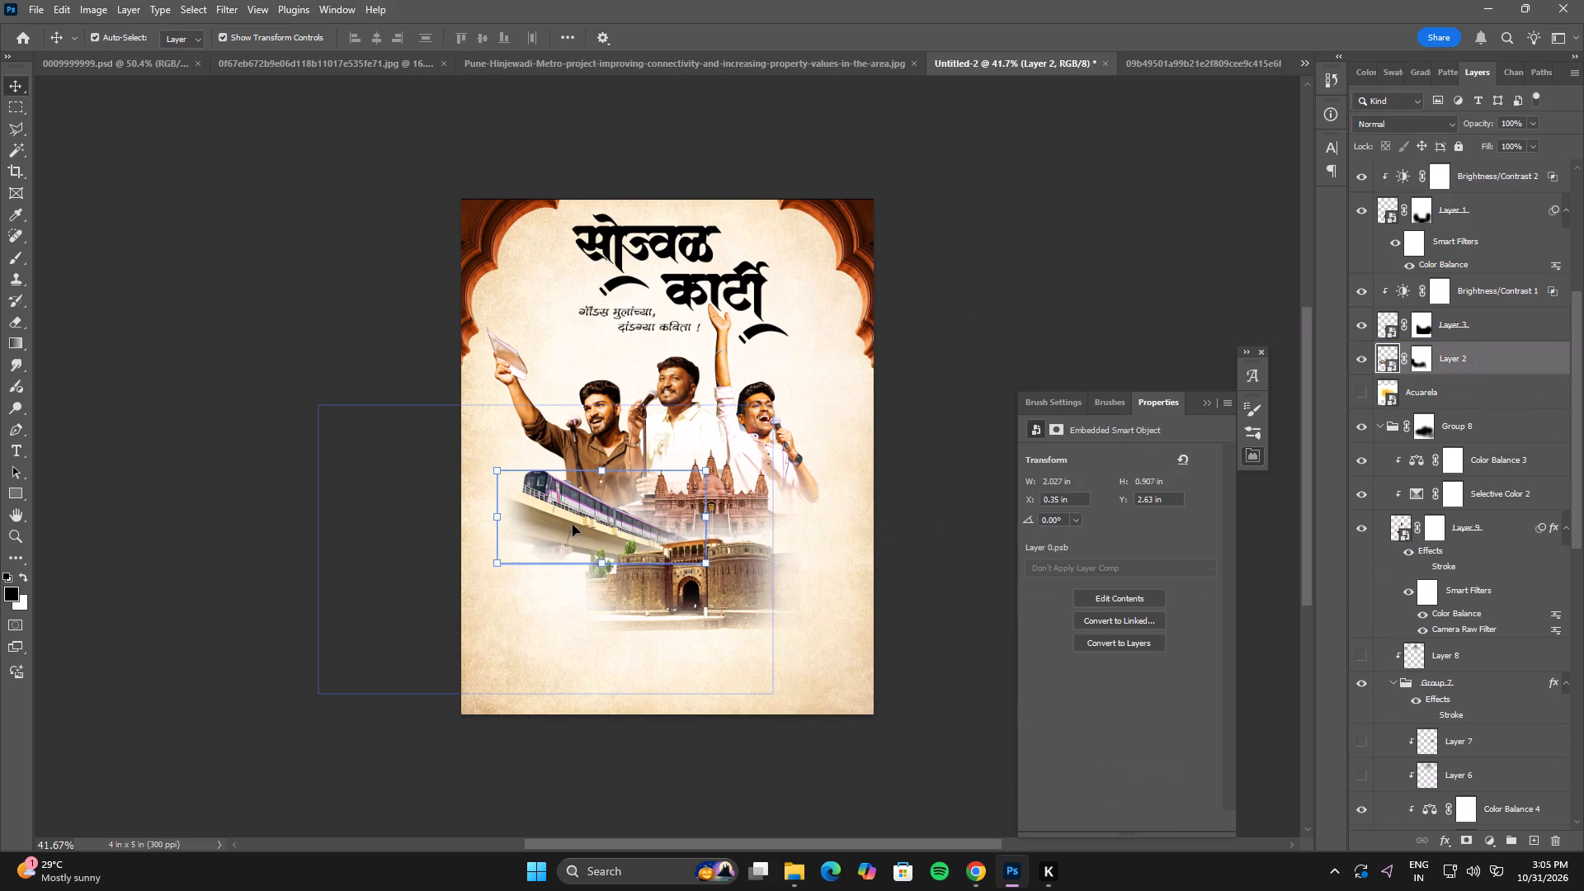
left_click(1490, 841)
left_click(1501, 600)
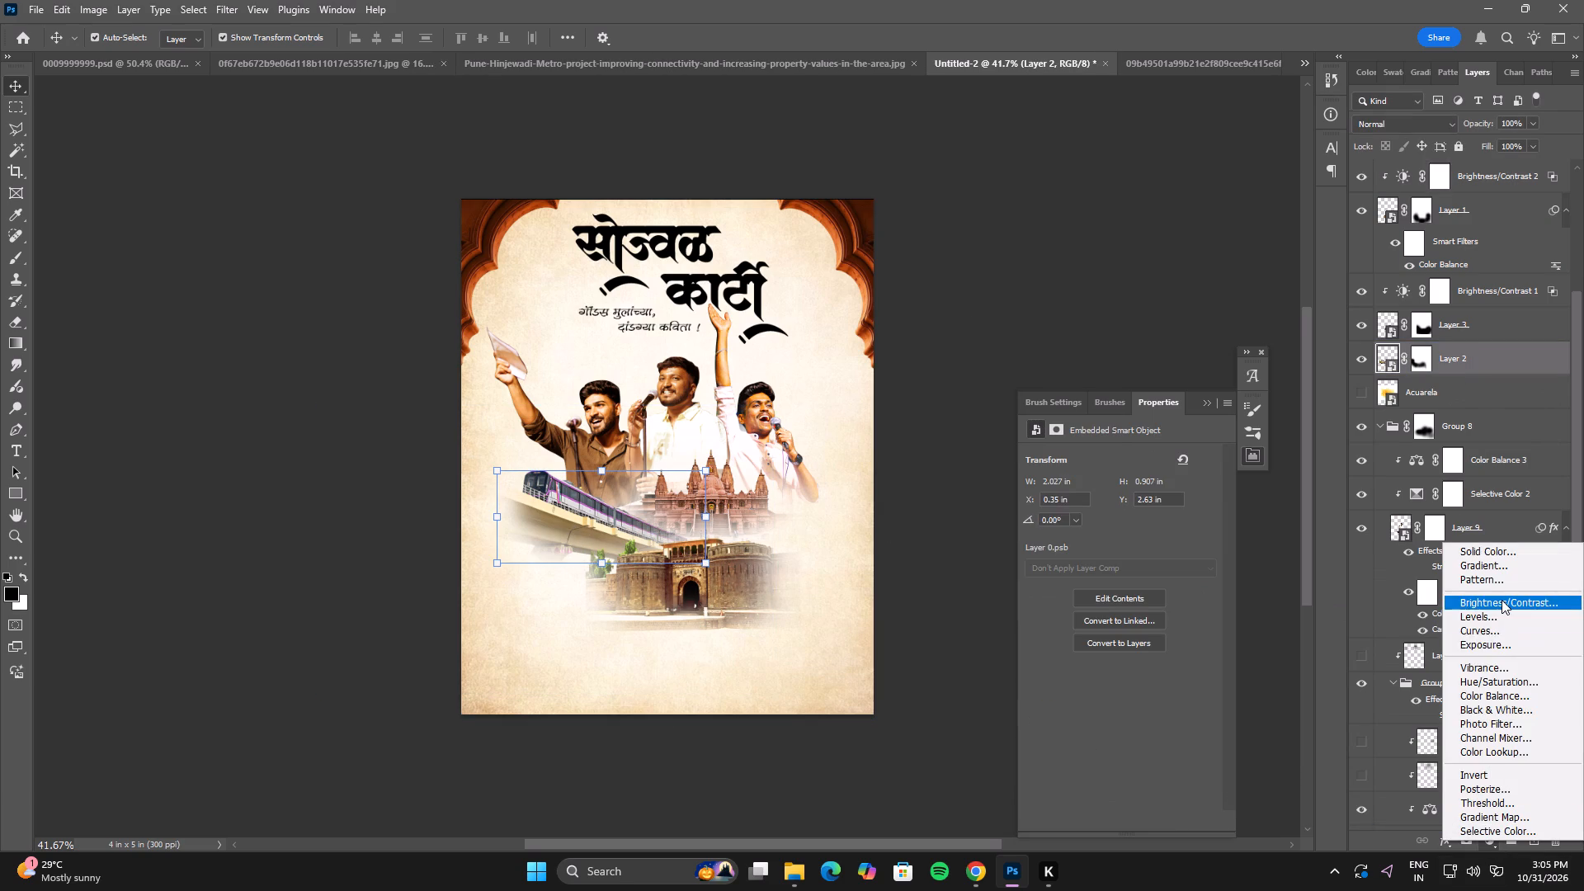
left_click(1111, 821)
left_click_drag(1123, 498, 1137, 501)
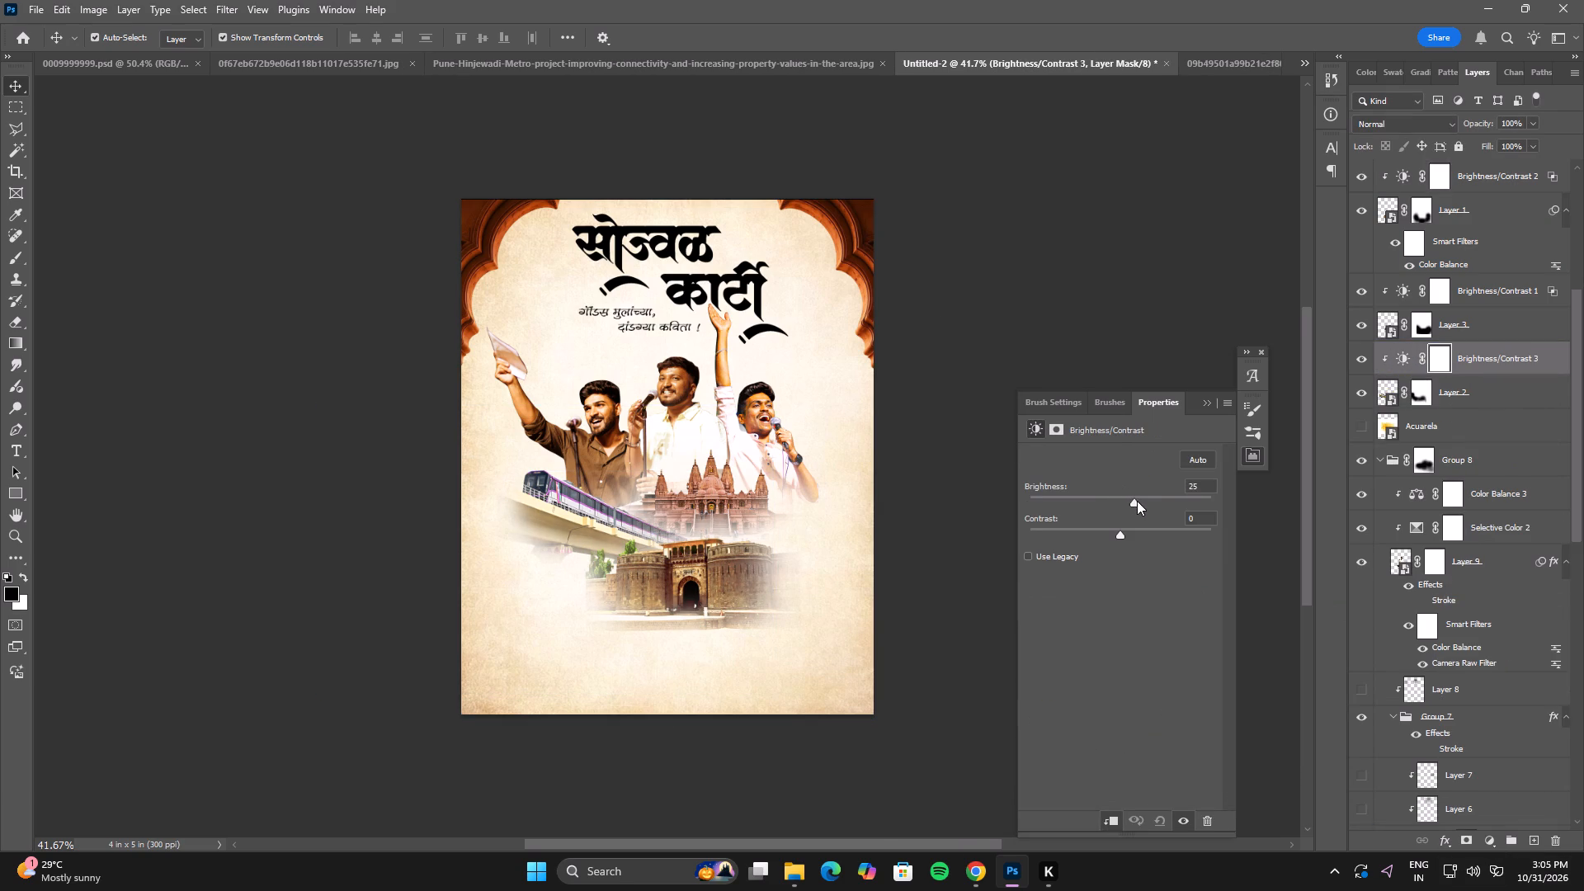
left_click_drag(1137, 501, 1147, 502)
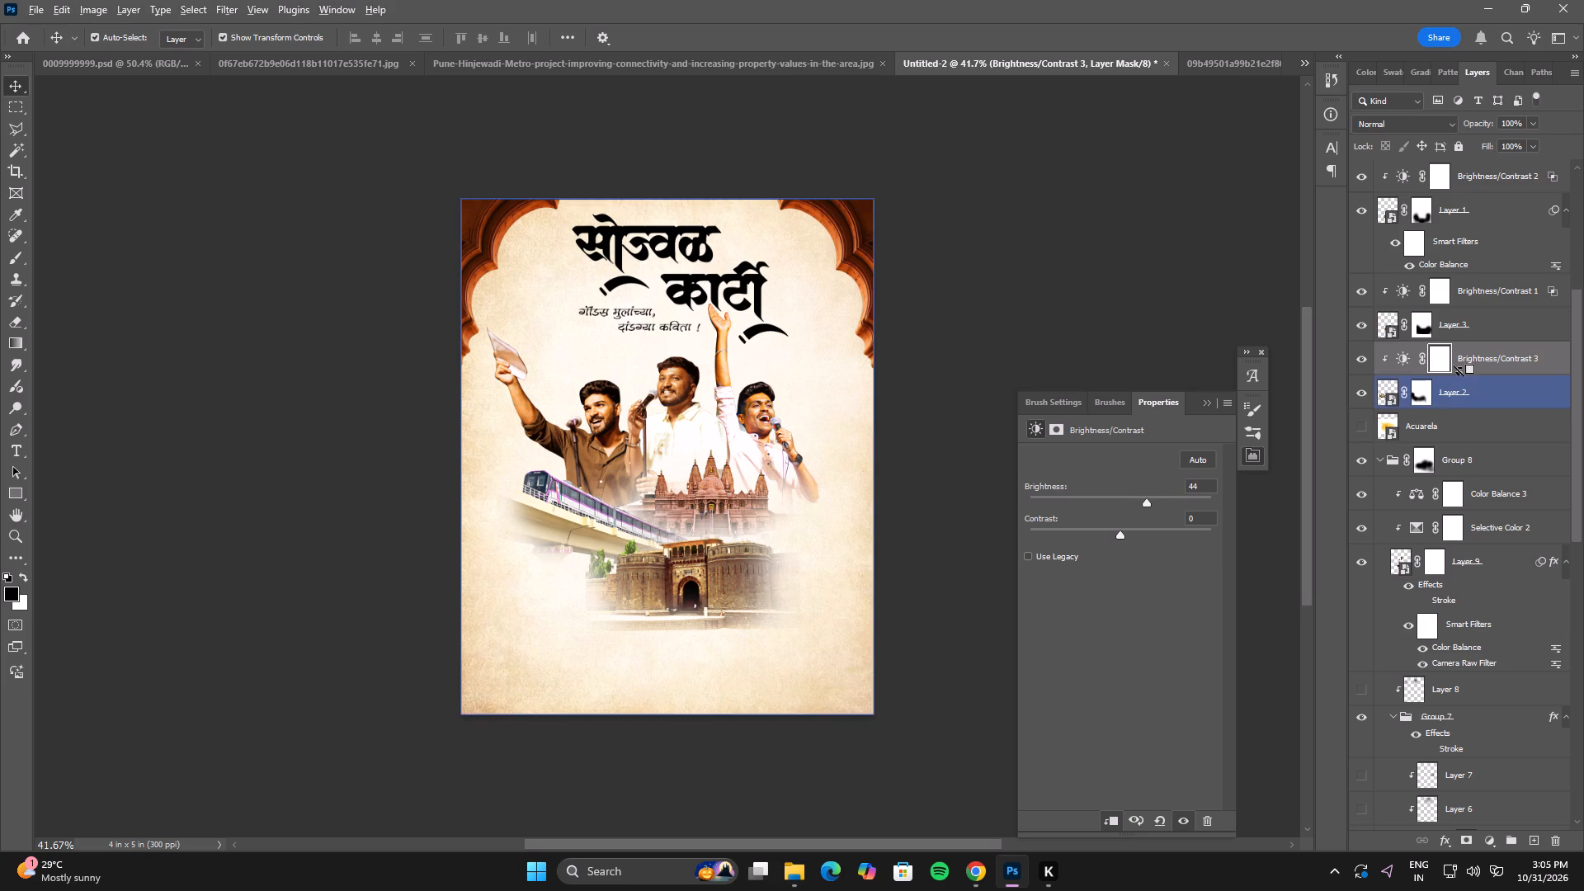
Split the metro brightness adjustment's Blend If underlying-layer shadow slider, with the lower half at 93 and the upper half above 126.
double_click(1554, 365)
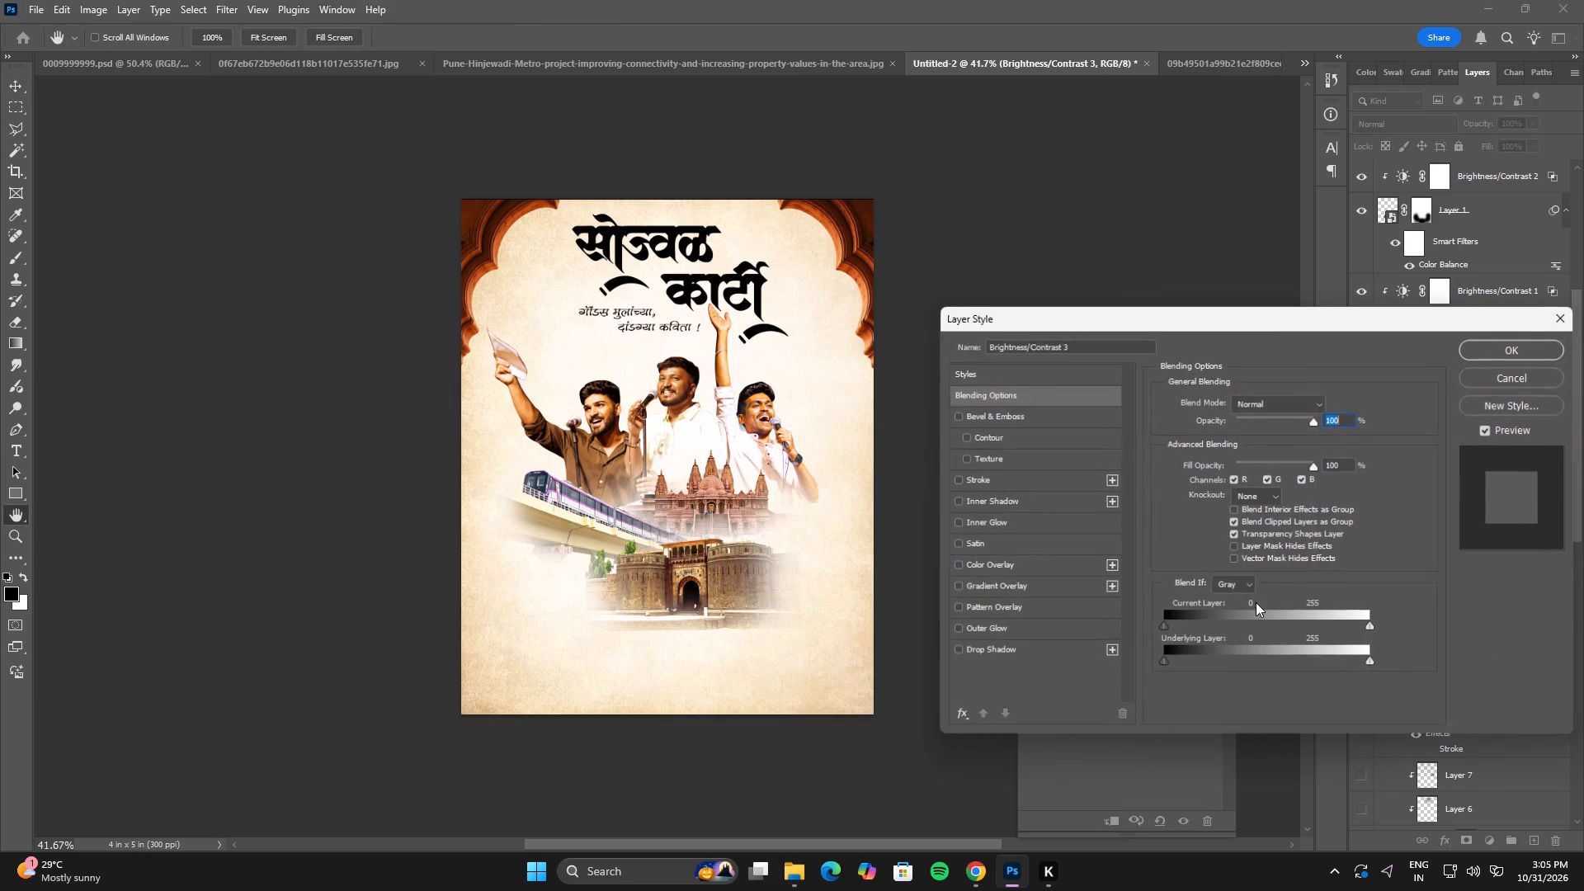
left_click_drag(1163, 664, 1275, 668)
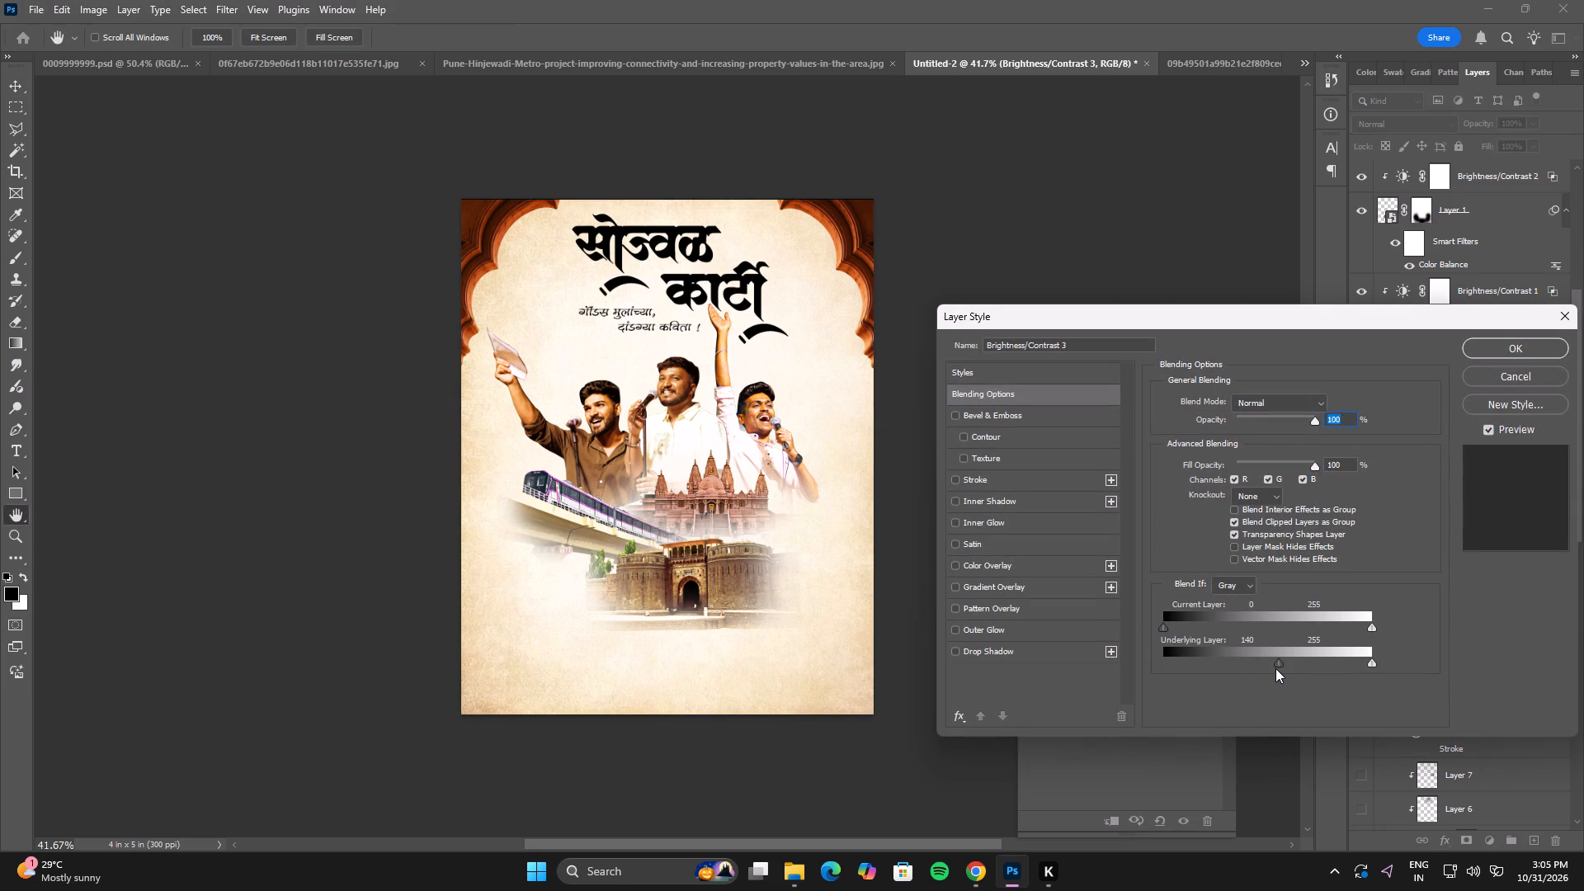
left_click_drag(1275, 668, 1266, 668)
left_click(1265, 664, "alt")
left_click_drag(1261, 662, 1239, 662)
left_click_drag(1270, 661, 1283, 661)
left_click(1505, 354)
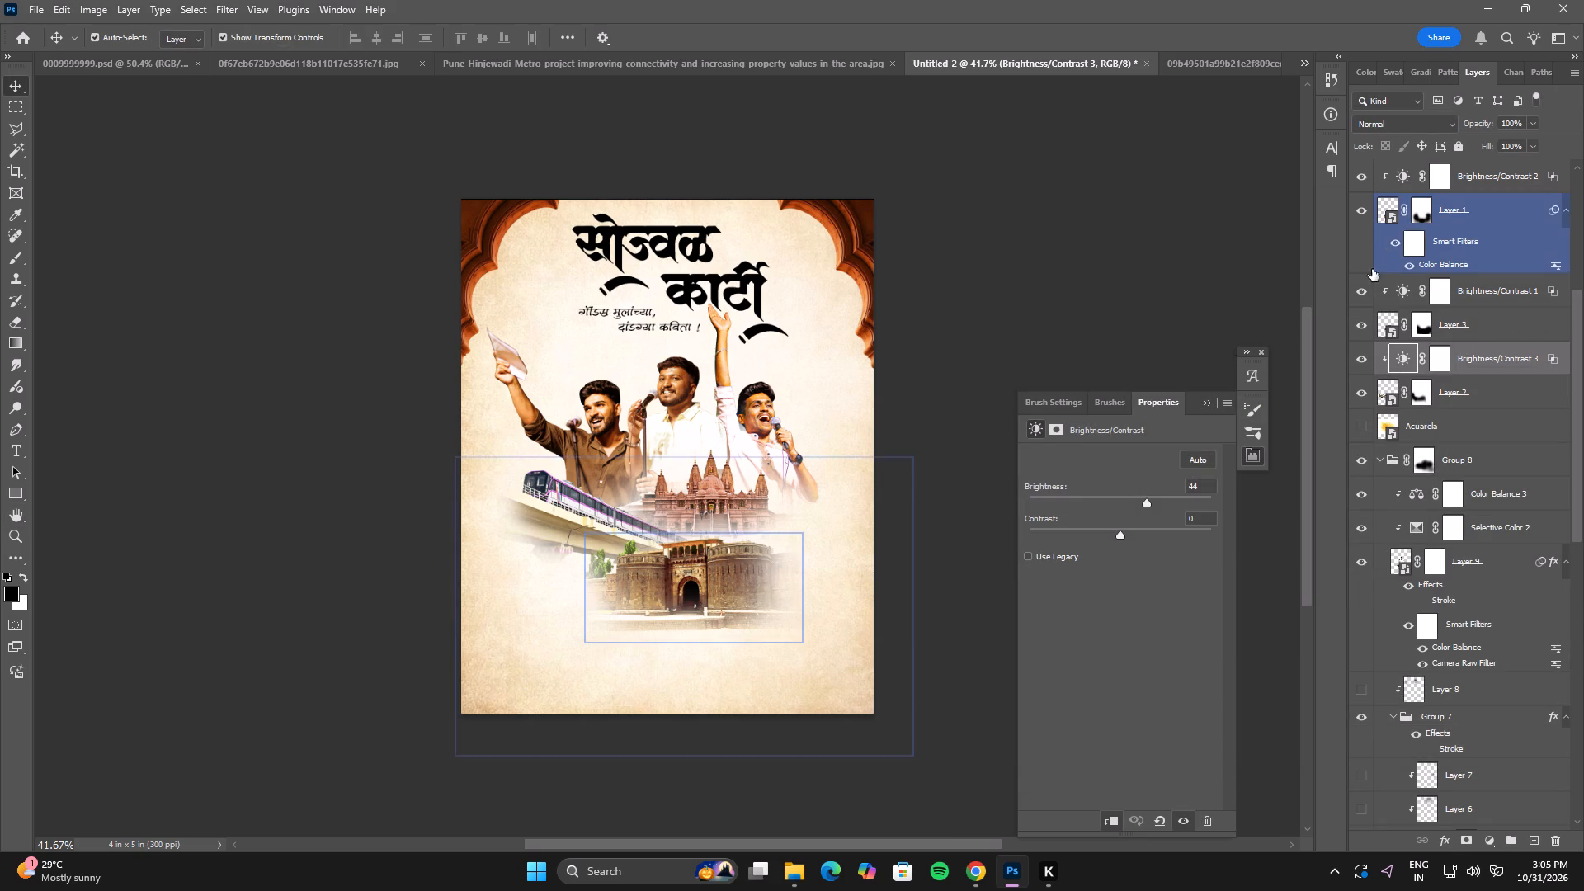
Show the poster full screen and nudge the black Marathi title up by two small increments.
left_click(931, 681)
key("f")
key("f")
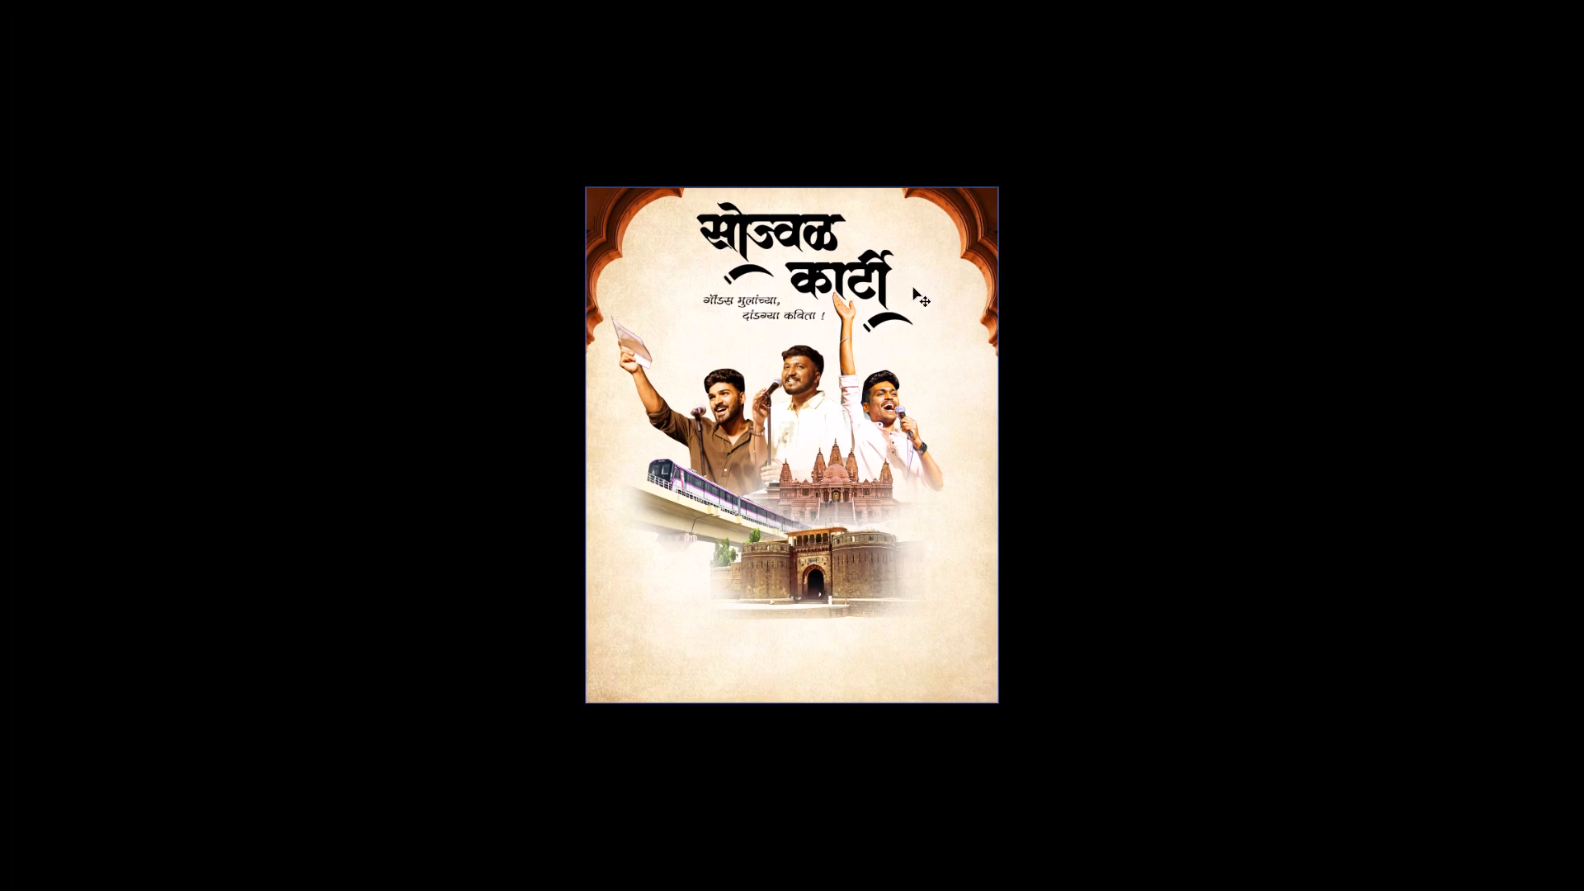
left_click(884, 269)
key("Up")
key("Up")
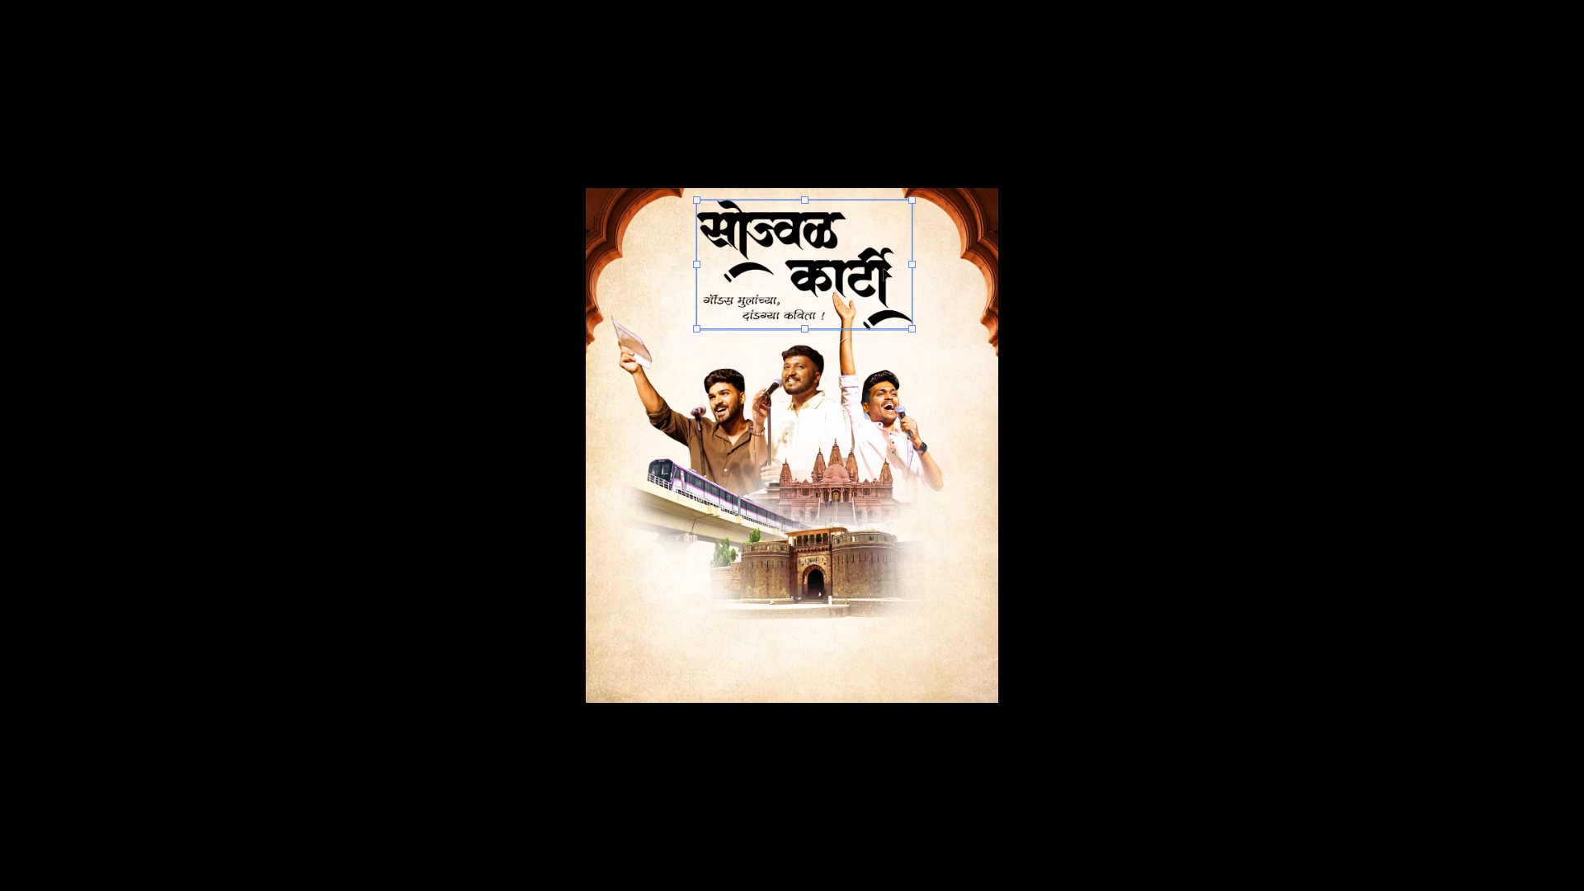
Transform the two tagline lines together, scaling them slightly and lowering them a little beneath the title.
left_click(807, 317)
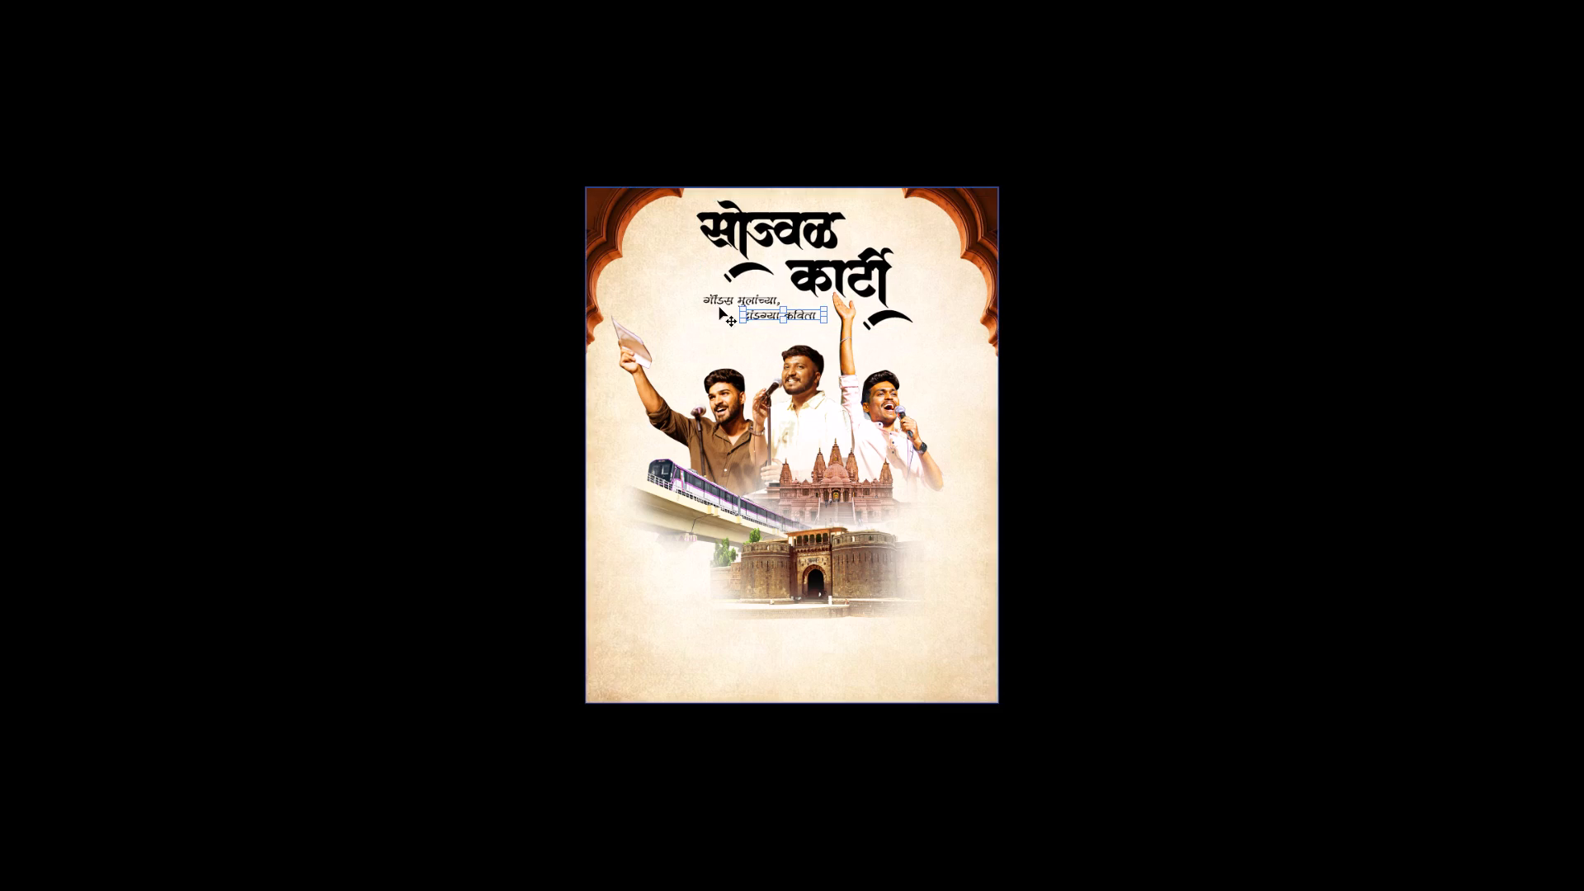
left_click(716, 303, "shift")
left_click(822, 292, "alt")
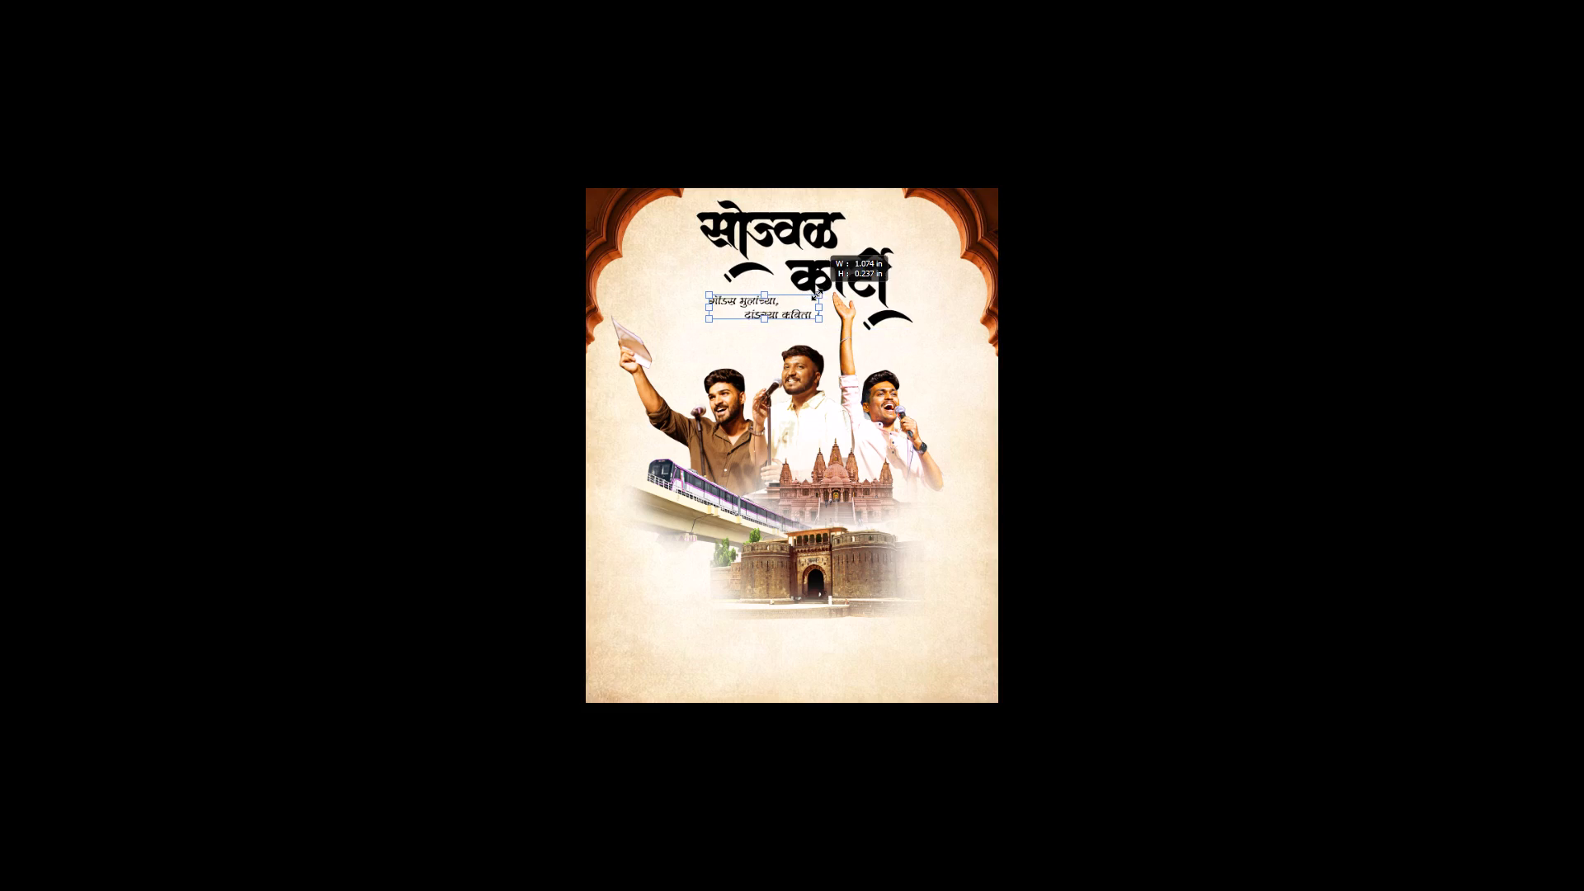
left_click(794, 307)
double_click(794, 311)
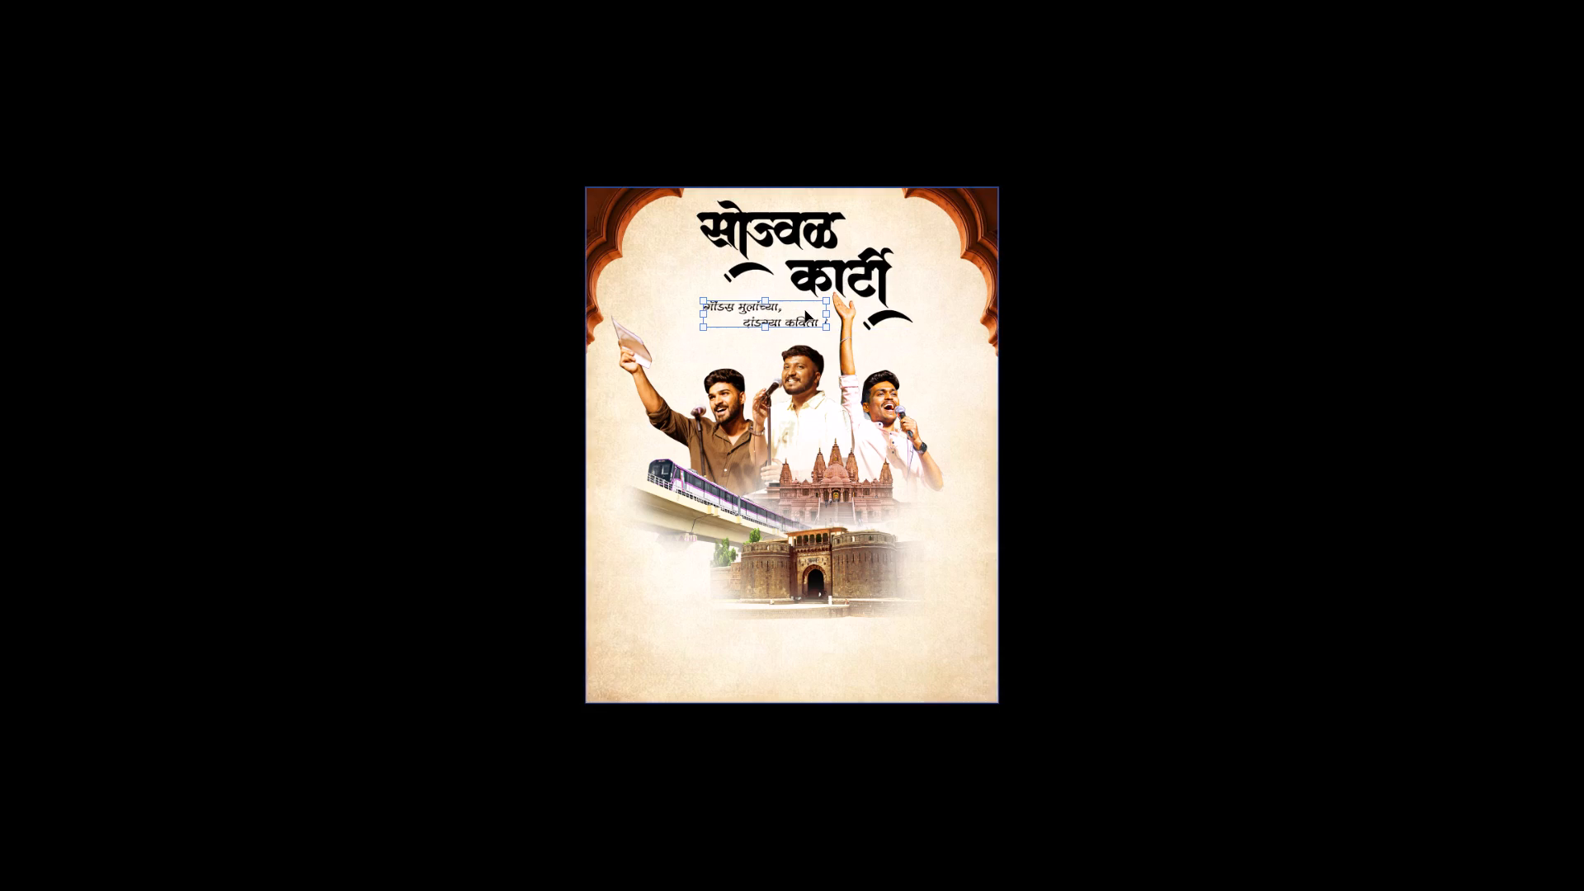
left_click(1175, 408)
Place the darker-edged parchment image from Downloads just above the current background, centred at 3.54 x 5 in.
key("f")
key("space")
key("space")
key("space")
key("space")
key("space")
key("space")
key("space")
left_click_drag(955, 686, 951, 662)
left_click(855, 572)
key("alt+Tab")
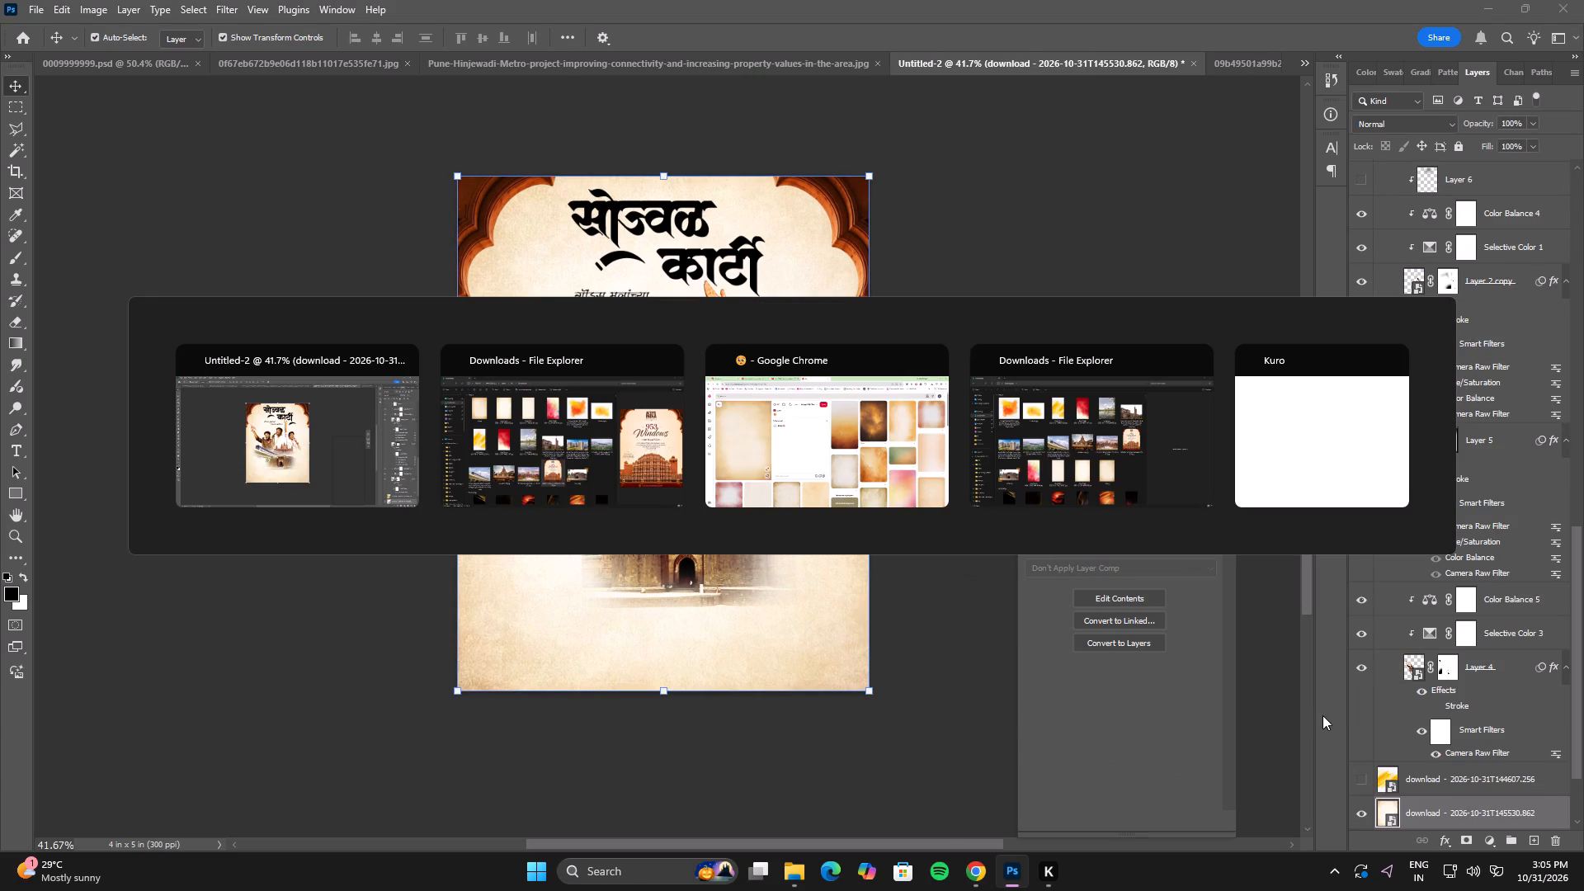
left_click(299, 235)
left_click_drag(277, 186, 493, 458)
key("alt+Tab")
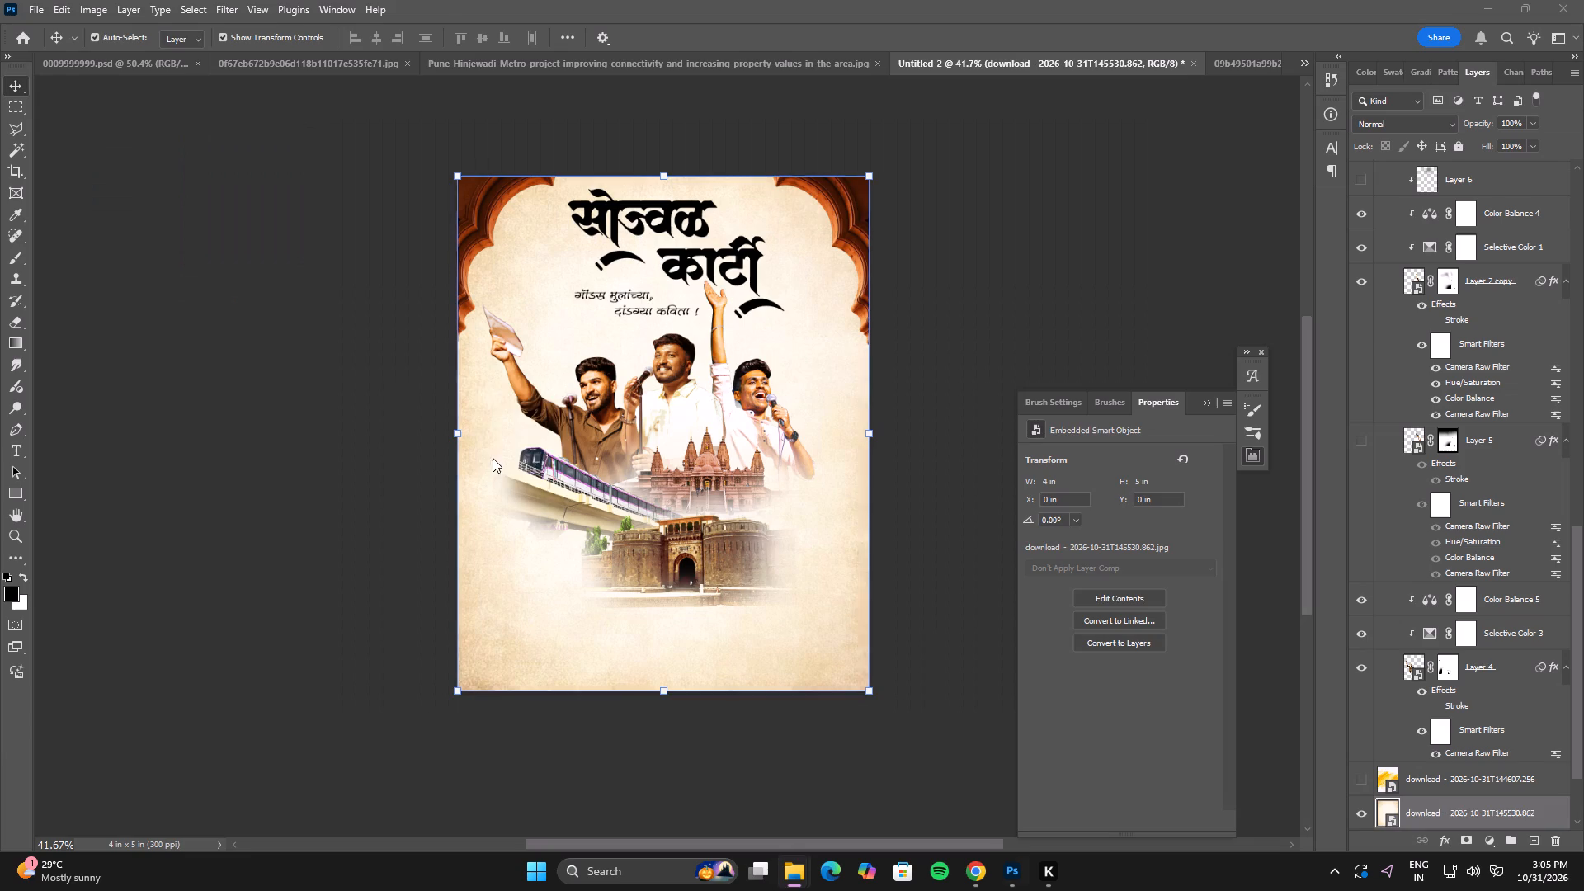
left_click_drag(493, 458, 523, 468)
double_click(818, 437)
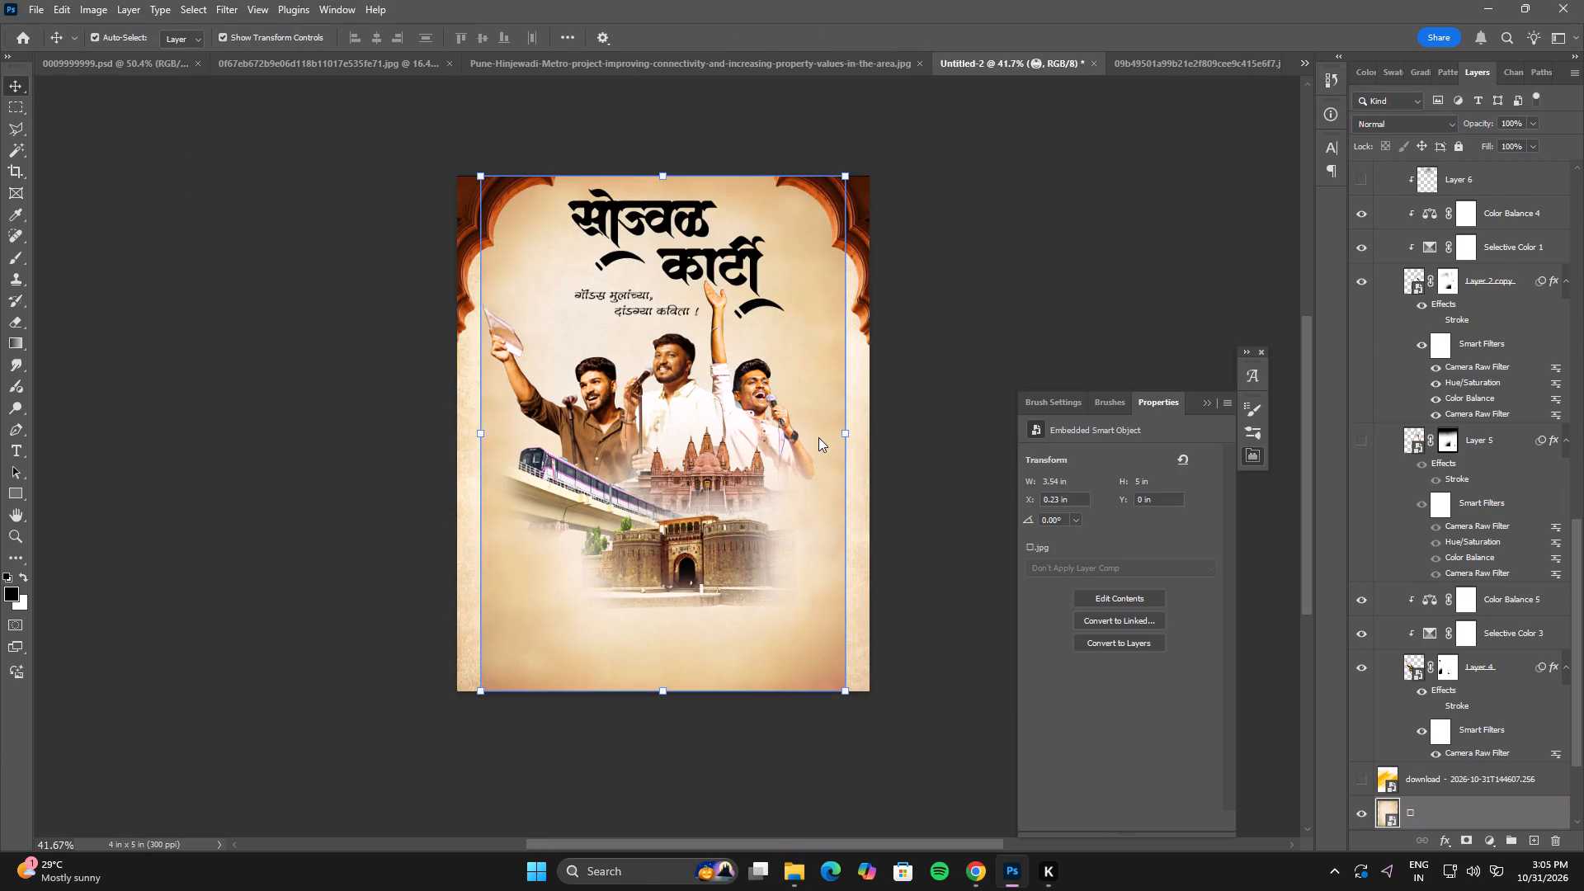
Place the Orange Smoke image from Downloads above the parchment, 4 in wide, at X 0, Y 0.82 in behind the performers.
key("alt+Tab")
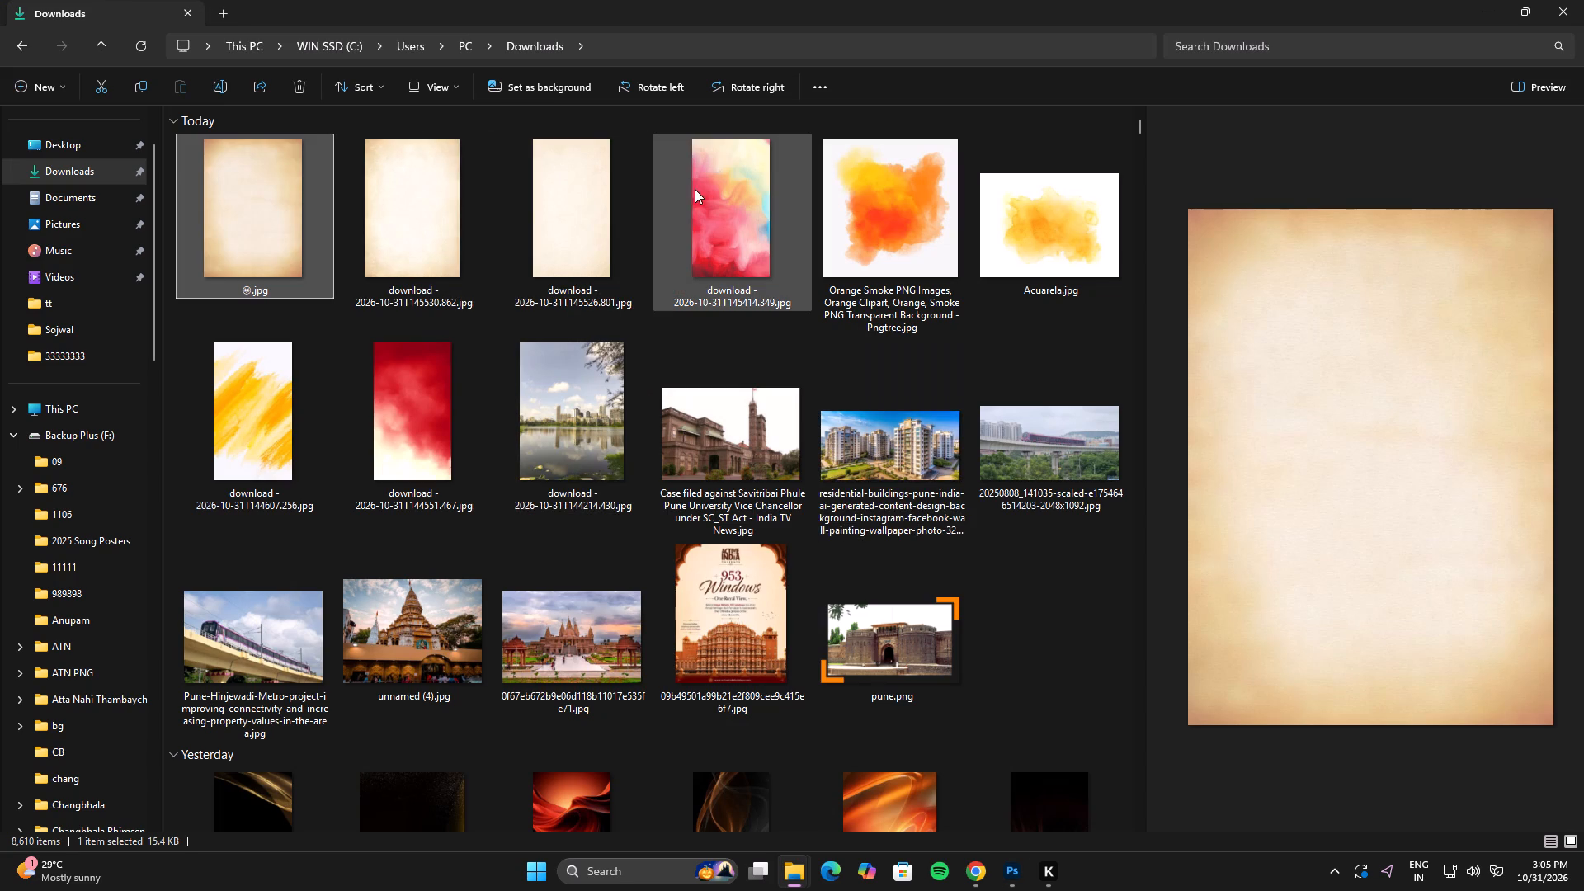
left_click(732, 199)
left_click(922, 220)
left_click_drag(912, 194, 676, 539)
key("alt+Tab")
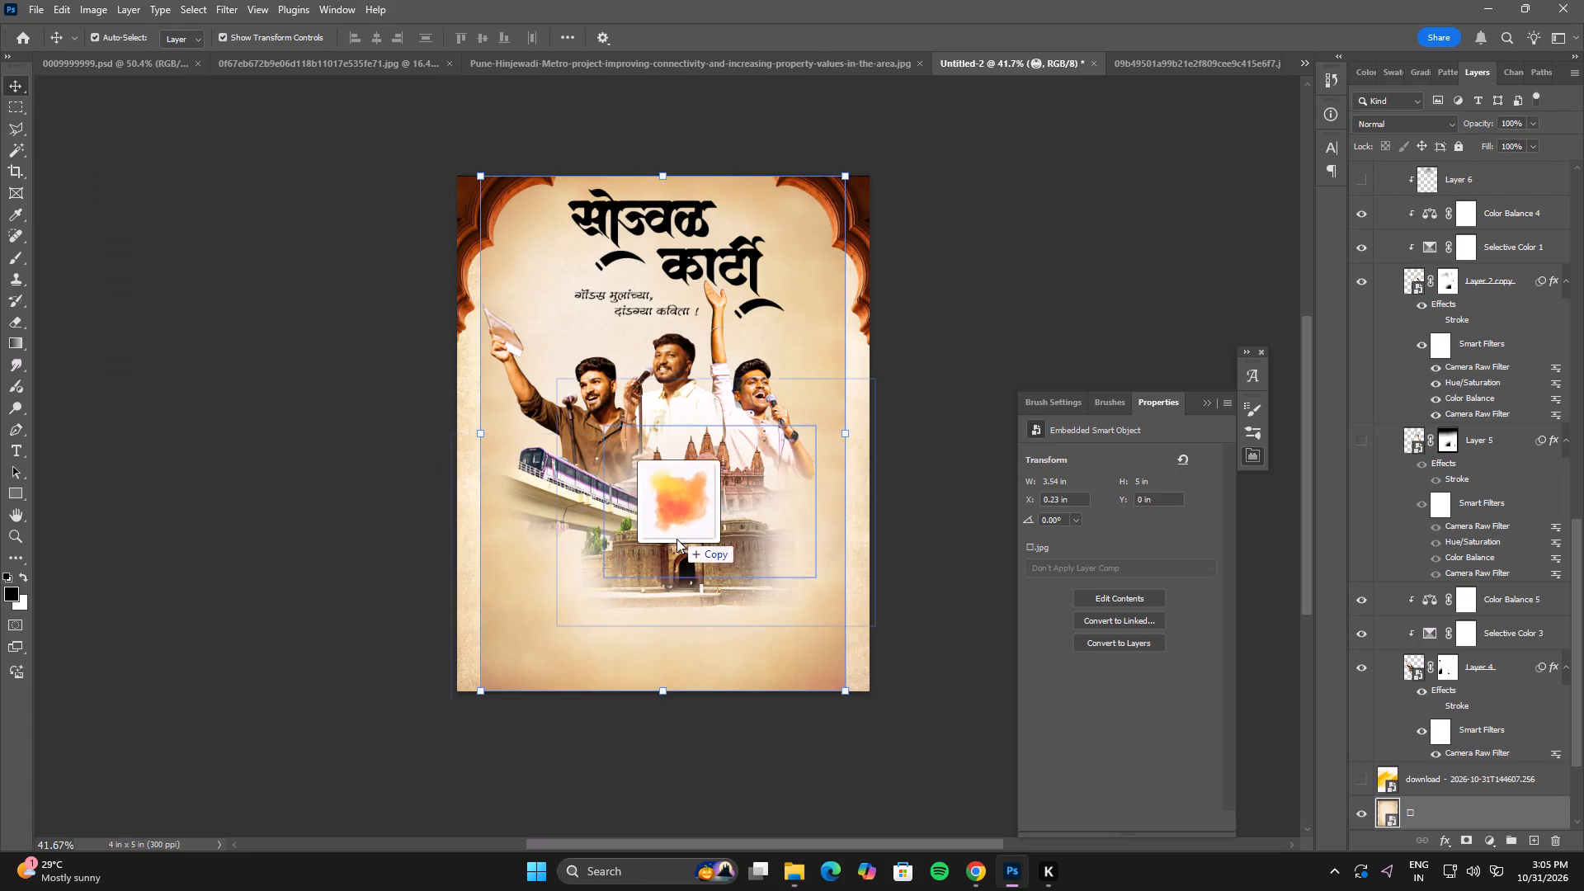
left_click_drag(676, 539, 672, 544)
left_click_drag(733, 490, 728, 540)
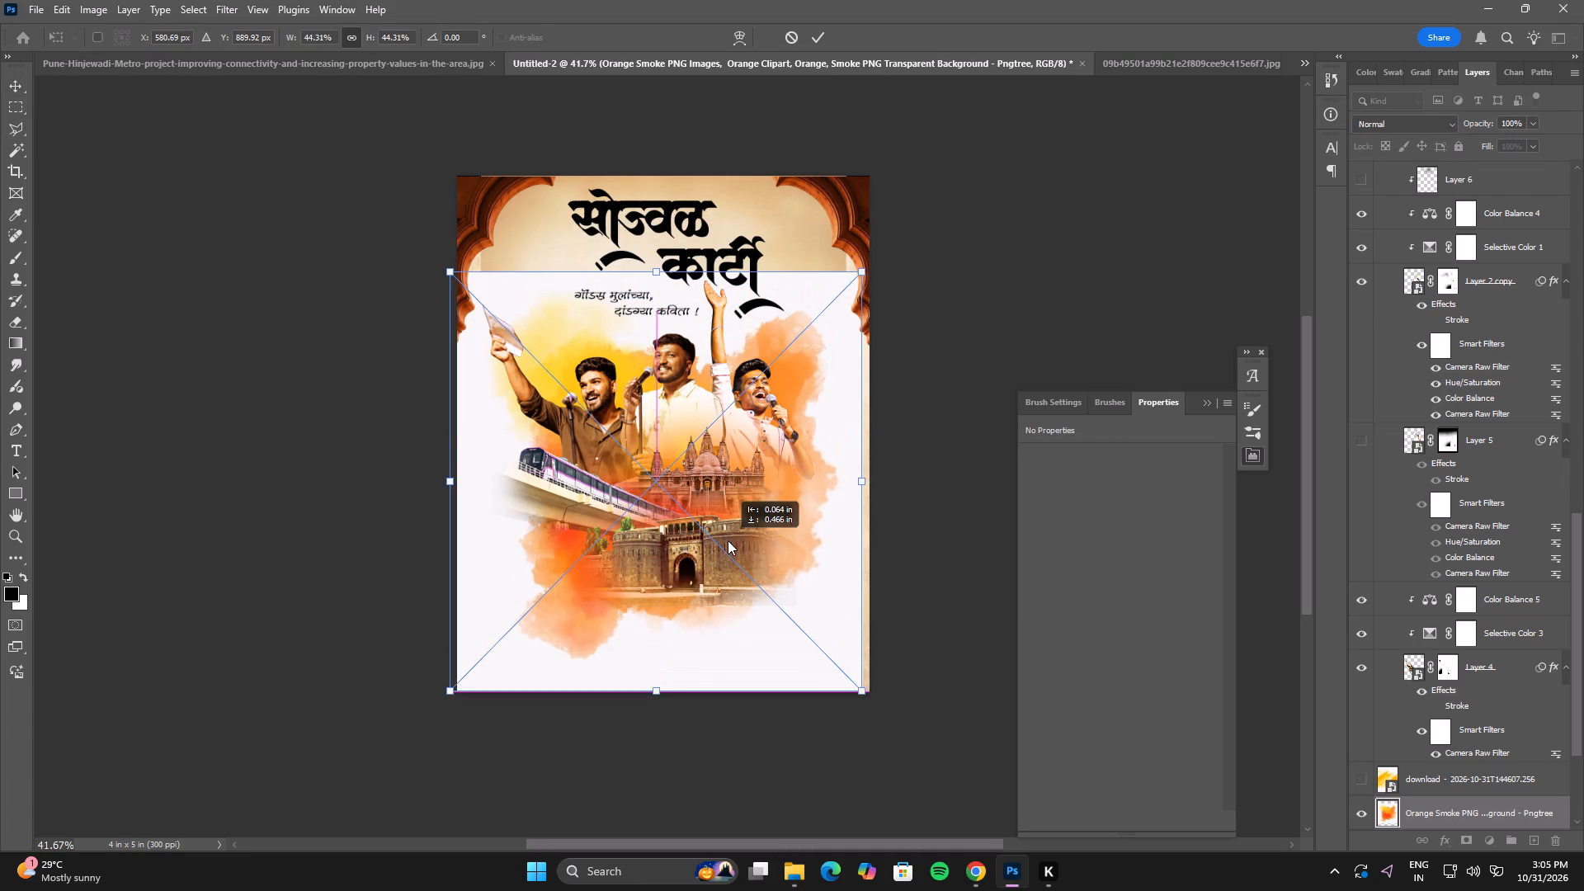
left_click_drag(728, 540, 729, 526)
double_click(729, 526)
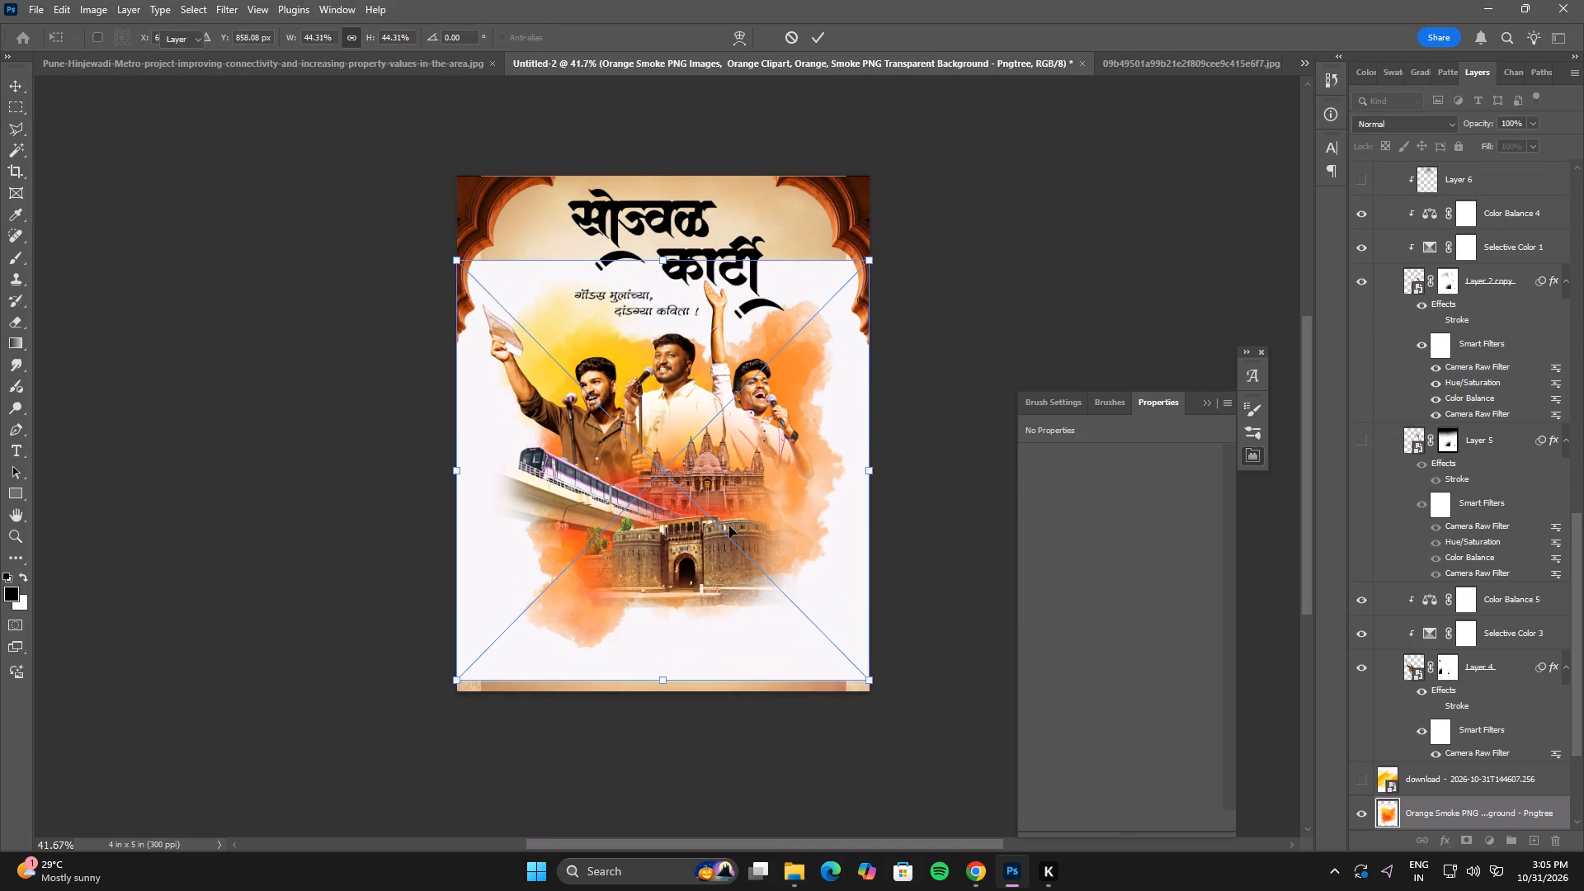
Hide the Orange Smoke image and add a white (#ffffff) Solid Color fill layer just above the darker-edged parchment.
left_click(1353, 813)
left_click(844, 352)
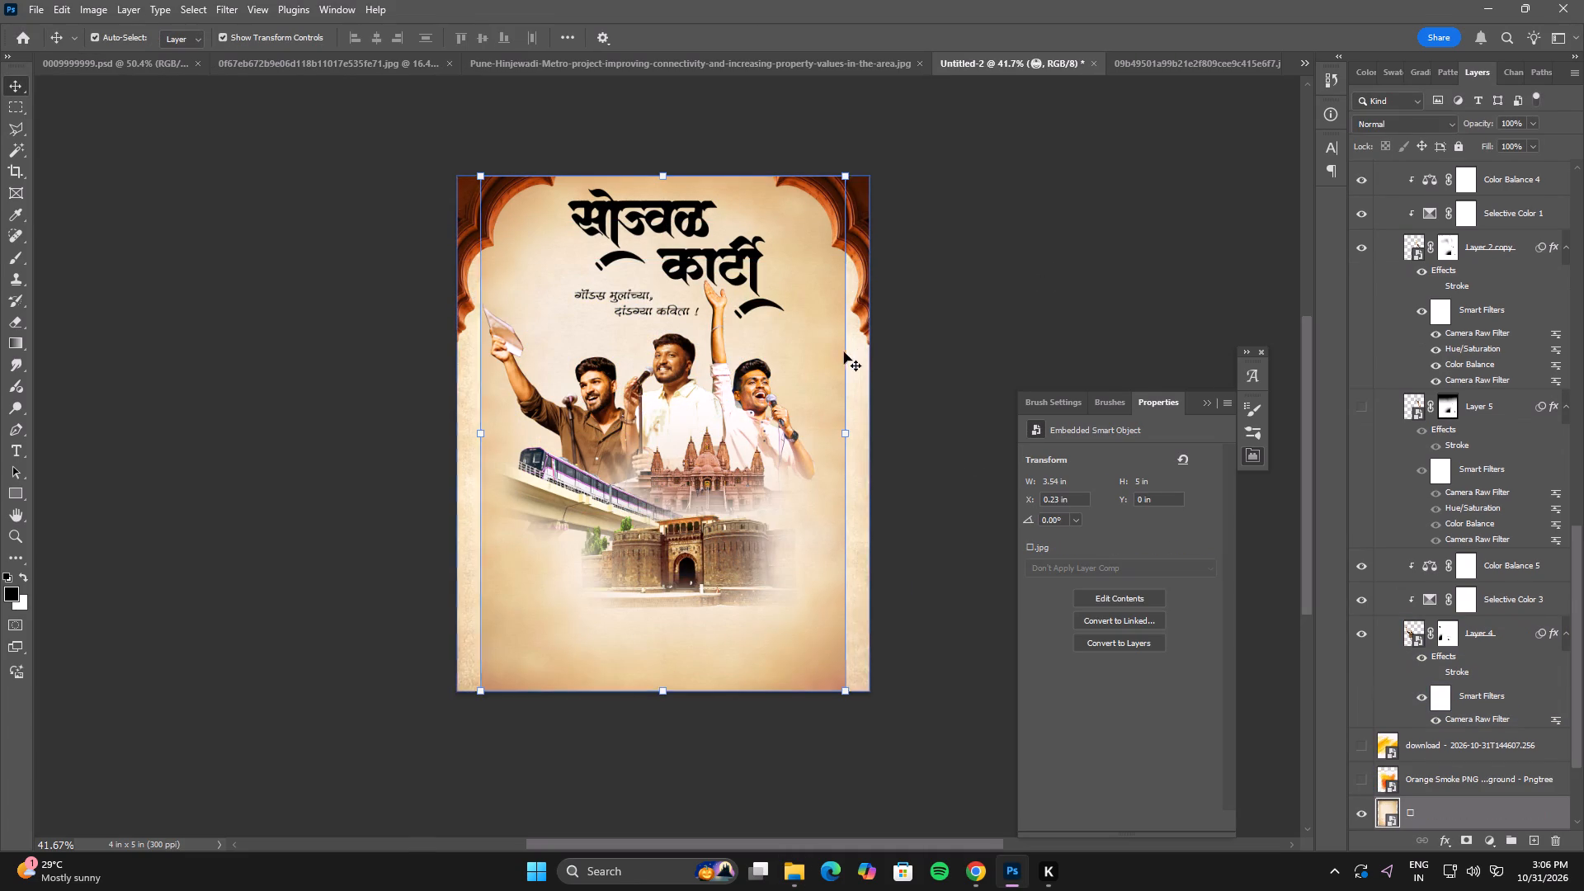
left_click(1489, 837)
left_click(1496, 542)
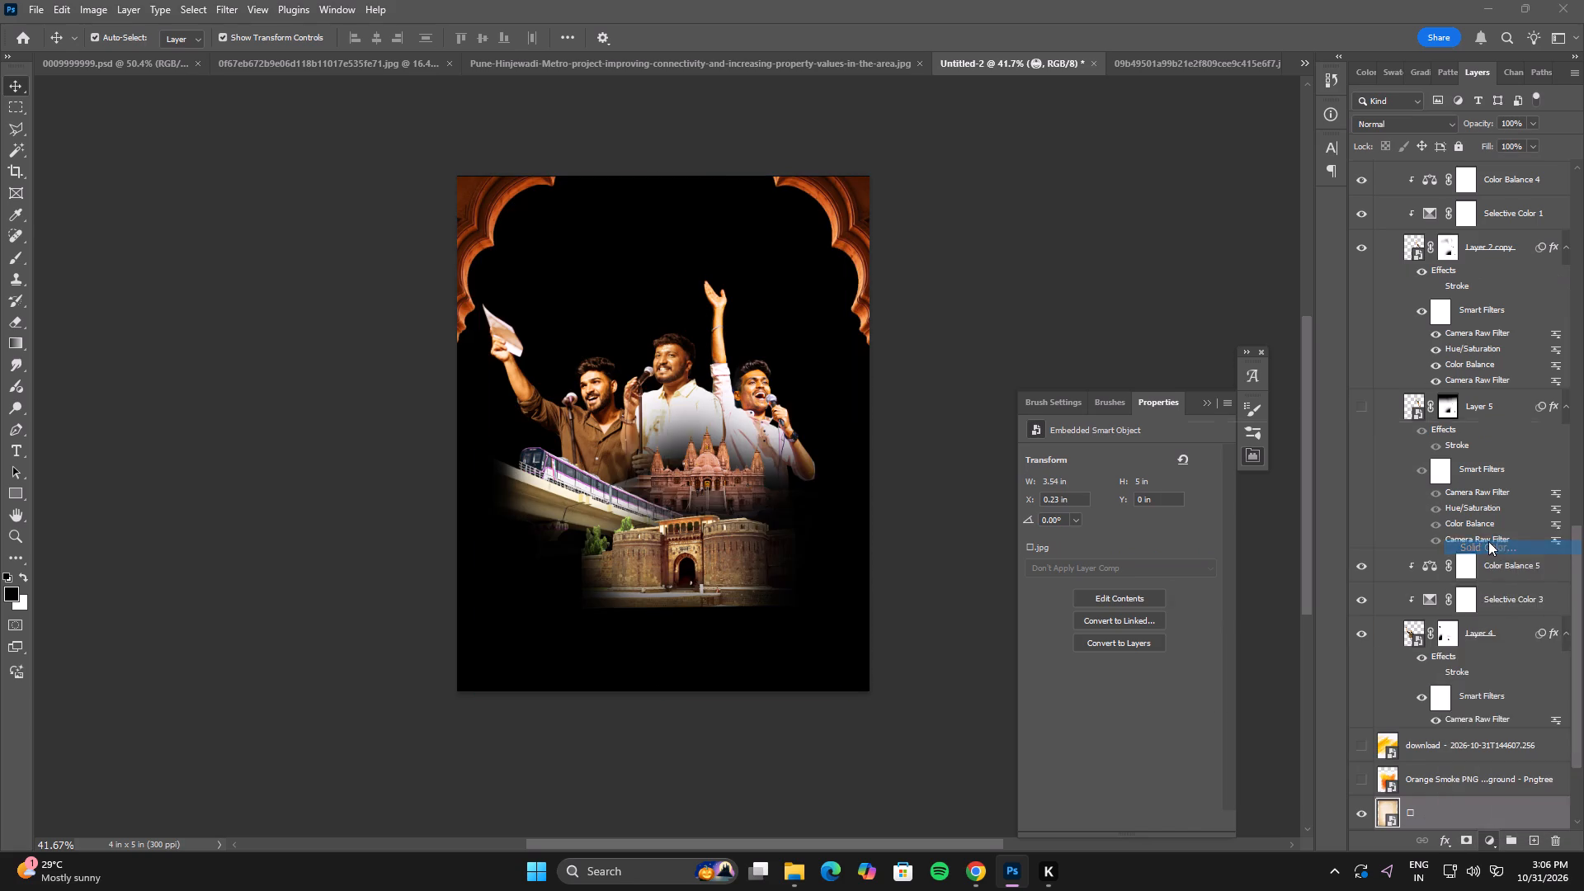
left_click_drag(1179, 487, 1043, 389)
left_click(1523, 436)
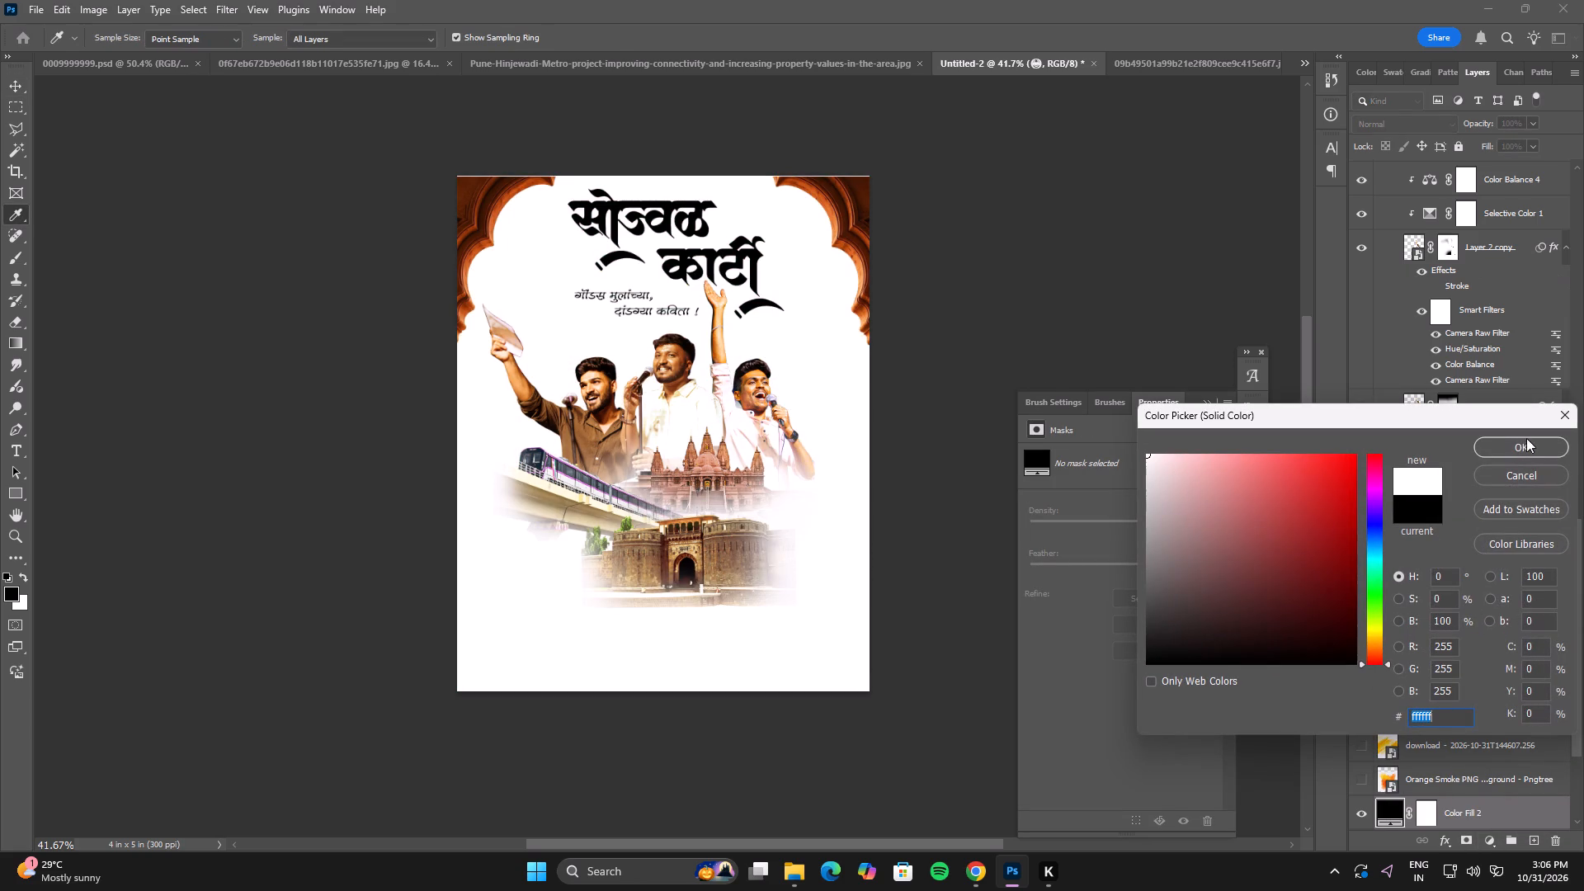
left_click(1525, 442)
Place the yellow brush-stroke image from Downloads above the white fill, scaled to 78.26% so it spans the poster's width.
key("alt+Tab")
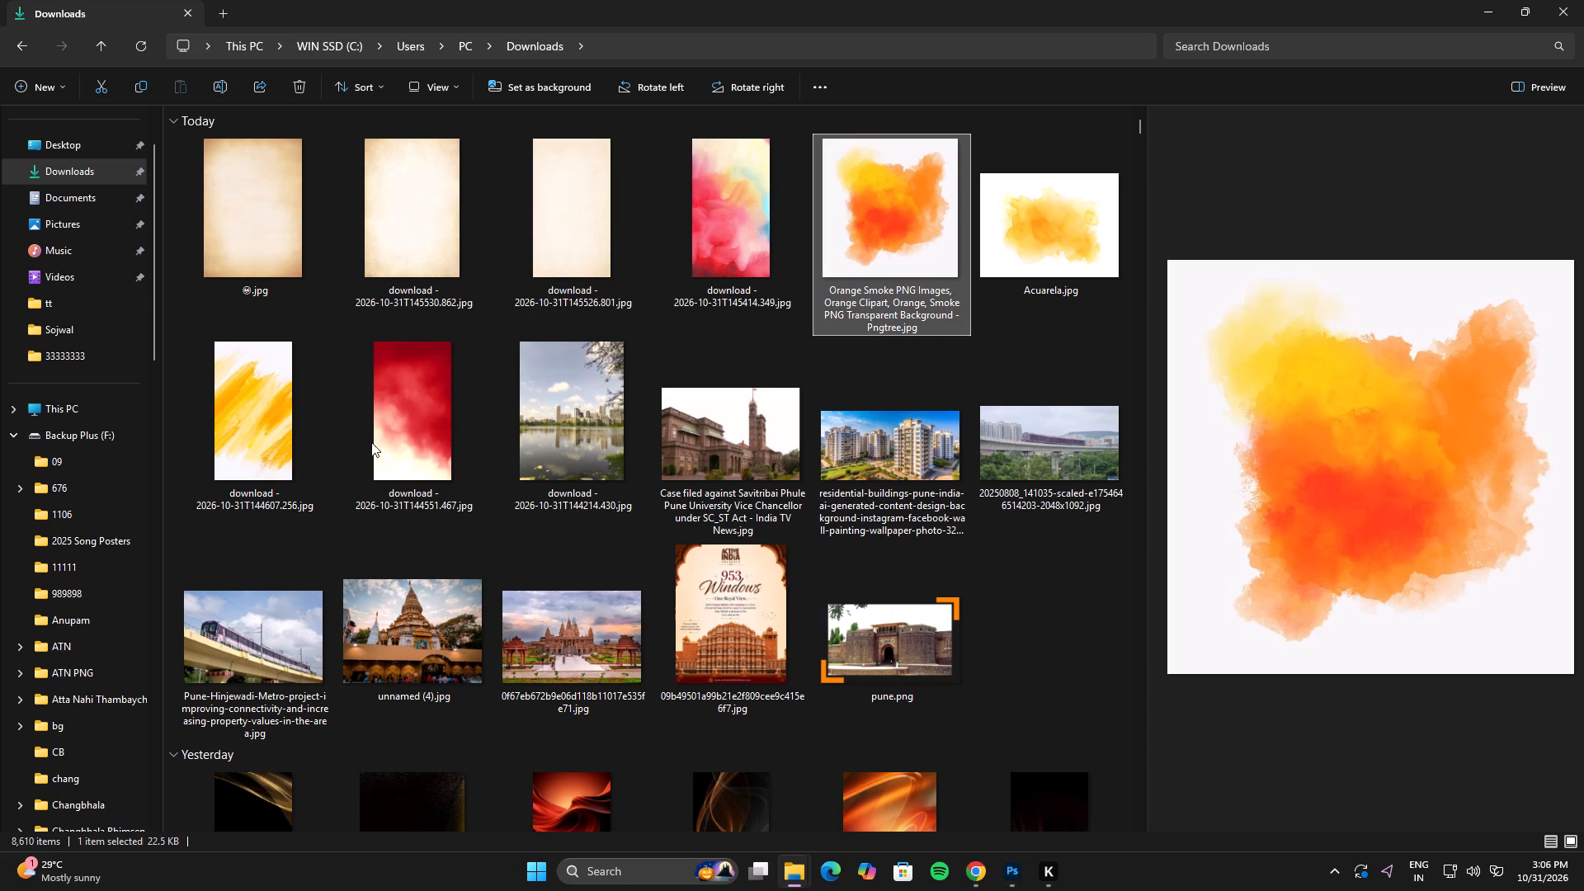
left_click(291, 422)
left_click_drag(273, 389, 581, 556)
key("alt+Tab")
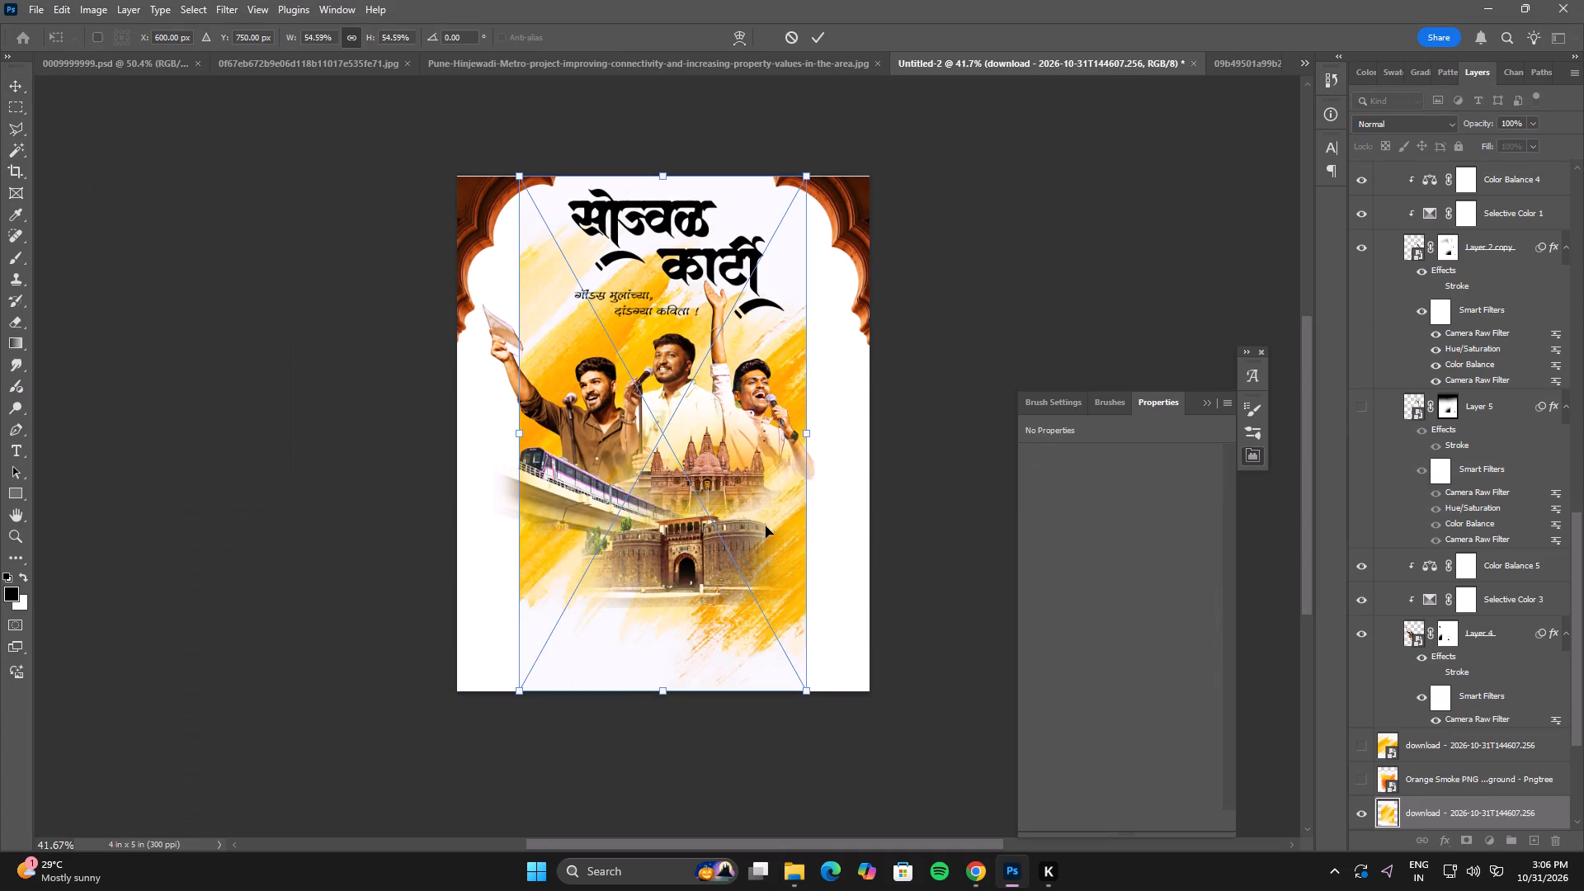
left_click_drag(811, 442, 878, 441, "alt")
double_click(831, 442)
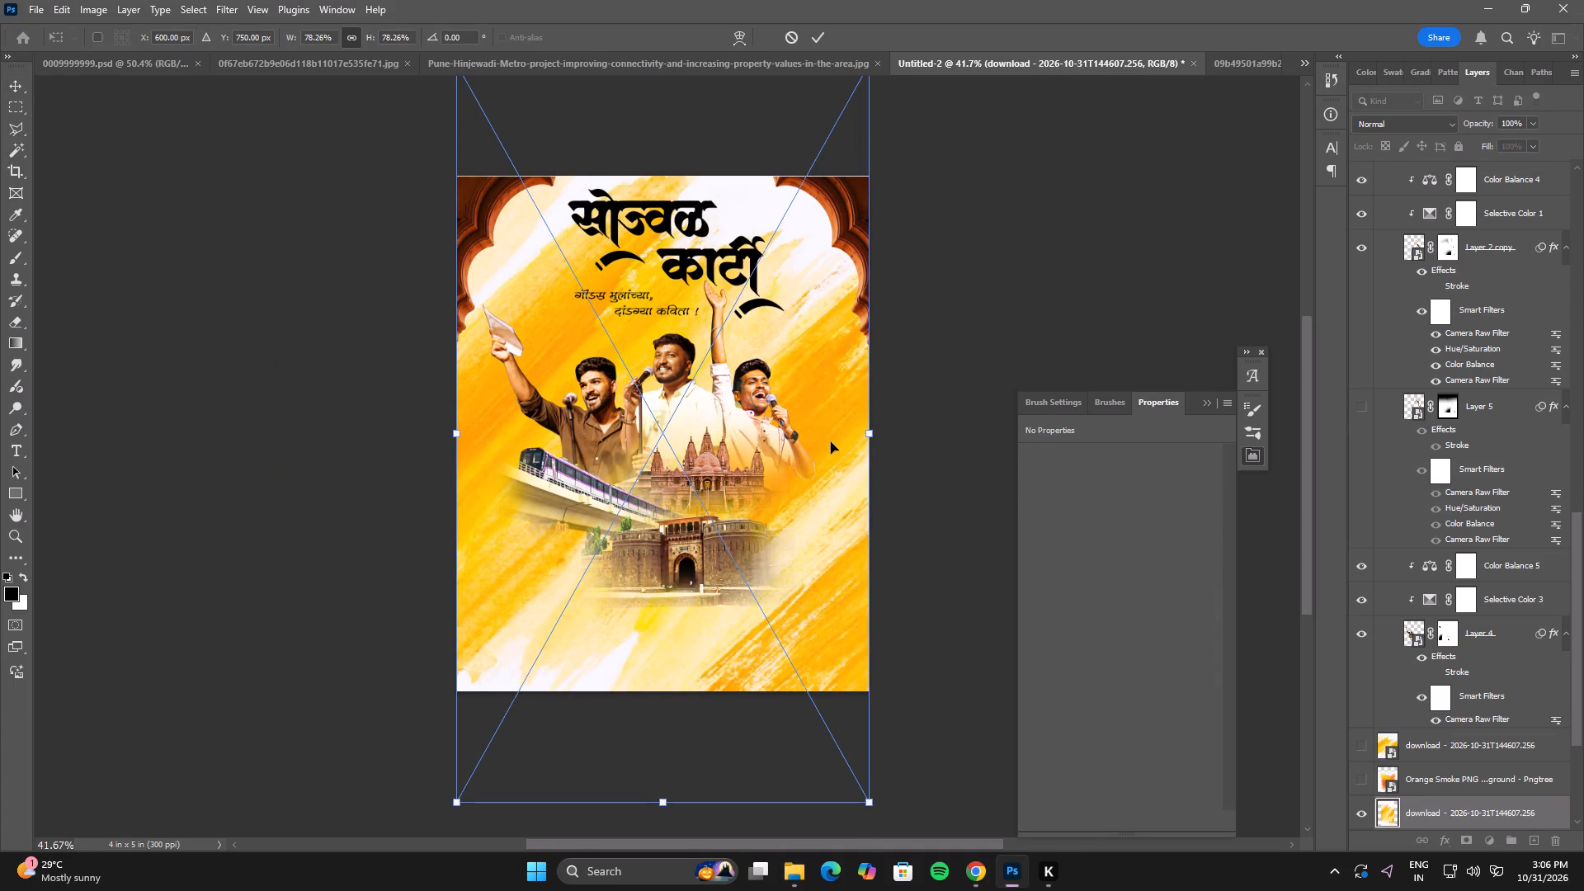
Place the Acuarela image from Downloads above the yellow brush-stroke layer, 4 x 3 in, and hide the brush-stroke layer.
key("alt+Tab")
left_click(1034, 240)
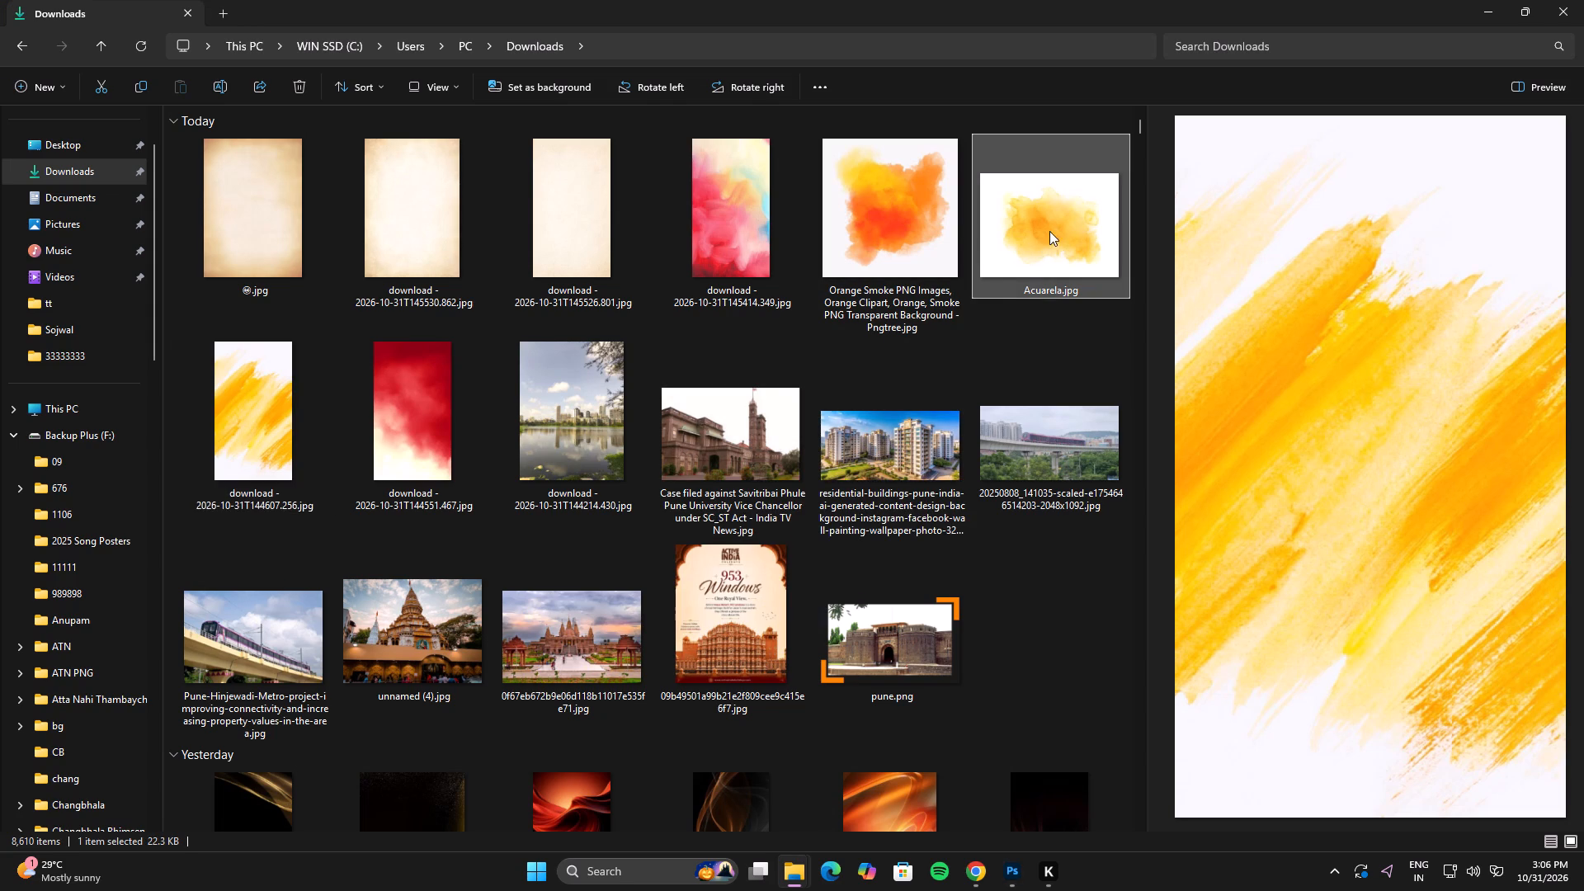
left_click_drag(1049, 231, 641, 601)
key("alt+Tab")
double_click(723, 490)
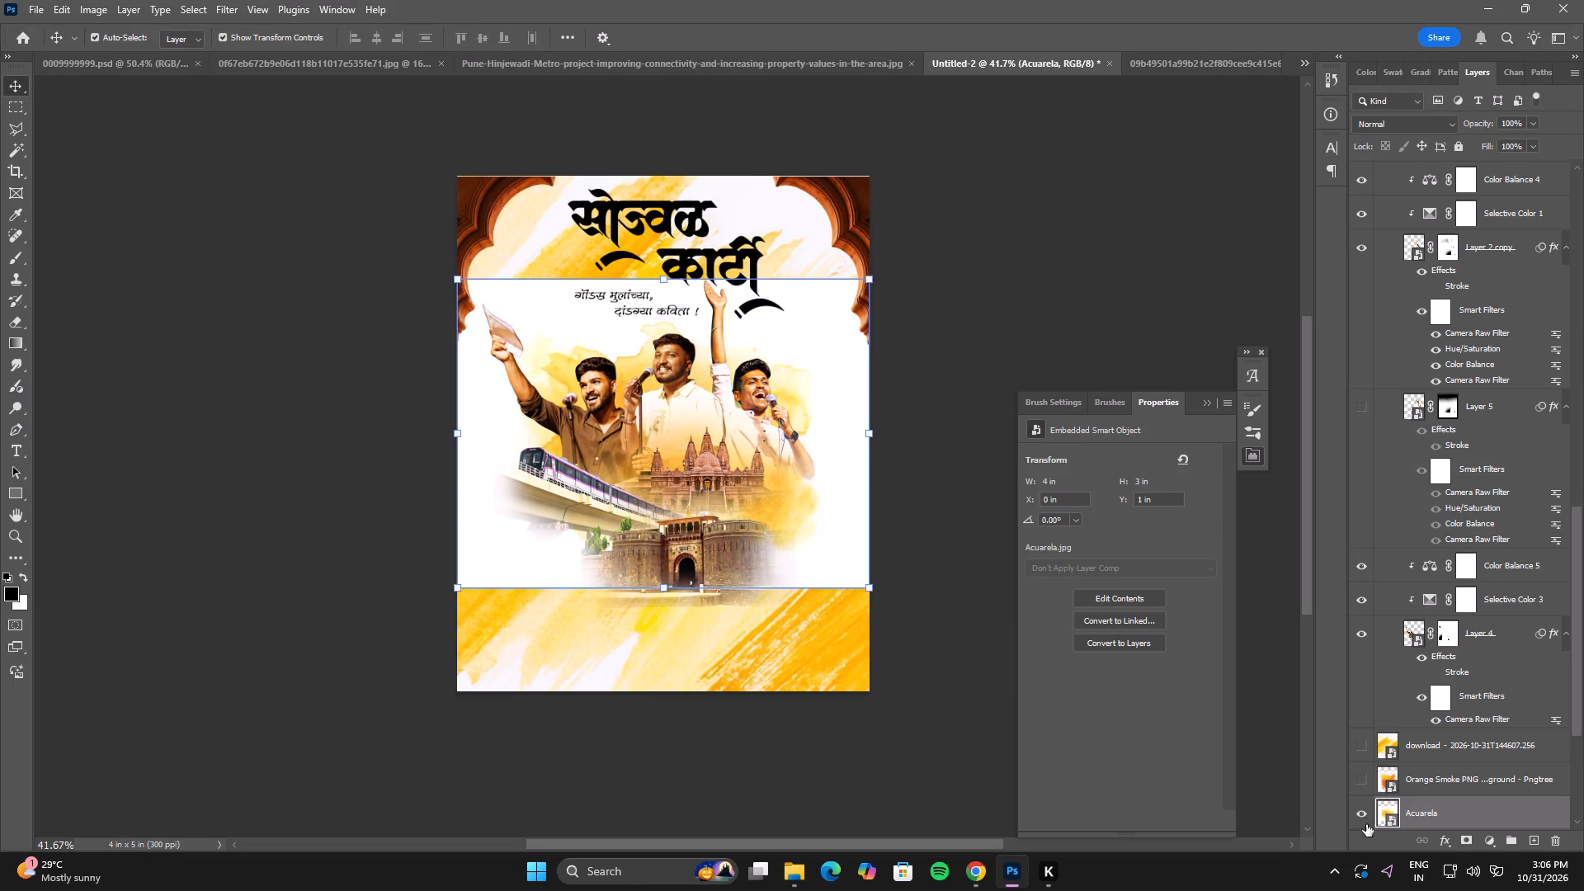
scroll(1363, 813, "down", 2)
left_click(1363, 778)
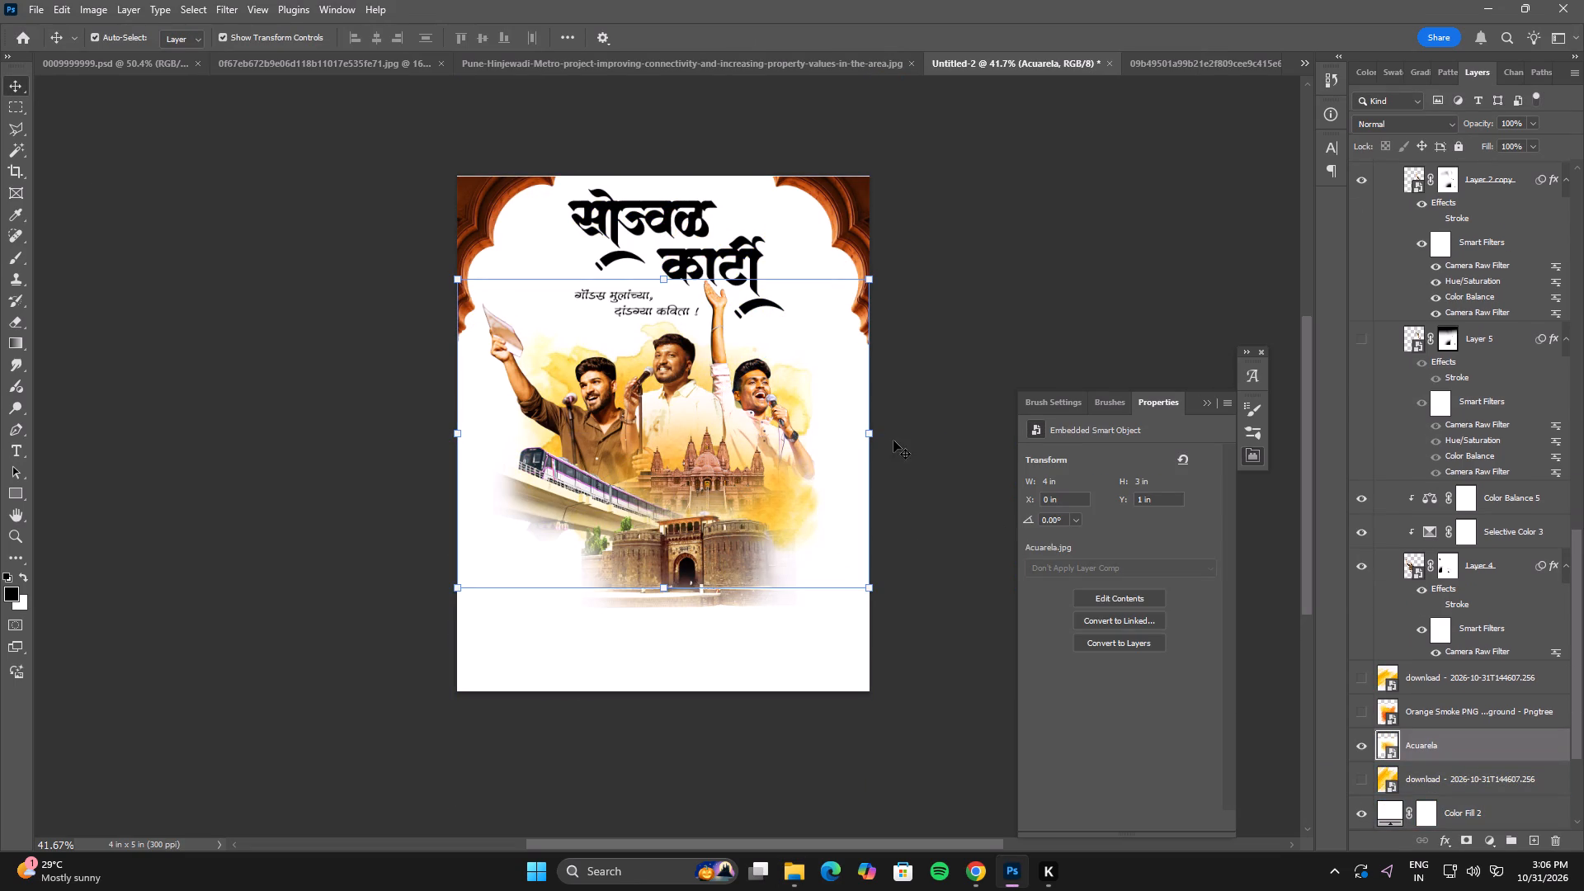
Enlarge the Acuarela watercolour to 49.62% and lower it behind the performers and landmarks, at about X -0.53, Y 0.94 in.
left_click_drag(872, 434, 927, 436, "alt")
left_click_drag(785, 445, 785, 504)
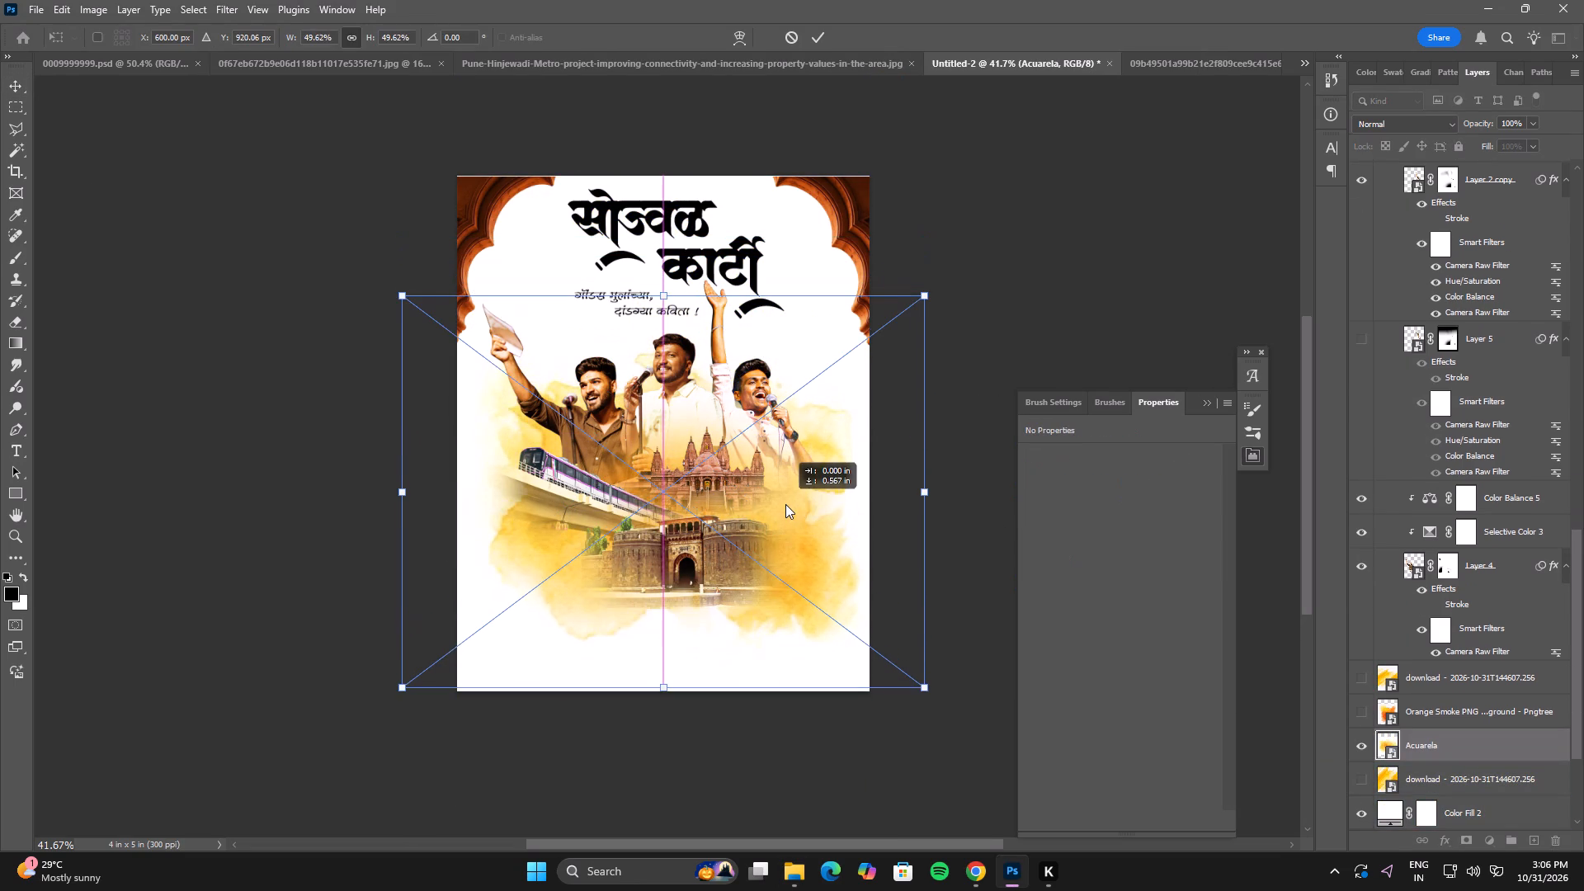
left_click_drag(785, 504, 786, 481)
double_click(786, 481)
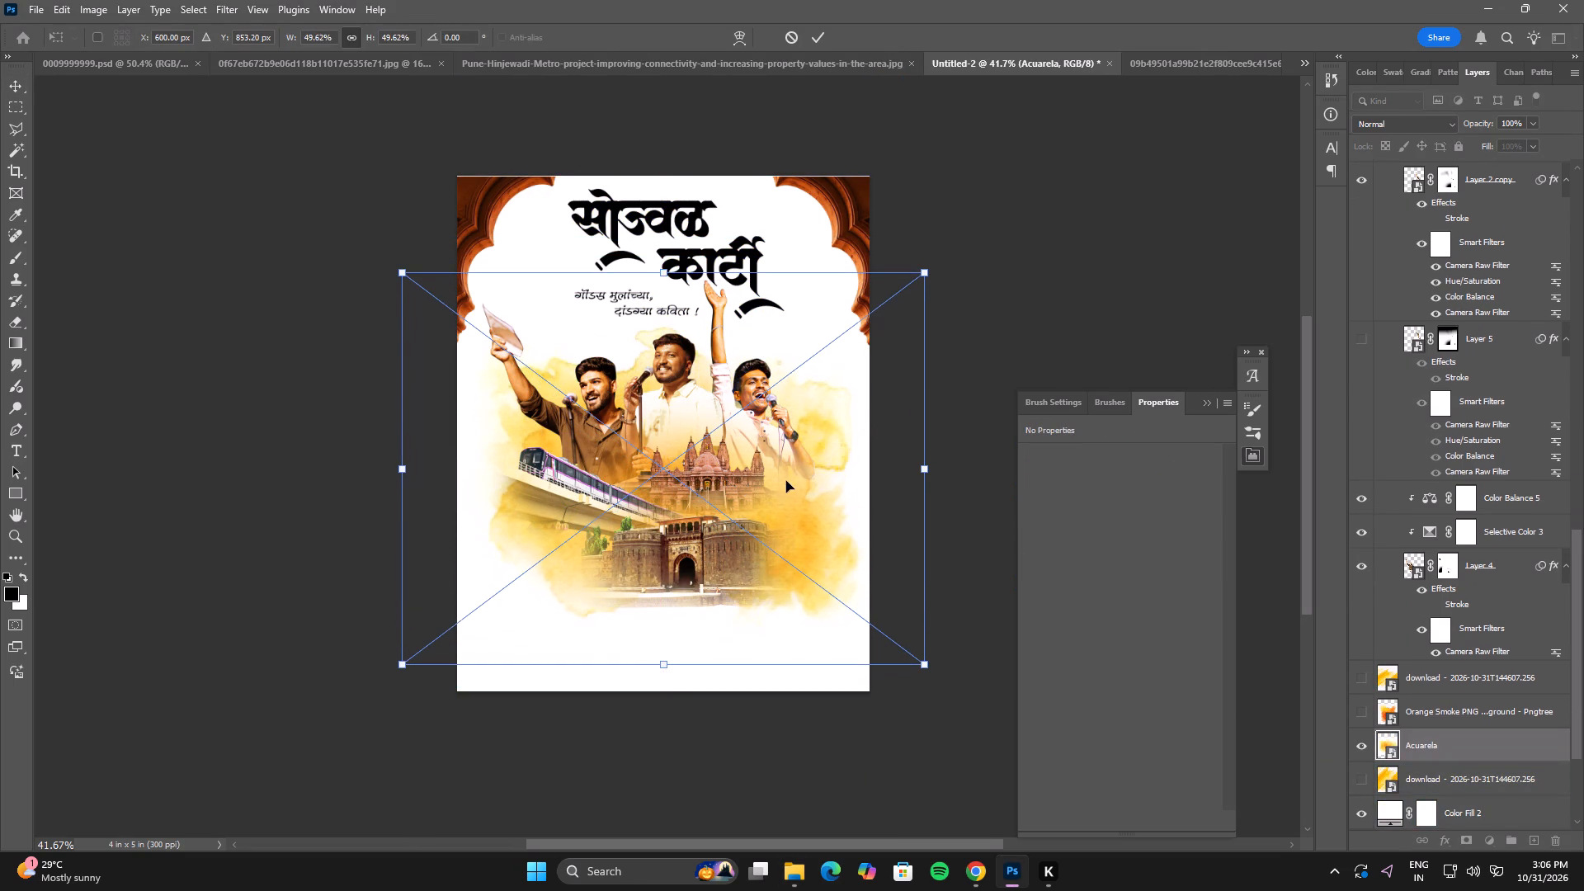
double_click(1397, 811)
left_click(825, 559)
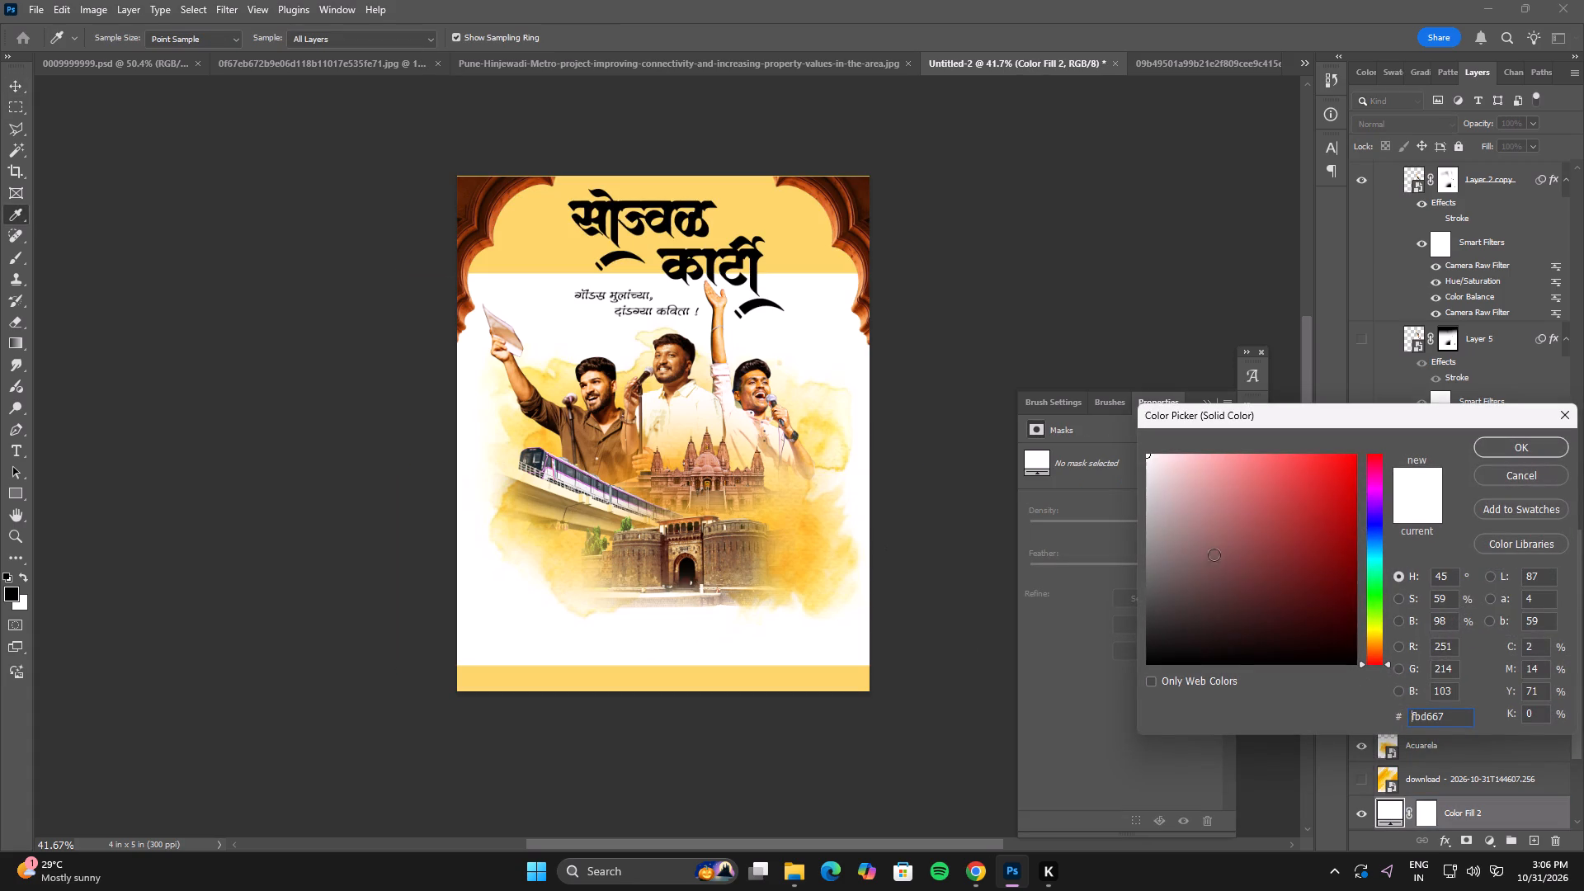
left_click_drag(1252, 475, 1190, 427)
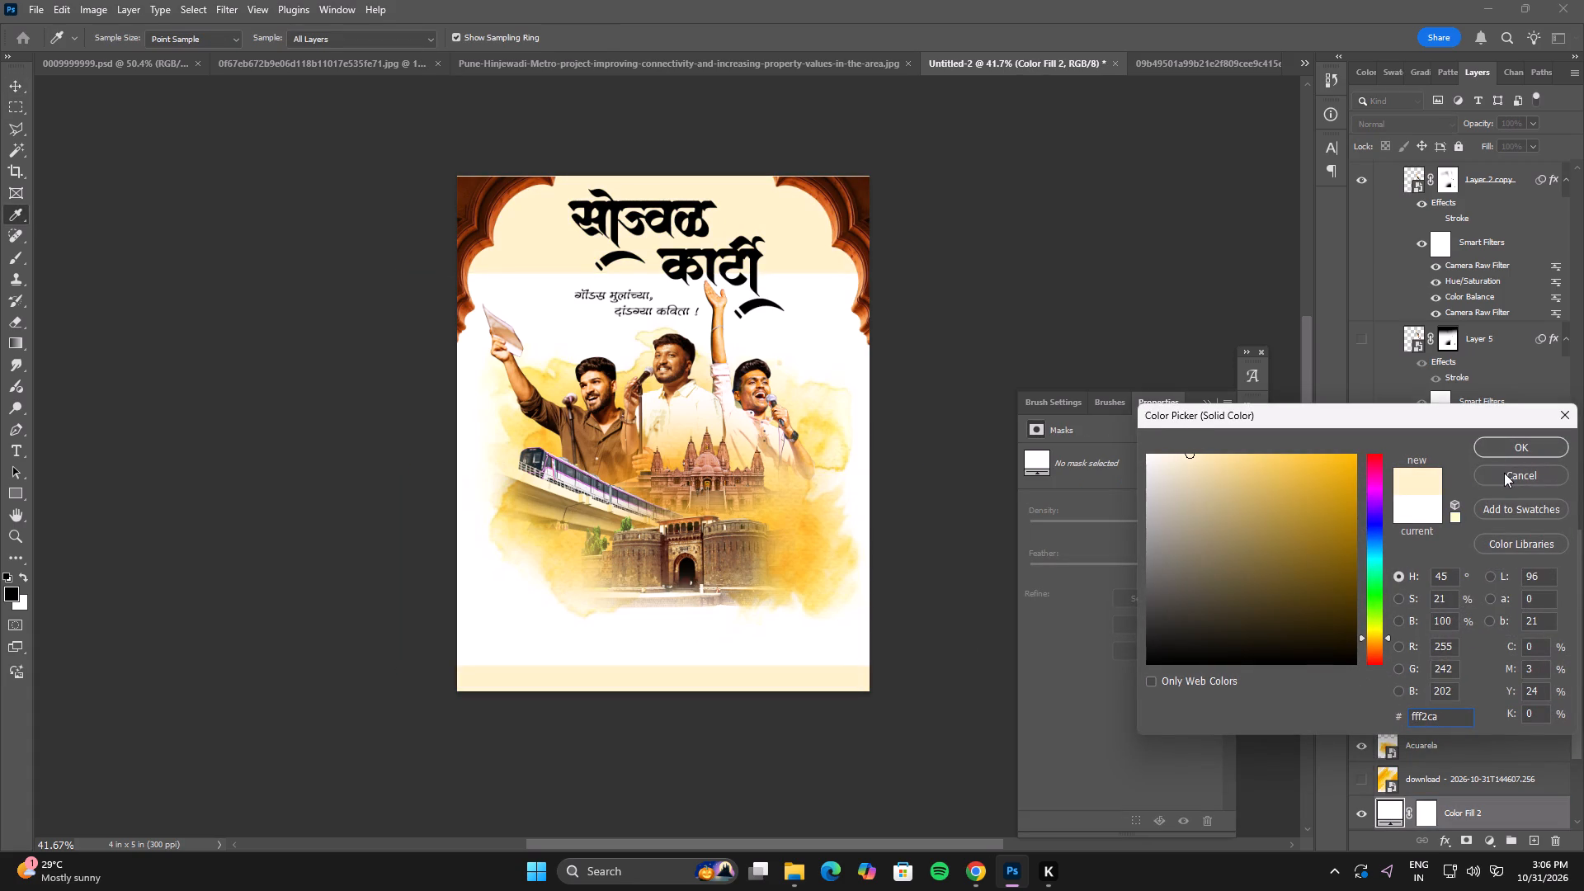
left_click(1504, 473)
Hide the Acuarela layer and place another Orange Smoke image from Downloads above it, 4 in wide, at X 0, Y 0.75 in.
left_click(823, 351)
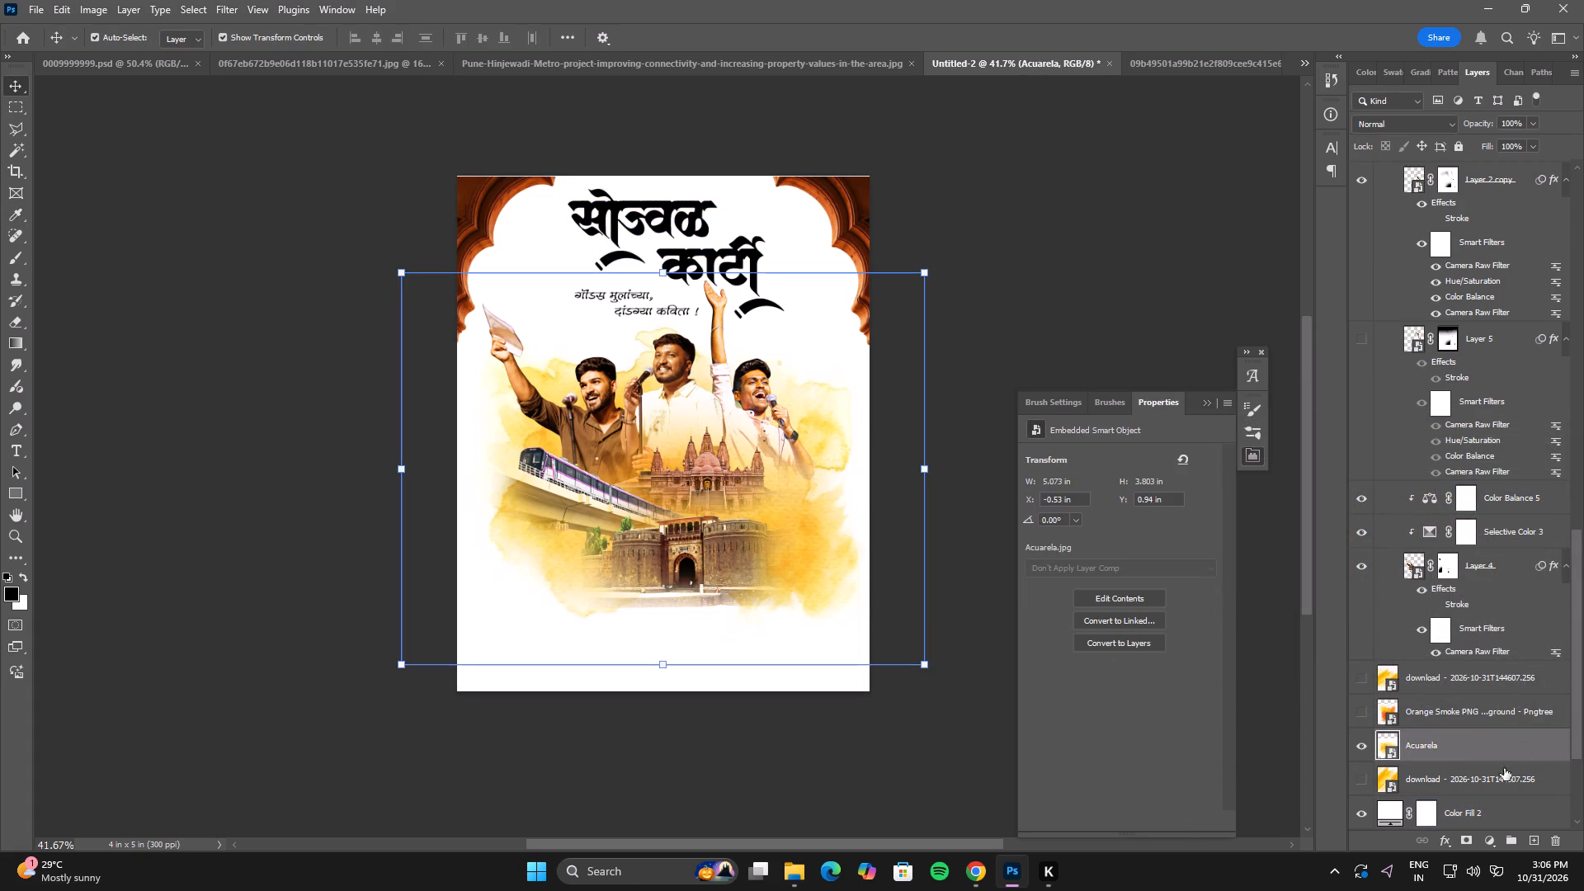
left_click(1359, 746)
key("alt+Tab")
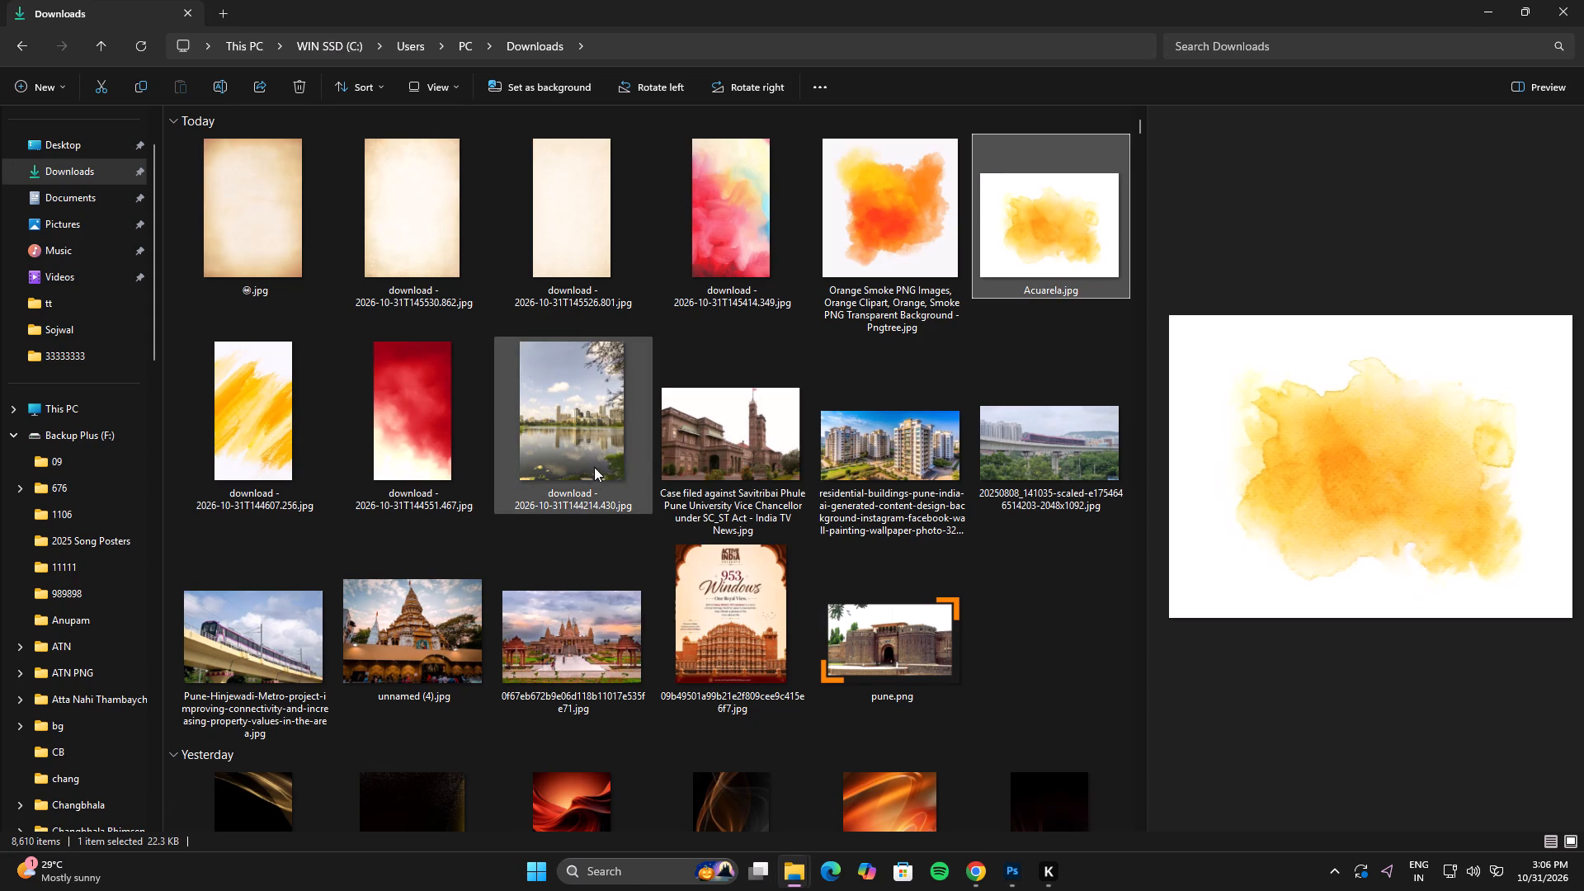
left_click(918, 229)
left_click_drag(914, 210, 751, 582)
key("alt+Tab")
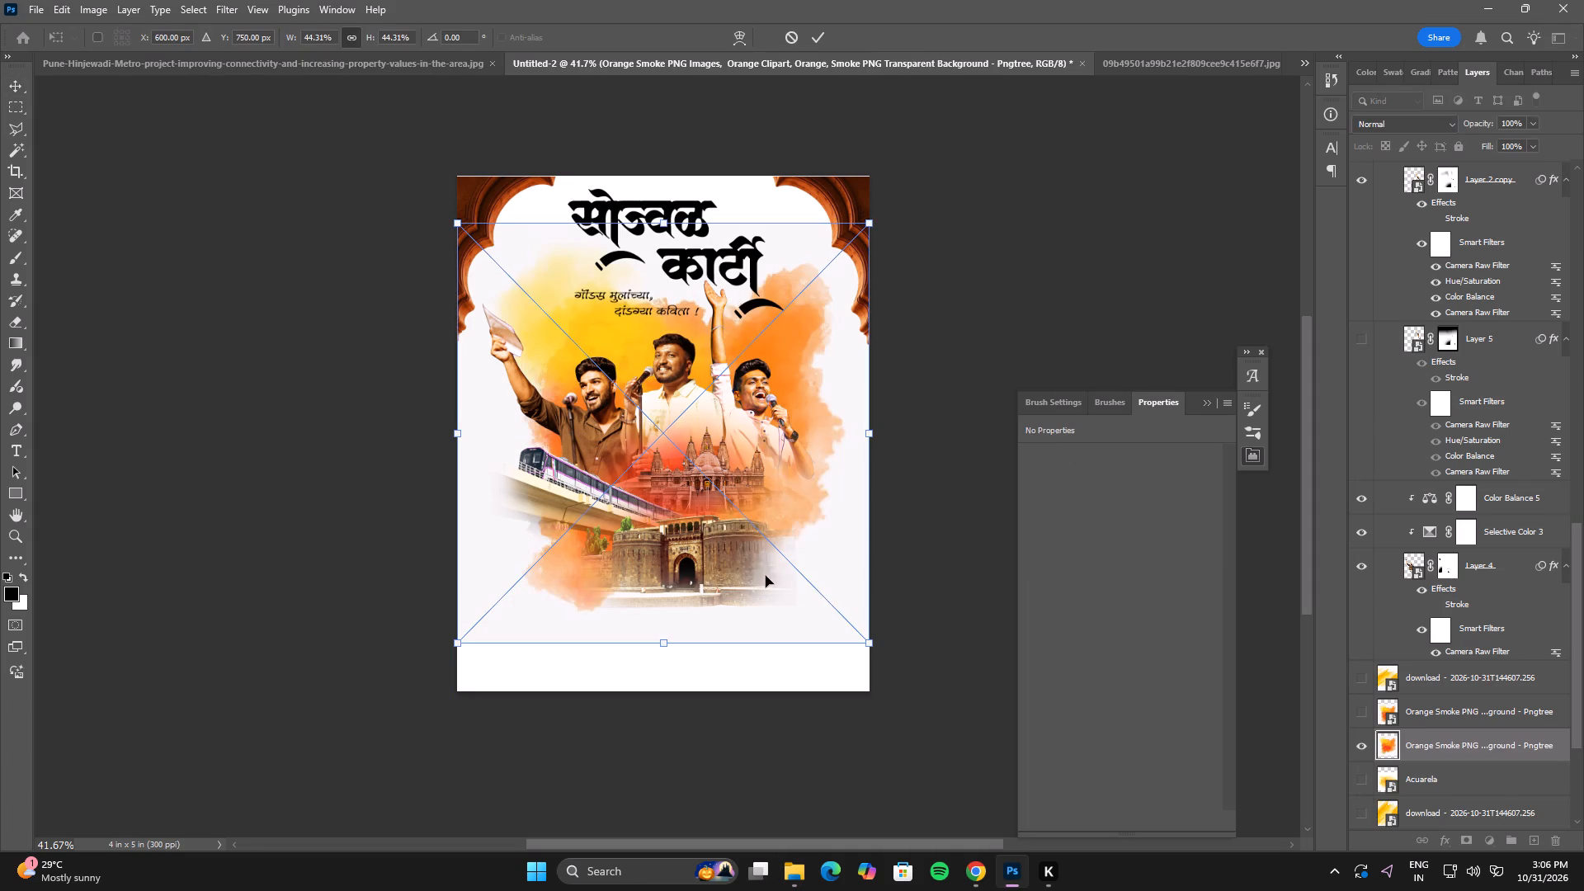
left_click_drag(728, 491, 727, 523)
double_click(727, 523)
Place the pink, yellow and blue painted texture from Downloads above the Orange Smoke, scaled to the poster's width and moved down below the title's first line.
key("alt+Tab")
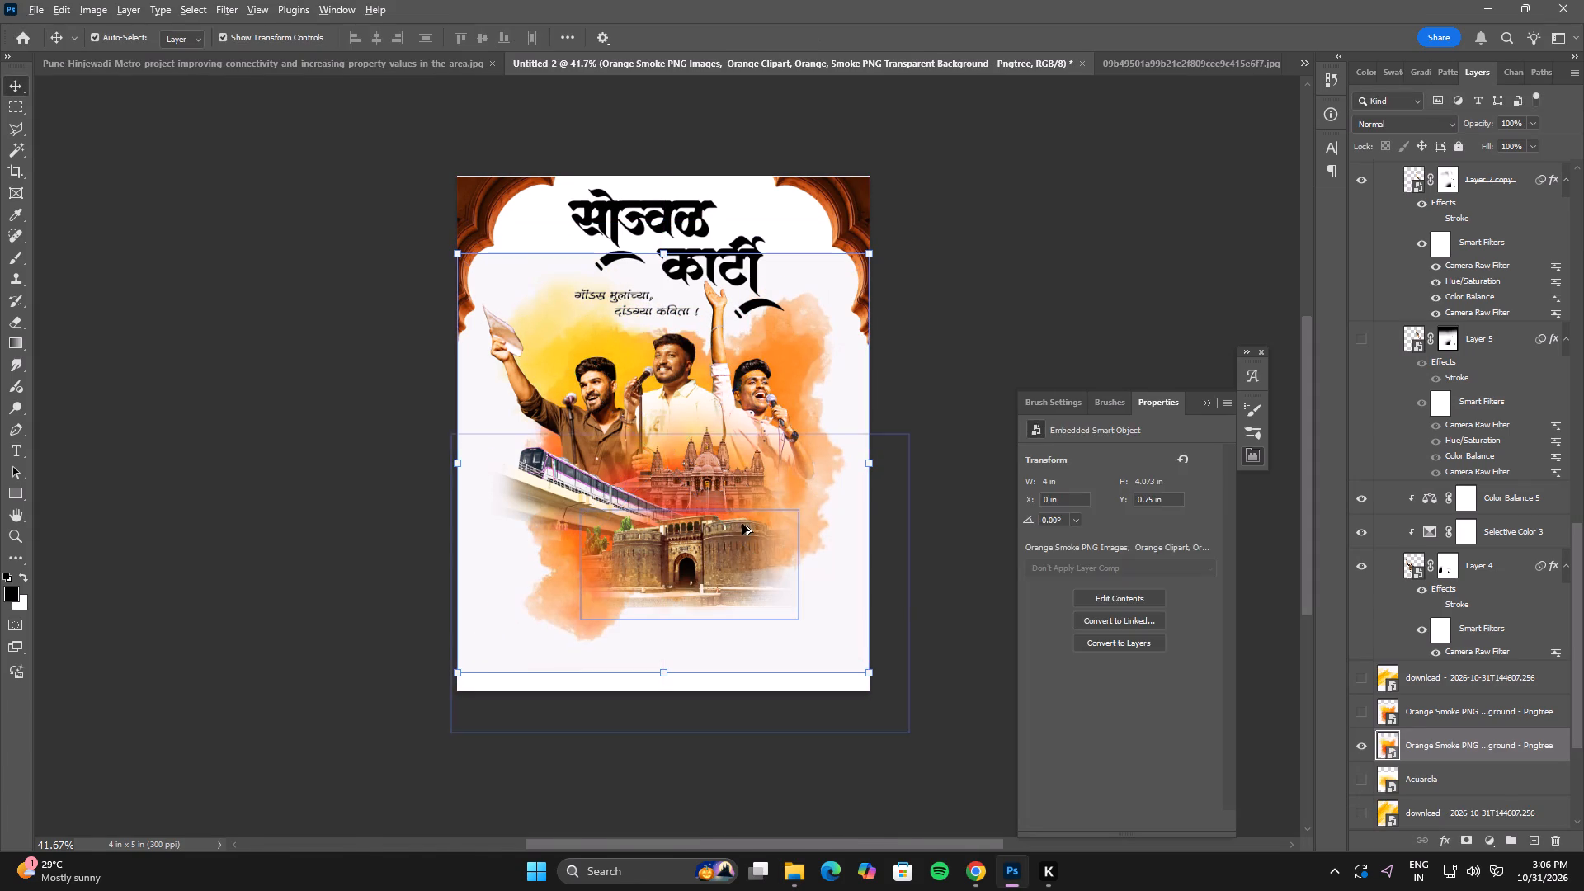
left_click(733, 253)
left_click_drag(742, 199, 733, 507)
key("alt+Tab")
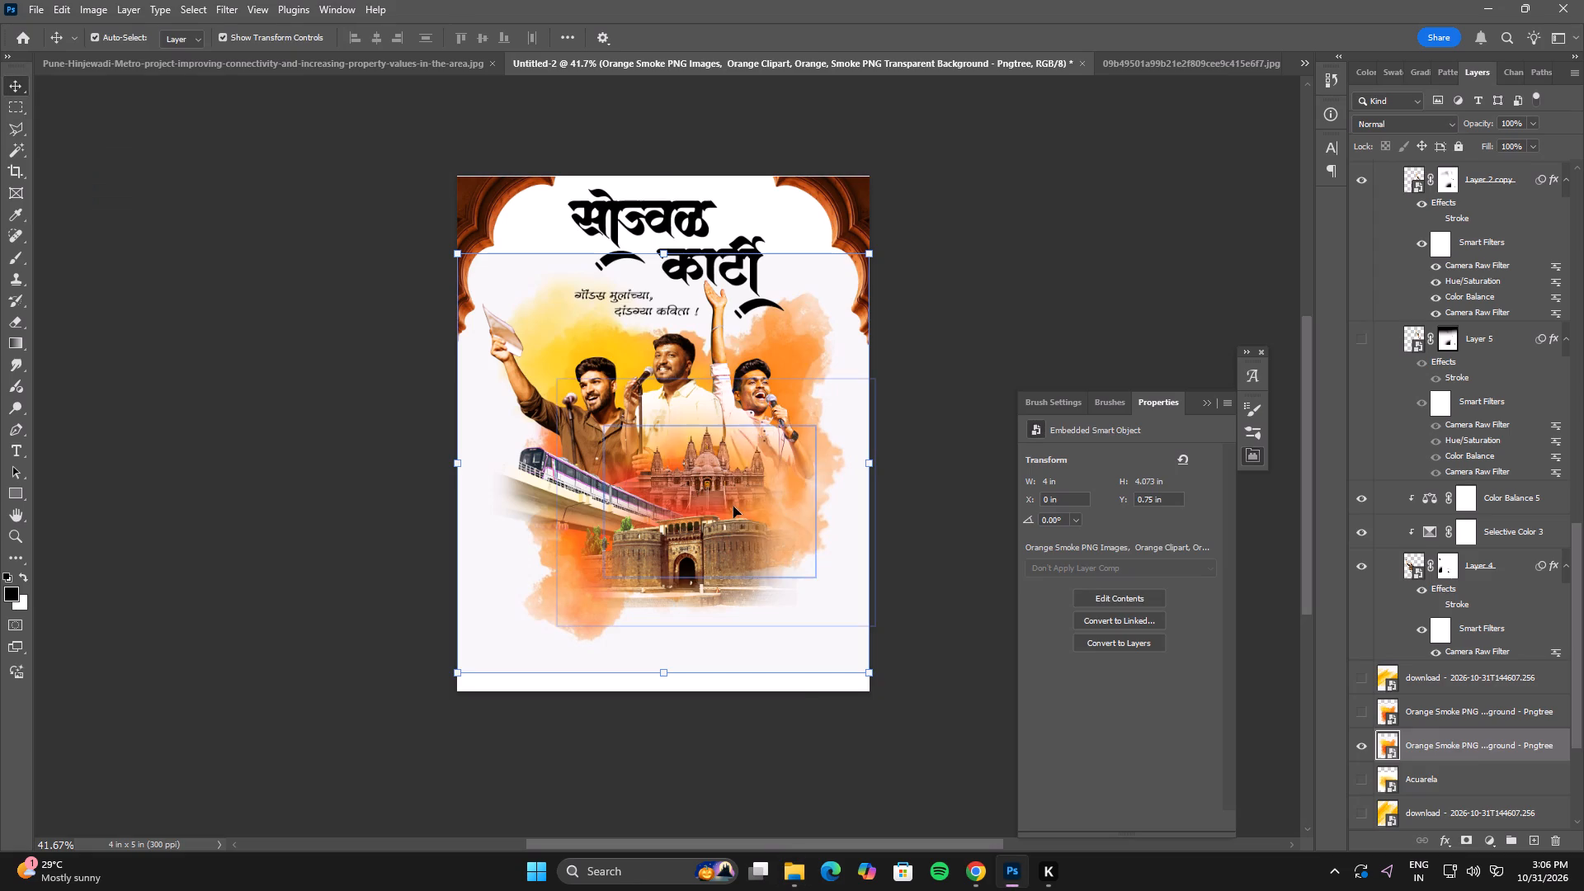
left_click_drag(814, 438, 870, 436, "alt")
left_click_drag(779, 455, 783, 623, "shift")
double_click(783, 623)
Place the 60 Watercolor Painting image from Downloads above the painted texture, scaled to 33.82%, at about X 0.74, Y 0.82 in.
key("alt+Tab")
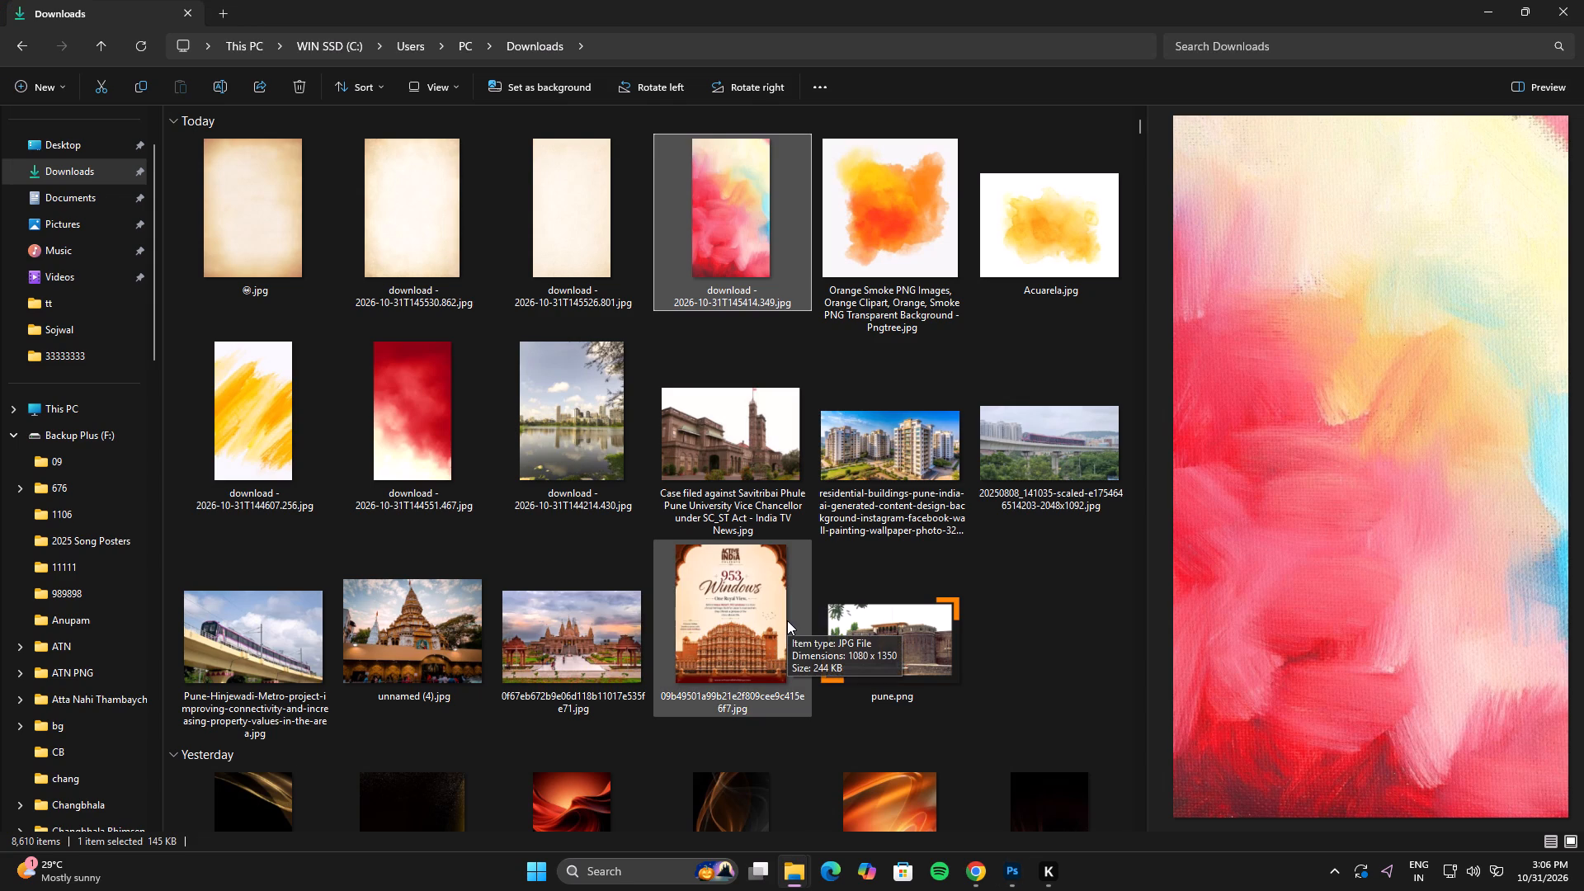
scroll(784, 620, "down", 4)
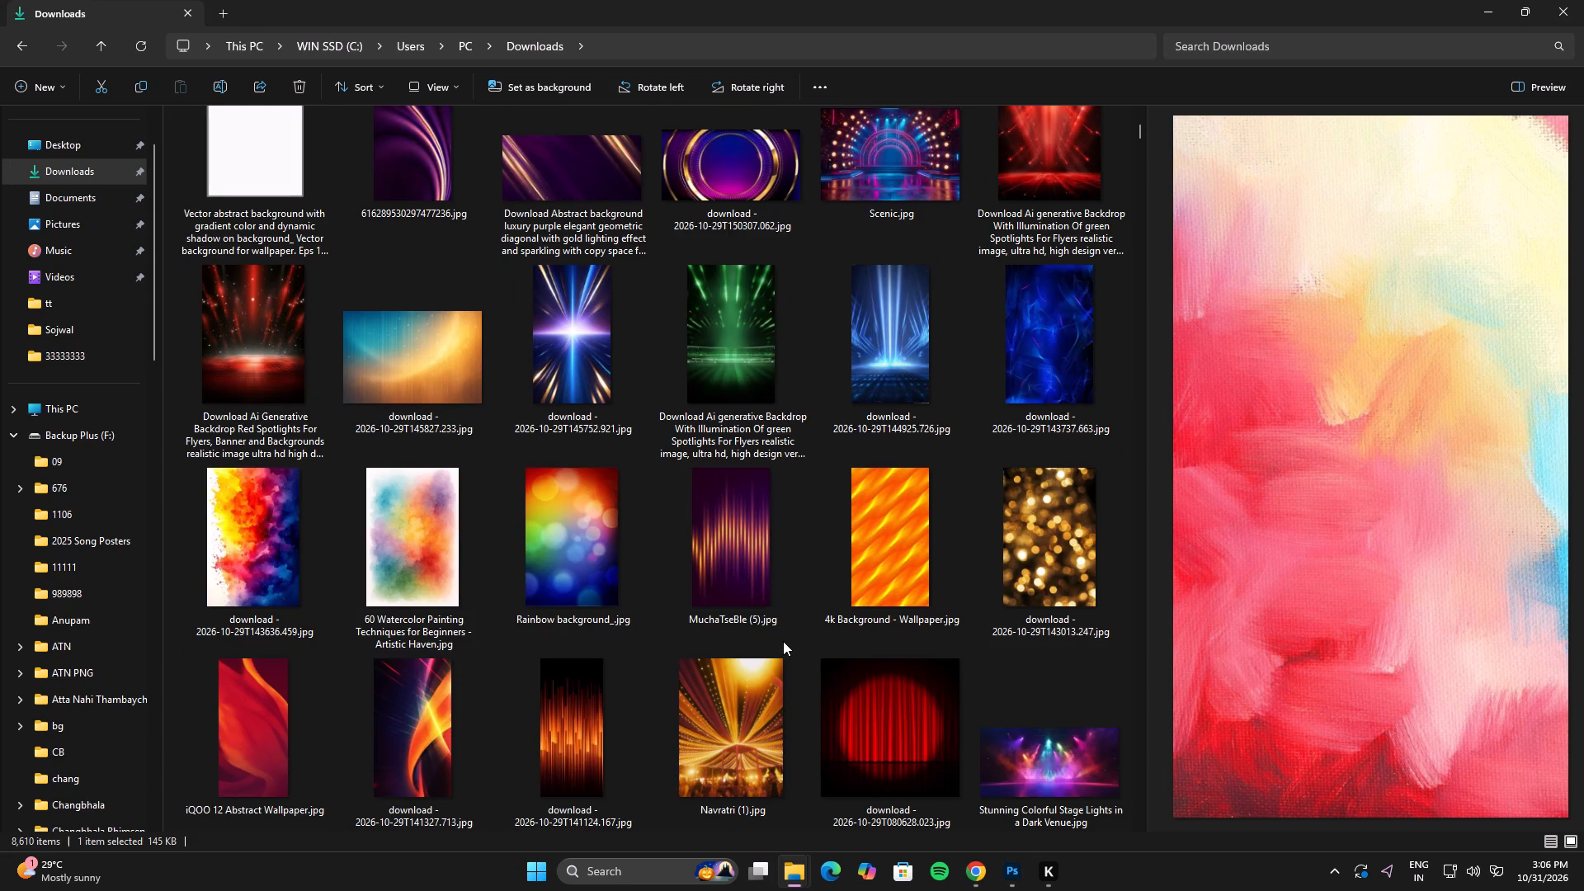
left_click(439, 582)
left_click_drag(425, 533, 622, 715)
key("alt+Tab")
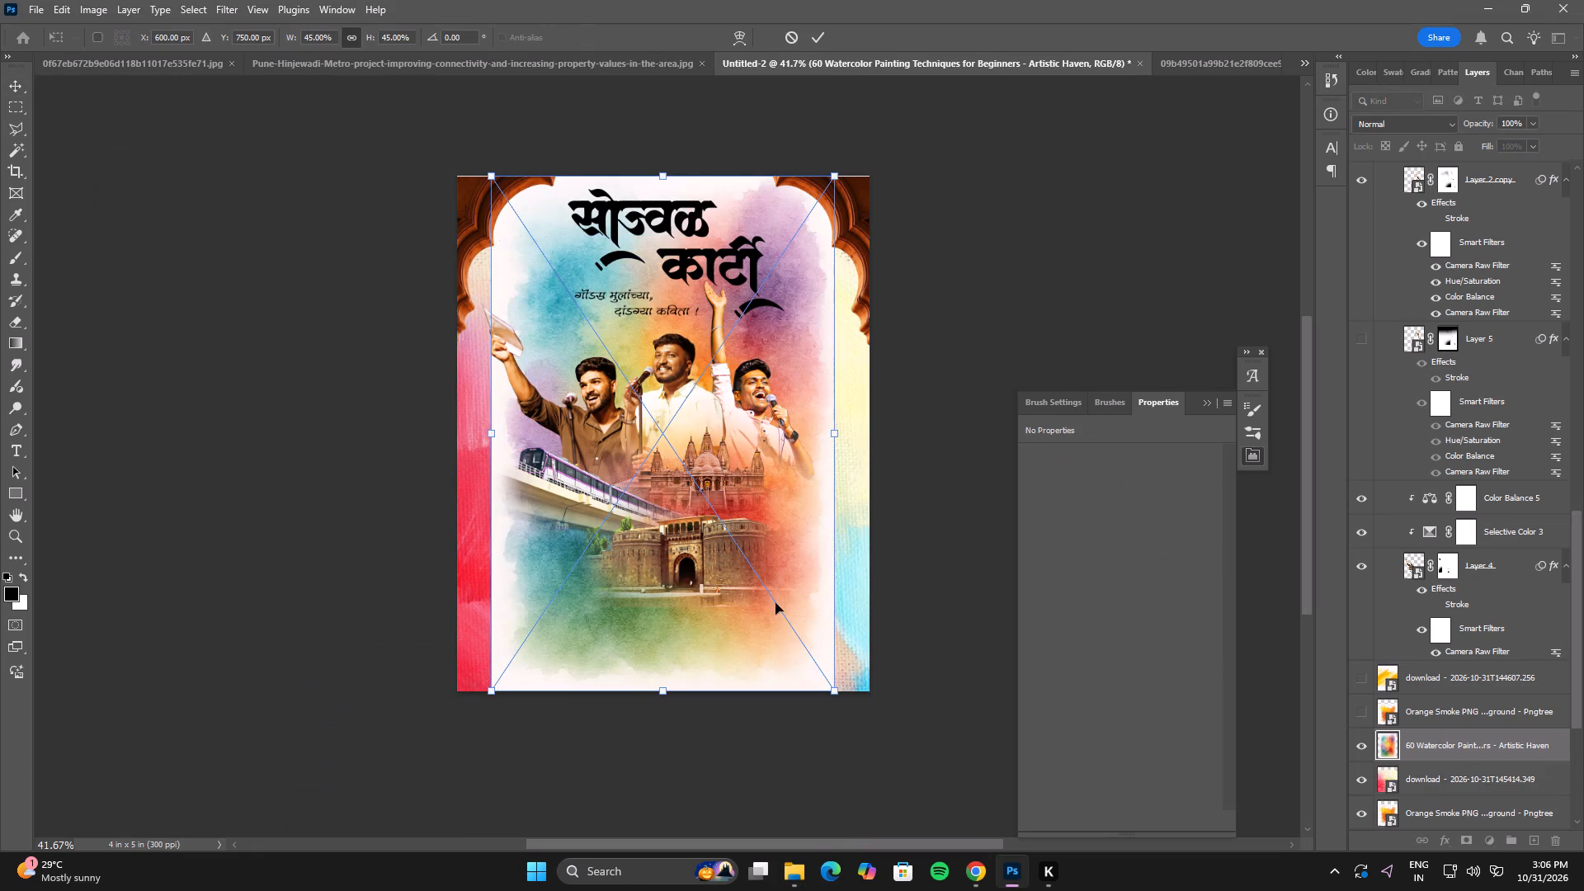
left_click_drag(834, 432, 870, 435, "alt")
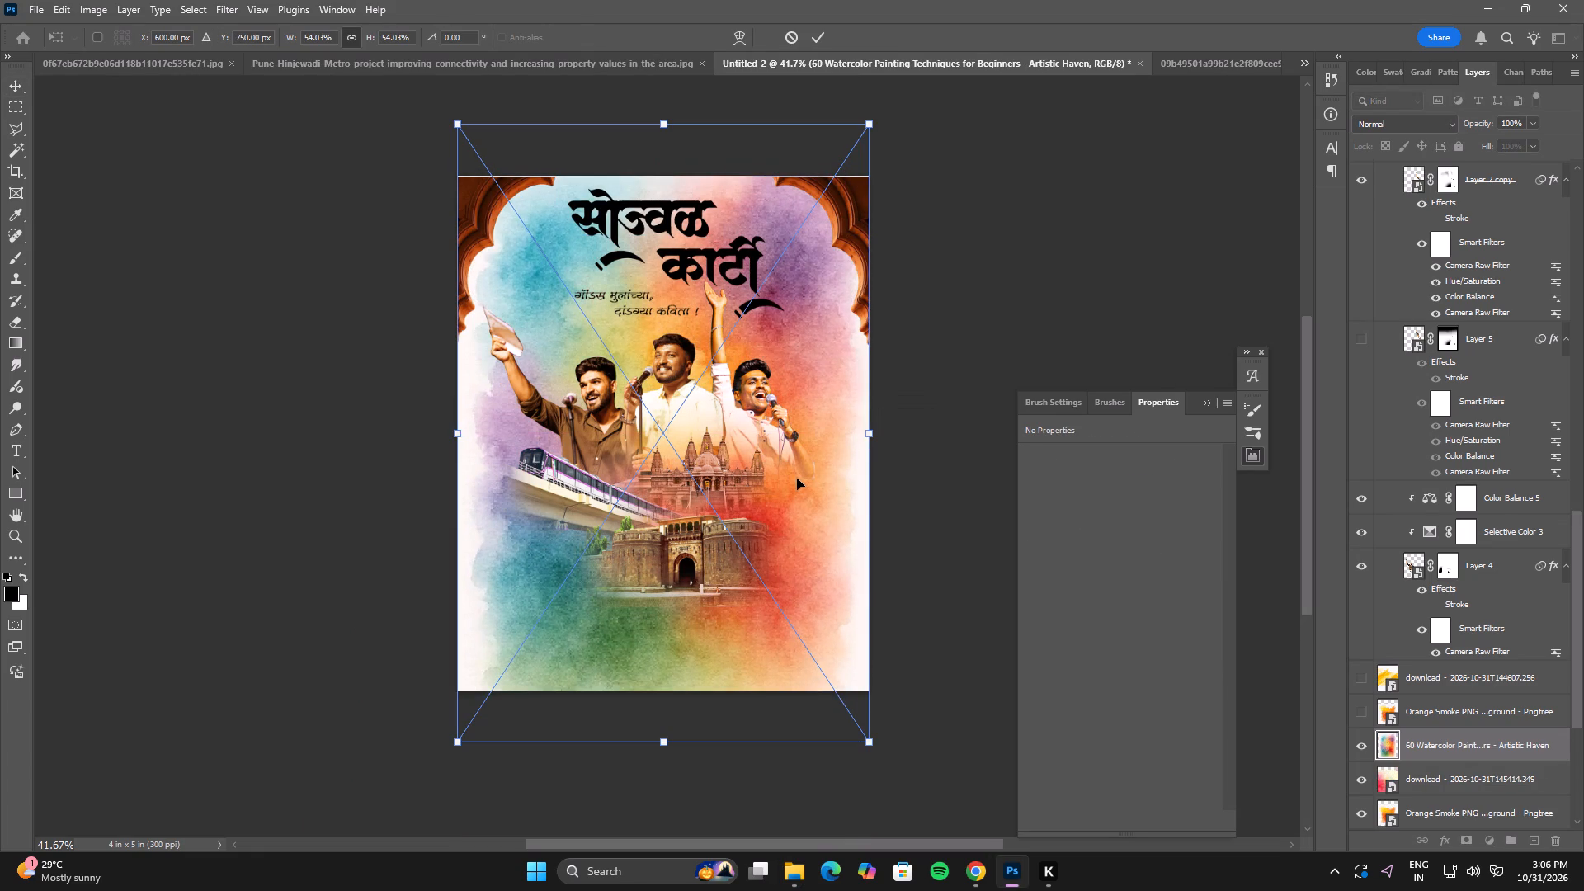
left_click_drag(798, 478, 811, 537, "shift")
left_click_drag(867, 186, 792, 303, "alt")
left_click_drag(753, 484, 755, 443, "shift")
double_click(755, 443)
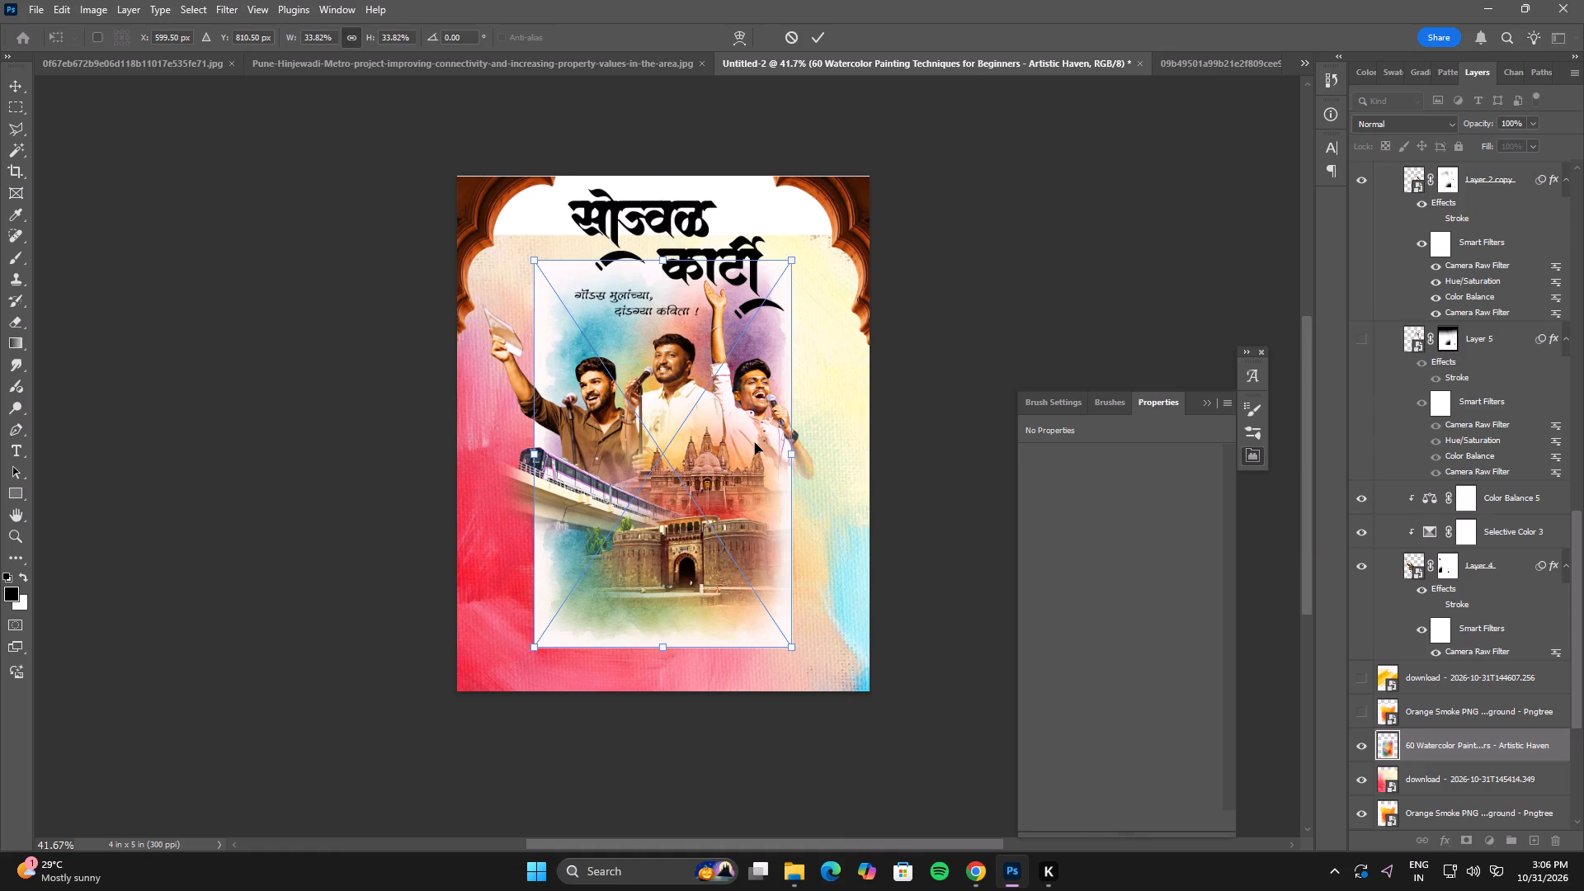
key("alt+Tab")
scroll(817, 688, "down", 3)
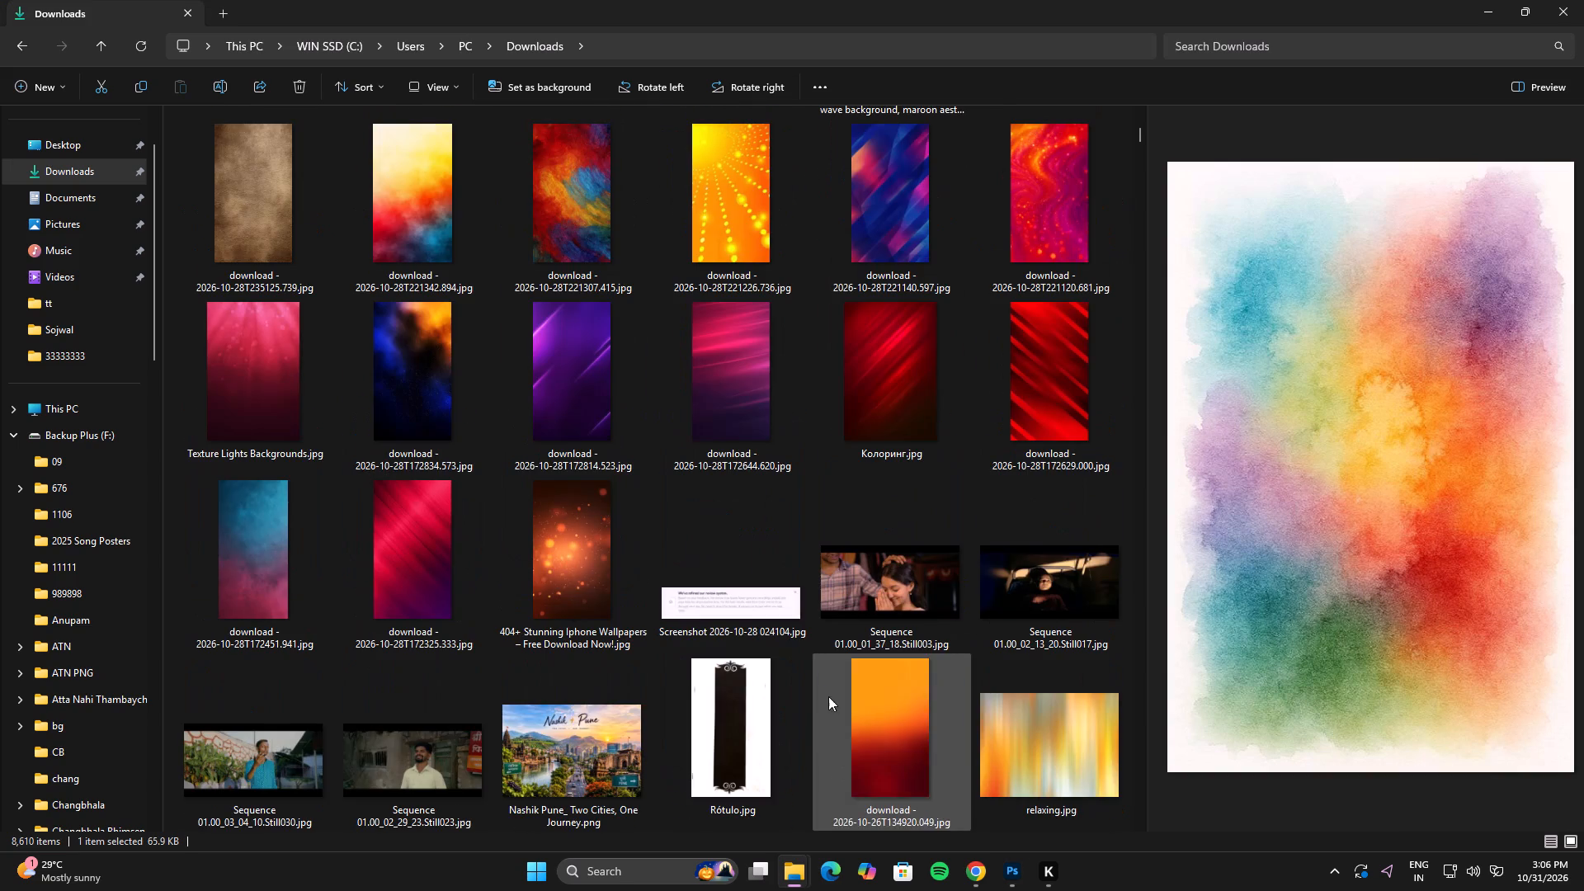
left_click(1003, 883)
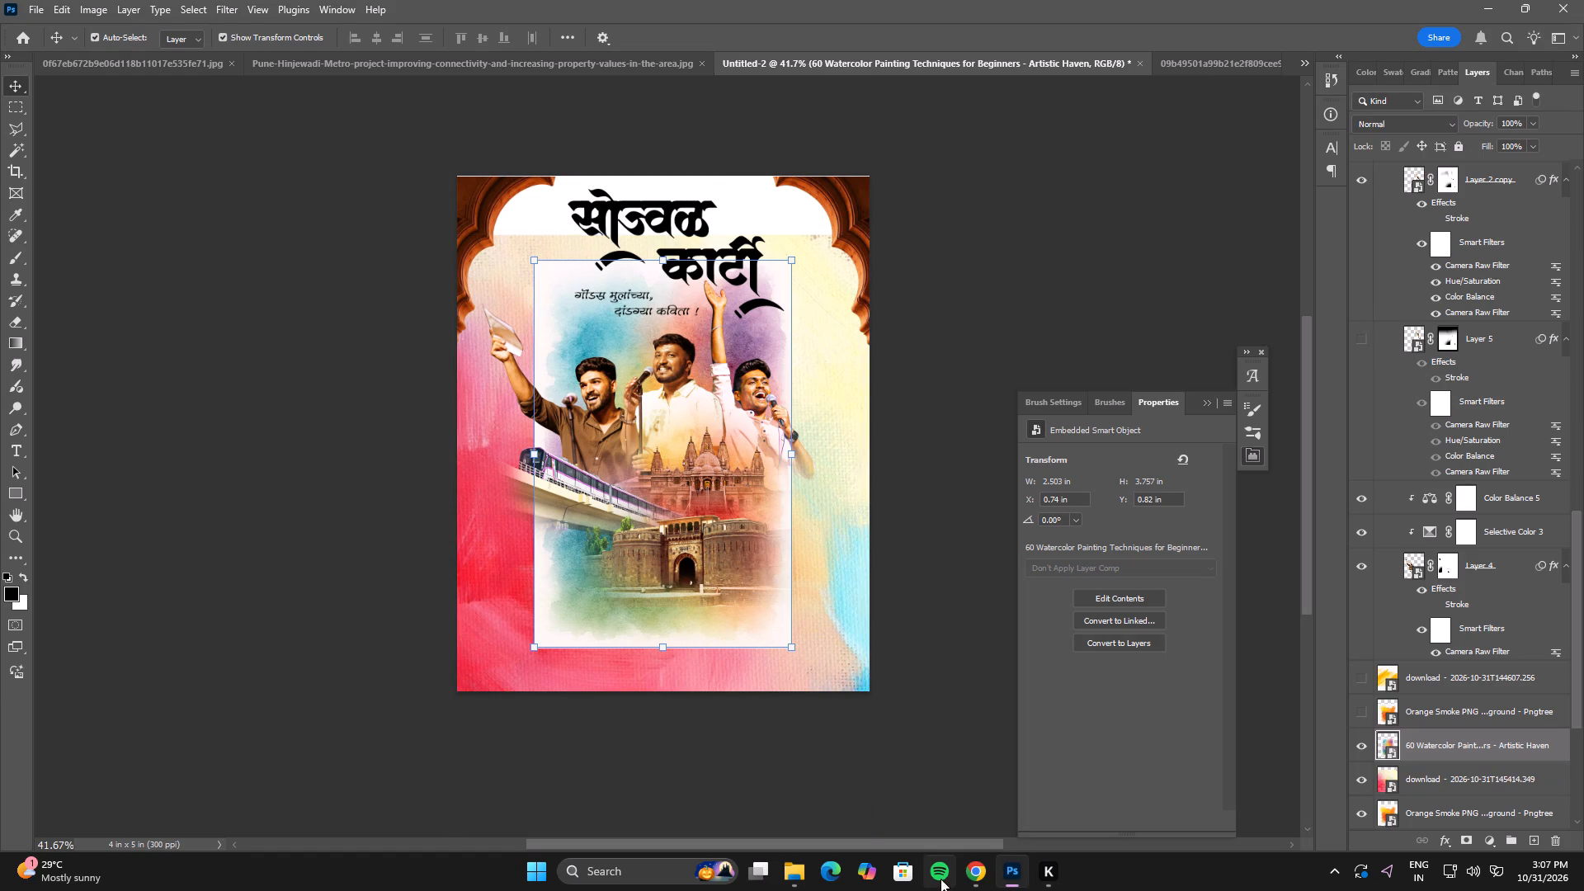
Switch to Chrome and open the Pinterest home feed in a new tab.
left_click(970, 870)
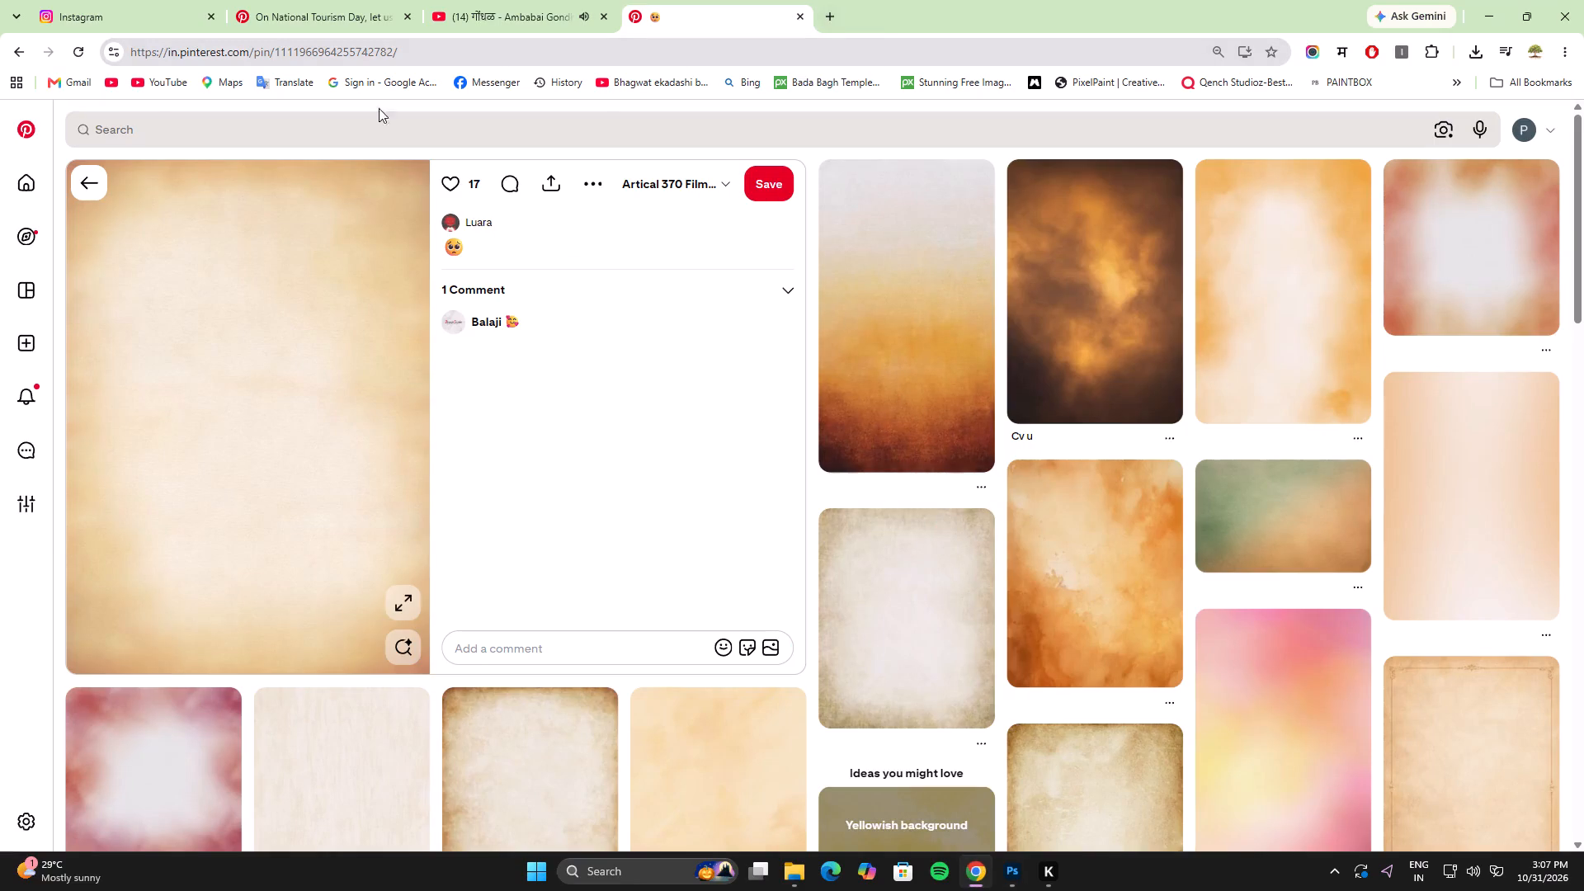
left_click(94, 182)
left_click(93, 182)
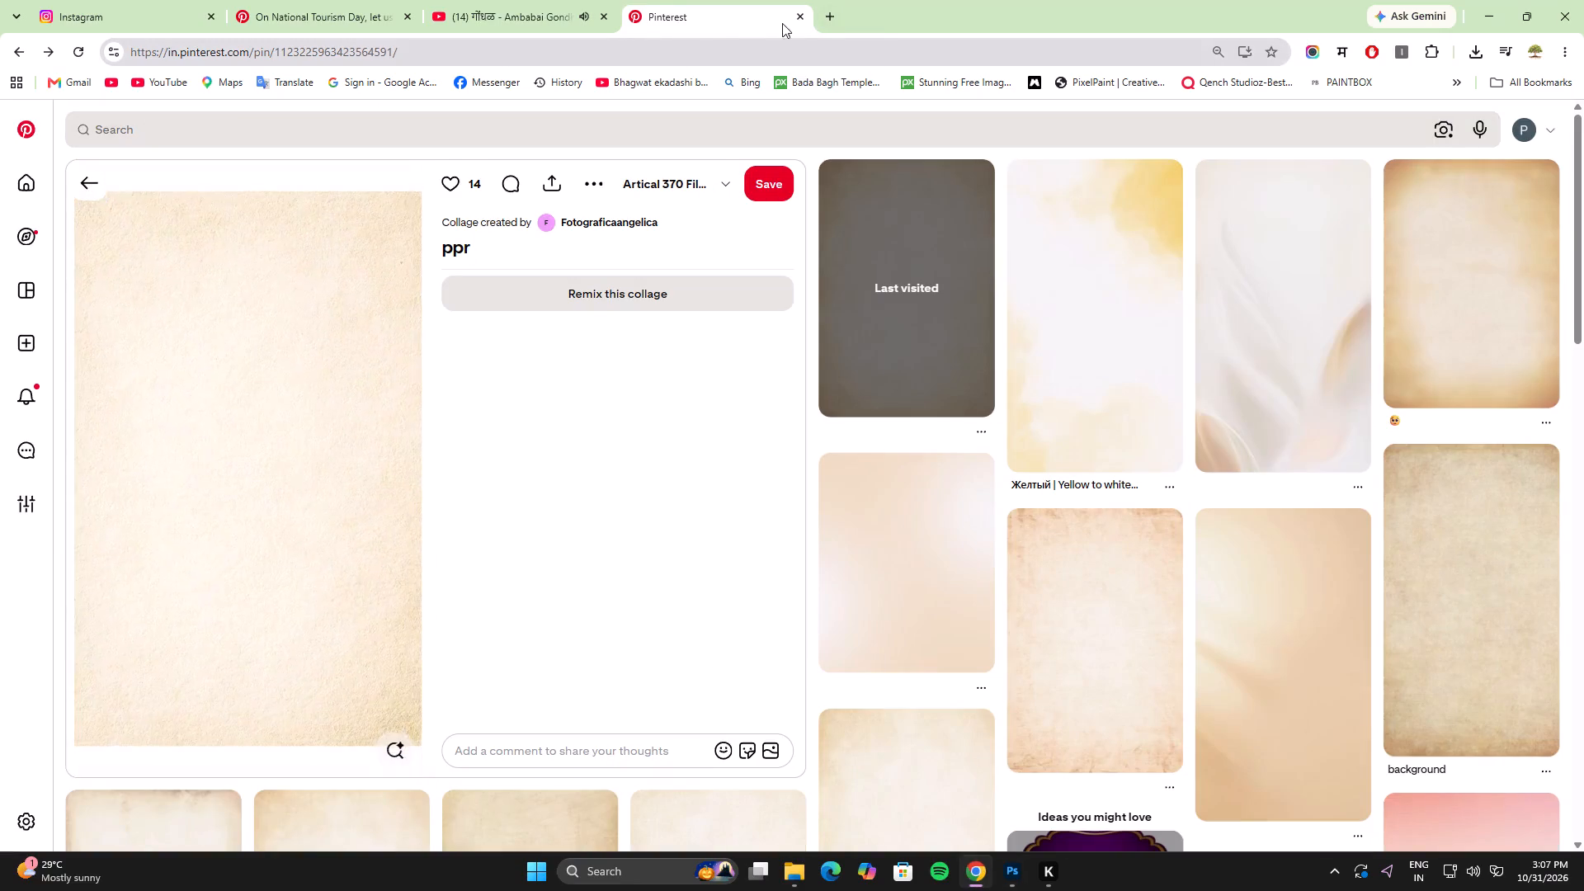
left_click(827, 19)
left_click(797, 54)
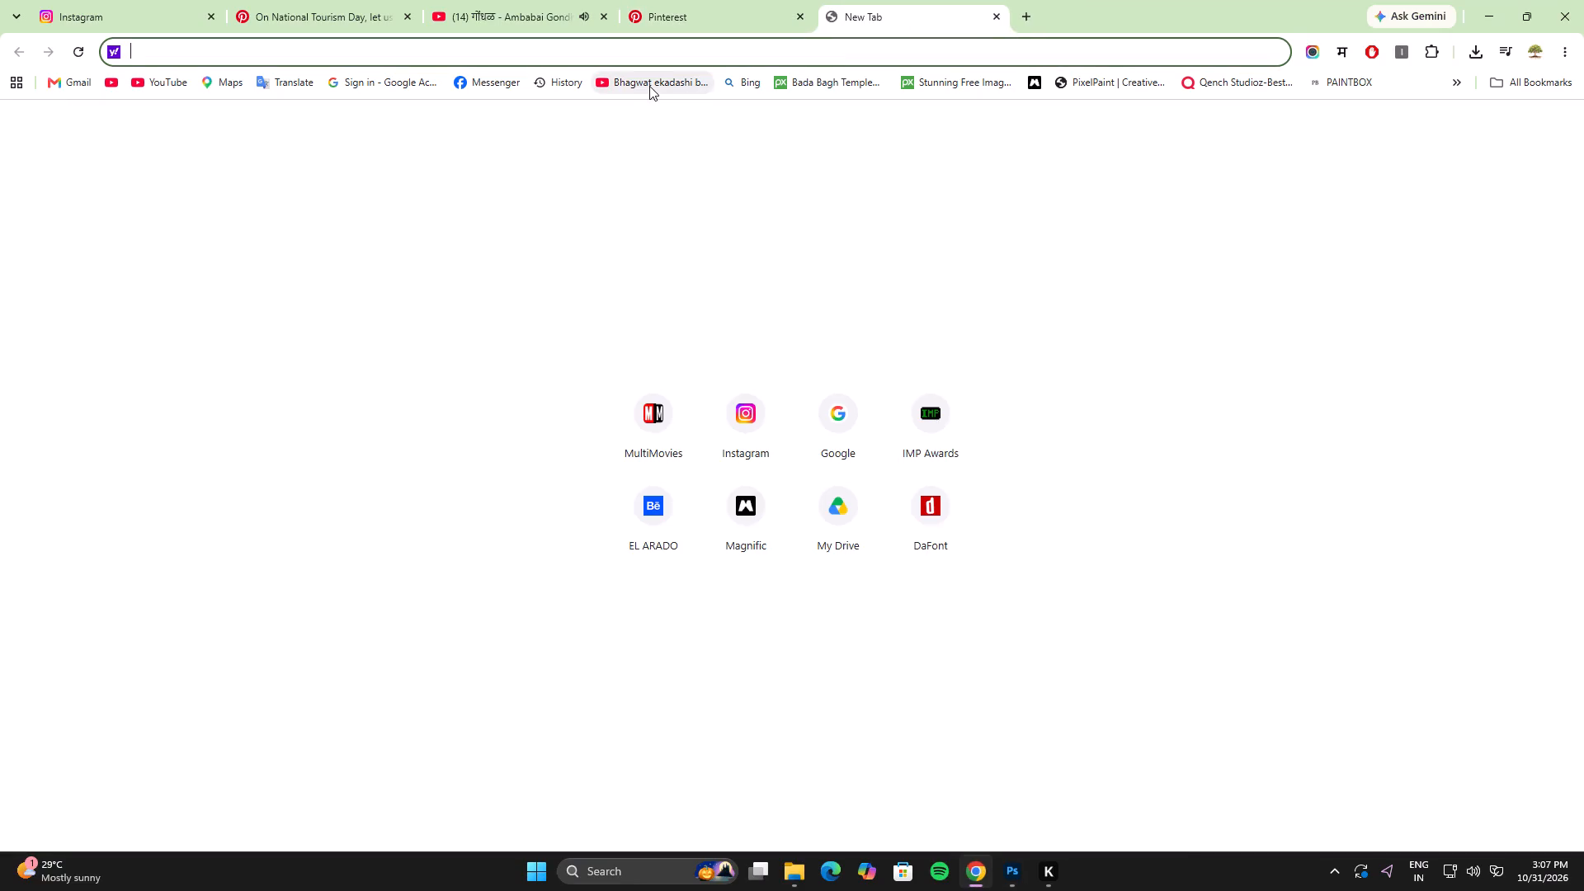
key("p")
key("Return")
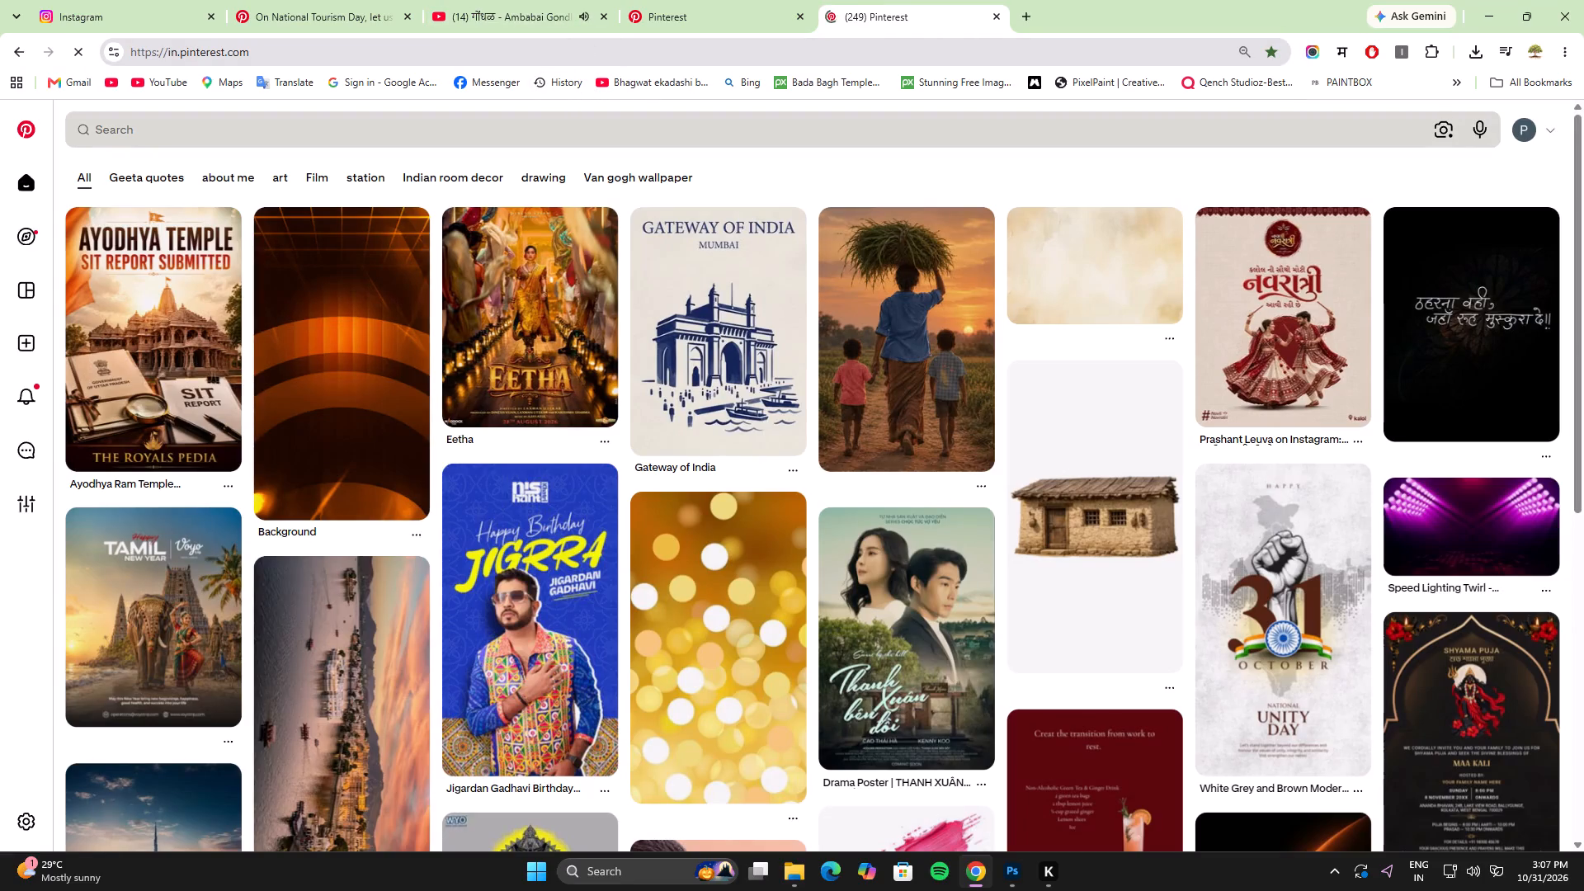
Open the pink brush-stroke pin Coups De Pinceau Rose PNG and examine its related pins for brush-stroke and watercolour backgrounds.
scroll(1423, 395, "down", 3)
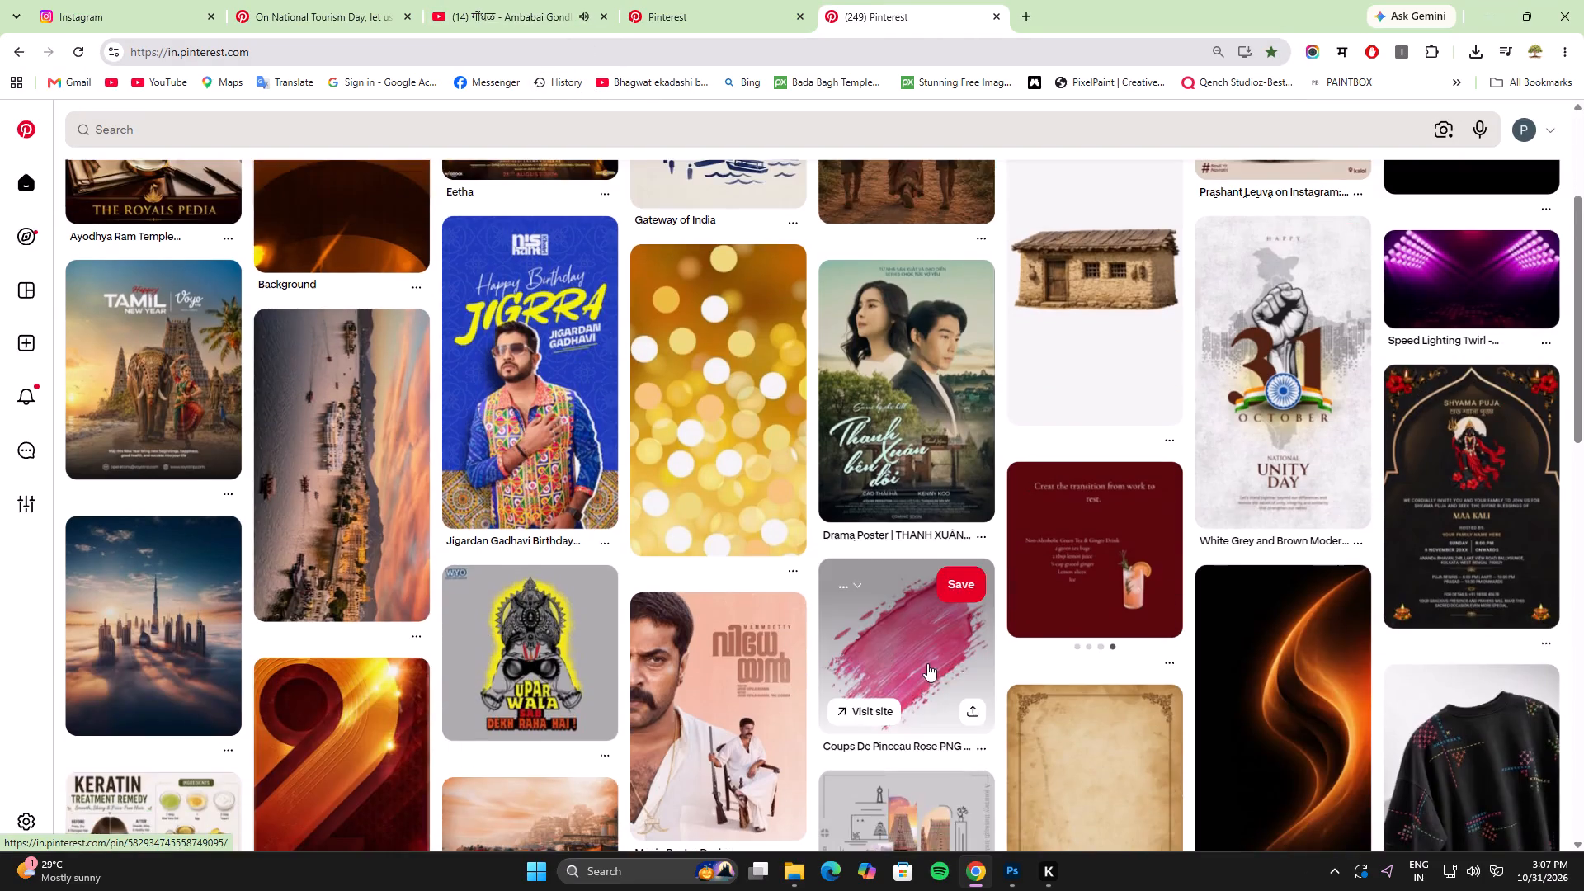
left_click(927, 663)
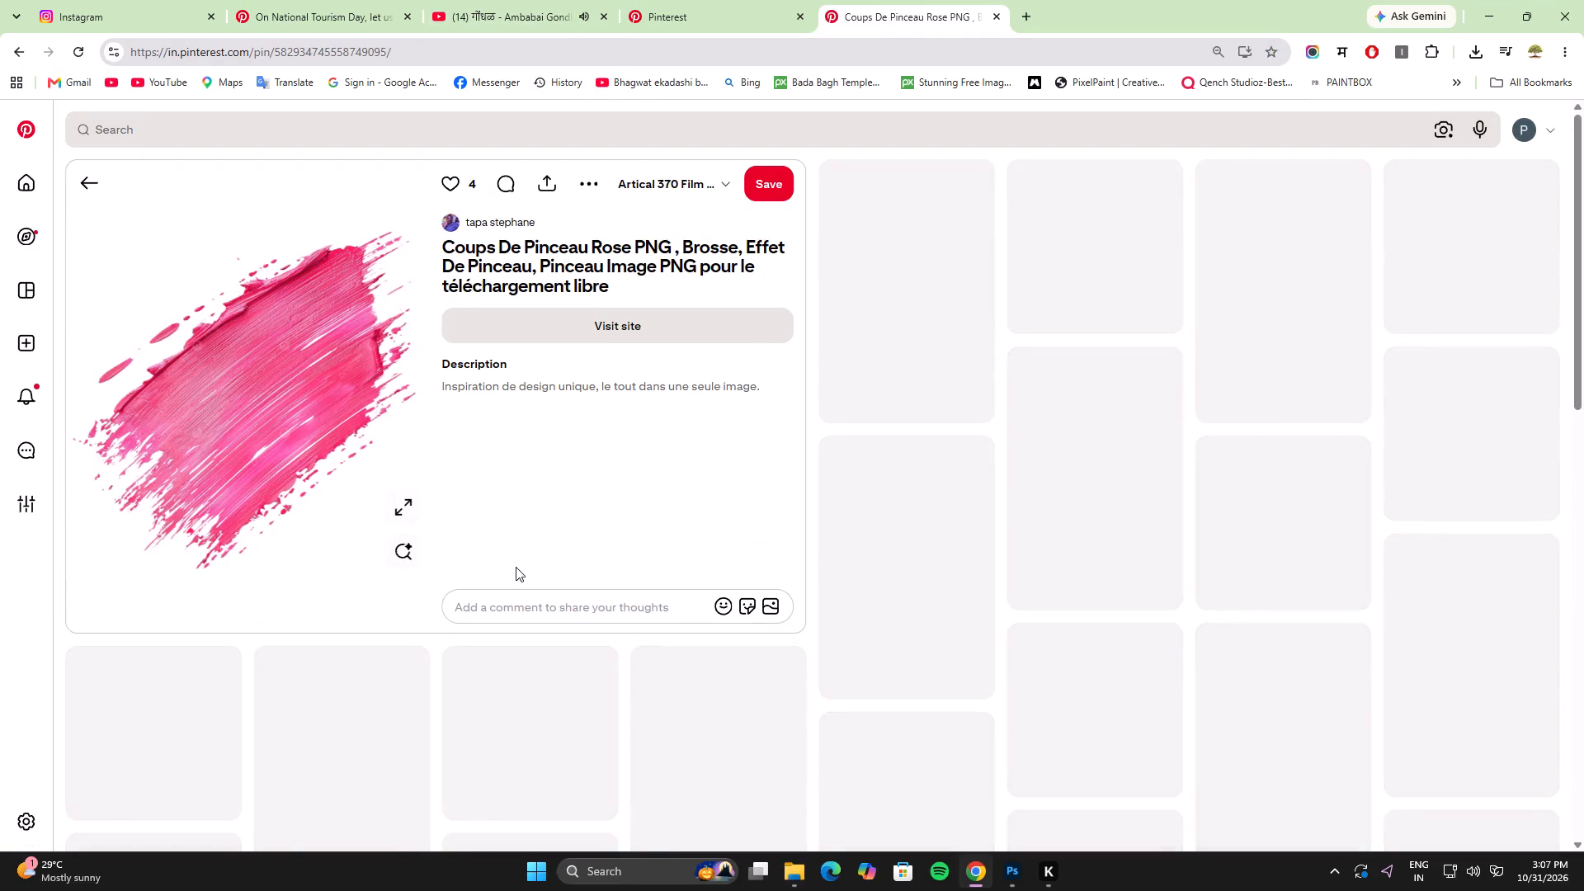
scroll(516, 567, "down", 4)
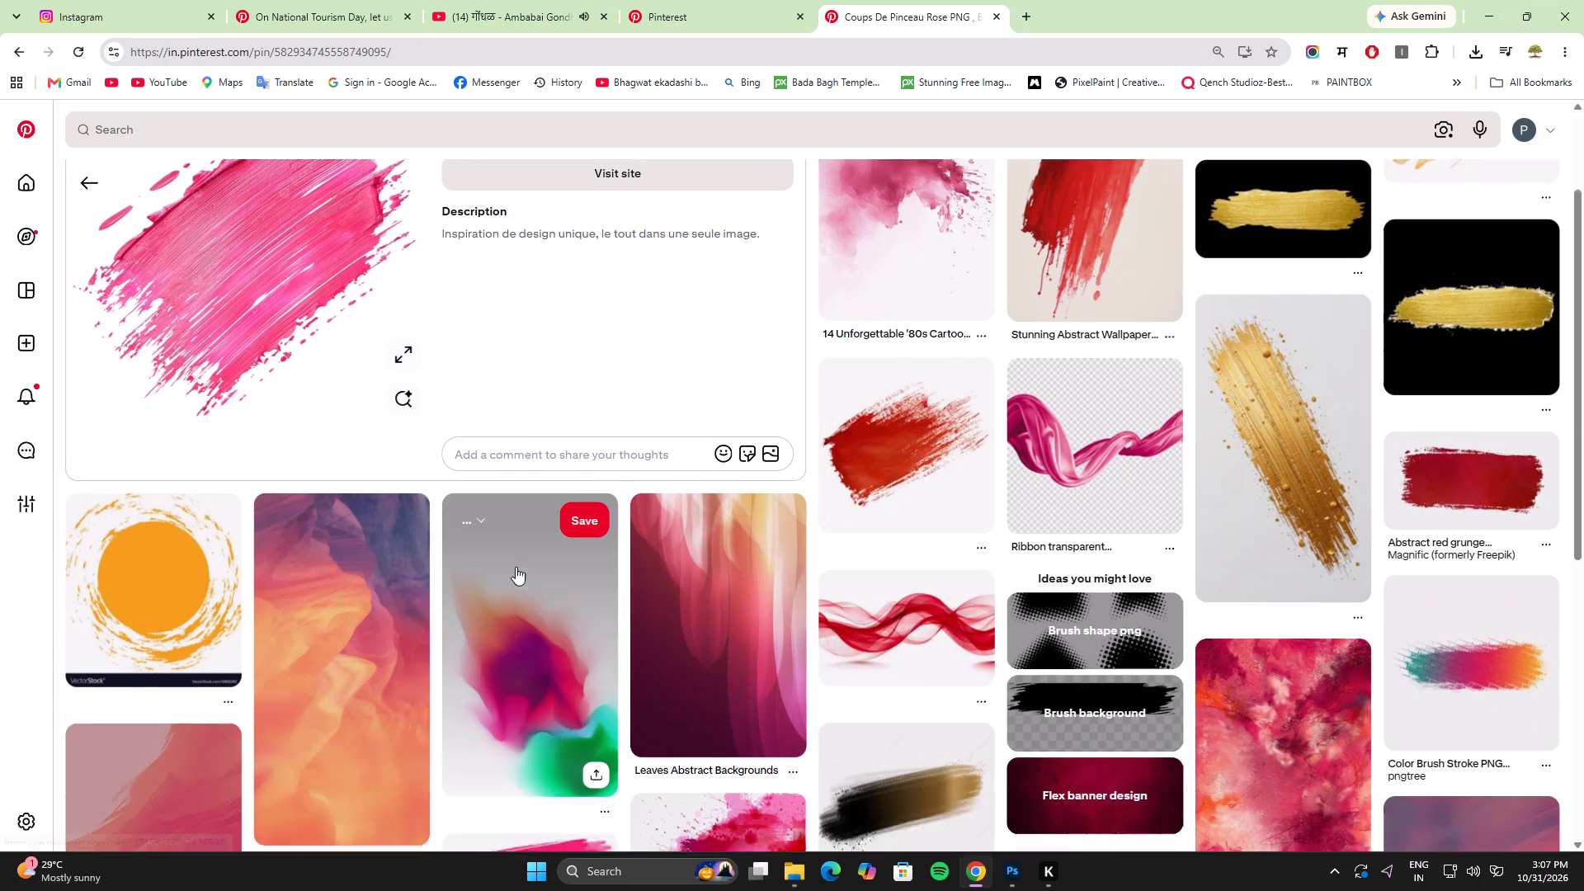
scroll(516, 567, "down", 5)
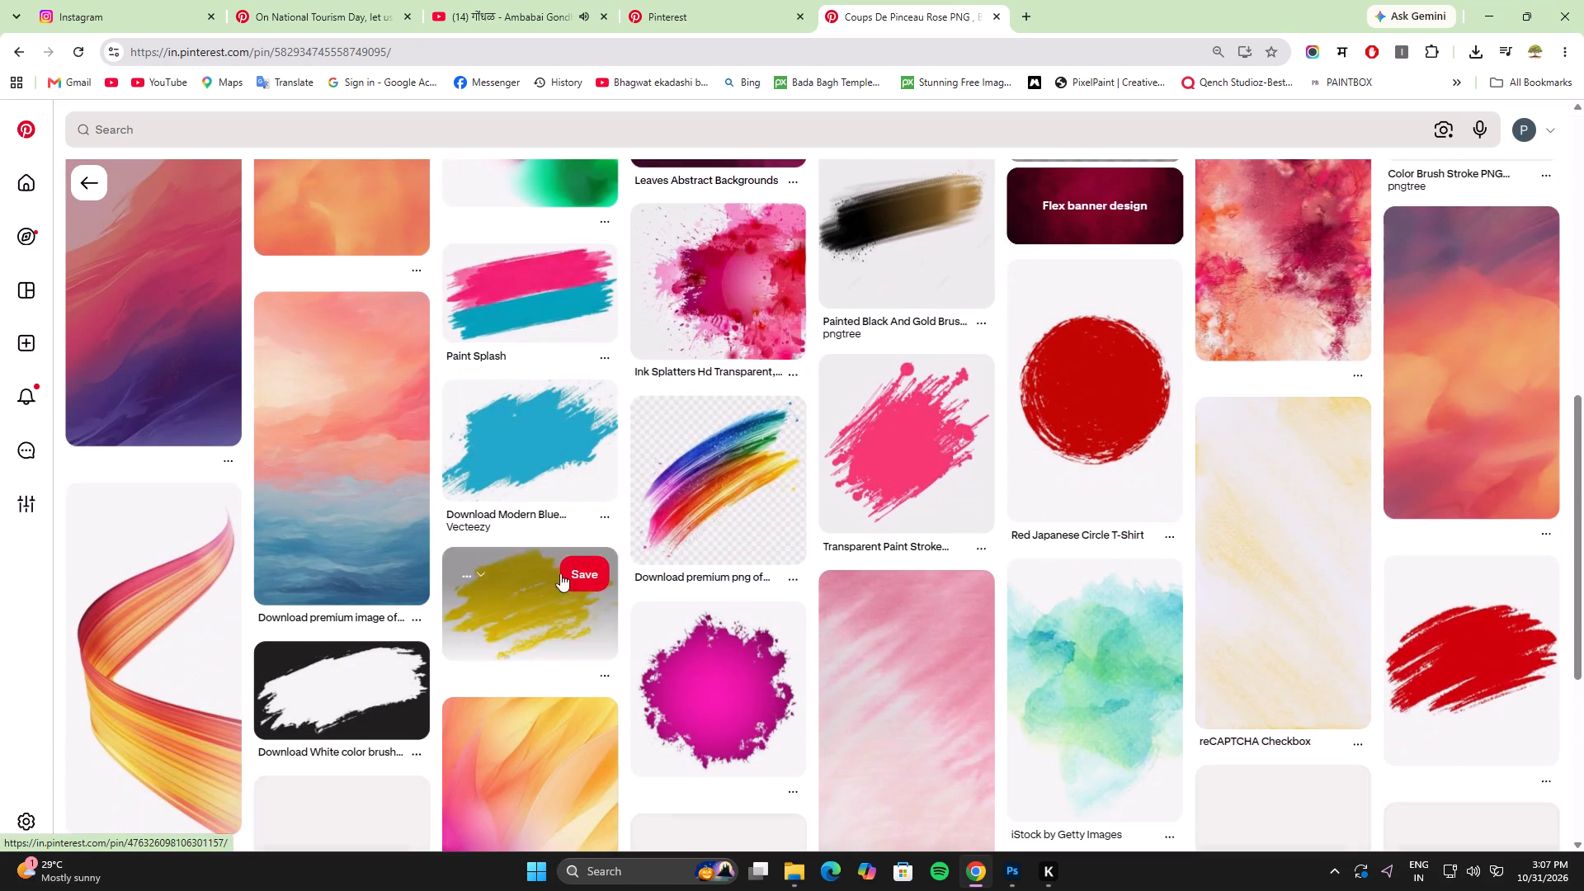
scroll(1321, 666, "down", 3)
scroll(1583, 730, "down", 7)
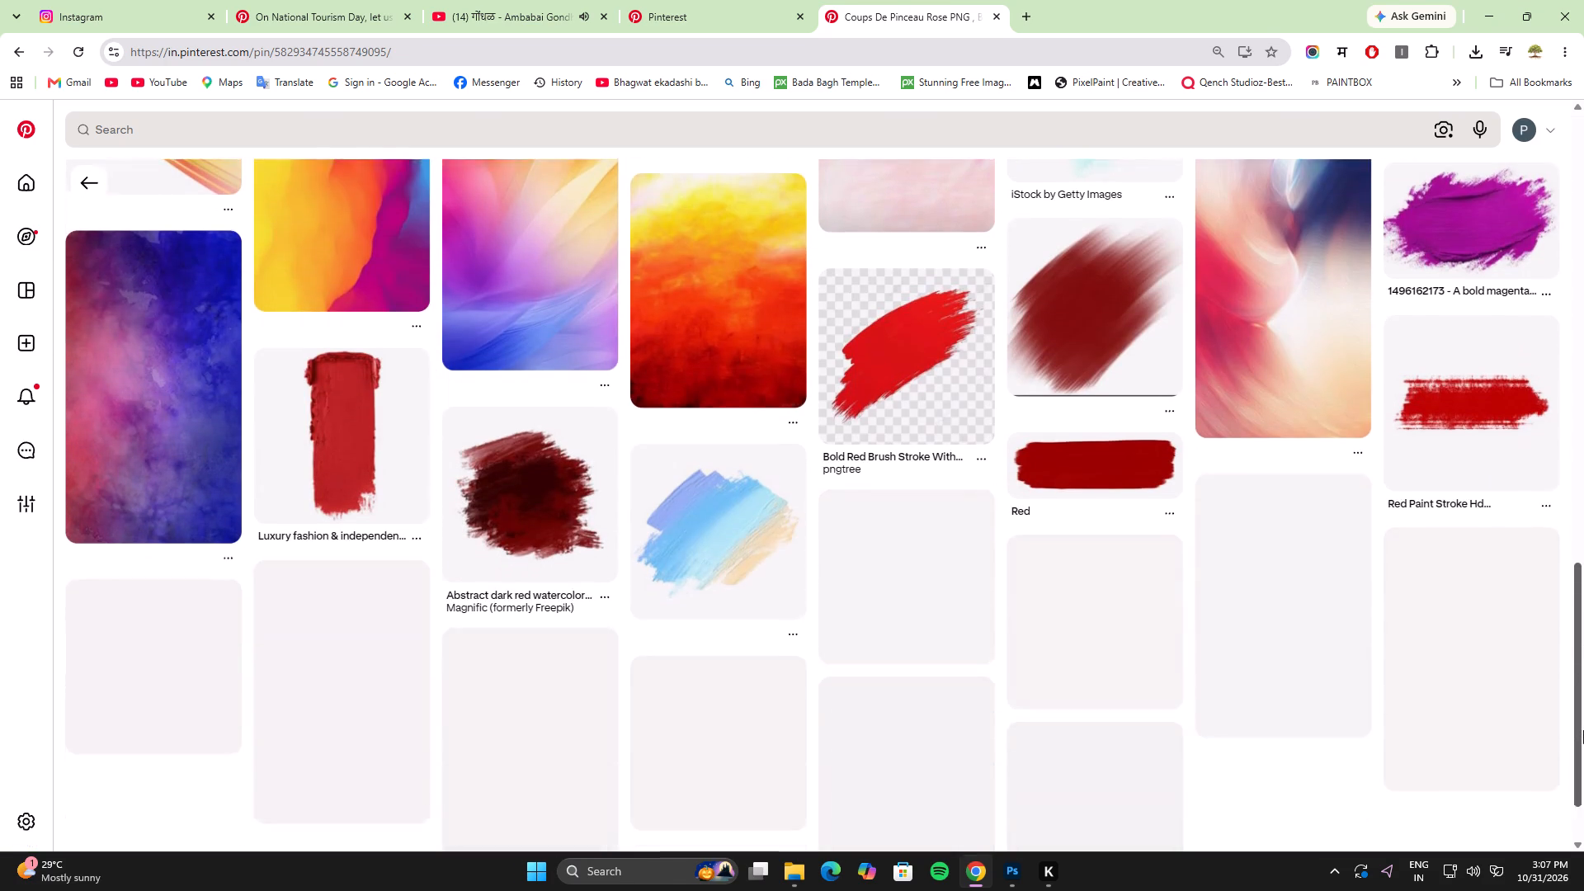
scroll(1583, 730, "down", 8)
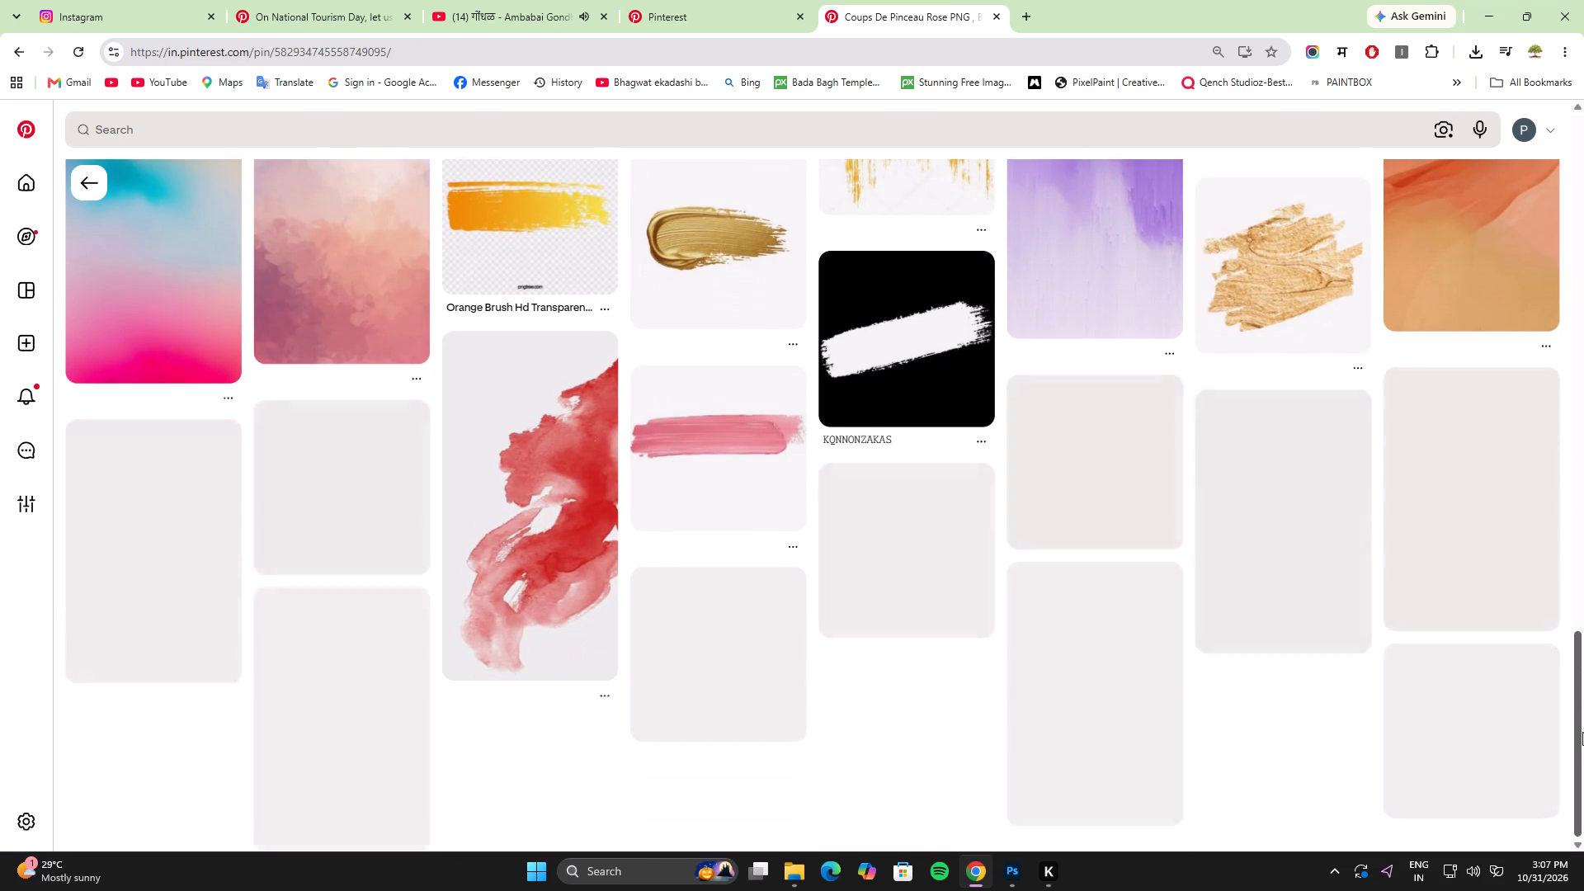
scroll(1582, 732, "down", 7)
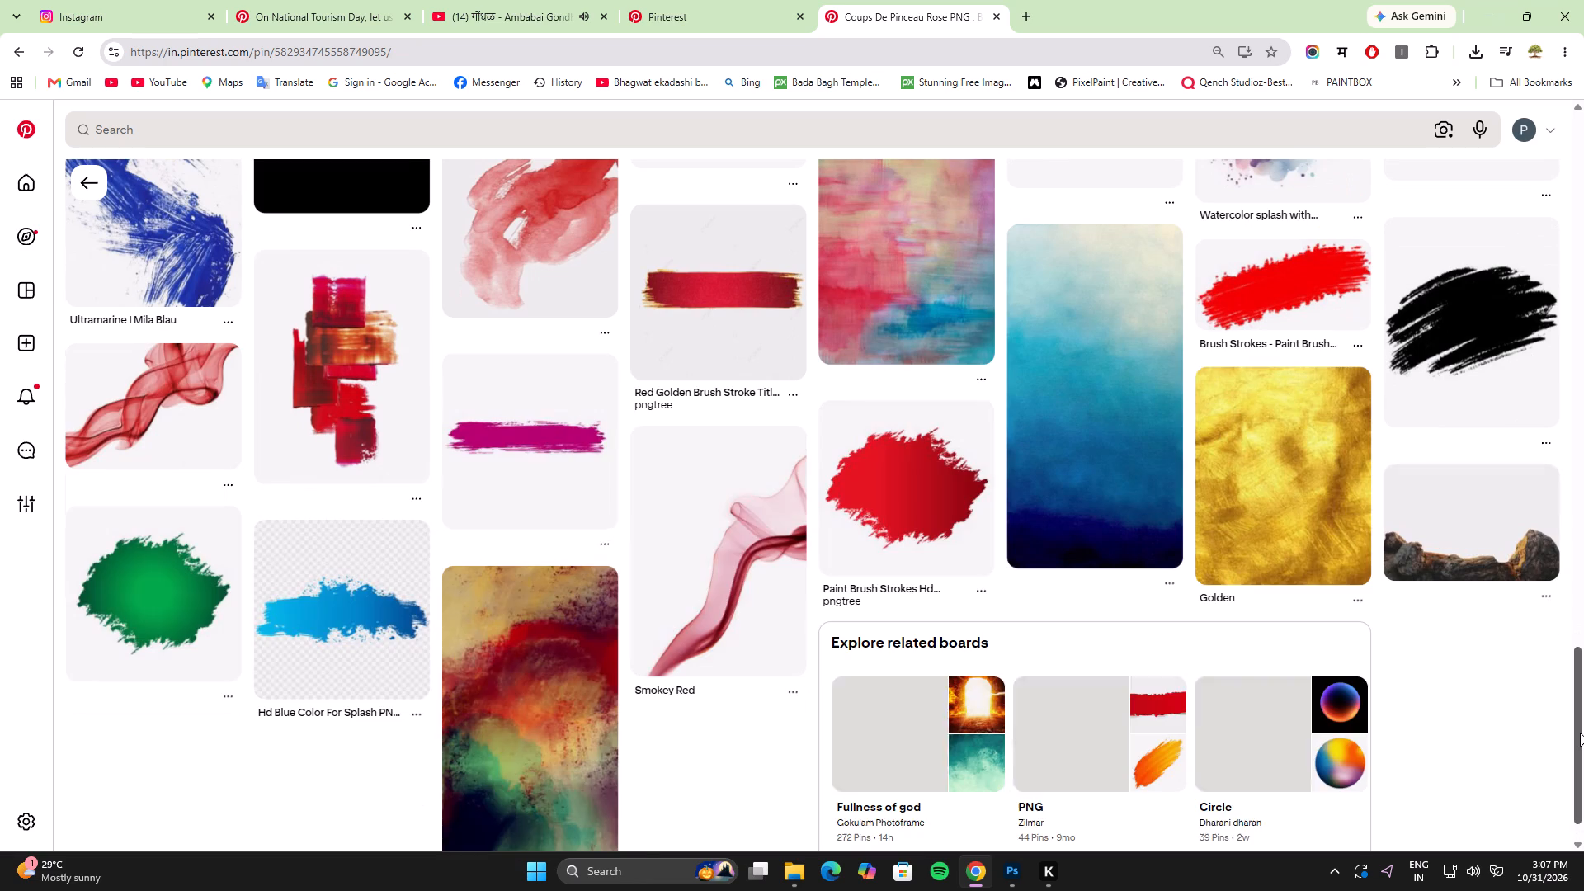
scroll(1580, 733, "down", 8)
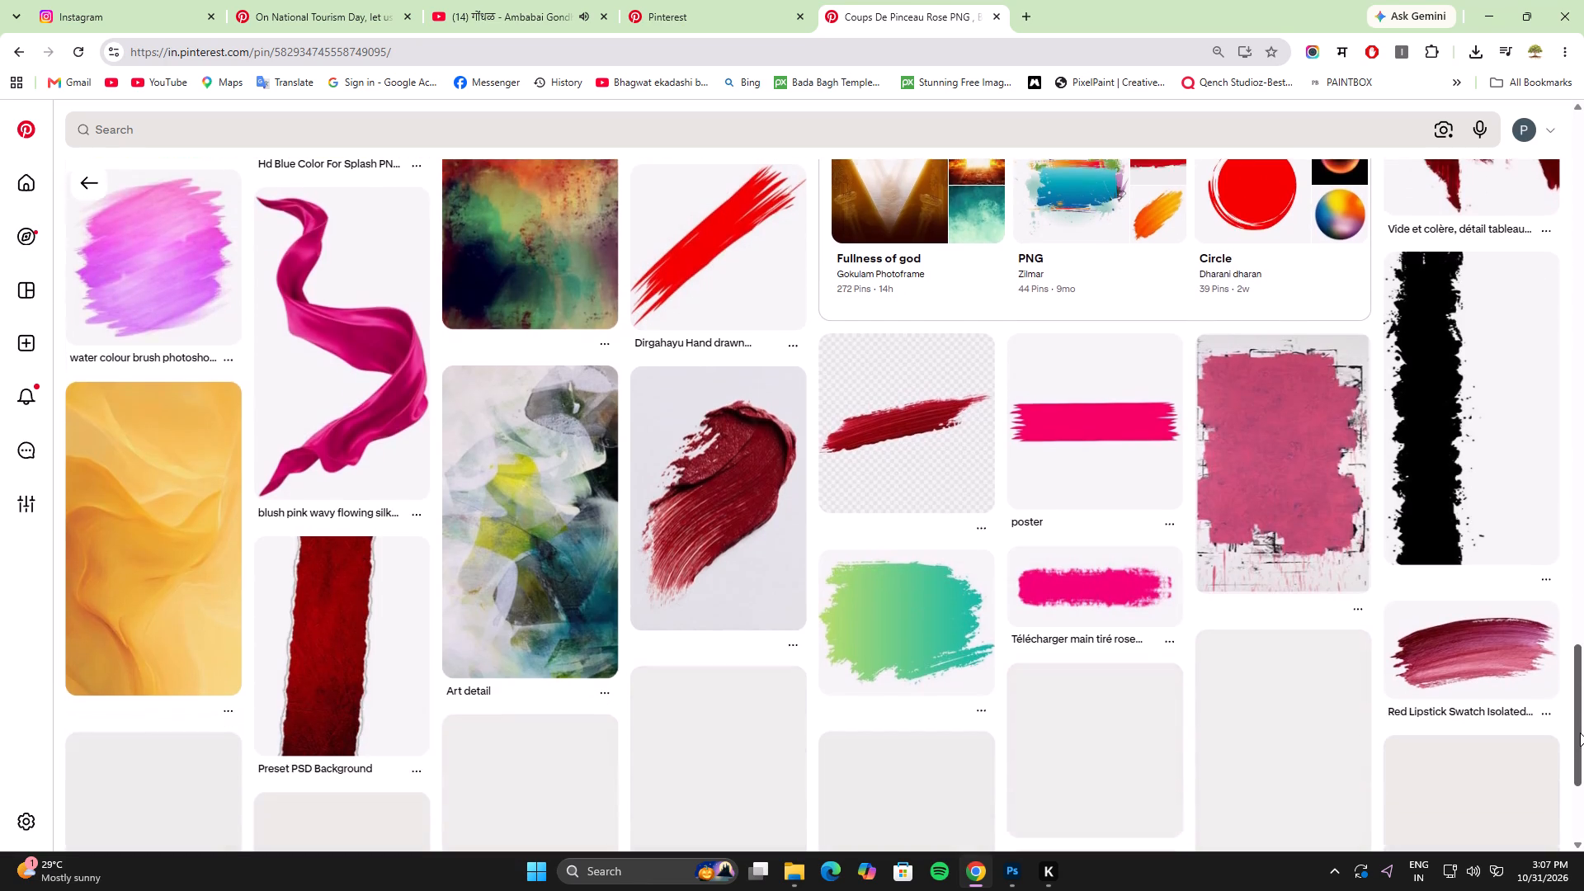
scroll(1580, 733, "down", 9)
scroll(200, 407, "down", 1)
Search Pinterest for "colours bursh background".
left_click(173, 132)
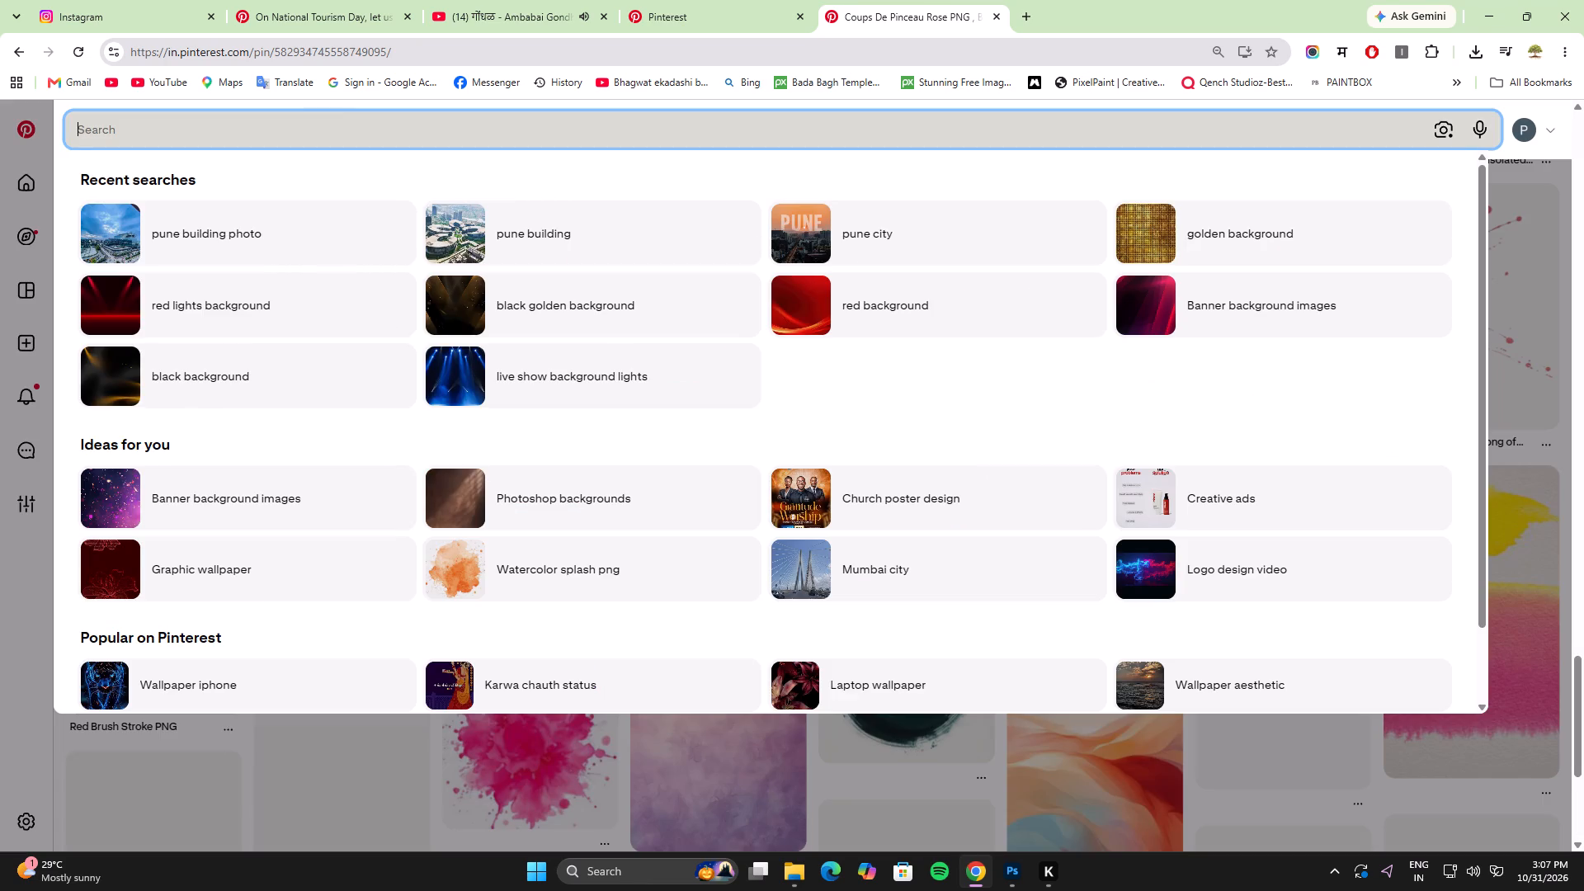
type("col")
type("ours")
key("space")
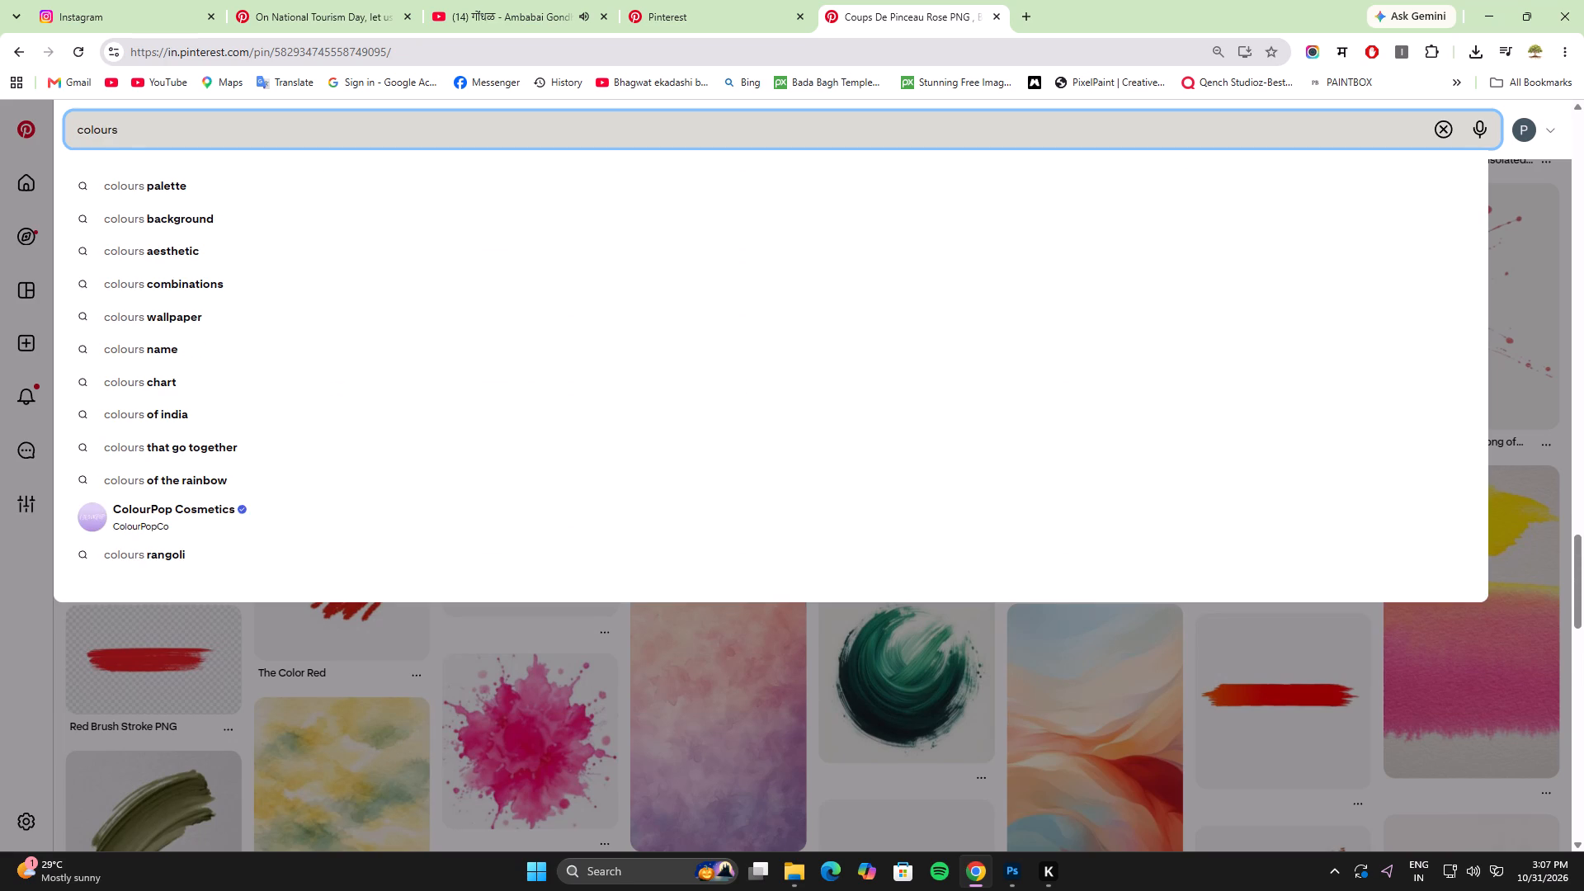
key("b")
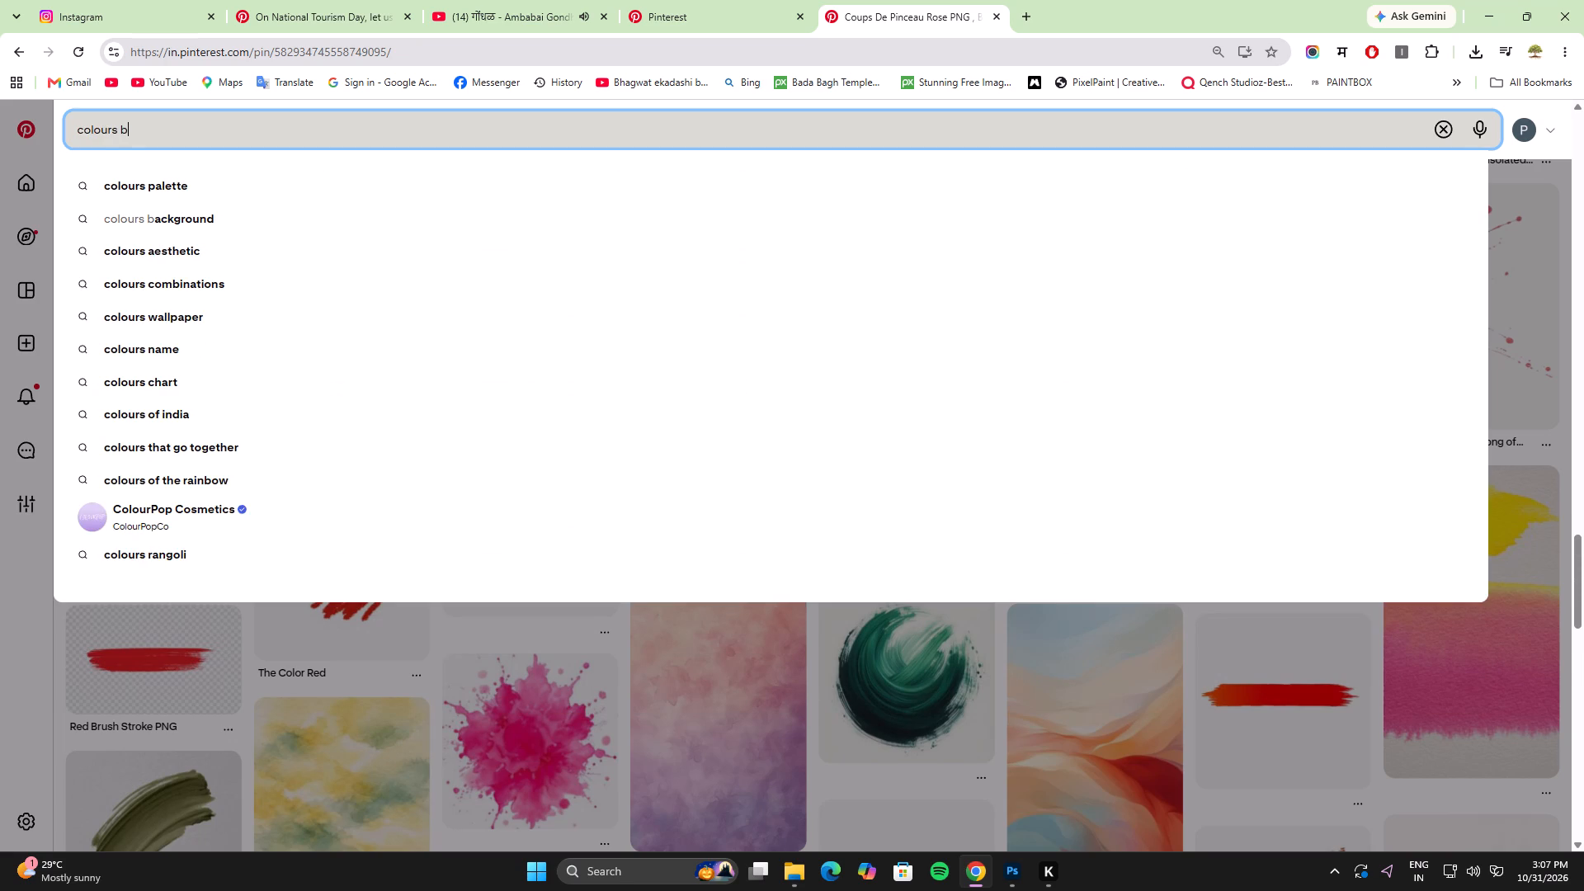
type("ursh")
key("space")
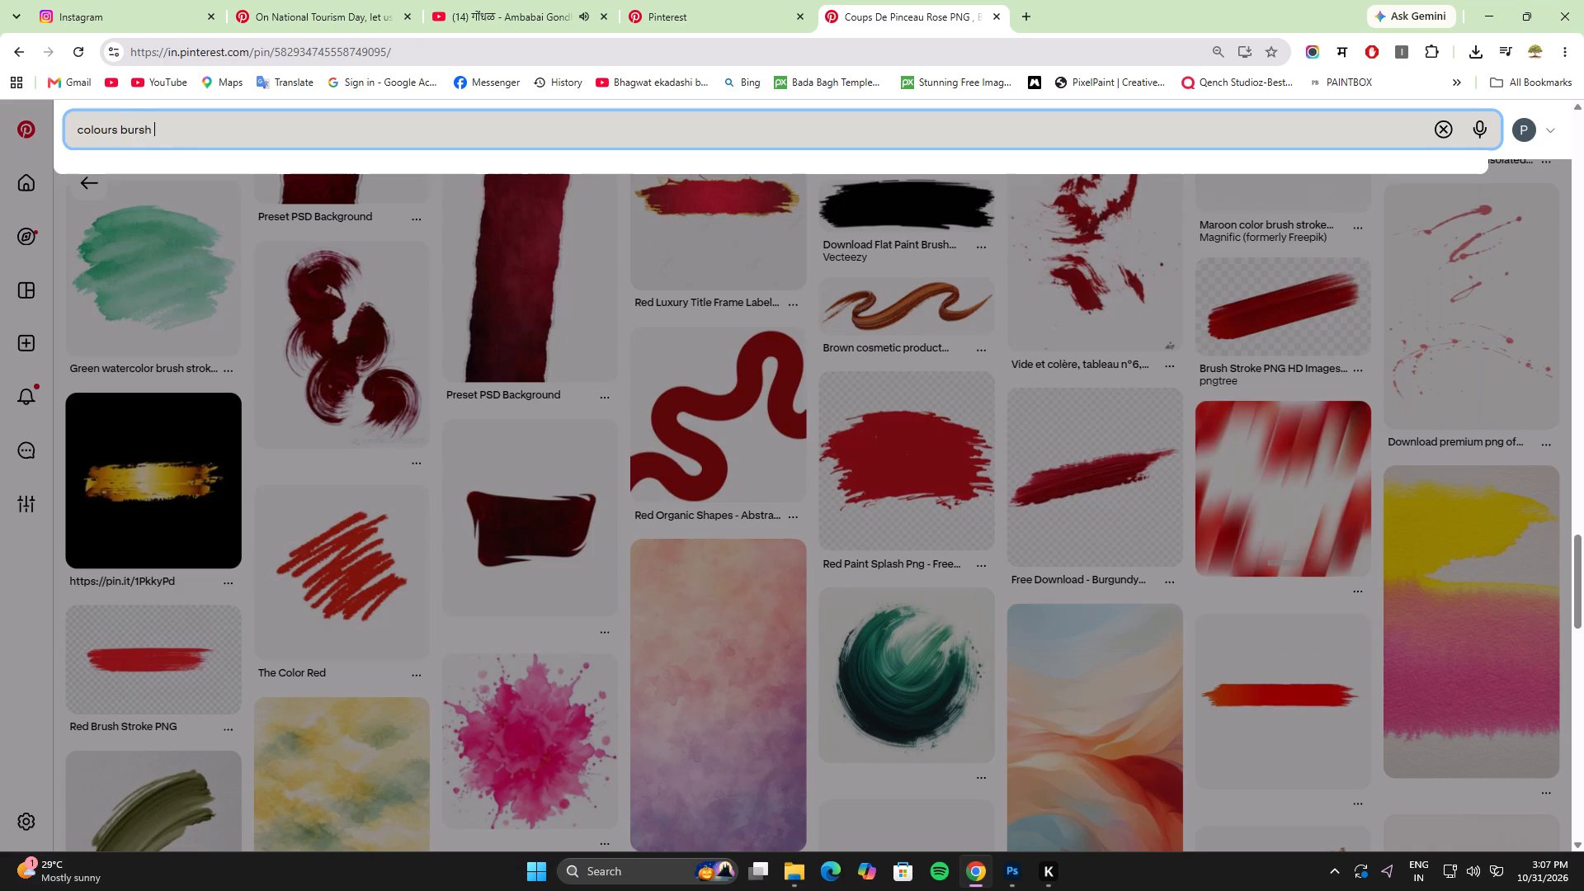
type("ba")
type("ckground")
key("Return")
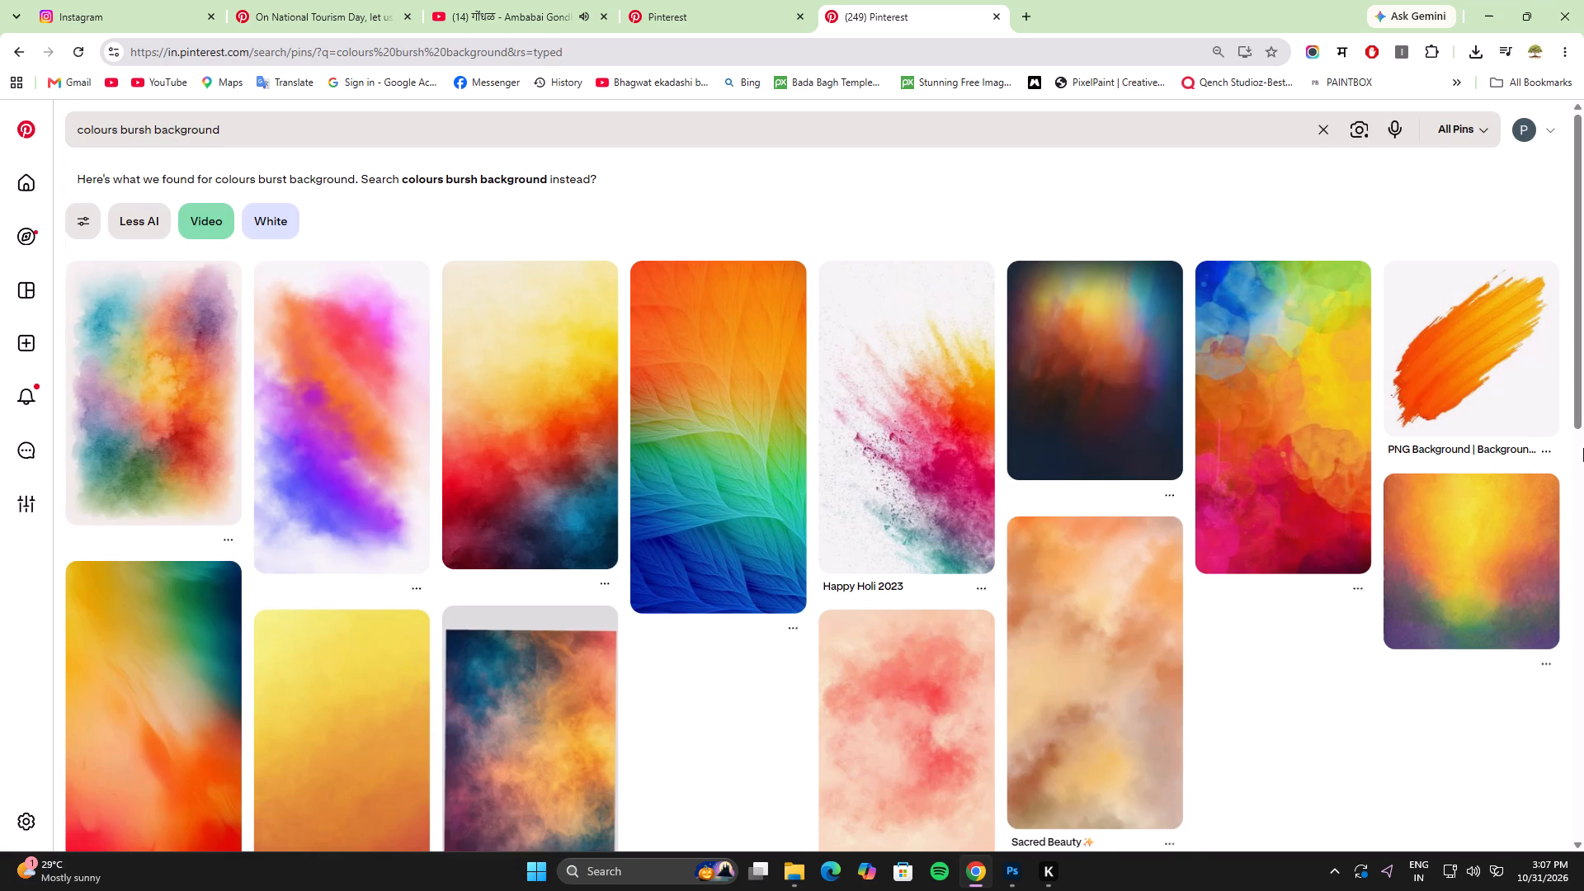
Open the first multicolour watercolour result and its near-identical related pin, and examine the related pins for colourful watercolour backgrounds.
left_click(129, 404)
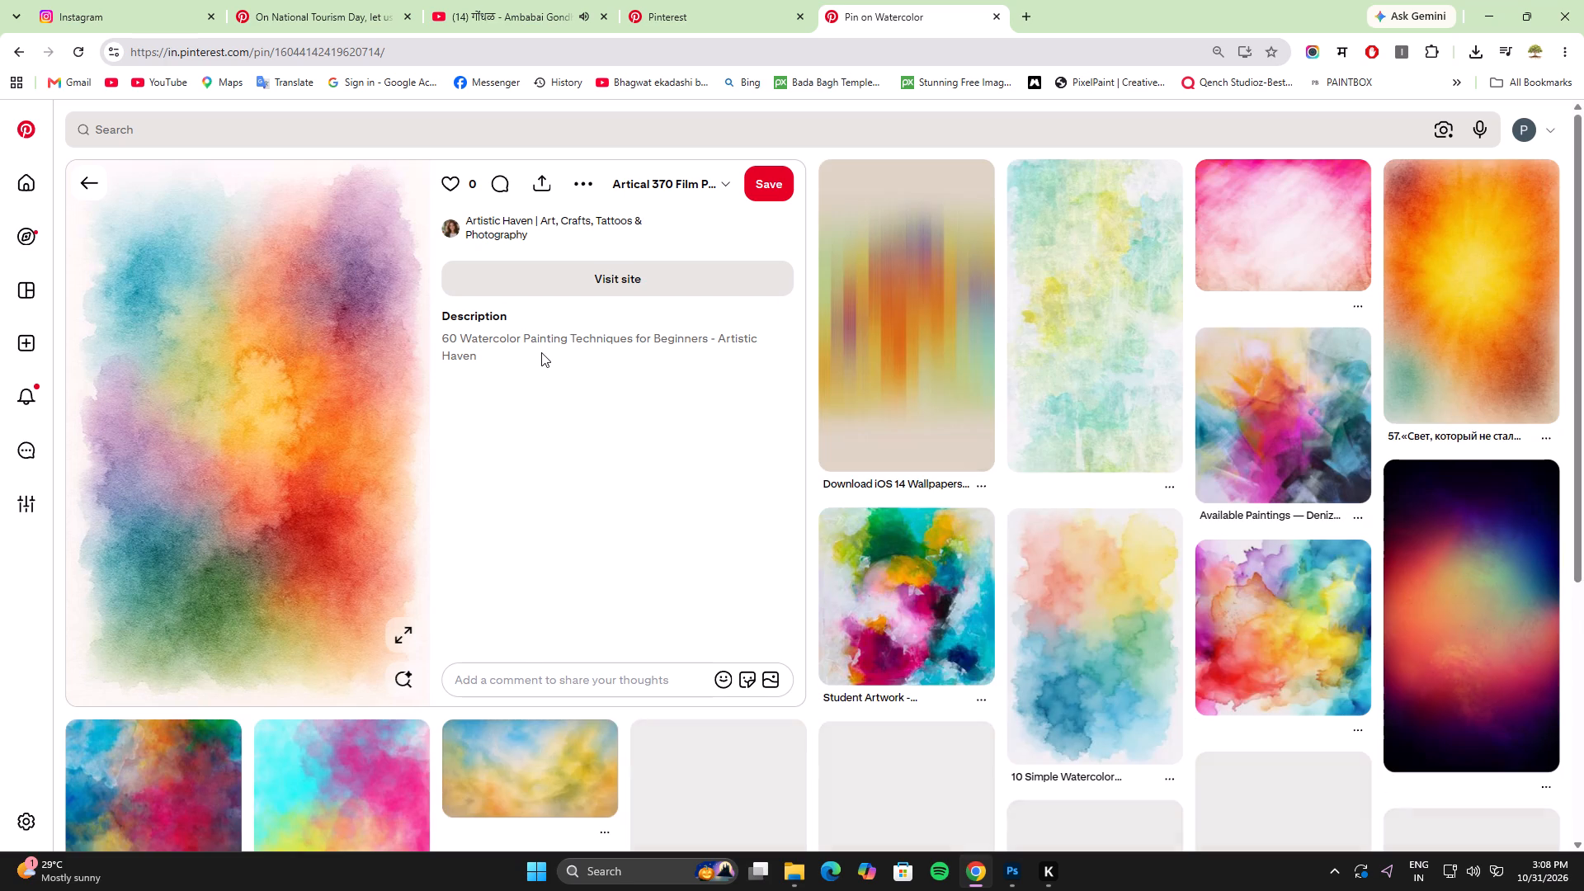
scroll(580, 530, "down", 2)
scroll(1583, 709, "down", 3)
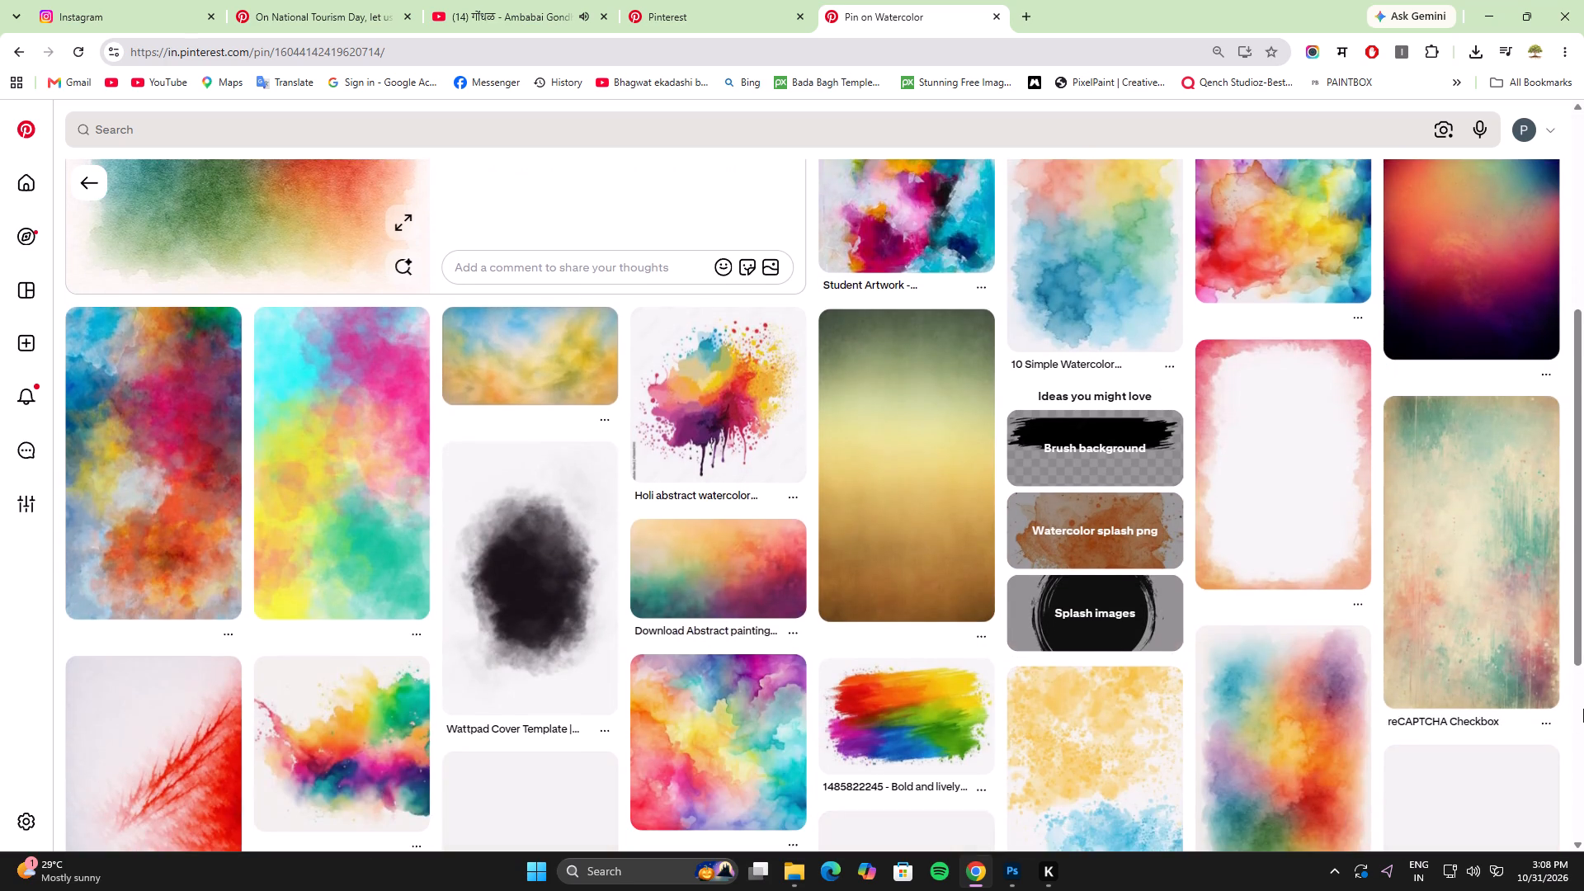
scroll(1583, 709, "down", 3)
scroll(1552, 719, "up", 5)
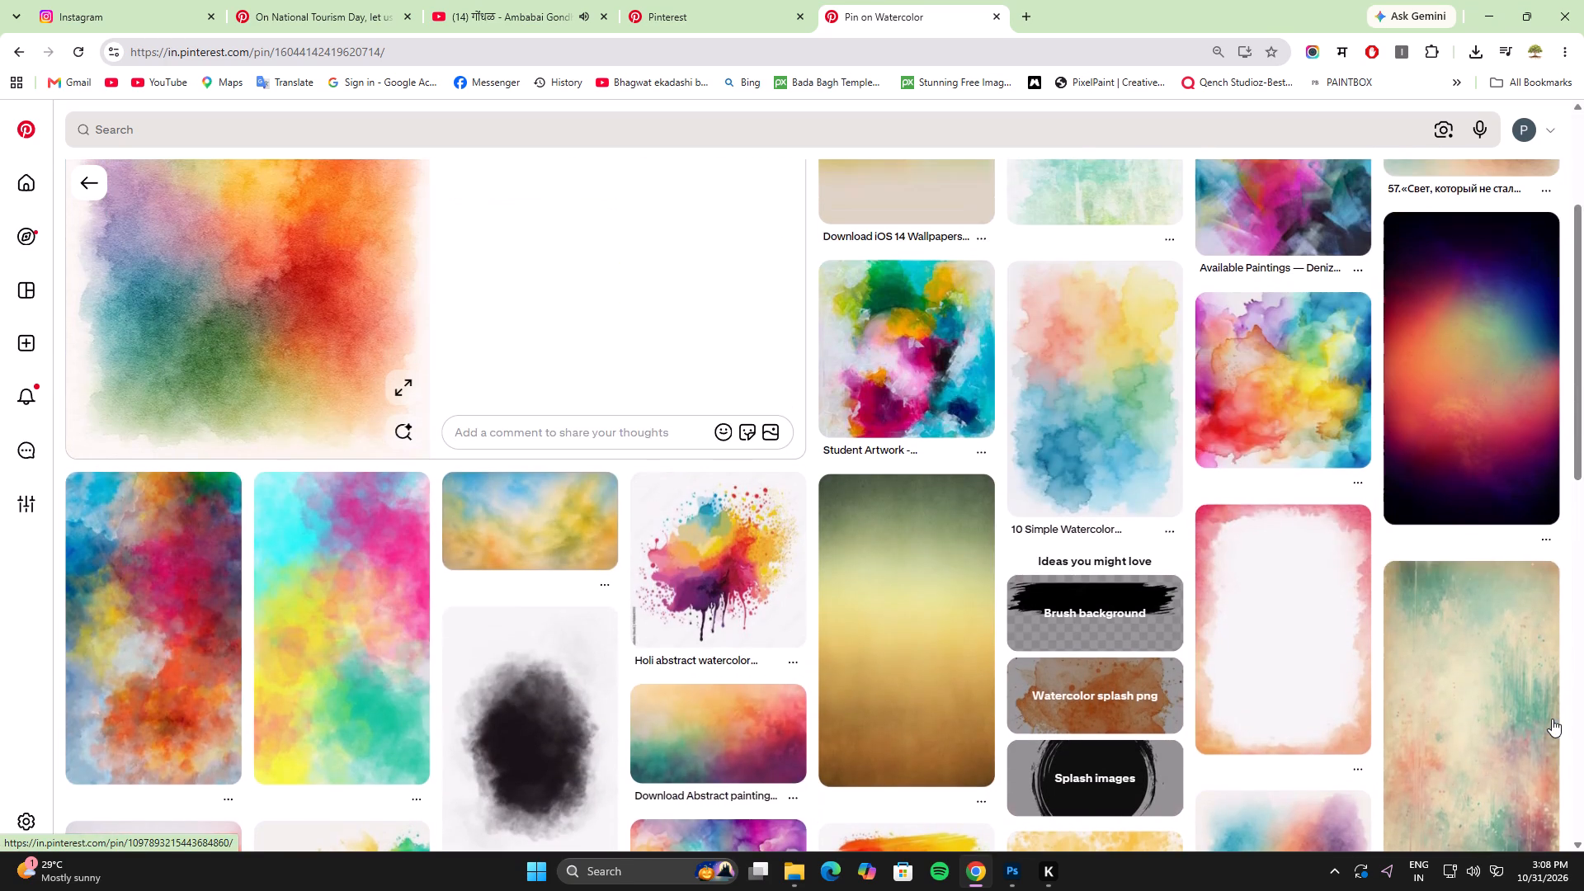
scroll(1552, 719, "up", 3)
scroll(1552, 719, "down", 5)
scroll(1482, 774, "down", 5)
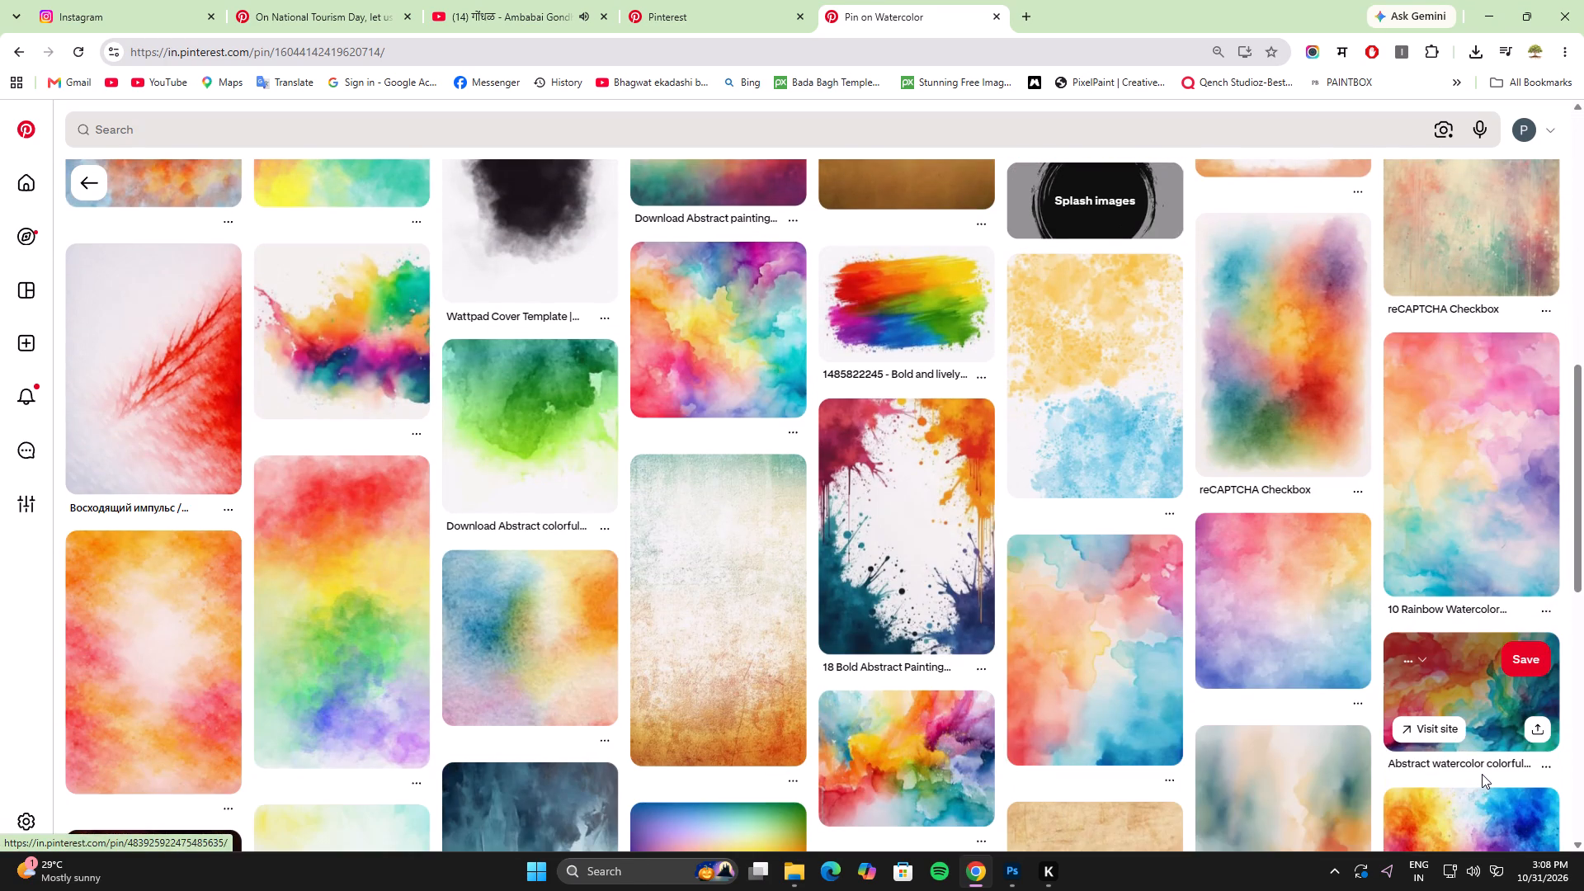
left_click(1275, 365)
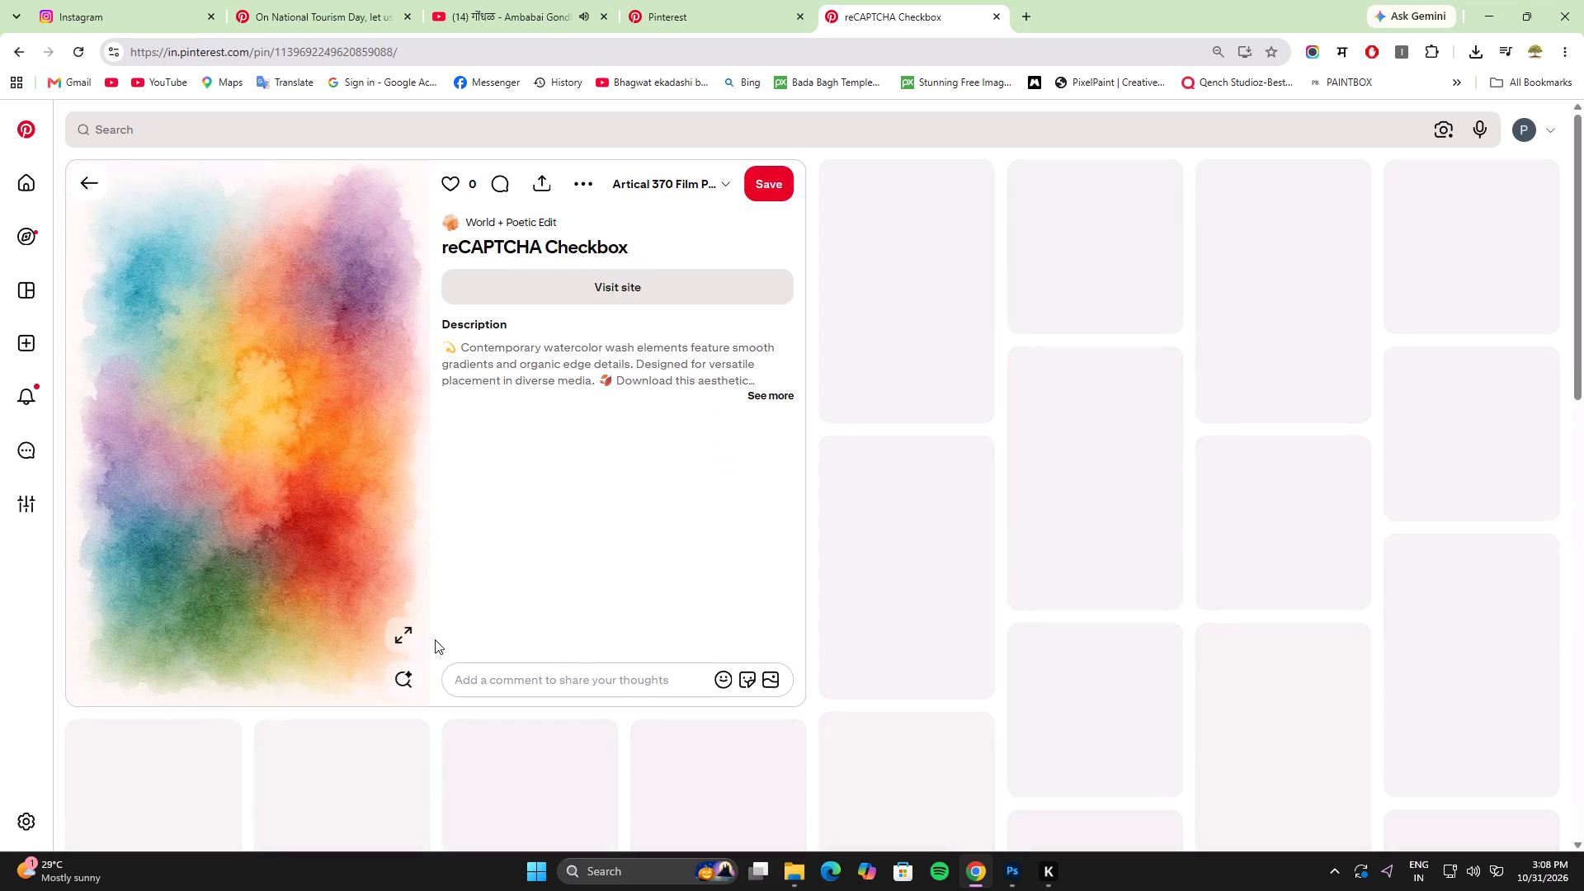
scroll(414, 631, "down", 4)
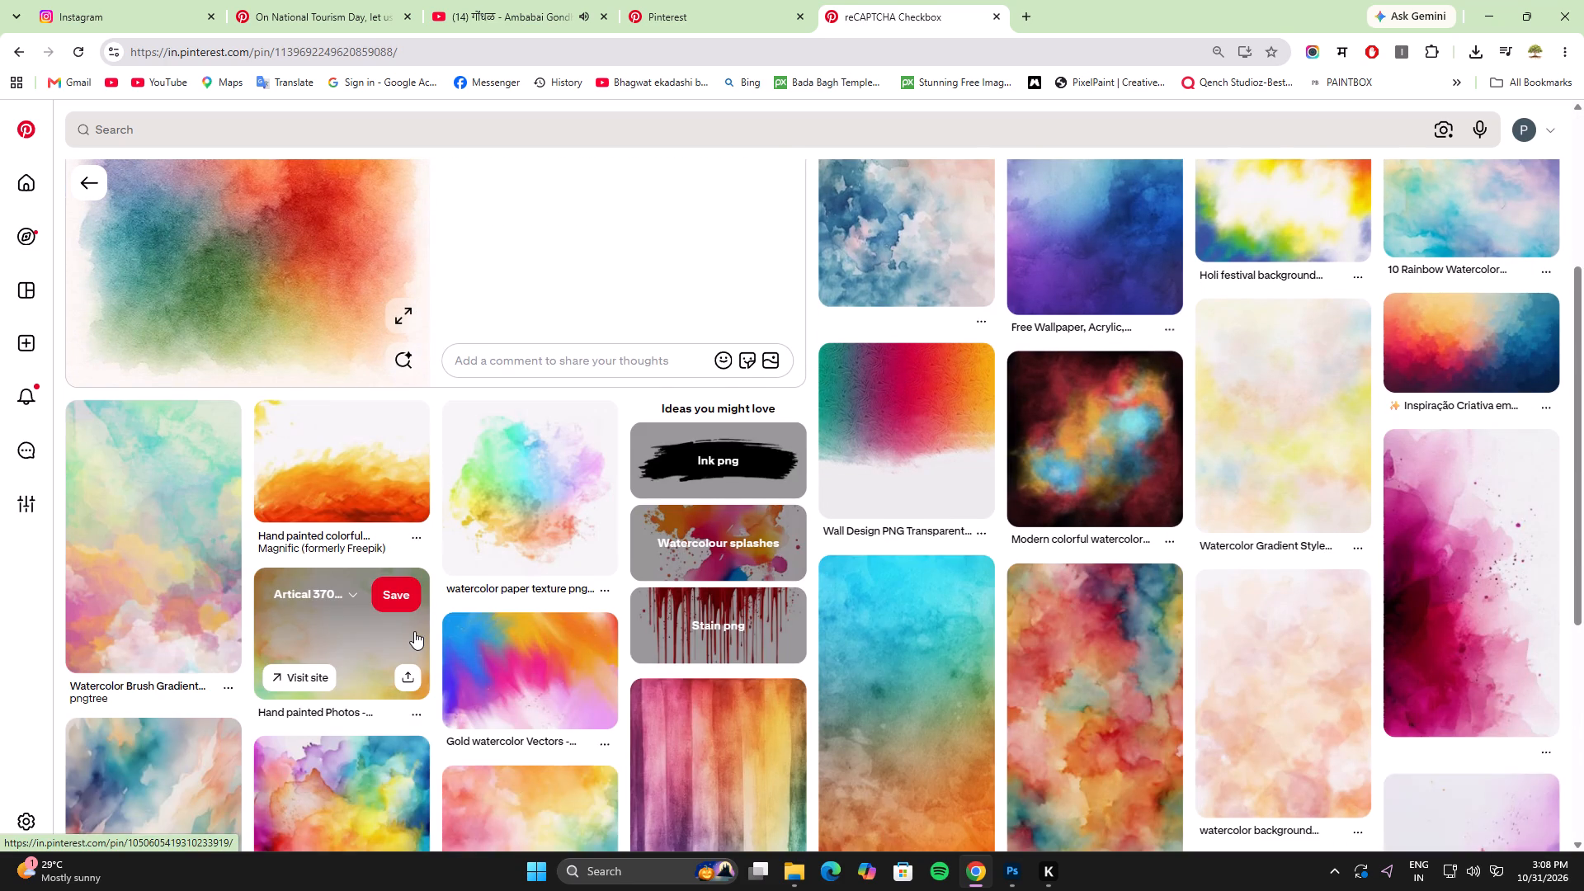
scroll(414, 631, "down", 8)
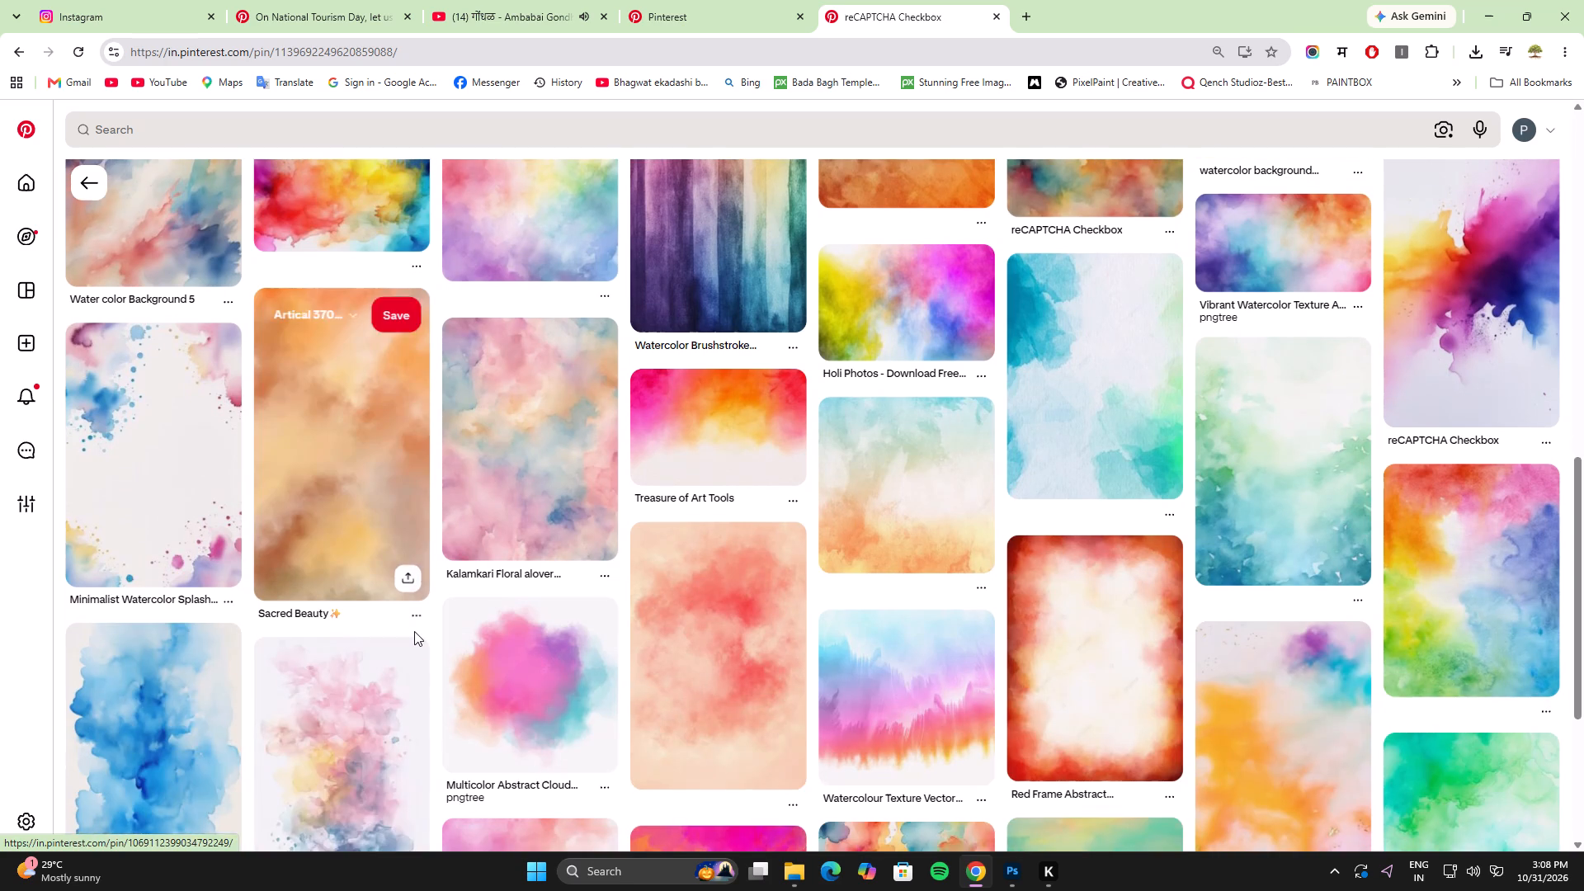
scroll(414, 631, "down", 3)
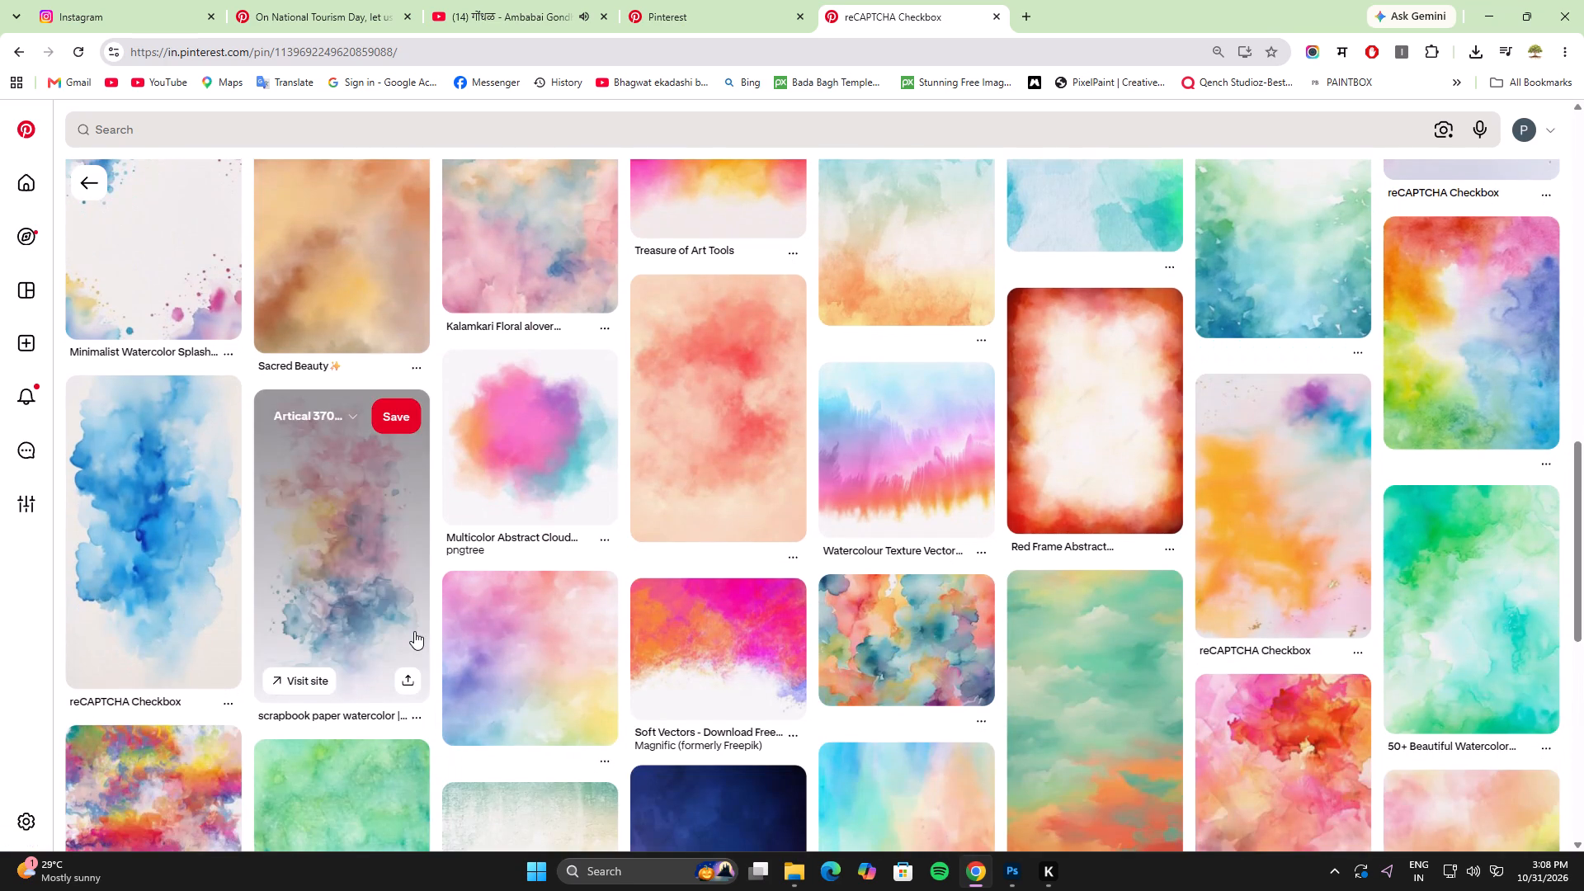
scroll(549, 550, "down", 3)
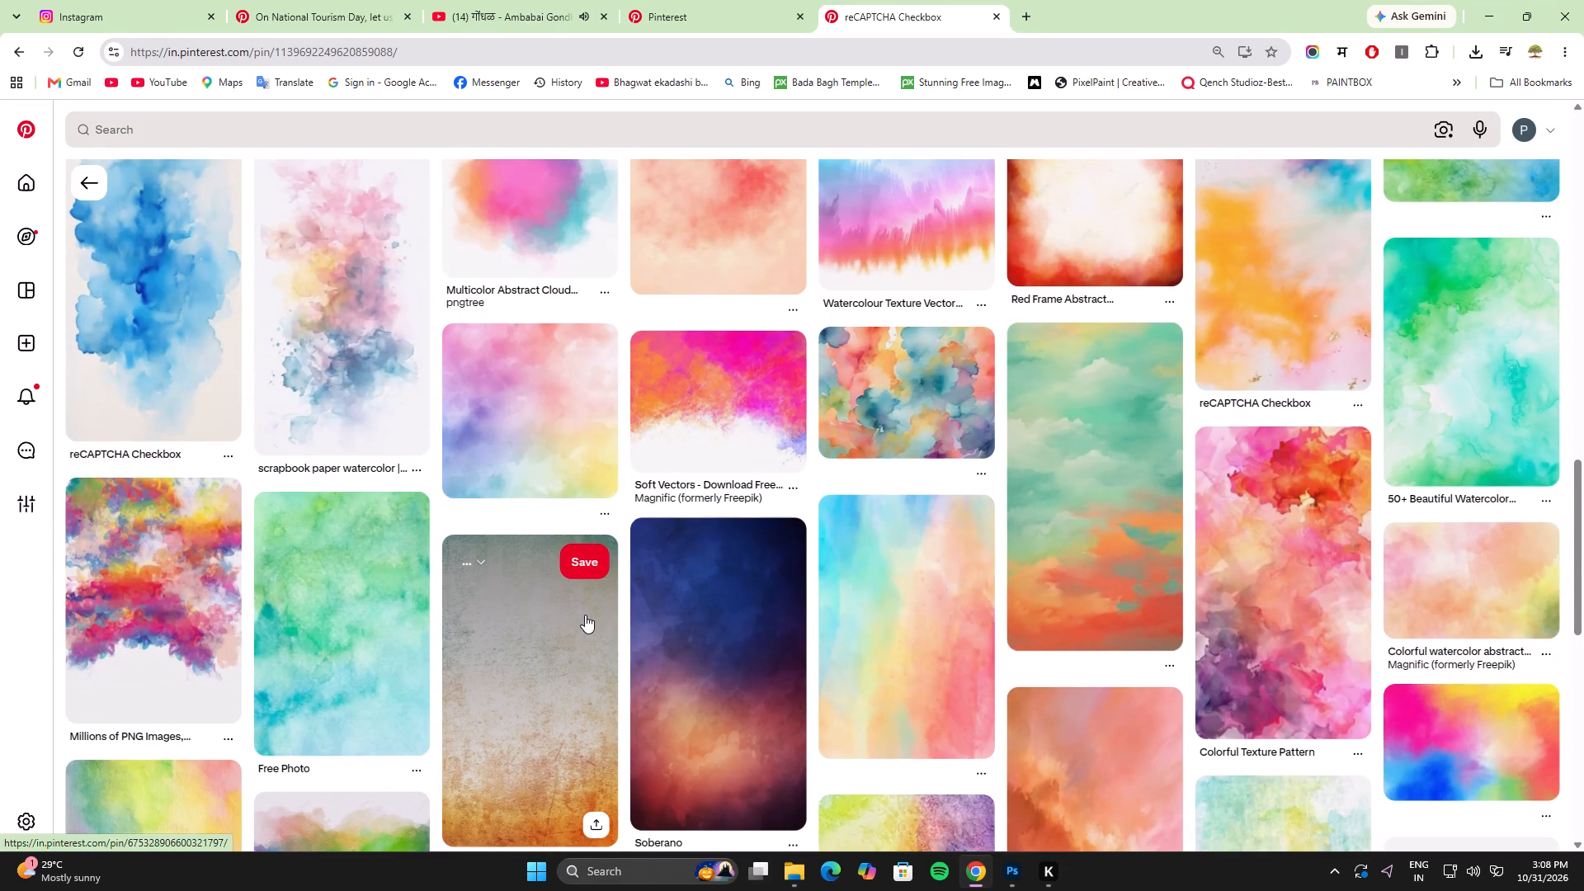
scroll(580, 642, "down", 5)
Go through the Multicolor Abstract Cloud Brush pin to Nice handmade brush with the colors of the rainbow and save that image to Downloads.
scroll(547, 733, "up", 4)
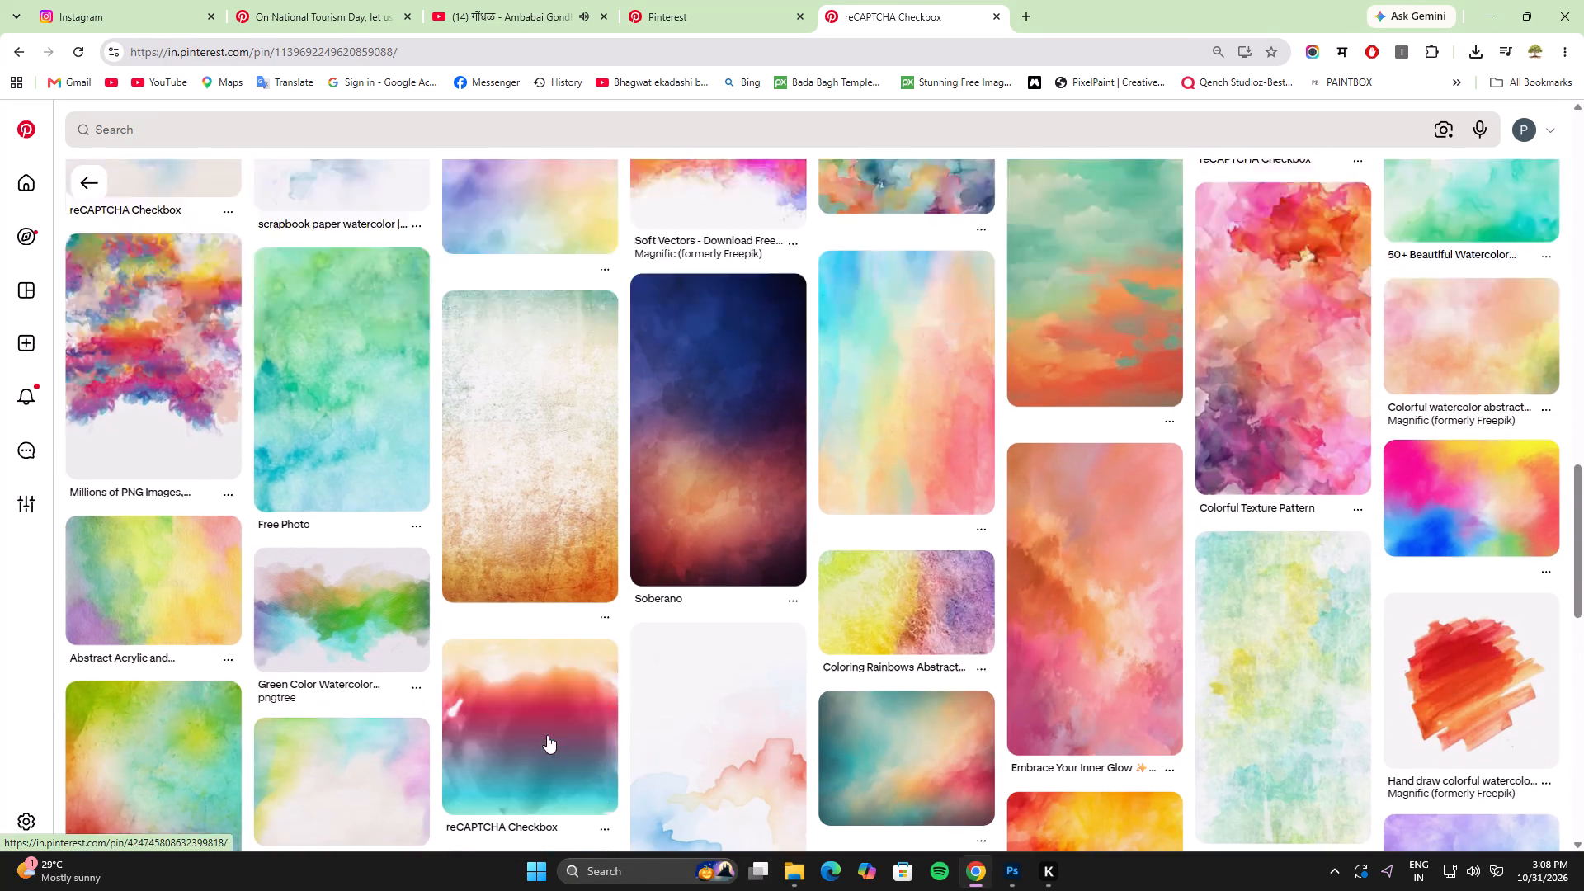
scroll(547, 735, "up", 2)
left_click(549, 277)
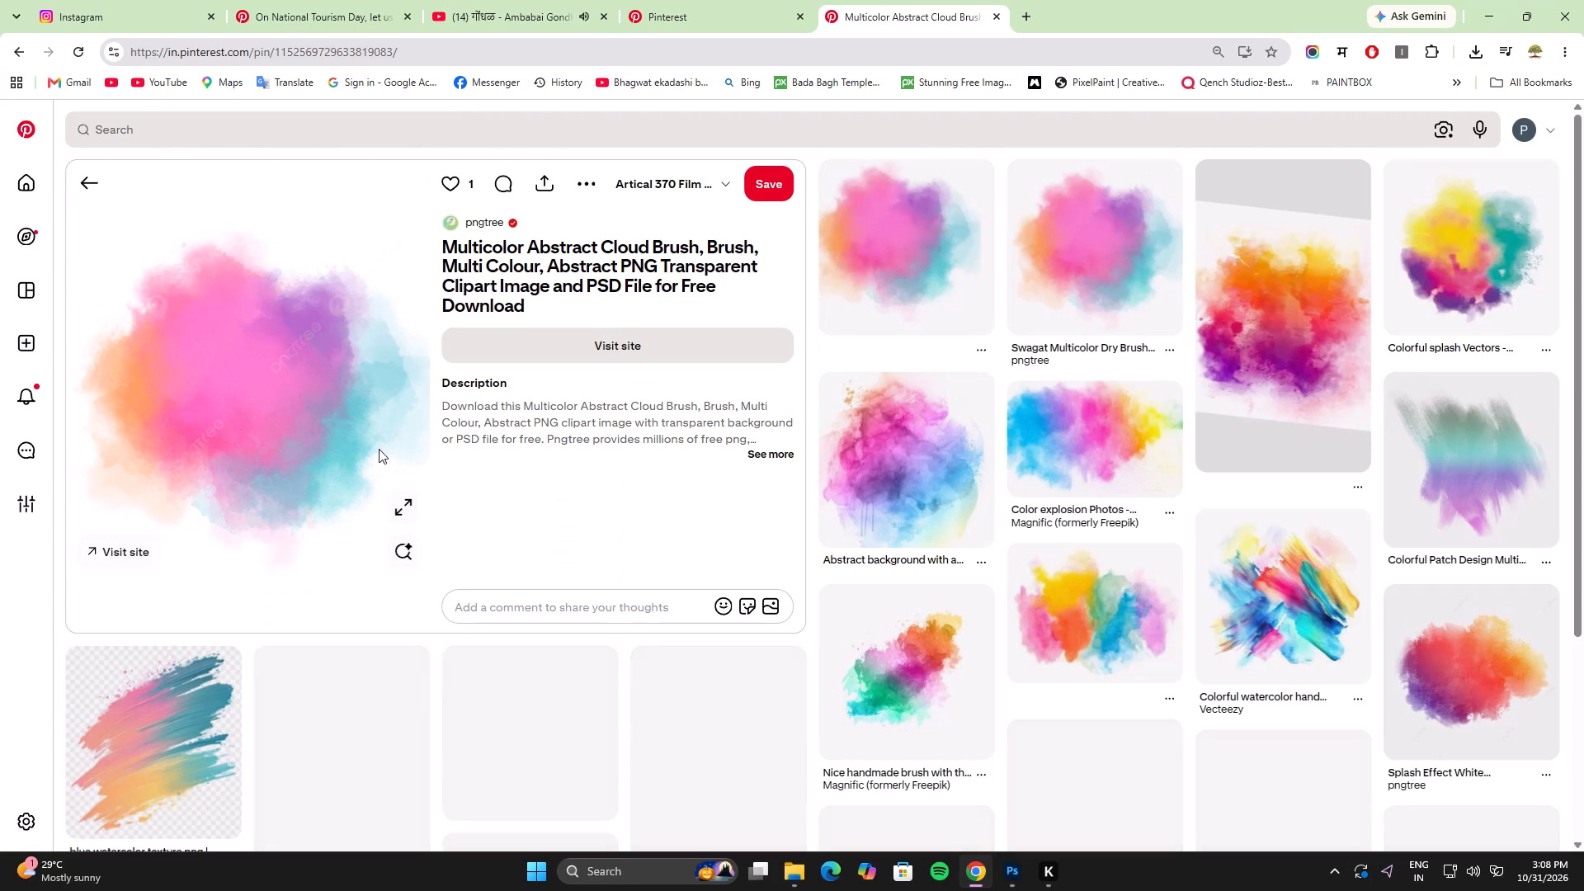
scroll(379, 449, "down", 1)
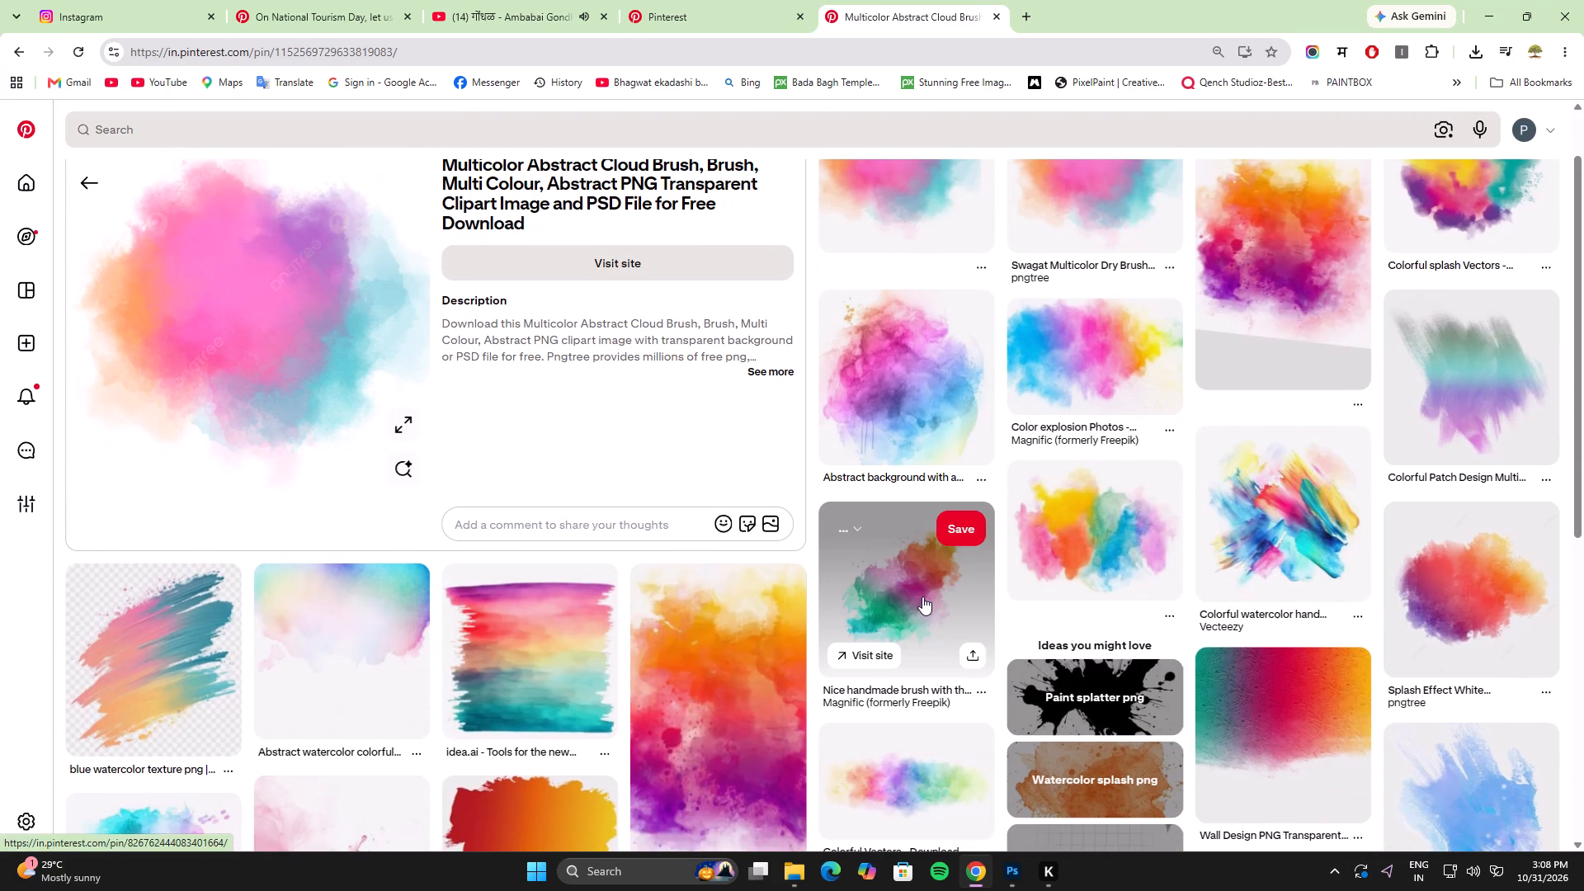
left_click(922, 597)
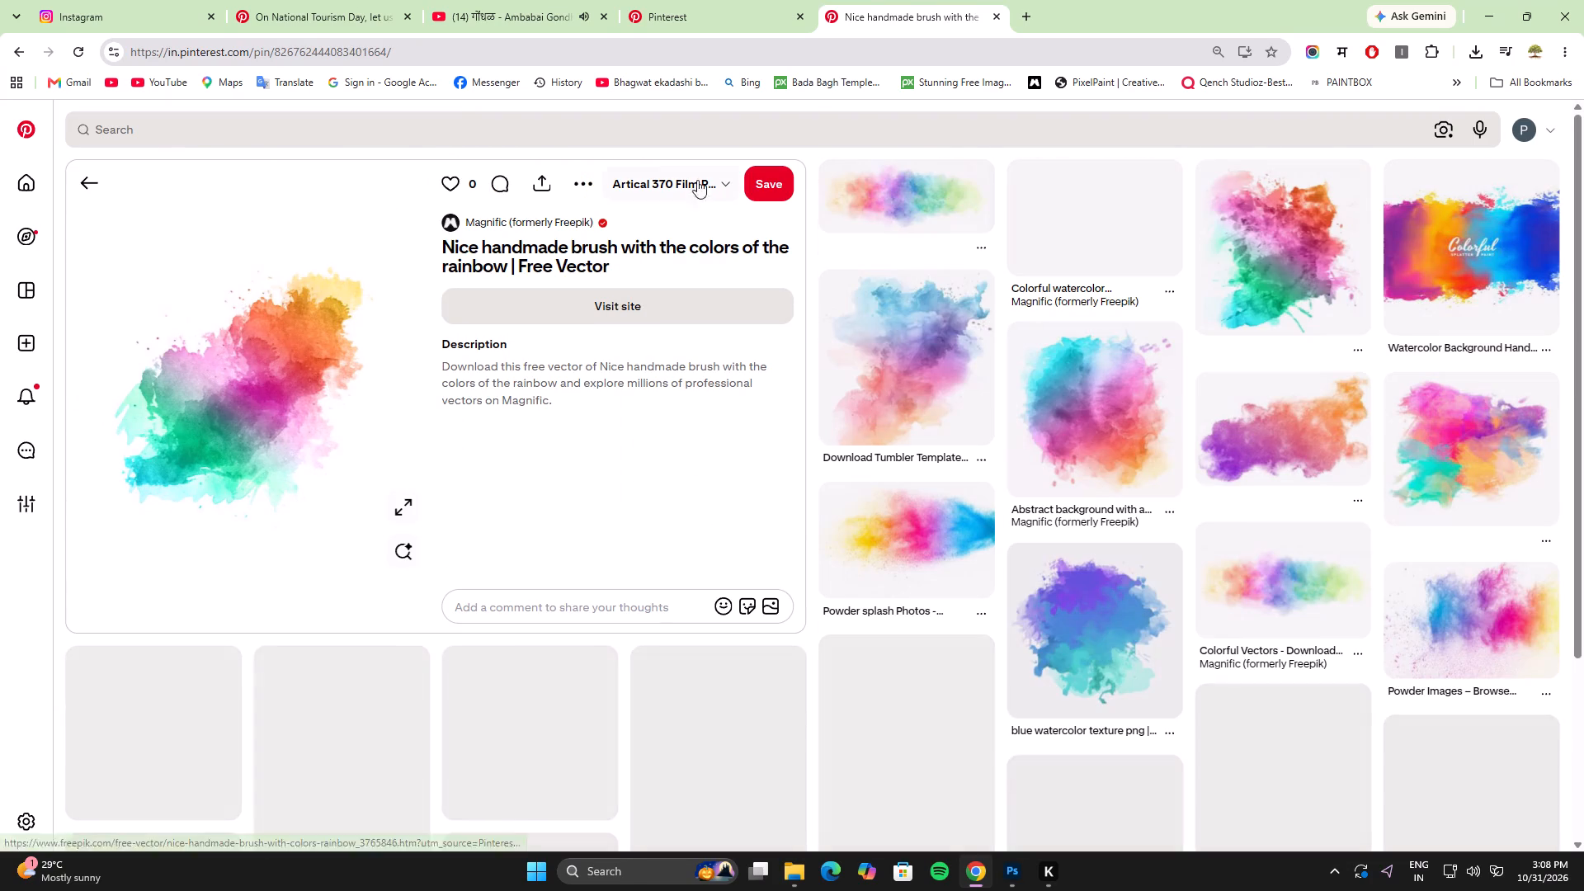
left_click(581, 183)
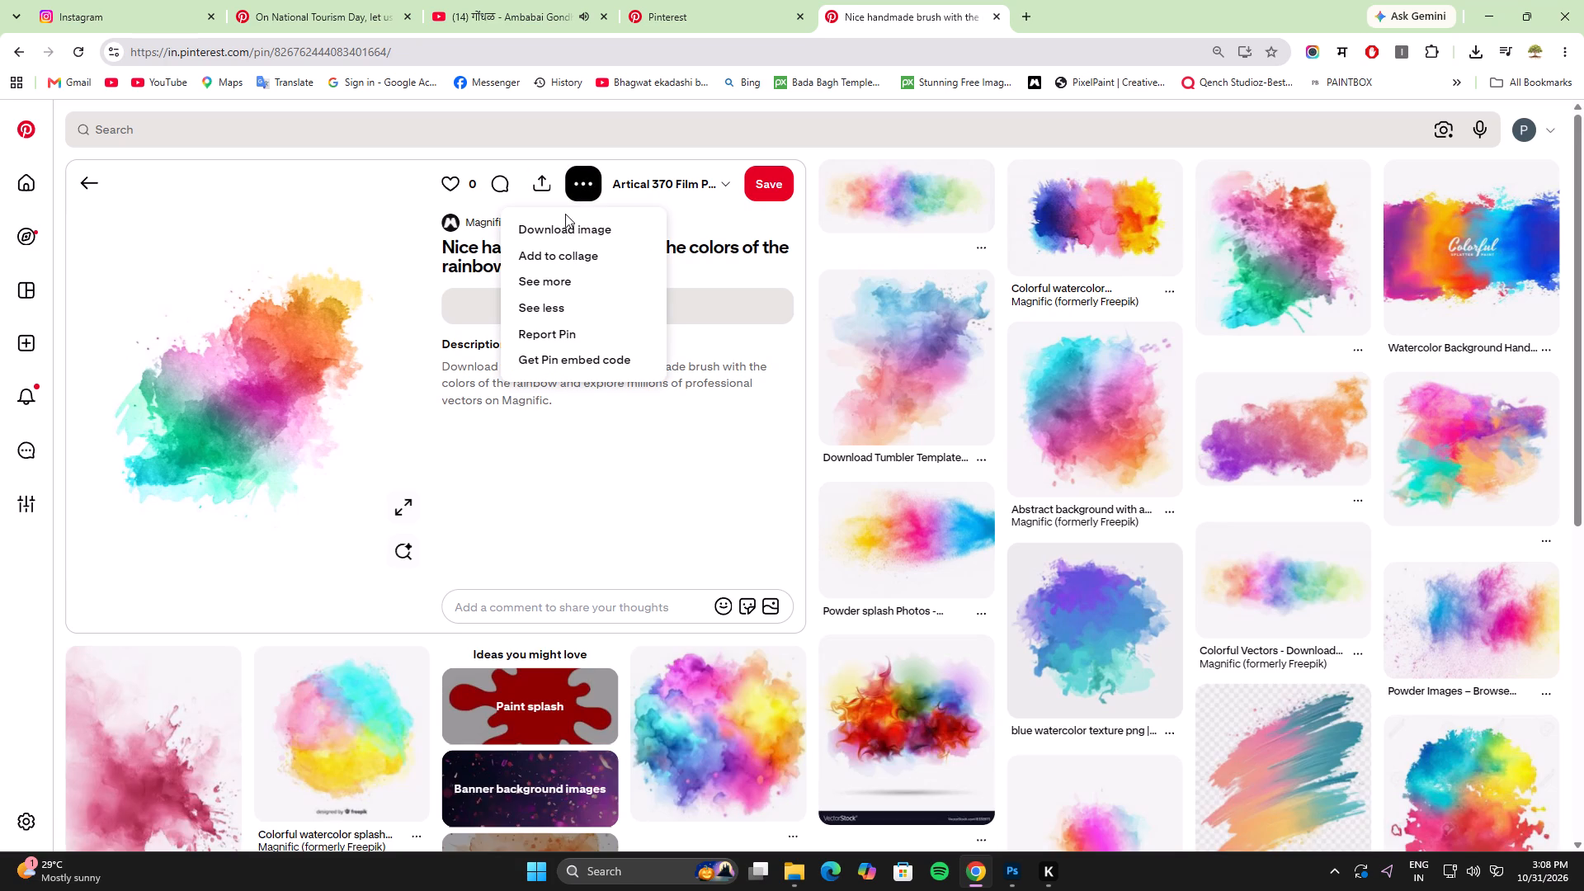
left_click(553, 234)
left_click(1418, 813)
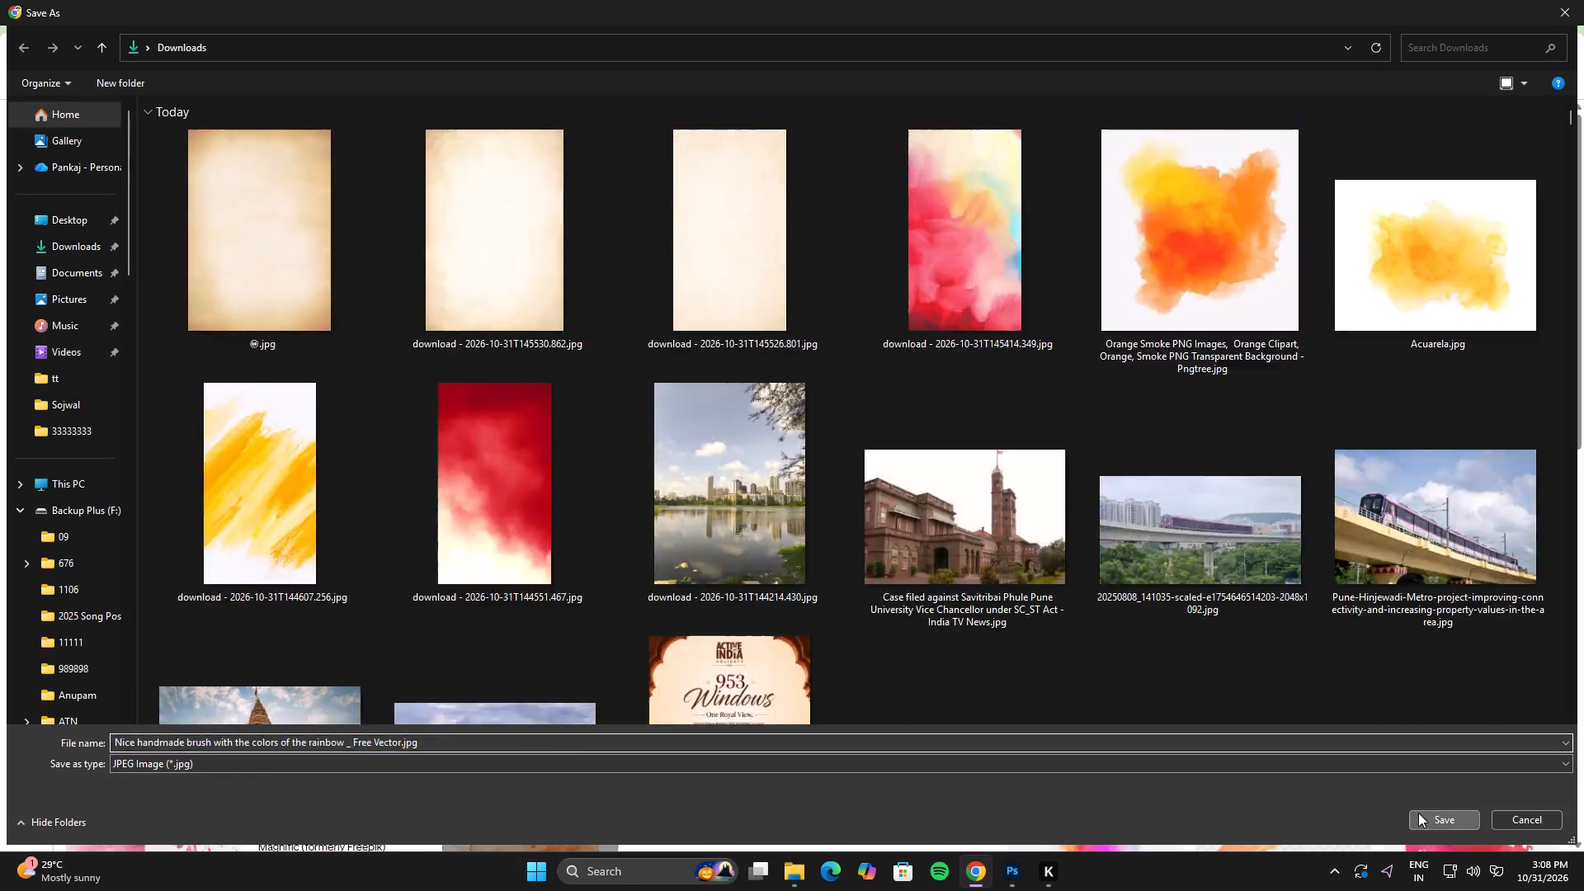
Open the related yellow, pink and blue Powder splash Photos pin and save its image to Downloads.
scroll(1583, 653, "down", 3)
scroll(1583, 653, "up", 1)
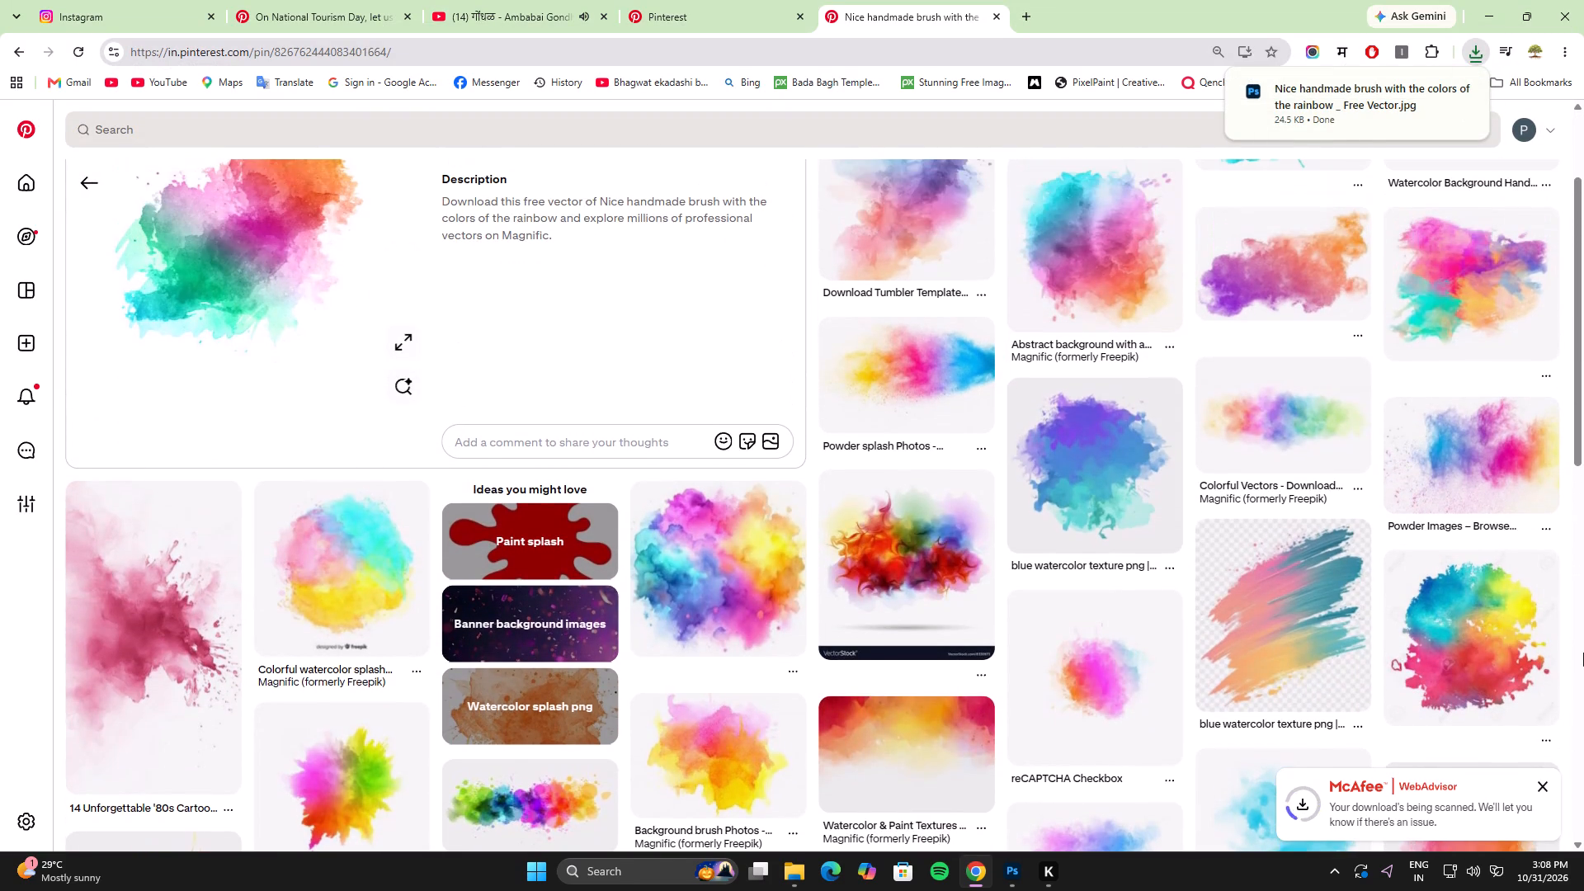
left_click(926, 375)
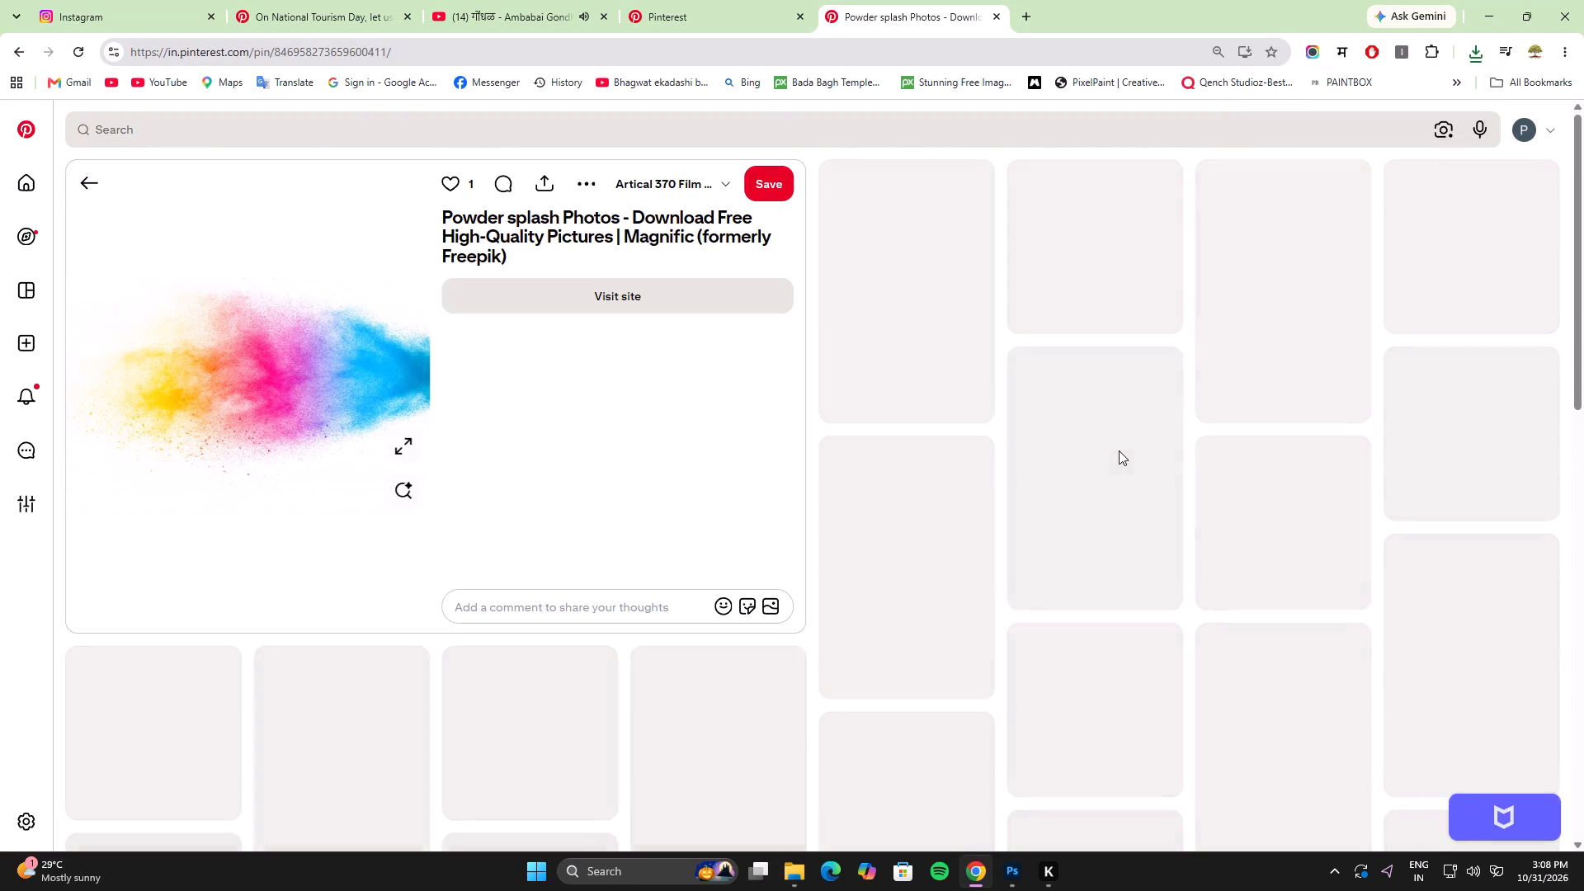
left_click(594, 186)
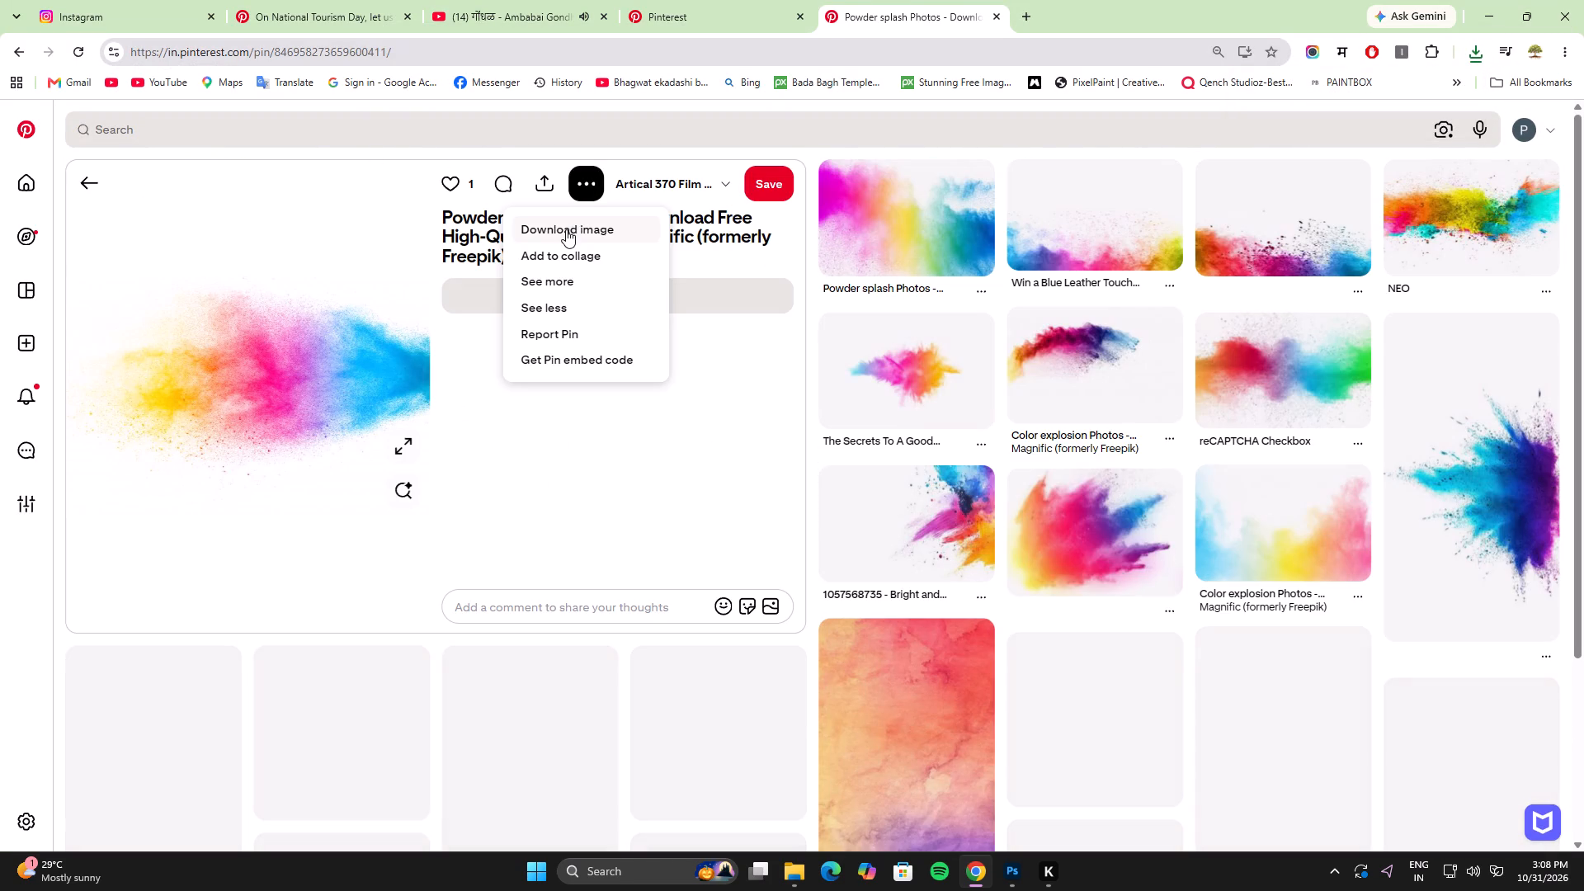
left_click(566, 229)
left_click(1449, 823)
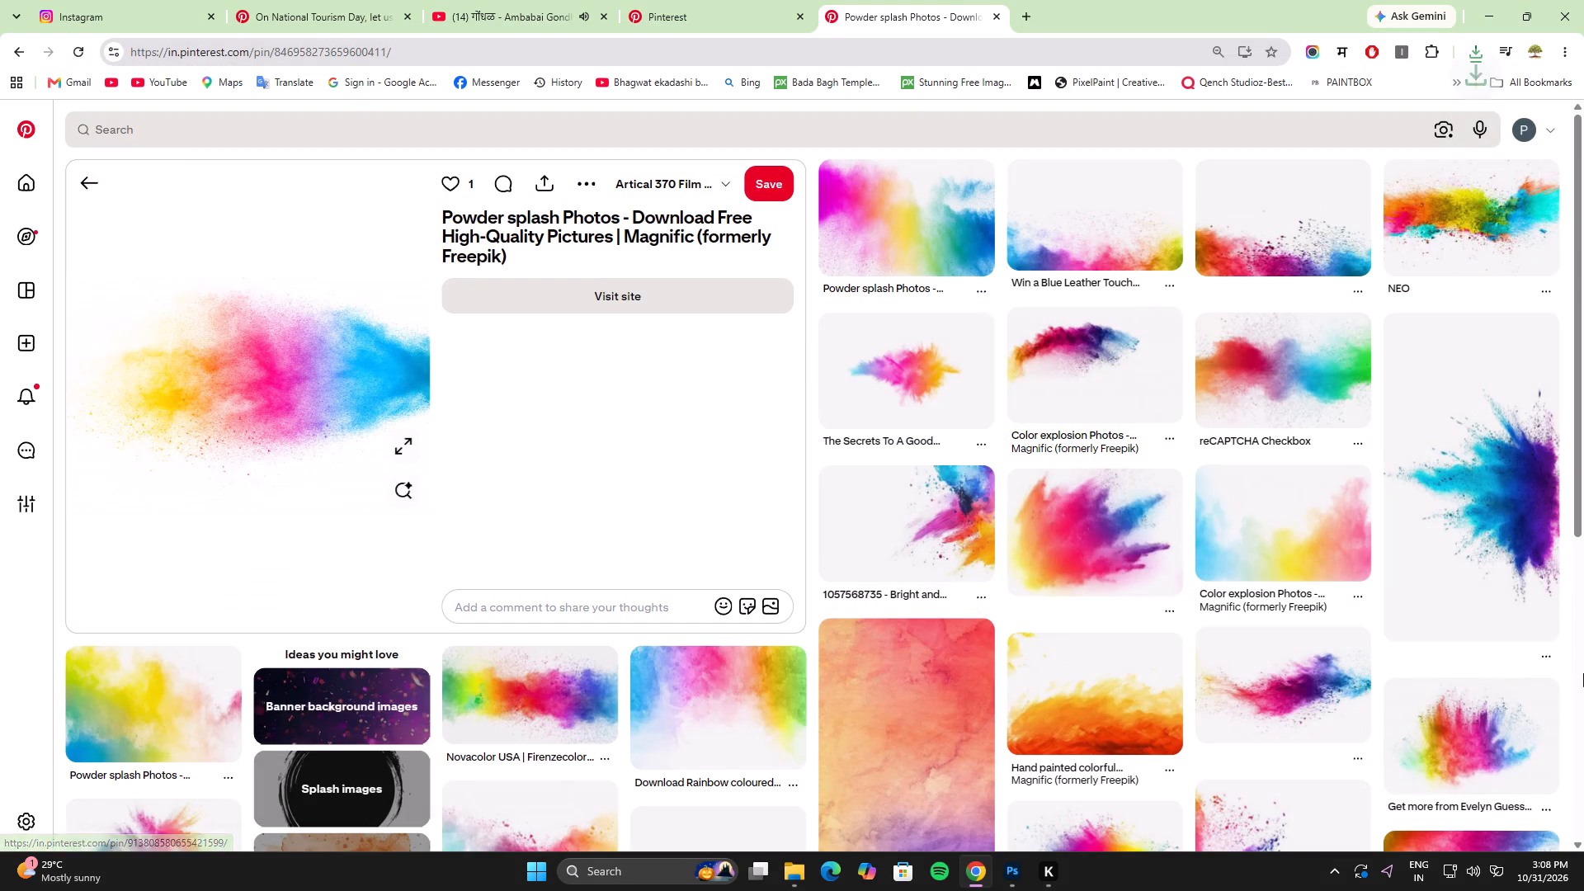
Examine the pins related to the Powder splash Photos pin for more multicolour backgrounds.
scroll(1583, 673, "down", 1)
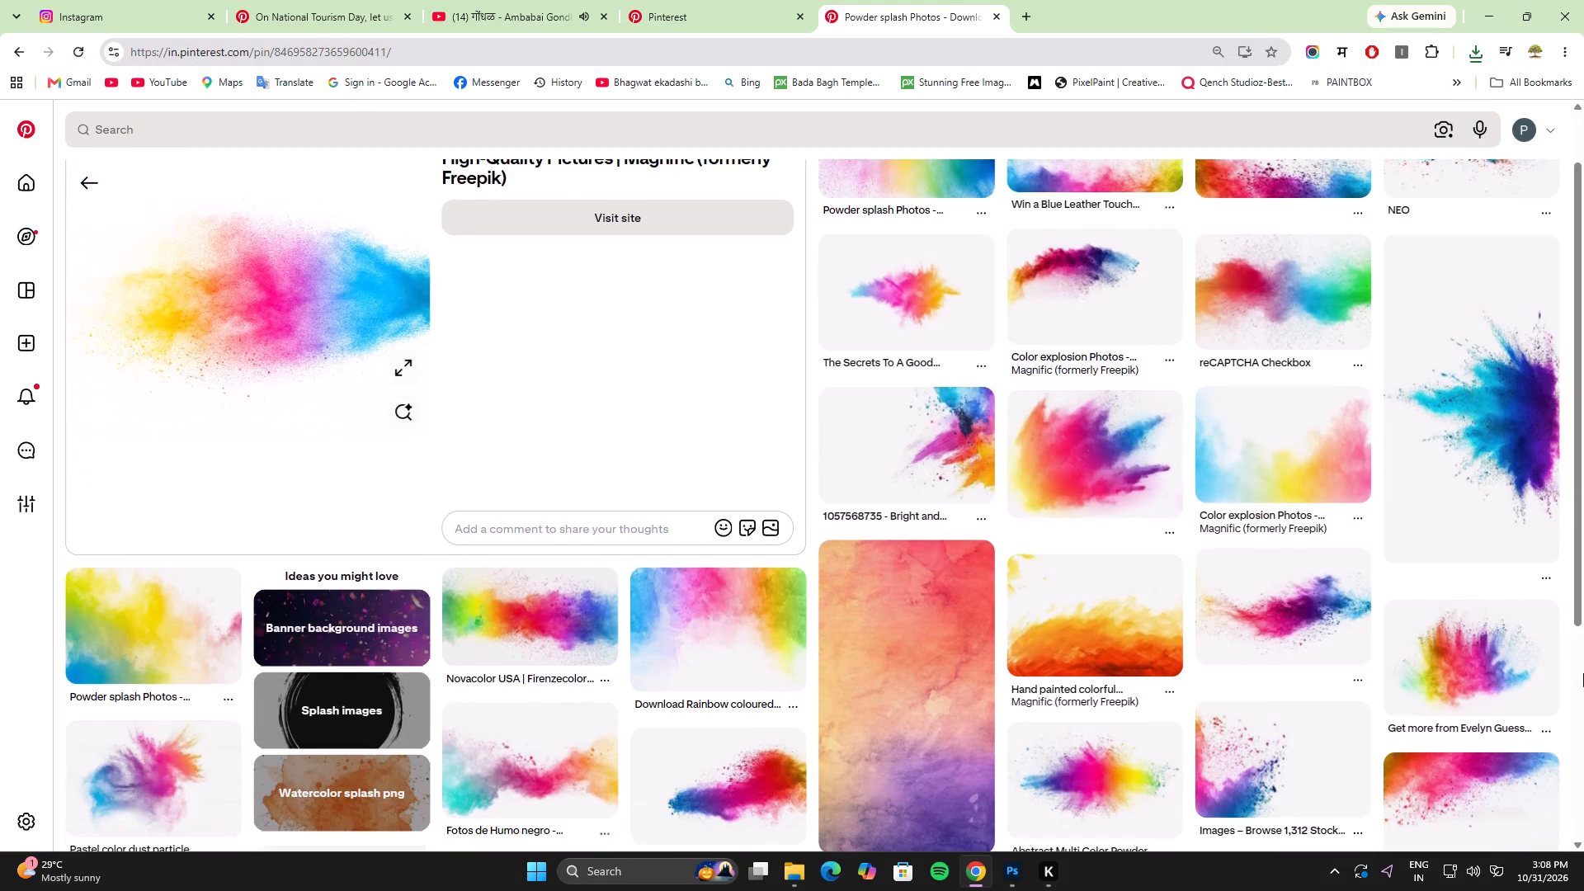
scroll(1583, 673, "down", 4)
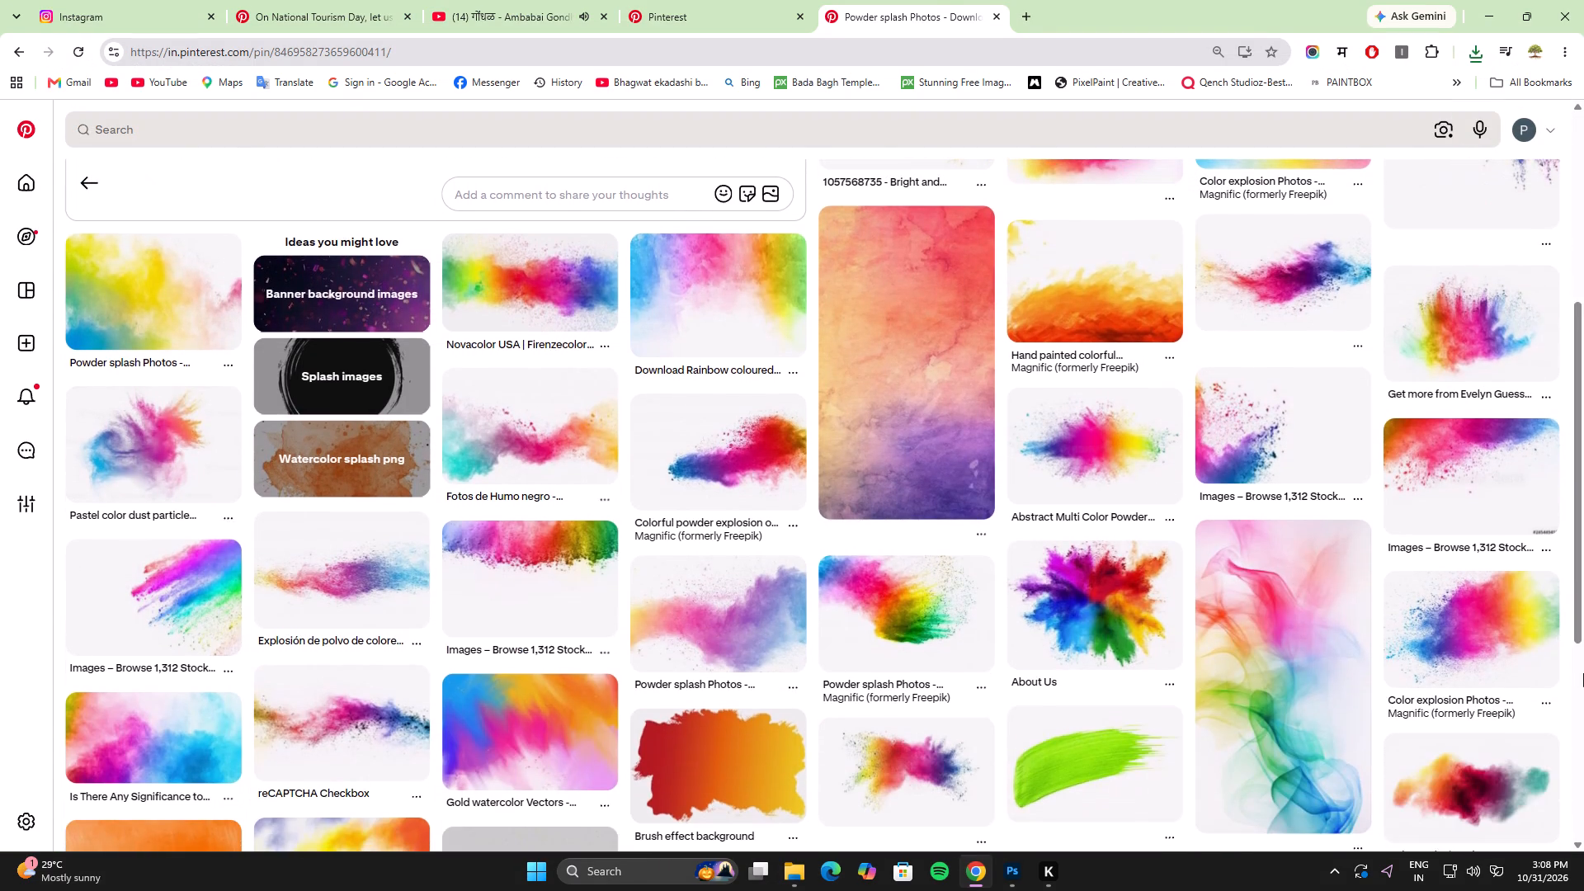
scroll(1583, 673, "down", 3)
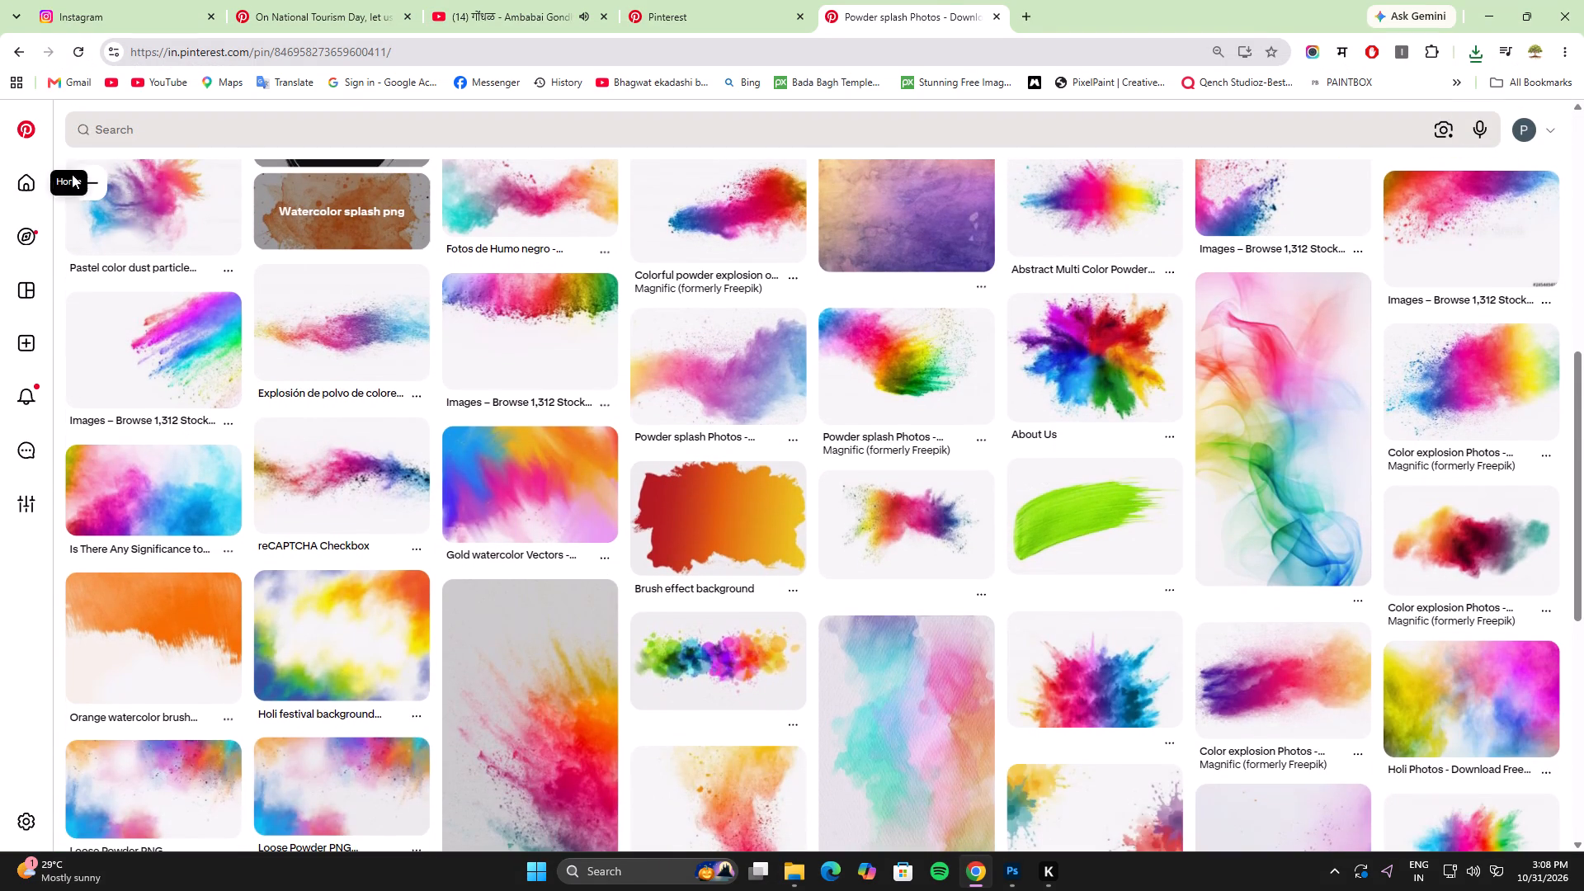
Return to the Nice handmade brush pin, open its related pastel rainbow watercolour strip pin and save that image to Downloads.
left_click(100, 180)
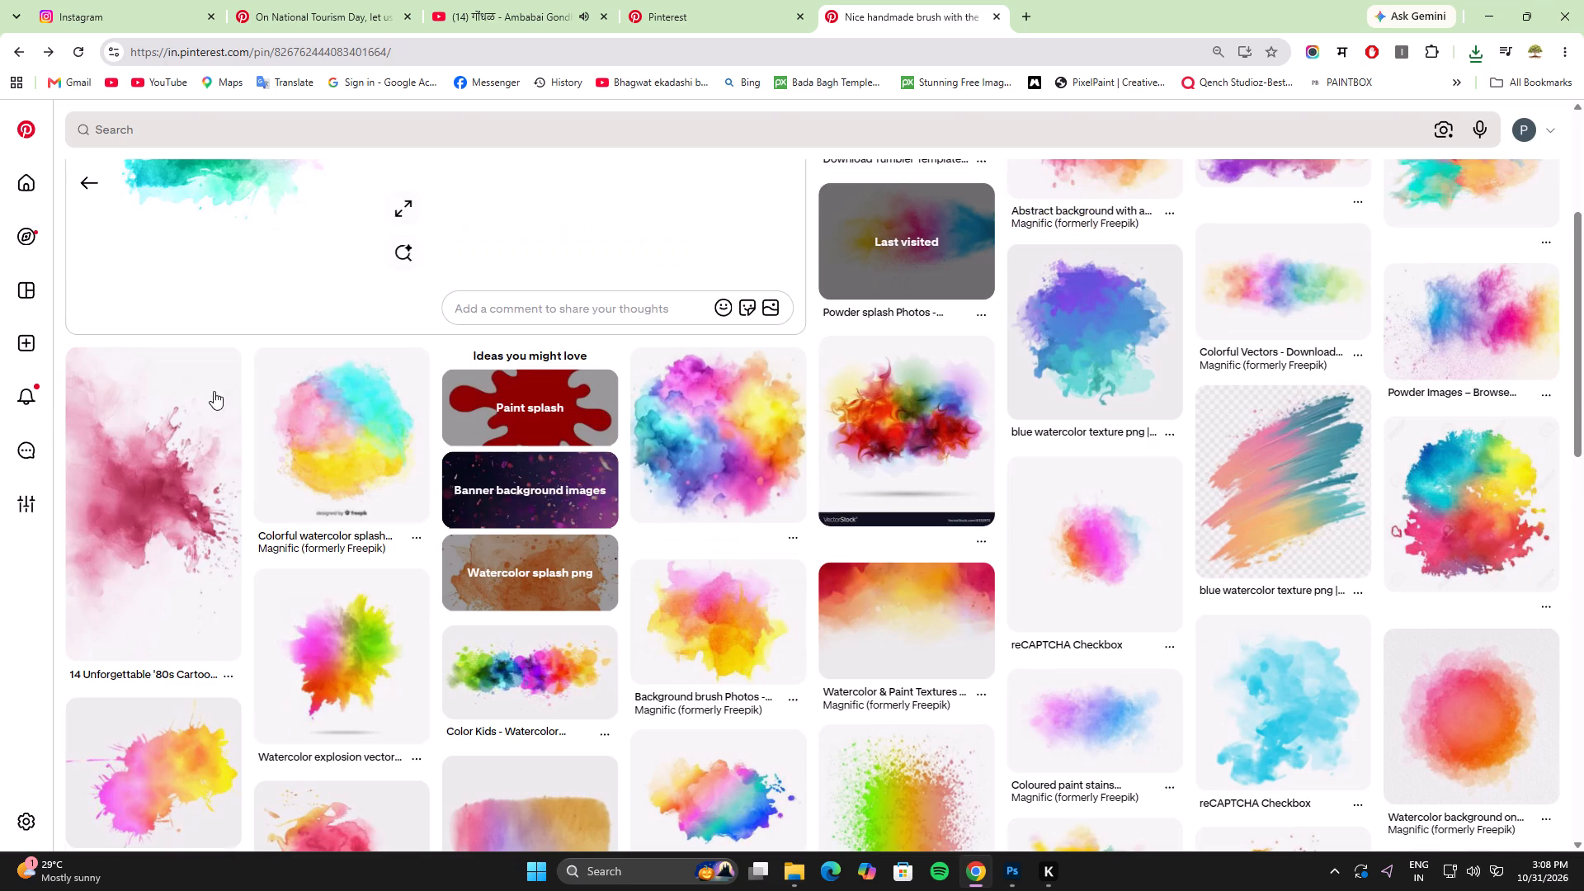
scroll(372, 568, "up", 4)
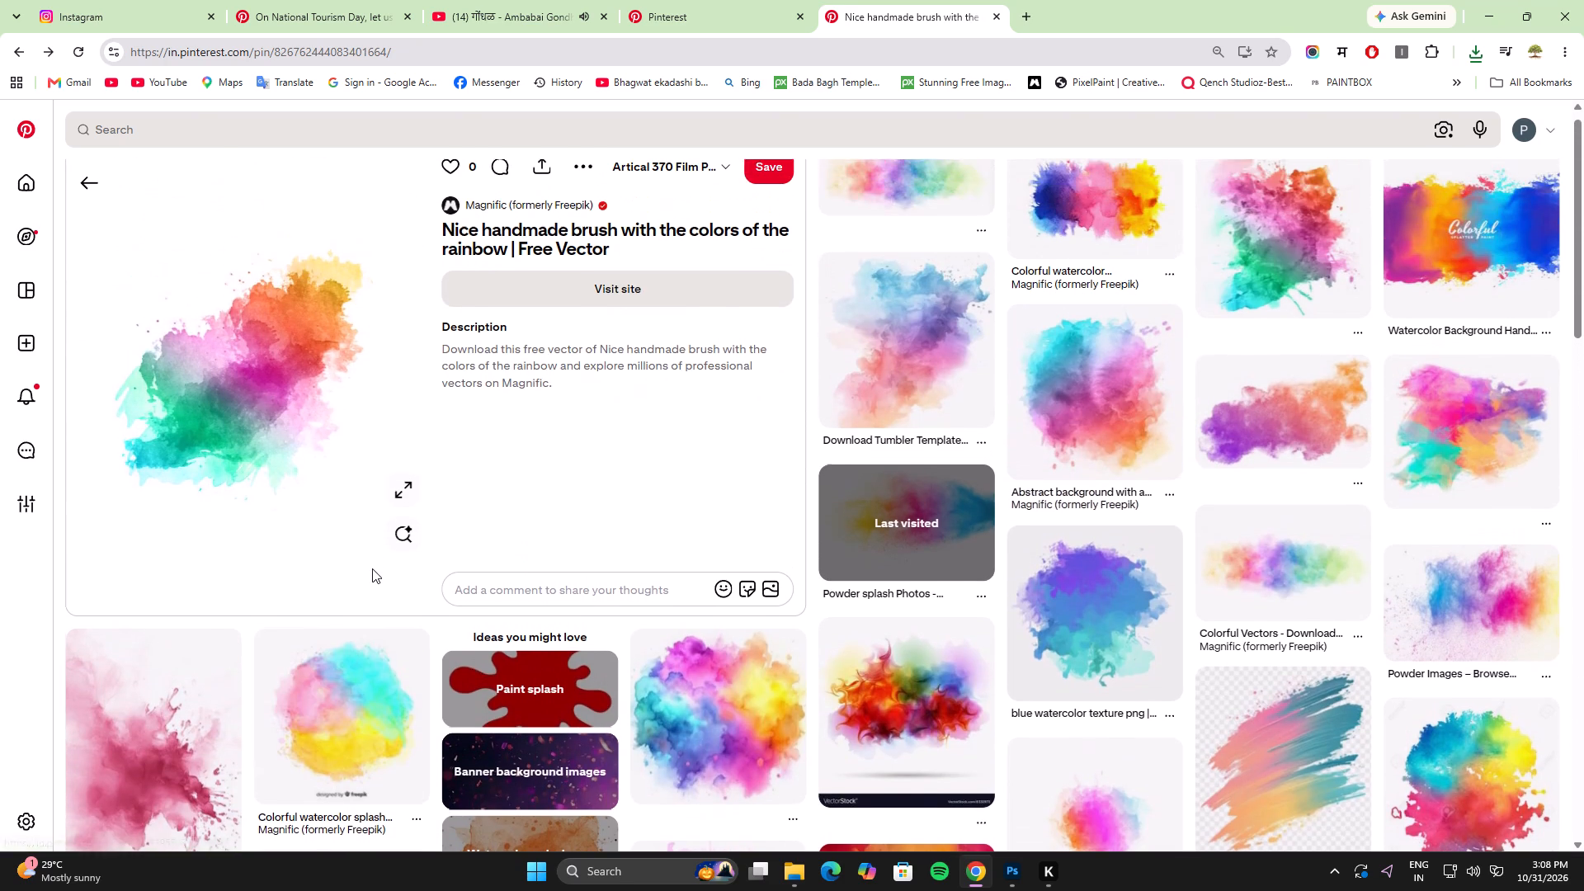
scroll(372, 568, "up", 2)
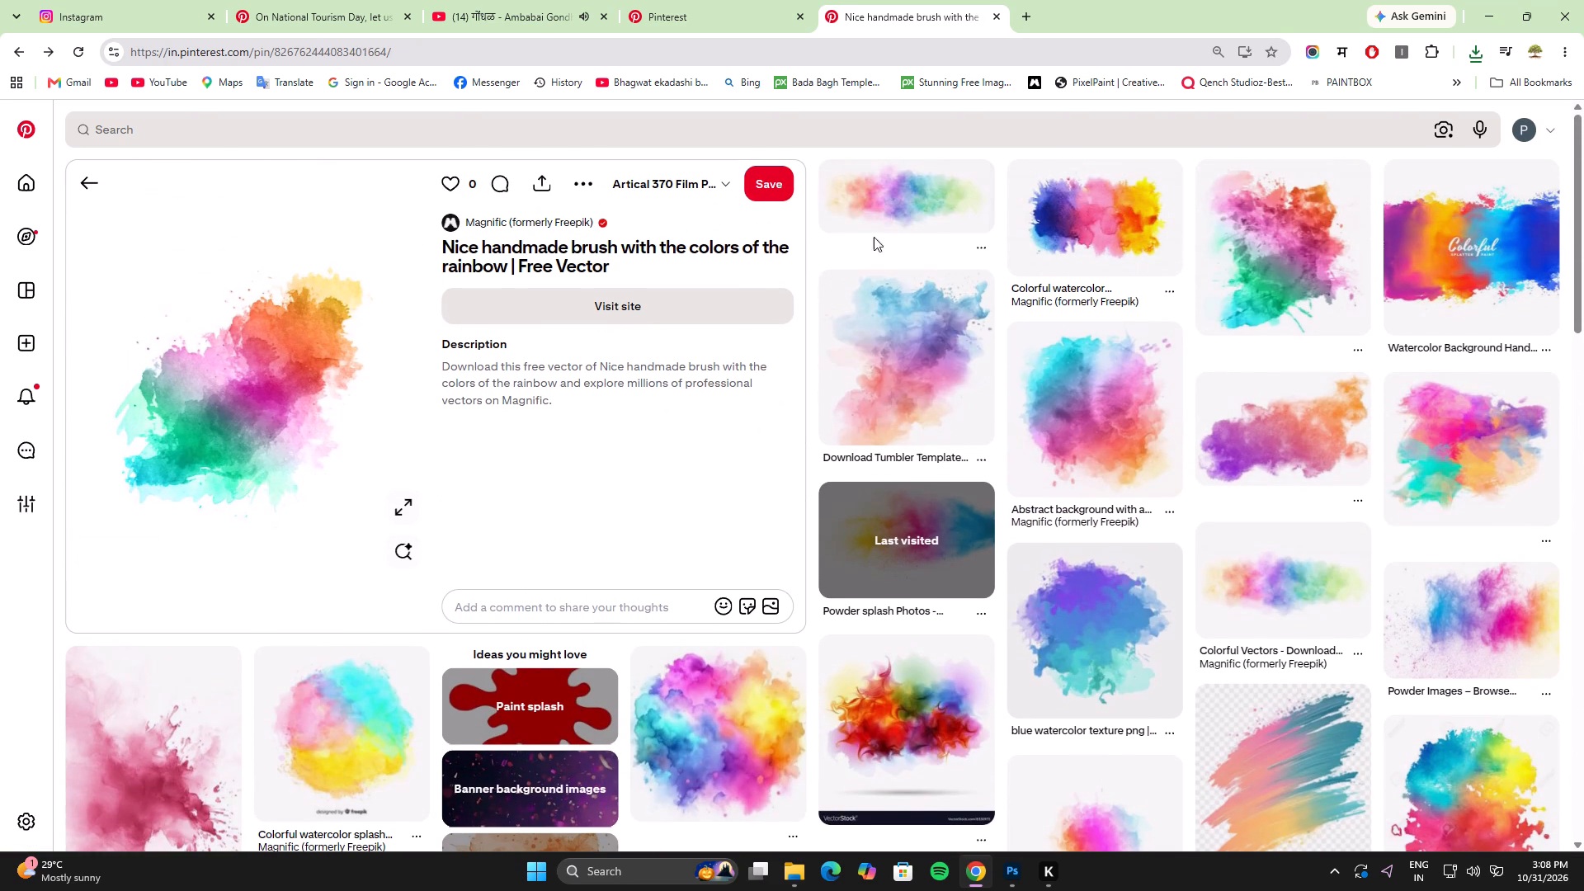
left_click(882, 215)
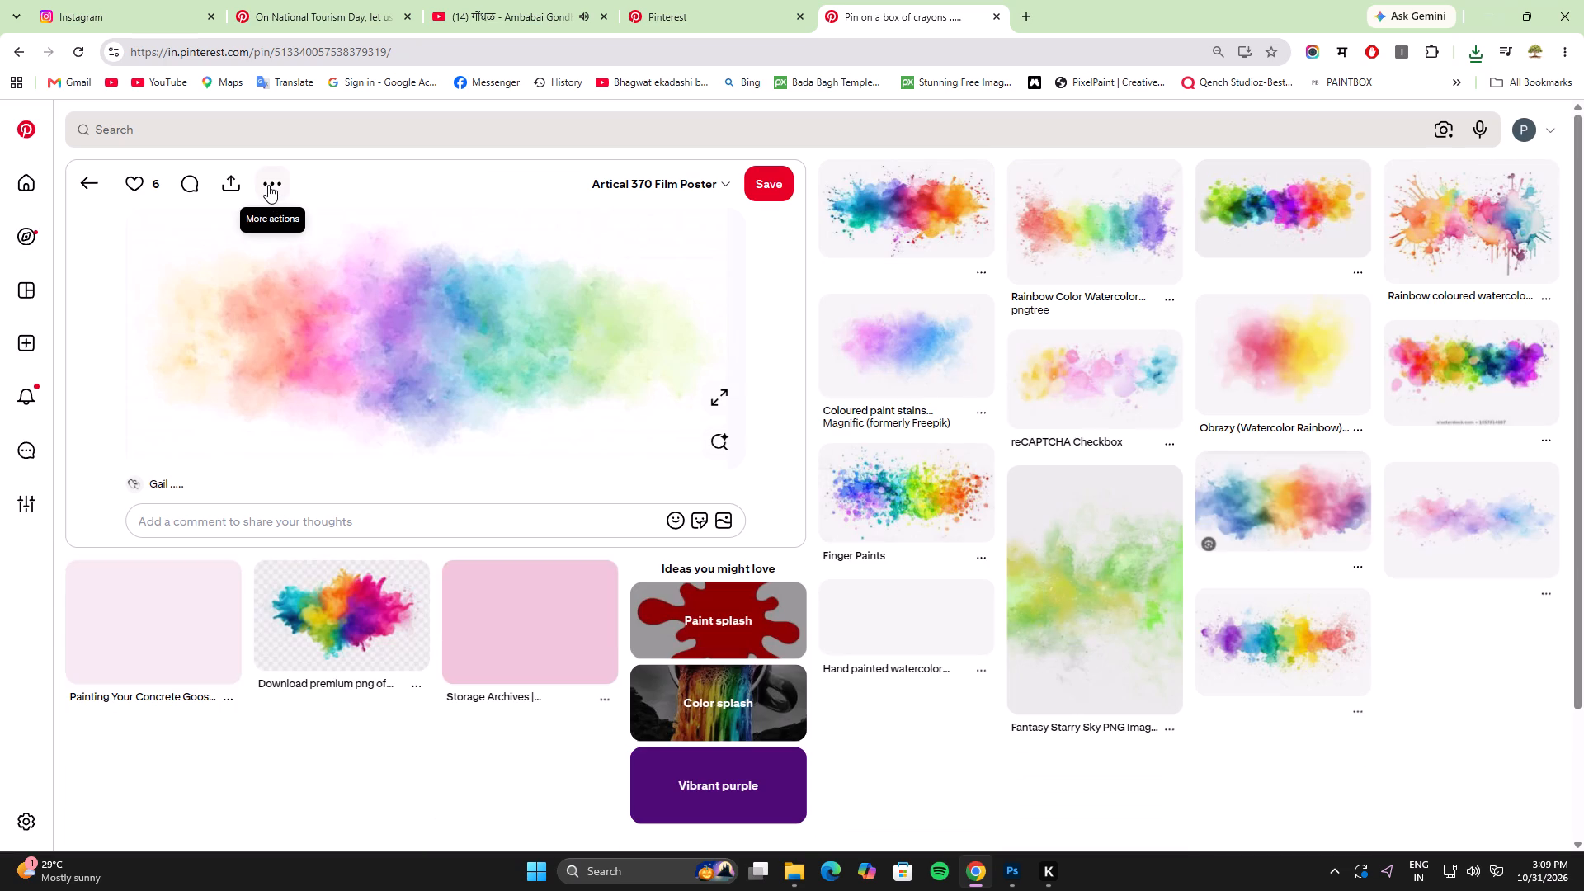
left_click(268, 185)
left_click(271, 233)
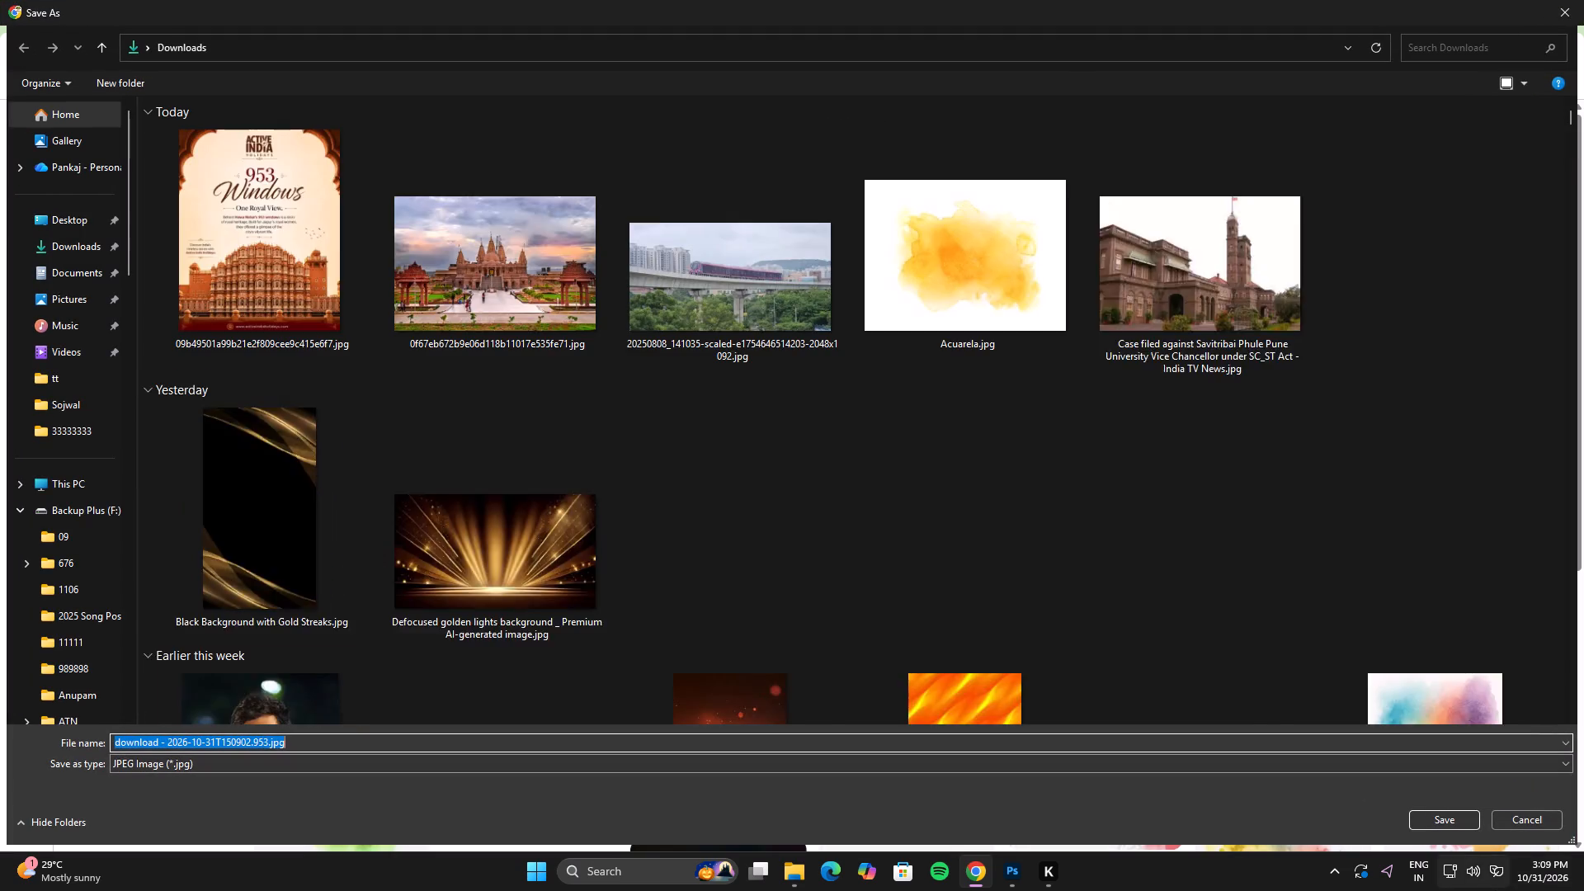
left_click(1437, 816)
scroll(1583, 567, "down", 1)
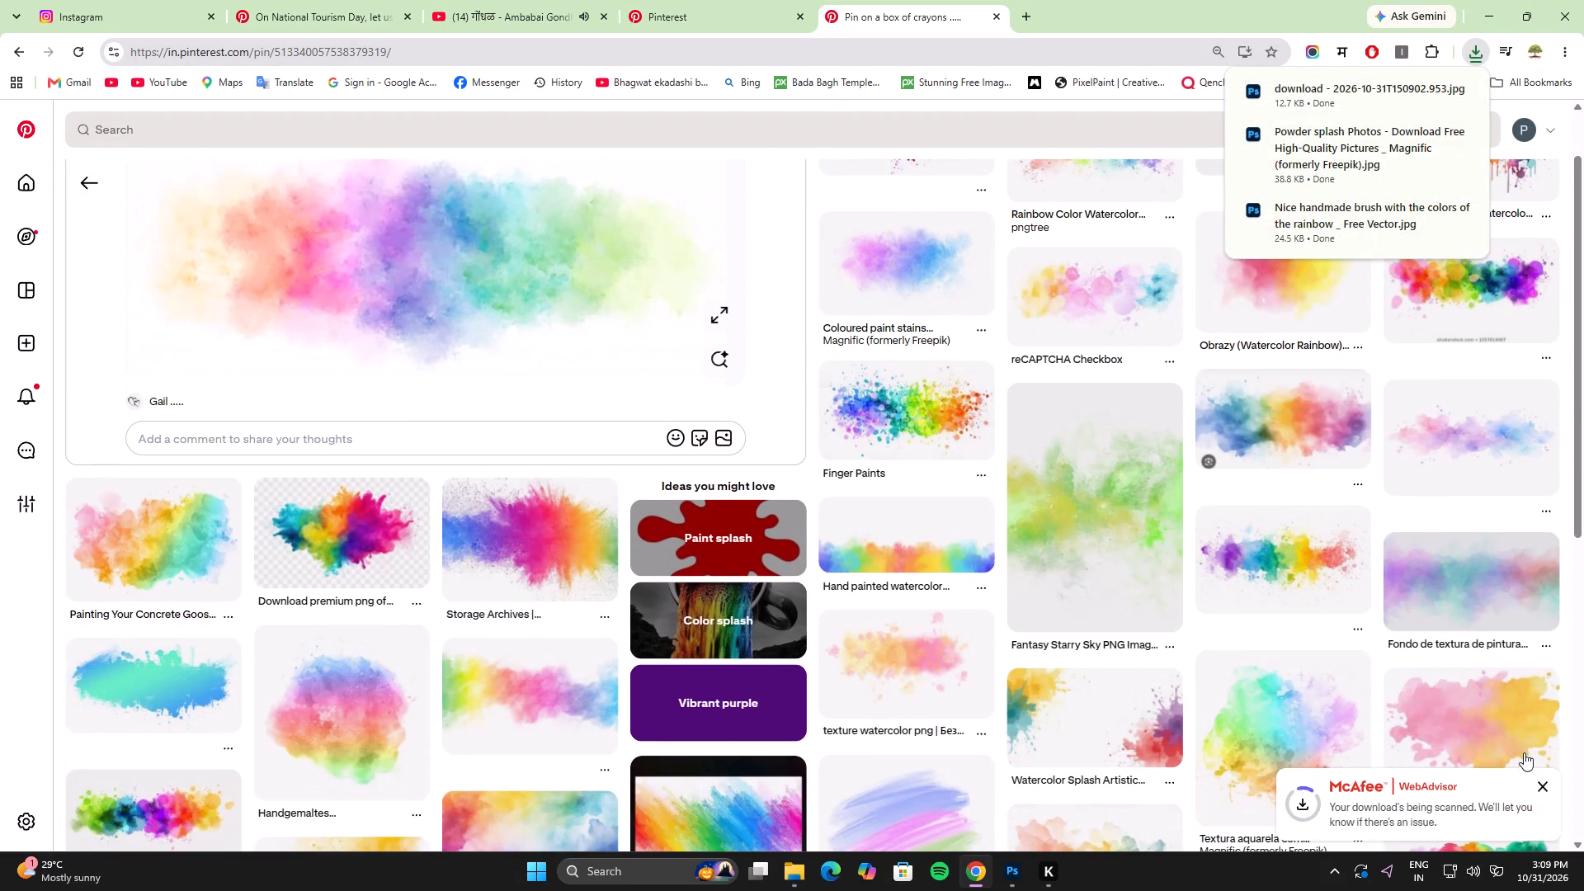
left_click(1541, 784)
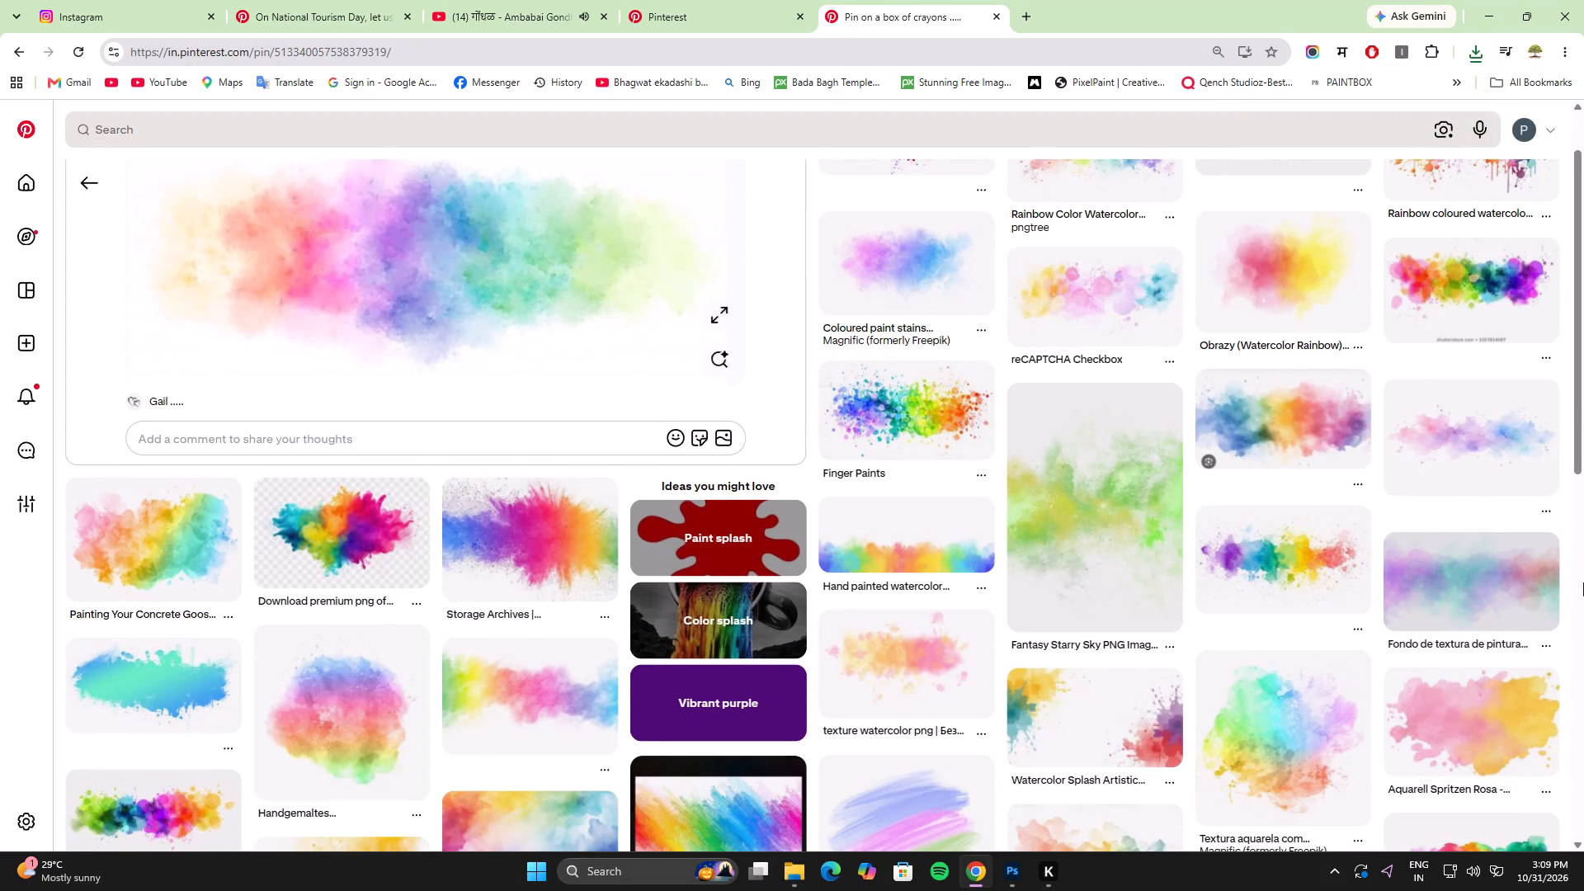
Examine the pins related to the pastel rainbow watercolour strip for further watercolour and brush-stroke backgrounds.
scroll(1583, 582, "down", 4)
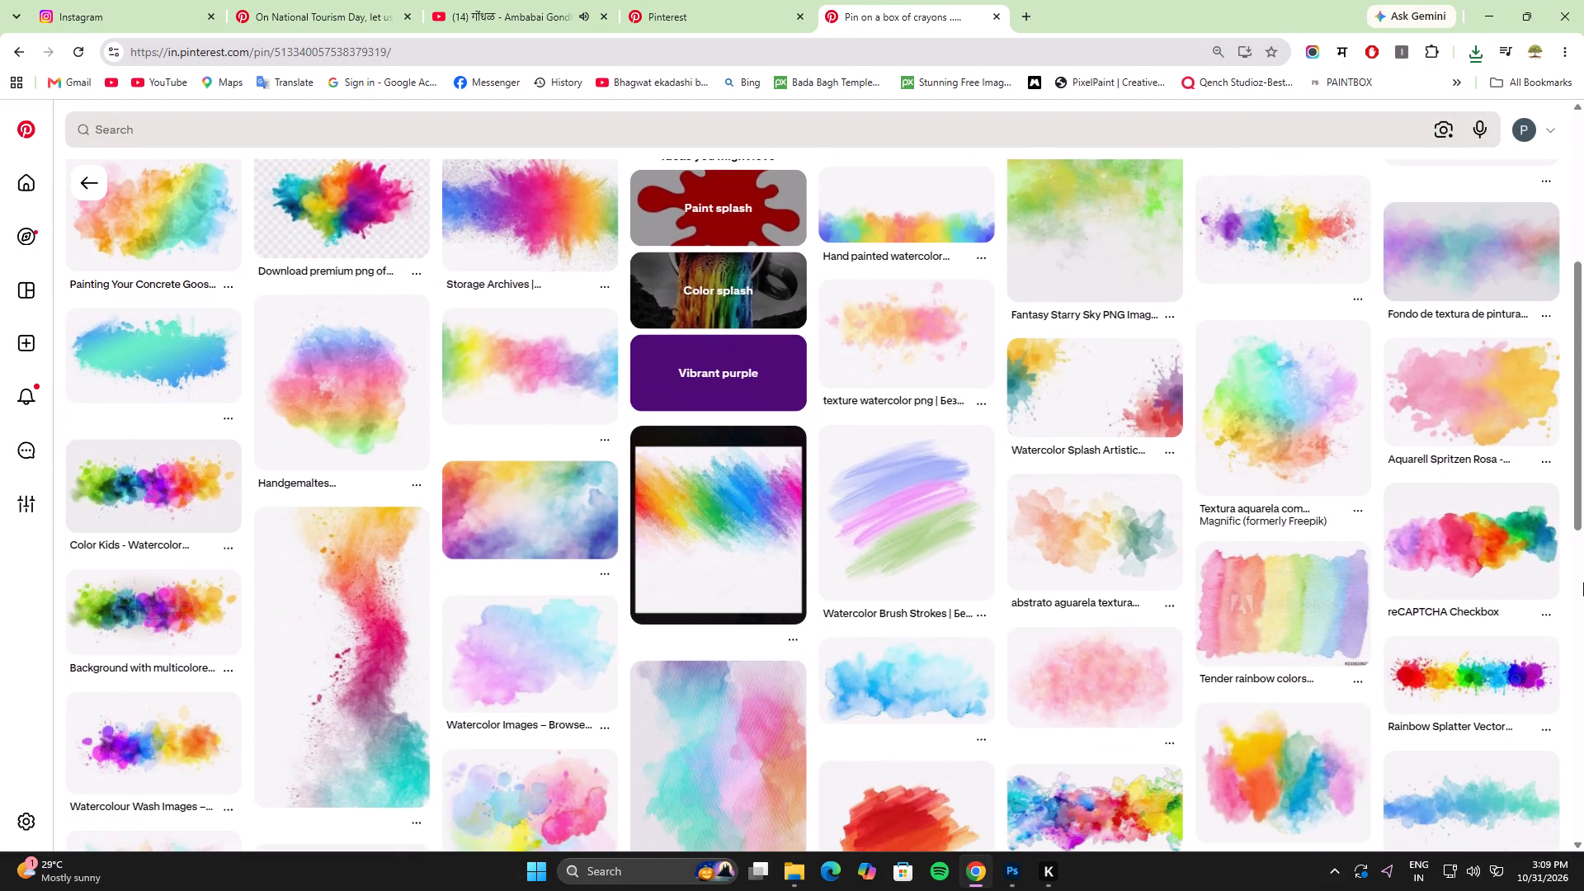
scroll(1583, 582, "down", 4)
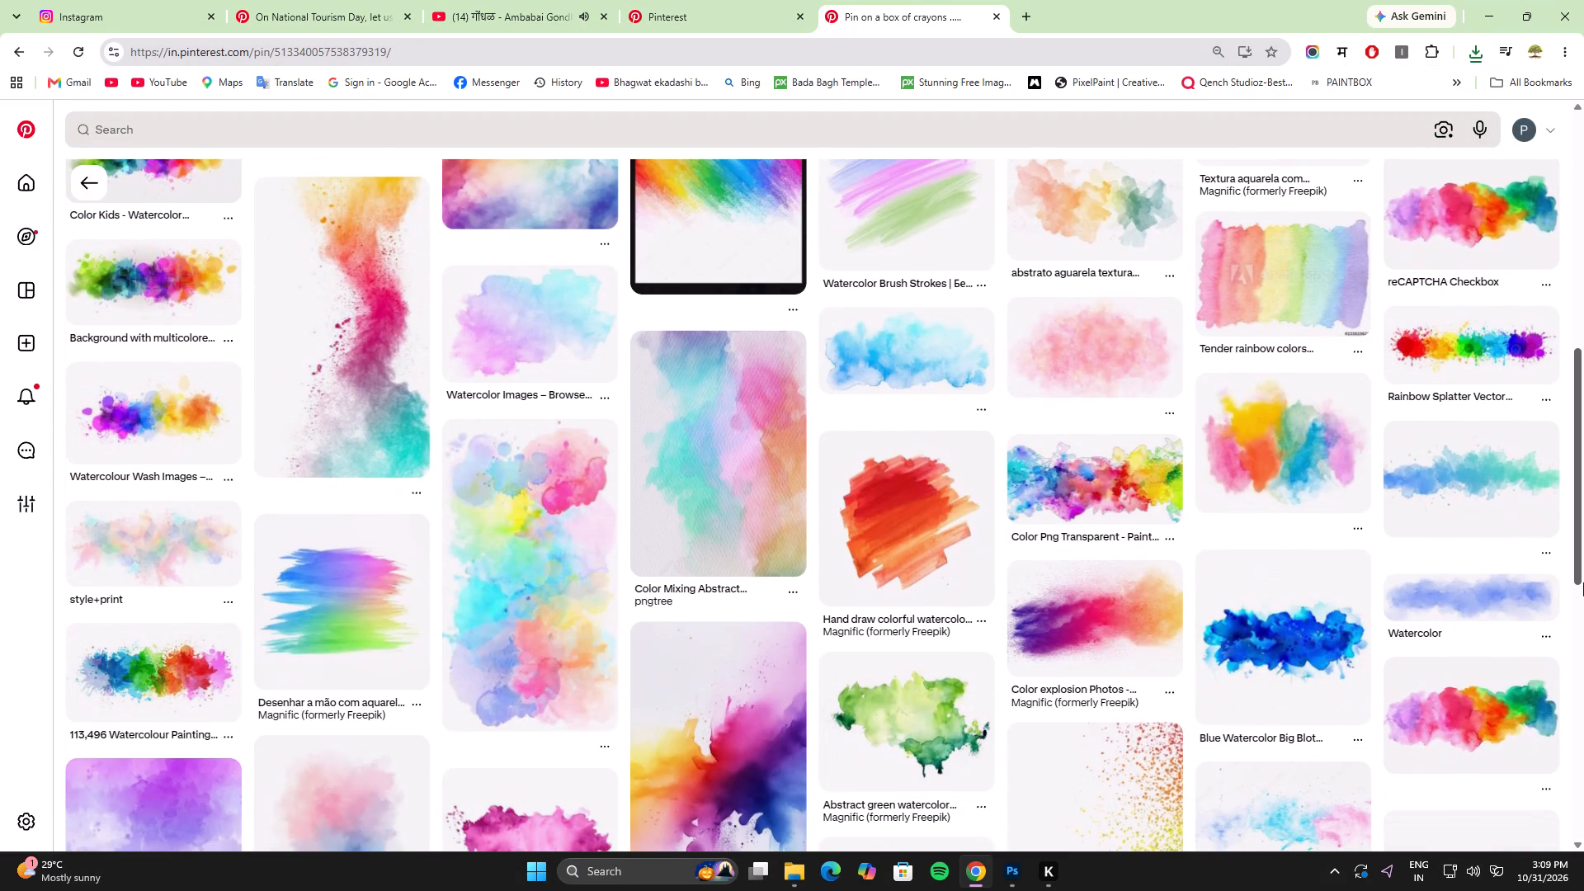
scroll(1583, 582, "down", 10)
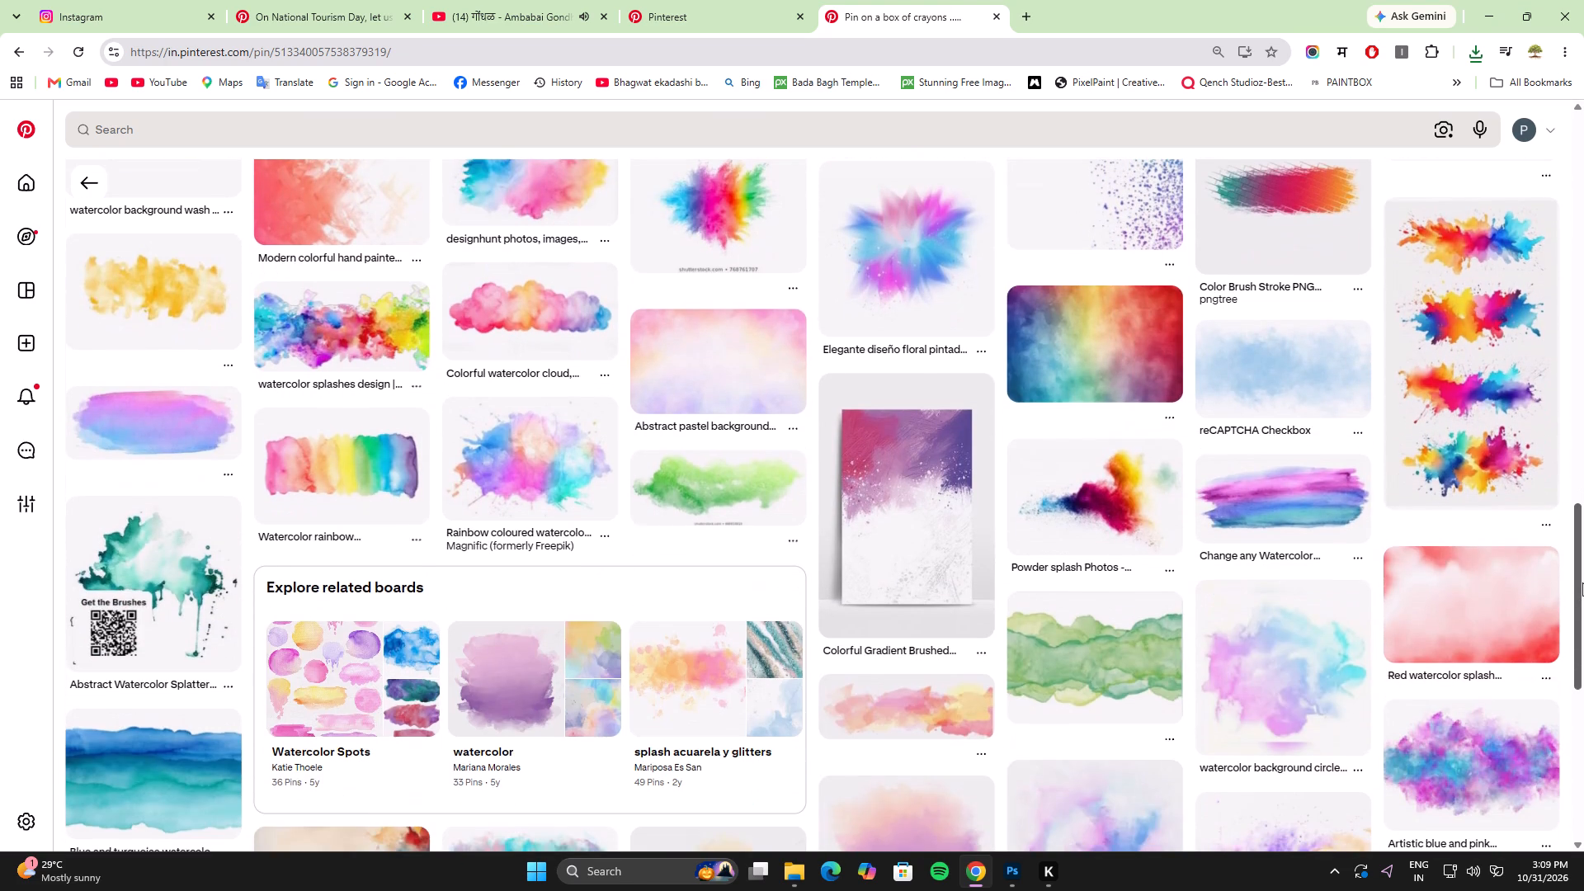
scroll(1582, 582, "down", 3)
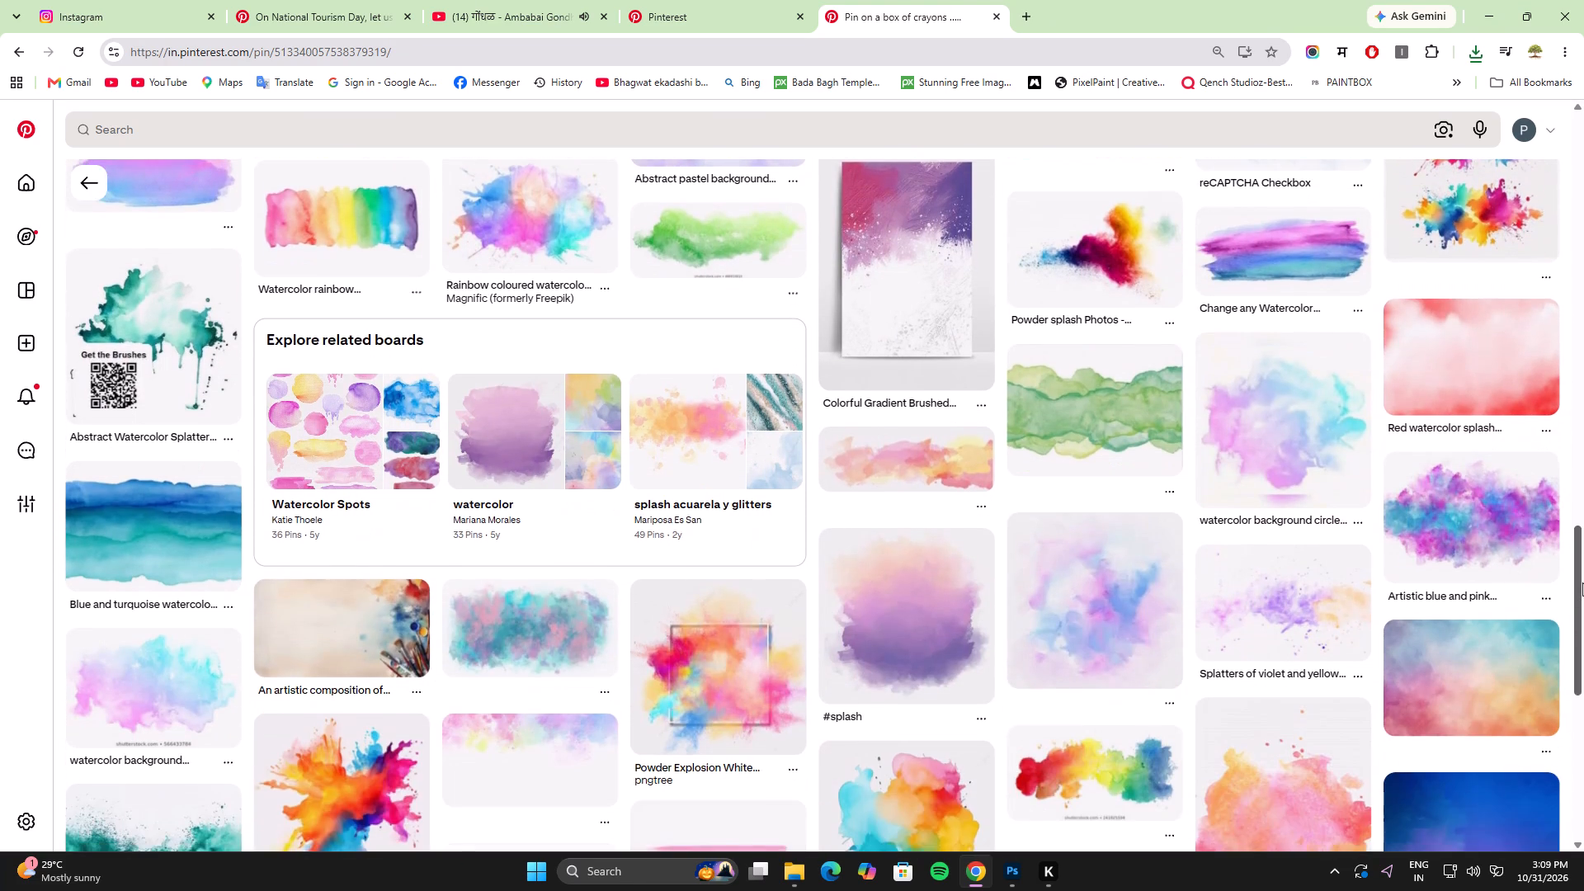
scroll(1581, 583, "down", 4)
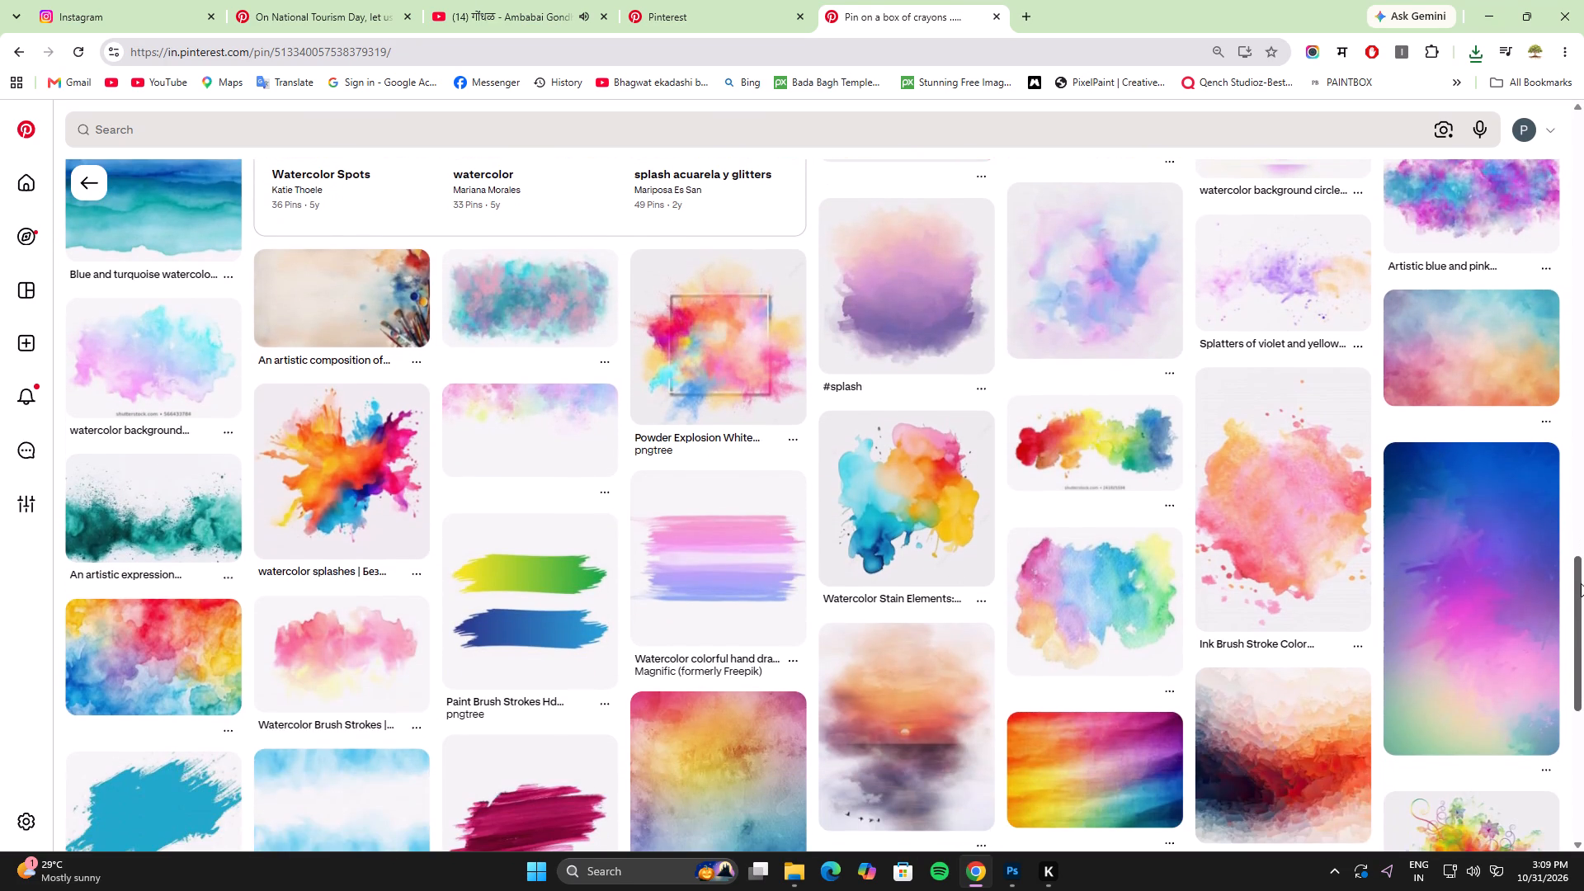
scroll(1581, 583, "down", 4)
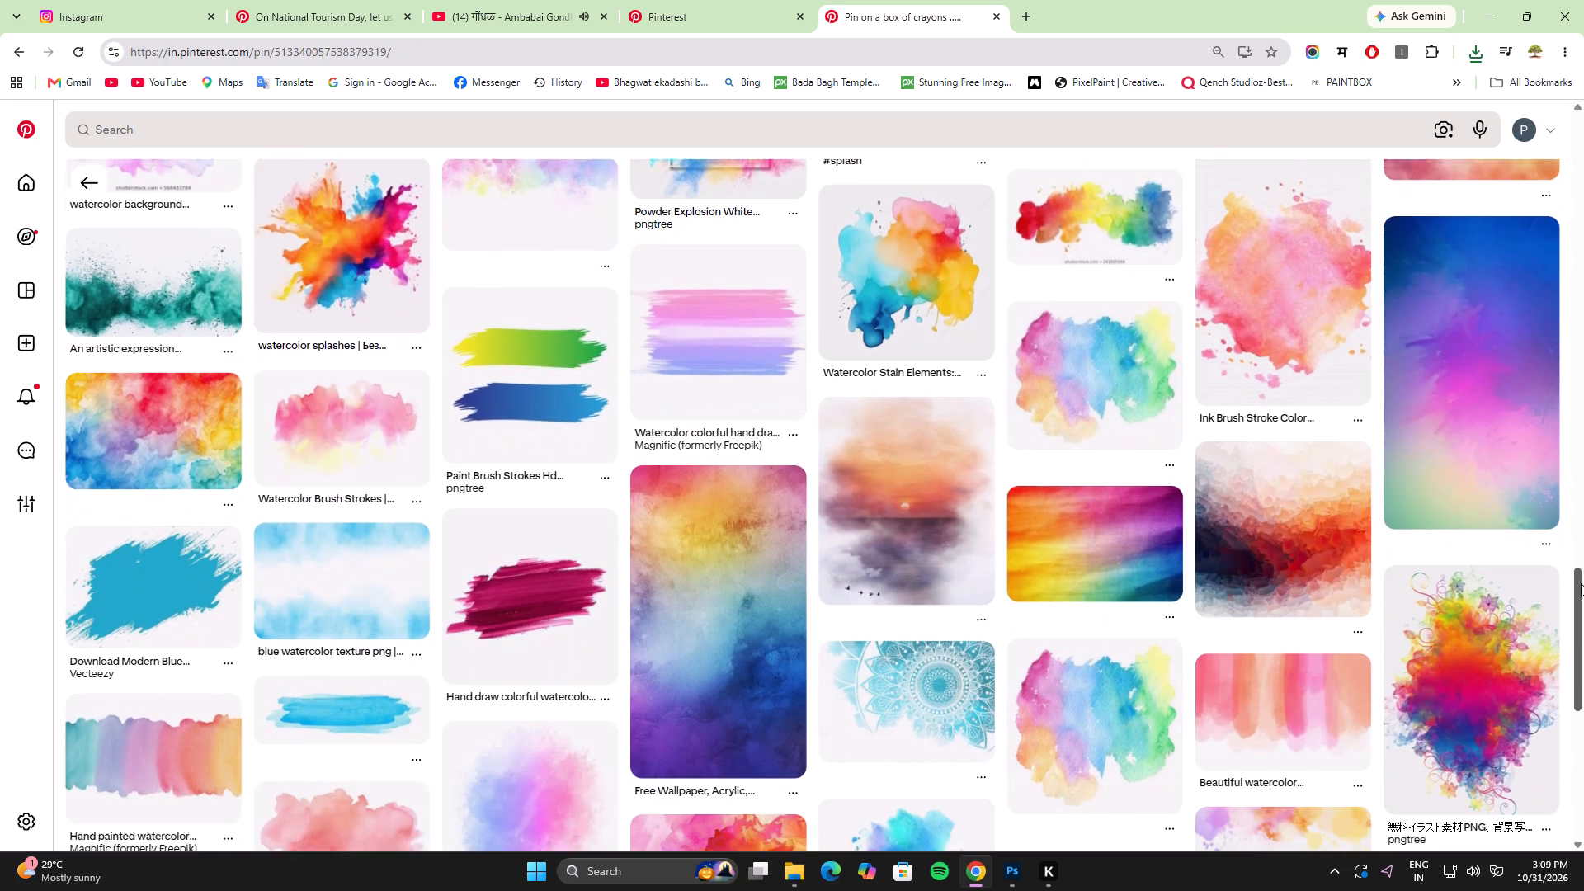
scroll(1581, 583, "down", 5)
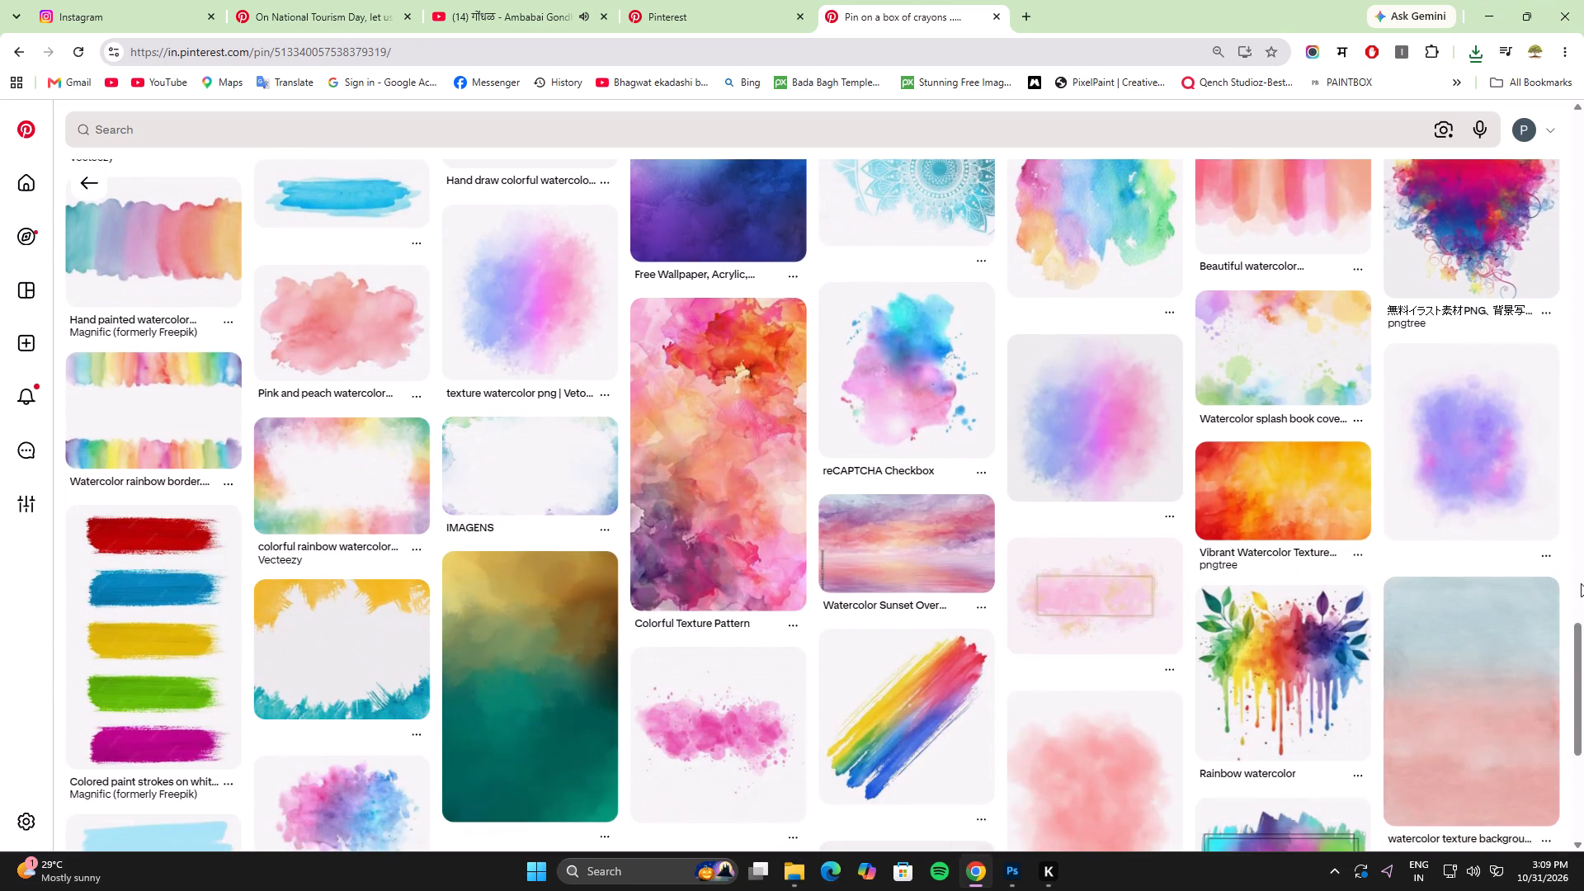
scroll(1581, 583, "down", 8)
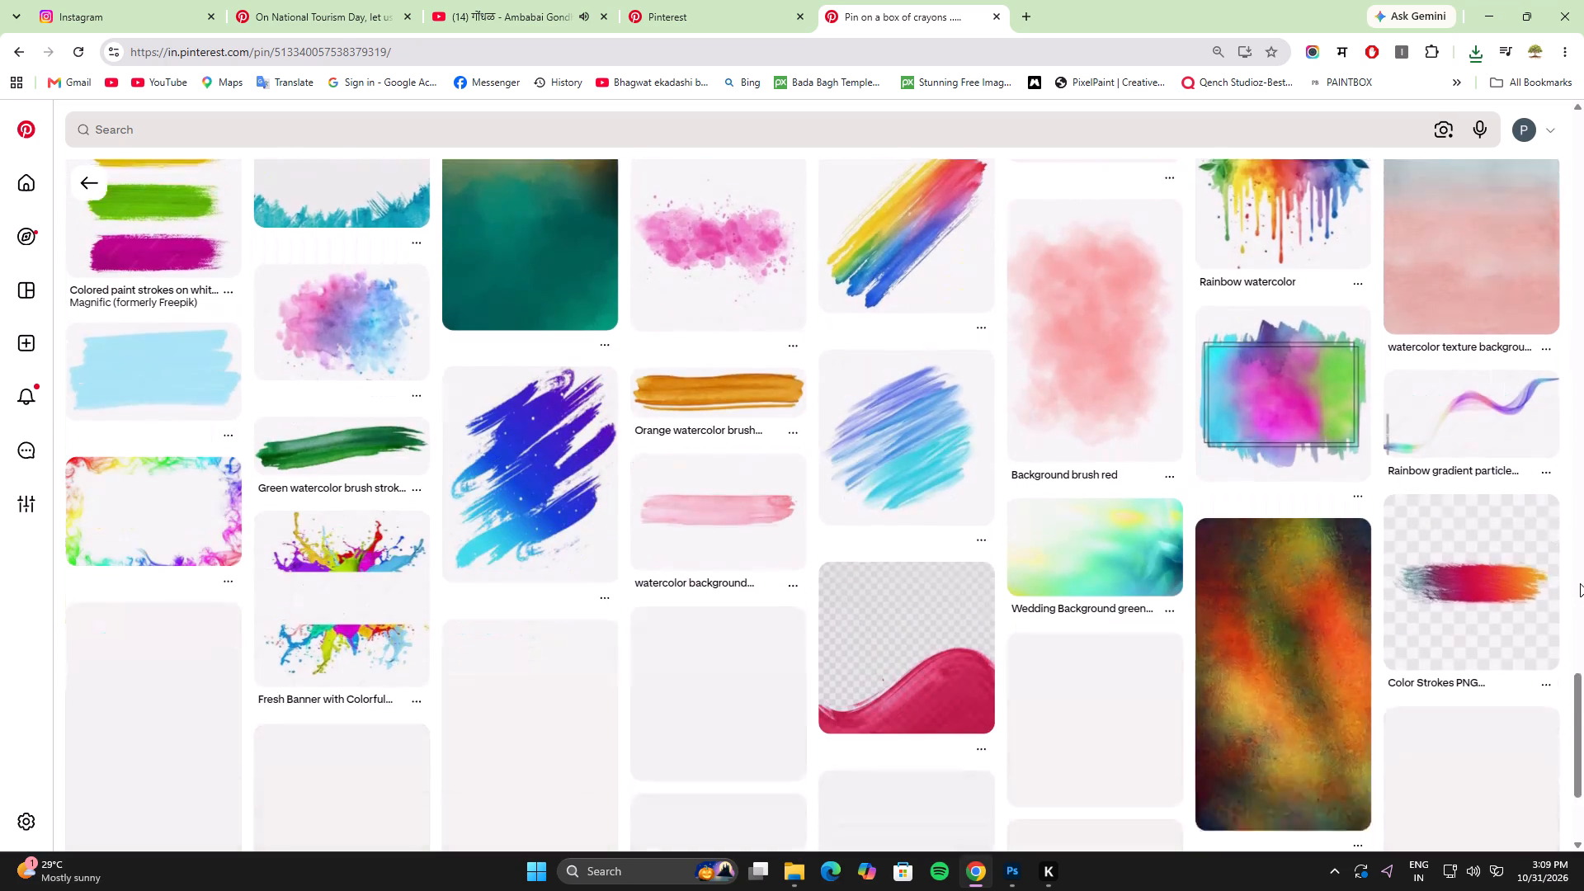
scroll(1580, 583, "down", 3)
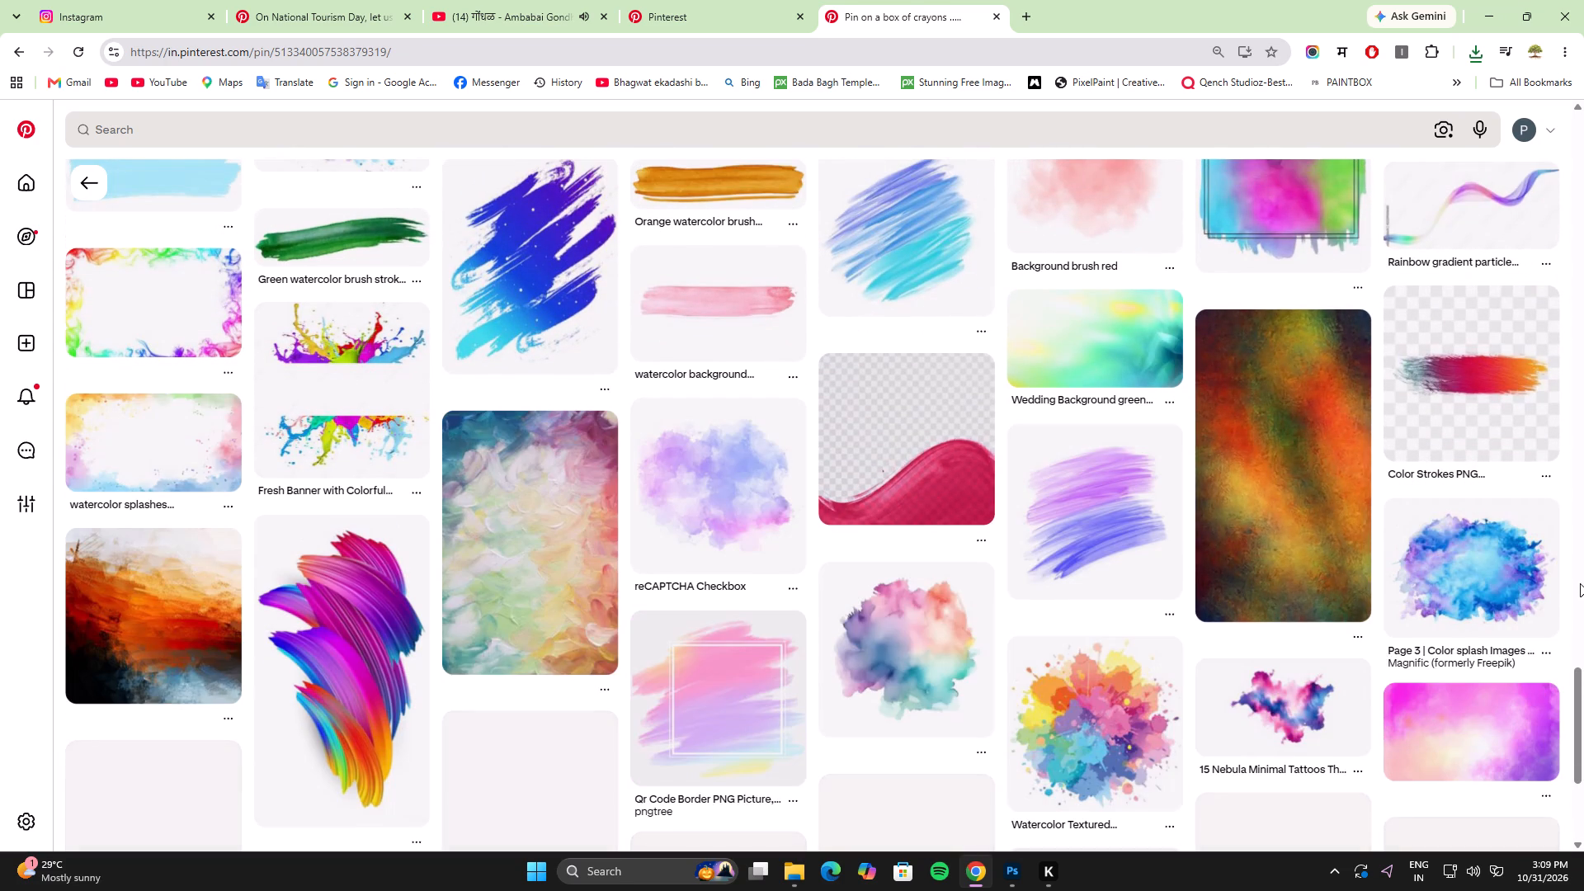
scroll(1580, 583, "down", 7)
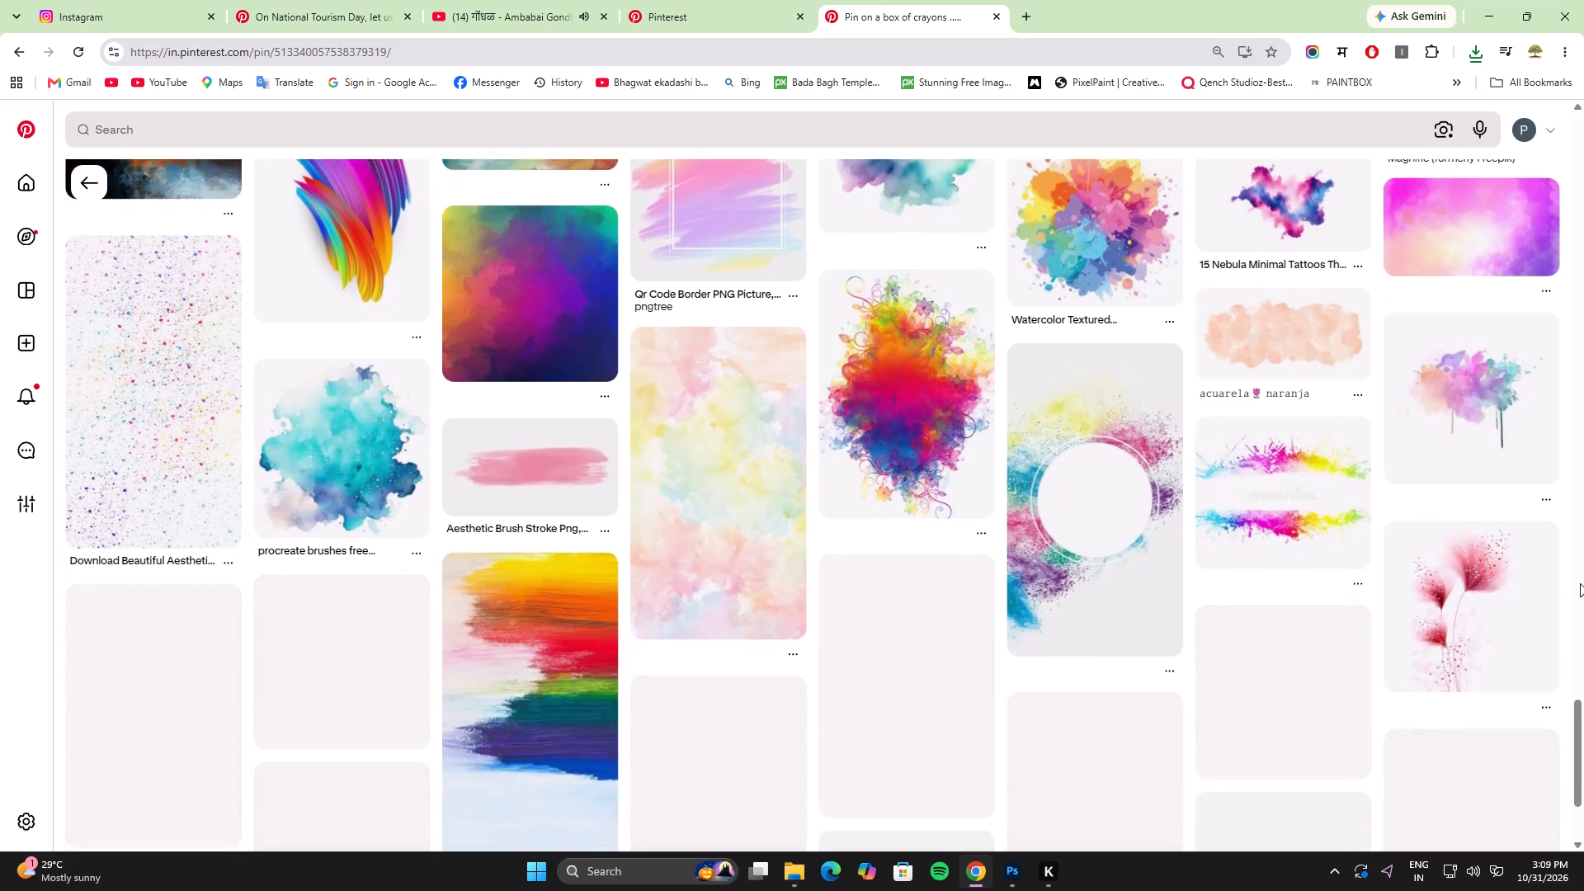
scroll(1580, 583, "down", 8)
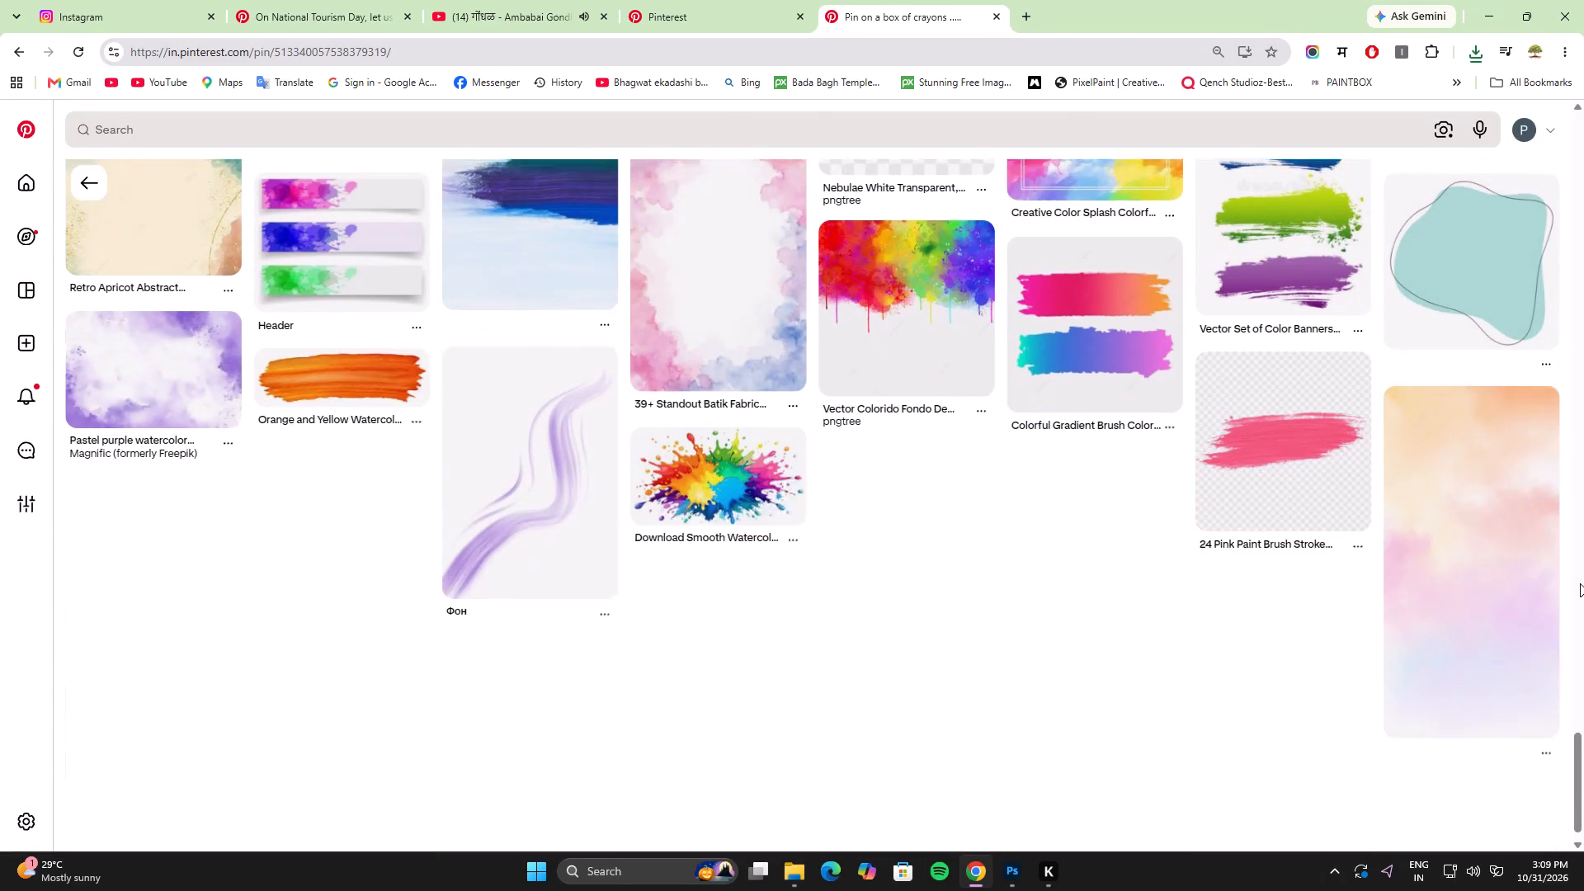
scroll(1580, 583, "down", 3)
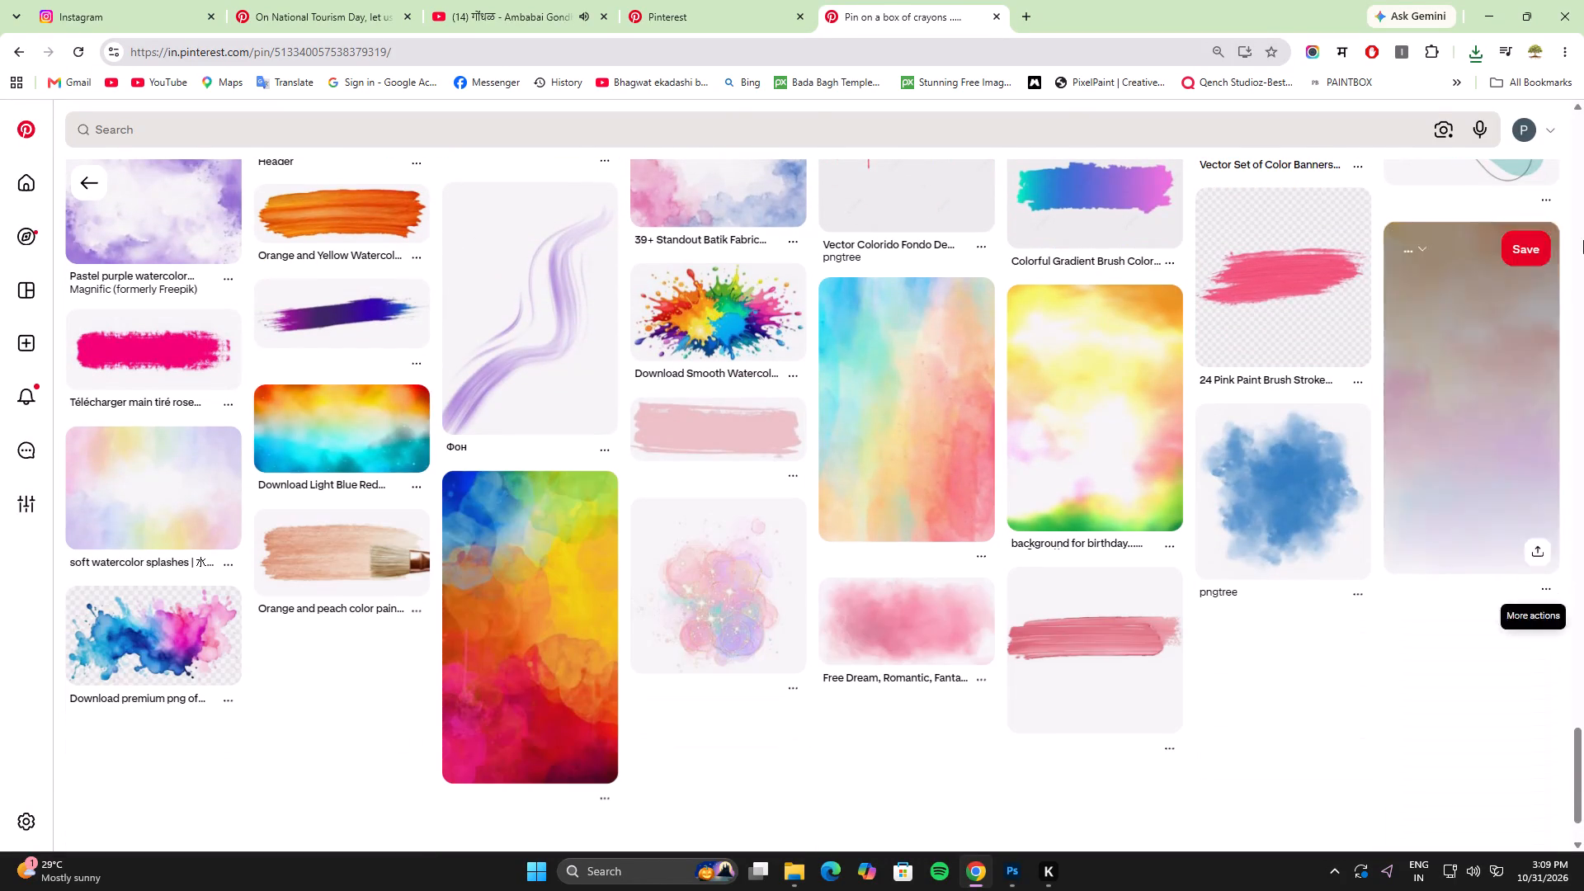
Show the latest download in its folder and place the Nice handmade brush image from there into the Untitled-2 poster.
left_click(1474, 55)
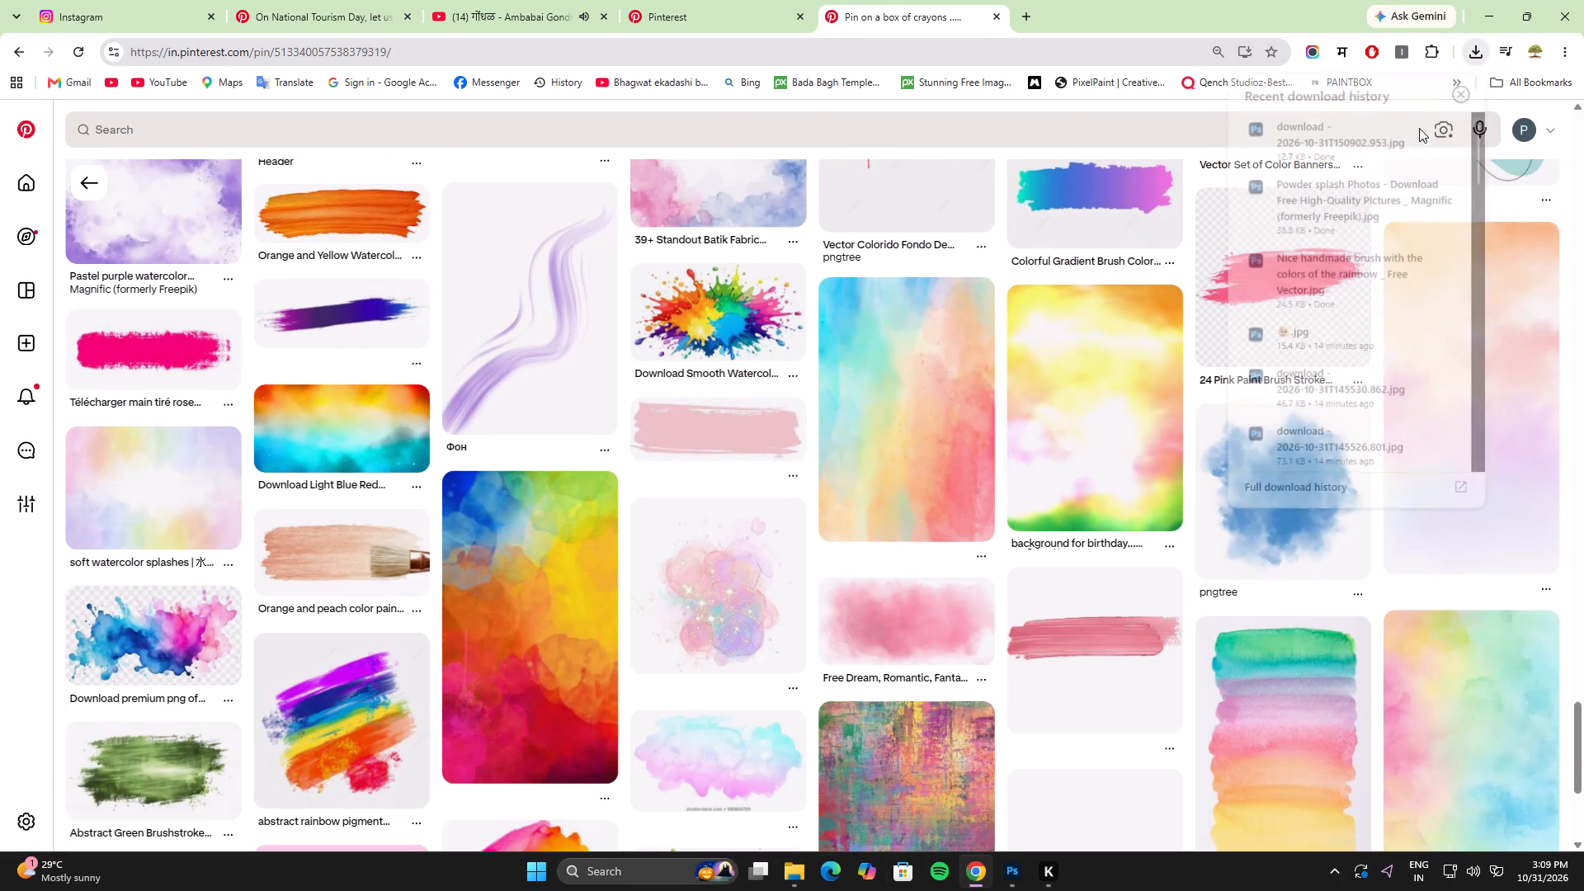
left_click(1415, 124)
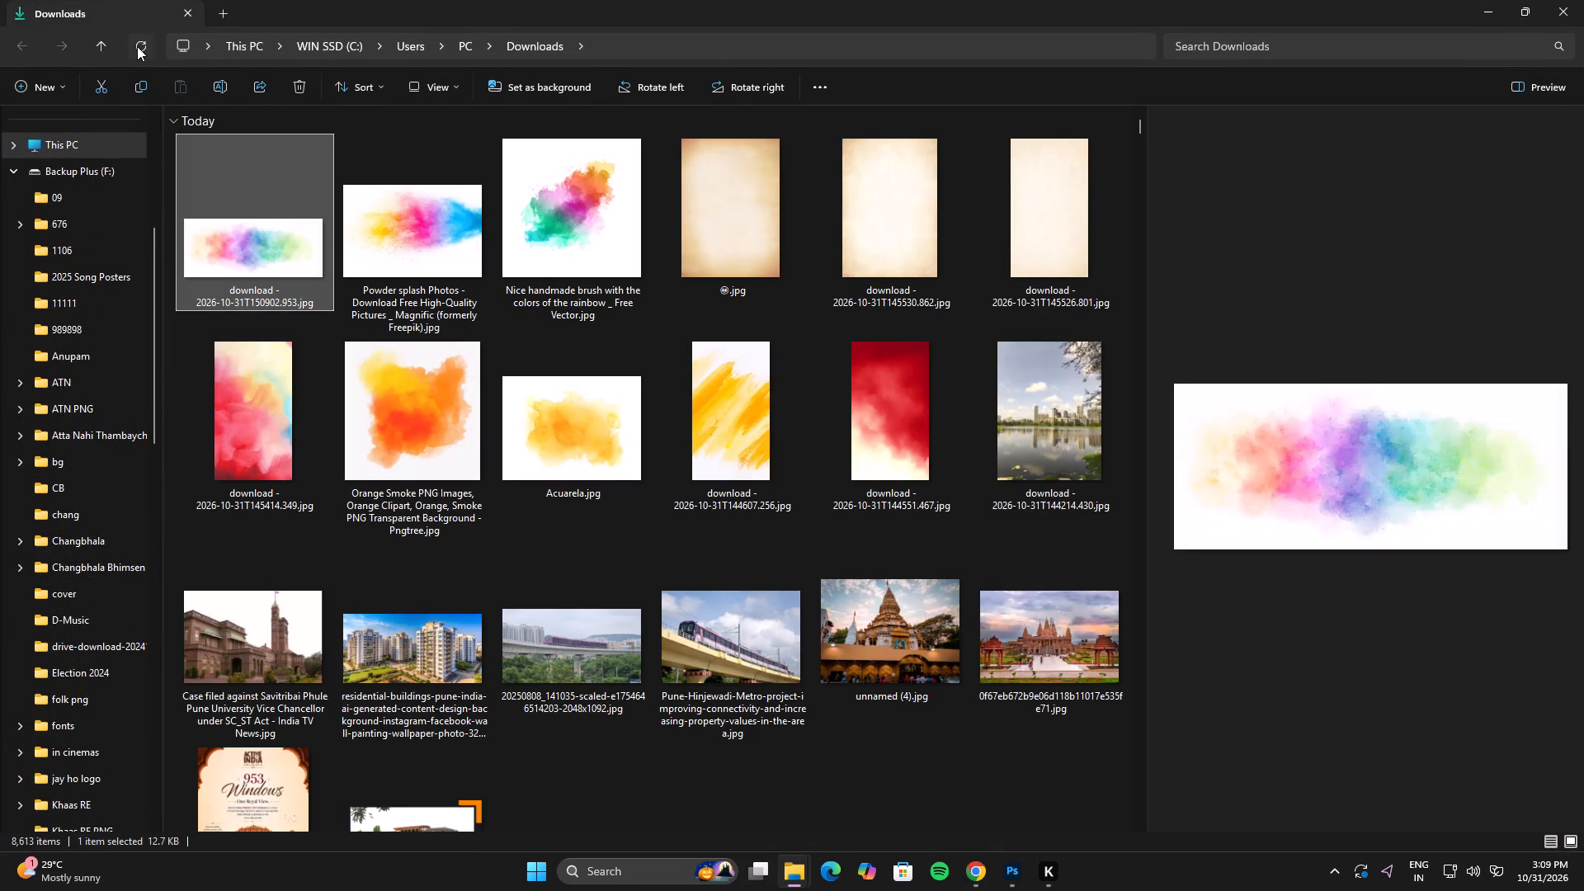
left_click(137, 46)
scroll(549, 399, "up", 4)
left_click(568, 227)
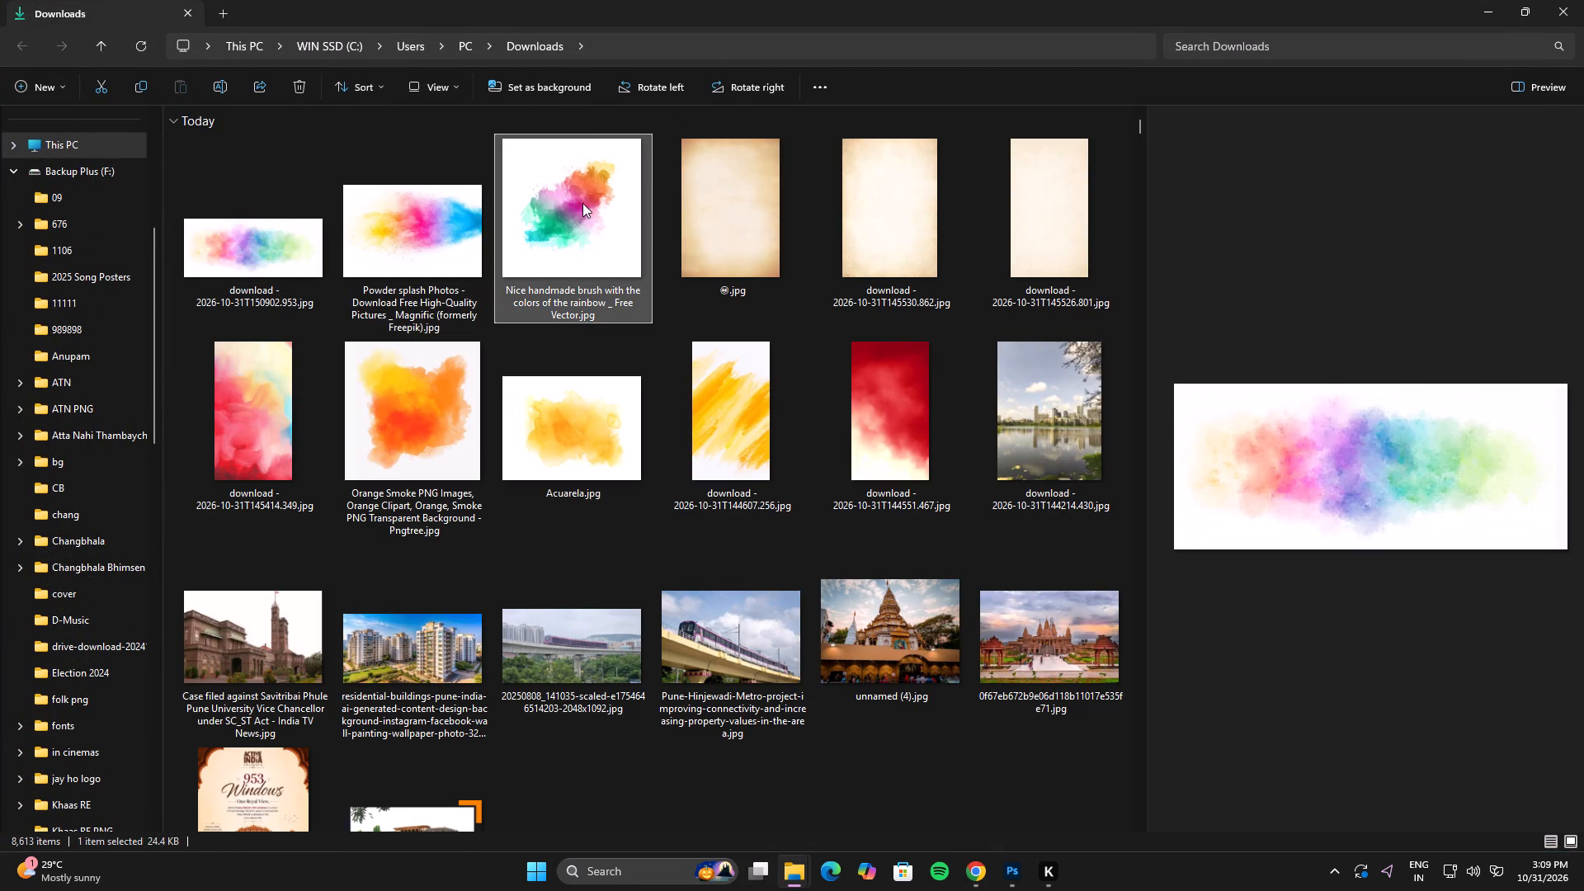
left_click_drag(587, 191, 554, 414)
key("alt+Tab")
key("alt+Tab")
left_click(623, 432)
double_click(658, 444)
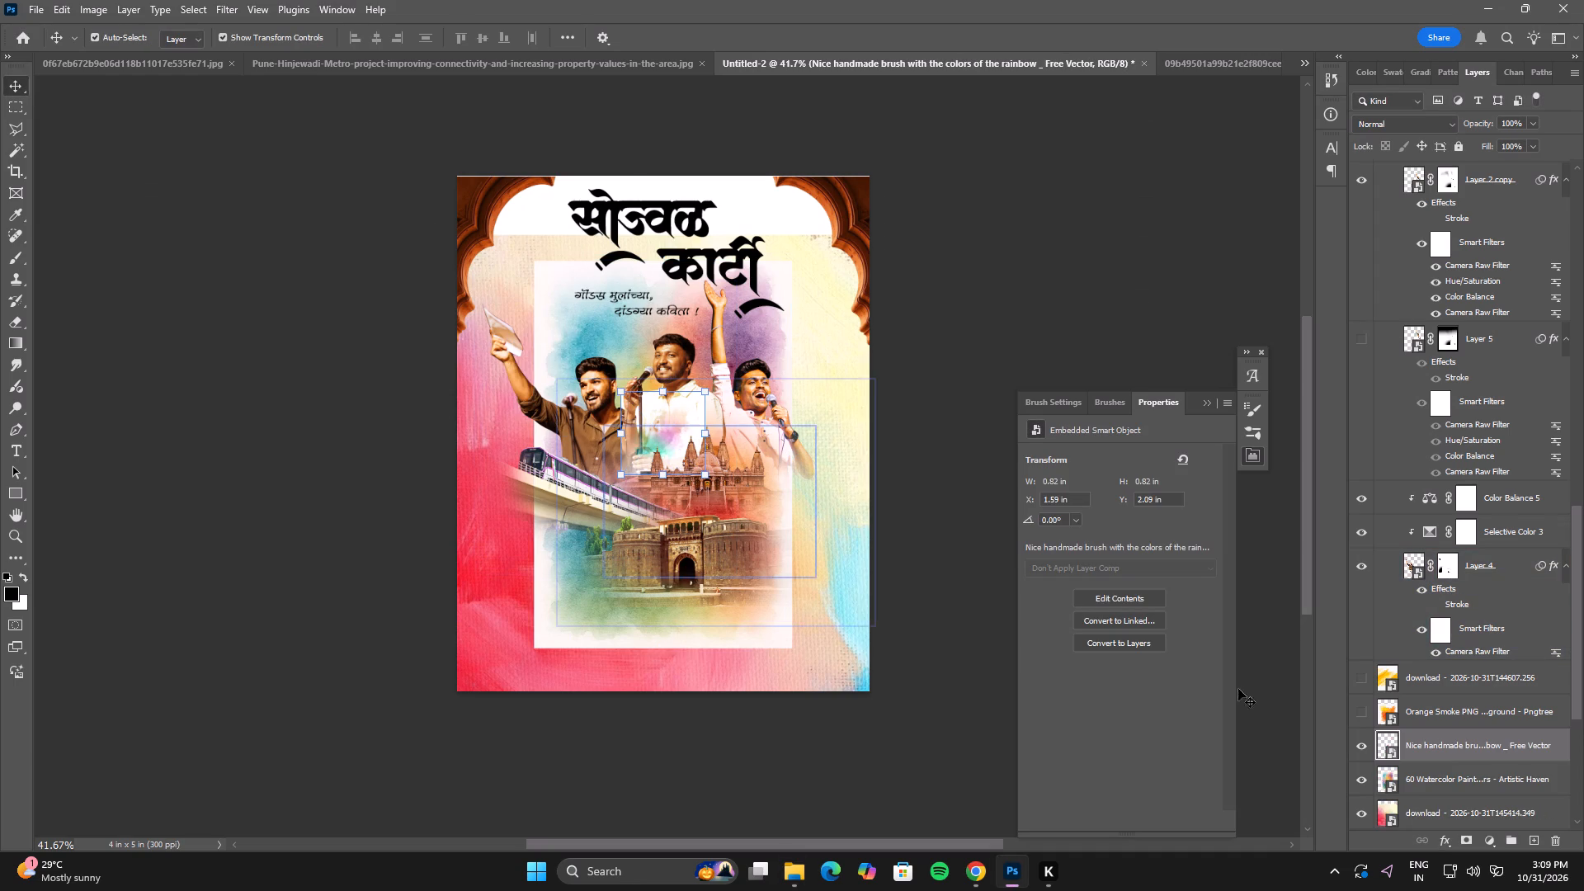
Hide the other watercolour background layers beneath the Nice handmade brush layer, from 60 Watercolor Paint downwards.
left_click(1360, 775)
left_click(1363, 825)
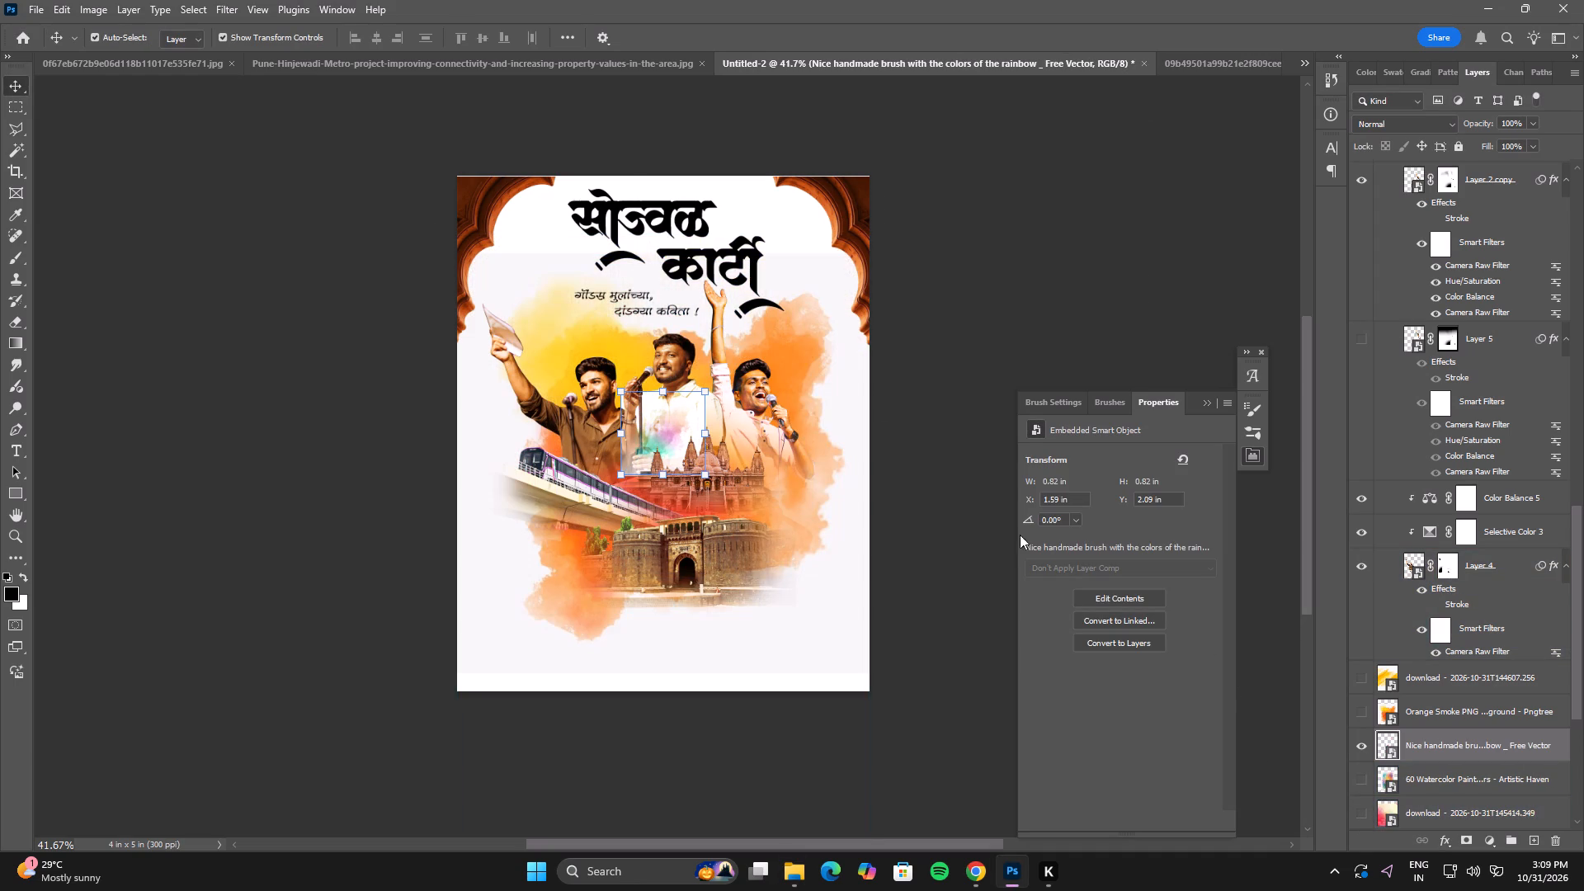
scroll(1399, 785, "down", 3)
left_click(1361, 757)
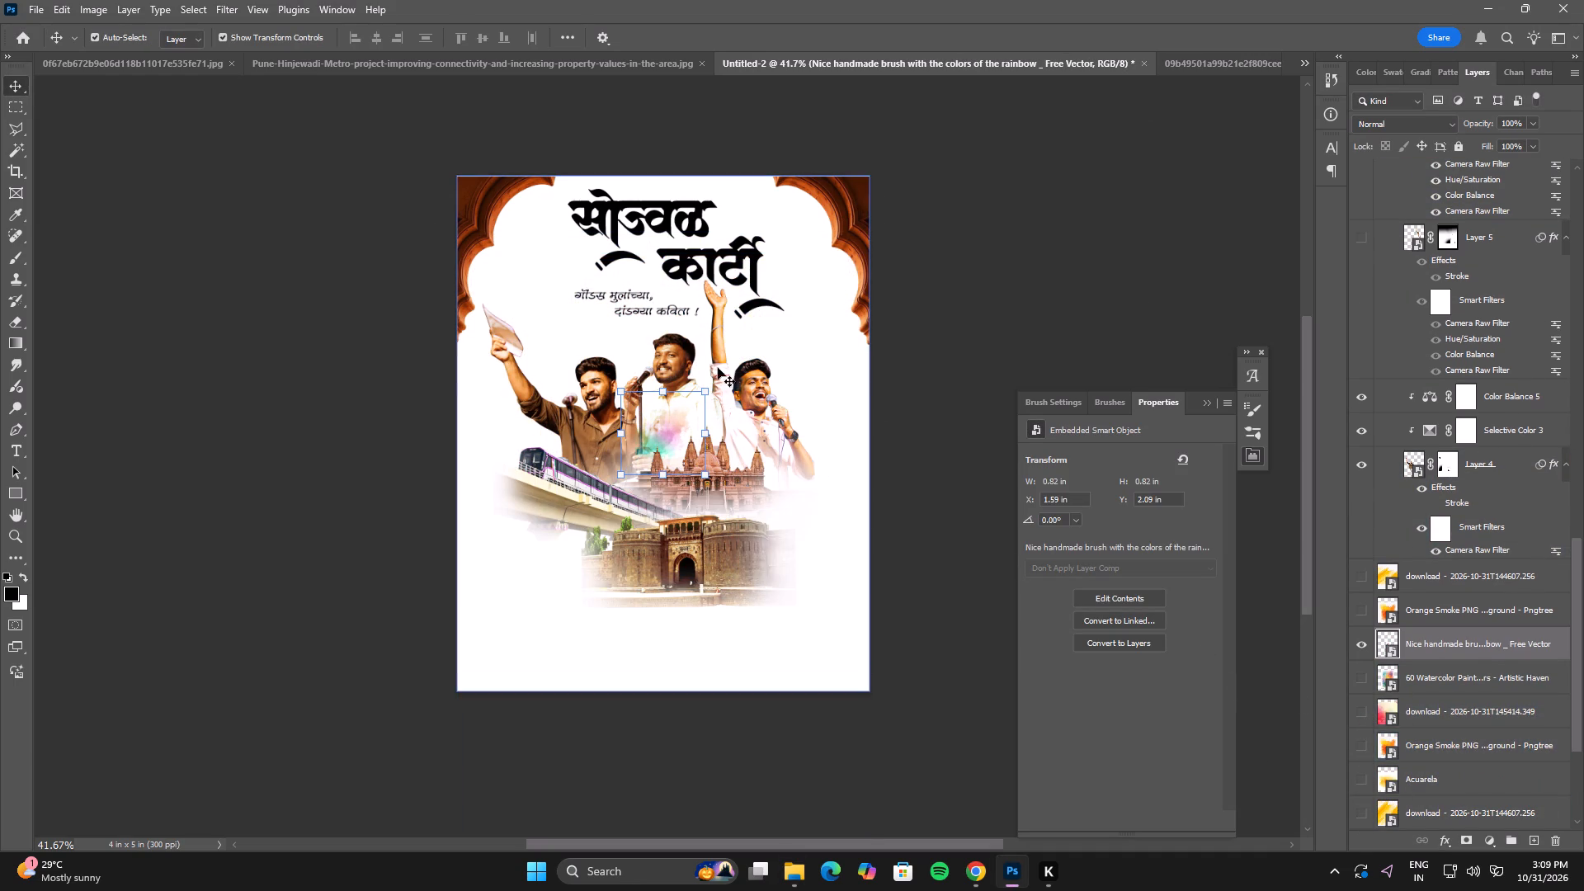
Enlarge the Nice handmade brush layer to about 614%, rotate it and position it behind the performers and landmarks.
left_click_drag(705, 393, 818, 119, "alt")
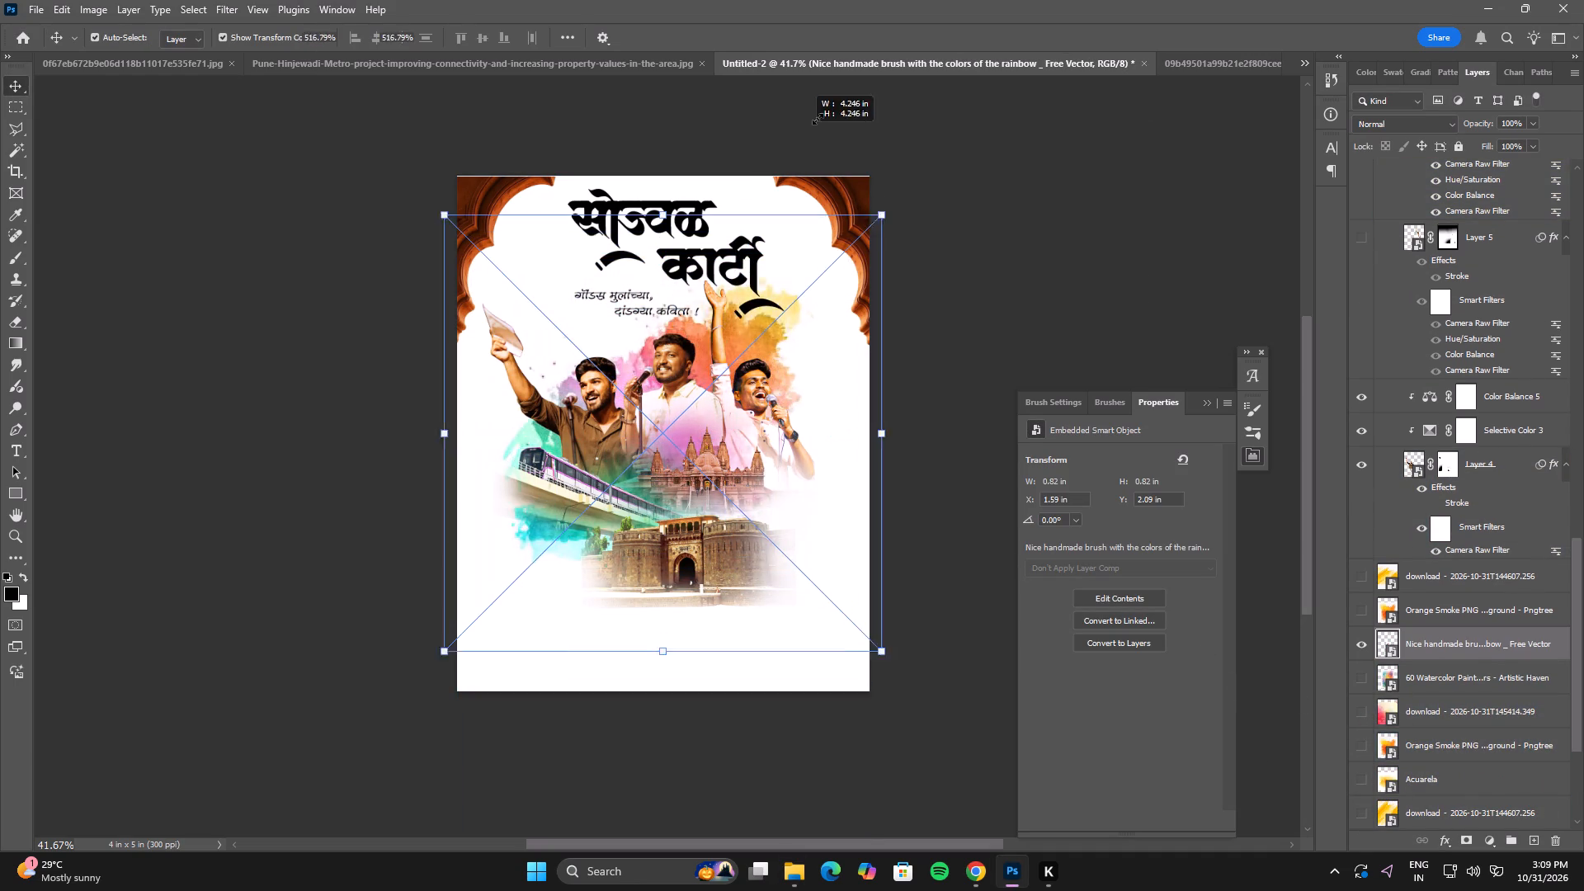
left_click_drag(818, 119, 844, 96, "alt")
left_click_drag(818, 364, 827, 399)
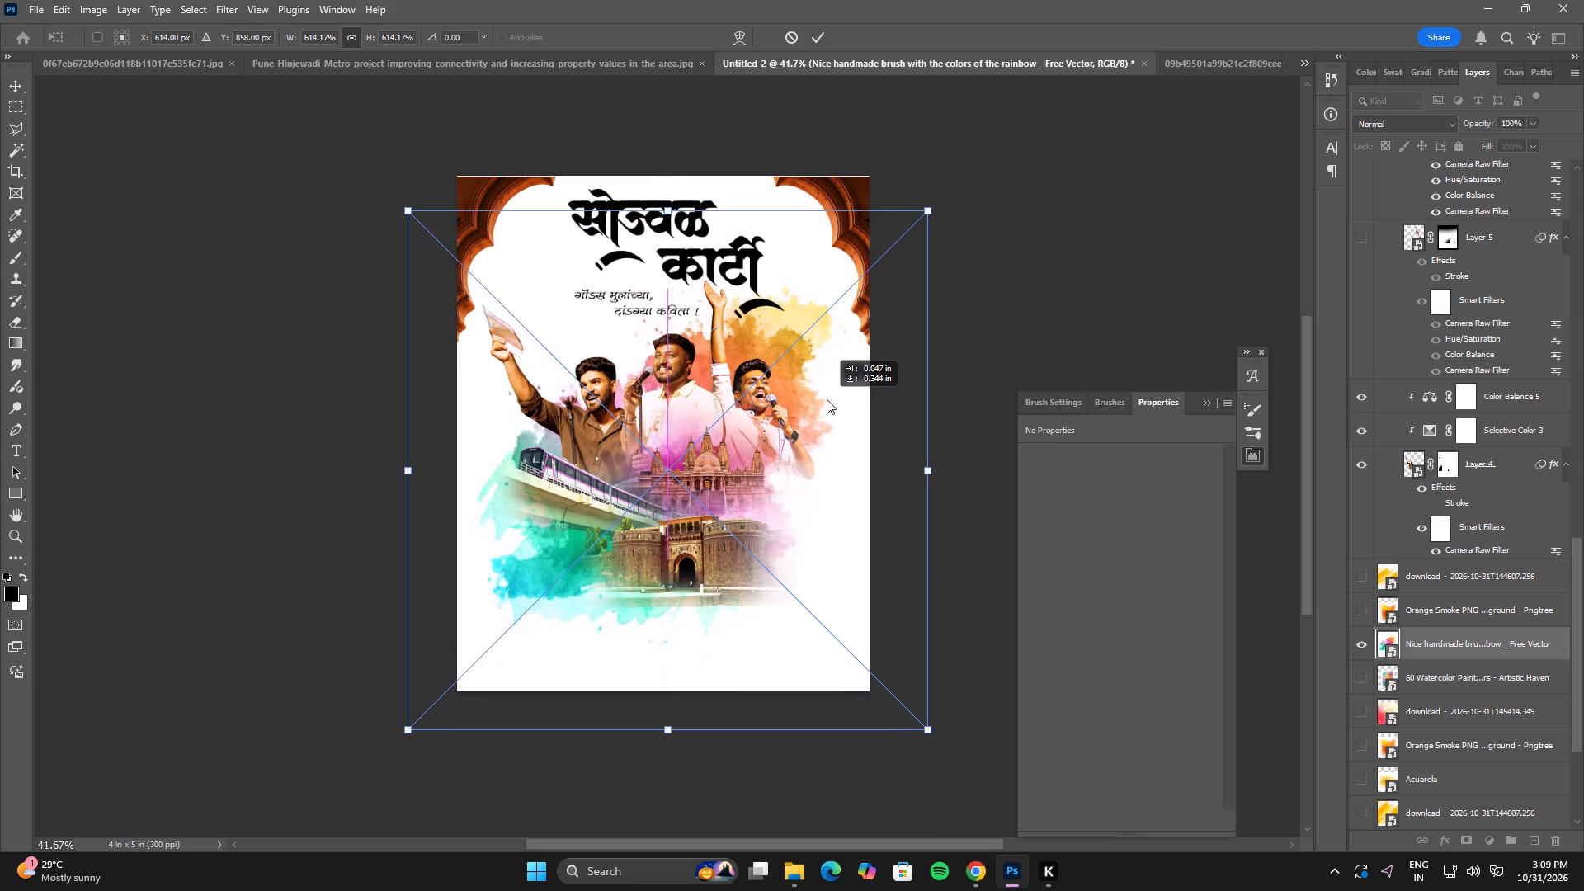
left_click_drag(827, 399, 826, 410)
left_click_drag(983, 328, 956, 532)
left_click_drag(738, 532, 744, 588)
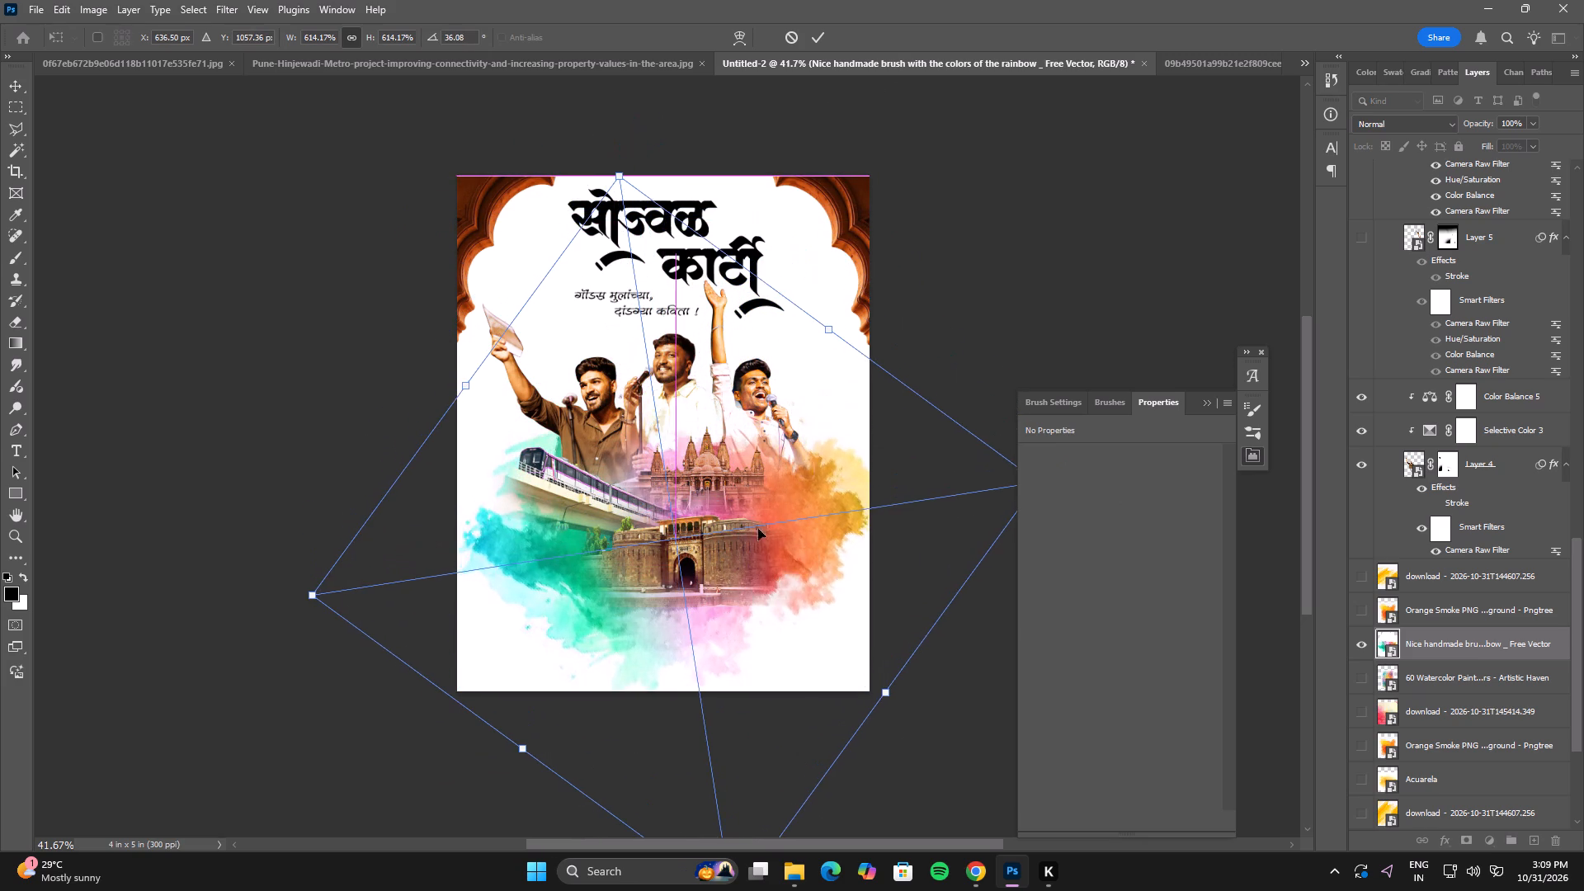
left_click_drag(908, 313, 595, 361)
left_click_drag(685, 499, 686, 478)
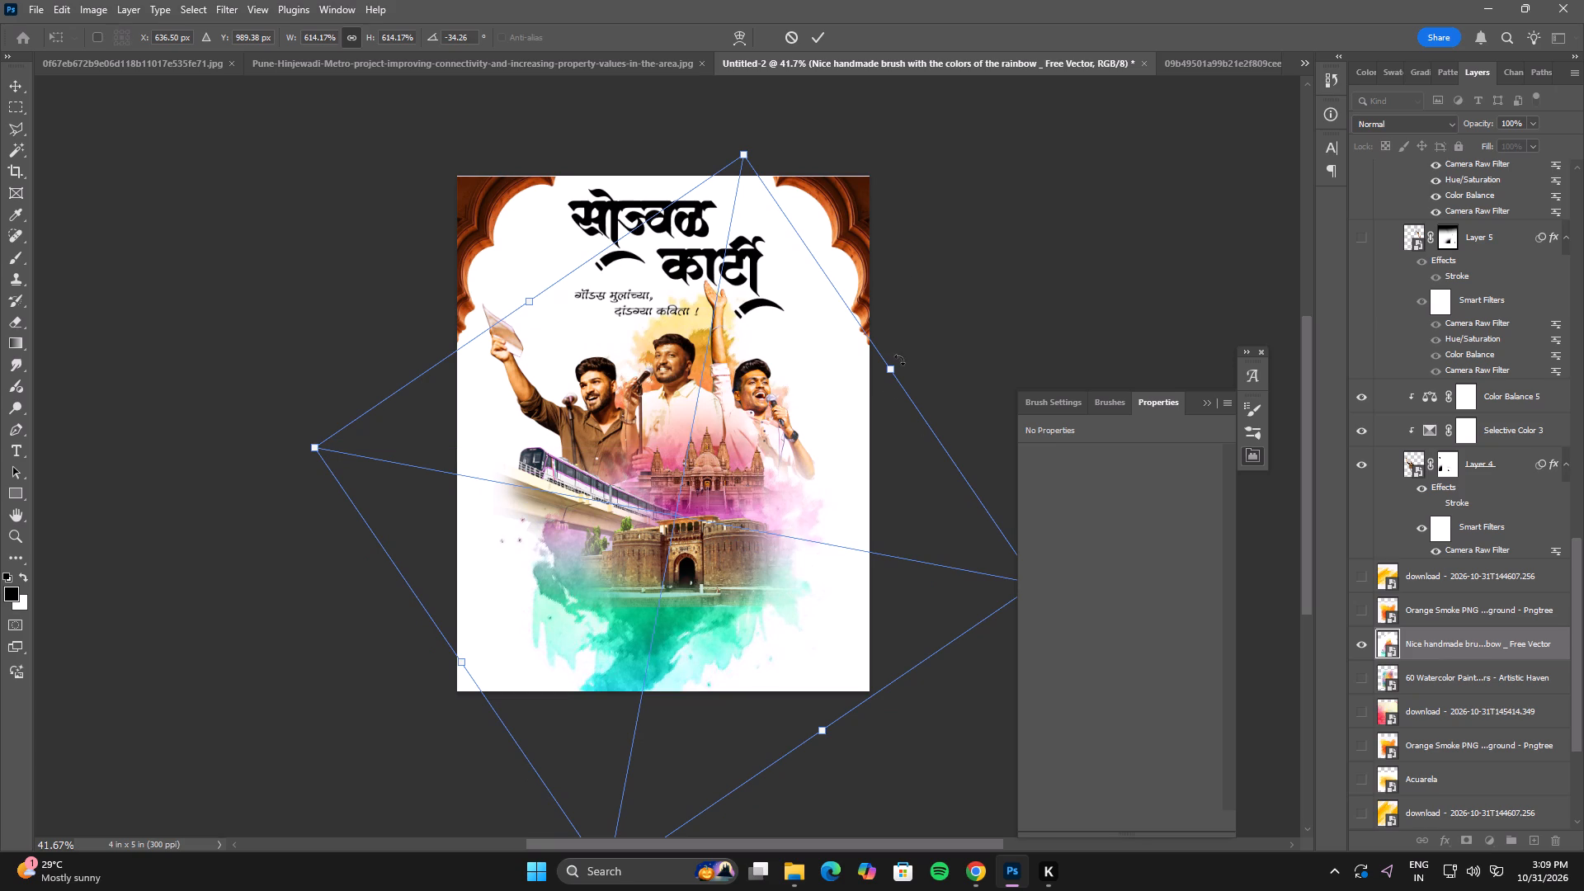
left_click_drag(926, 313, 544, 375)
left_click_drag(755, 510, 762, 442)
double_click(761, 441)
Place the pastel rainbow watercolour strip from Downloads into the poster and hide the Nice handmade brush layer.
key("alt+Tab")
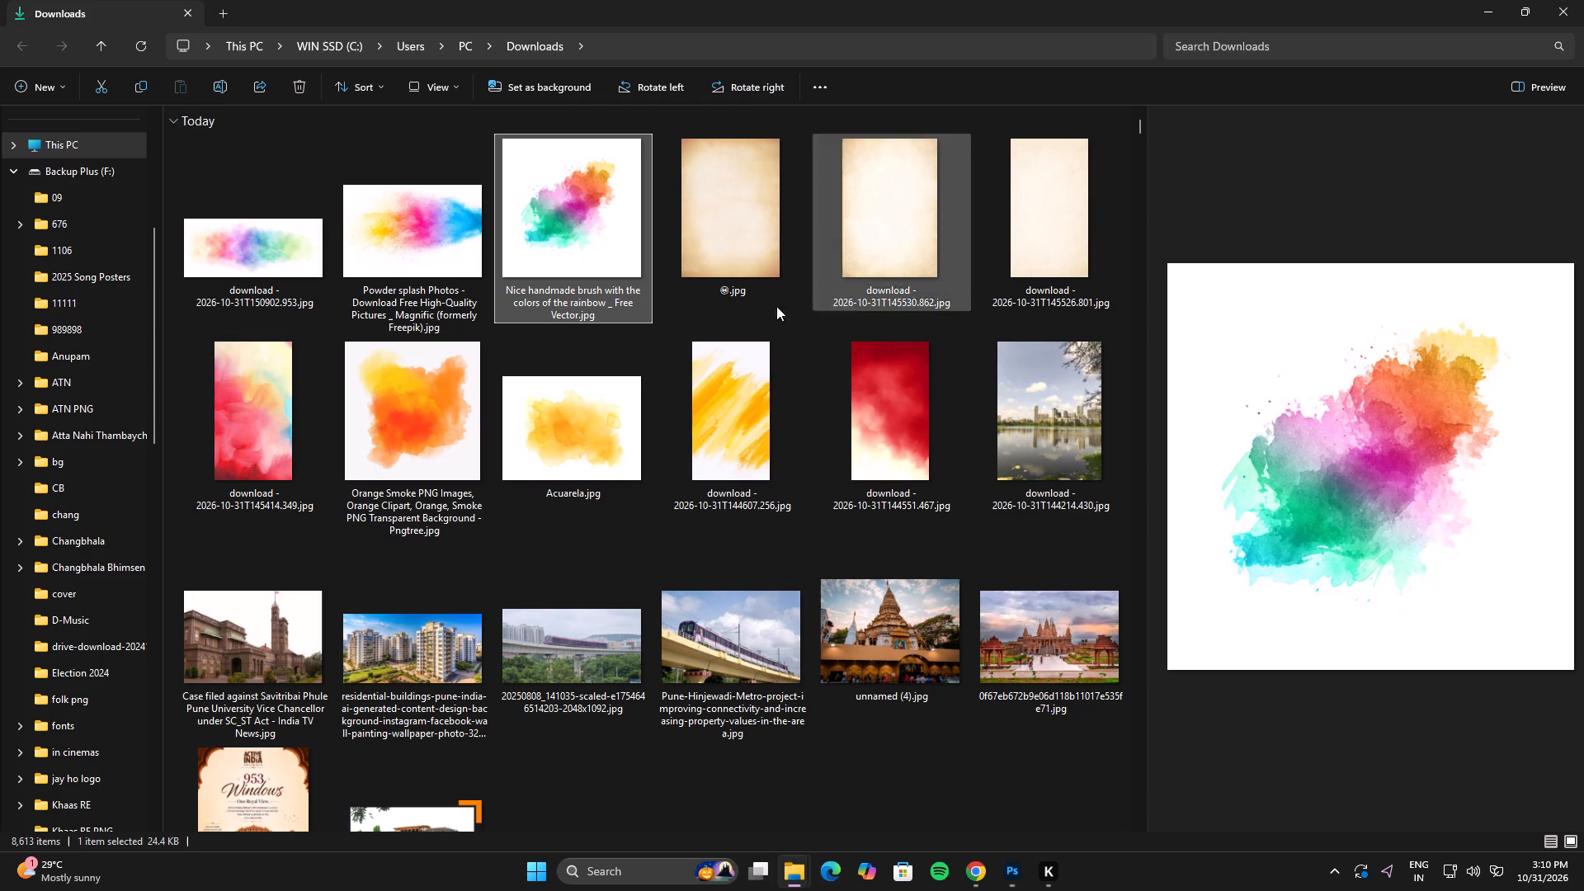
left_click(418, 259)
left_click(282, 262)
left_click_drag(274, 236, 400, 449)
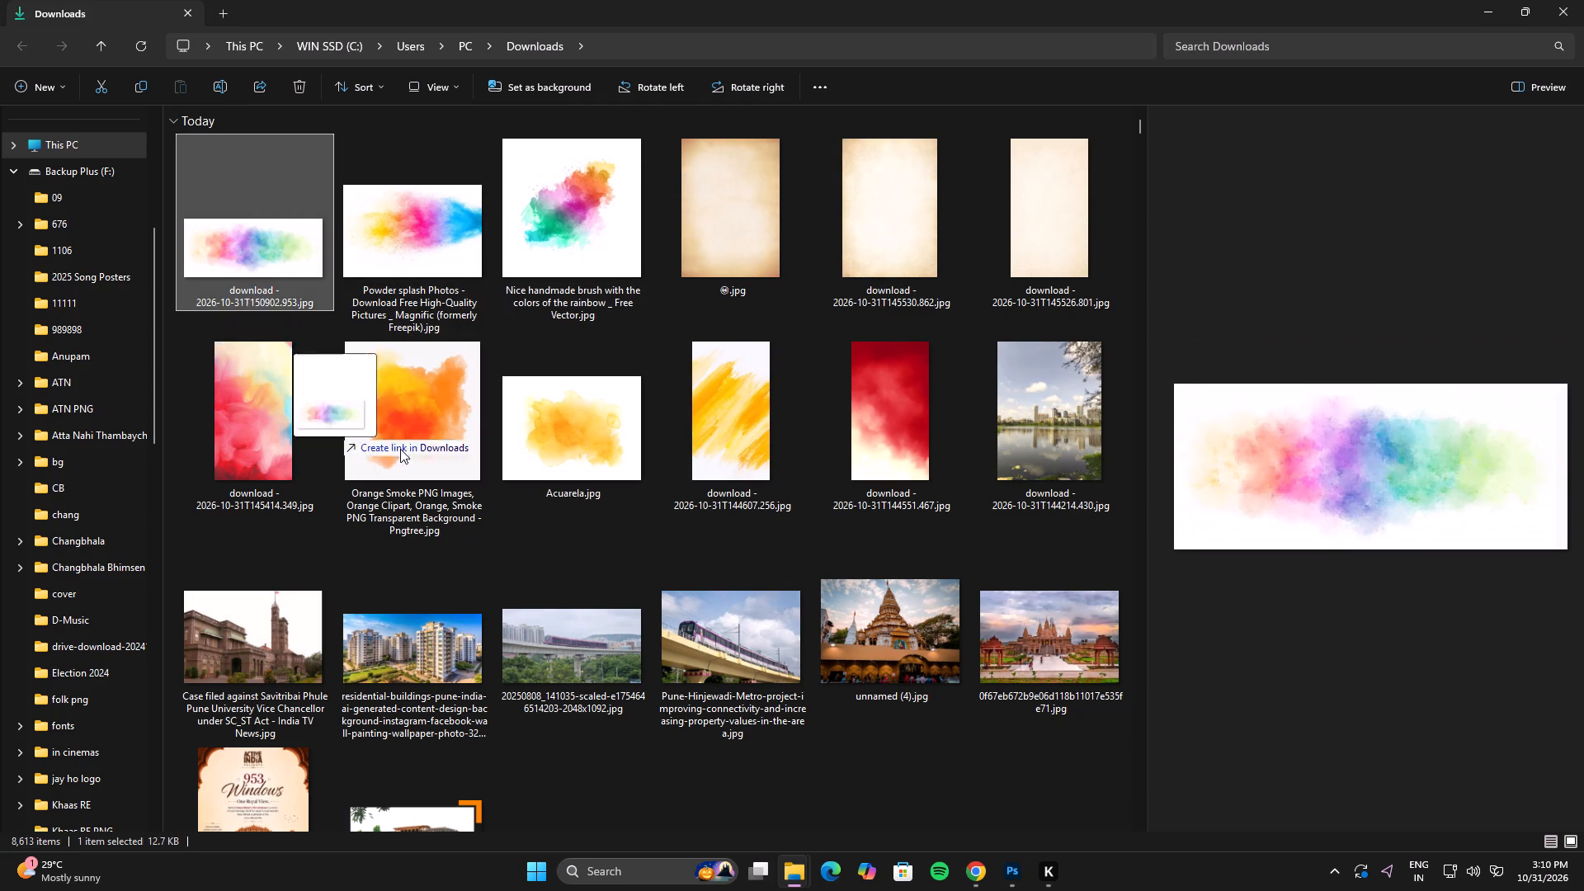
left_click_drag(400, 449, 539, 473)
key("alt+Tab")
double_click(698, 444)
left_click(1360, 677)
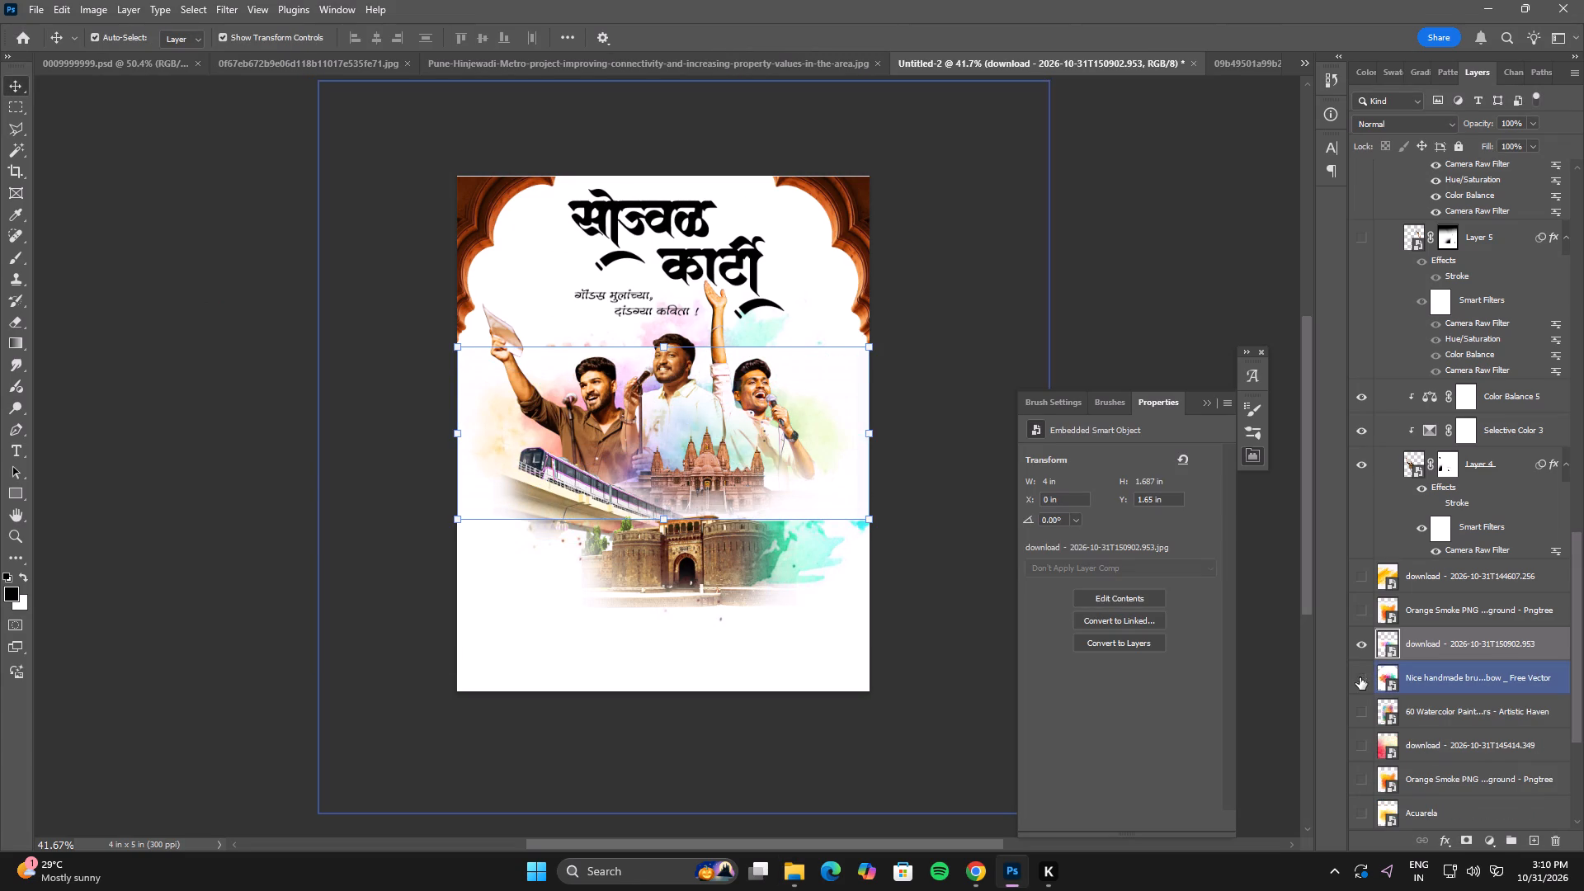
Enlarge the pastel rainbow watercolour strip to about 6.8 in wide, rotate it 180° and position it behind the performers and landmarks.
left_click_drag(866, 351, 1091, 317, "alt")
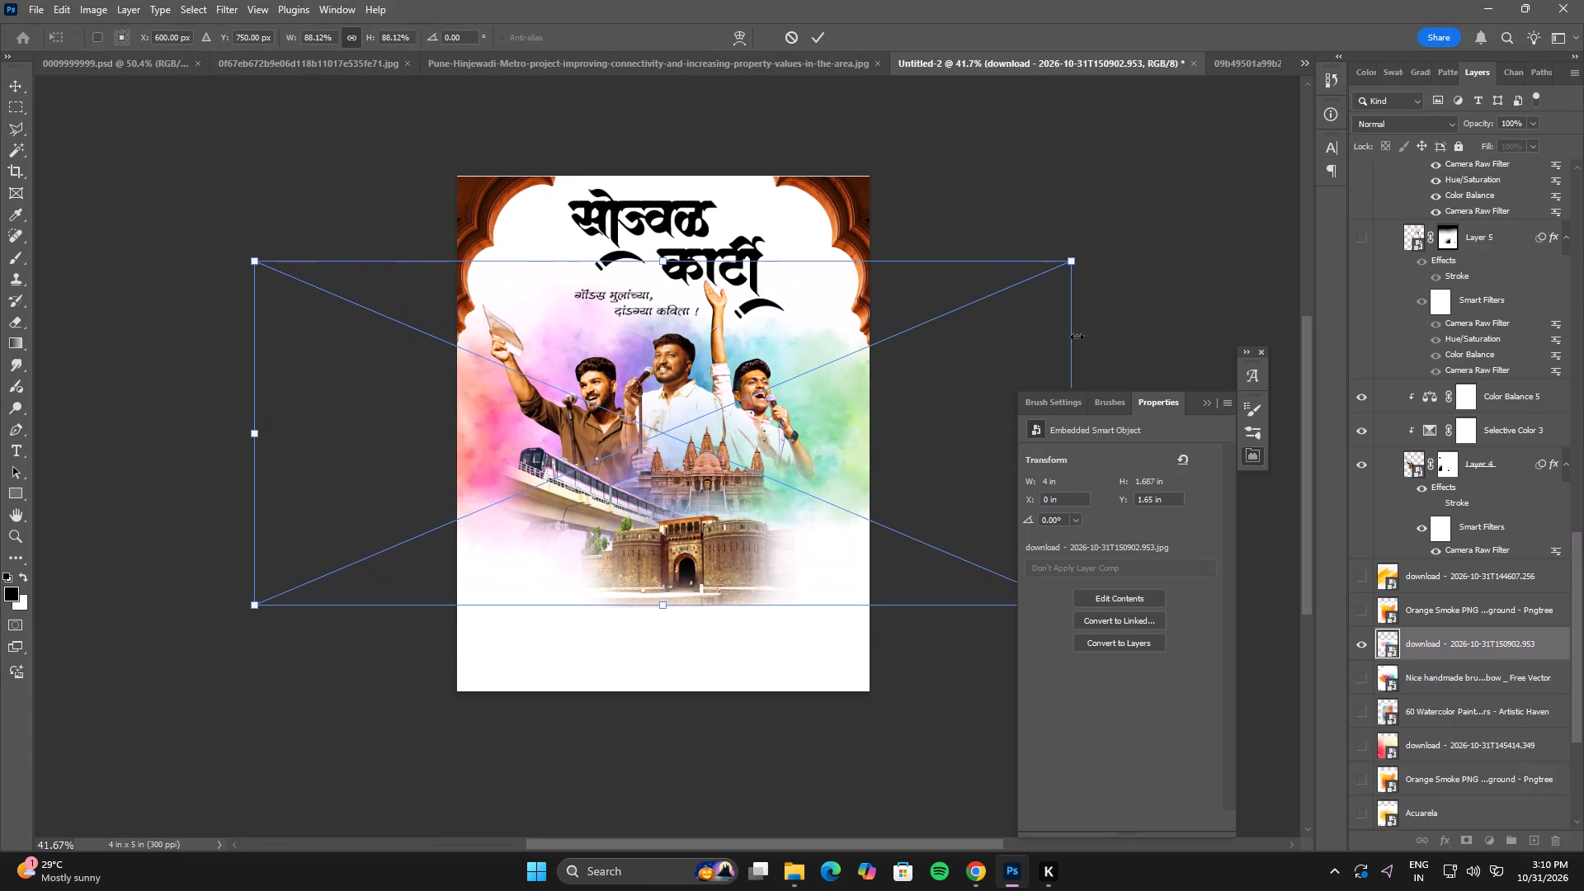
left_click_drag(961, 443, 960, 498)
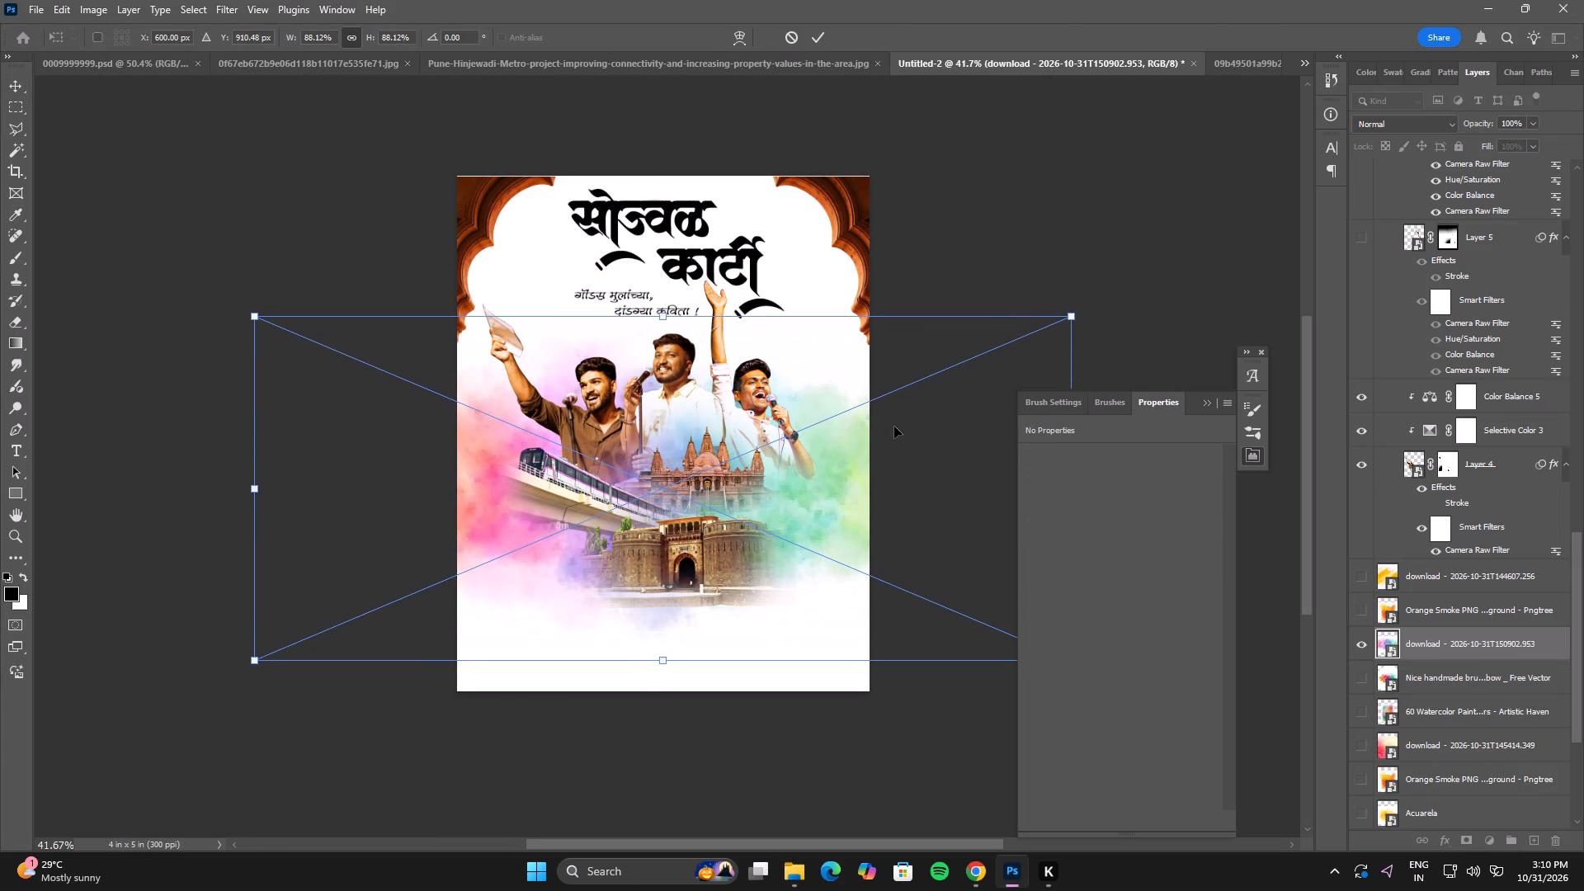
left_click(698, 313)
left_click_drag(713, 422, 715, 450)
left_click_drag(700, 416, 702, 436)
left_click(690, 555)
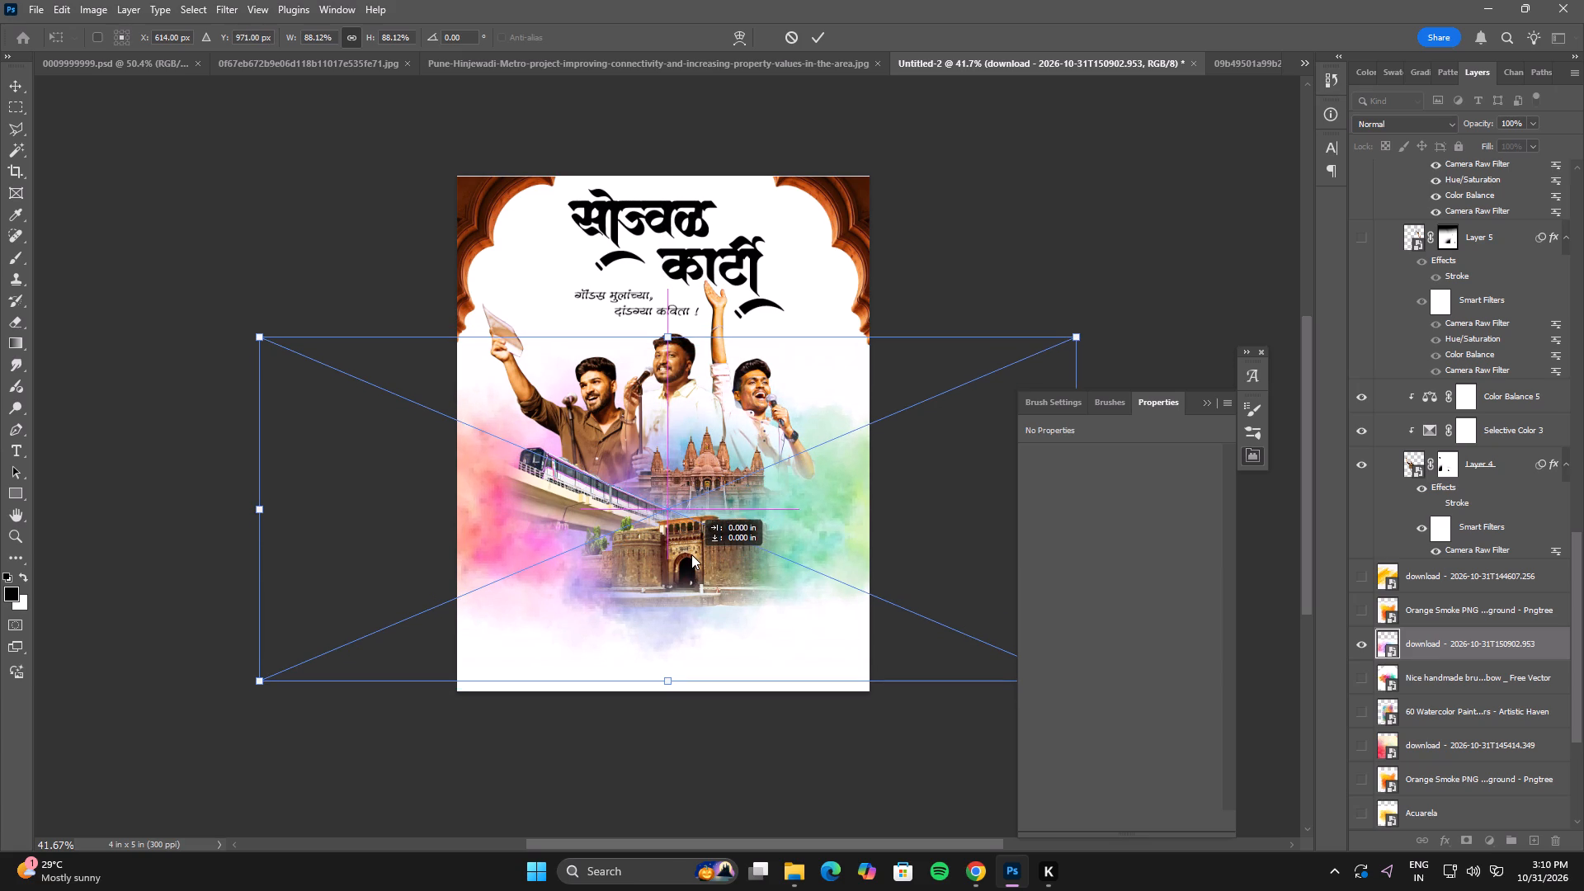
right_click(610, 420)
left_click(664, 548)
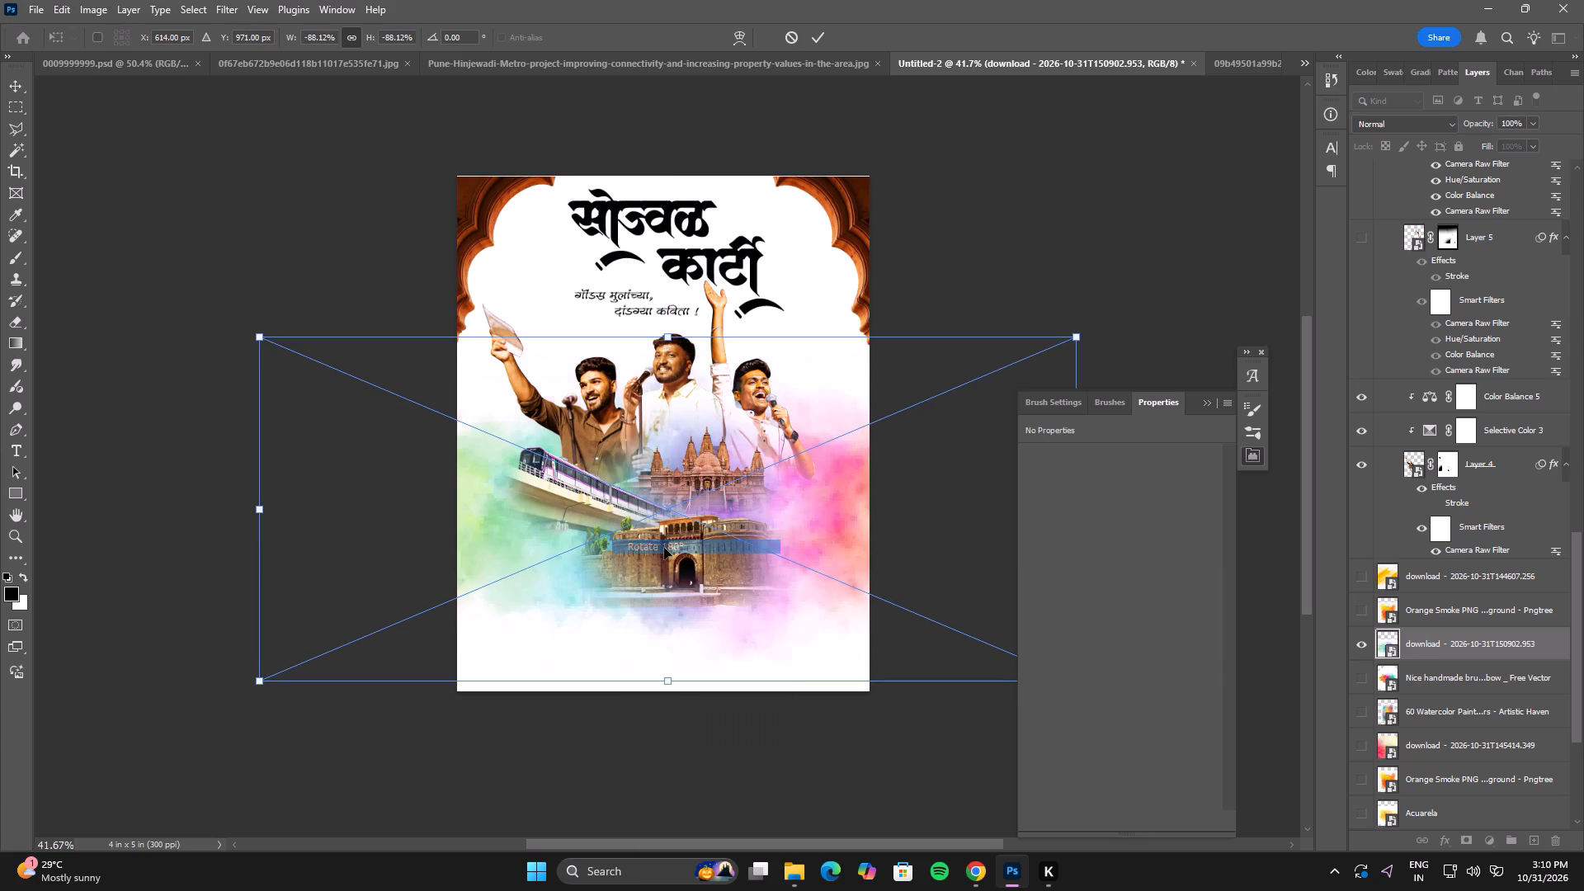
left_click_drag(695, 594, 672, 547)
left_click_drag(1055, 359, 911, 377, "alt")
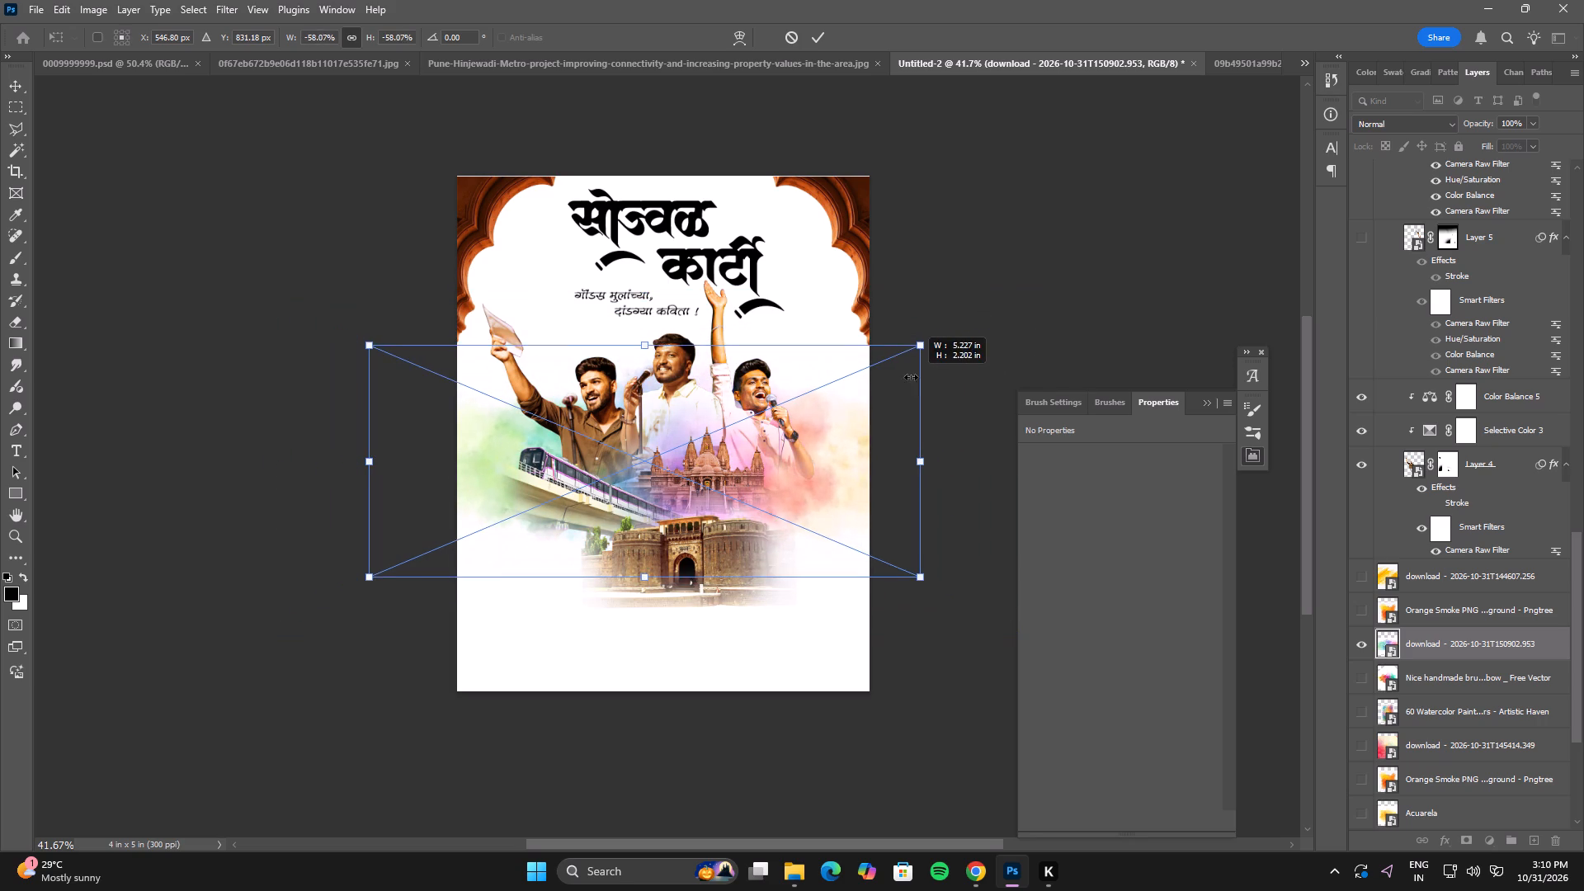
left_click_drag(911, 377, 939, 379, "alt")
double_click(783, 440)
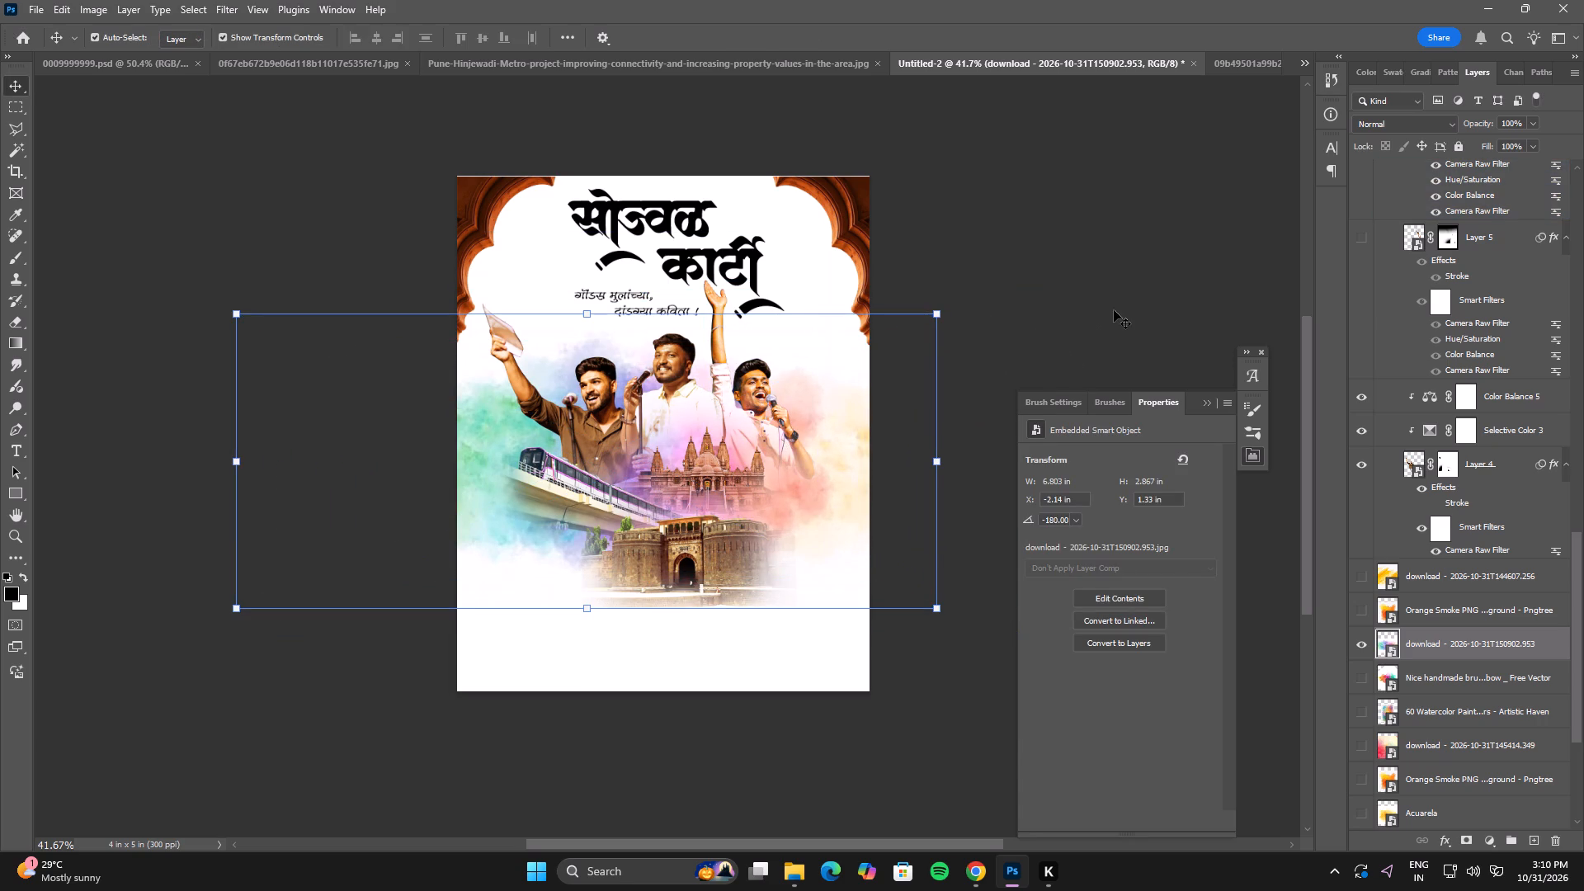
left_click(1114, 310)
Hide both beige paper texture layers and move the one named □ directly above the white Color Fill 2 layer.
scroll(1400, 647, "down", 4)
scroll(1394, 724, "down", 1)
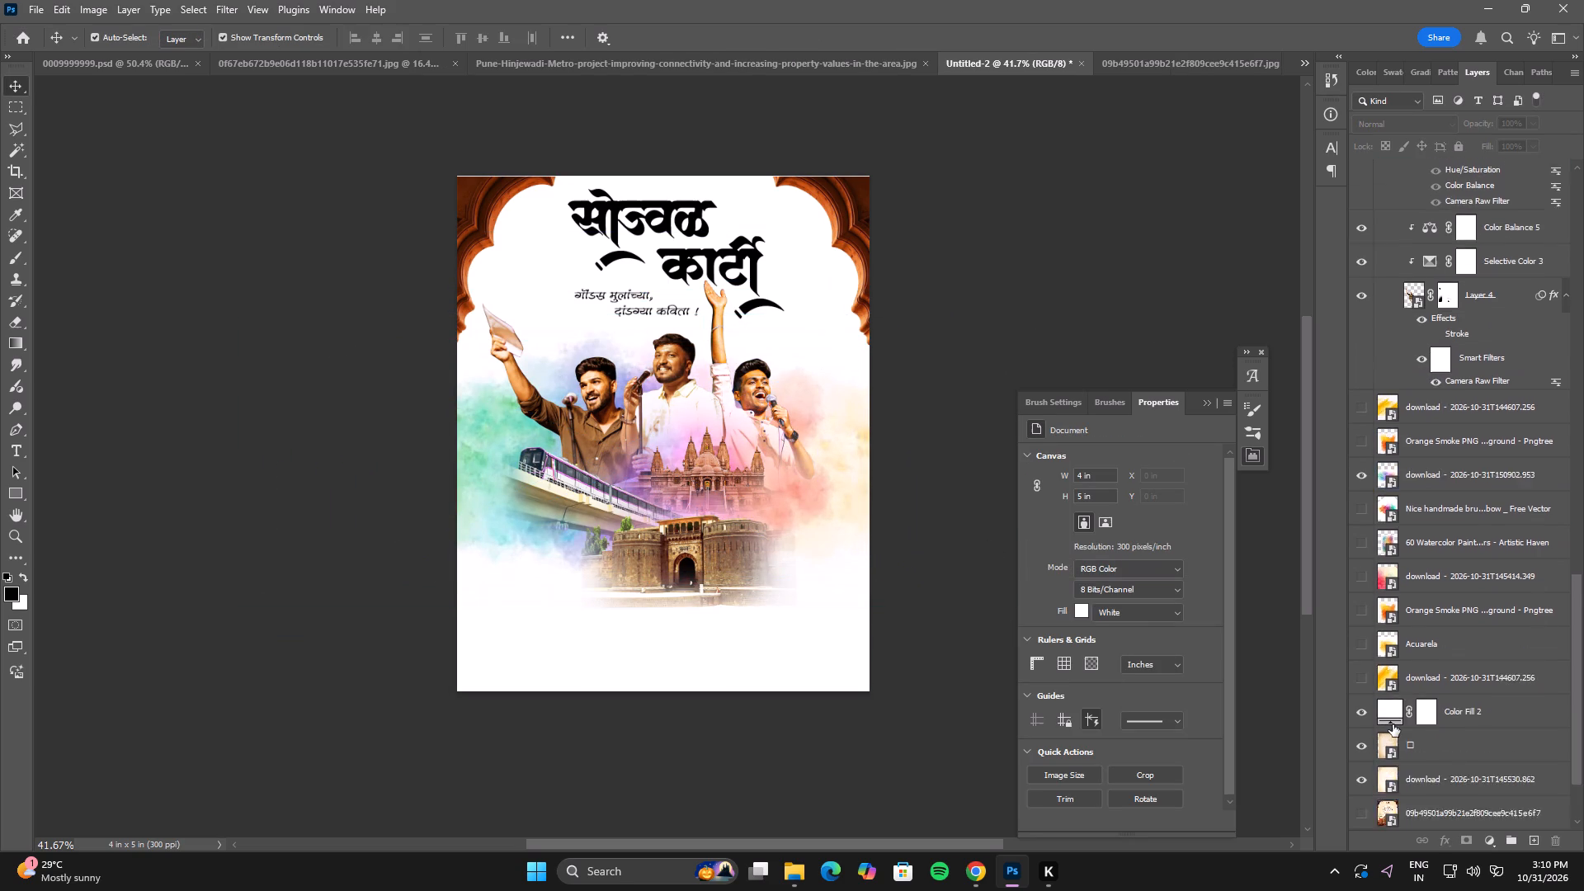
scroll(1393, 724, "down", 2)
left_click(1359, 652)
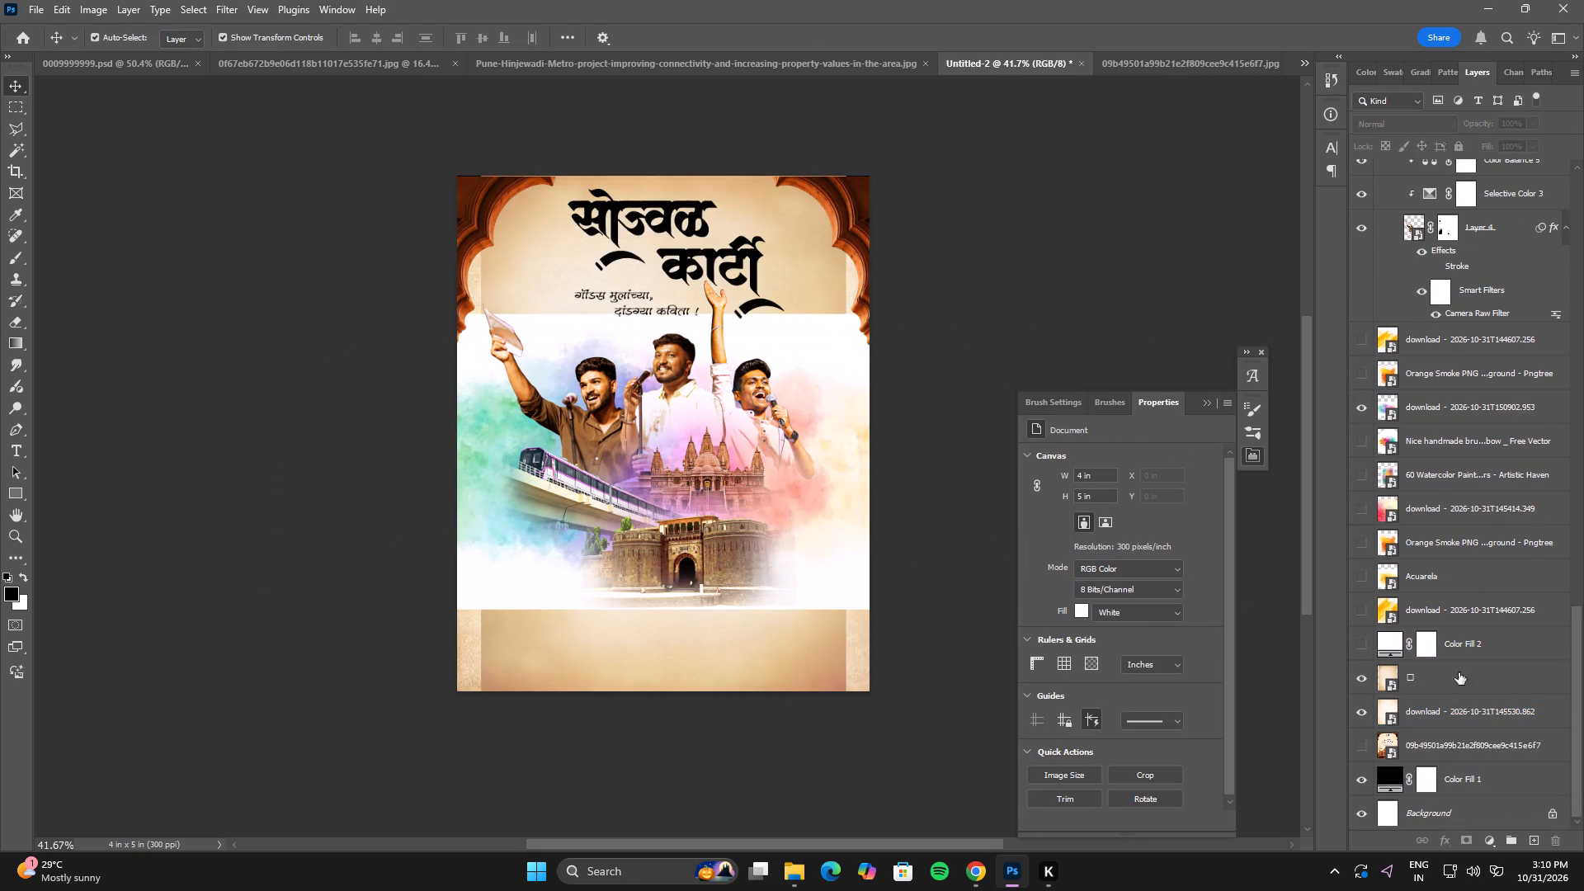
left_click_drag(1363, 686, 1361, 722)
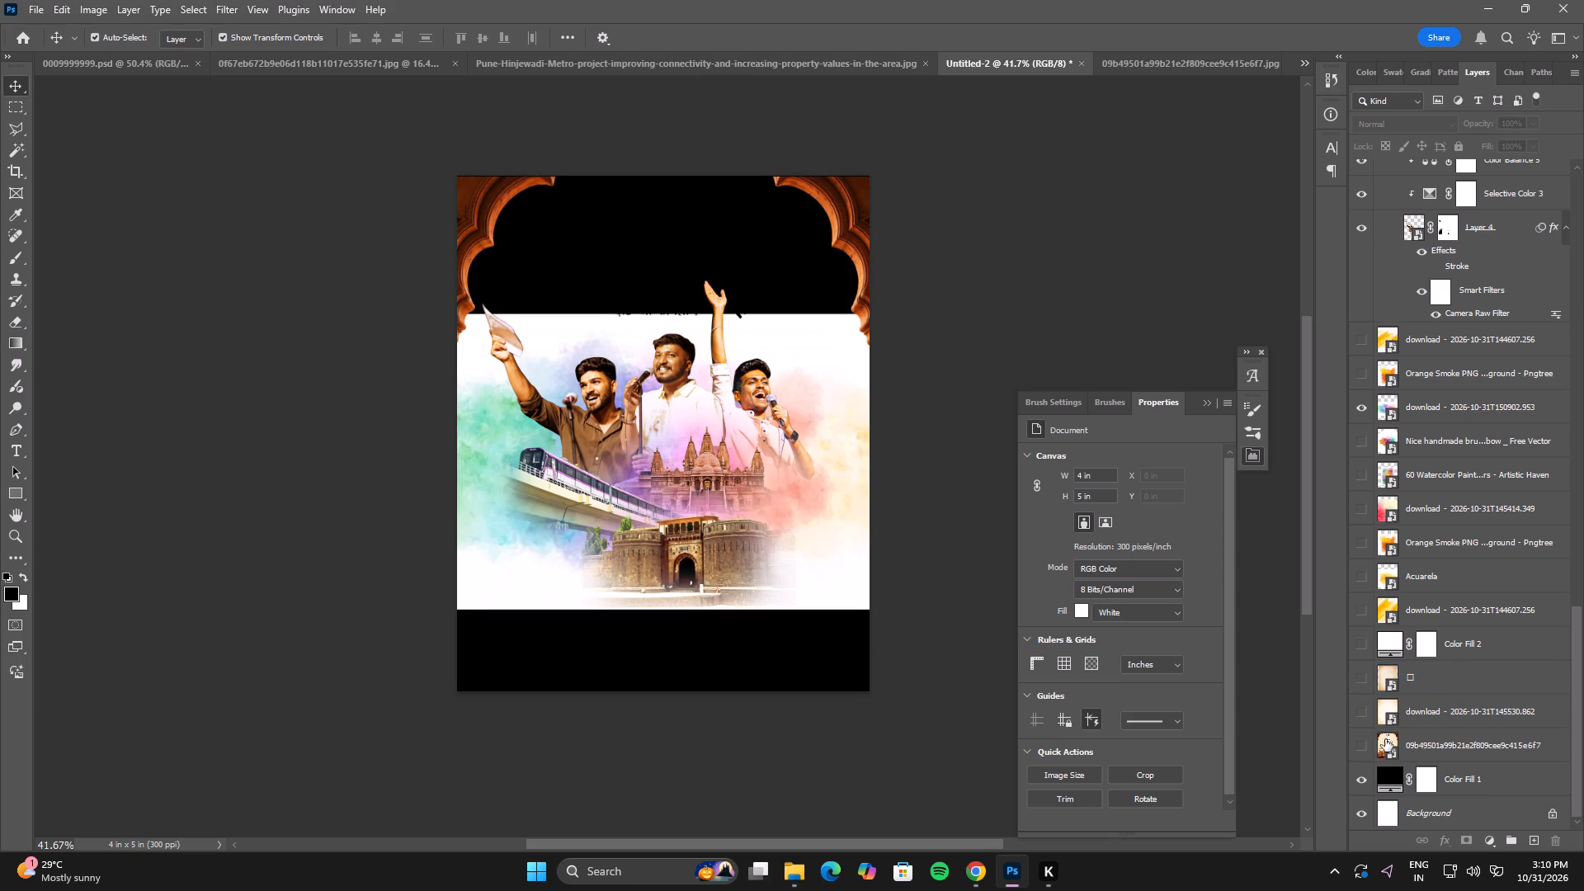
left_click(1365, 644)
left_click(1422, 686)
left_click_drag(1445, 676, 1438, 648)
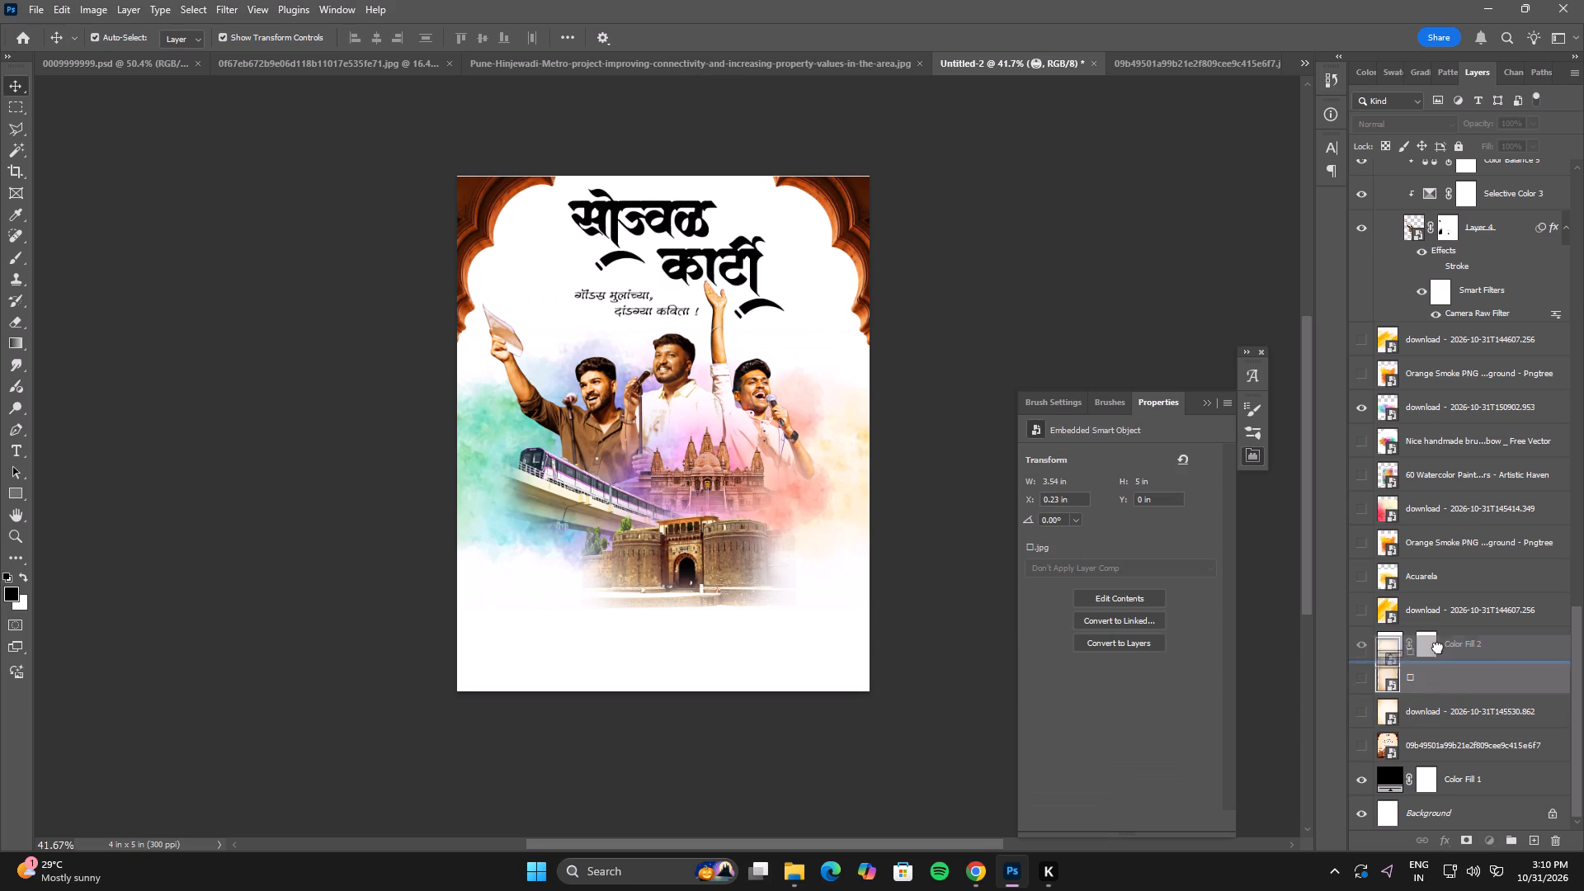
left_click_drag(1438, 648, 1431, 632)
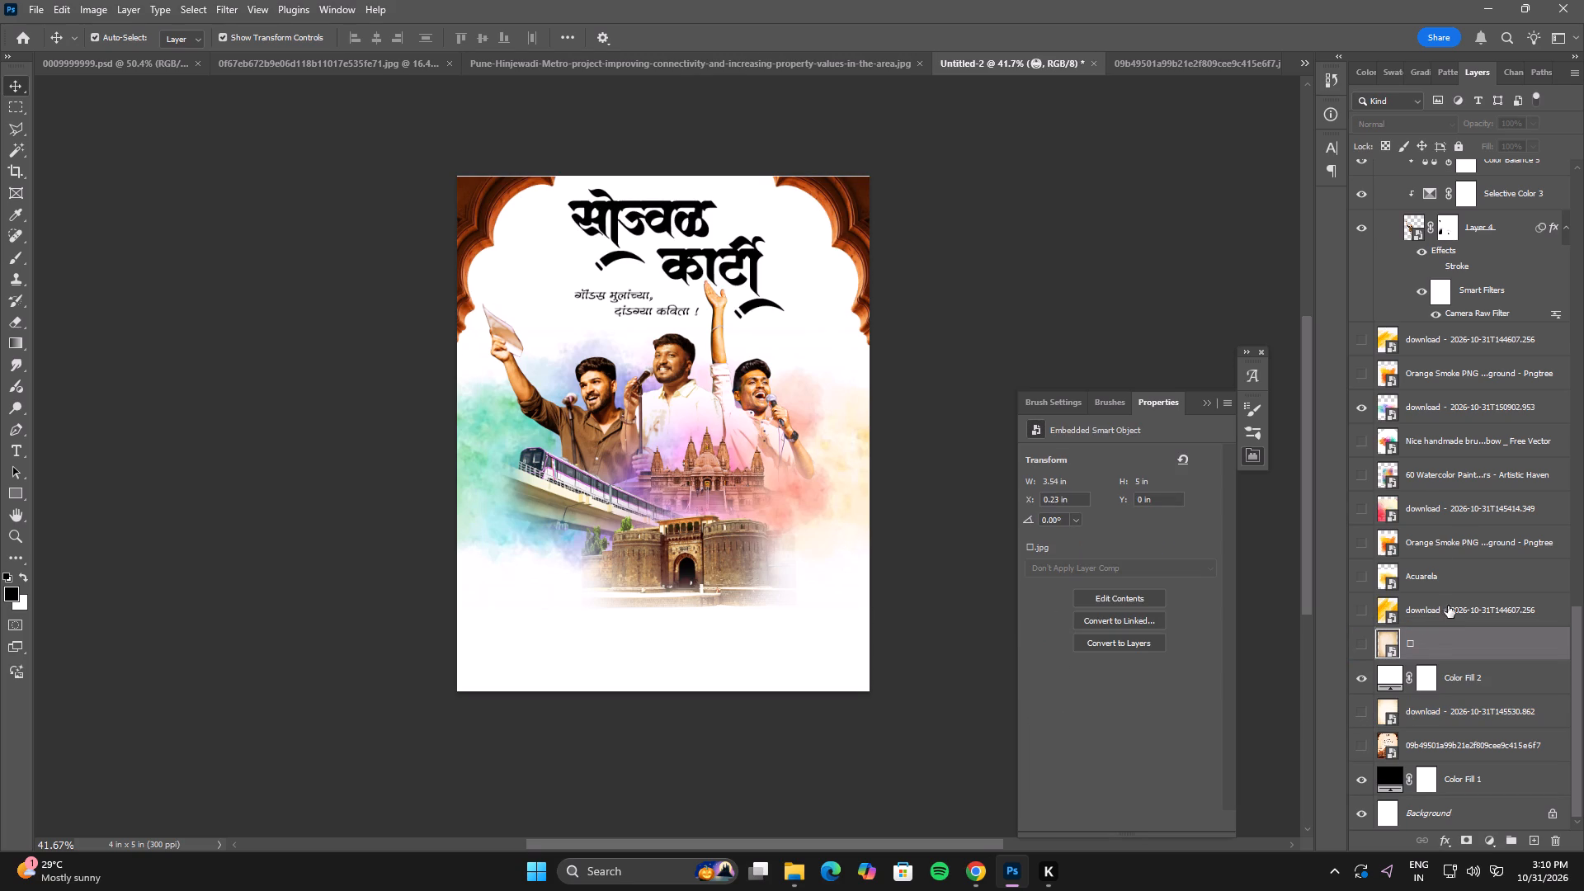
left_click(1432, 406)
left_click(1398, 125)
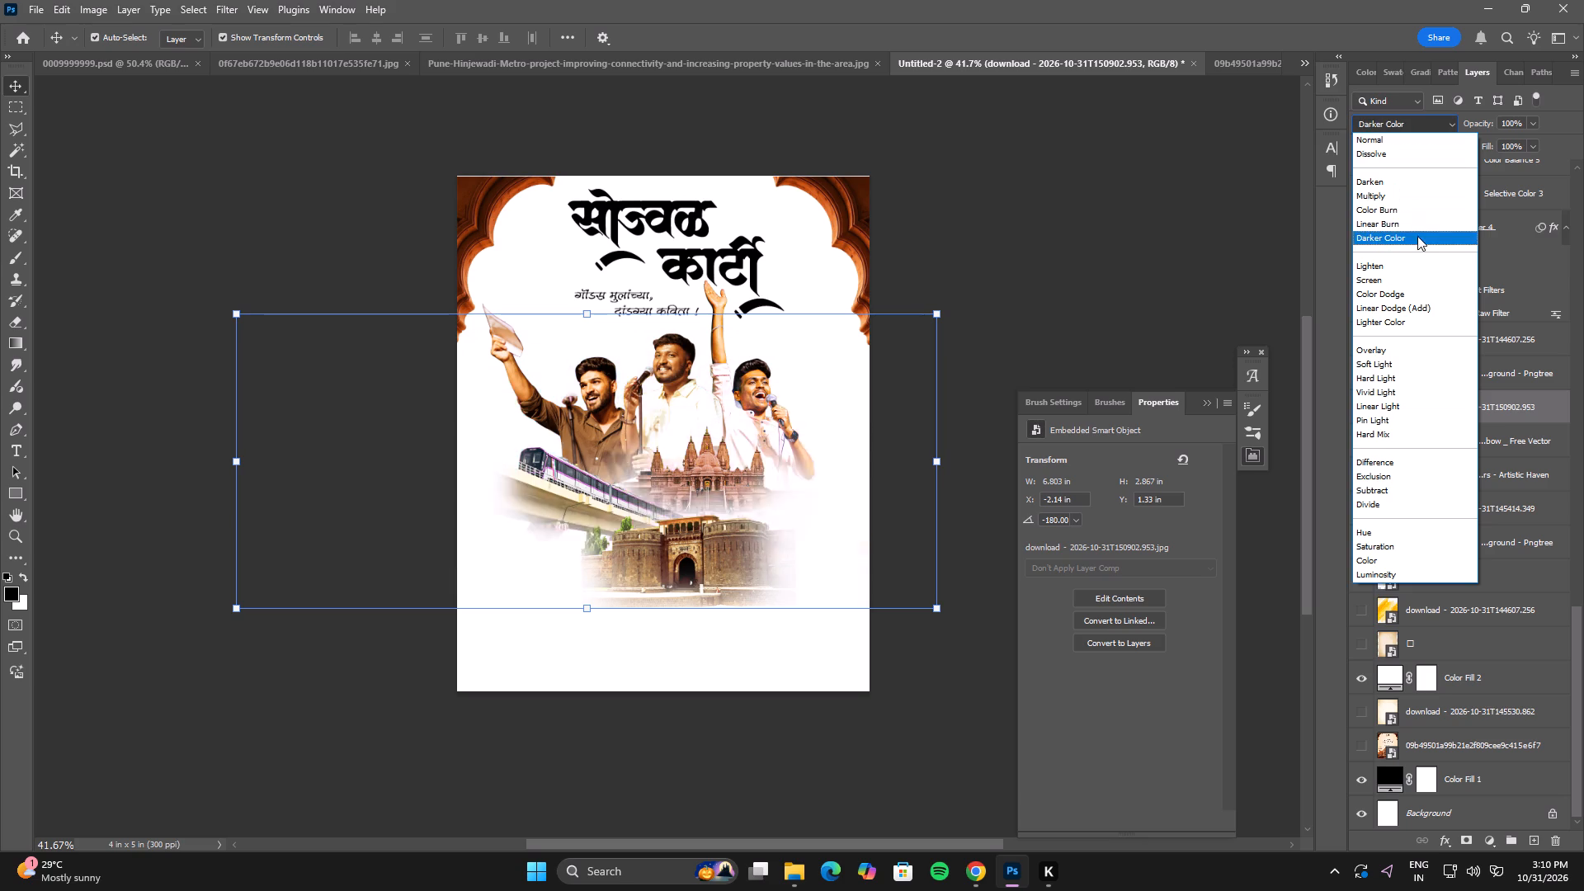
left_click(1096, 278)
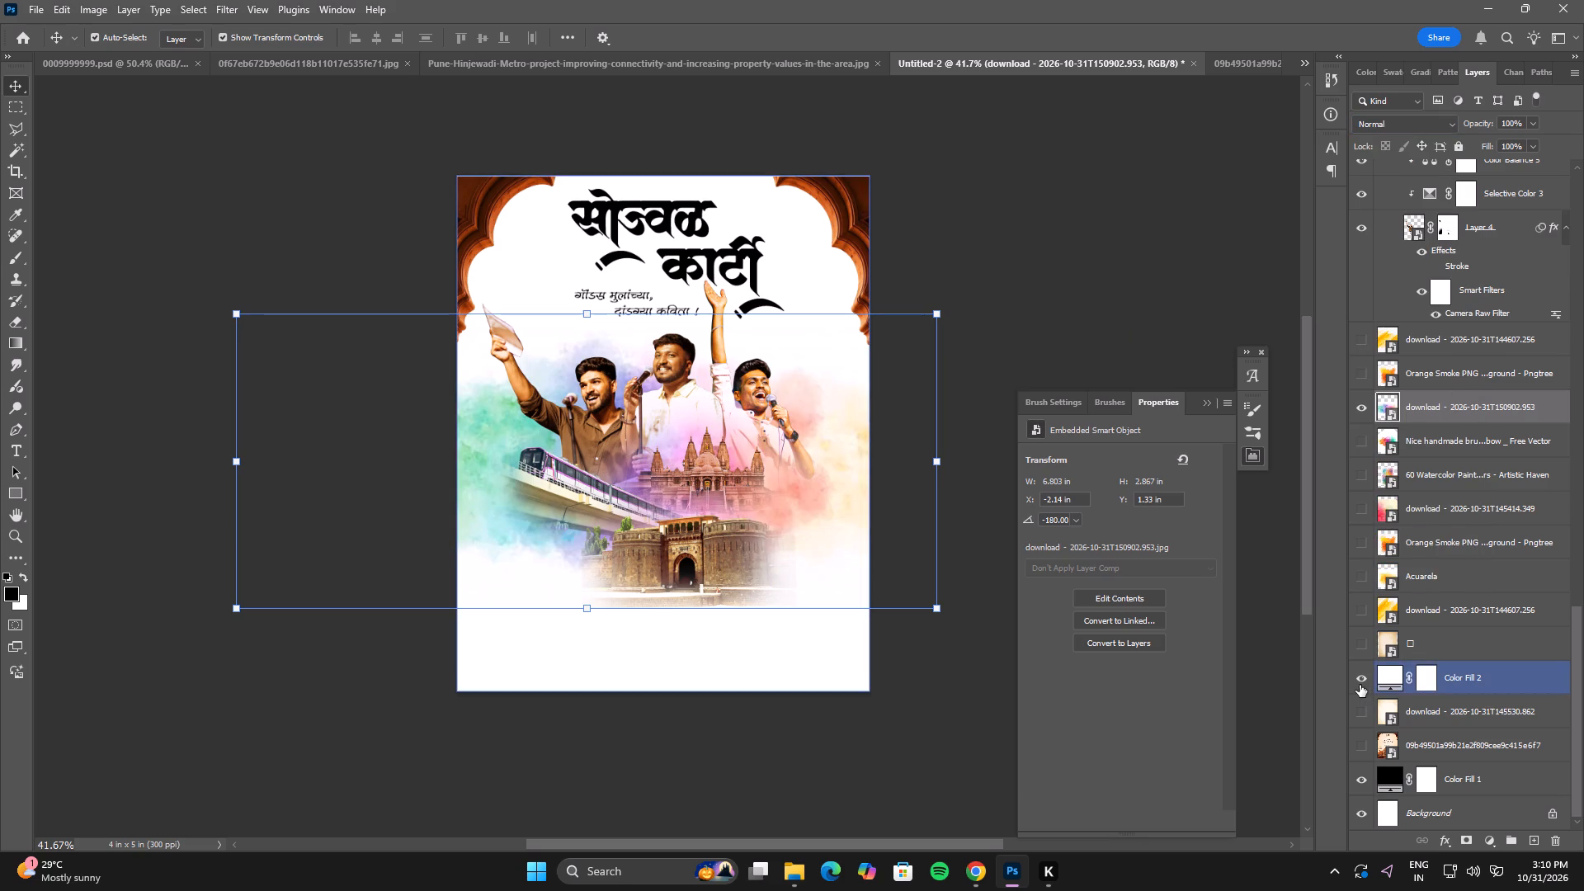
Hide the white Color Fill 2 layer and show the beige paper texture layer directly above it.
left_click(1360, 685)
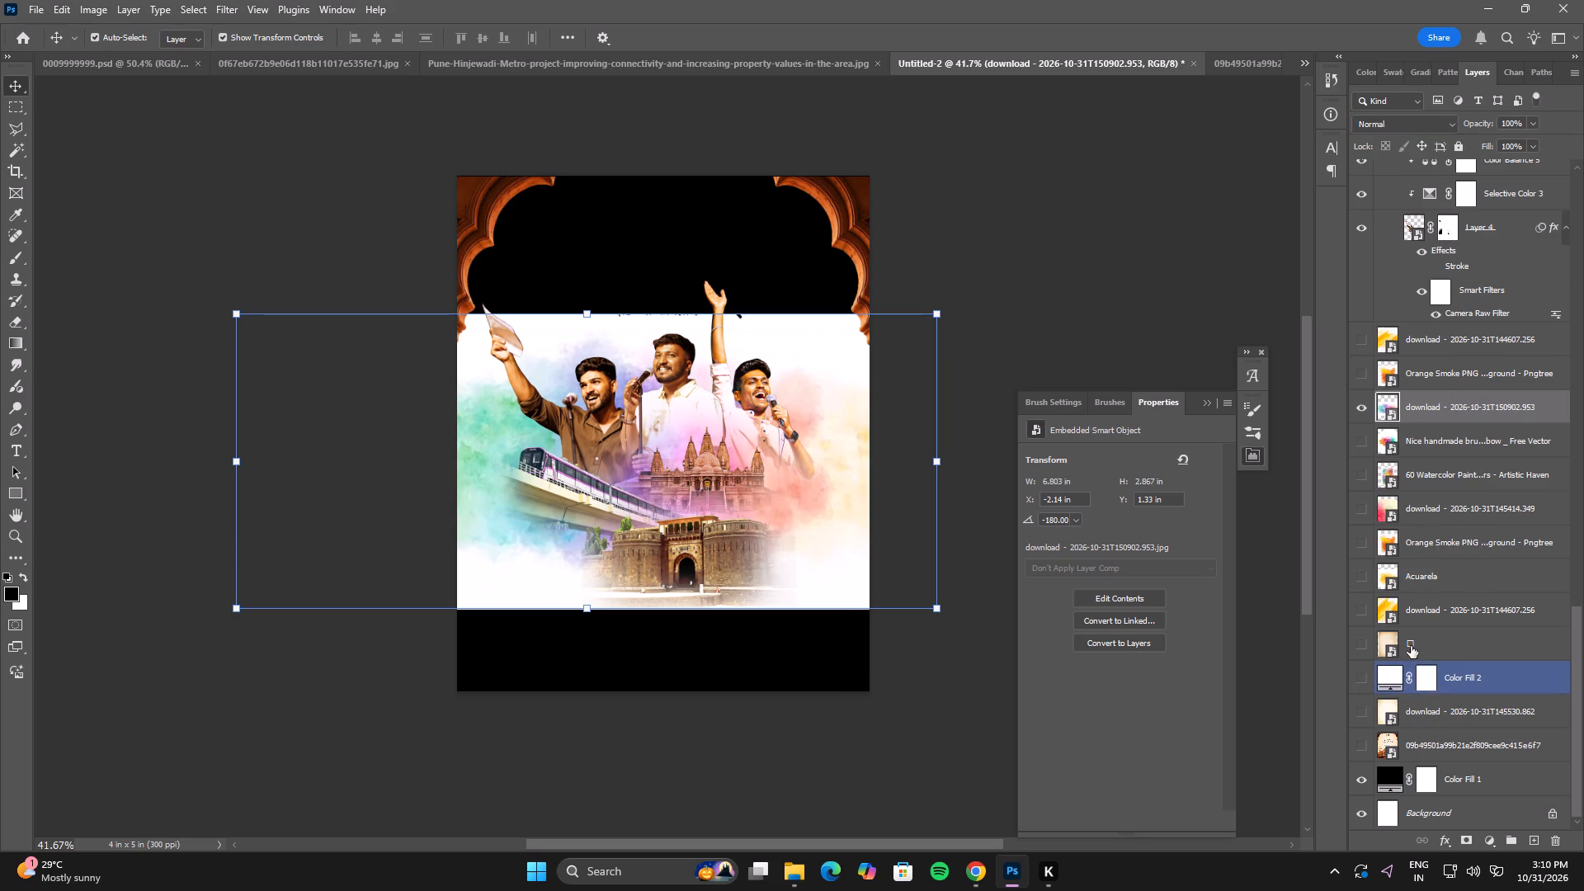
left_click(1360, 638)
Set the pastel rainbow watercolour strip's blend mode to Linear Burn.
left_click(827, 342)
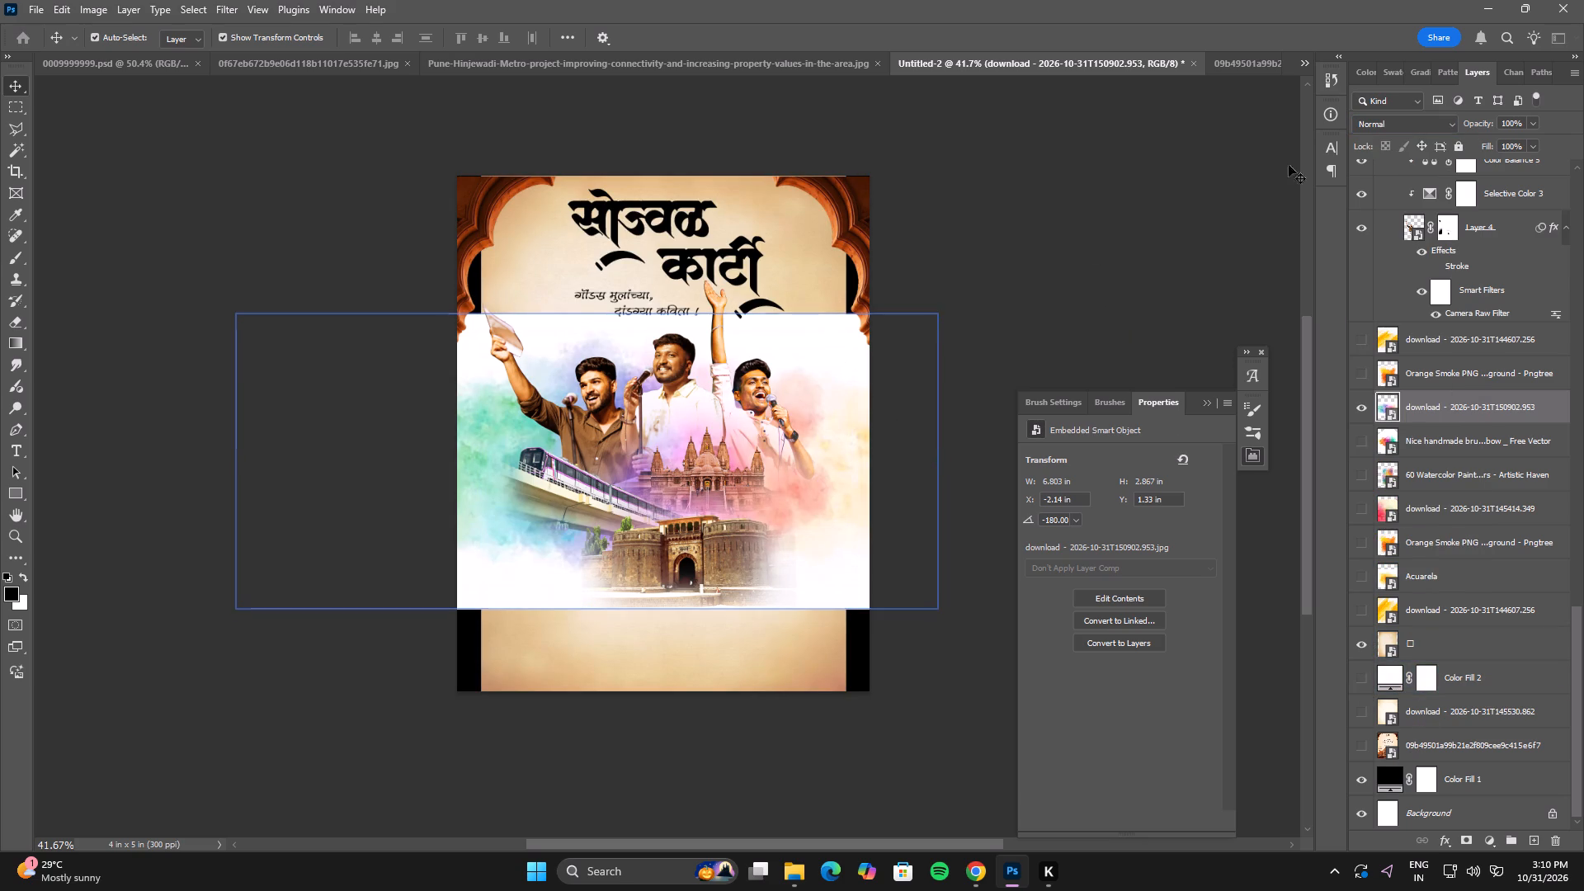
left_click(1364, 129)
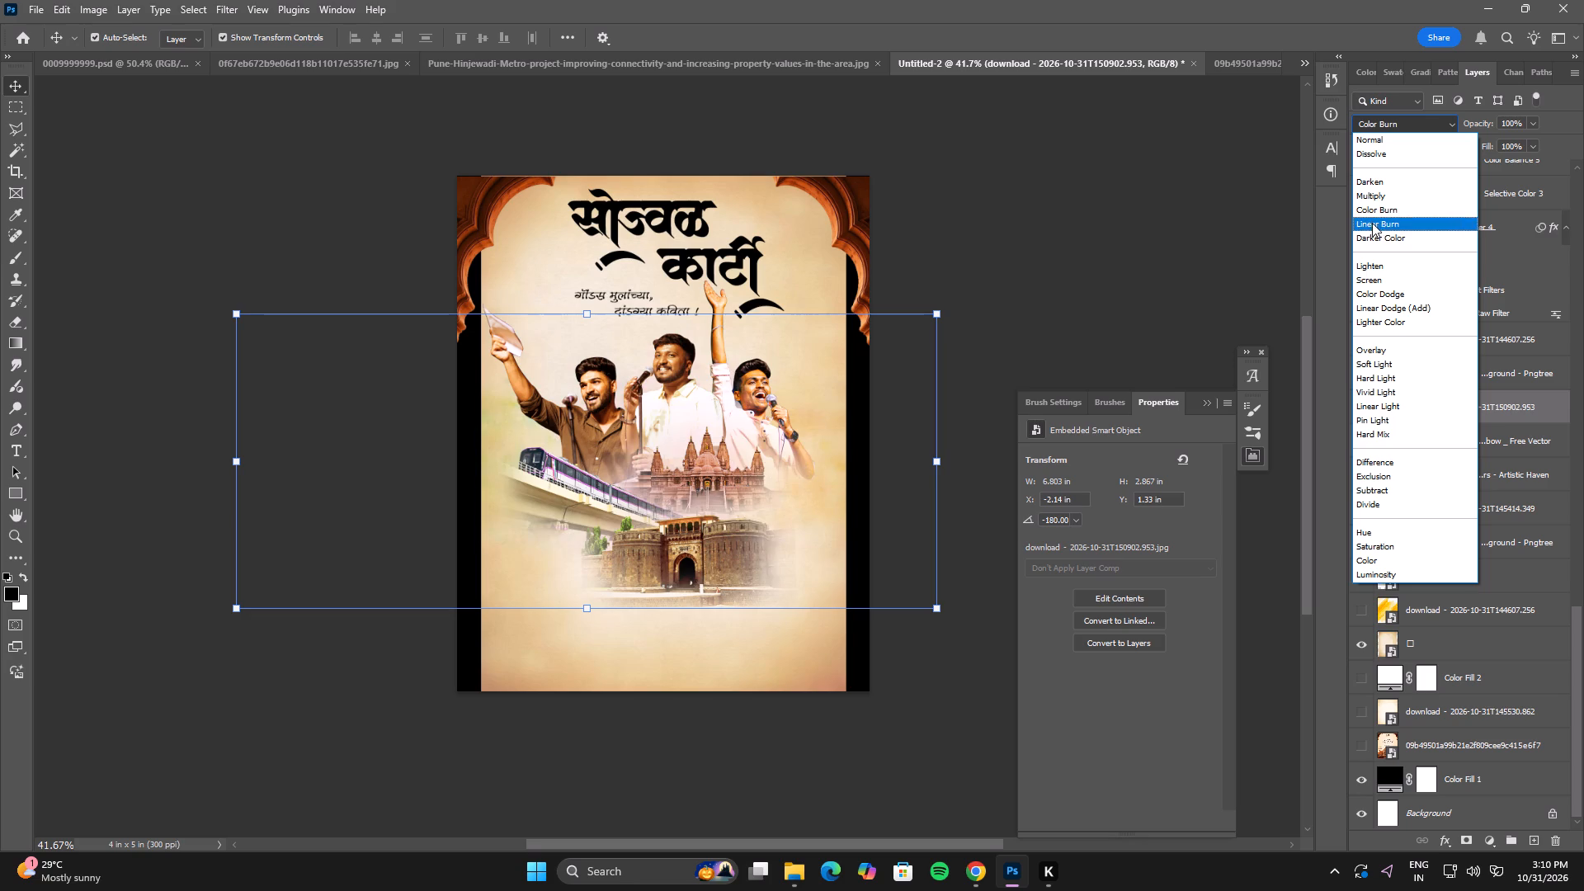
left_click(1369, 221)
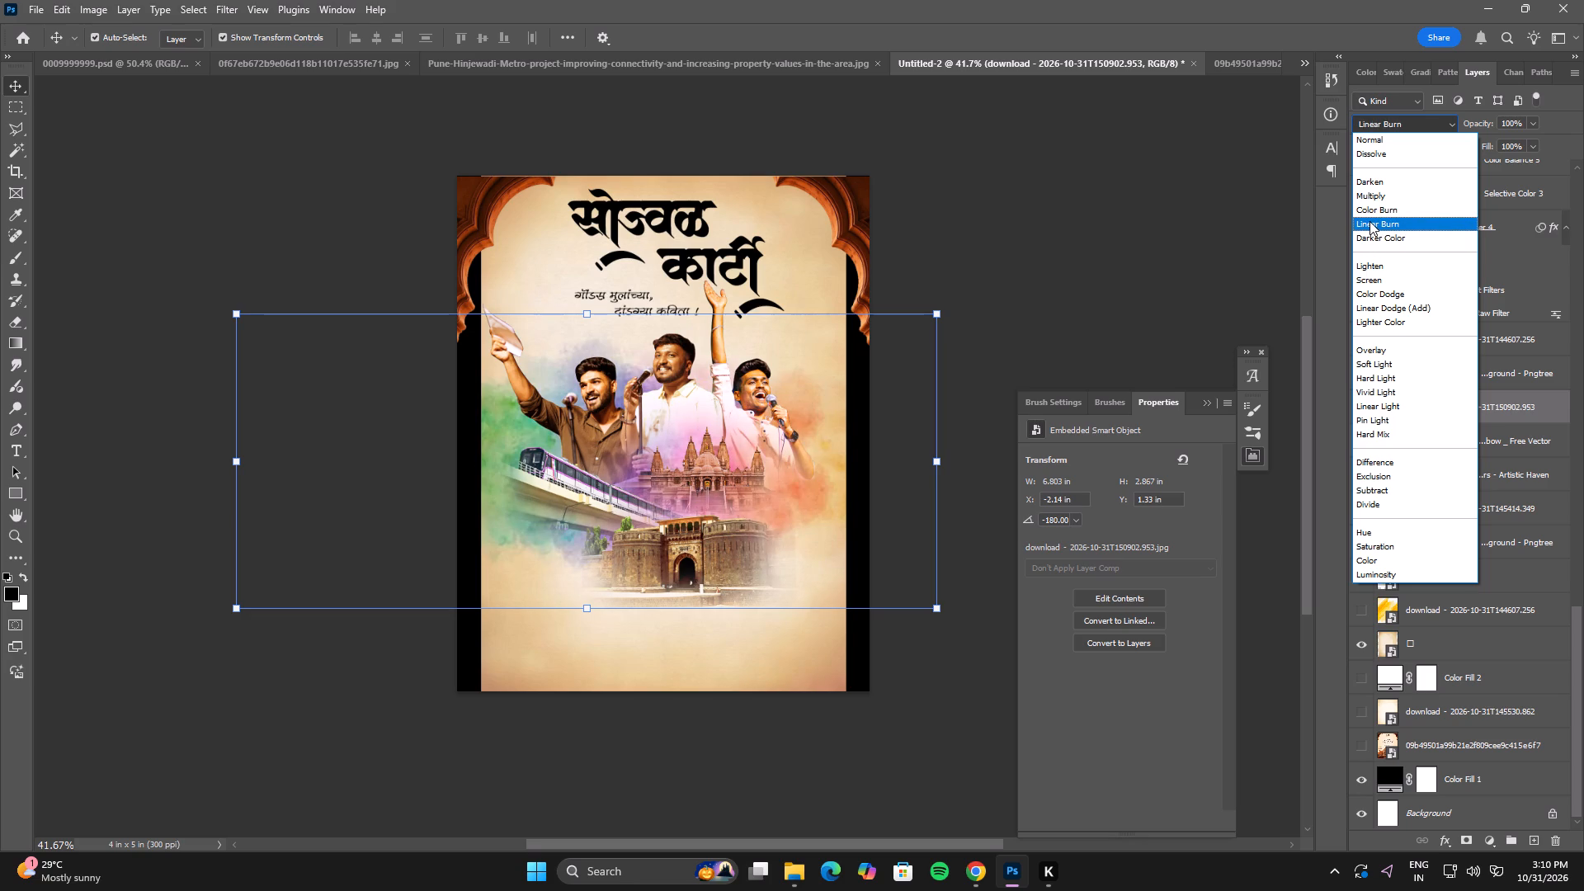
Stretch the beige paper texture layer □ to 4 in wide and about 4.99 in high so it fills the poster.
left_click(1448, 653)
left_click_drag(851, 434, 870, 434, "alt")
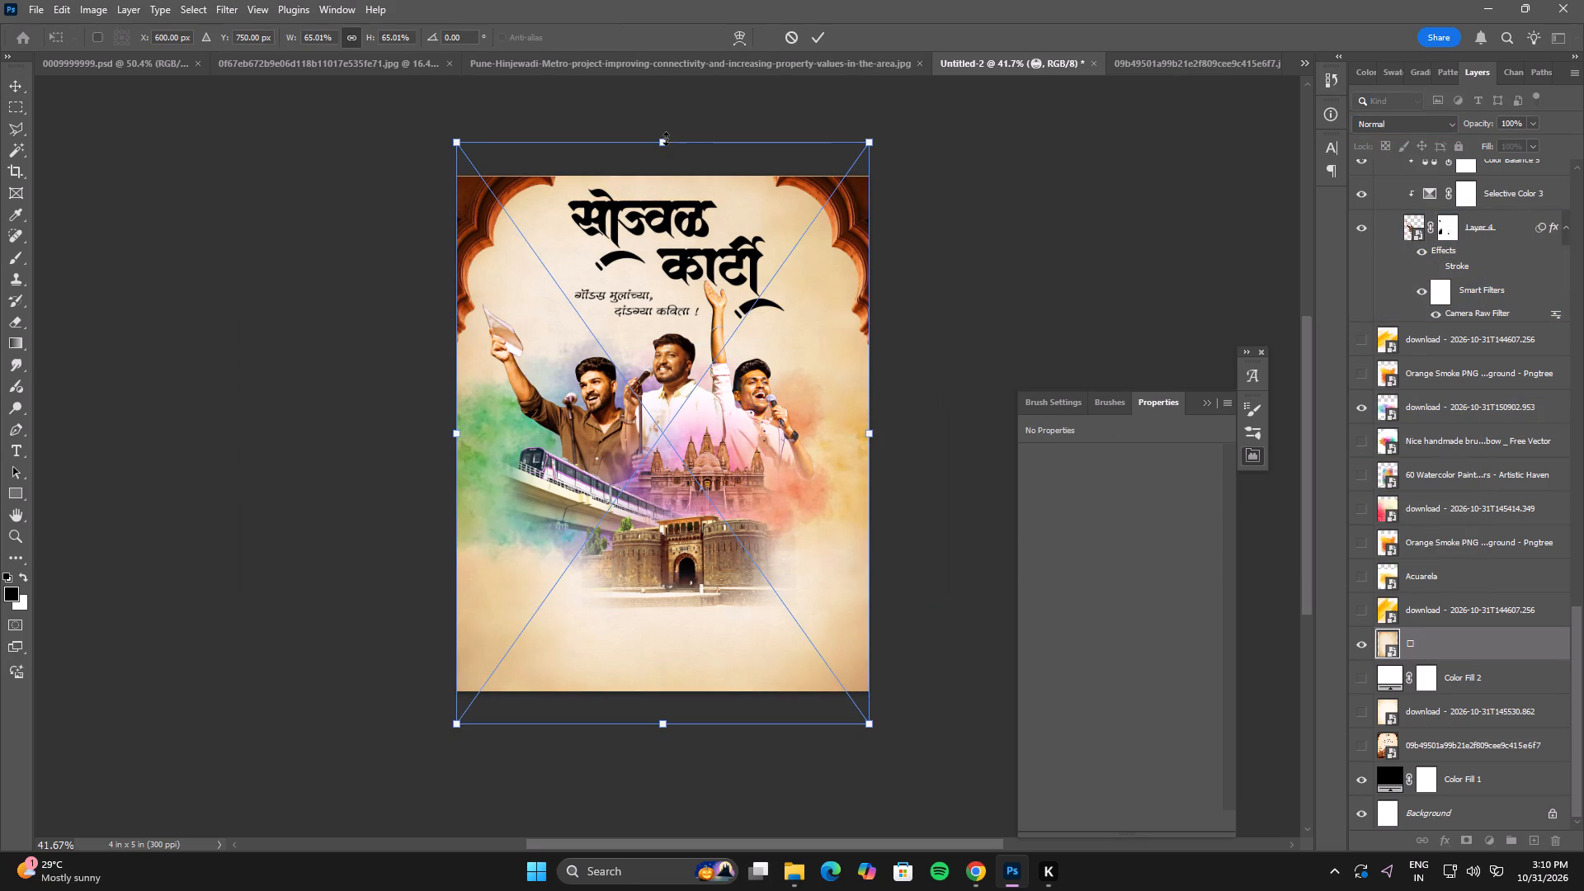
left_click_drag(666, 139, 666, 175, "alt+shift")
double_click(723, 368)
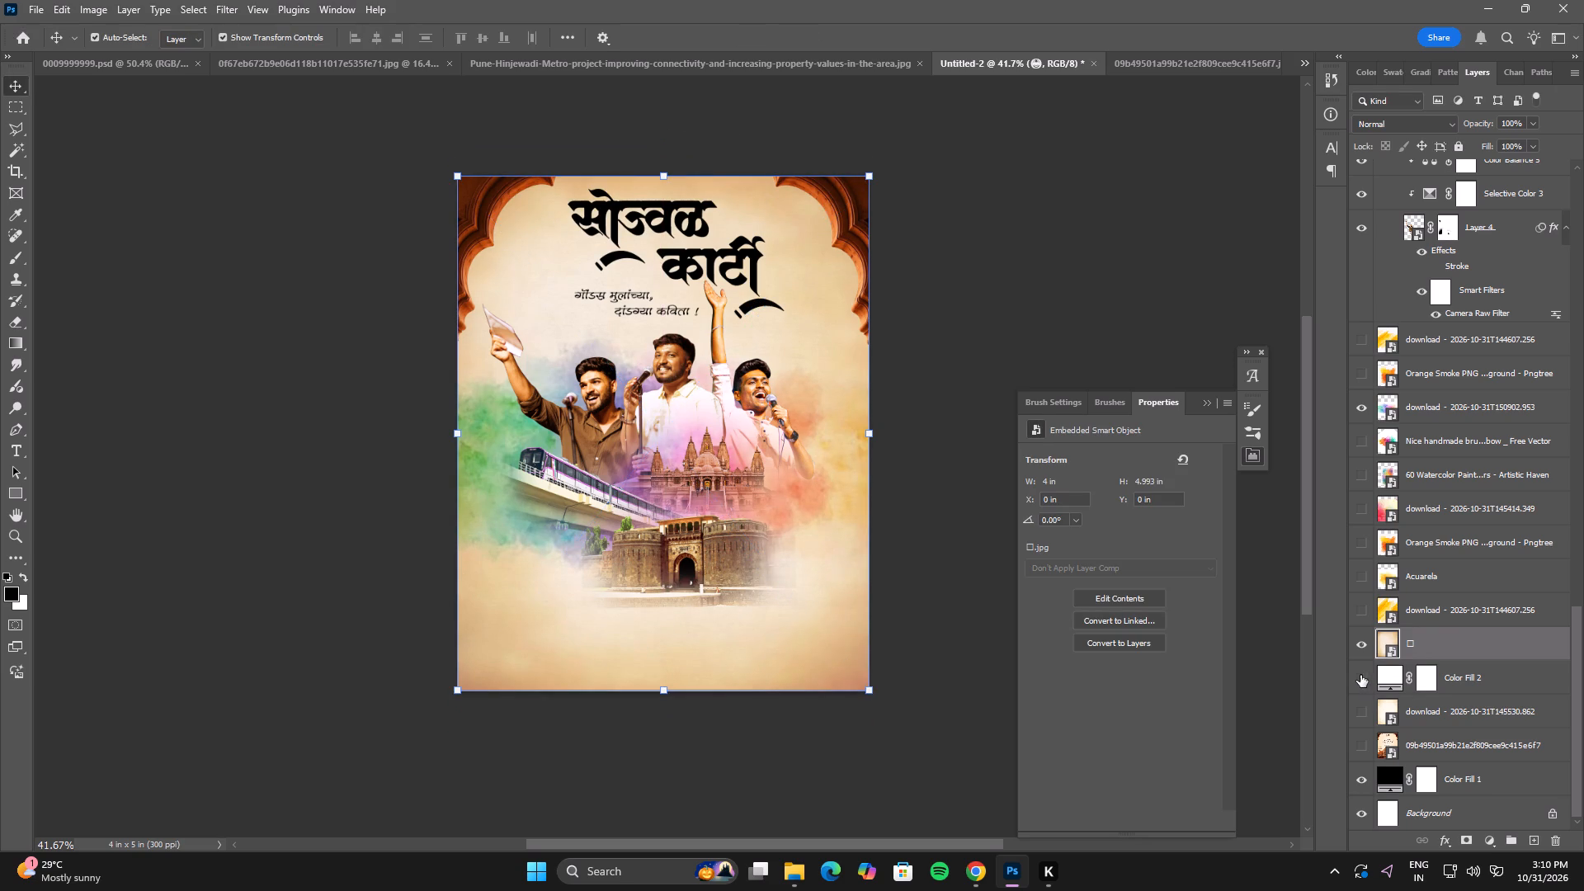
Show the lighter paper texture layer download - 2026-10-31T145530.862 and move it above the □ layer.
left_click(1355, 710)
left_click(1425, 717)
left_click_drag(1455, 715, 1421, 632)
left_click(945, 286)
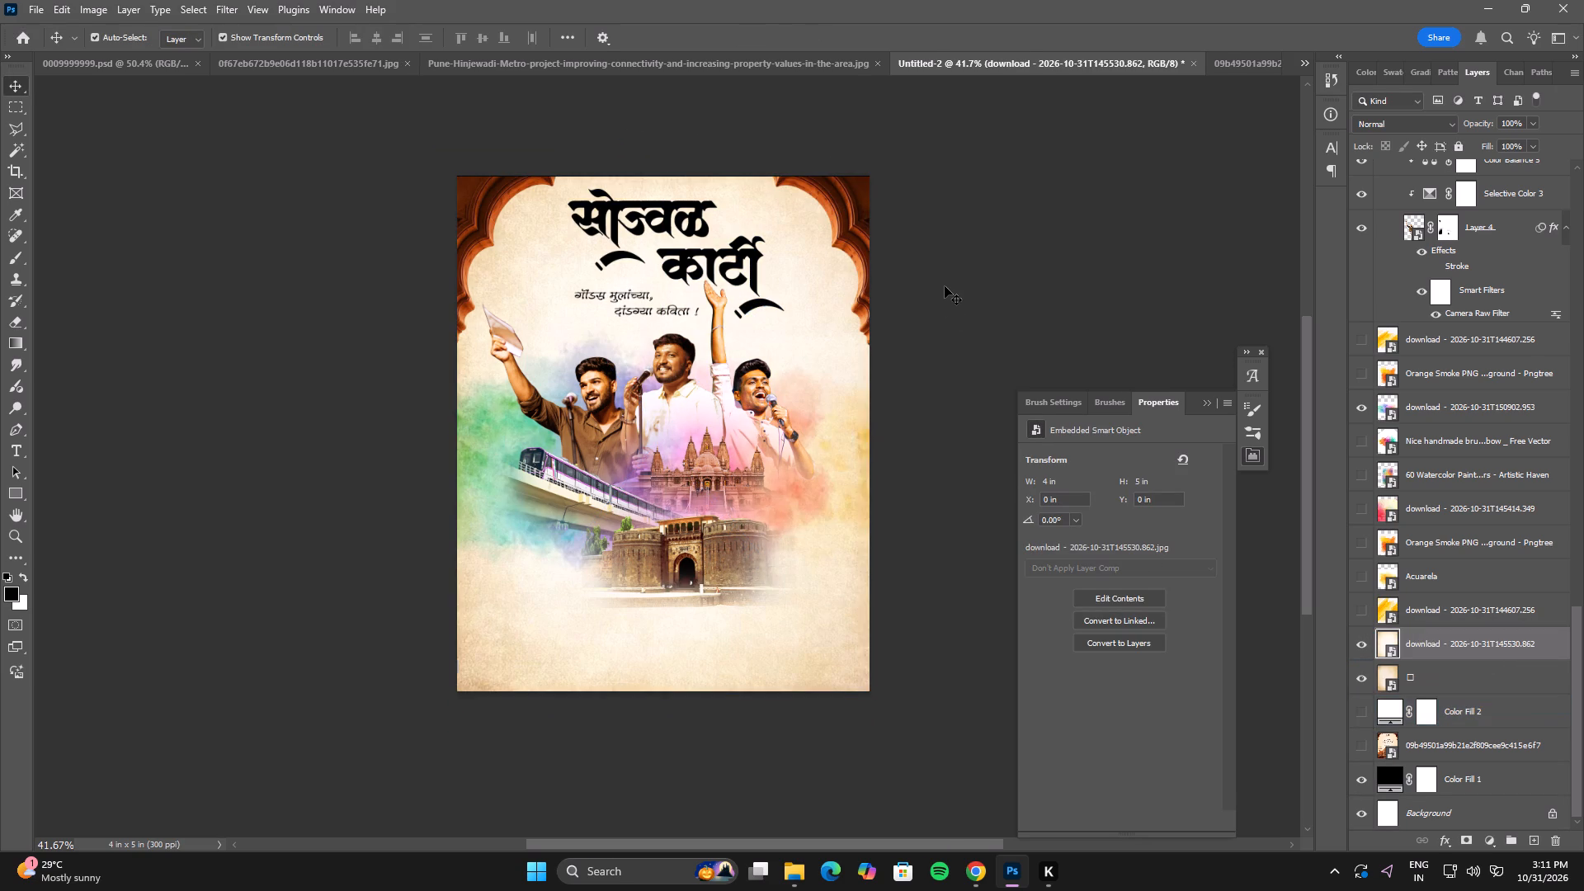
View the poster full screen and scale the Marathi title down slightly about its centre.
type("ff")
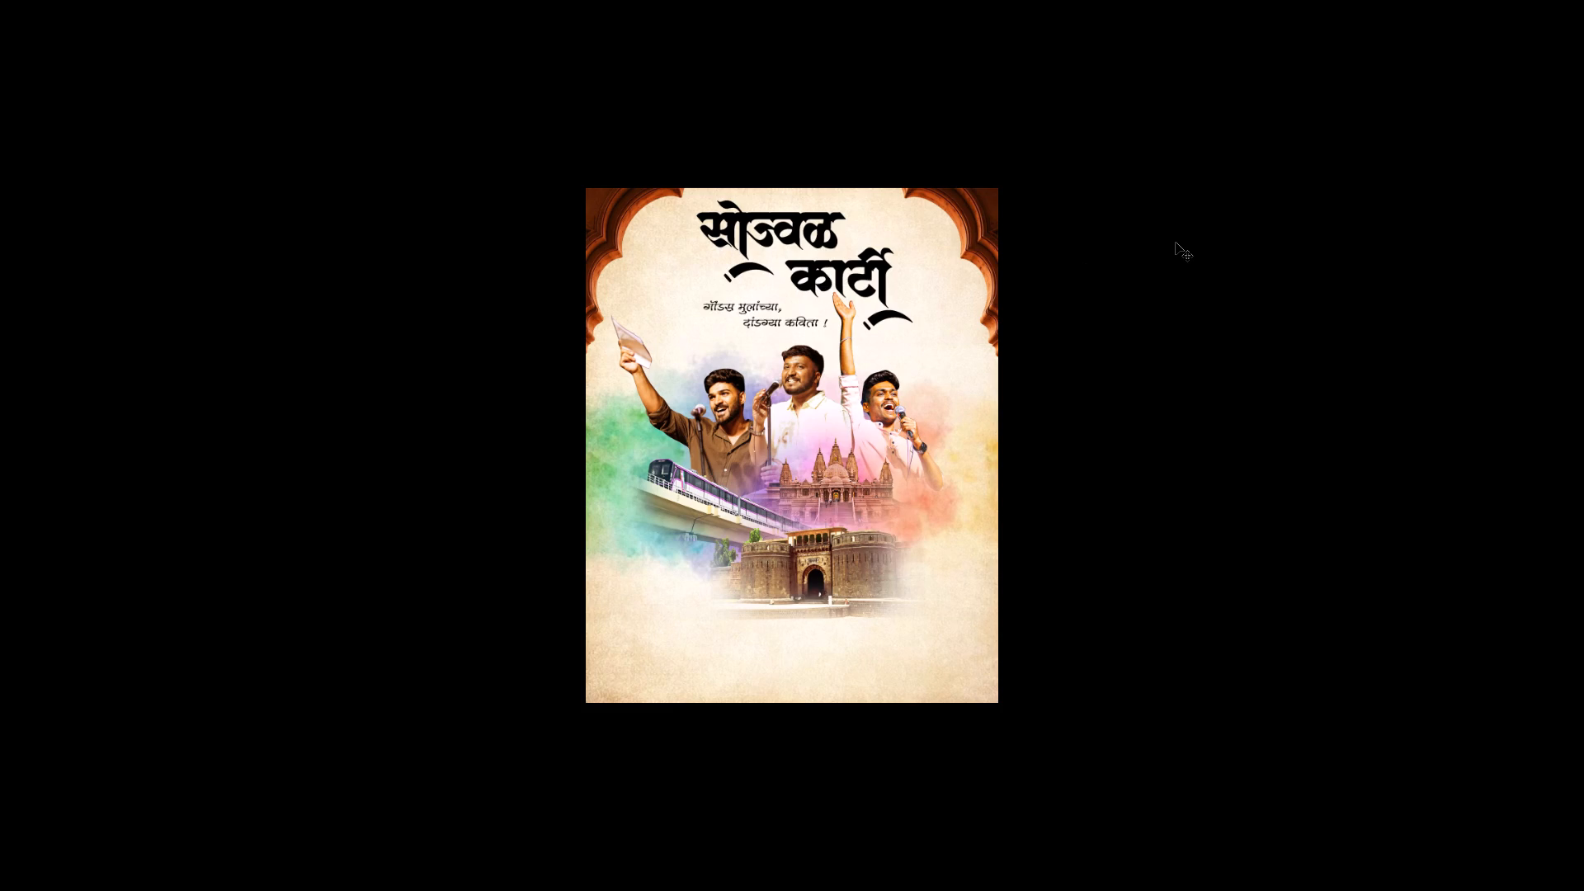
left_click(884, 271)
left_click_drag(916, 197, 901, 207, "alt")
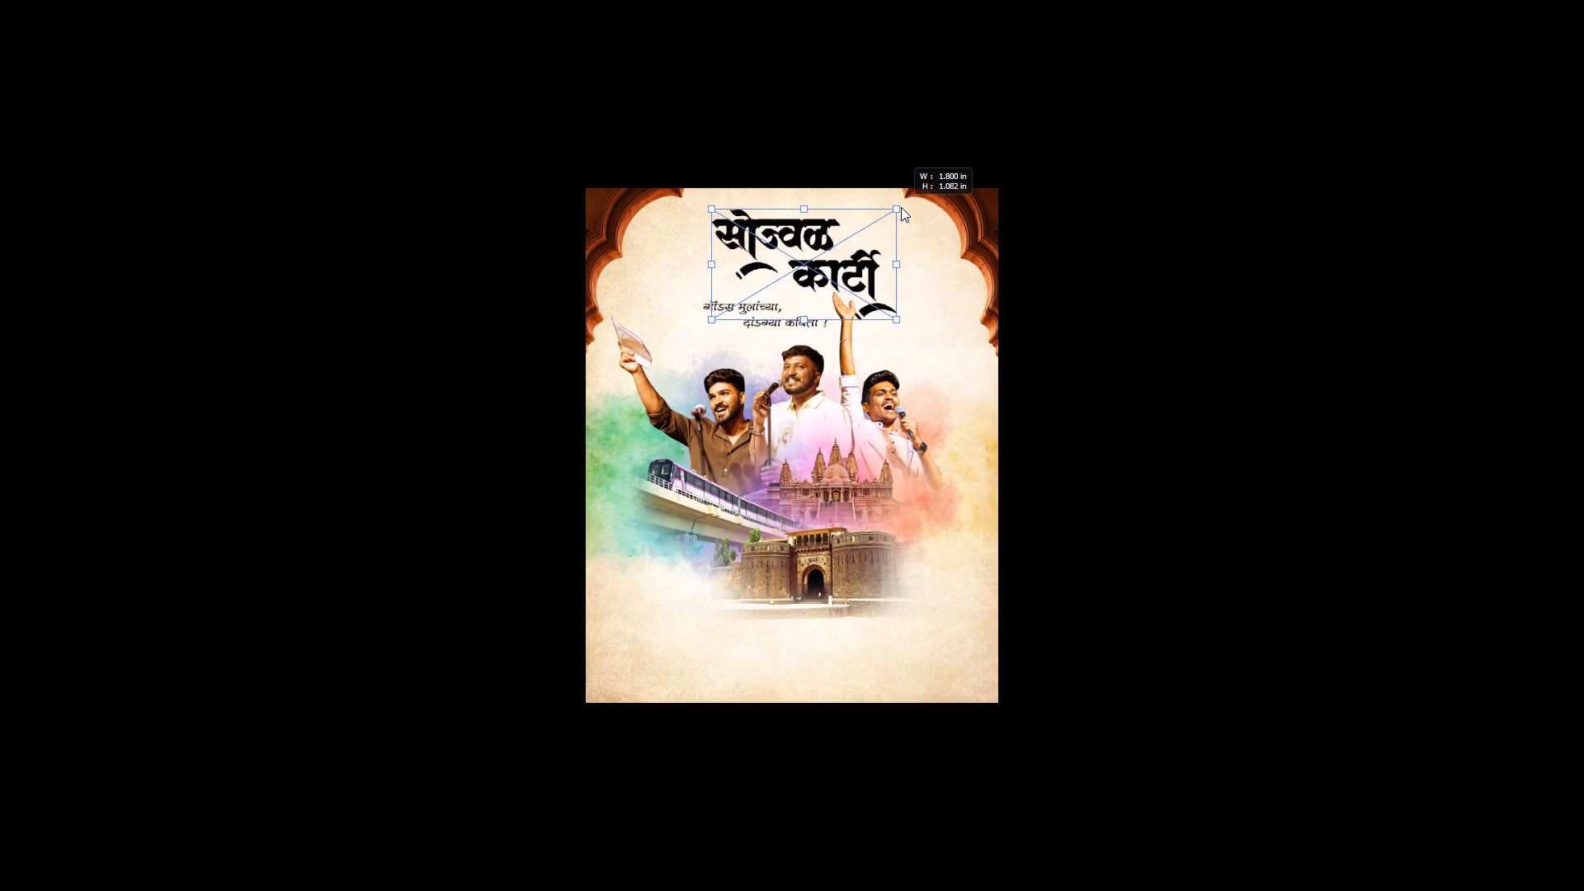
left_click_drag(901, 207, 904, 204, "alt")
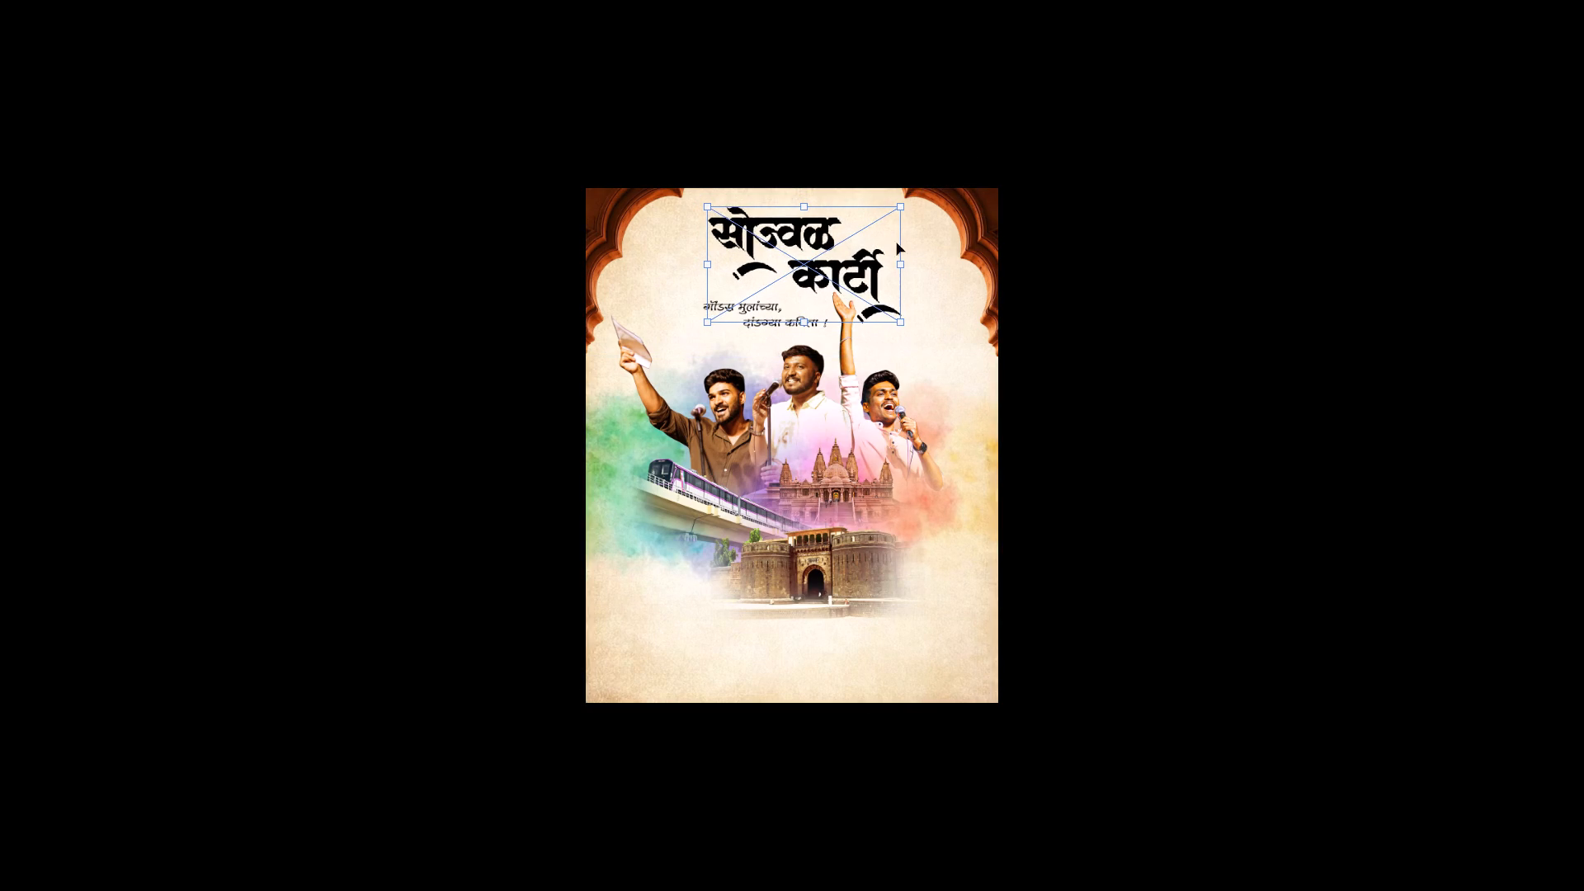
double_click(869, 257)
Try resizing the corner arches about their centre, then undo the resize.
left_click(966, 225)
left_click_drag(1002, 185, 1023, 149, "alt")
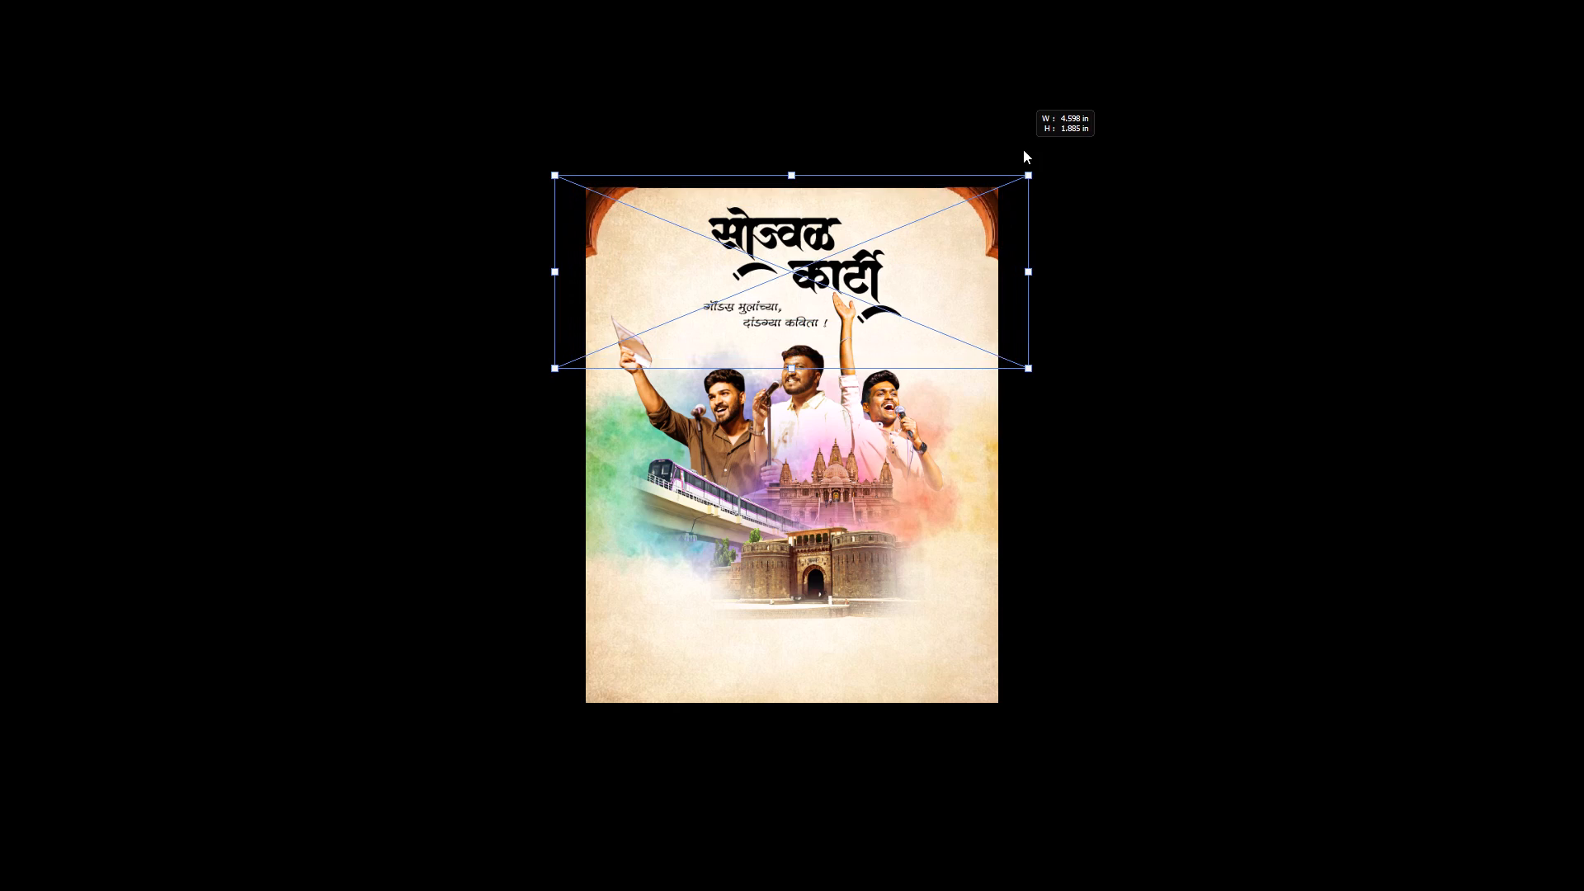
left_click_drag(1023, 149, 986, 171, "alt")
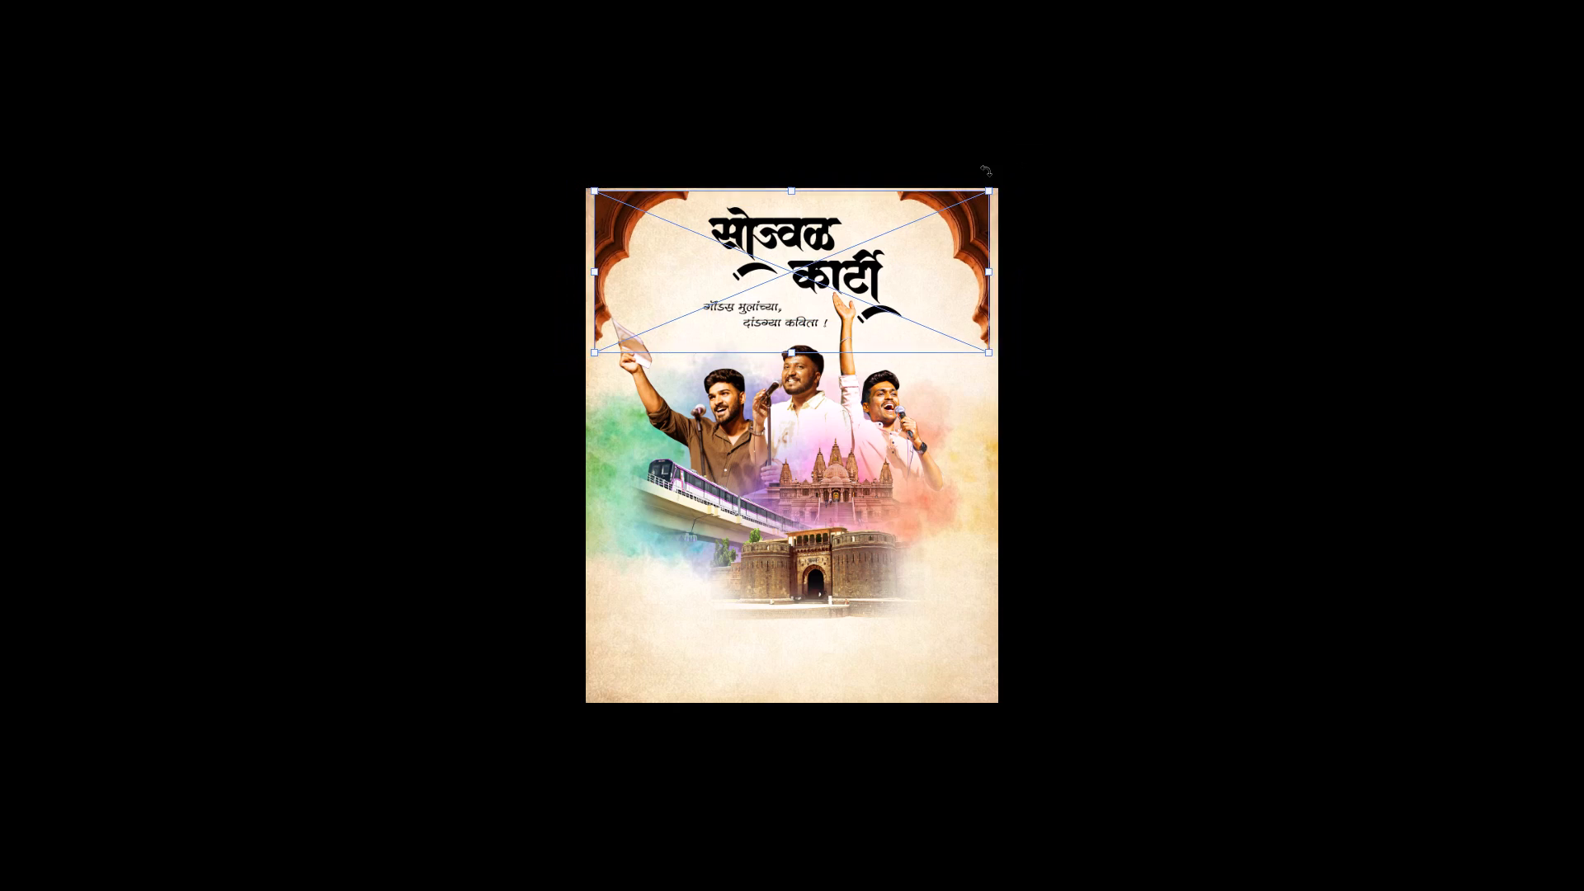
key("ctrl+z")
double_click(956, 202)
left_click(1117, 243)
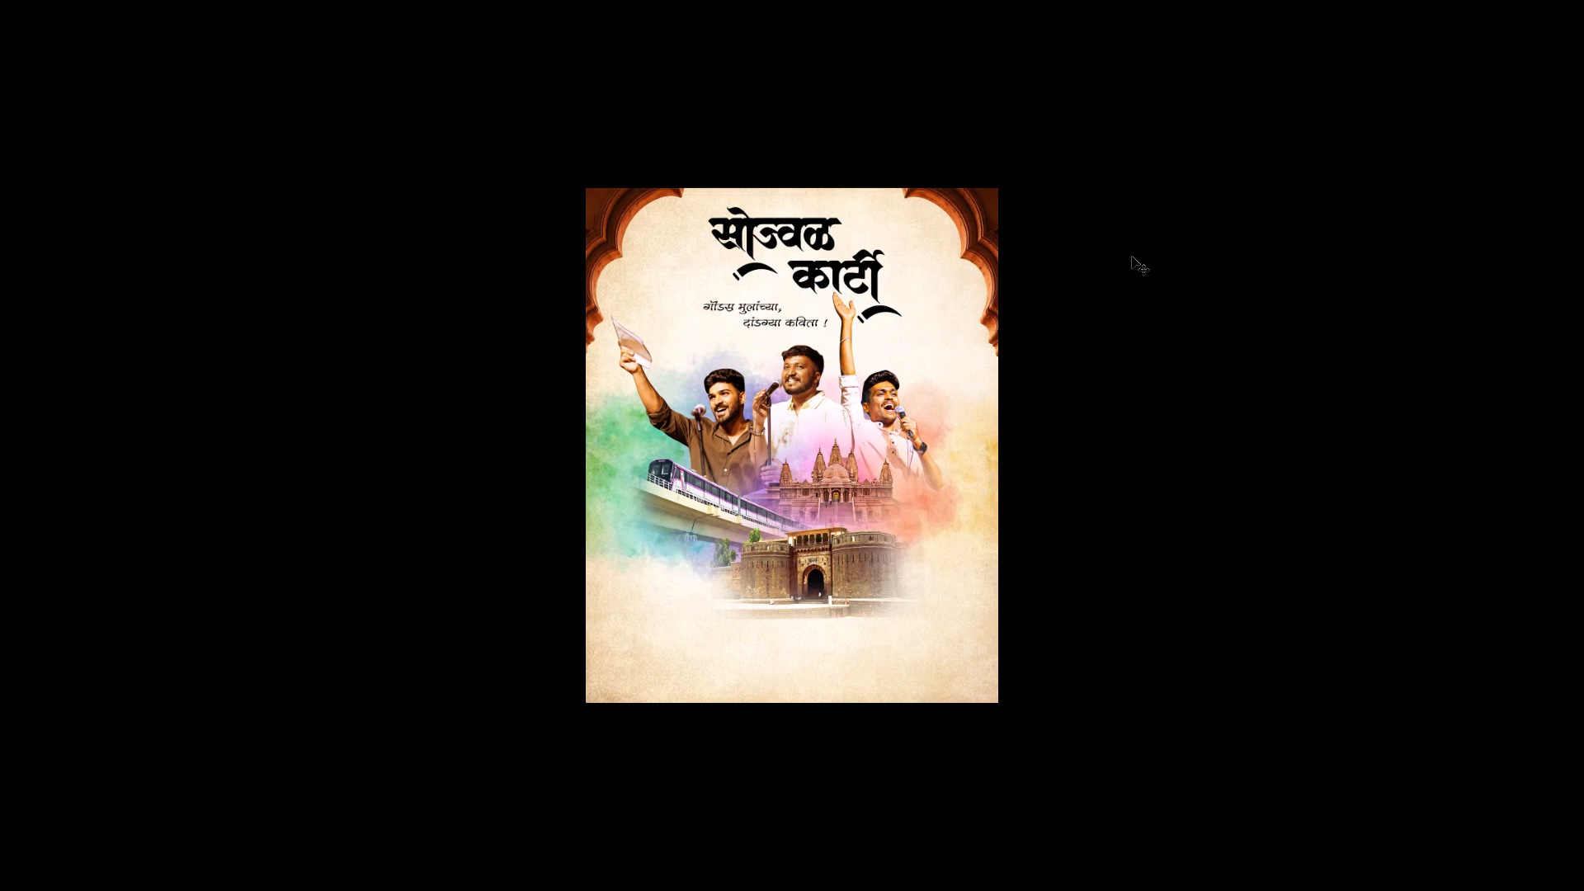
Resize the Marathi title to about 2 in wide and nudge it slightly upward between the arches.
left_click(872, 271)
left_click_drag(903, 205, 910, 200, "alt")
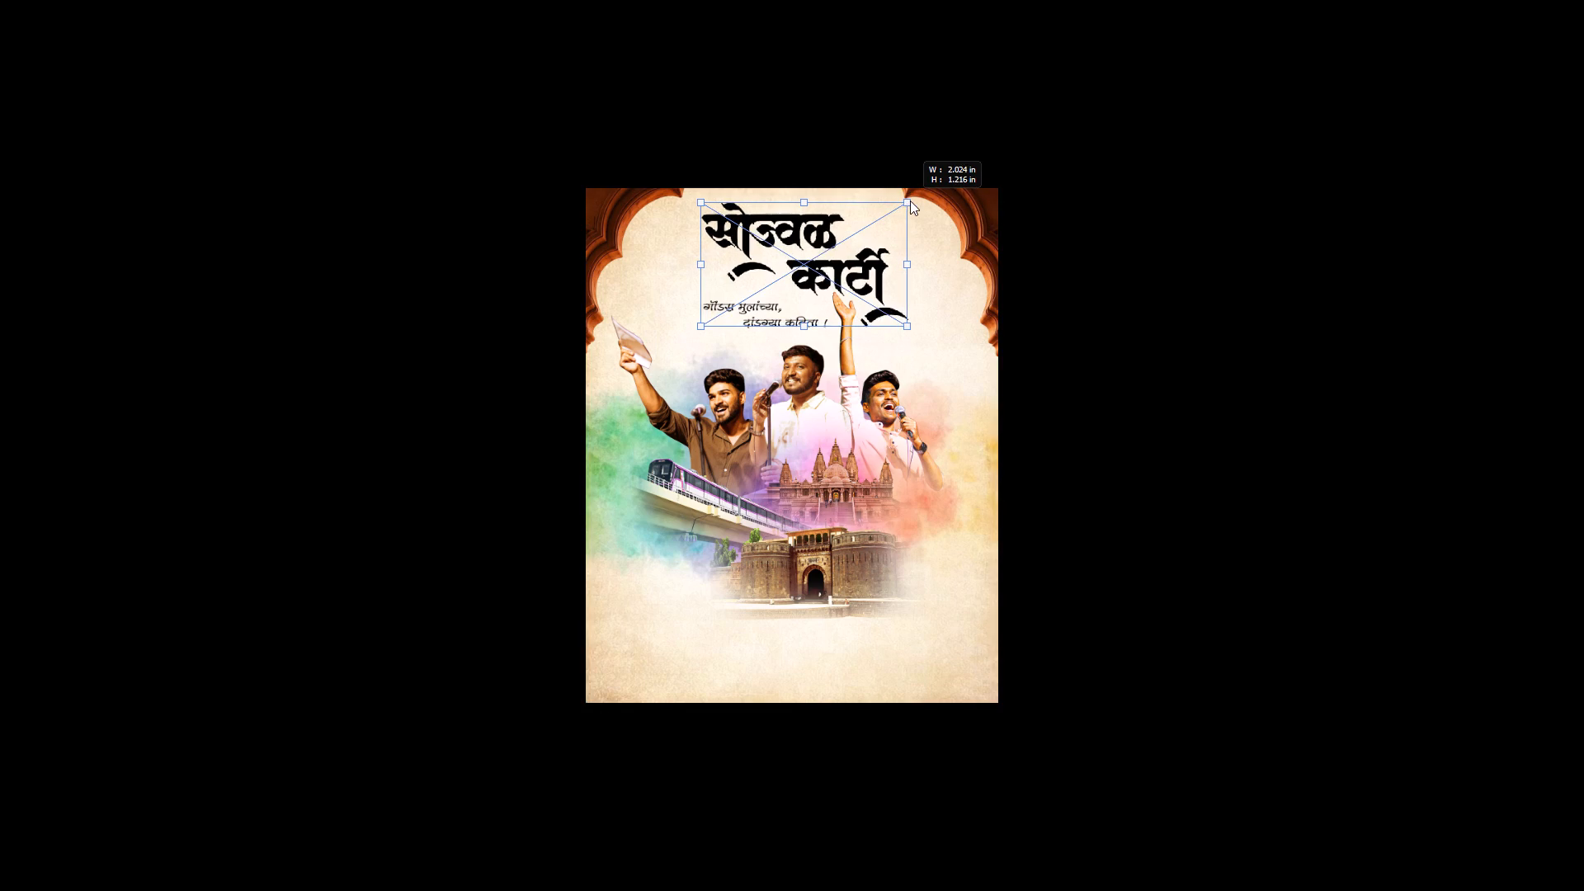
left_click_drag(910, 200, 913, 205, "alt")
double_click(846, 252)
key("Up")
key("Up")
key("Up")
key("Up")
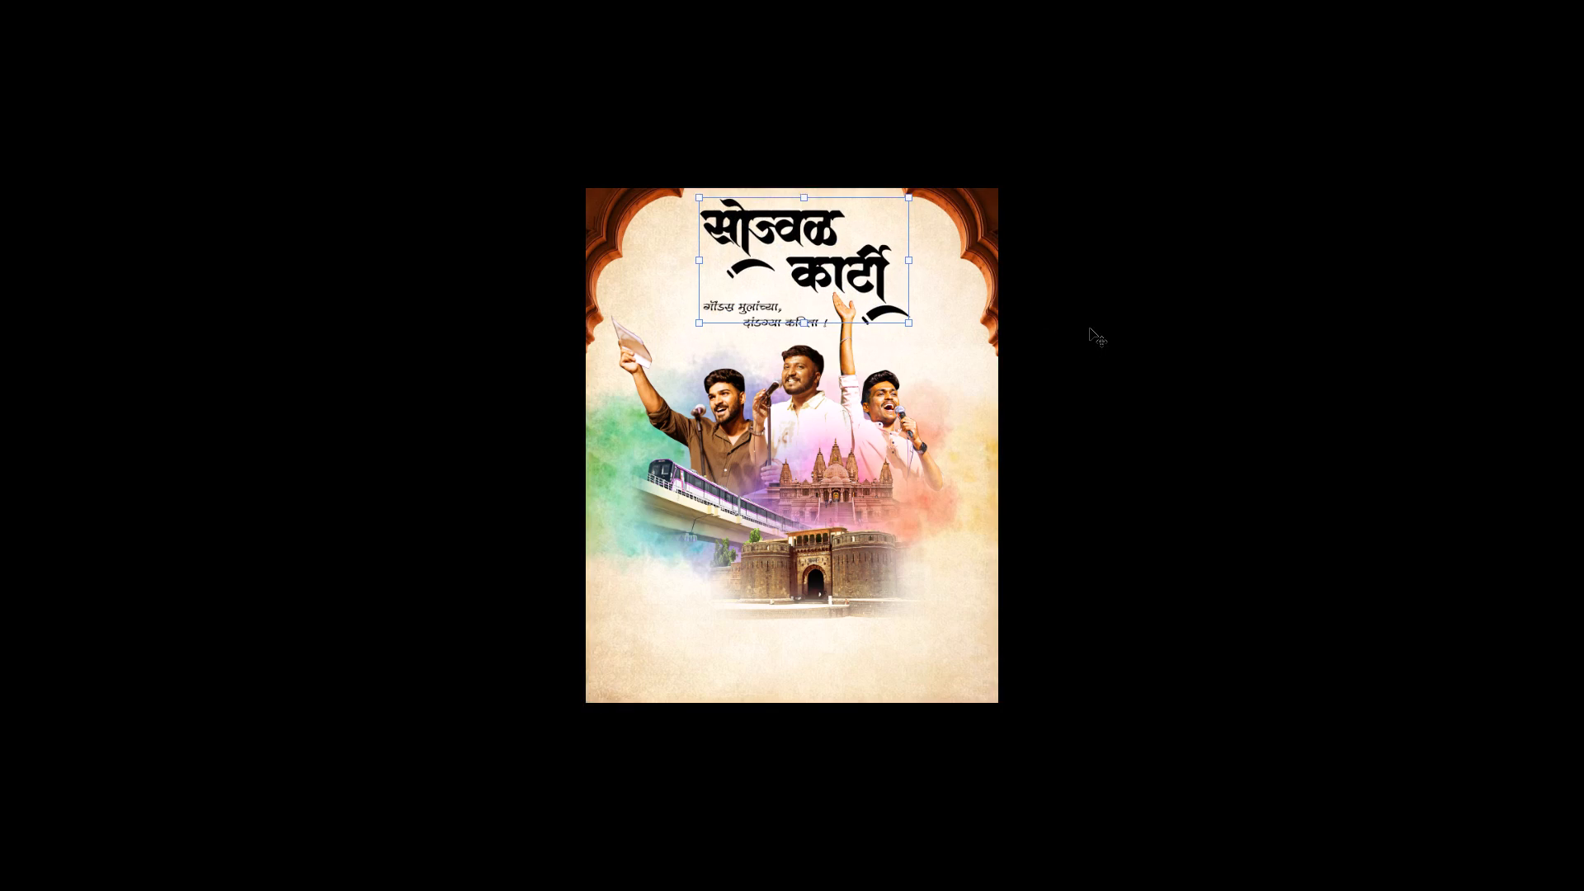
left_click(1090, 328)
Move both tagline lines up together, closer beneath the Marathi title.
left_click(721, 306)
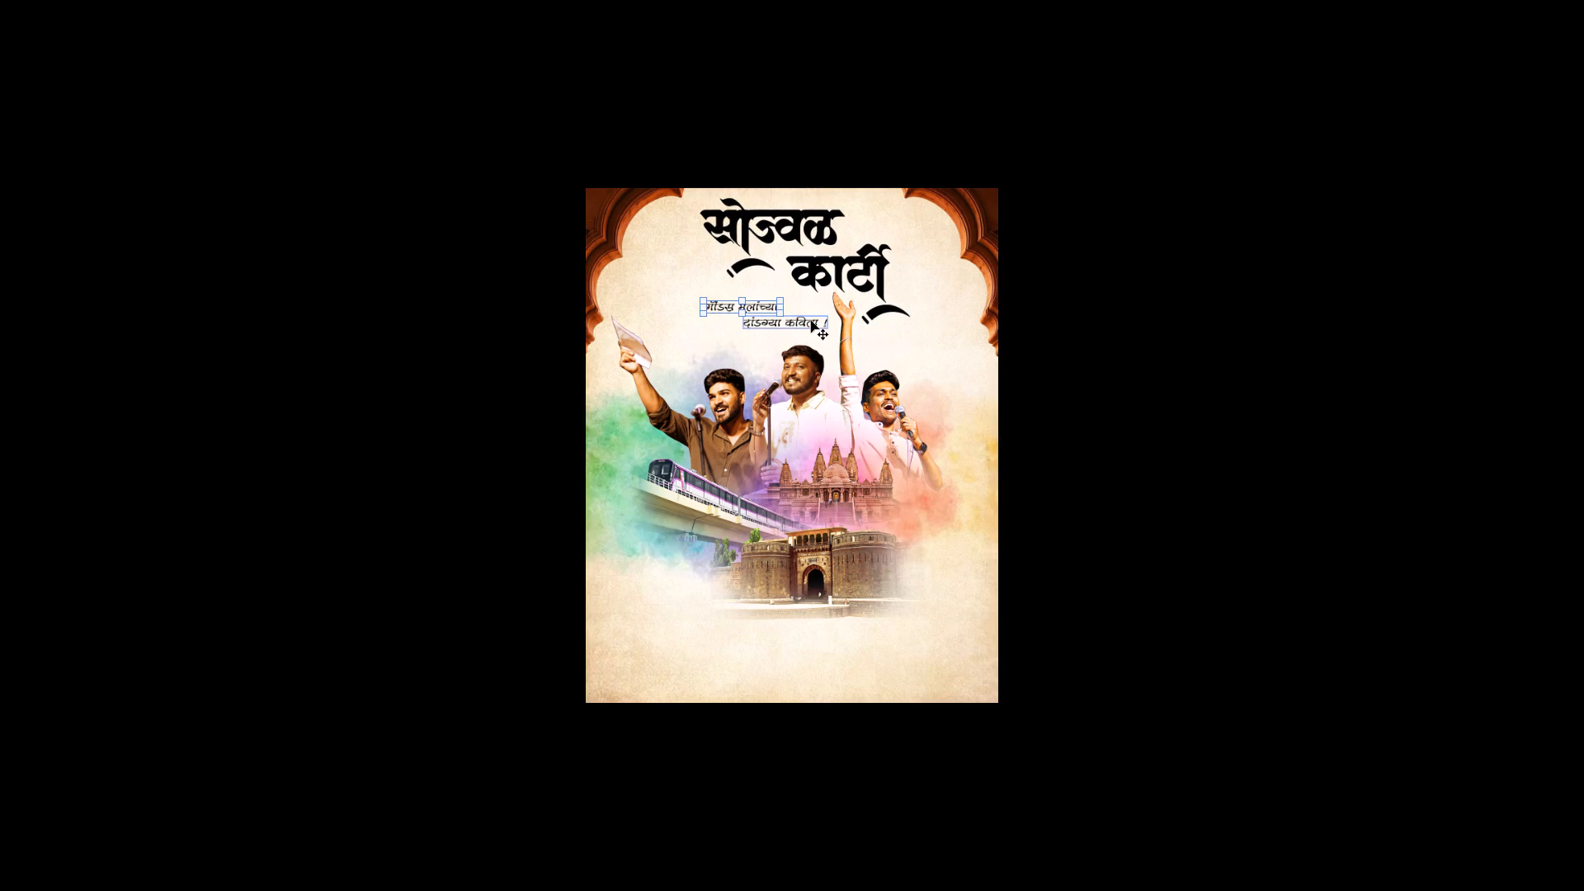
left_click(811, 321, "shift")
left_click_drag(799, 321, 799, 309)
left_click(1240, 375)
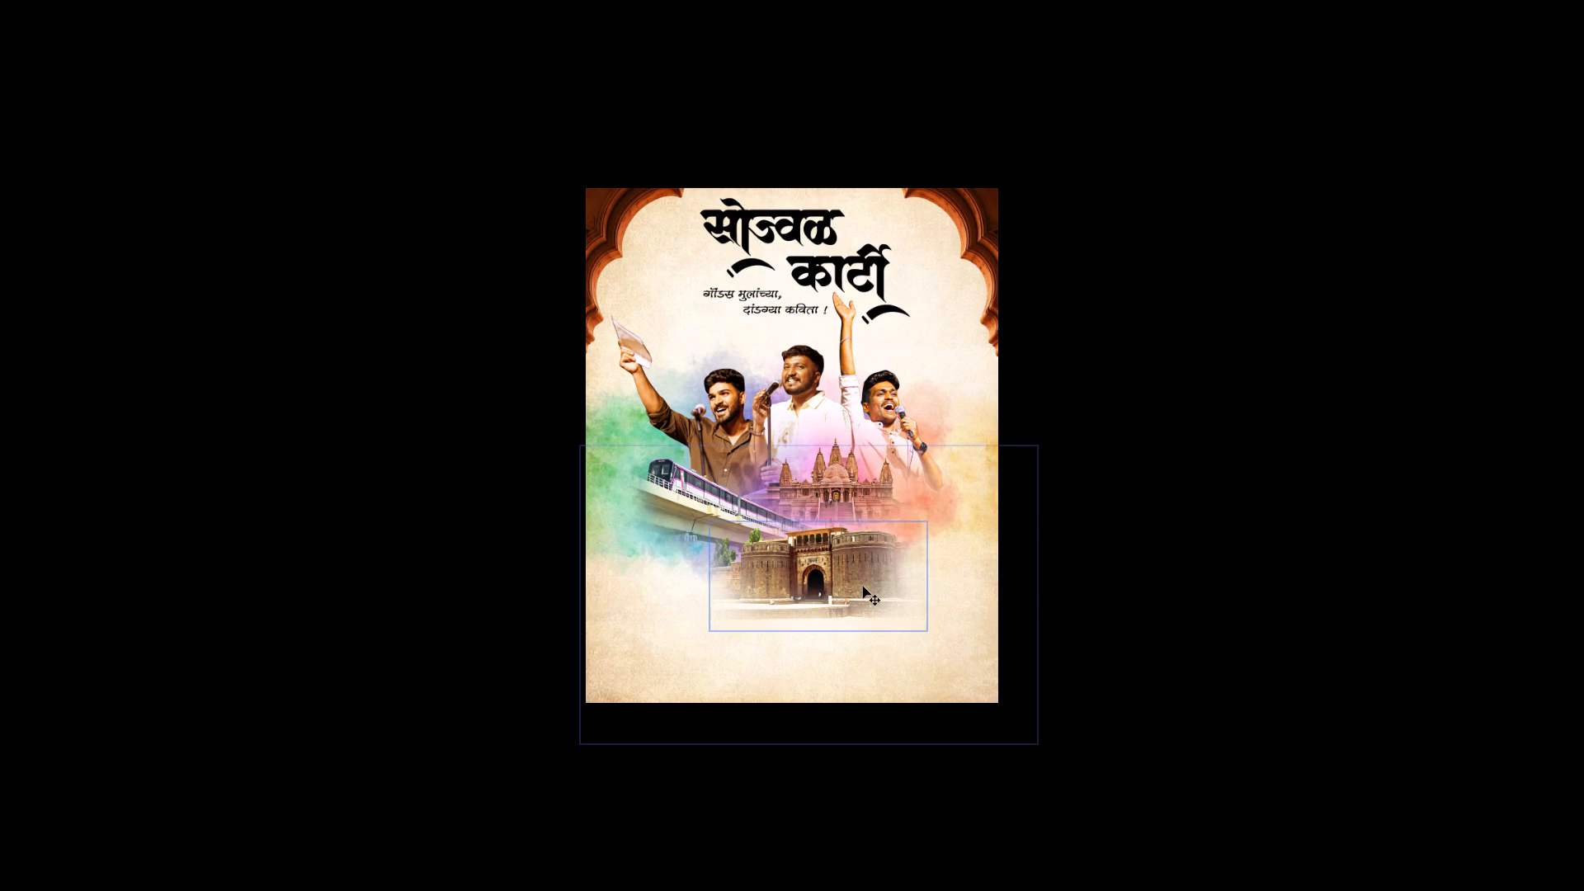
Nudge the fort image slightly upward.
left_click(863, 587)
key("Up")
key("Up")
key("Up")
key("Up")
key("Up")
key("Up")
key("Up")
Enlarge the temple slightly, adjust its height behind the fort and return to the standard screen view.
left_click(845, 468)
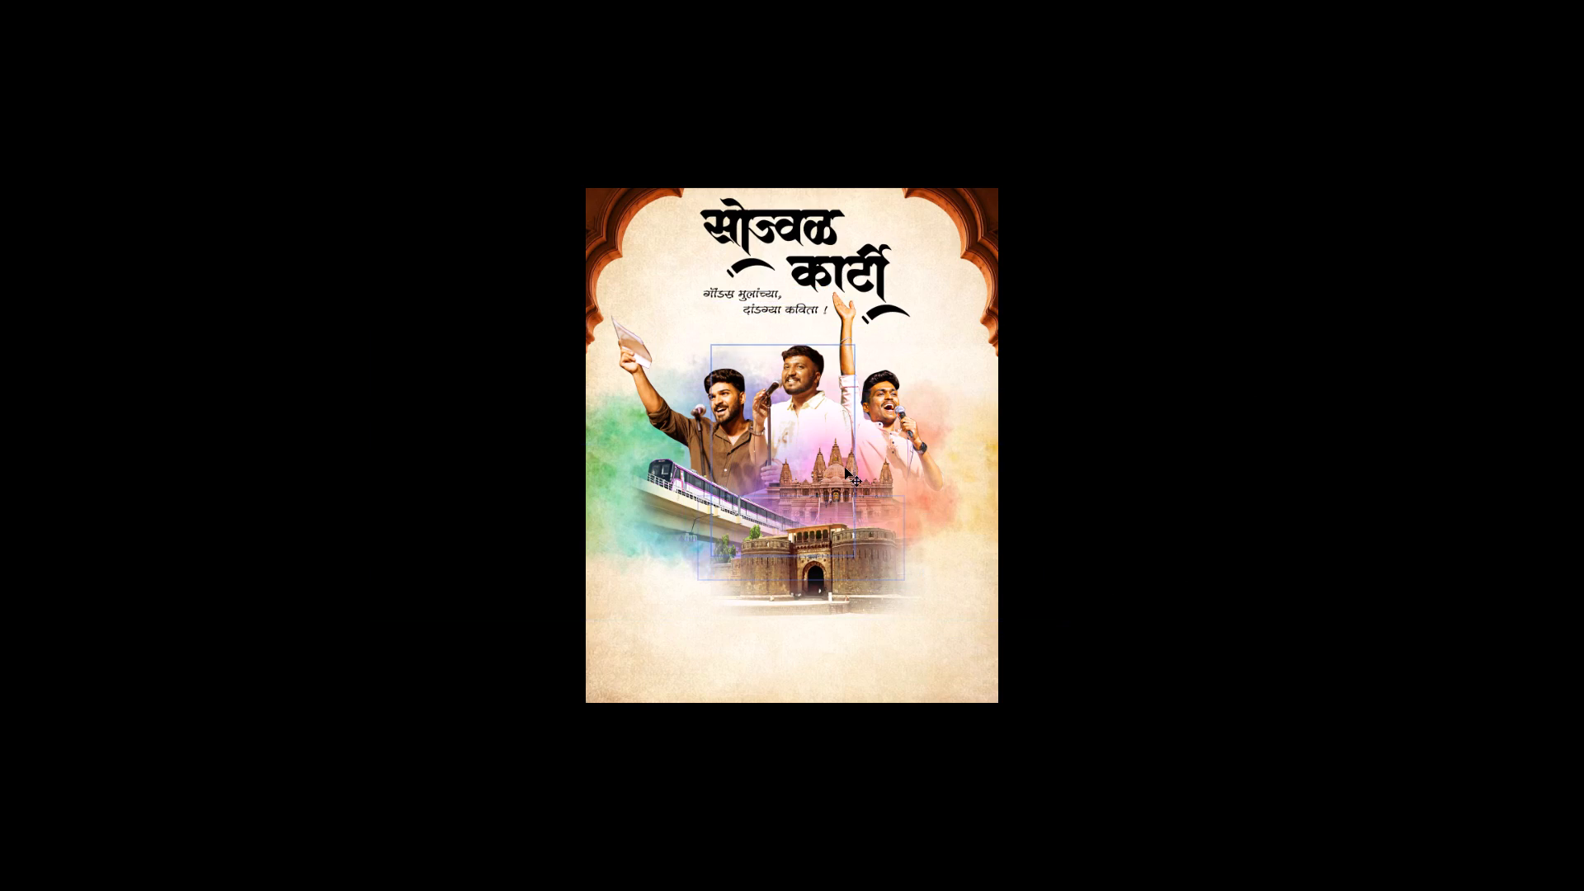
left_click(840, 474)
key("Up")
key("Up")
key("Up")
key("Up")
key("Up")
key("Up")
key("Up")
key("Up")
key("Up")
key("Up")
key("Up")
key("Up")
key("Up")
key("Up")
key("Up")
left_click_drag(841, 434, 841, 427)
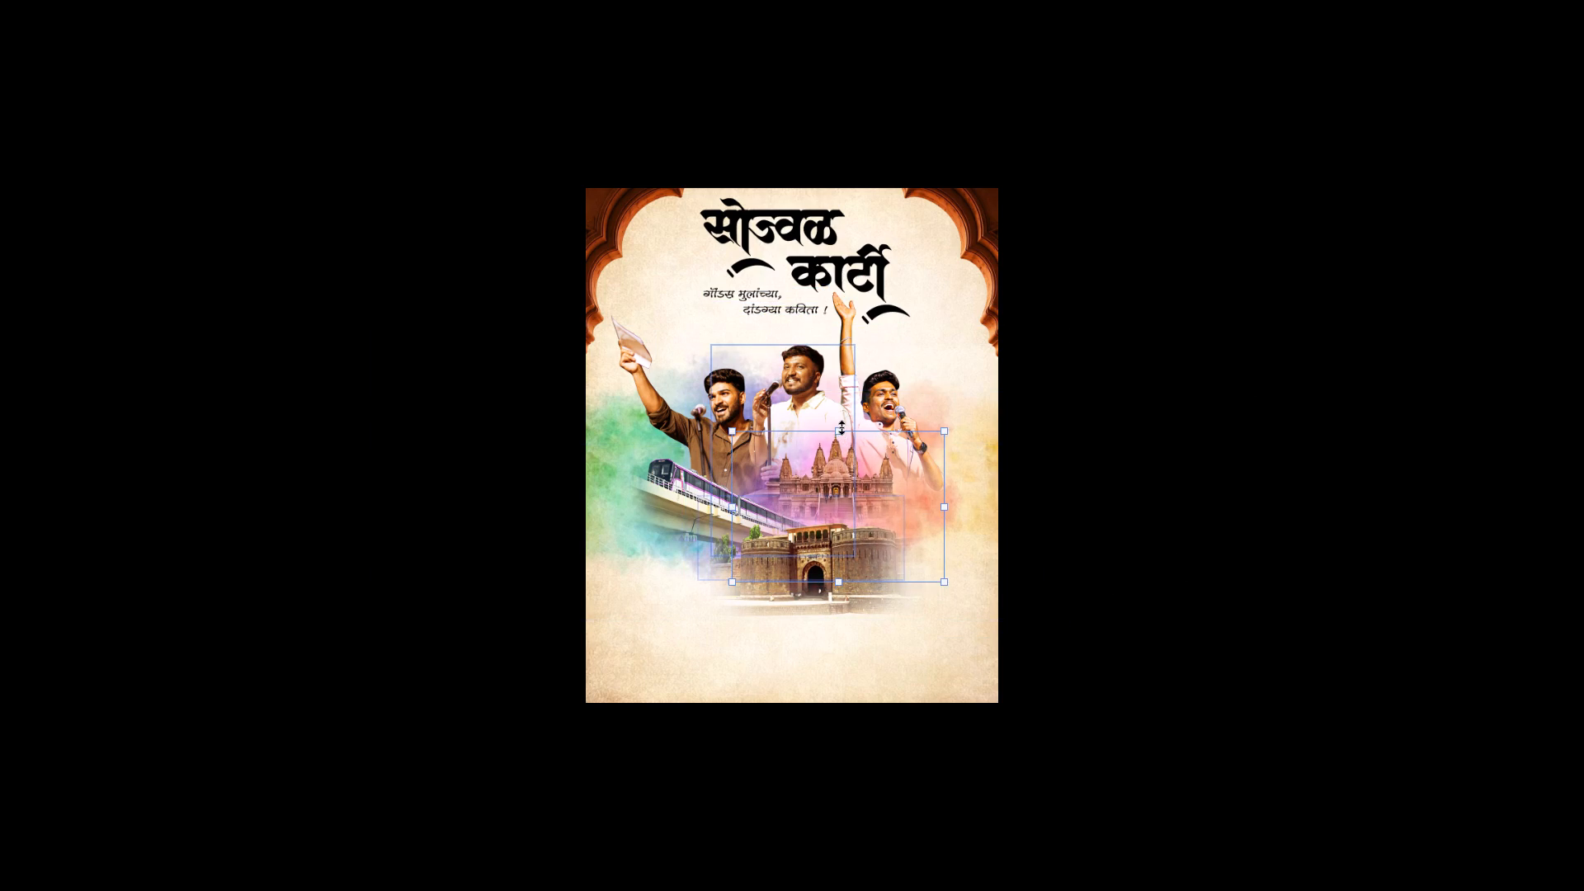
left_click_drag(841, 427, 841, 425)
key("Down")
key("Down")
key("Down")
key("Down")
key("Down")
key("Down")
key("Down")
key("Down")
key("Down")
key("Down")
key("Down")
key("Down")
key("Down")
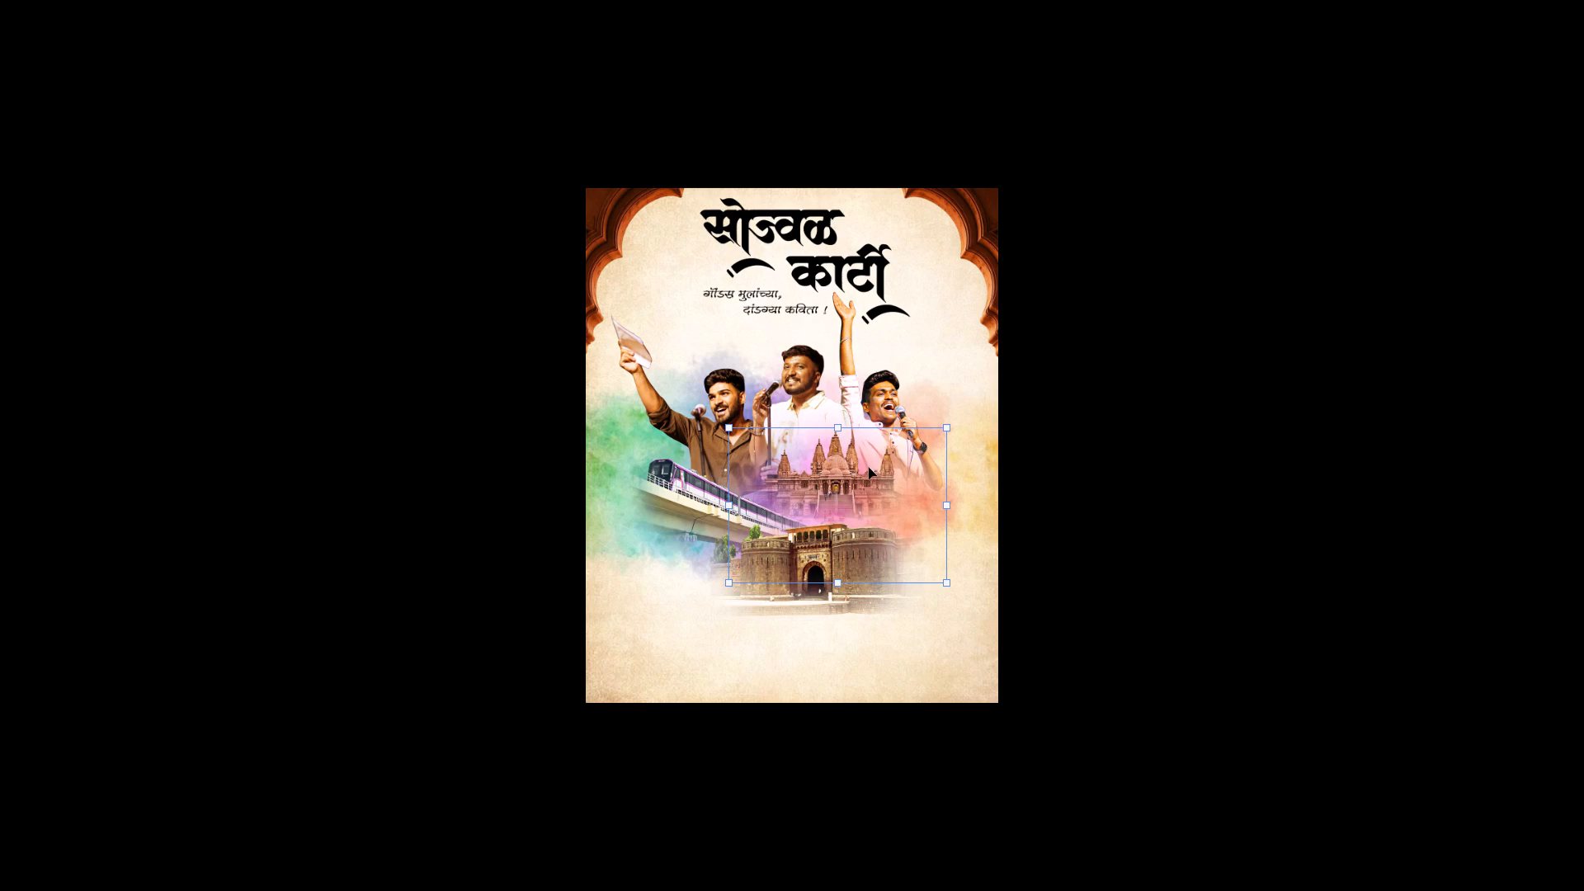
double_click(865, 482)
left_click(1210, 447)
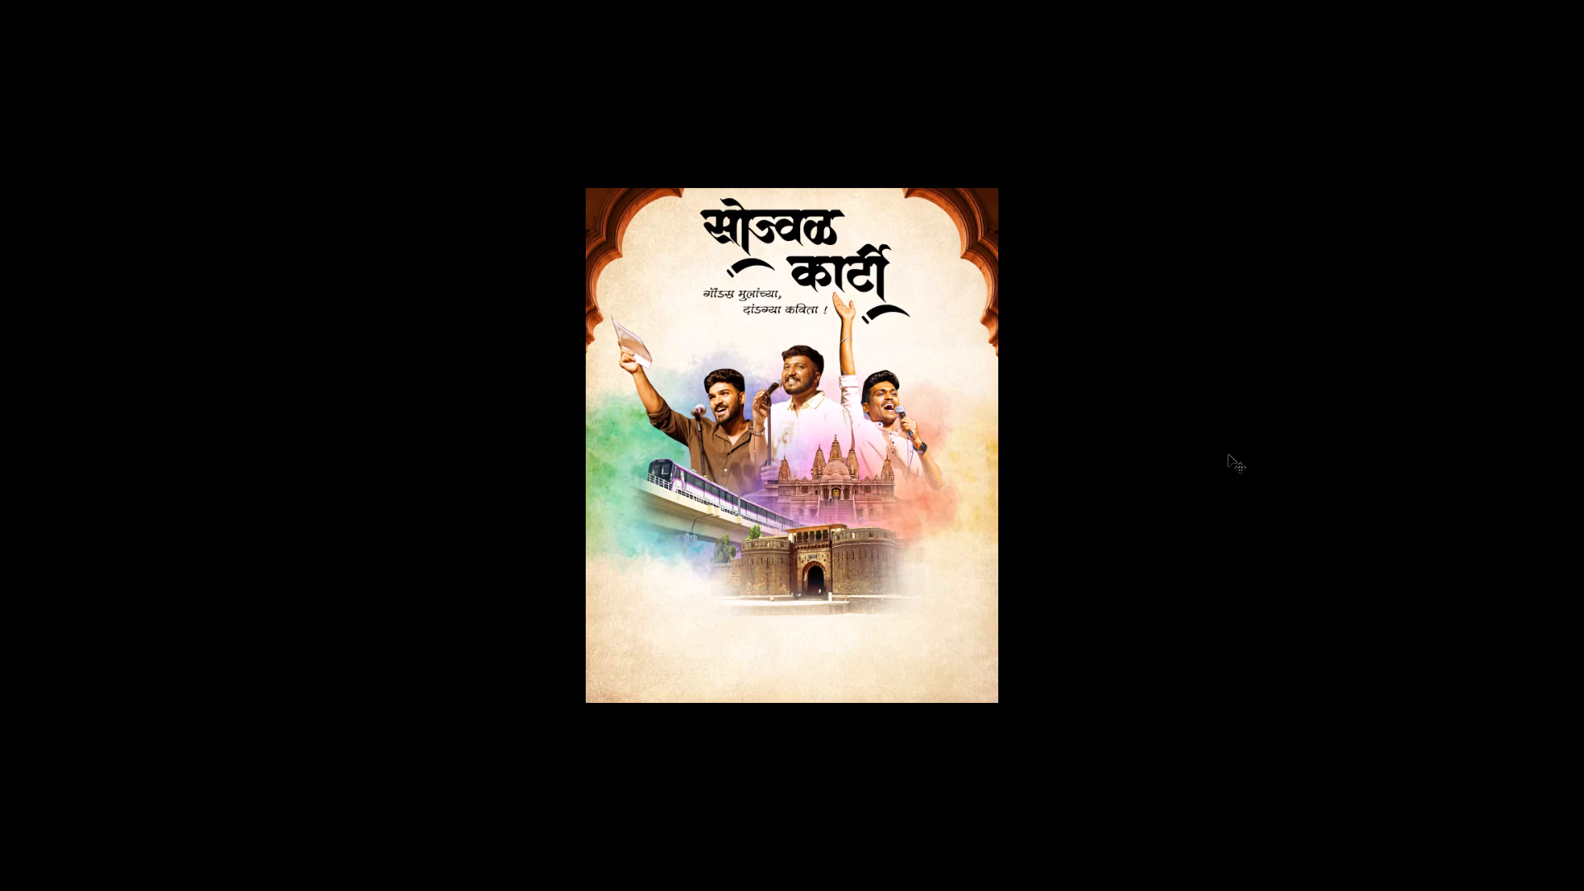
key("f")
left_click(1023, 252)
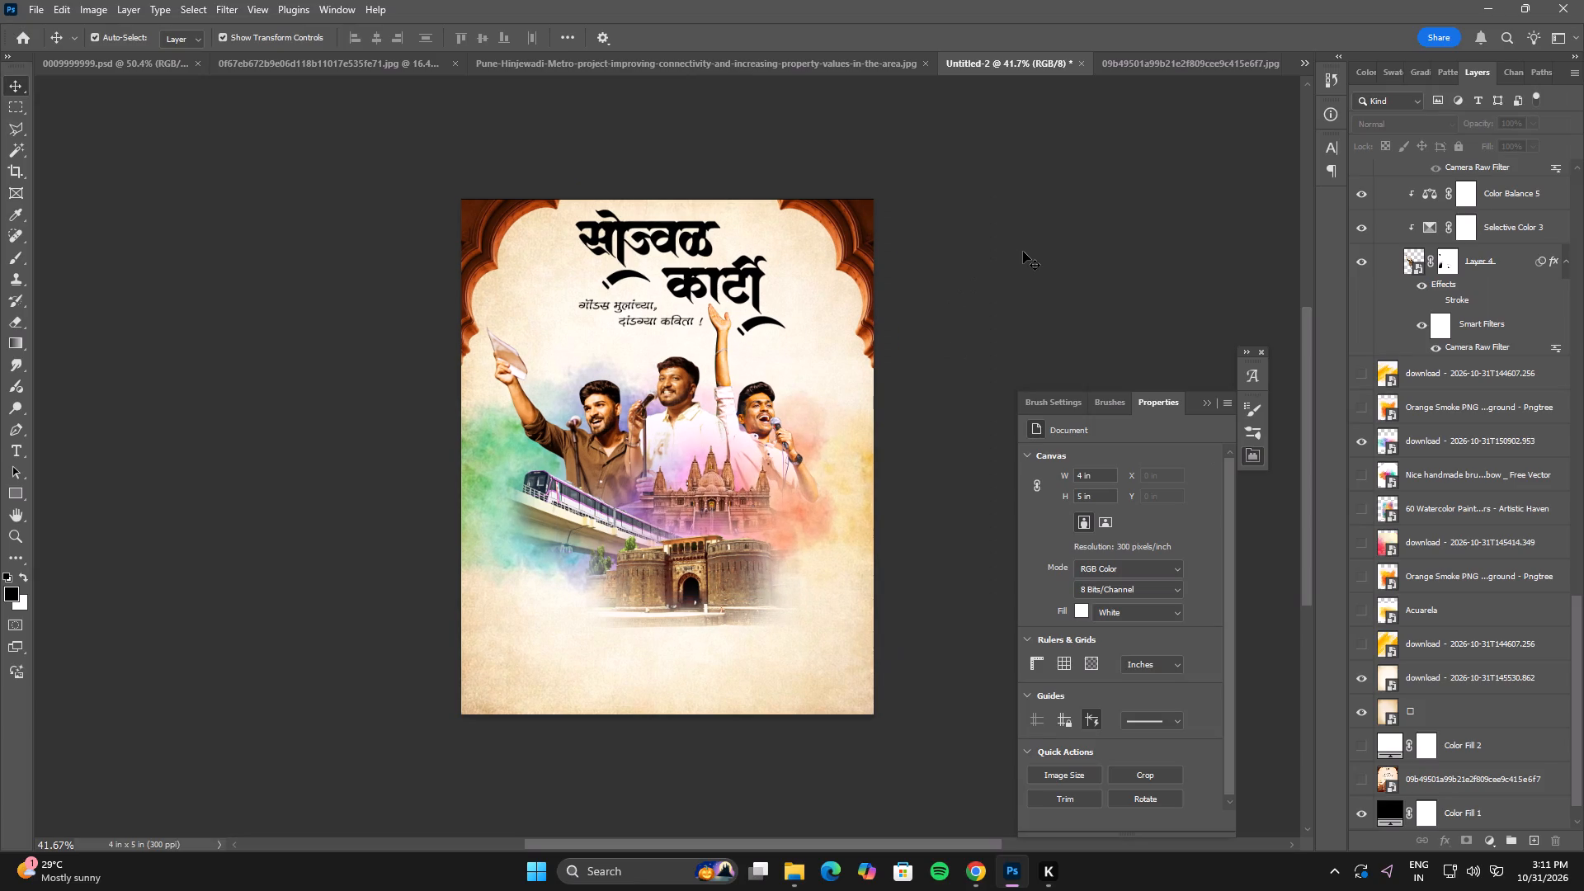
Scale the fort image down slightly to about 2.07 in wide, keeping it centred below the temple.
left_click(733, 607)
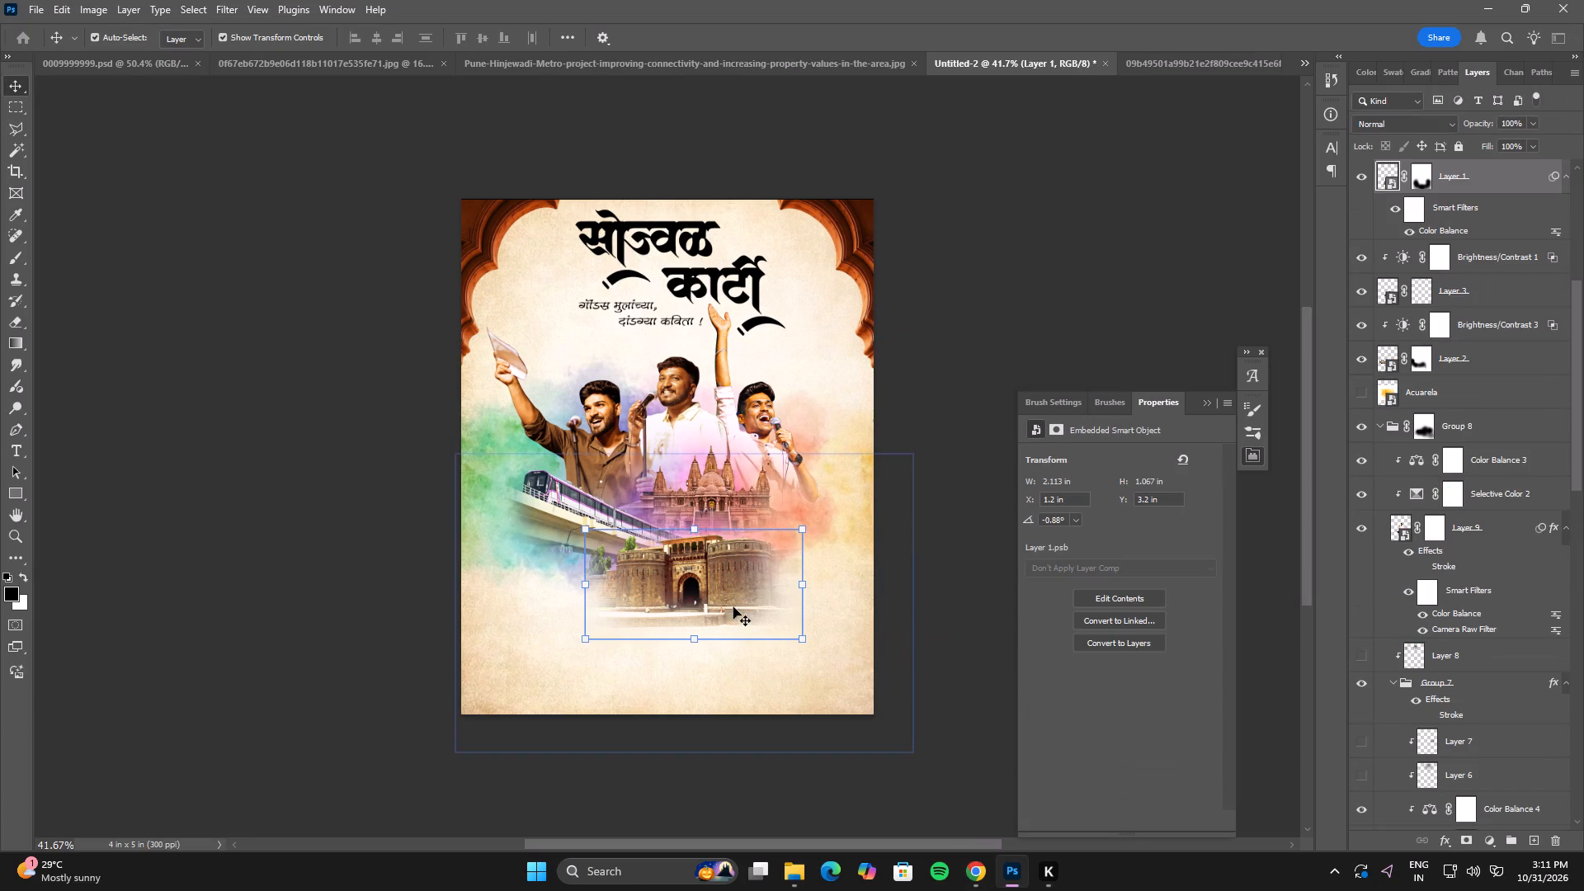
left_click(722, 526)
left_click_drag(731, 563, 730, 540, "shift")
key("ctrl+z")
left_click_drag(804, 525, 780, 541, "alt")
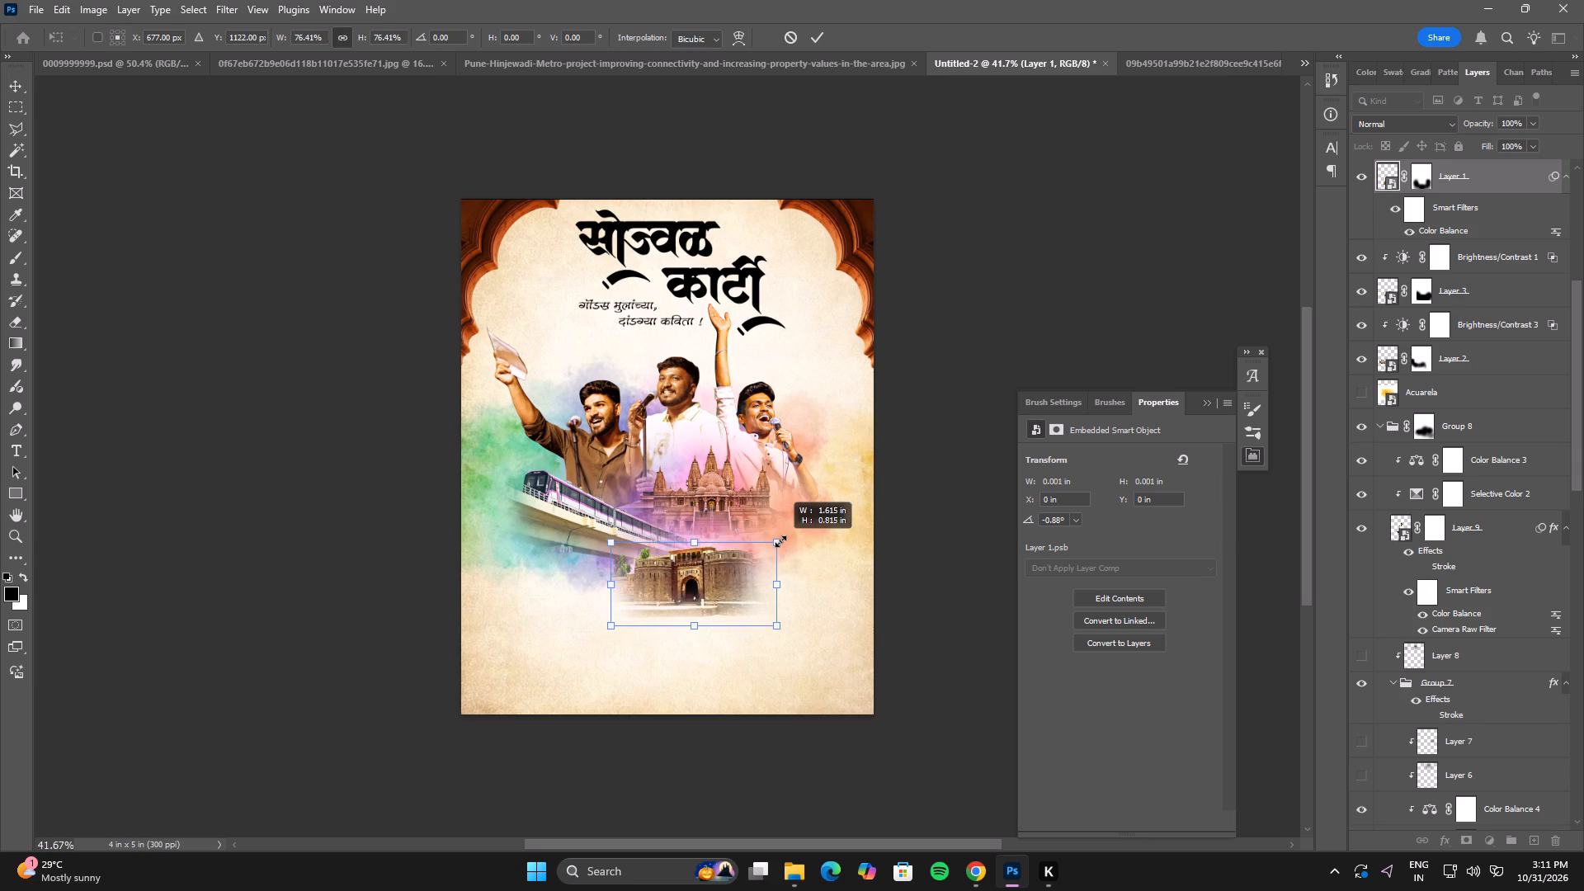
left_click_drag(780, 541, 806, 533, "alt")
double_click(762, 547)
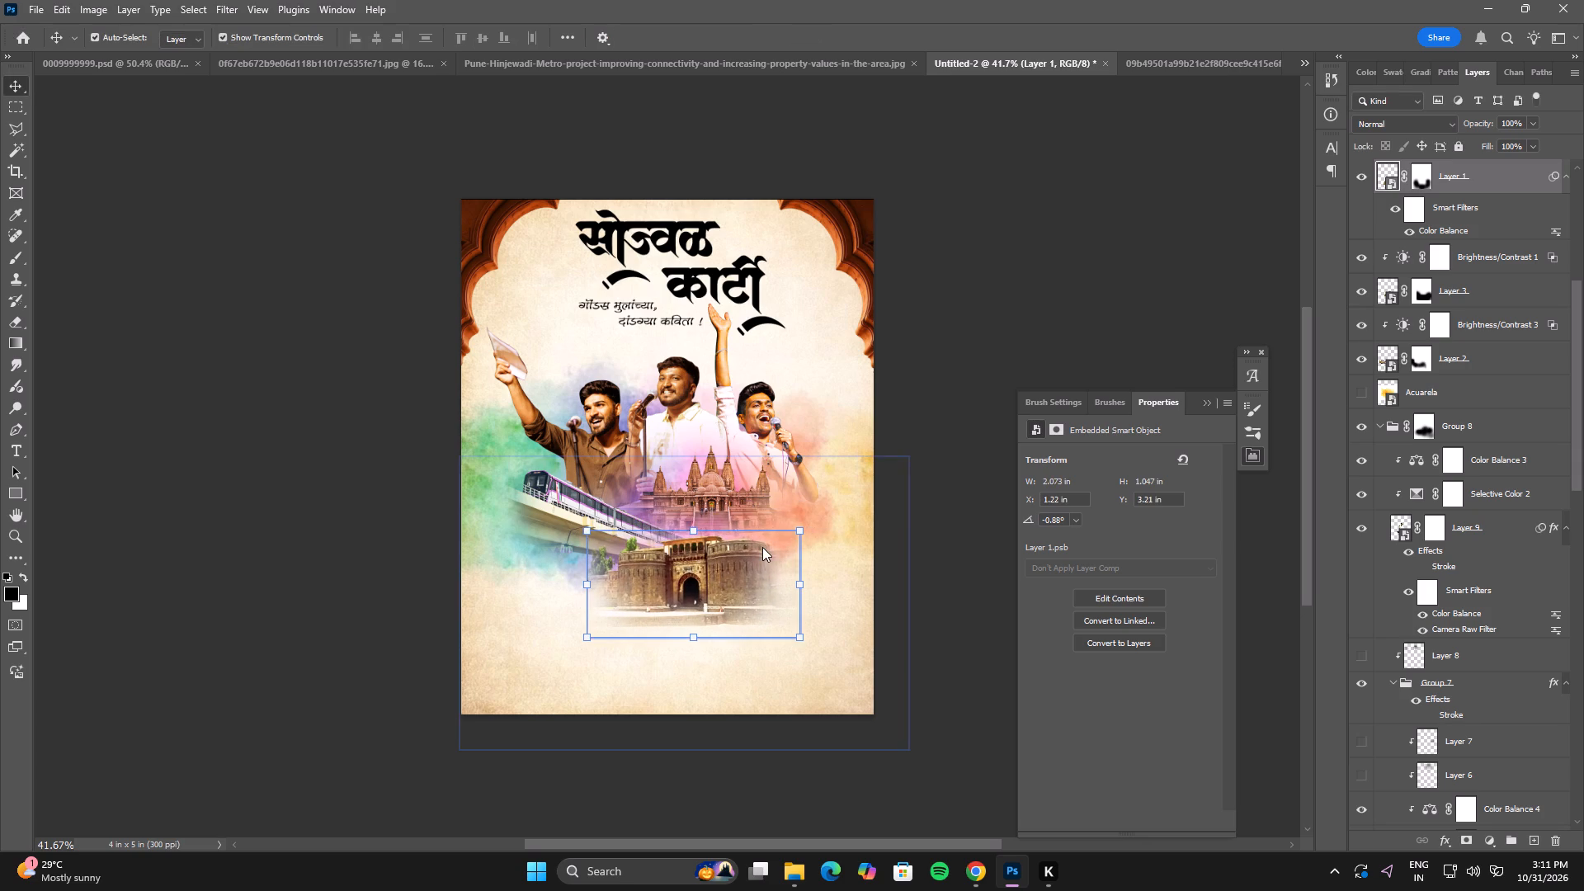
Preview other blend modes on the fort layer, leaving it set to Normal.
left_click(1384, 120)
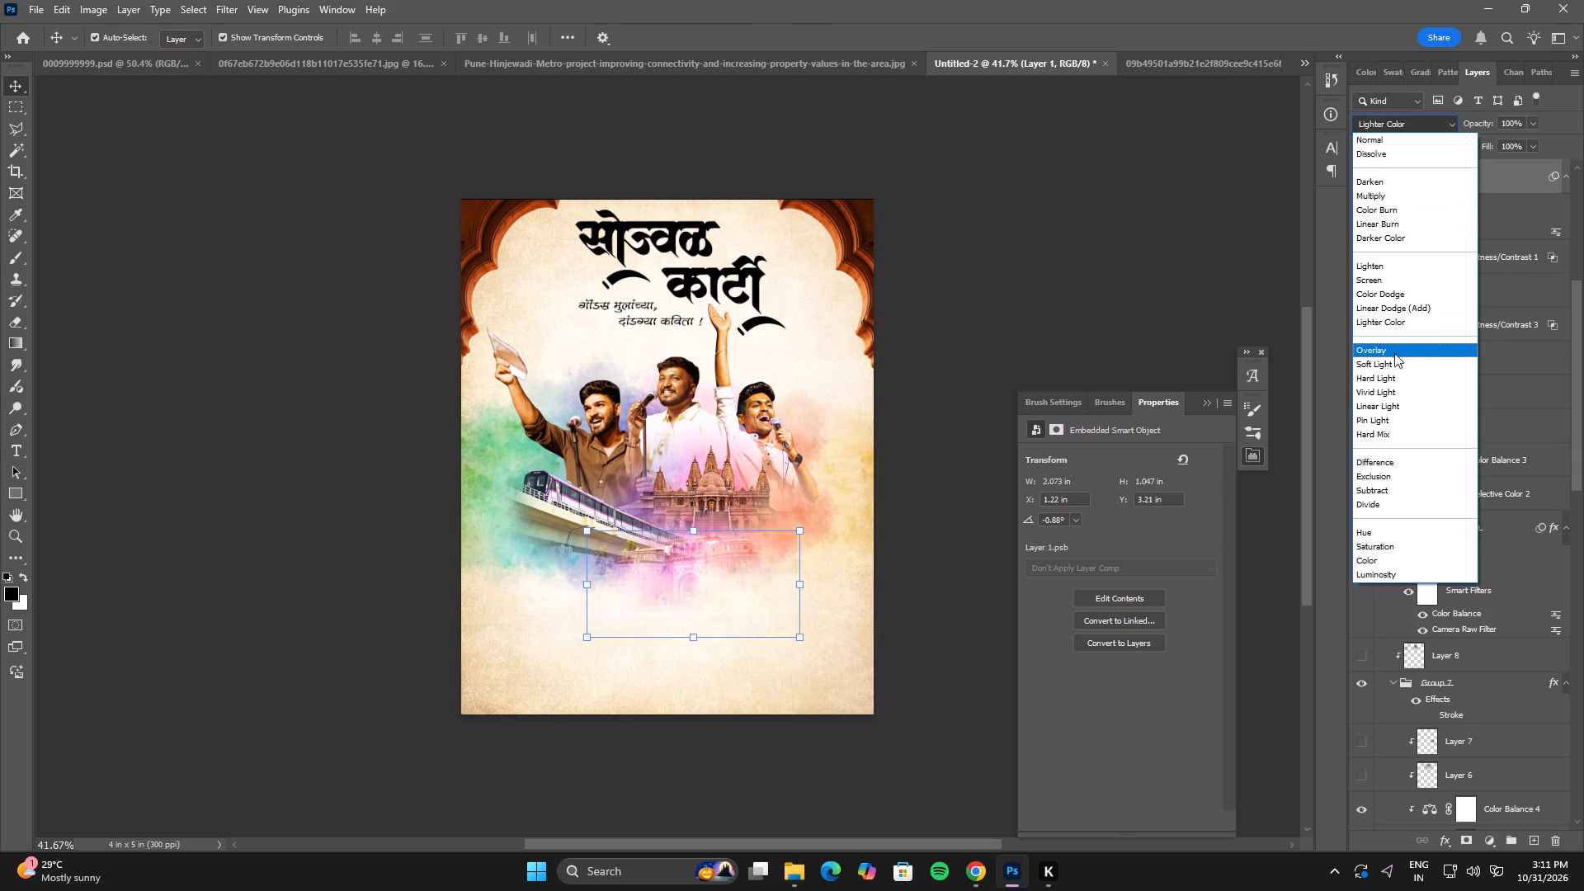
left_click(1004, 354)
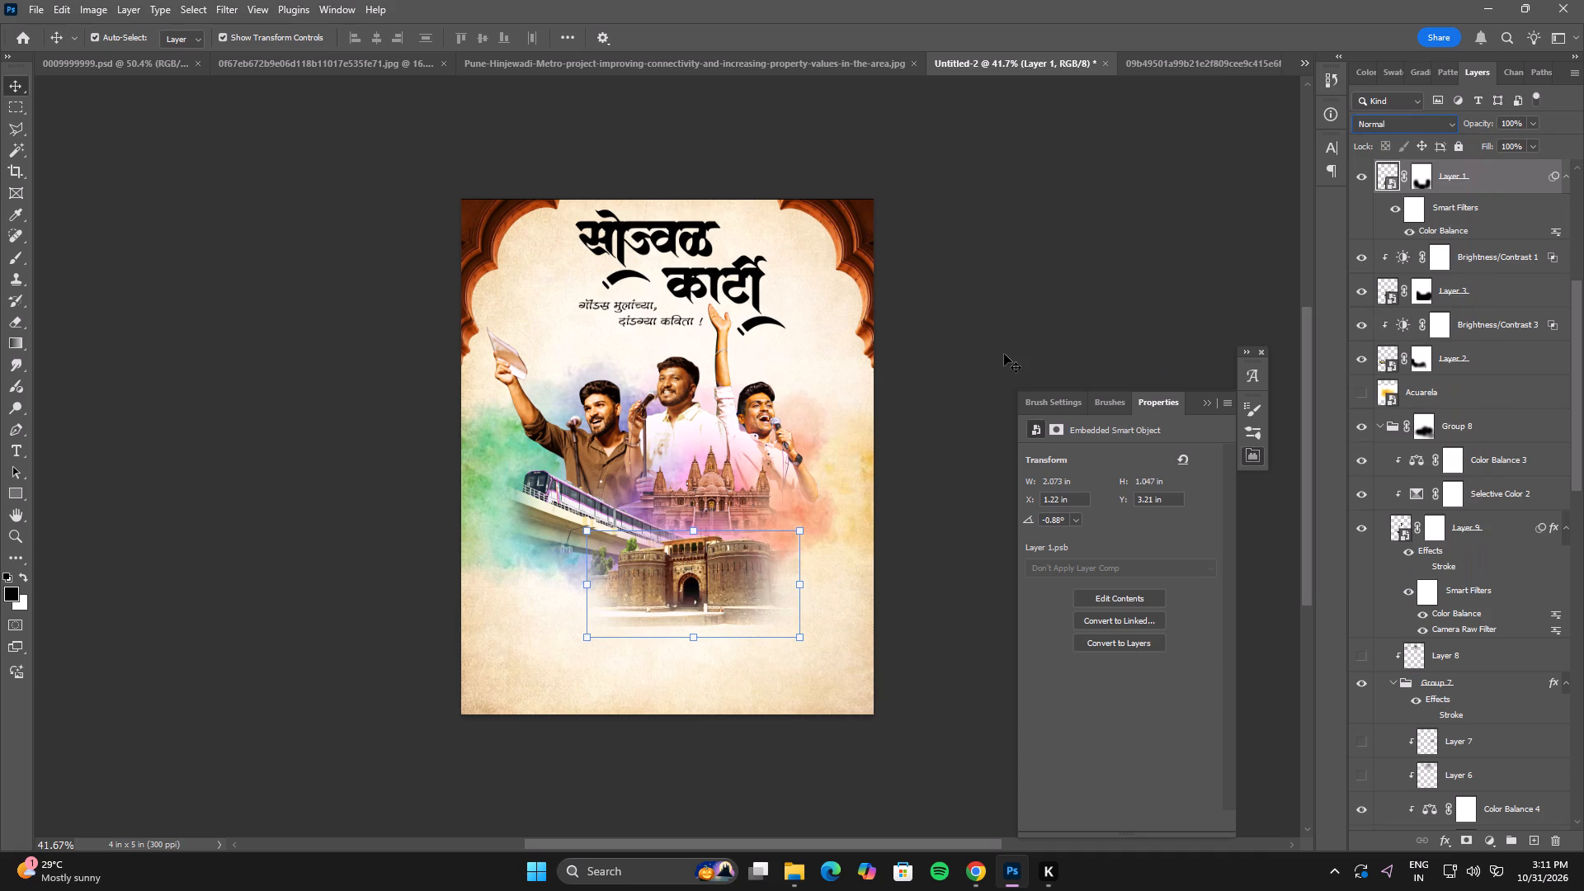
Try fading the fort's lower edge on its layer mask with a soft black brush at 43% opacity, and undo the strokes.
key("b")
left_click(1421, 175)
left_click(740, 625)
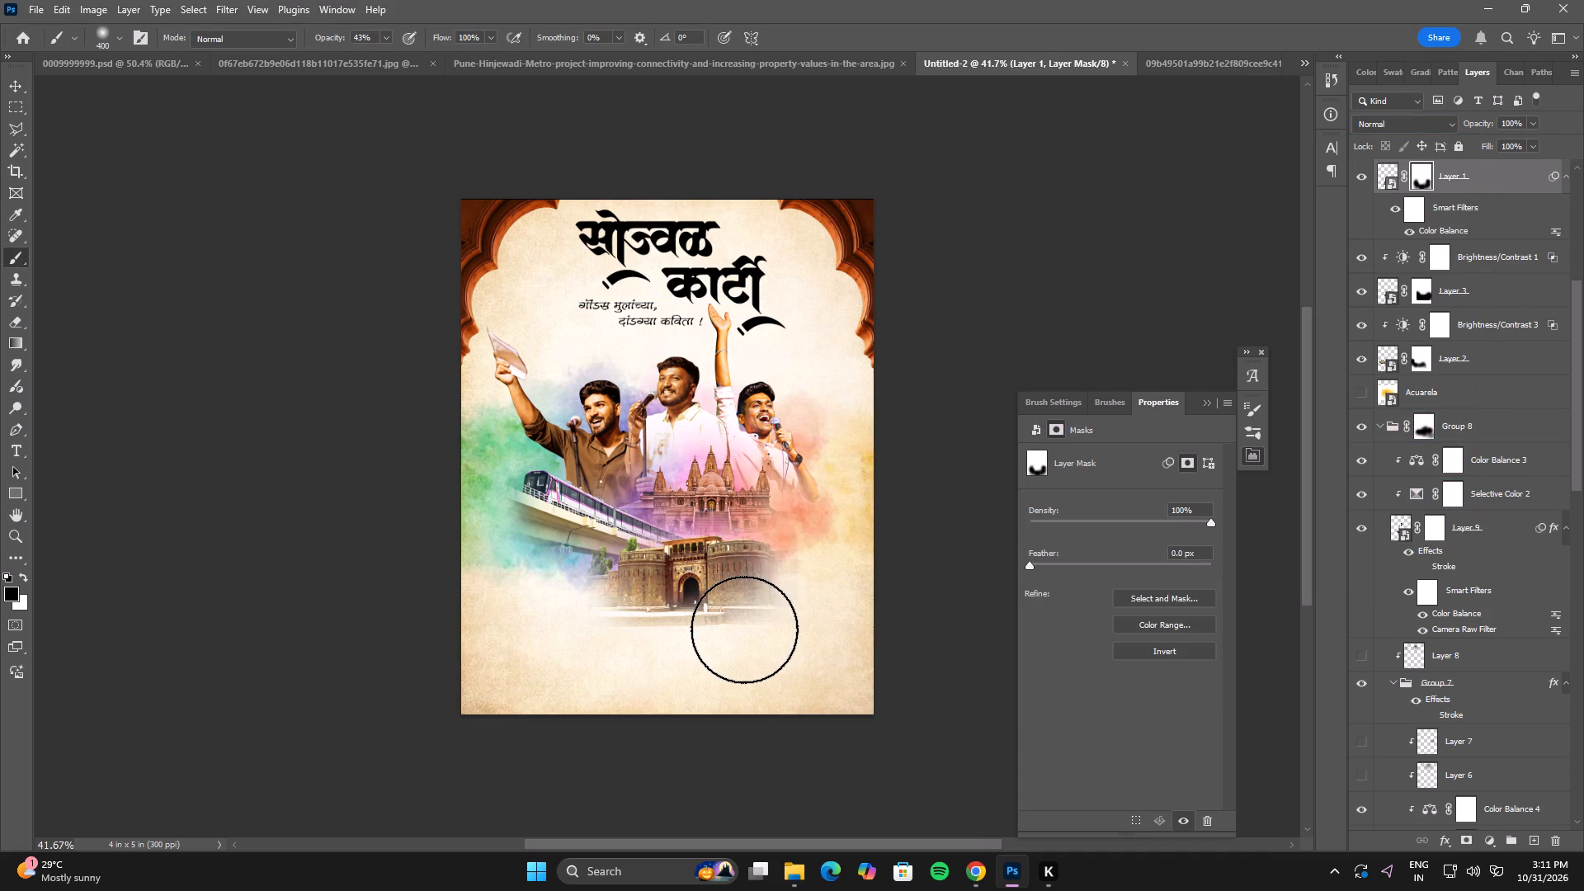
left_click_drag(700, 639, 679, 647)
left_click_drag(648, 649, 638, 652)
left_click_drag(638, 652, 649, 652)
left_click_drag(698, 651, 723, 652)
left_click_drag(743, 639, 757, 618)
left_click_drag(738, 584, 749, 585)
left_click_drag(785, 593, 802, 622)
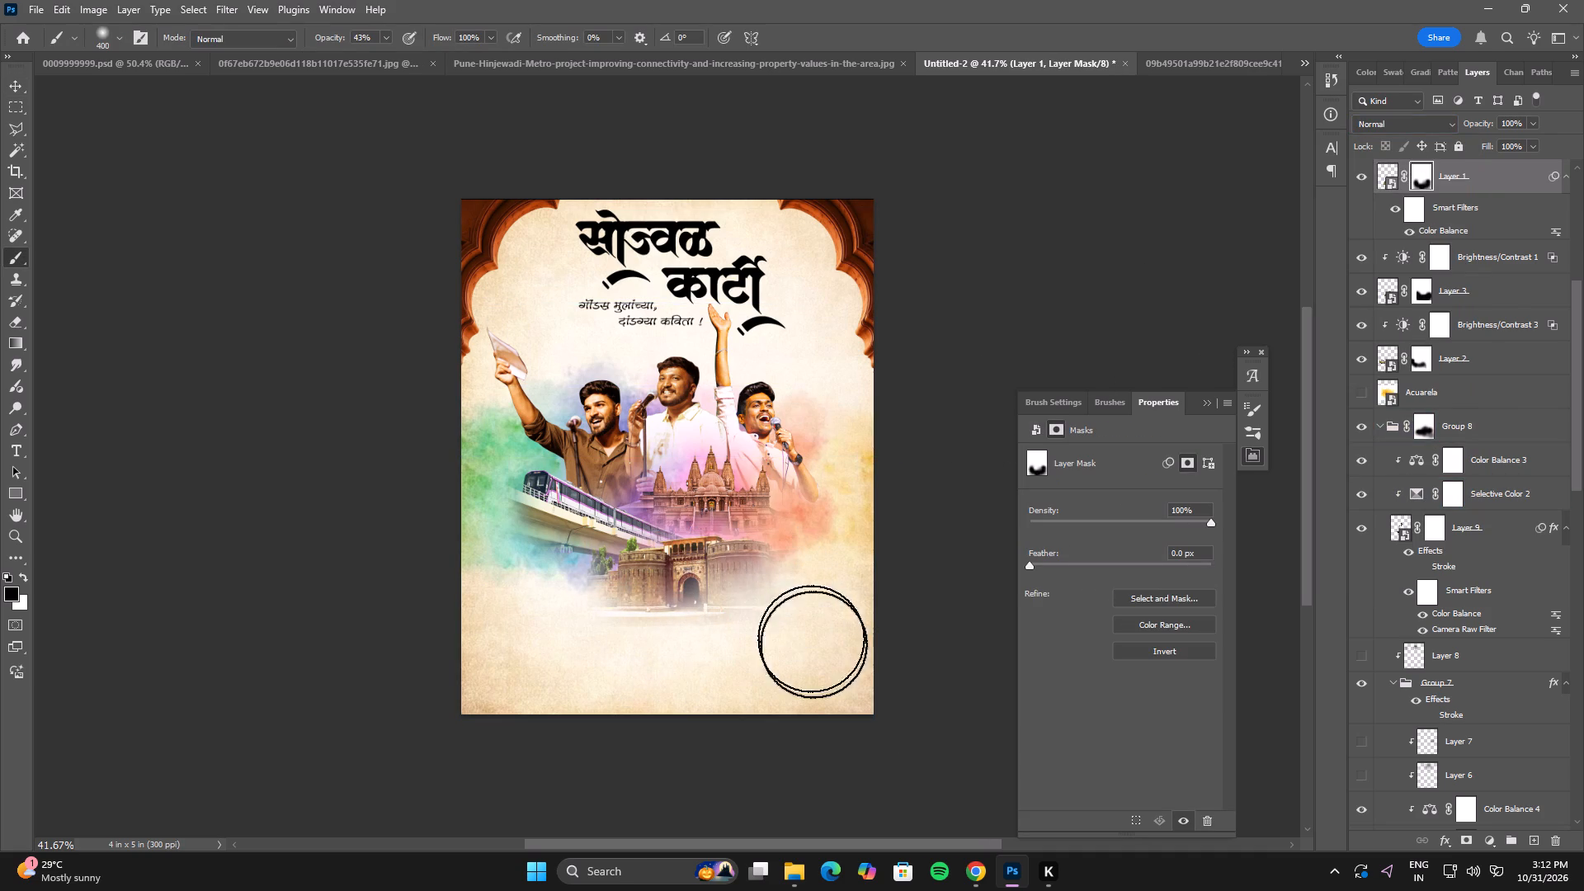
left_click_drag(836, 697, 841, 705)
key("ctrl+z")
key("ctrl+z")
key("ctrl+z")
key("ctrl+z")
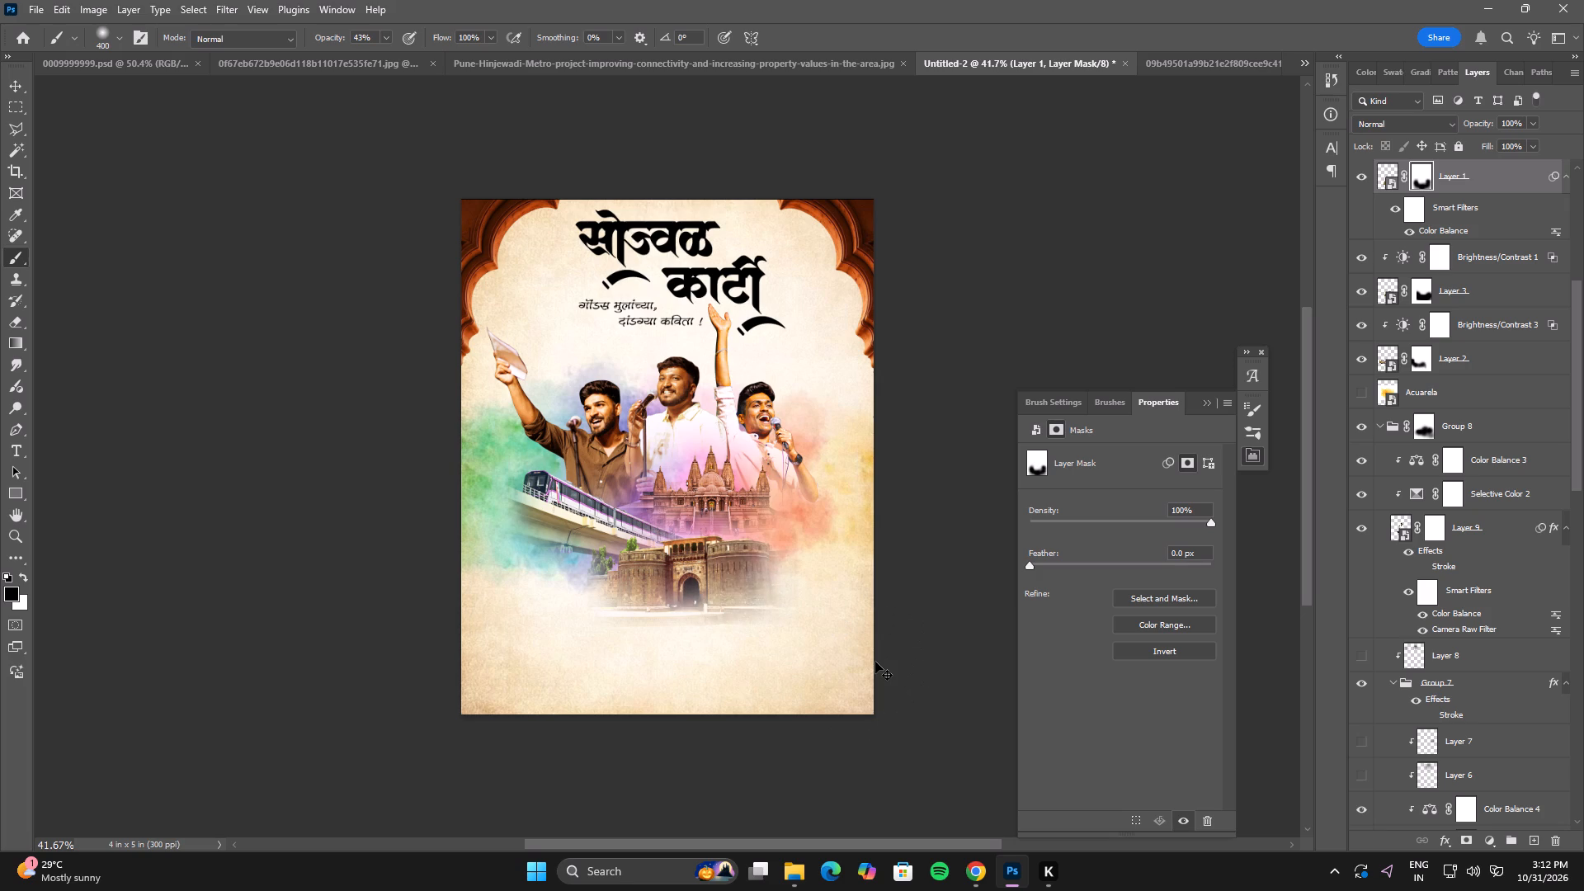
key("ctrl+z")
Duplicate the multicolour watercolour layer behind the performers and set the copy's opacity to 28%.
left_click(10, 85)
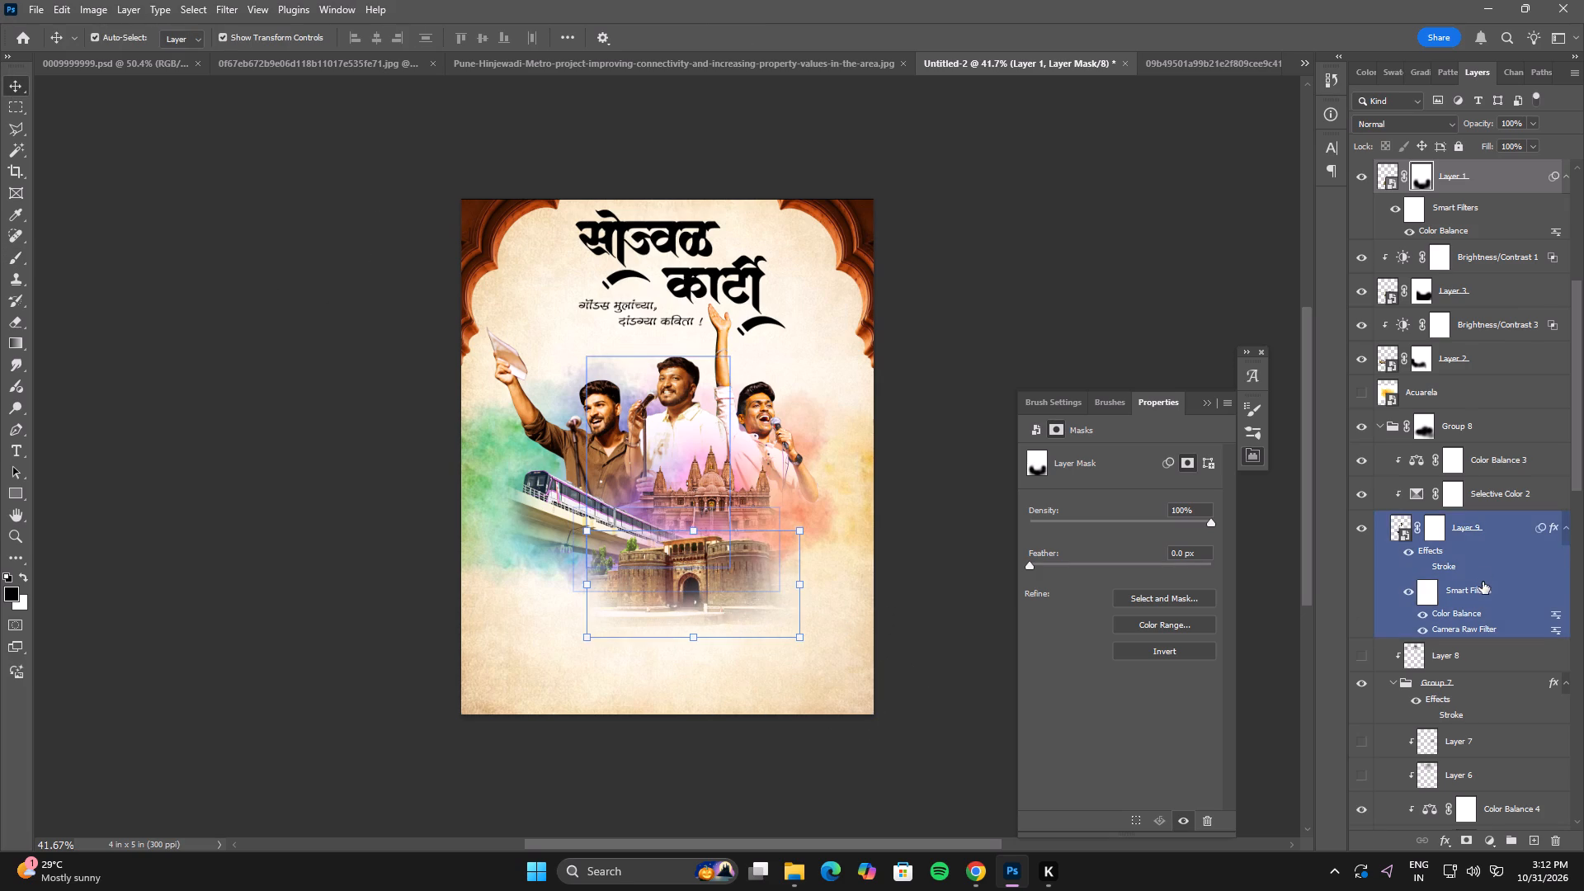
scroll(1482, 583, "down", 4)
left_click(847, 467)
key("ctrl+j")
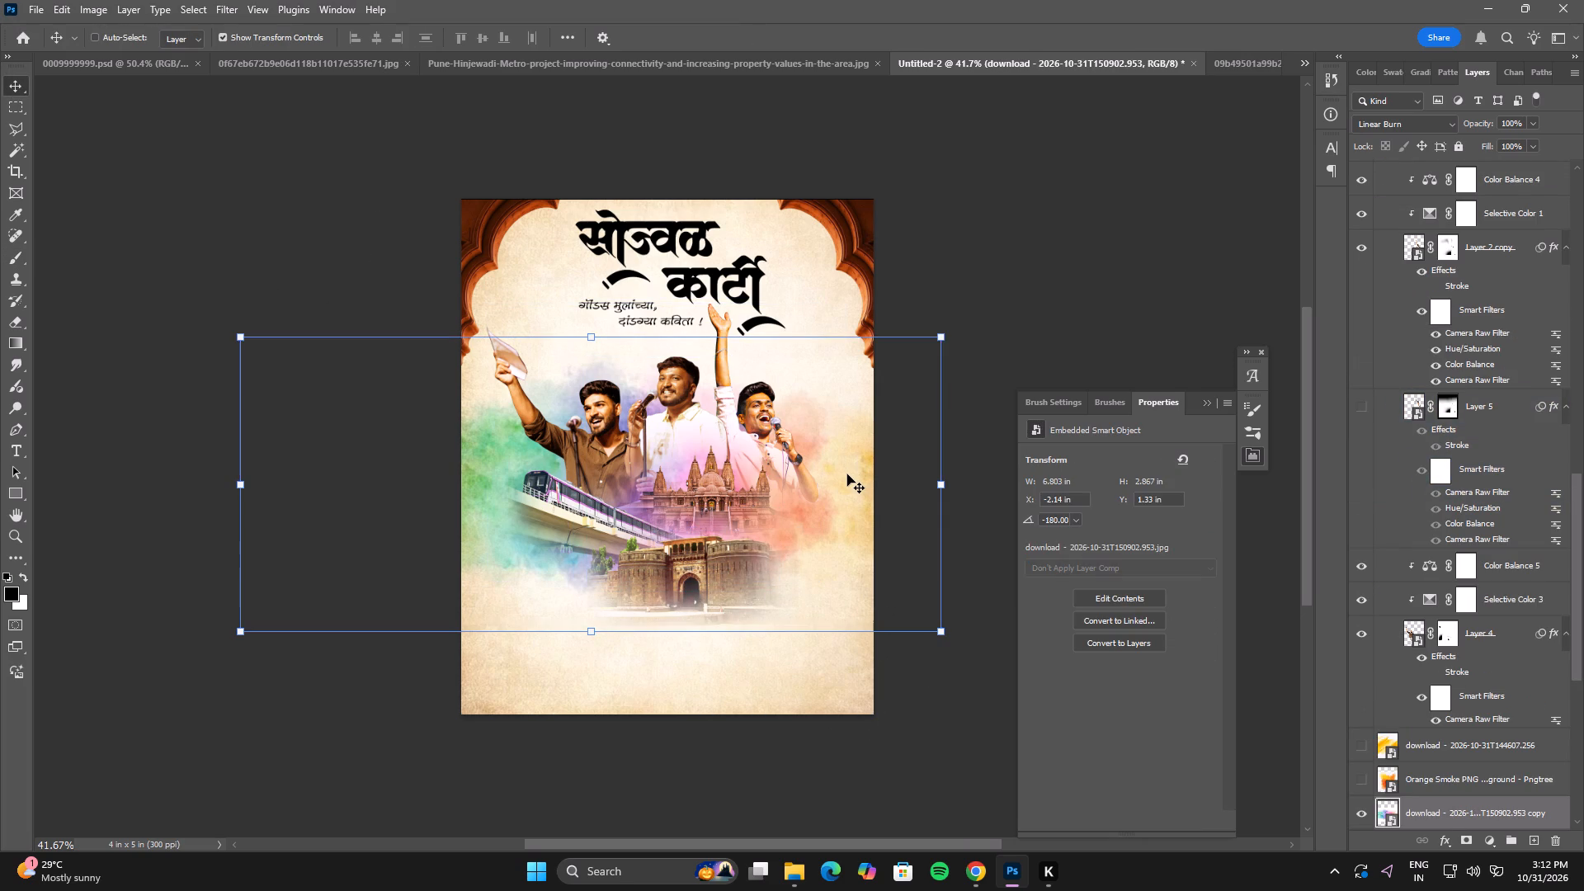
left_click_drag(1479, 122, 1464, 123)
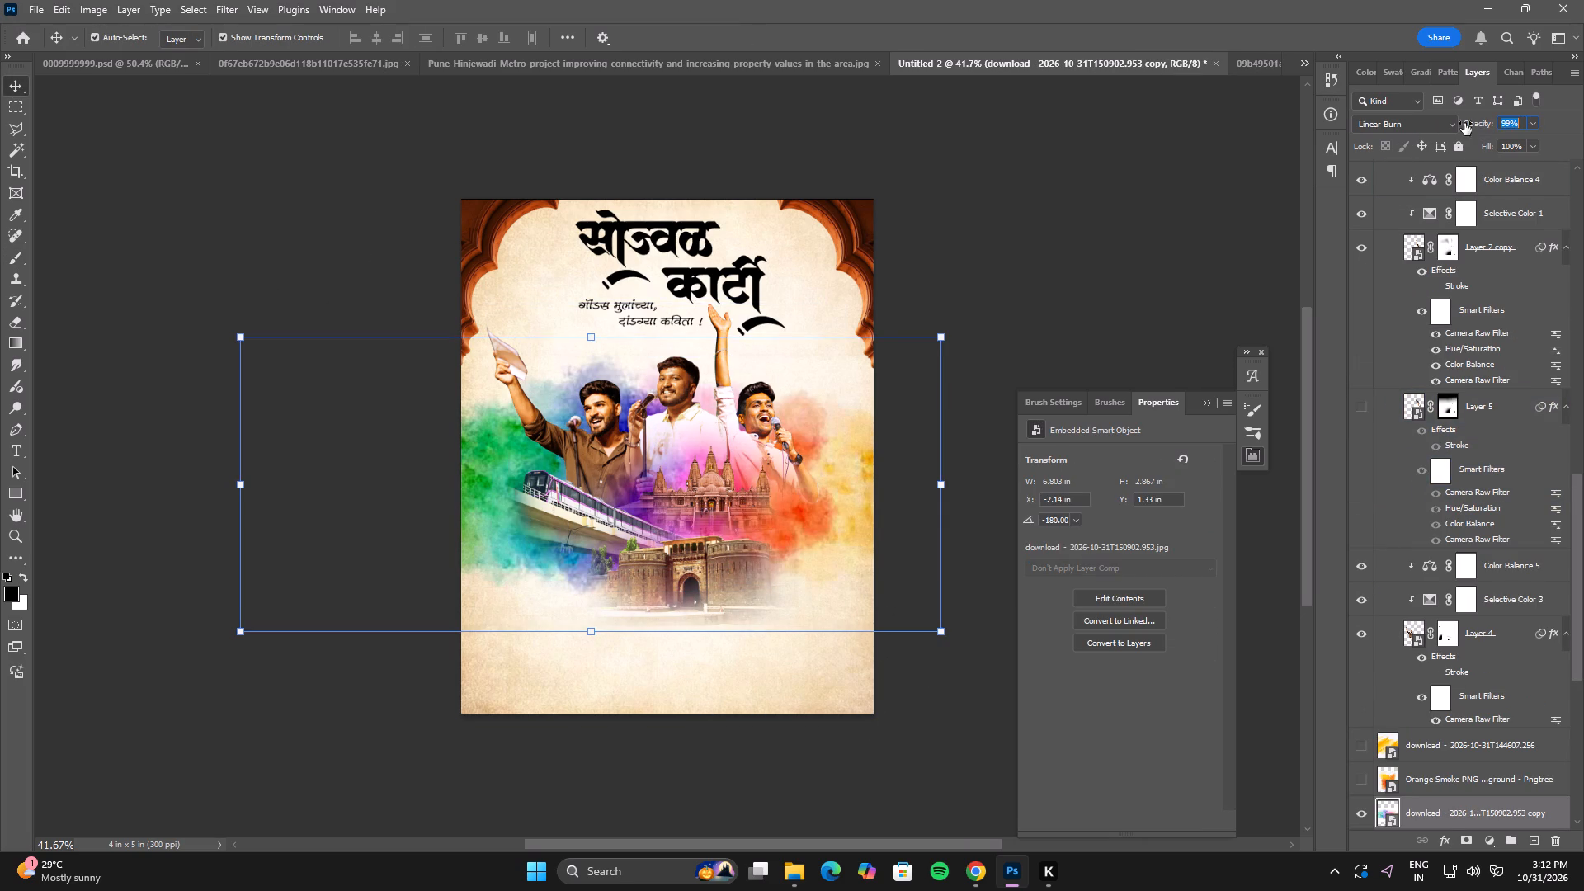
left_click_drag(1464, 123, 1430, 134)
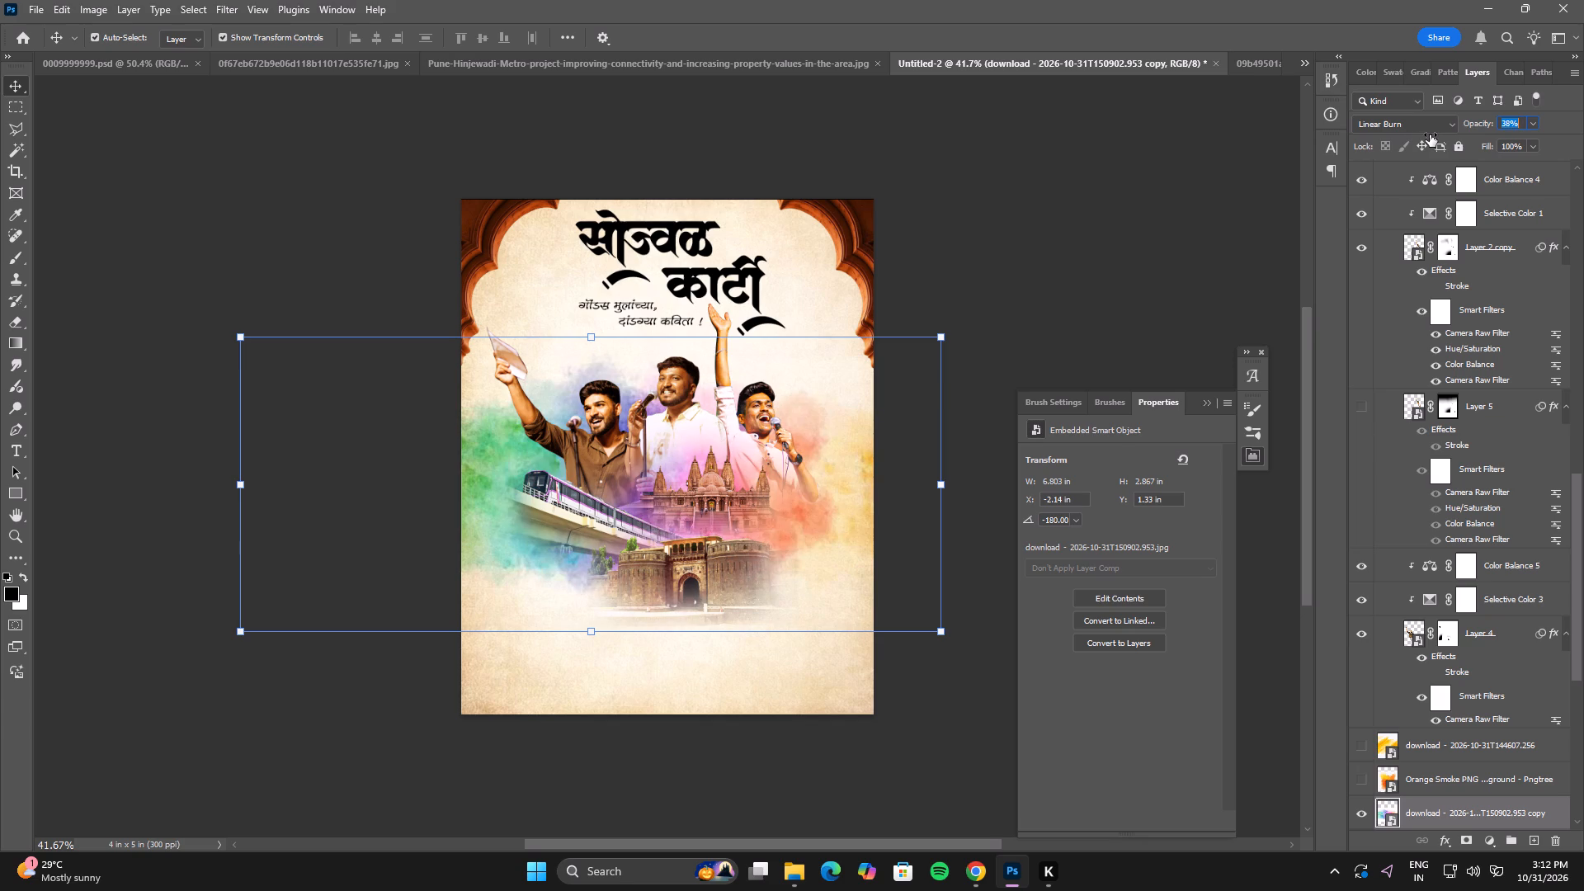
left_click_drag(1430, 134, 1419, 136)
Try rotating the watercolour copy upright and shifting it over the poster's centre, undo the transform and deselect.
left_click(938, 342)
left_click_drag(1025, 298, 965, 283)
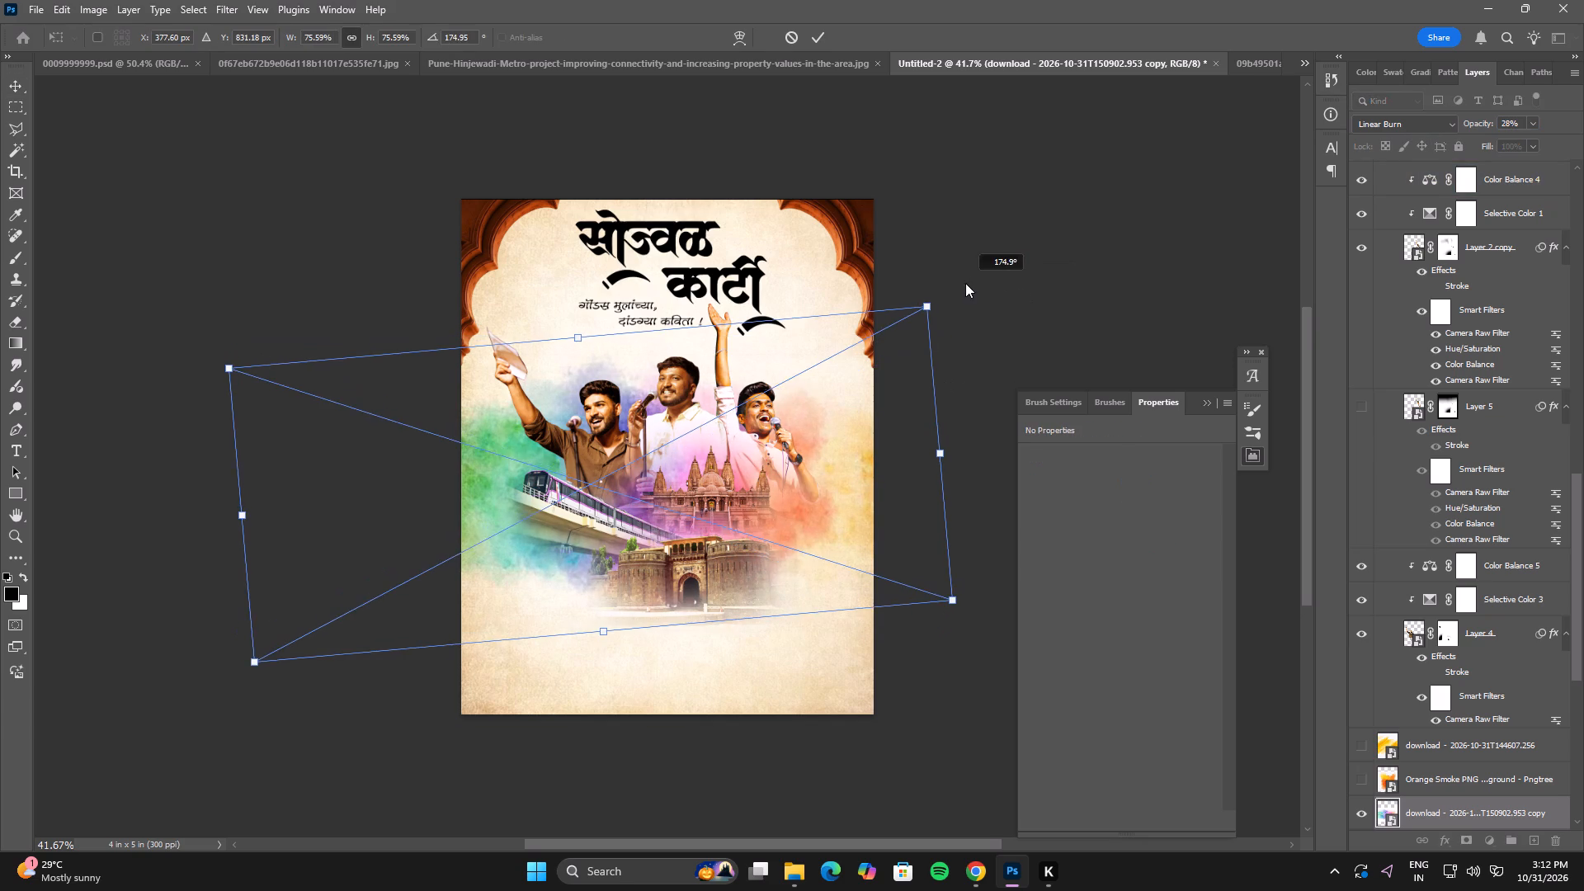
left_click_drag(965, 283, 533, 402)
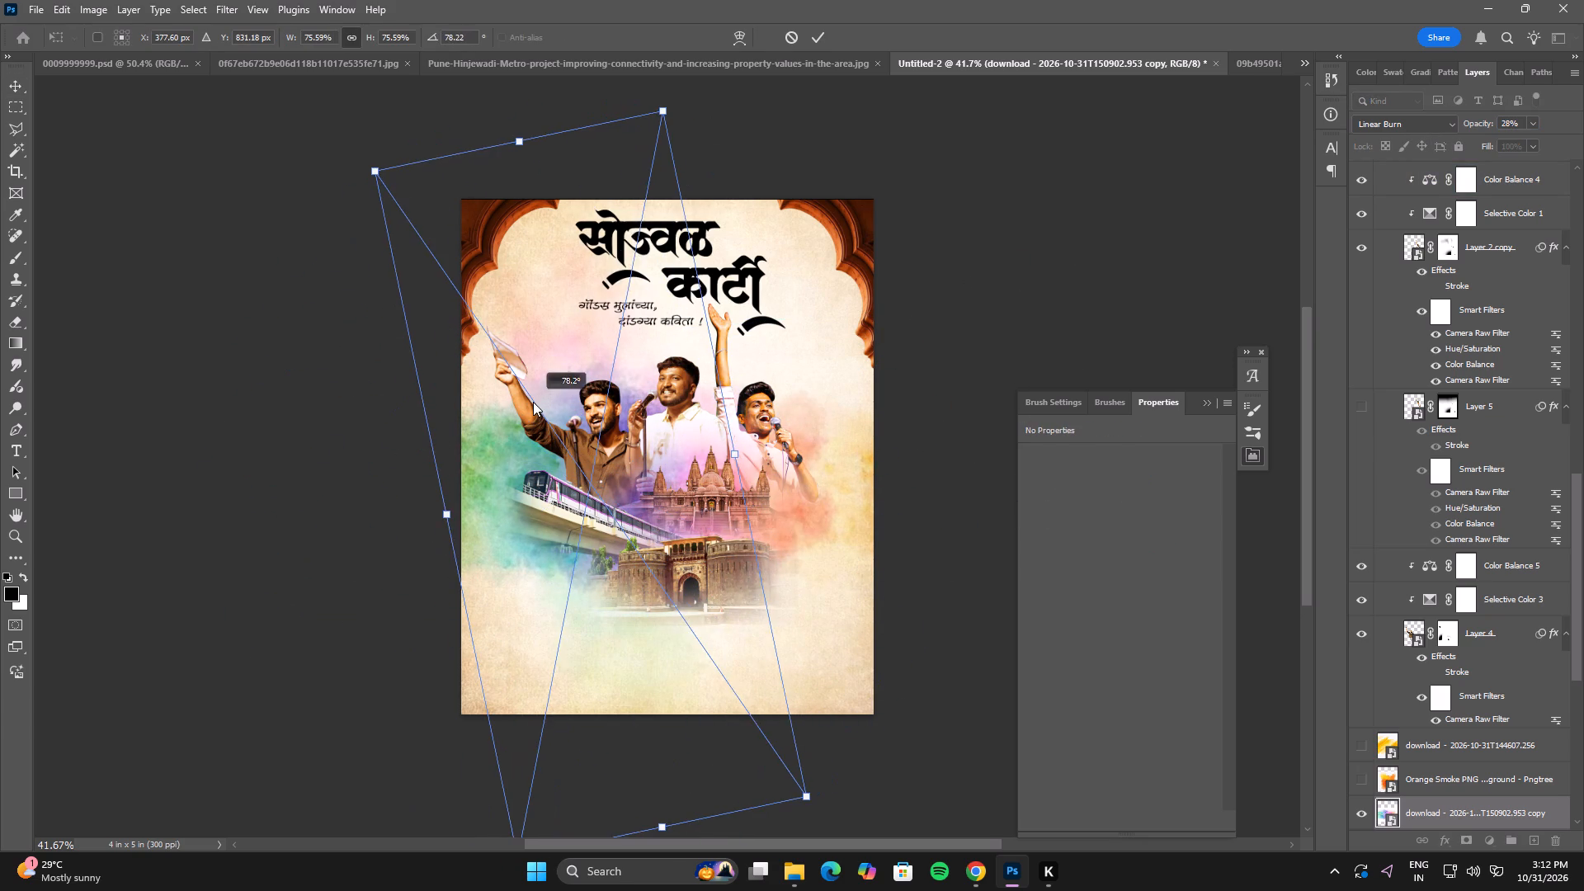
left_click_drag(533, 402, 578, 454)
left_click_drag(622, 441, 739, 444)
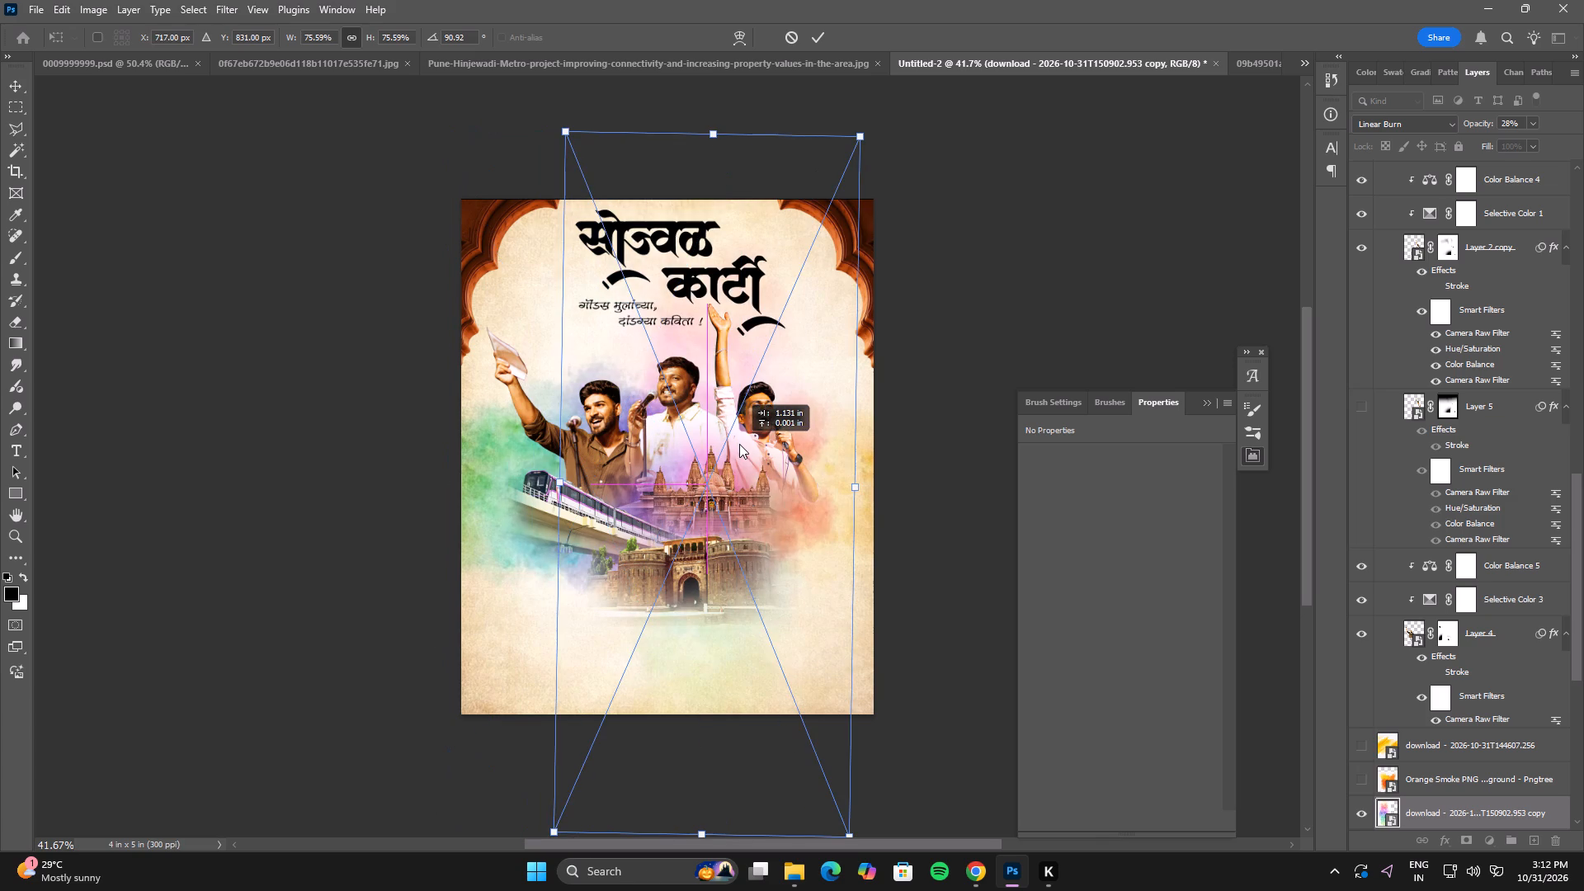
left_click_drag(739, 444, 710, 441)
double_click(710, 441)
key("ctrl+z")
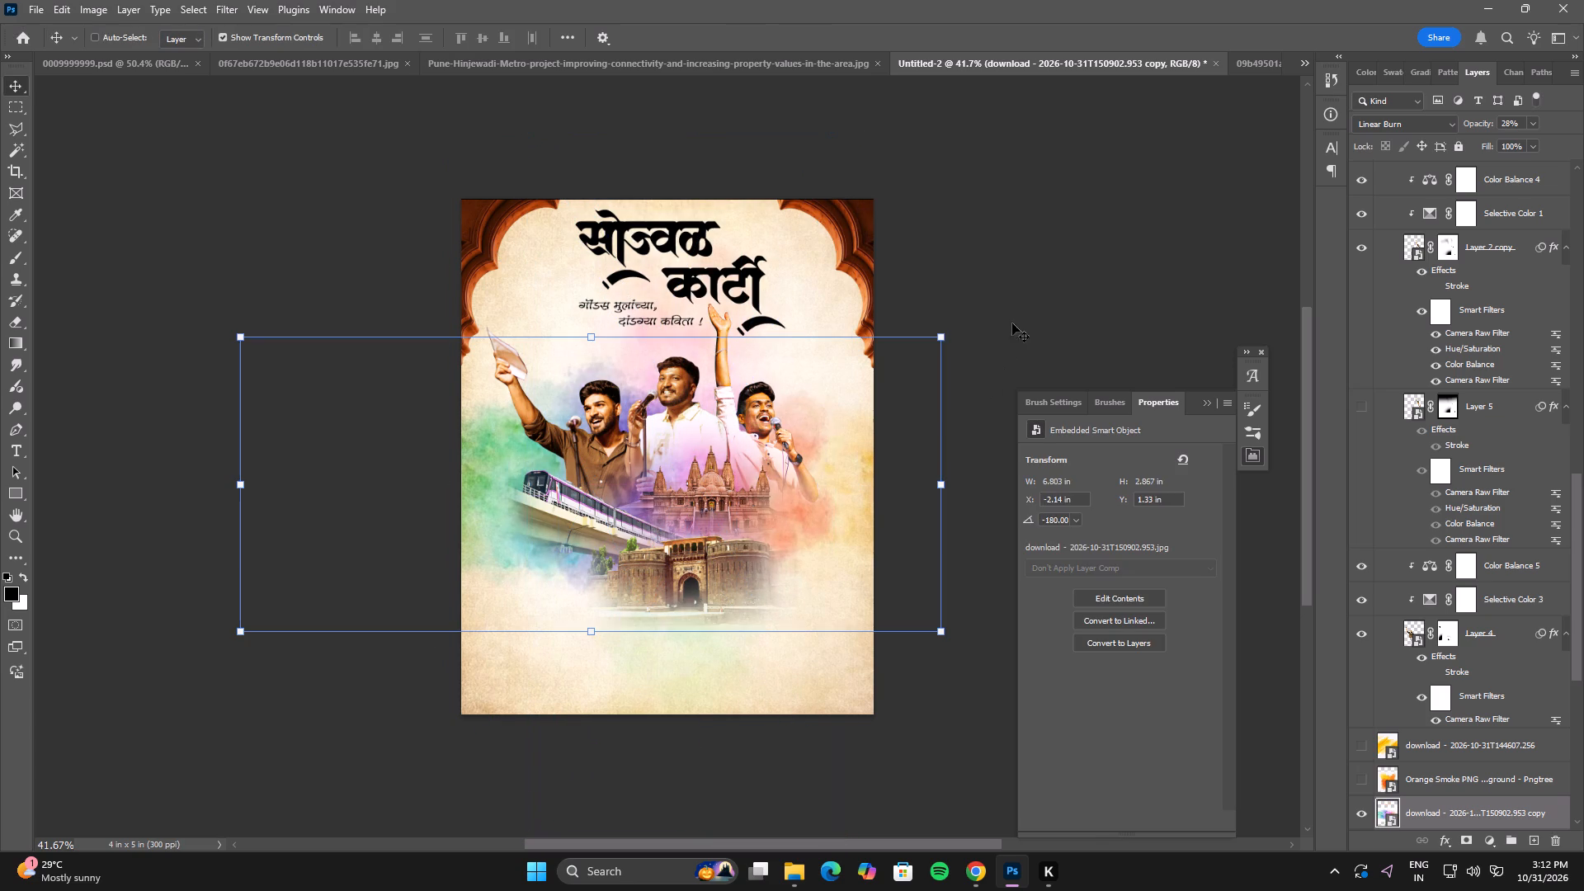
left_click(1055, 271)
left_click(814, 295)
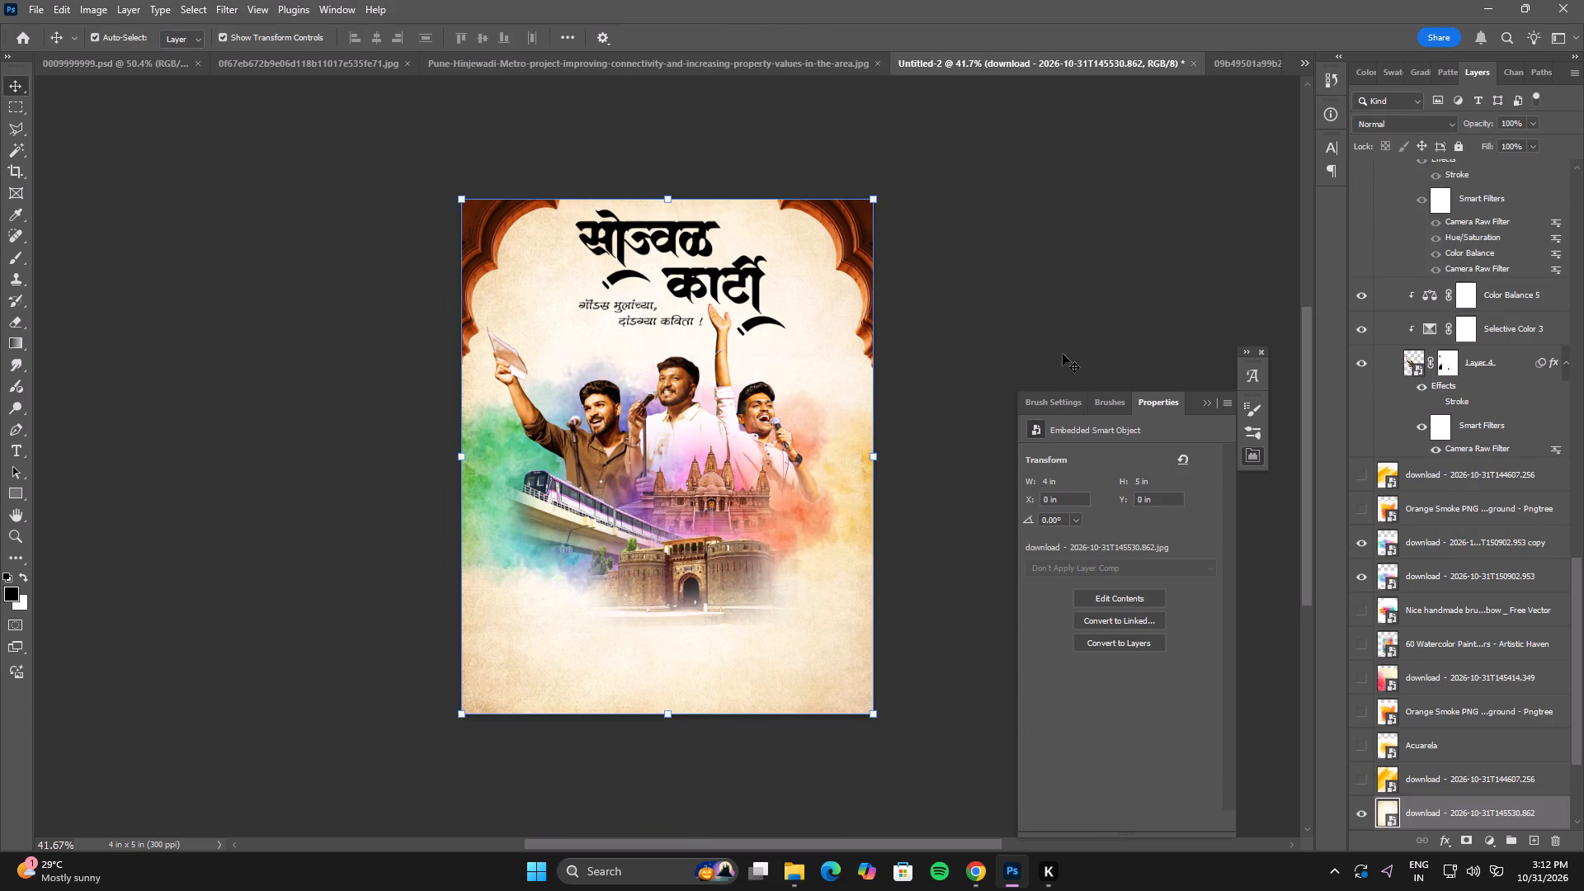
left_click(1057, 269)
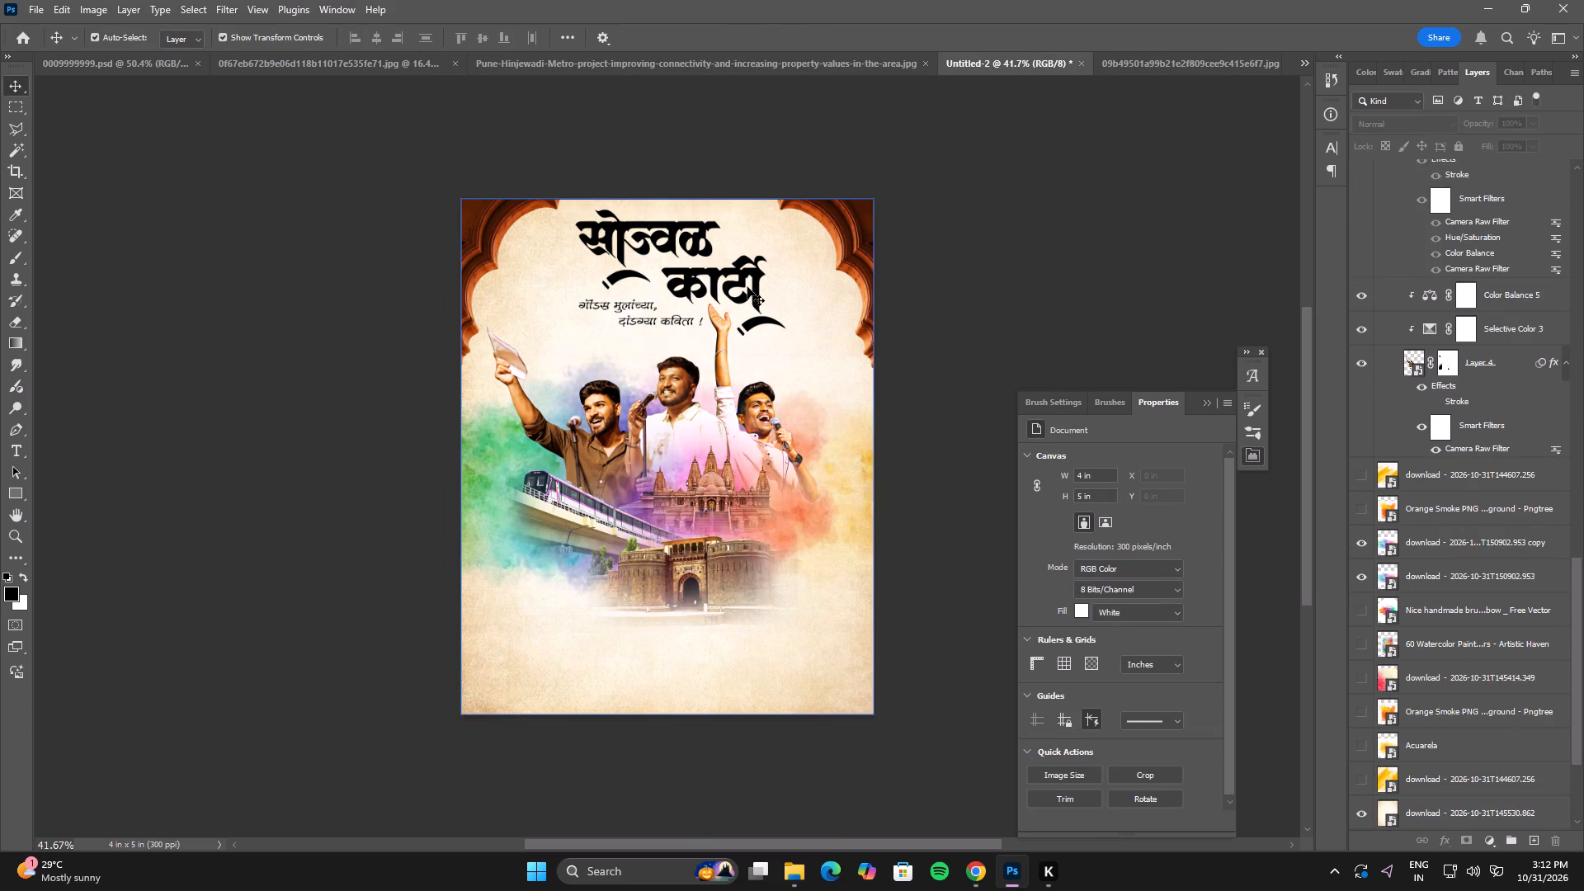
Duplicate the corner arches layer and convert the copy to a smart object.
left_click(758, 280)
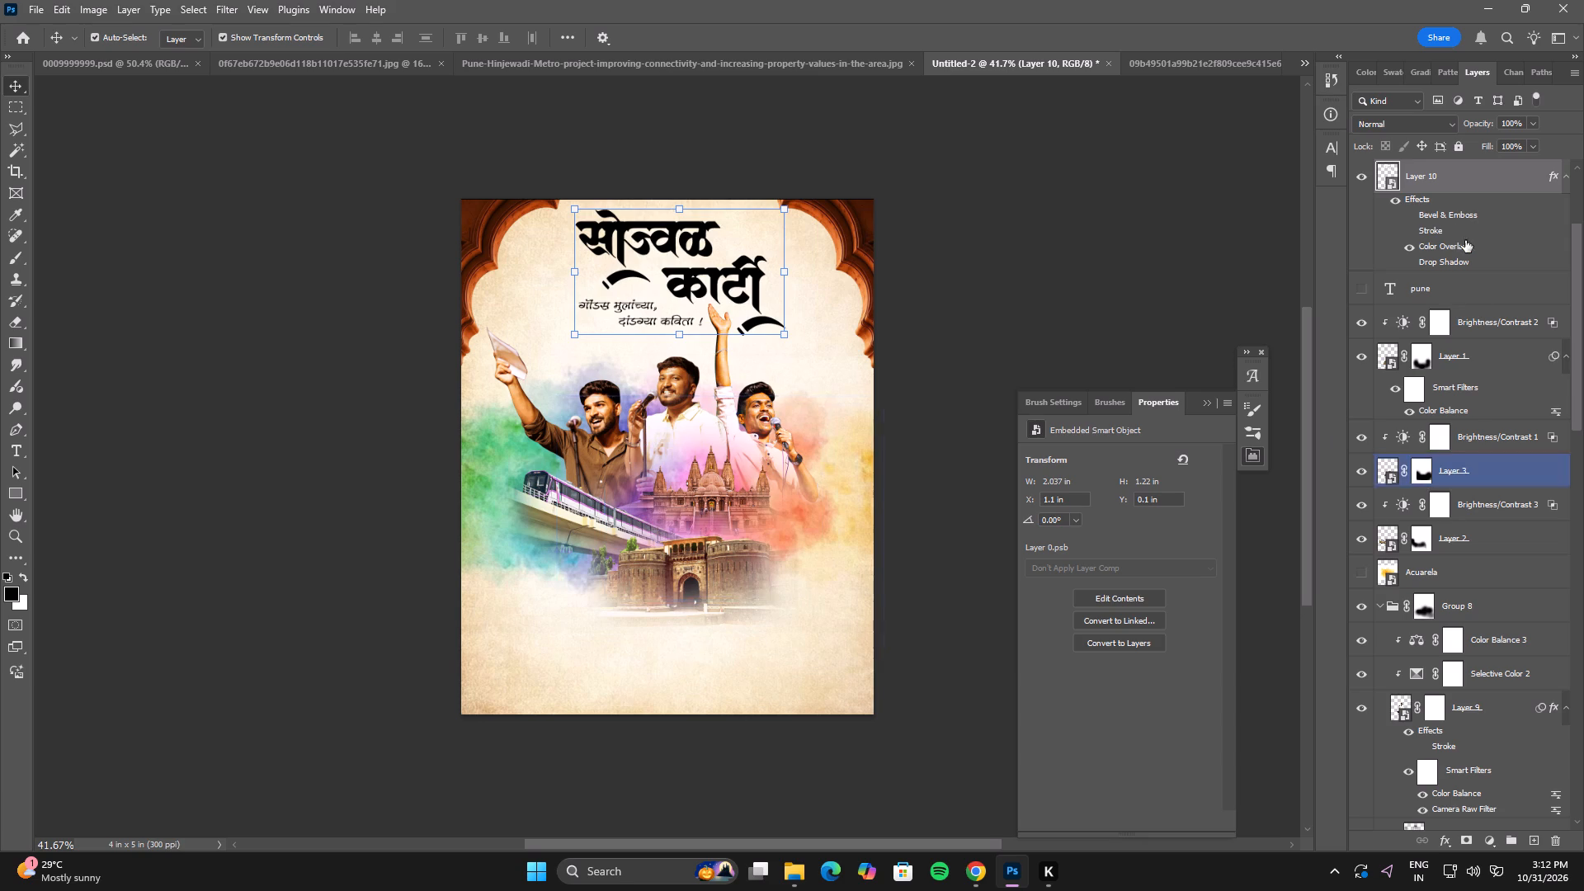
left_click(872, 236)
key("ctrl+j")
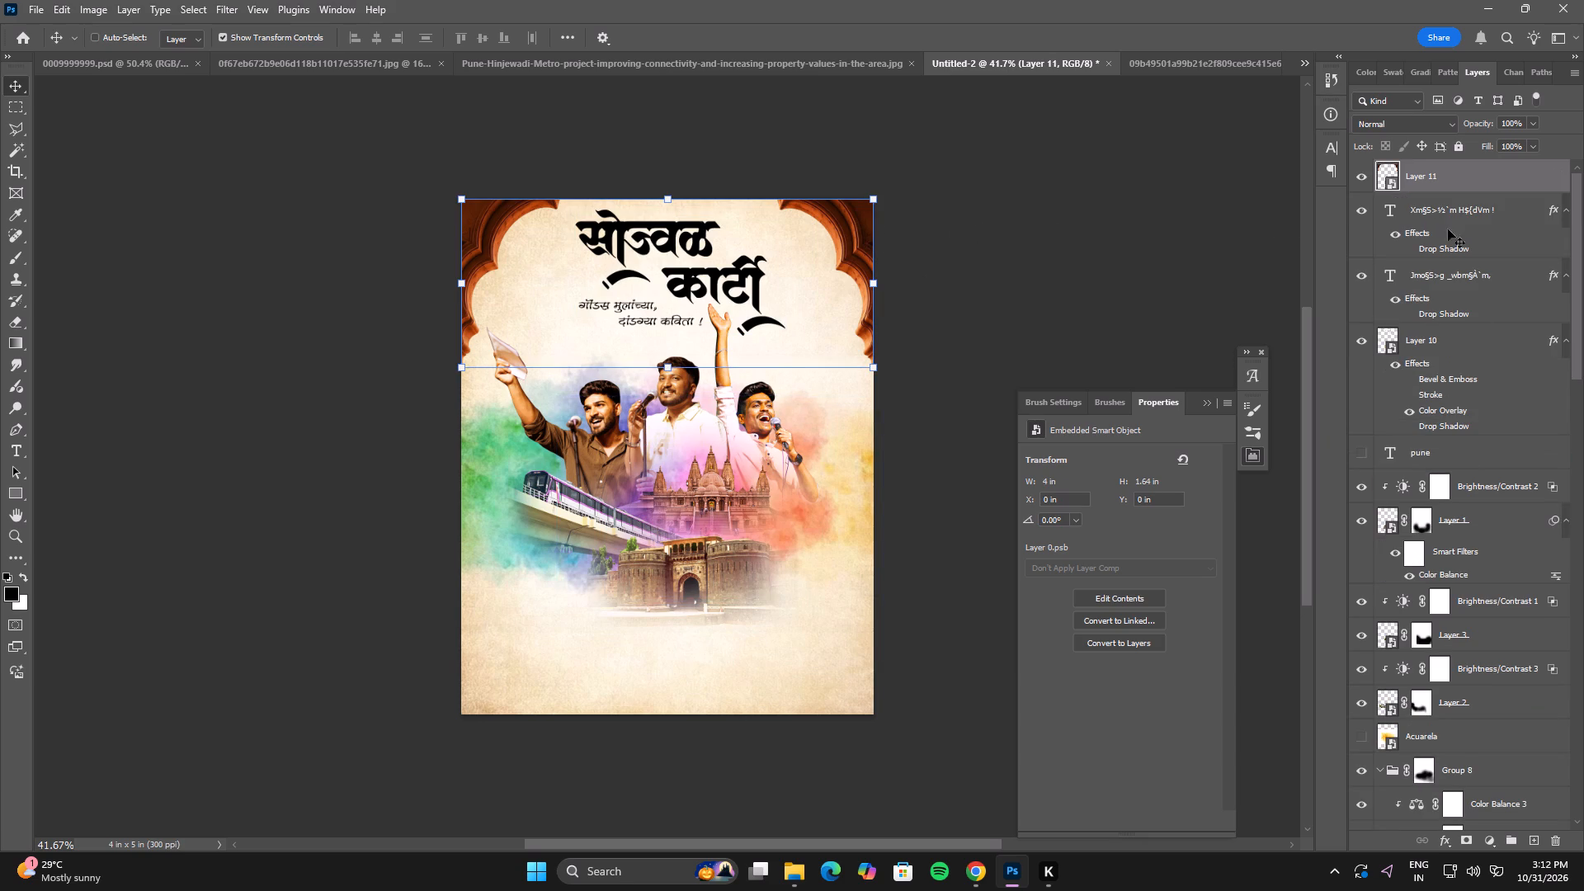
right_click(1483, 178)
left_click(1464, 519)
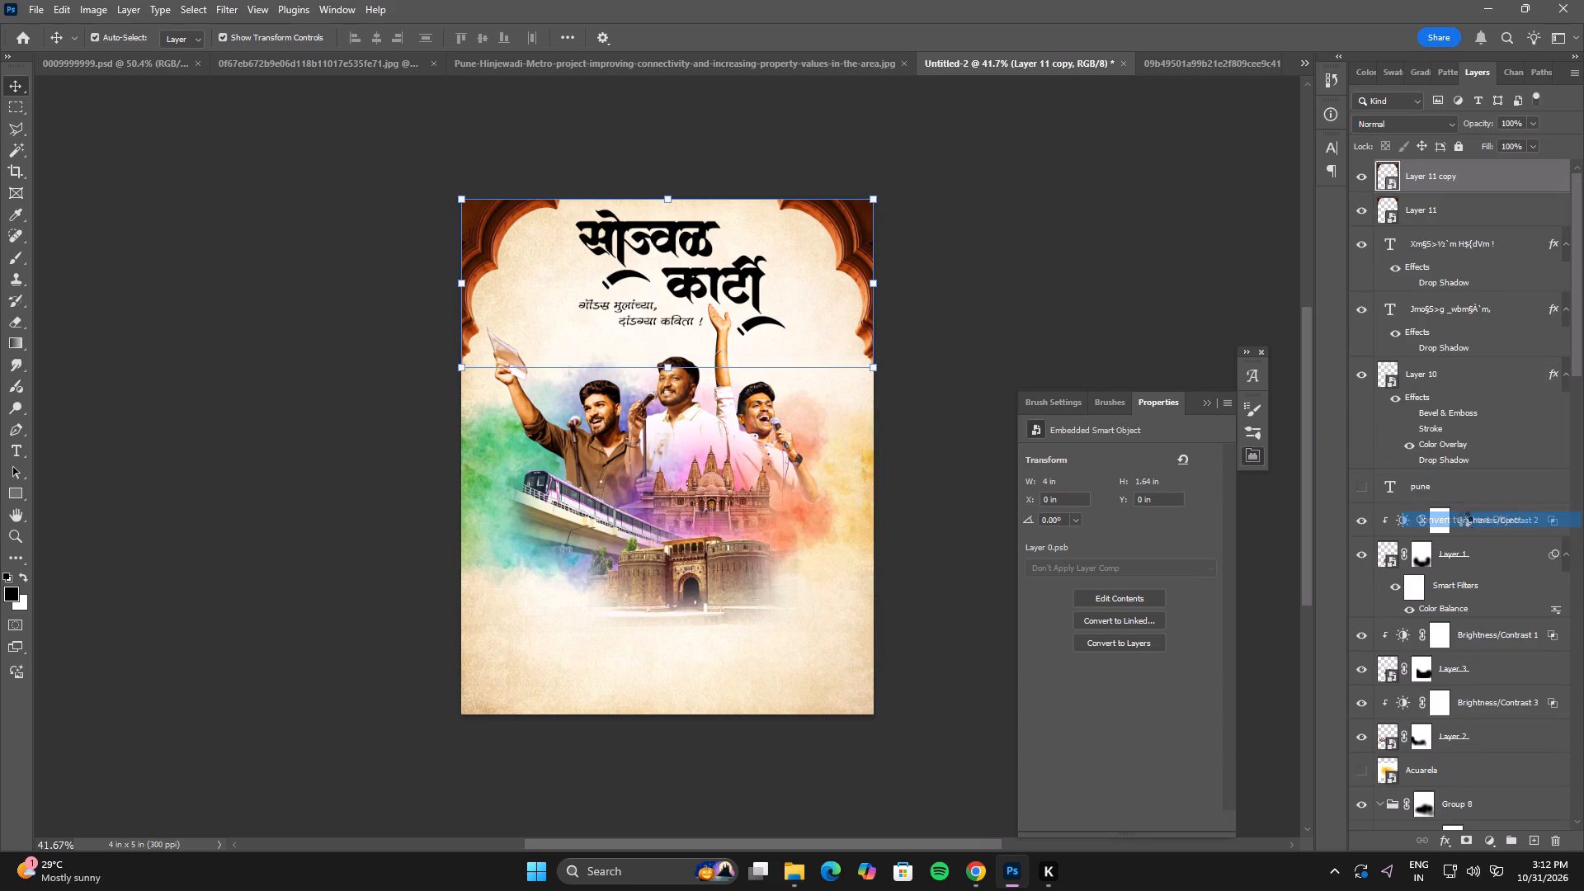
Place the arches copy directly above the Marathi title layer and clip it to the title with the title's Color Overlay turned off.
left_click_drag(1468, 176, 1463, 214)
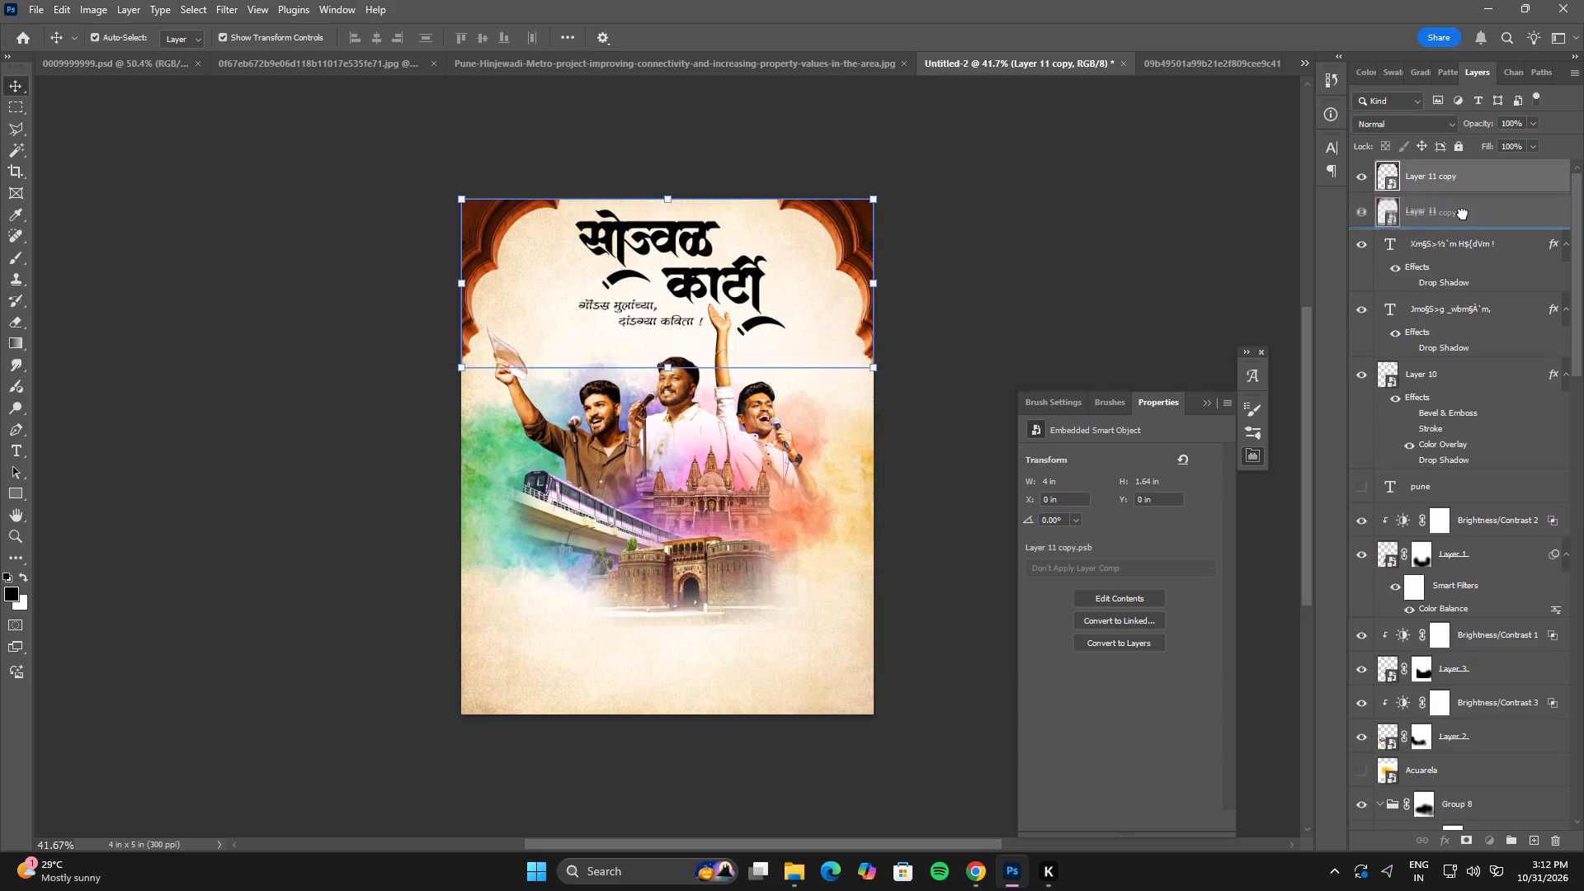
left_click_drag(1463, 214, 1442, 360)
left_click(1415, 444)
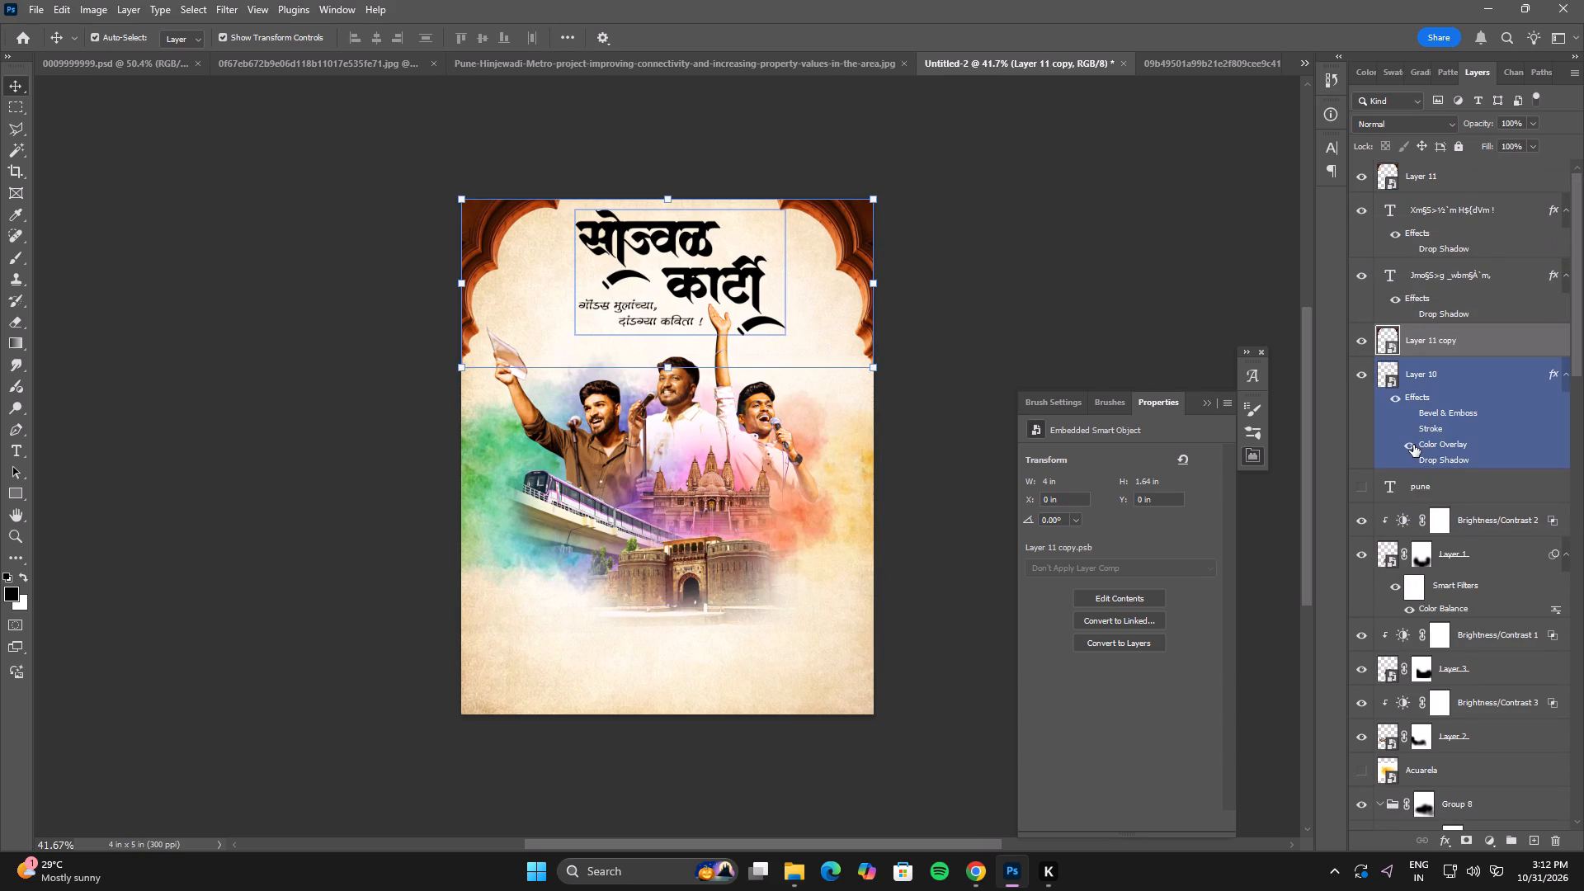
left_click(1409, 448)
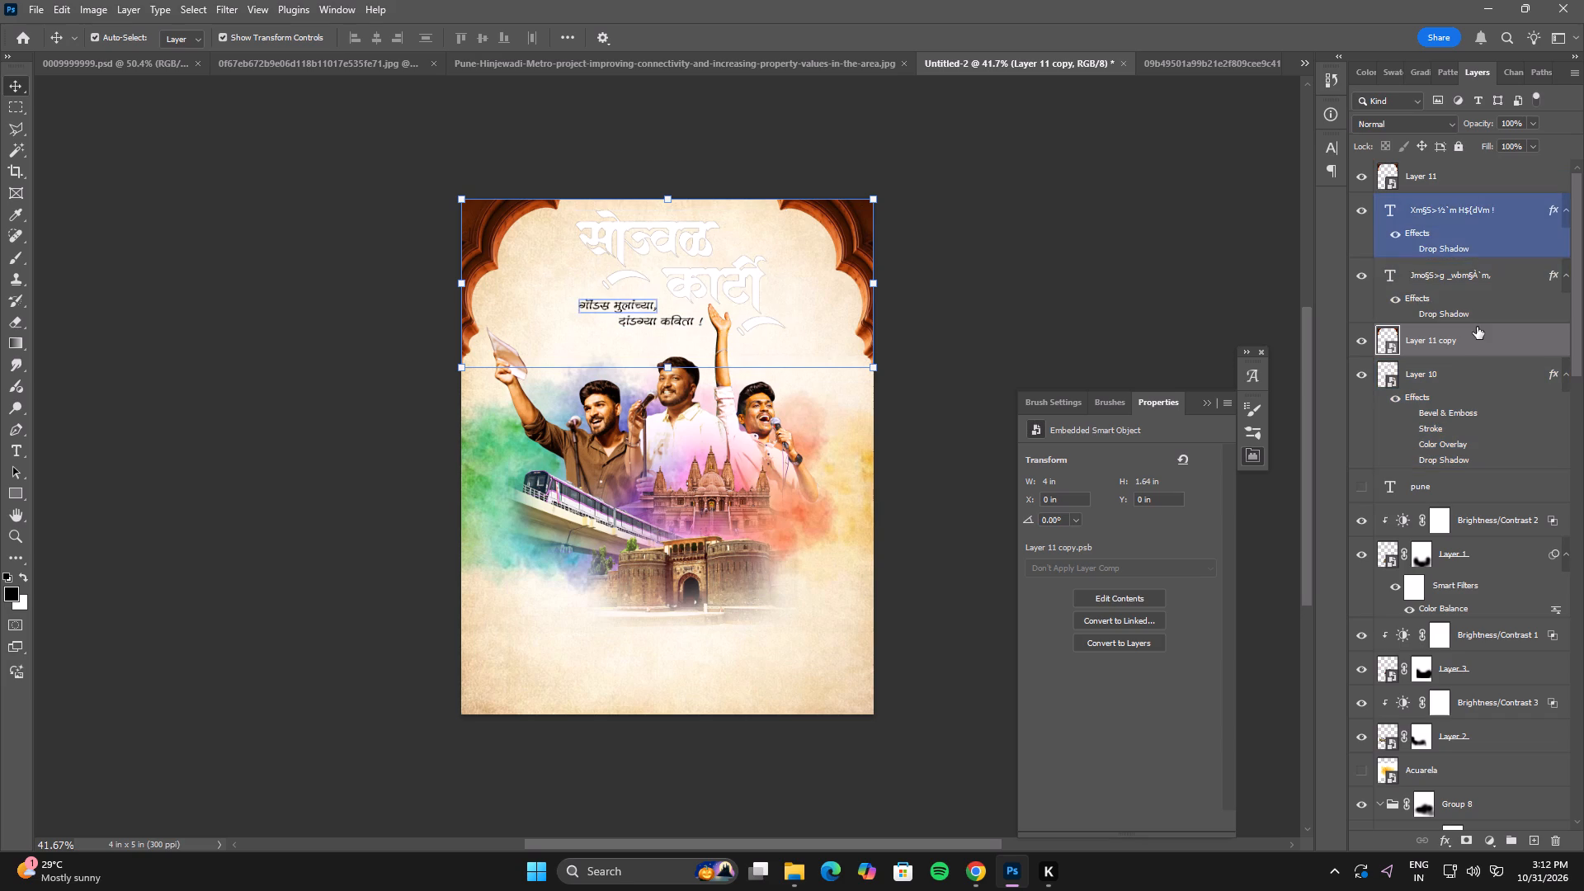
left_click(1473, 360, "alt")
left_click(1471, 343)
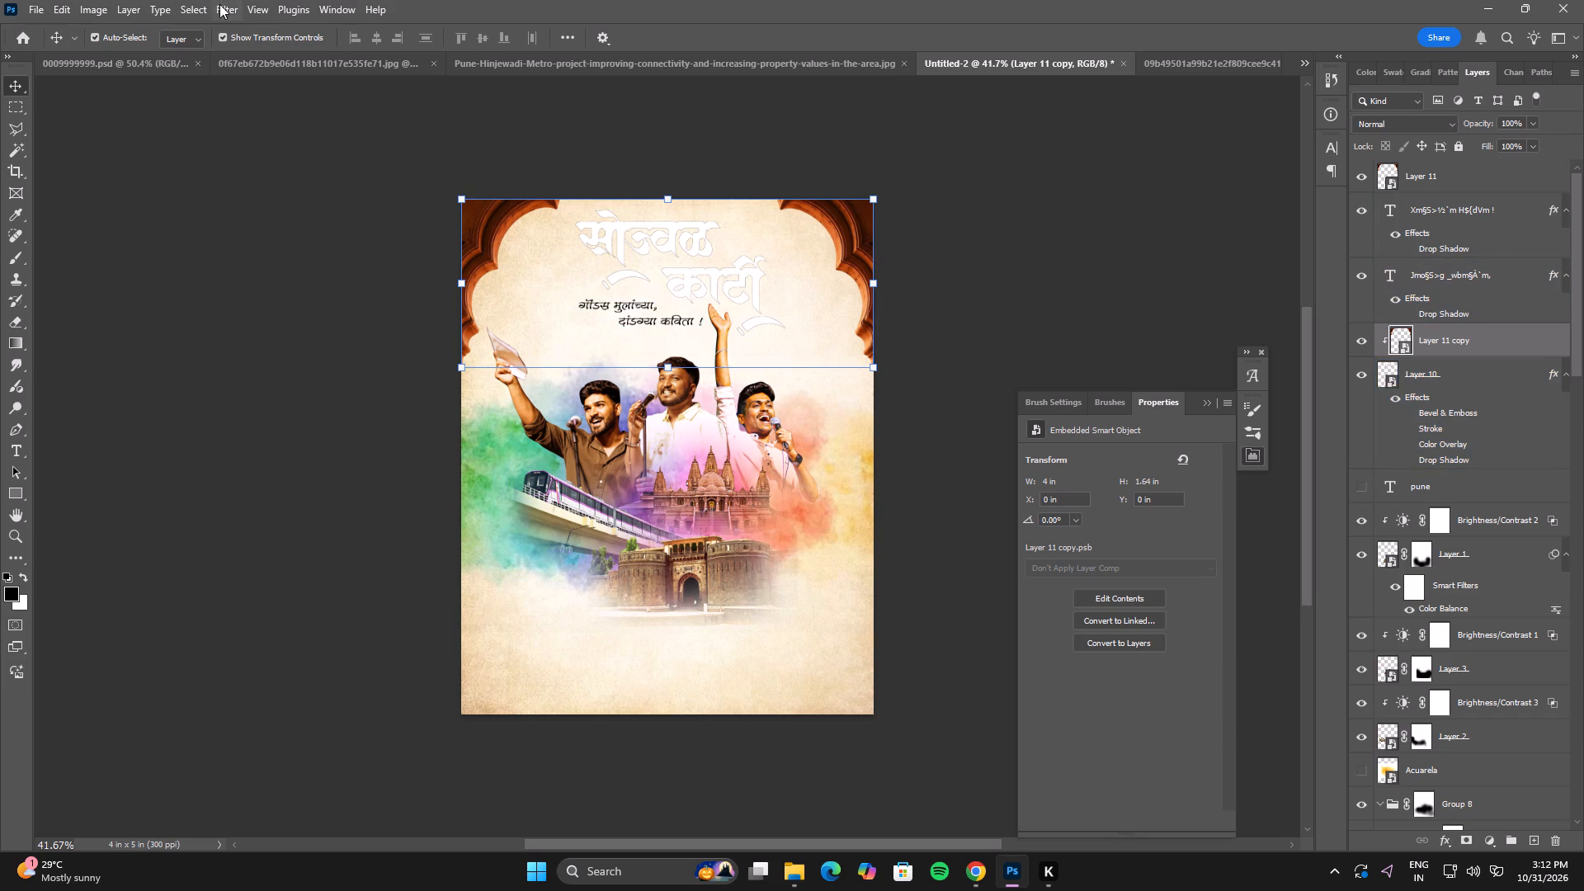
Apply a strong Gaussian Blur to the clipped arches copy.
left_click(222, 5)
left_click(267, 206)
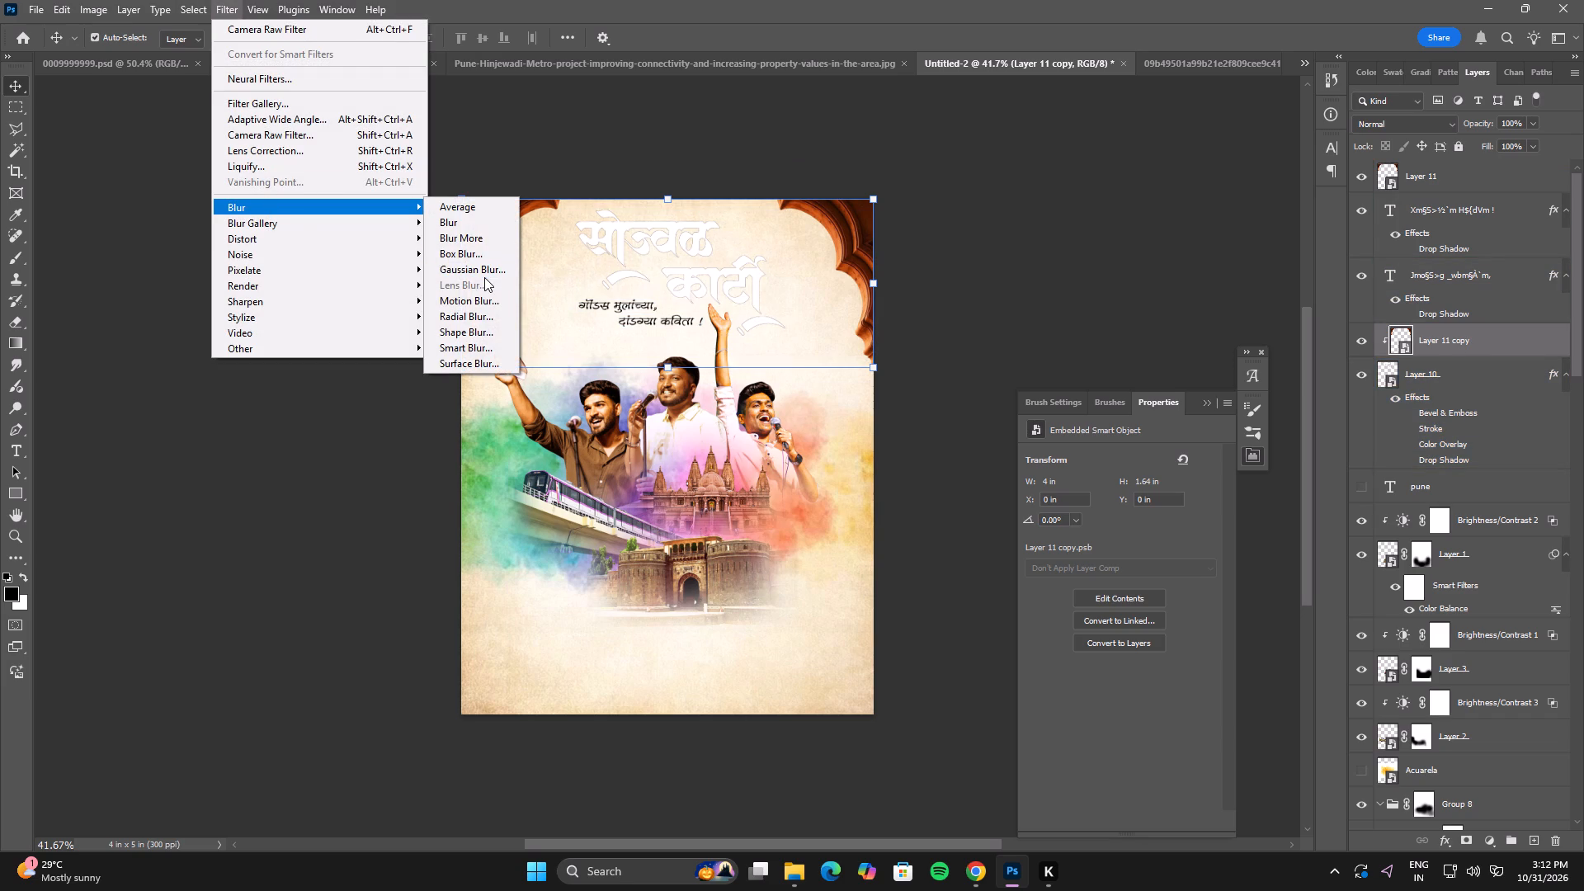
left_click(484, 277)
left_click(484, 271)
left_click_drag(1049, 634, 1077, 639)
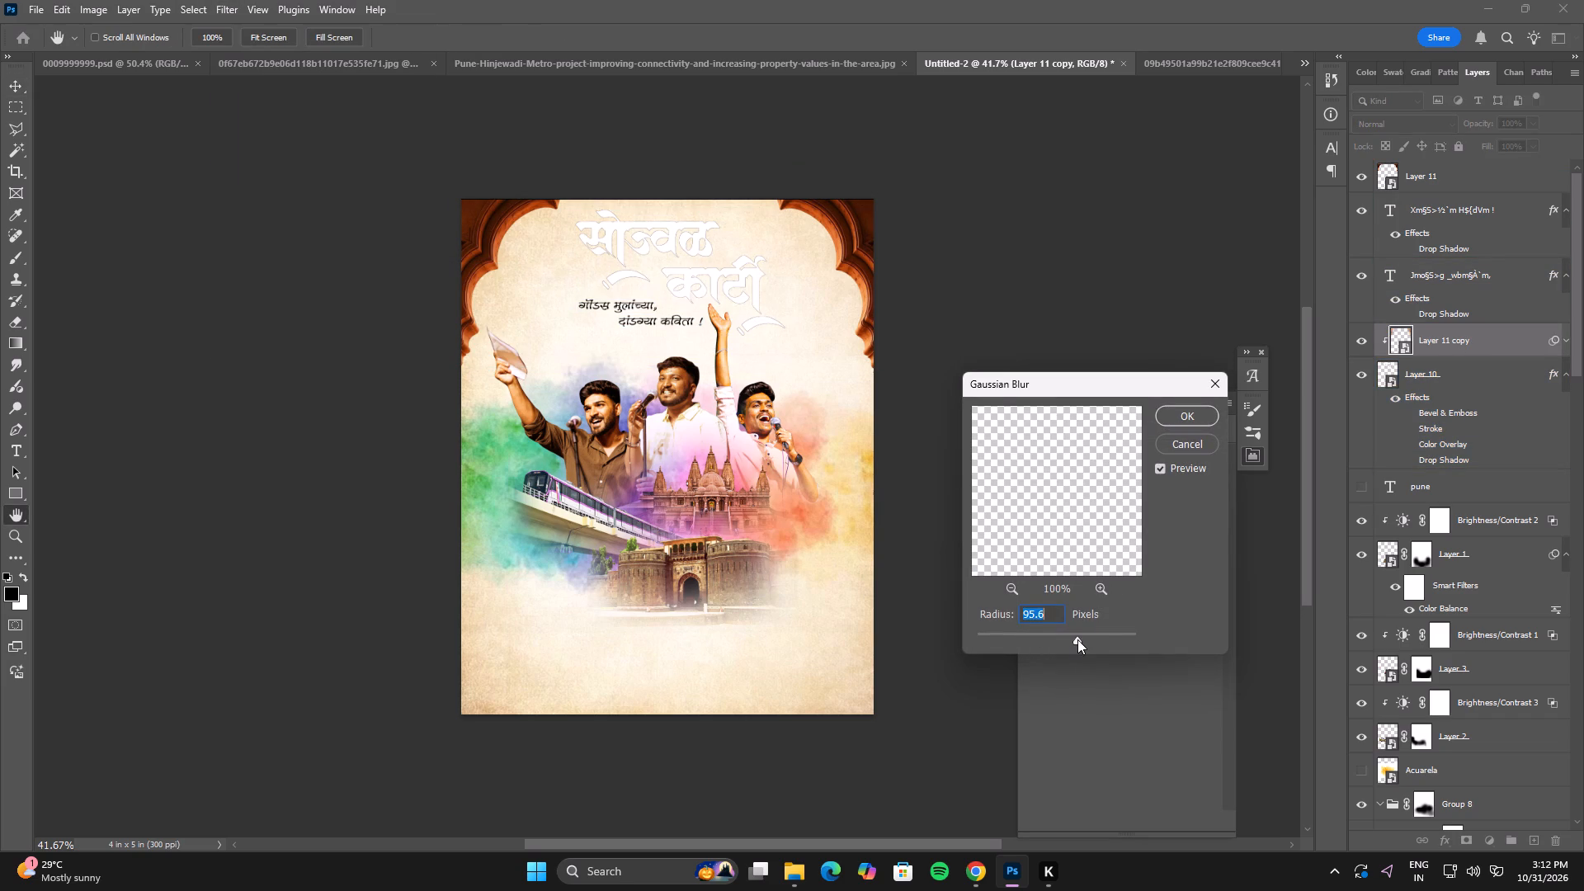
left_click_drag(1072, 639, 1091, 639)
left_click(1183, 418)
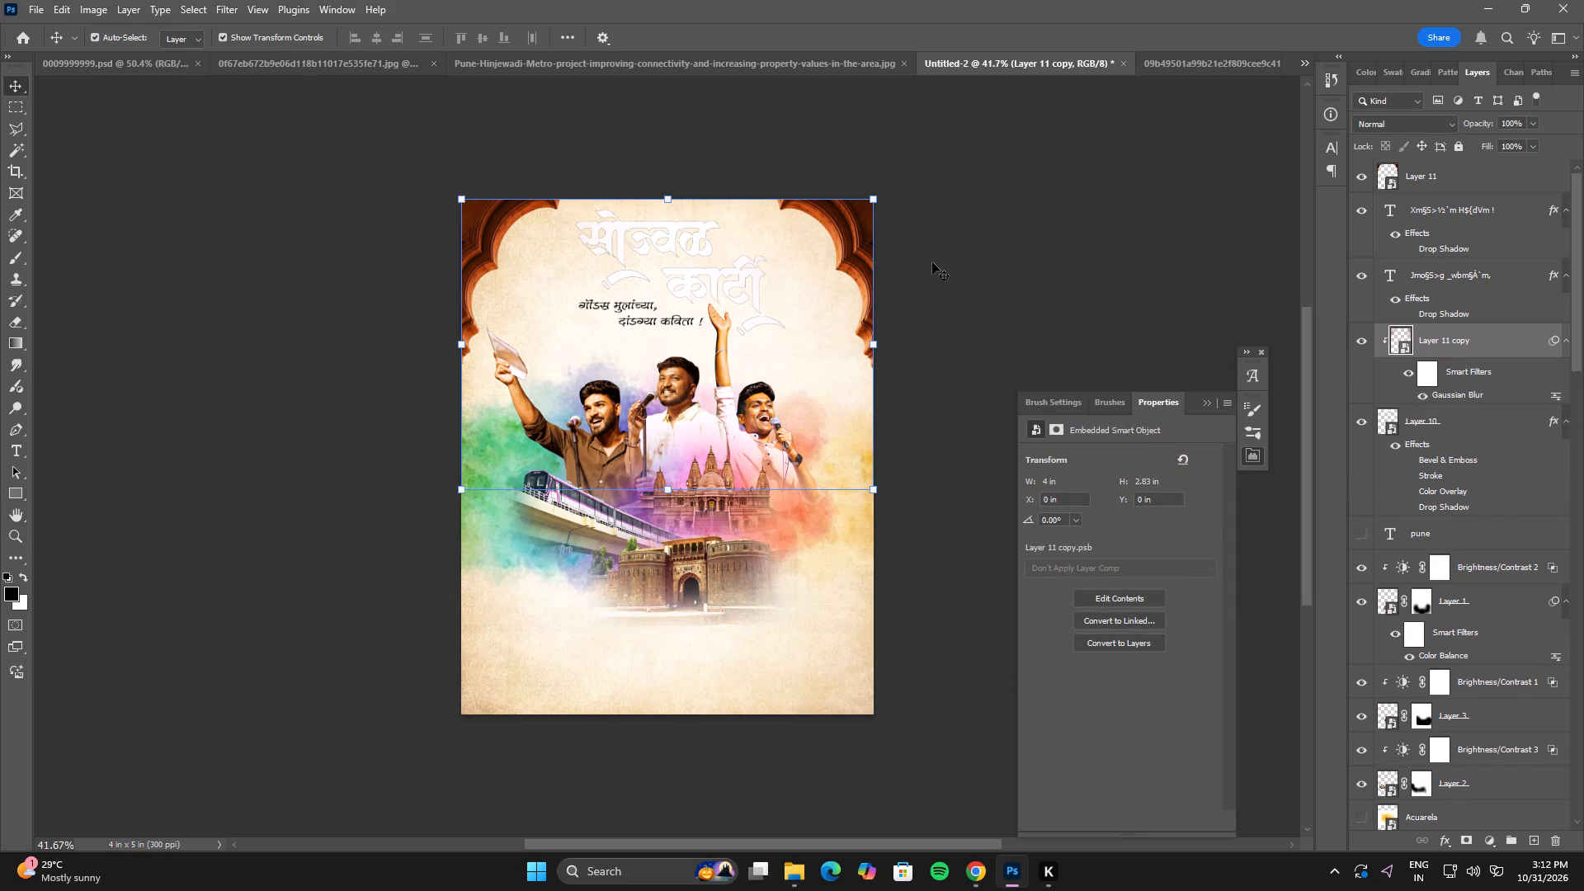
Enlarge the clipped arches copy to about 22 in wide and position it so its brown tones fill the whole Marathi title.
left_click(874, 196)
left_click_drag(818, 245, 816, 286, "shift")
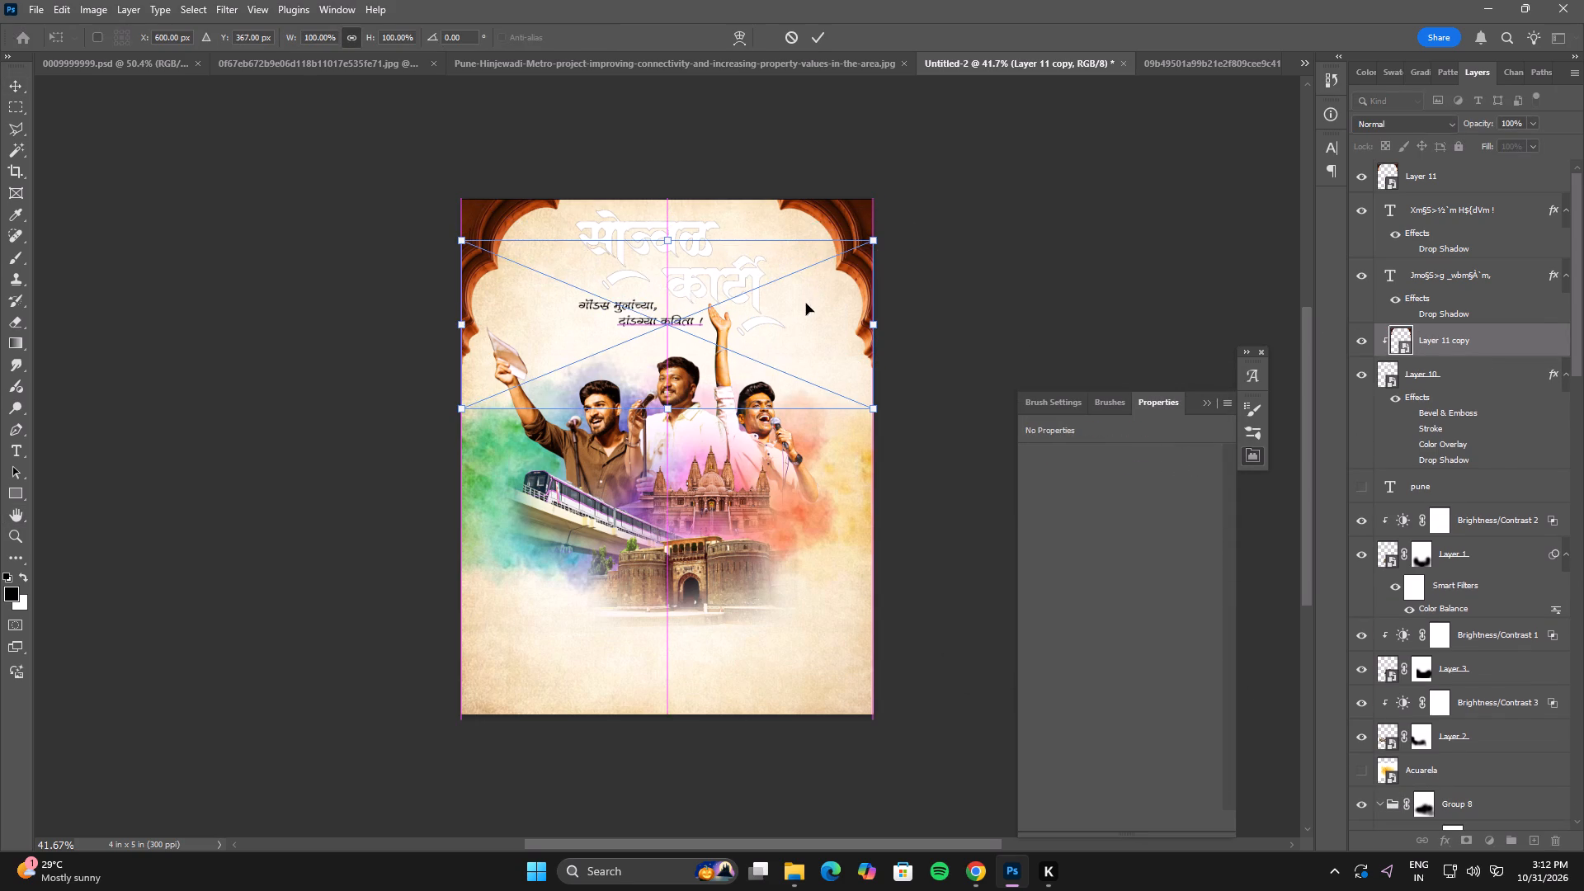
left_click_drag(806, 304, 662, 280)
left_click_drag(730, 216, 1234, 208, "alt")
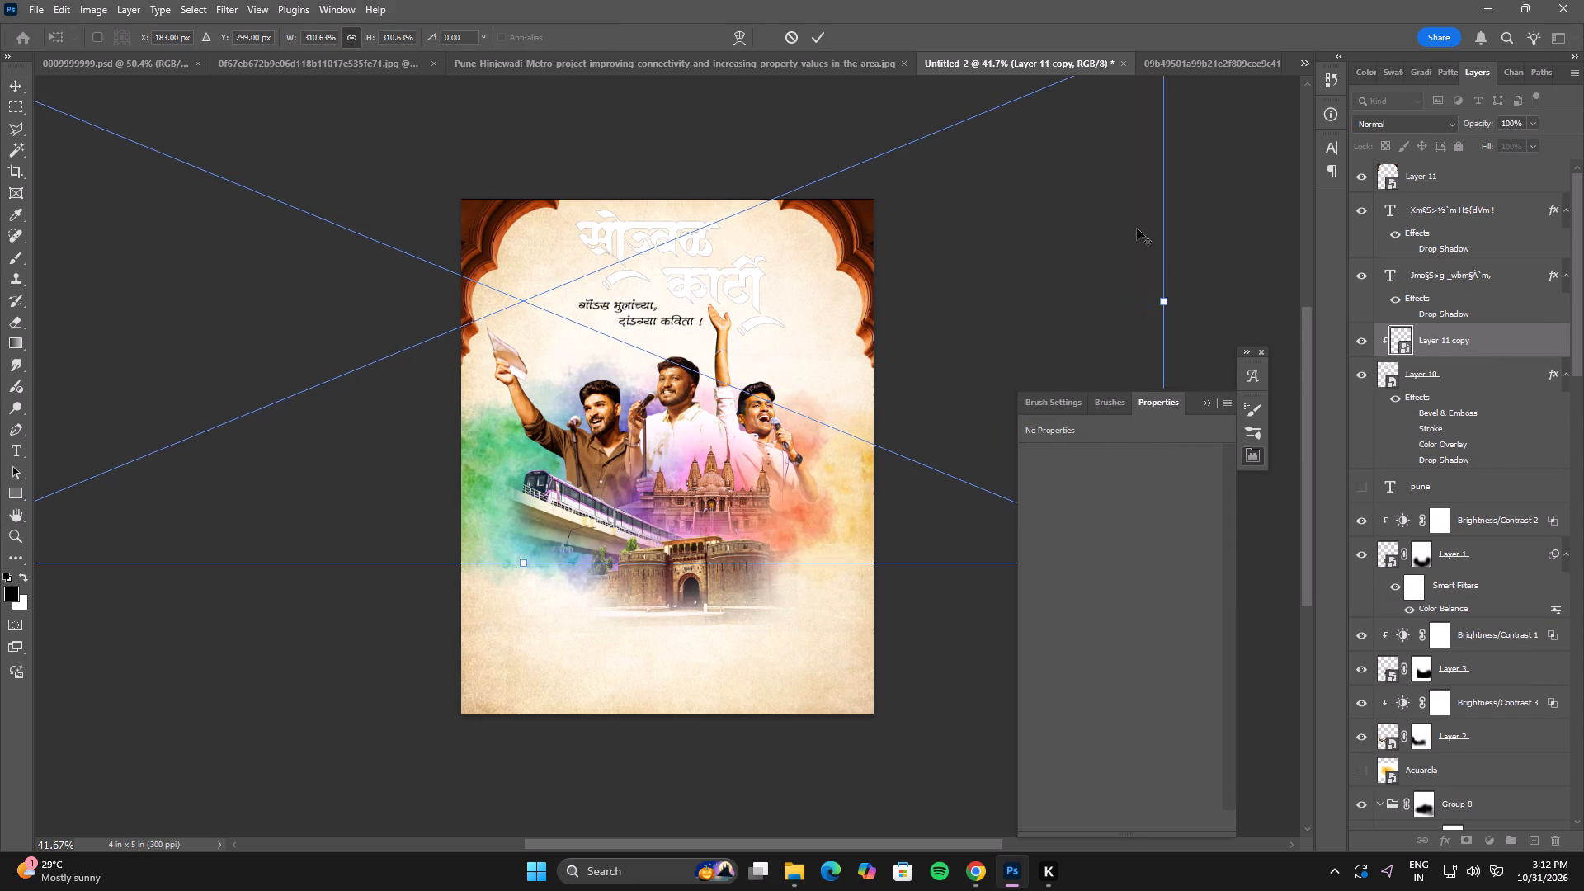
left_click_drag(1029, 251, 608, 368)
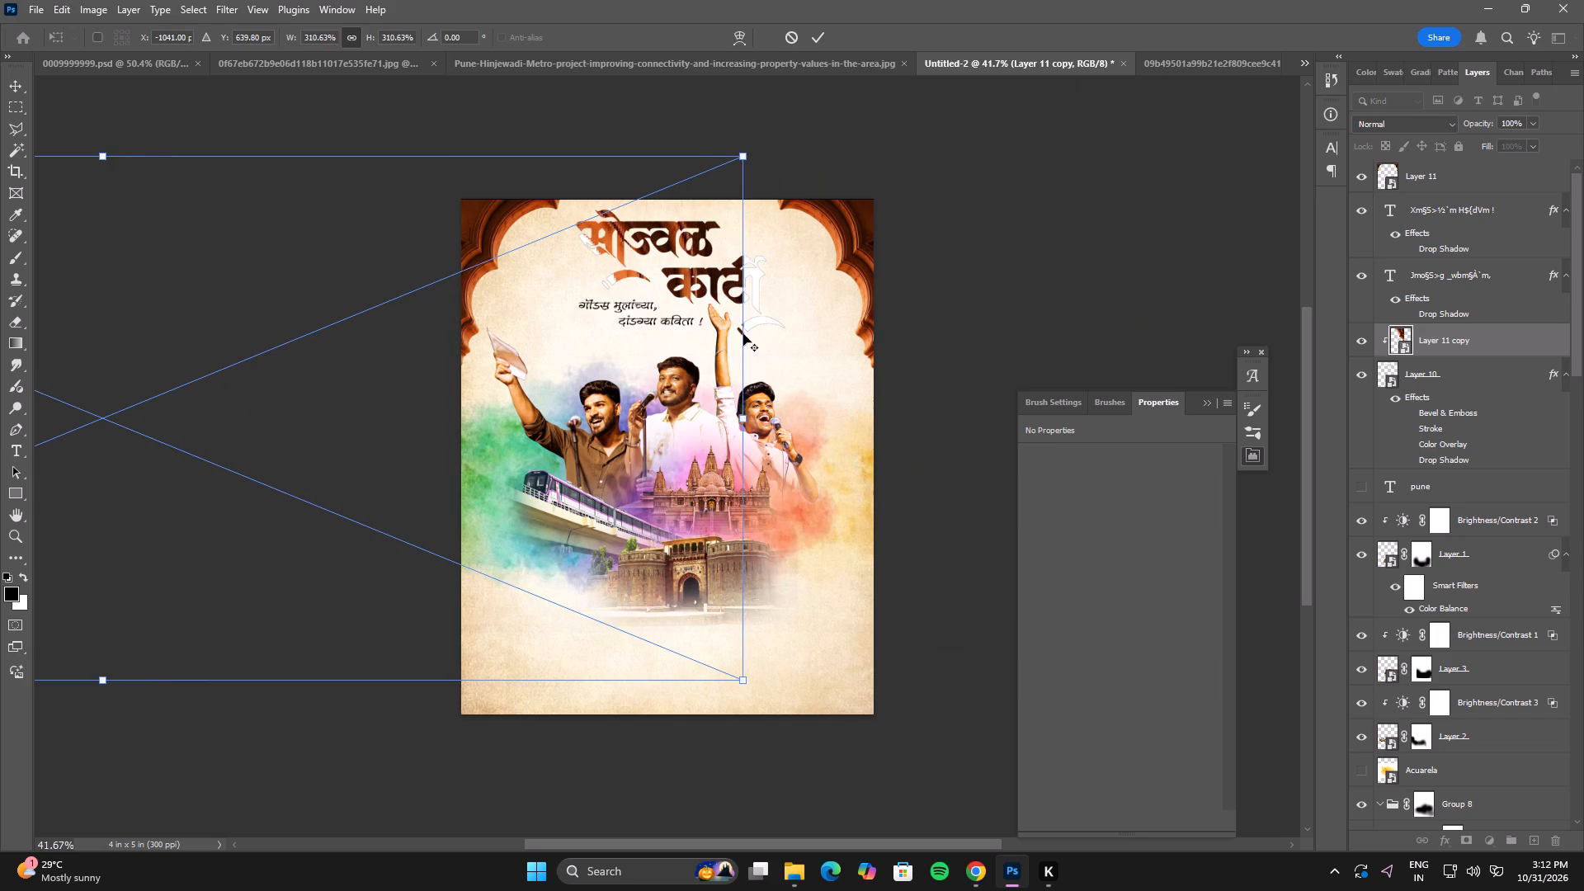
left_click_drag(745, 334, 1224, 401, "alt")
left_click_drag(1020, 326, 639, 473)
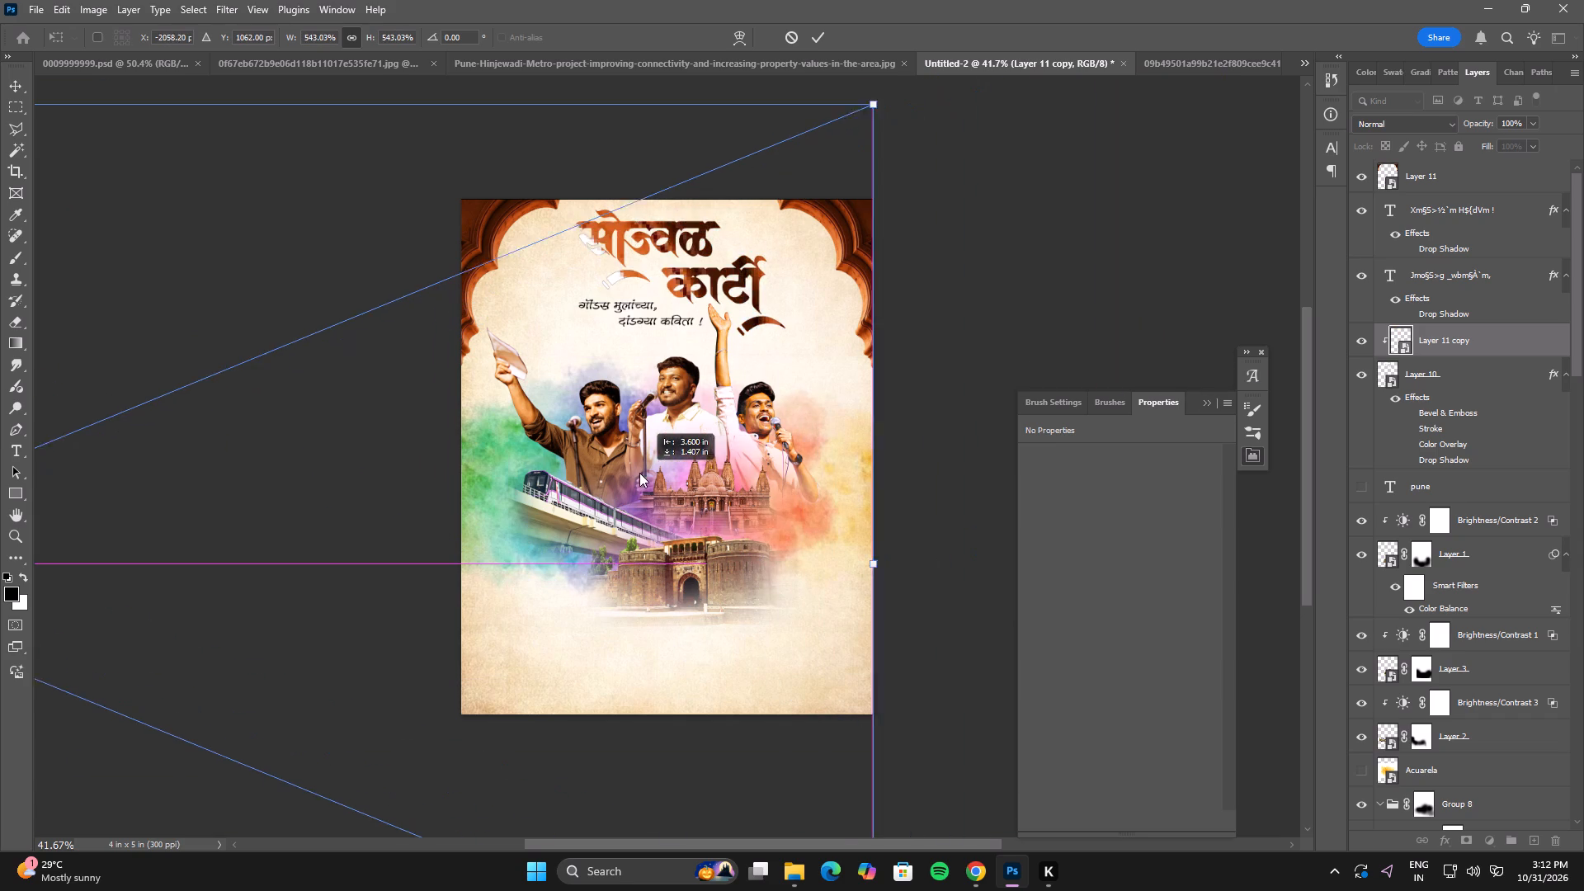
left_click_drag(639, 473, 641, 469)
double_click(641, 469)
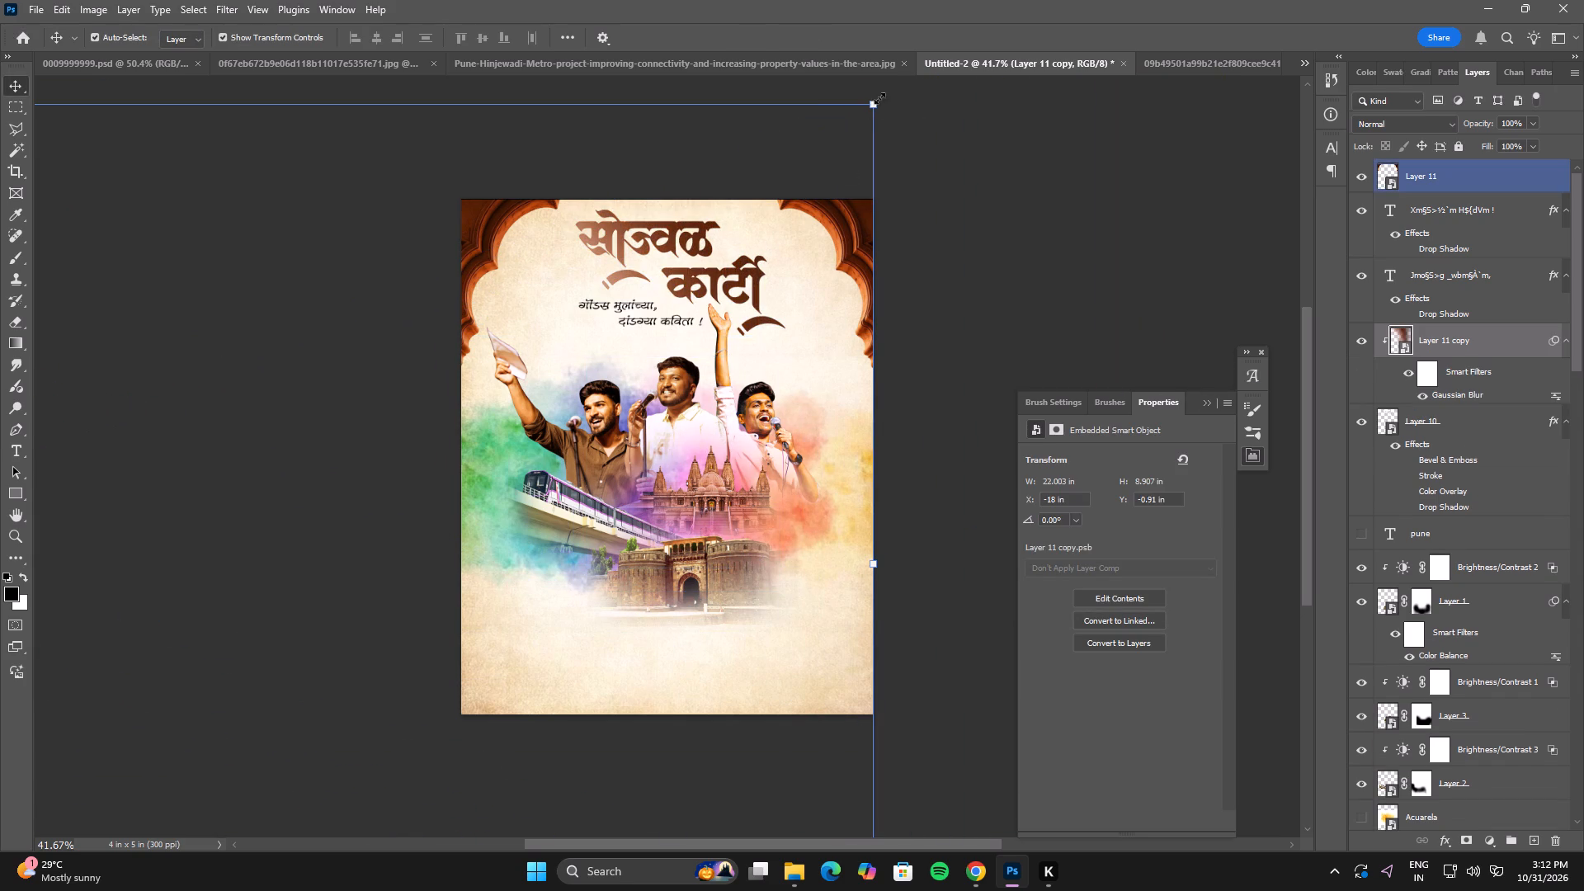
Enlarge the clipped arches copy to about 27 in wide and reposition it so its brown tones cover the Marathi title.
left_click(874, 101)
left_click_drag(784, 243, 689, 395)
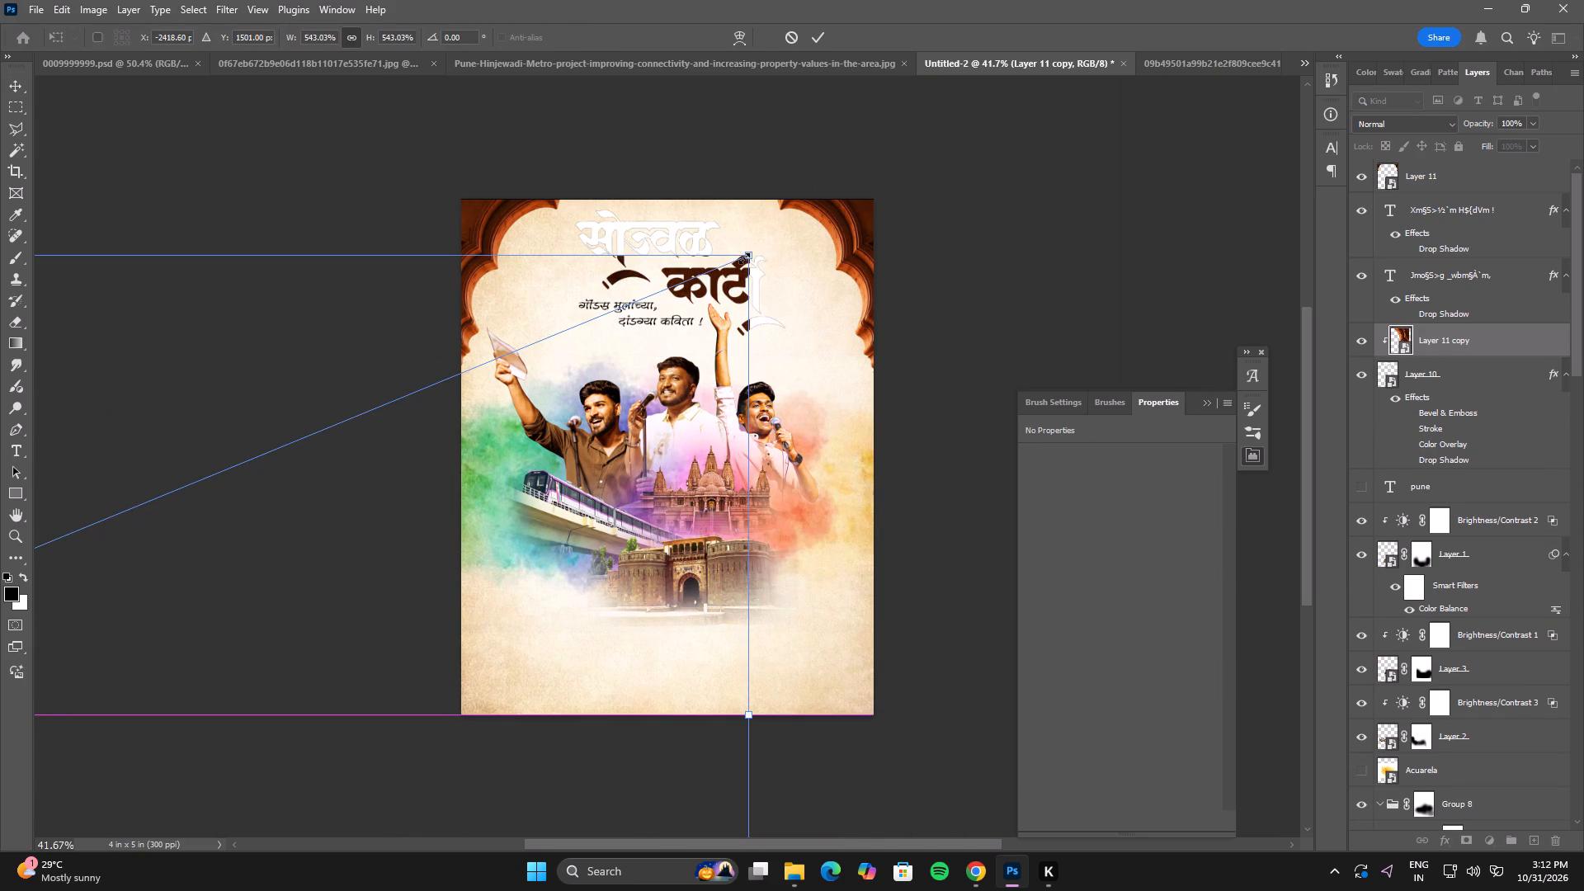
left_click_drag(744, 258, 983, 78, "alt")
left_click_drag(836, 275, 586, 309)
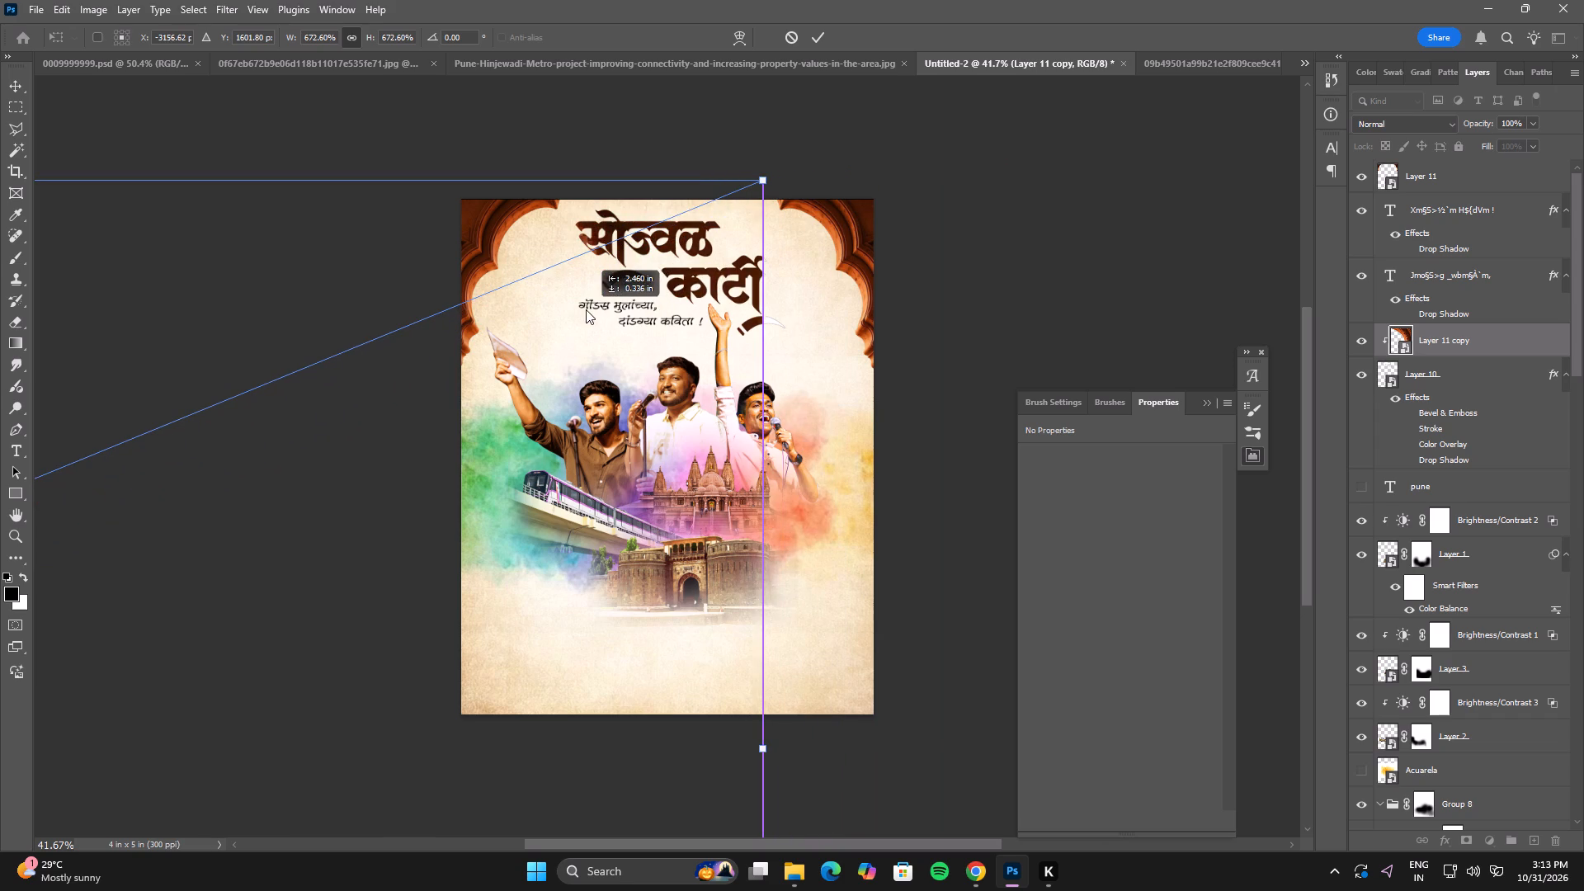
left_click_drag(586, 309, 582, 309)
double_click(582, 309)
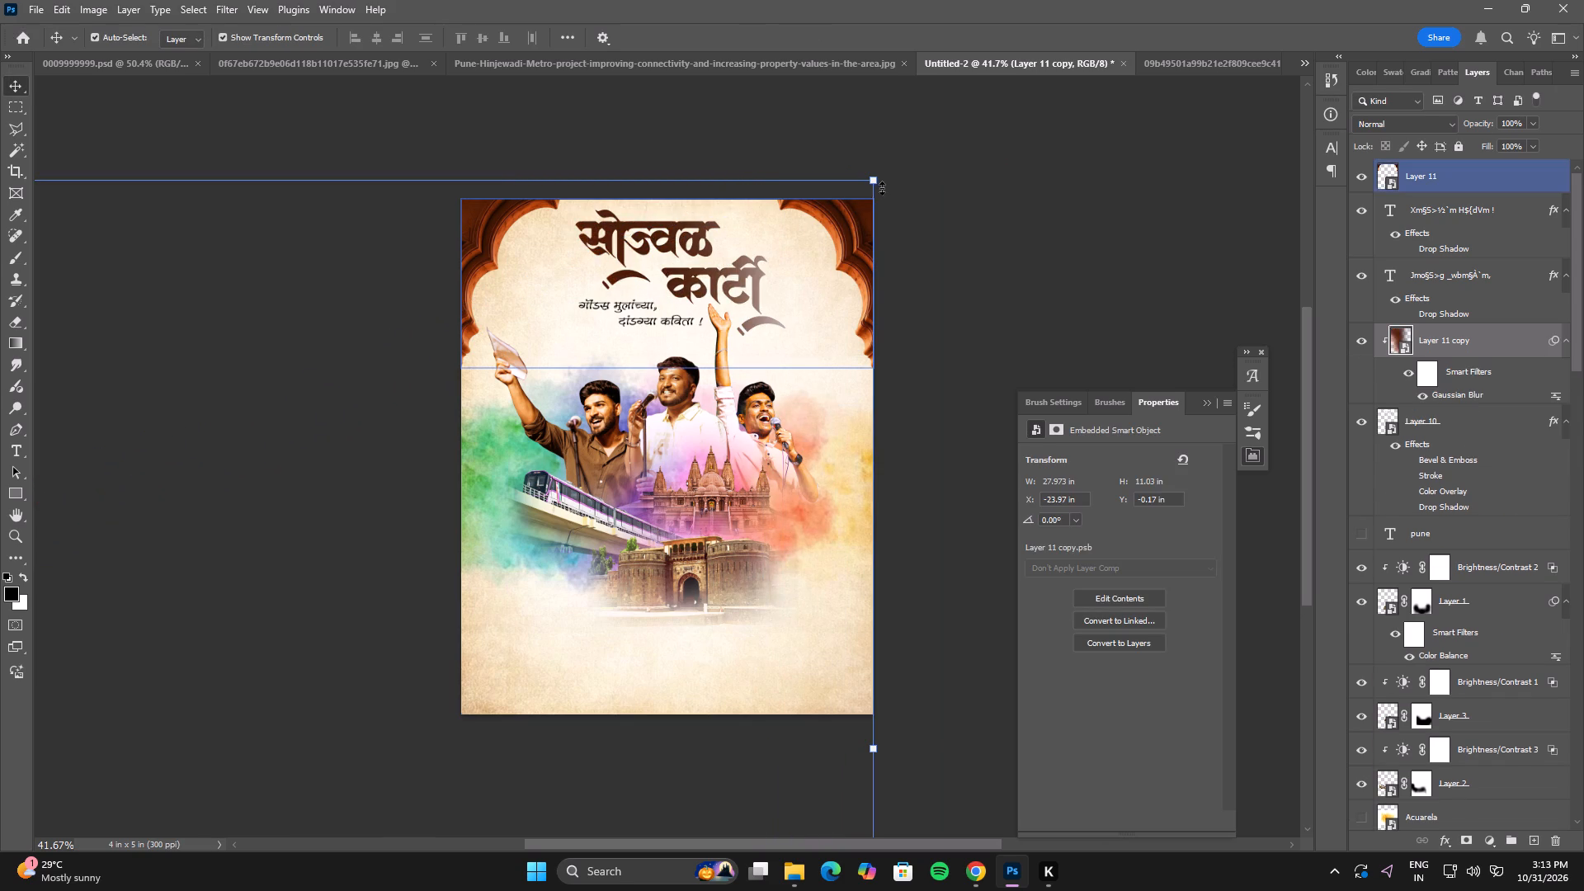
left_click(874, 181)
left_click_drag(722, 310, 857, 326)
double_click(770, 331)
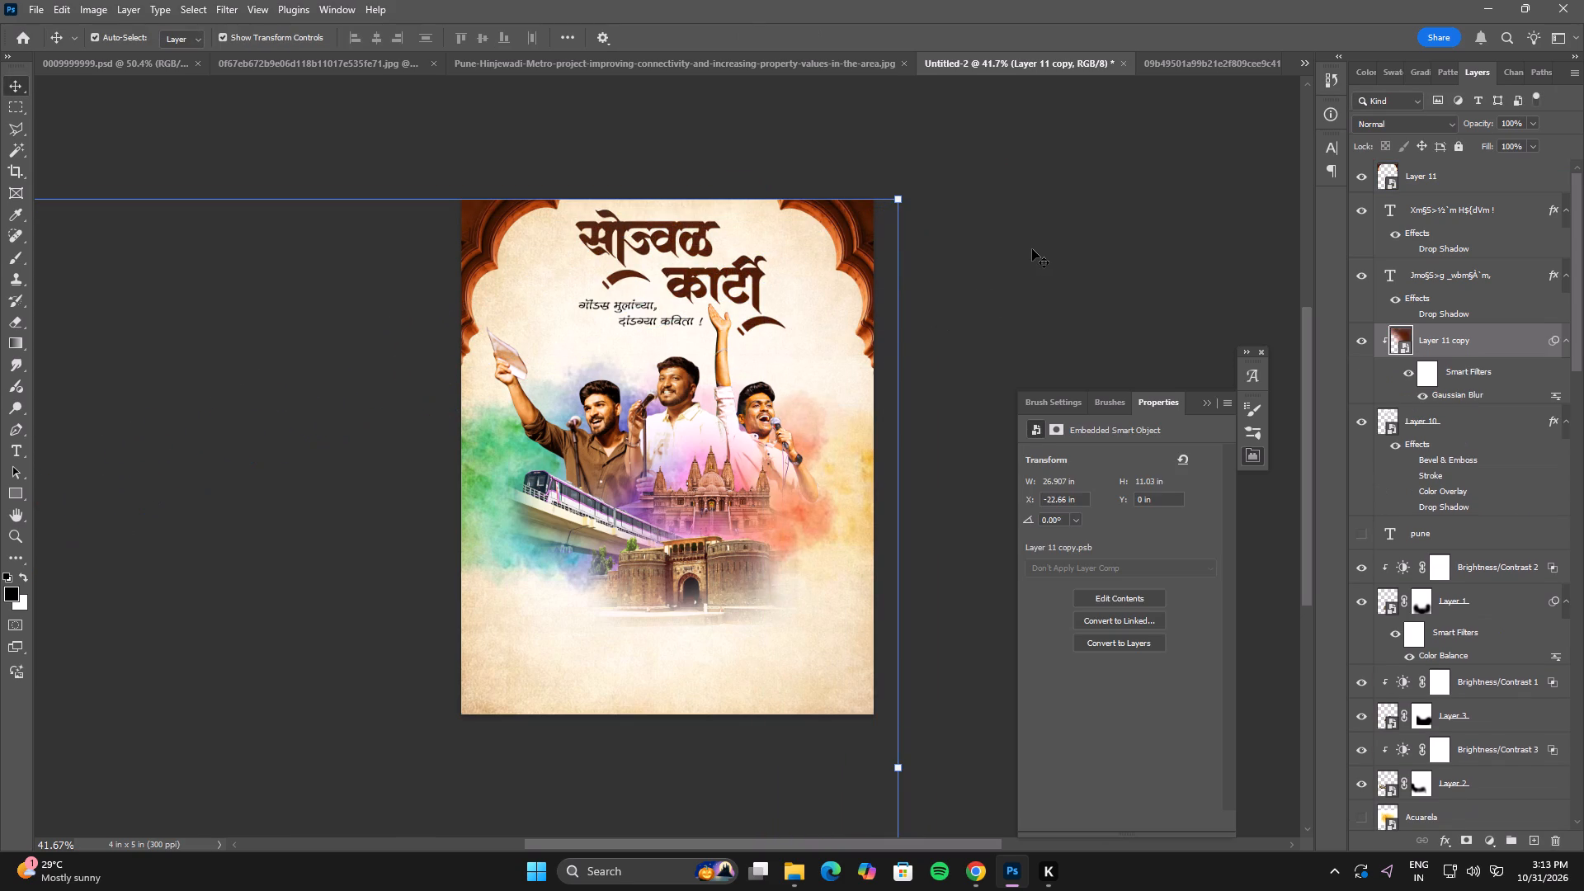
Nudge the clipped arches copy up to Y about -0.09 in and check the poster in full-screen view.
key("Up")
key("Up")
key("Up")
key("Up")
key("Up")
key("Up")
key("Up")
key("Up")
key("Up")
key("Up")
key("Up")
key("Up")
key("Up")
key("Up")
key("Up")
key("Up")
key("Up")
key("Up")
key("Up")
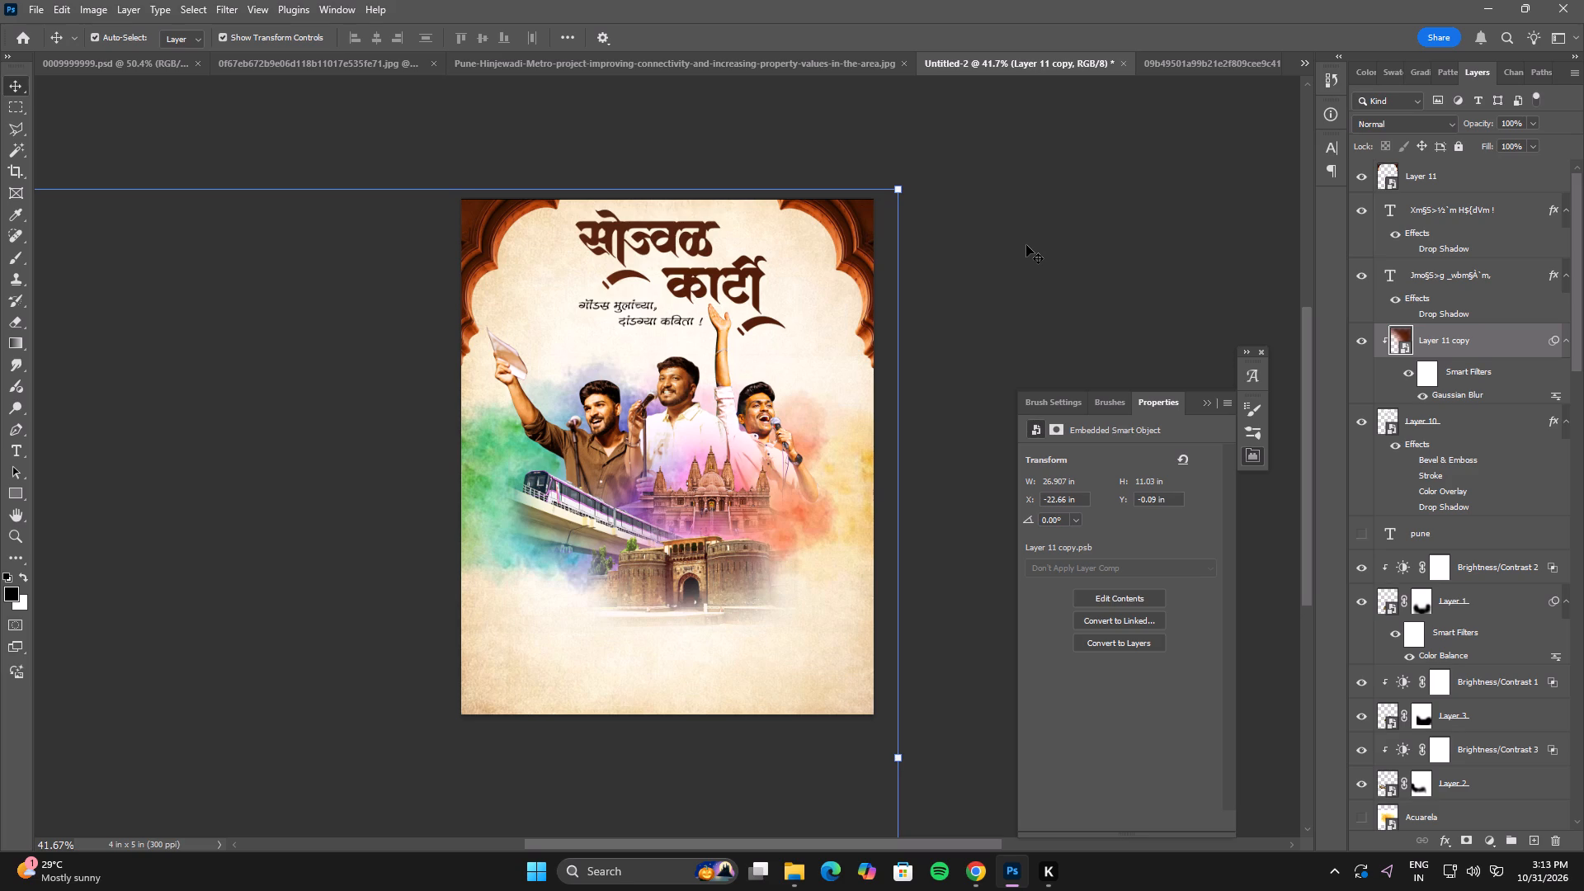
left_click(1029, 233)
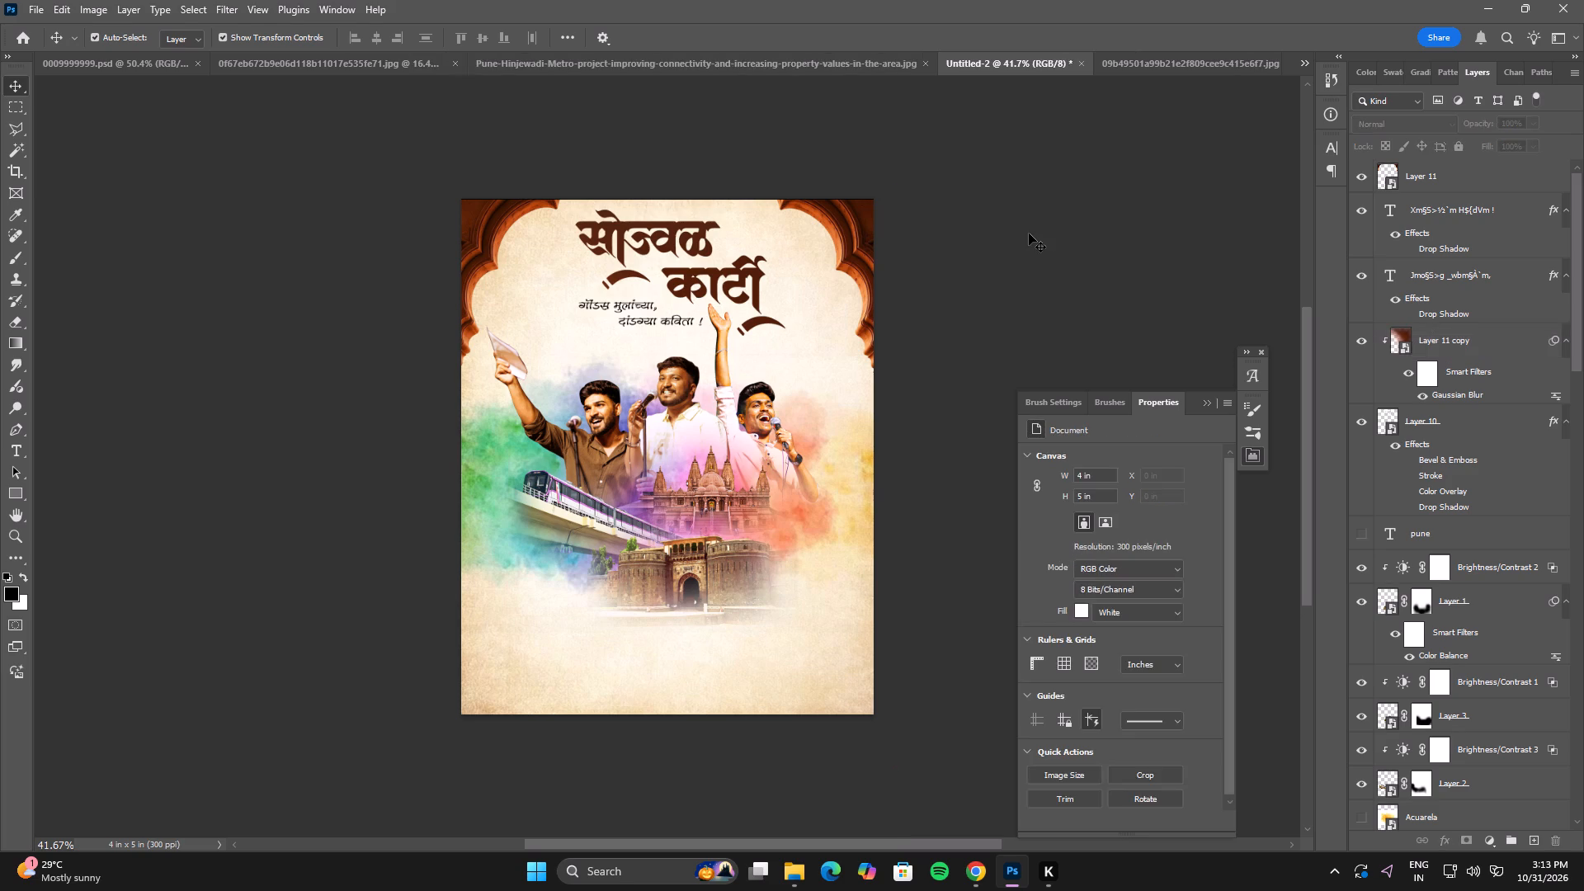
type("ff")
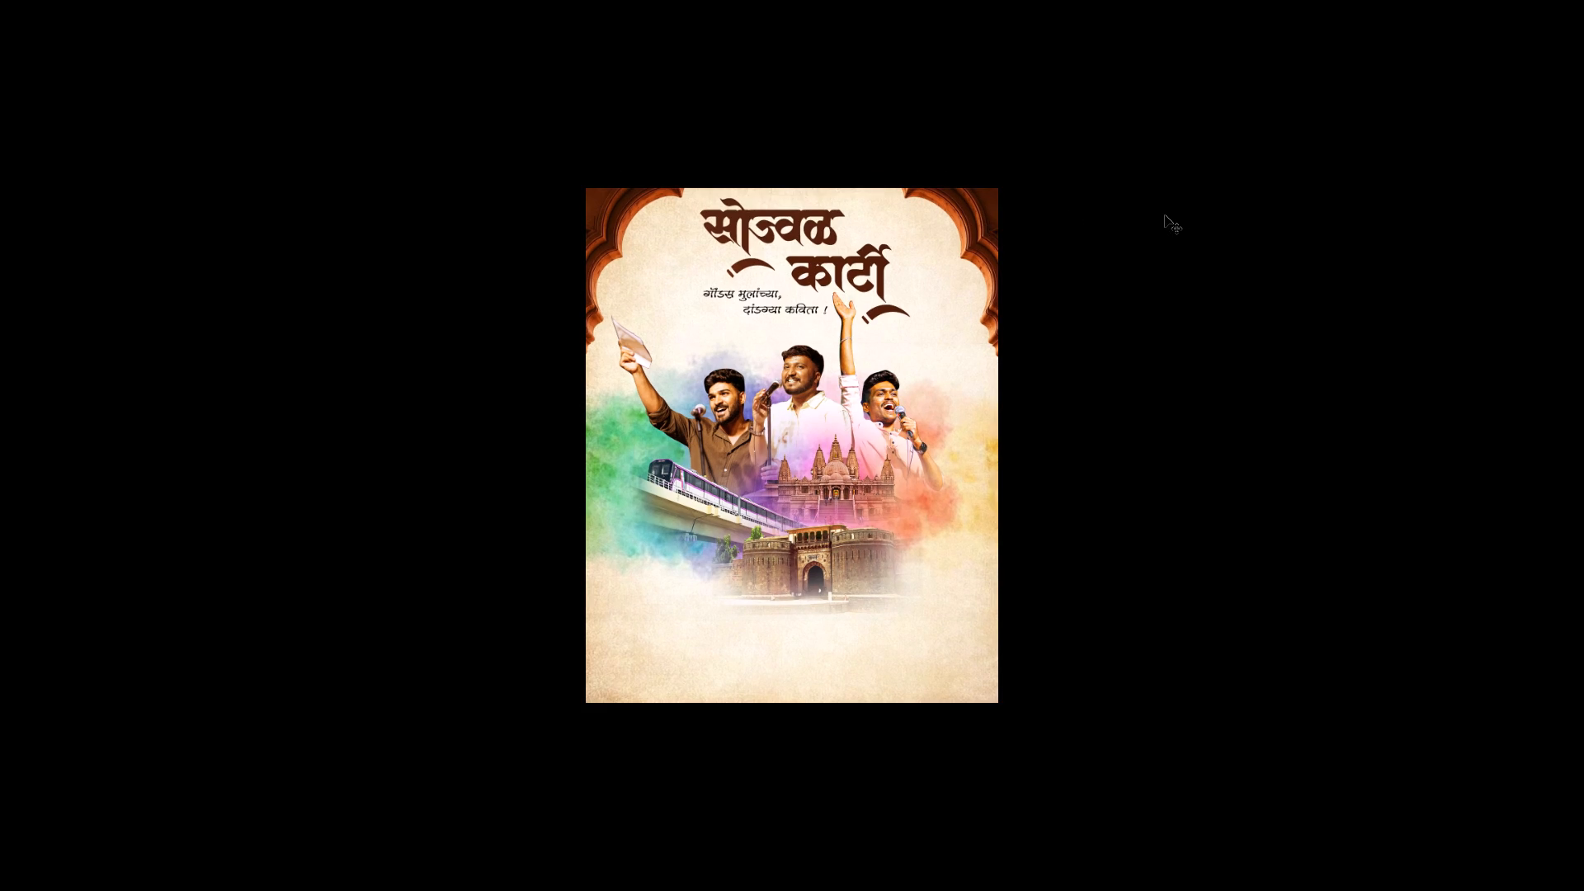
left_click(1165, 215)
key("f")
Add a clipped Selective Color adjustment above the arches copy, with Neutrals Cyan at +75% and Yellow near its minimum, and preview the poster full screen.
left_click(758, 271)
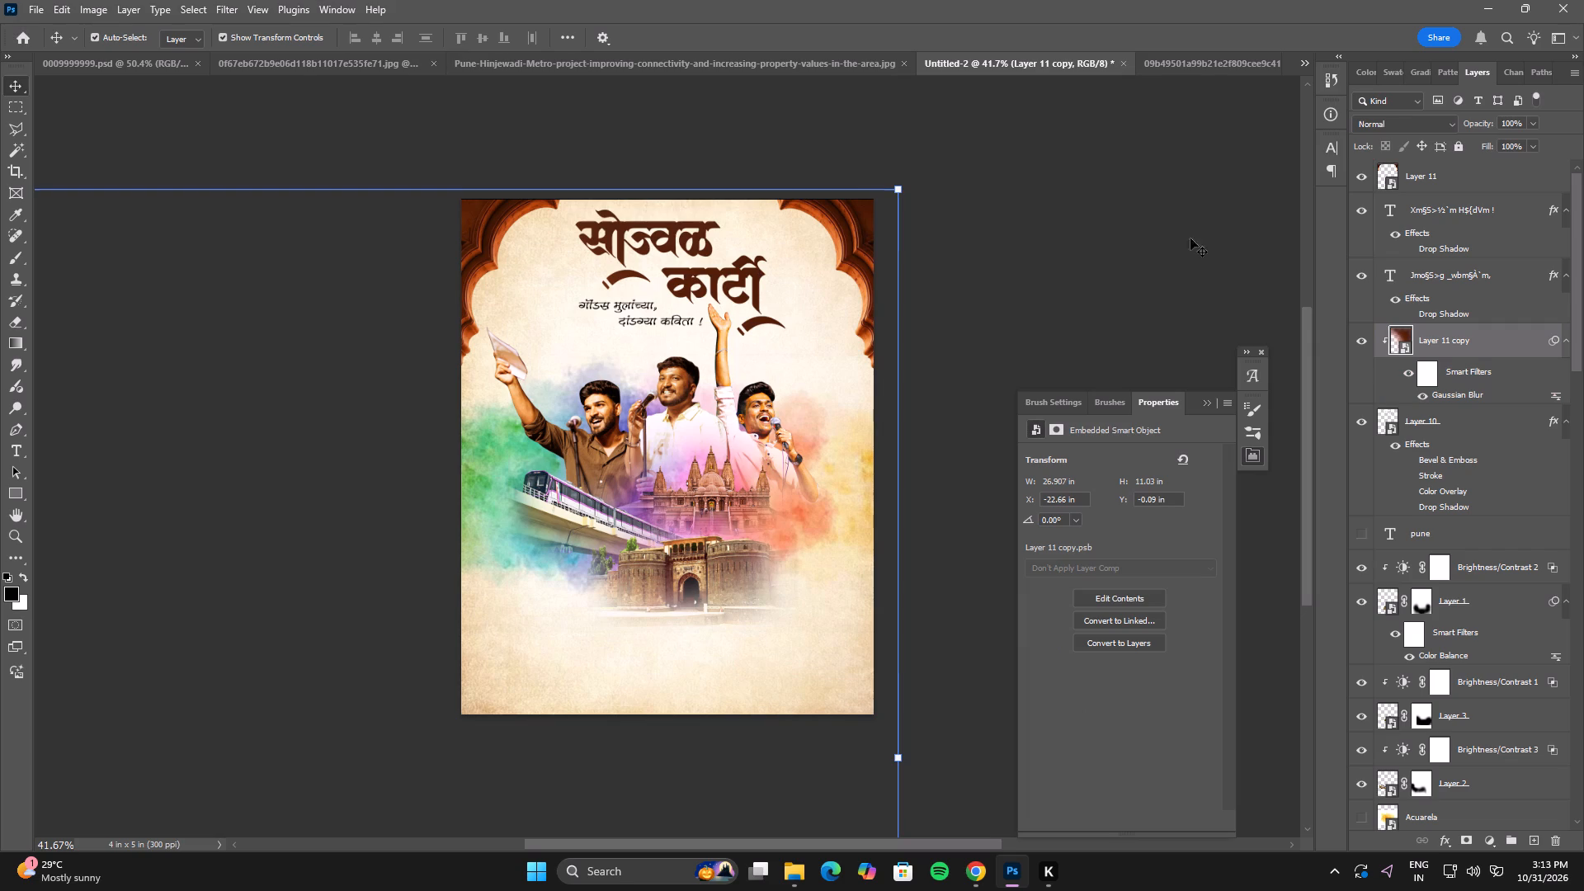
left_click(1489, 840)
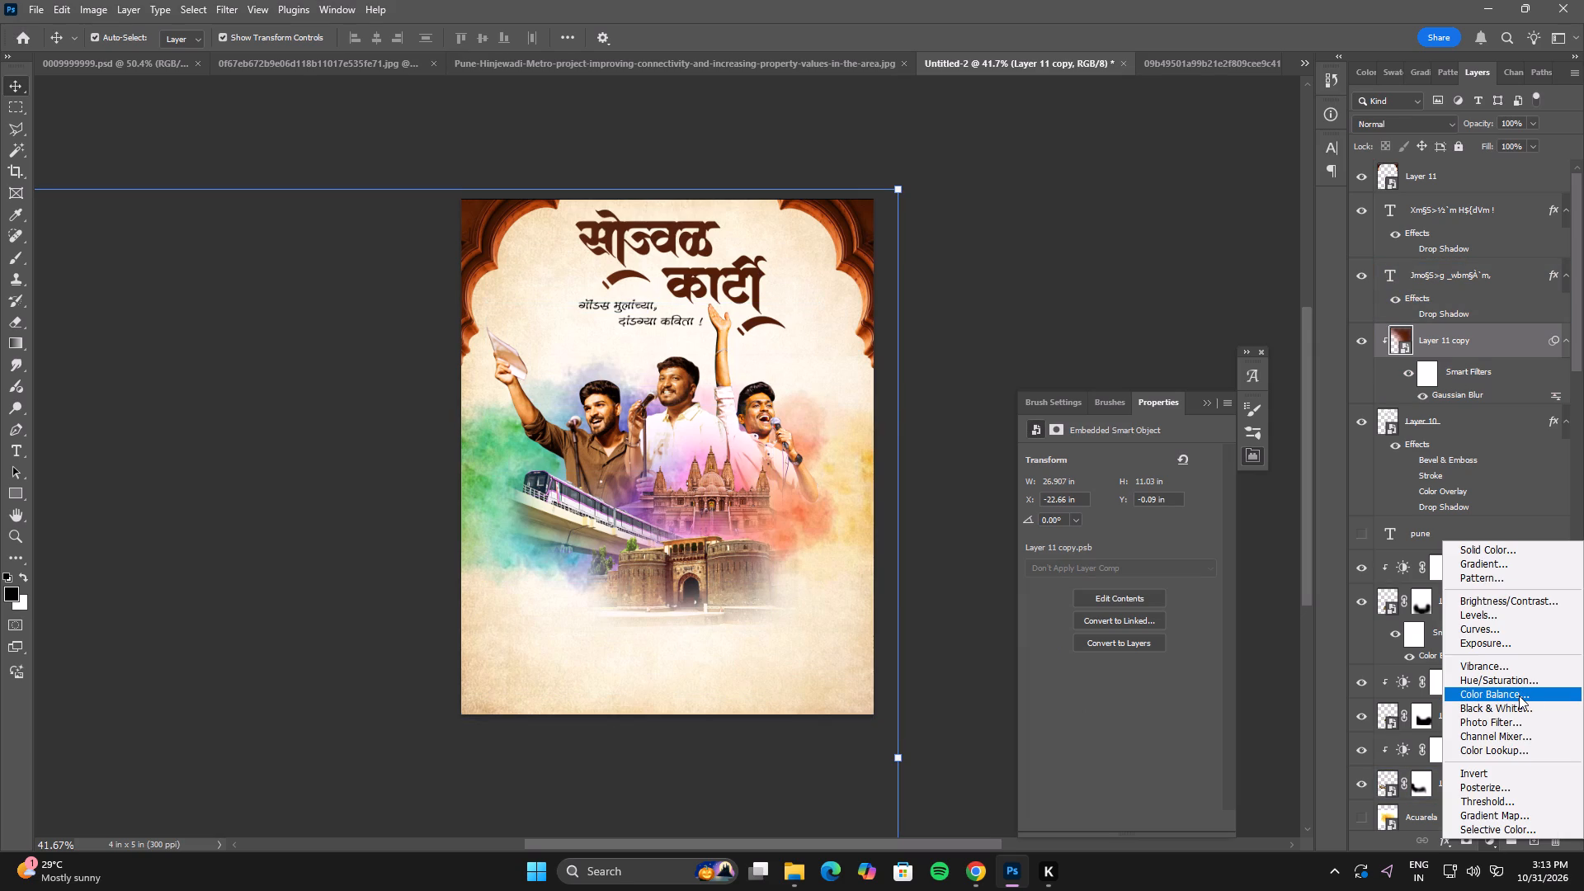
left_click(1502, 825)
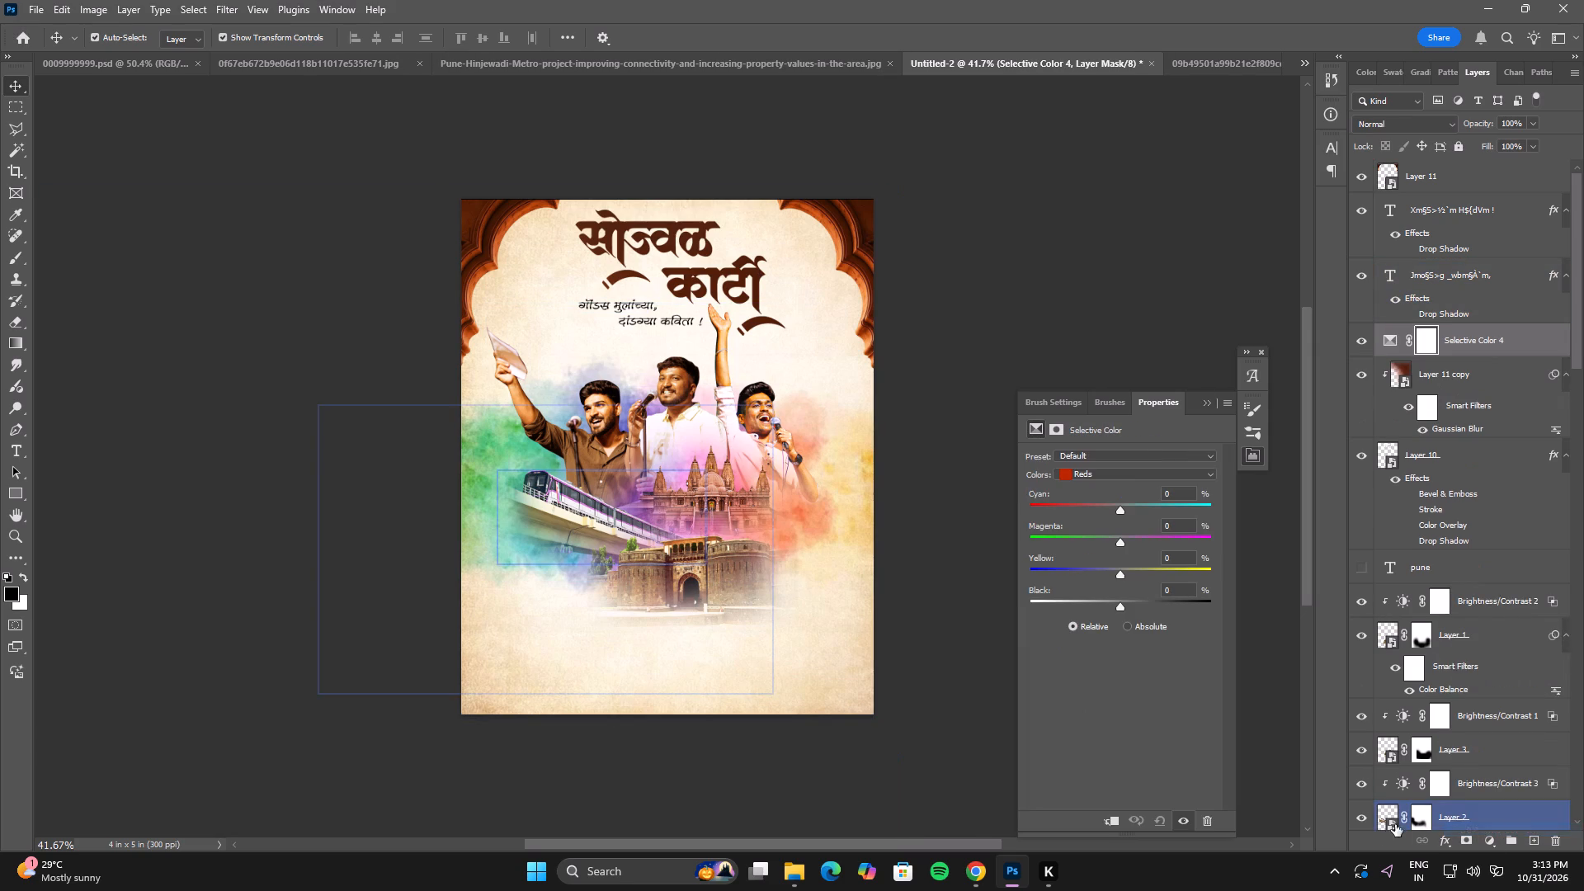
left_click(1107, 822)
left_click(1105, 474)
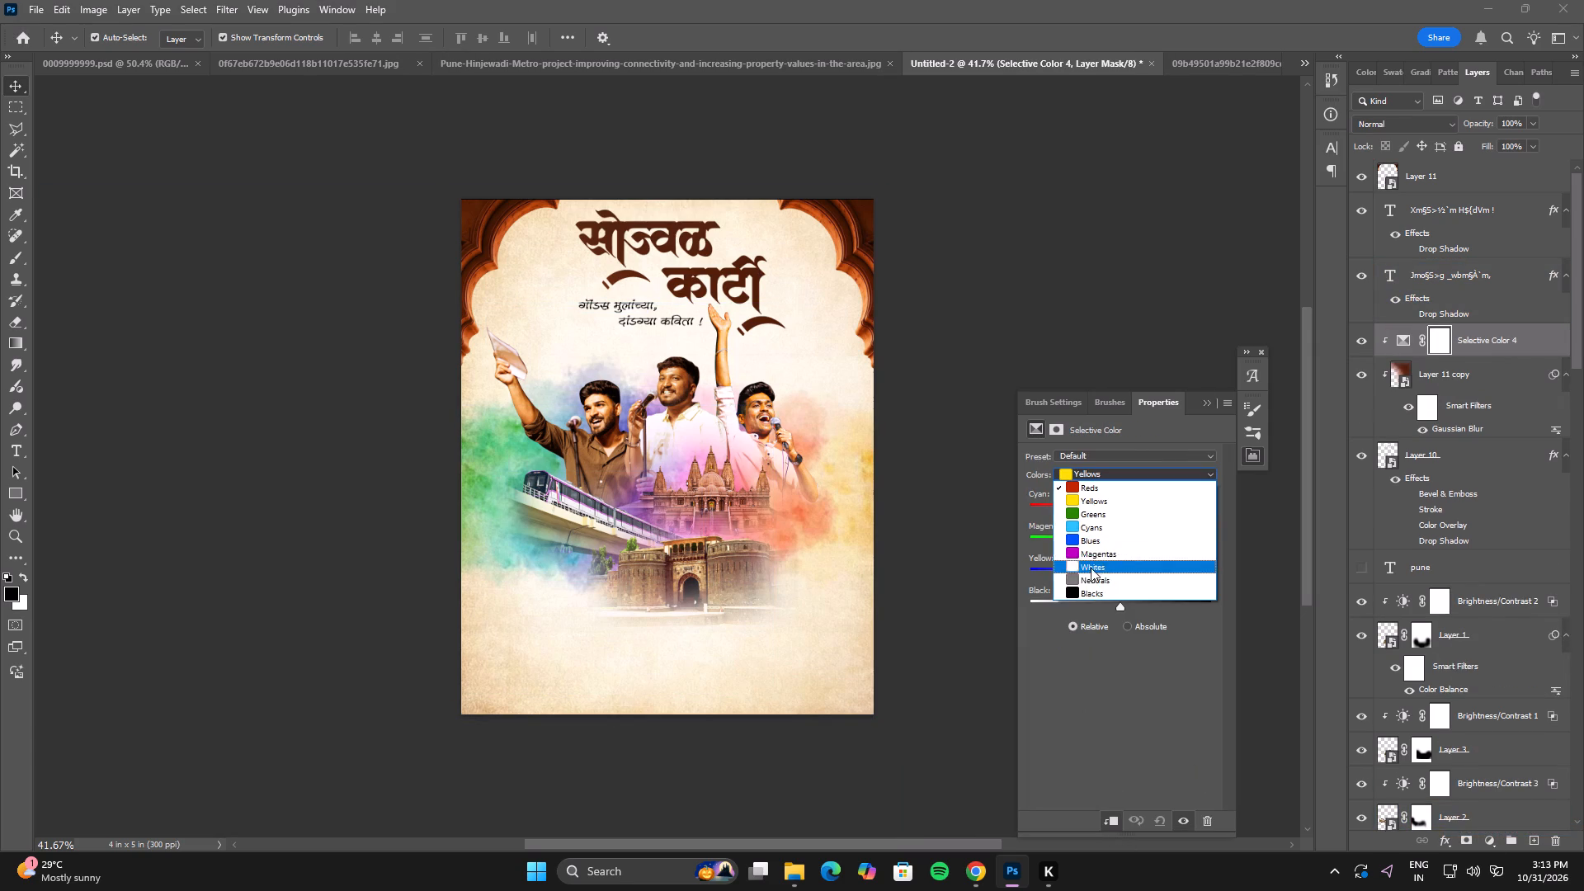
left_click(1087, 582)
left_click_drag(1122, 507, 1157, 520)
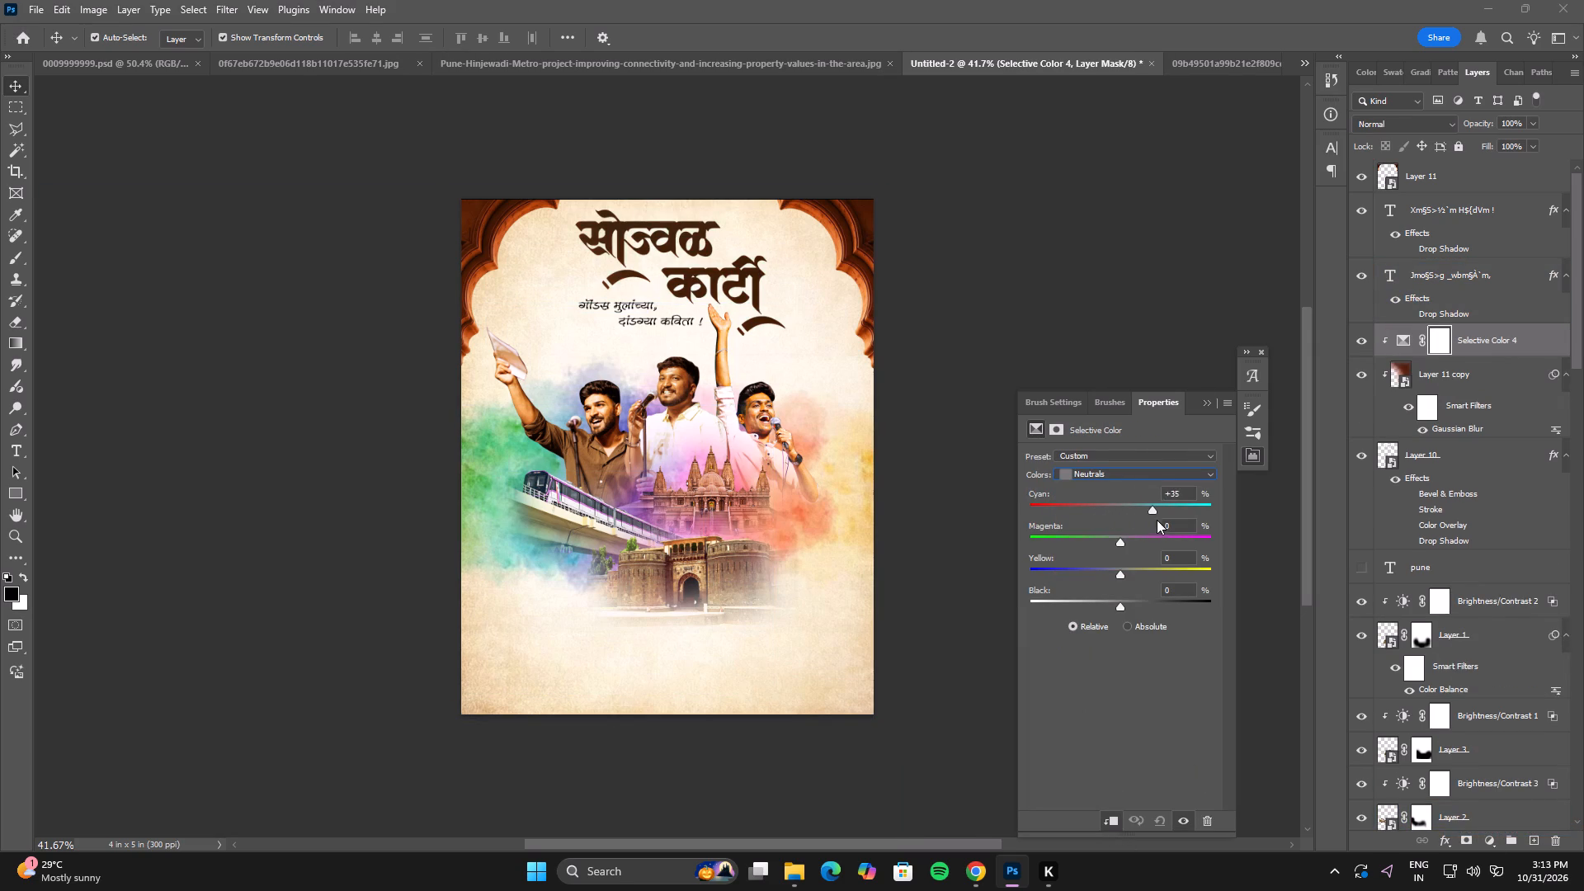
left_click_drag(1157, 520, 1189, 530)
left_click_drag(1122, 571, 1166, 575)
left_click_drag(1166, 575, 1039, 572)
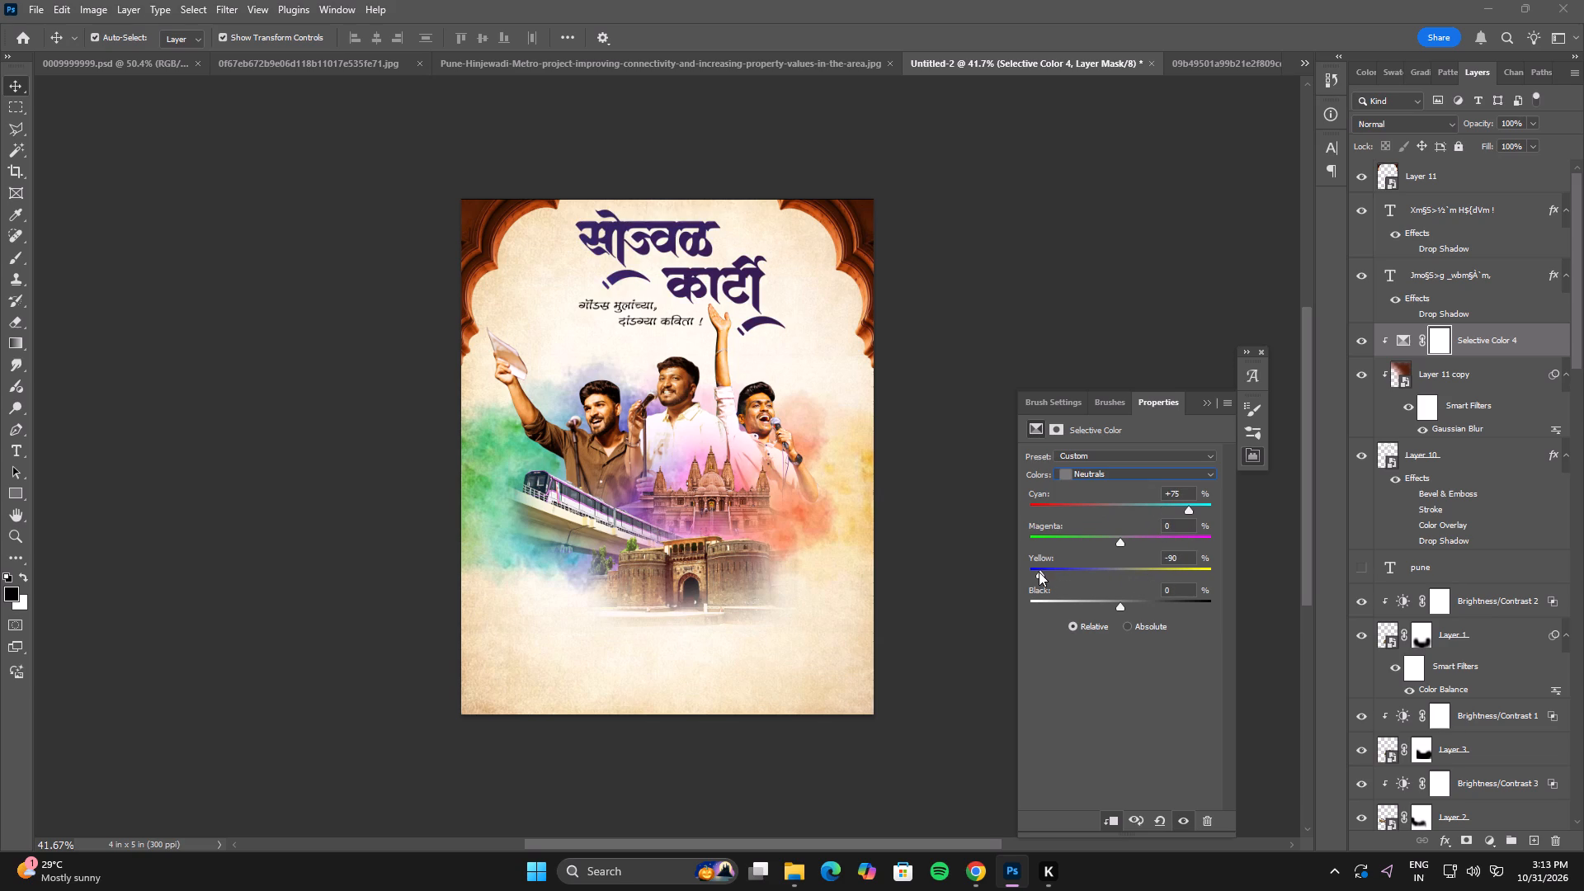
left_click_drag(1039, 572, 1030, 572)
left_click(846, 231)
left_click(1020, 220)
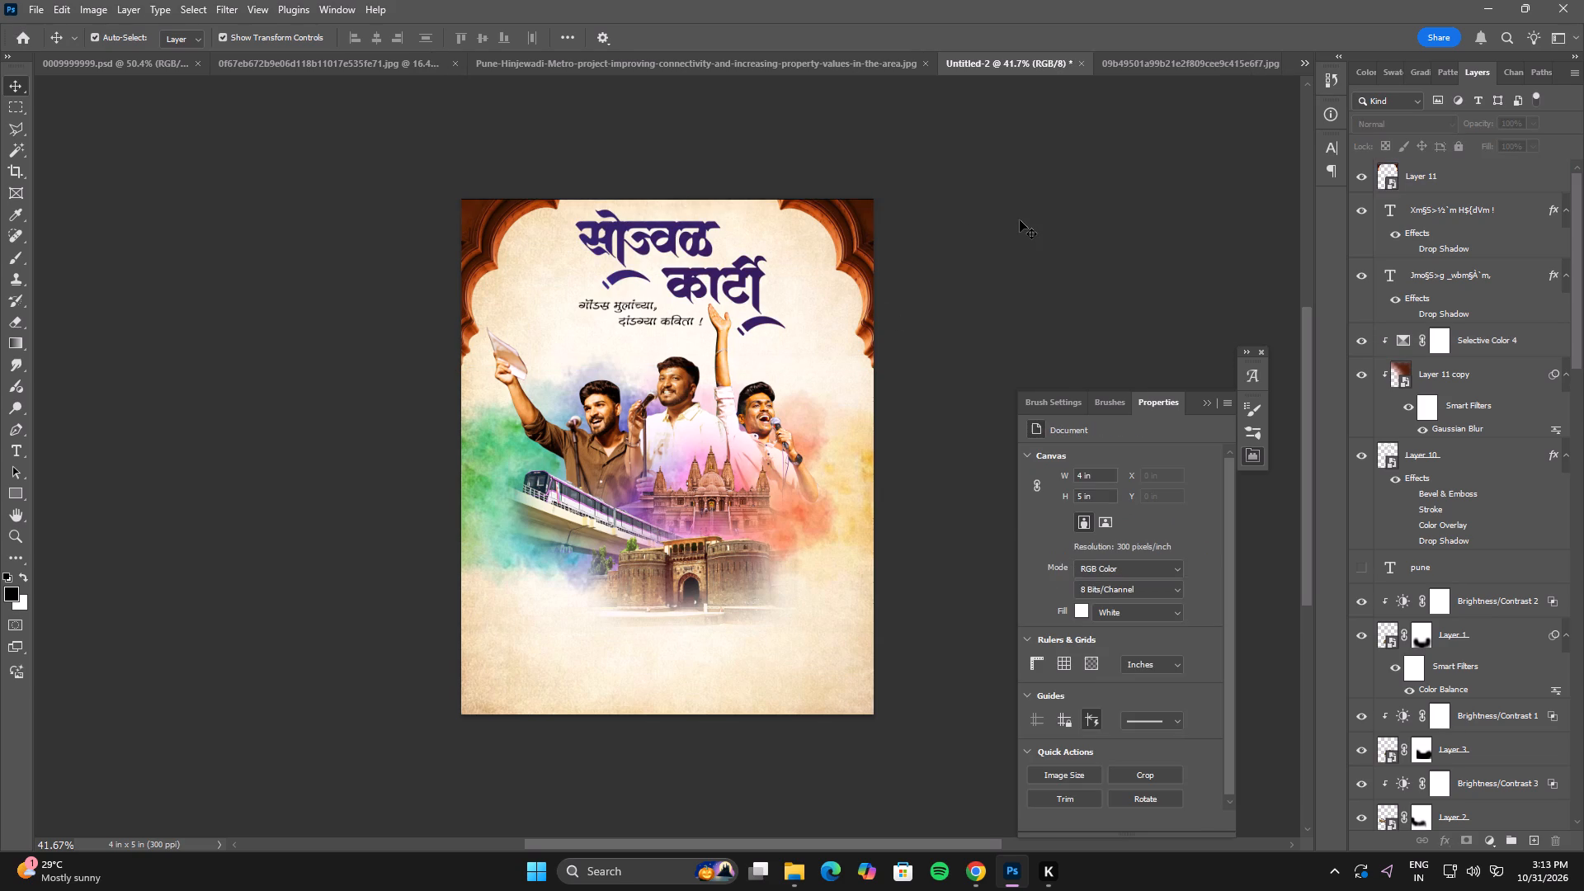
type("ff")
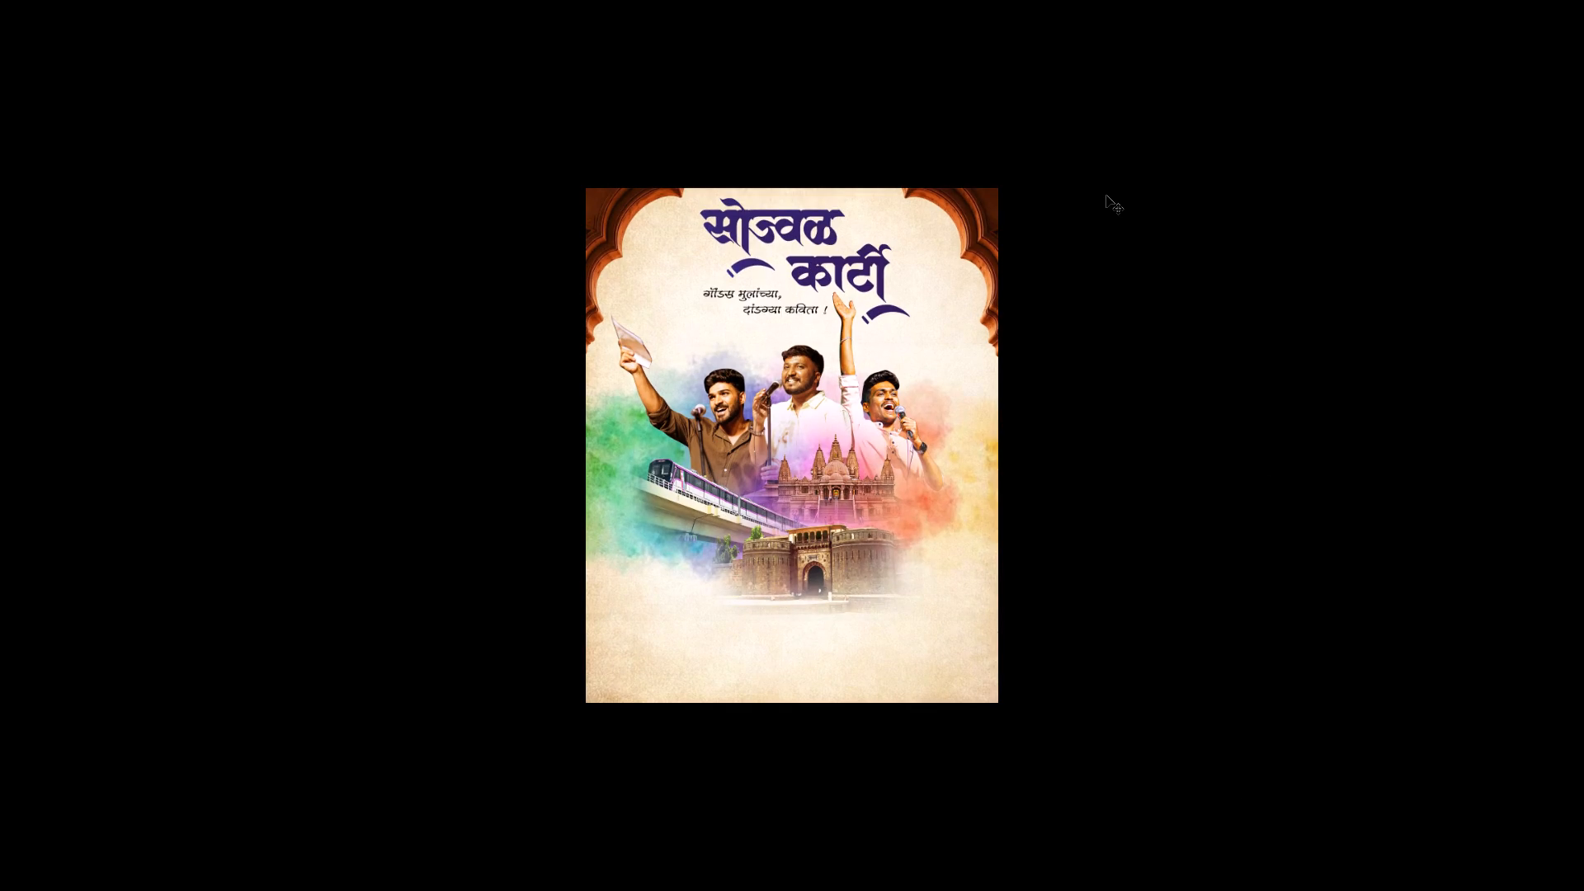
key("f")
Lower the opacity of the Linear Burn pastel watercolour copy to 16%.
left_click(855, 472)
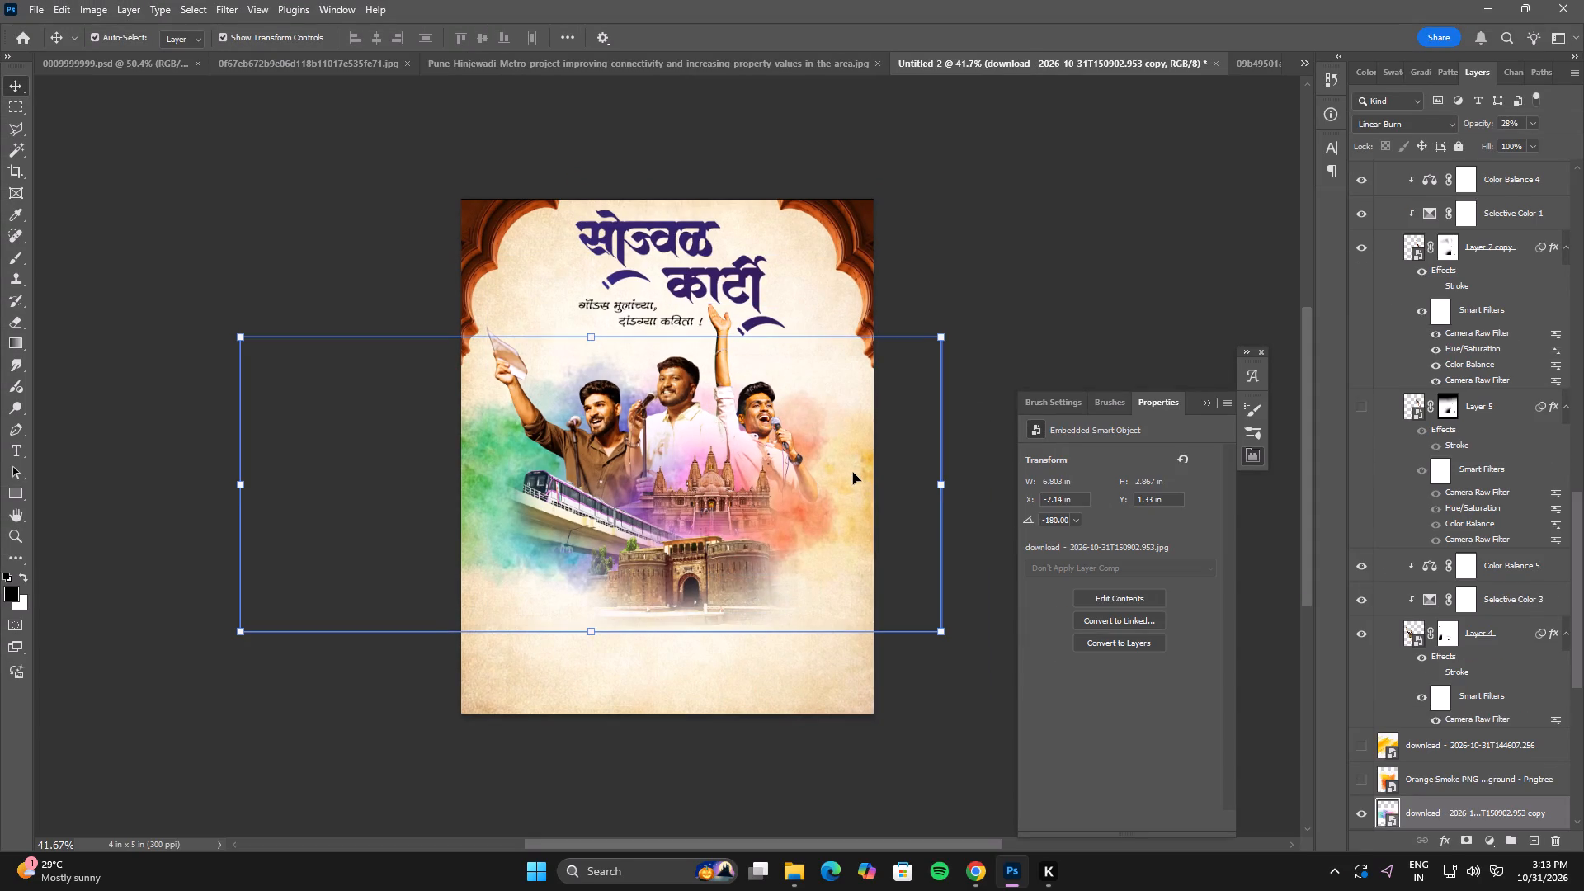
left_click_drag(1473, 123, 1457, 124)
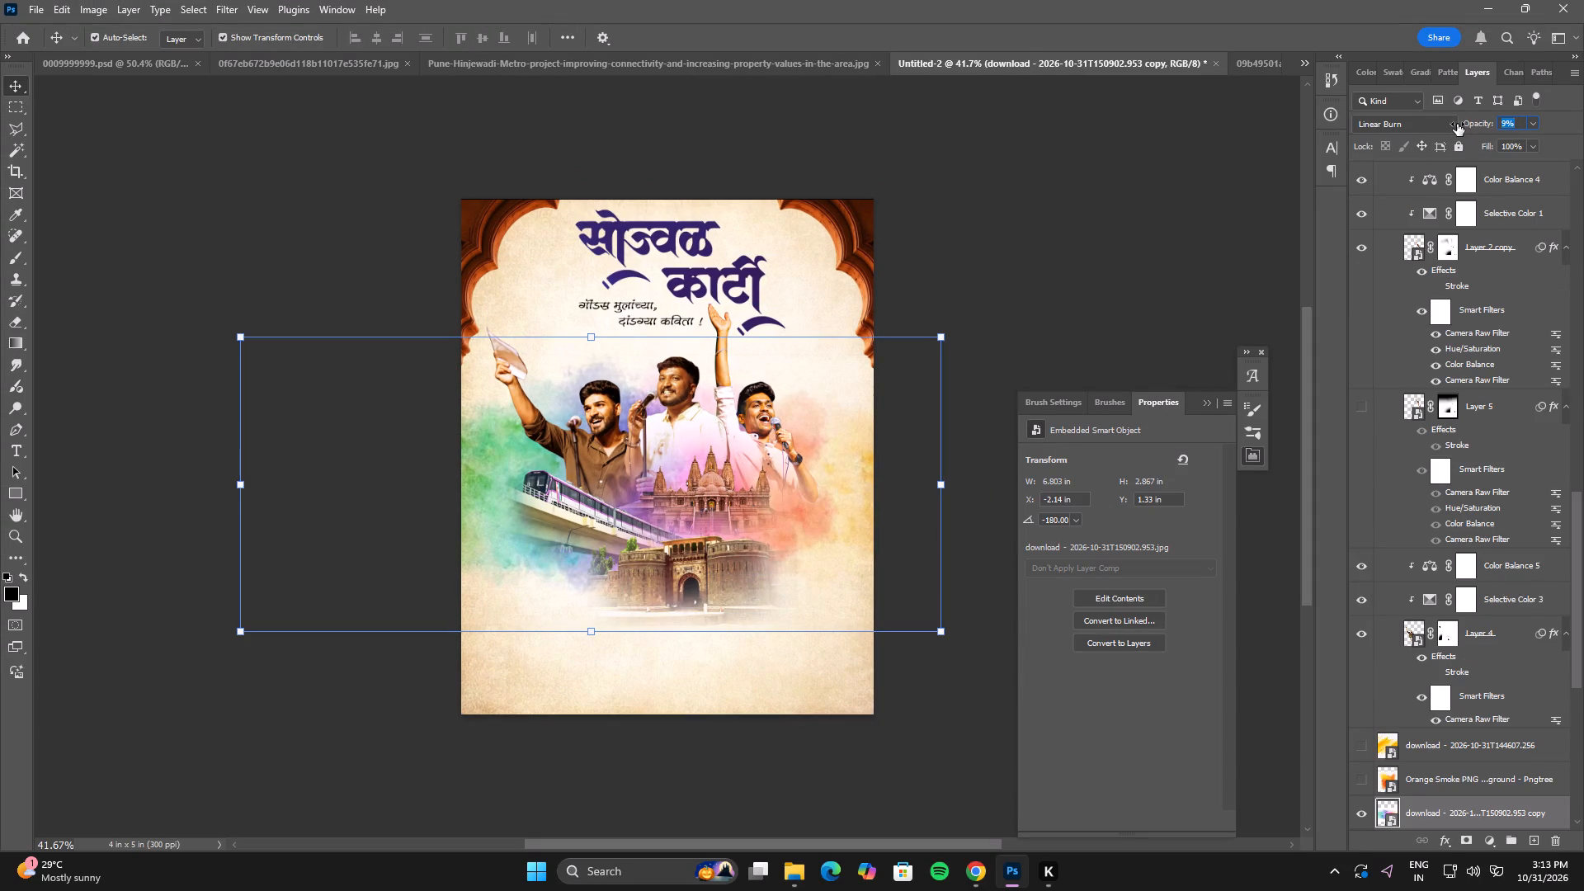
left_click_drag(1457, 124, 1464, 128)
left_click(1039, 219)
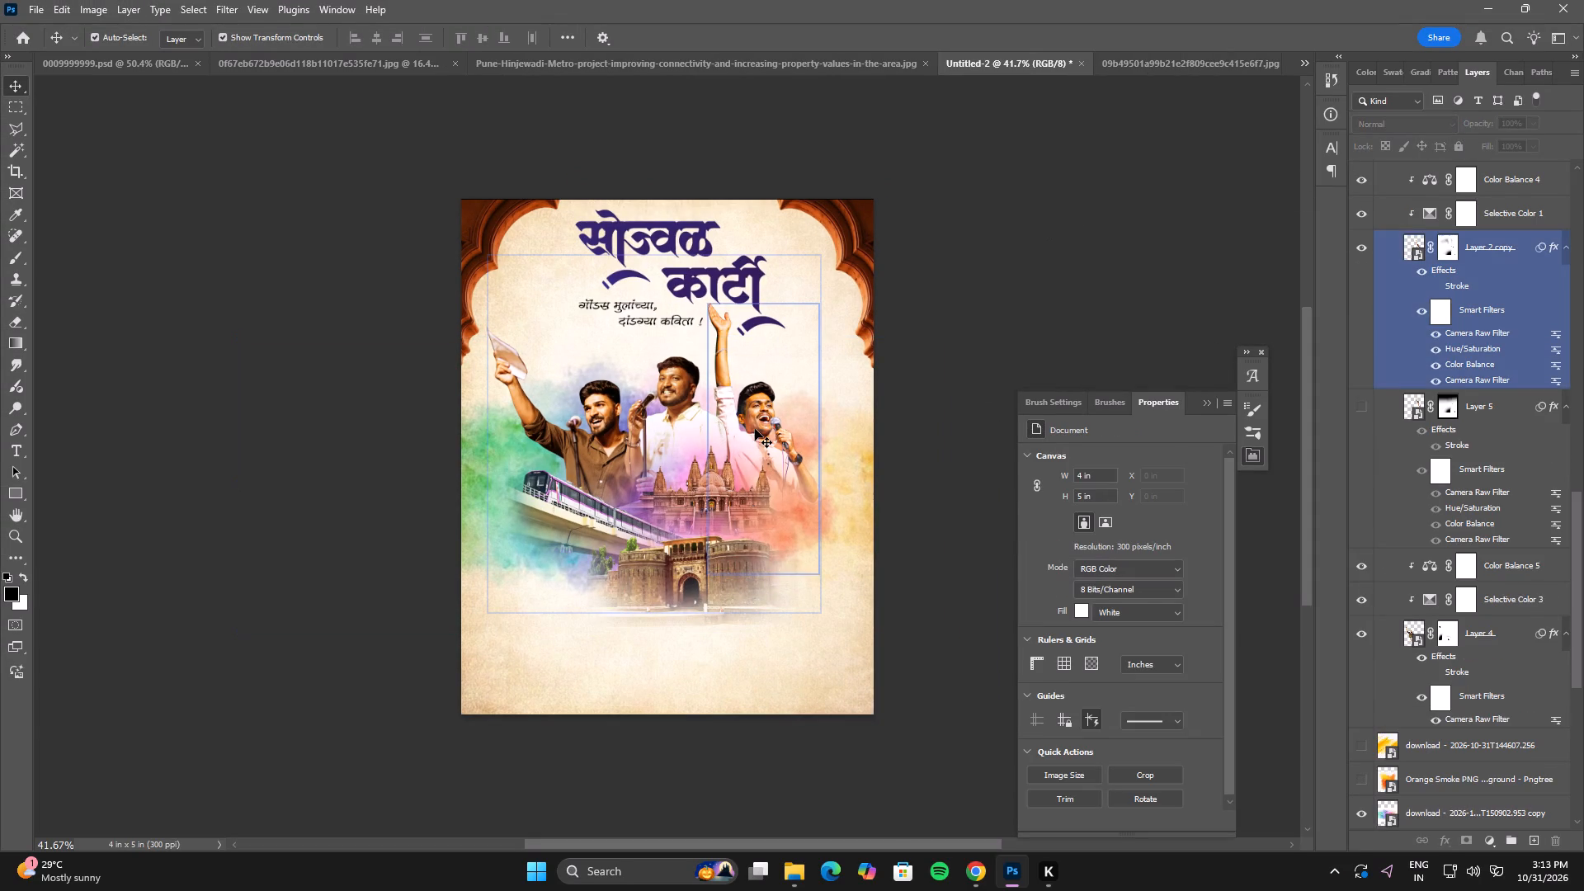
Nudge the performer with the raised arm, on the poster's right side, slightly to the right.
left_click(755, 429)
key("Right")
key("Right")
key("Right")
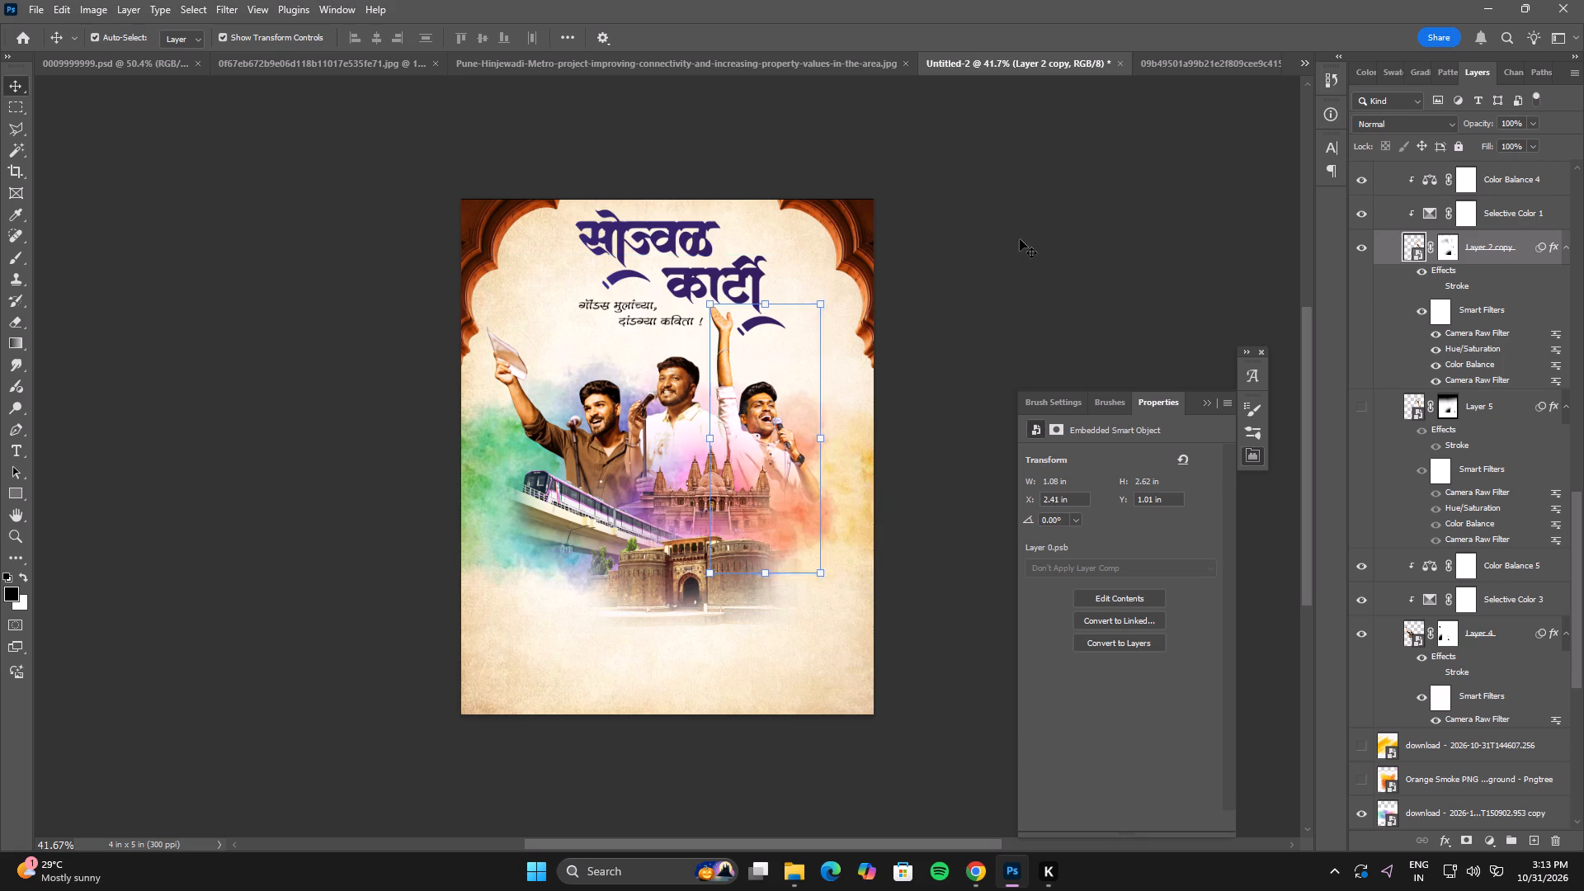
left_click(1020, 239)
Hide the corner arches layer at the top of the poster.
left_click(759, 273)
left_click(854, 218)
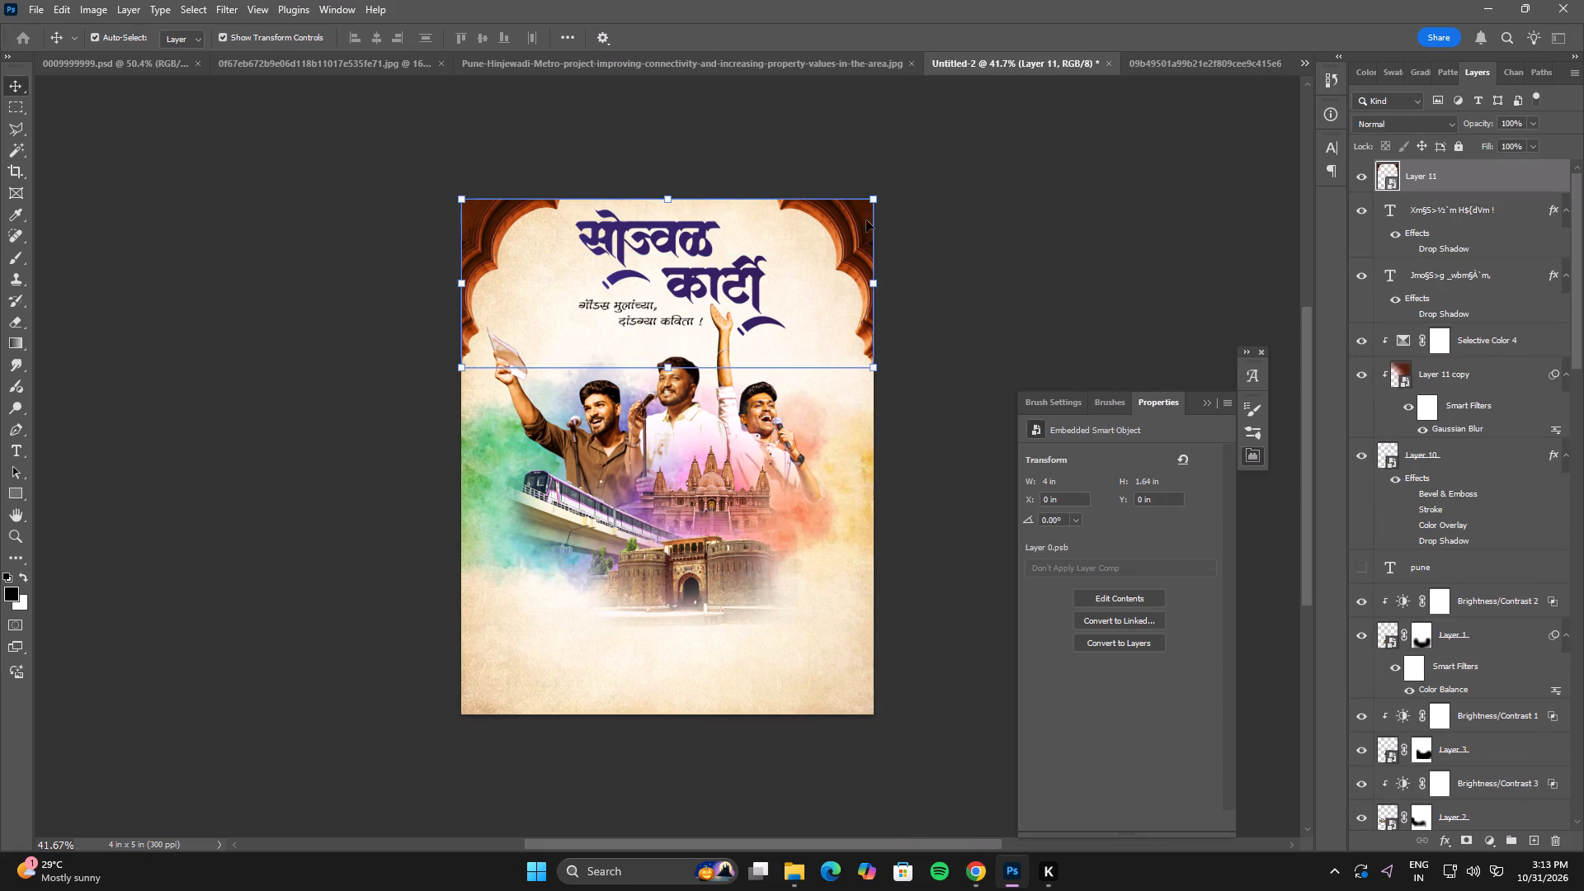
left_click(1365, 186)
left_click(1152, 229)
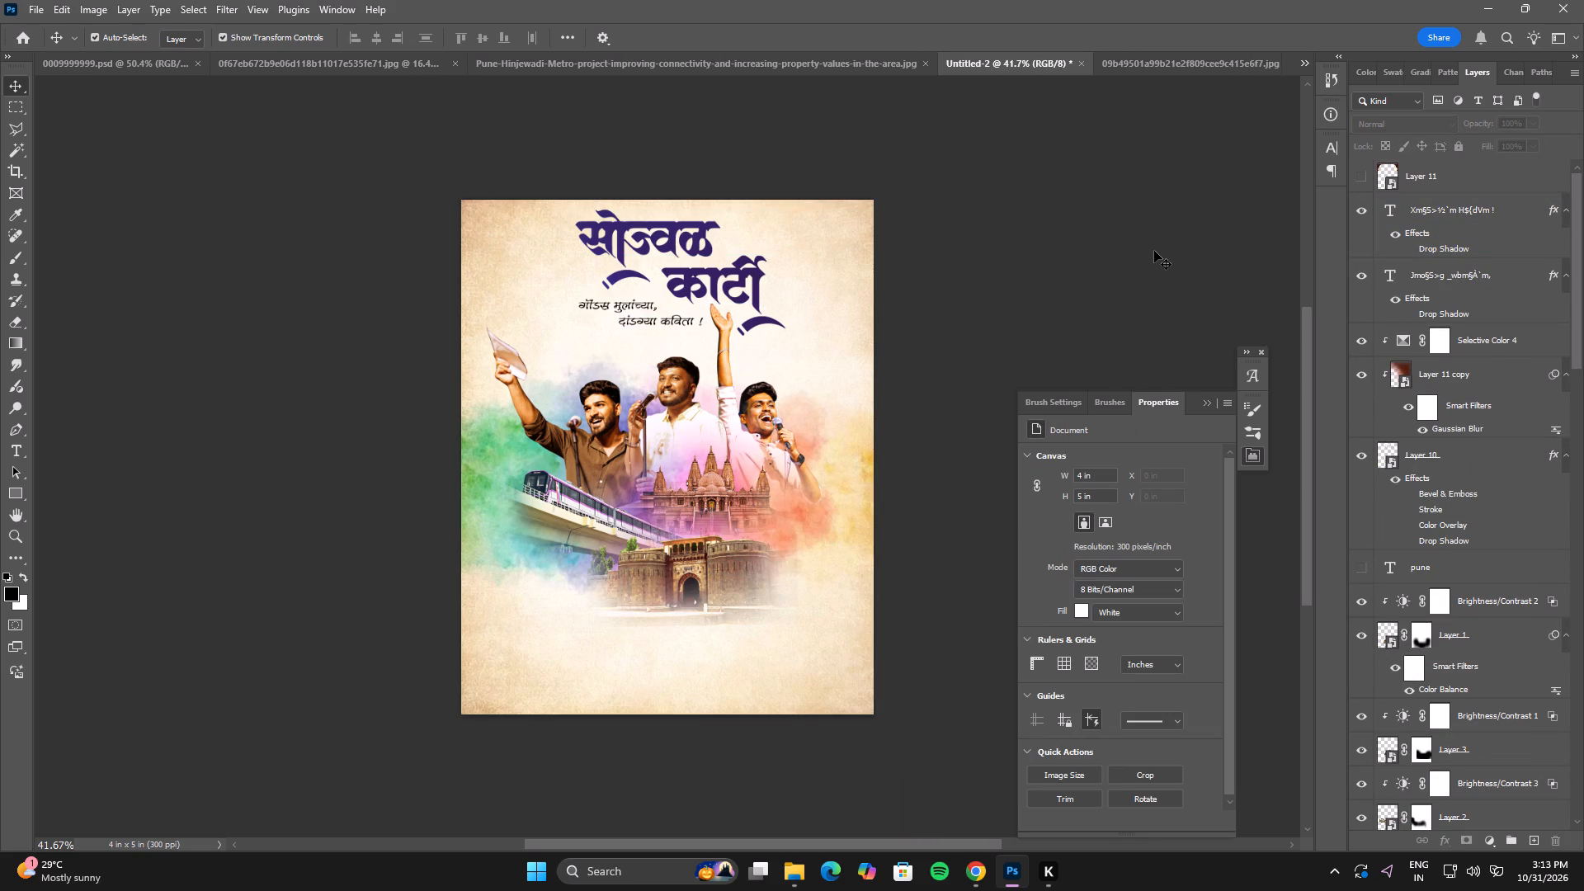
Place the Orange Smoke image from Downloads above the pastel watercolour copy, at full poster width and Y 0.8 in.
left_click(847, 482)
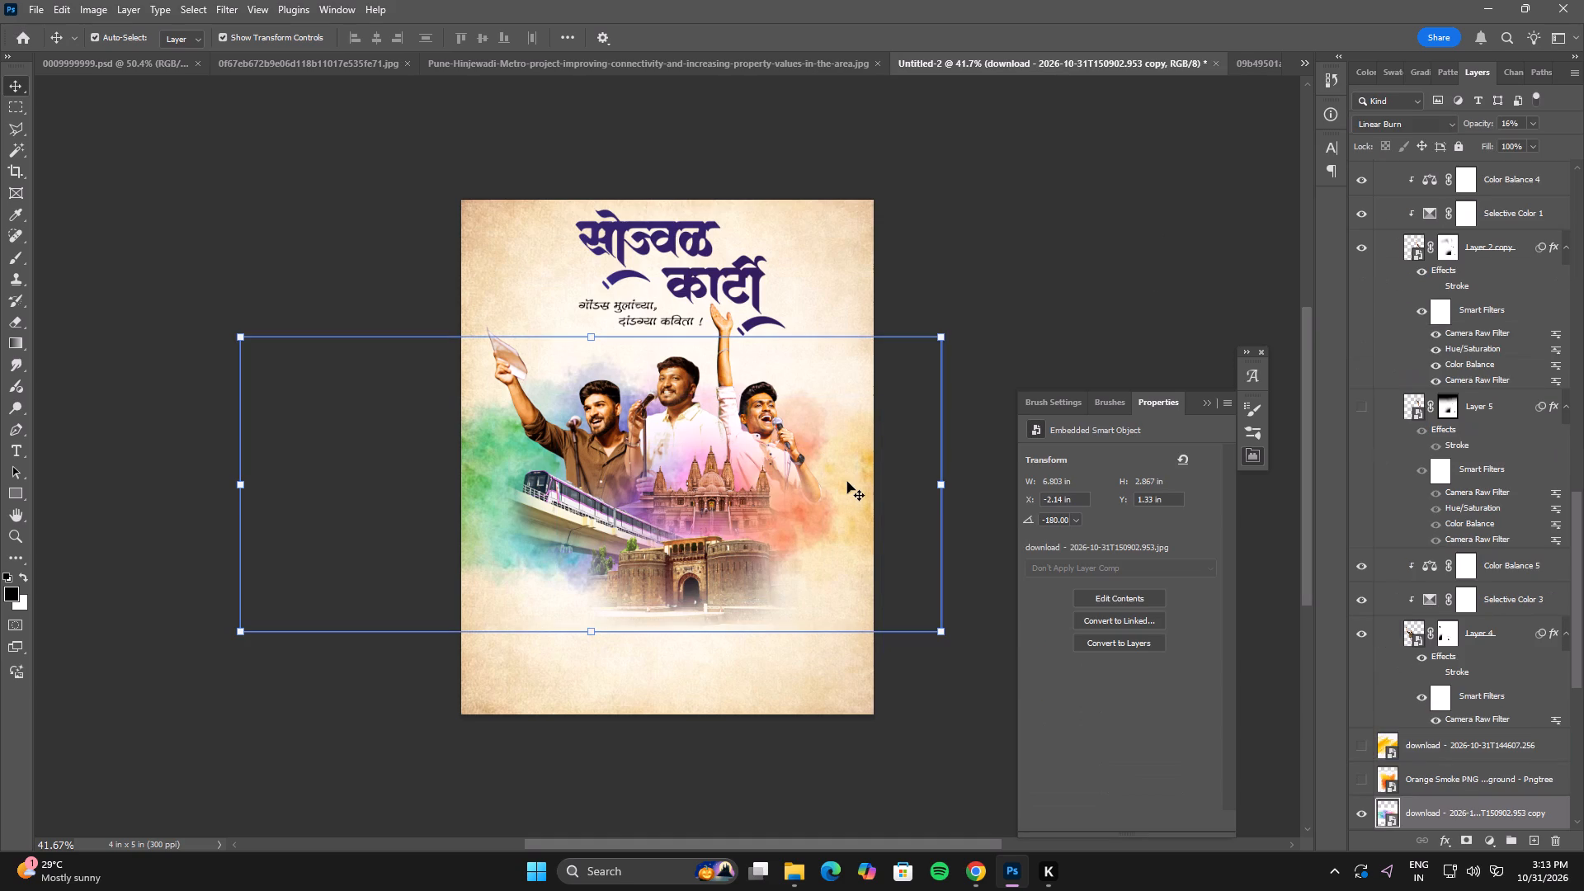
scroll(1440, 769, "down", 2)
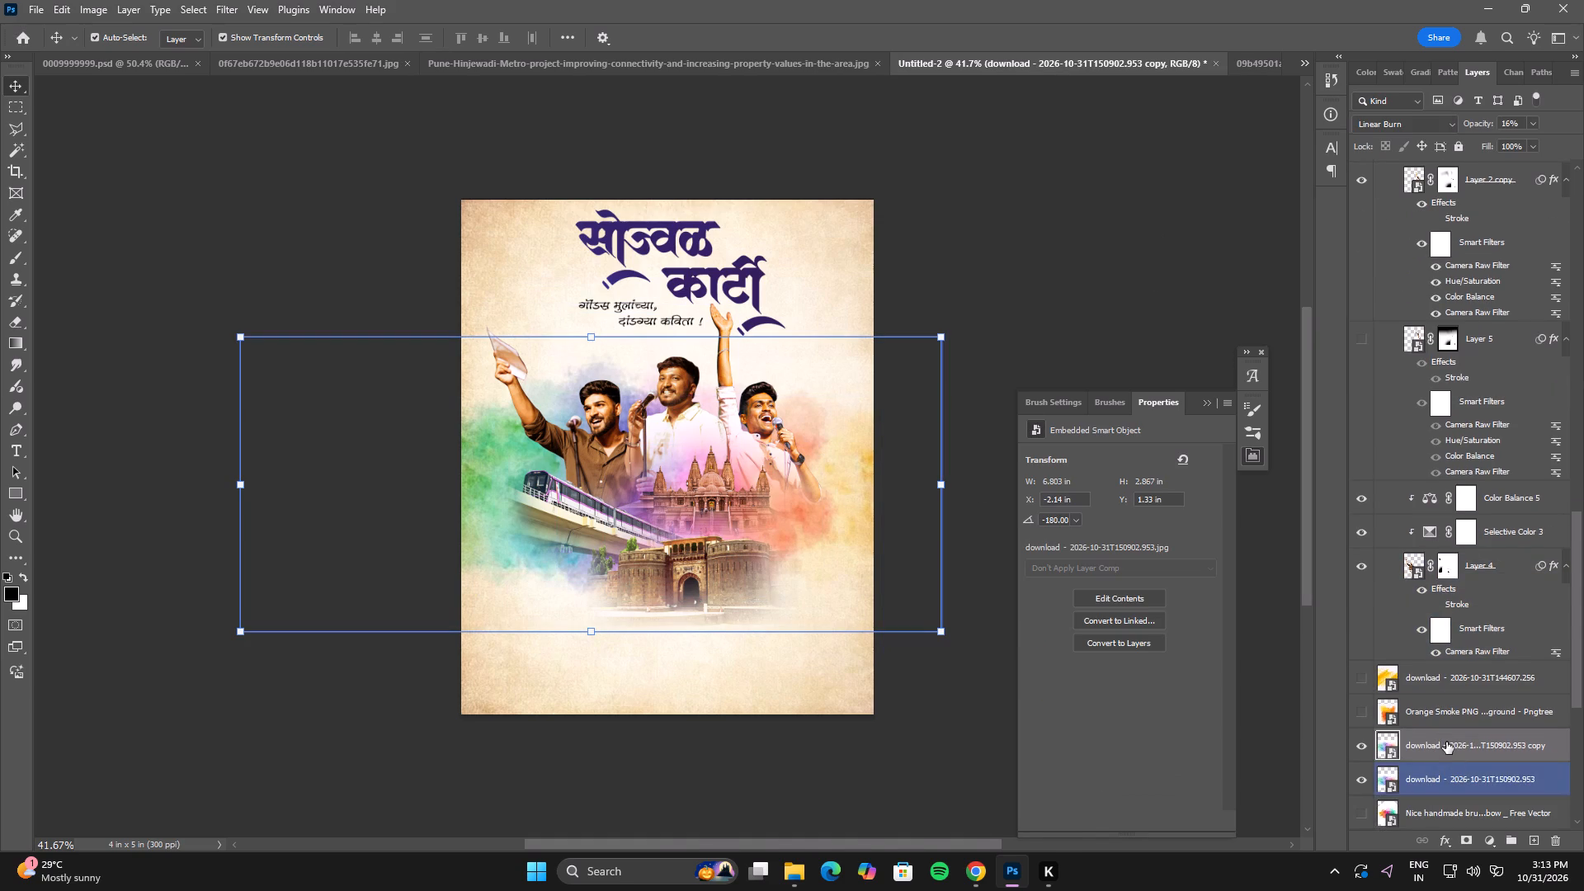
left_click(1446, 742)
key("alt+Tab")
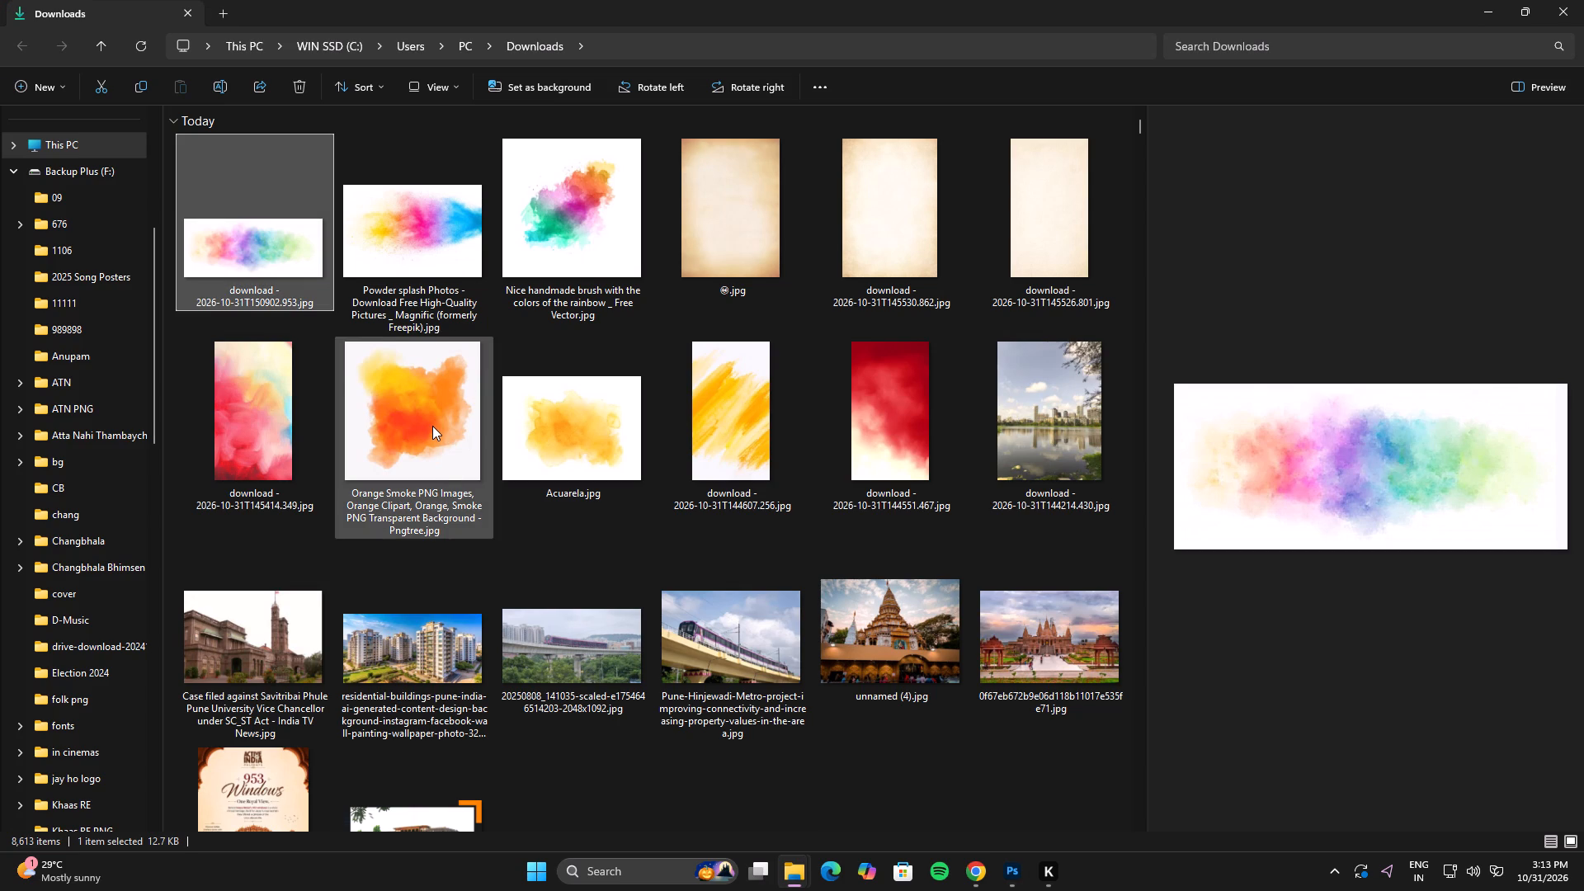
left_click(432, 421)
left_click_drag(434, 391, 437, 463)
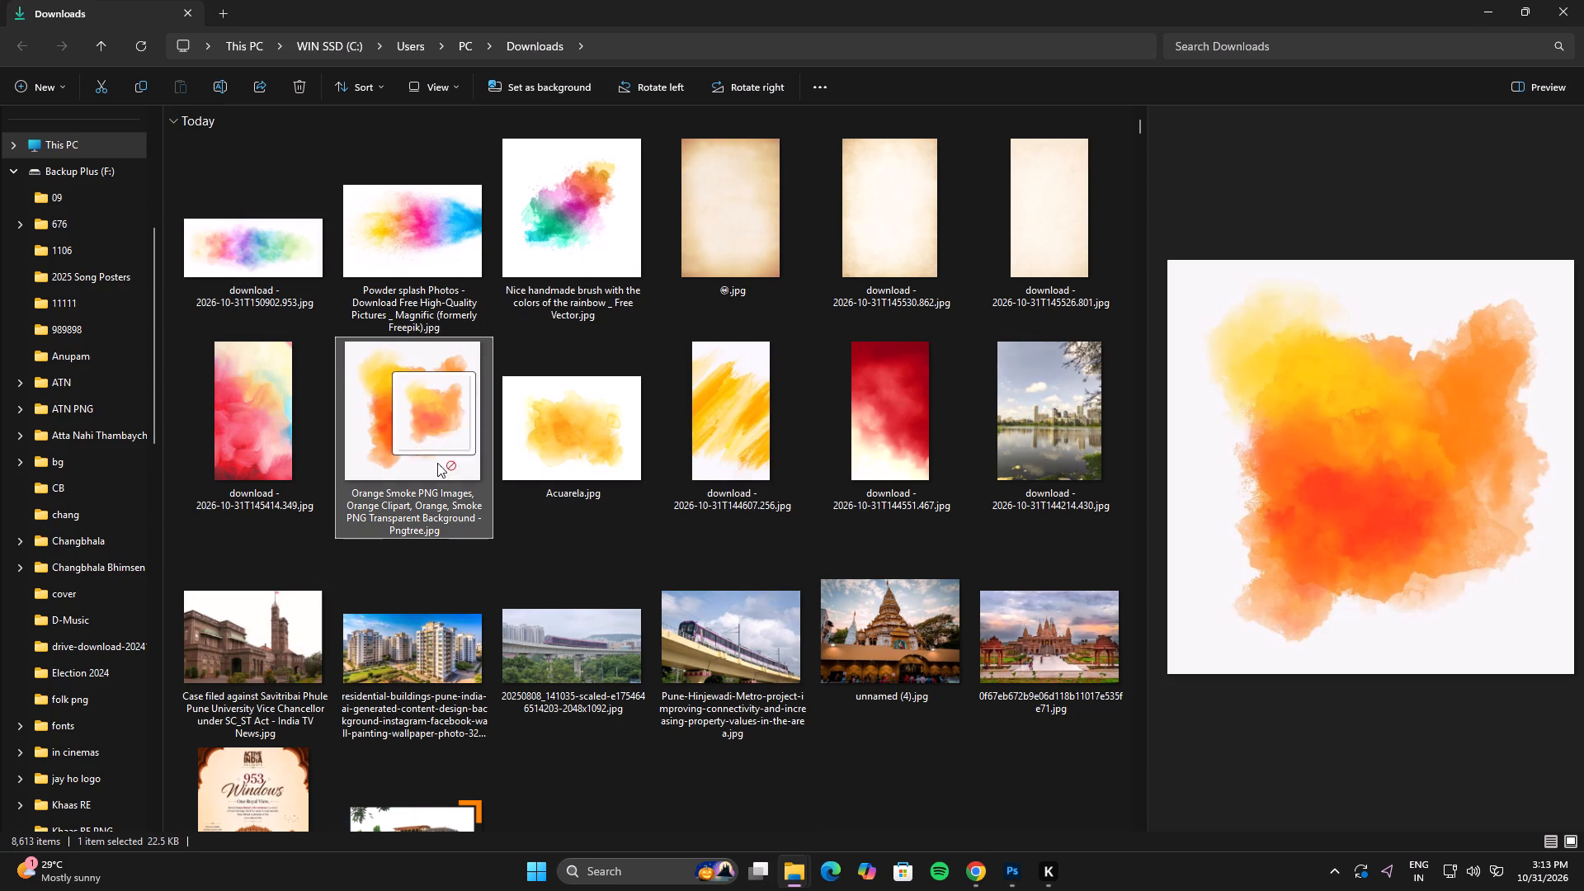
left_click_drag(437, 463, 544, 521)
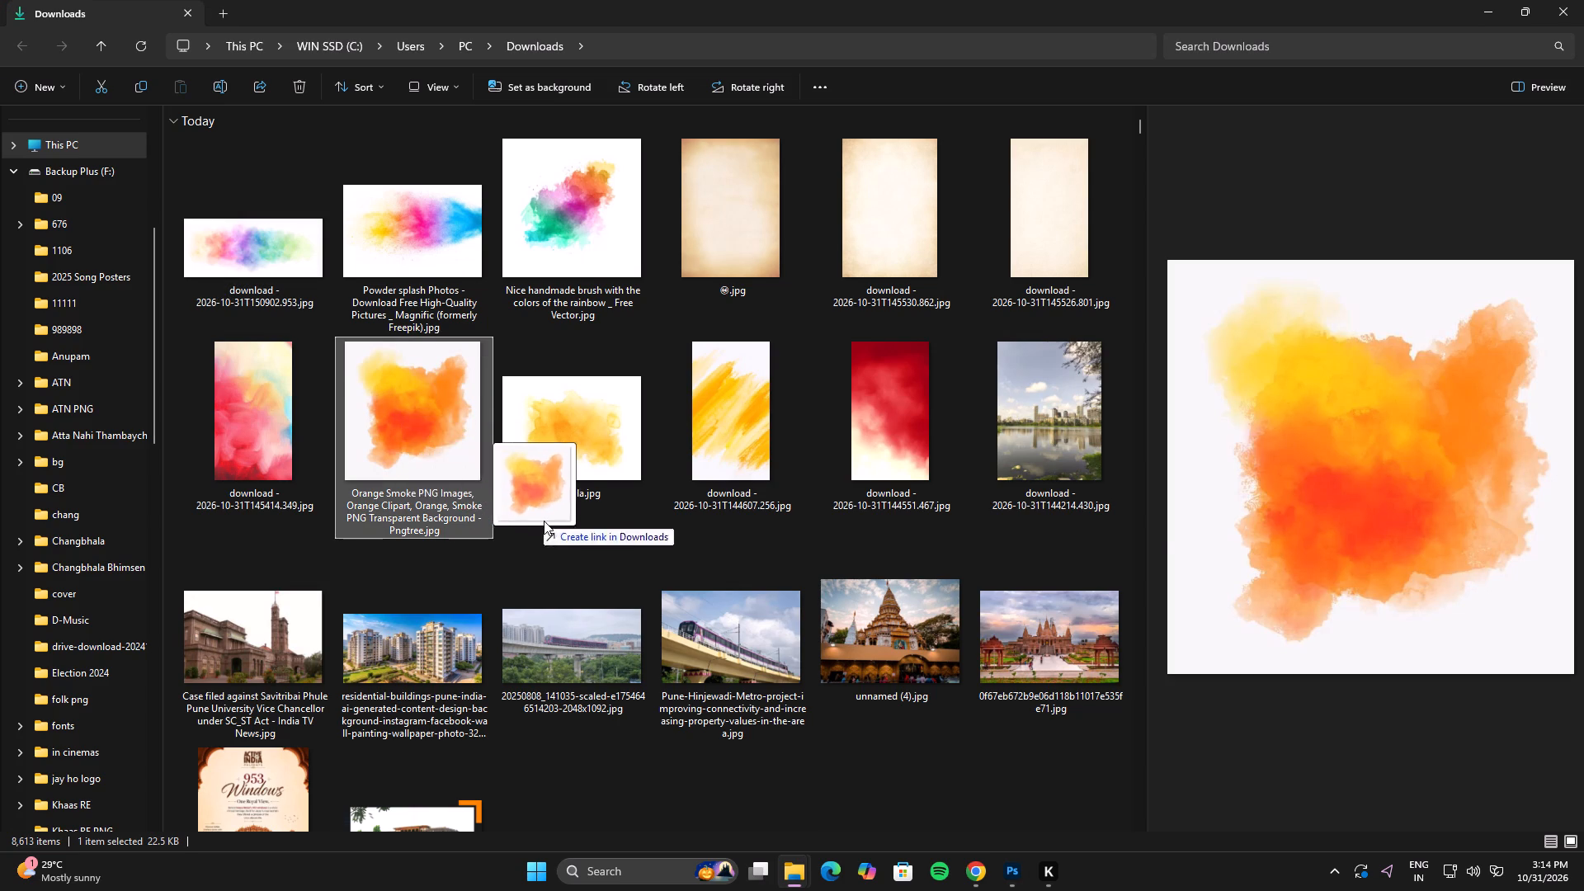
left_click_drag(544, 521, 657, 541)
key("alt+Tab")
left_click_drag(691, 480, 691, 514)
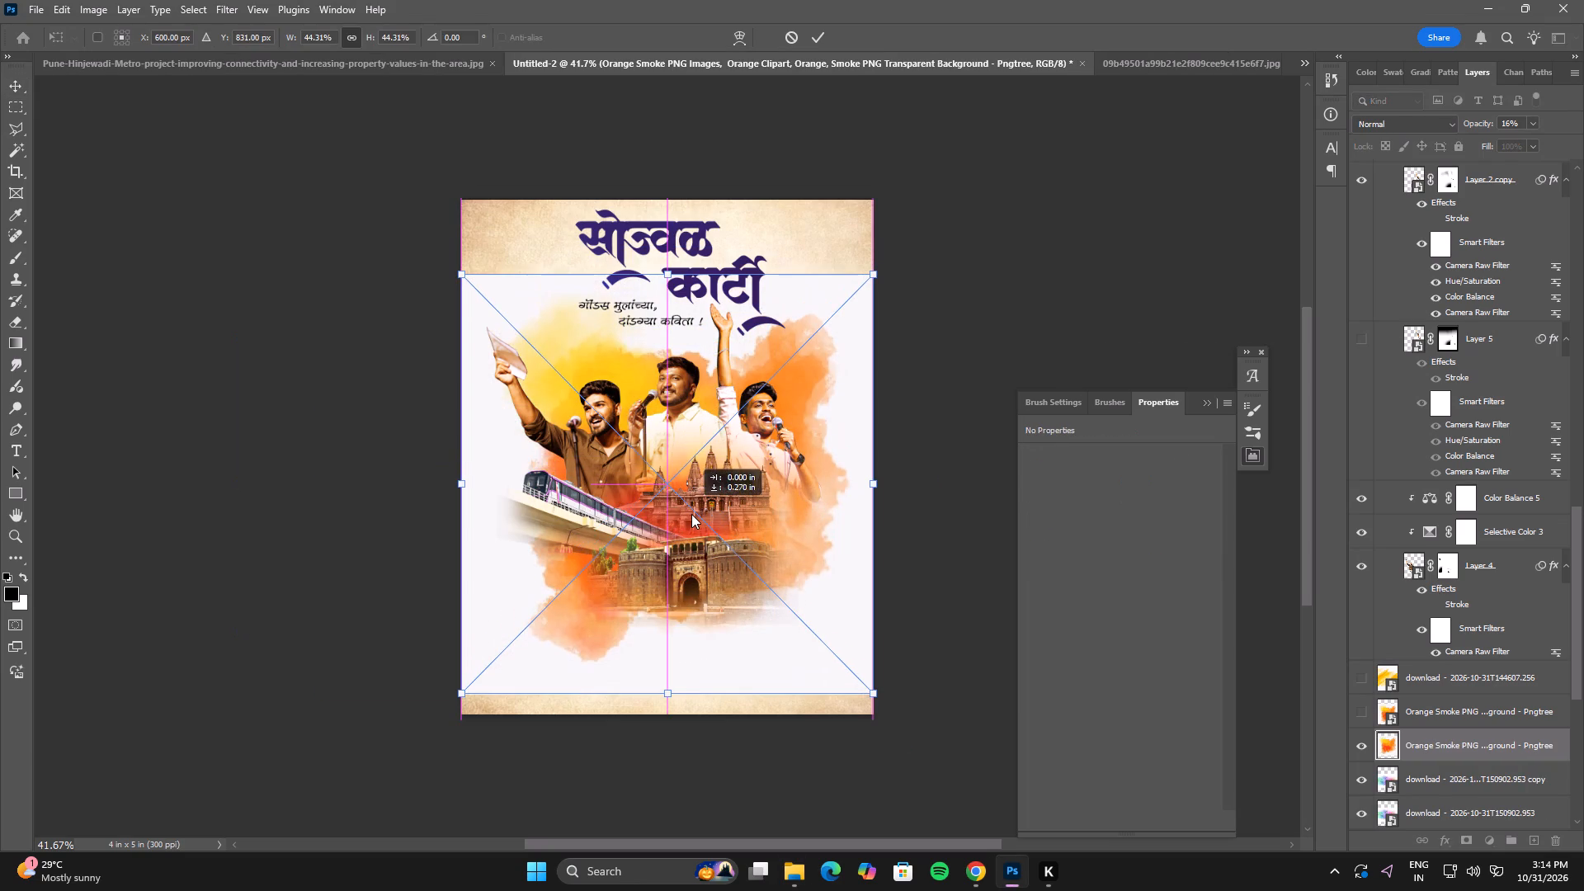
left_click_drag(691, 514, 691, 516)
double_click(691, 516)
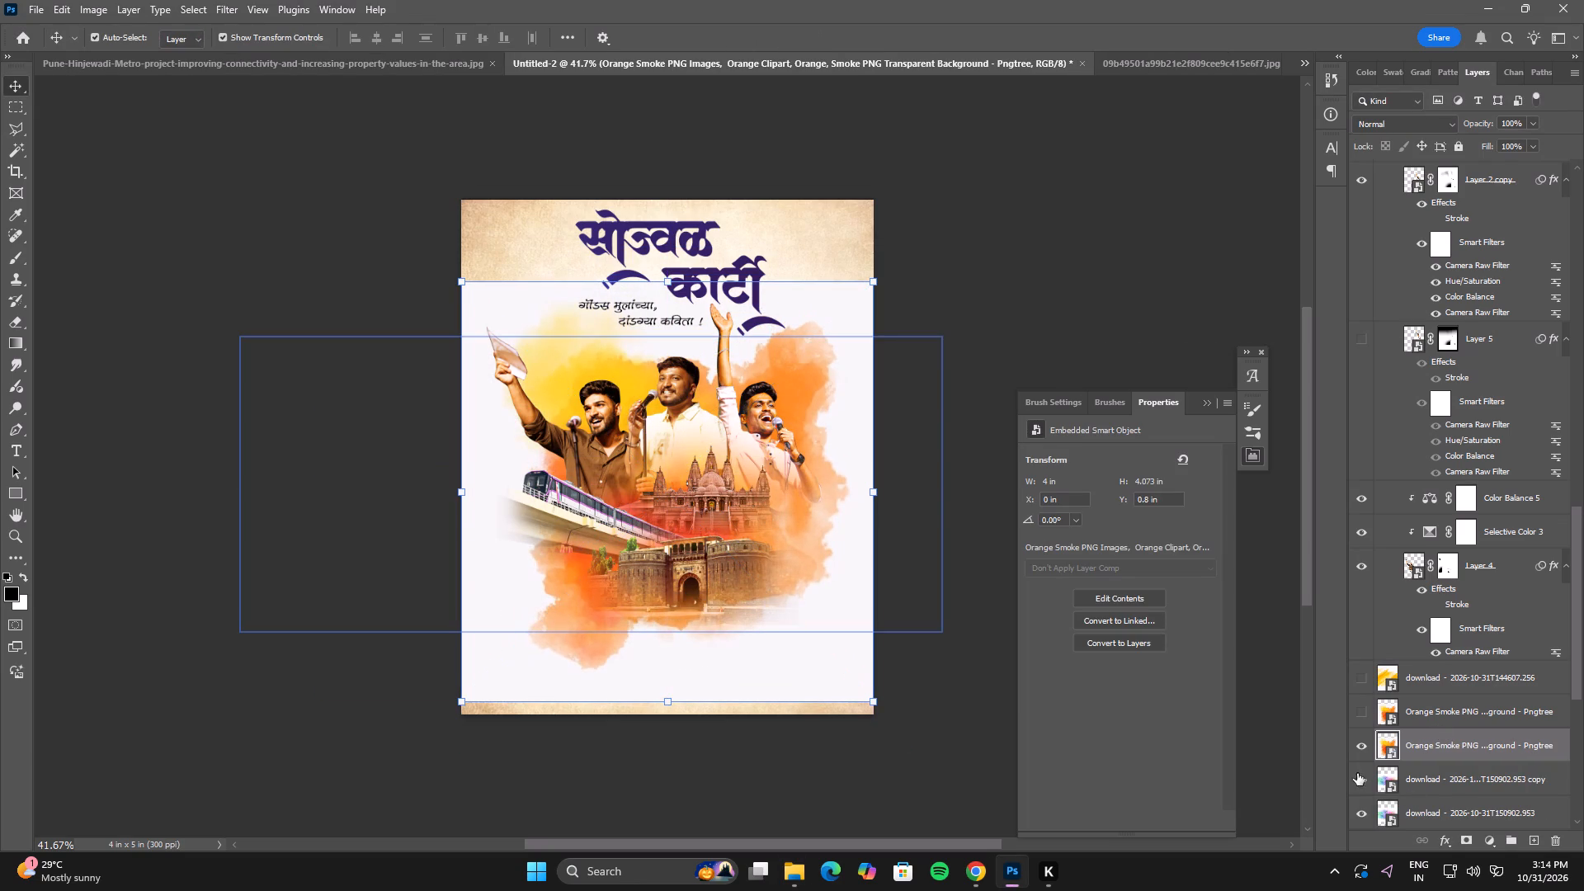
Hide both pastel watercolour layers and set the new orange smoke layer to Multiply blending.
left_click_drag(1357, 780, 1358, 822)
left_click(1435, 747)
left_click(1400, 127)
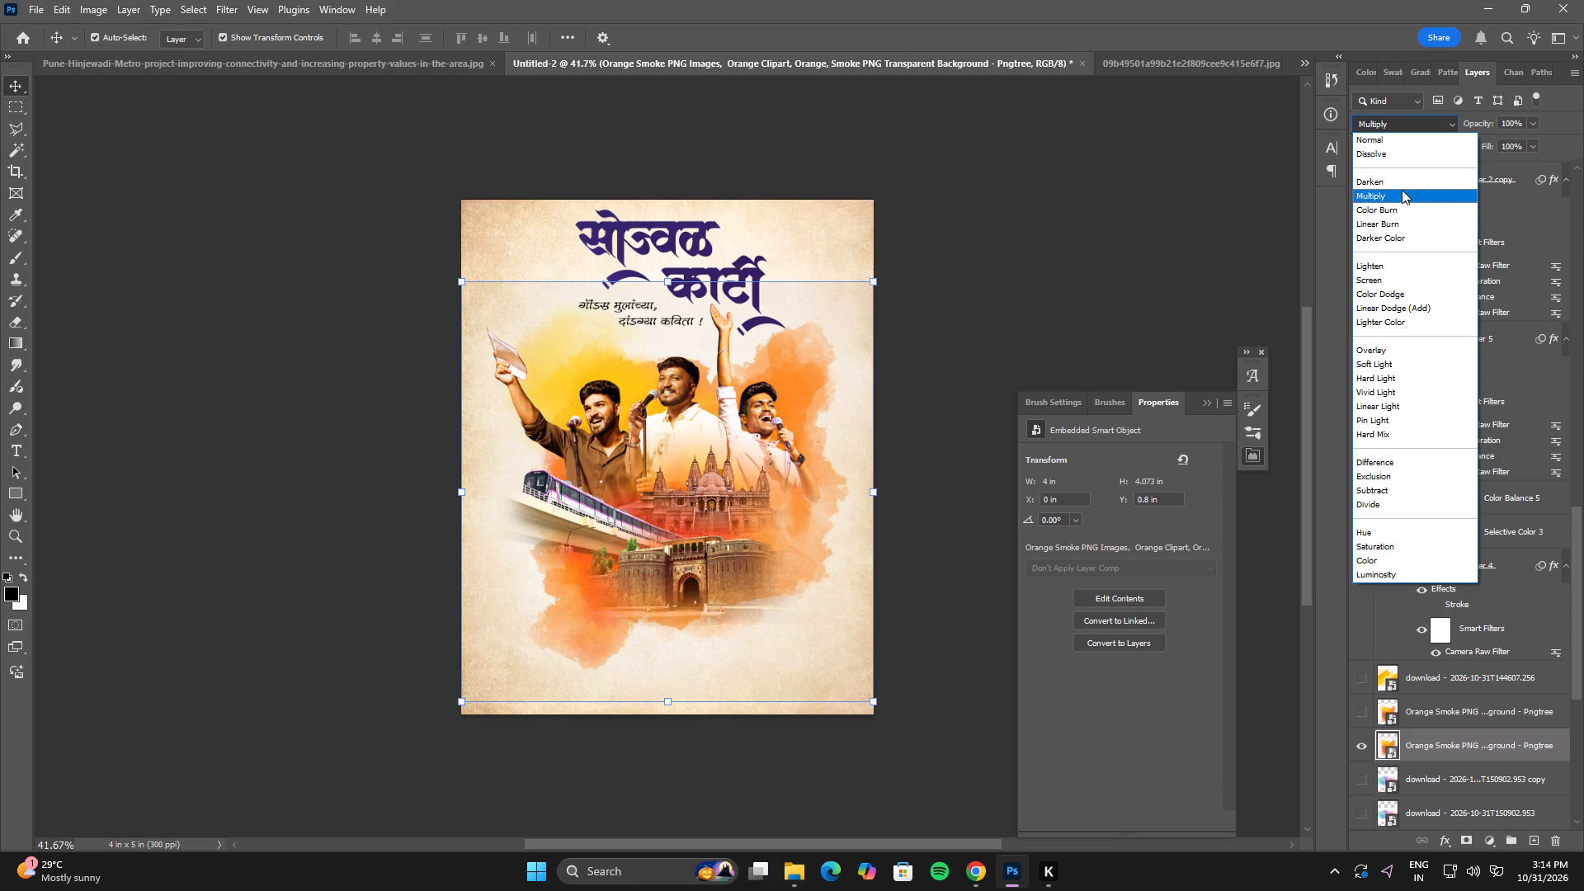
left_click(1402, 190)
double_click(1360, 749)
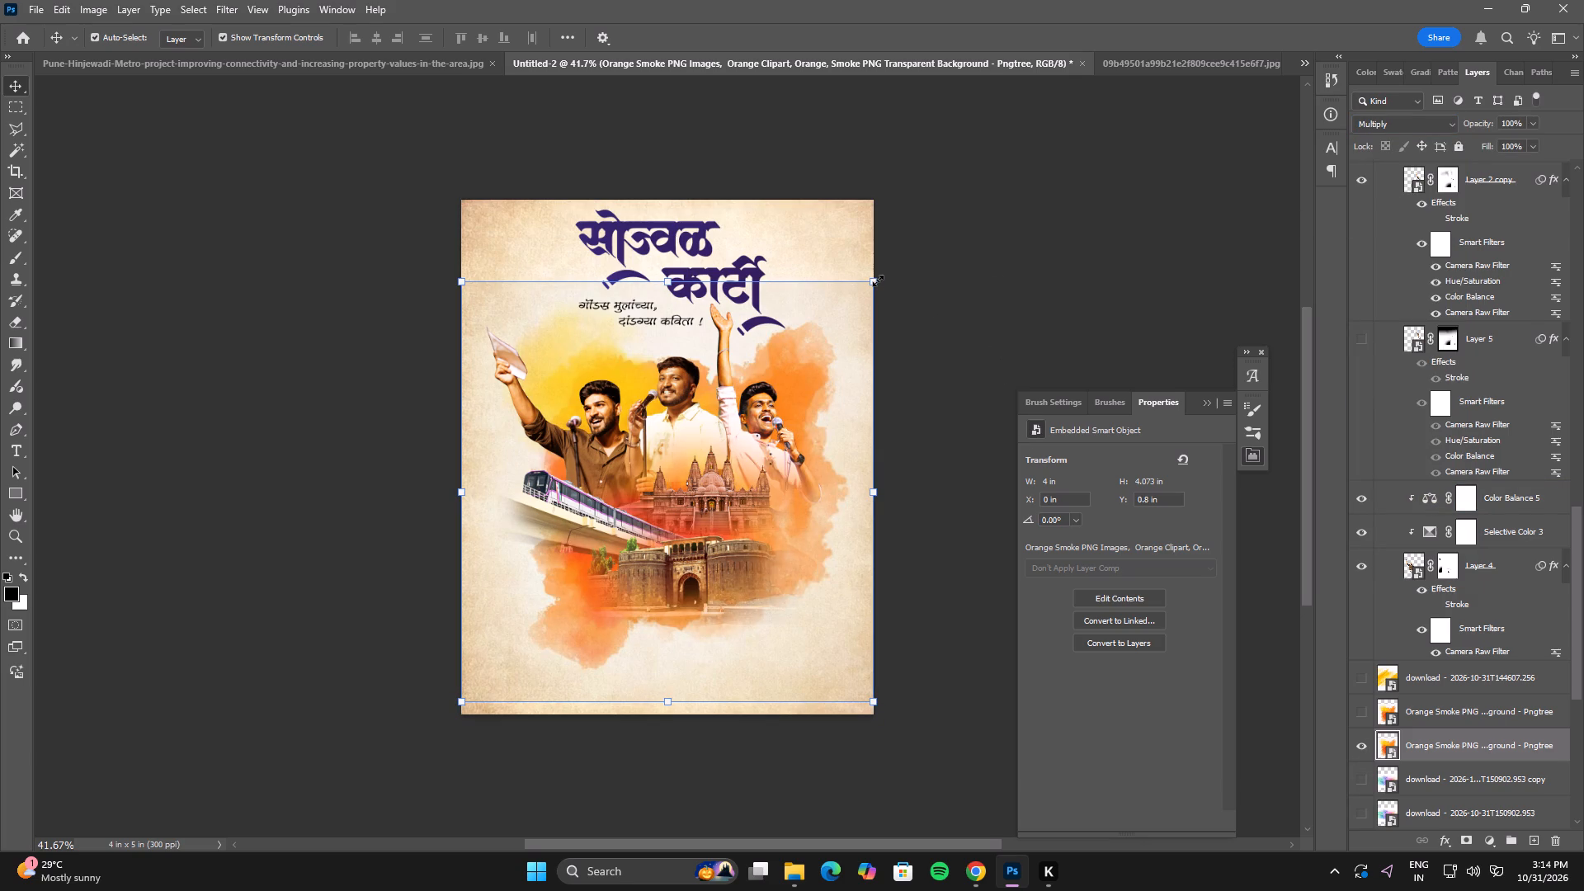
Scale the orange smoke to about 41%, rotate it 180° and another 90° counter clockwise, and position it behind the performers and landmarks.
left_click_drag(878, 280, 860, 291, "alt")
left_click_drag(785, 410, 781, 436)
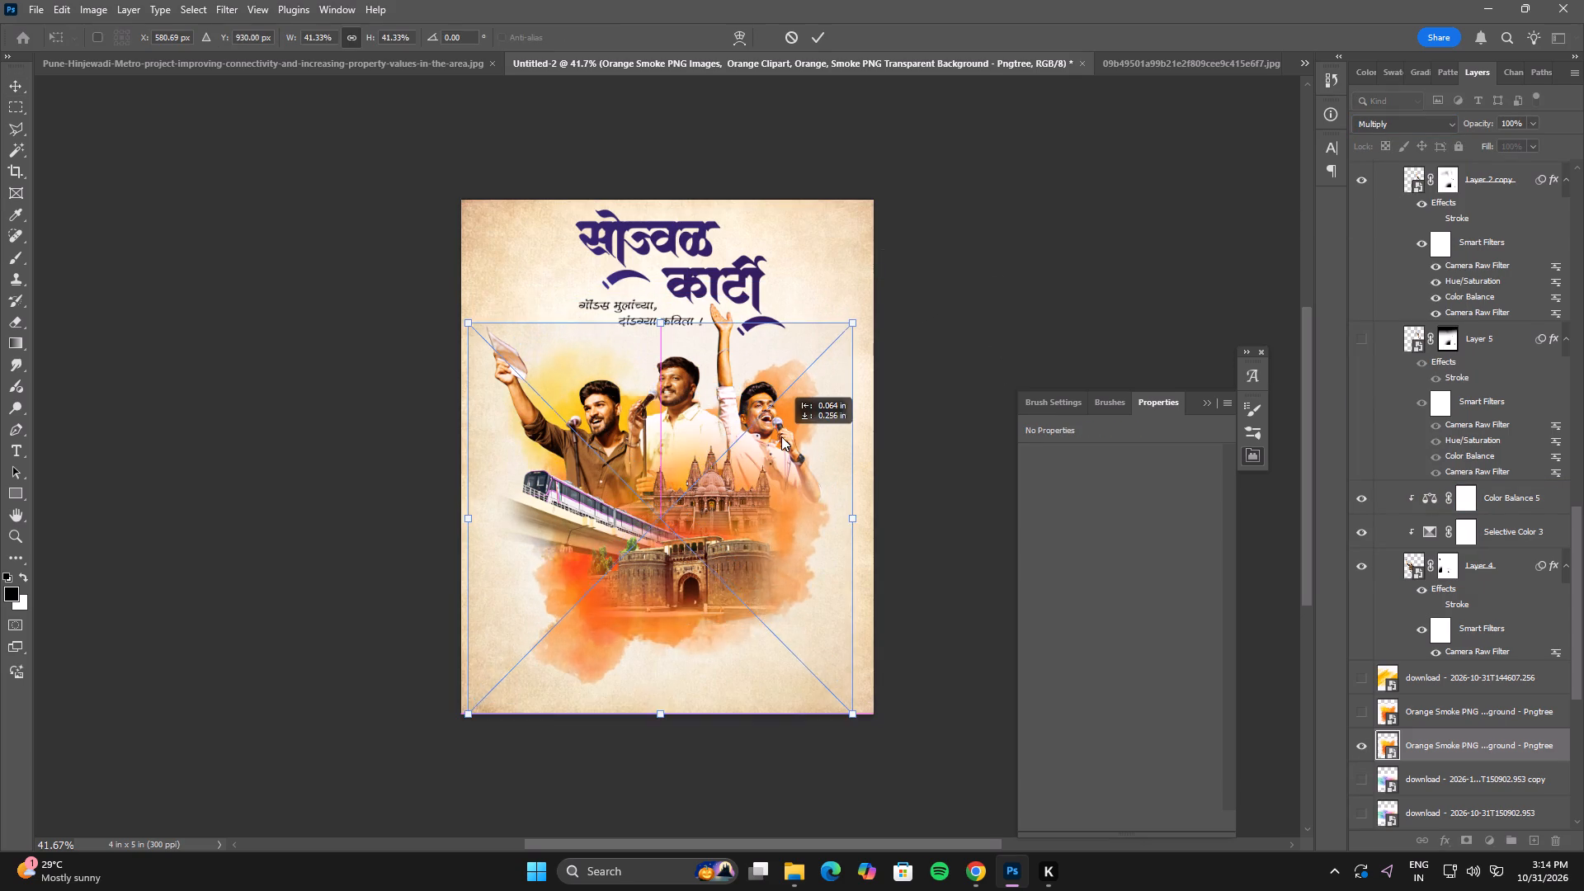
left_click_drag(781, 436, 771, 405)
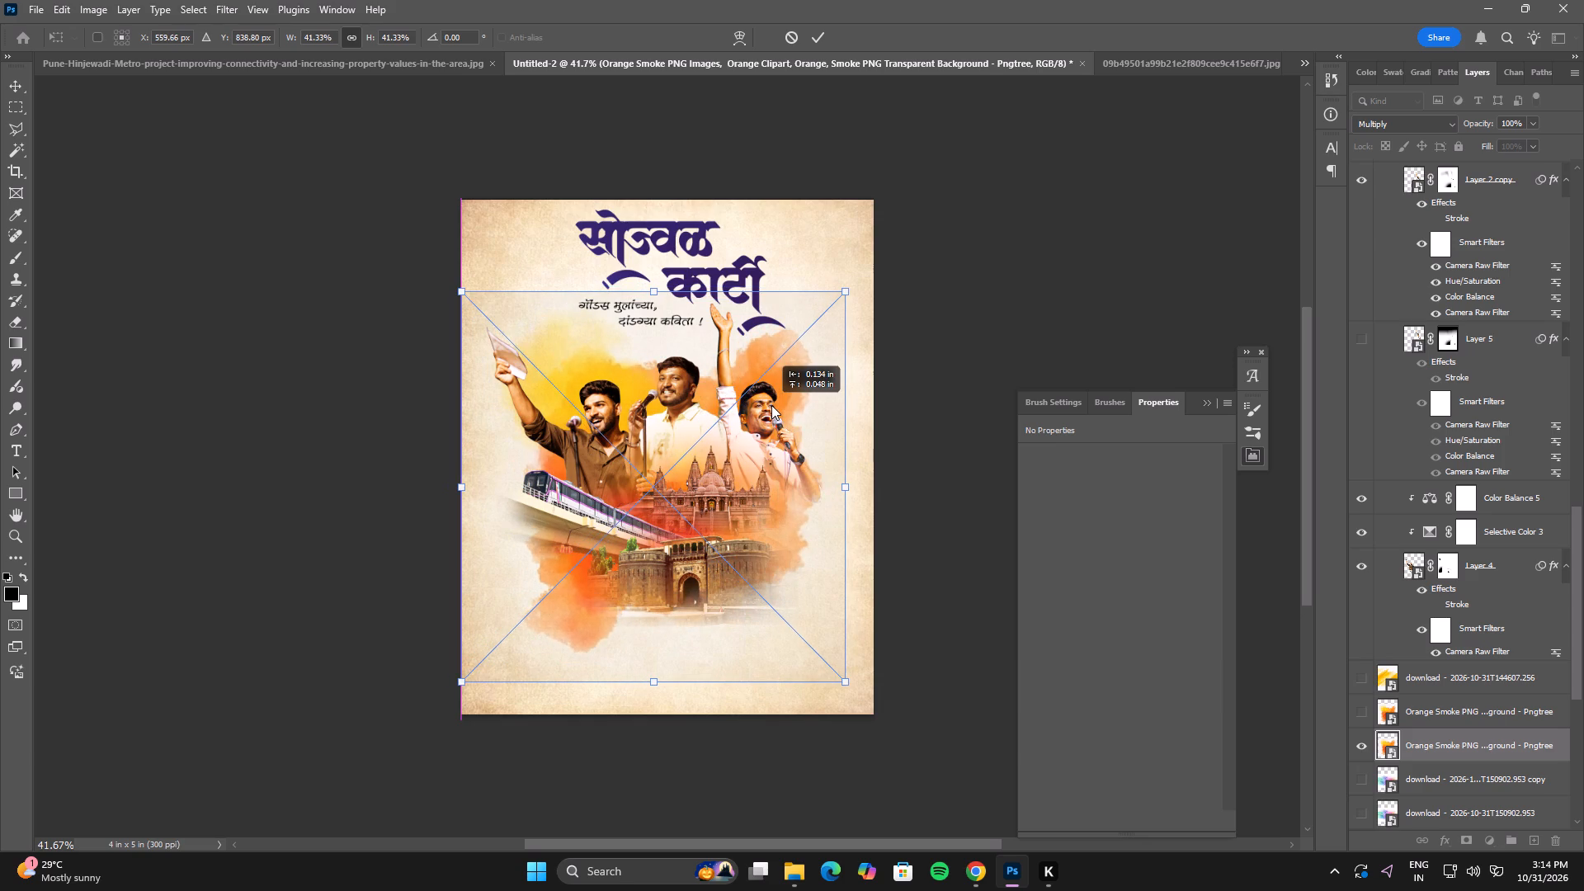
left_click_drag(771, 405, 778, 402)
right_click(727, 375)
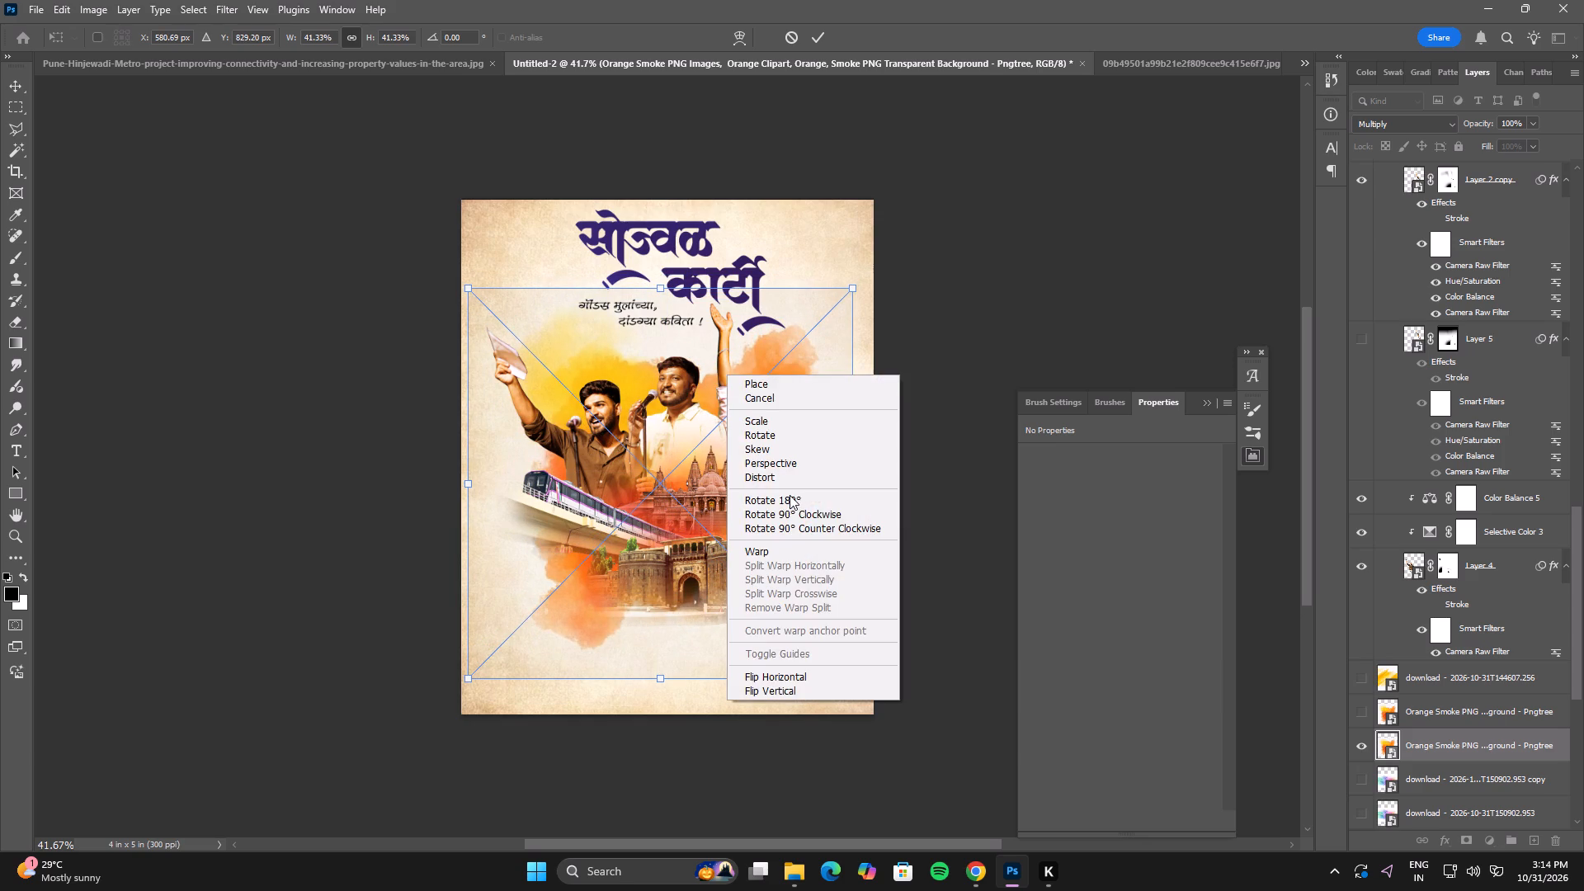
left_click(790, 497)
left_click_drag(709, 431, 728, 432)
left_click_drag(712, 454, 720, 455)
right_click(722, 447)
left_click(794, 601)
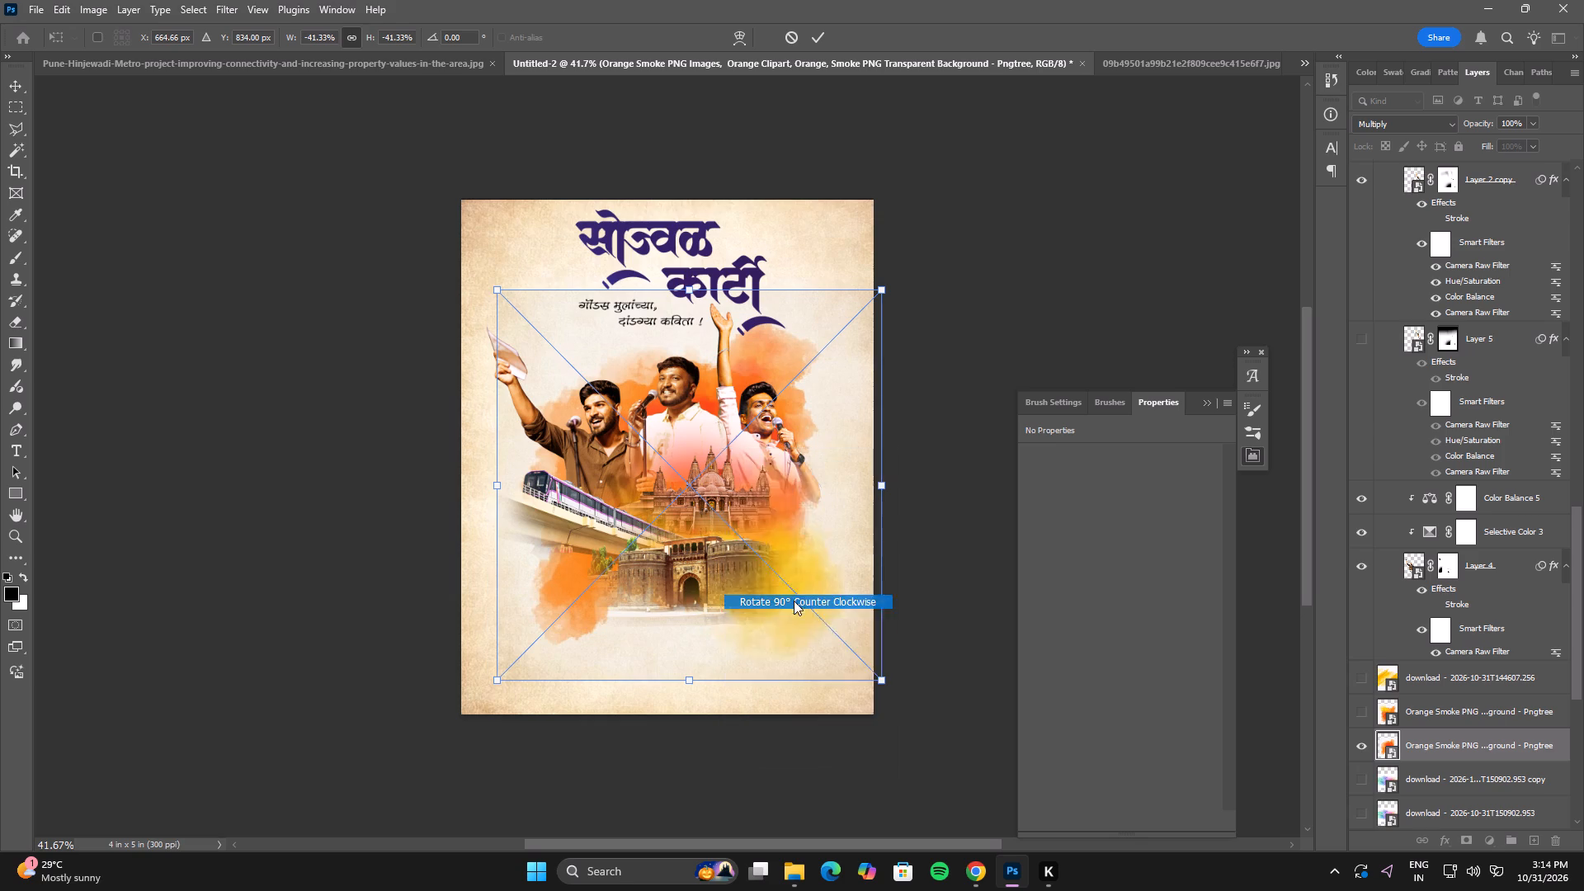
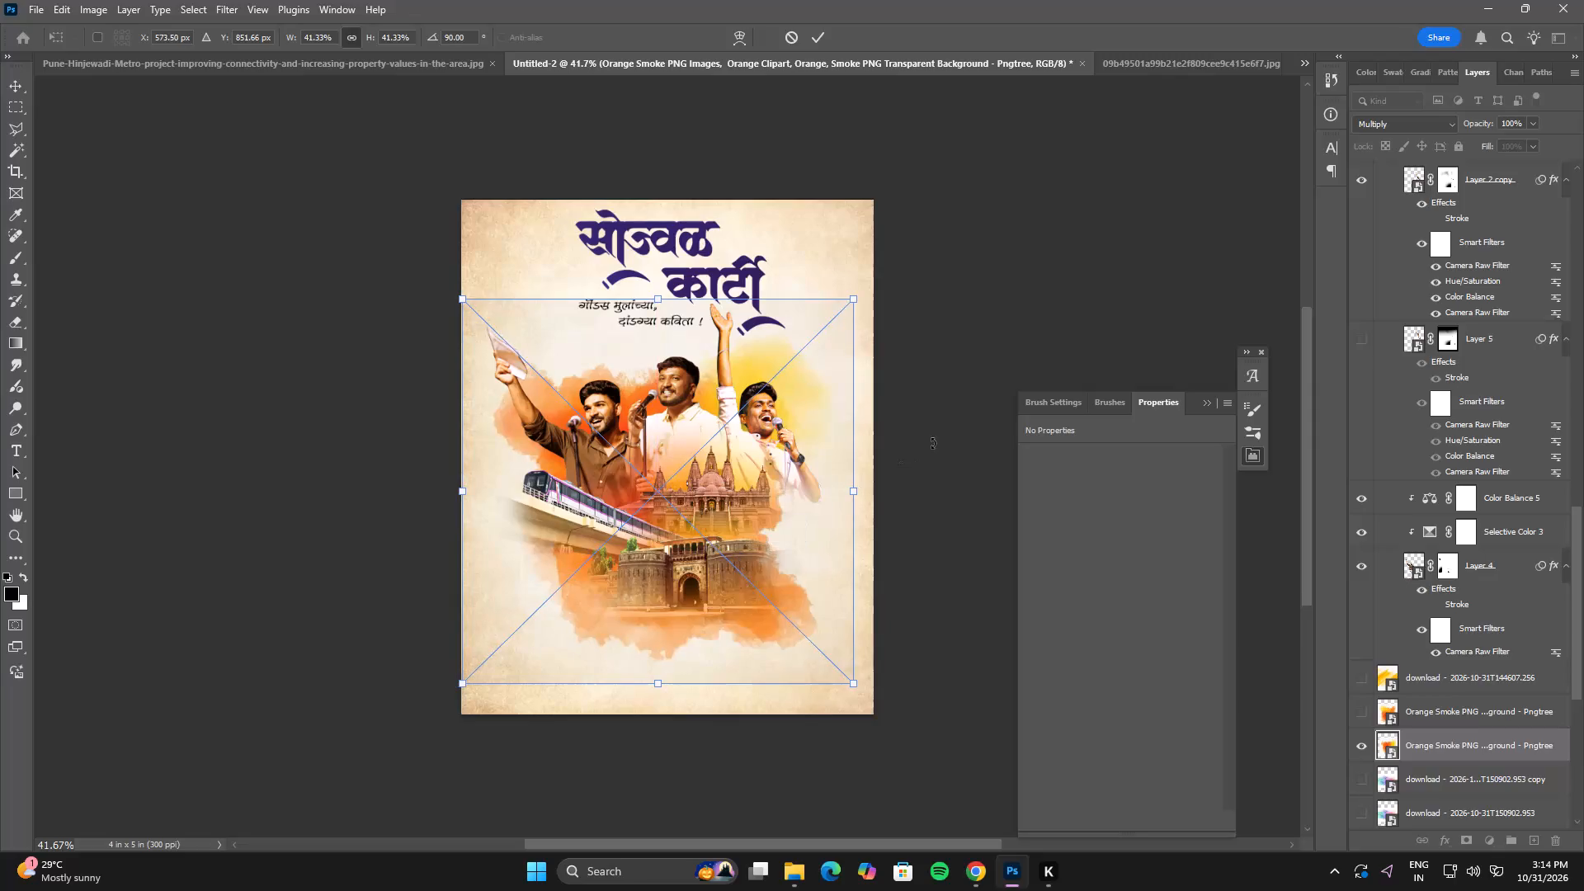
Rotate the visible orange smoke layer to about 5.5° and settle it behind the three singers and the monuments.
left_click_drag(932, 443, 911, 467)
left_click_drag(799, 502, 806, 496)
left_click_drag(985, 464, 977, 440)
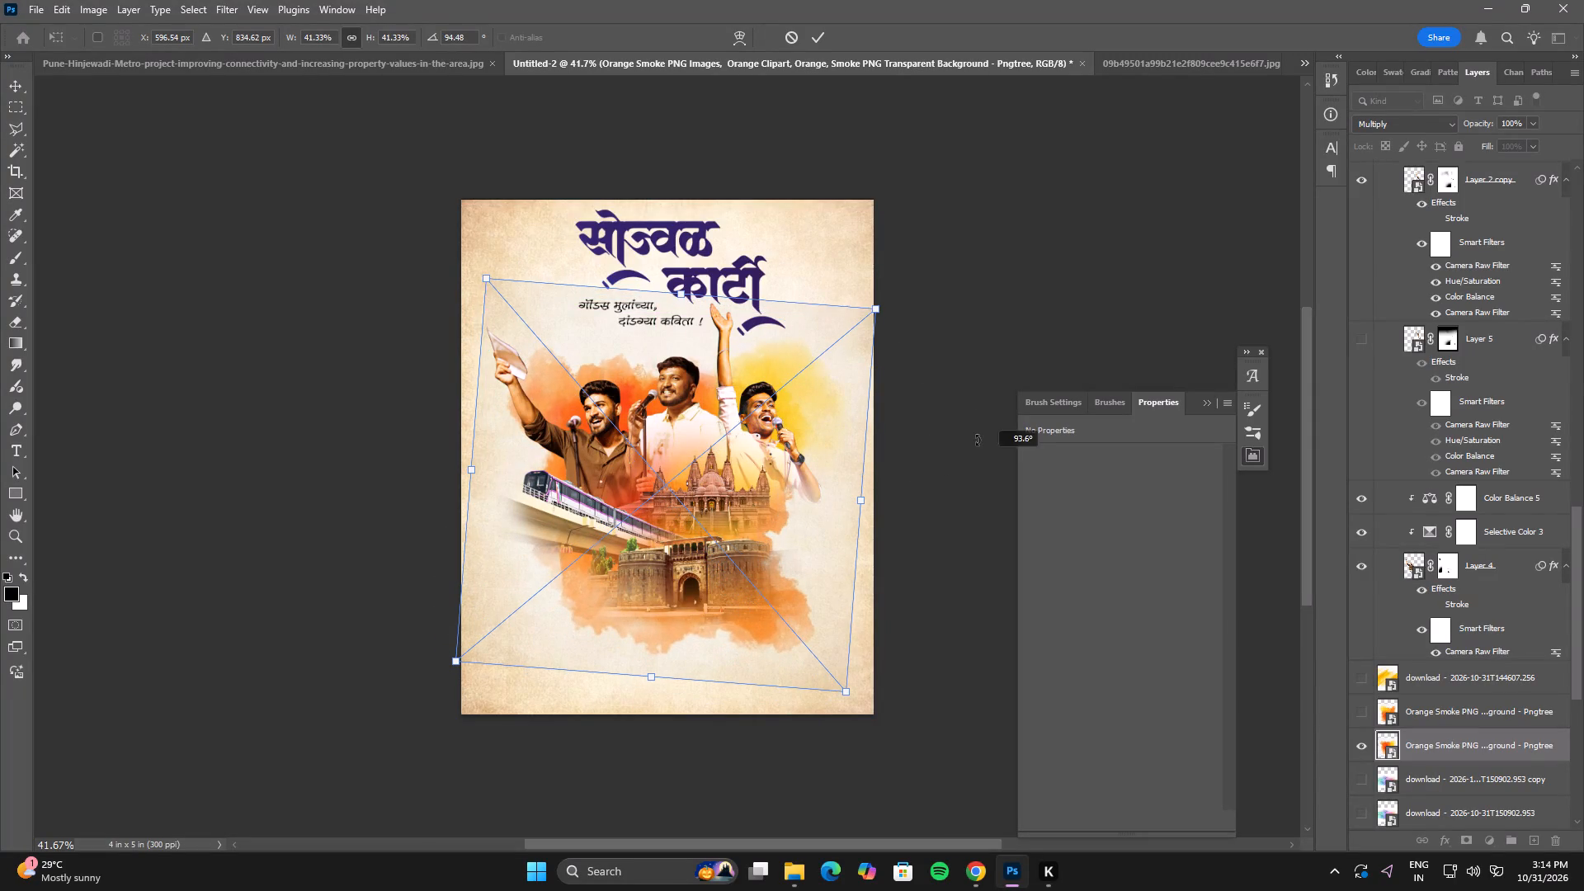
left_click_drag(977, 440, 715, 356)
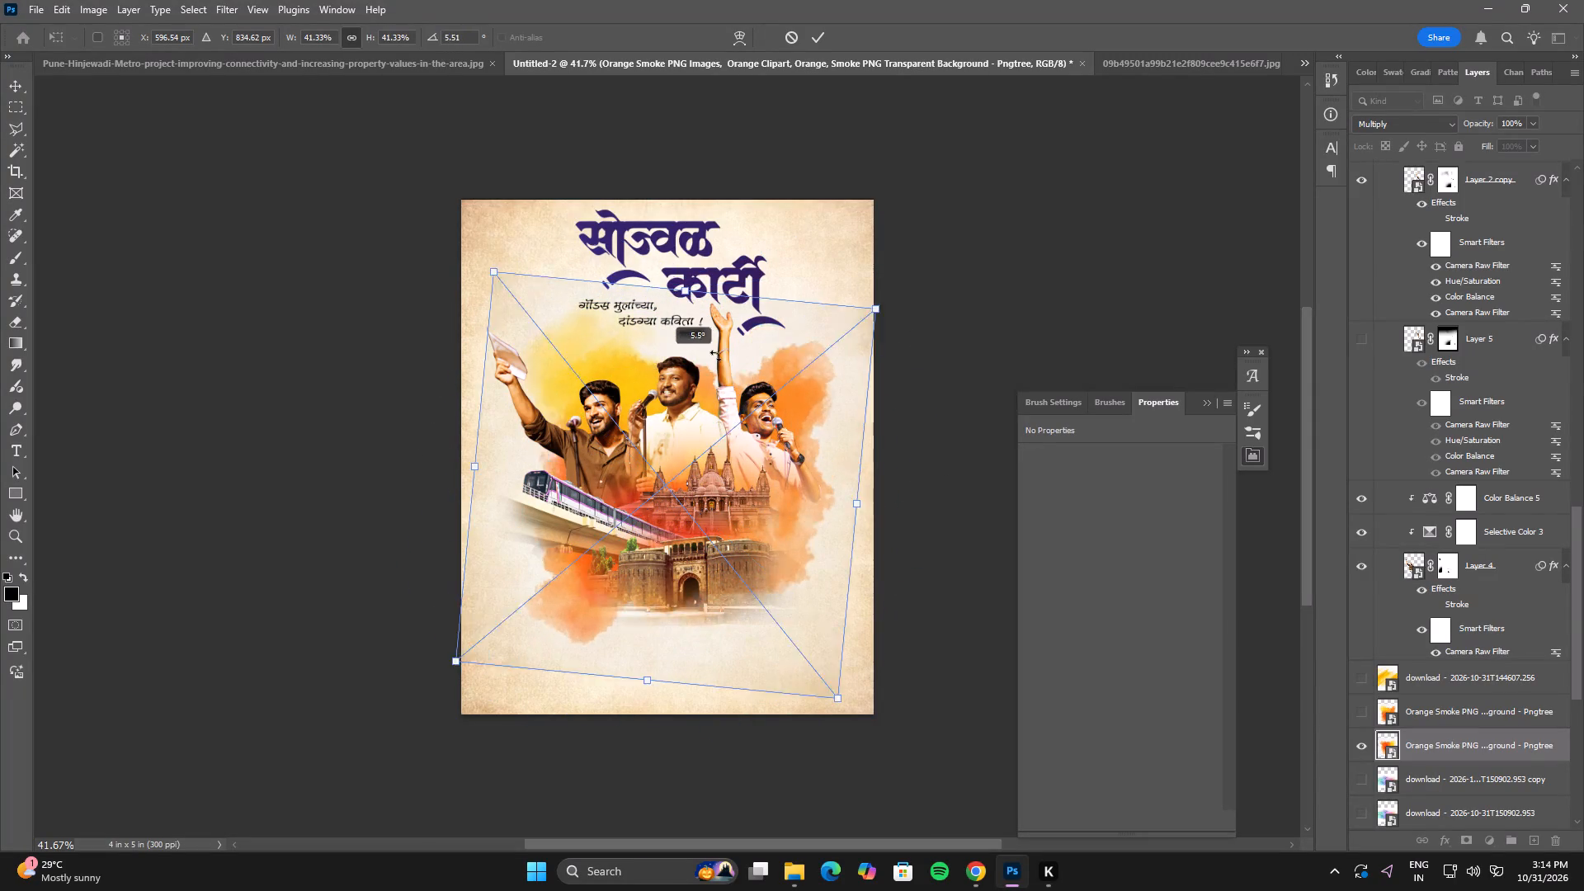
left_click_drag(715, 356, 733, 476)
double_click(730, 476)
key("ctrl+z")
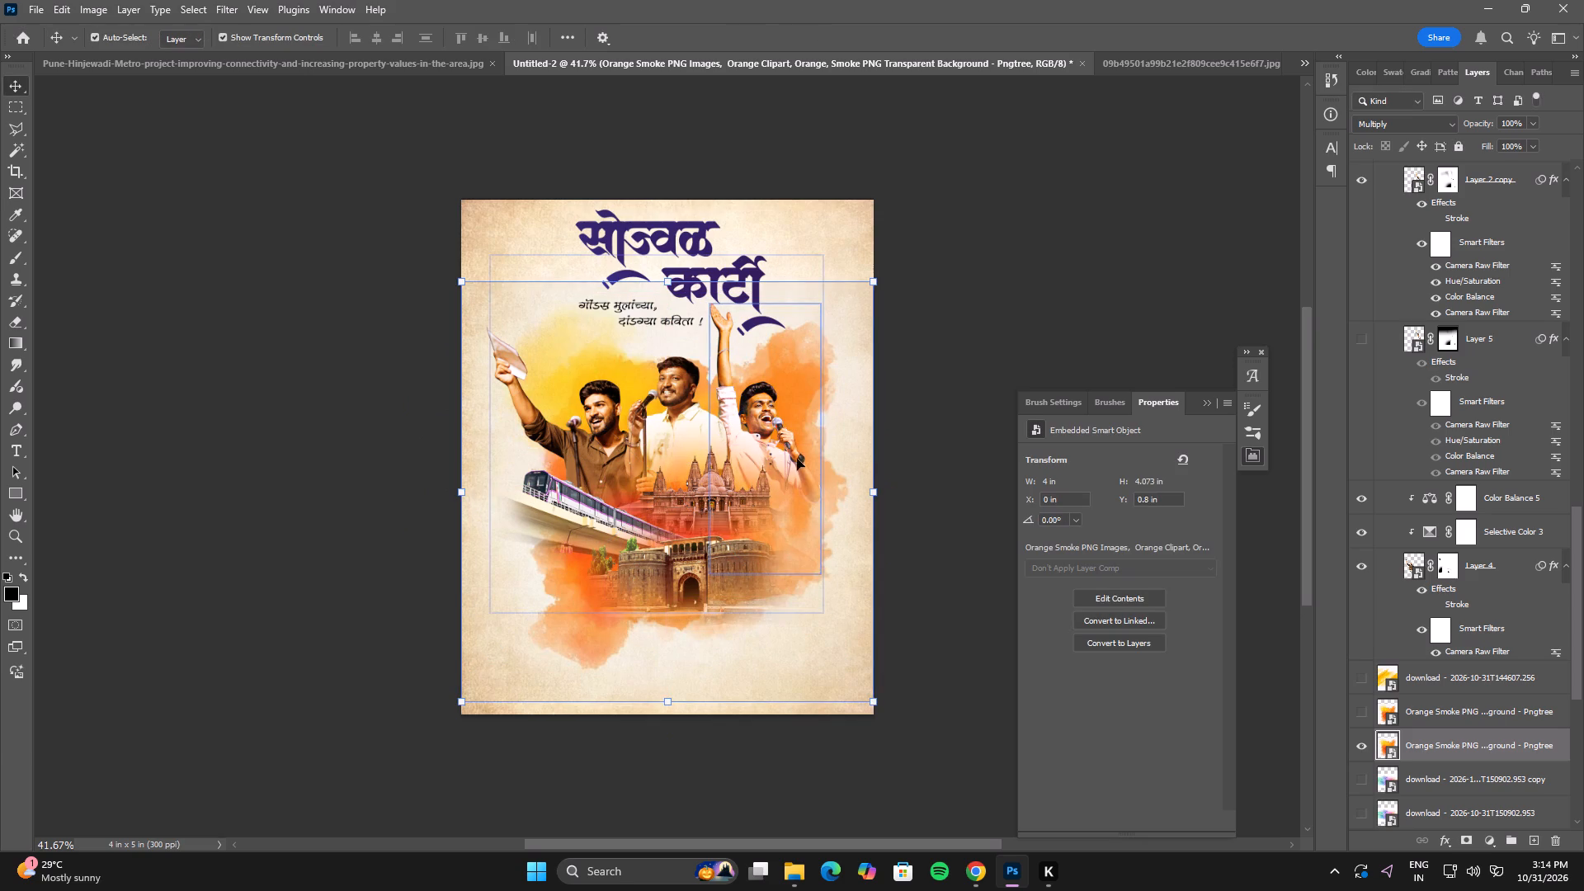
left_click(987, 379)
Lighten the orange smoke layer with a Levels adjustment, setting the RGB midtone input to 1.82.
left_click(839, 306)
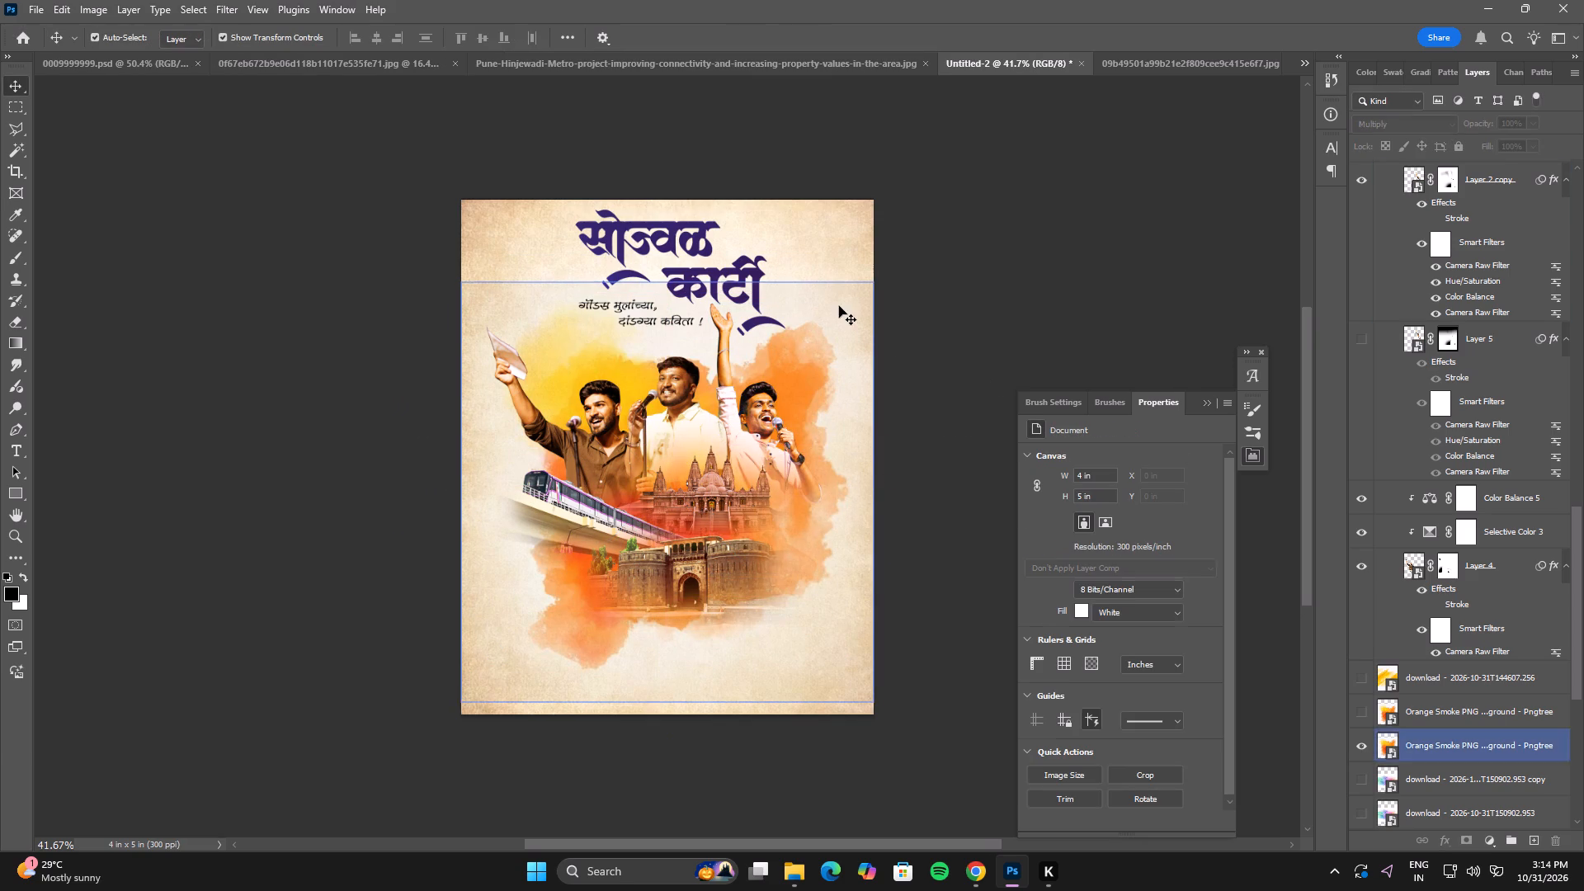
key("ctrl+l")
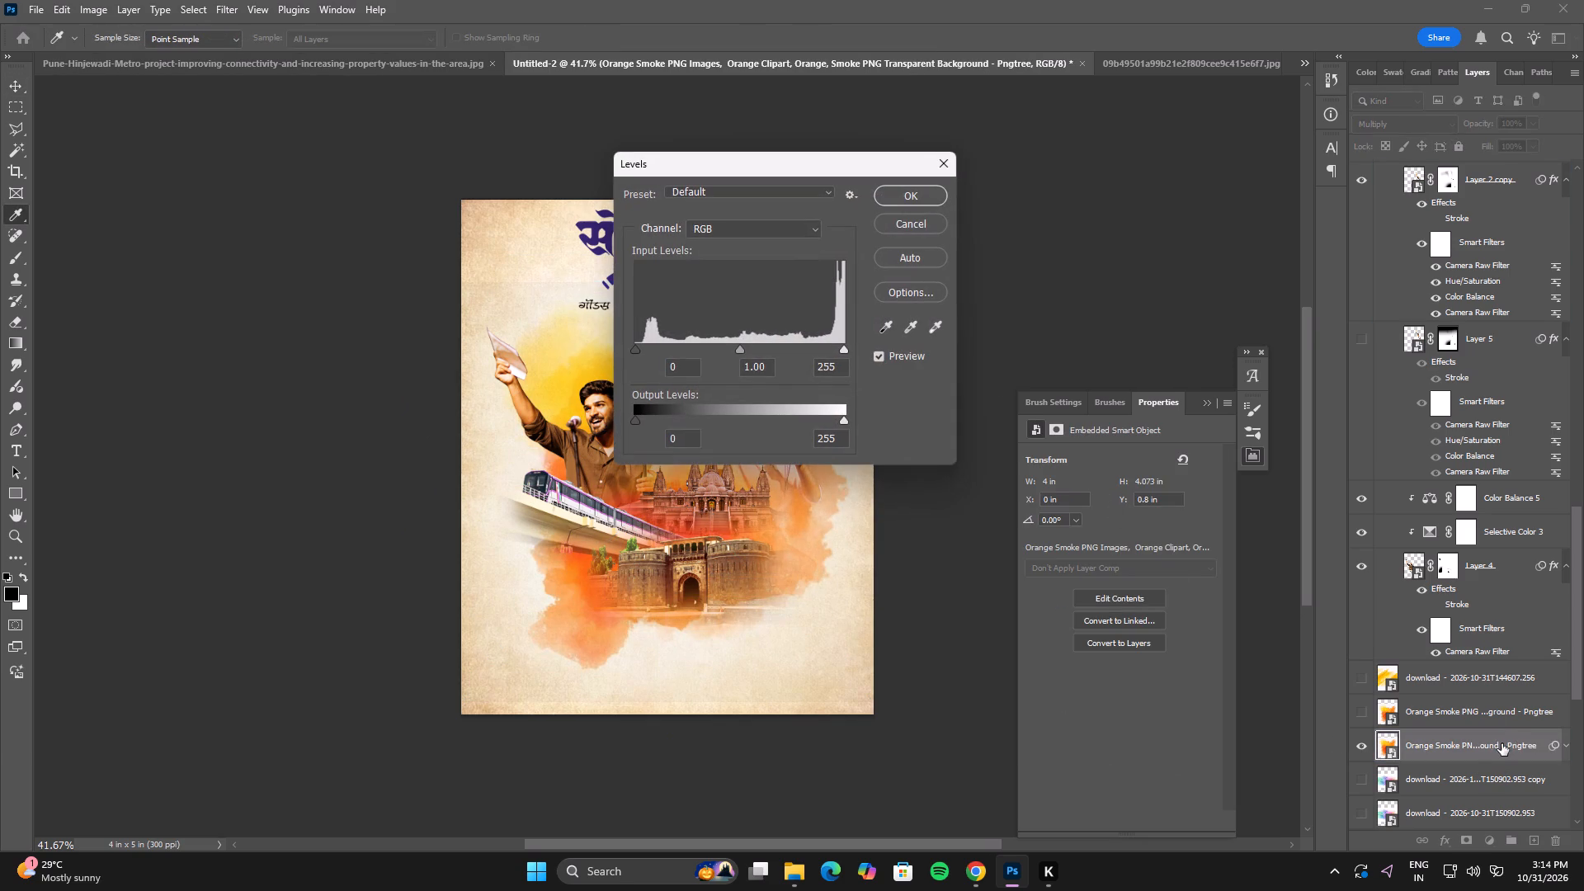
left_click_drag(829, 155, 1256, 290)
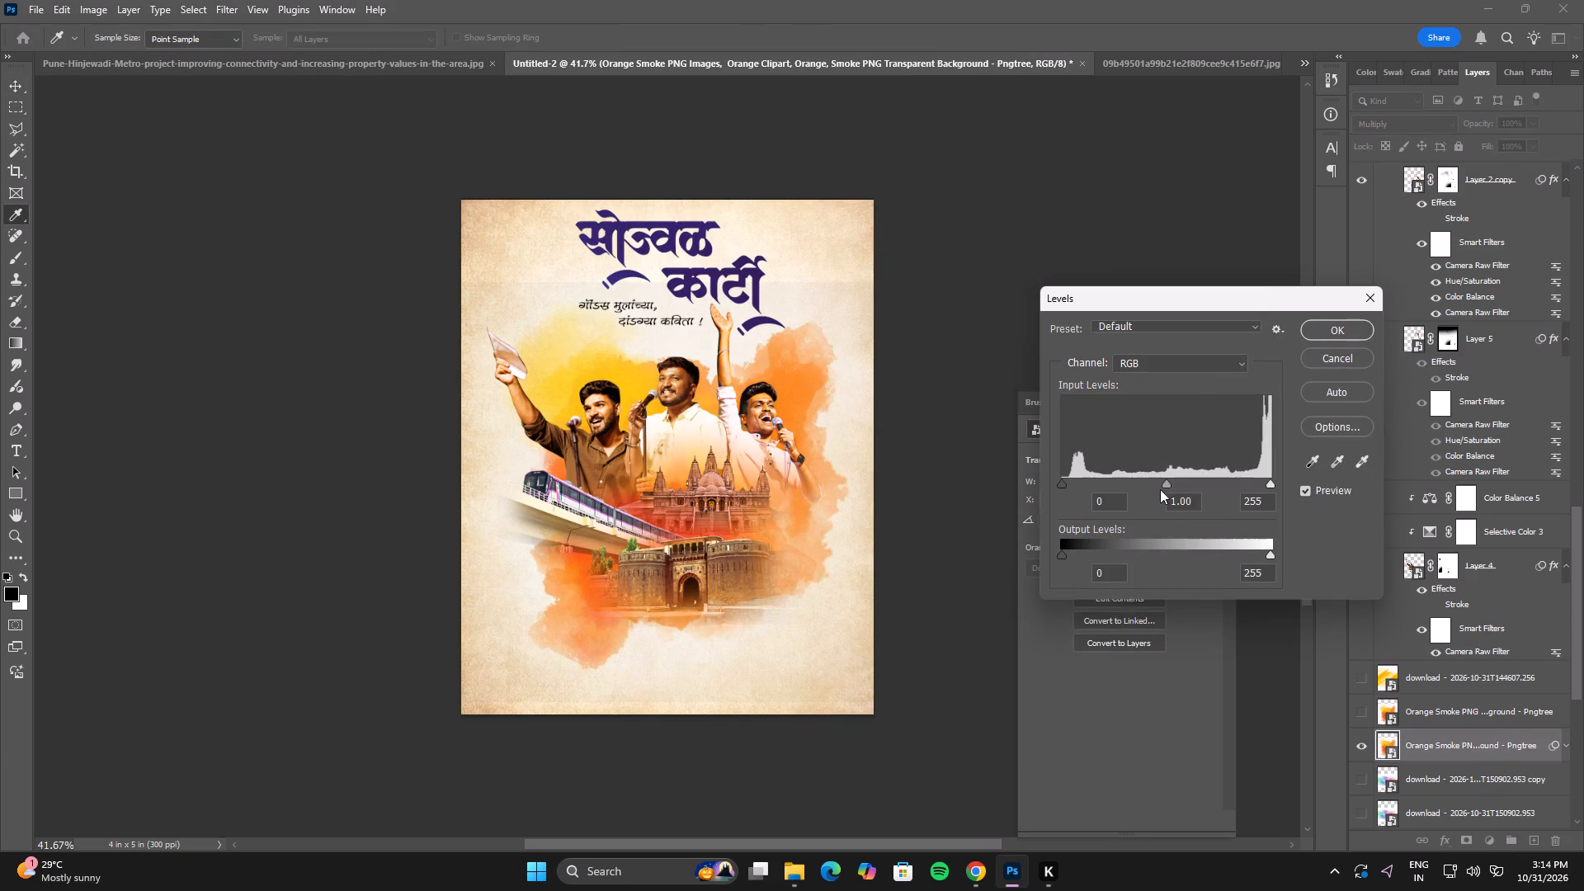
left_click_drag(1167, 485, 1169, 482)
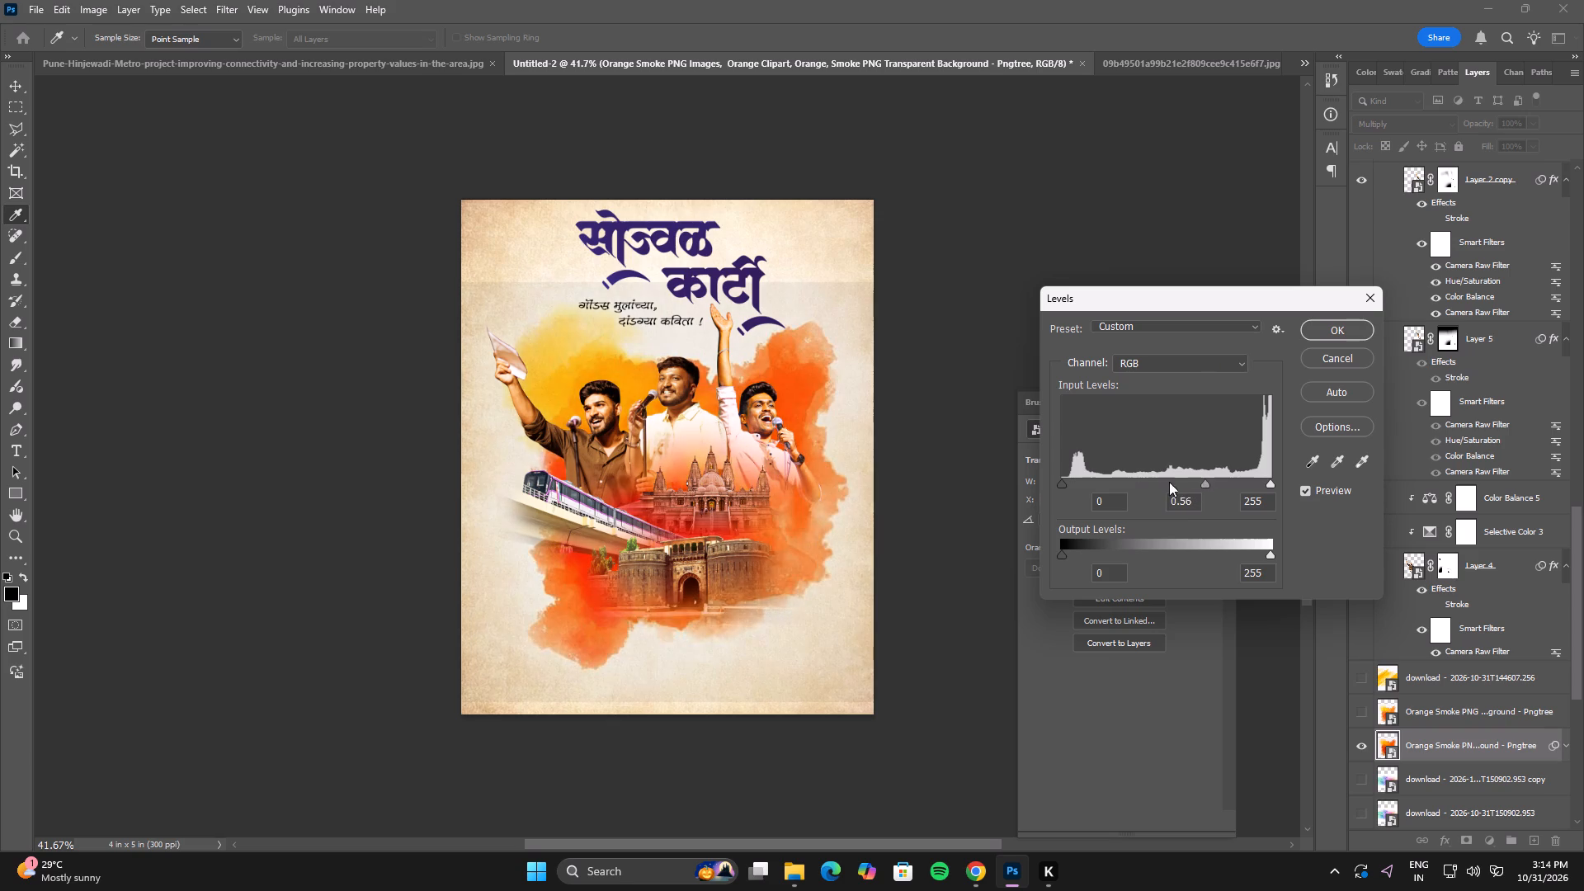
left_click_drag(1169, 482, 1121, 478)
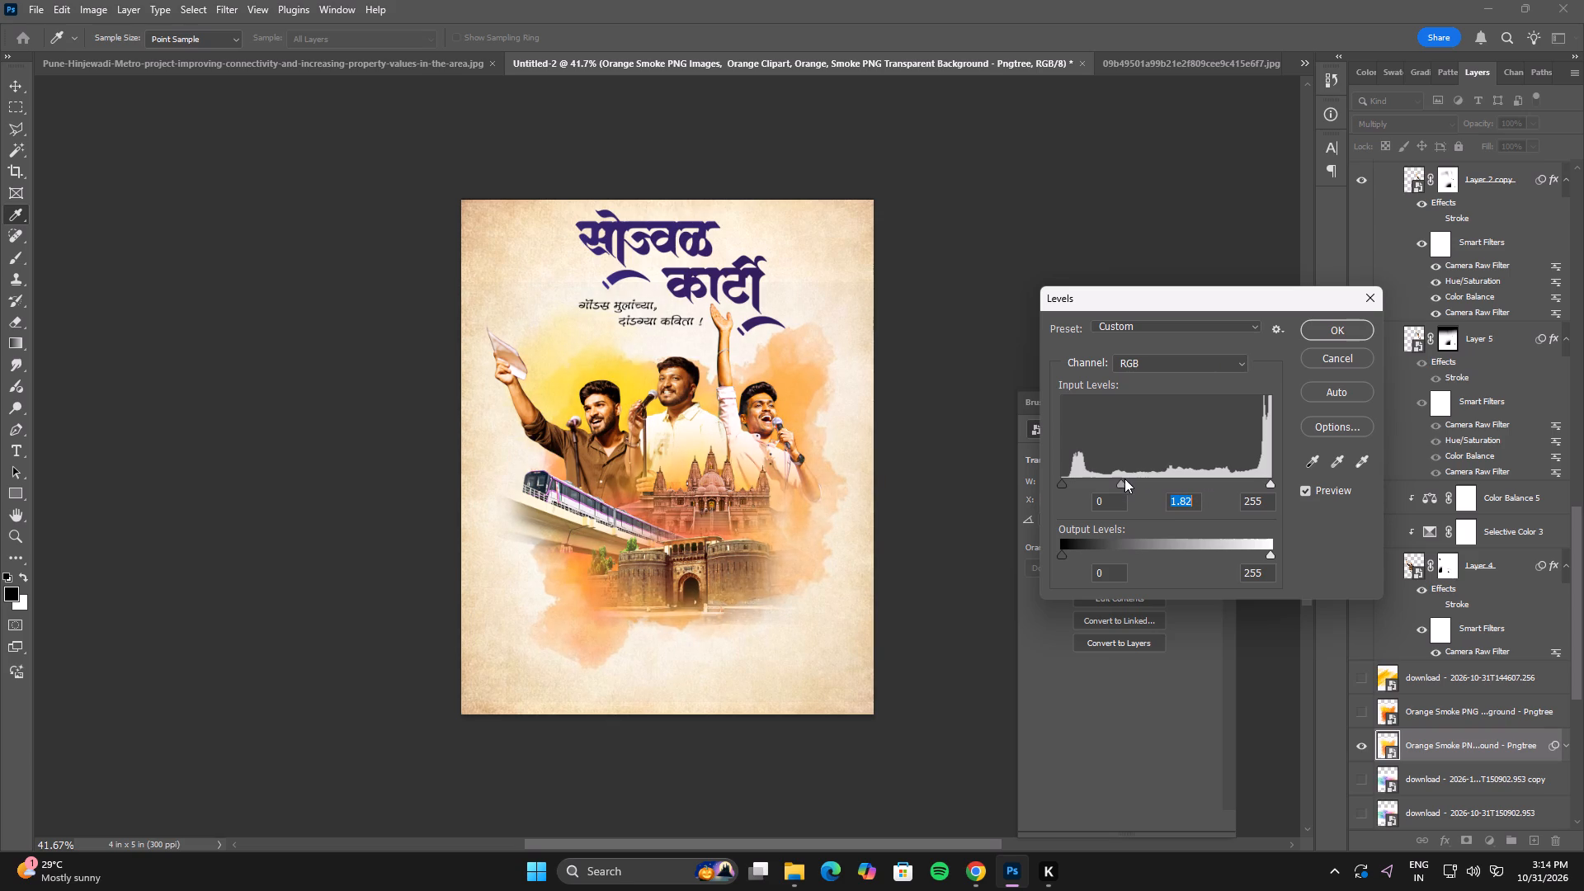
left_click_drag(1269, 485, 1361, 495)
left_click(1347, 337)
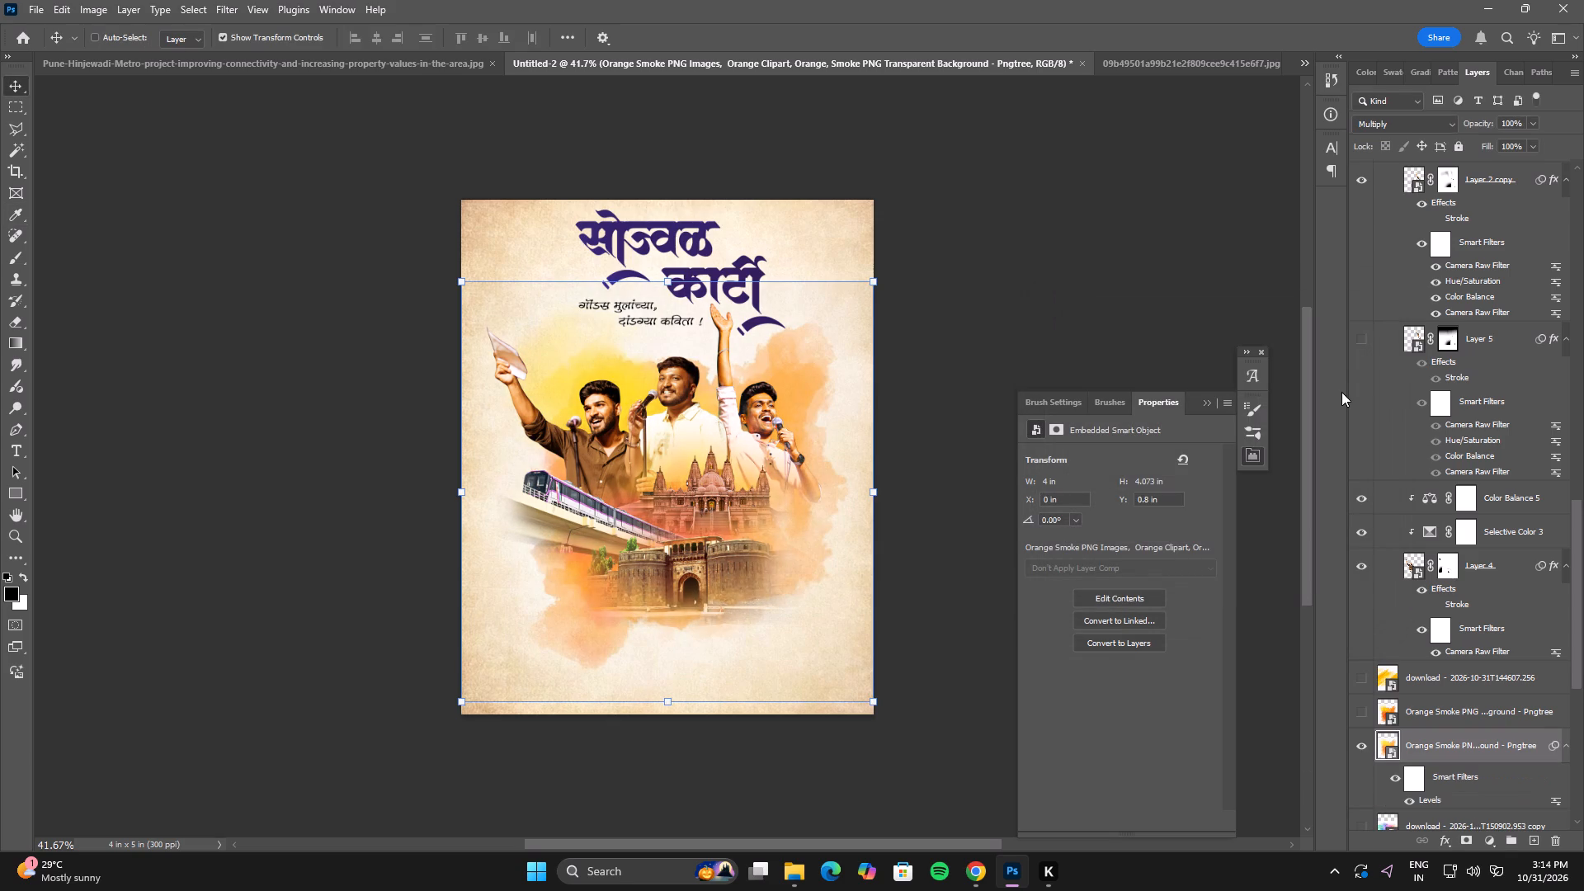
Duplicate the lightened orange smoke layer and check the whole poster in full-screen view.
key("ctrl+j")
left_click(1054, 254)
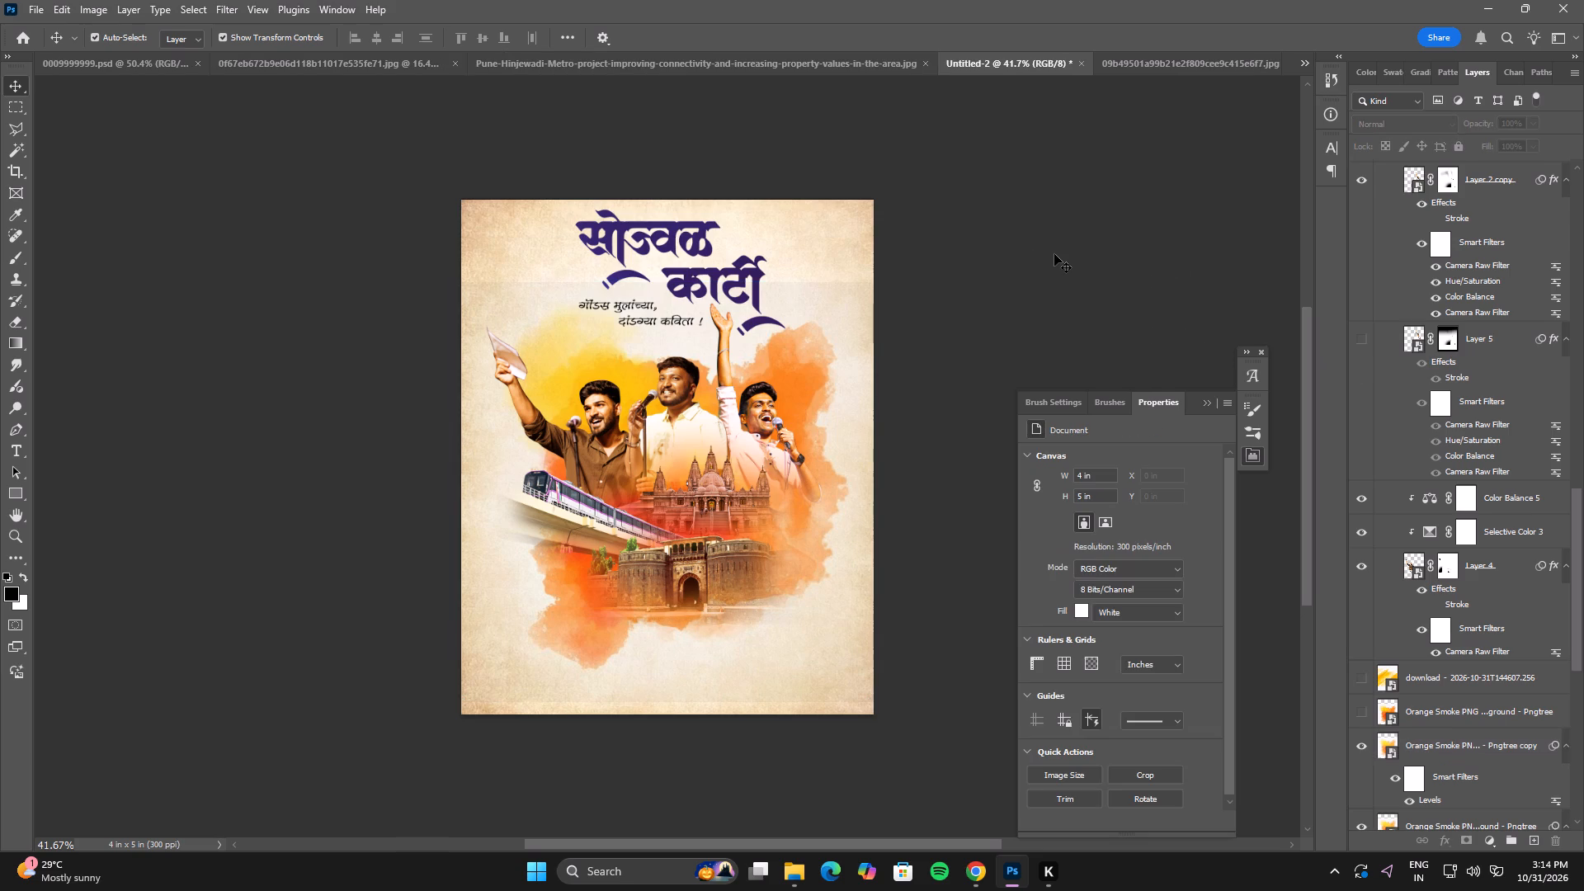
type("ff")
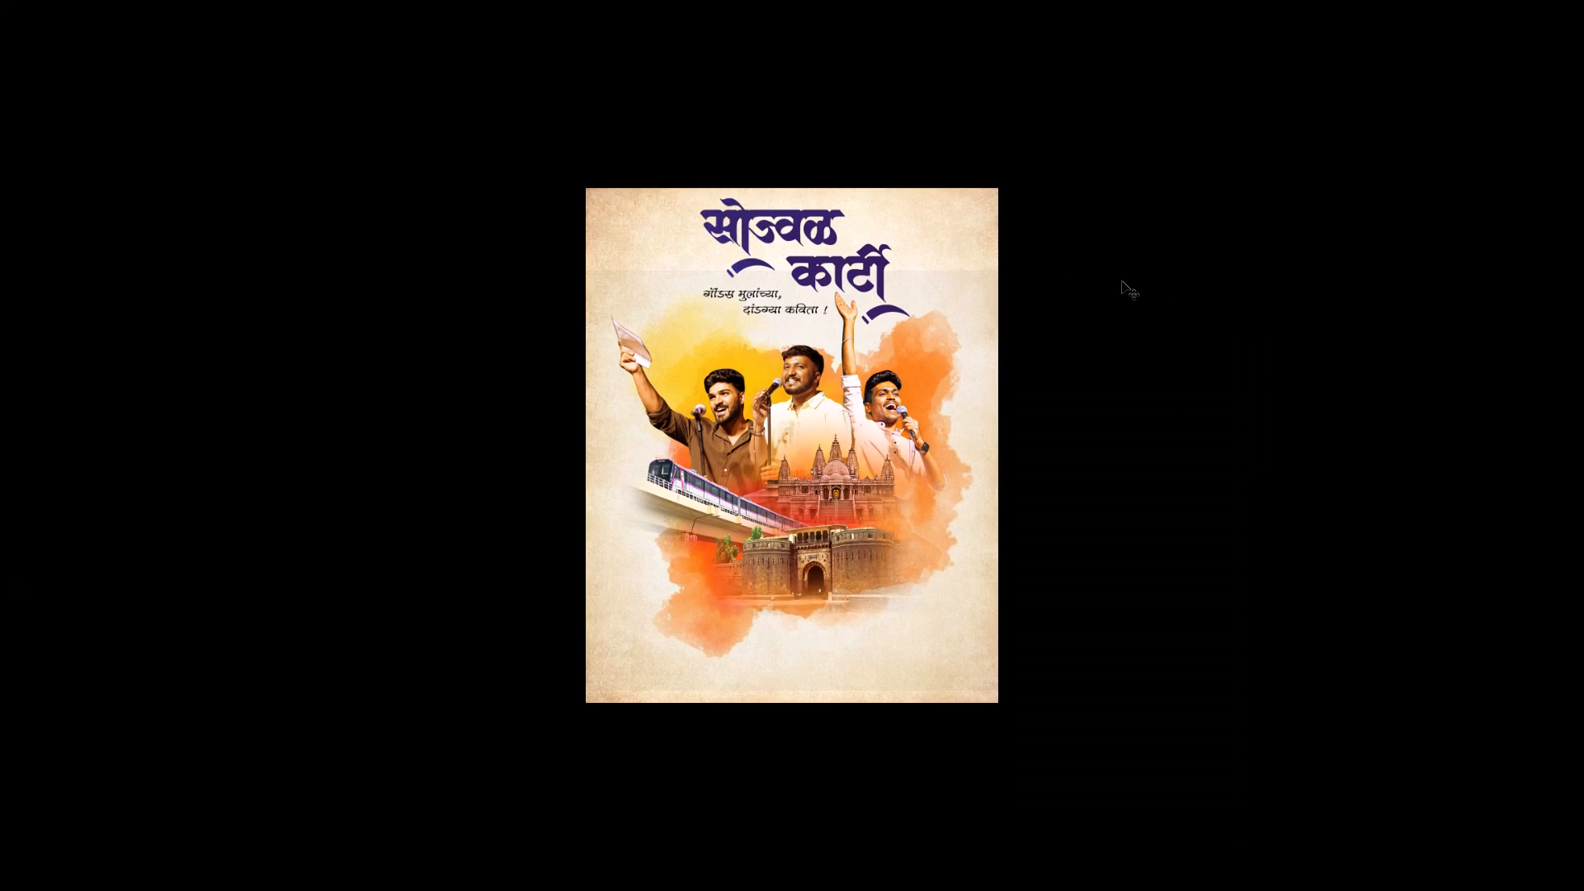
key("f")
Brighten the paper-texture background layer with an RGB Curves adjustment, placing the midpoint at input 53, output 41.
left_click(840, 257)
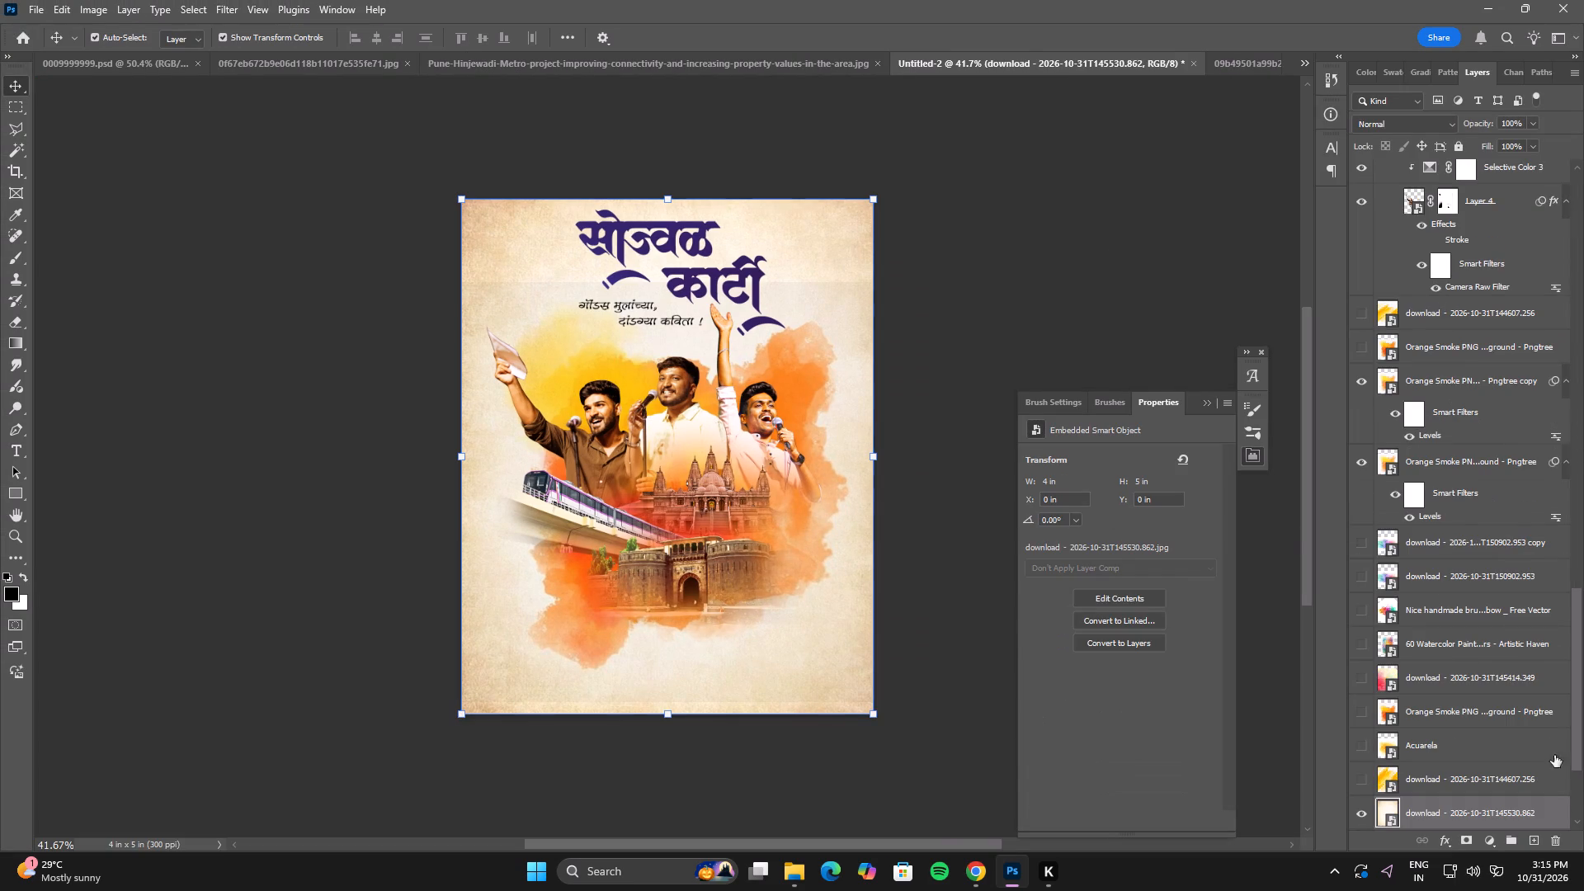
key("ctrl+m")
left_click_drag(738, 152, 1130, 331)
left_click_drag(1071, 528, 1082, 546)
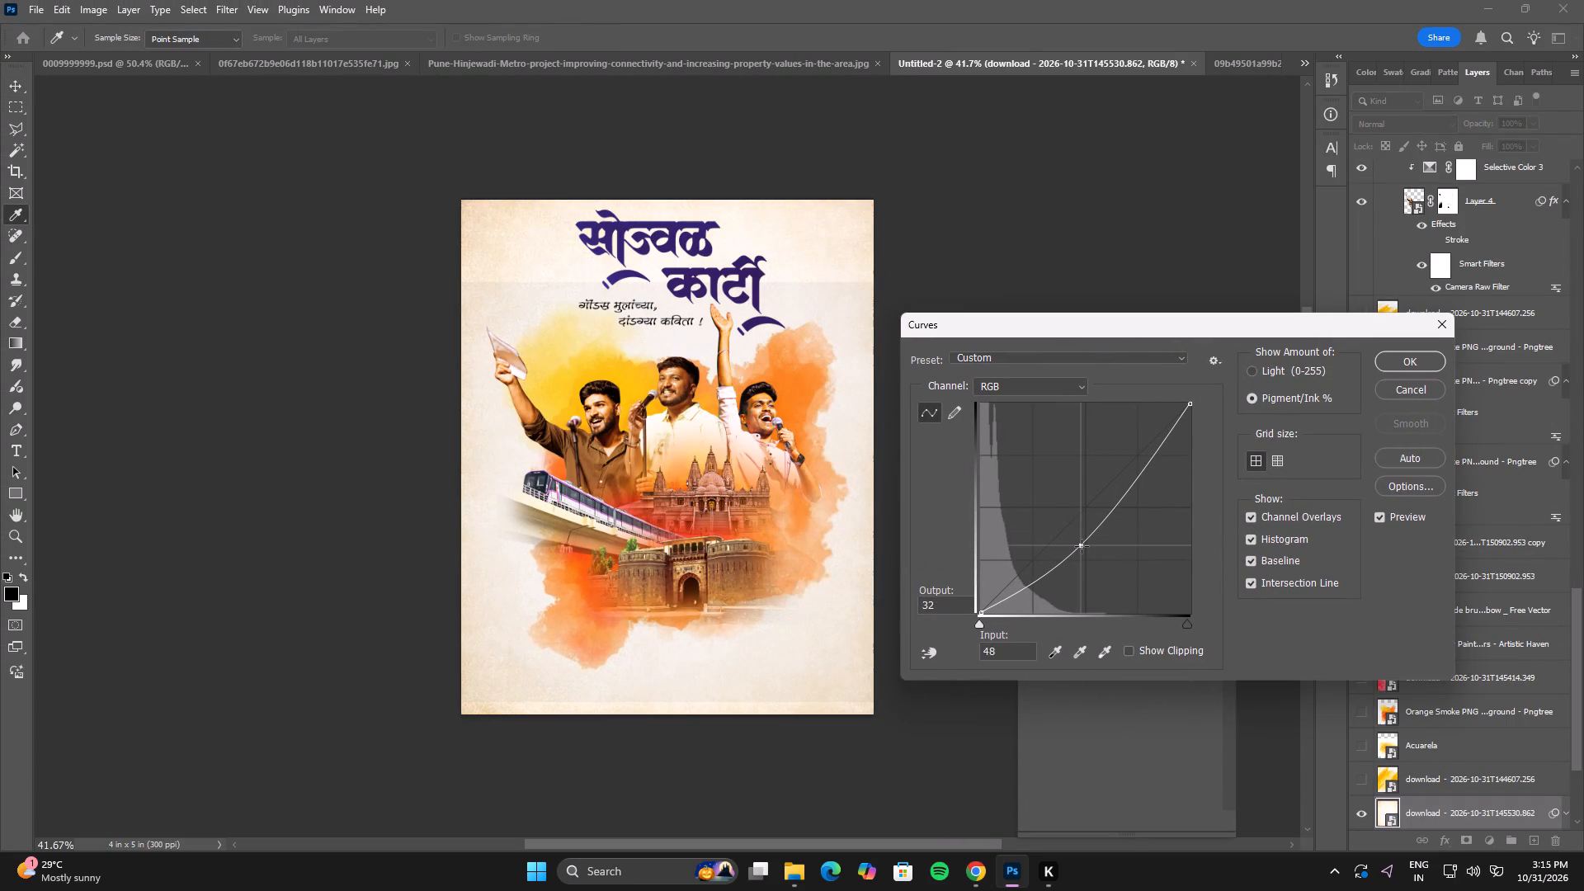
left_click_drag(1082, 546, 1102, 573)
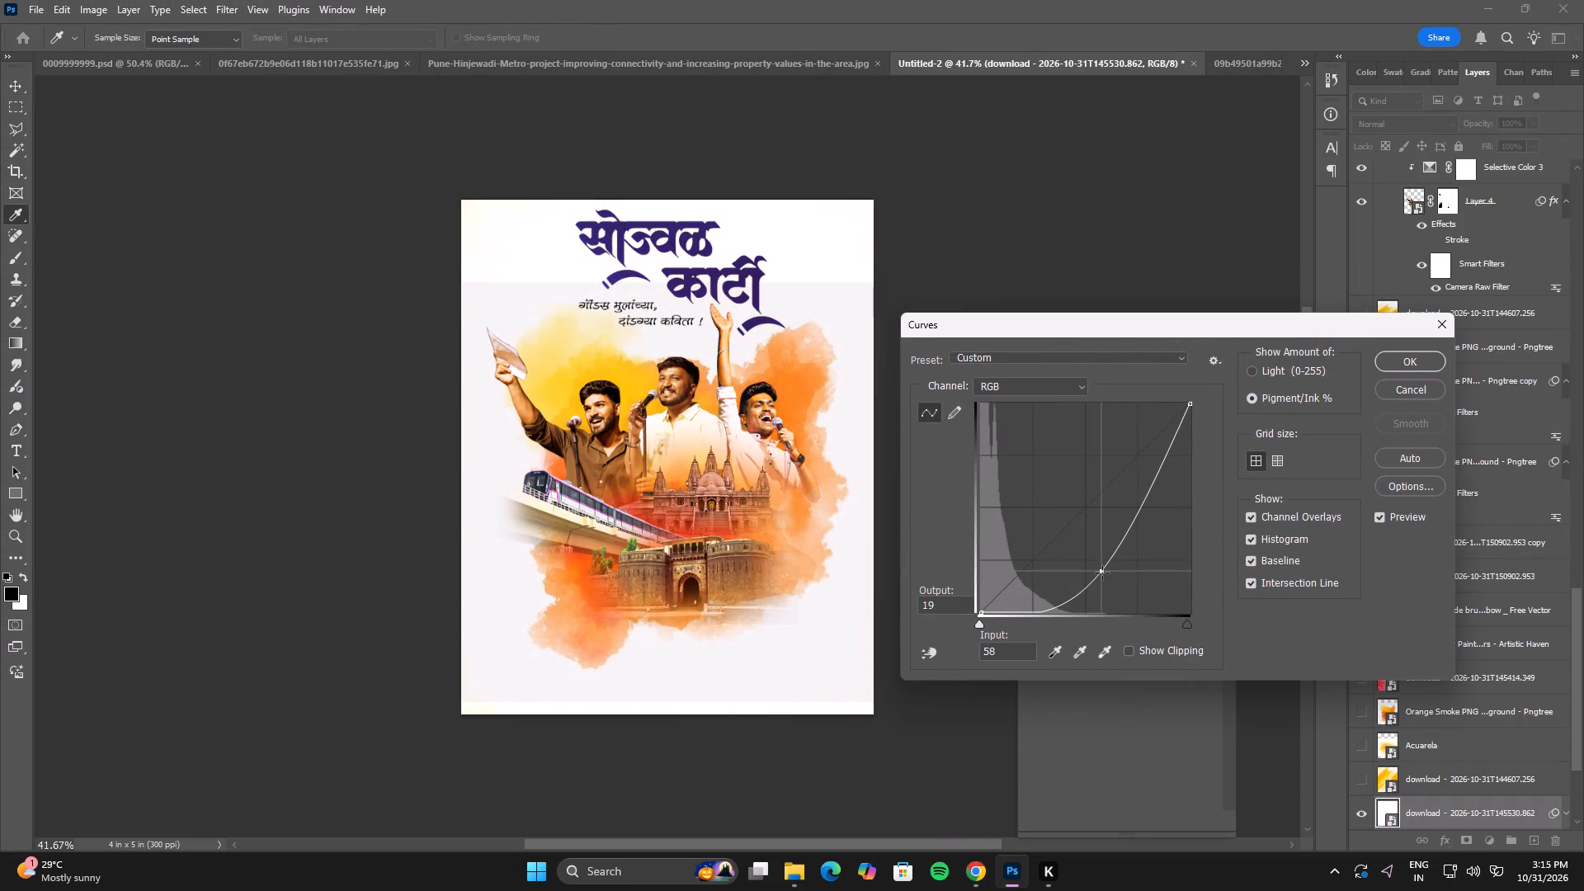
left_click_drag(1102, 573, 1142, 591)
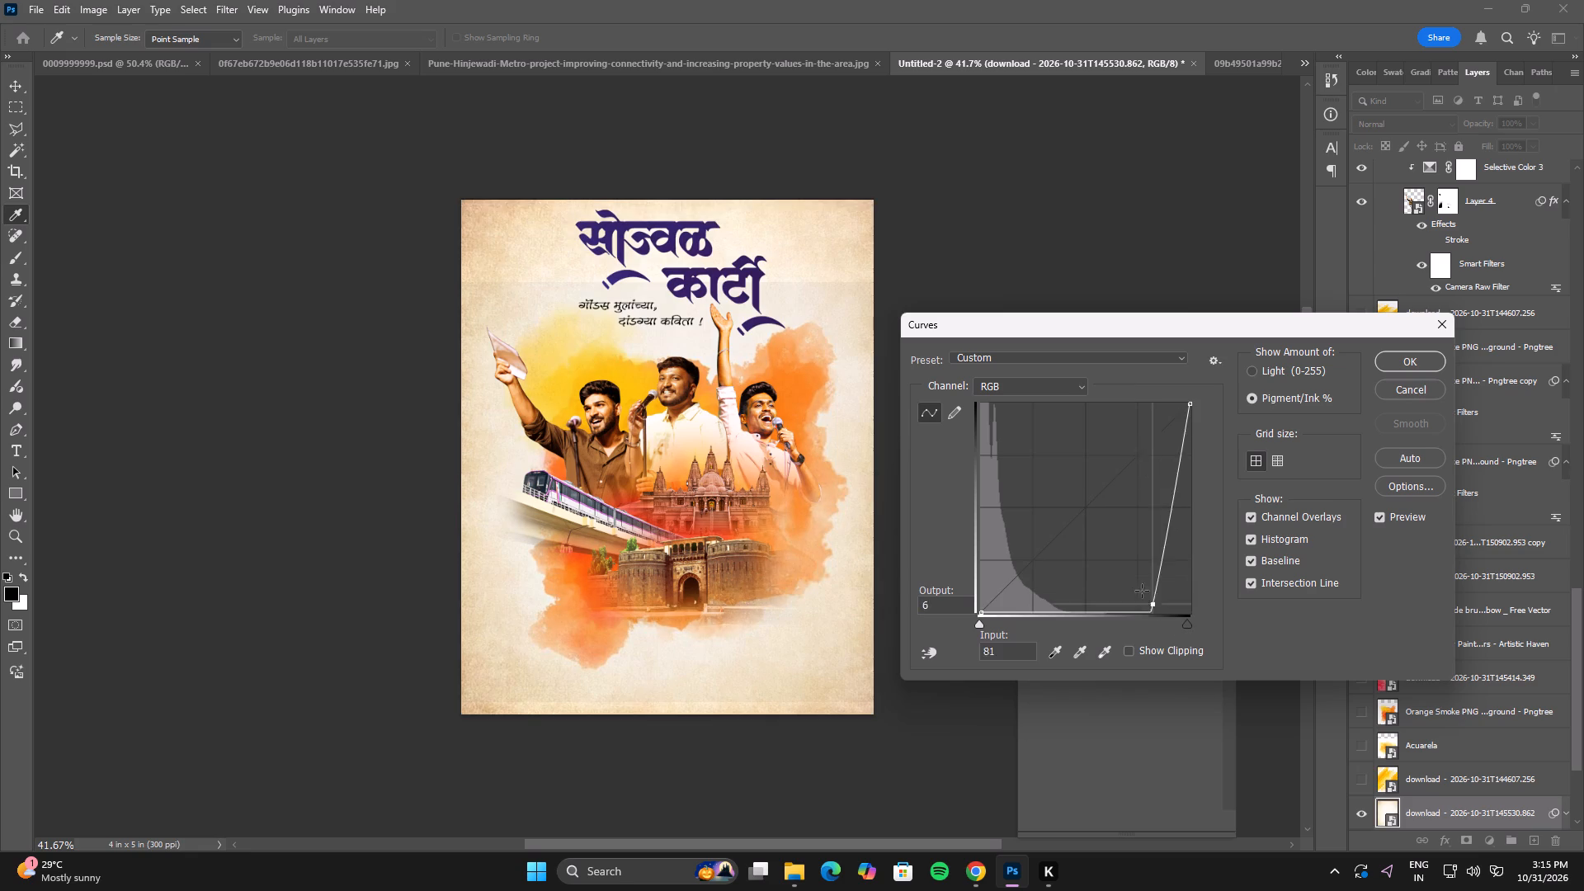
left_click_drag(1142, 591, 1089, 524)
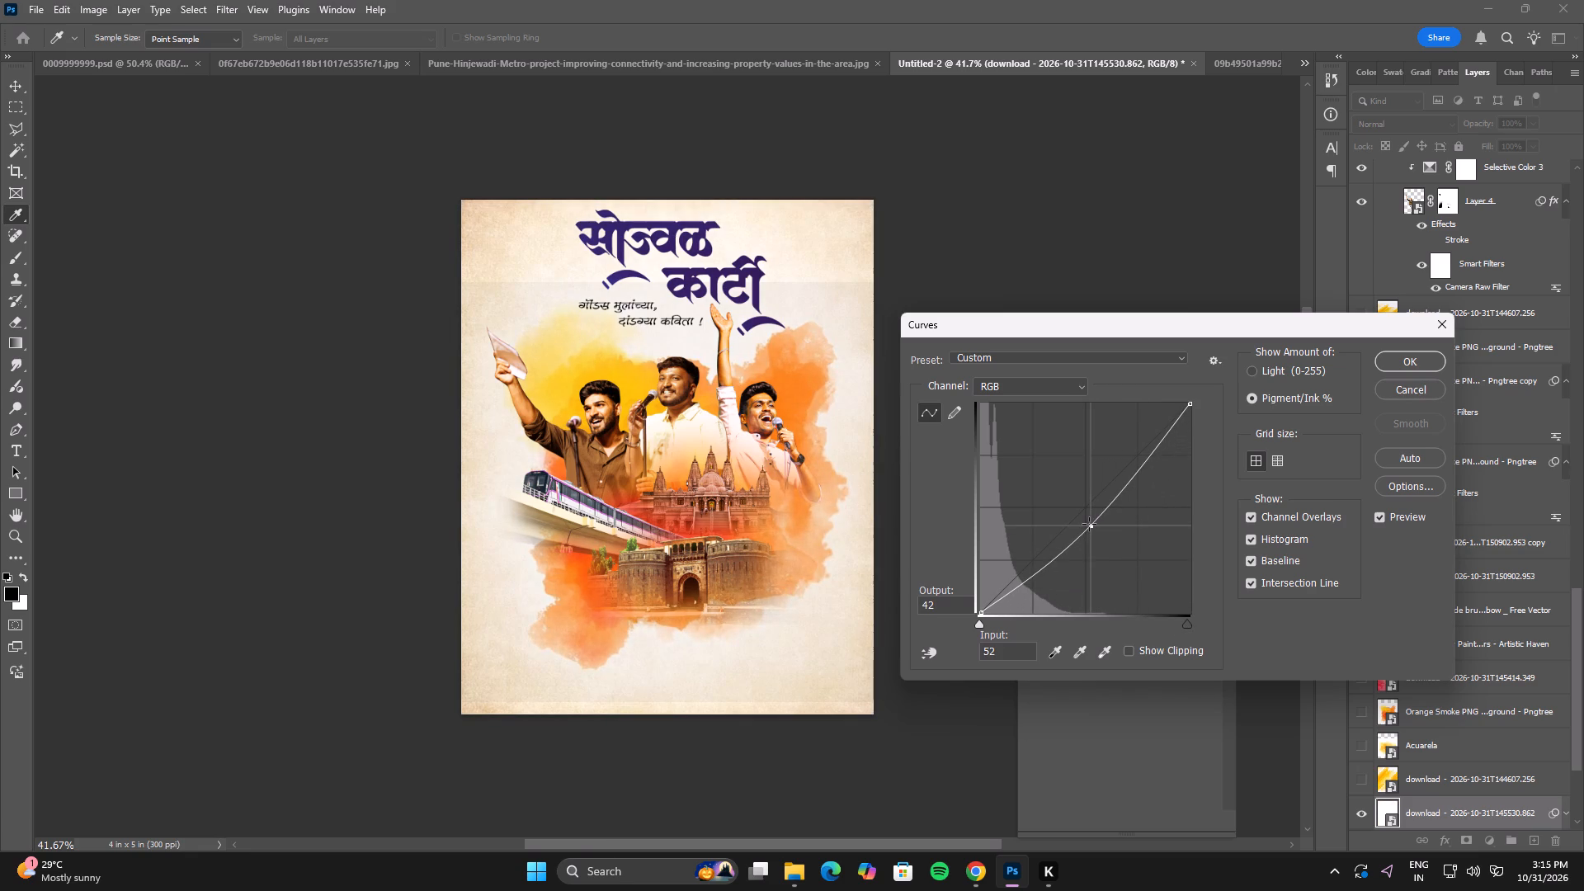
left_click_drag(1089, 524, 1097, 535)
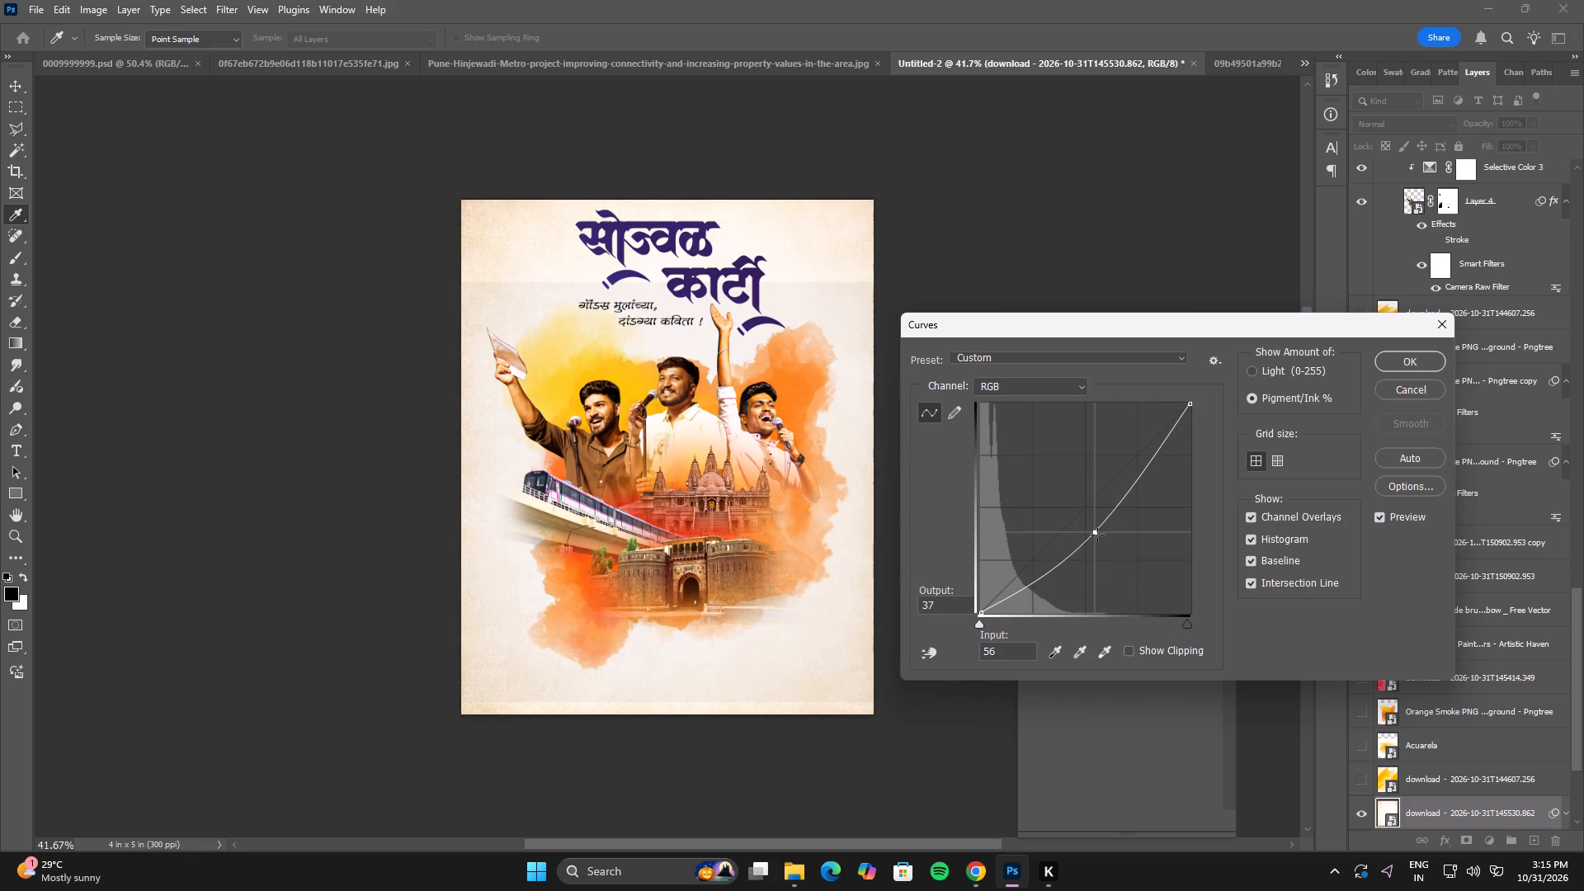
left_click_drag(1097, 535, 1092, 526)
left_click(1424, 365)
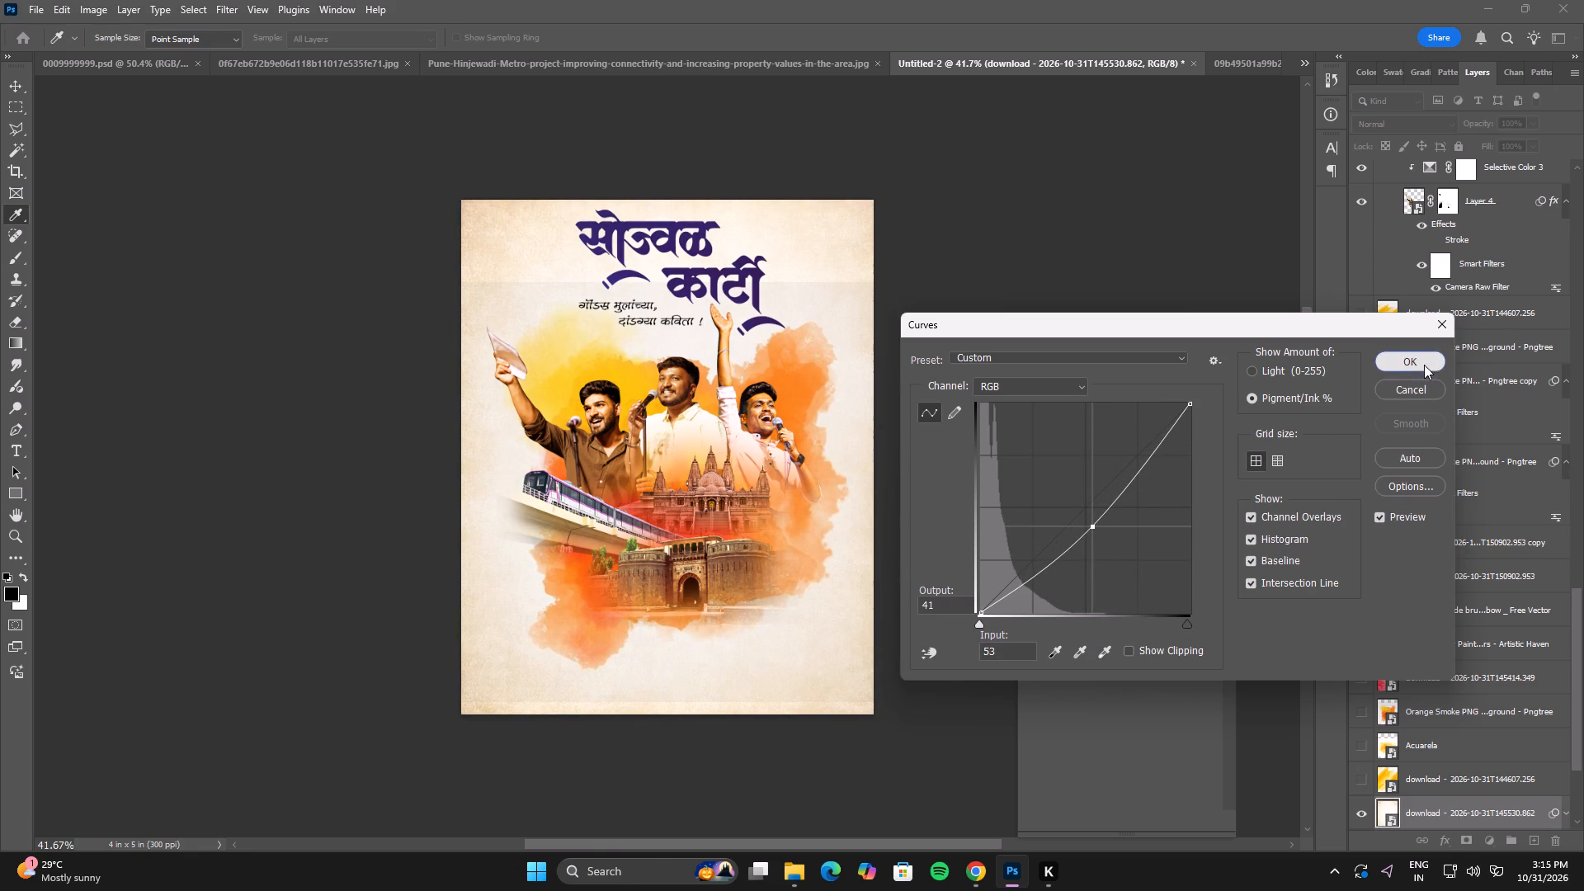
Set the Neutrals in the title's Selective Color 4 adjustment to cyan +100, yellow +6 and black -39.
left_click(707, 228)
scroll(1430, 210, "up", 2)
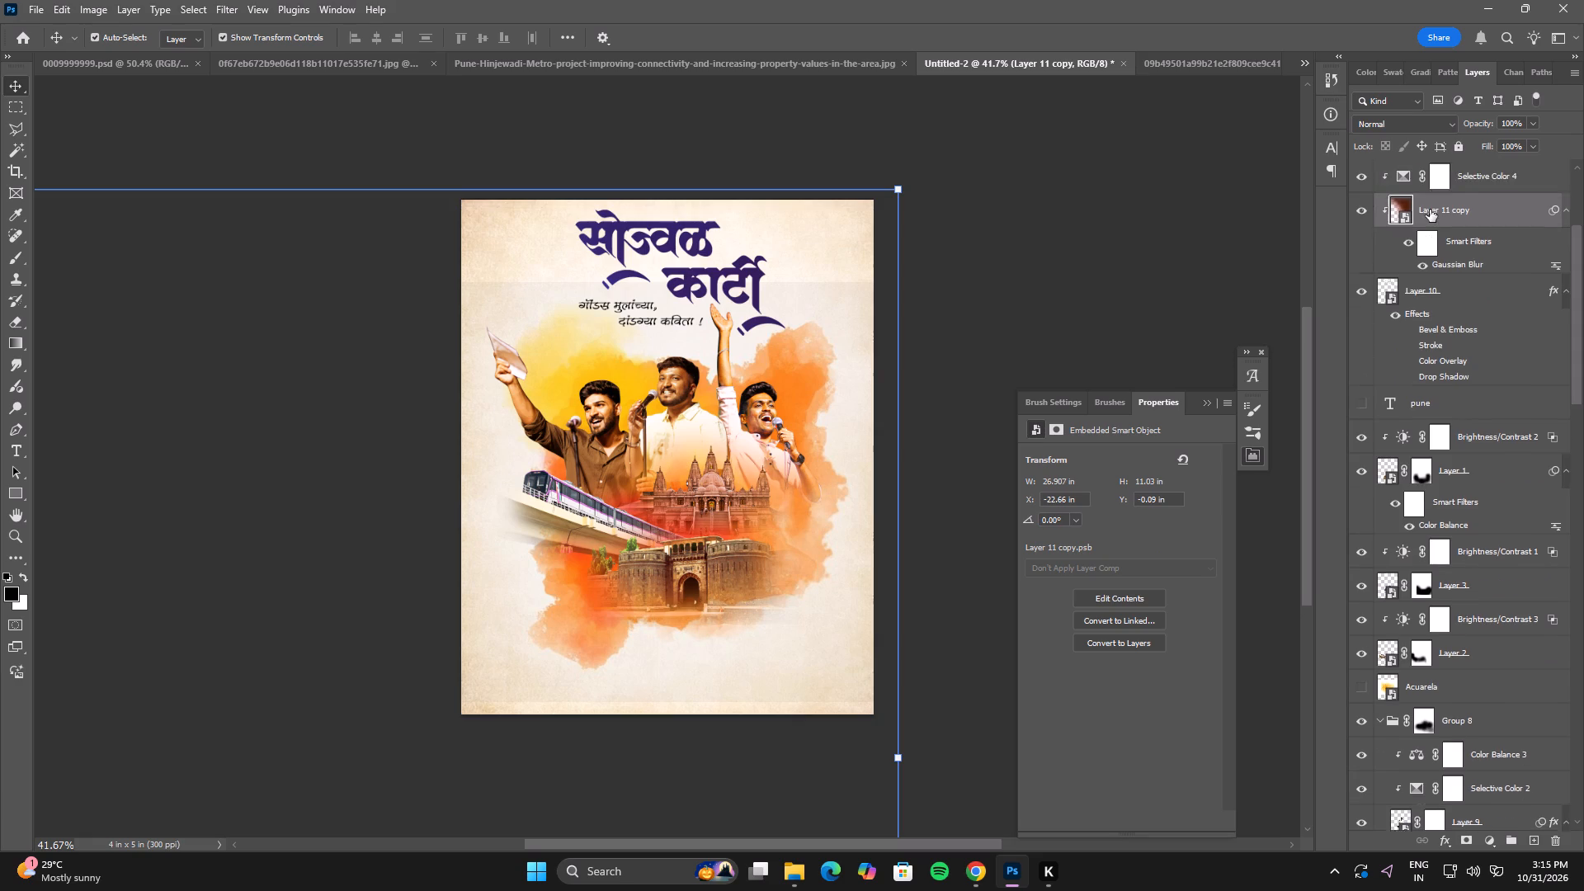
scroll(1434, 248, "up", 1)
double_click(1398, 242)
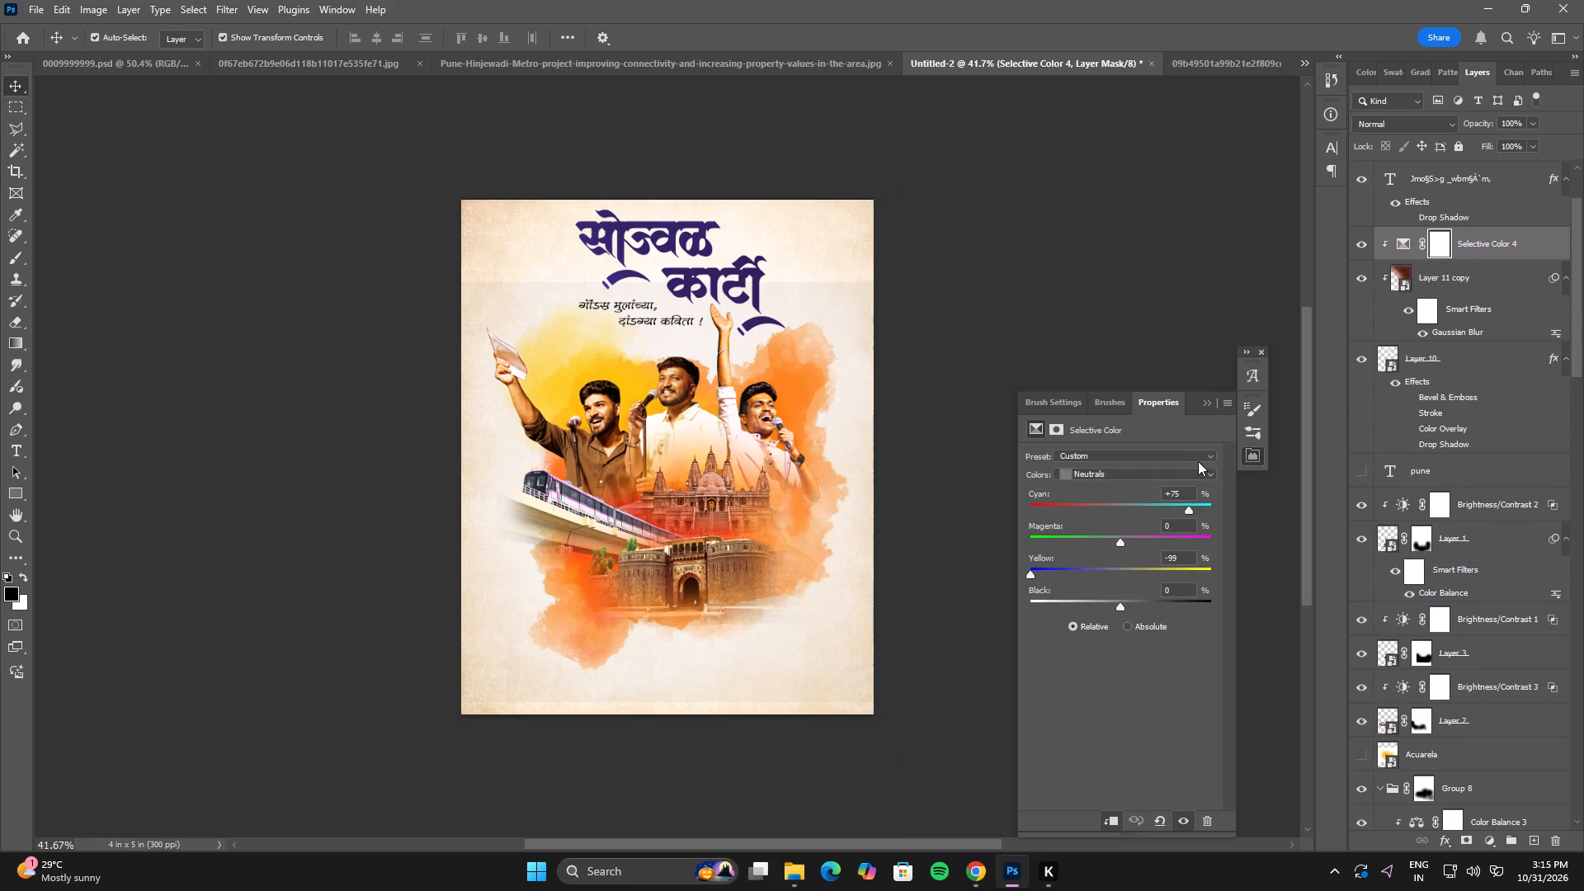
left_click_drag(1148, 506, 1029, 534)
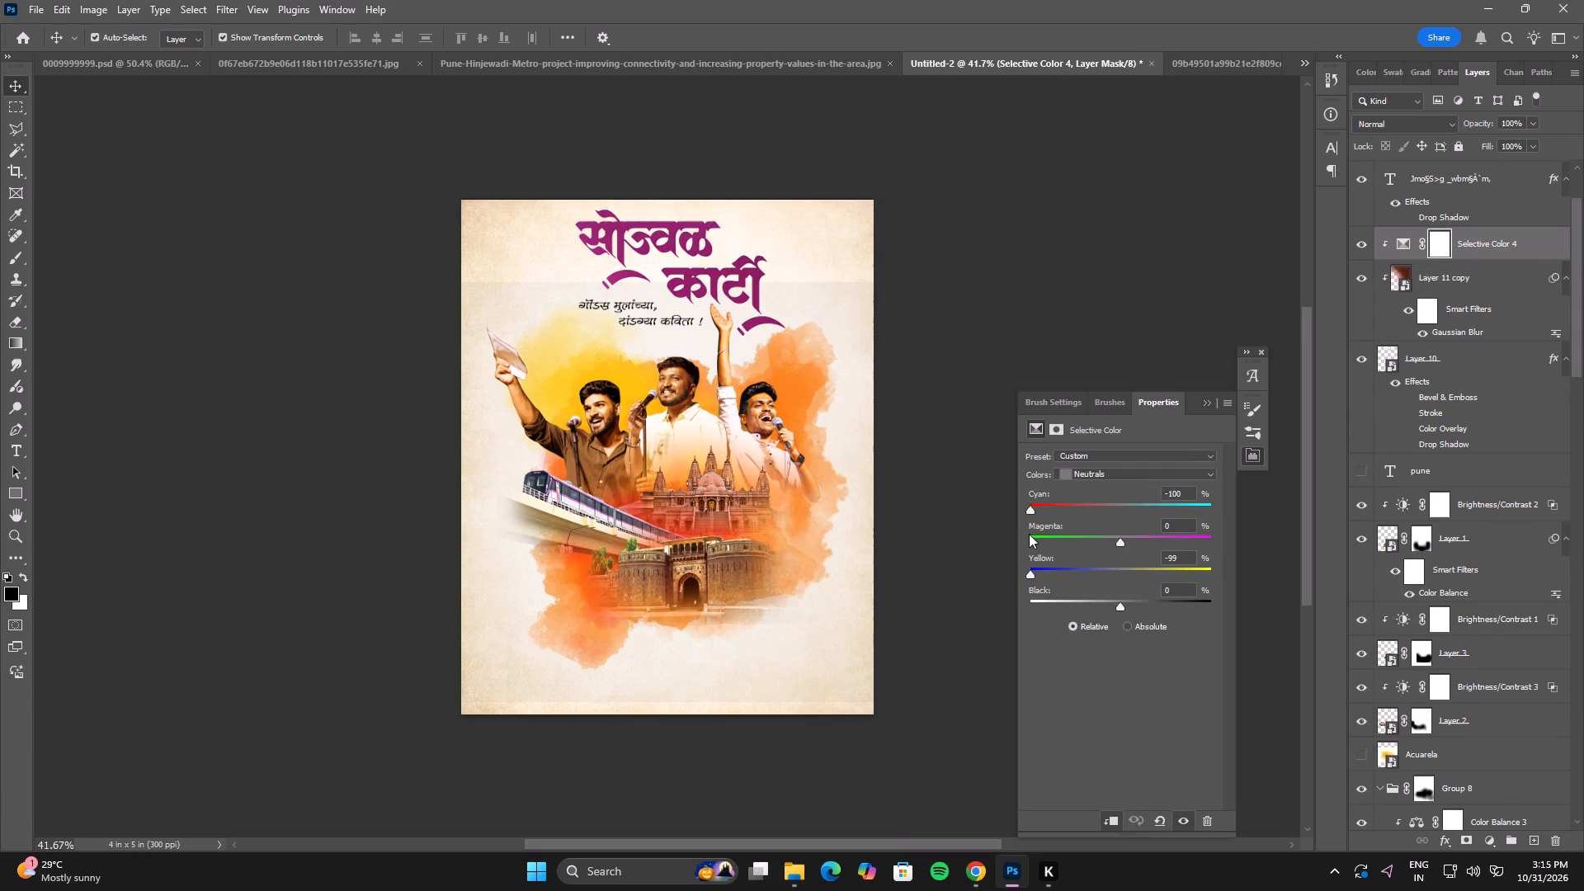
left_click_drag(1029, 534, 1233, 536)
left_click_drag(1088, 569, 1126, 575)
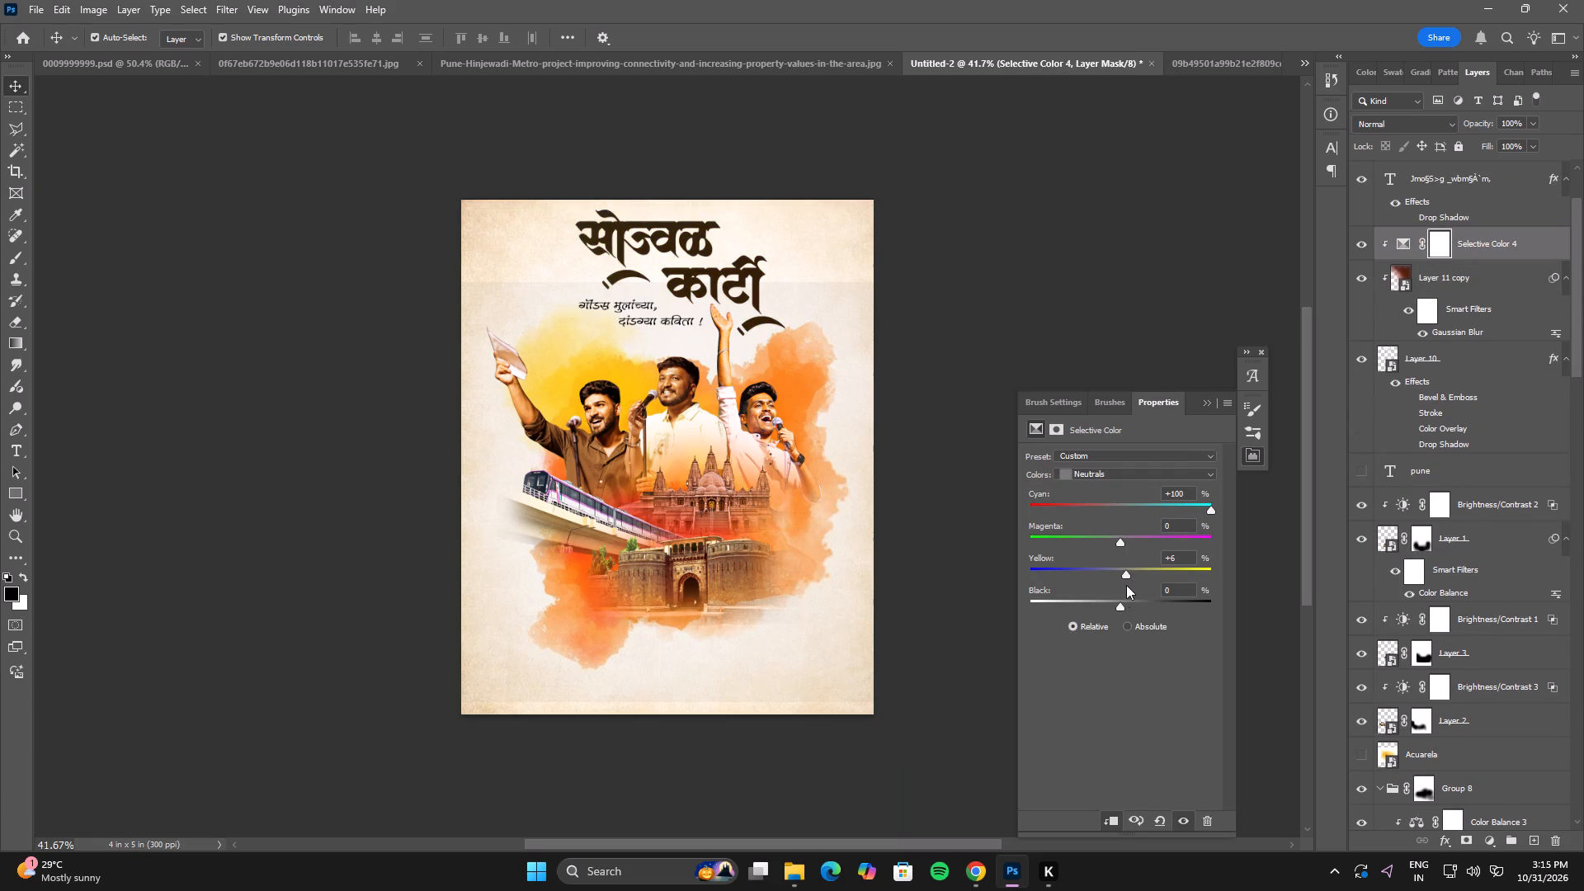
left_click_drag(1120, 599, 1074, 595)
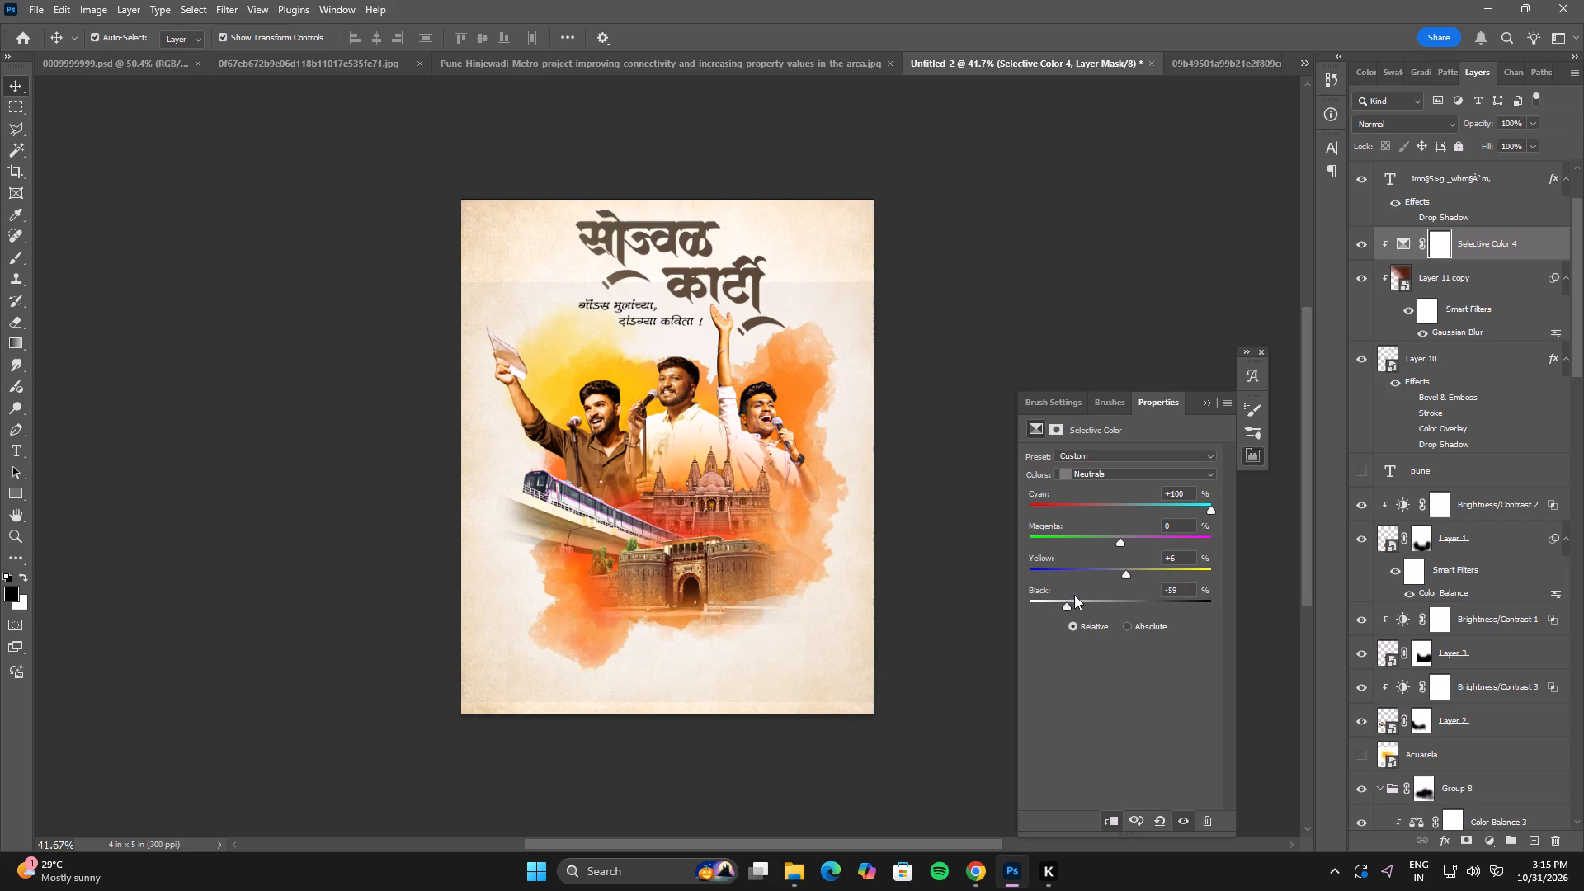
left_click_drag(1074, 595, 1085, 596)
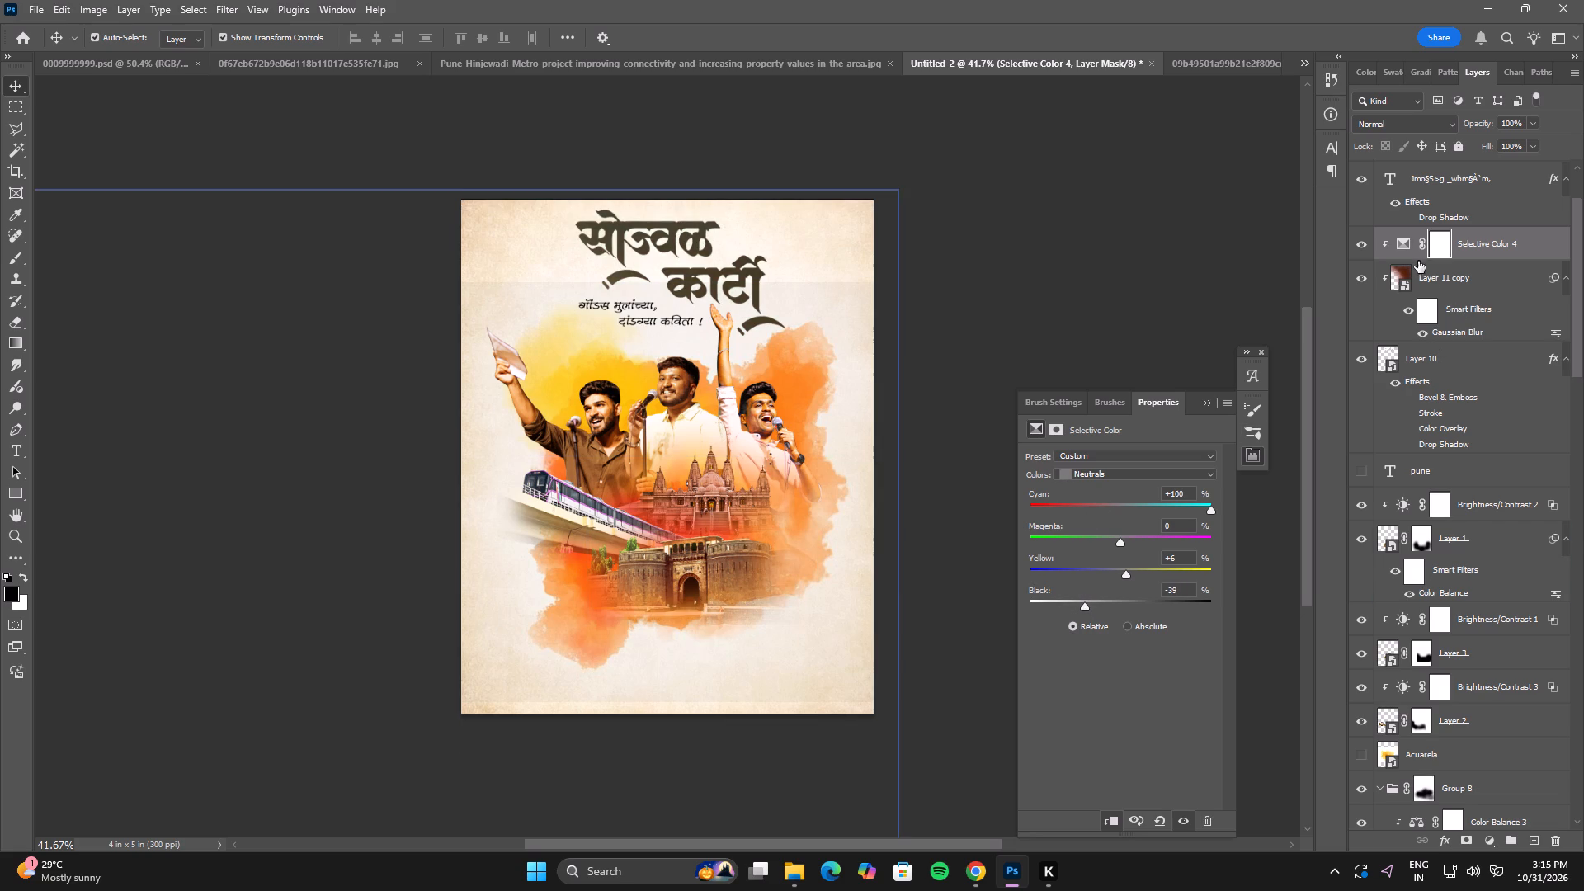
Hide the Selective Color 4 adjustment layer above the title.
left_click(1363, 247)
Enable a Color Overlay style on Layer 11 copy, clipped to the title, after trying a Gradient Overlay and switching it off.
left_click(1457, 333)
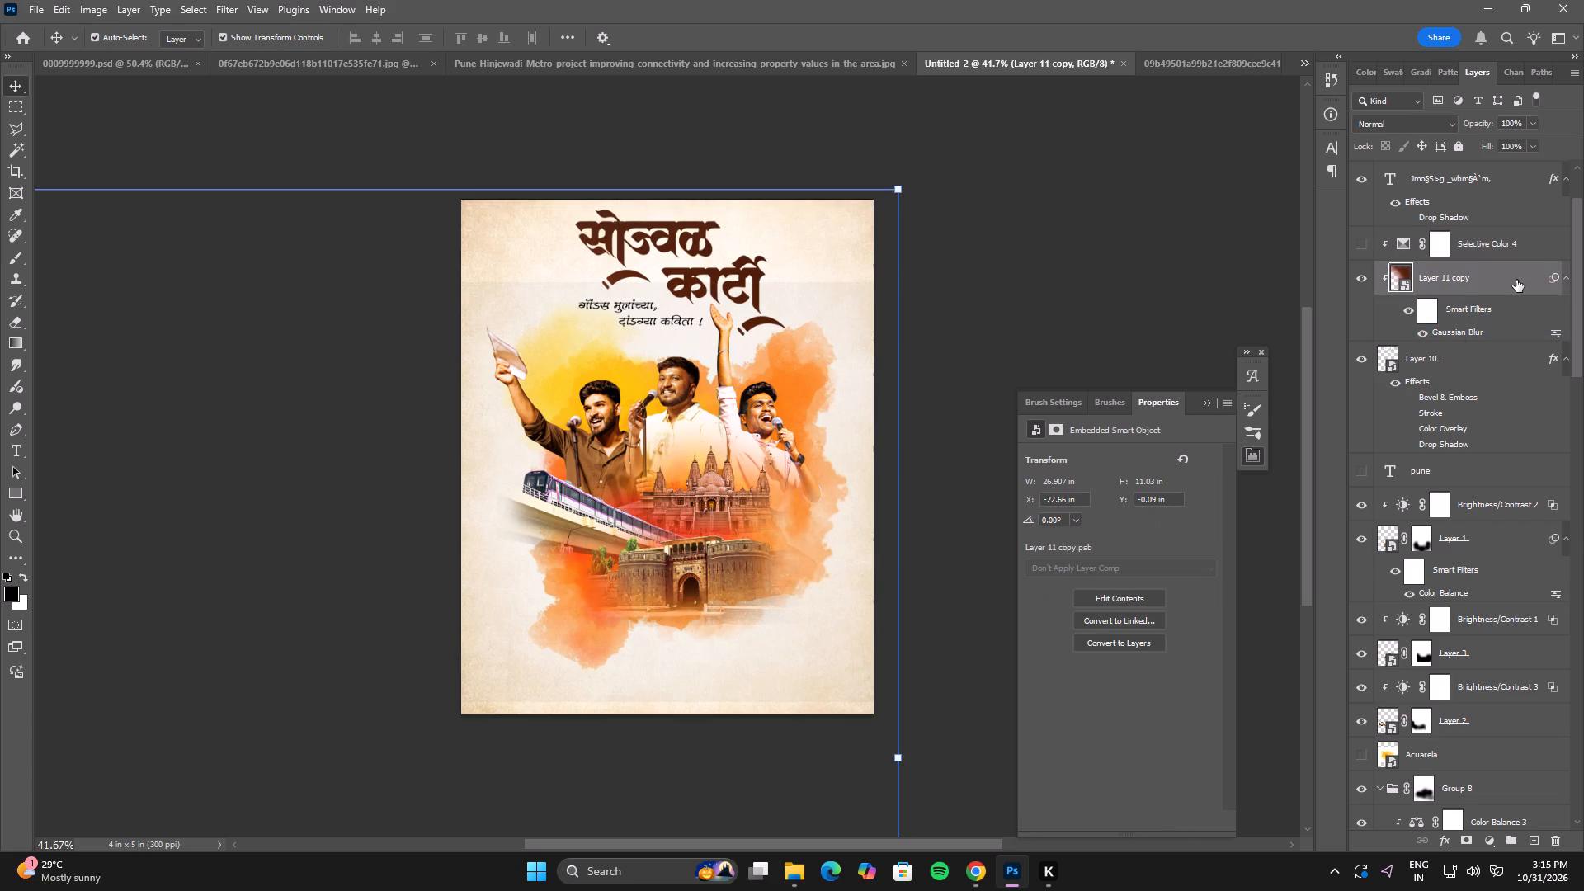
double_click(1516, 280)
left_click(997, 588)
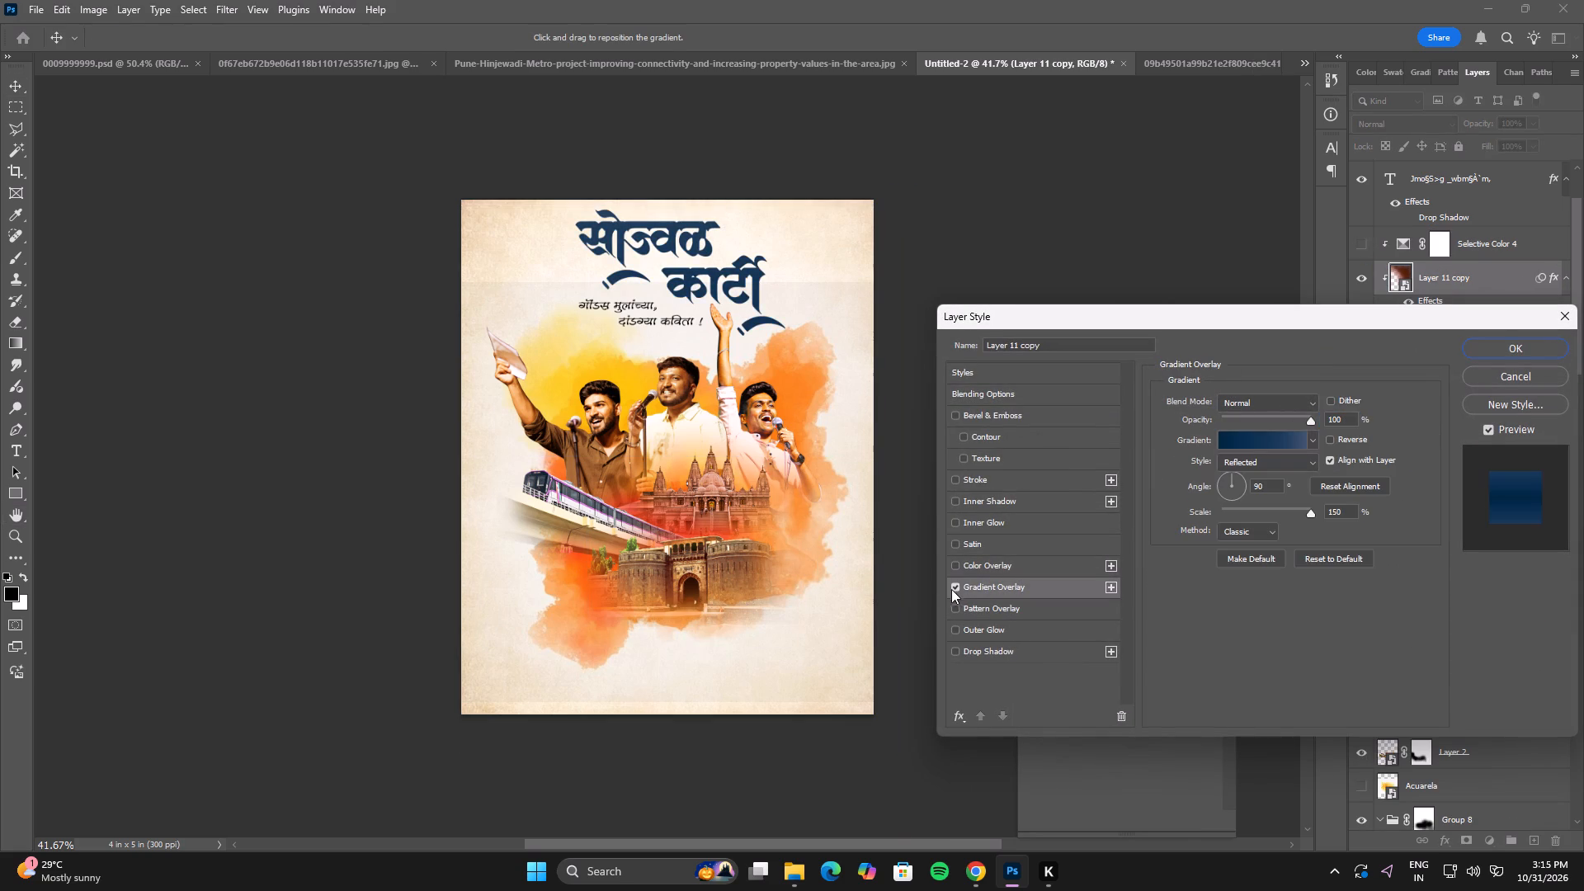
left_click(959, 590)
left_click(988, 566)
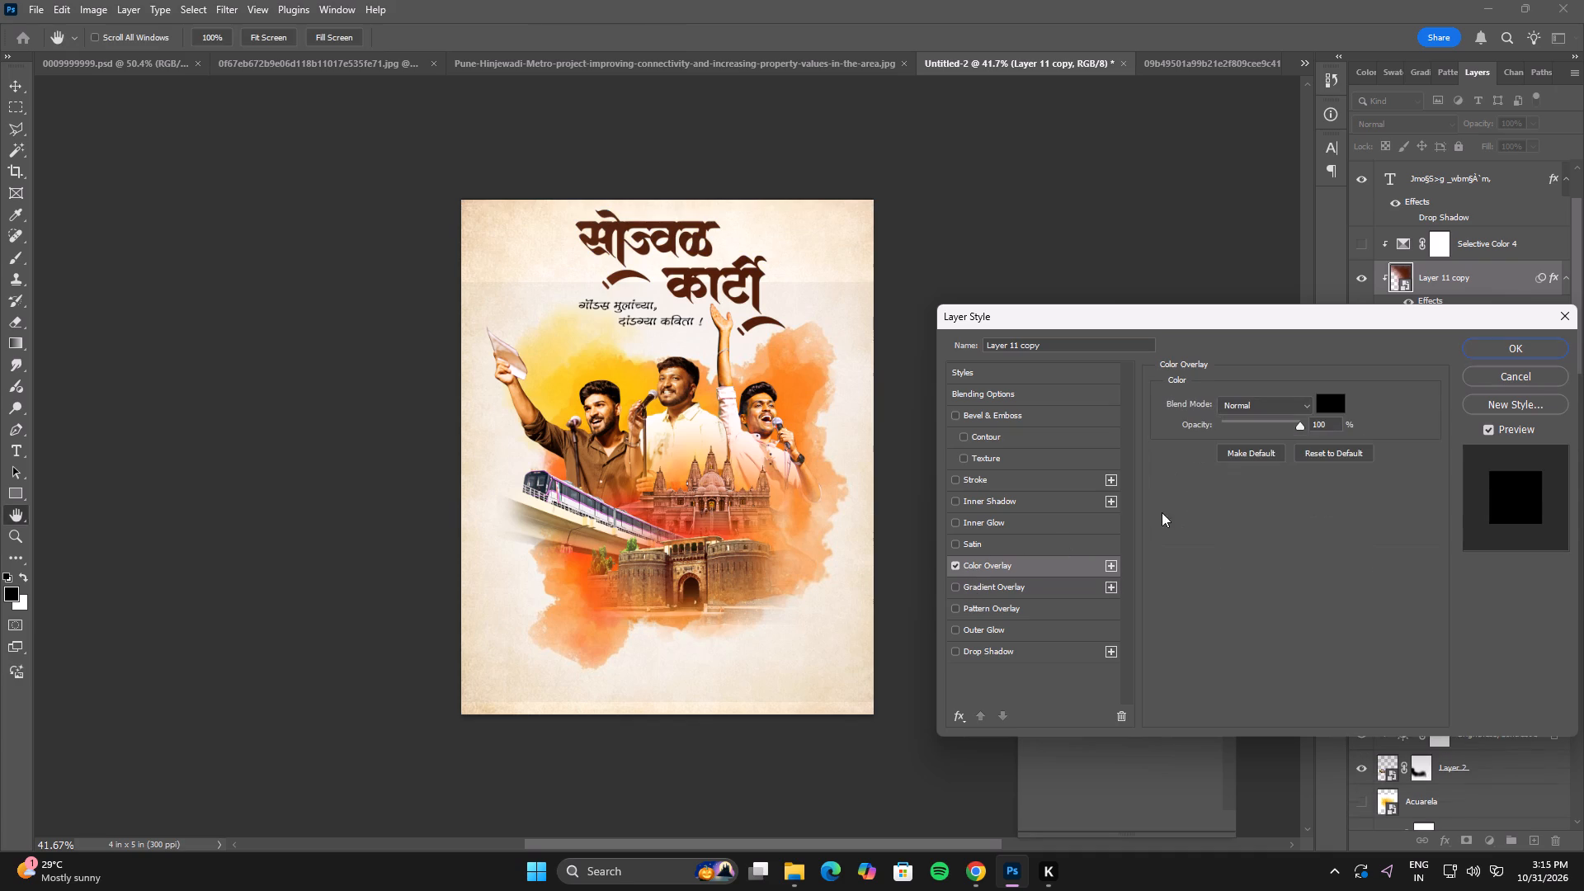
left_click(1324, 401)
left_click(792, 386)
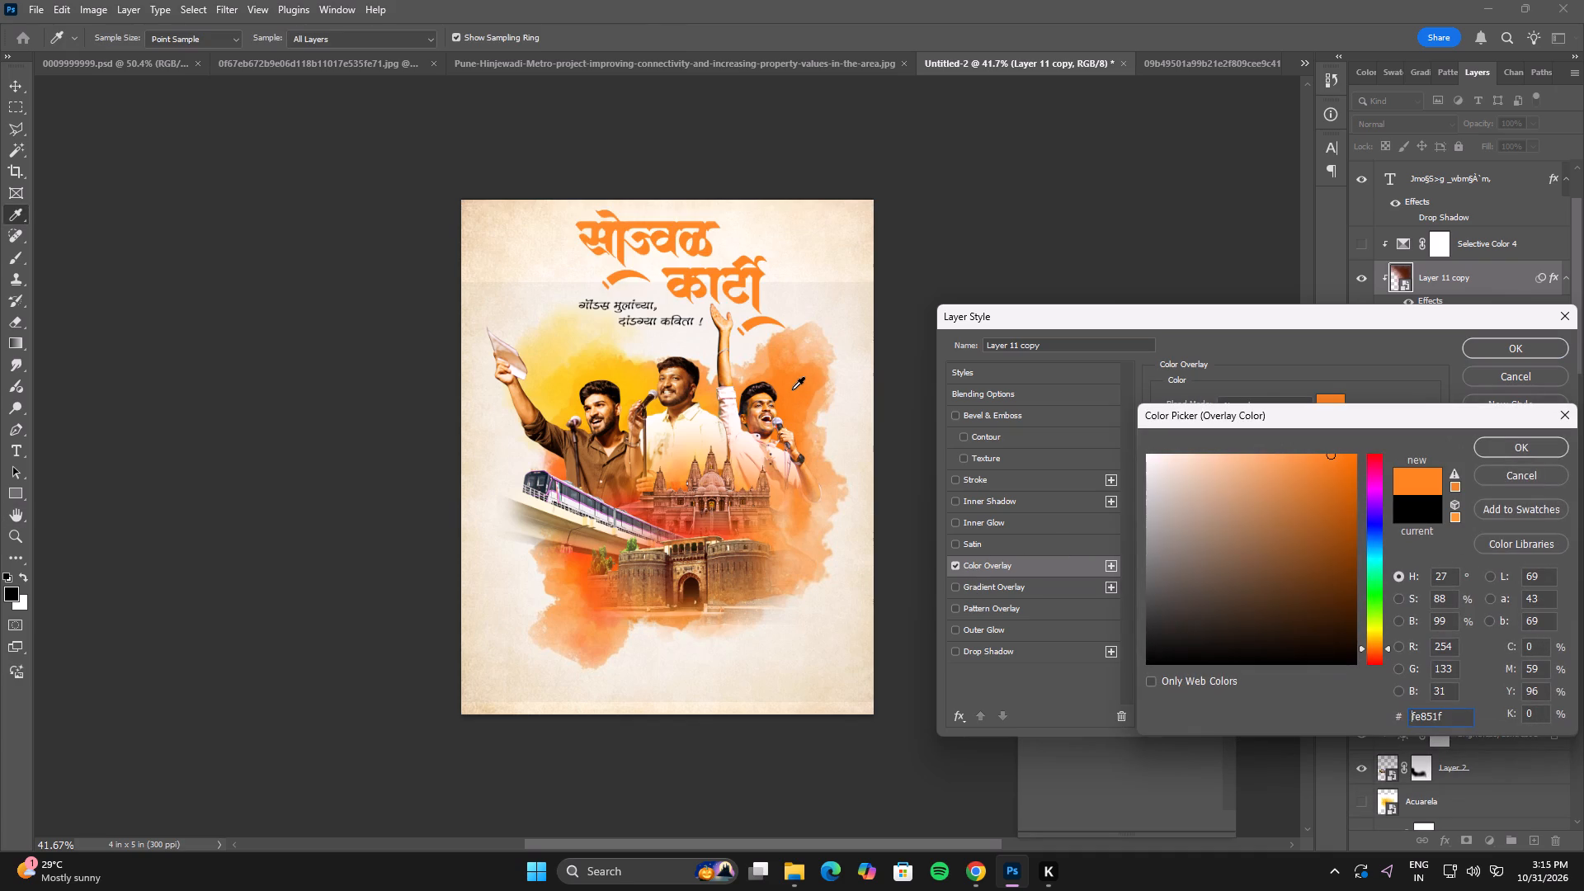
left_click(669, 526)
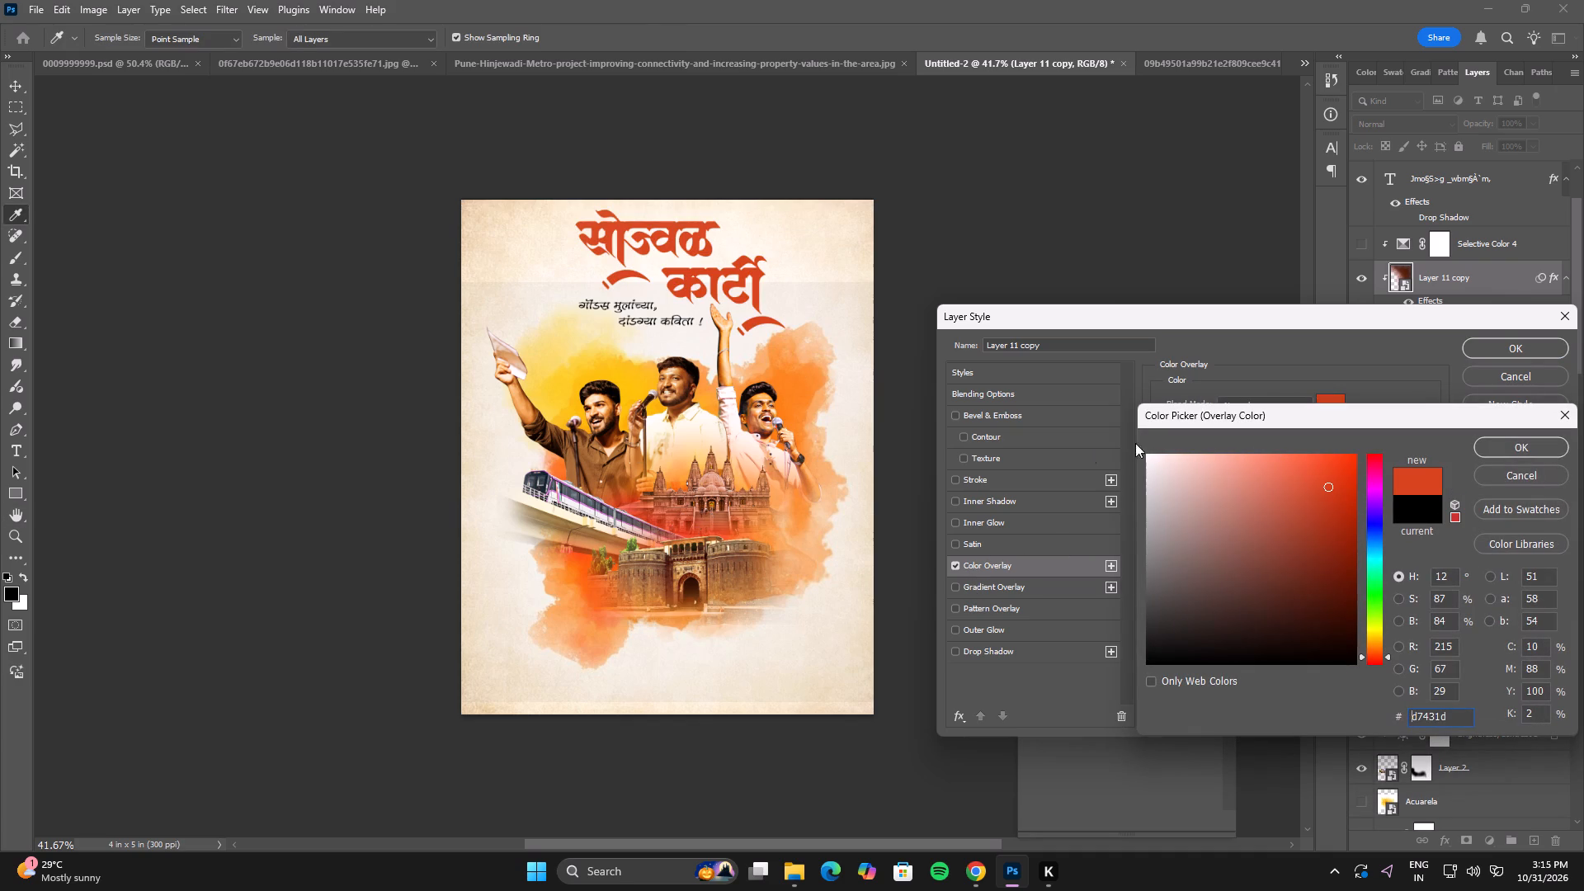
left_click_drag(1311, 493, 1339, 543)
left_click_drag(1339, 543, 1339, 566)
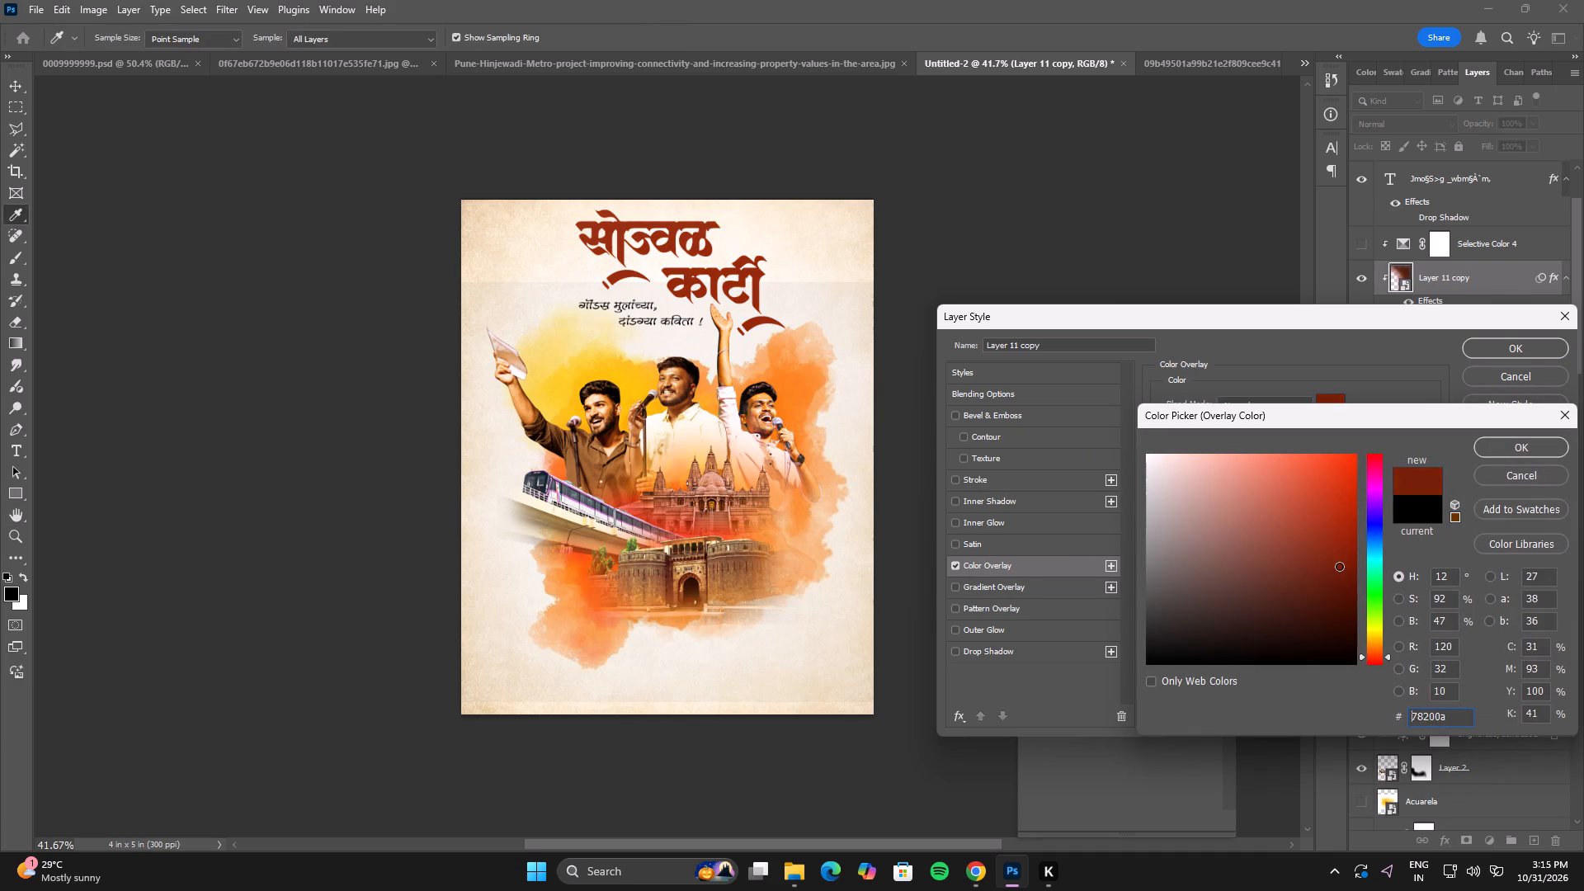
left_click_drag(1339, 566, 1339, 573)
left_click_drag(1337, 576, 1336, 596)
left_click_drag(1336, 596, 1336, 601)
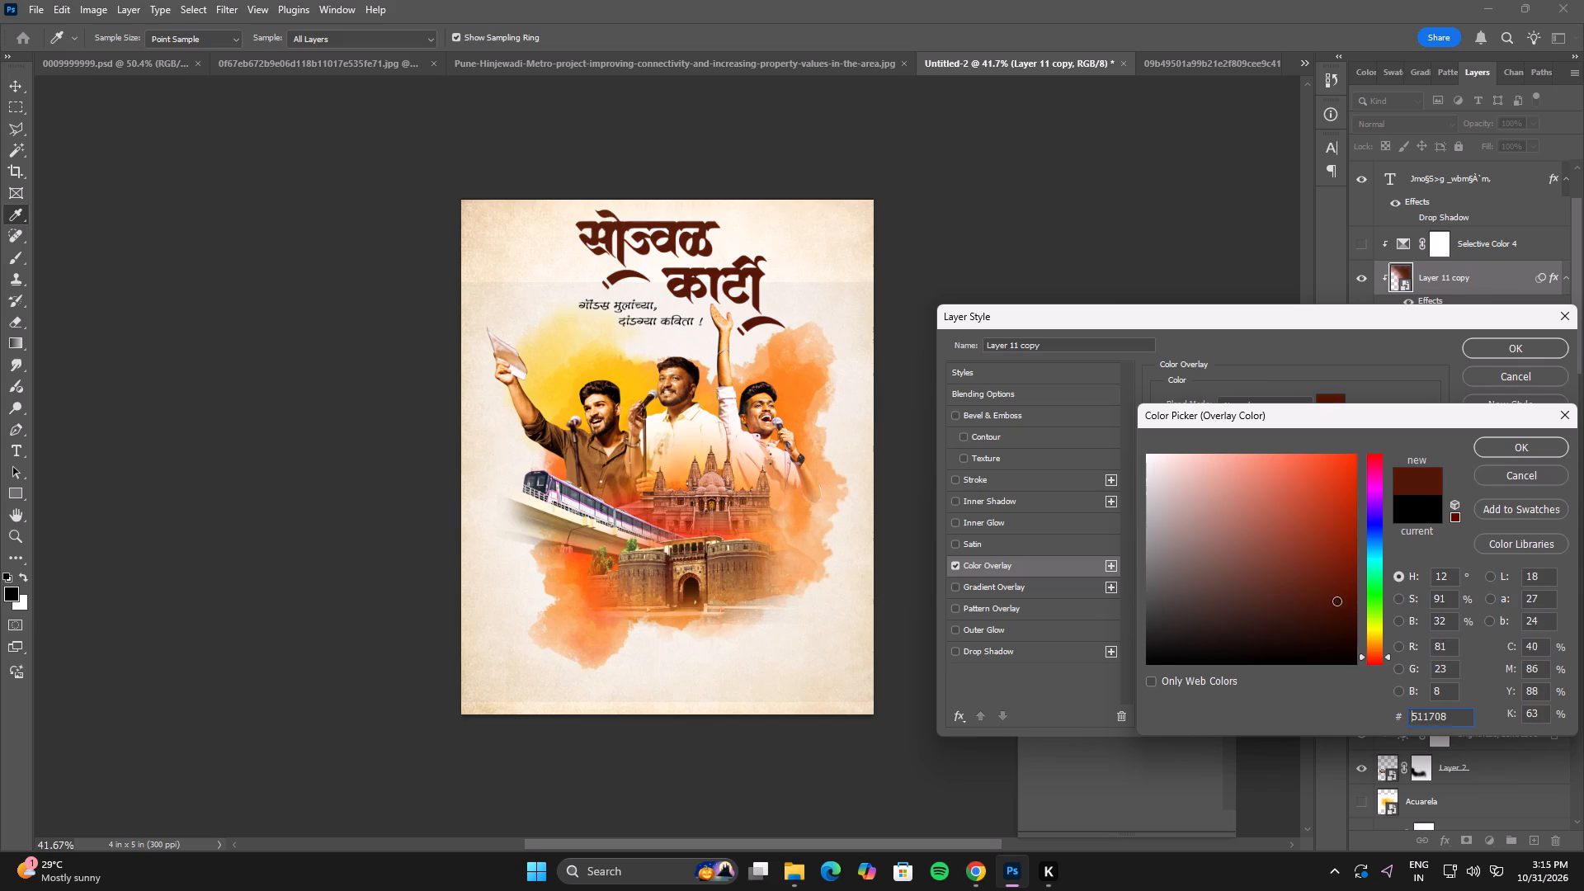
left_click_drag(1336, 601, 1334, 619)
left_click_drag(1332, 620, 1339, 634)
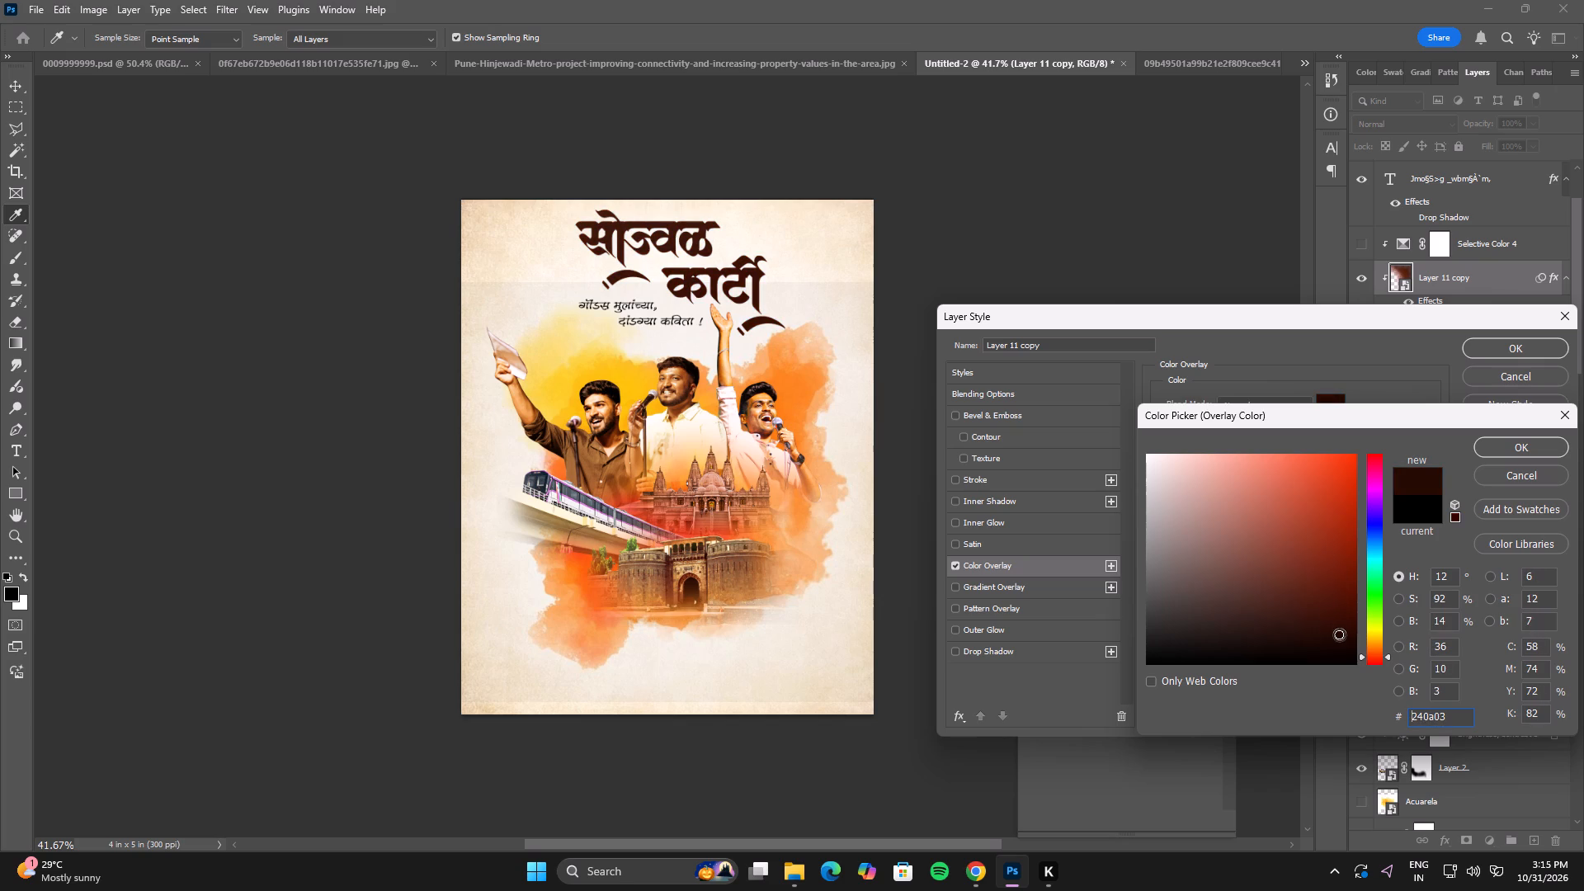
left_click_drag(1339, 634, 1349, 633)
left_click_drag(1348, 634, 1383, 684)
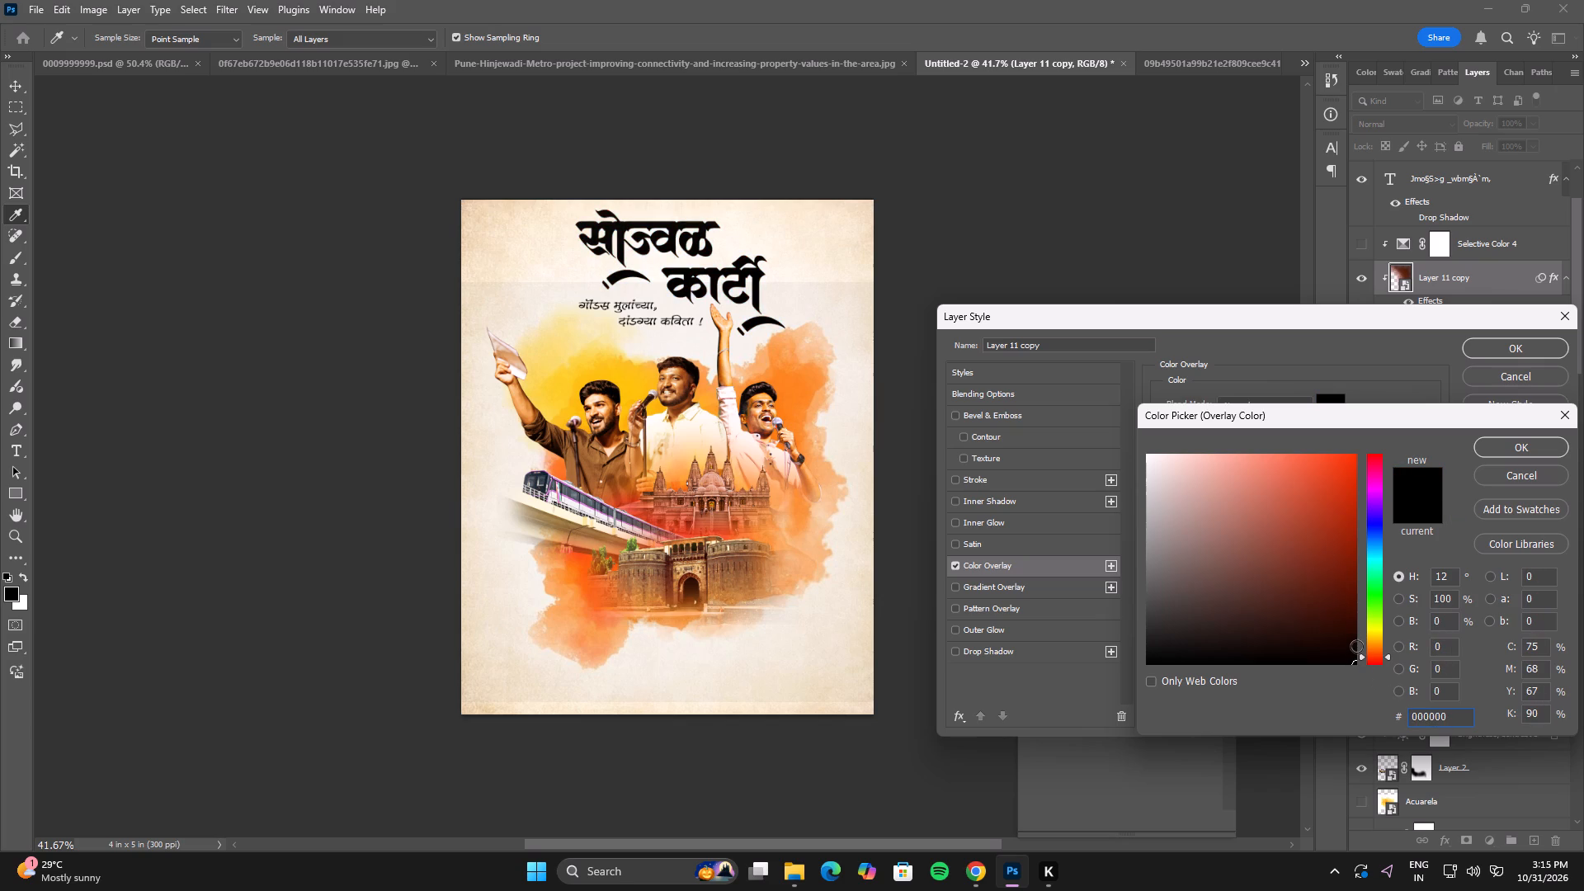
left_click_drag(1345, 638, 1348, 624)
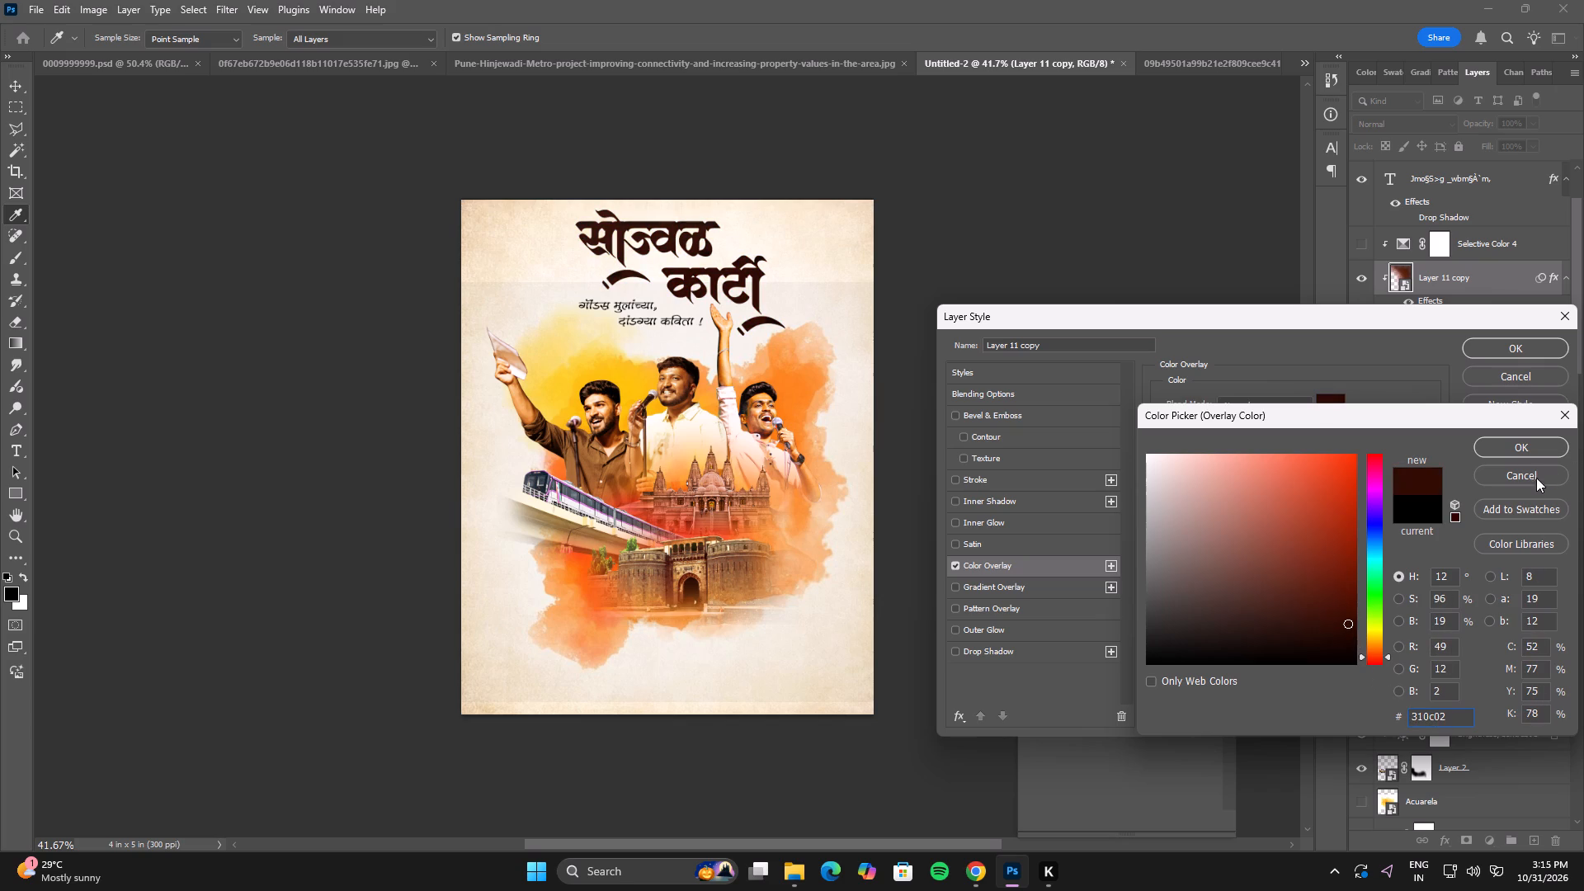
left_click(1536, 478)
Apply the black Color Overlay style to Layer 11 copy.
left_click(1502, 349)
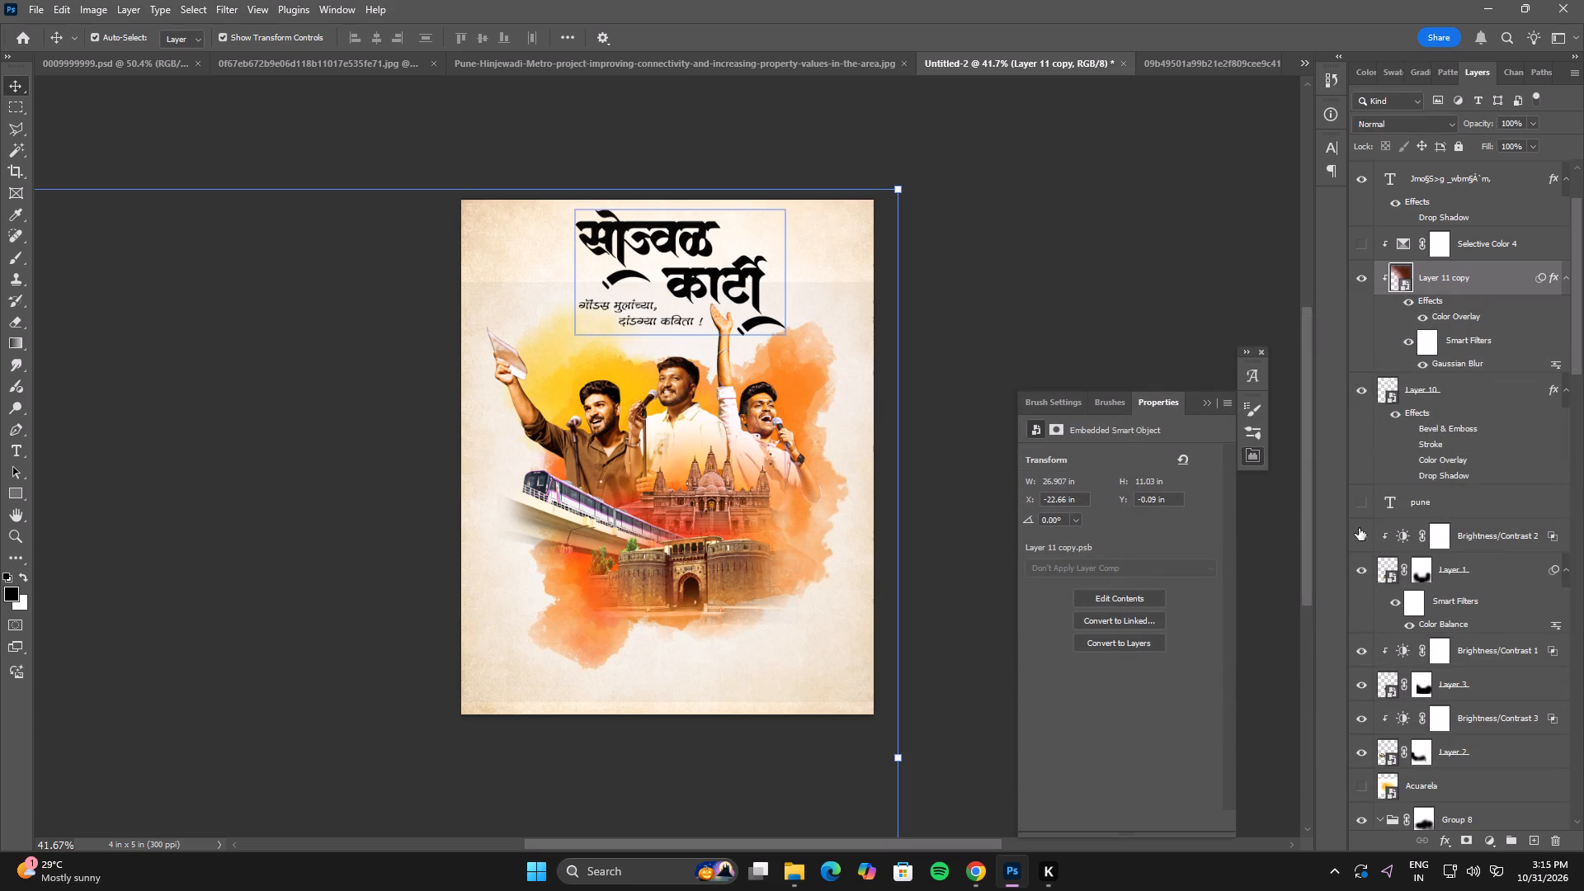
Show Layer 11, the ornate arch frame at the top of the poster, and preview the poster full screen.
scroll(1374, 555, "up", 3)
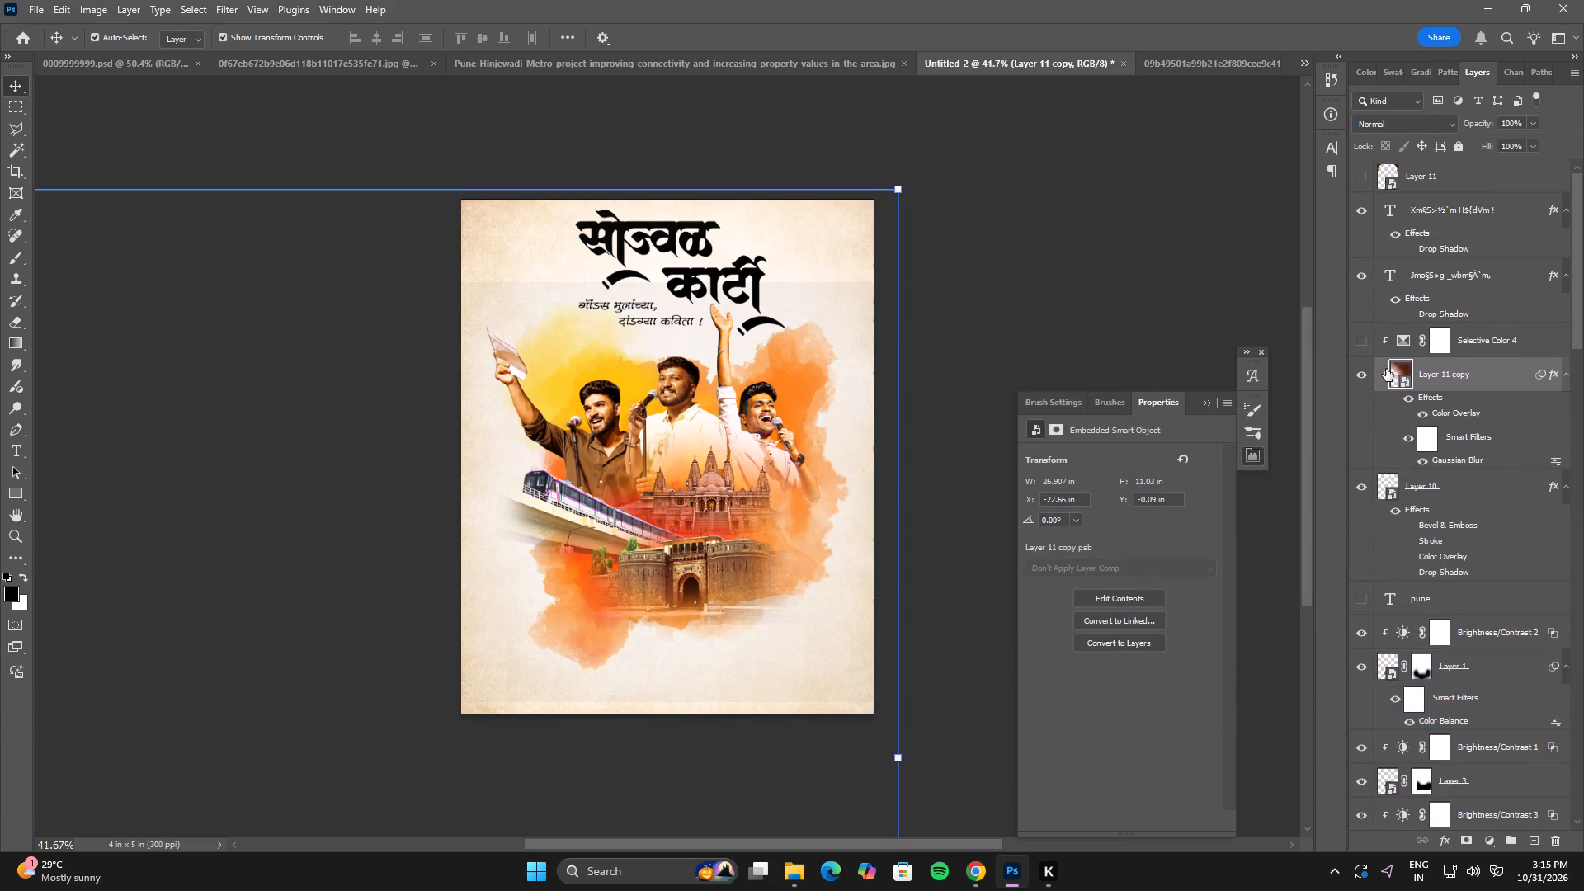
scroll(1464, 427, "up", 3)
left_click(1360, 176)
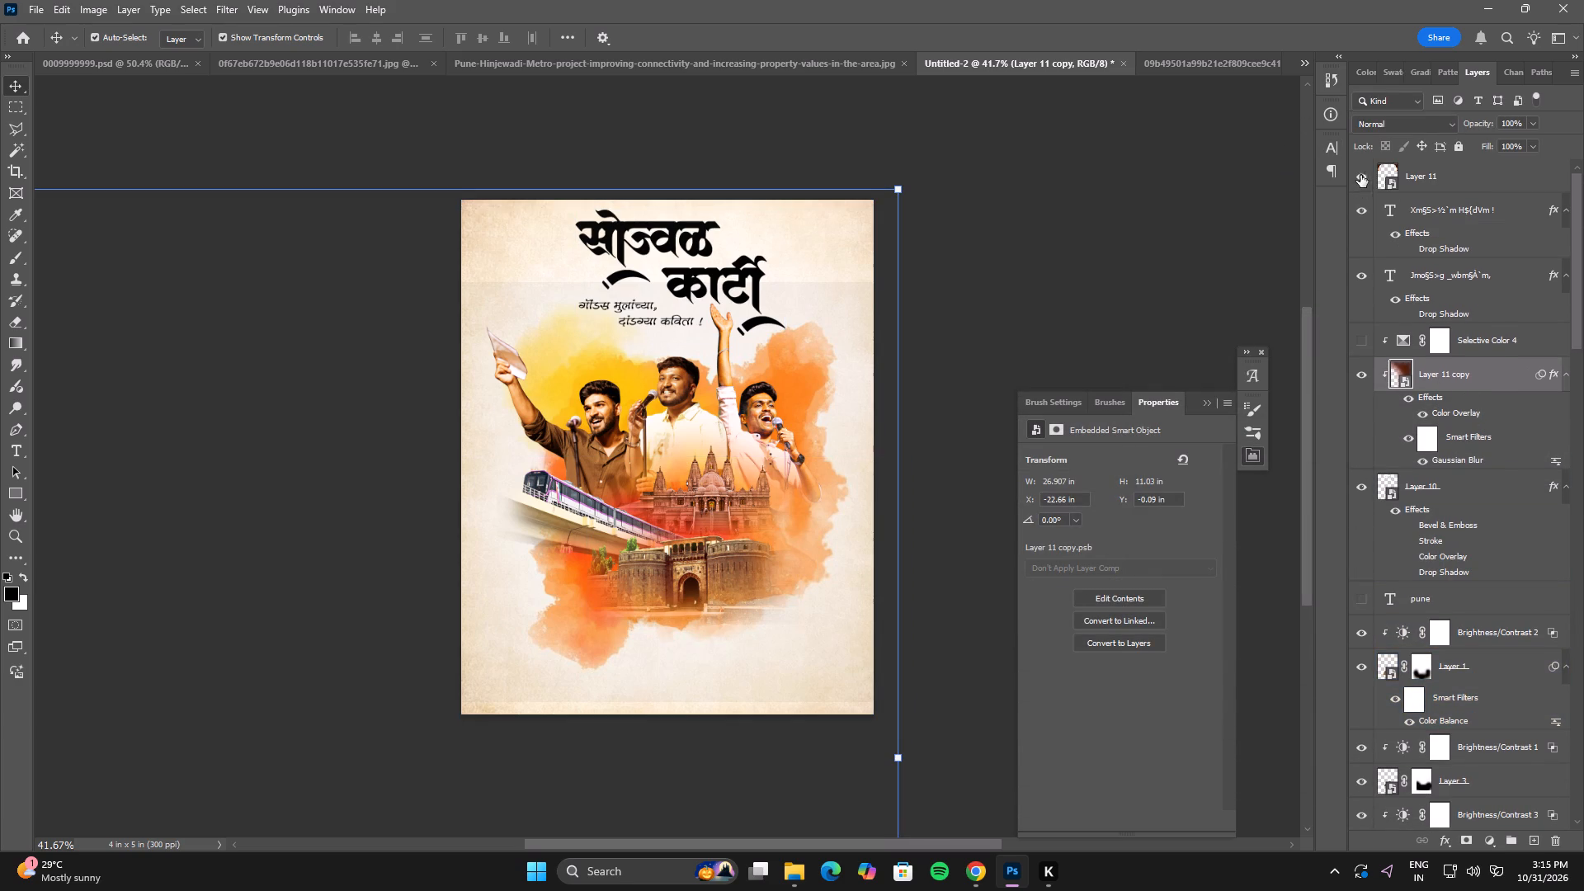
left_click(1044, 226)
type("ggf")
key("f")
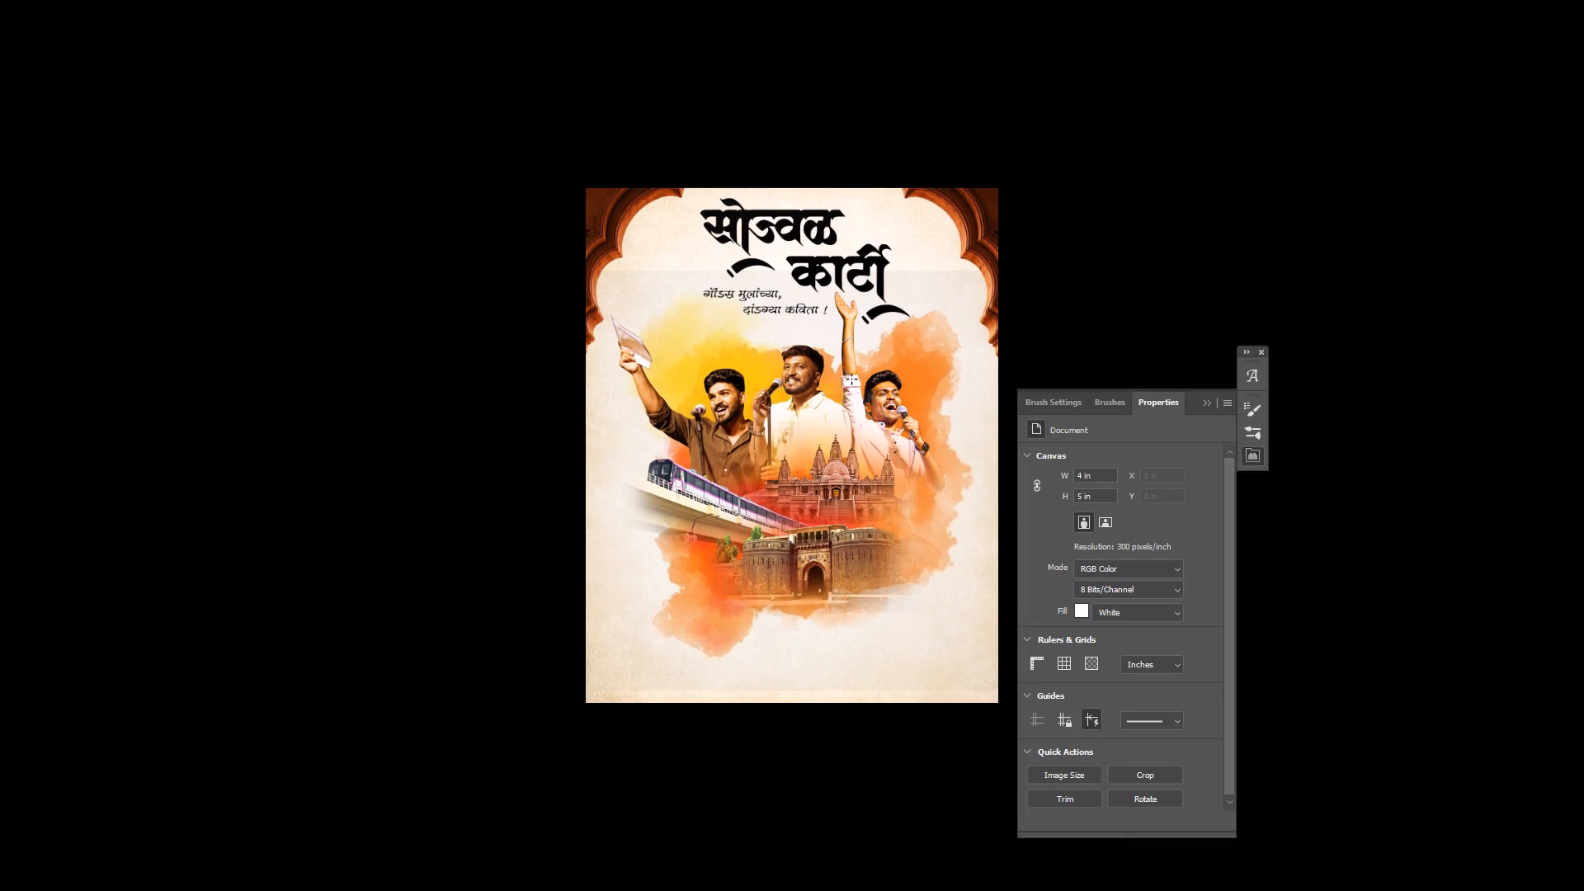
key("f")
left_click(16, 91)
Replace the orange smoke backdrop by hiding its two layers and showing the watercolour layers download - 2026-10-31T150902.953 and its copy.
left_click(788, 374)
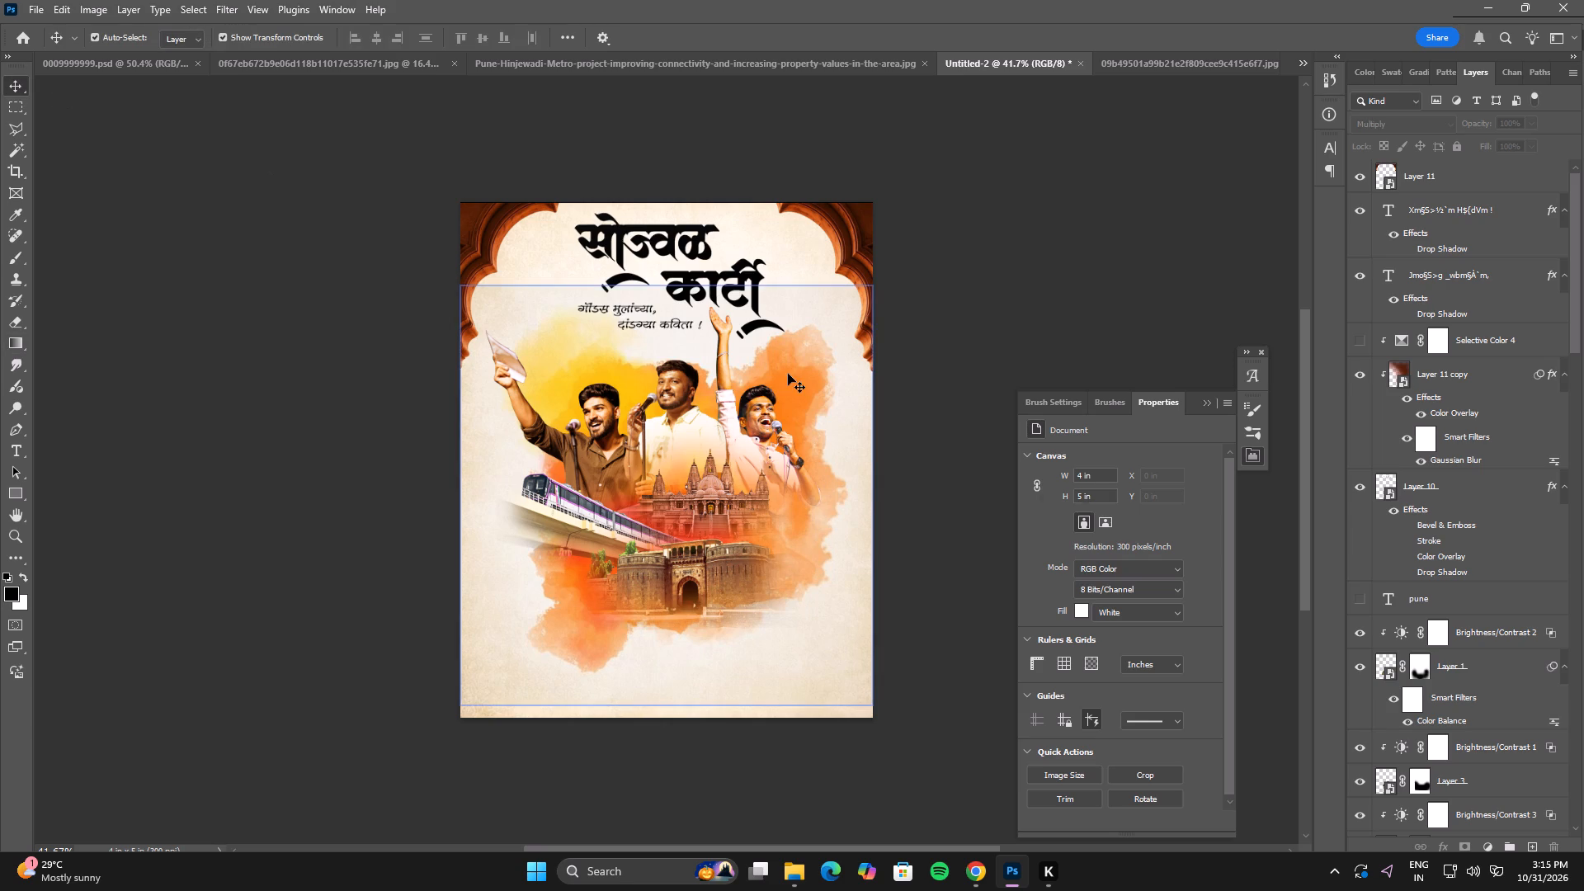
scroll(1417, 829, "down", 3)
left_click_drag(1363, 672, 1362, 687)
left_click(1357, 754)
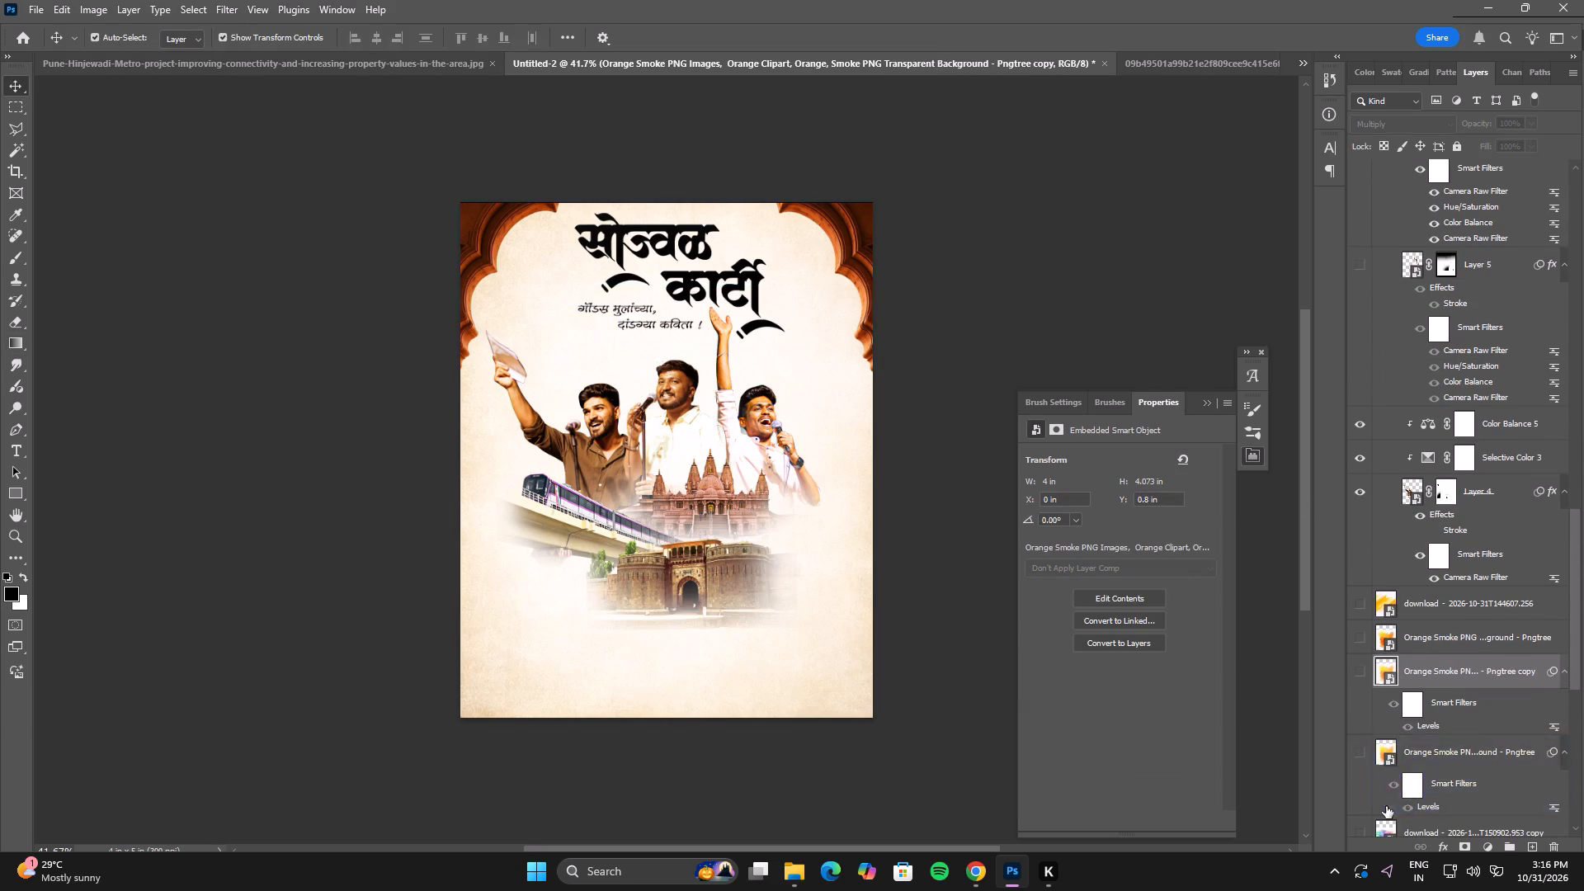
scroll(1398, 801, "down", 4)
left_click(1362, 702)
left_click(1362, 743)
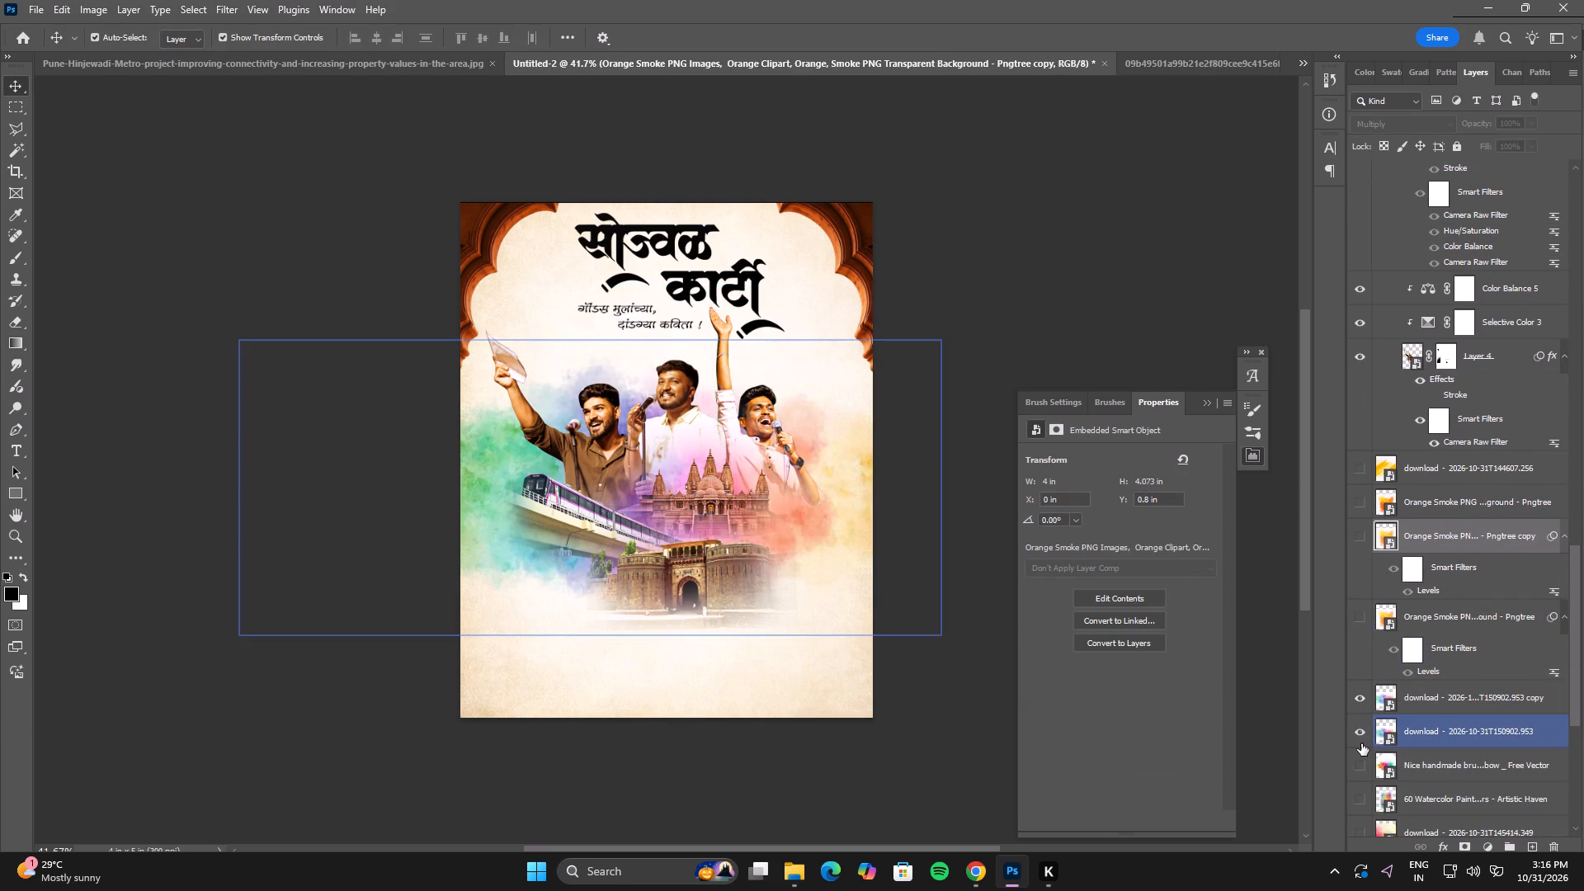
left_click(1008, 284)
type("ff")
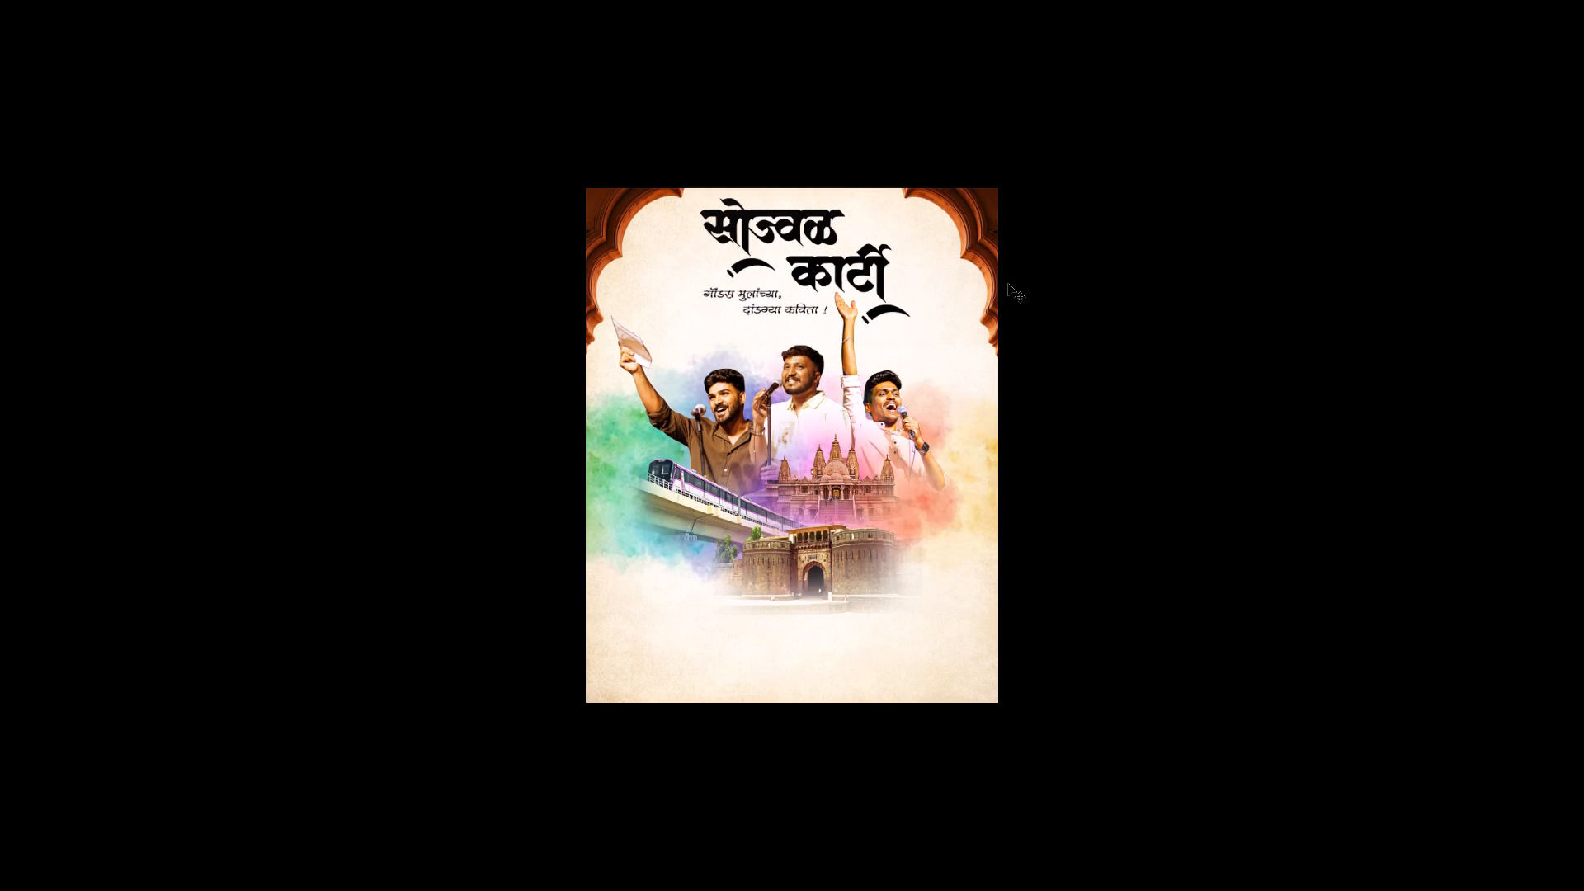
key("f")
Add a Selective Color adjustment clipped to the arch frame, Layer 11, with Neutrals at cyan +40, magenta +17 and yellow -61.
left_click(833, 245)
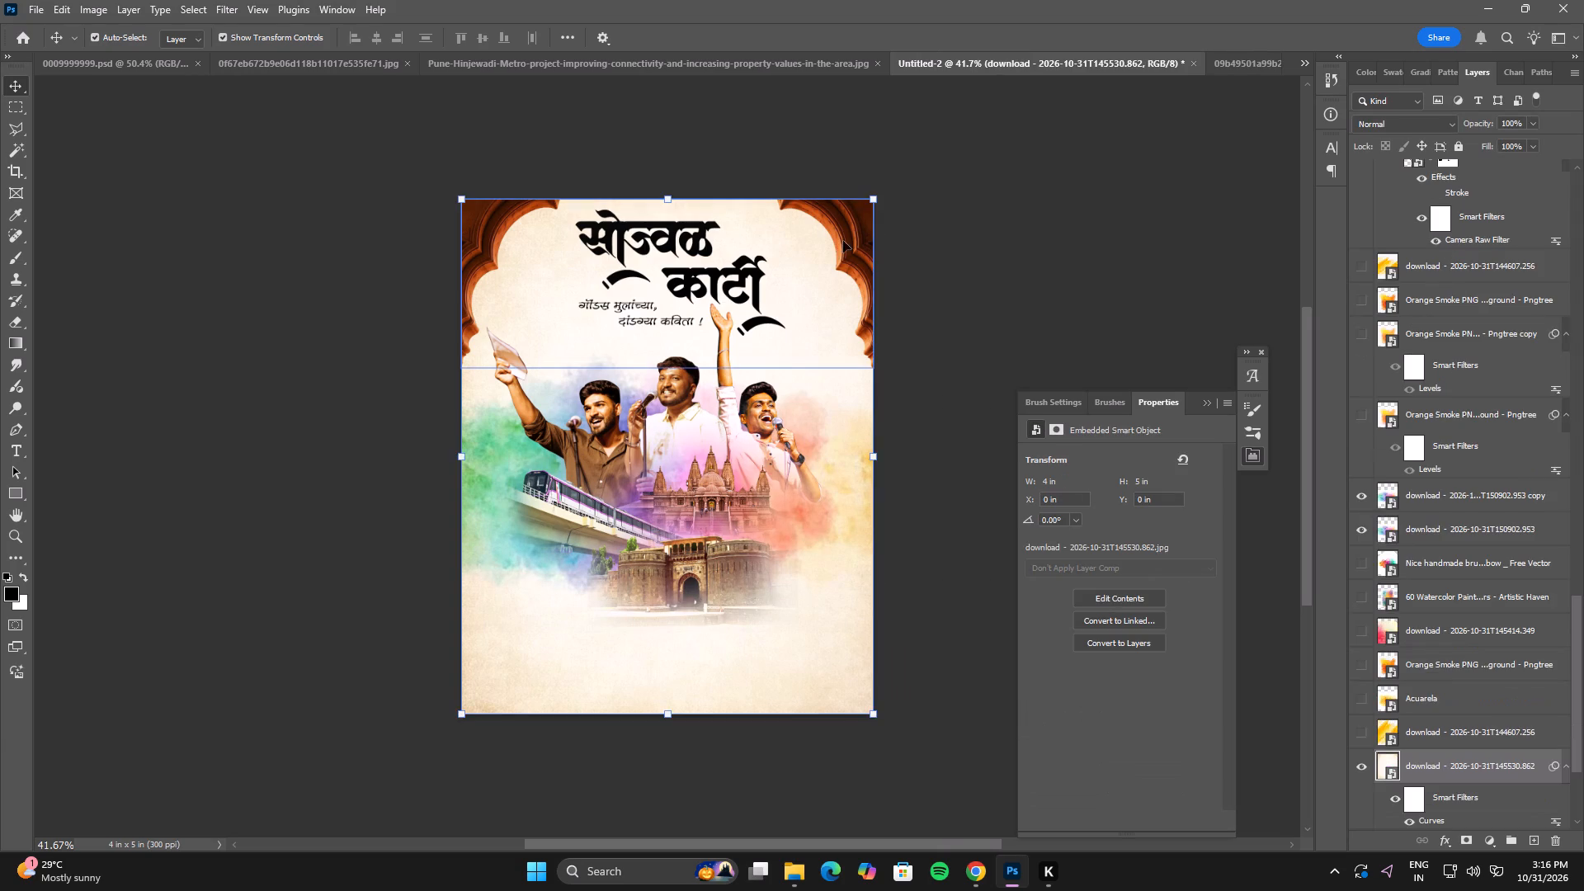
left_click(850, 237)
scroll(1526, 353, "up", 2)
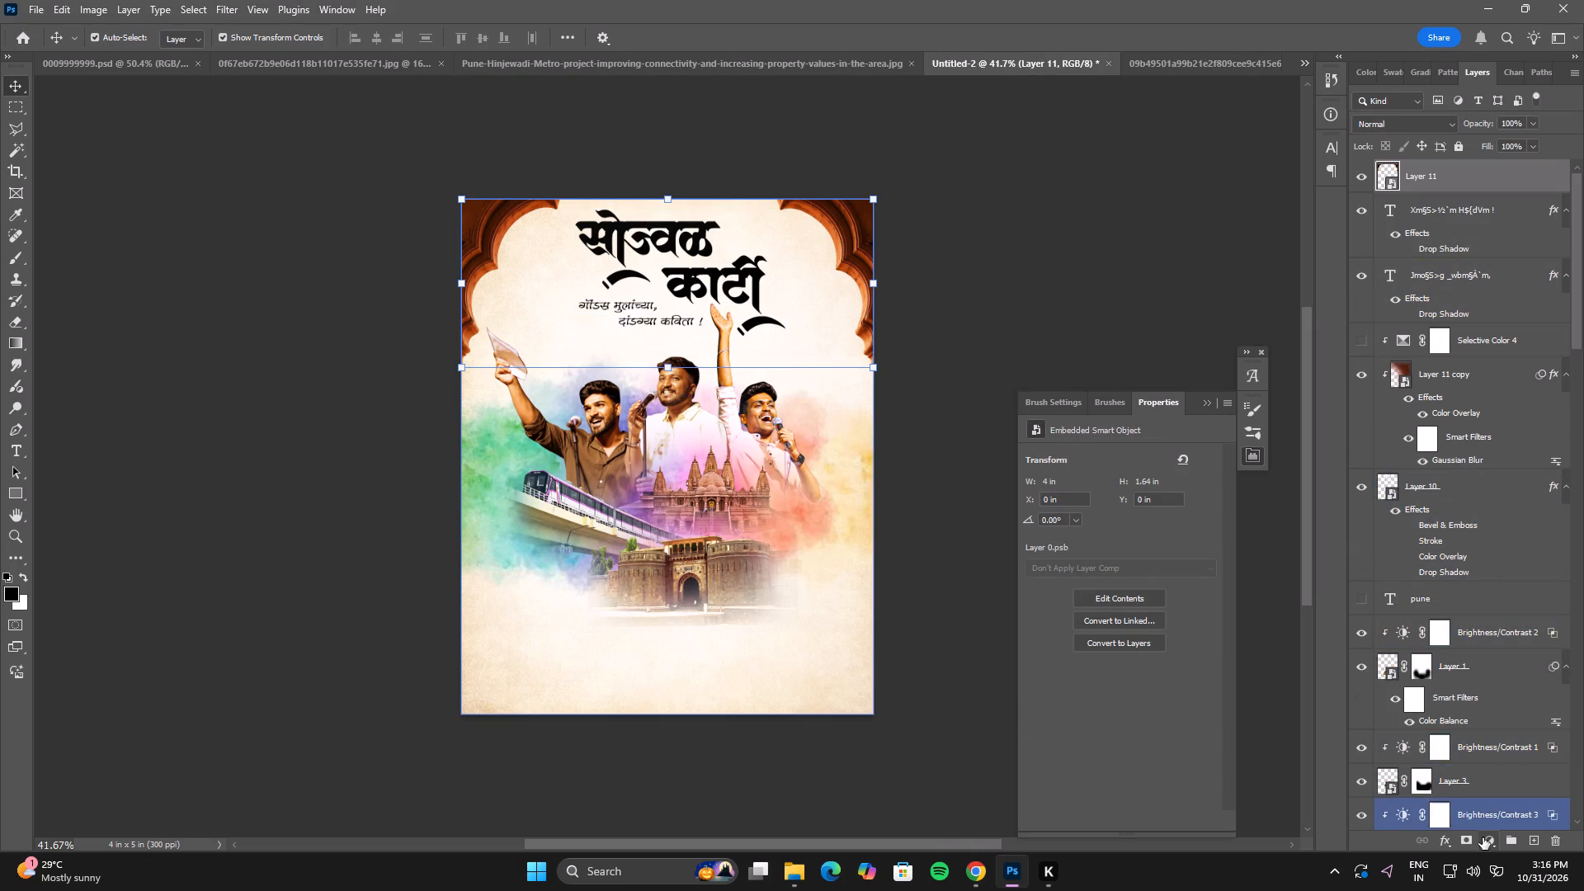
left_click(1483, 838)
left_click(1483, 829)
left_click(1110, 822)
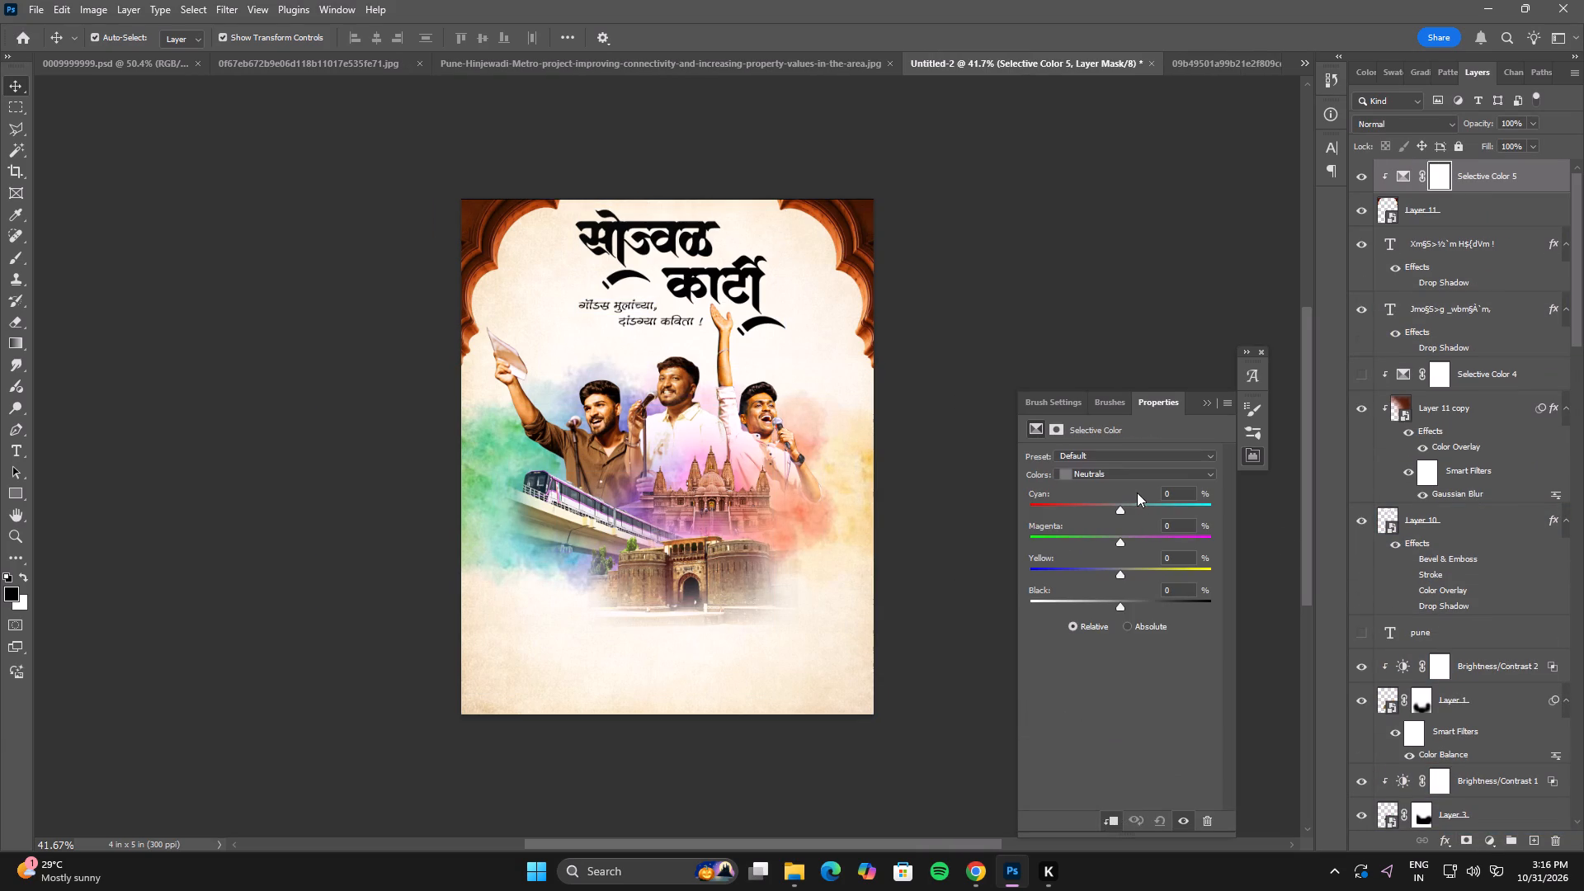
left_click_drag(1116, 507, 1181, 522)
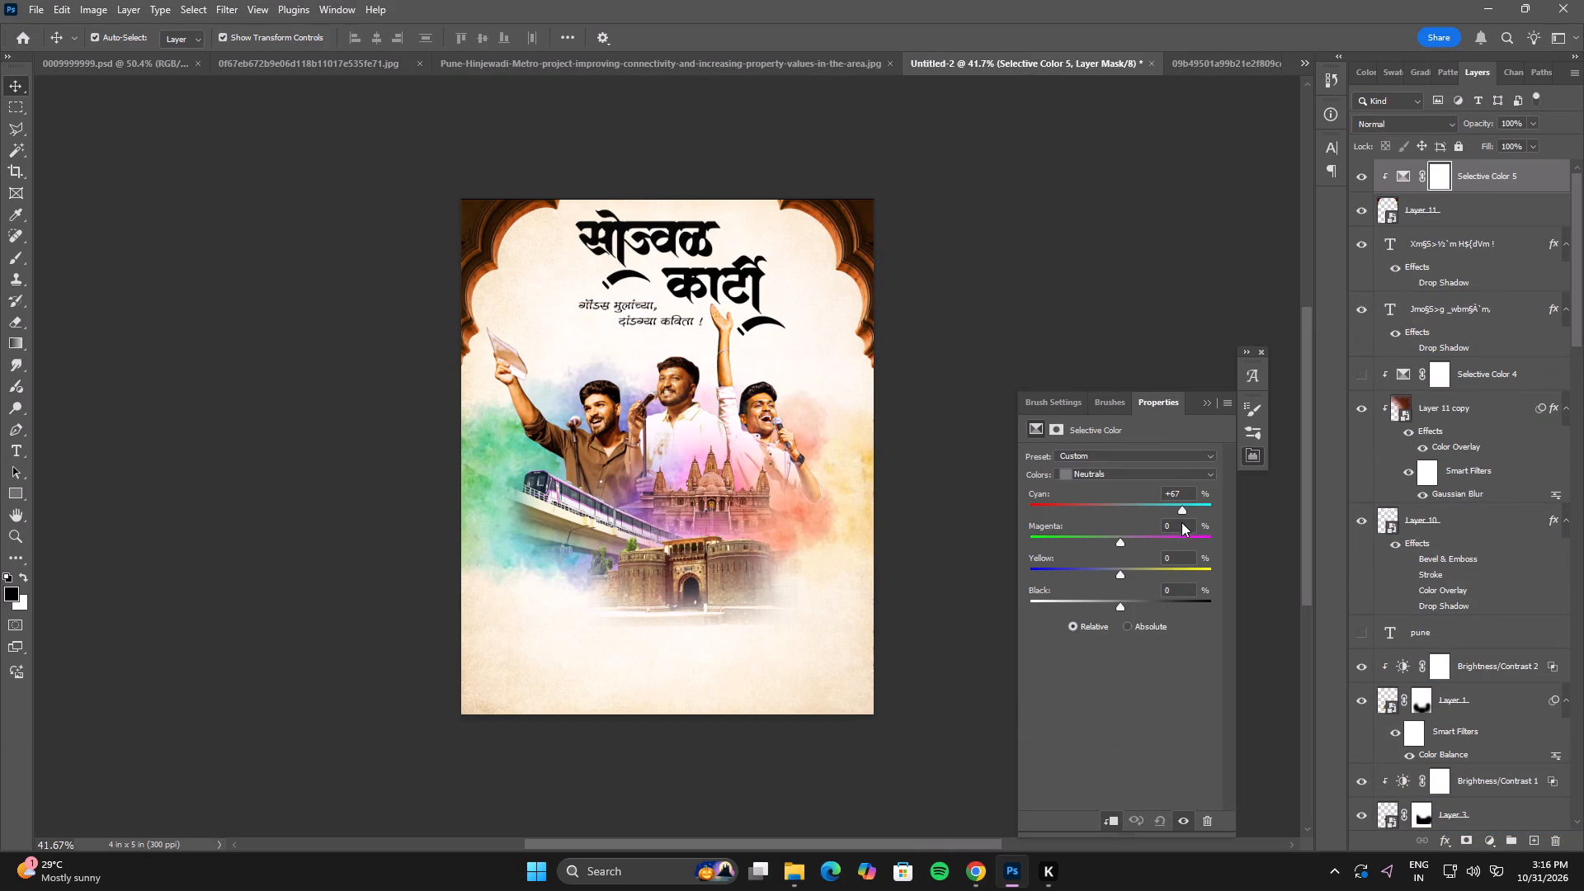
left_click_drag(1181, 522, 1157, 521)
left_click_drag(1122, 572, 1121, 572)
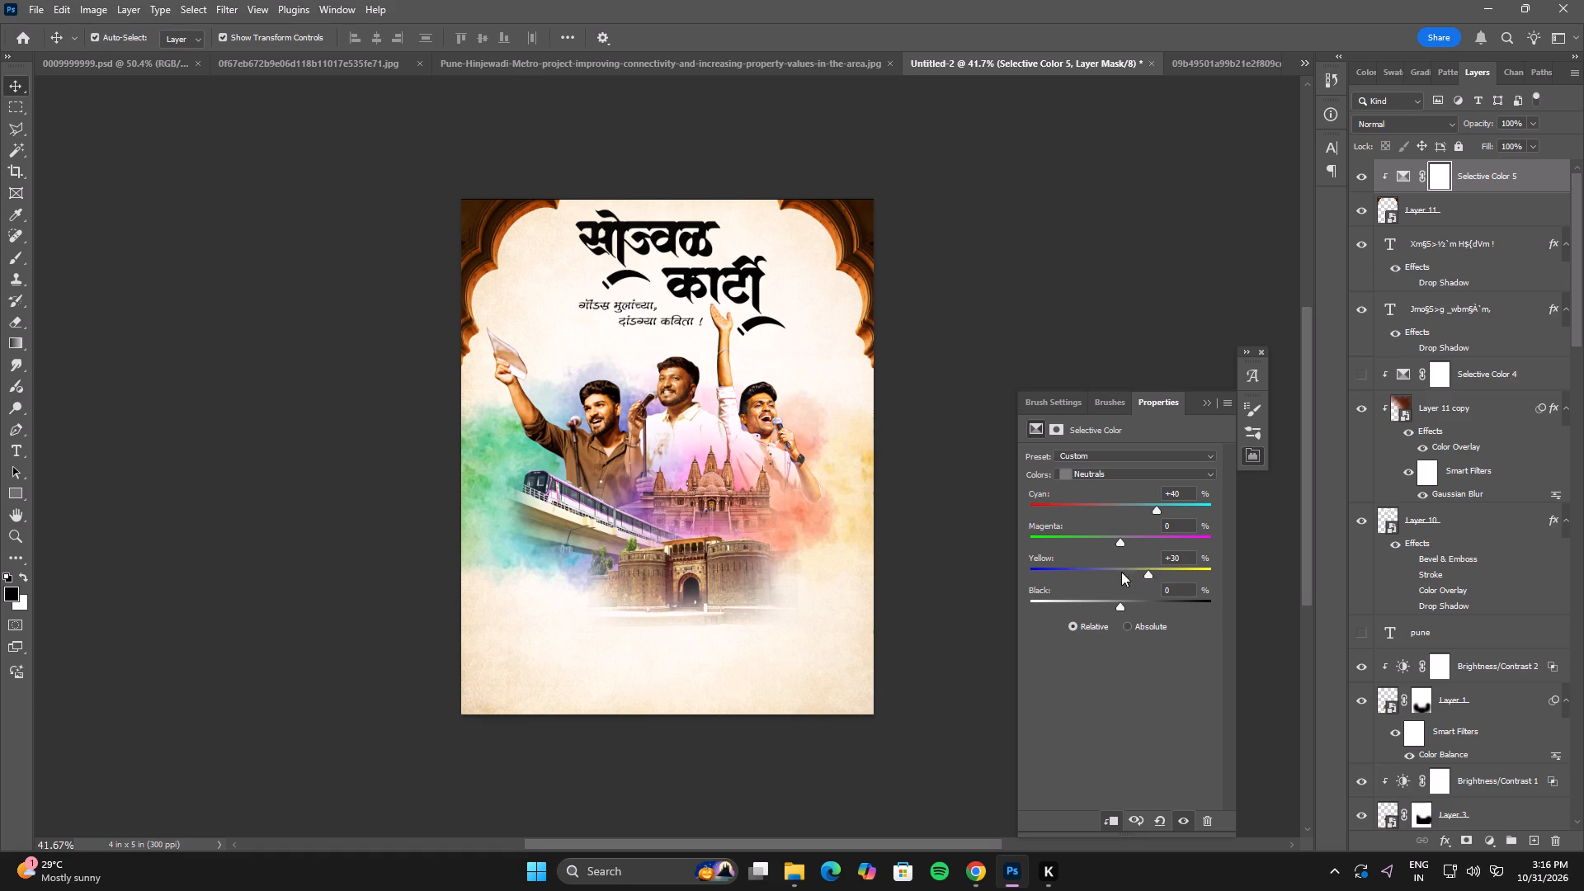
left_click_drag(1121, 572, 1065, 562)
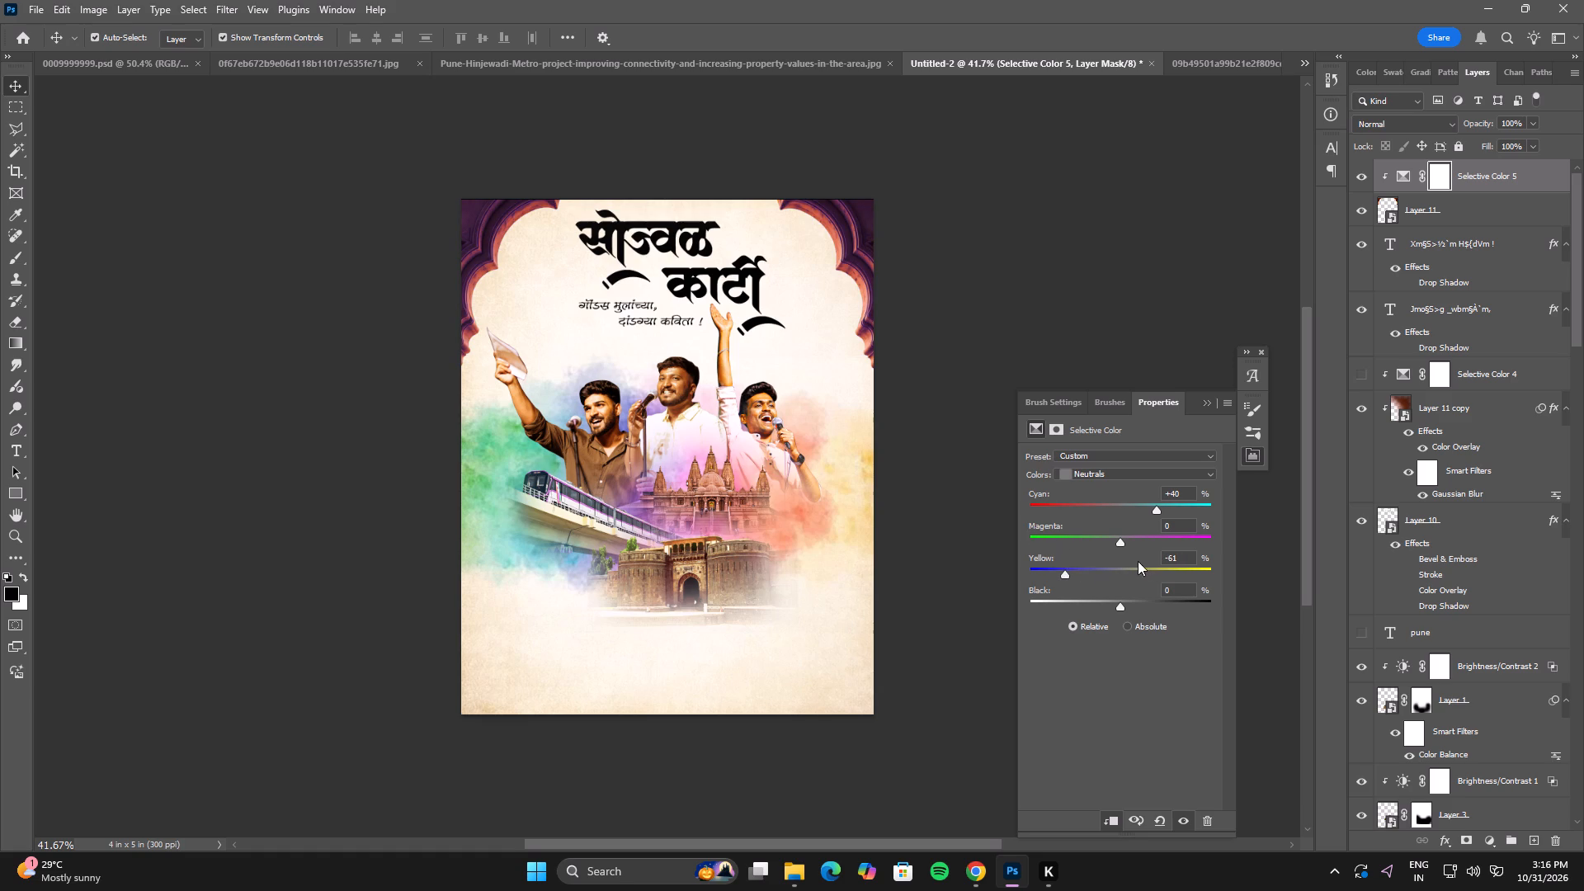
left_click_drag(1115, 539, 1152, 554)
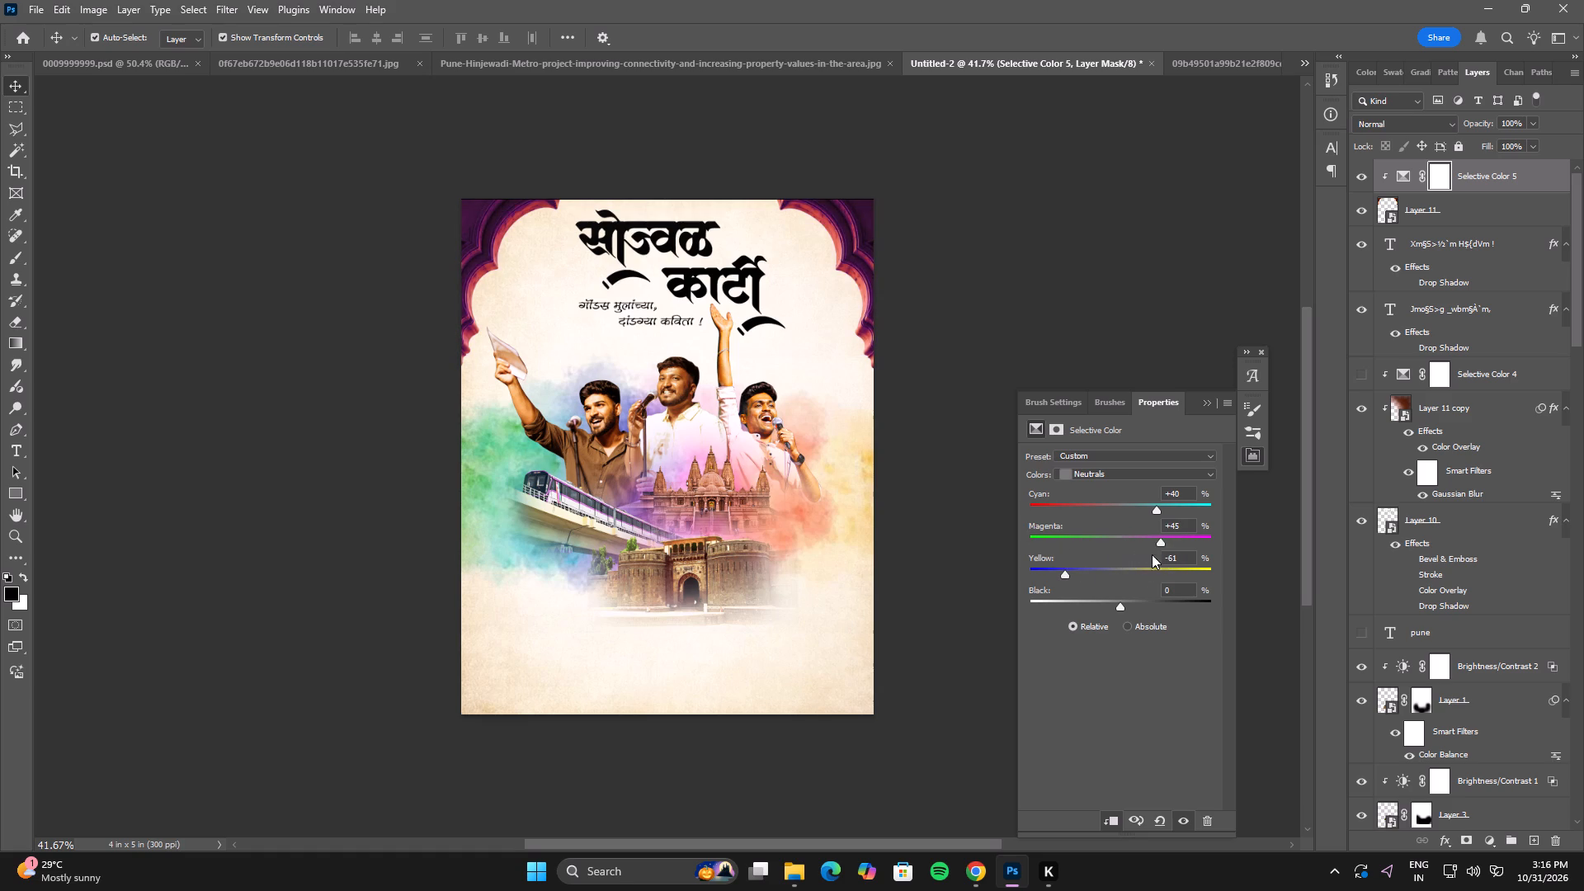
left_click_drag(1152, 554, 1136, 550)
Hide the Color Overlay effect on Layer 11 copy, which is clipped to the title.
left_click(757, 298)
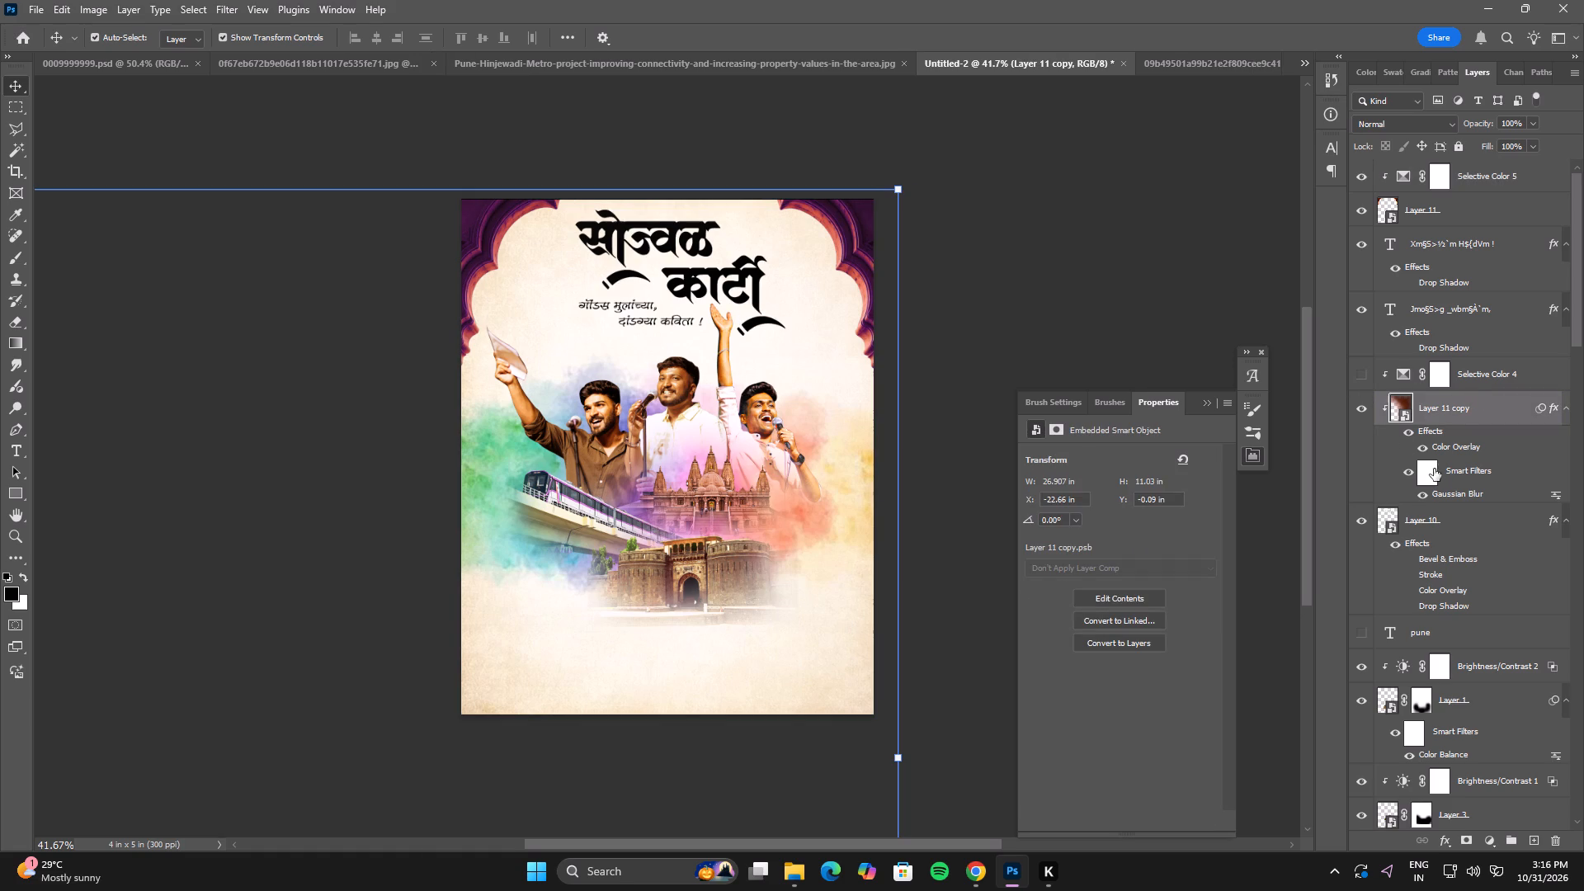
left_click(1424, 450)
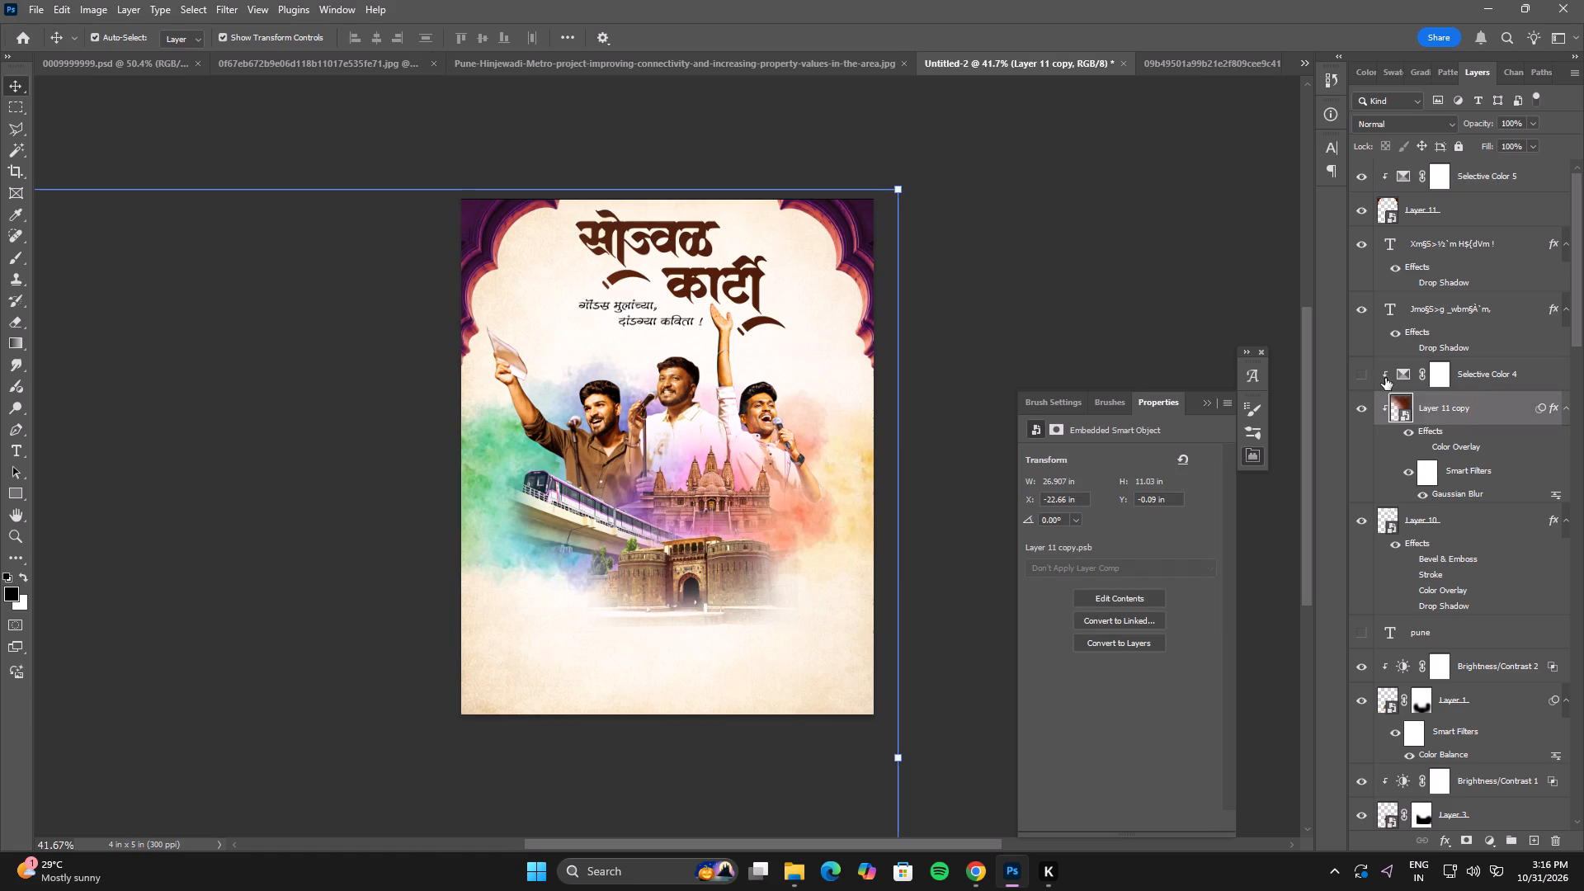
Show the title's Selective Color 4 adjustment and set its Neutrals to cyan +100, magenta +51, yellow -82 and black -15.
left_click(1367, 376)
double_click(1397, 376)
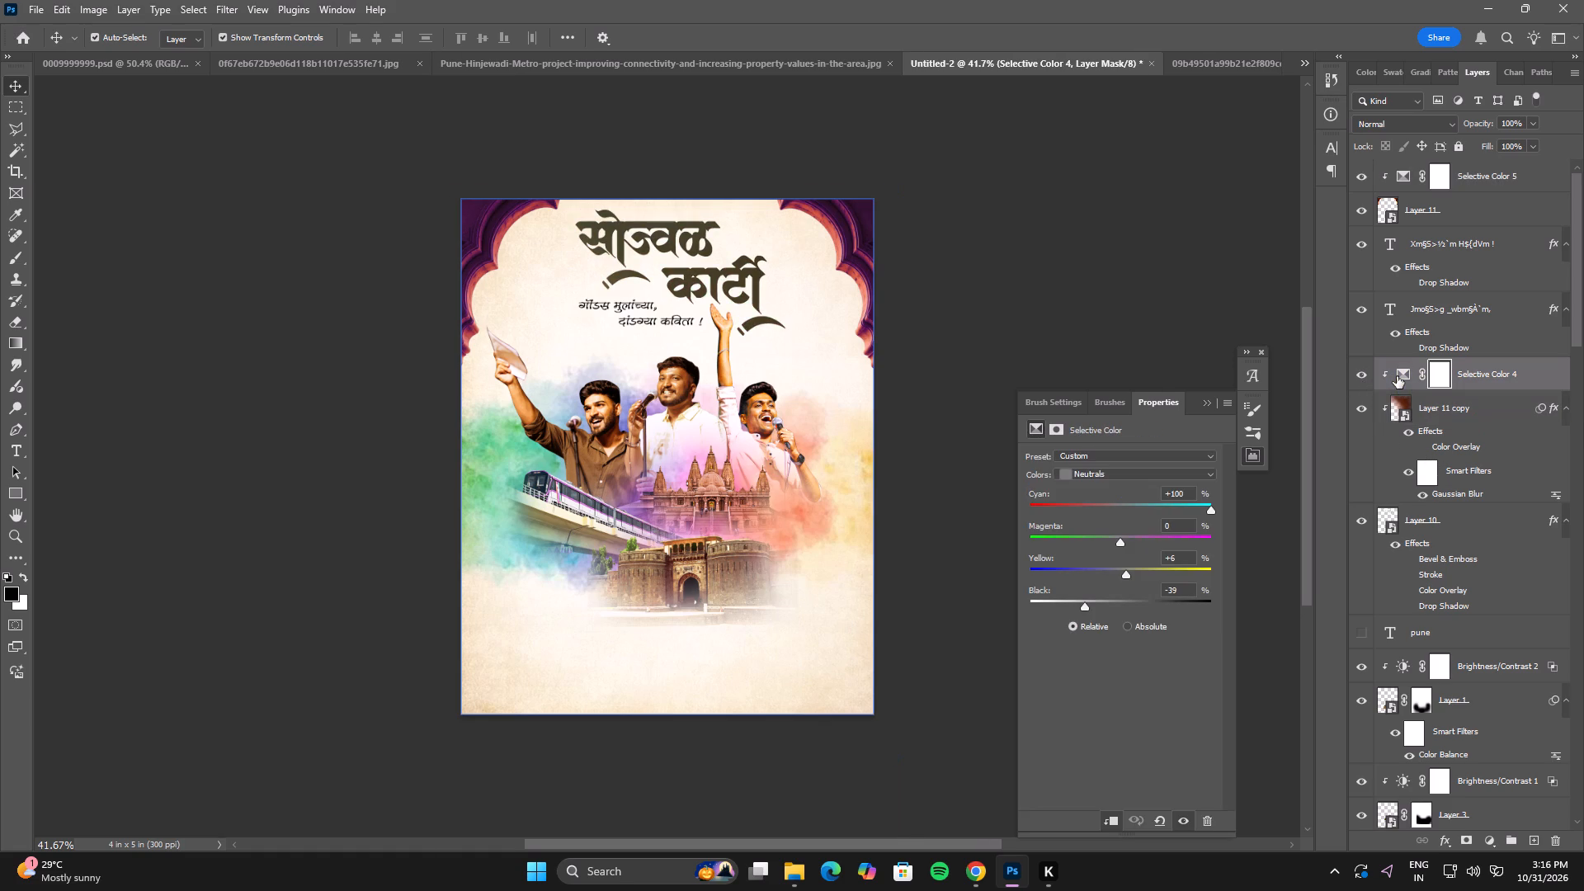
left_click_drag(1202, 507, 1125, 510)
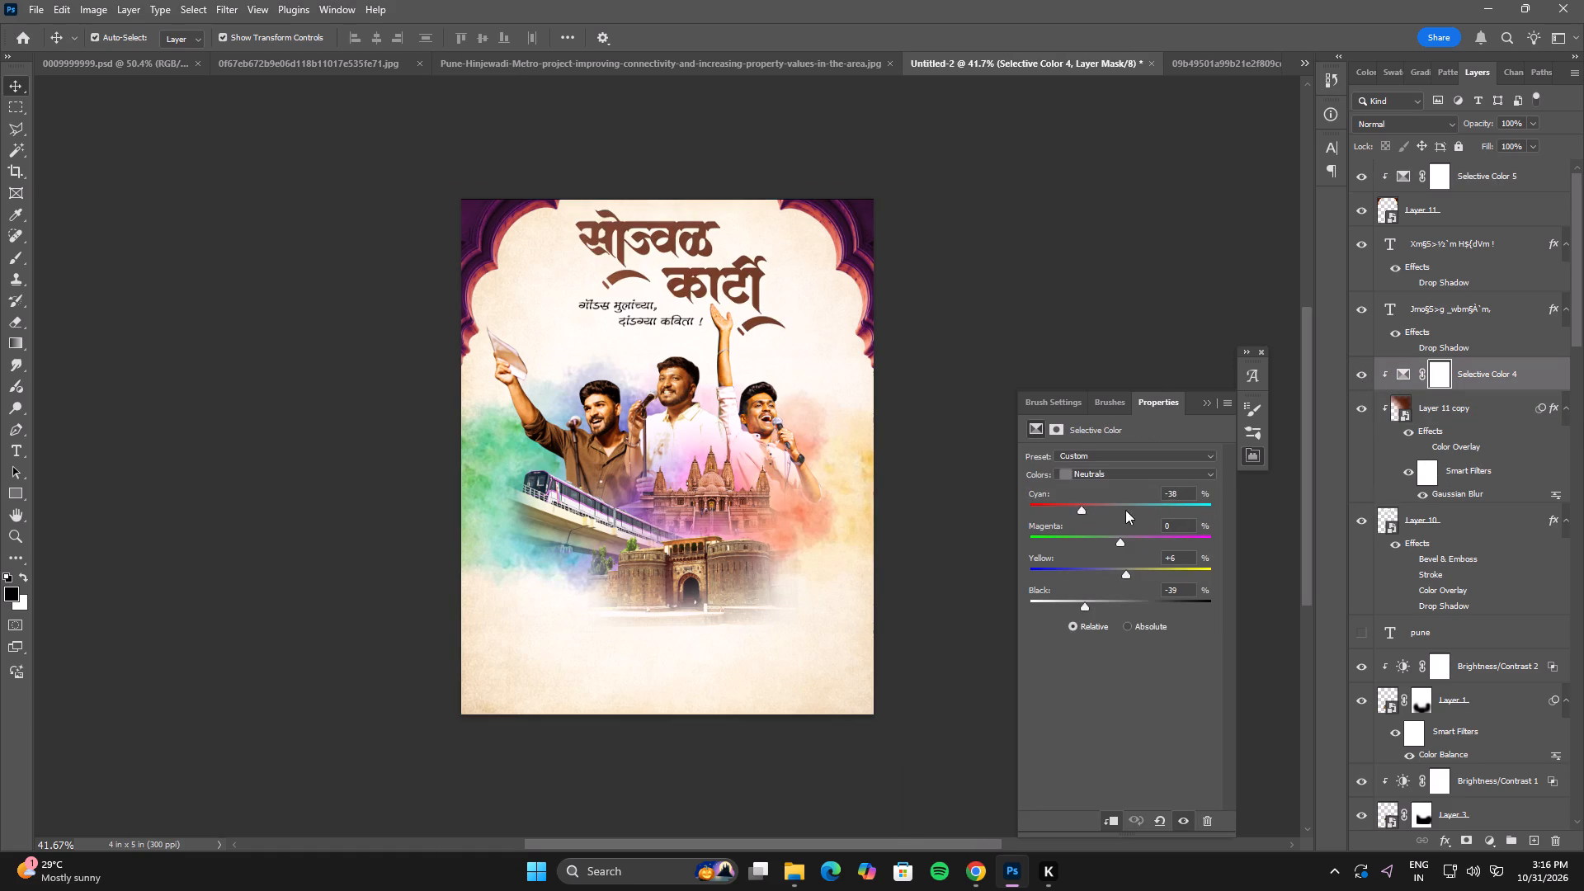
left_click_drag(1125, 510, 1193, 511)
left_click_drag(1117, 577, 990, 573)
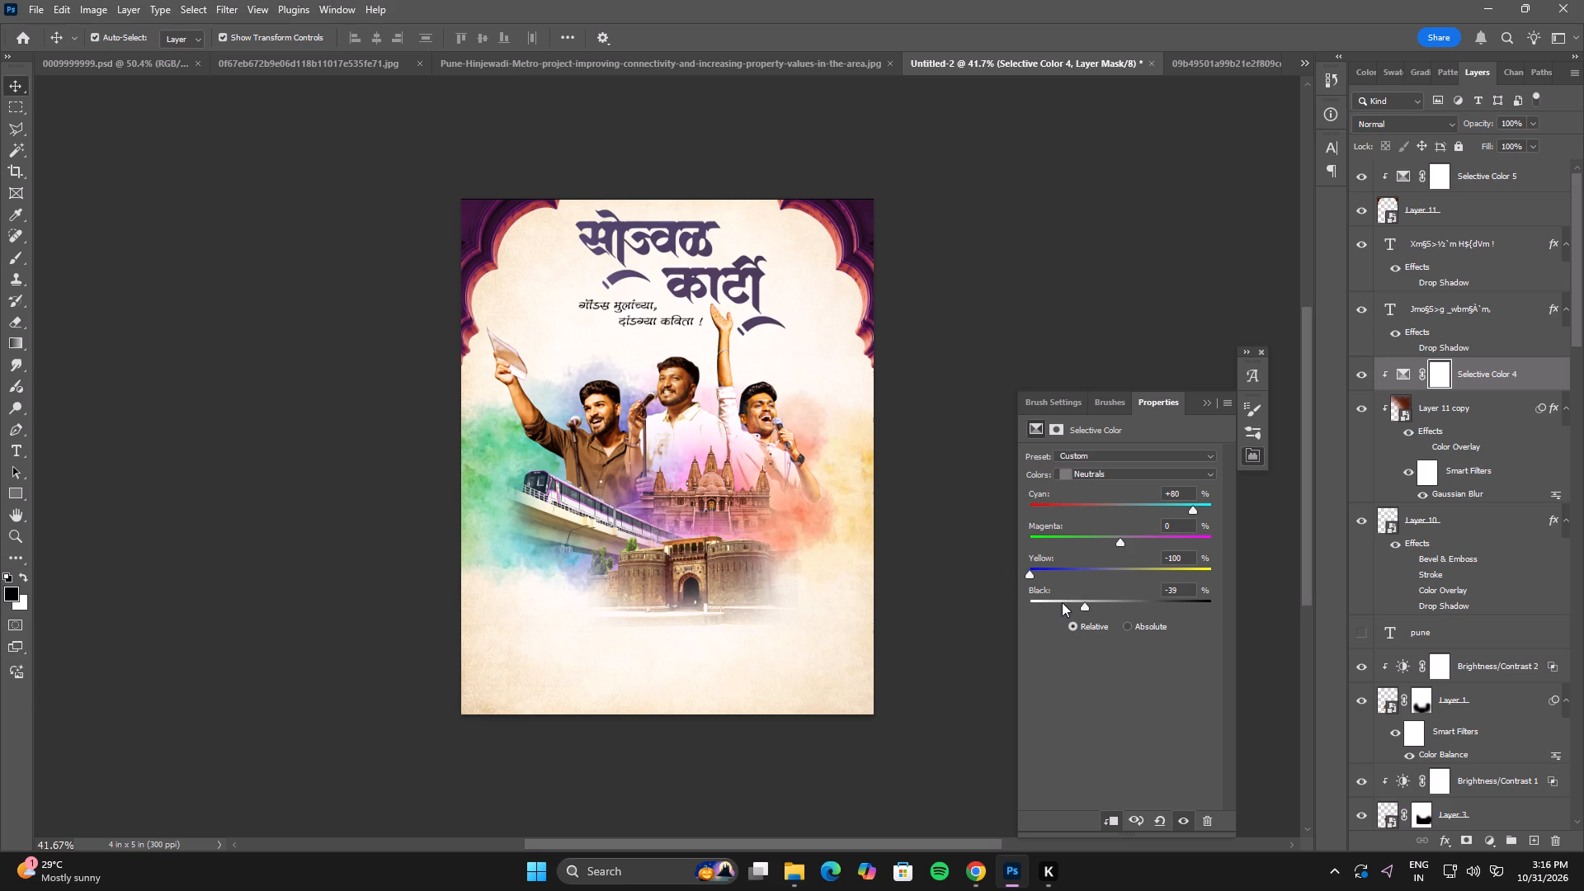
left_click_drag(1117, 540, 1156, 549)
left_click_drag(1156, 549, 1158, 549)
left_click_drag(1194, 510, 1234, 511)
left_click_drag(1086, 603, 1129, 610)
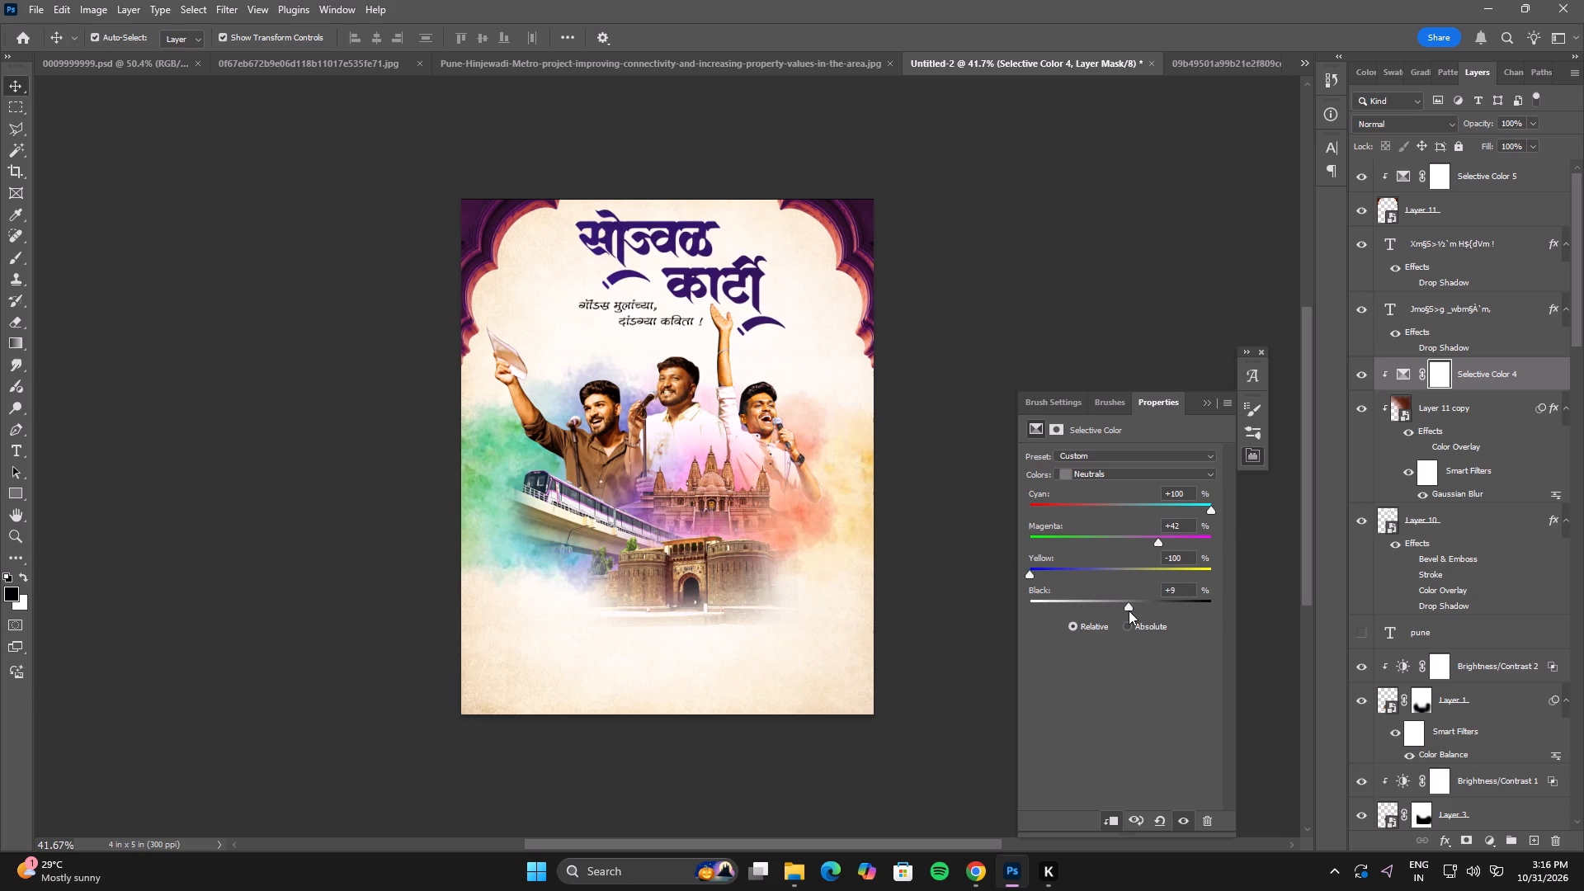
left_click_drag(1129, 610, 1096, 608)
left_click_drag(1041, 573, 1046, 582)
left_click_drag(1153, 540, 1178, 544)
left_click_drag(1178, 544, 1167, 544)
left_click(1107, 604)
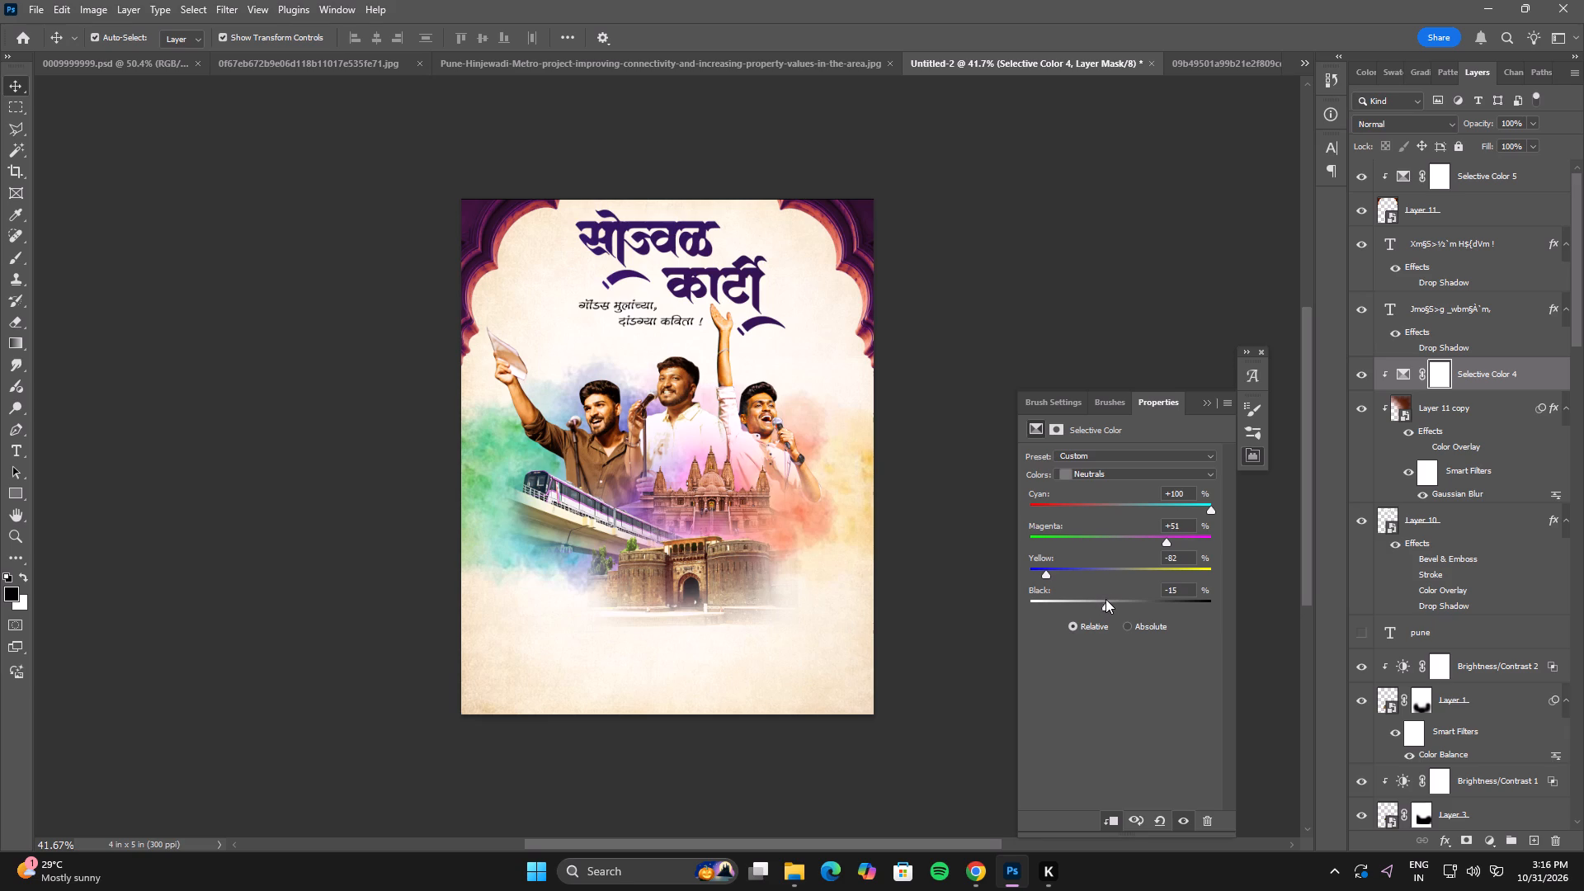
Set the Neutrals black of the title's Selective Color 4 adjustment to +2 and preview the poster full screen.
left_click(935, 616)
key("f")
key("f")
left_click(1247, 446)
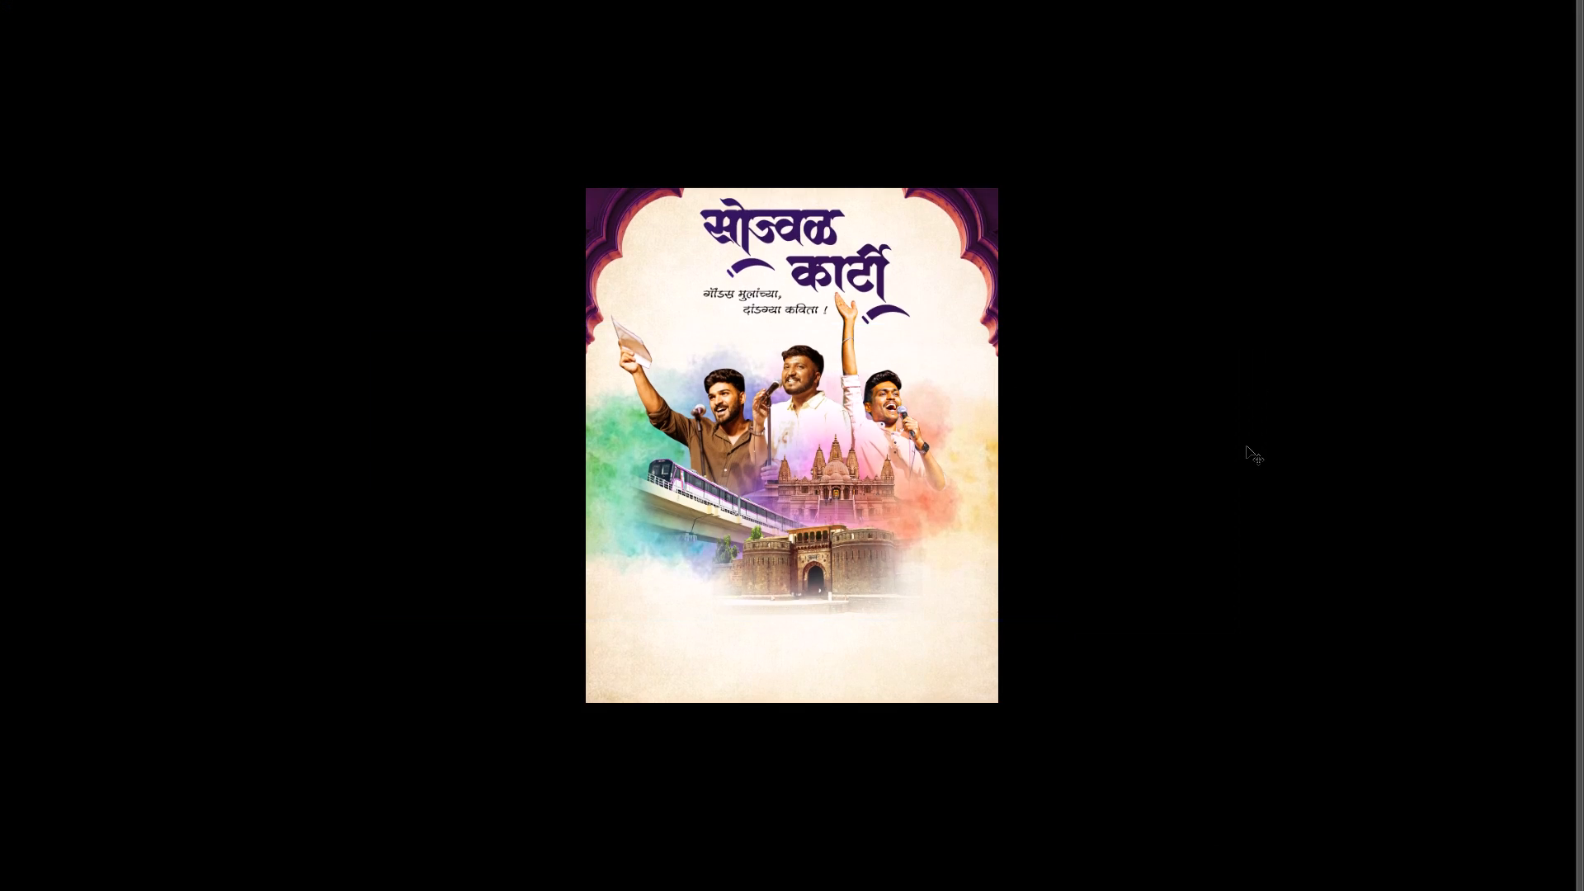
key("f")
left_click(756, 279)
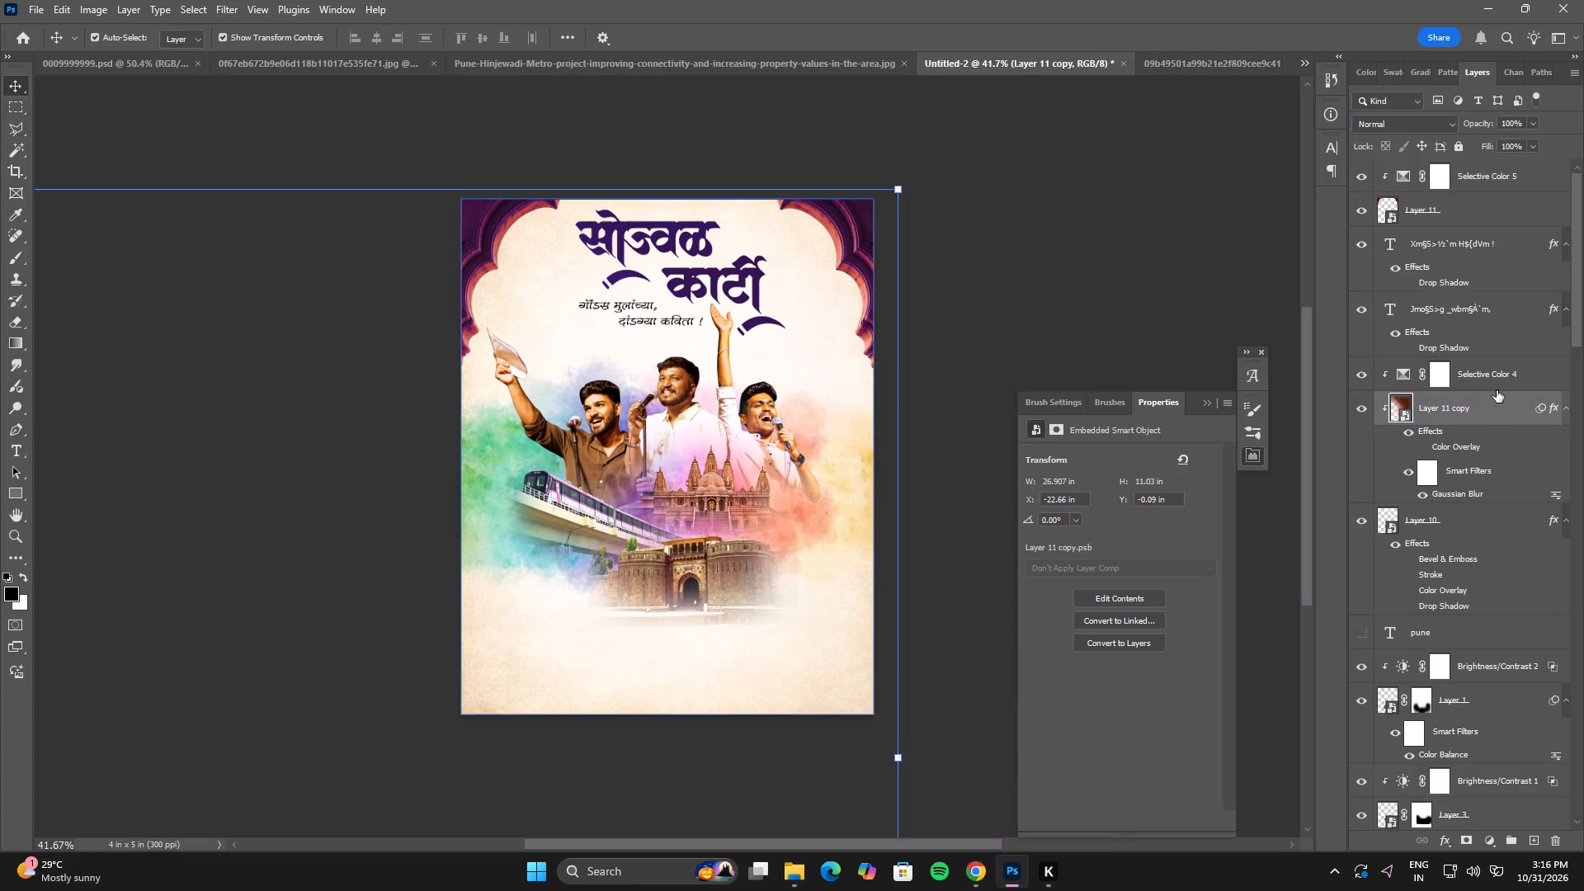
double_click(1401, 375)
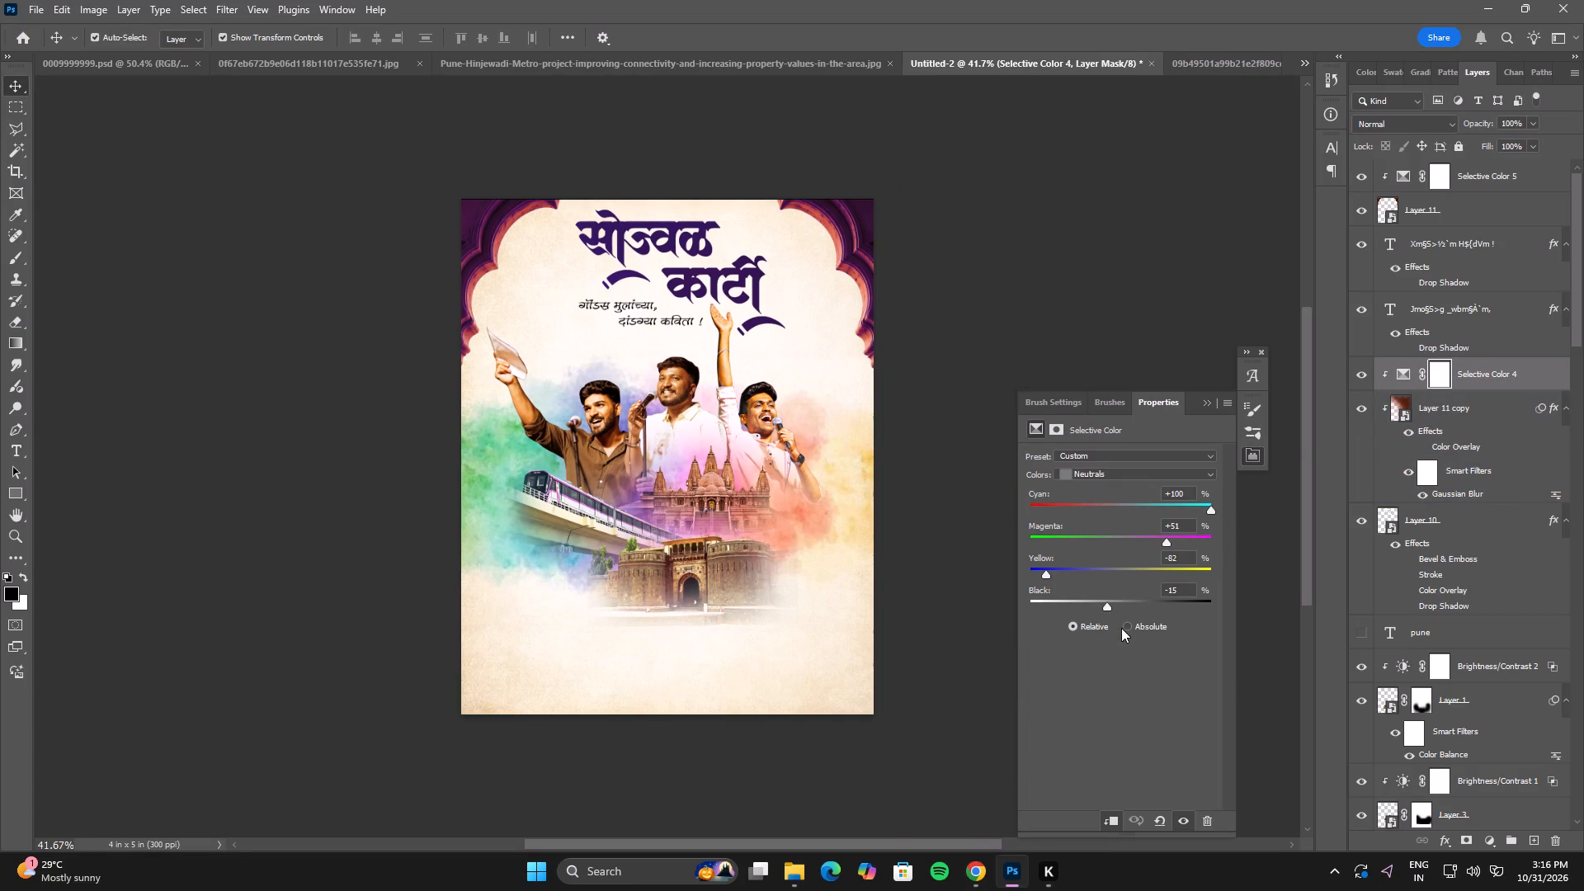
left_click_drag(1110, 604, 1068, 606)
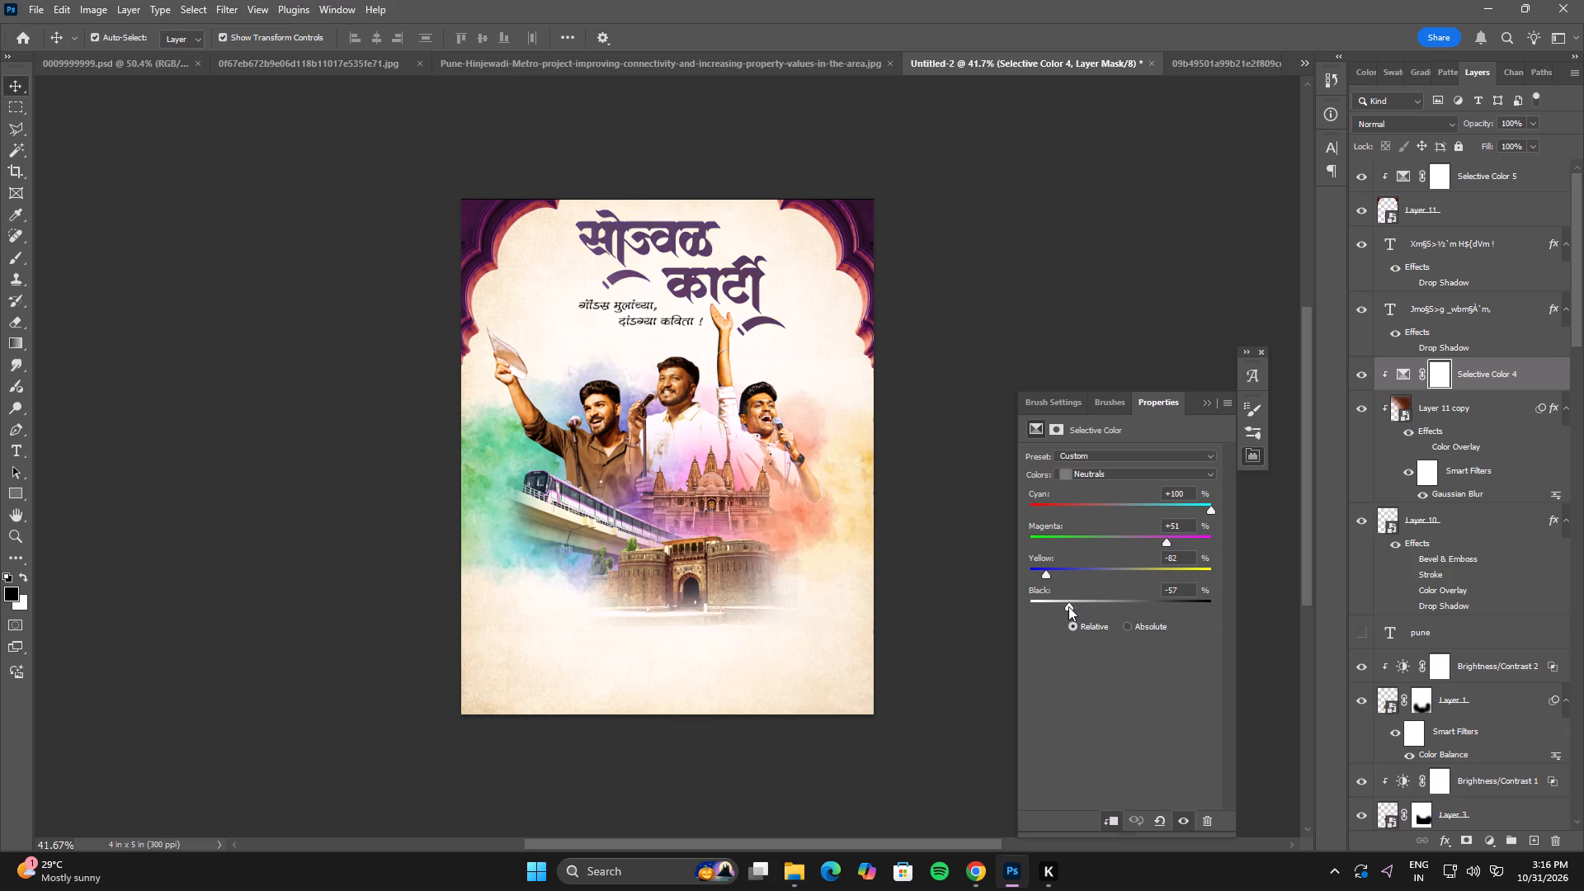
left_click_drag(1068, 606, 1149, 614)
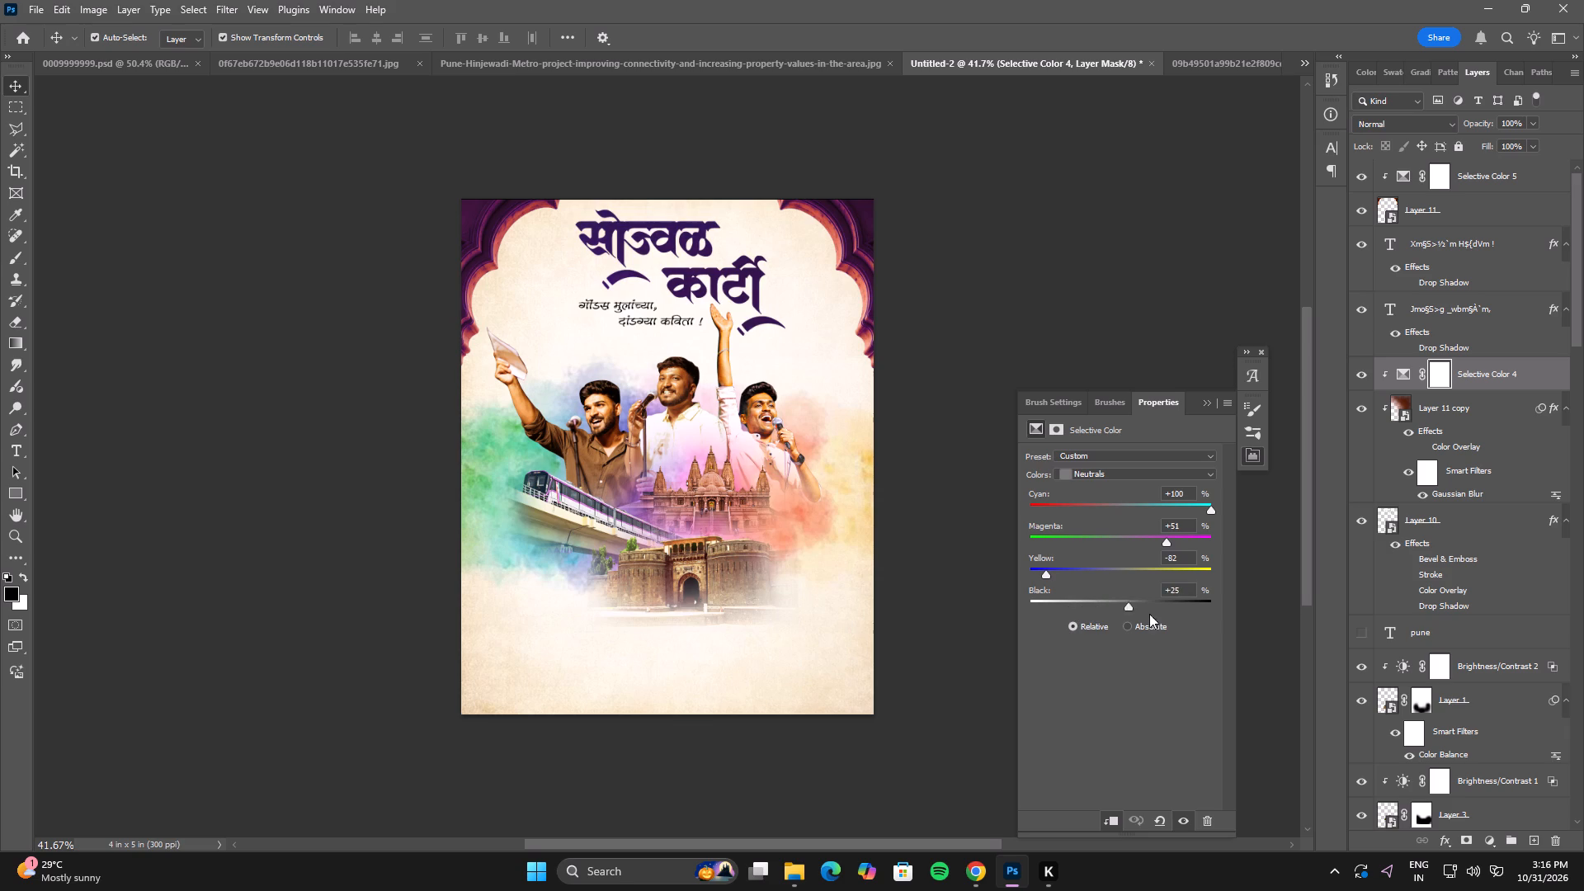
left_click_drag(1149, 614, 1122, 614)
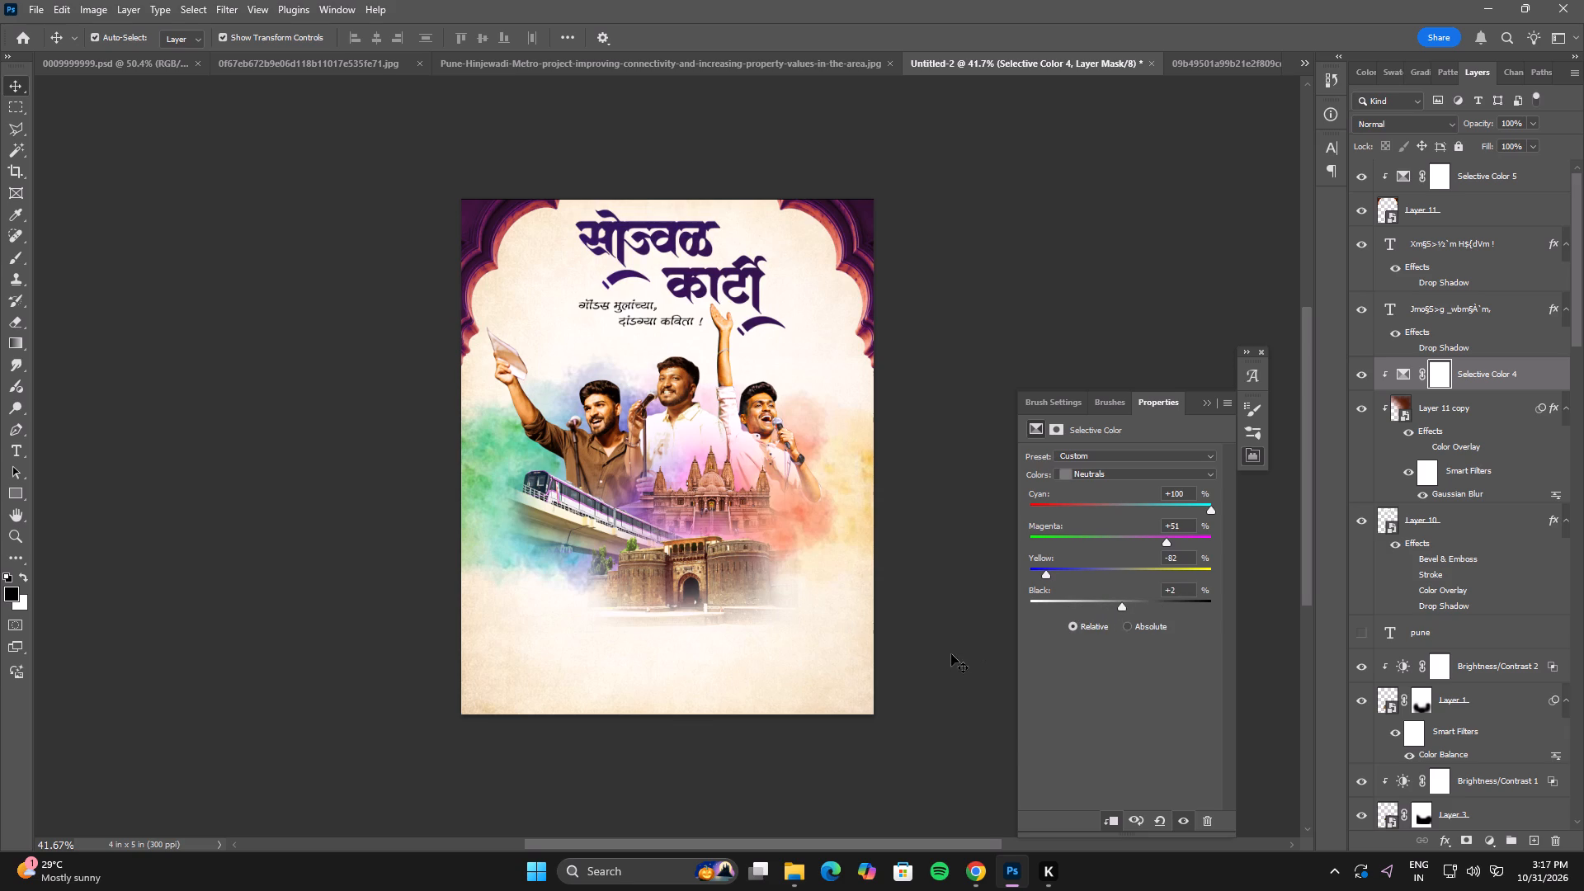
left_click(951, 654)
type("ff")
left_click(1354, 493)
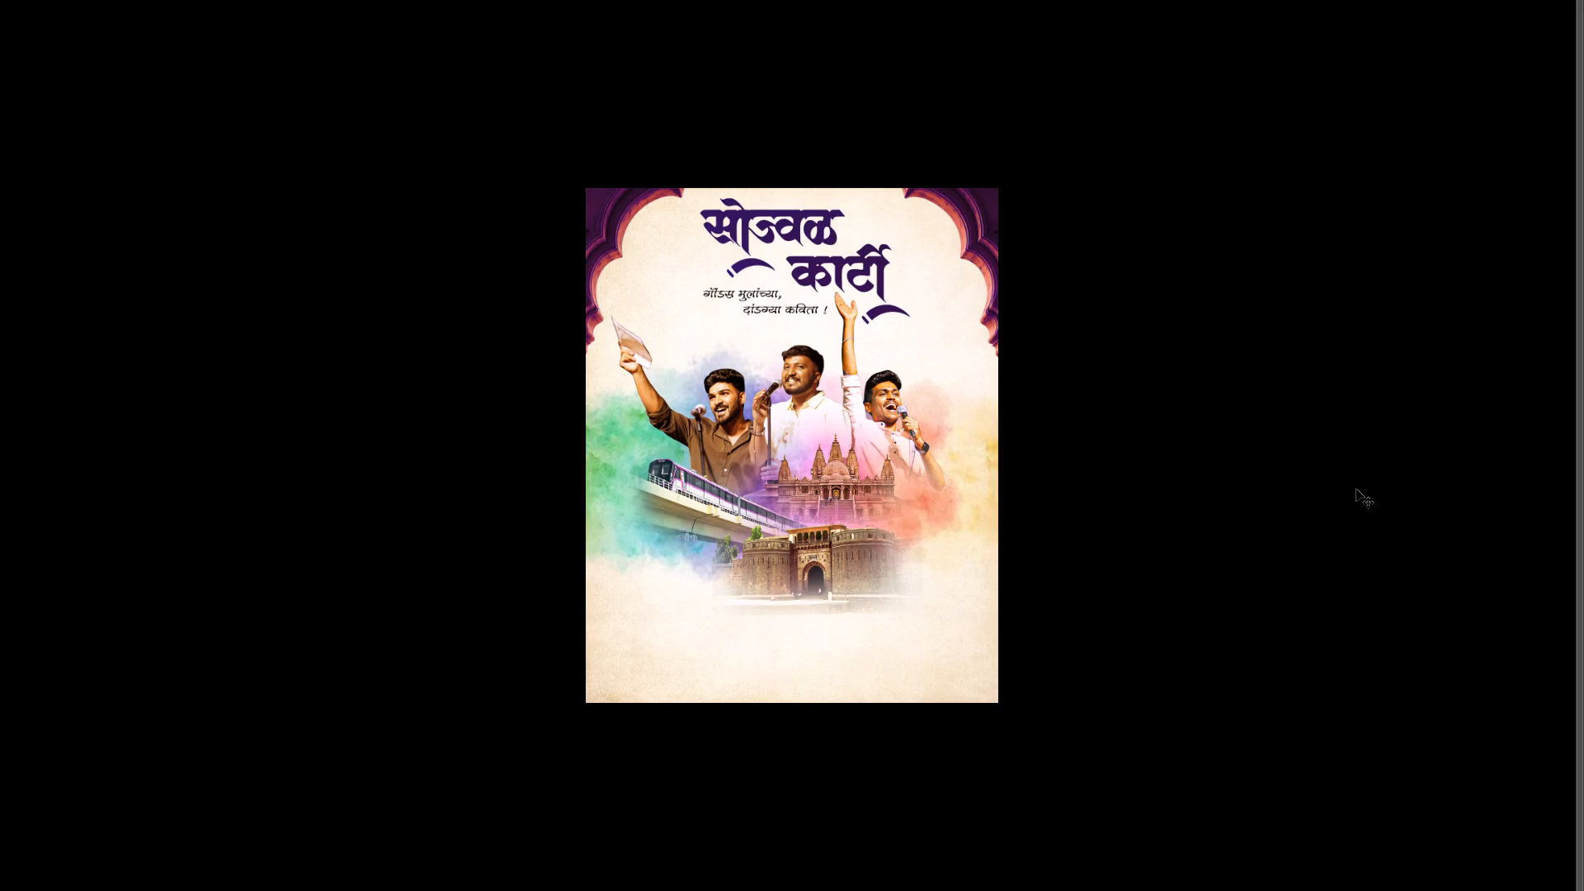
key("f")
Move the metro train image, Layer 2, about 0.4 in left towards the poster's left edge.
left_click(743, 577)
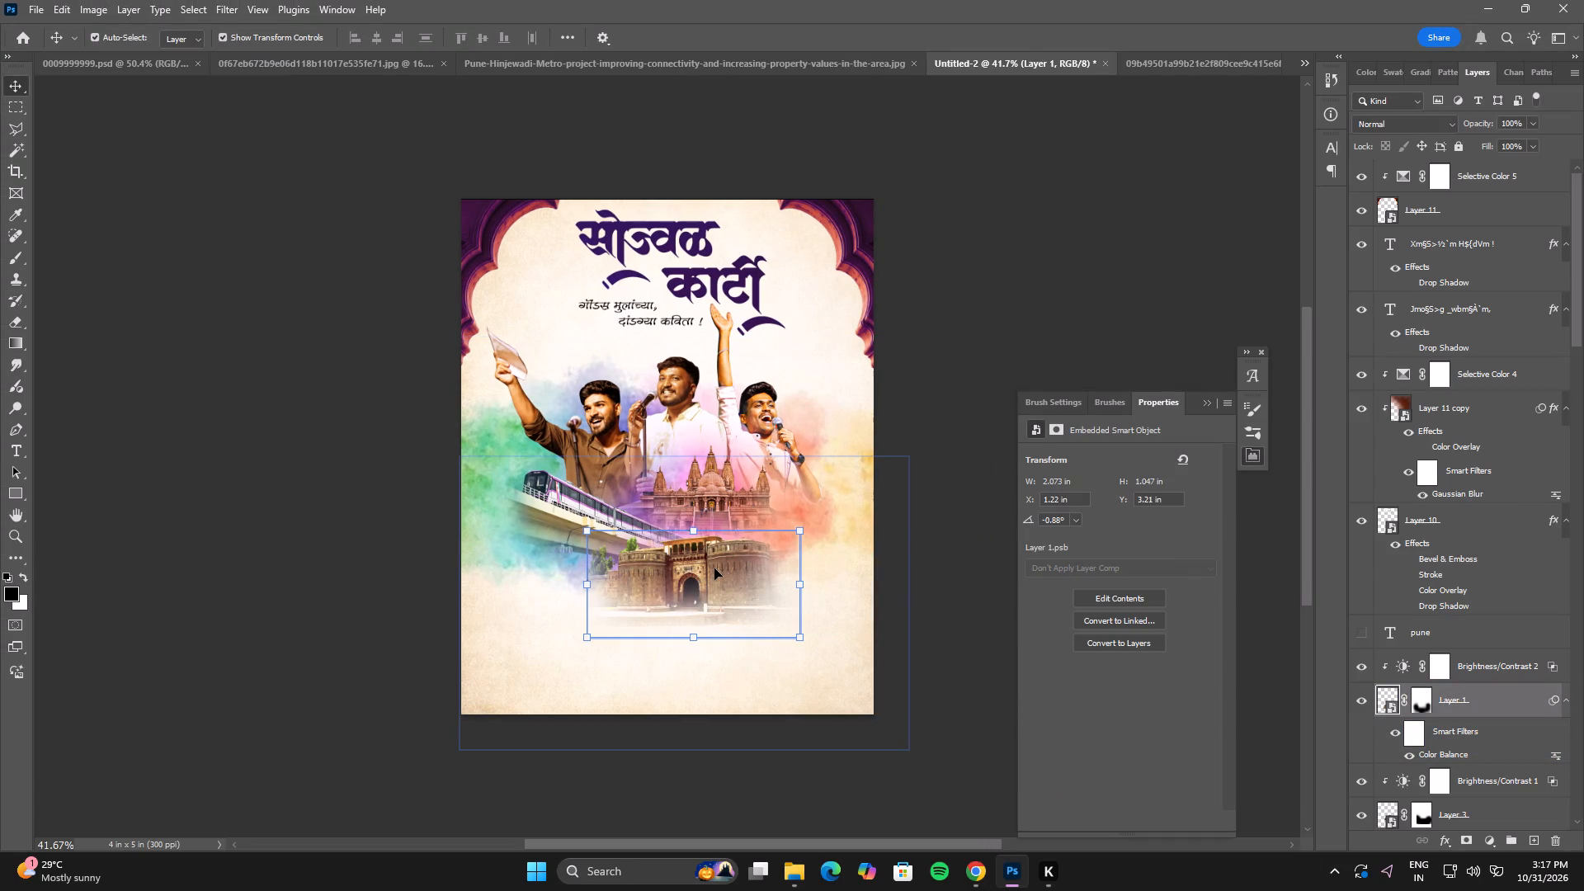
left_click(573, 500)
left_click_drag(587, 511, 545, 511)
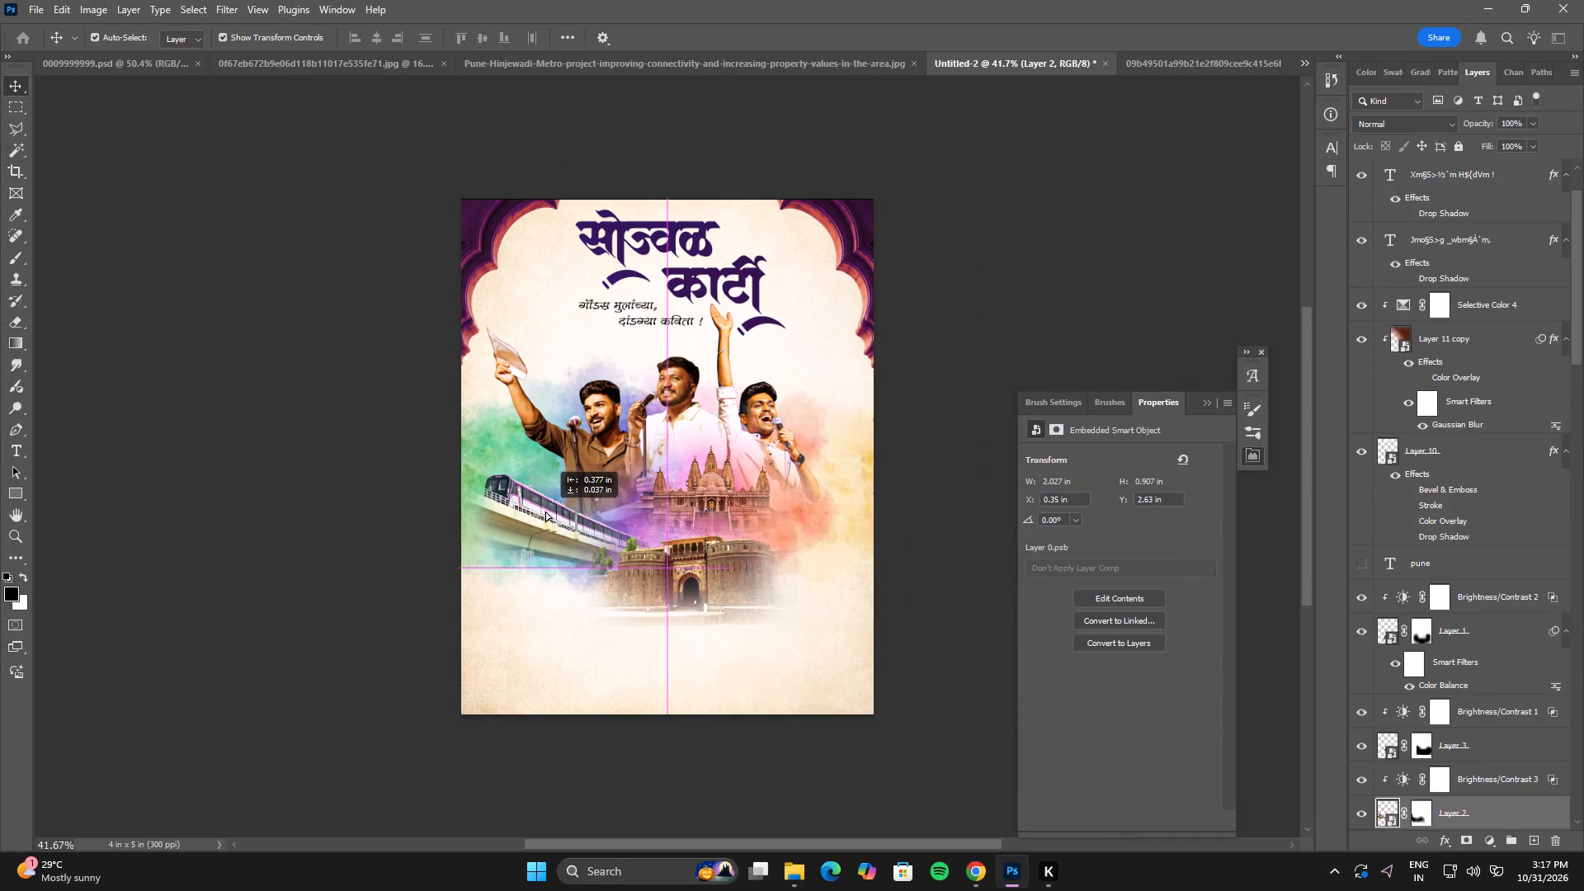
left_click_drag(545, 511, 547, 506)
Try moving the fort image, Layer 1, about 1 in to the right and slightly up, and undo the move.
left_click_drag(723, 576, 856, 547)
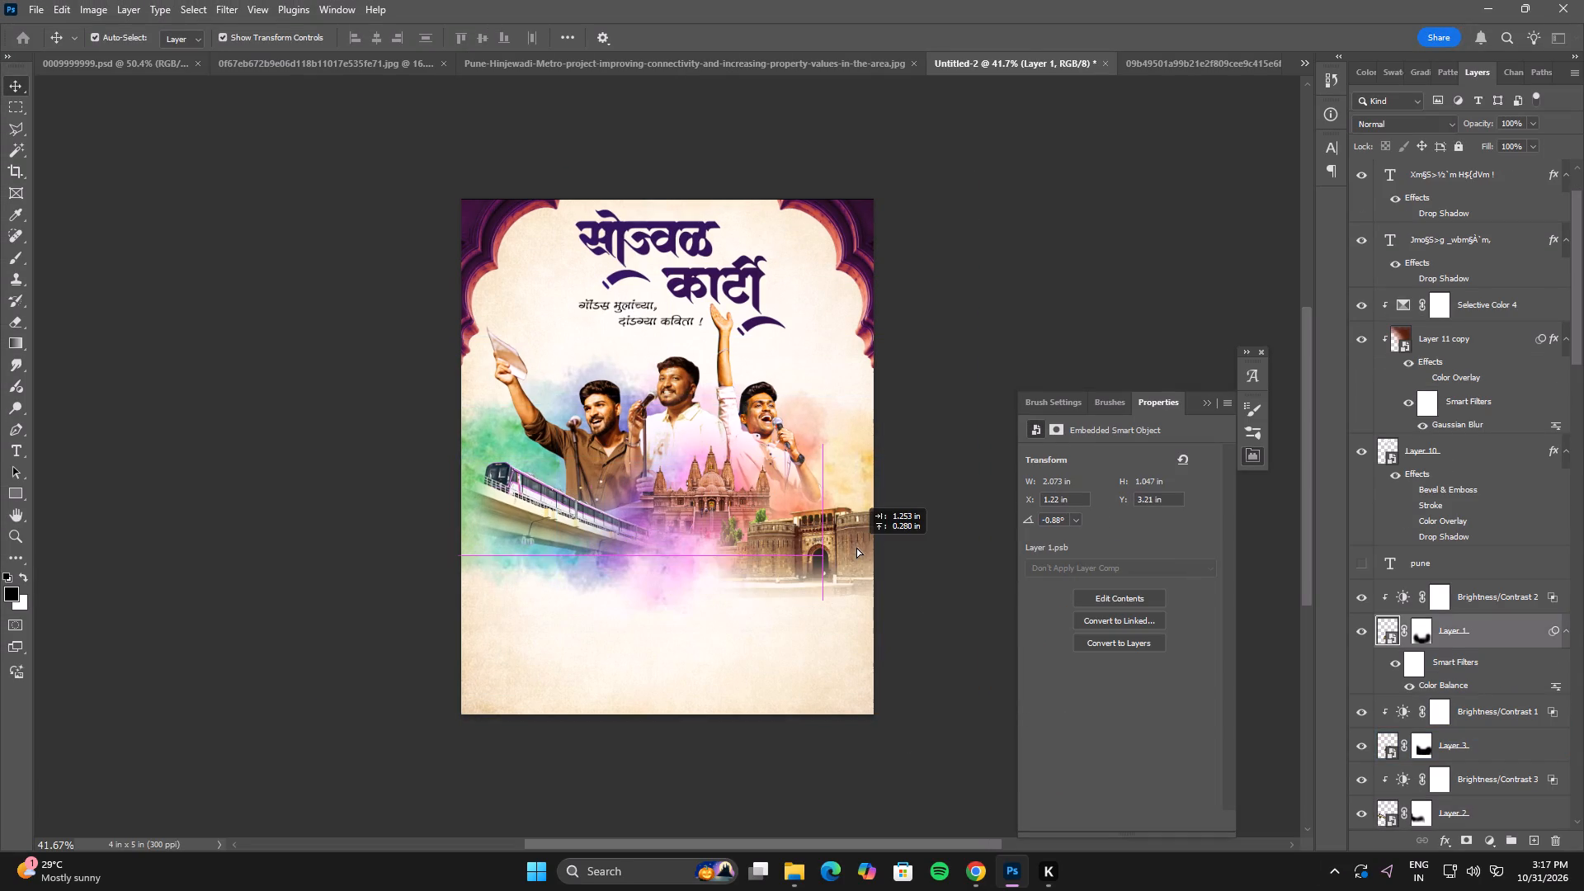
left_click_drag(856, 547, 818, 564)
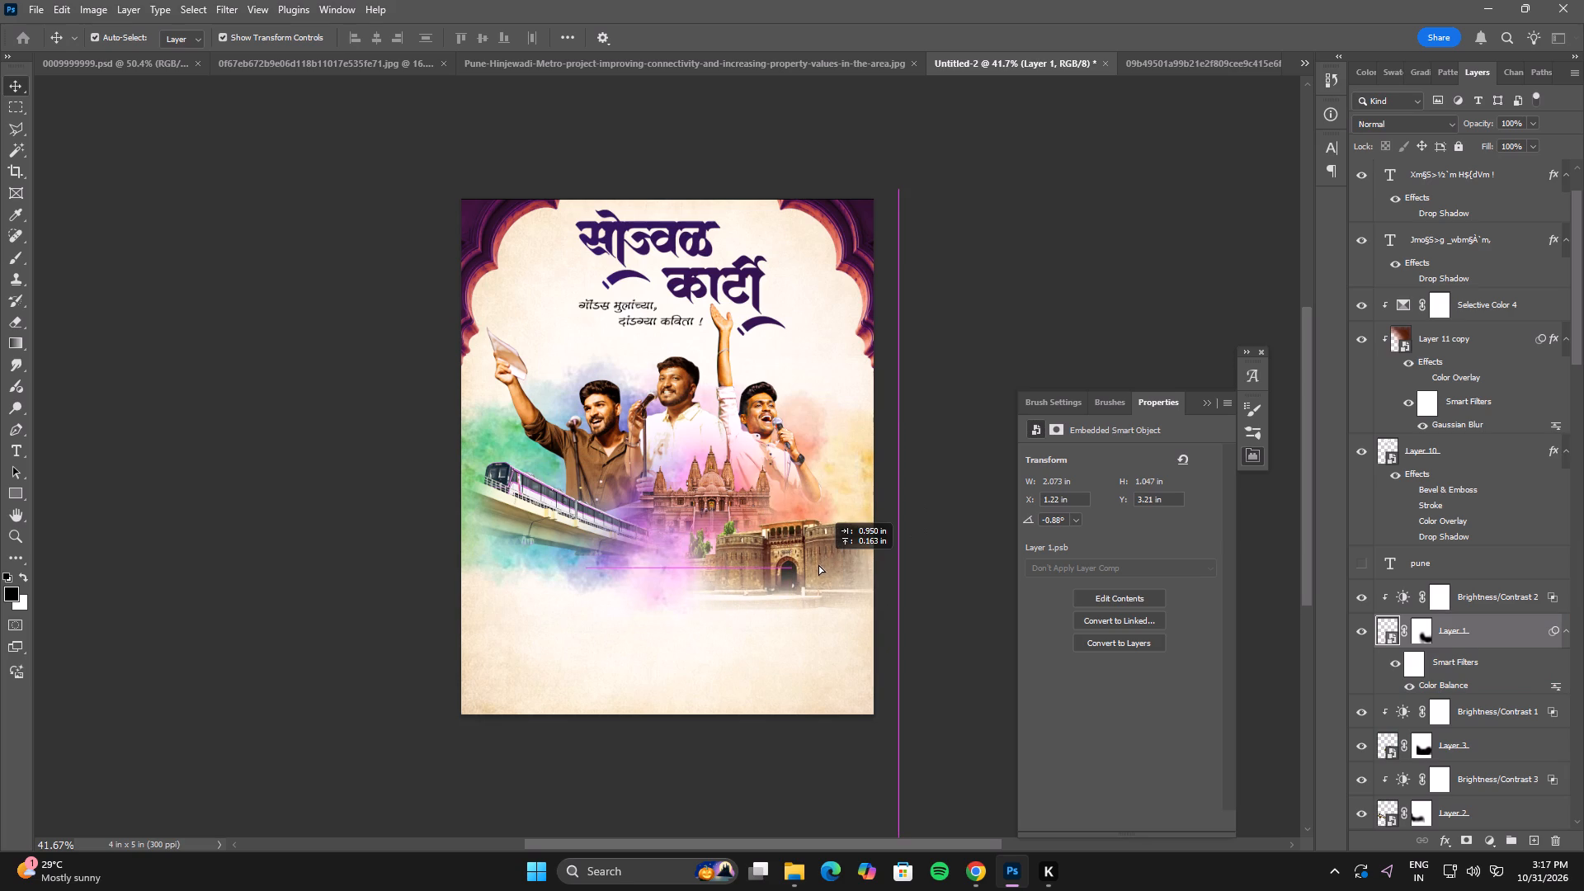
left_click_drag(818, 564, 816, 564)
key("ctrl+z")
Move the fort image, Layer 1, slightly up below the temple, to about X 1.21 in, Y 3.05 in.
left_click_drag(733, 577, 735, 564, "shift")
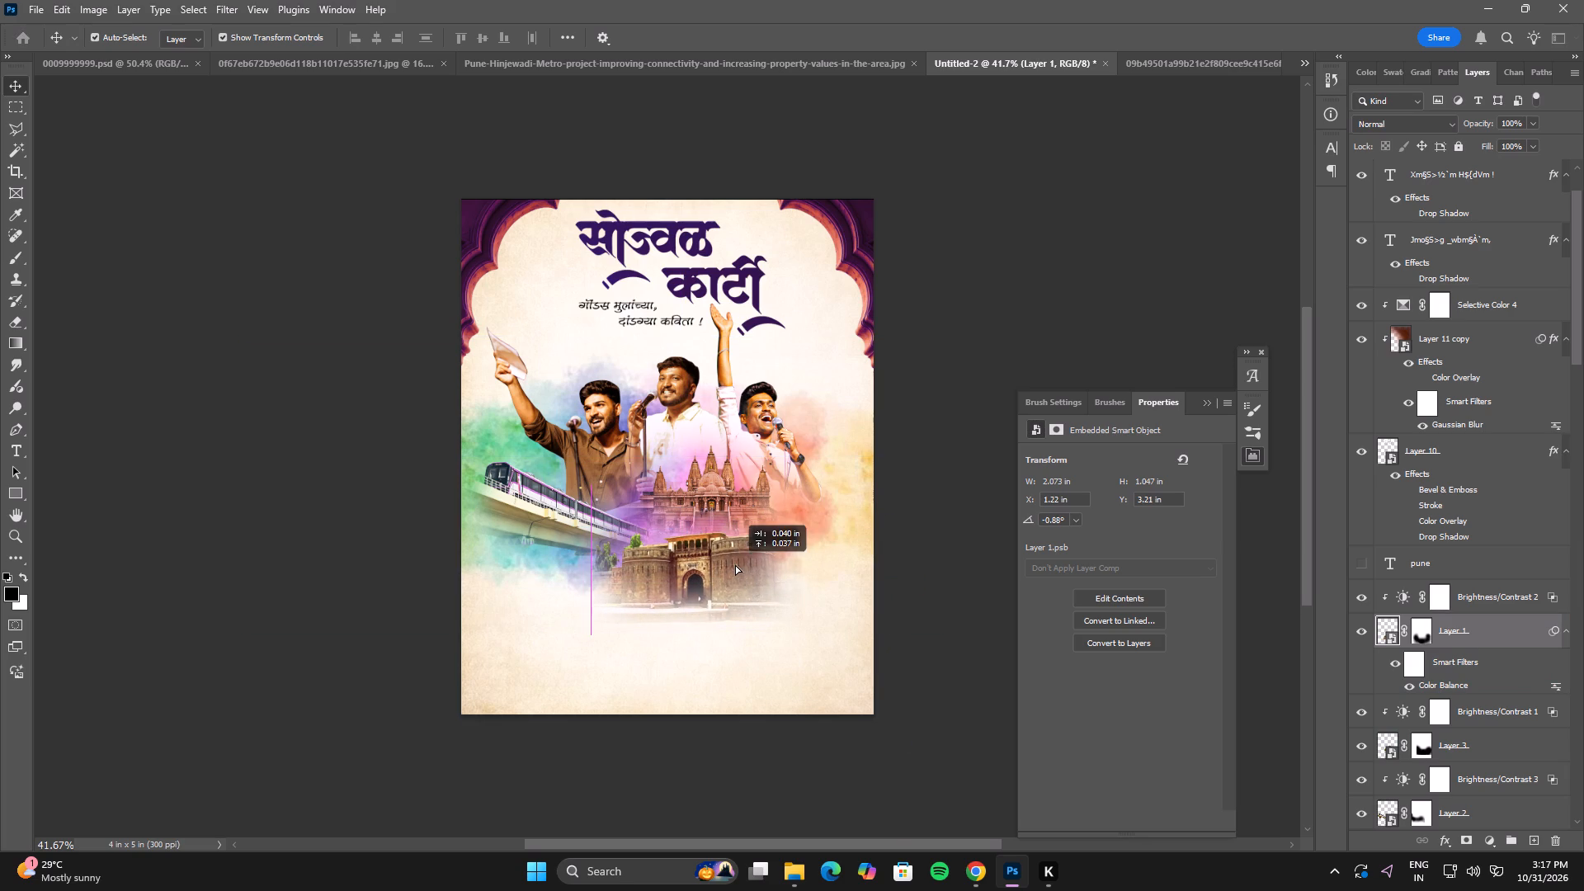
left_click_drag(735, 564, 733, 564, "shift")
left_click_drag(732, 561, 728, 549, "shift")
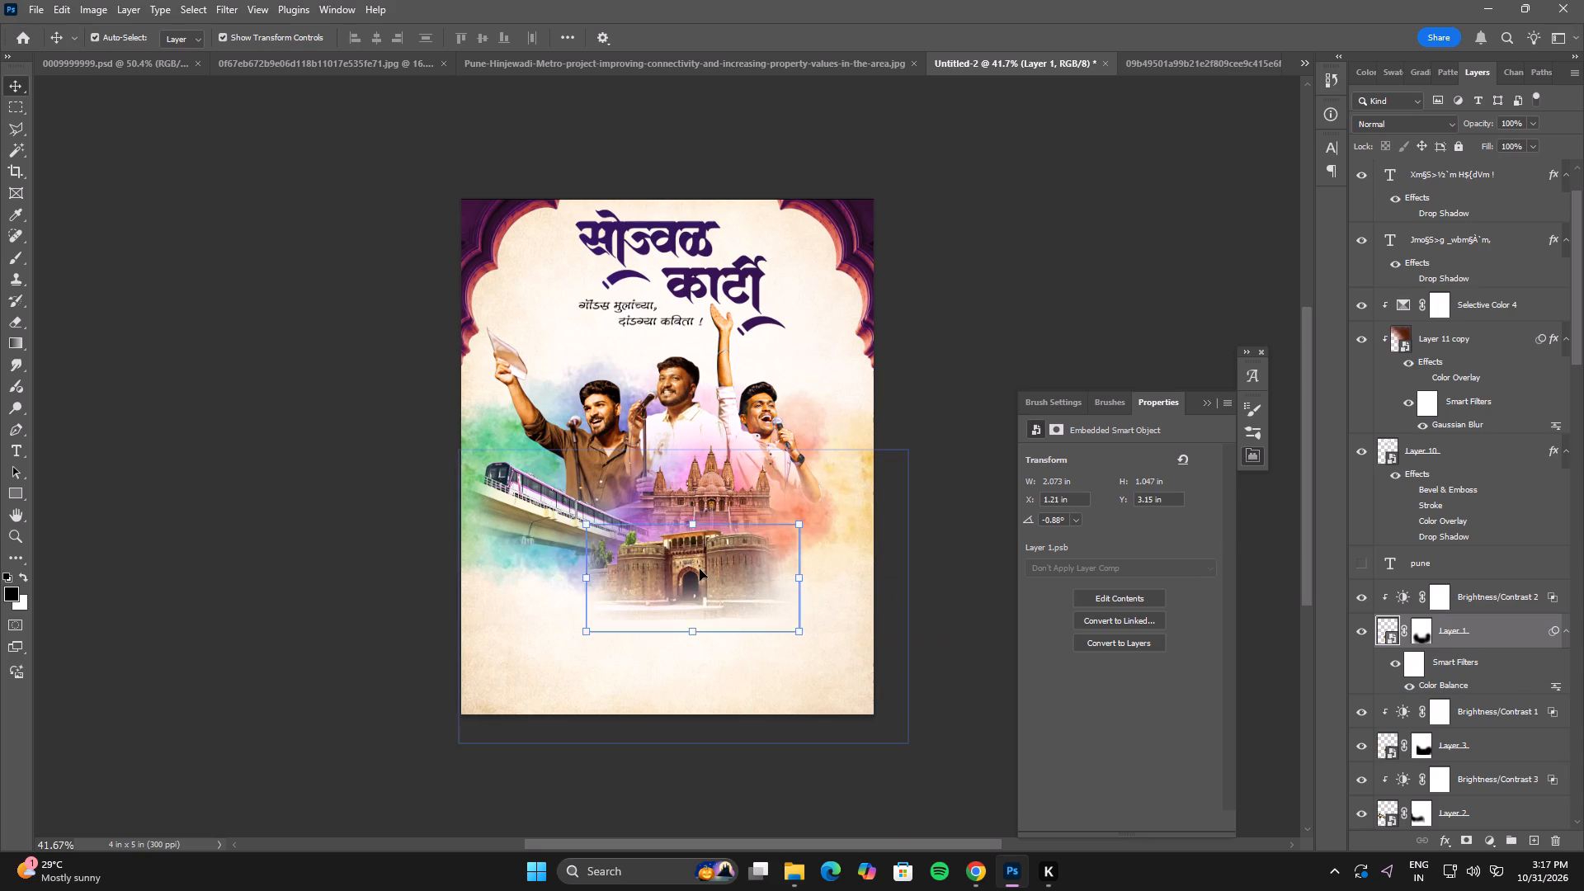
left_click_drag(700, 569, 701, 561, "shift")
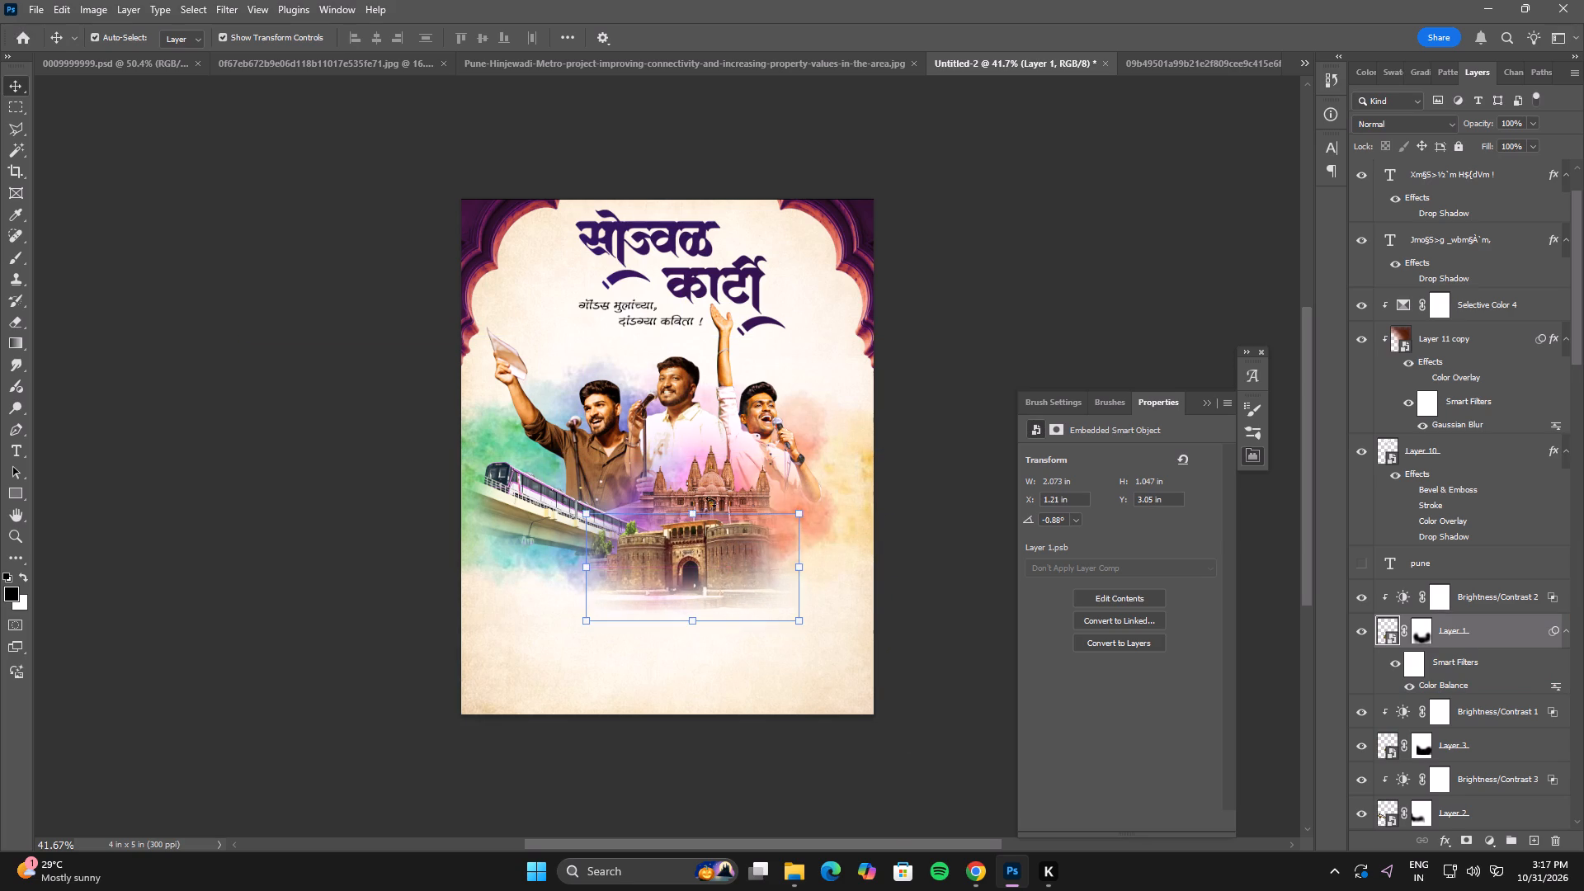
Move the temple image, Layer 3, up and left behind the fort, to about X 1.25 in, Y 2.25 in.
left_click(719, 474)
left_click(716, 485)
left_click_drag(728, 488, 709, 473)
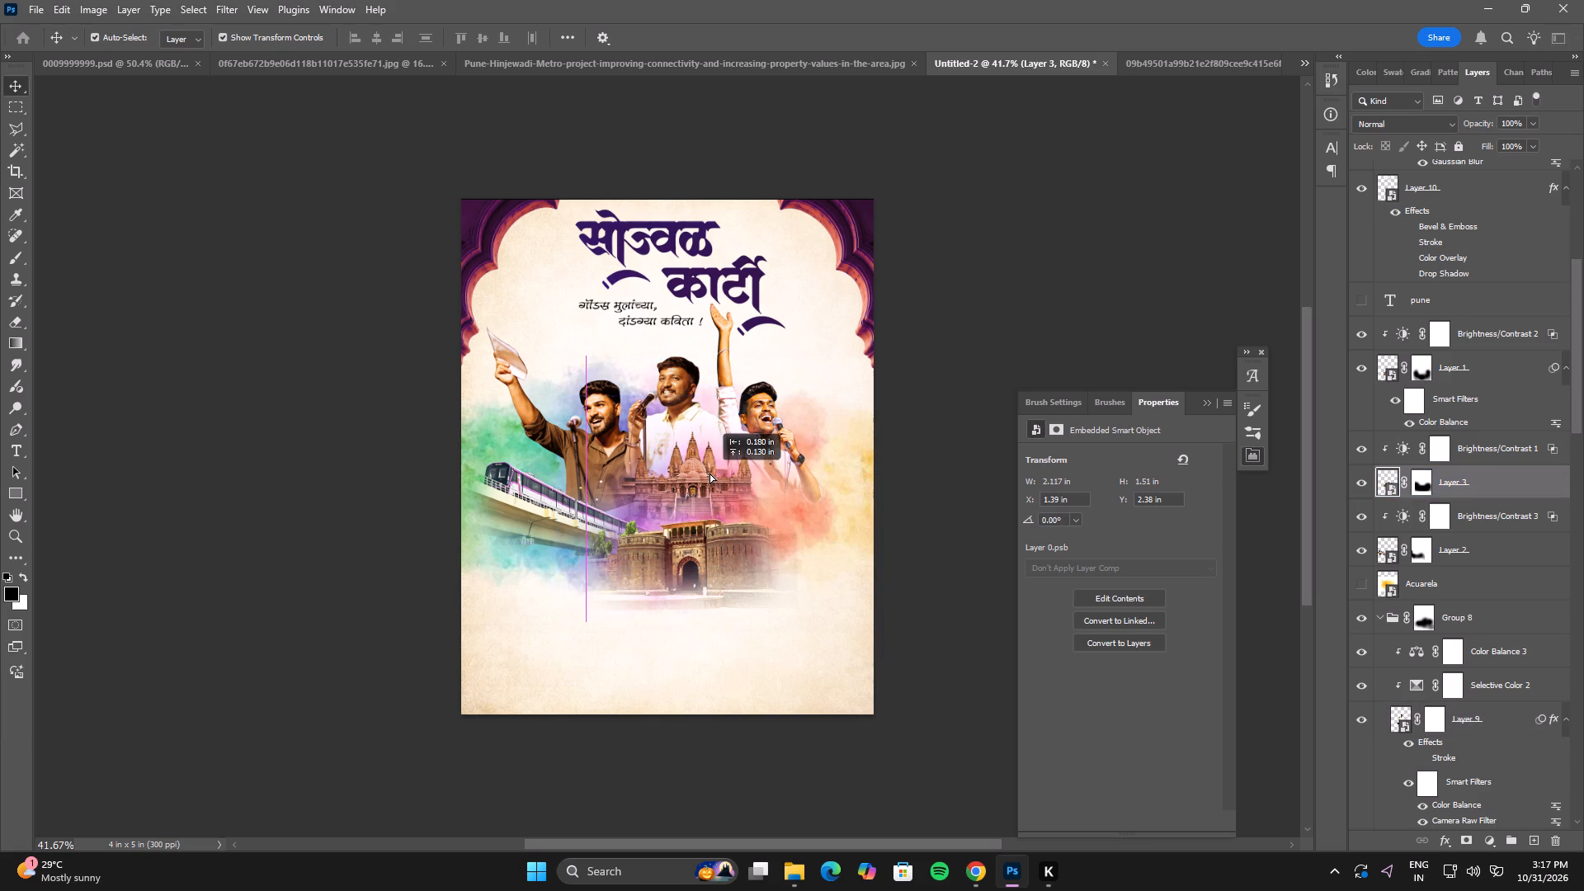
left_click_drag(709, 473, 714, 473)
key("Left")
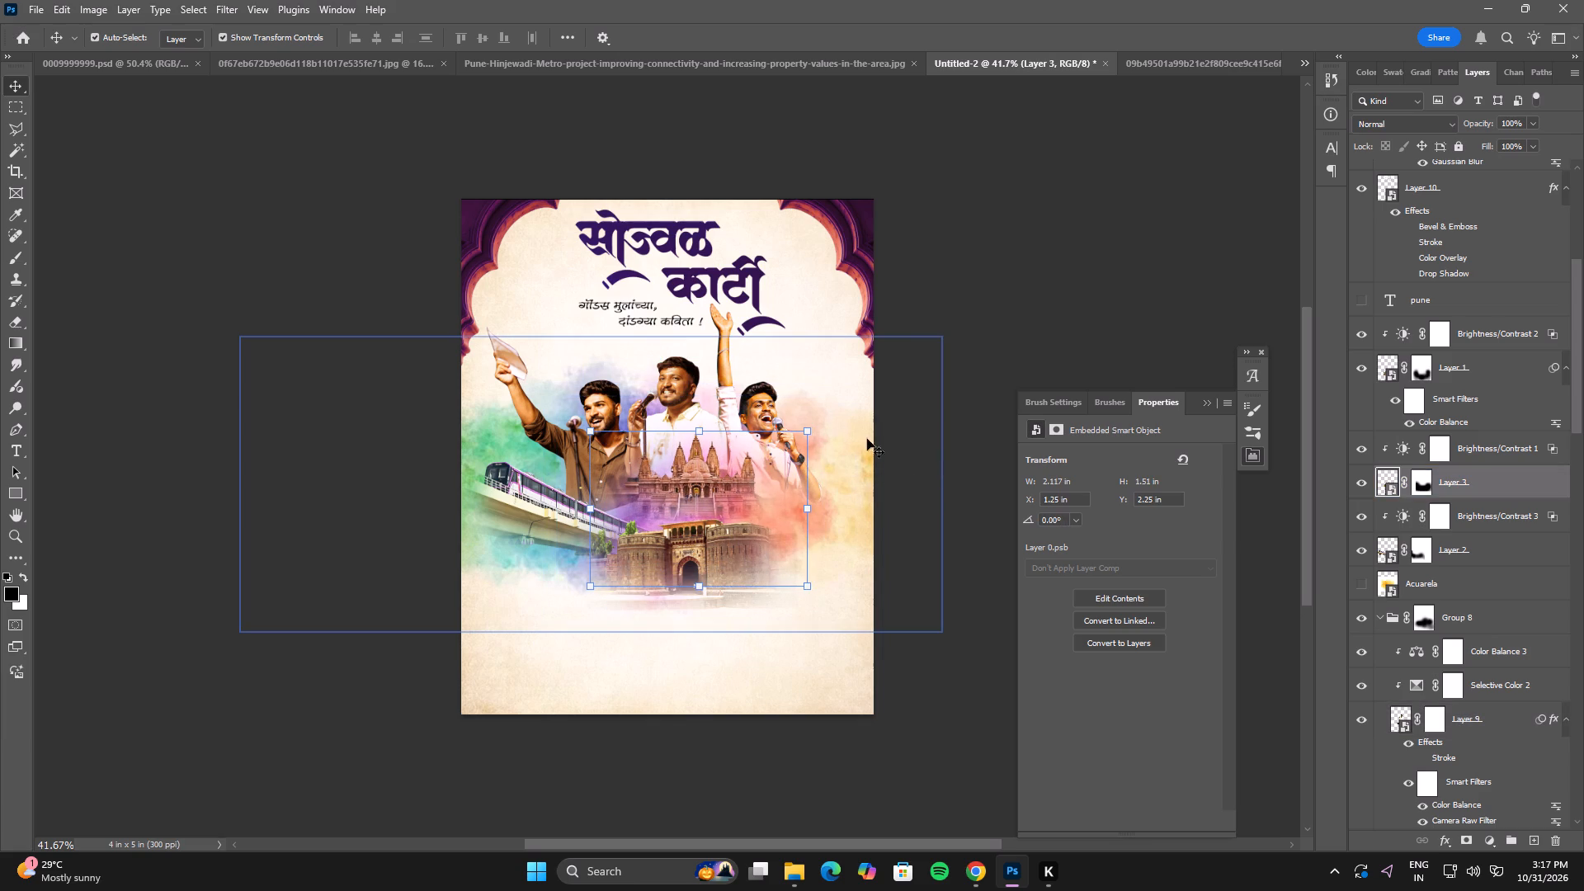
Nudge the middle performer, Layer 9, slightly right and up.
left_click(688, 389)
key("Right")
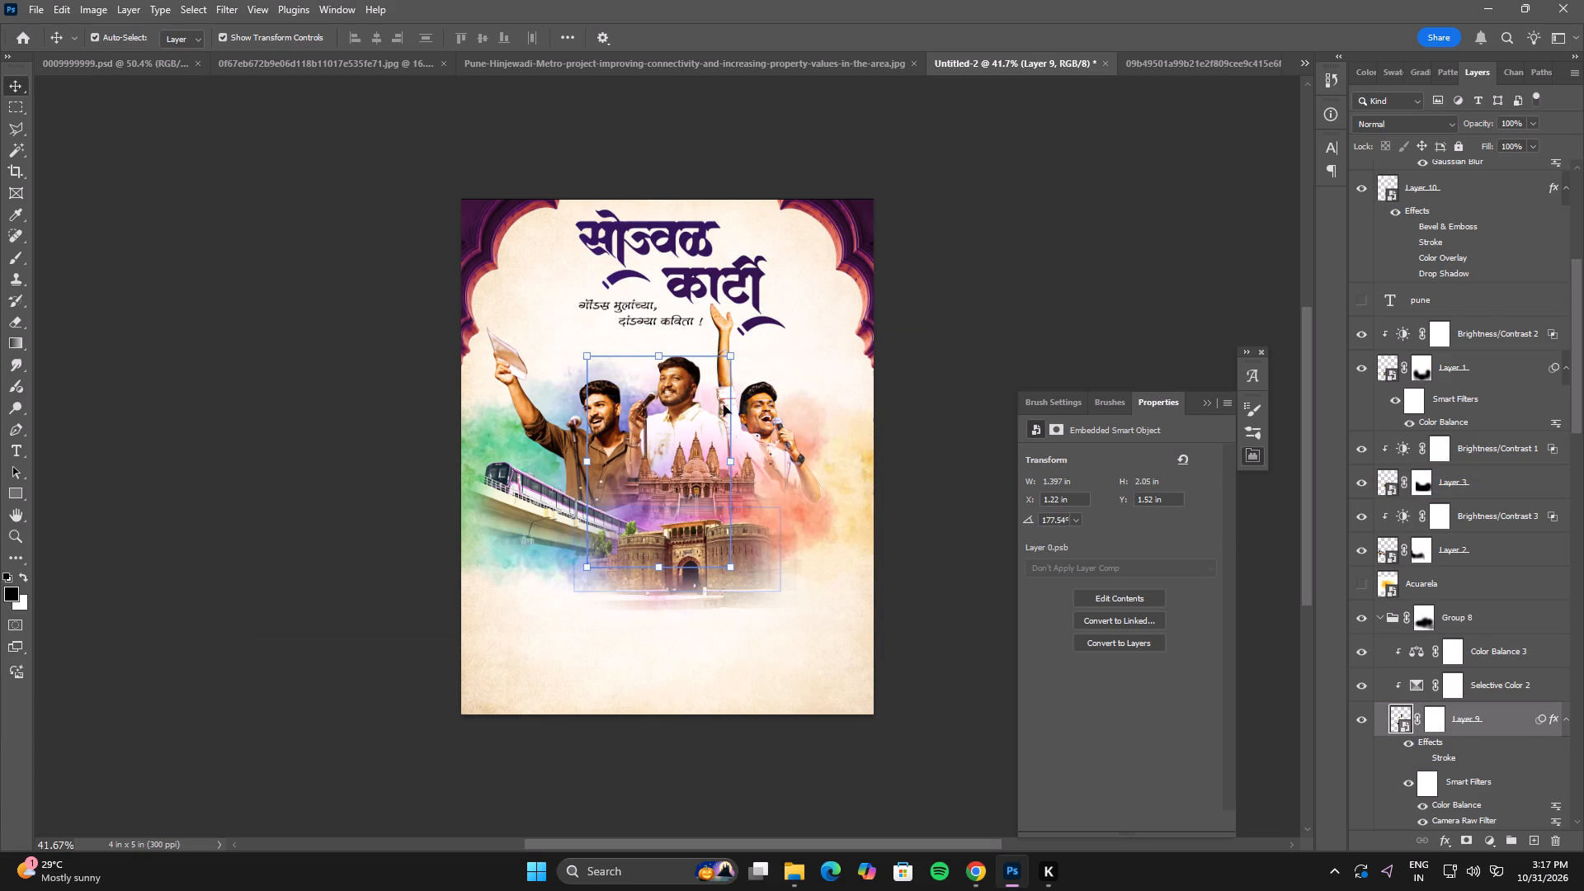
key("Up")
Nudge the performer with the raised arm, Layer 2 copy, up and right to about X 2.49 in, Y 0.96 in.
left_click(759, 420)
key("Up")
key("Up")
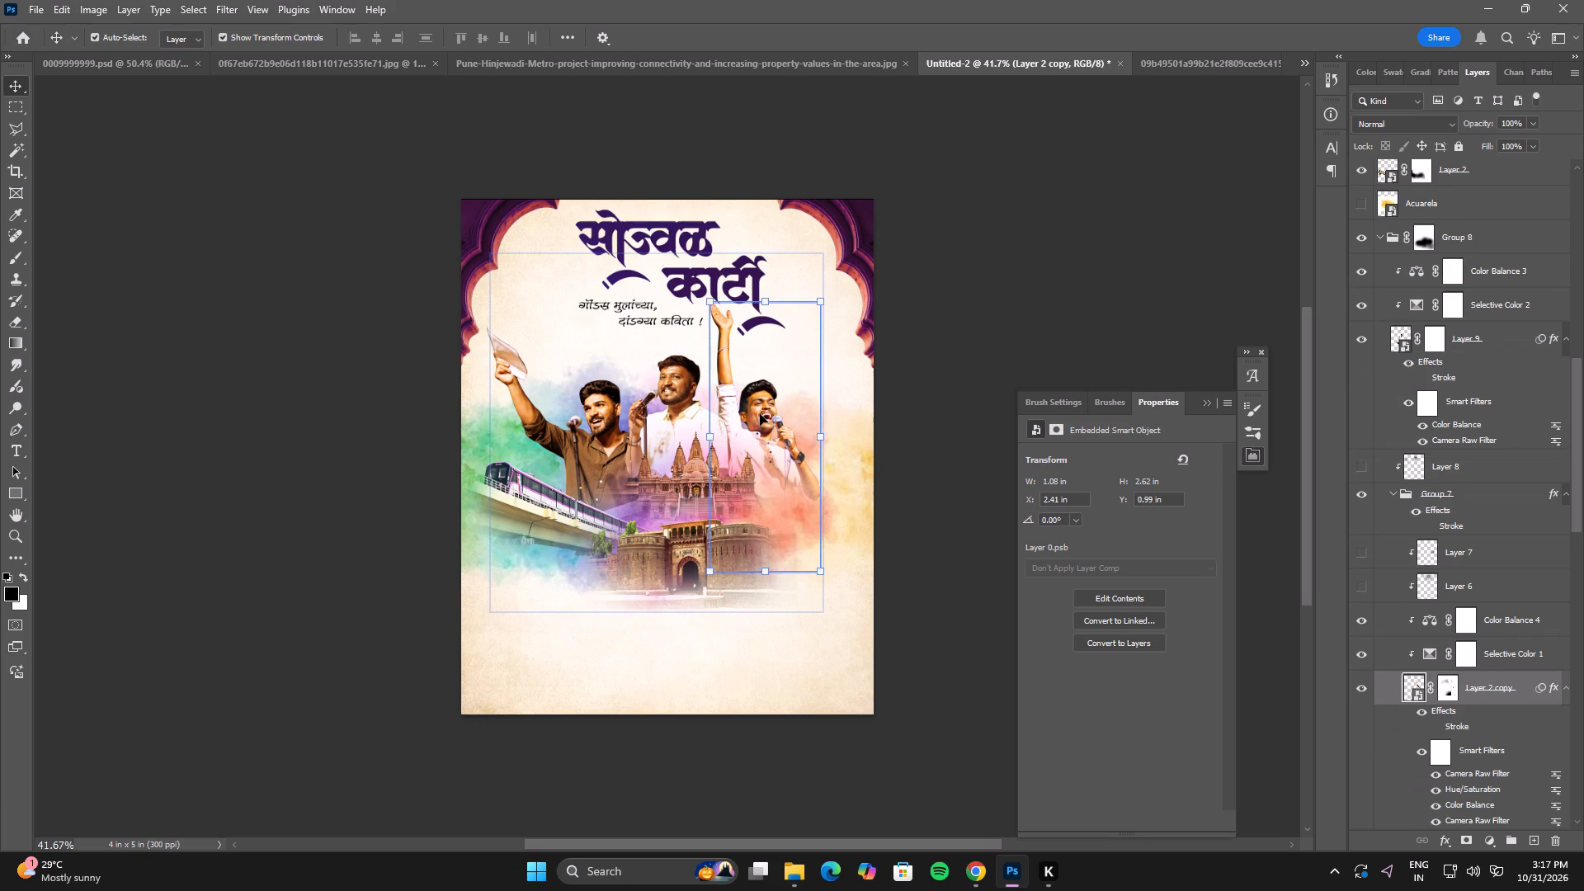
key("Up")
key("Up")
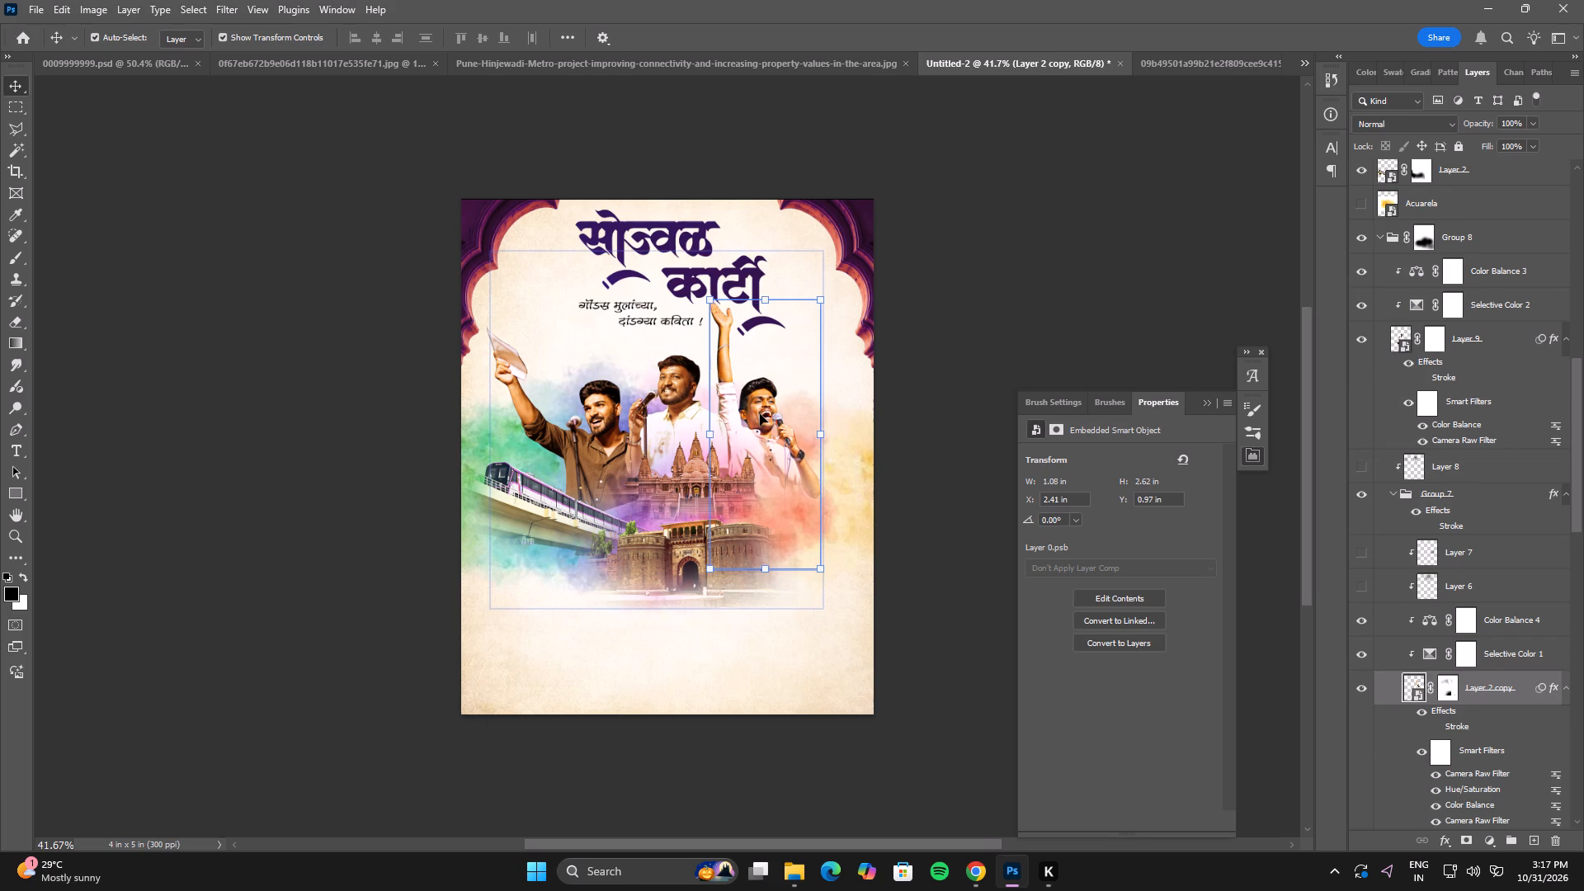
key("Up")
key("Right")
key("Right")
key("Right")
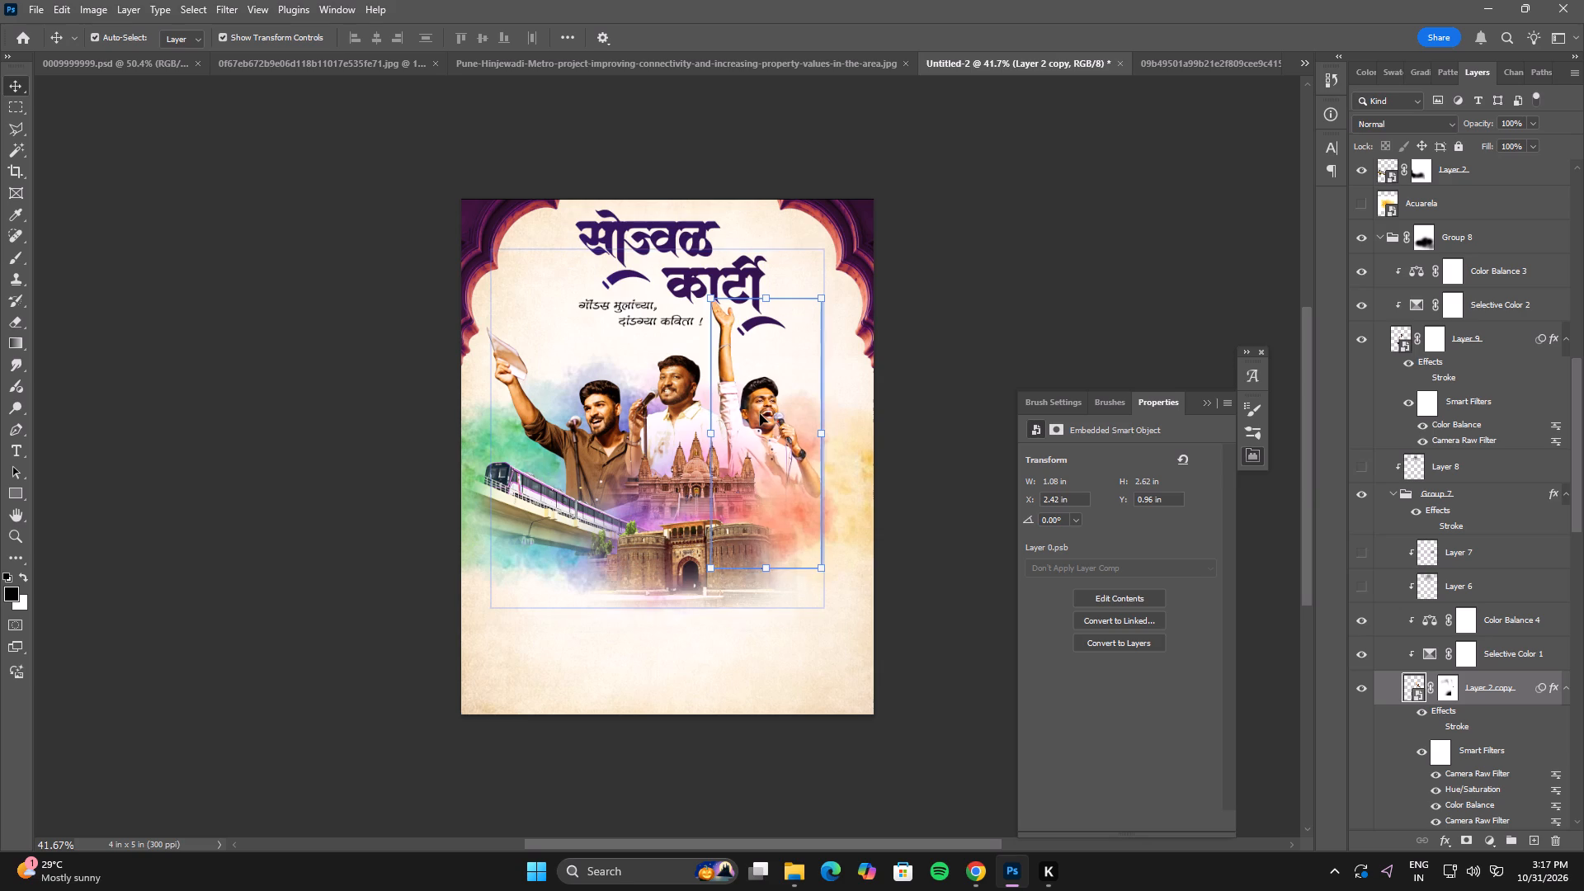
key("Right")
key("Right")
key("Right")
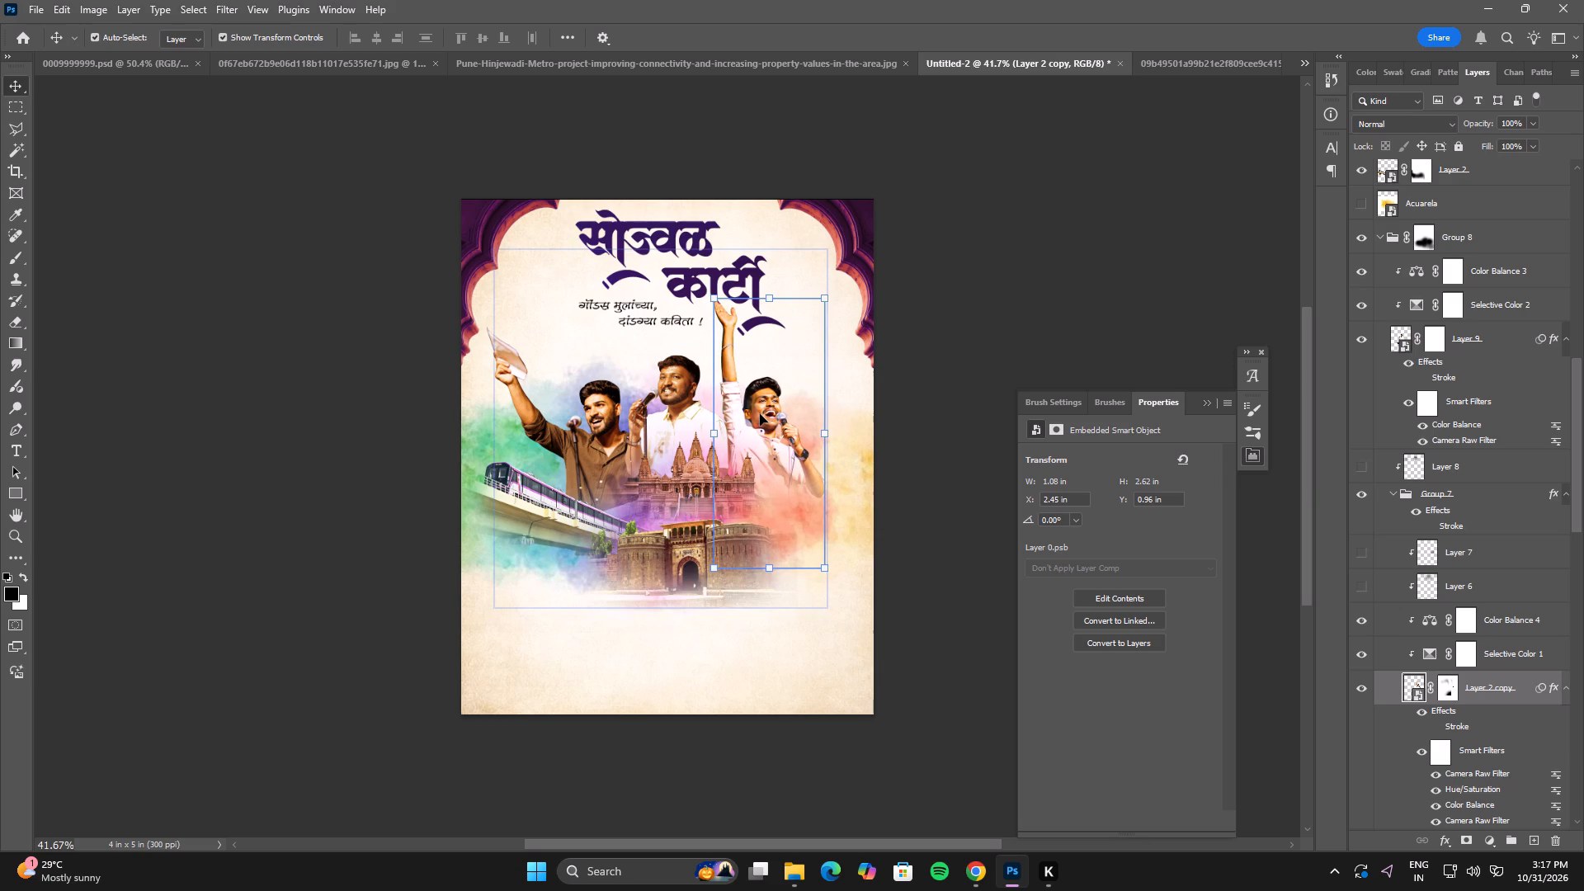
key("Right")
key("Right")
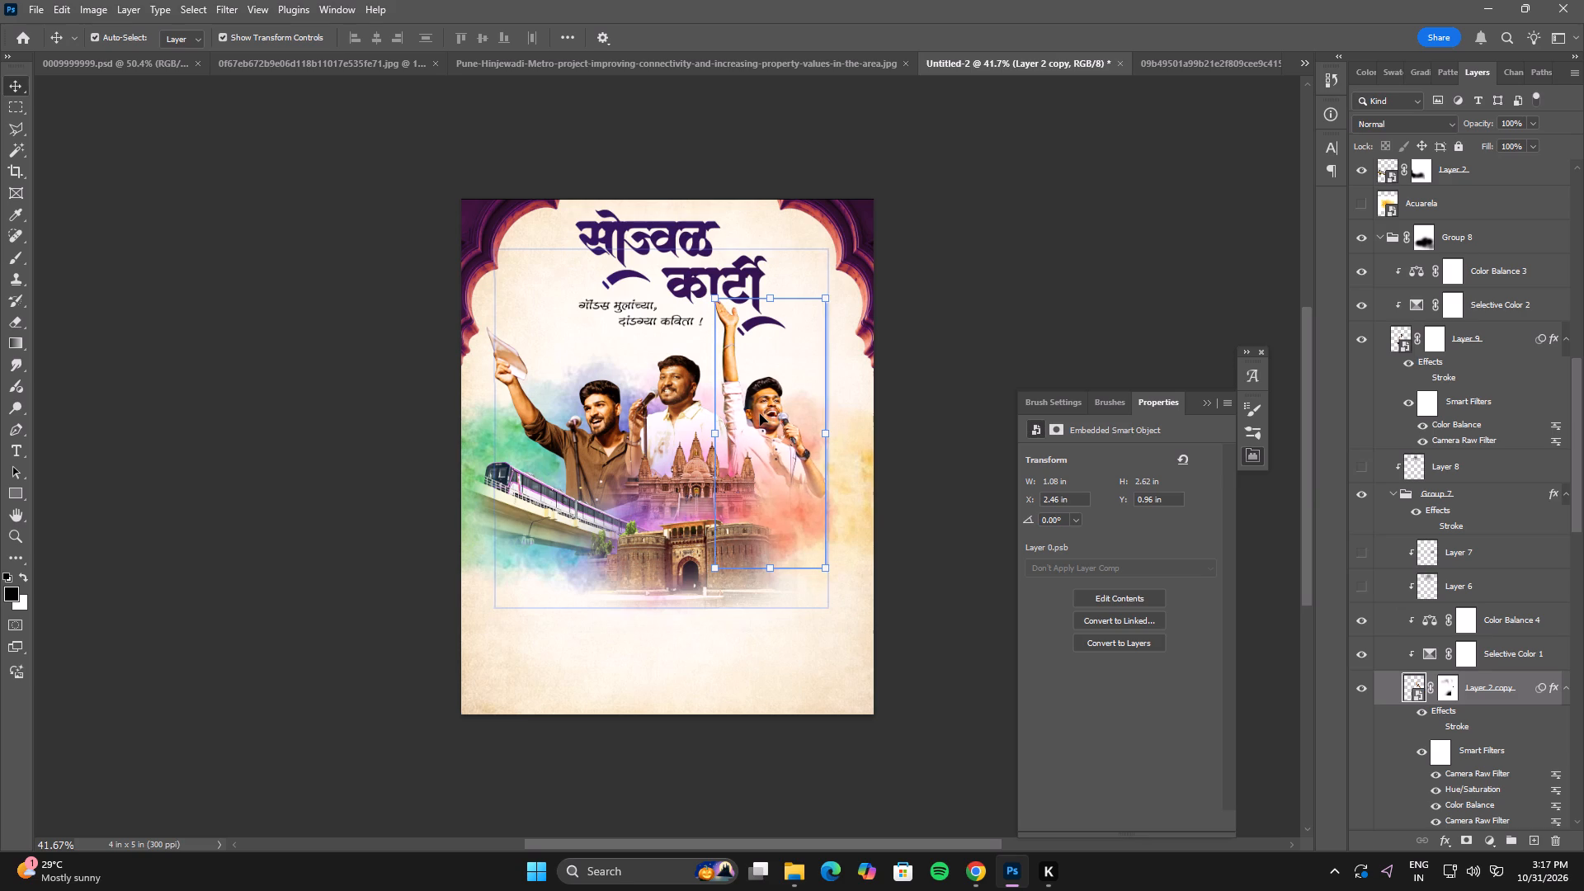
key("Right")
key("Right")
key("Right")
key("Right")
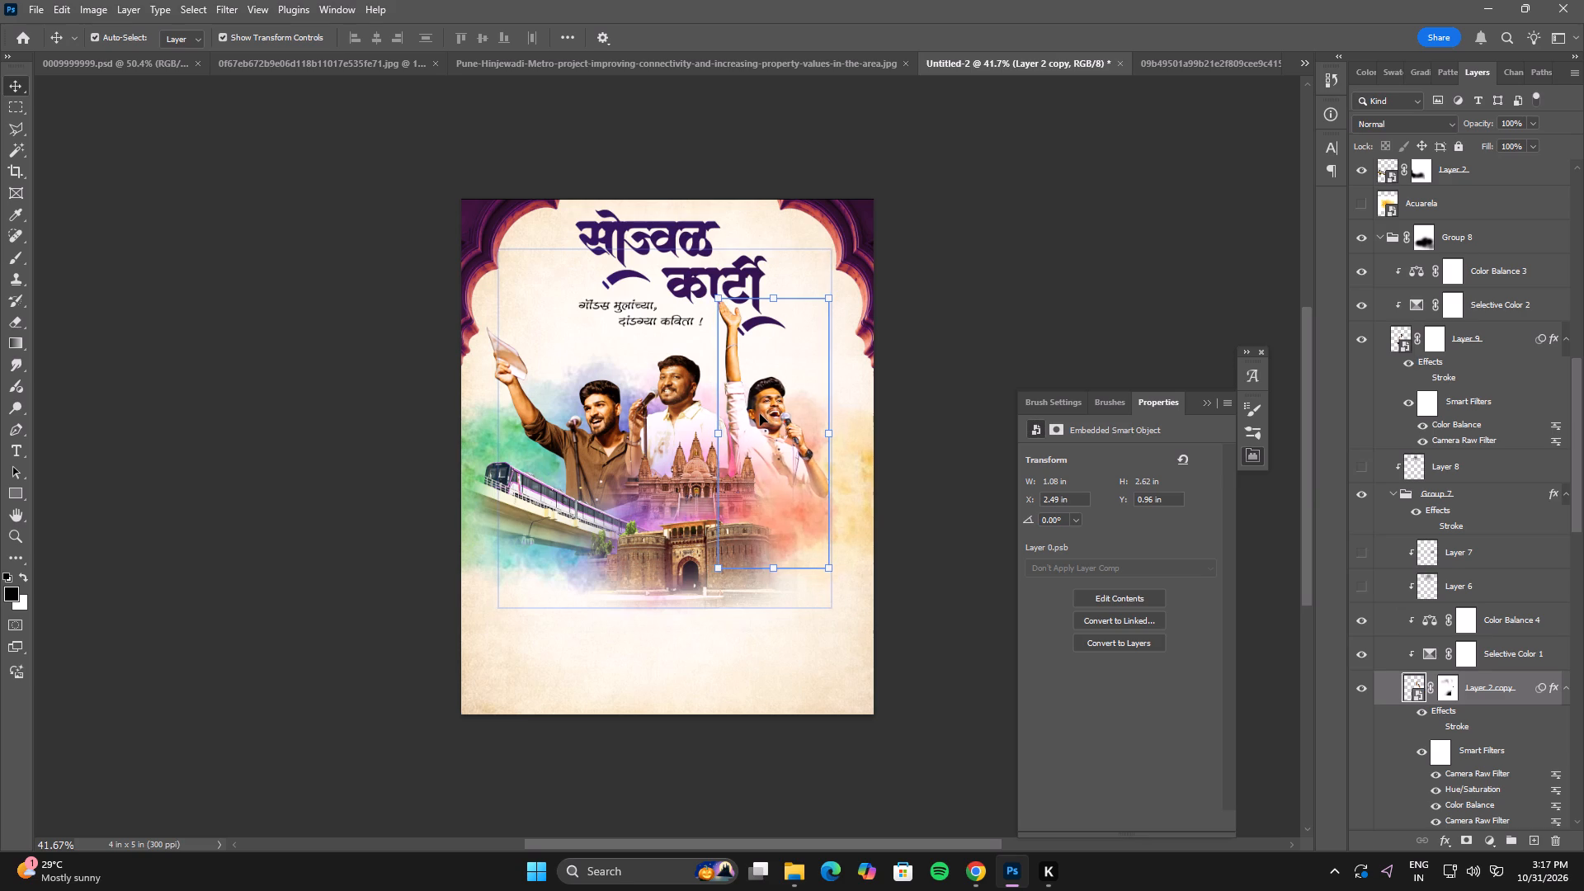
Nudge the performer holding the paper, Layer 4, left and up to about X 0.18 in, Y 1.04 in.
left_click(602, 399)
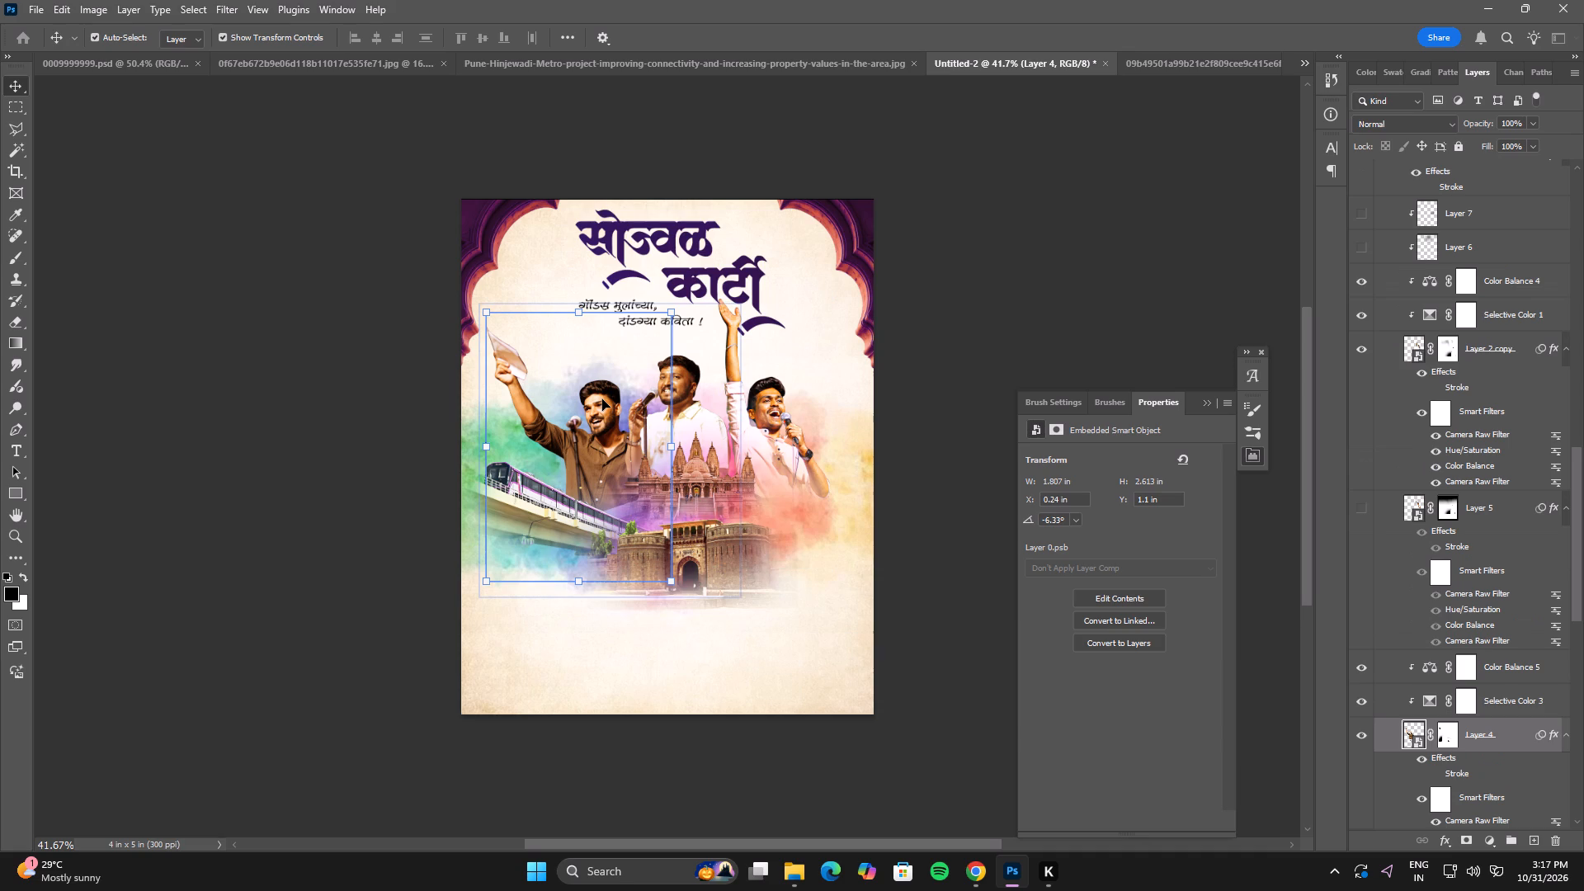
key("Left")
key("Left")
key("Left")
key("Left")
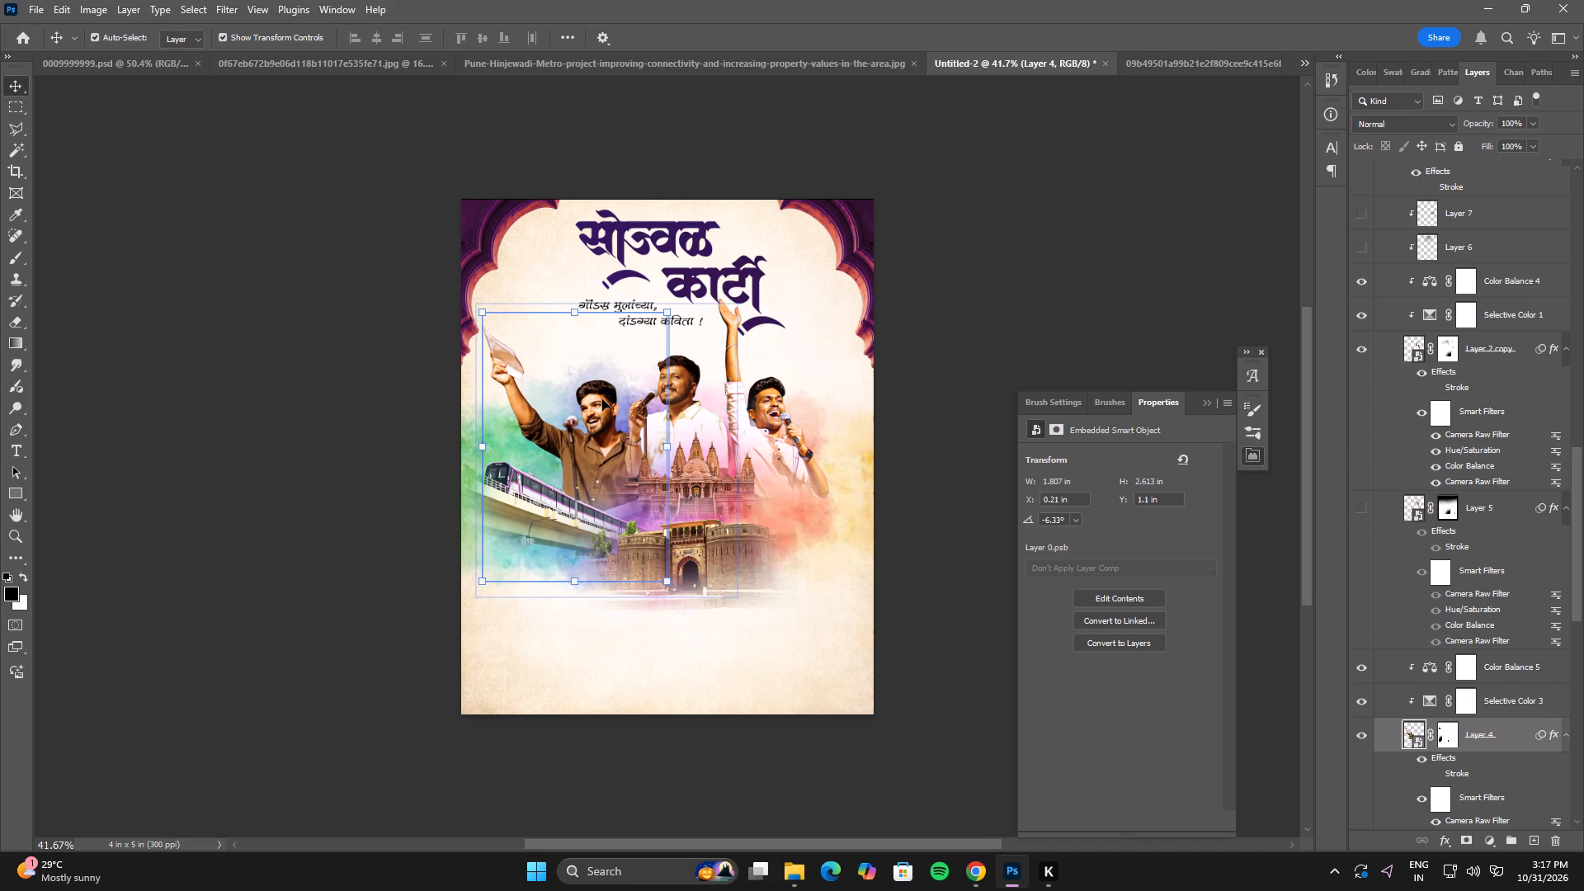
key("Up")
key("Up")
key("Up")
key("Up")
key("Up")
key("Up")
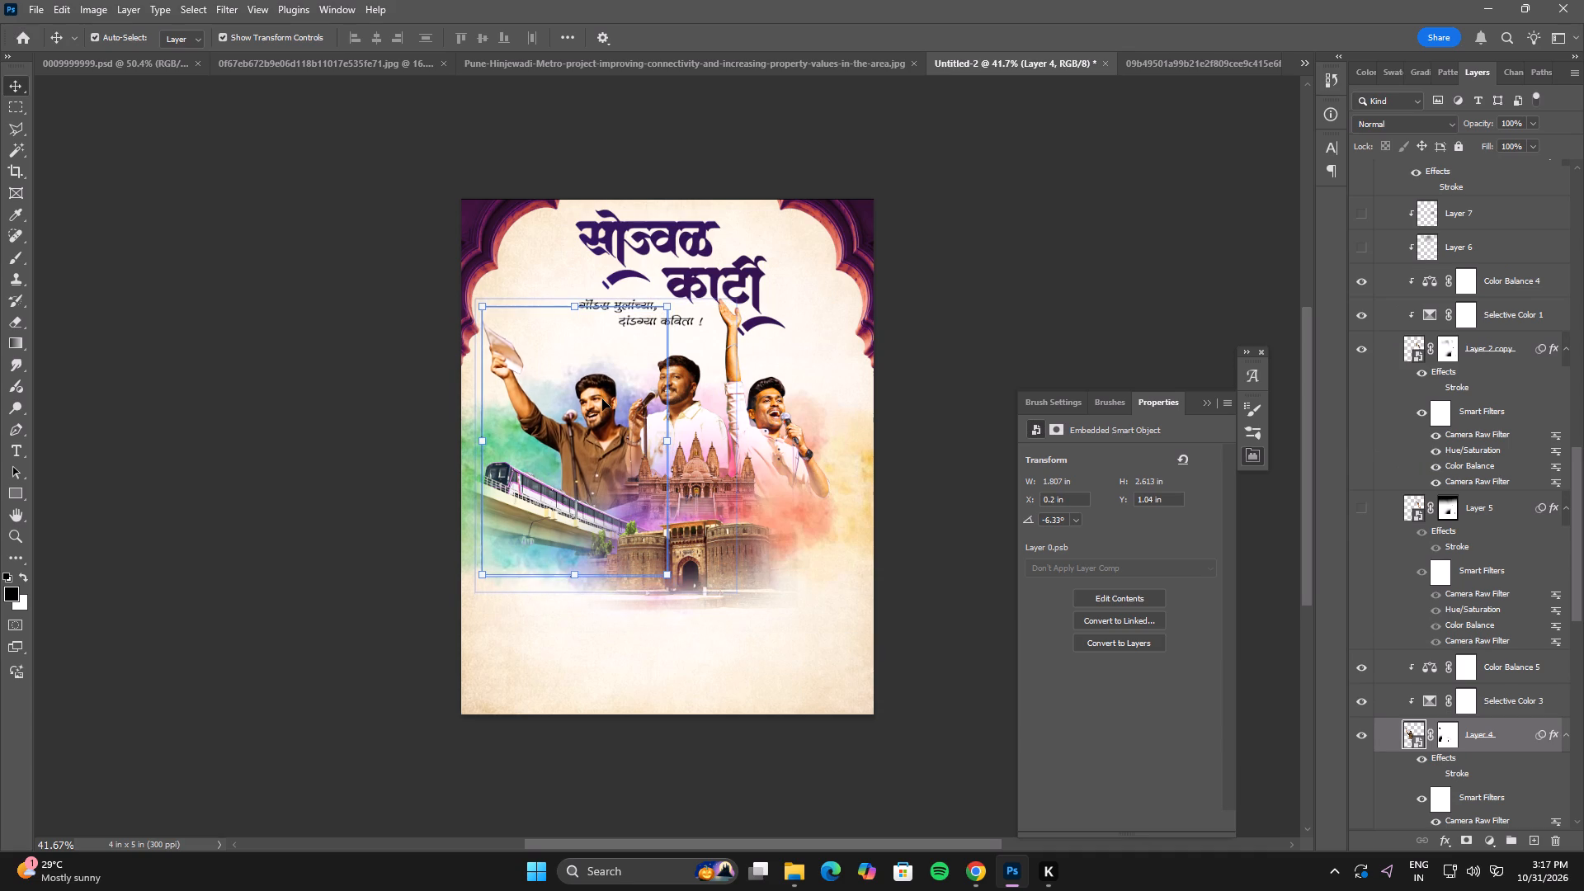
key("Up")
key("Right")
key("Right")
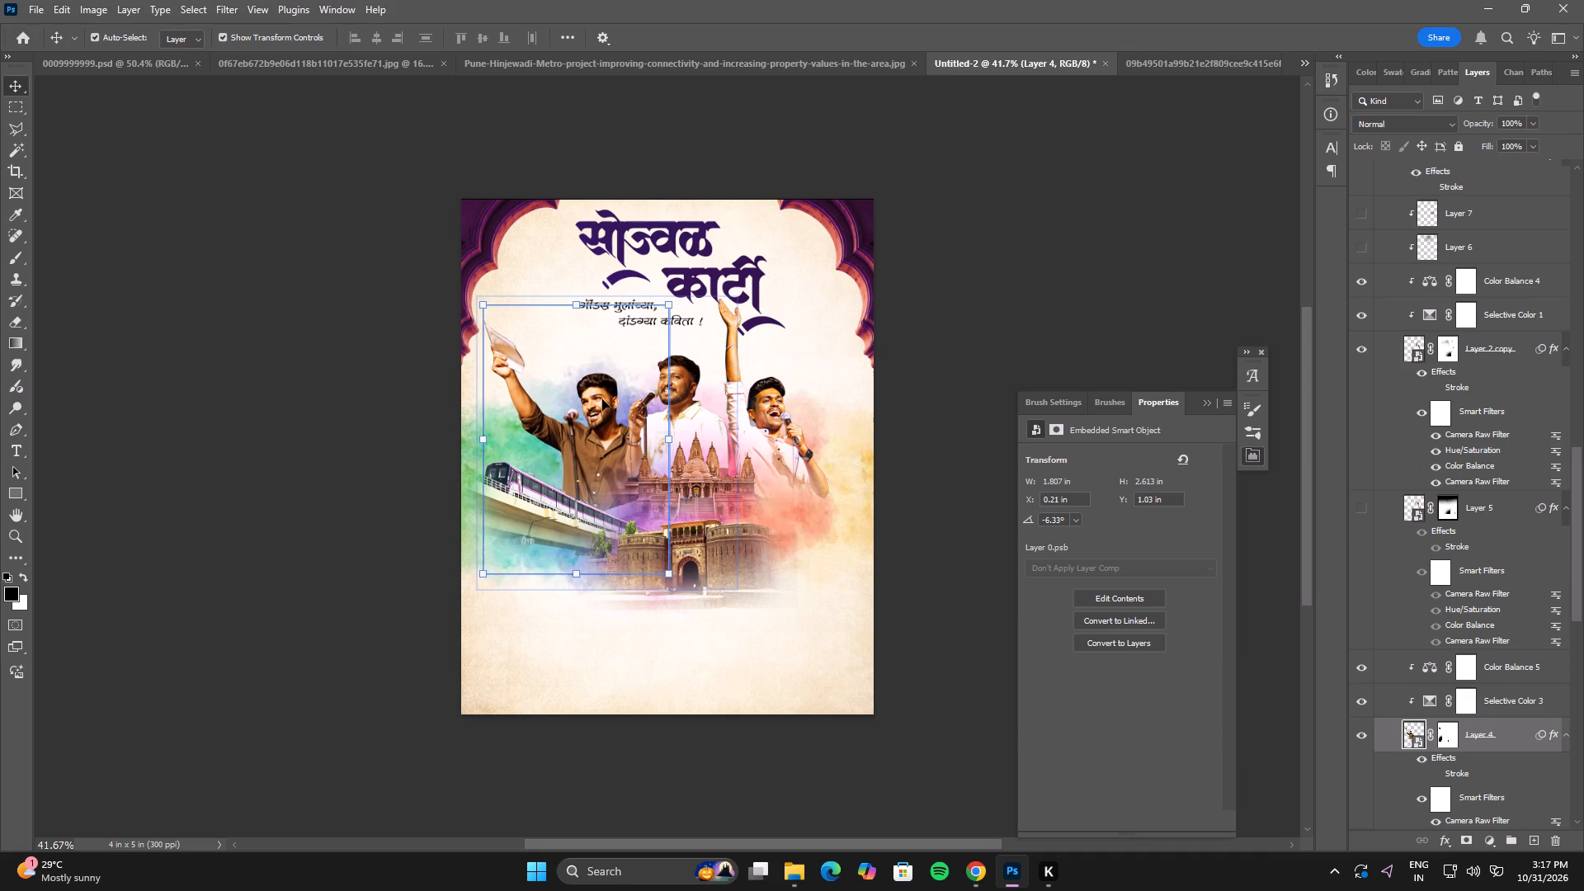
key("Down")
key("Down")
key("Down")
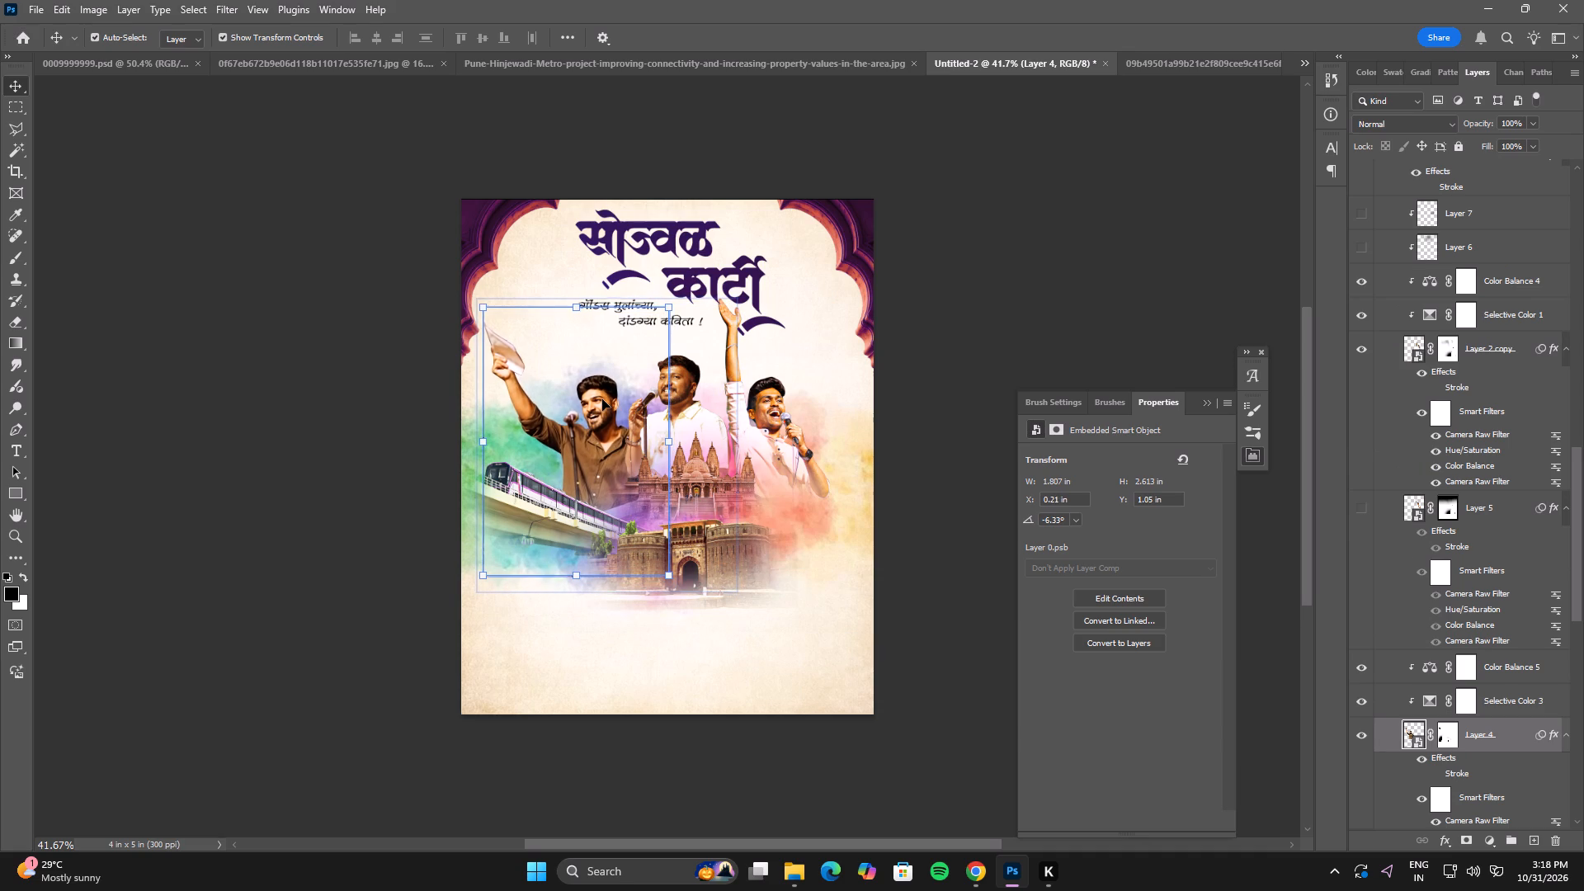
key("Left")
key("Left")
key("Left")
key("Down")
key("Up")
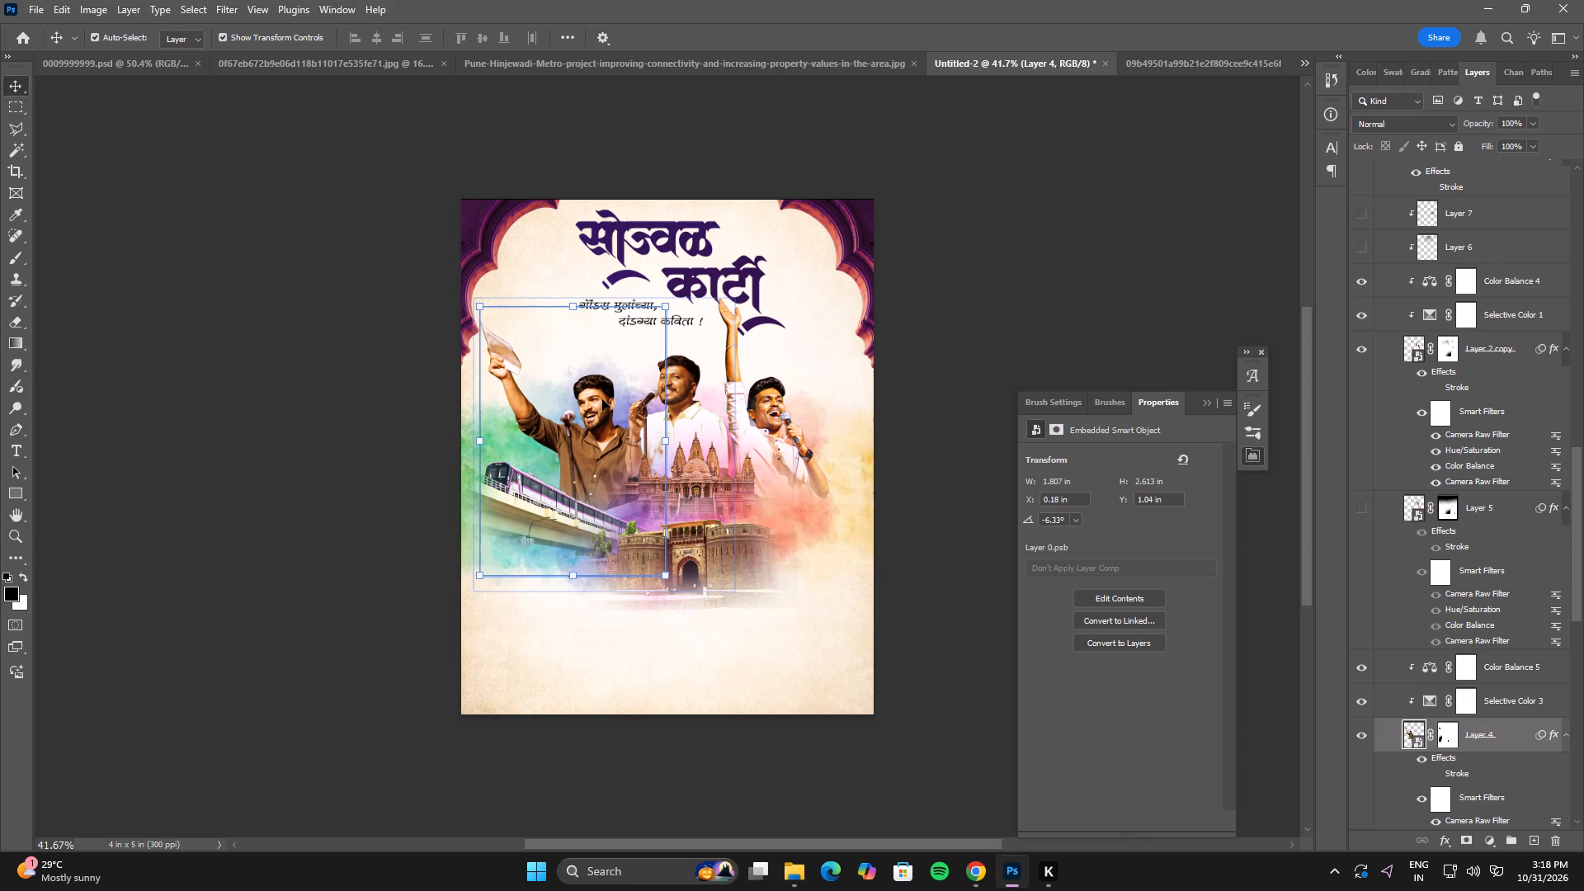
left_click(938, 428)
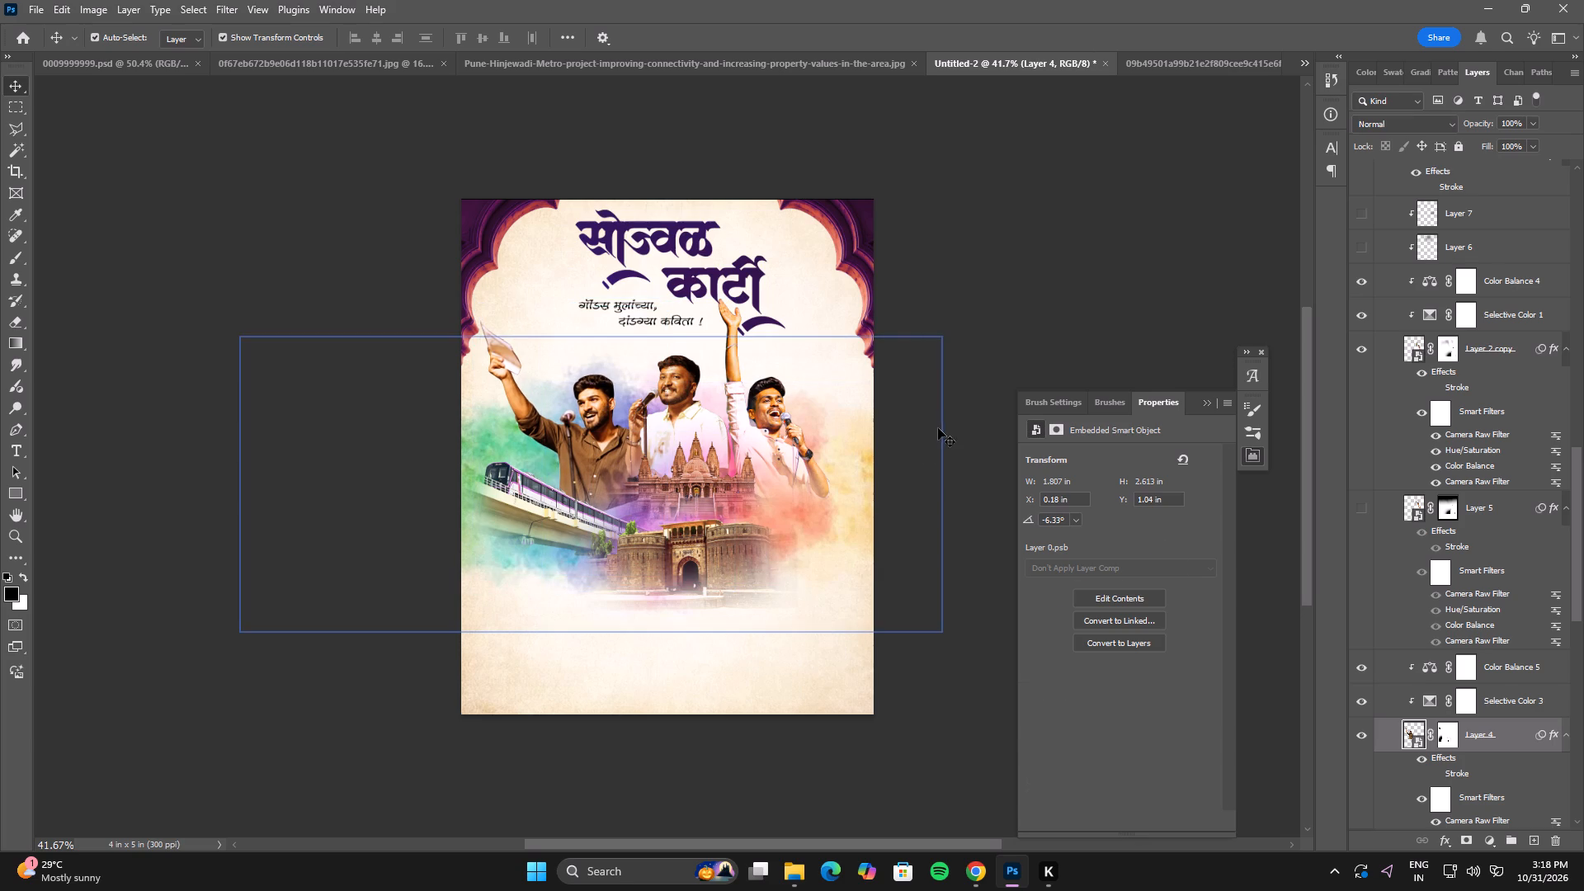
Nudge the fort image, Layer 1, up to about Y 3.01 in.
left_click(681, 546)
key("Up")
key("Up")
key("Up")
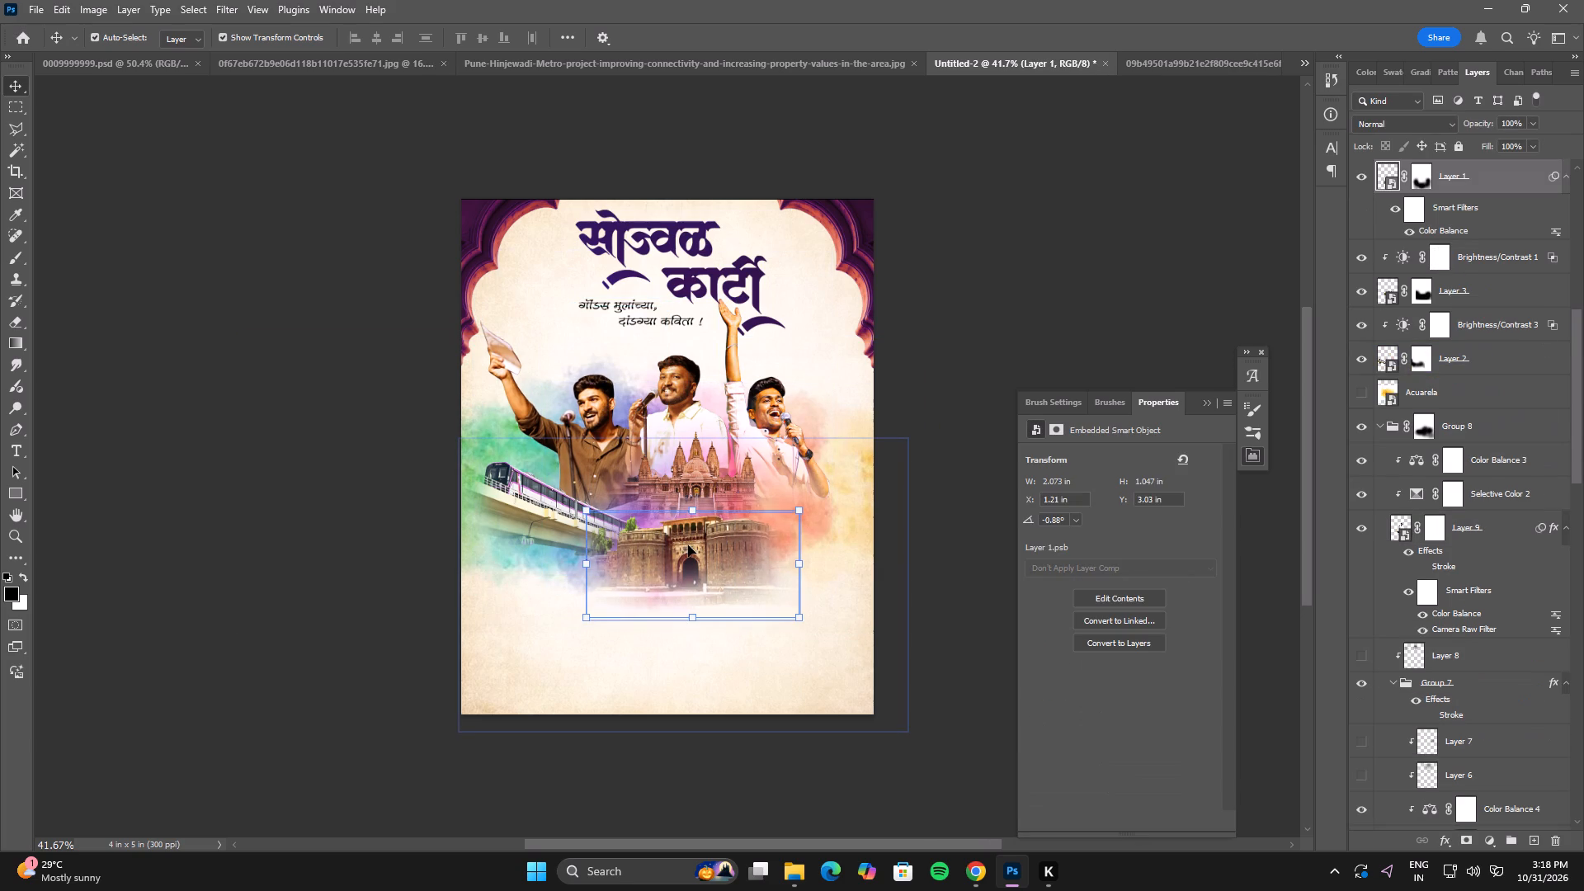
key("Up")
left_click(949, 433)
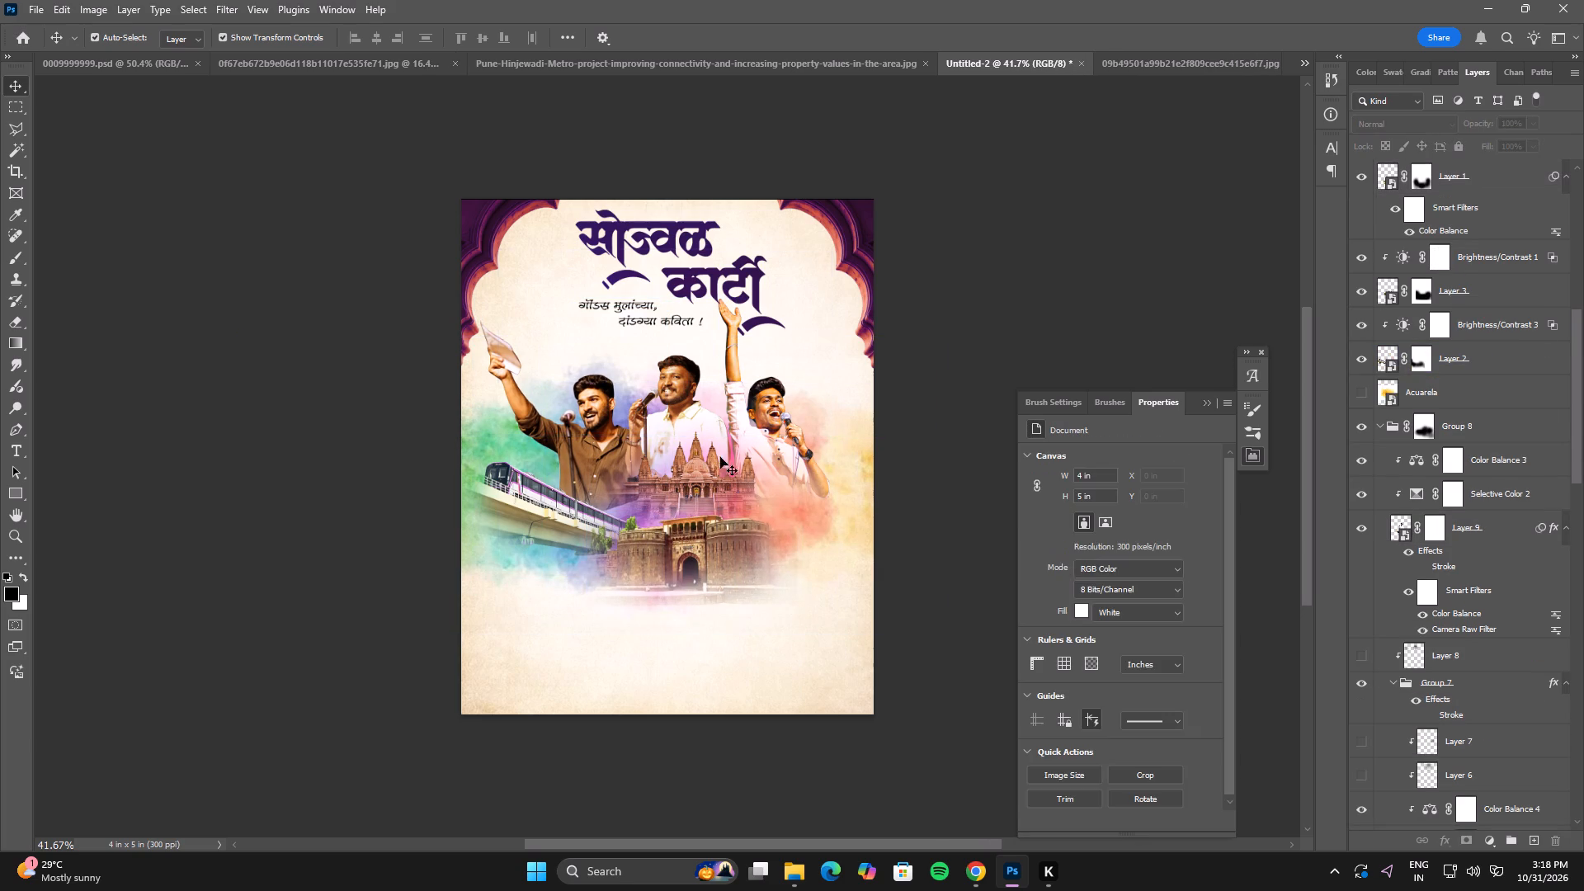
Move the temple image, Layer 3, about 0.2 in left and 0.1 in down.
left_click_drag(682, 470, 813, 471)
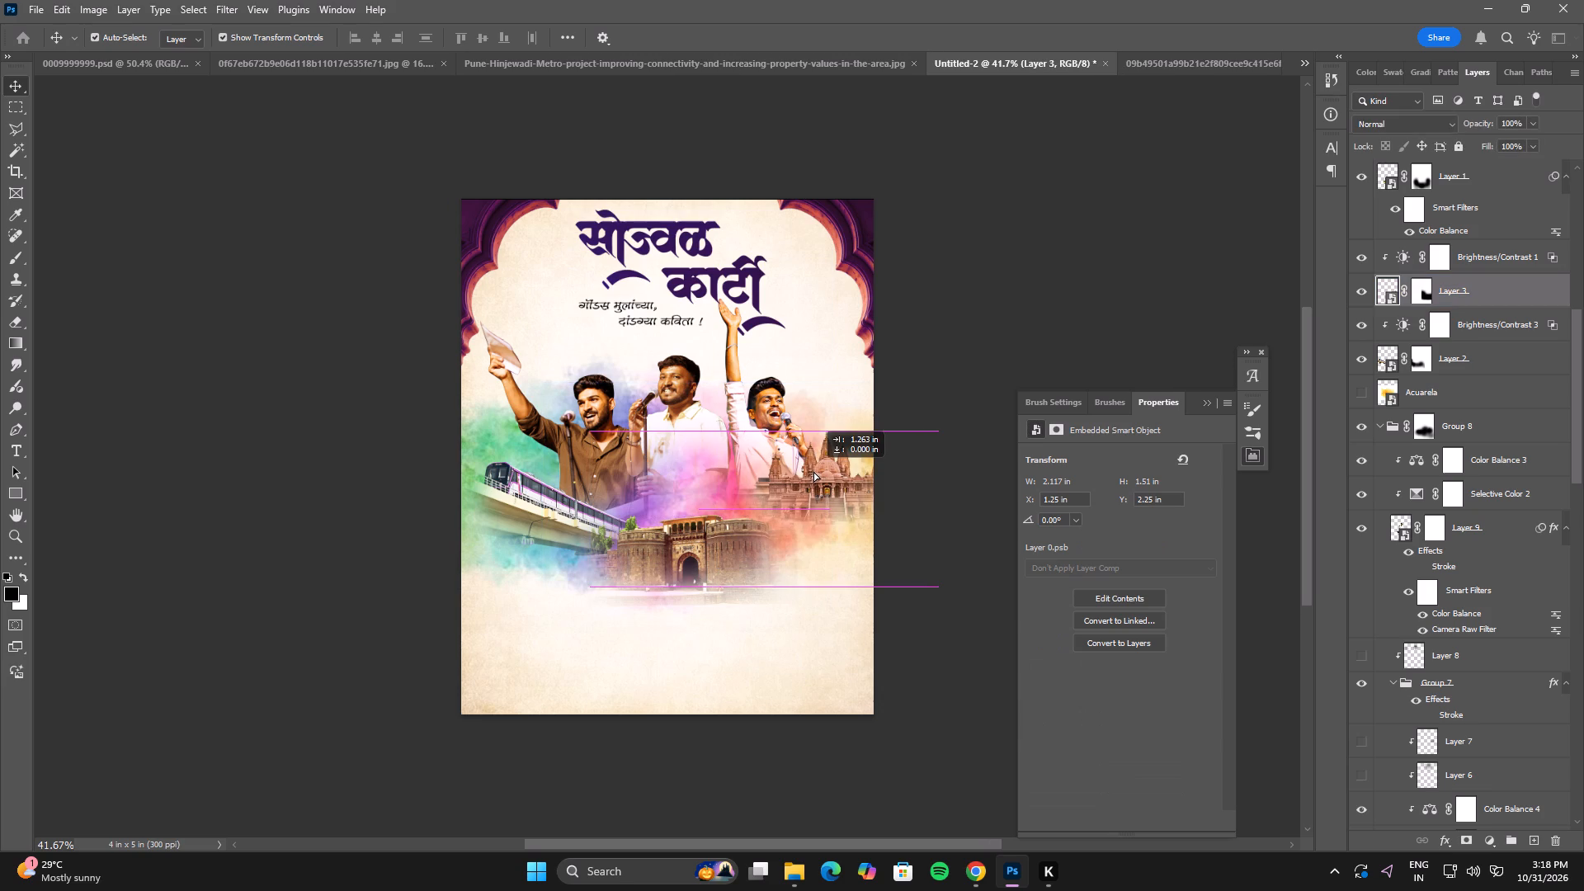
left_click_drag(813, 471, 662, 480)
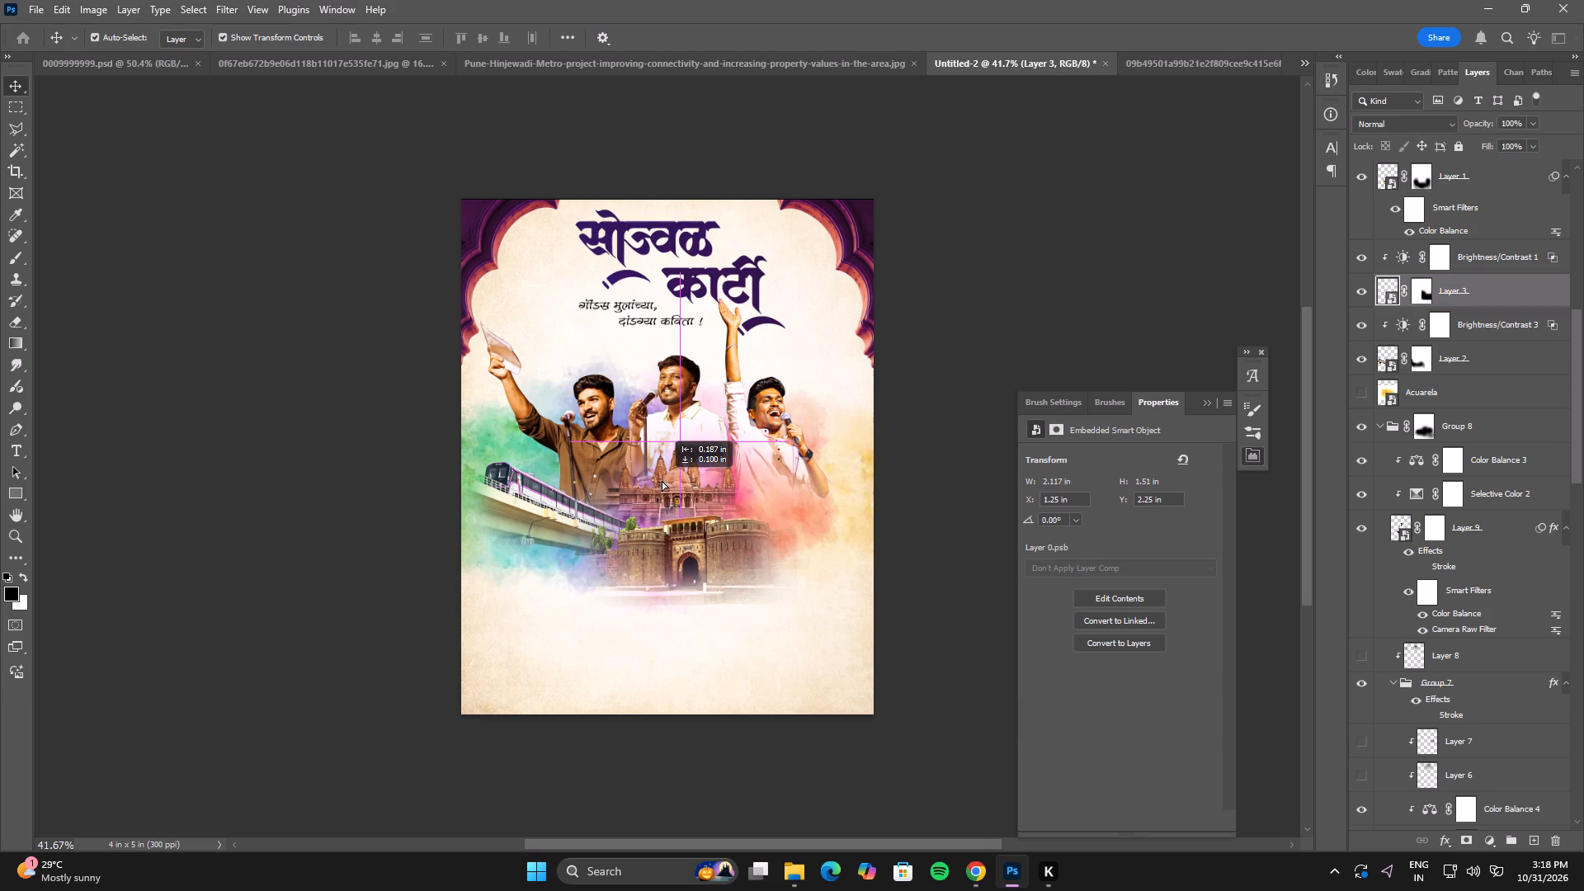
left_click_drag(662, 480, 666, 480)
Move the fort image, Layer 1, right and slightly up to about X 1.66 in, Y 2.91 in.
left_click(705, 559)
left_click_drag(724, 553, 650, 555)
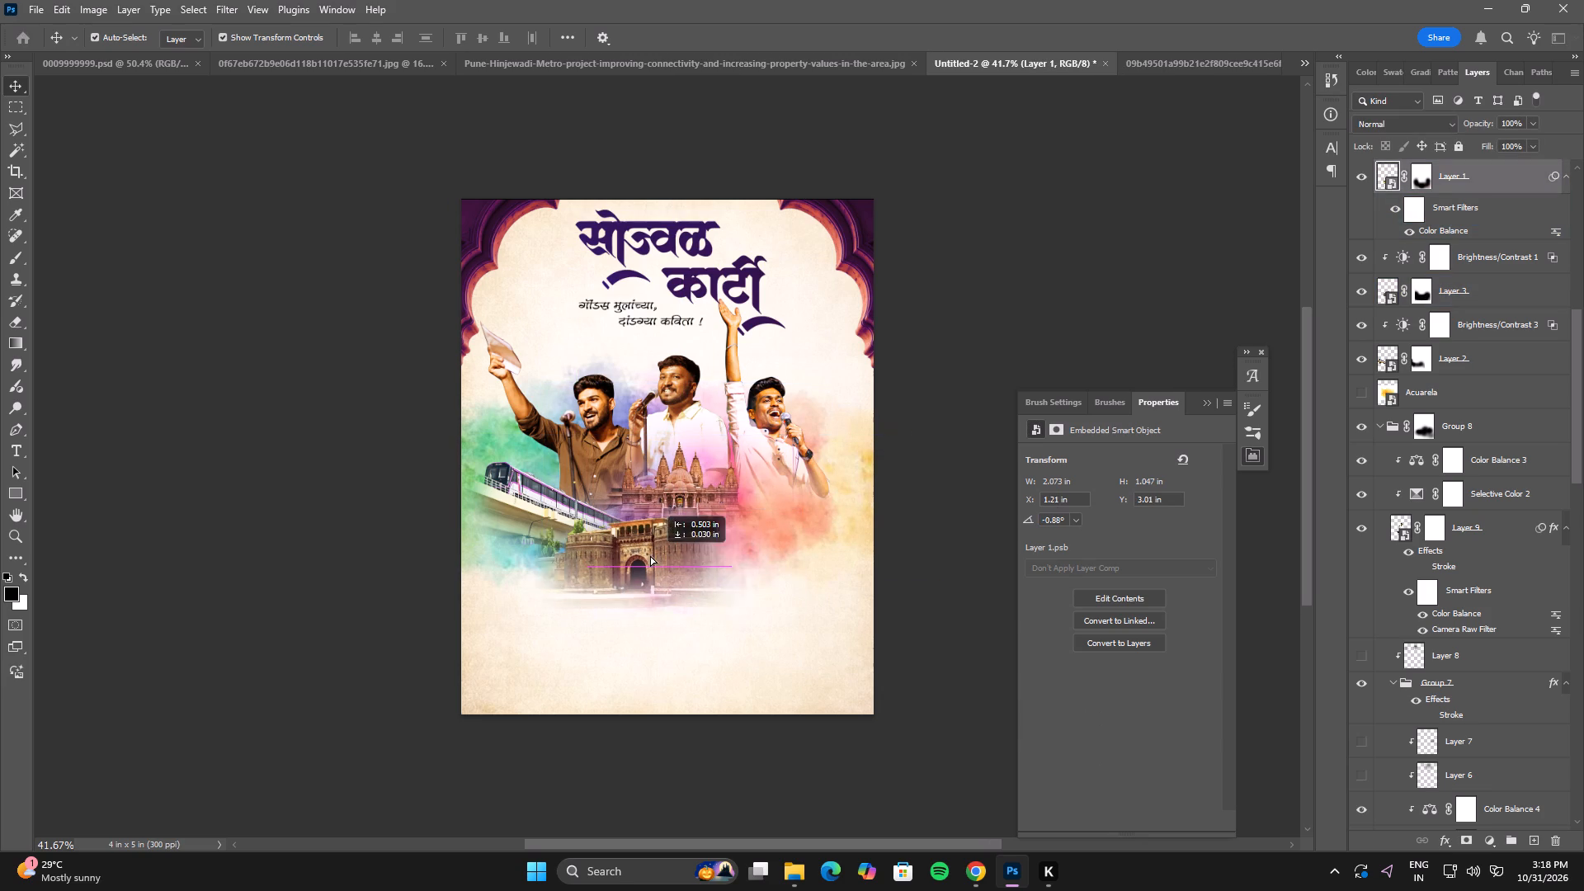
left_click_drag(650, 555, 643, 563)
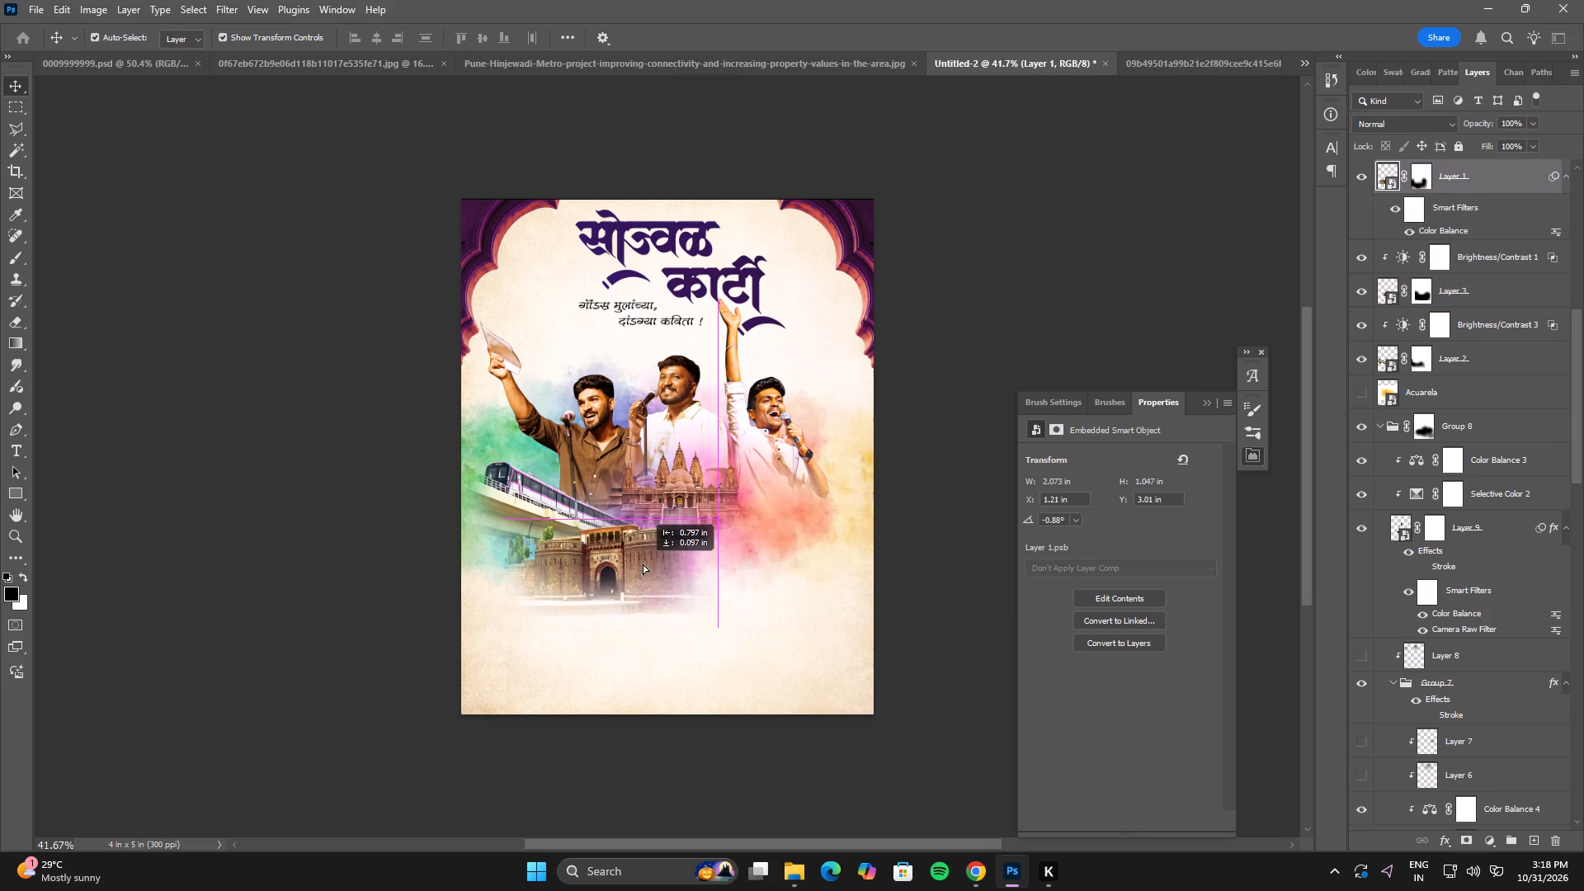
left_click_drag(643, 563, 643, 565)
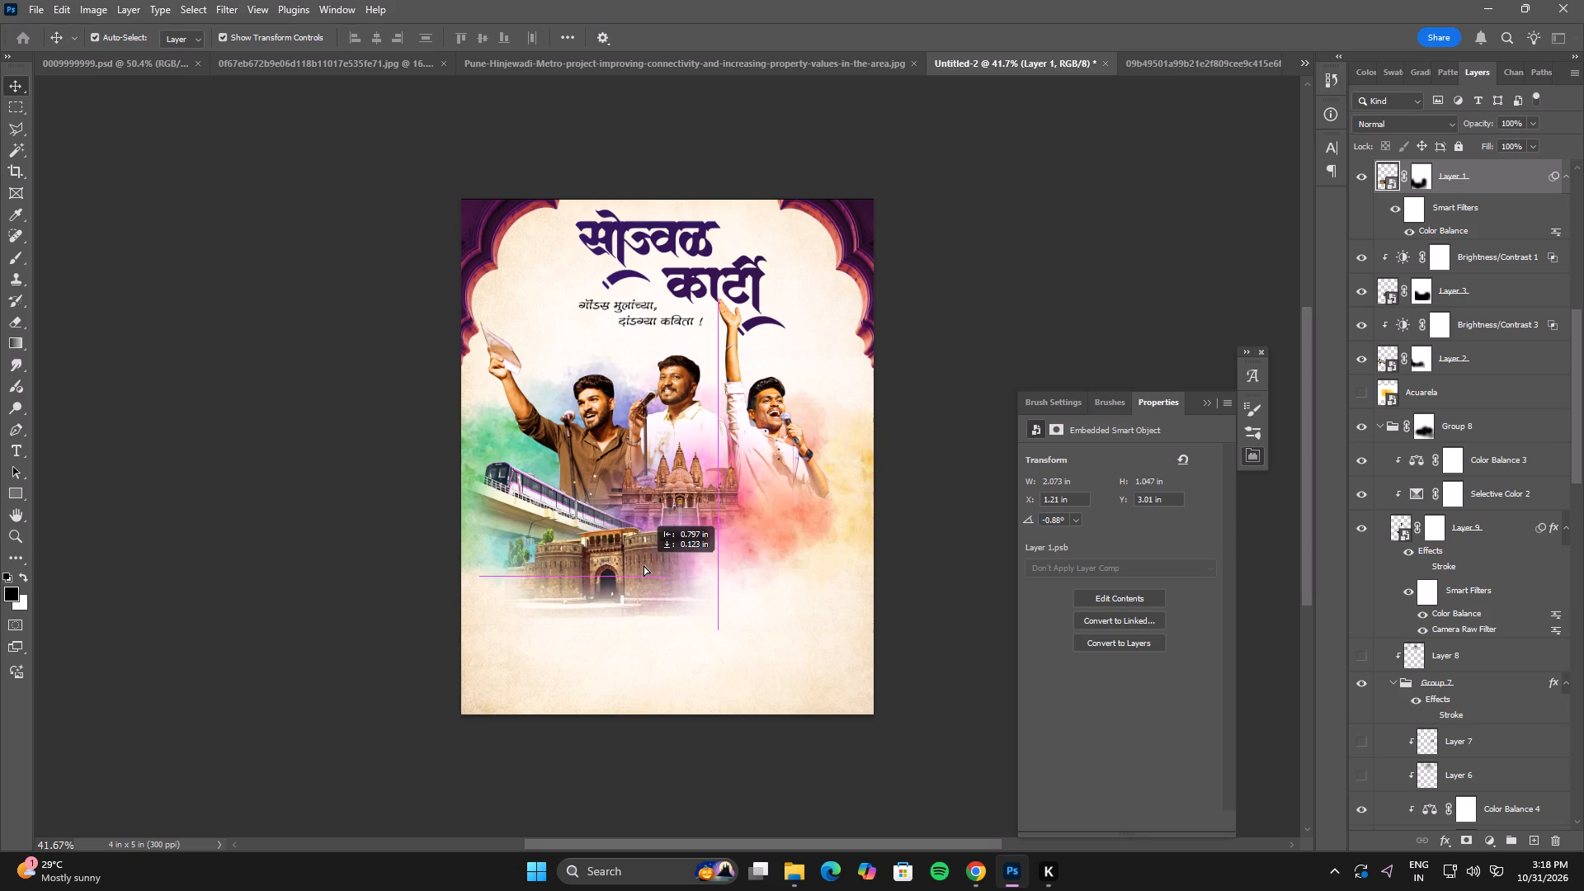
left_click_drag(643, 565, 647, 565)
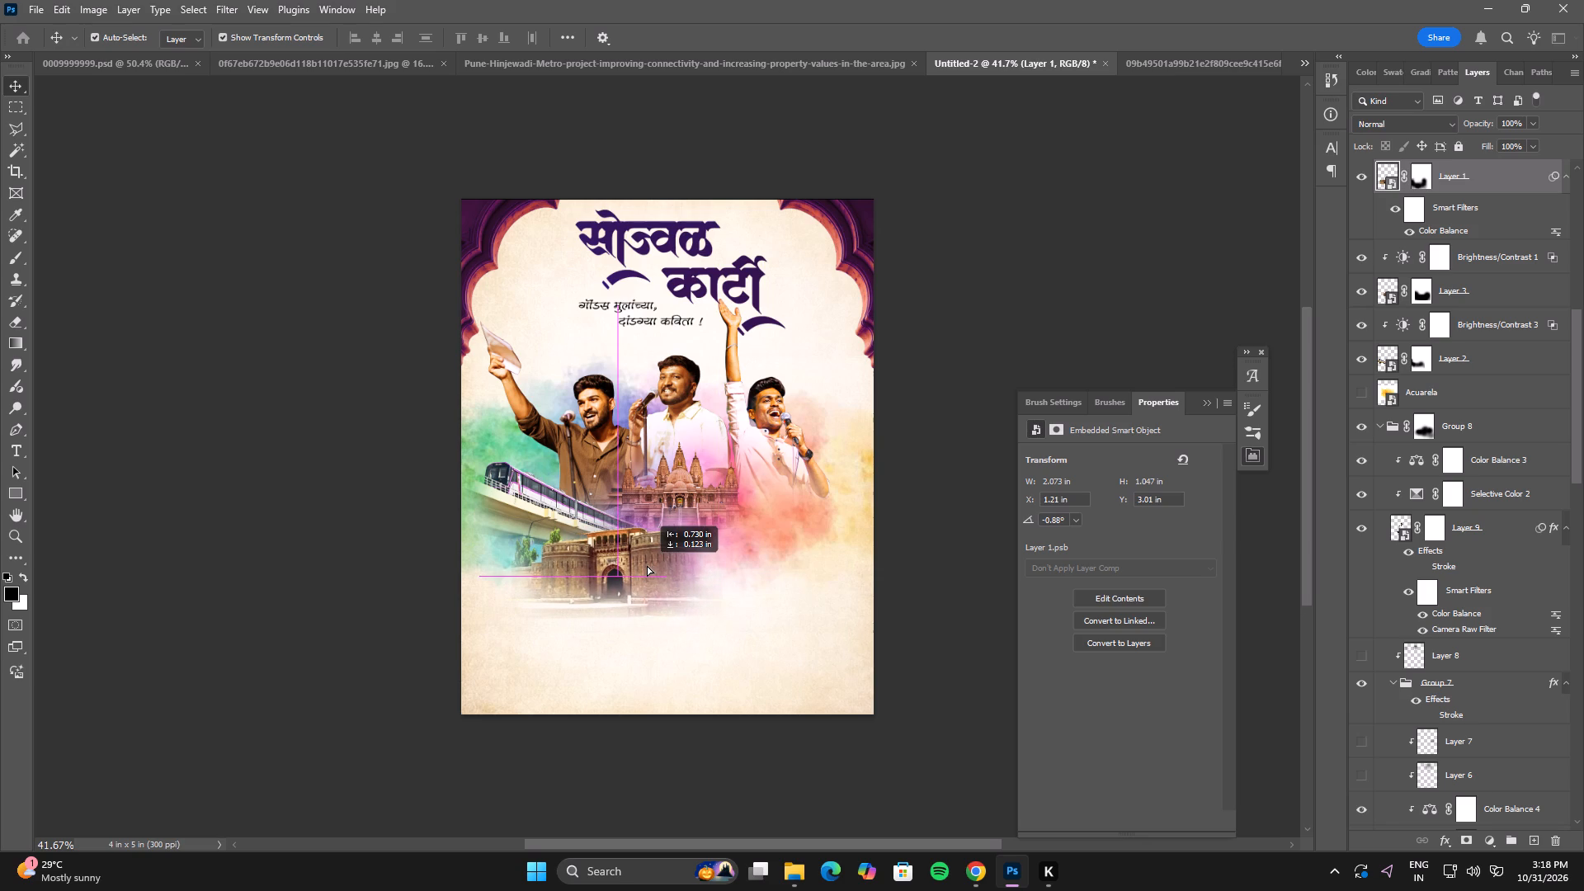
left_click_drag(647, 565, 730, 564)
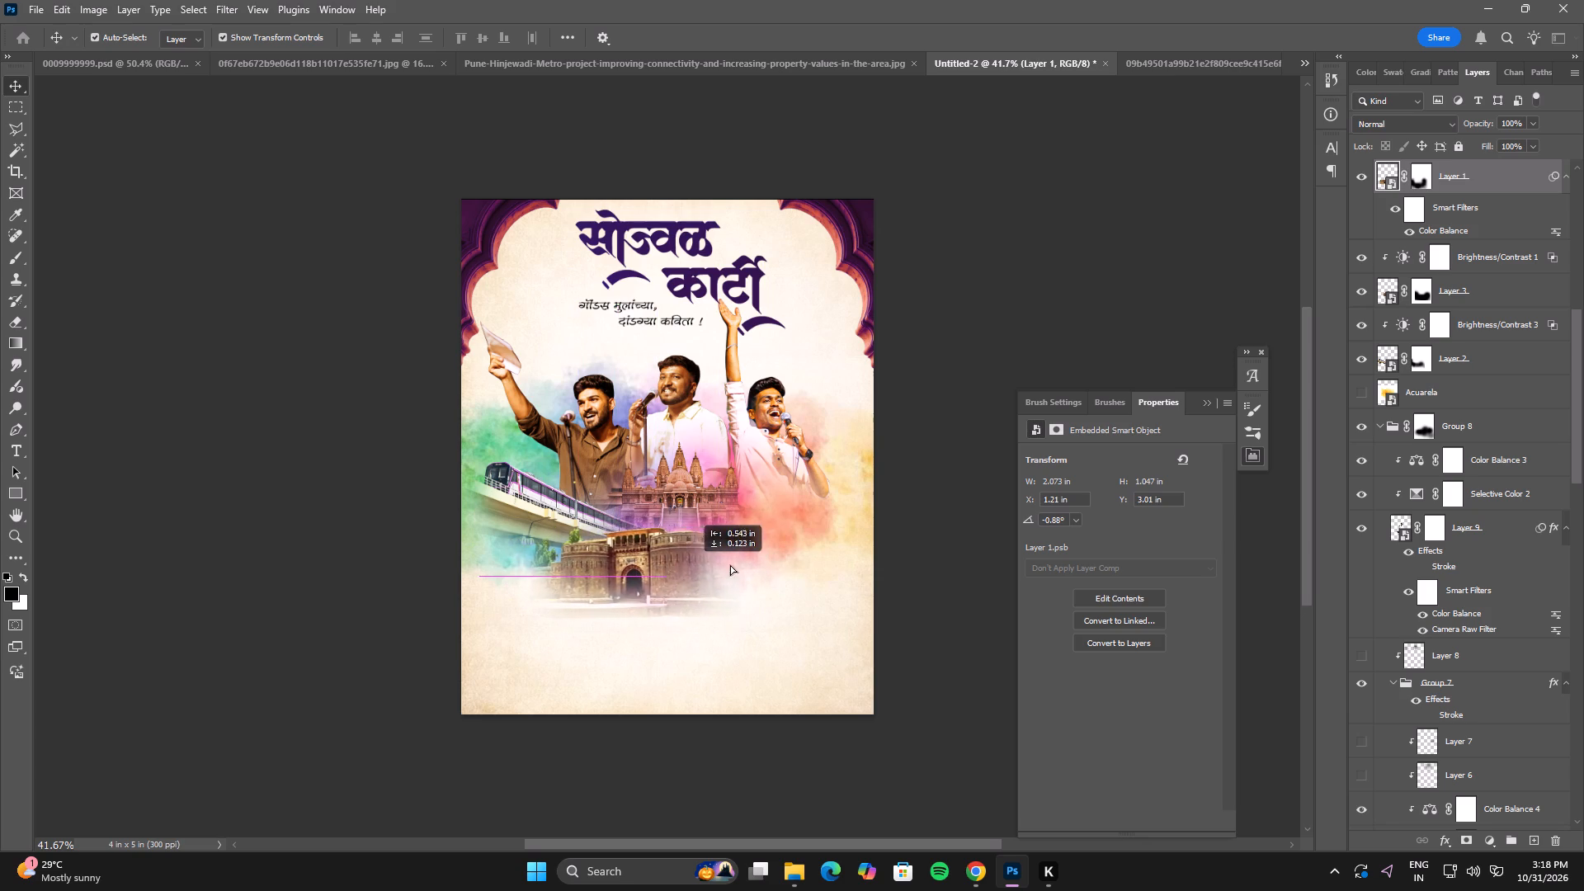
left_click_drag(730, 564, 742, 554)
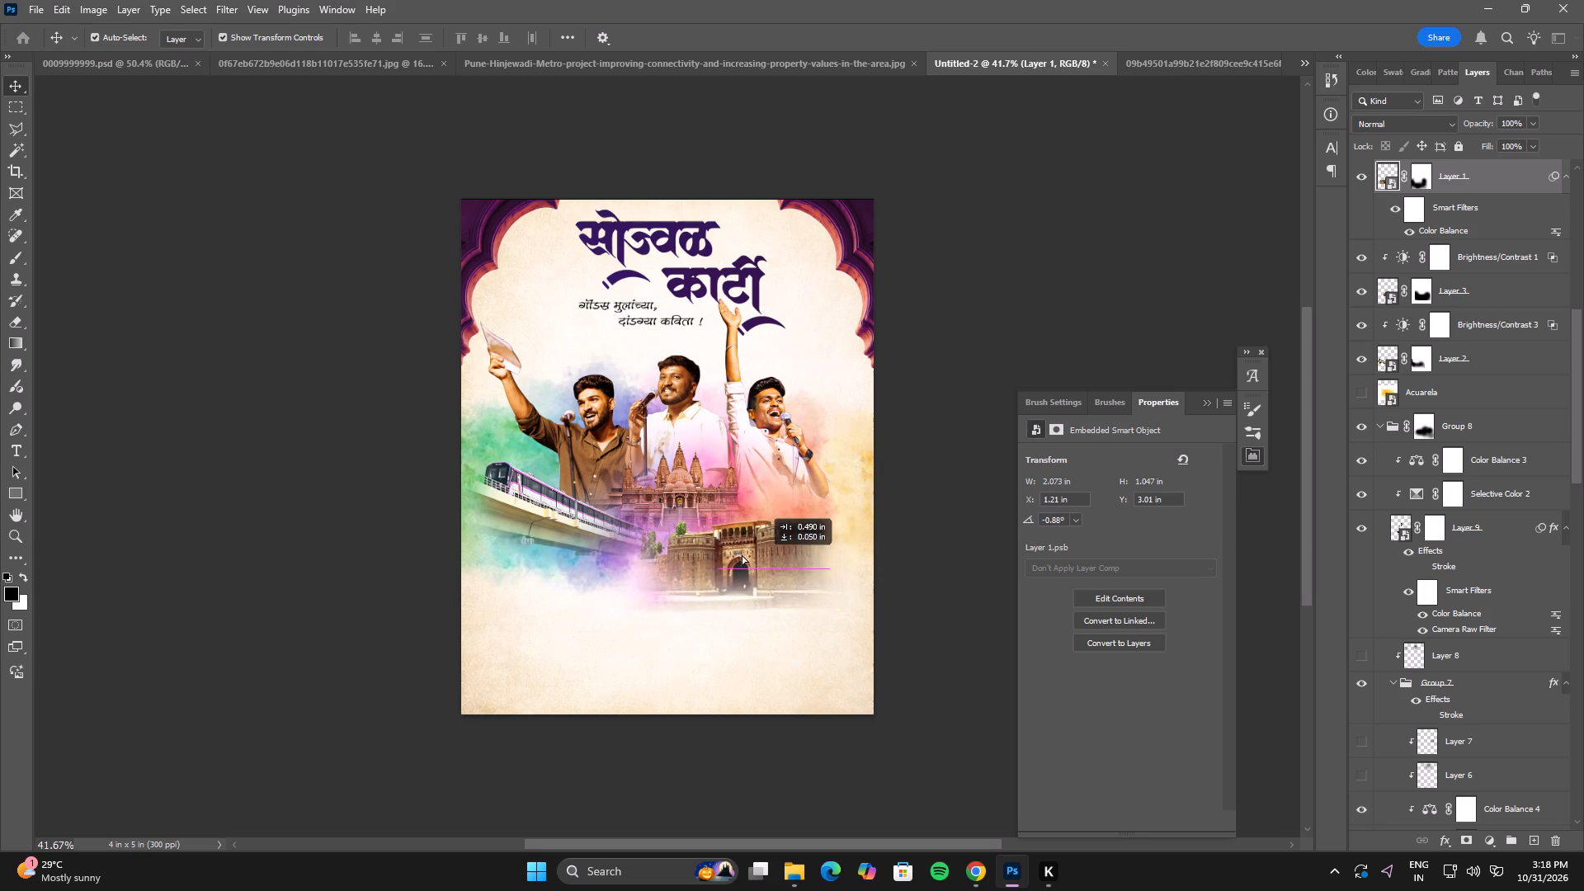
left_click_drag(742, 554, 828, 511)
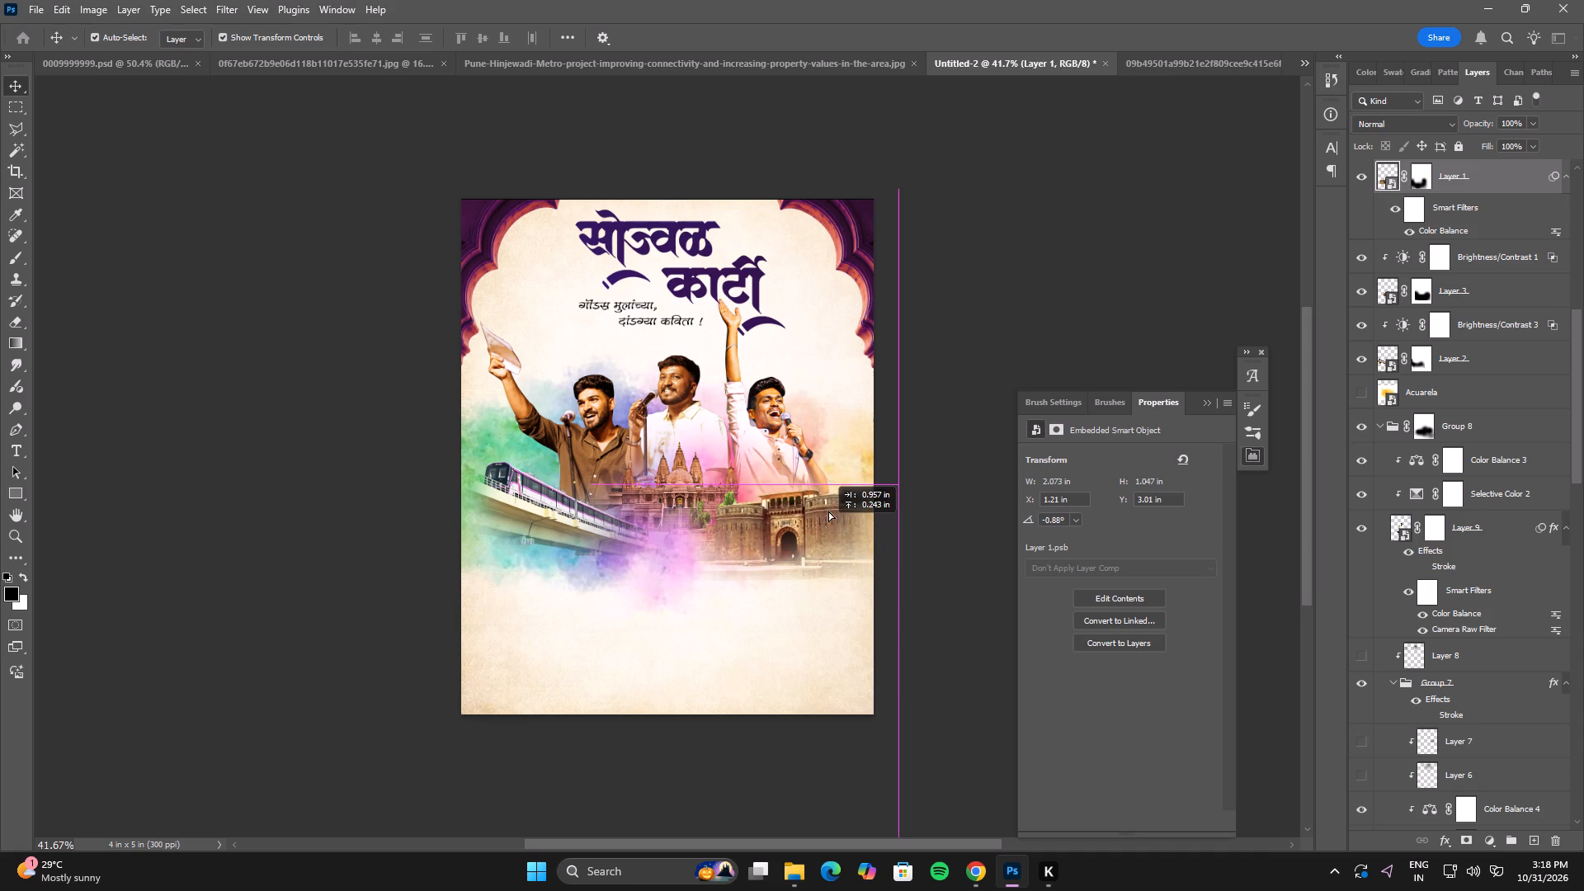
left_click_drag(828, 511, 770, 543)
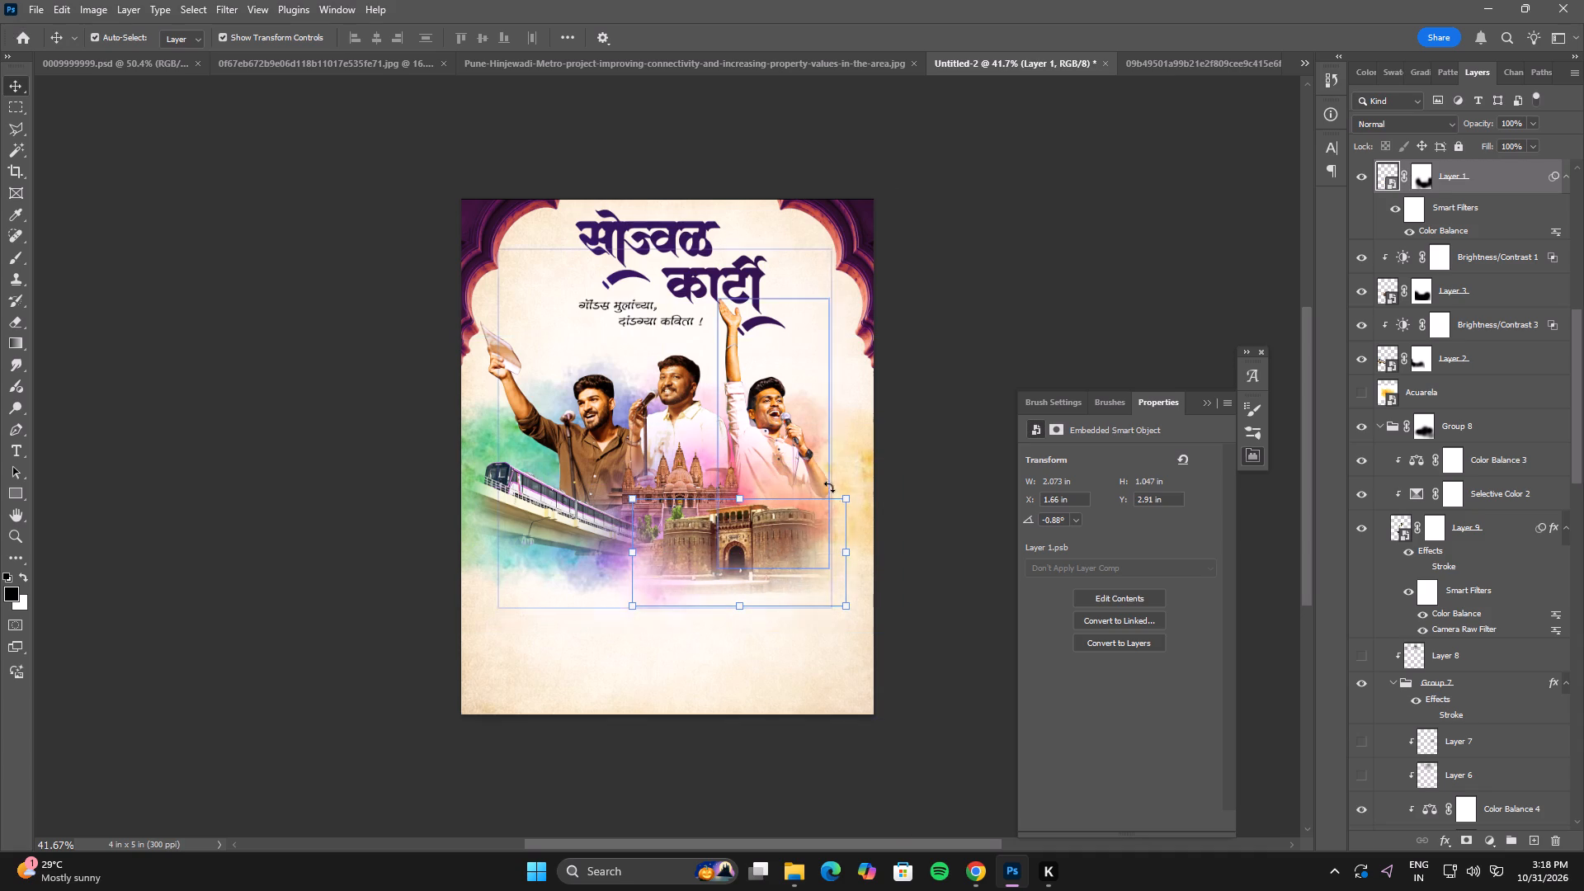
Scale the temple image, Layer 3, to about 2.16 × 1.54 in and place it at about X 0.98 in, Y 2.27 in.
left_click(681, 474)
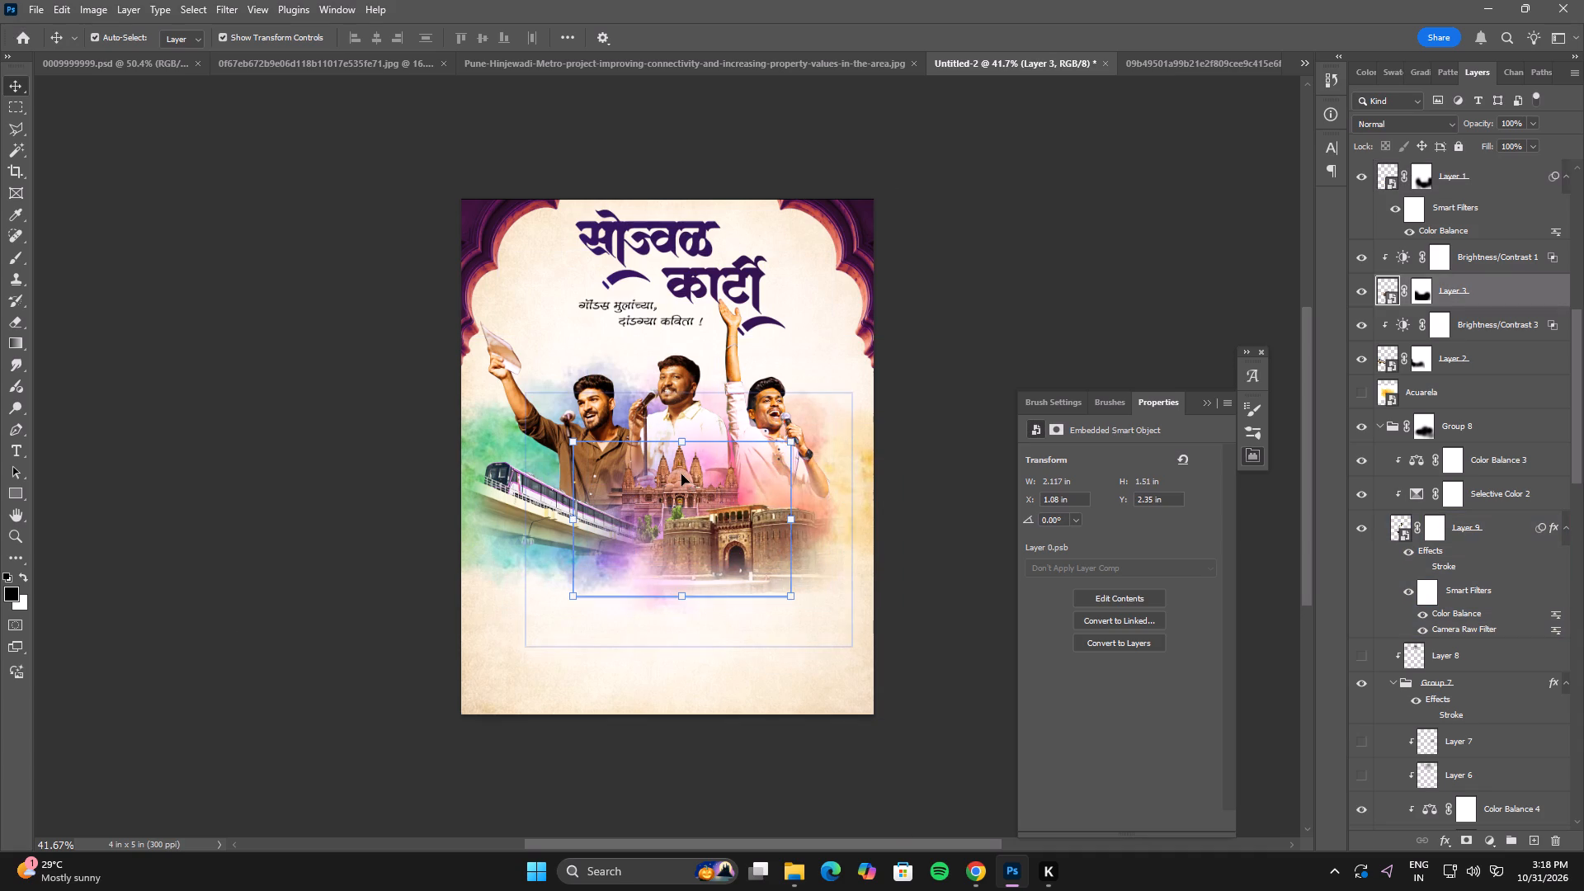
left_click_drag(685, 596, 685, 549)
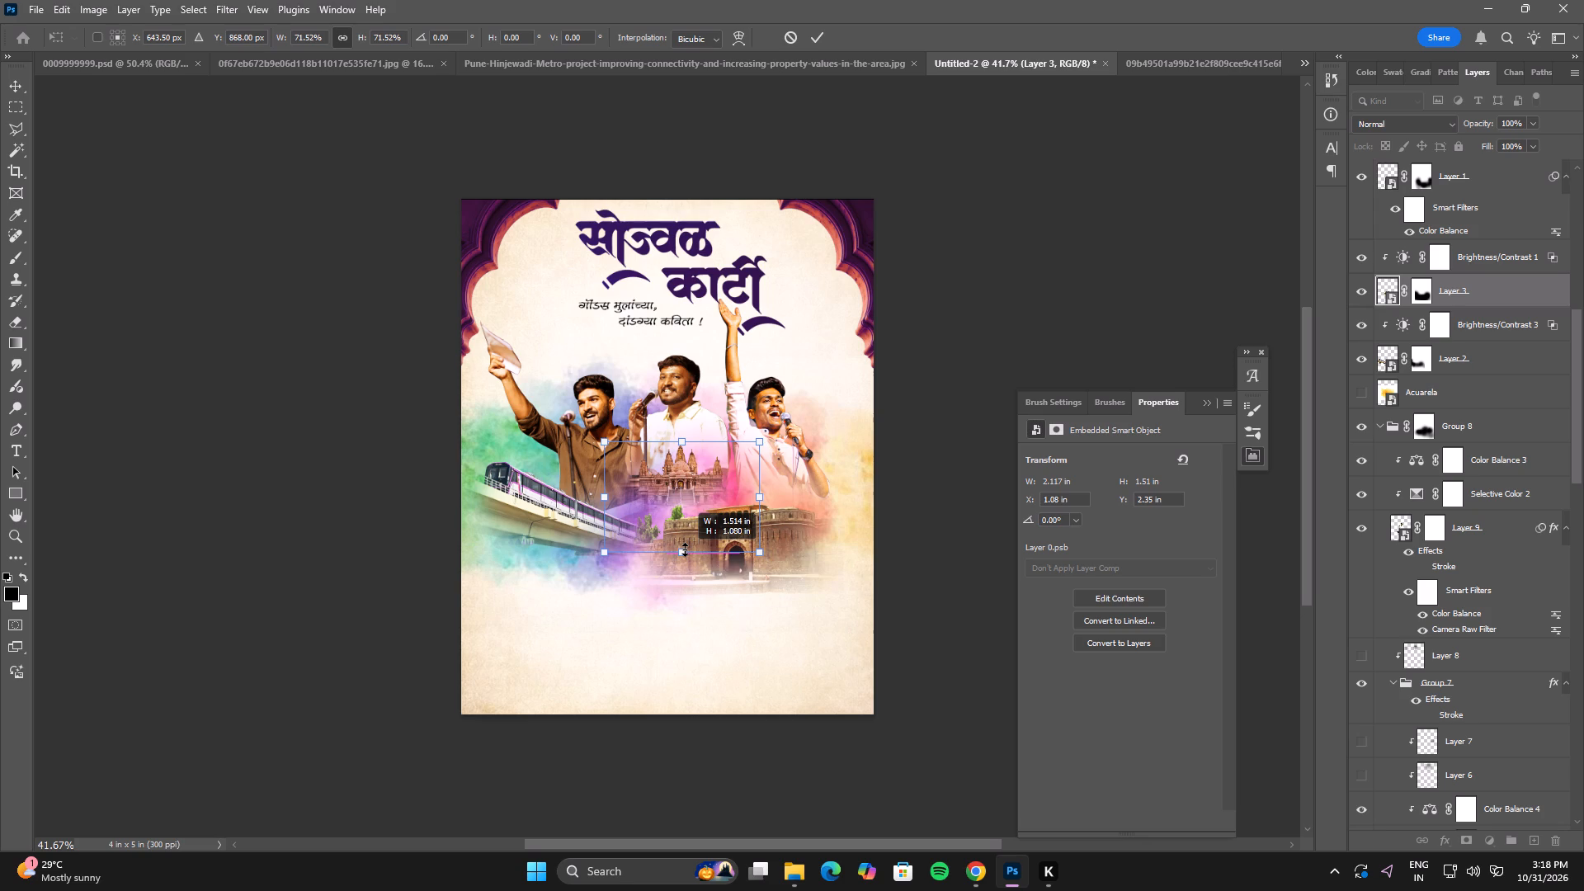
left_click_drag(685, 549, 681, 579)
left_click_drag(697, 511, 504, 495)
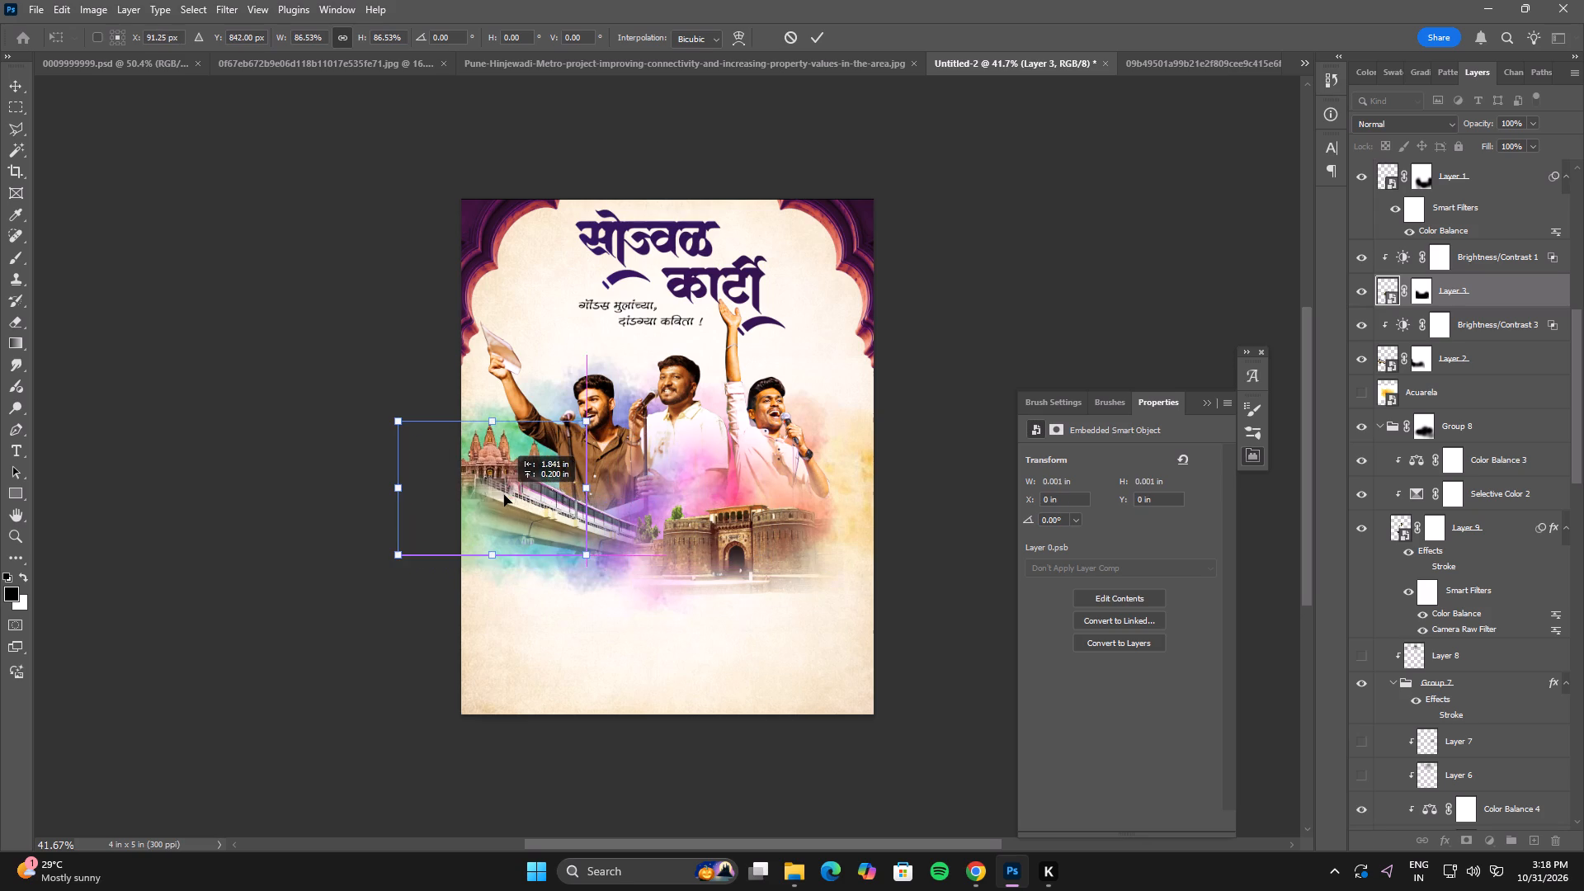
left_click_drag(504, 495, 858, 505)
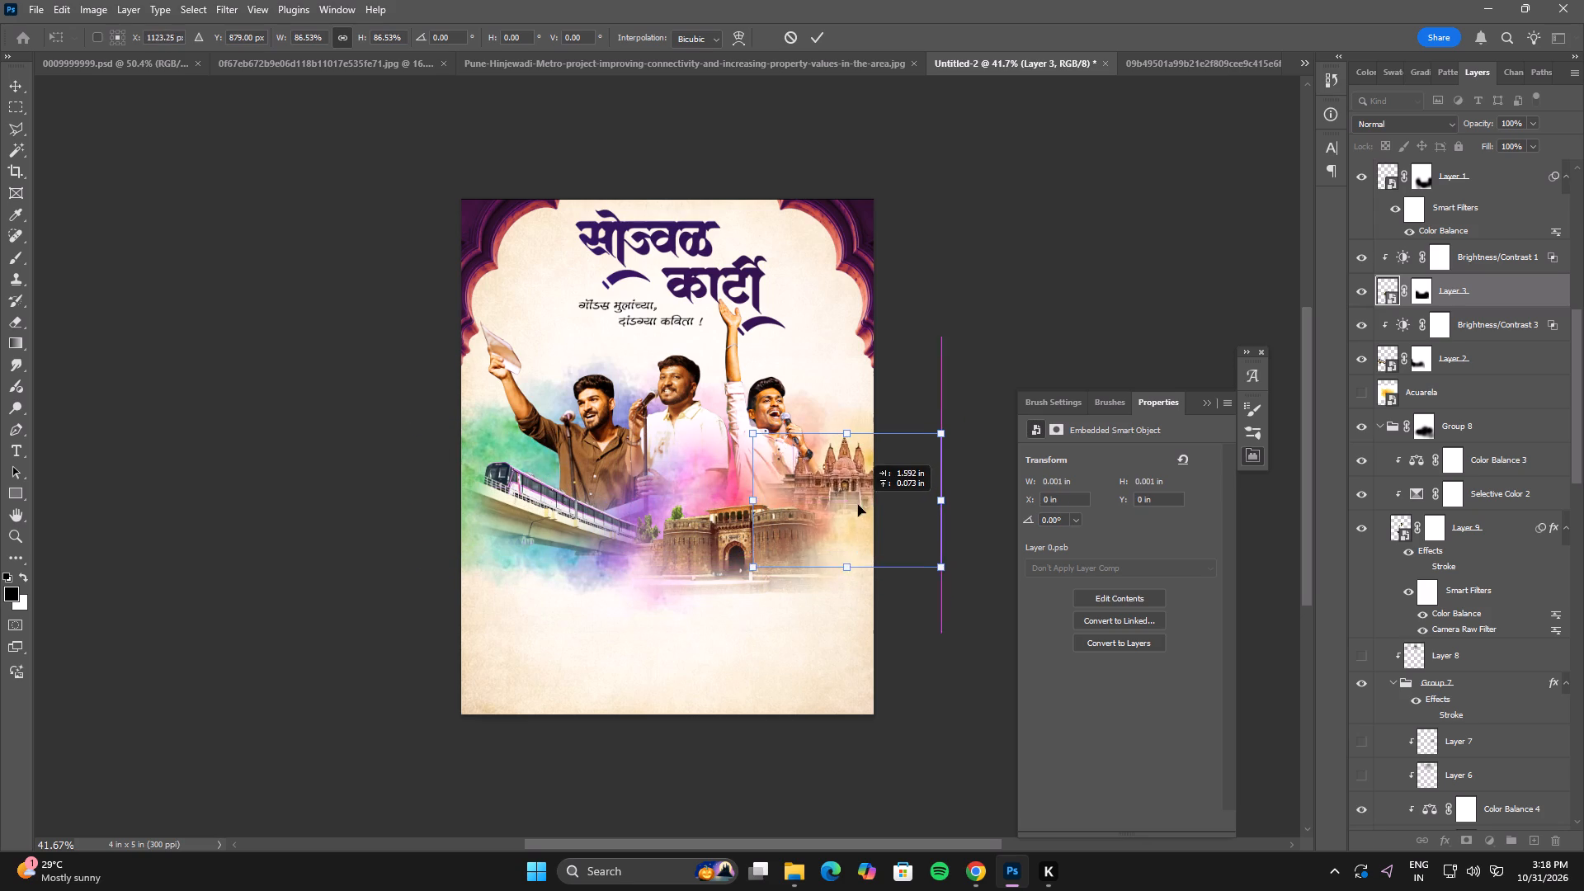
left_click_drag(858, 505, 742, 511)
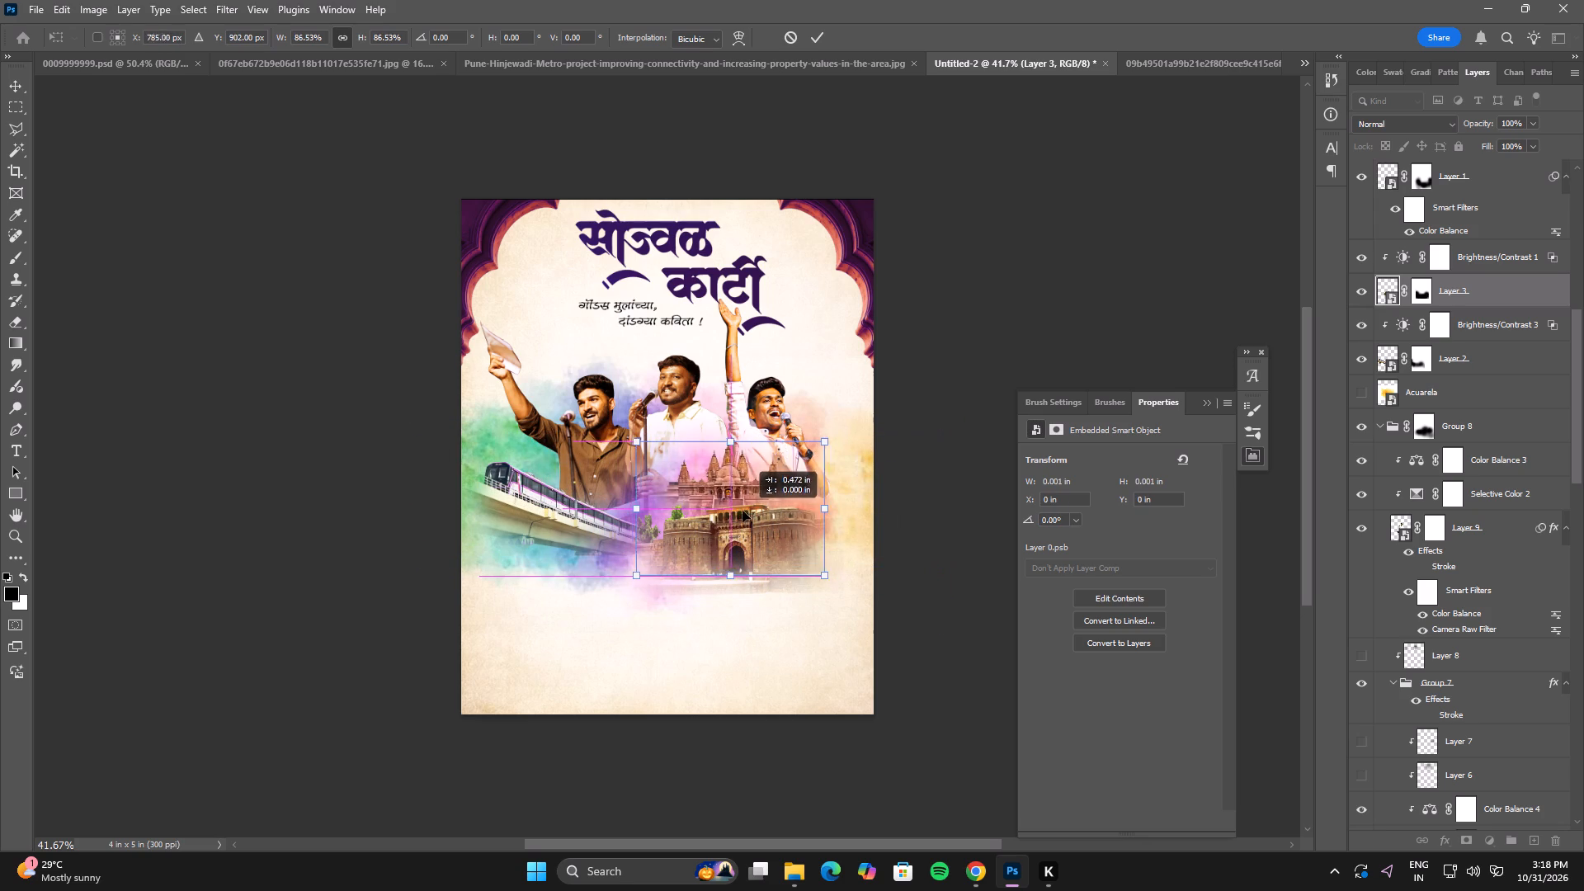
left_click_drag(742, 511, 709, 508)
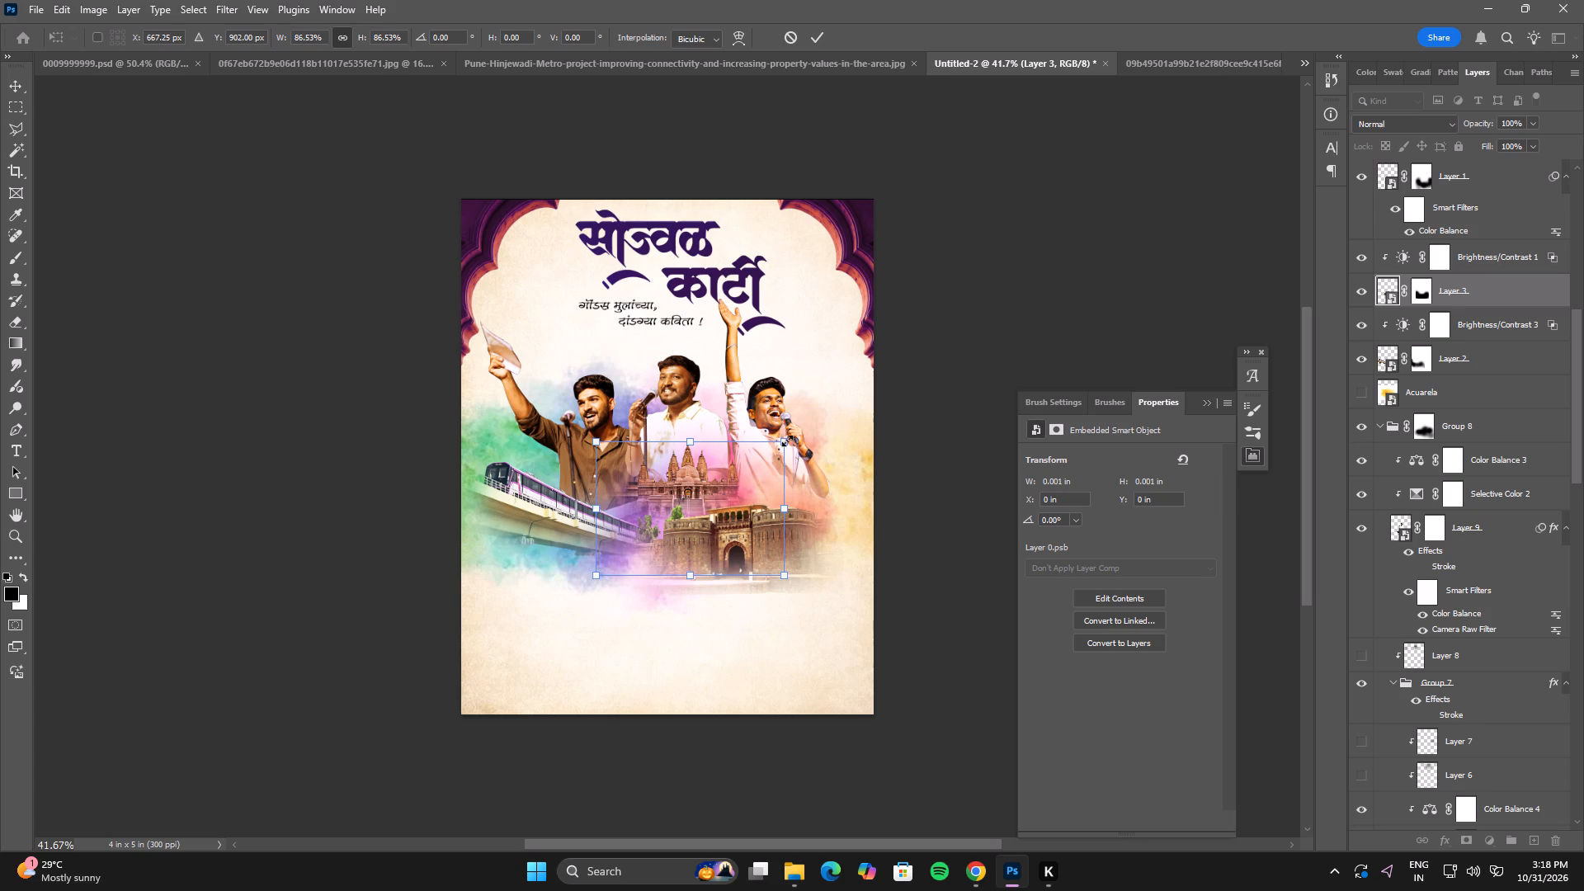
left_click_drag(785, 441, 827, 428)
left_click_drag(749, 469, 718, 478)
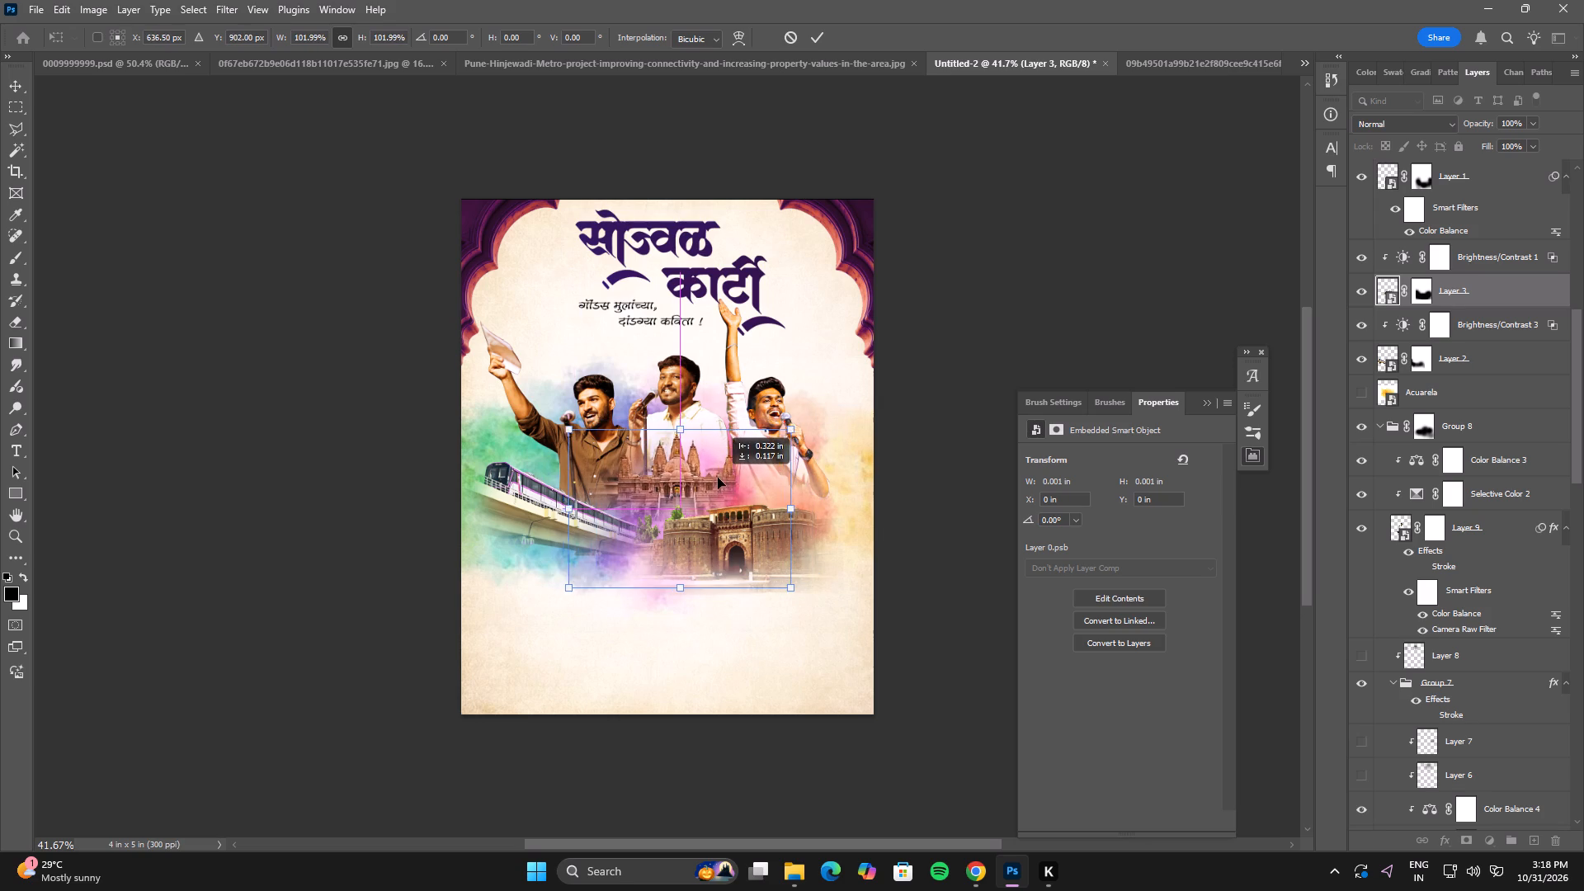
left_click_drag(718, 478, 719, 488)
double_click(719, 488)
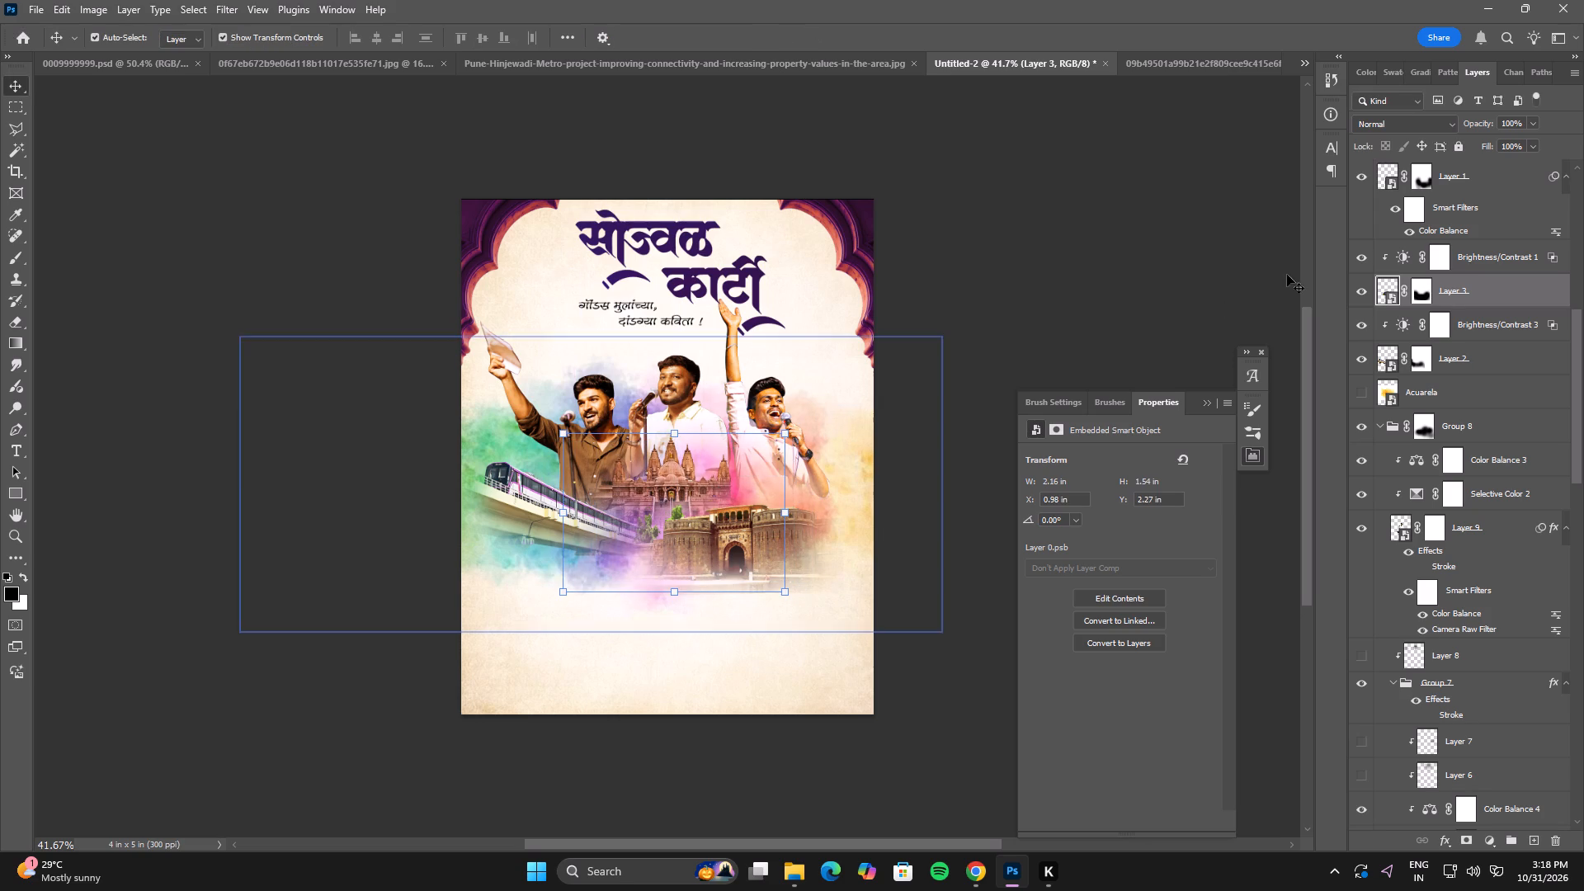
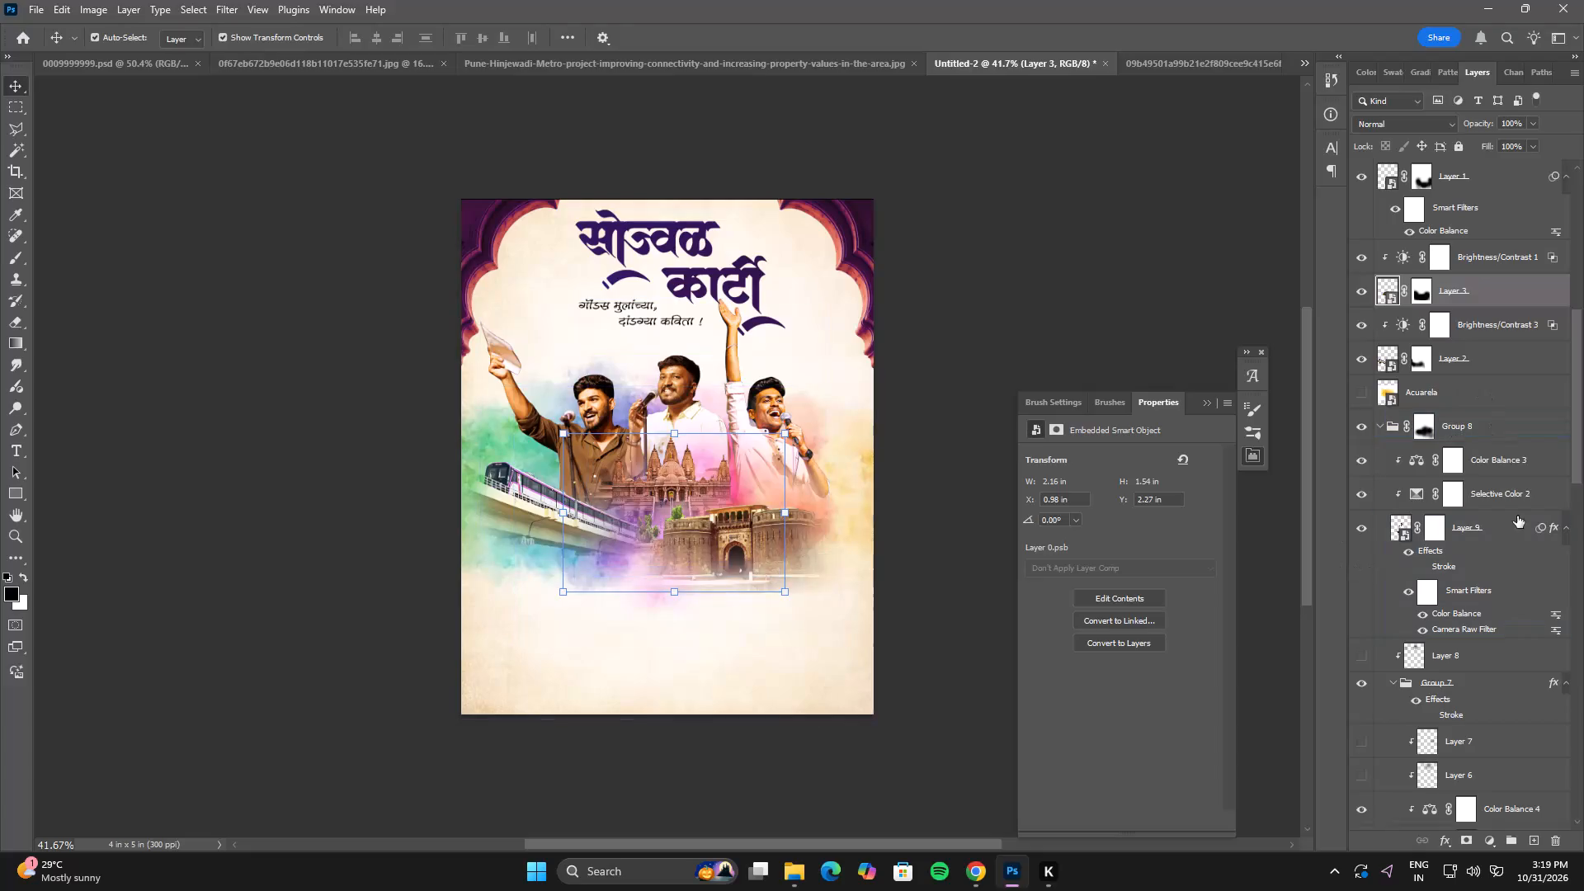
Switch to Chrome to view the Pinterest watercolour and brush-stroke references.
left_click(967, 874)
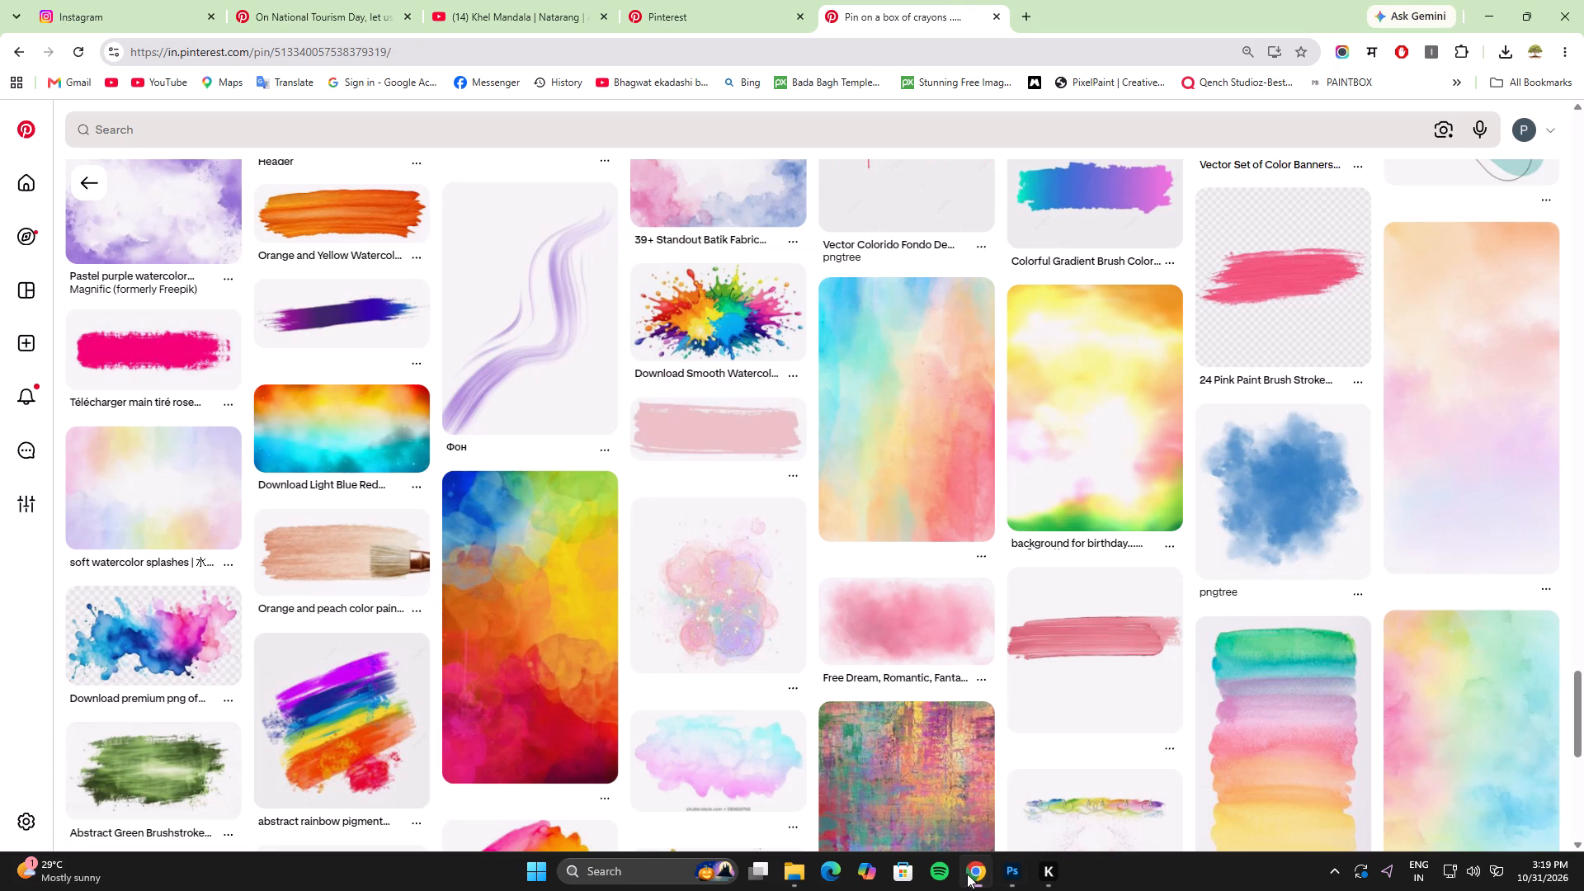